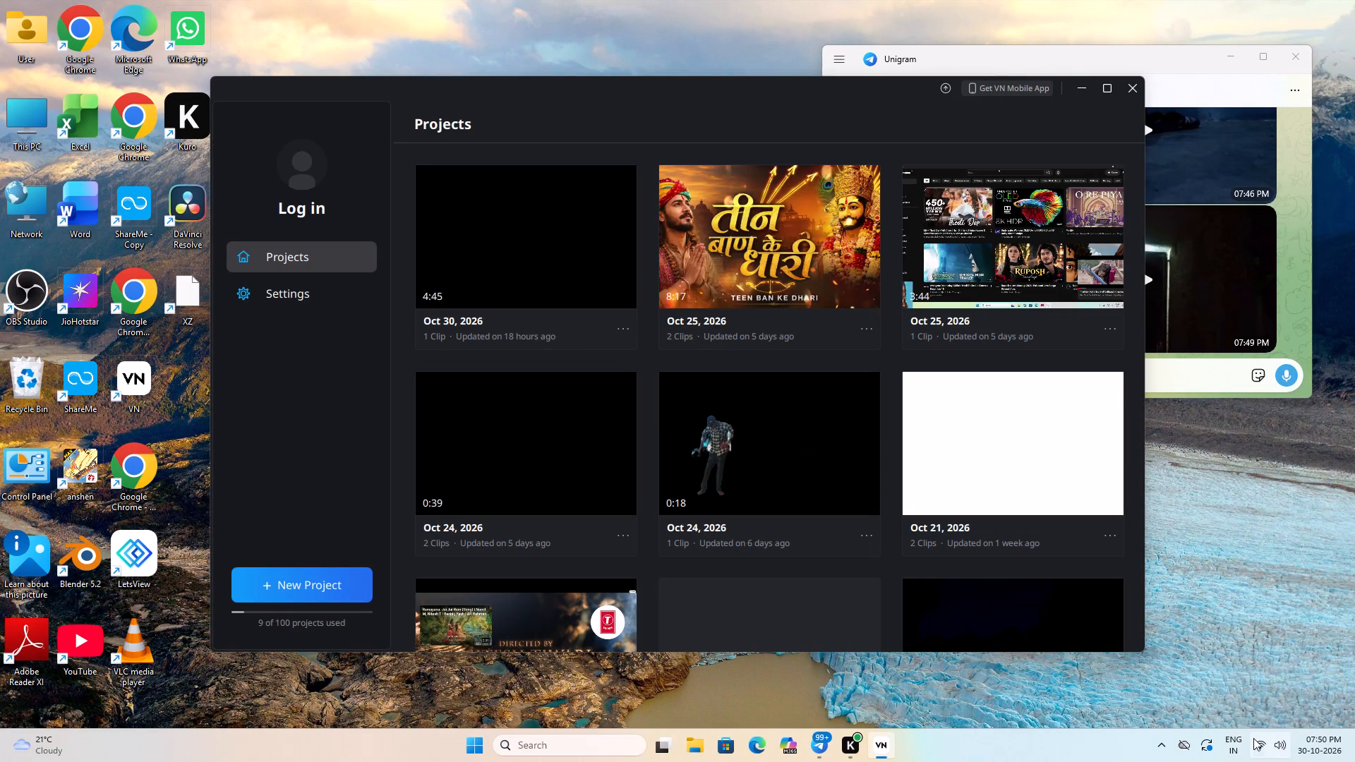
Connect the trüke Crystal Dyno audio device over Bluetooth from the system quick settings.
{"action": "left_click", "coordinate": [1275, 742]}
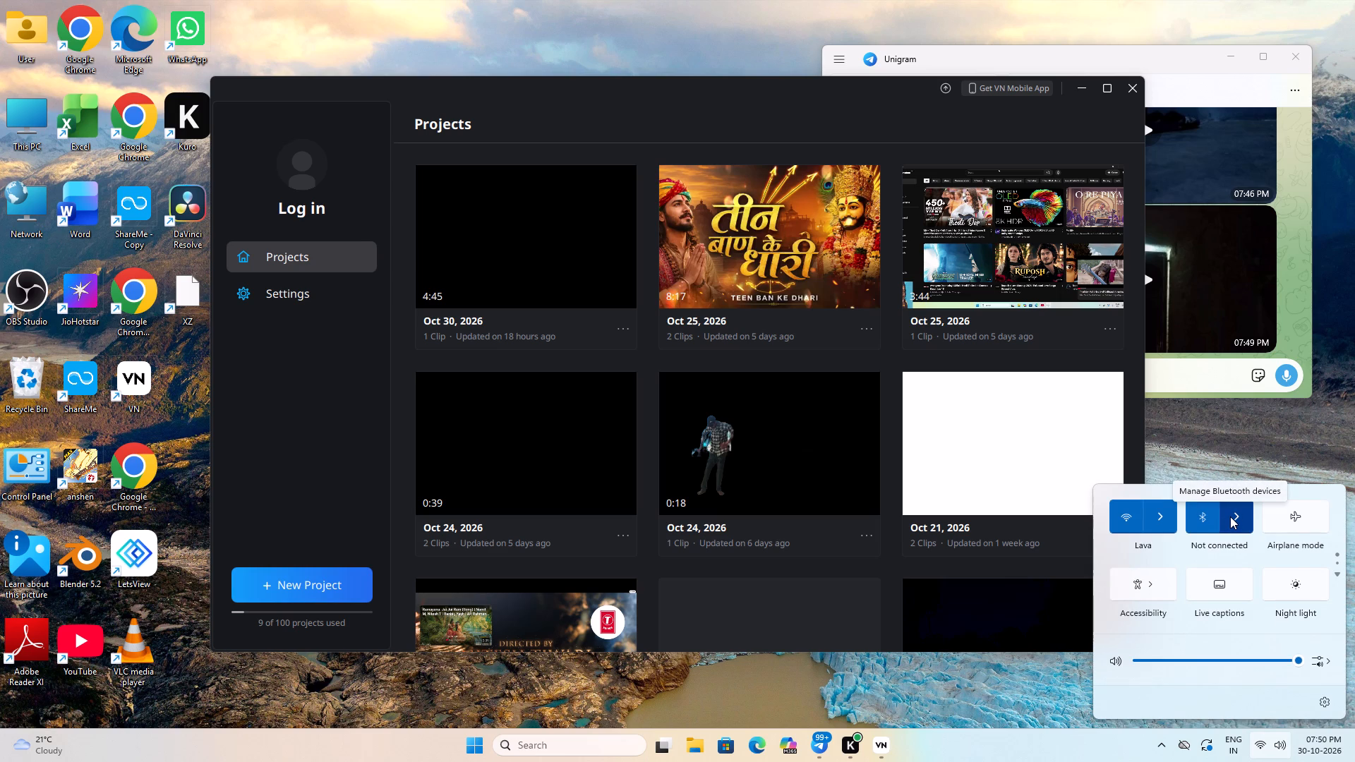
{"action": "left_click", "coordinate": [1230, 516]}
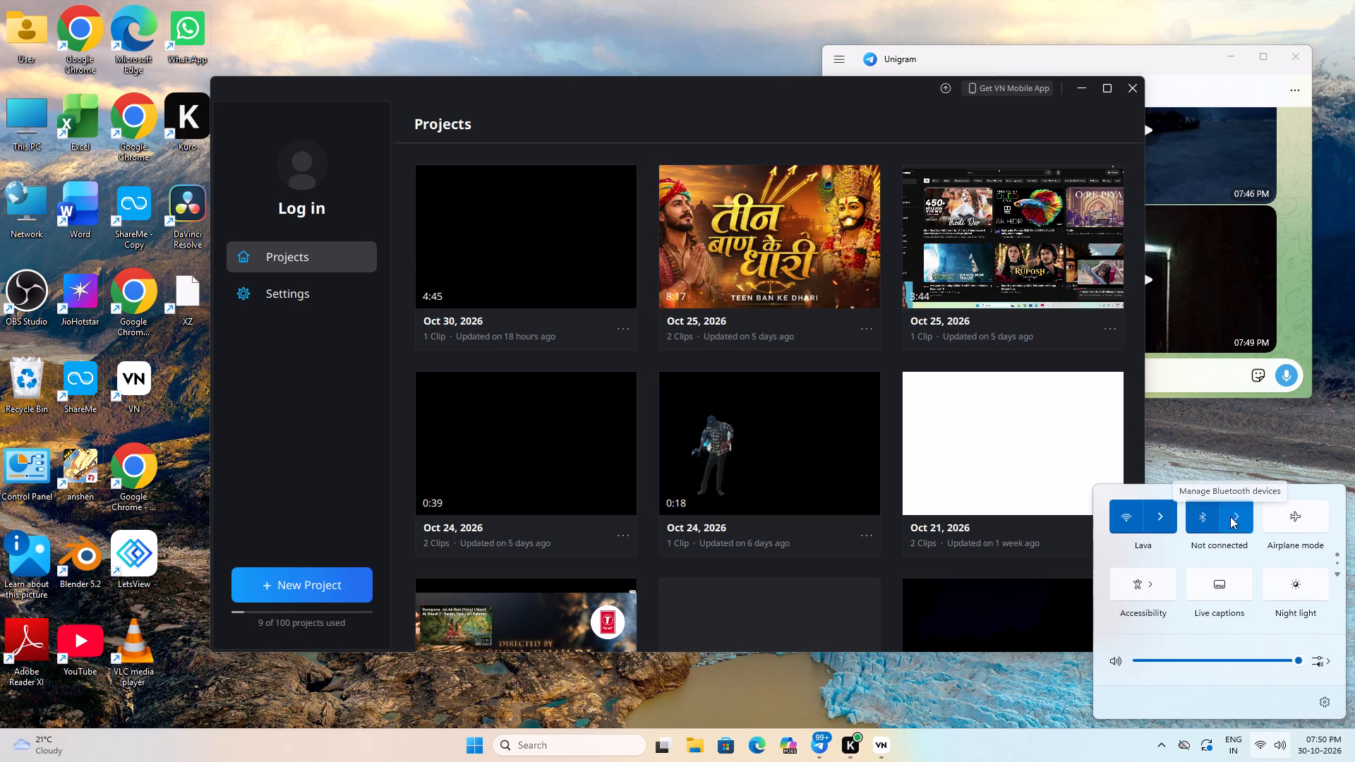
{"action": "left_click", "coordinate": [1191, 612]}
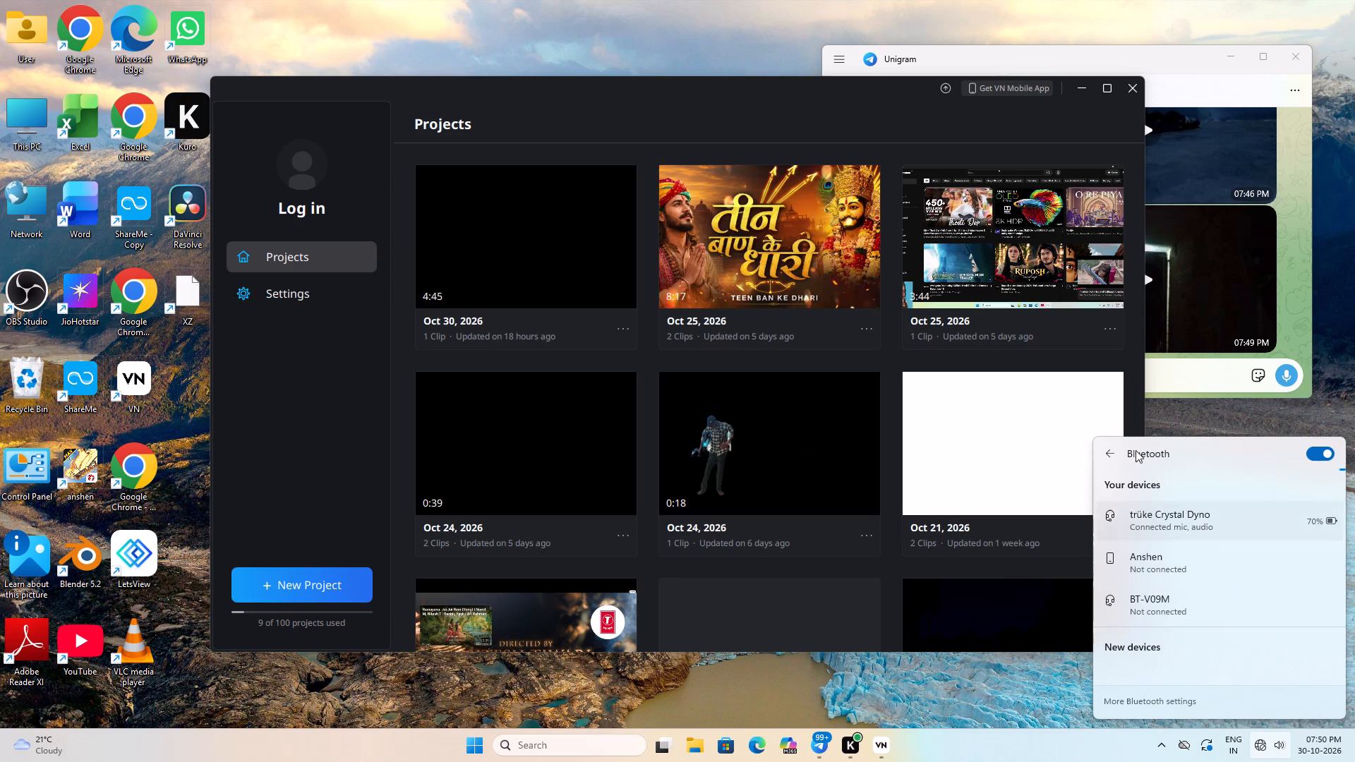
Open the Oct 30, 2026 project, maximize the editor, preview the first 52 seconds or so, and return to the project list.
{"action": "left_click", "coordinate": [474, 270]}
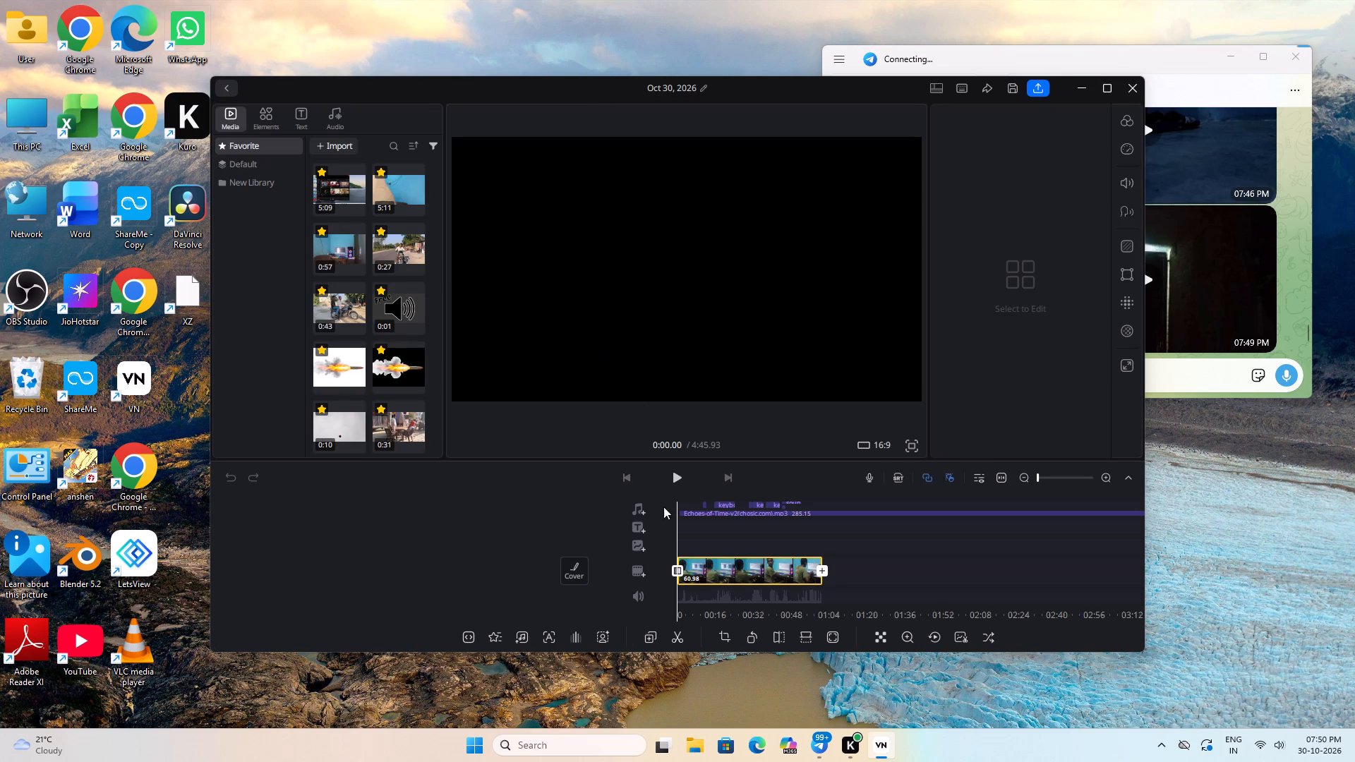
{"action": "left_click", "coordinate": [689, 482]}
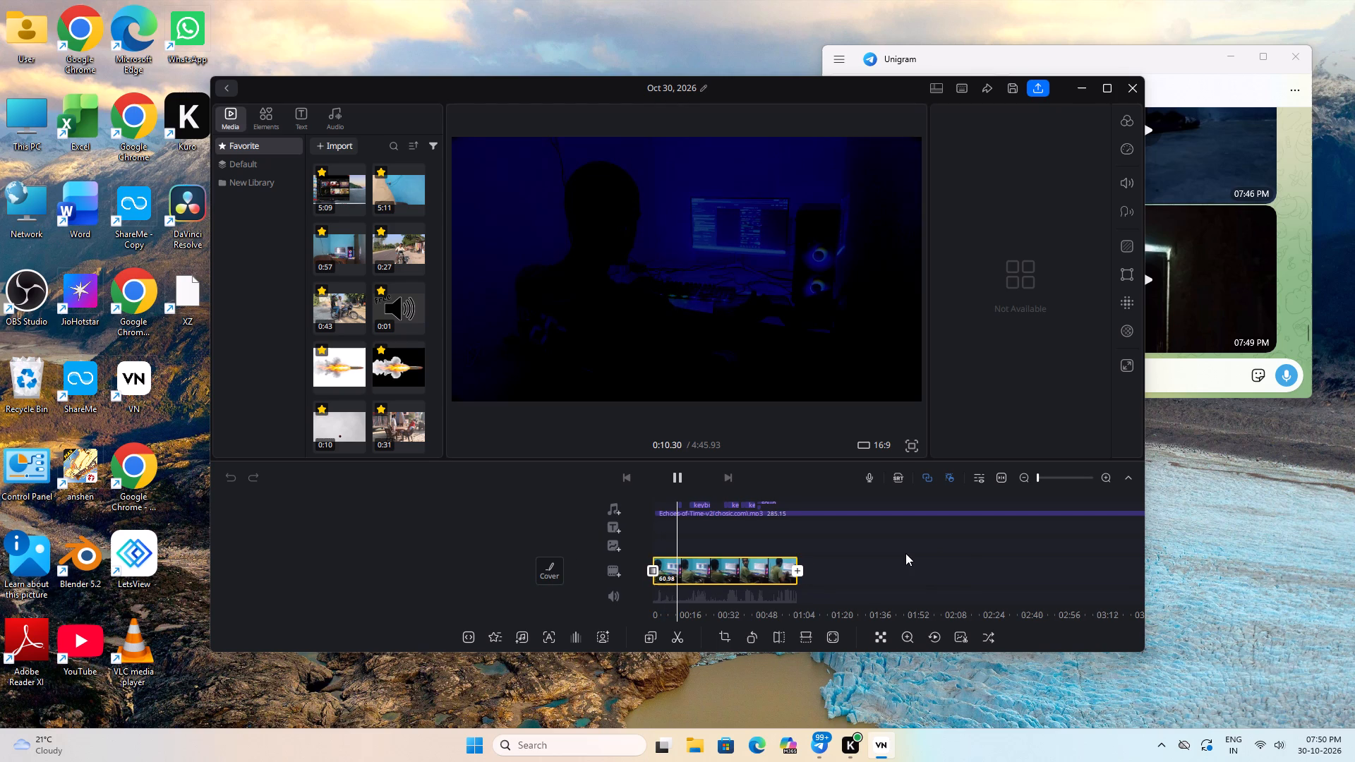
{"action": "left_click", "coordinate": [1112, 95]}
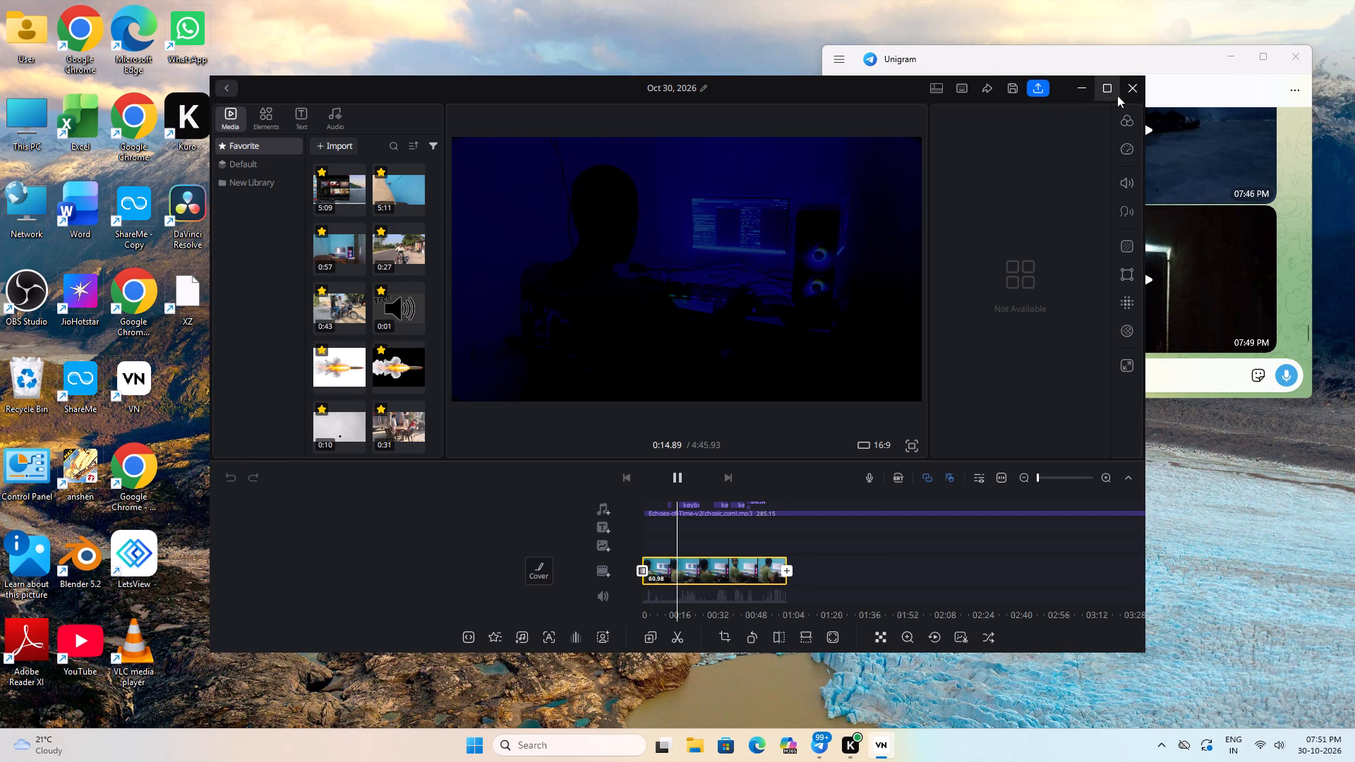
{"action": "left_click", "coordinate": [1107, 85]}
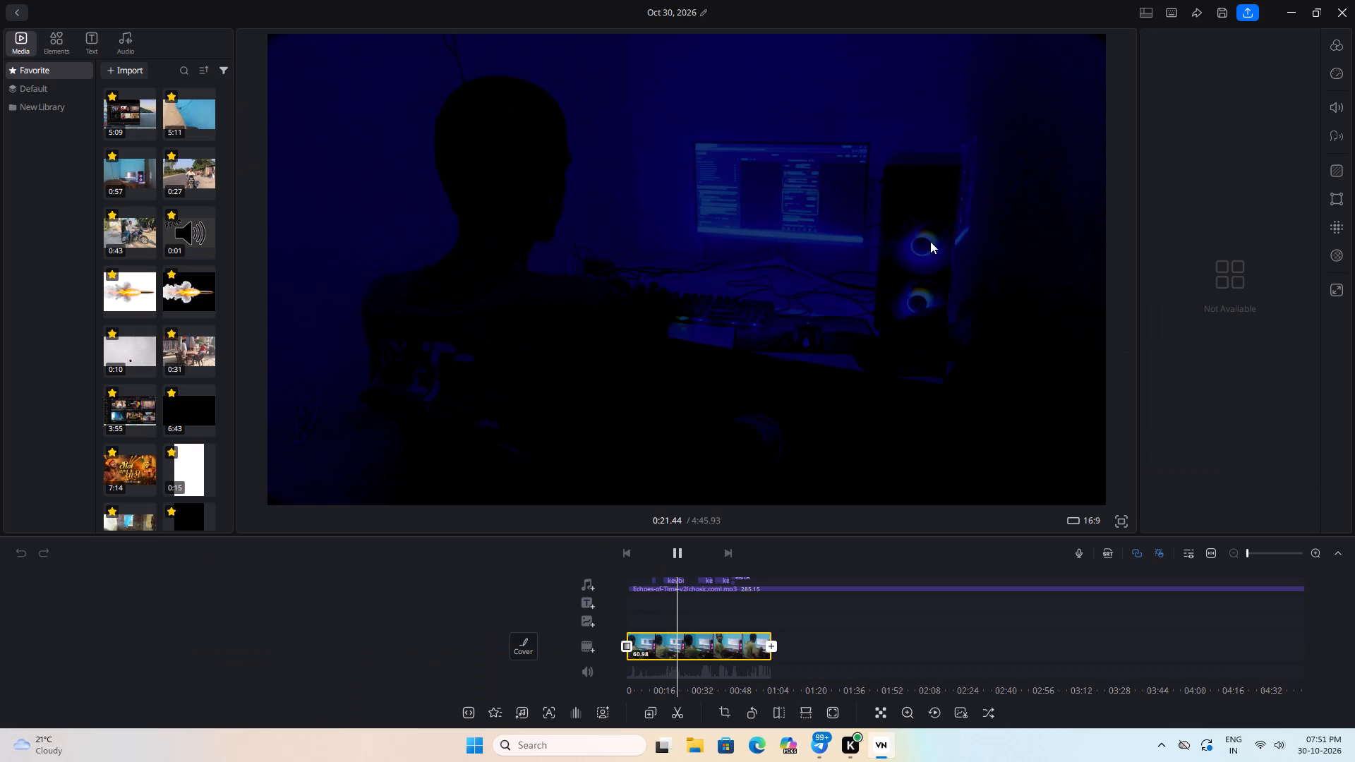
{"action": "left_click", "coordinate": [678, 551]}
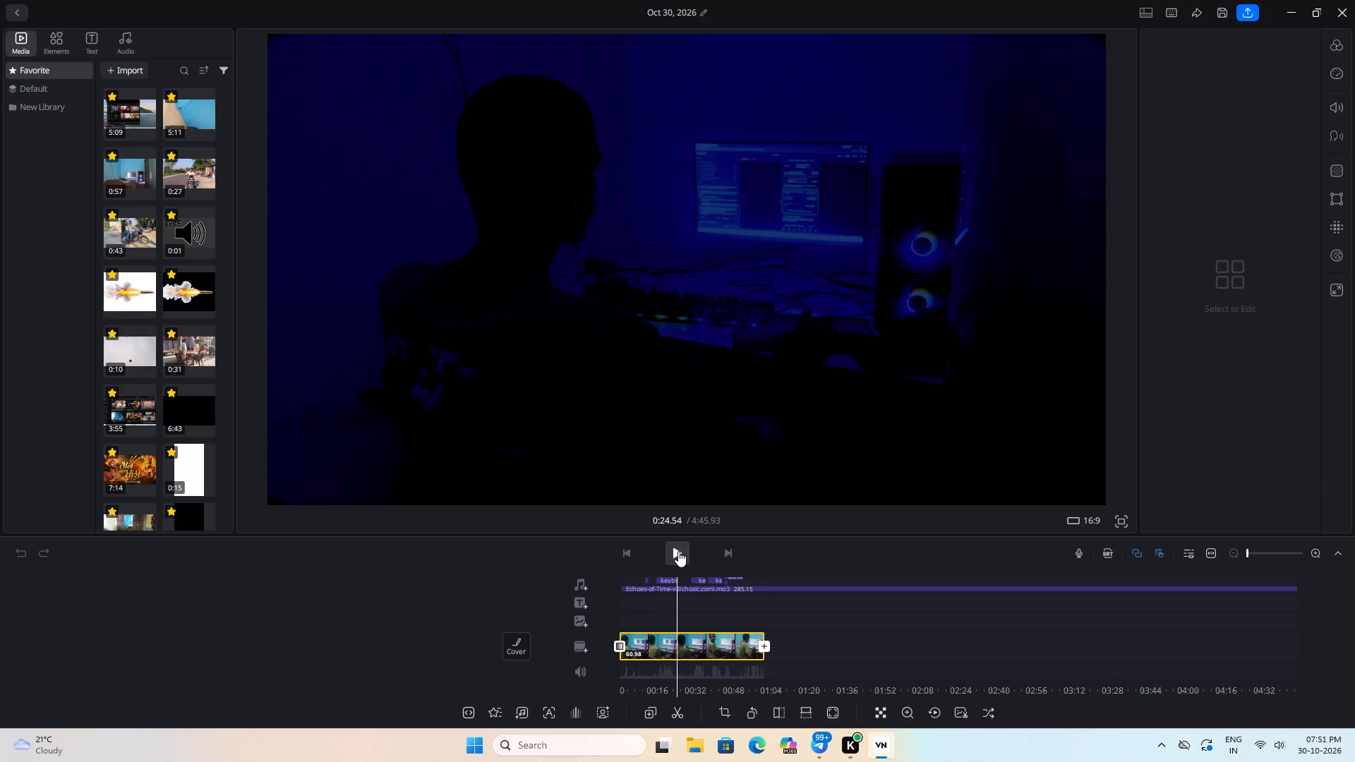
{"action": "left_click", "coordinate": [680, 555]}
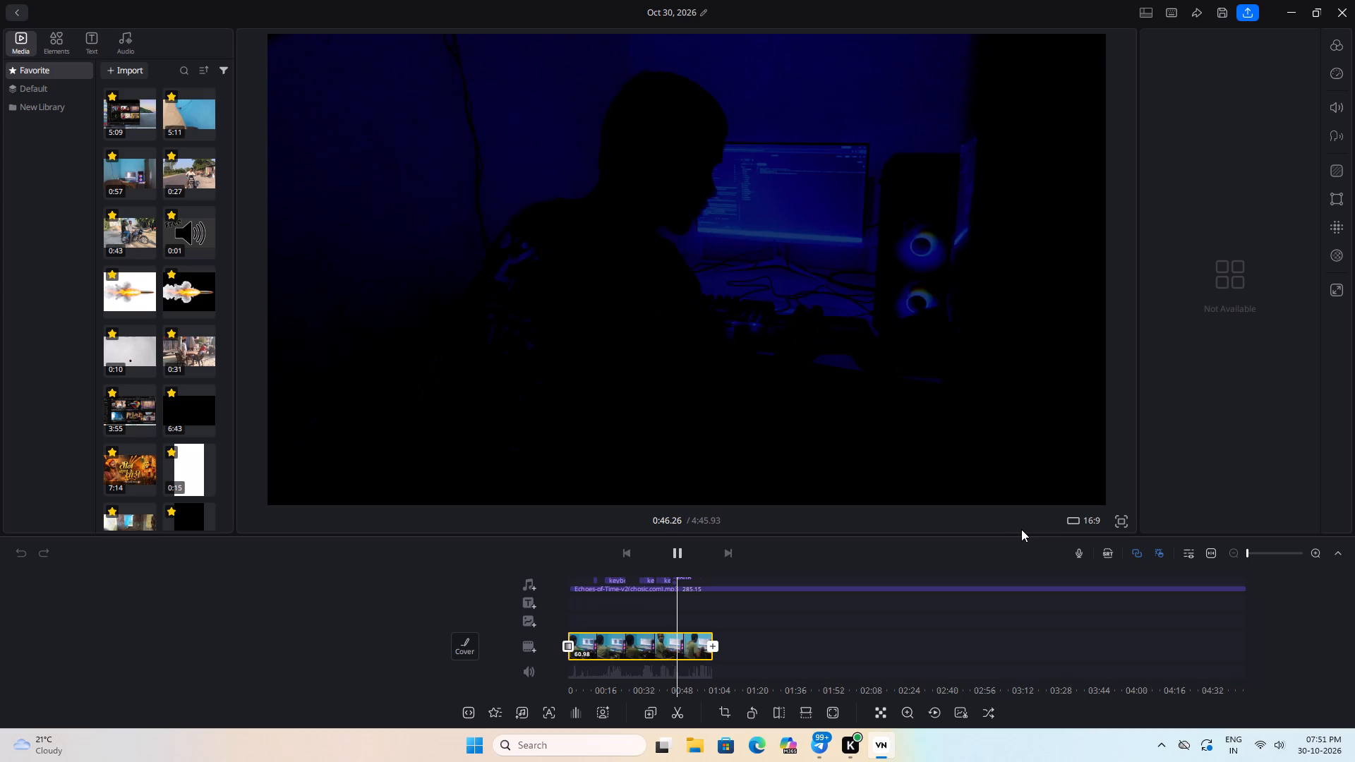
{"action": "left_click_drag", "start_coordinate": [716, 603], "coordinate": [776, 603]}
{"action": "left_click_drag", "start_coordinate": [638, 607], "coordinate": [682, 610]}
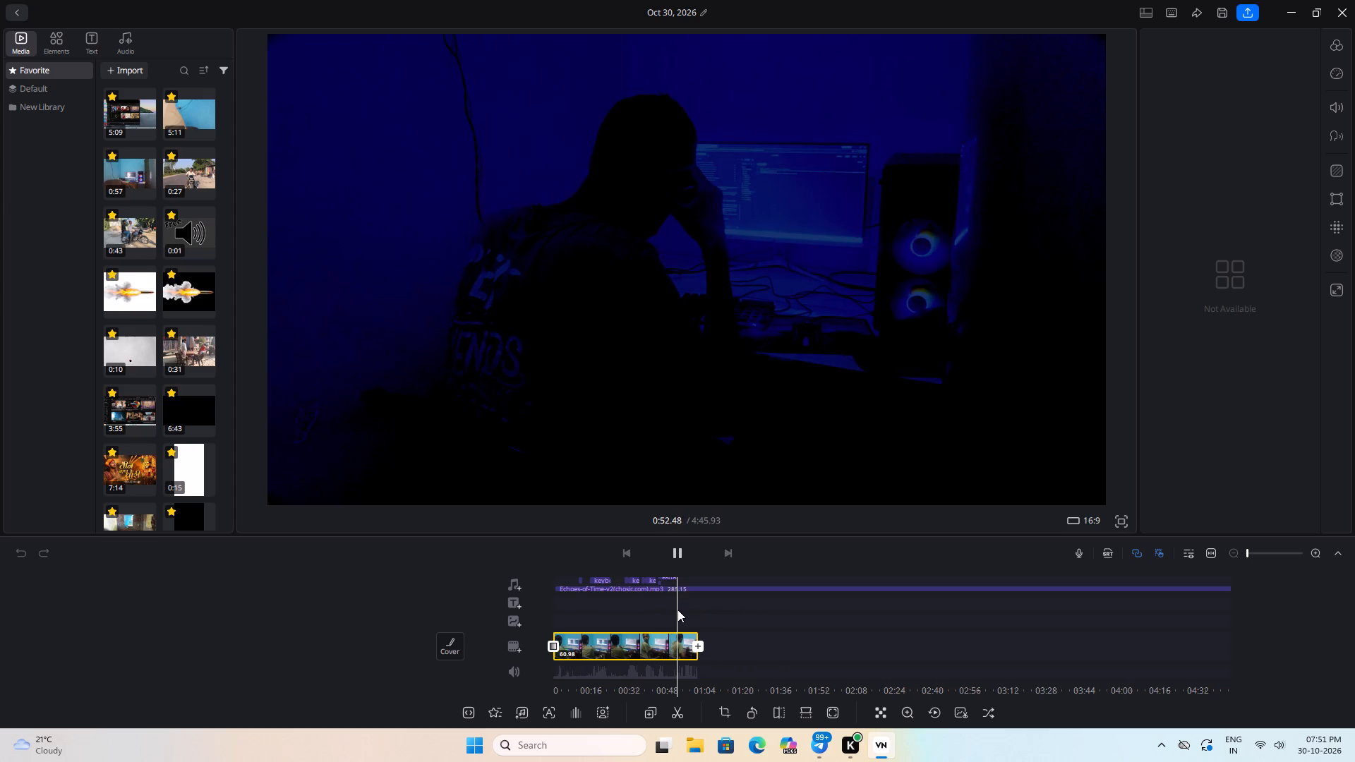
{"action": "left_click_drag", "start_coordinate": [746, 626], "coordinate": [818, 639]}
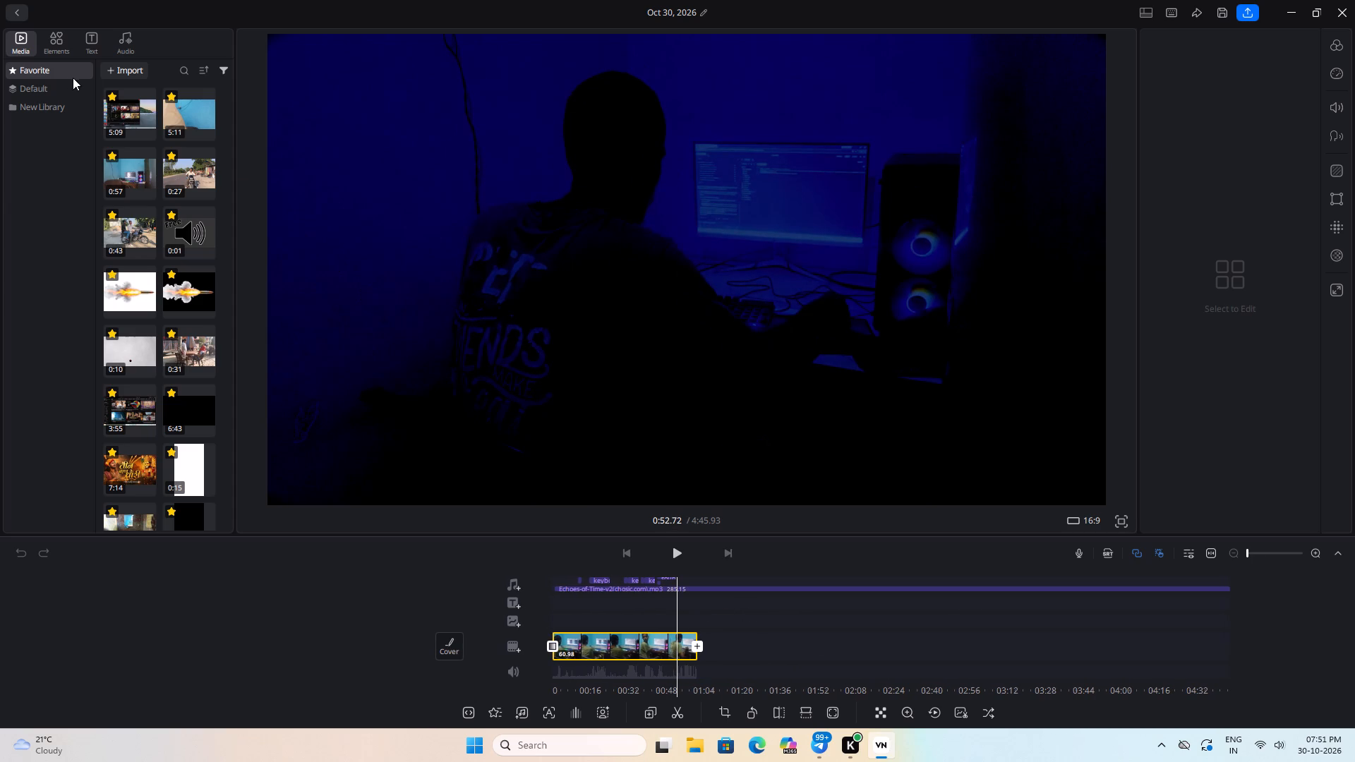
{"action": "left_click", "coordinate": [27, 10]}
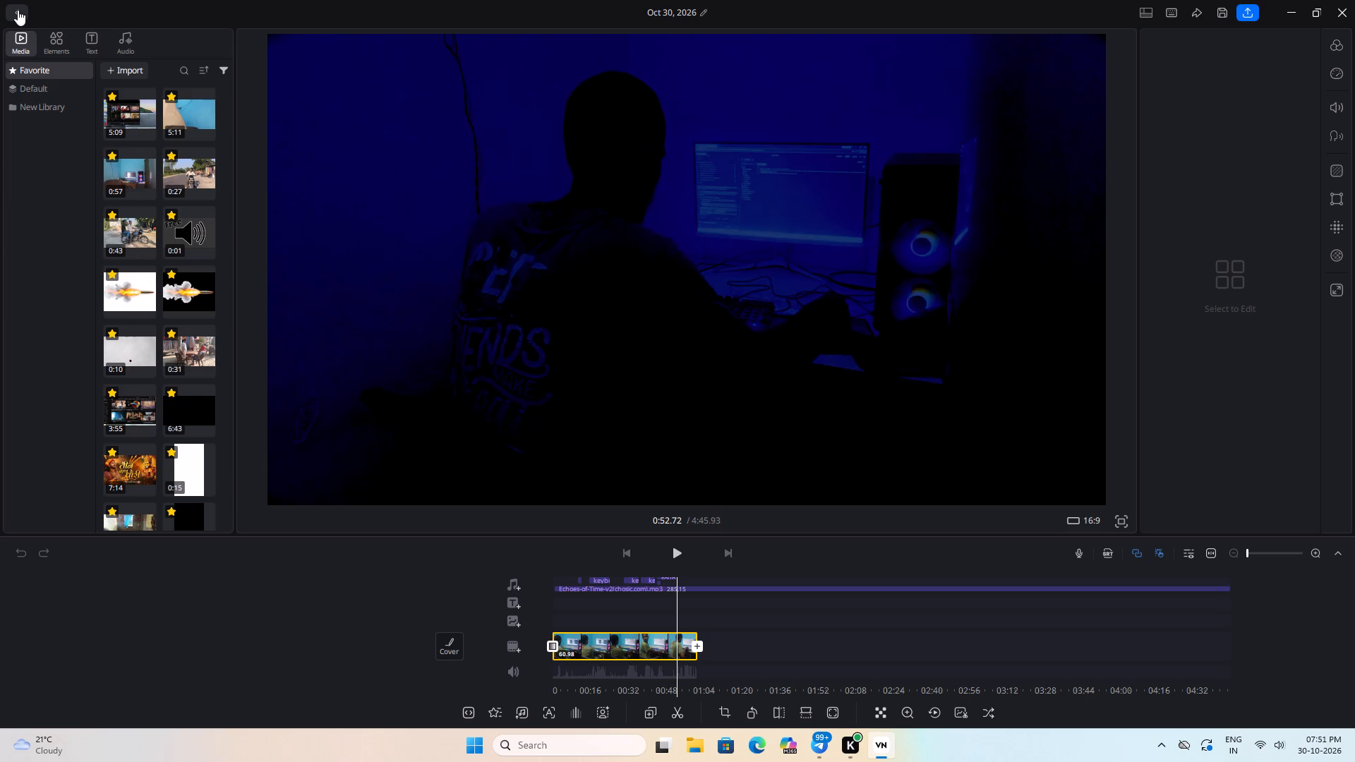
{"action": "left_click", "coordinate": [18, 10]}
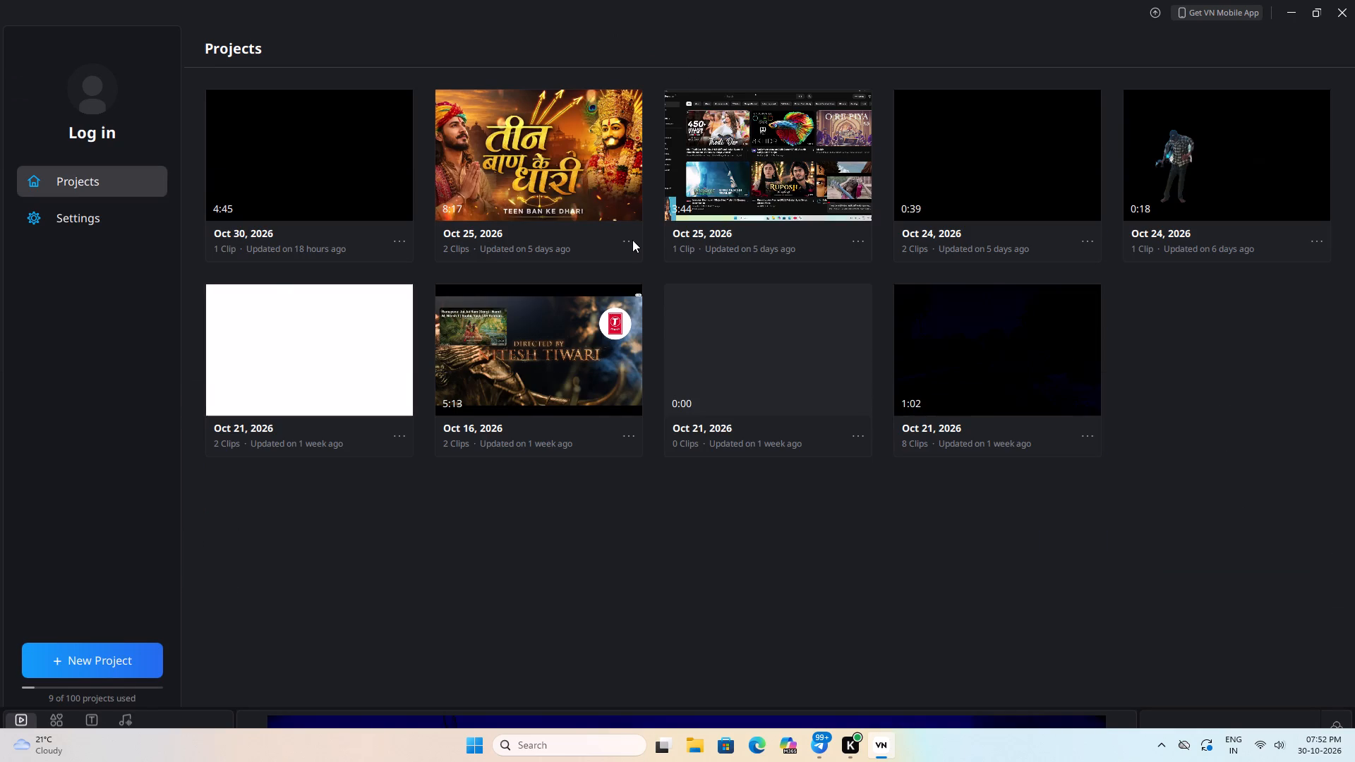
Permanently delete the Oct 25, 2026 project with the "Teen Ban Ke Dhari" thumbnail.
{"action": "left_click", "coordinate": [627, 240]}
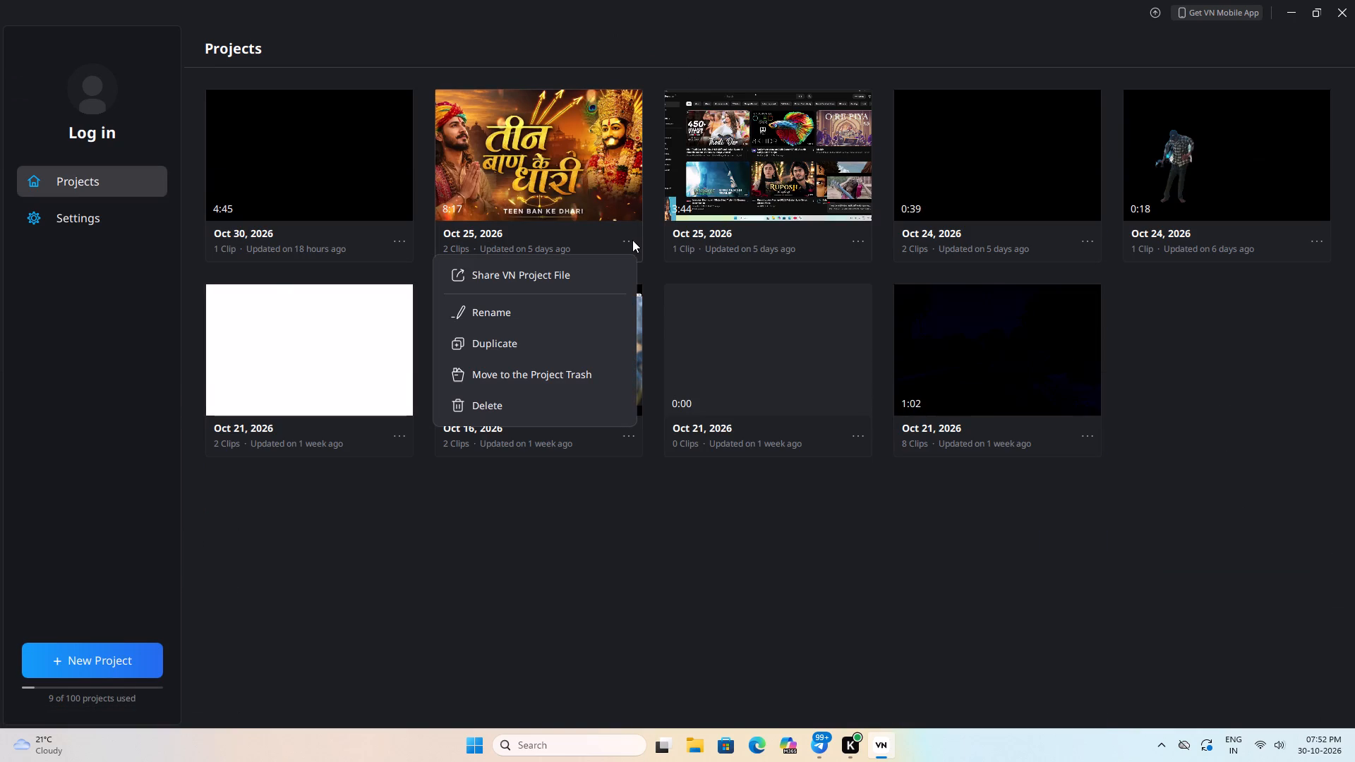
{"action": "left_click", "coordinate": [545, 392]}
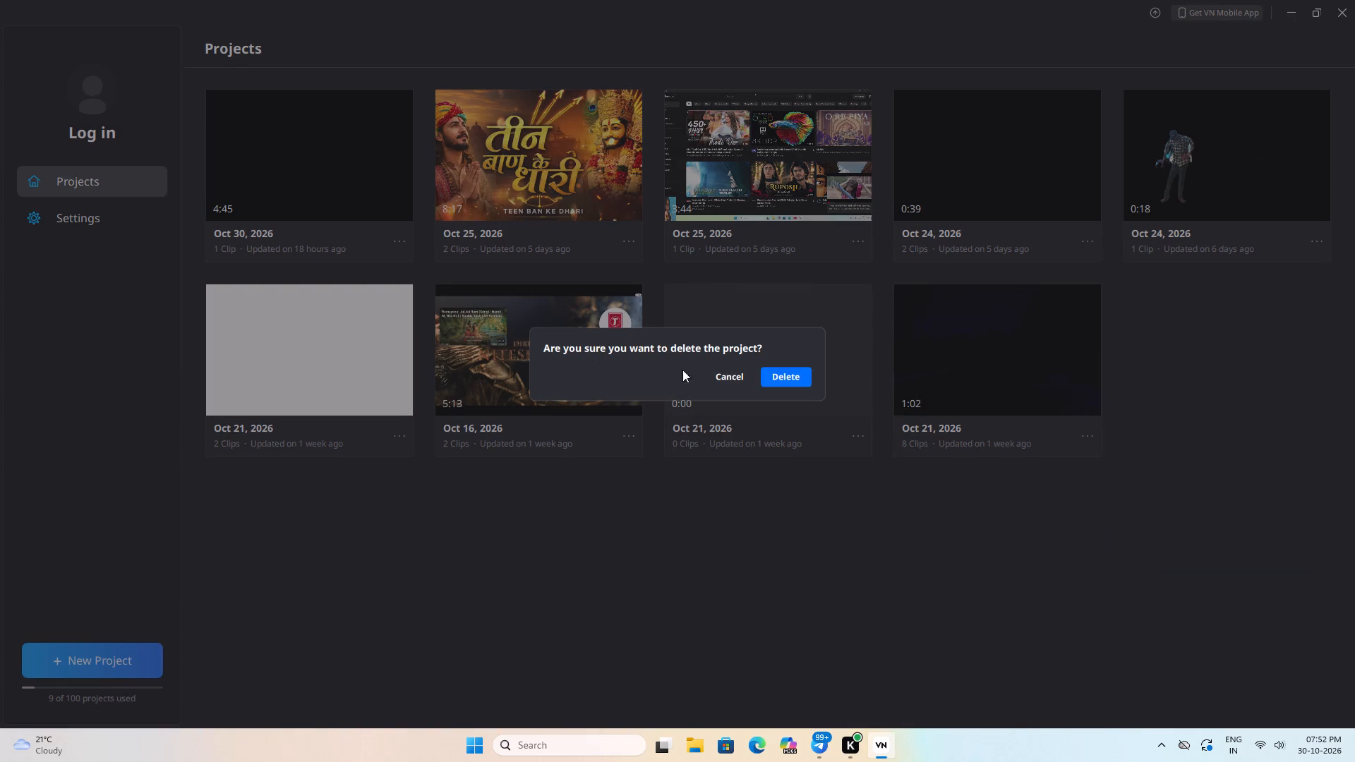
{"action": "left_click", "coordinate": [781, 372]}
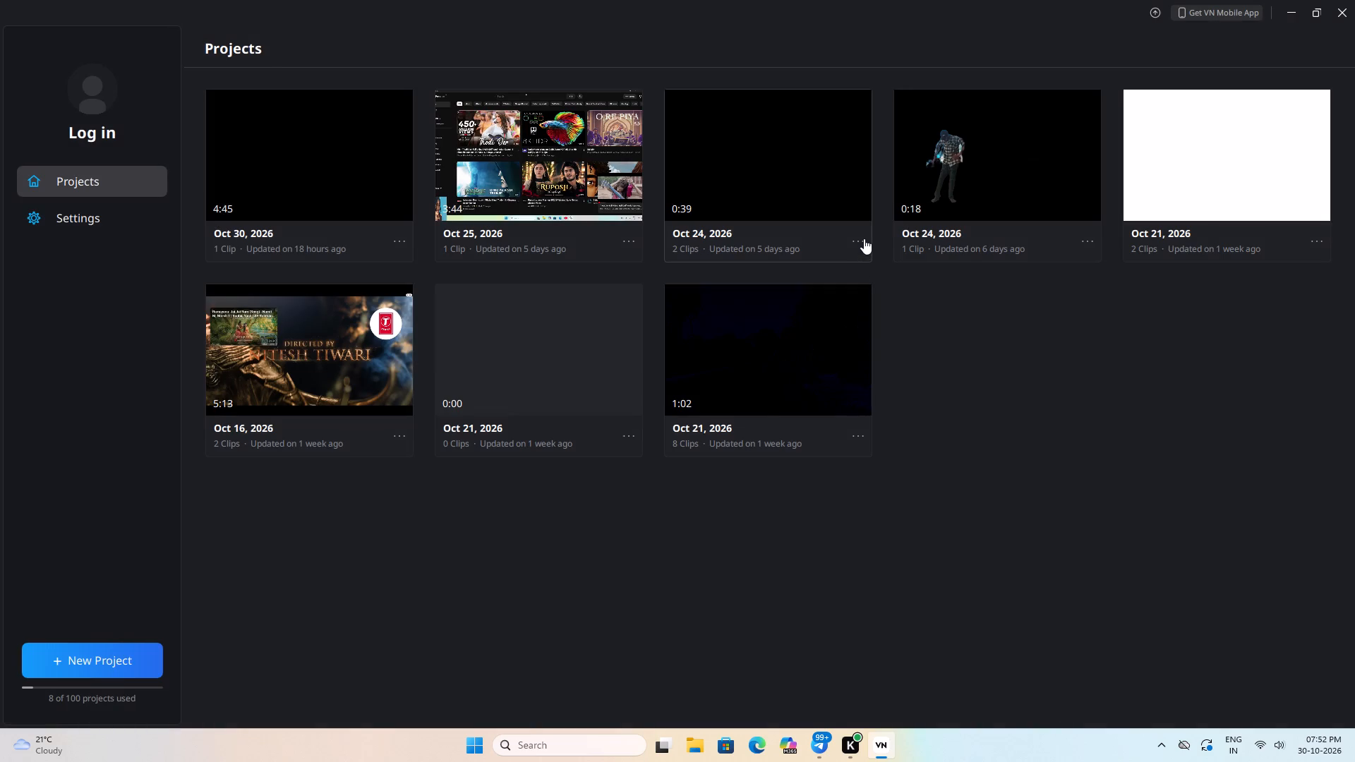
Permanently delete the remaining Oct 25, 2026 project, the one with the video-site thumbnail.
{"action": "left_click", "coordinate": [630, 238]}
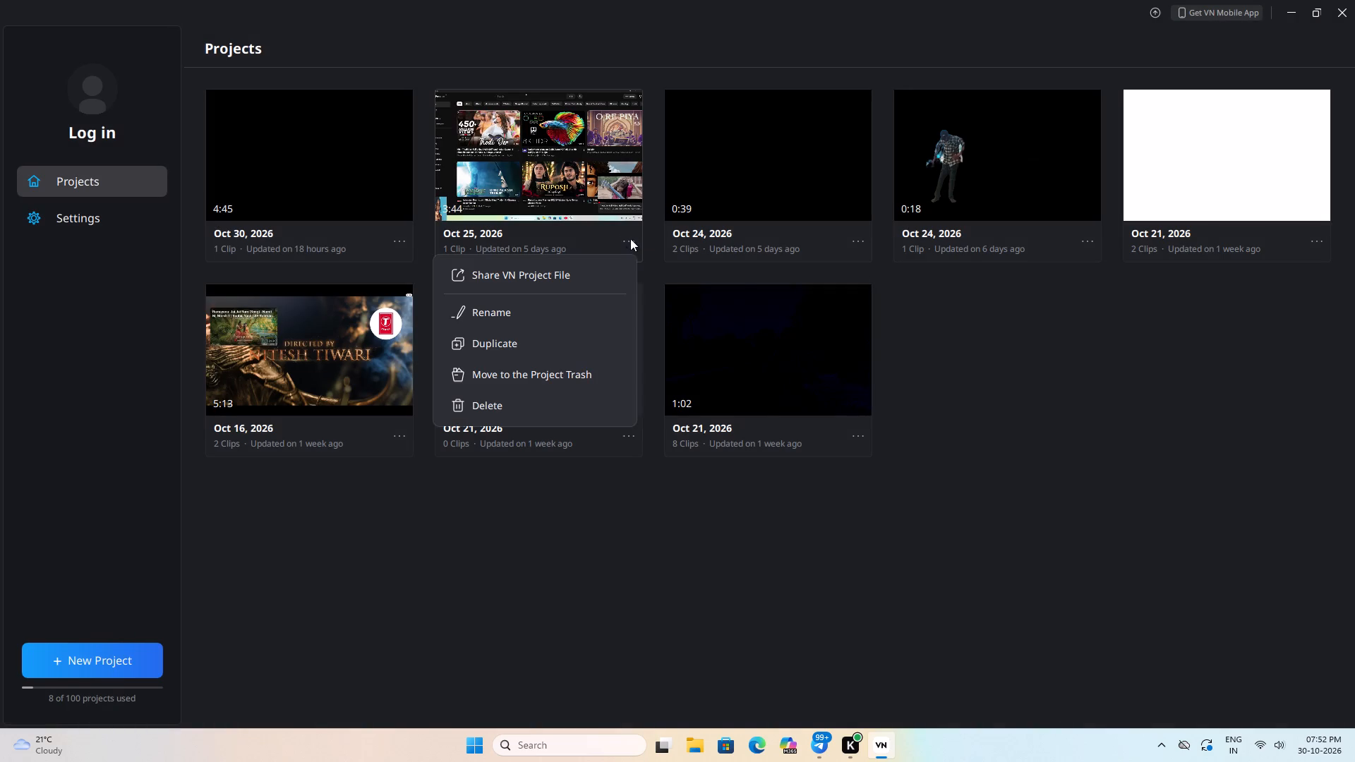
{"action": "left_click", "coordinate": [568, 418]}
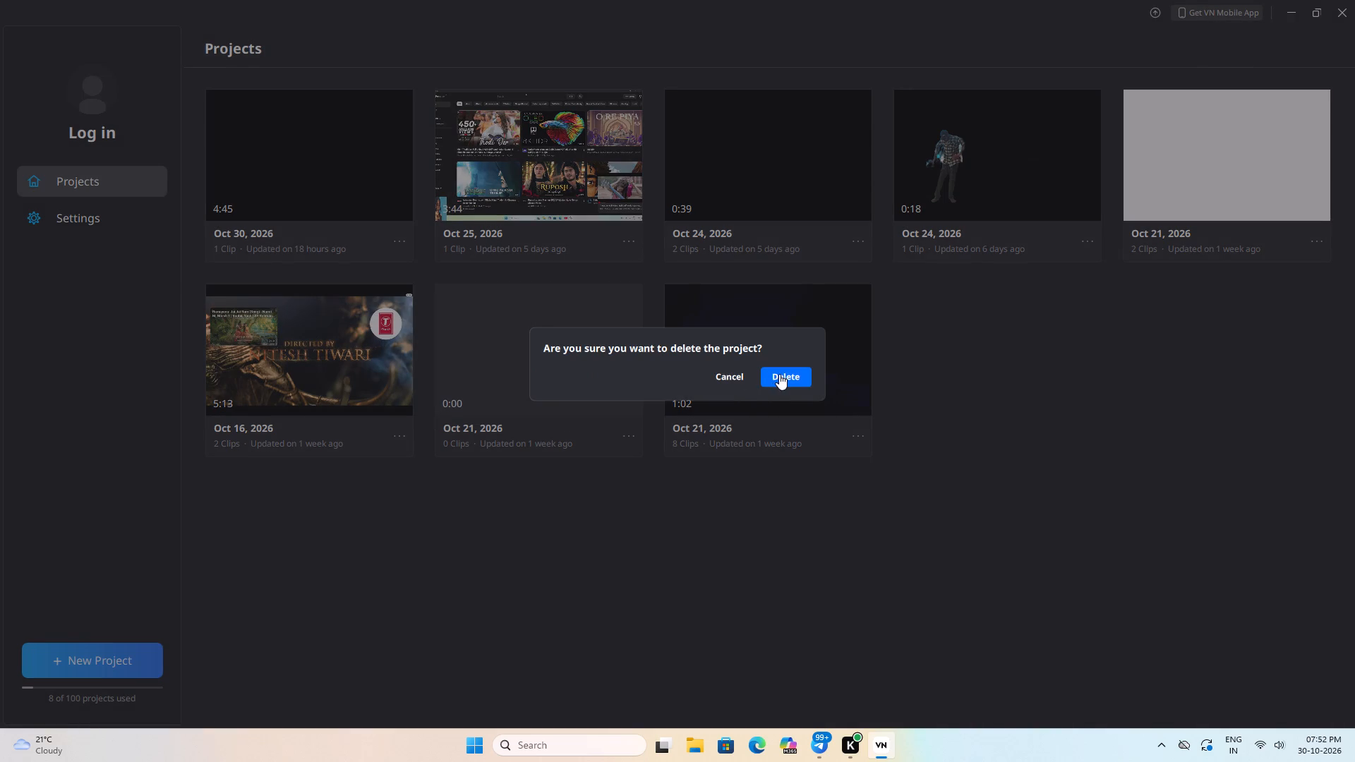
{"action": "left_click", "coordinate": [779, 374]}
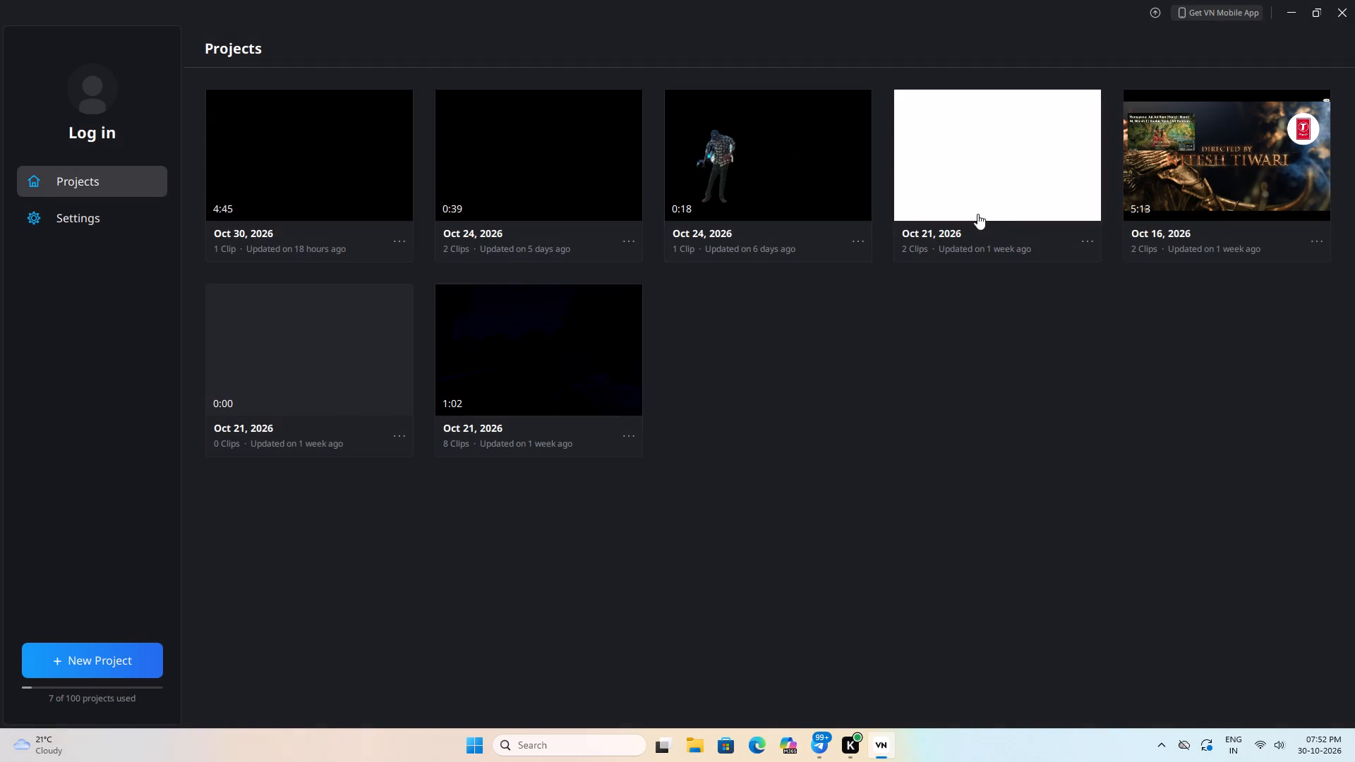
Permanently delete the Oct 16, 2026 project from the project list.
{"action": "left_click", "coordinate": [1314, 248]}
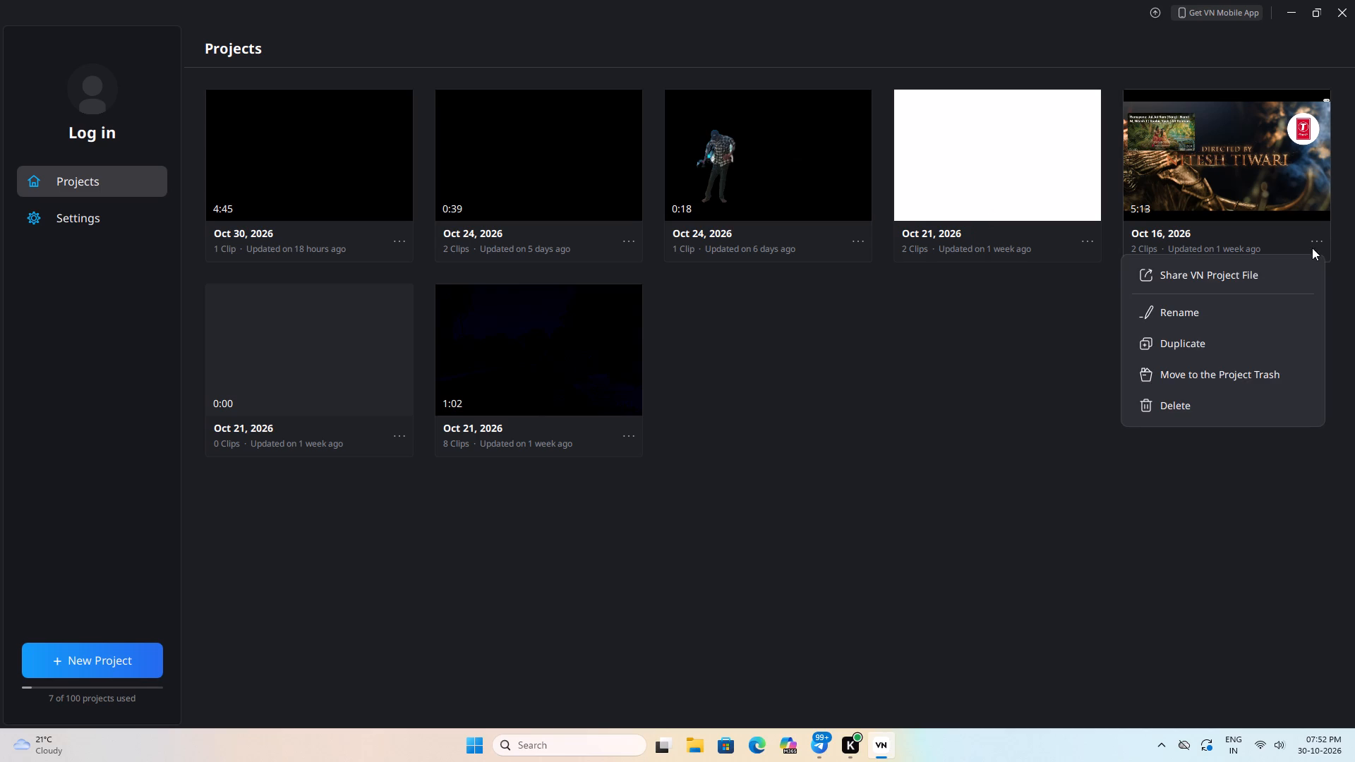
{"action": "left_click", "coordinate": [1203, 400]}
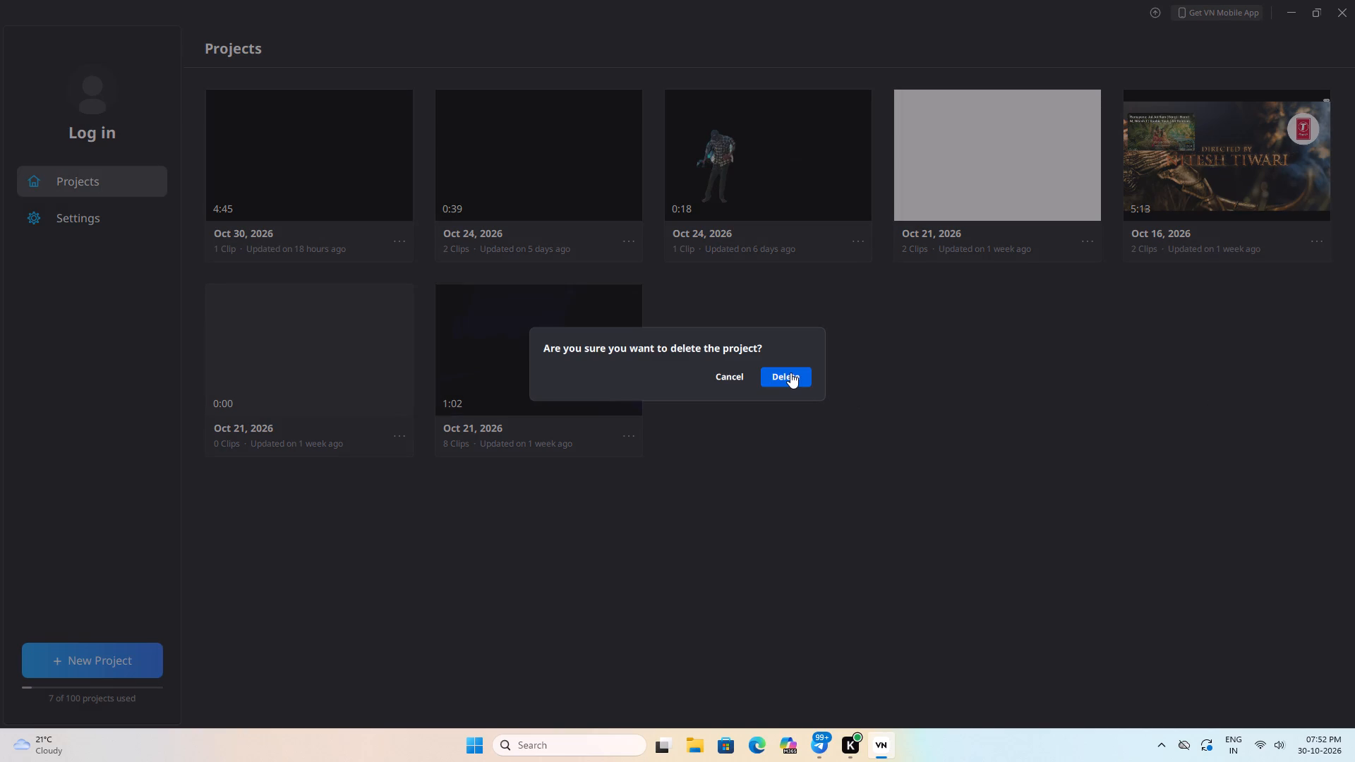
{"action": "left_click", "coordinate": [790, 373]}
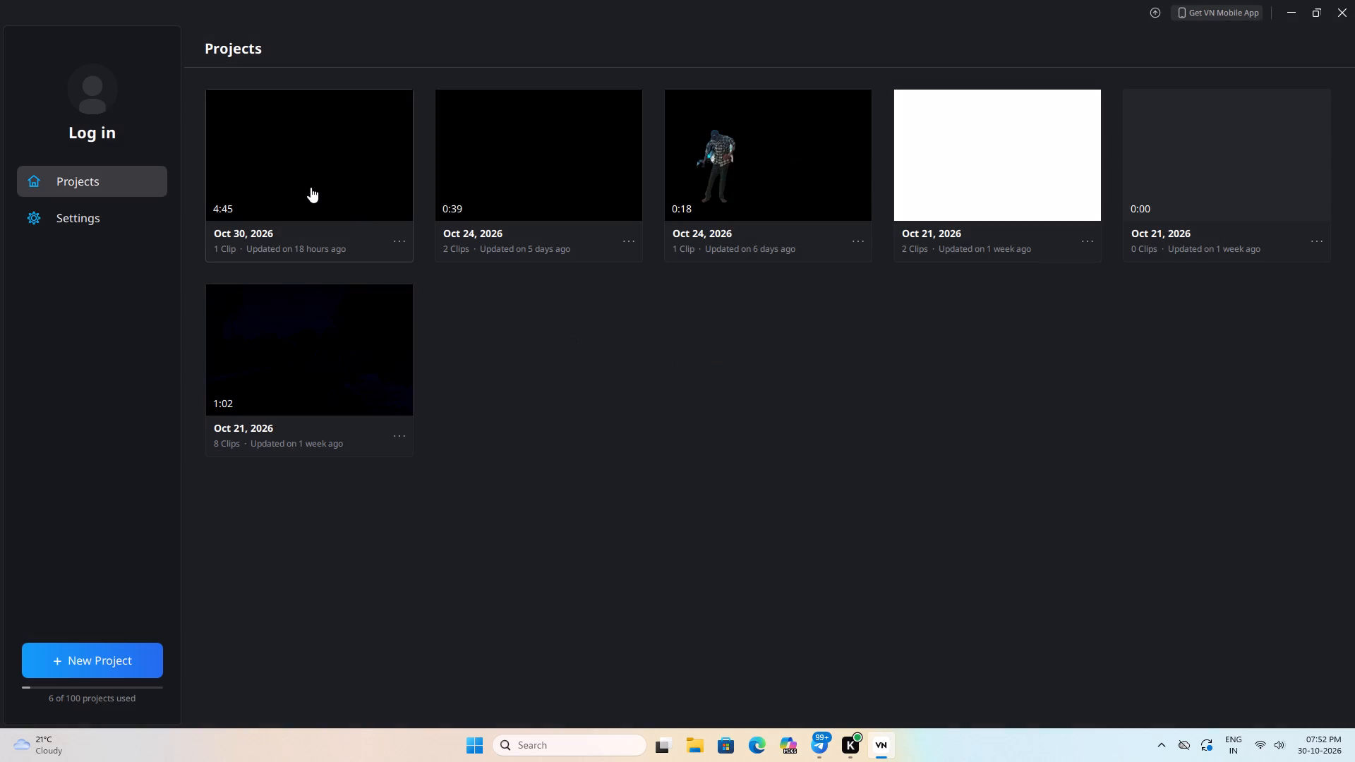
Reopen the Oct 30, 2026 project, preview its timeline from the start to about 0:57, and restore the editor to a smaller window.
{"action": "left_click", "coordinate": [311, 187]}
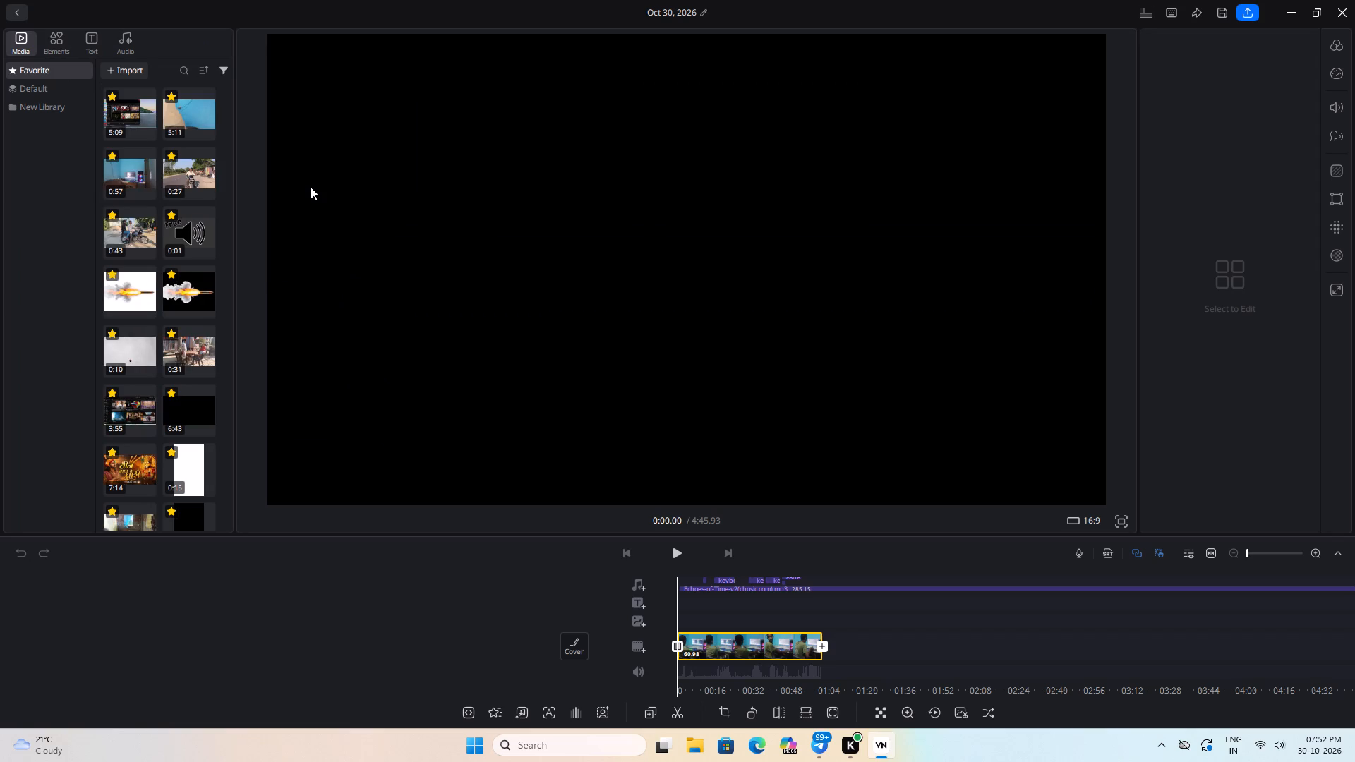
{"action": "left_click", "coordinate": [685, 553]}
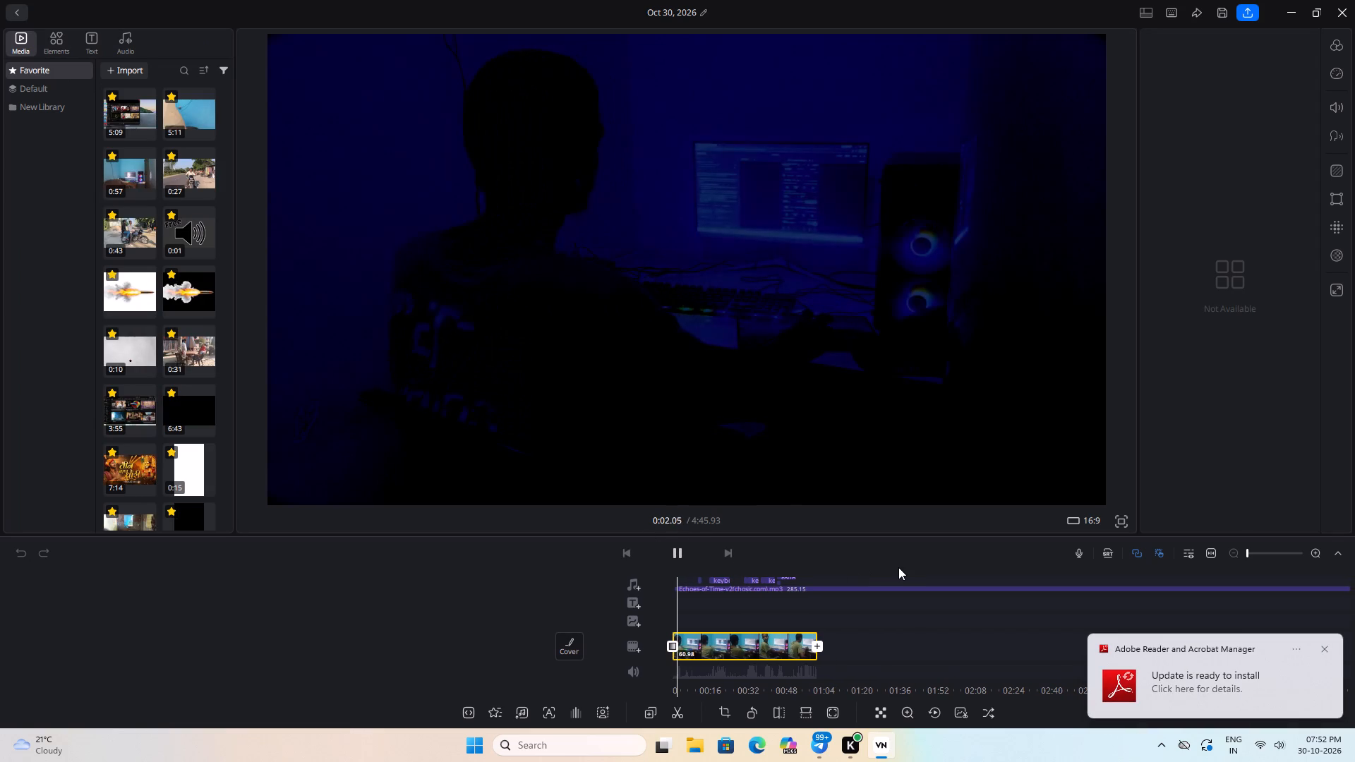
{"action": "left_click_drag", "start_coordinate": [905, 564], "coordinate": [853, 564]}
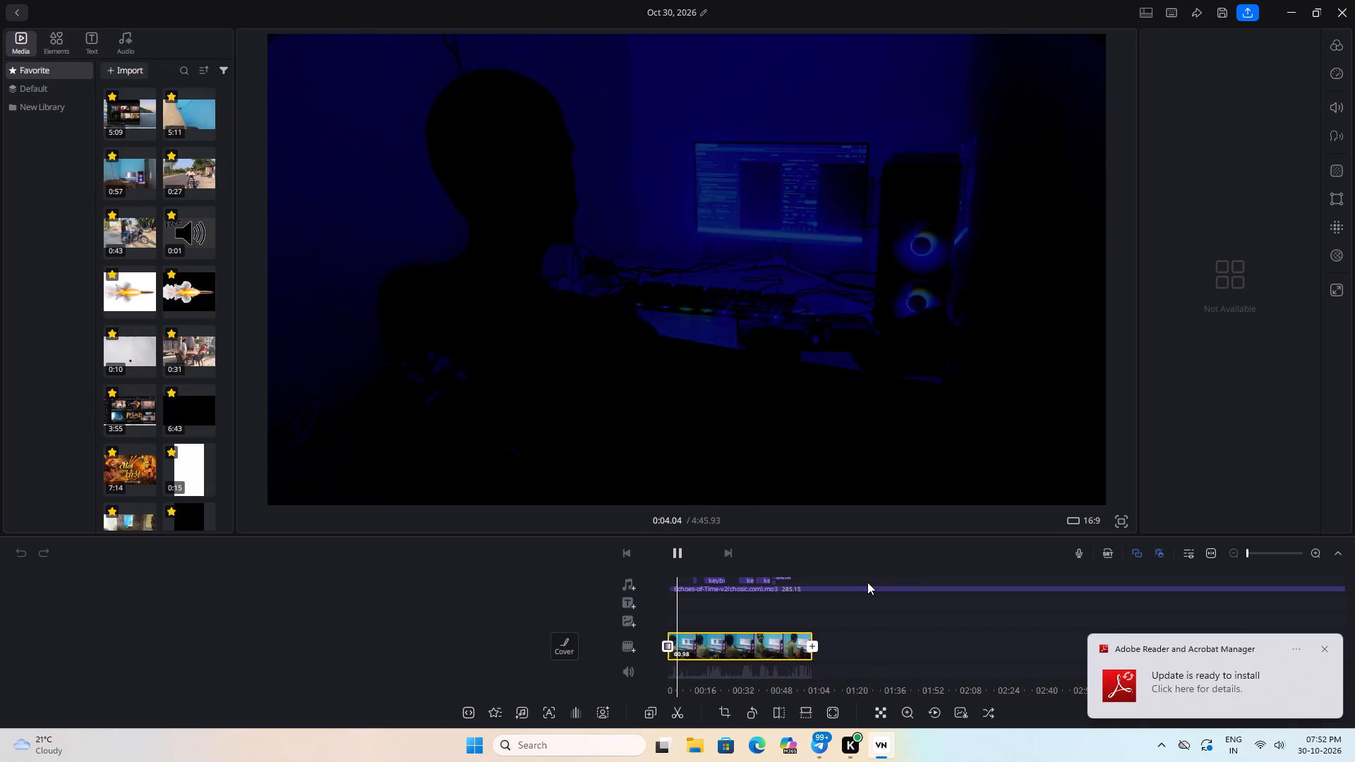
{"action": "left_click_drag", "start_coordinate": [884, 597], "coordinate": [831, 603]}
{"action": "left_click", "coordinate": [670, 559]}
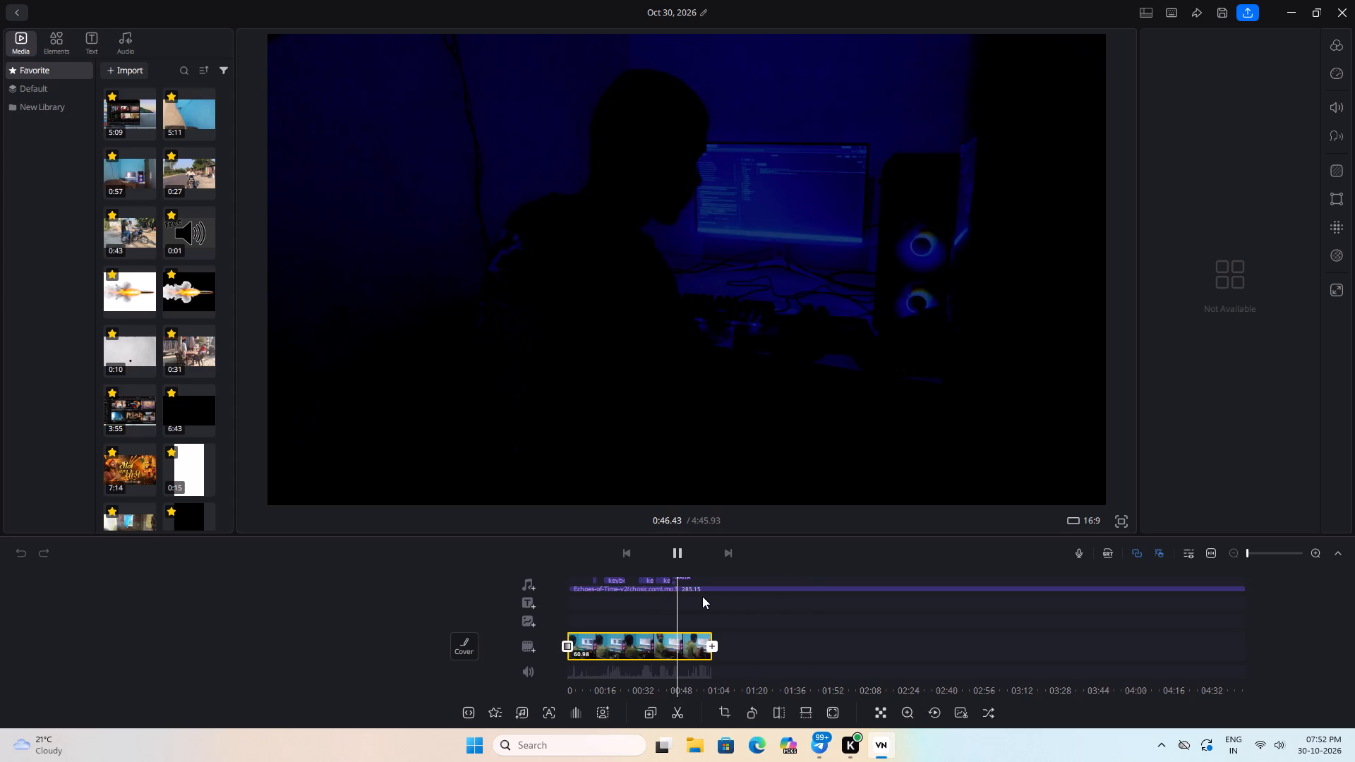
{"action": "left_click_drag", "start_coordinate": [702, 597], "coordinate": [721, 600]}
{"action": "left_click", "coordinate": [683, 547]}
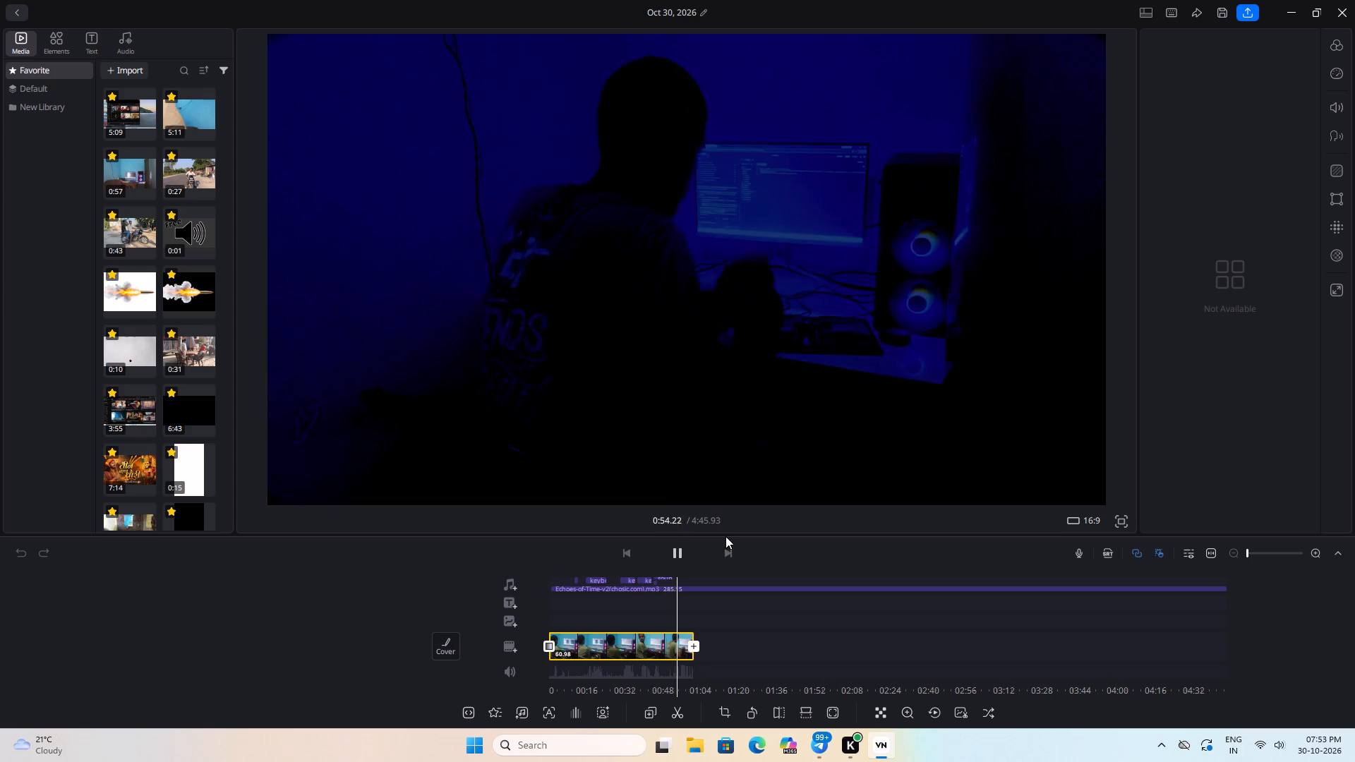
{"action": "left_click", "coordinate": [675, 555]}
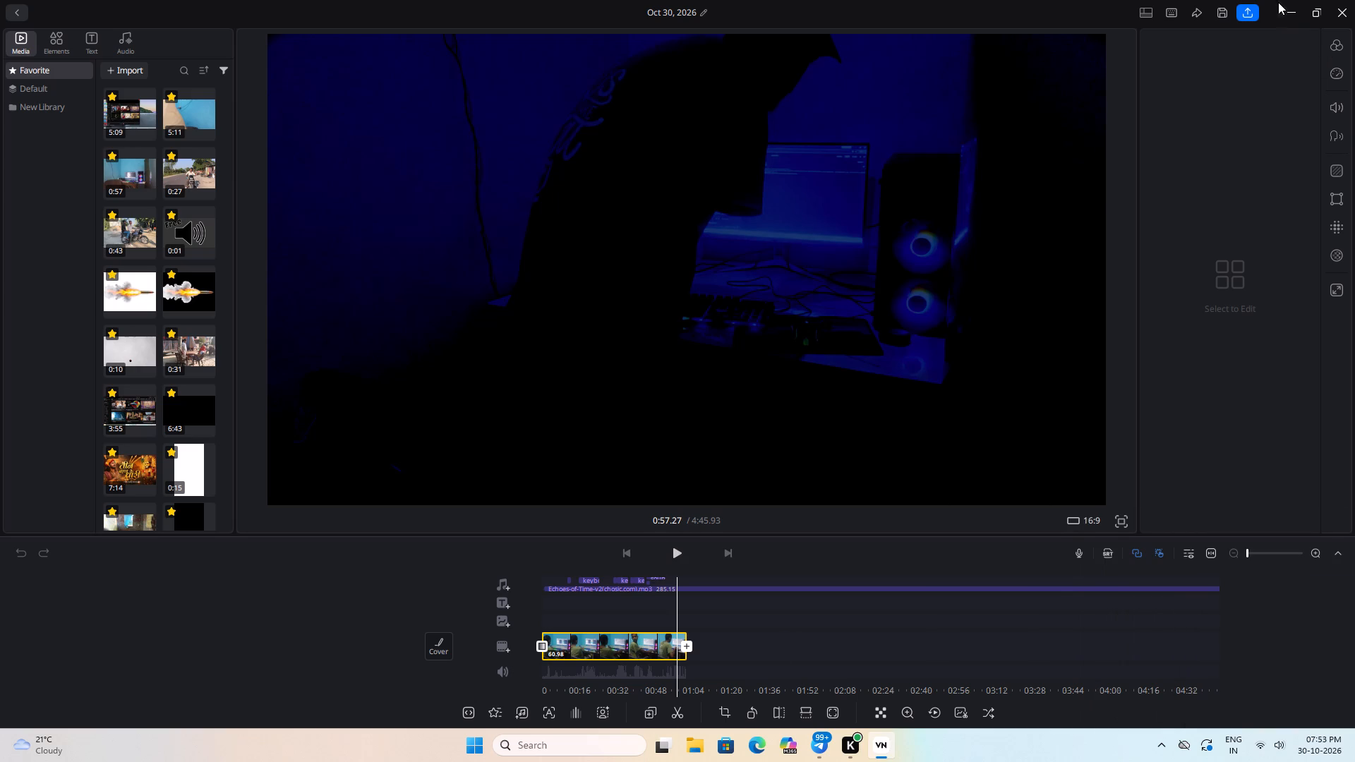
{"action": "left_click", "coordinate": [1315, 7]}
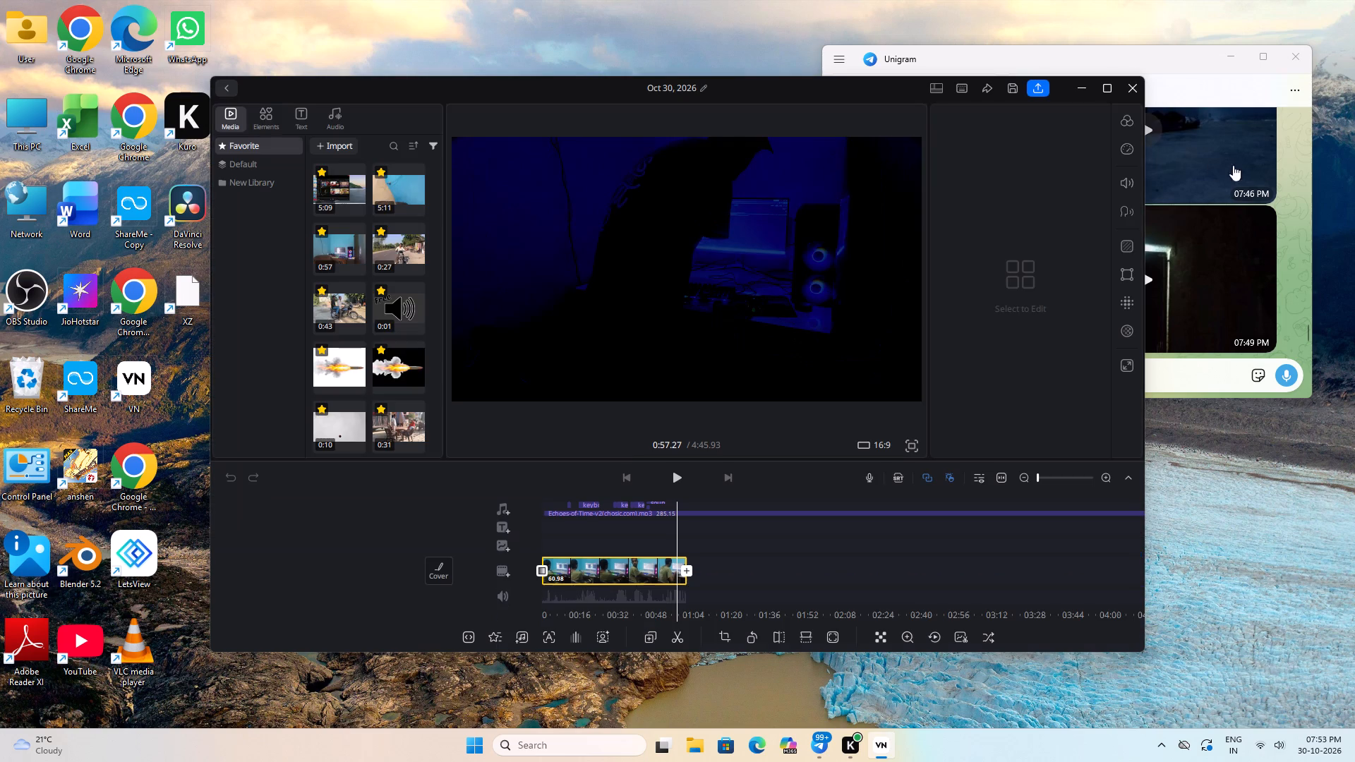
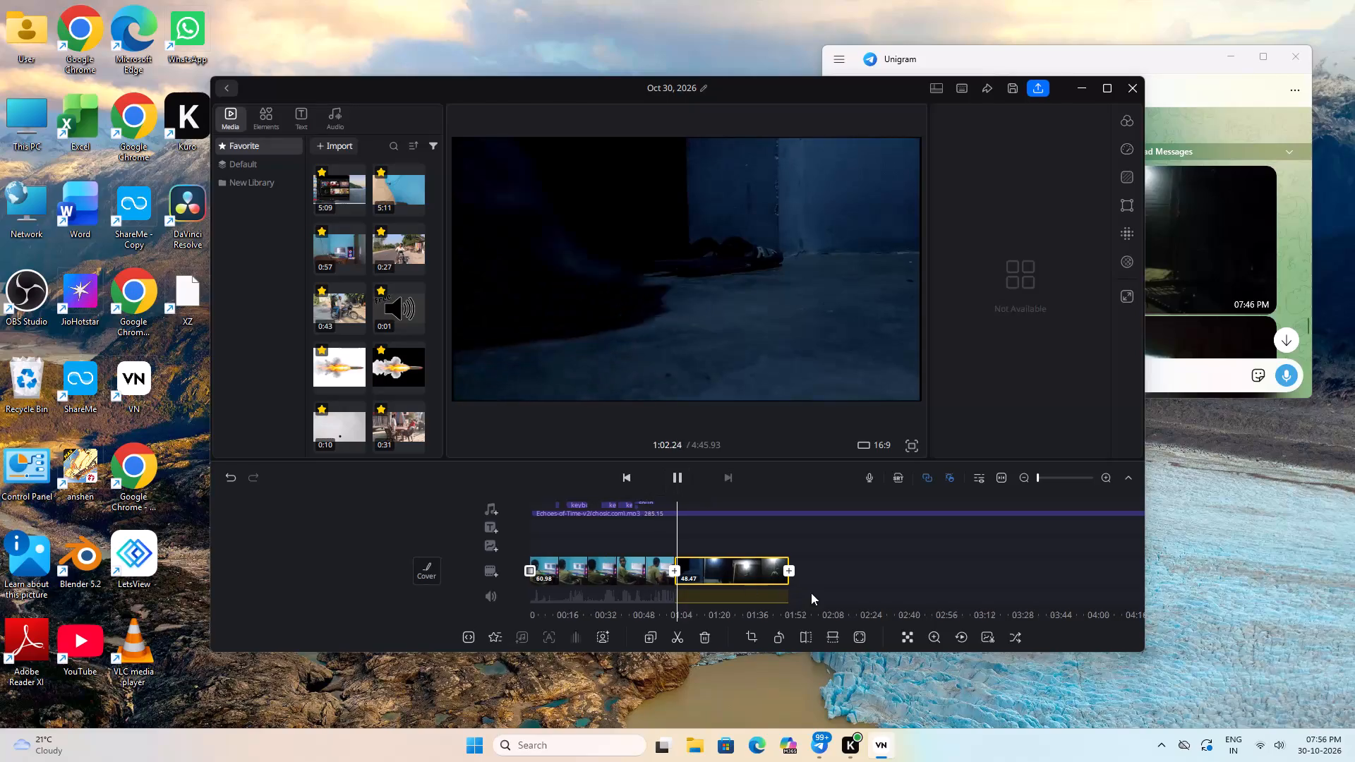
Replay the timeline from late in the first clip through the night footage to about 1:48, with the editor window maximized.
{"action": "left_click_drag", "start_coordinate": [846, 544], "coordinate": [919, 552]}
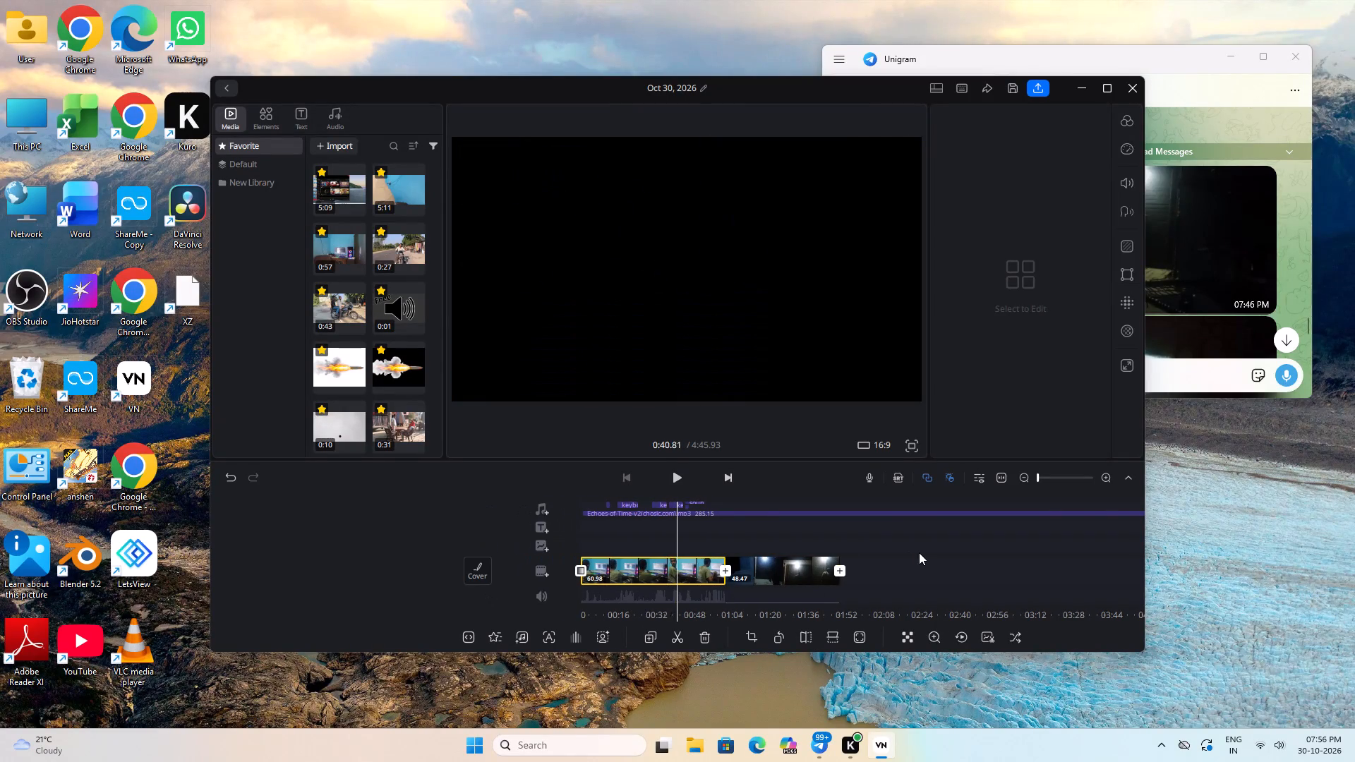
{"action": "left_click_drag", "start_coordinate": [919, 552], "coordinate": [908, 556]}
{"action": "key", "text": "space"}
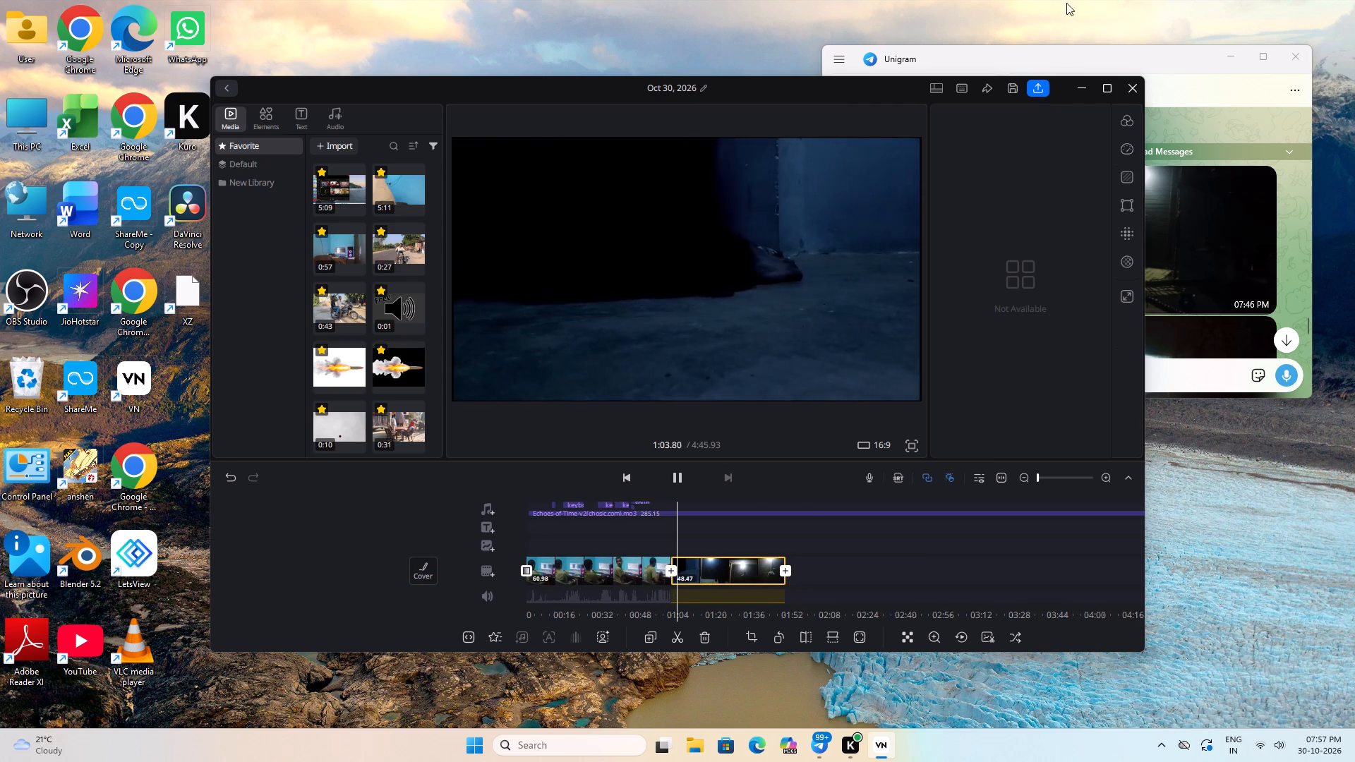
{"action": "left_click", "coordinate": [1114, 92]}
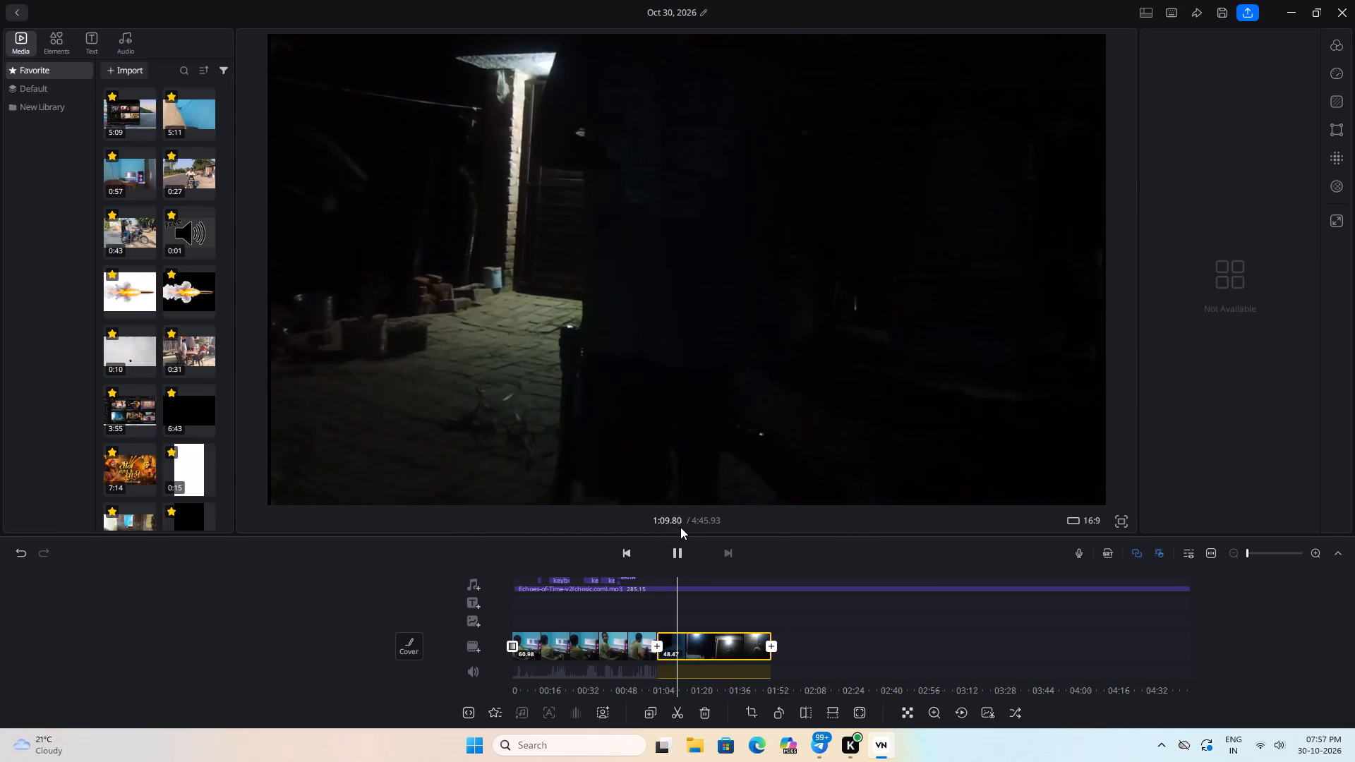
{"action": "left_click", "coordinate": [677, 554]}
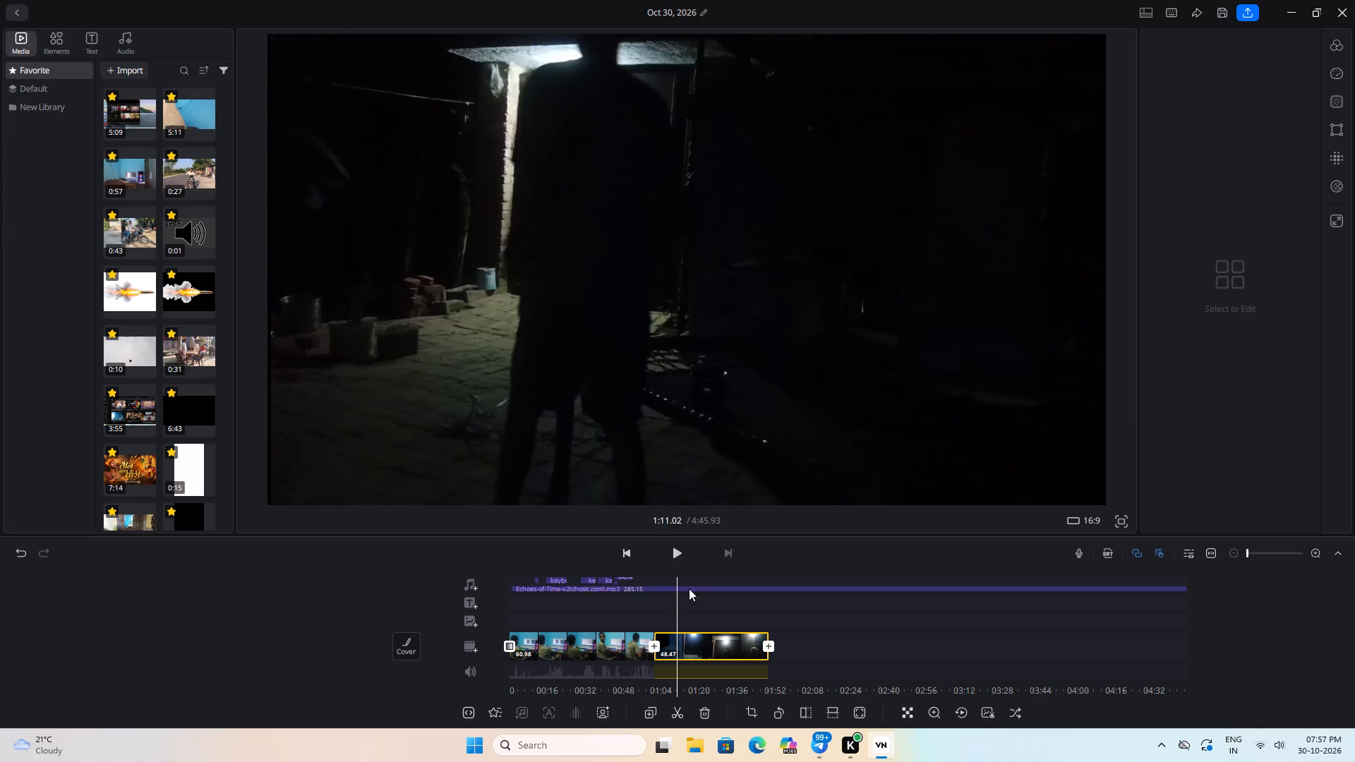
{"action": "left_click", "coordinate": [680, 548]}
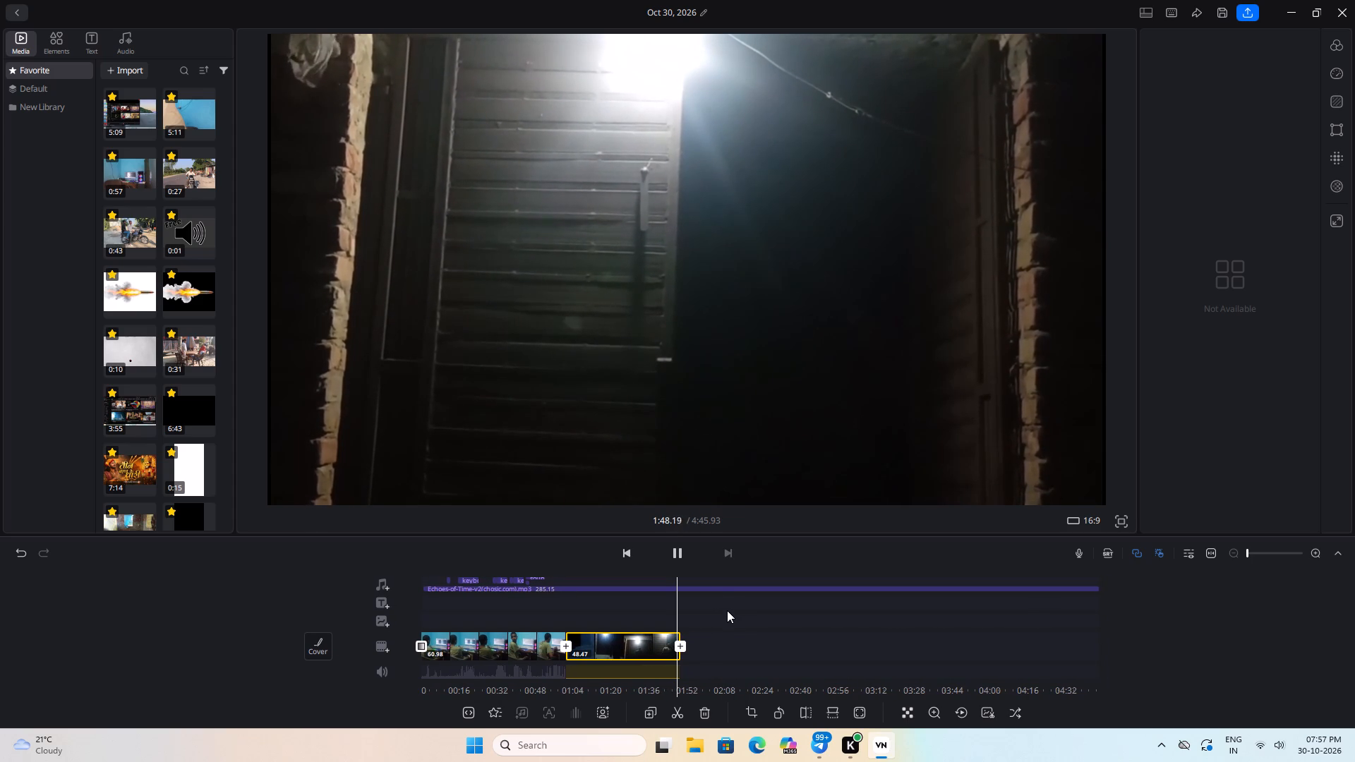
Split the second video clip, the night footage, at 1:31.44 where the figure stands under the bright light.
{"action": "left_click_drag", "start_coordinate": [727, 610], "coordinate": [776, 630]}
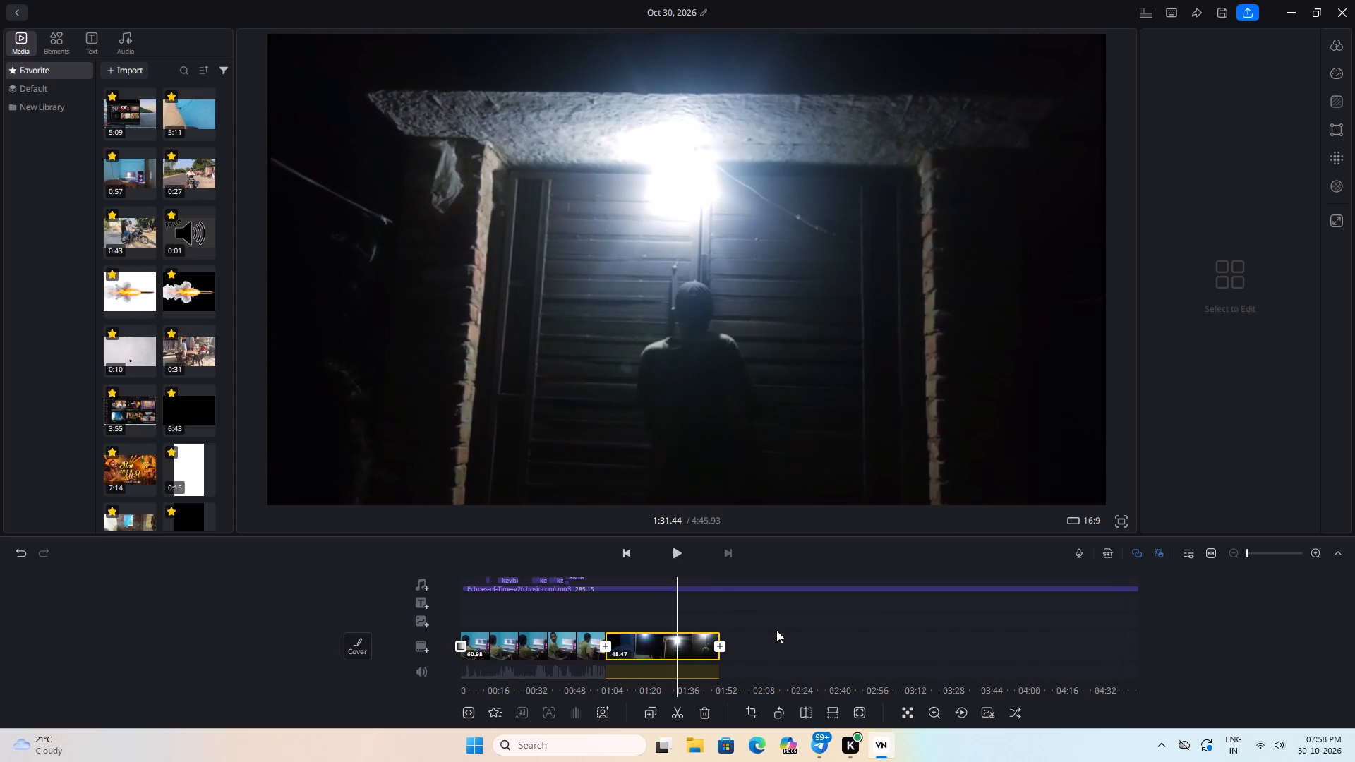
{"action": "left_click_drag", "start_coordinate": [776, 630], "coordinate": [776, 631]}
{"action": "left_click", "coordinate": [777, 631]}
{"action": "left_click", "coordinate": [678, 713]}
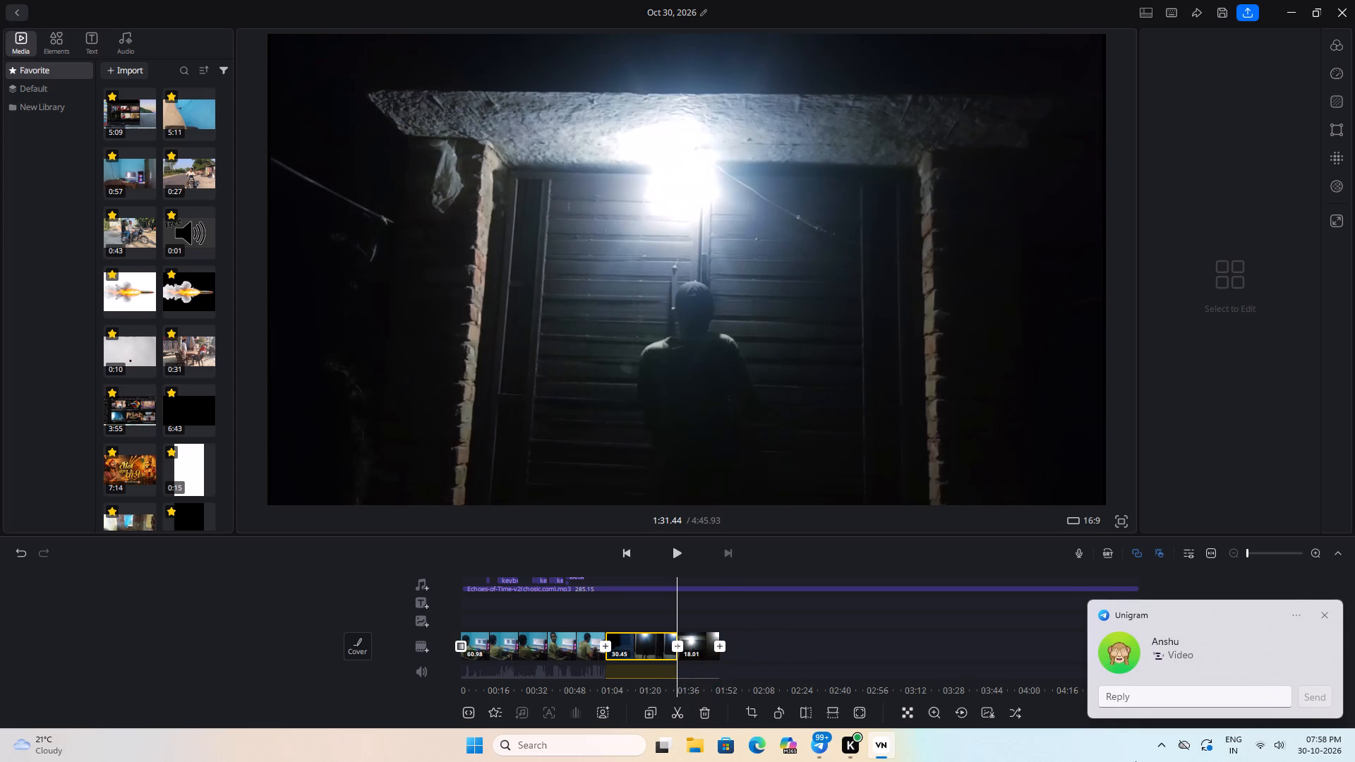
Restore the editor to a smaller window to uncover the Unigram chat behind it.
{"action": "left_click", "coordinate": [1325, 11]}
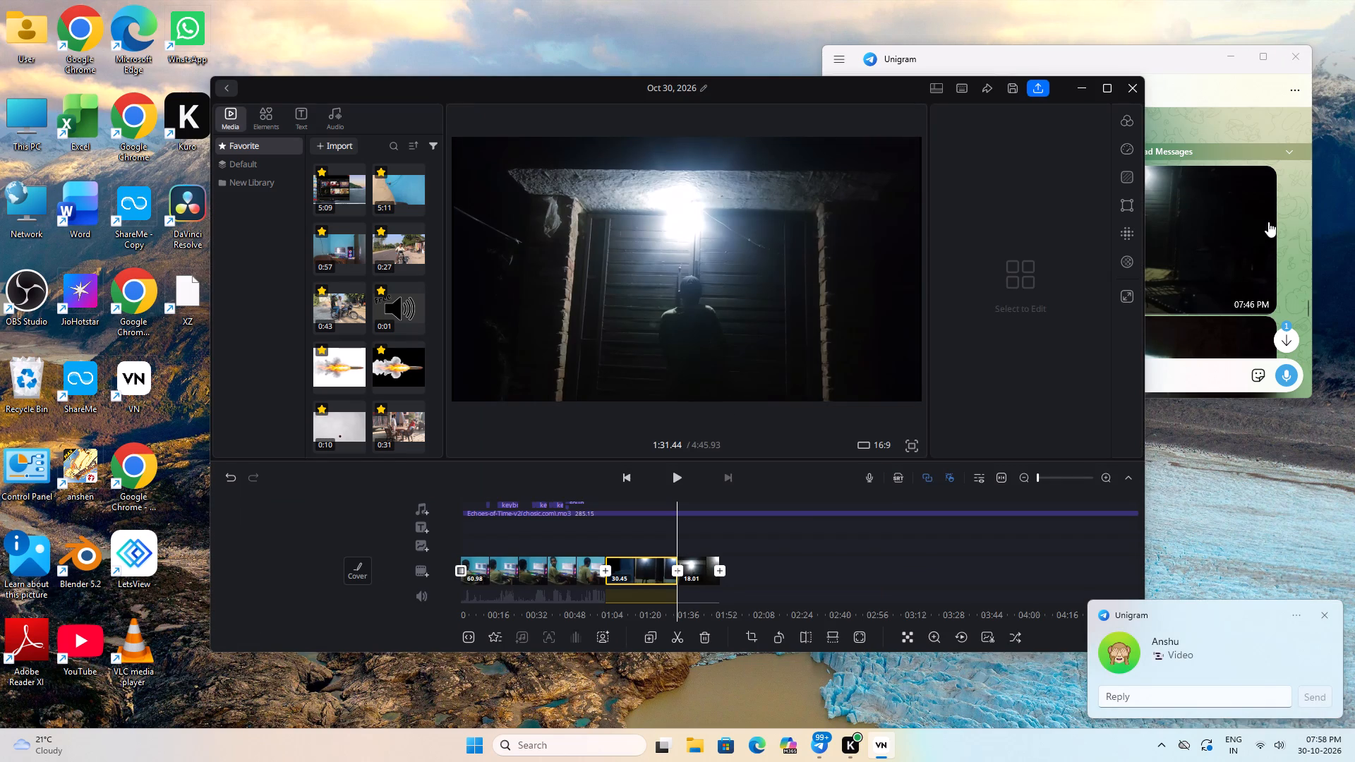
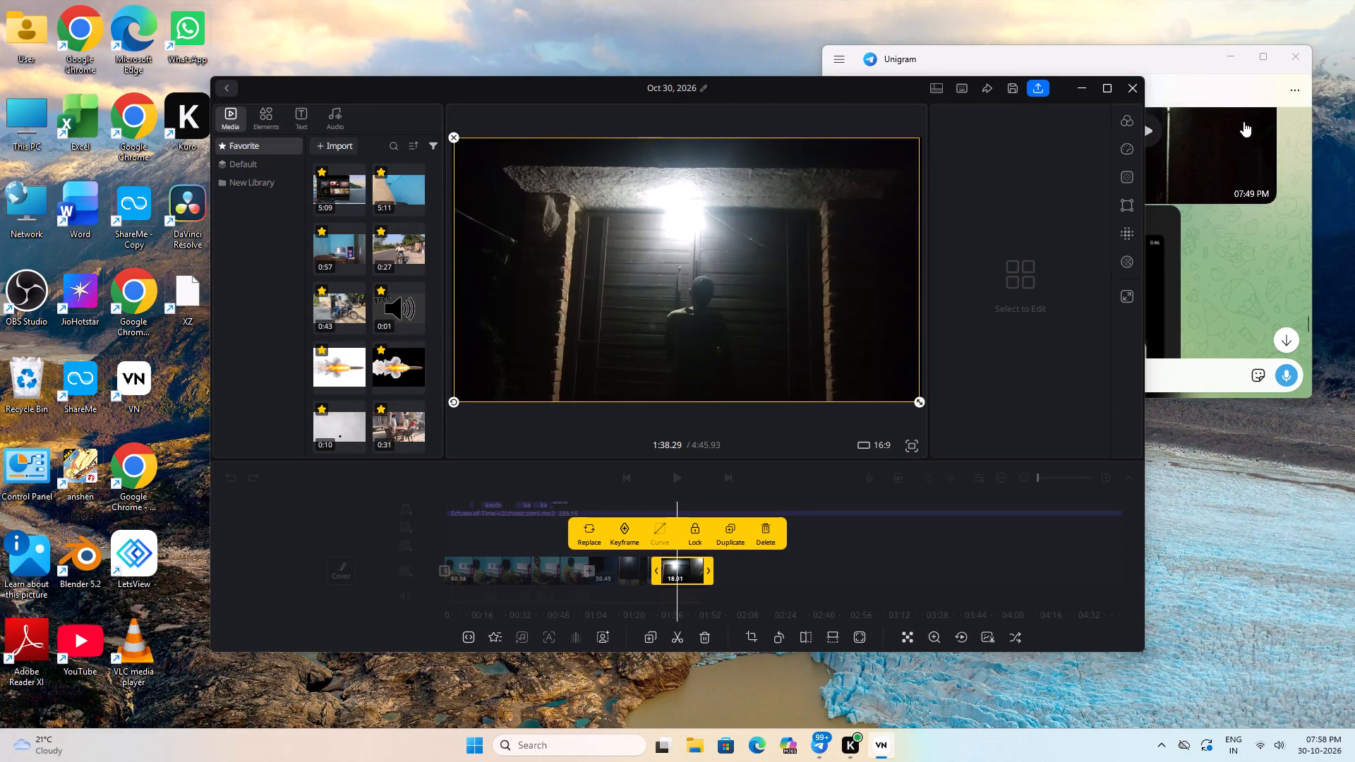
Cool the third clip, the night footage after the cut, by setting its Temperature adjustment to -57.
{"action": "left_click", "coordinate": [1133, 124]}
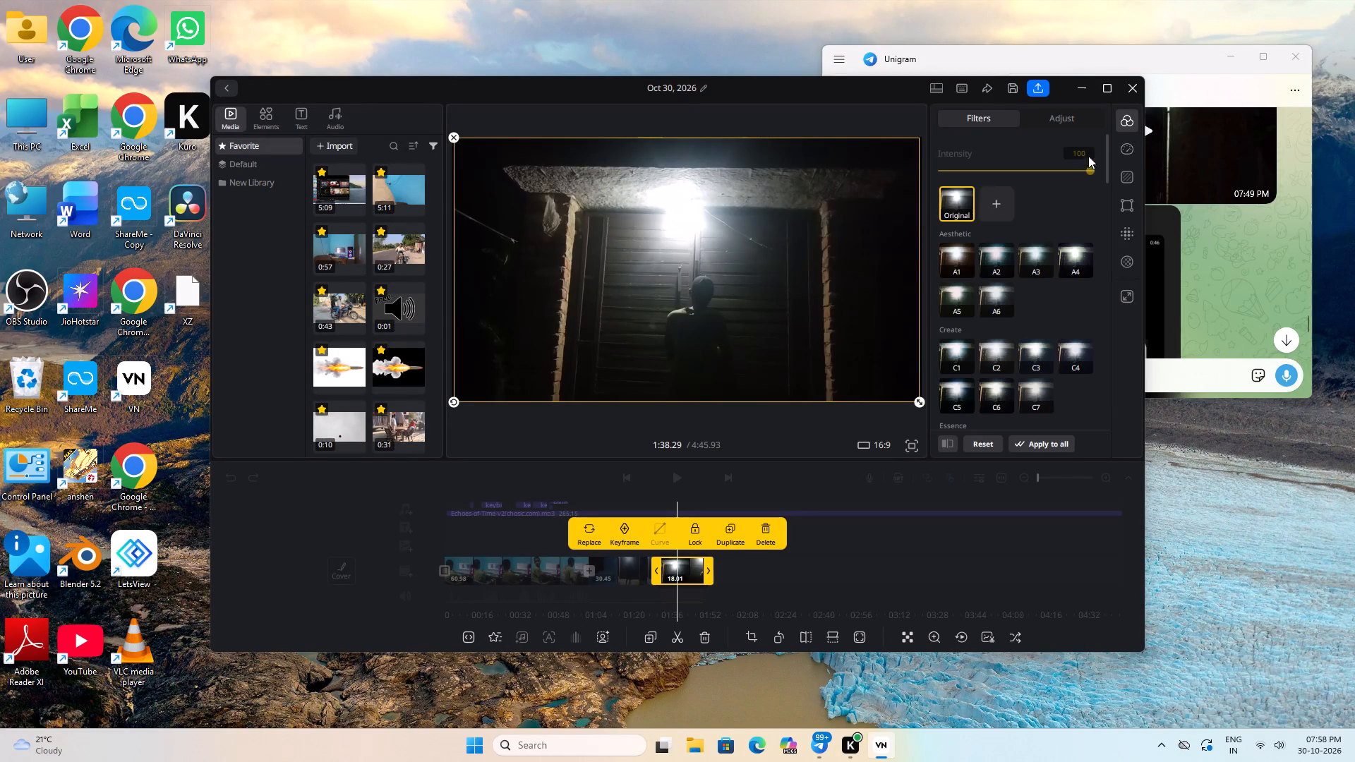
{"action": "left_click", "coordinate": [1076, 119]}
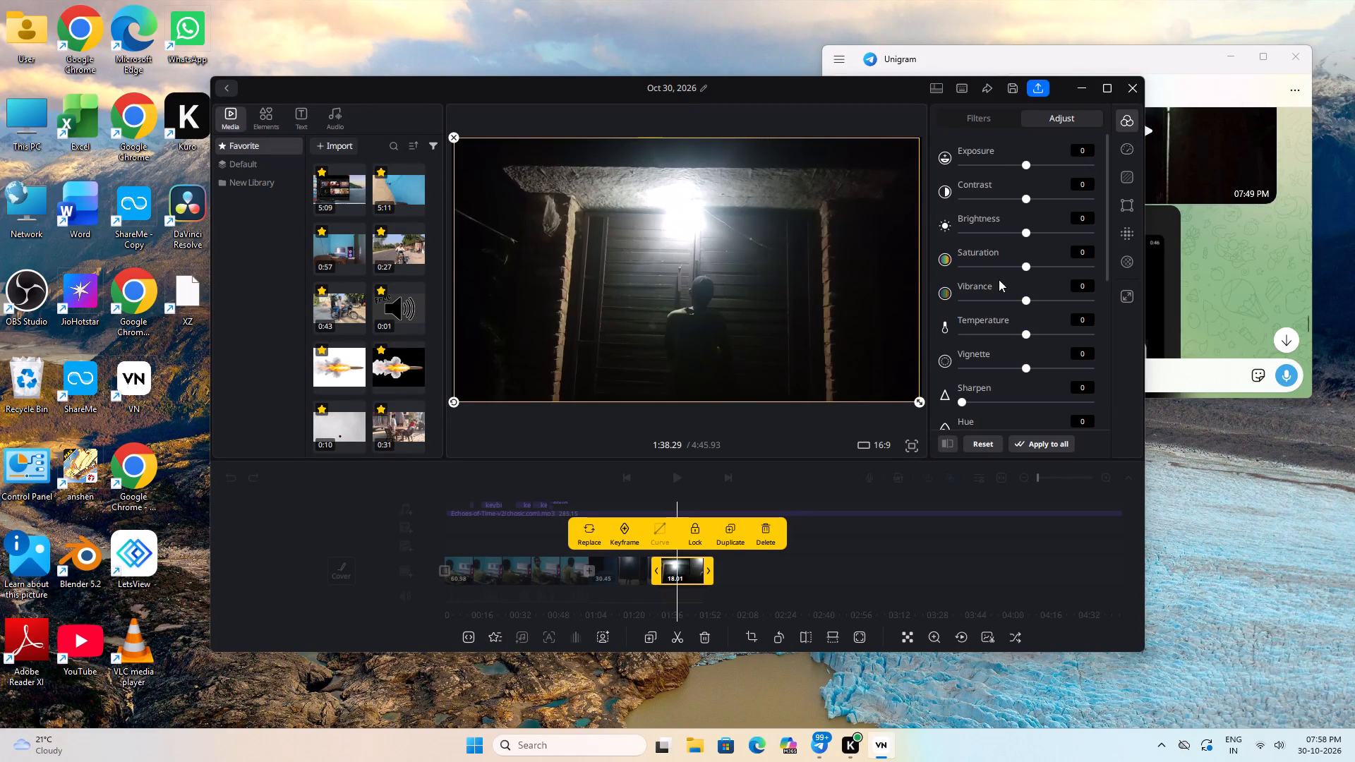
{"action": "left_click_drag", "start_coordinate": [1023, 332], "coordinate": [1022, 332]}
{"action": "left_click_drag", "start_coordinate": [1022, 332], "coordinate": [991, 334]}
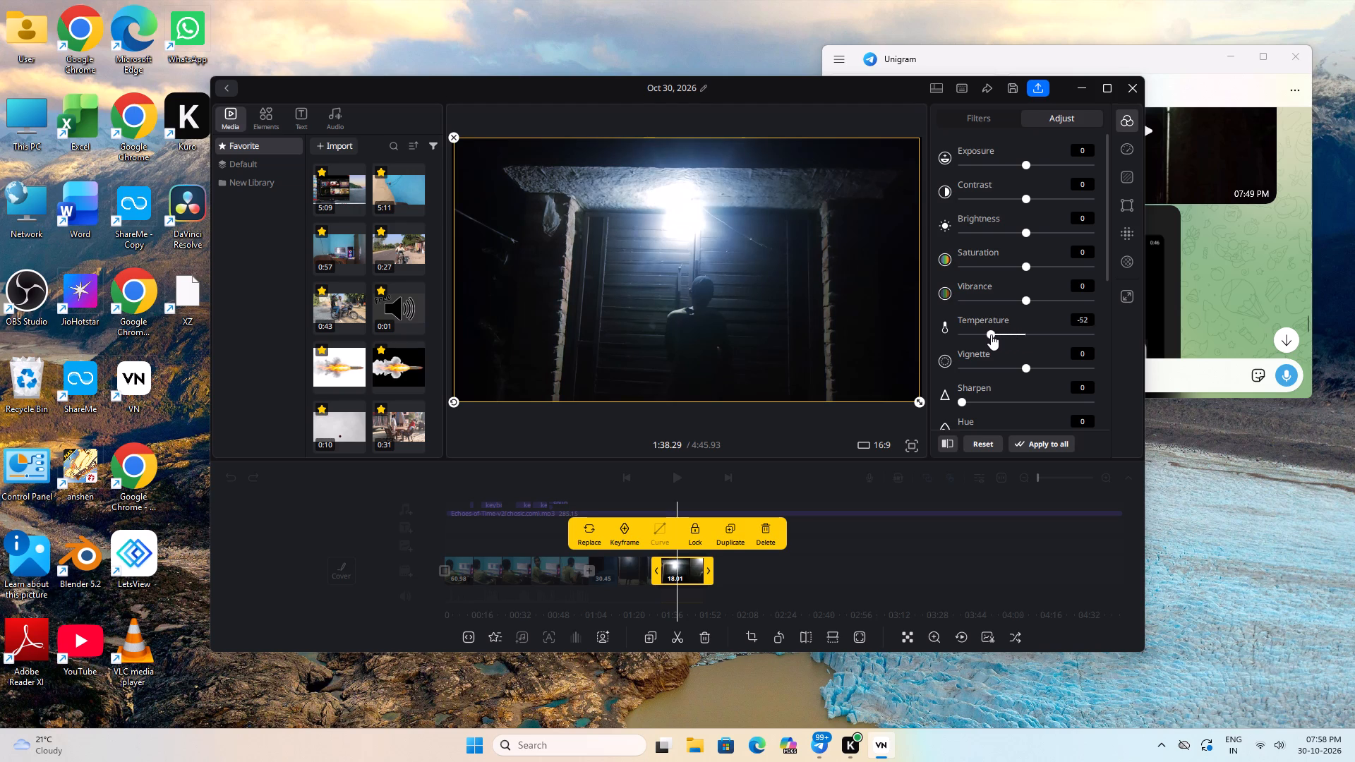
{"action": "left_click_drag", "start_coordinate": [991, 334], "coordinate": [988, 337]}
{"action": "left_click_drag", "start_coordinate": [988, 337], "coordinate": [986, 339]}
{"action": "left_click_drag", "start_coordinate": [986, 339], "coordinate": [987, 339]}
{"action": "key", "text": "space"}
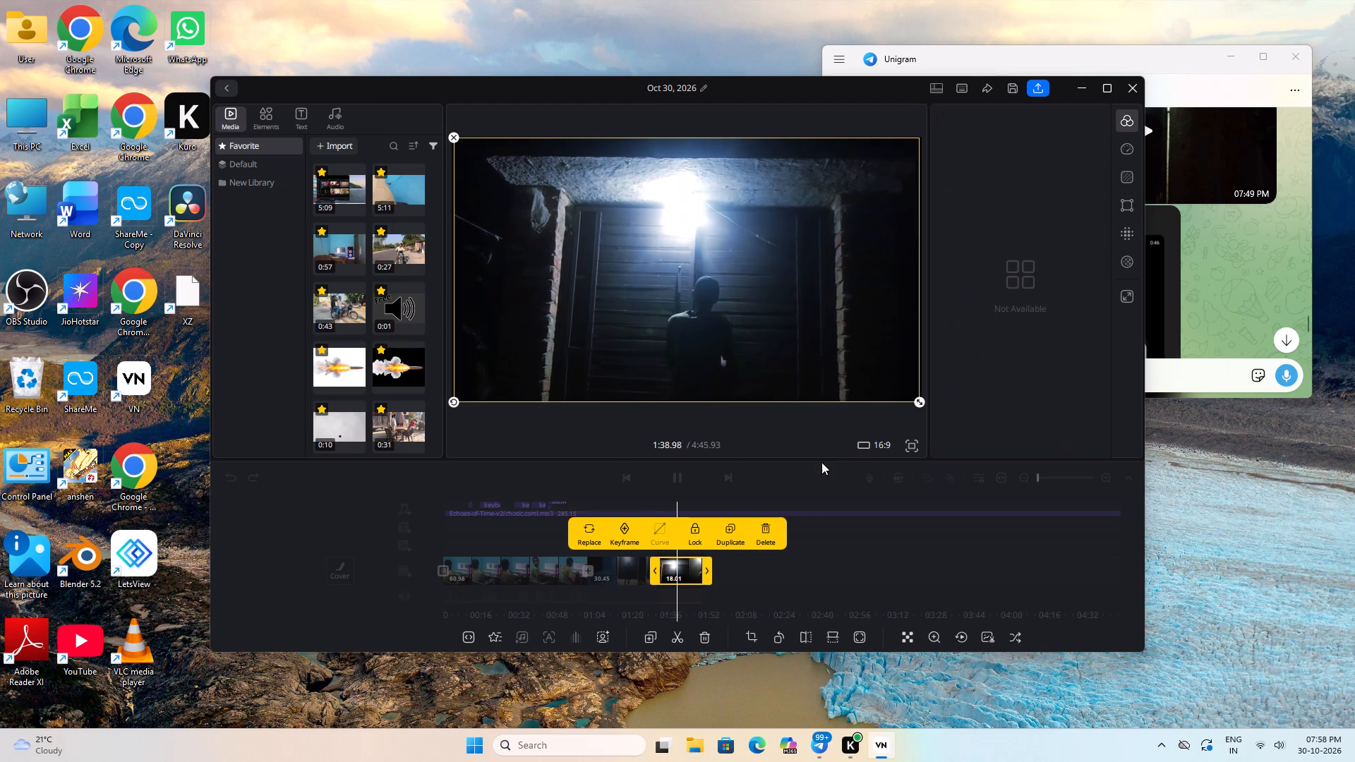
Cool the second clip, the first part of the night footage, by setting its Temperature adjustment to -53.
{"action": "left_click", "coordinate": [628, 558]}
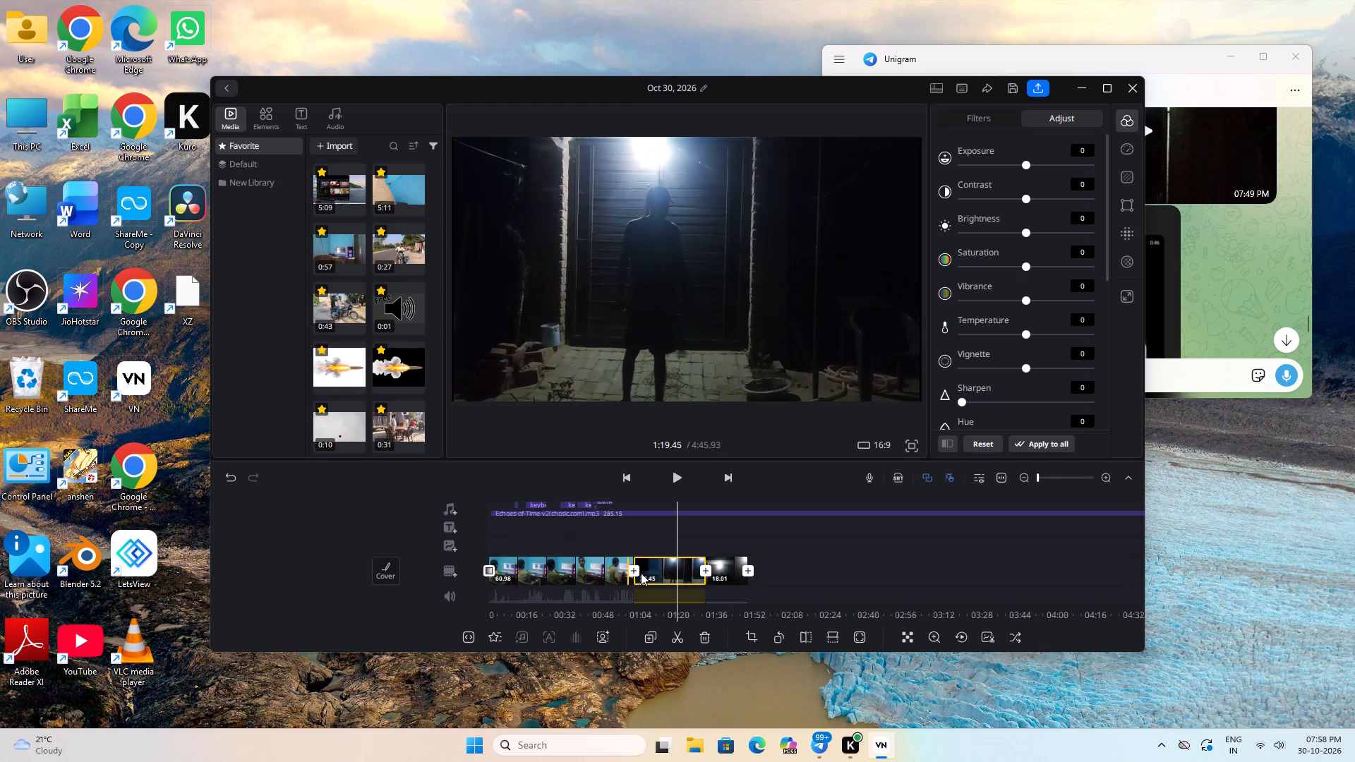
{"action": "key", "text": "space"}
{"action": "left_click_drag", "start_coordinate": [788, 553], "coordinate": [773, 566]}
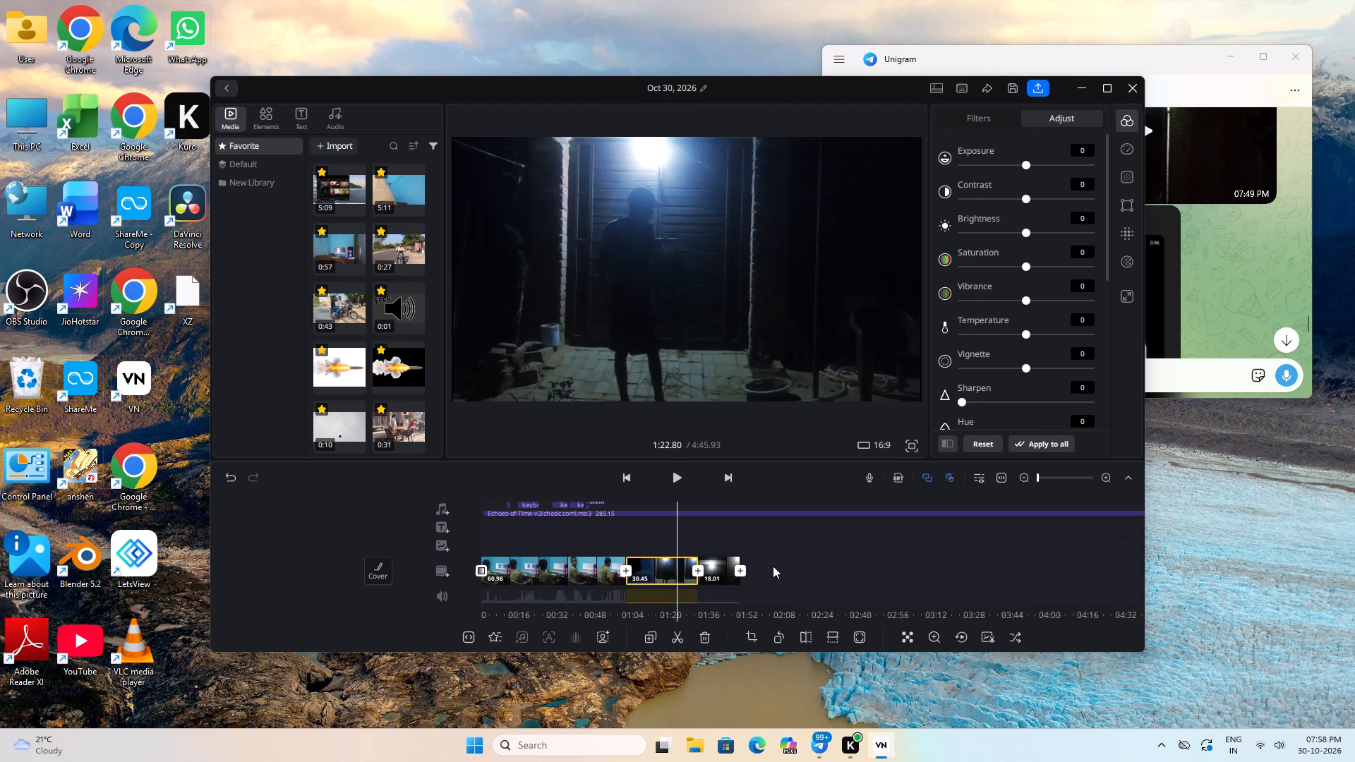
{"action": "left_click_drag", "start_coordinate": [773, 566], "coordinate": [797, 571]}
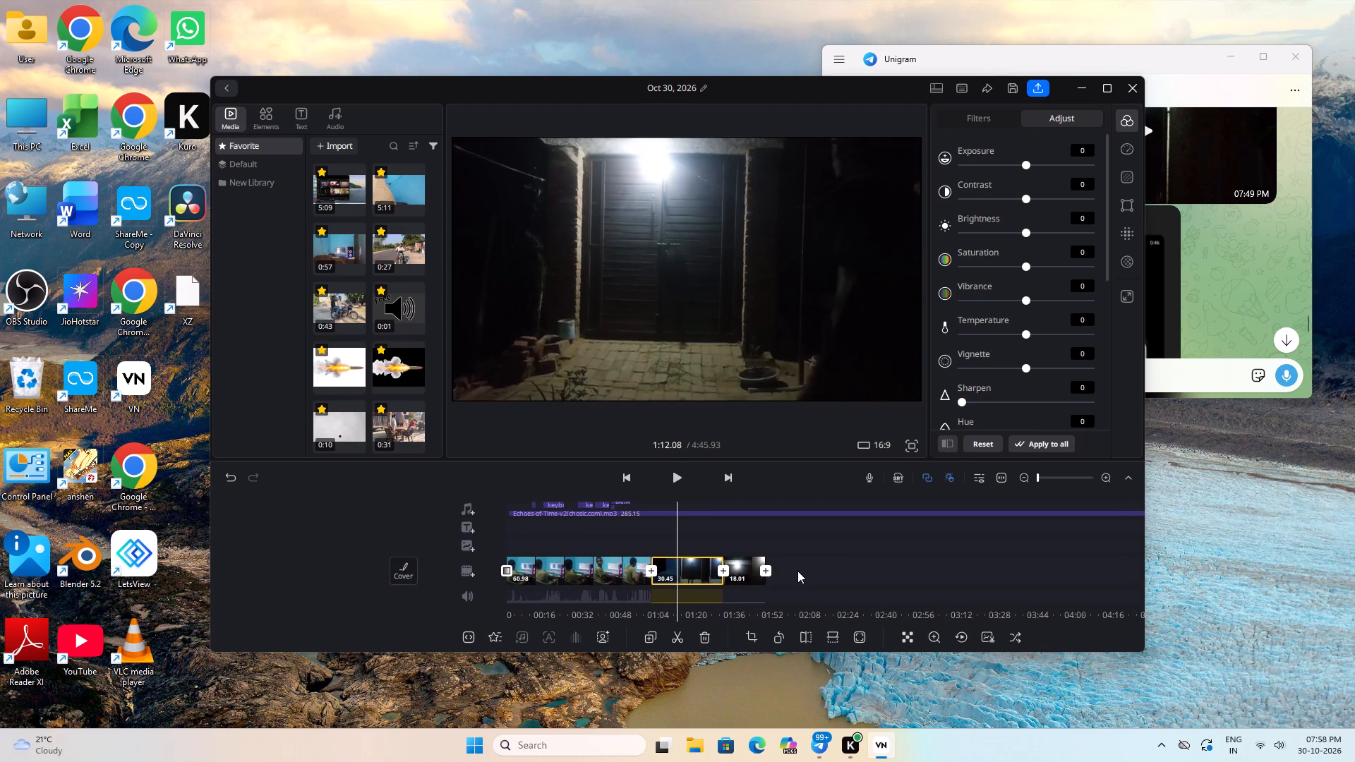
{"action": "left_click_drag", "start_coordinate": [797, 571], "coordinate": [808, 572]}
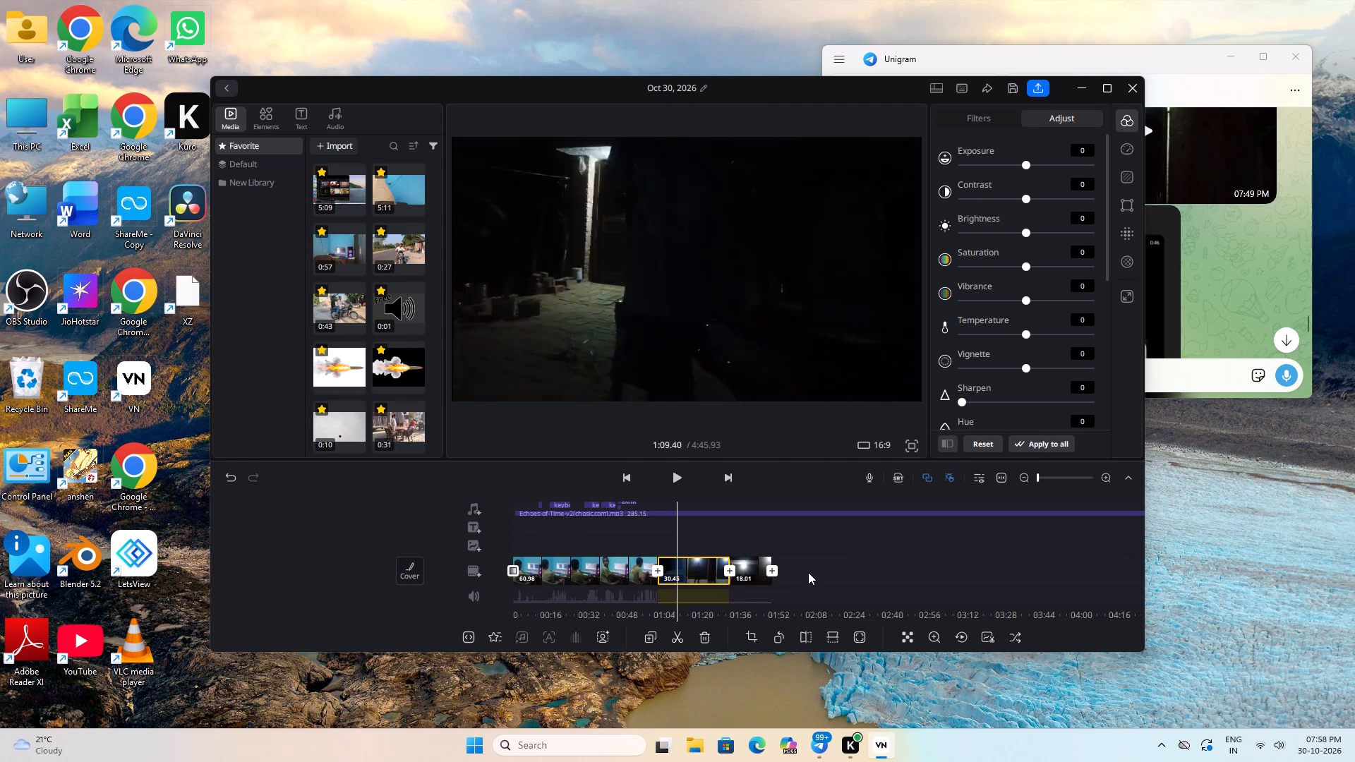
{"action": "left_click_drag", "start_coordinate": [808, 572], "coordinate": [799, 574]}
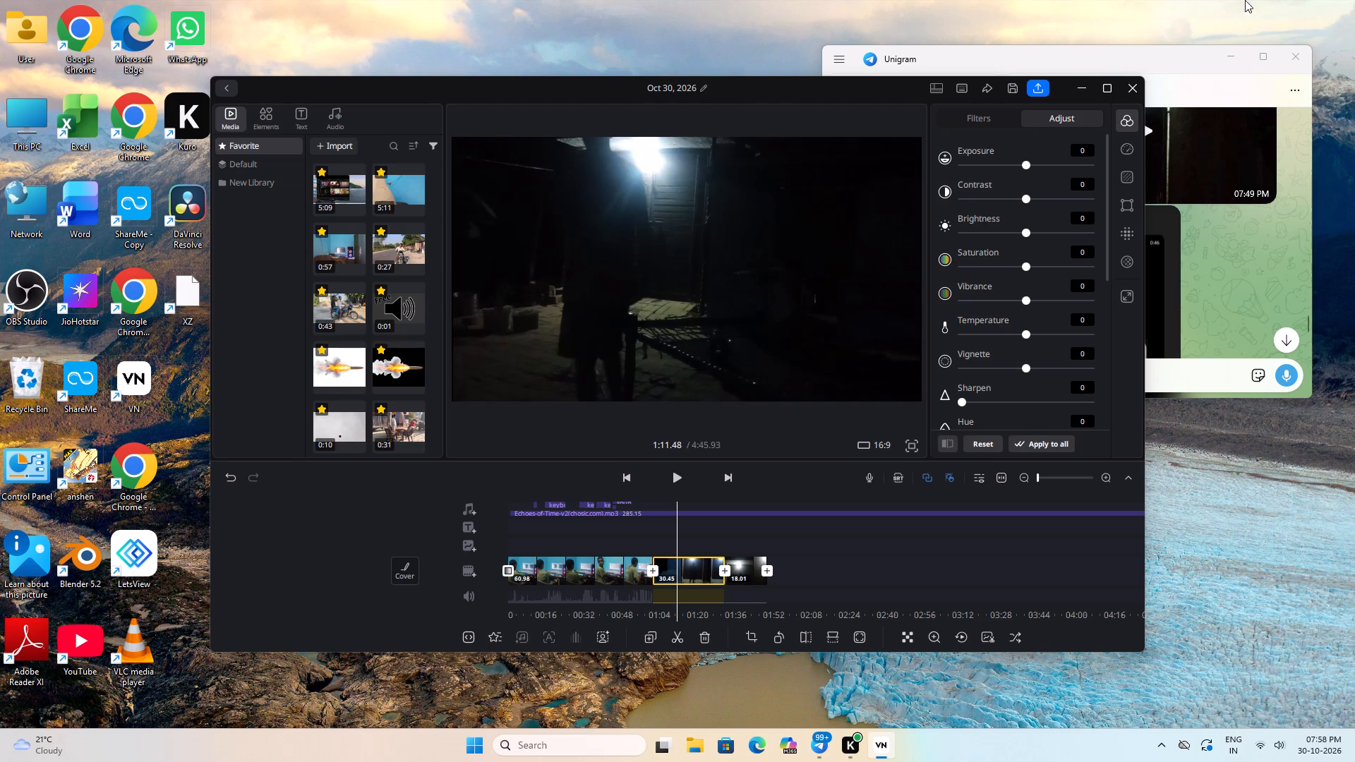
{"action": "left_click_drag", "start_coordinate": [1025, 330], "coordinate": [1004, 330]}
{"action": "left_click_drag", "start_coordinate": [1004, 330], "coordinate": [990, 332]}
Review the cooled night footage against the end of the blue-graded first clip, from about 0:58 to 1:47.
{"action": "key", "text": "space"}
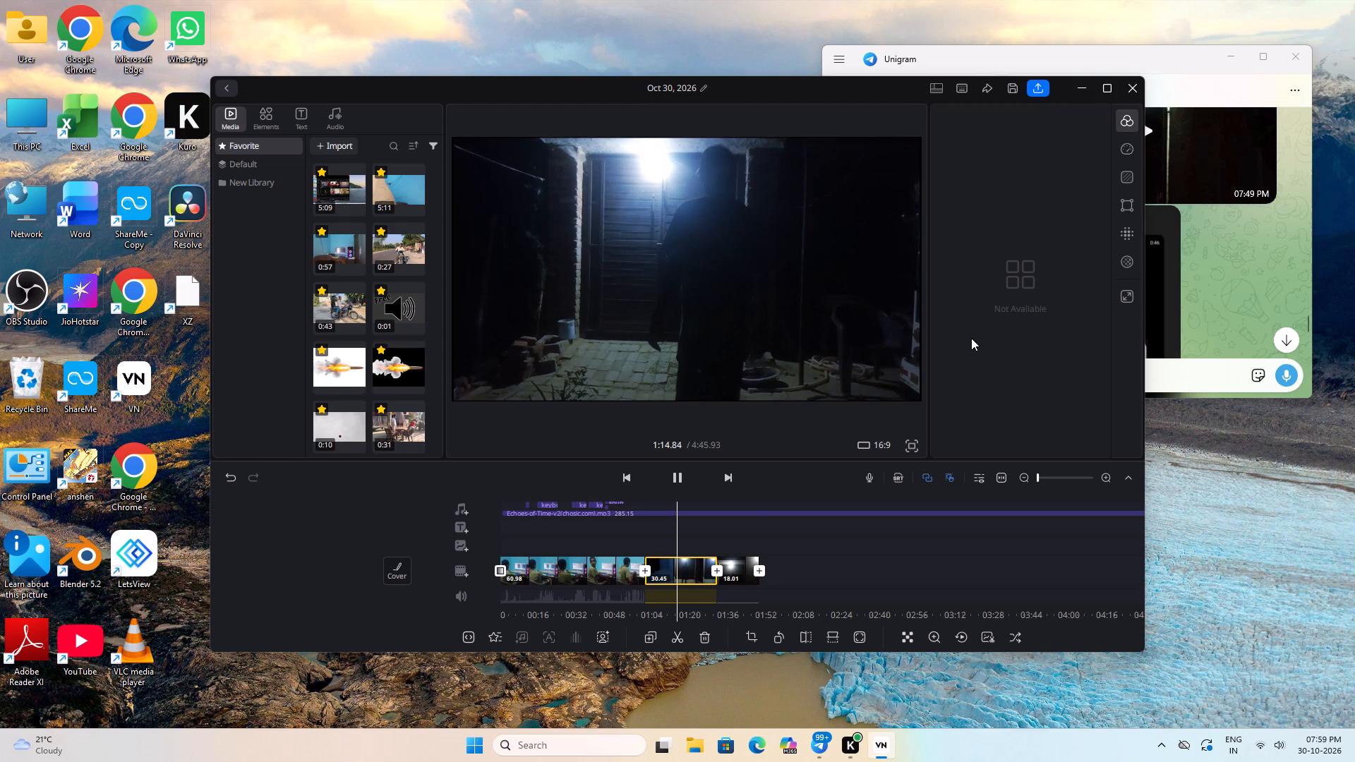
{"action": "left_click_drag", "start_coordinate": [810, 531], "coordinate": [780, 538]}
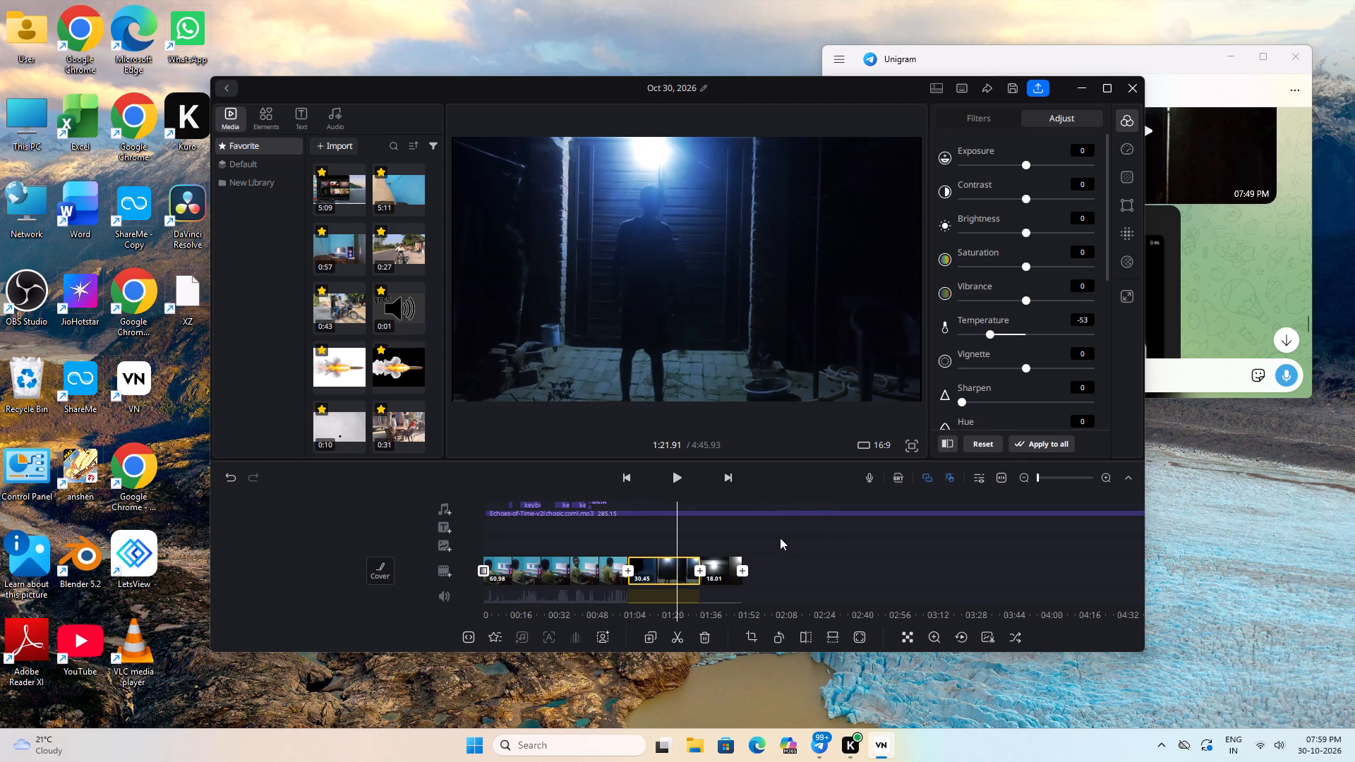
{"action": "left_click_drag", "start_coordinate": [780, 538], "coordinate": [772, 540]}
{"action": "key", "text": "space"}
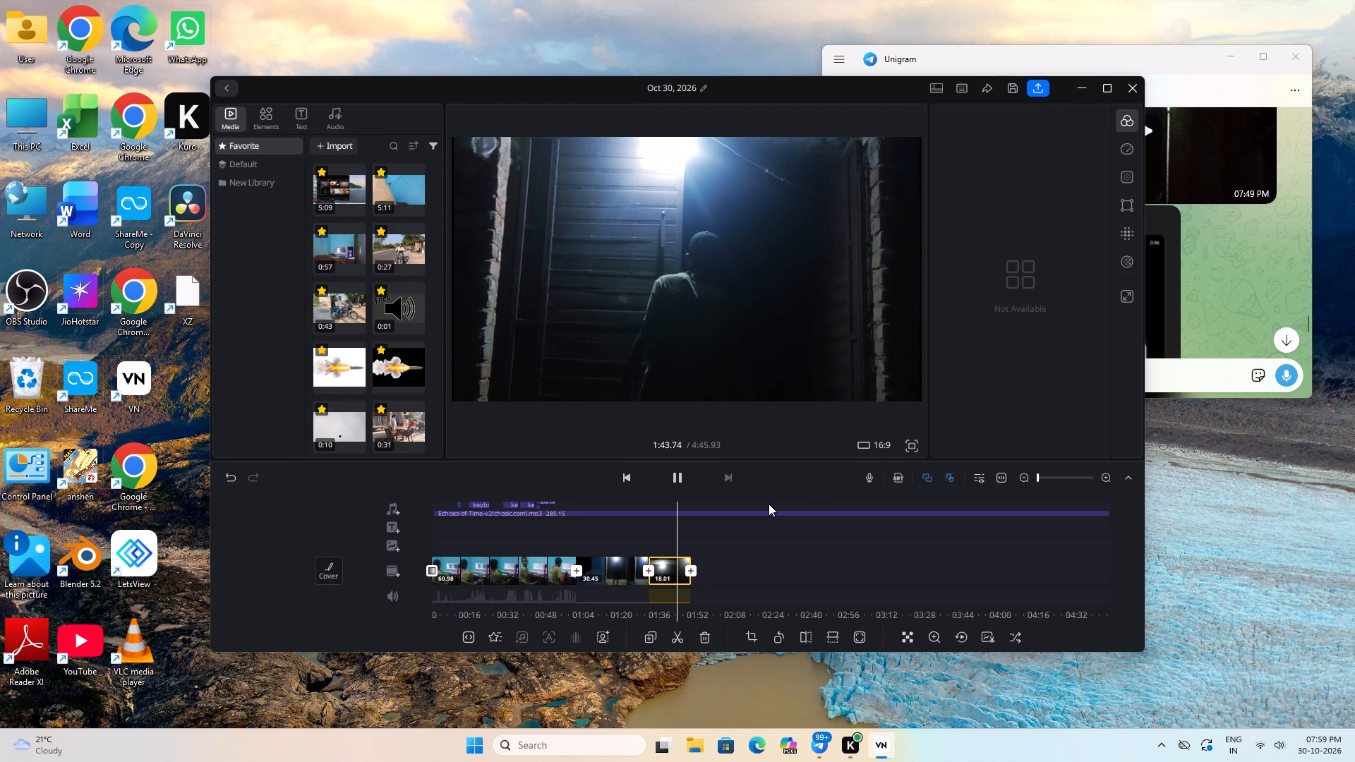
{"action": "left_click_drag", "start_coordinate": [804, 577], "coordinate": [949, 602]}
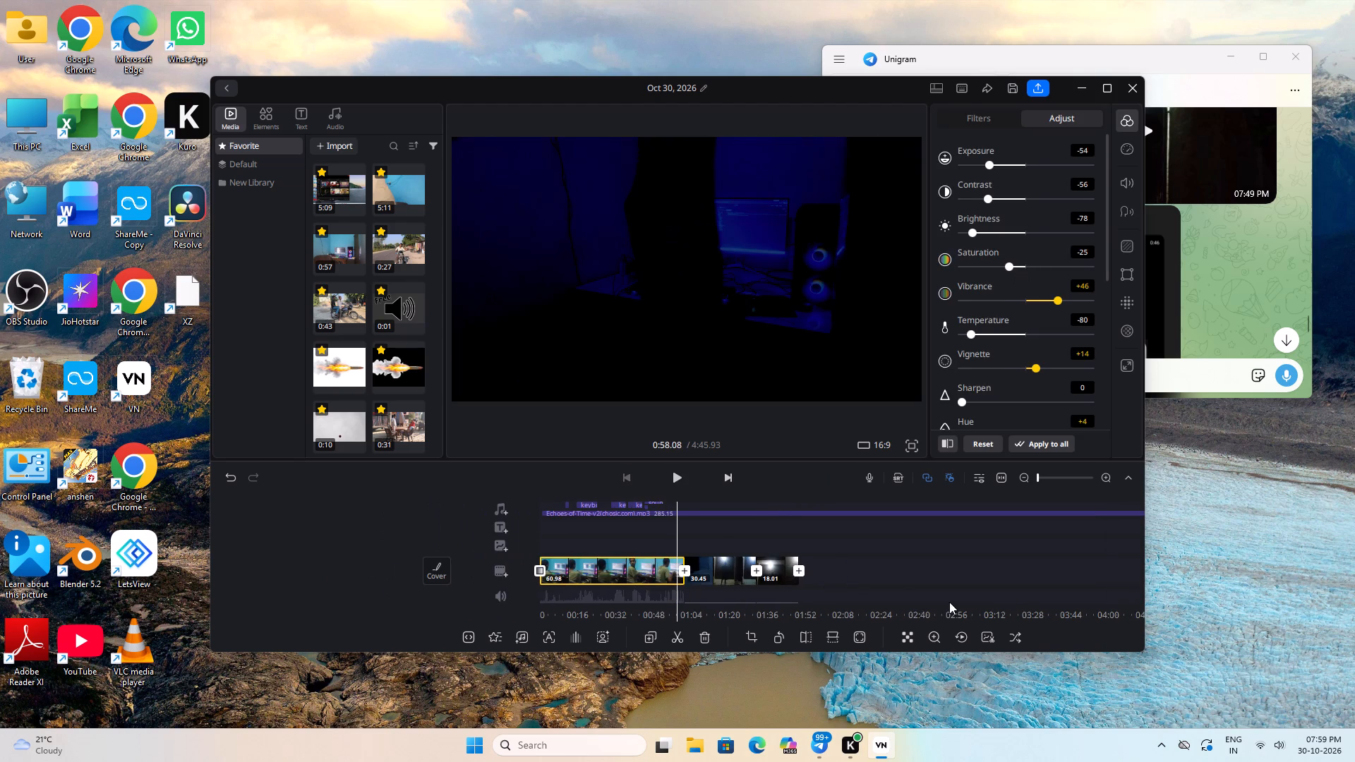
{"action": "left_click_drag", "start_coordinate": [949, 602], "coordinate": [979, 603]}
{"action": "left_click_drag", "start_coordinate": [910, 552], "coordinate": [857, 562]}
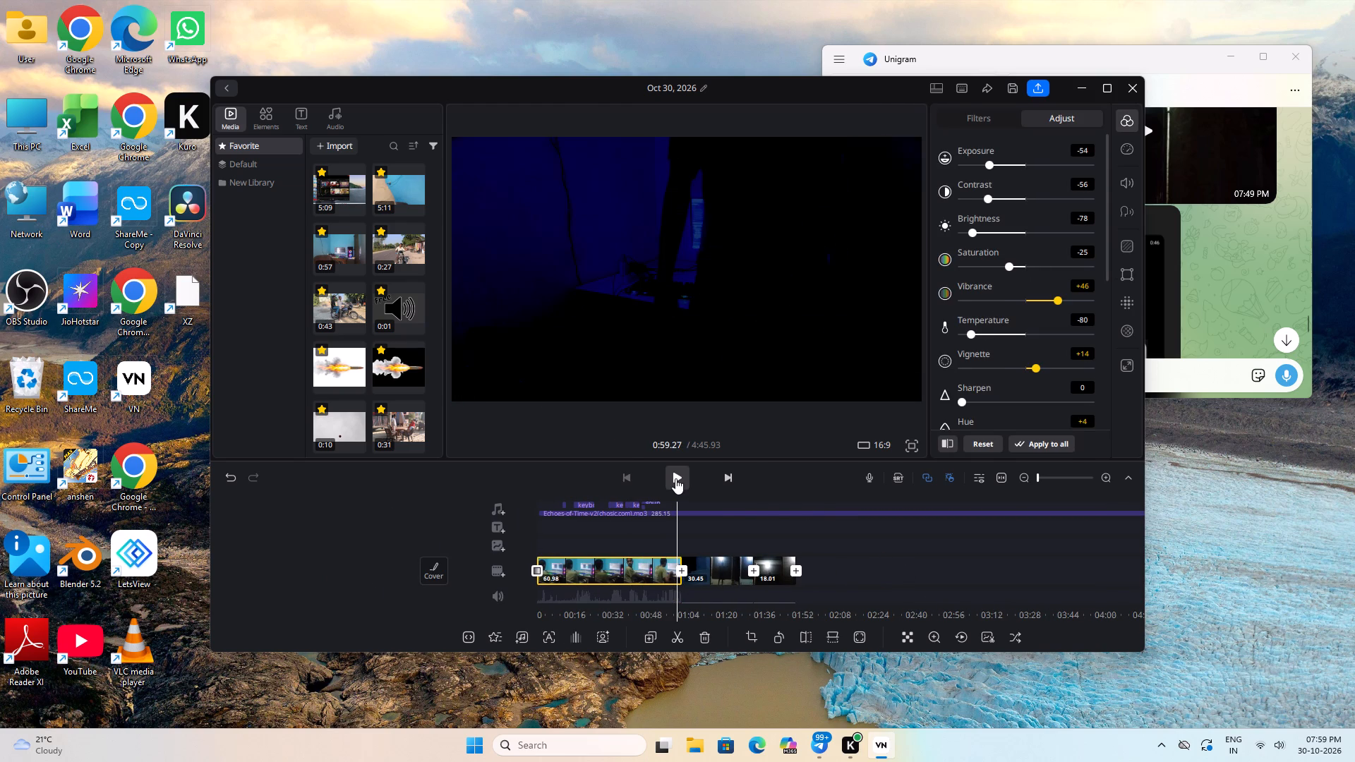
{"action": "left_click", "coordinate": [675, 478]}
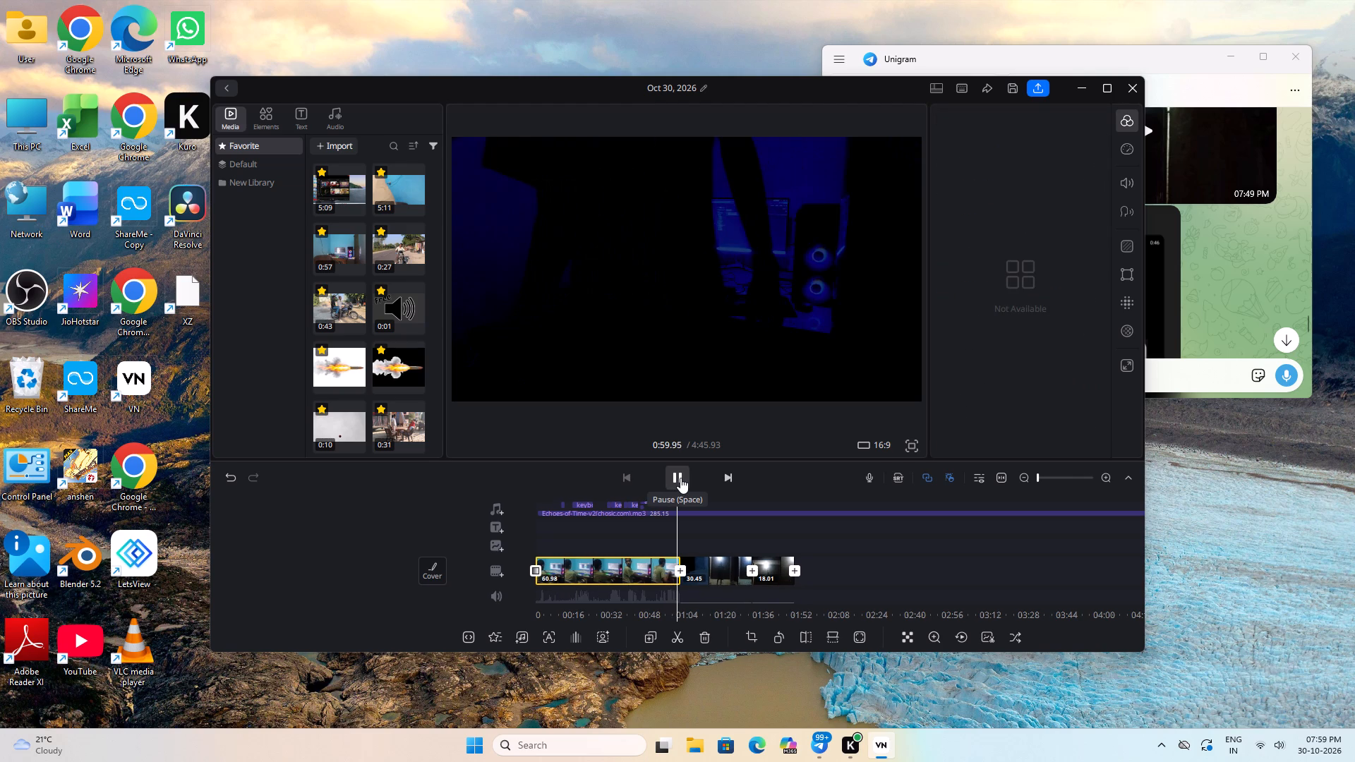
{"action": "left_click_drag", "start_coordinate": [855, 552], "coordinate": [812, 553]}
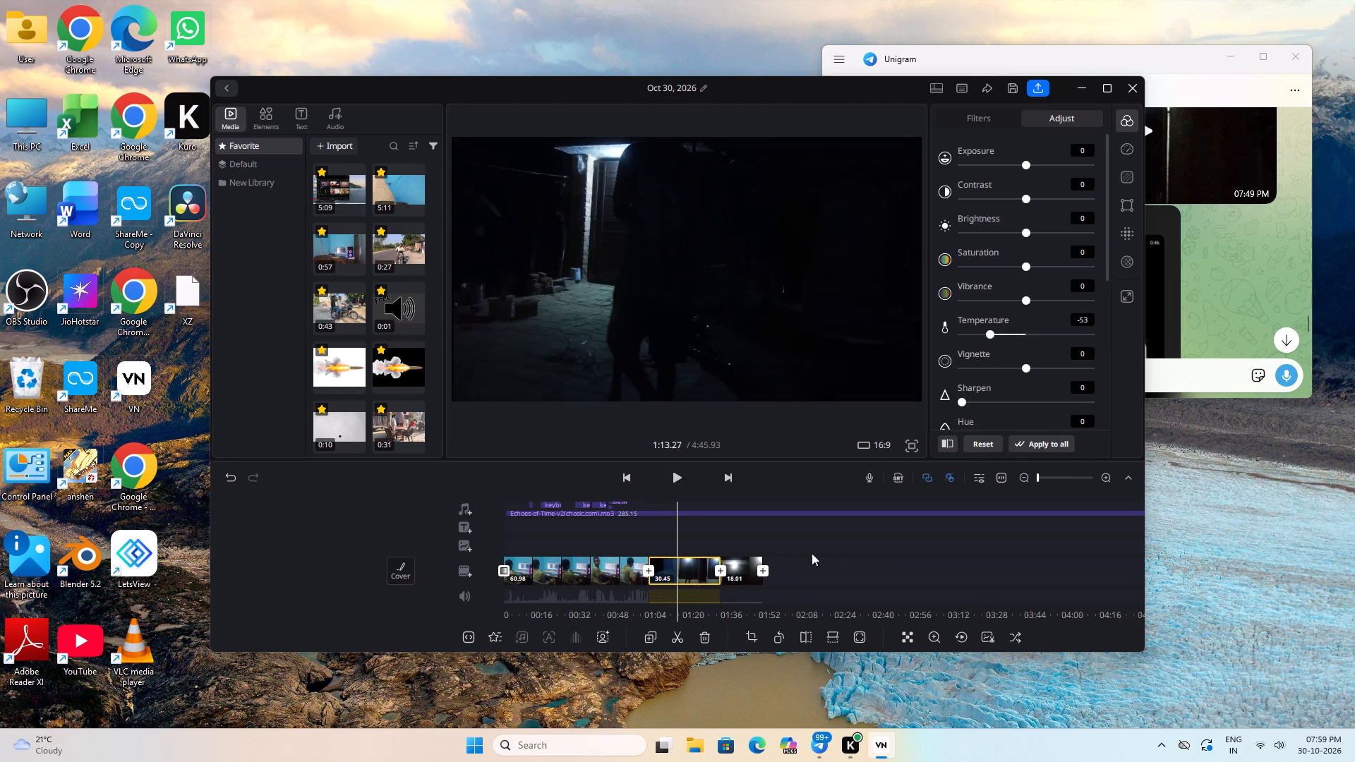
{"action": "left_click_drag", "start_coordinate": [812, 553], "coordinate": [774, 554]}
{"action": "left_click_drag", "start_coordinate": [877, 567], "coordinate": [814, 561]}
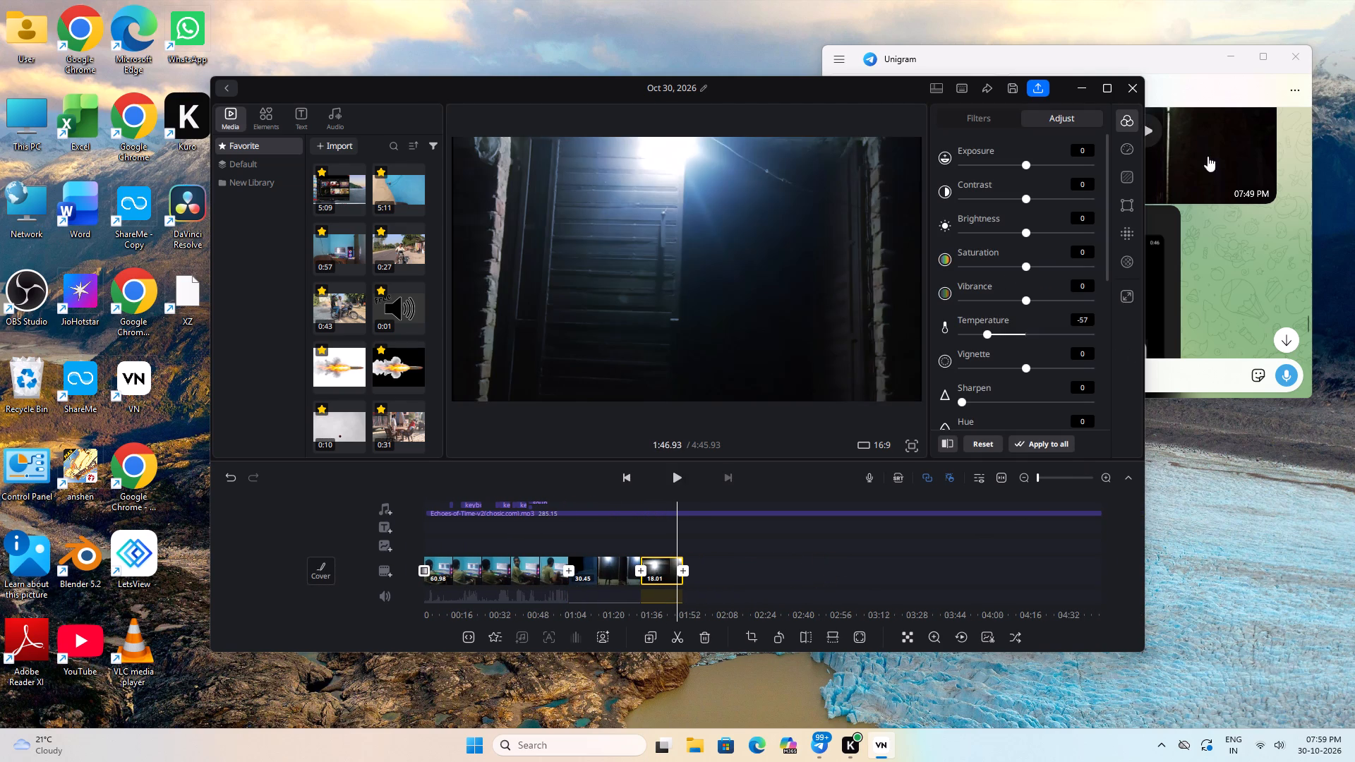
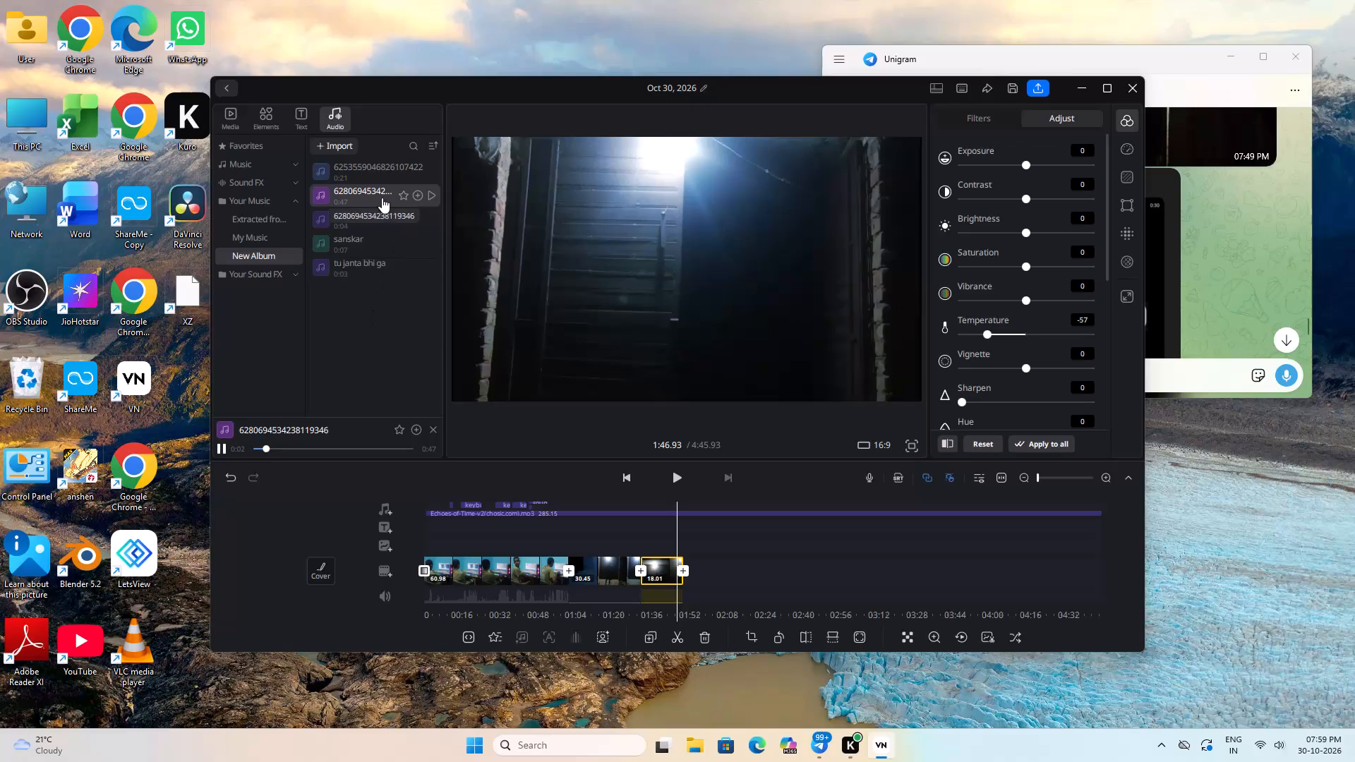
{"action": "left_click_drag", "start_coordinate": [382, 198], "coordinate": [442, 541]}
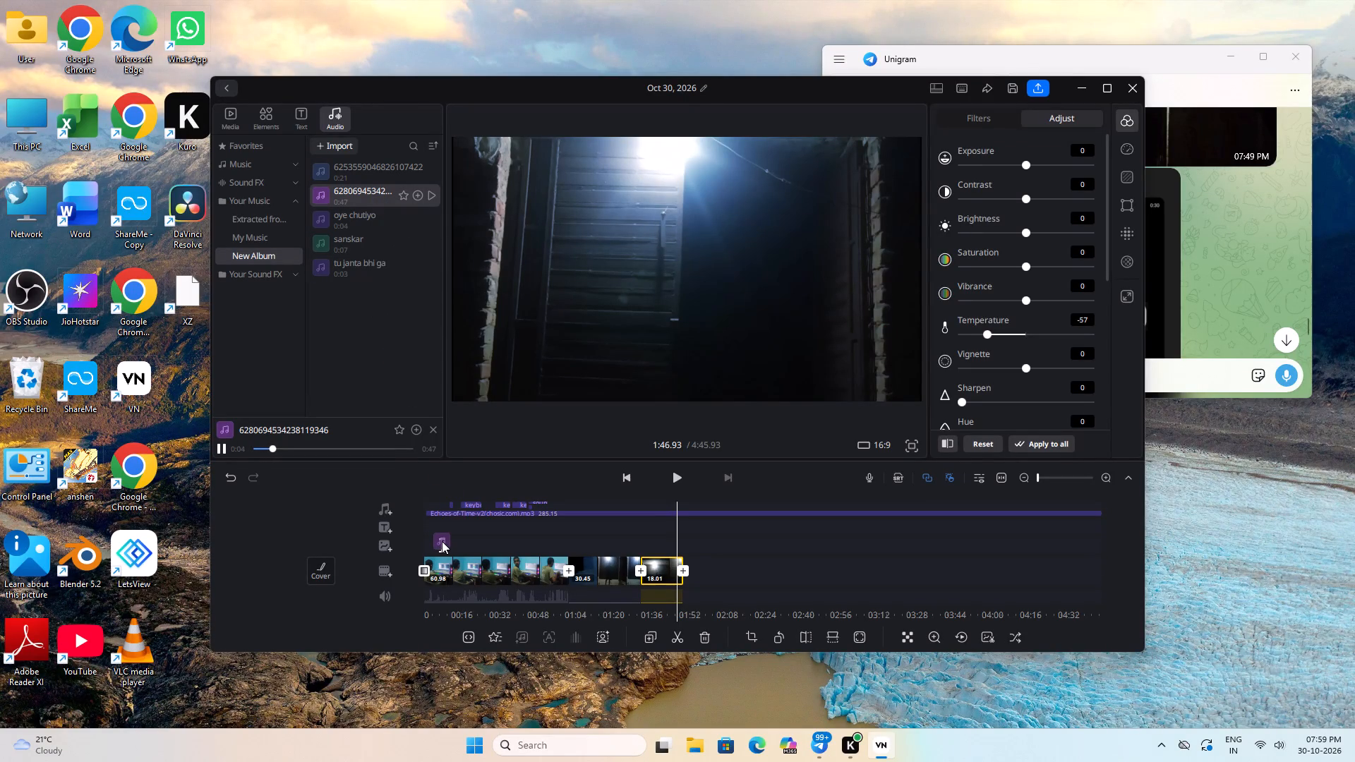
{"action": "left_click_drag", "start_coordinate": [442, 541], "coordinate": [430, 483]}
{"action": "left_click_drag", "start_coordinate": [430, 483], "coordinate": [430, 485]}
{"action": "left_click_drag", "start_coordinate": [375, 193], "coordinate": [394, 534]}
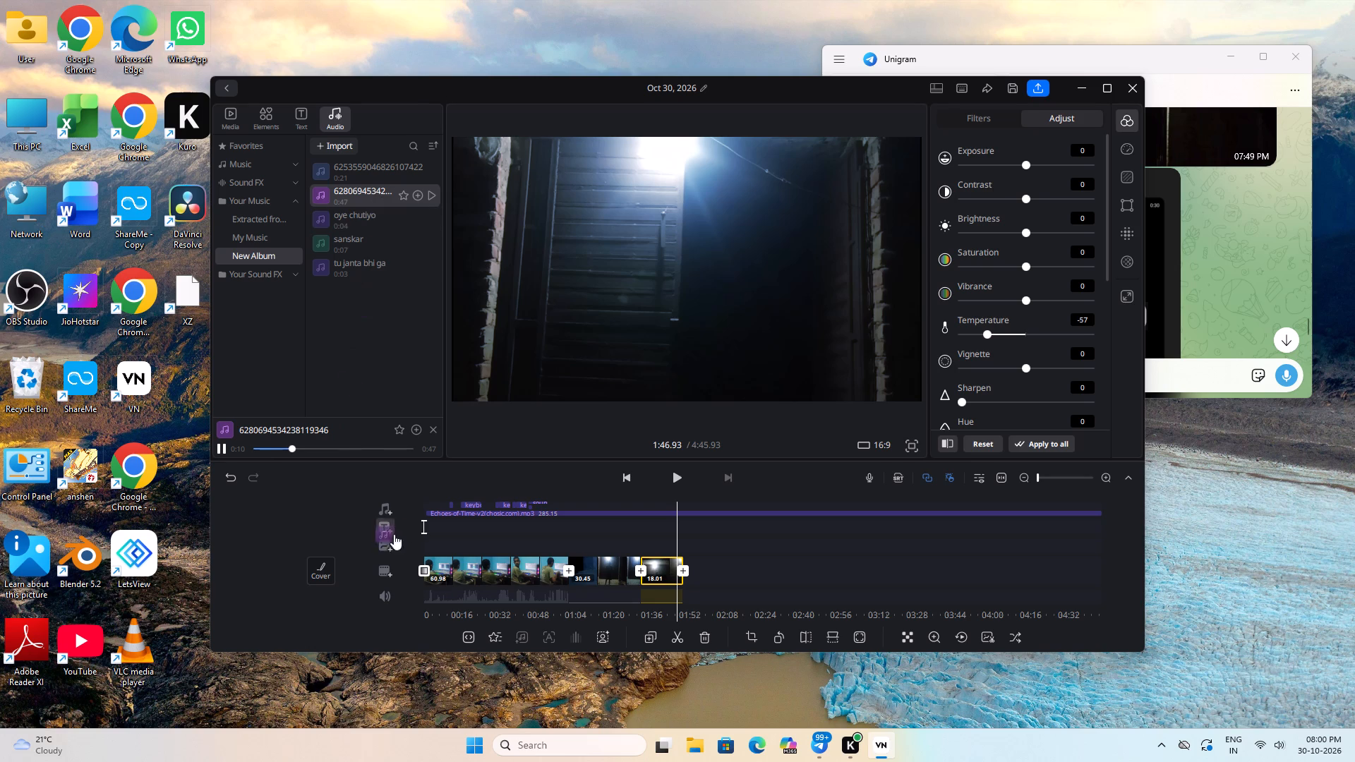
{"action": "left_click_drag", "start_coordinate": [394, 534], "coordinate": [432, 490]}
{"action": "left_click_drag", "start_coordinate": [432, 490], "coordinate": [429, 495]}
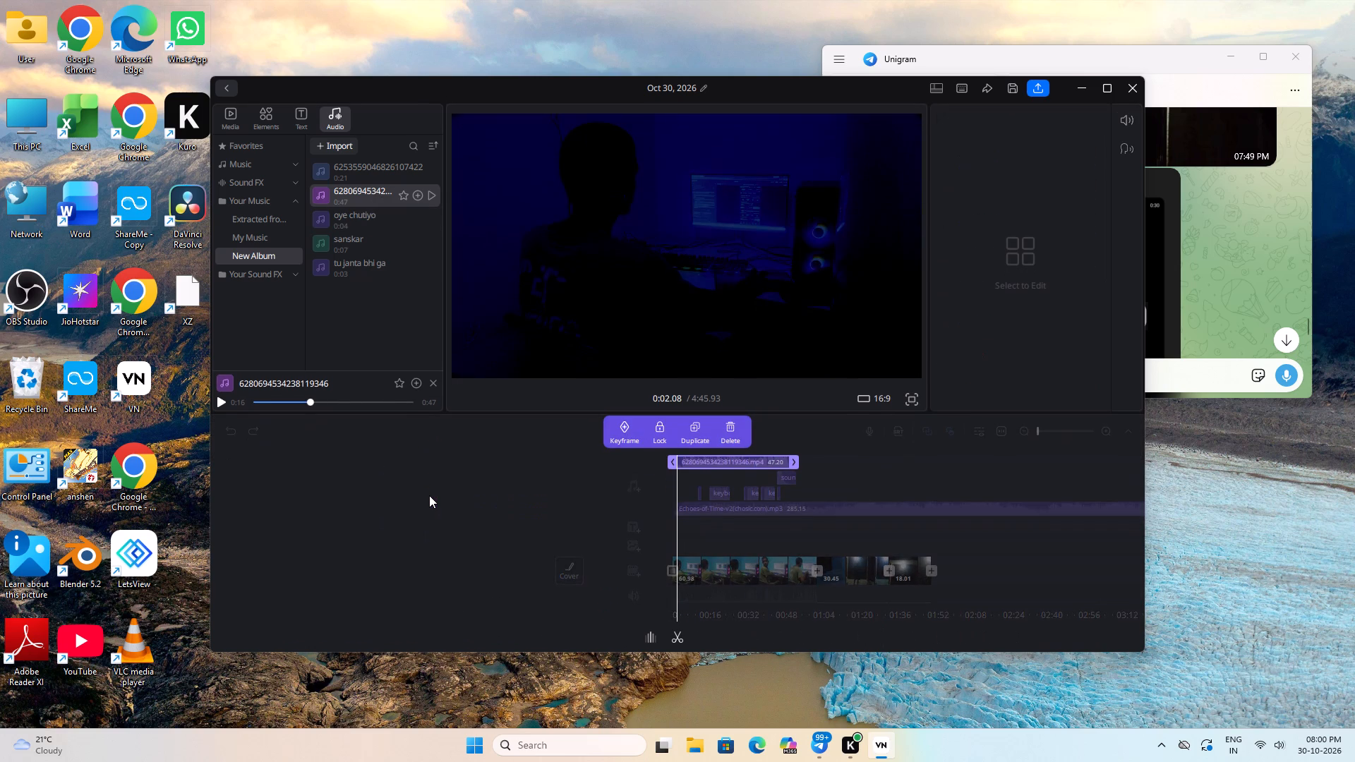
{"action": "left_click", "coordinate": [493, 451]}
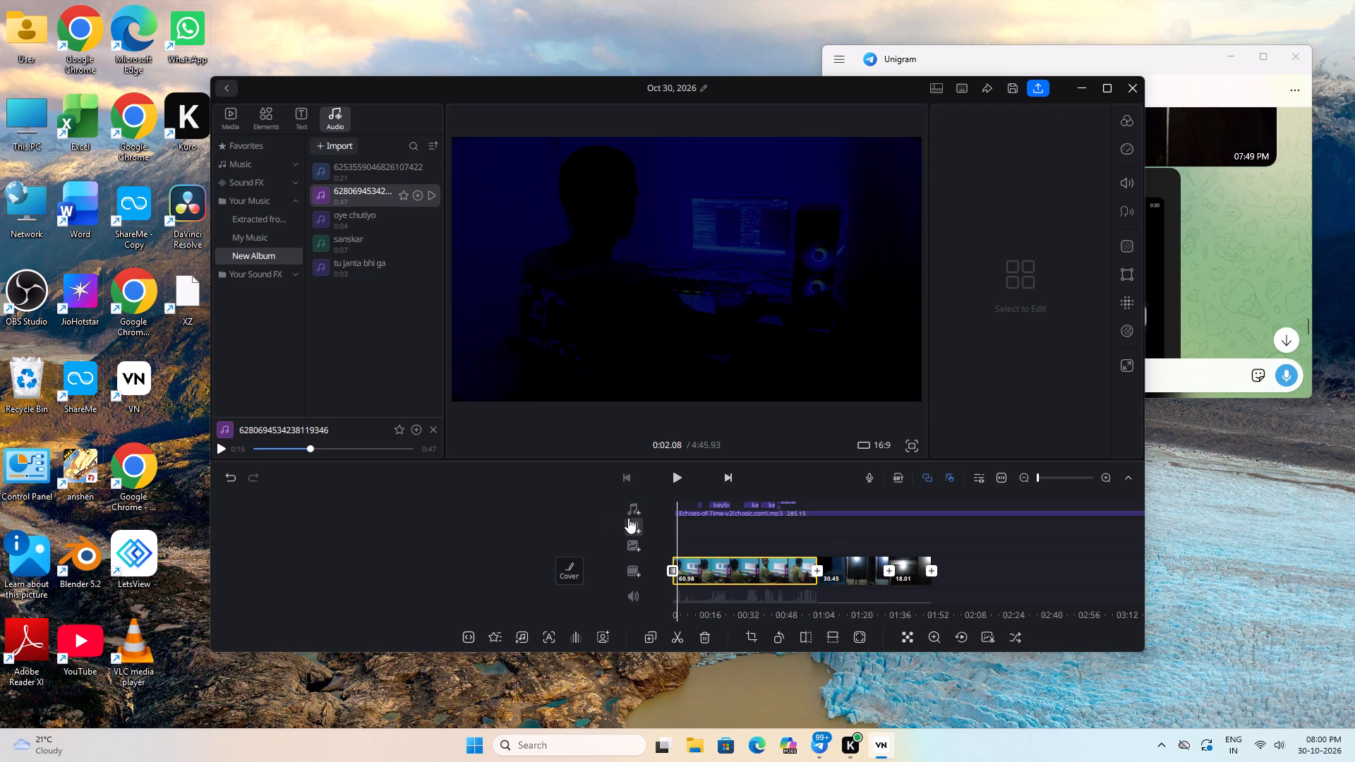
Play the opening from about 0:02 to 0:05 to check the newly added audio against the first clip and music.
{"action": "key", "text": "space"}
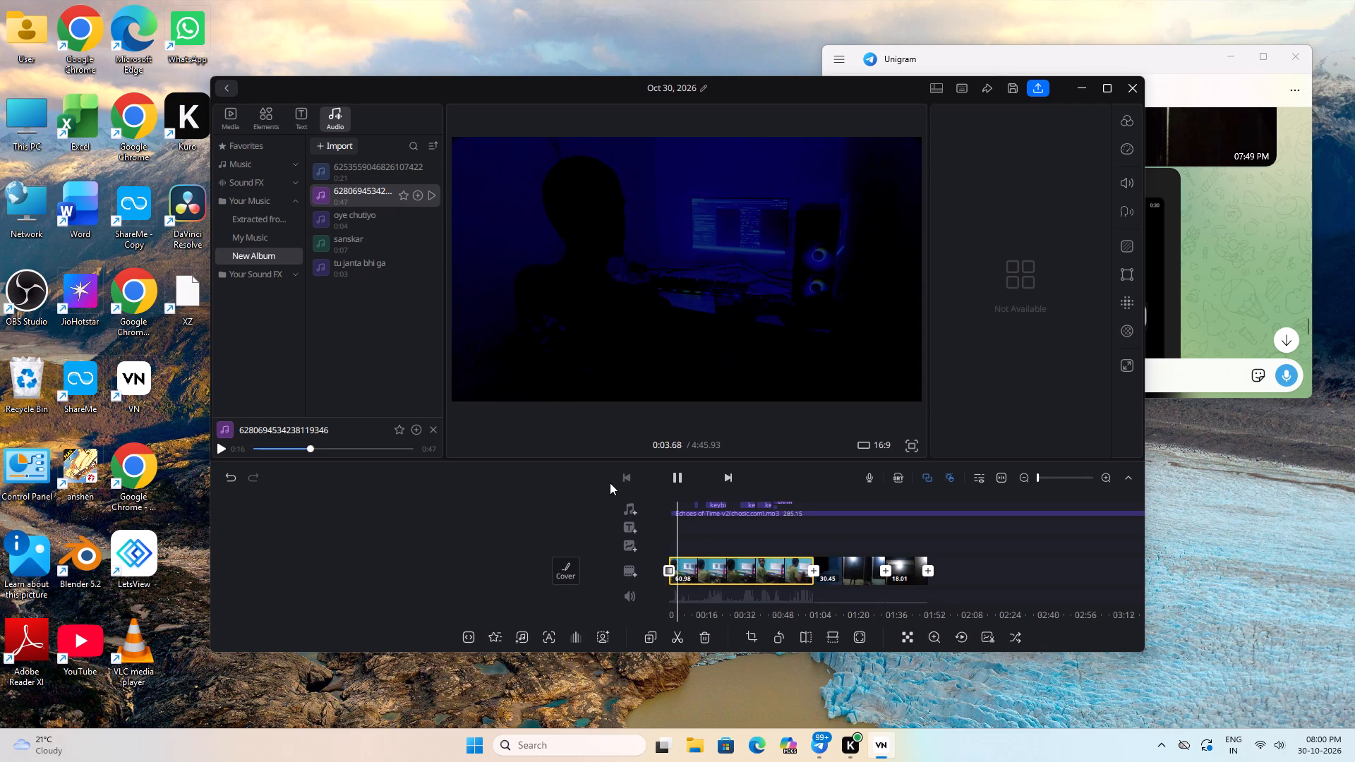
{"action": "key", "text": "space"}
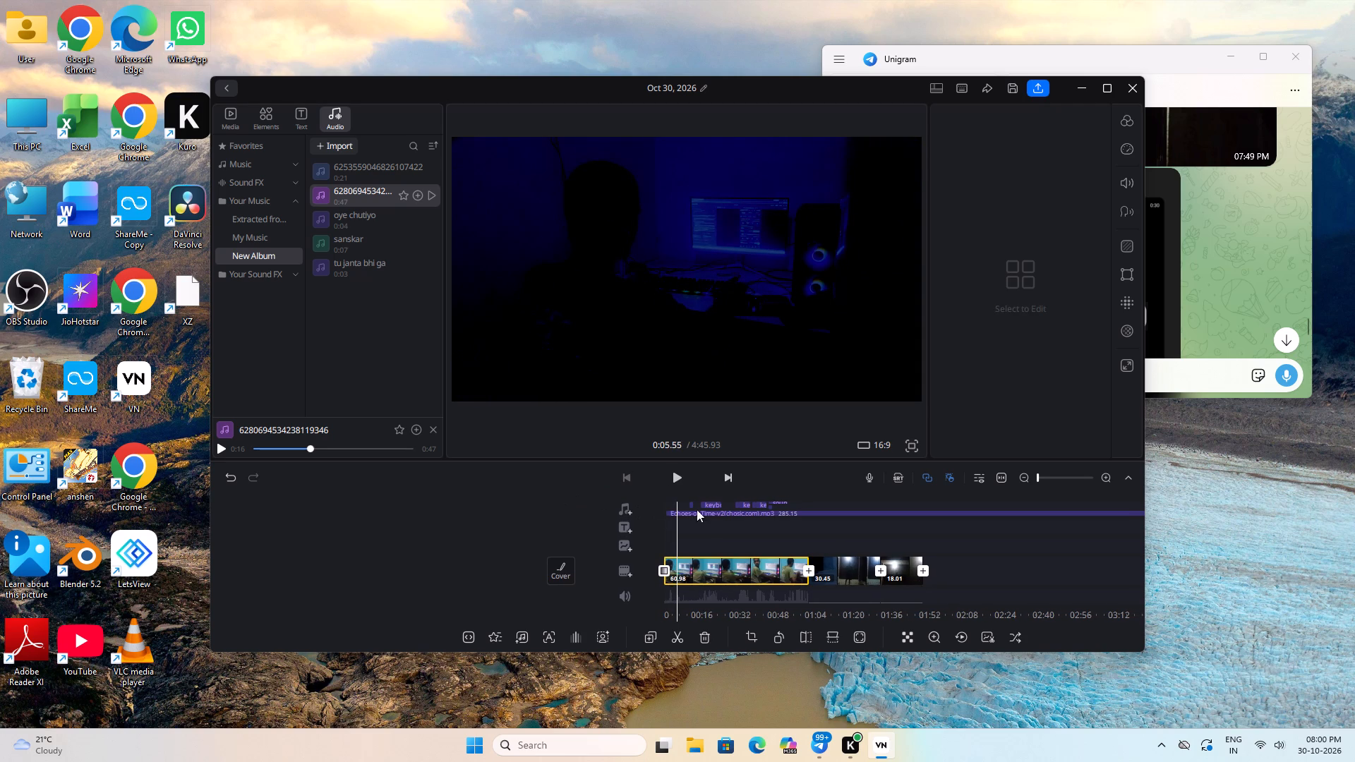
{"action": "scroll", "coordinate": [716, 519], "scroll_direction": "up", "scroll_amount": 1}
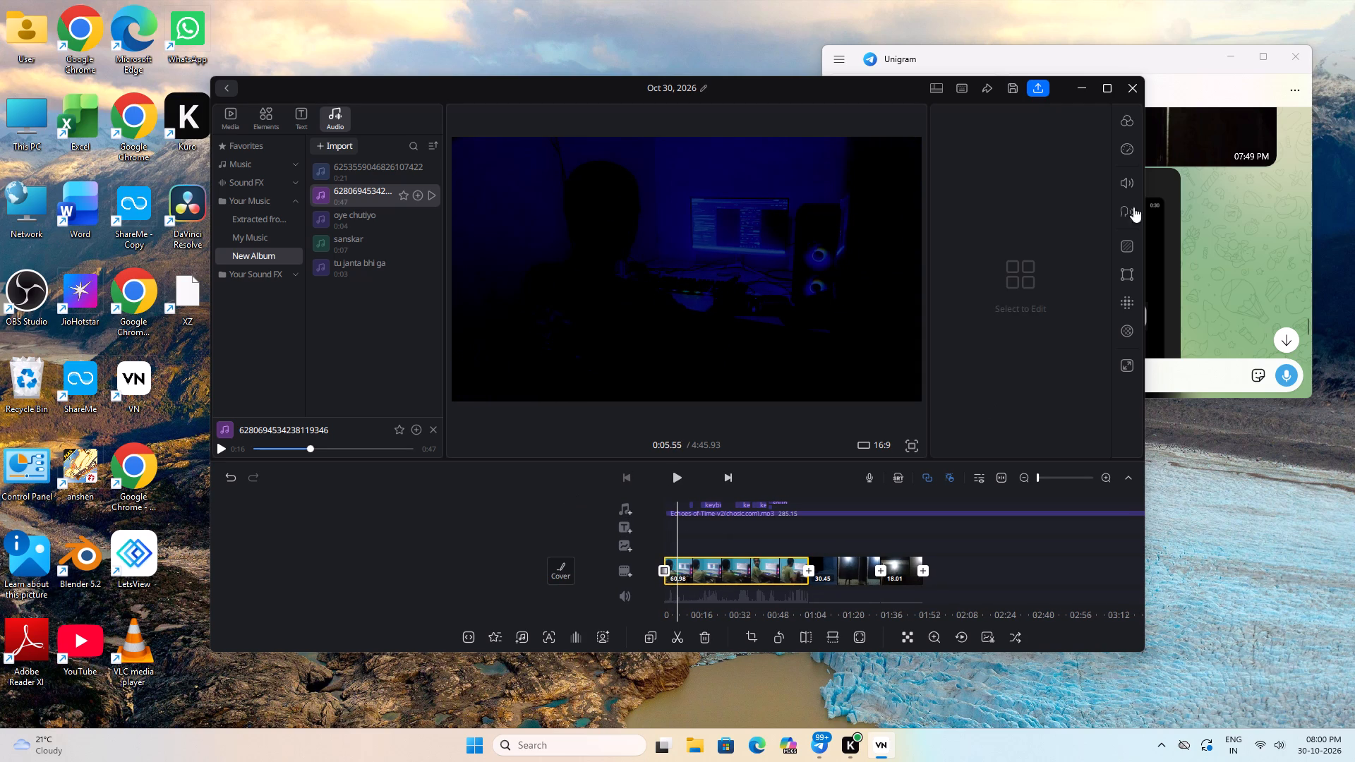
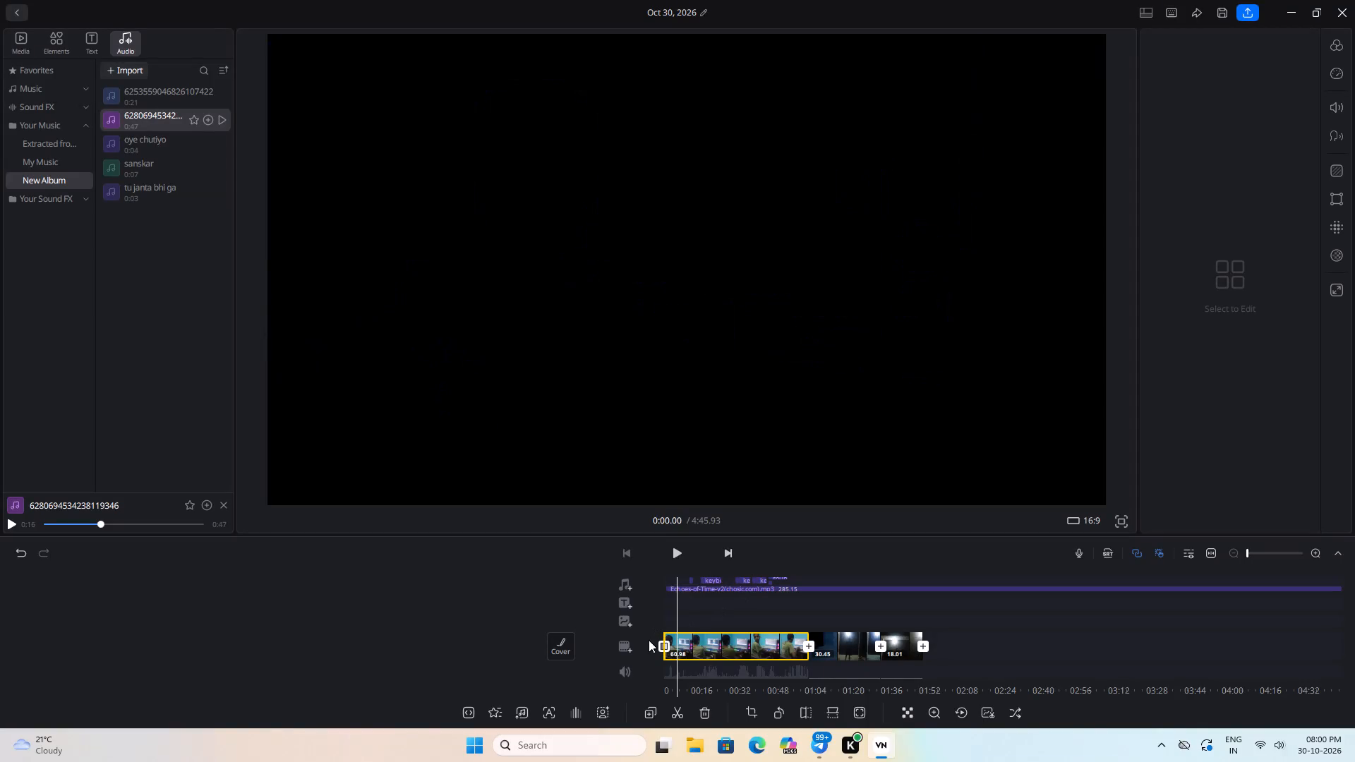
Play the opening through to about 0:06 to check how the added audio sounds against the first clip.
{"action": "scroll", "coordinate": [975, 640], "scroll_direction": "up", "scroll_amount": 6}
{"action": "scroll", "coordinate": [987, 646], "scroll_direction": "up", "scroll_amount": 5, "text": "ctrl"}
{"action": "scroll", "coordinate": [984, 642], "scroll_direction": "down", "scroll_amount": 2, "text": "ctrl"}
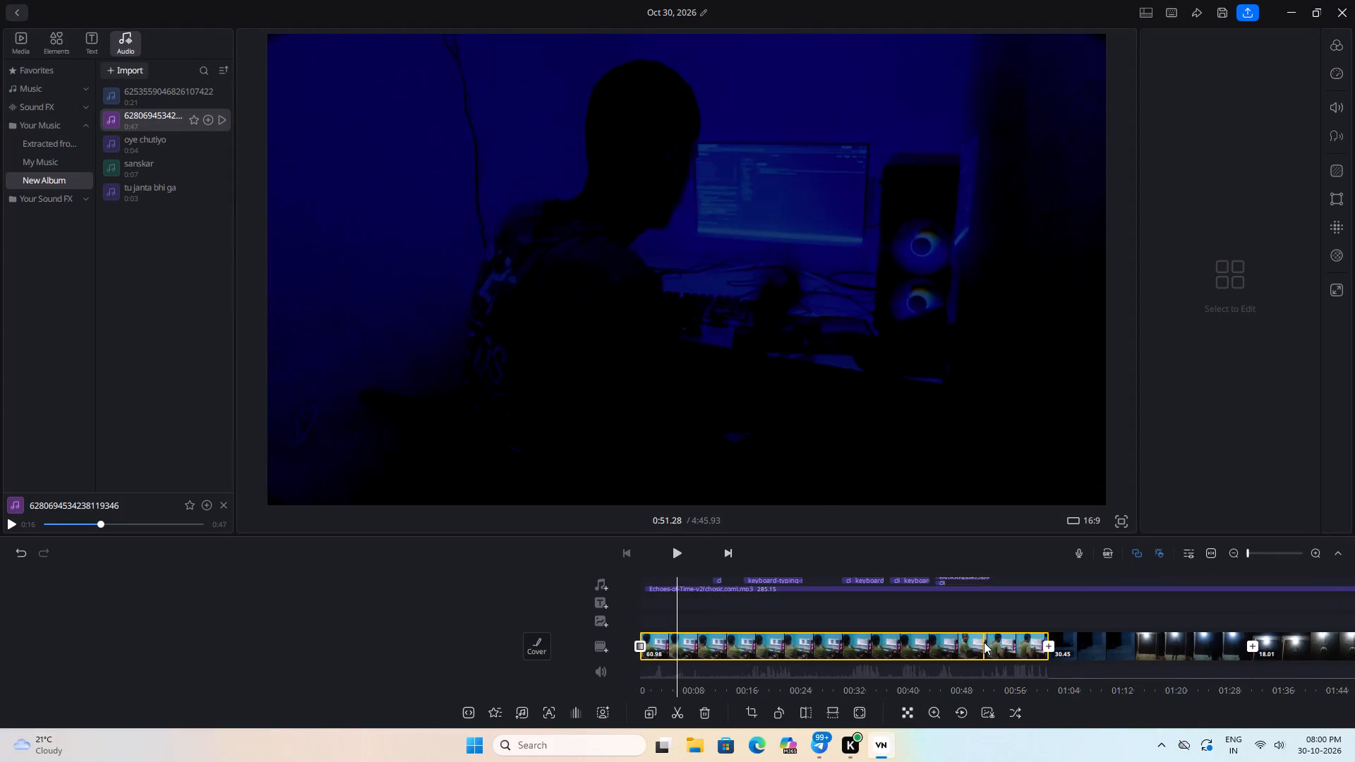
{"action": "scroll", "coordinate": [984, 642], "scroll_direction": "up", "scroll_amount": 7, "text": "ctrl"}
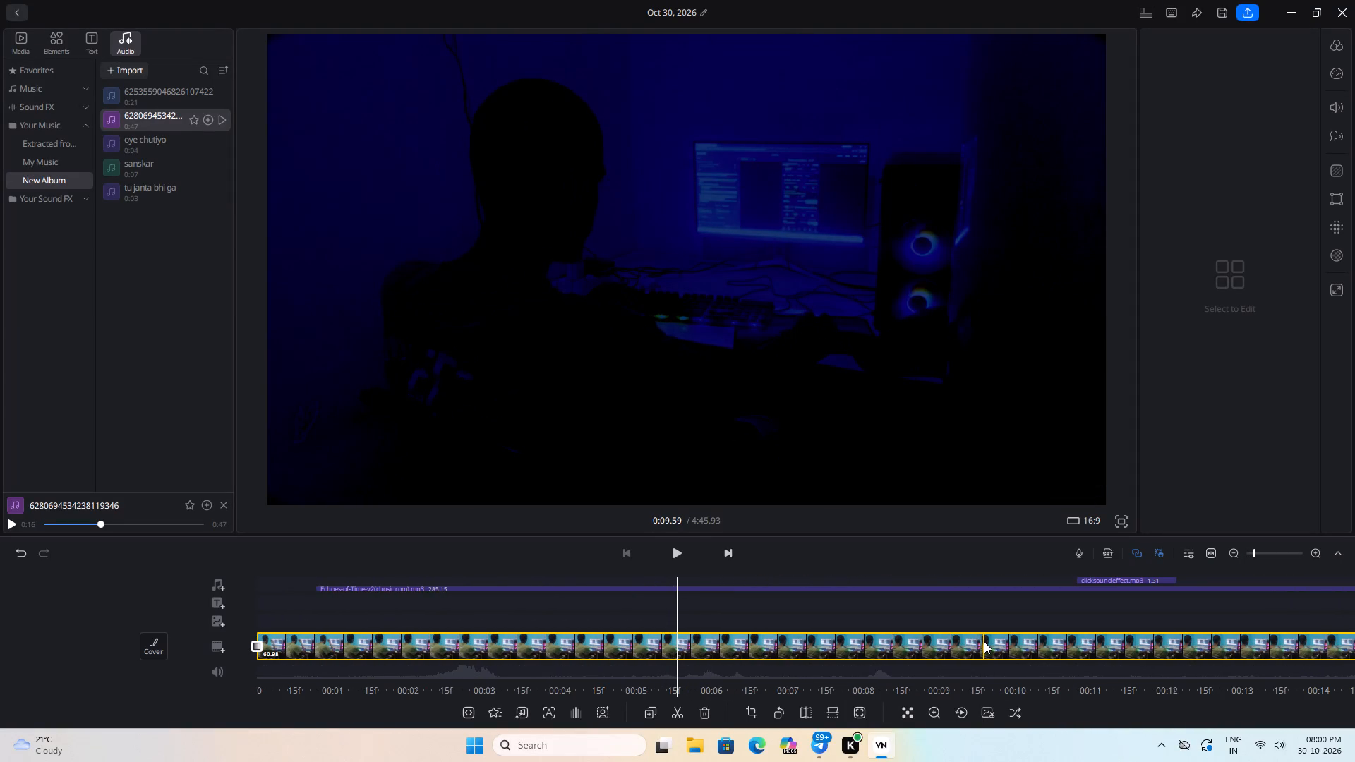
{"action": "scroll", "coordinate": [984, 641], "scroll_direction": "up", "scroll_amount": 1, "text": "ctrl"}
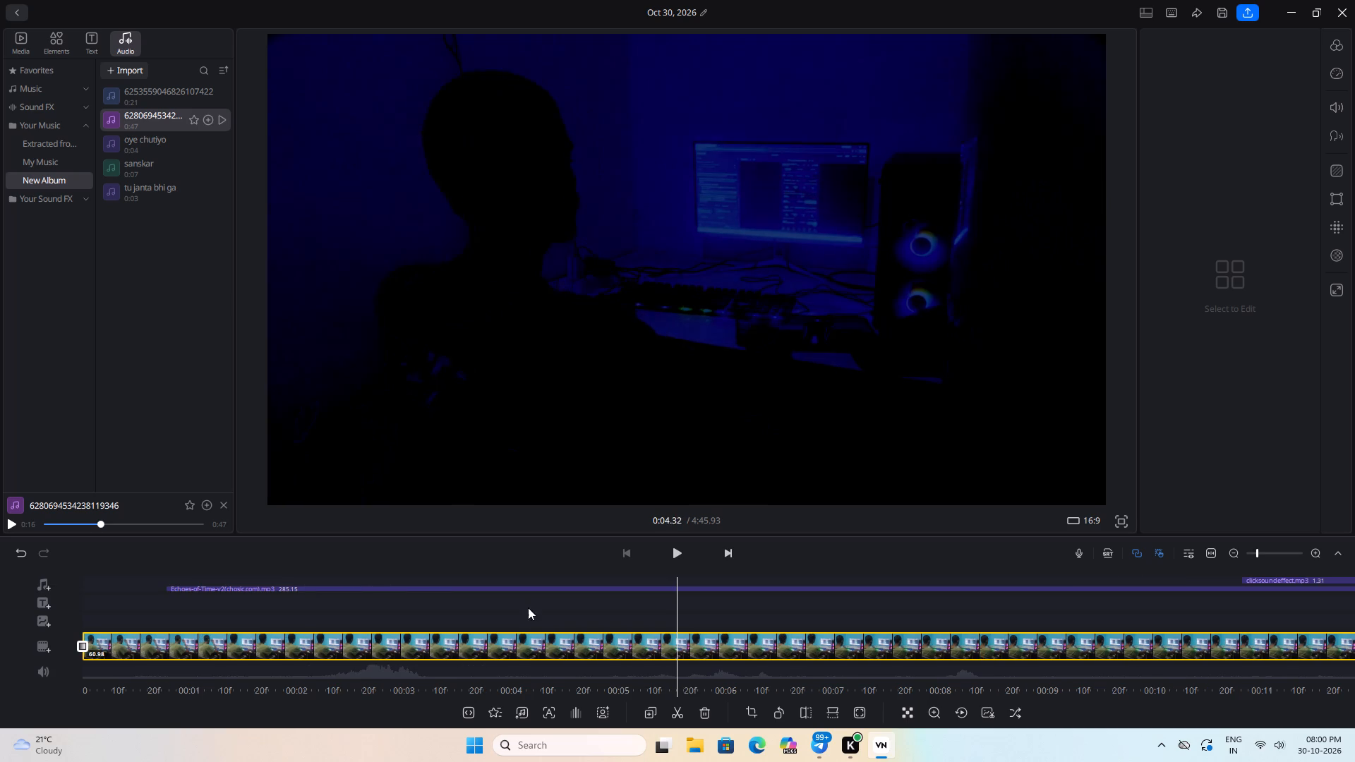
{"action": "left_click_drag", "start_coordinate": [525, 607], "coordinate": [1354, 634]}
{"action": "key", "text": "space"}
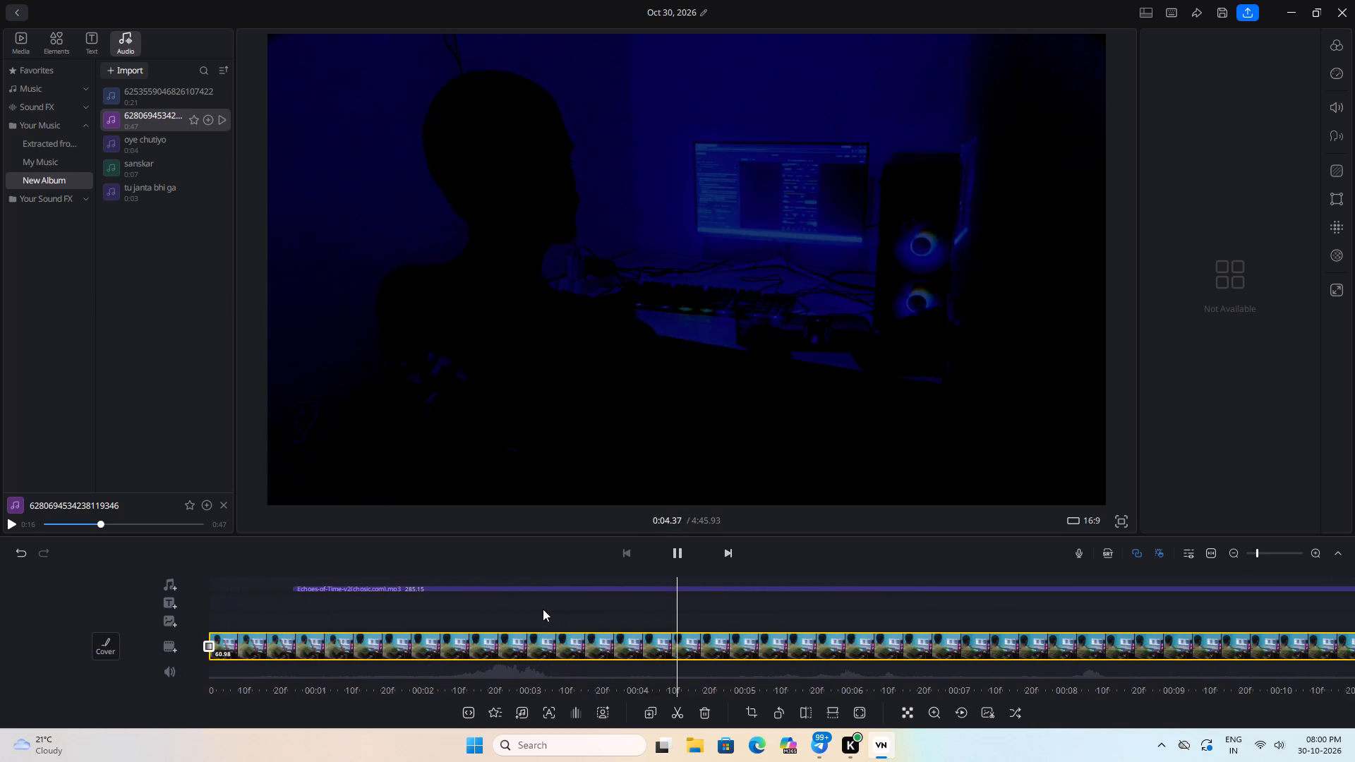
{"action": "scroll", "coordinate": [494, 623], "scroll_direction": "up", "scroll_amount": 3}
{"action": "key", "text": "space"}
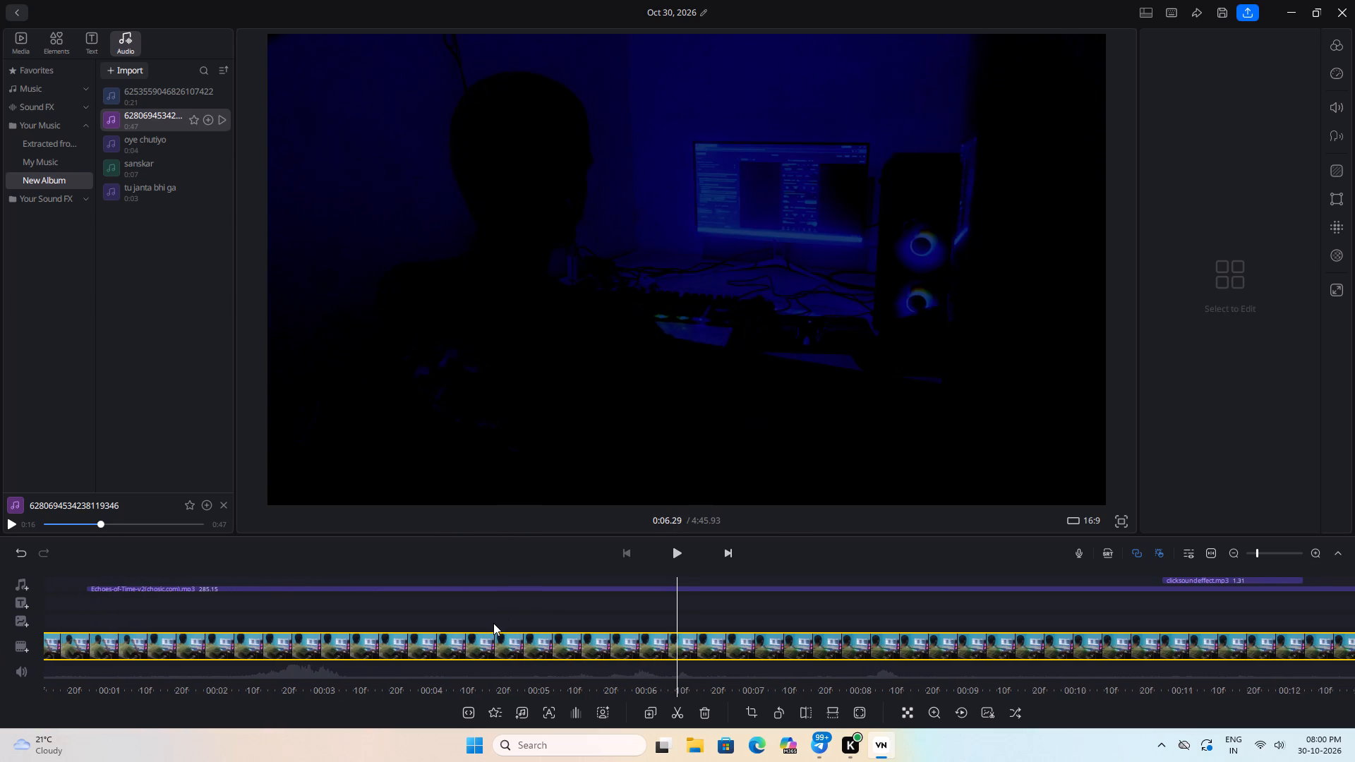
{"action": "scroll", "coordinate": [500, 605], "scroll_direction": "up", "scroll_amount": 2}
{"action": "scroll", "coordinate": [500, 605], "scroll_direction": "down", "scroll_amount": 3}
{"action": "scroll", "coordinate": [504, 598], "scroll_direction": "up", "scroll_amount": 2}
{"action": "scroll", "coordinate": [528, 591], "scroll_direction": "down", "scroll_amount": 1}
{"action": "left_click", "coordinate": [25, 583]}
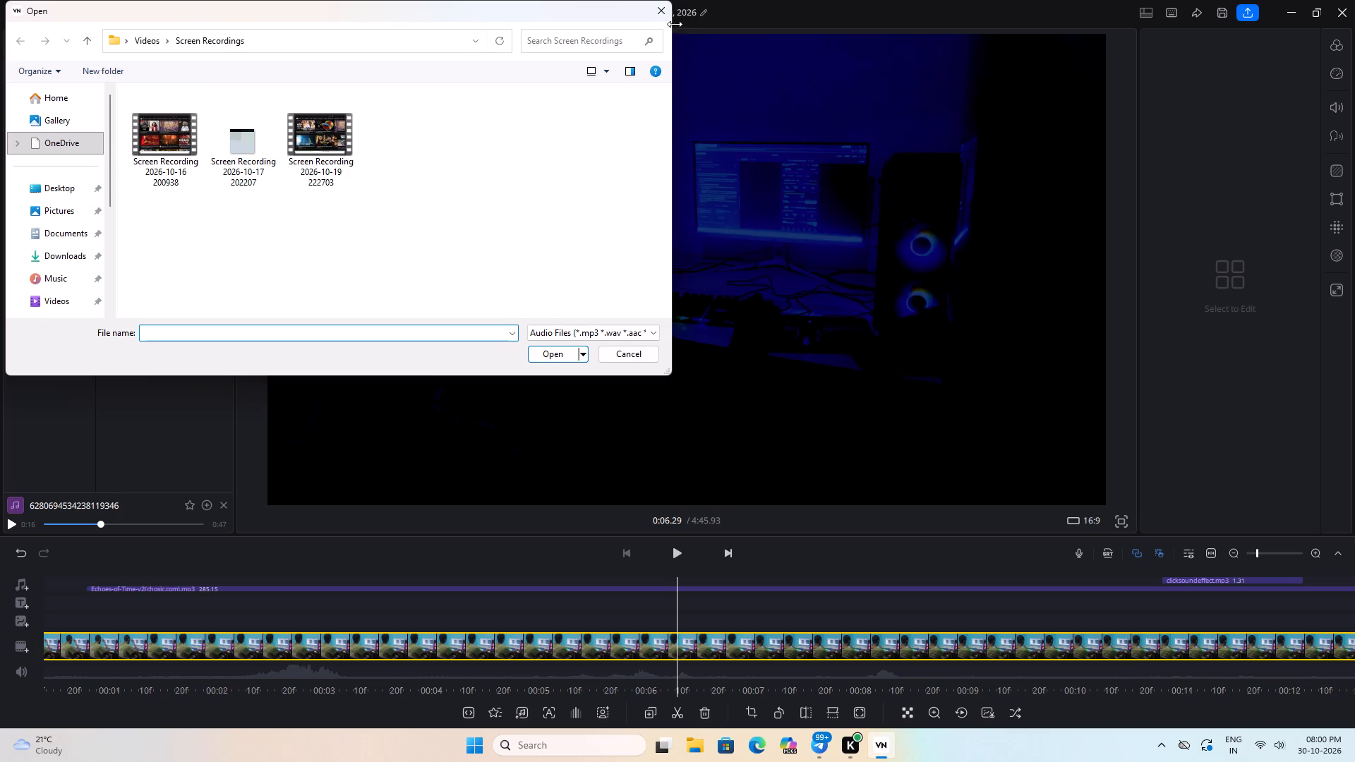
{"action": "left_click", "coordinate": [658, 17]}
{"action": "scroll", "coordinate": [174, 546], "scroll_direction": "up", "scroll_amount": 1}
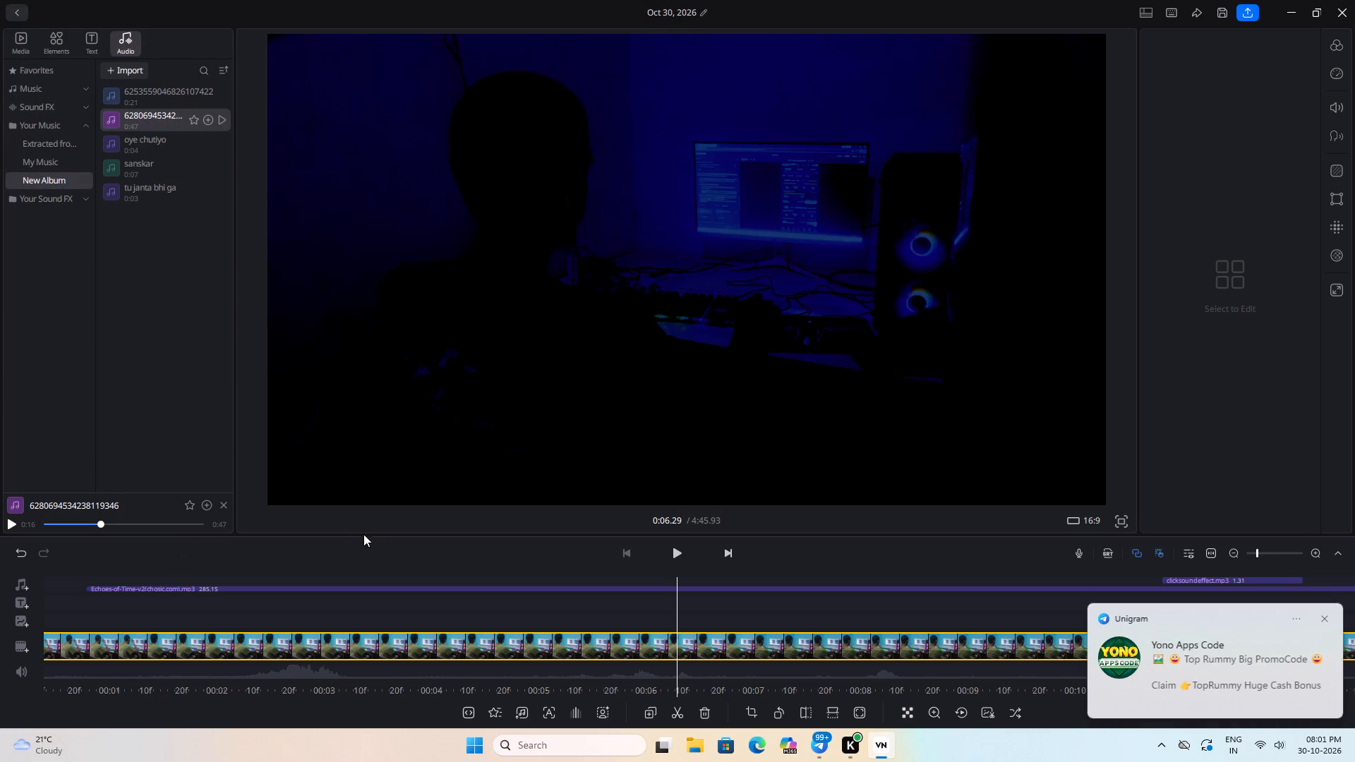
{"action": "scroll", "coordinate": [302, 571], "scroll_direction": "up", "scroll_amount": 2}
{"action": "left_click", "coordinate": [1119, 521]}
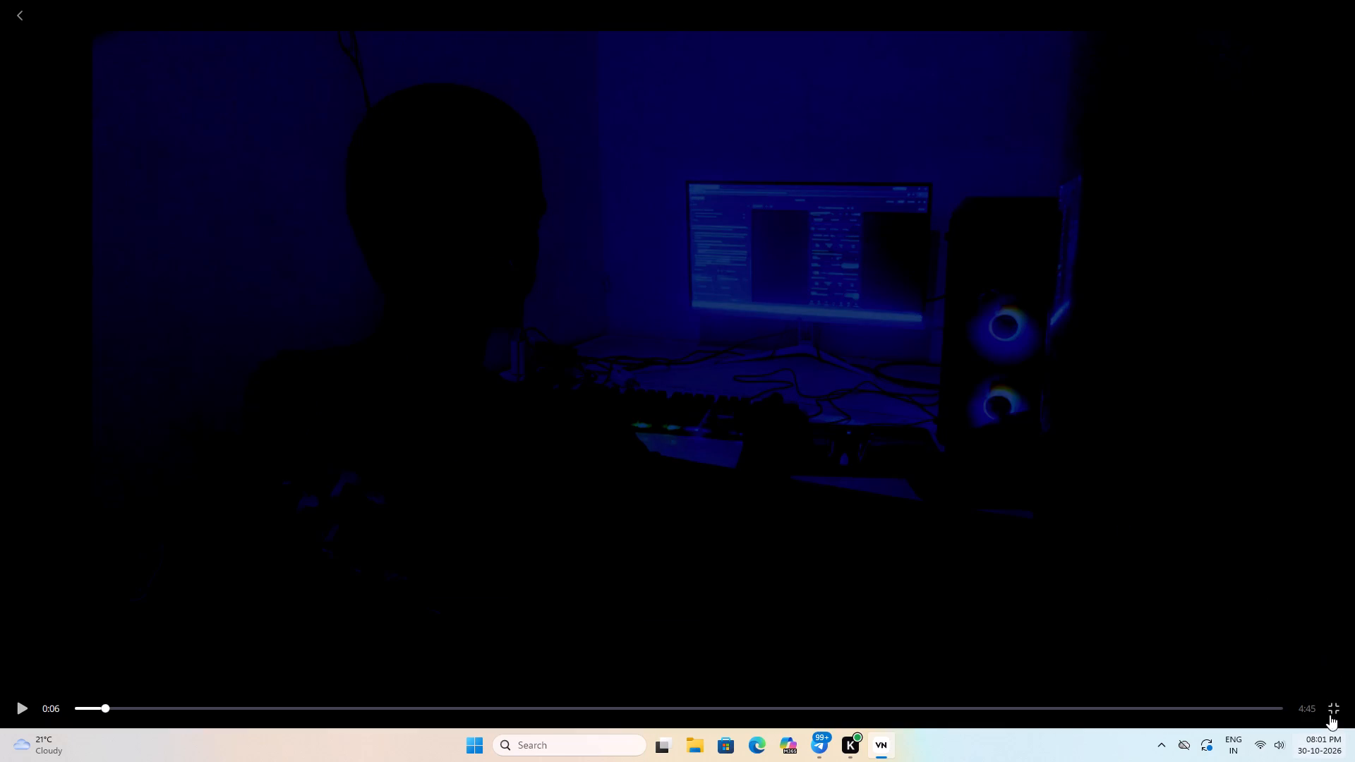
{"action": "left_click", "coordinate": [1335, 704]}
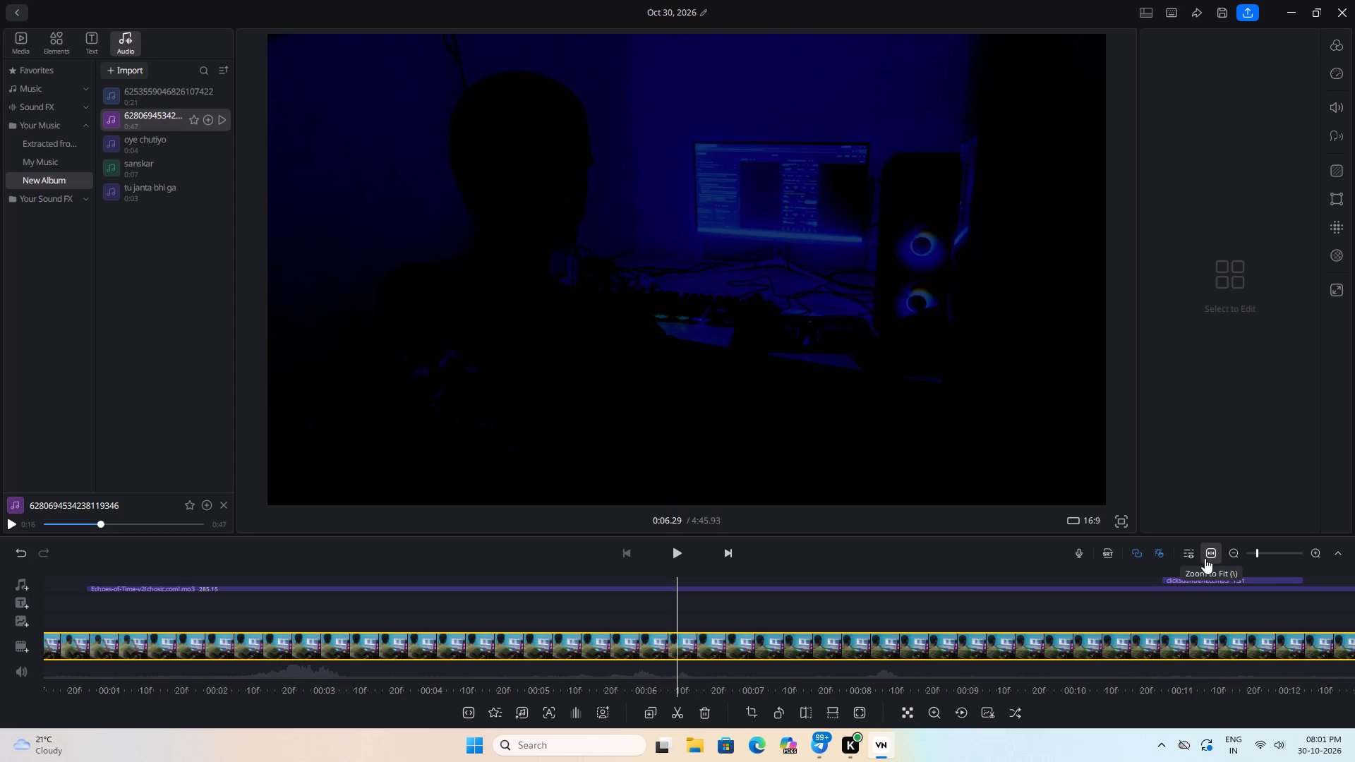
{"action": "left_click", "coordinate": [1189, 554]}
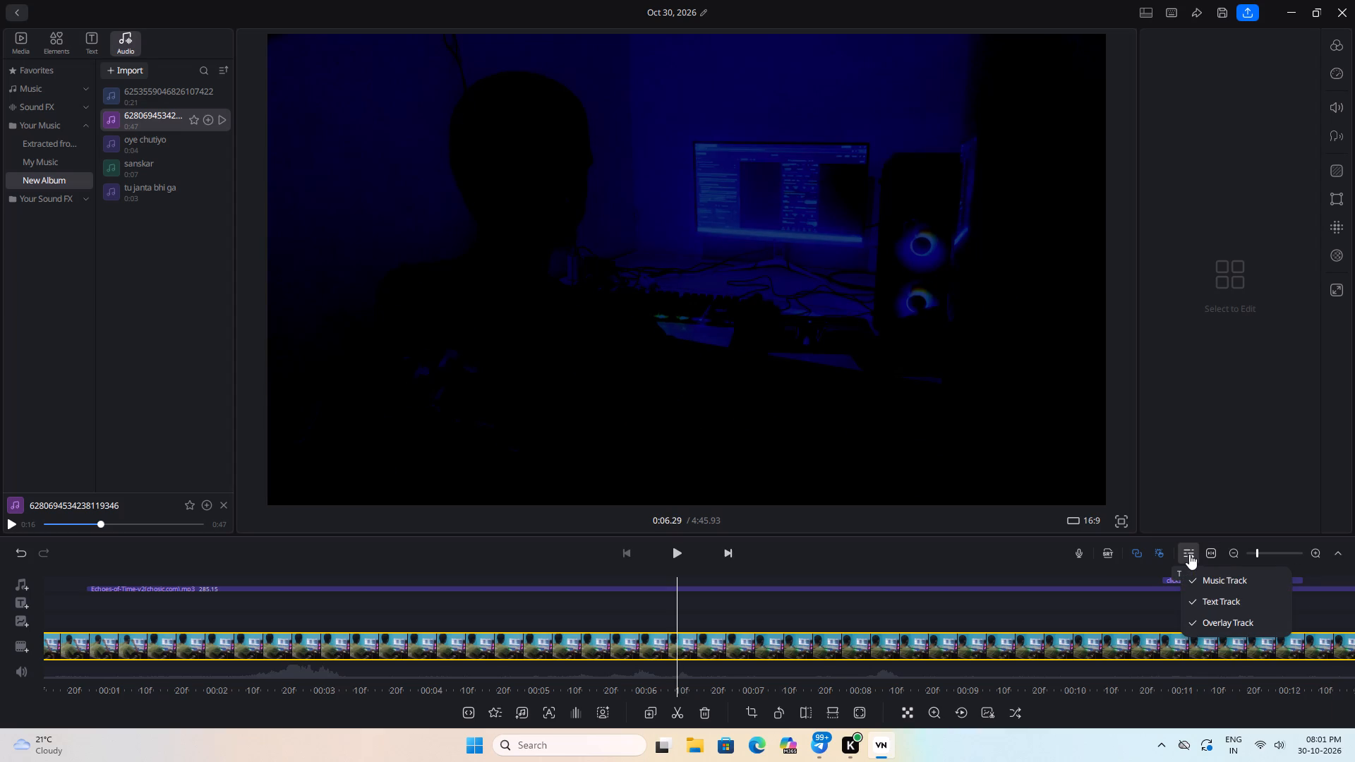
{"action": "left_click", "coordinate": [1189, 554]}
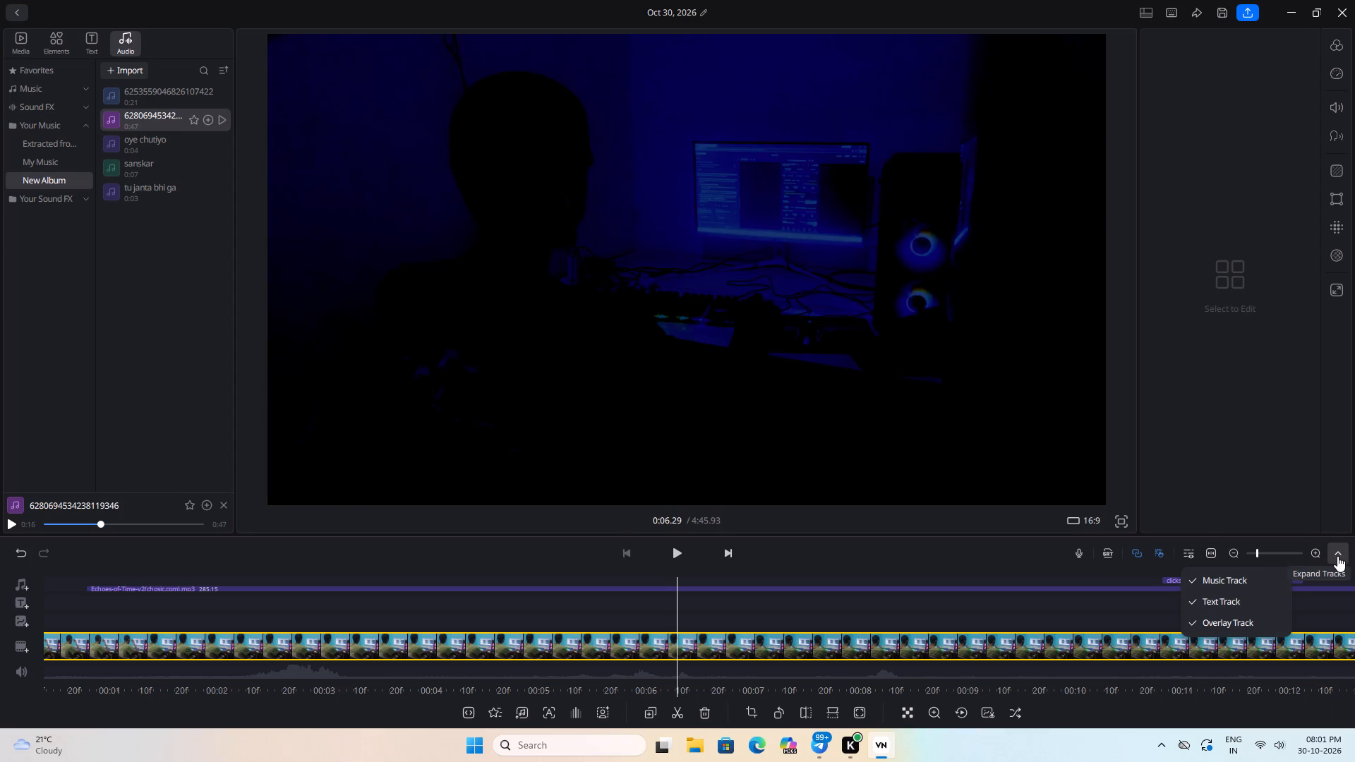
{"action": "left_click", "coordinate": [1337, 556]}
{"action": "left_click_drag", "start_coordinate": [277, 555], "coordinate": [544, 571]}
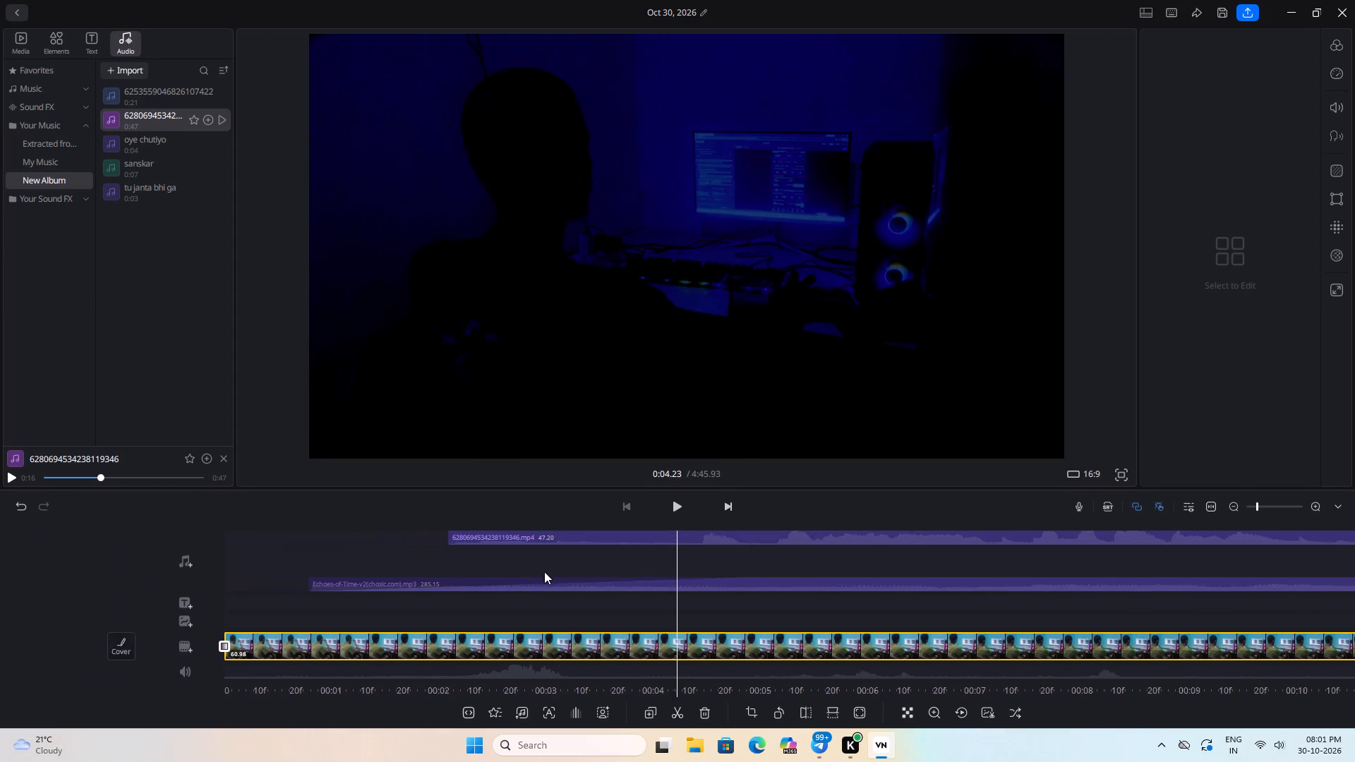
{"action": "left_click_drag", "start_coordinate": [544, 571], "coordinate": [652, 579]}
{"action": "left_click", "coordinate": [648, 540]}
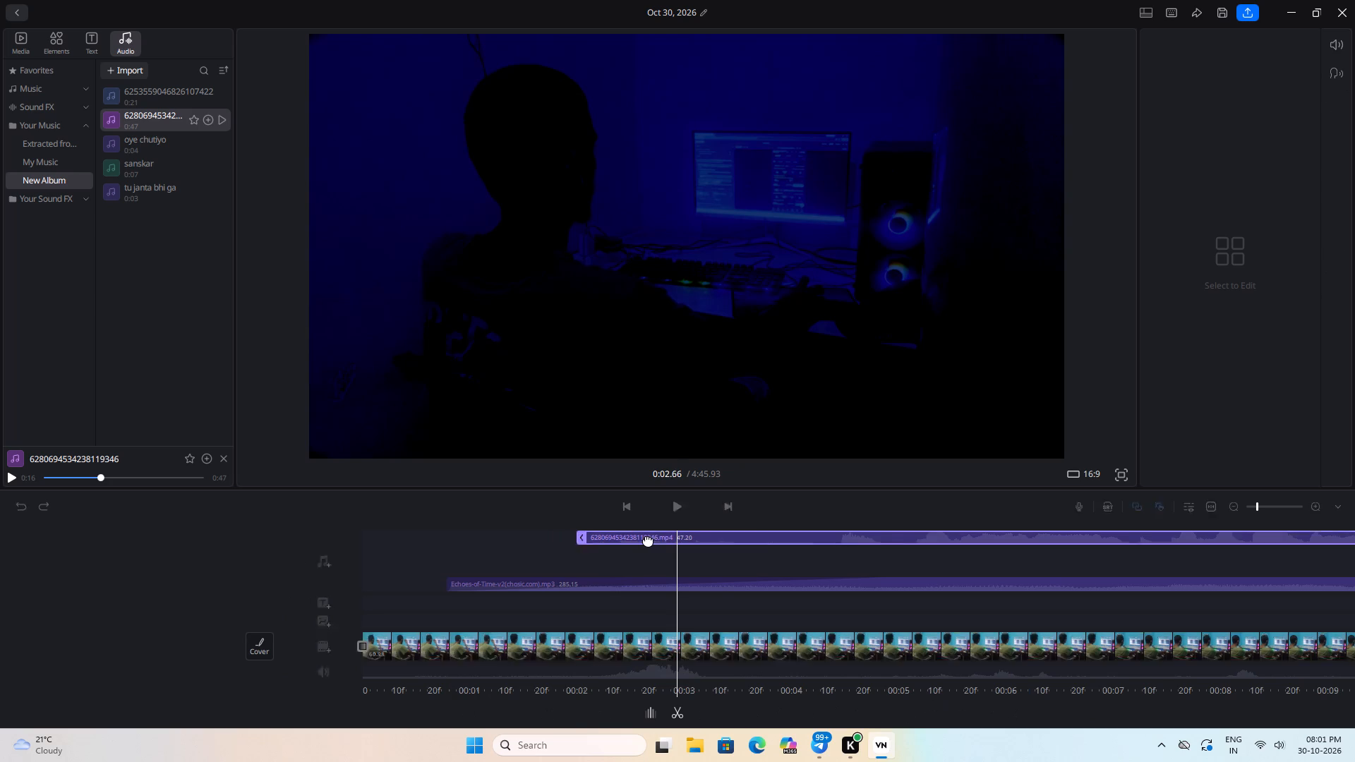
{"action": "key", "text": "space"}
{"action": "left_click_drag", "start_coordinate": [734, 538], "coordinate": [722, 538]}
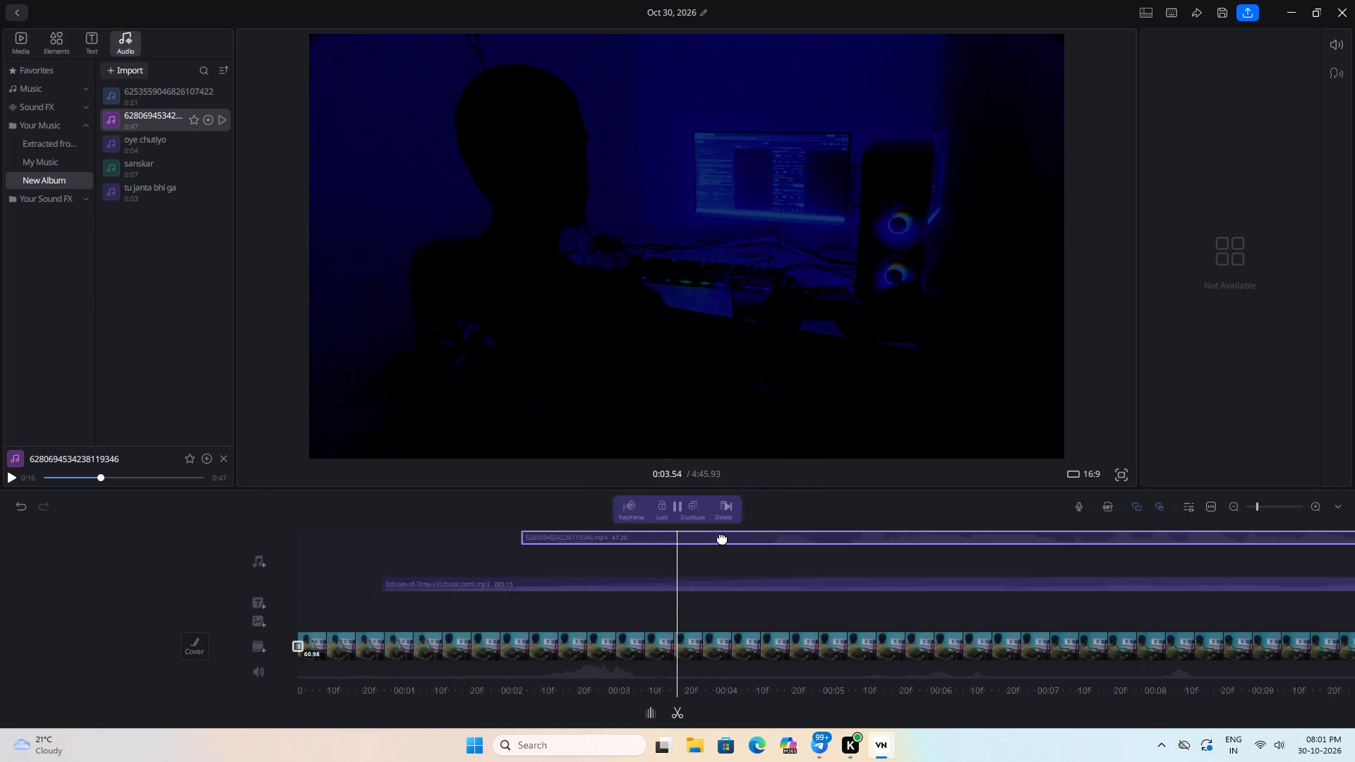
{"action": "left_click_drag", "start_coordinate": [722, 538], "coordinate": [502, 533]}
{"action": "left_click_drag", "start_coordinate": [421, 563], "coordinate": [589, 571]}
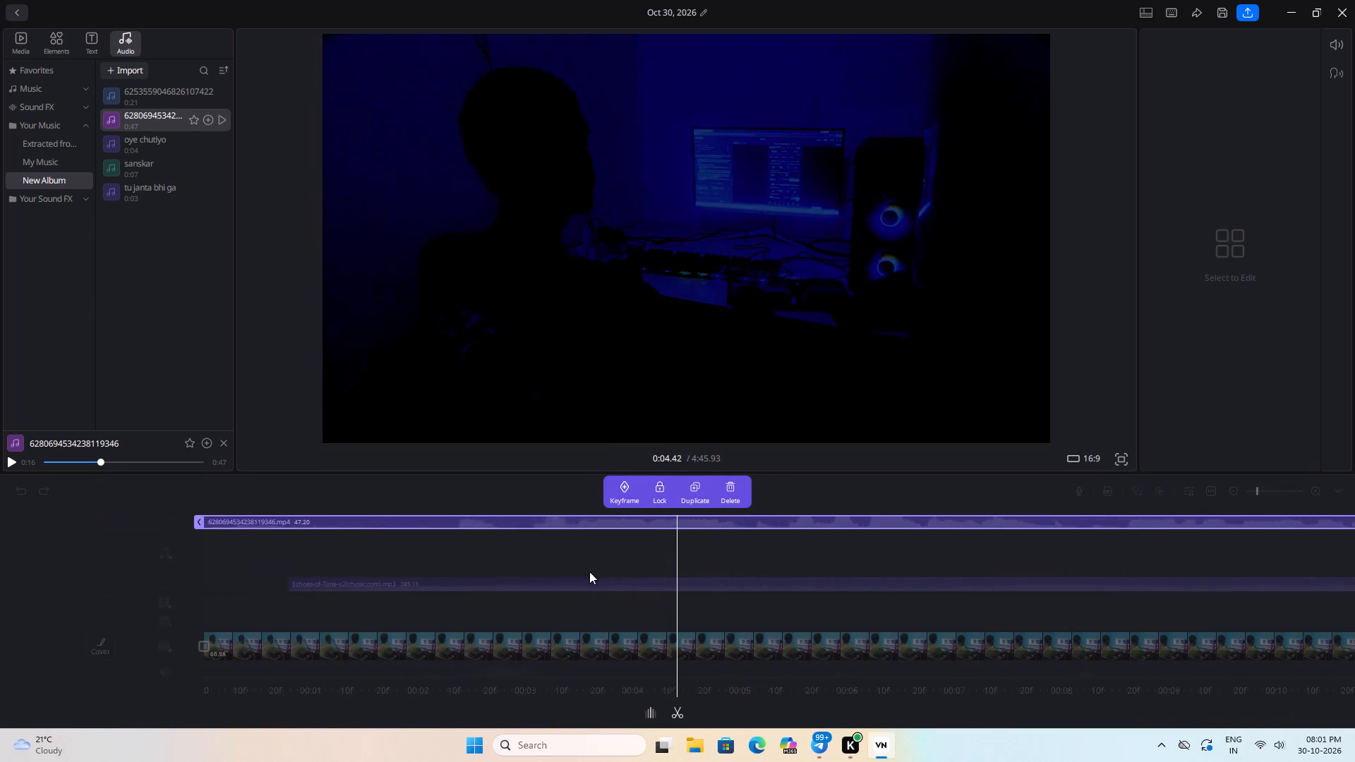
{"action": "left_click_drag", "start_coordinate": [589, 571], "coordinate": [1277, 579]}
{"action": "key", "text": "space"}
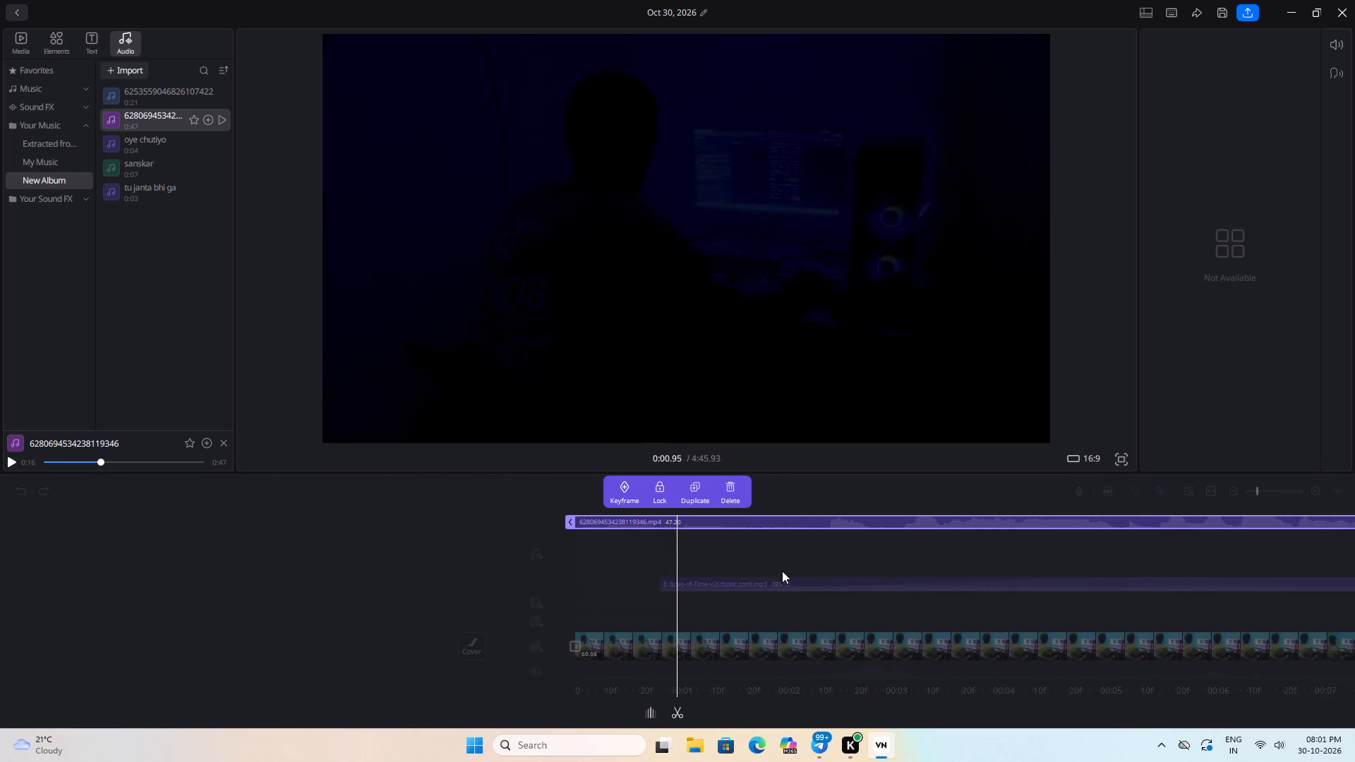
{"action": "left_click_drag", "start_coordinate": [775, 571], "coordinate": [839, 576]}
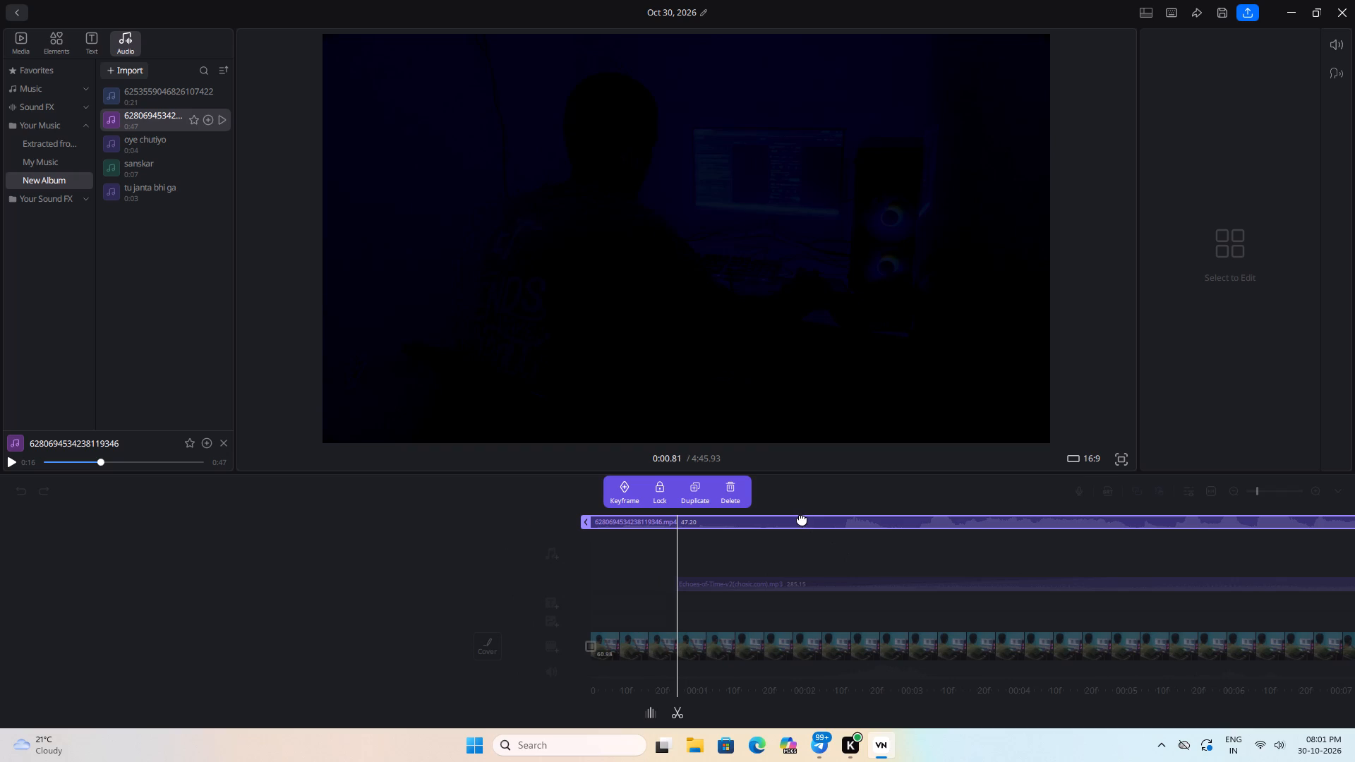
{"action": "left_click_drag", "start_coordinate": [797, 521], "coordinate": [836, 519]}
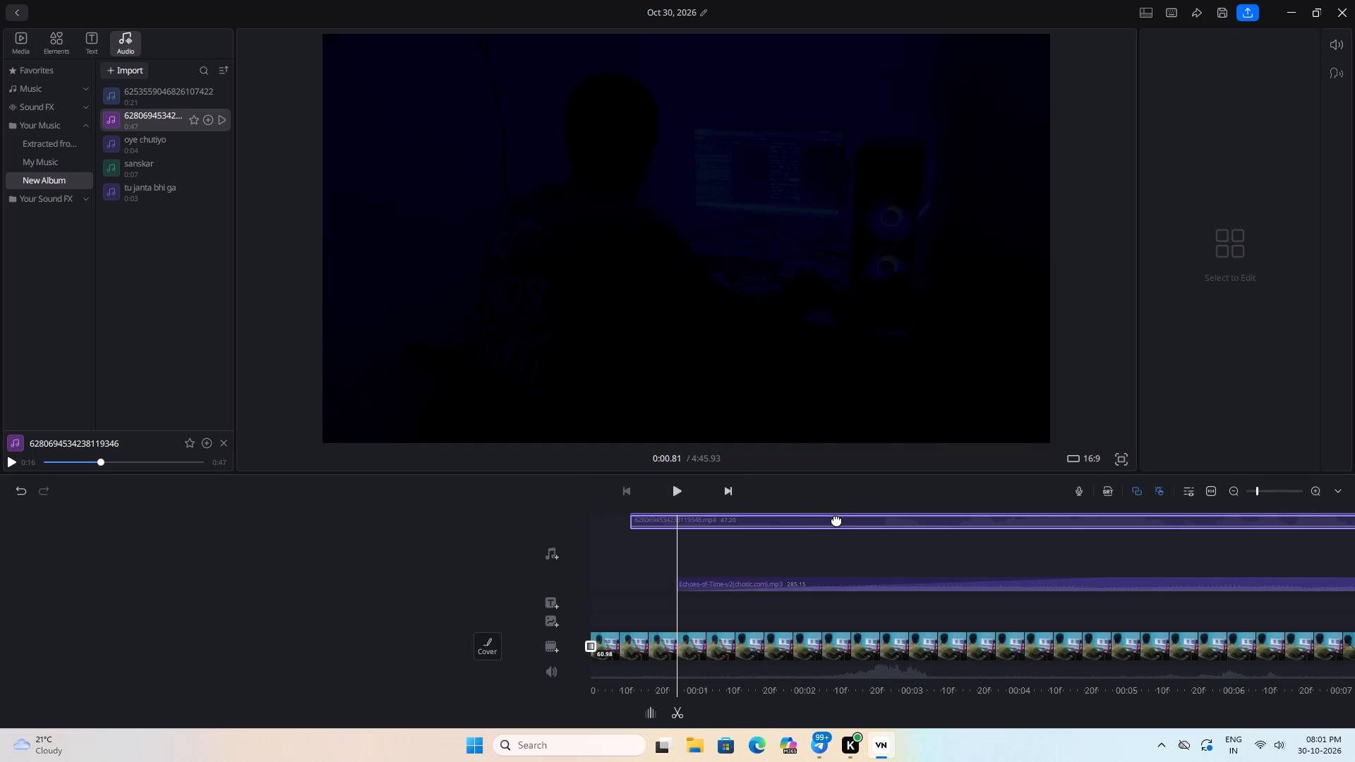
{"action": "left_click_drag", "start_coordinate": [836, 519], "coordinate": [834, 520]}
{"action": "left_click", "coordinate": [647, 705]}
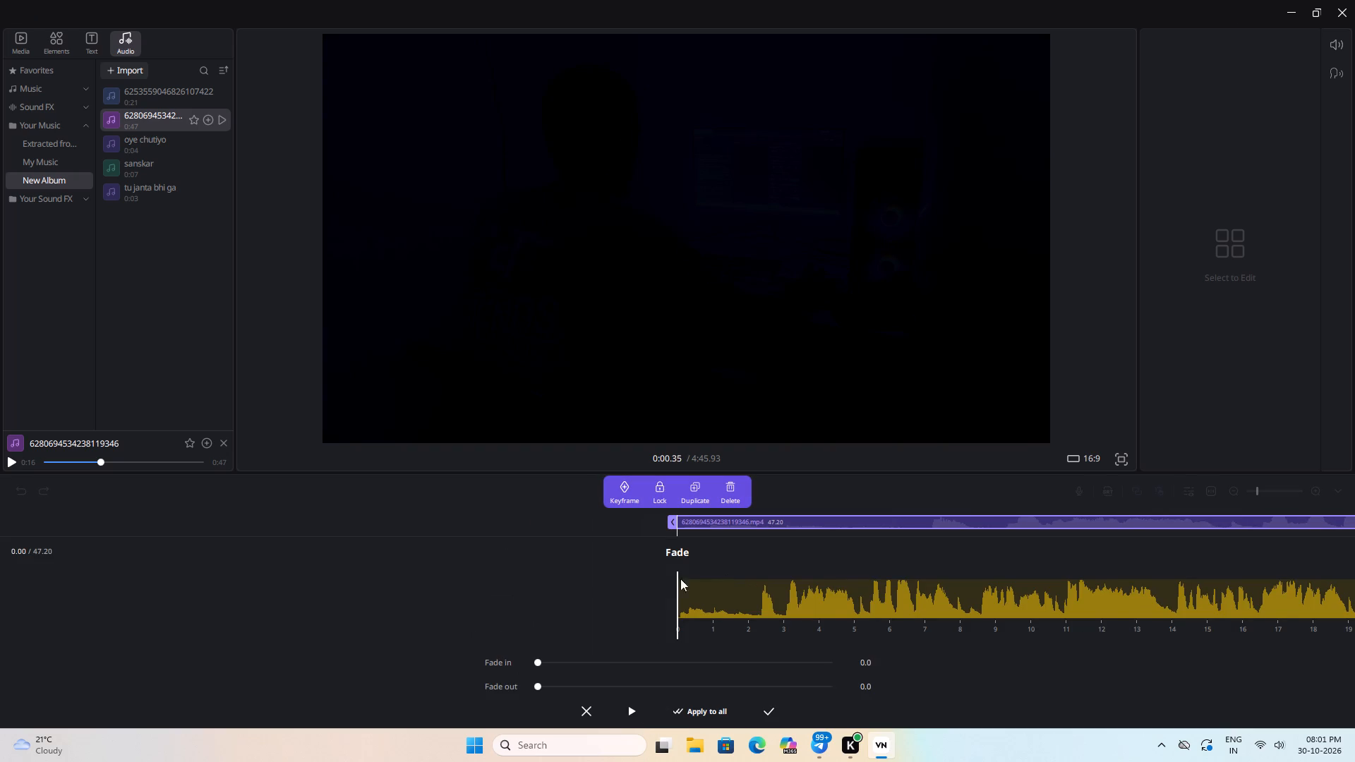
{"action": "left_click_drag", "start_coordinate": [540, 661], "coordinate": [591, 657]}
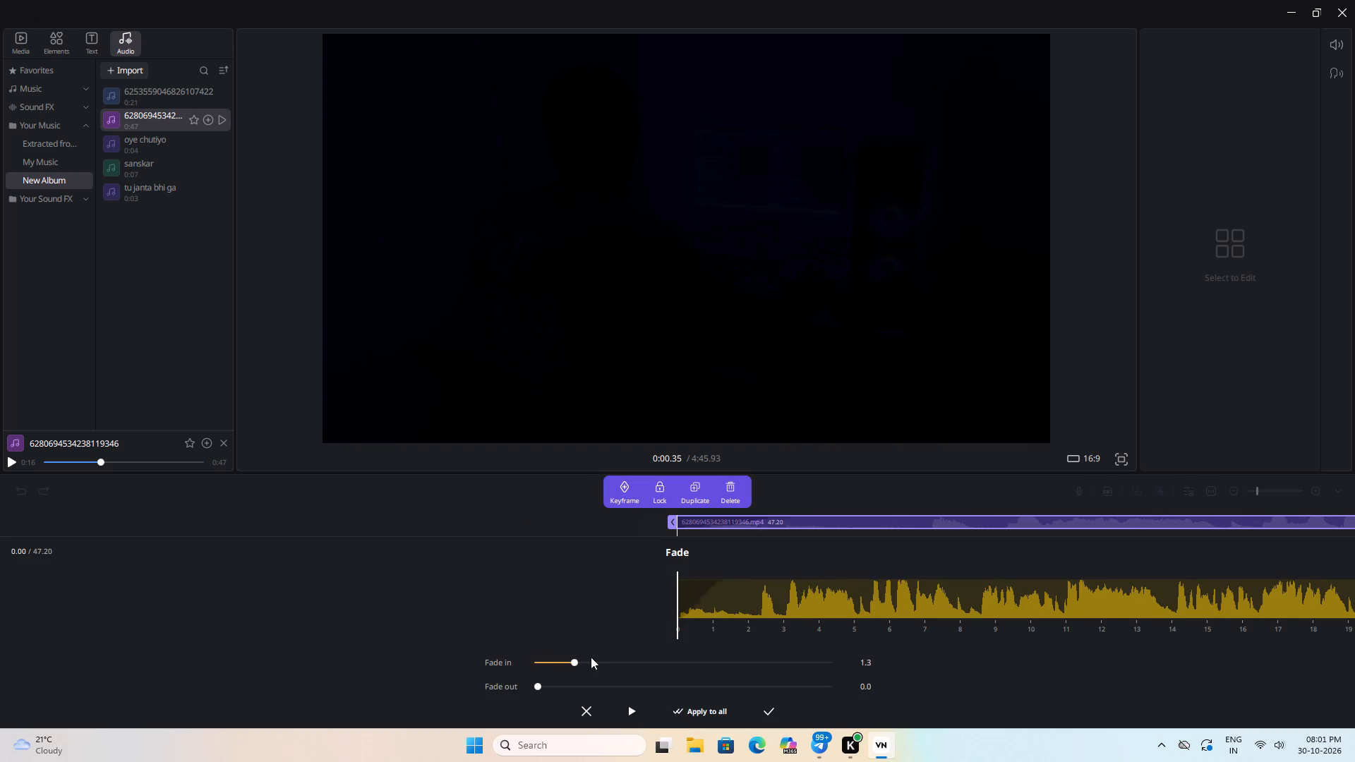
{"action": "left_click_drag", "start_coordinate": [591, 657], "coordinate": [674, 689]}
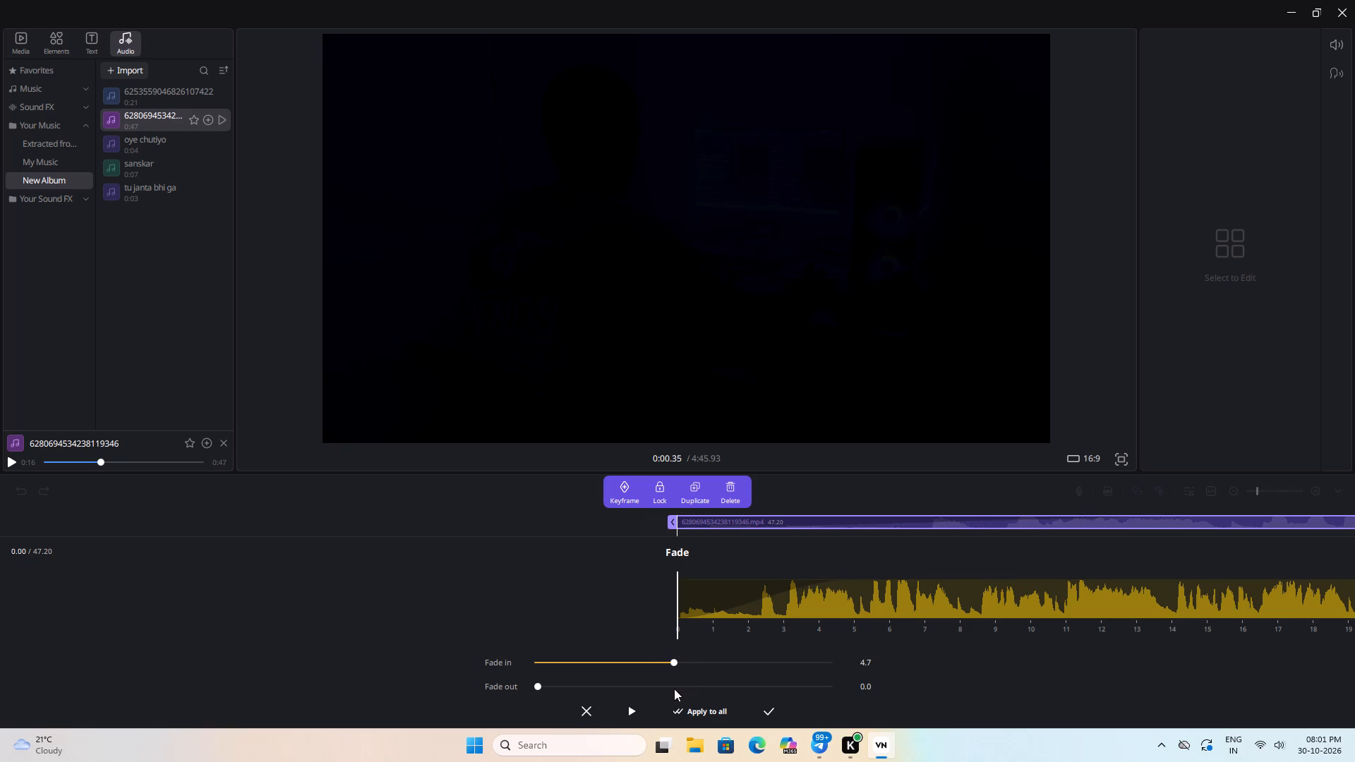
{"action": "left_click_drag", "start_coordinate": [674, 689], "coordinate": [673, 689]}
{"action": "left_click", "coordinate": [769, 710]}
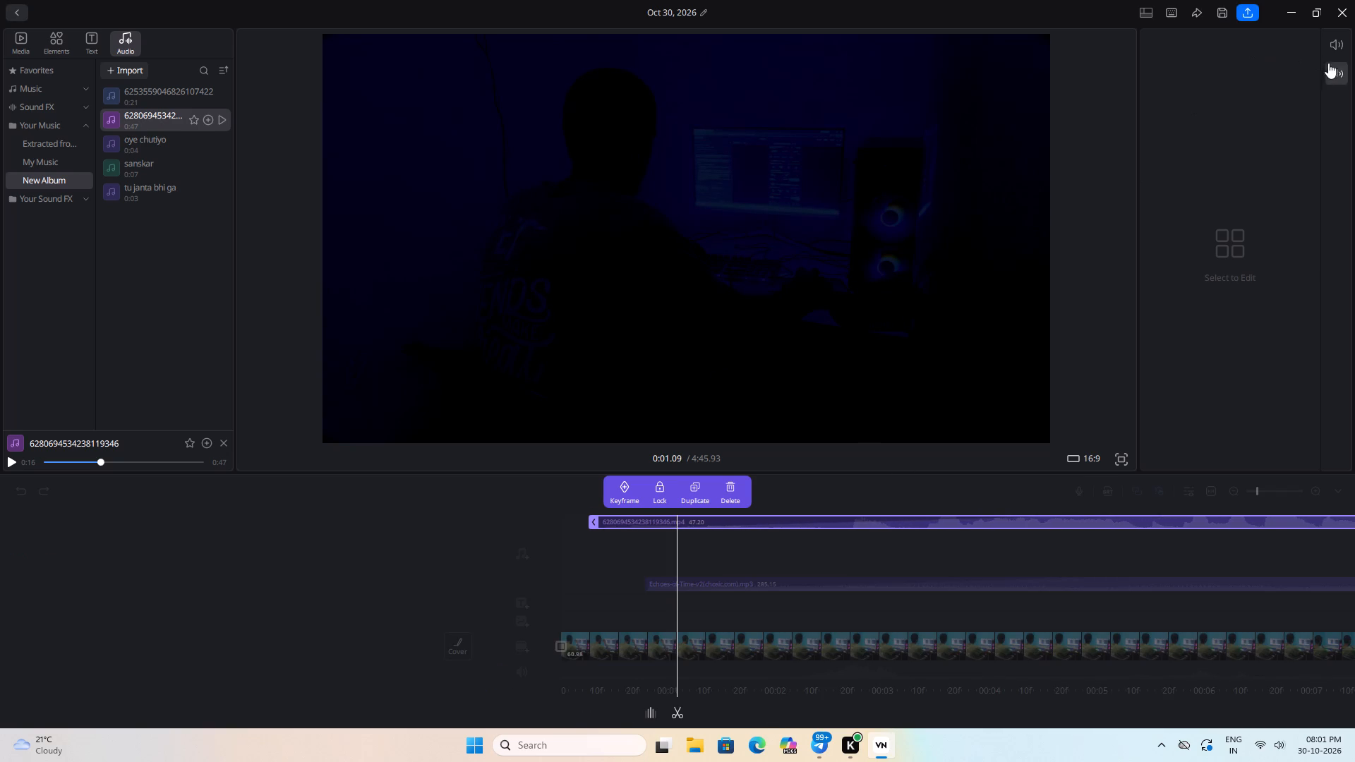
{"action": "left_click", "coordinate": [1338, 50]}
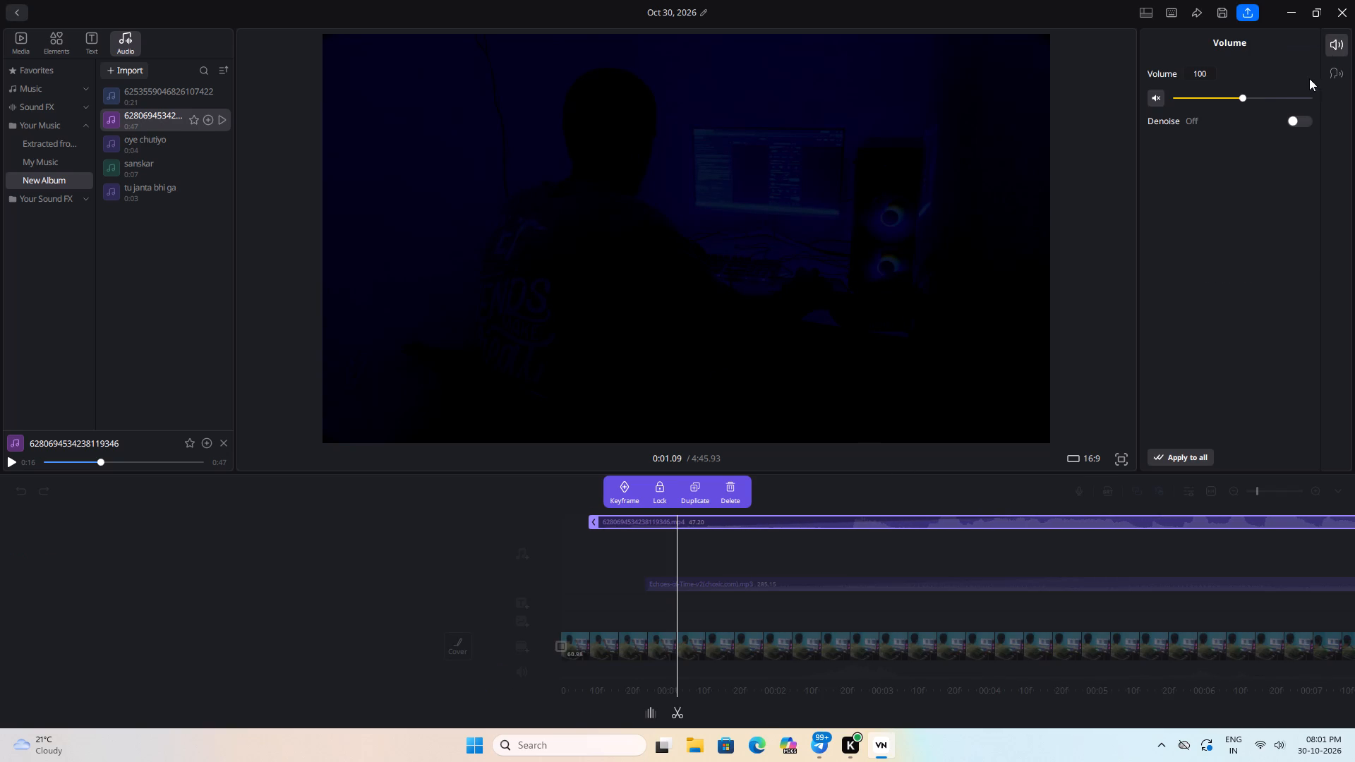
{"action": "left_click_drag", "start_coordinate": [1242, 98], "coordinate": [1223, 101]}
{"action": "left_click_drag", "start_coordinate": [1223, 101], "coordinate": [1215, 106]}
{"action": "key", "text": "space"}
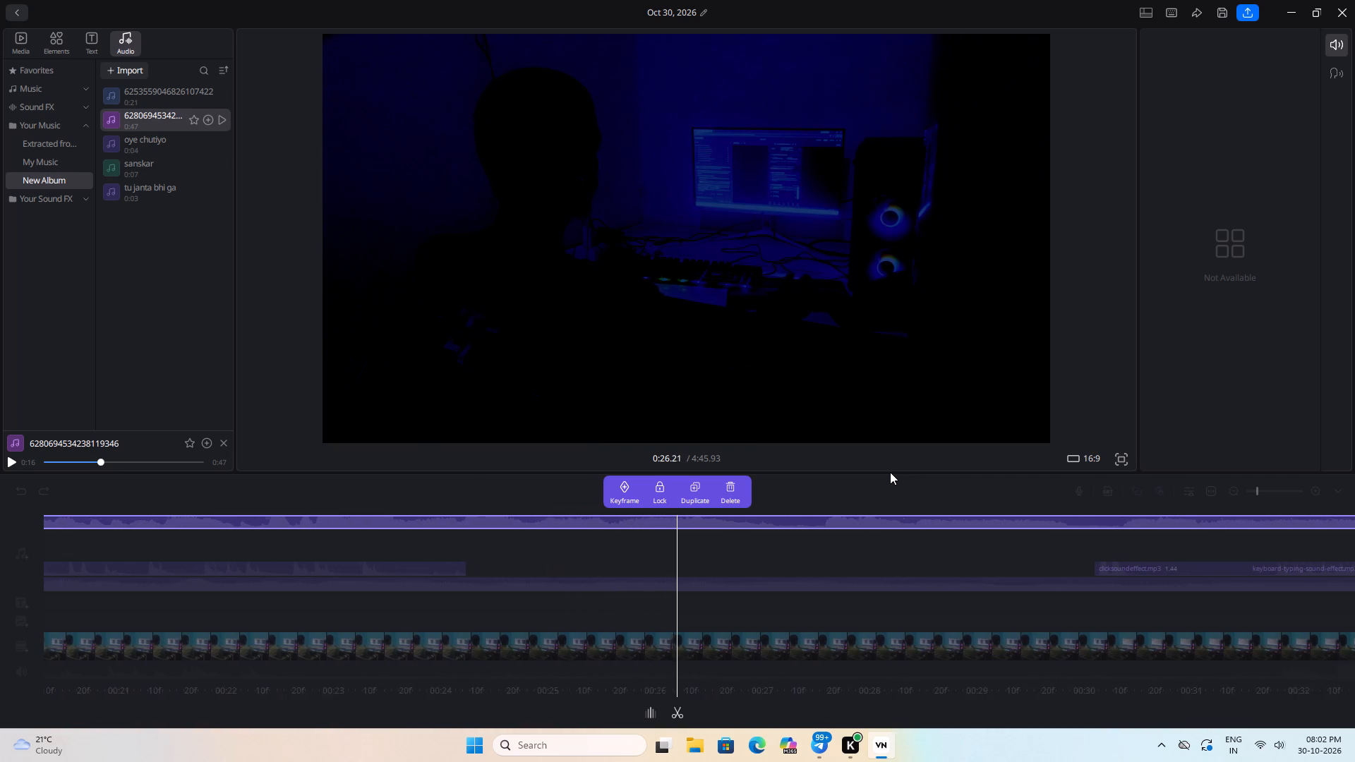
{"action": "left_click_drag", "start_coordinate": [743, 561], "coordinate": [906, 562]}
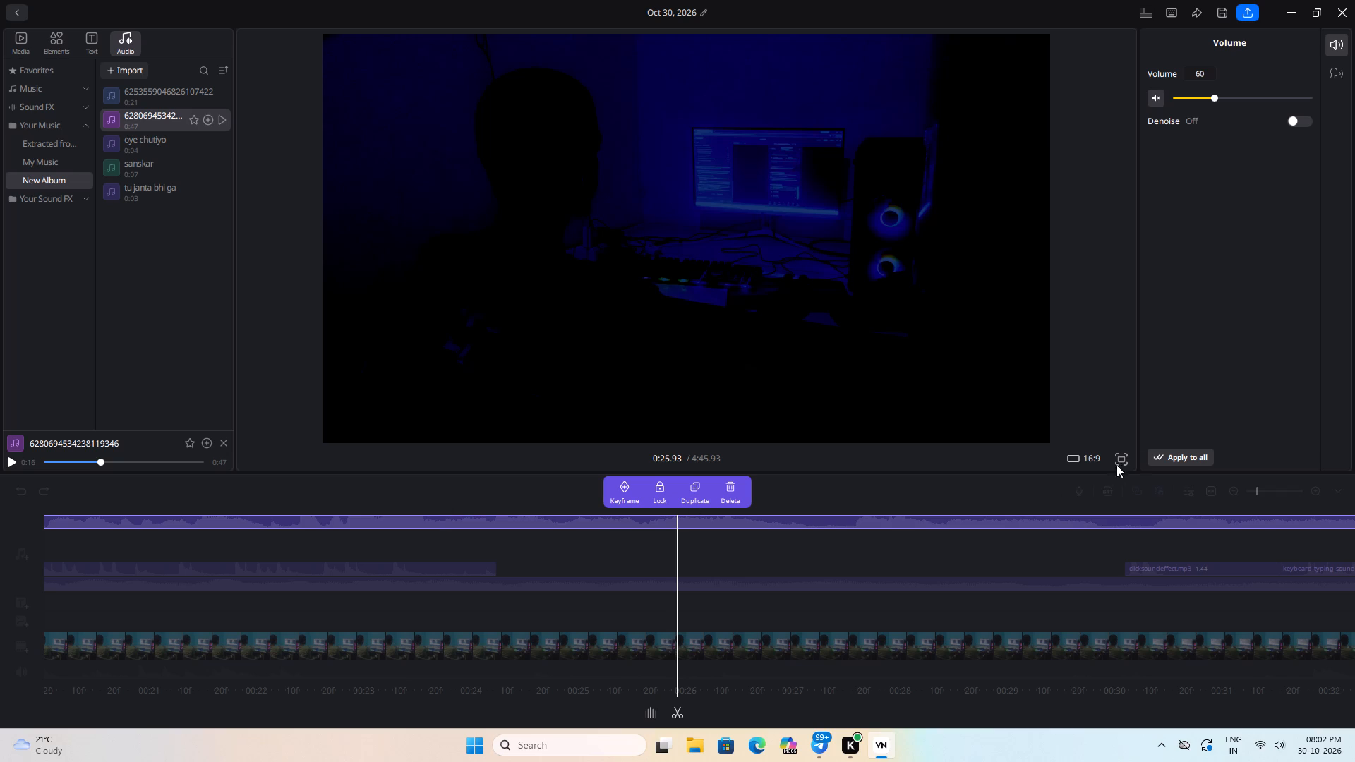
{"action": "left_click", "coordinate": [1295, 128]}
{"action": "left_click", "coordinate": [1296, 121]}
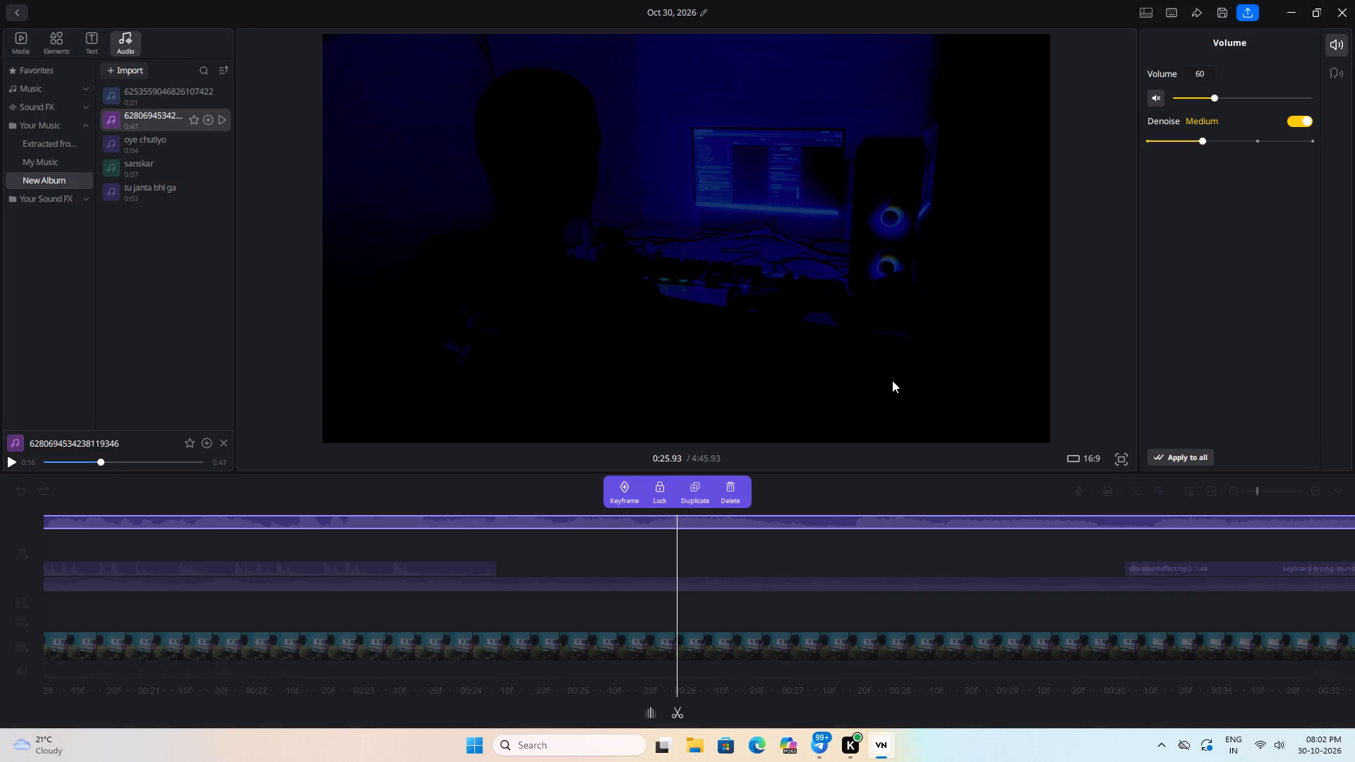
Play the mix on to about 0:44 and review the moment just before the metal gate door knocking sound, stopping at 0:43.63.
{"action": "left_click_drag", "start_coordinate": [800, 497], "coordinate": [972, 507]}
{"action": "left_click_drag", "start_coordinate": [761, 565], "coordinate": [1273, 521]}
{"action": "key", "text": "space"}
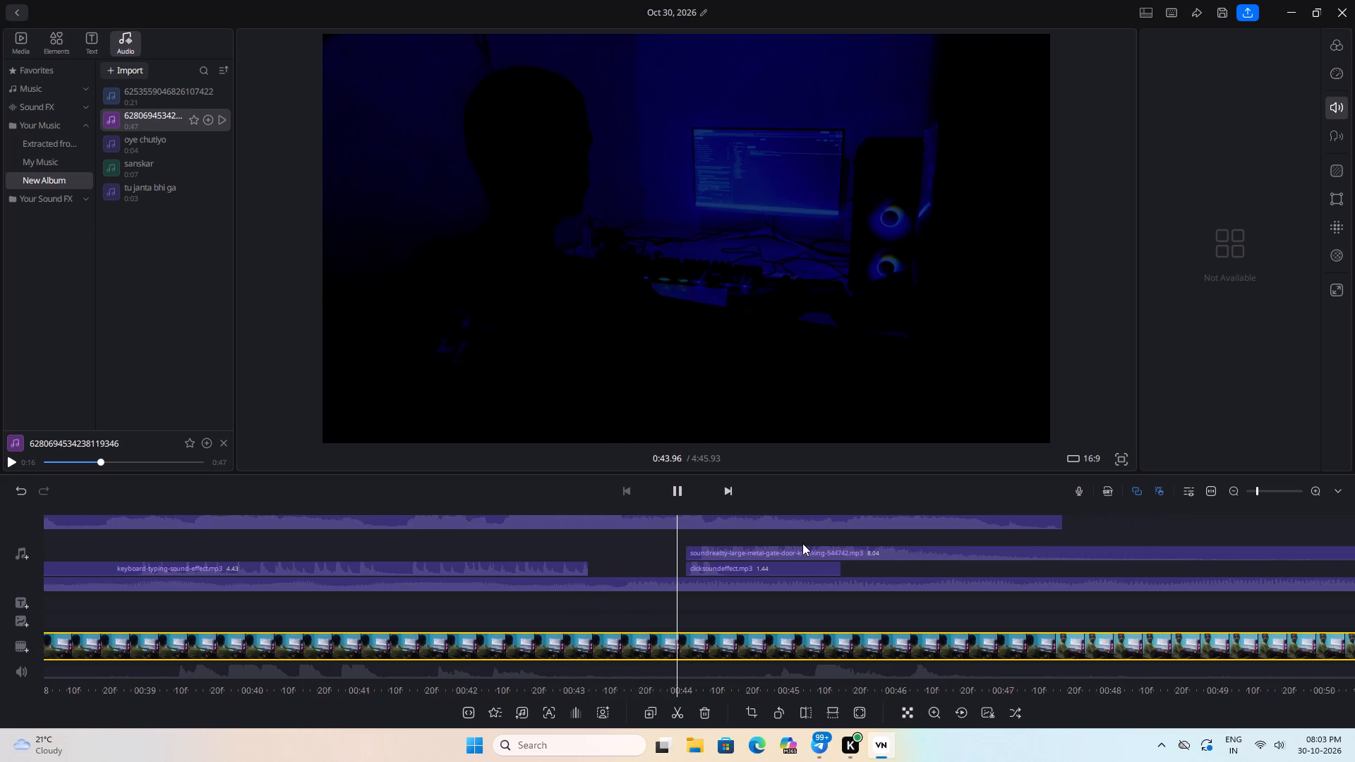
{"action": "key", "text": "space"}
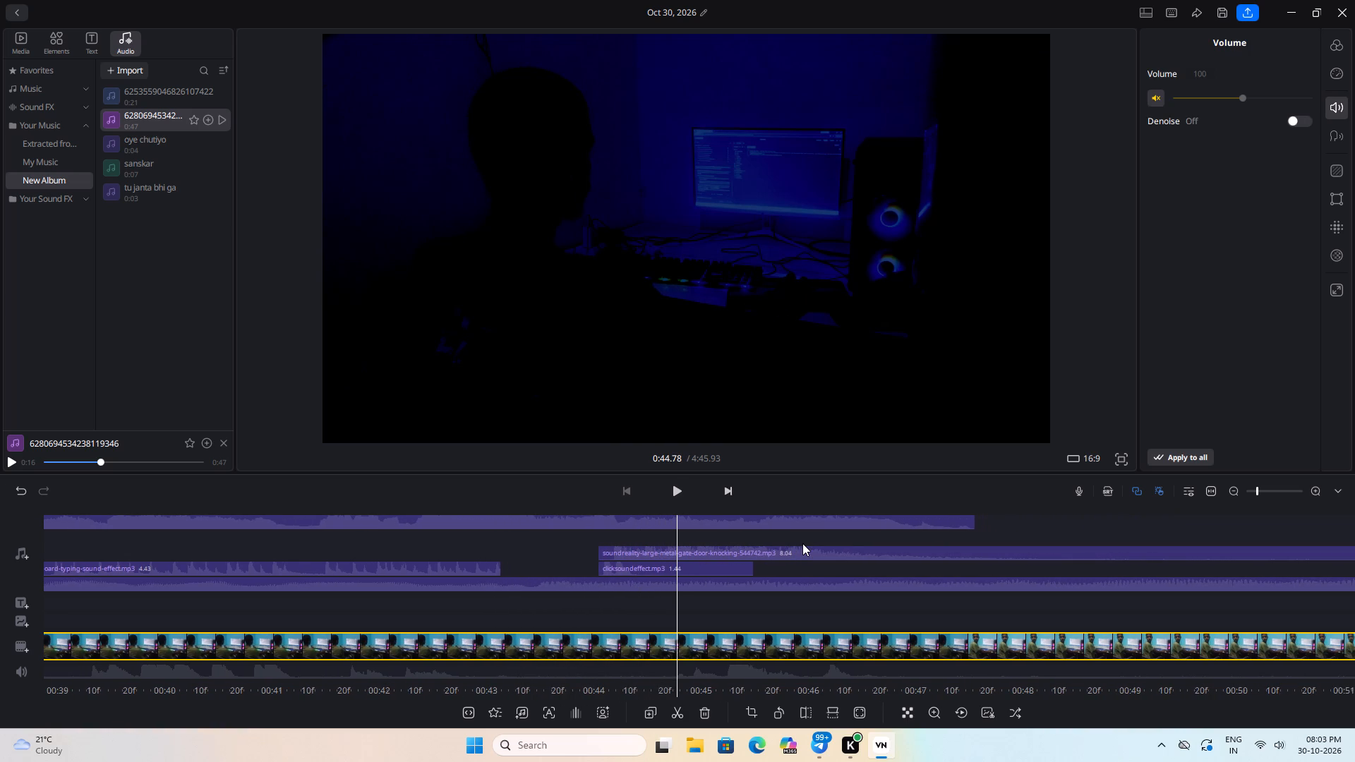
{"action": "left_click_drag", "start_coordinate": [761, 541], "coordinate": [855, 547]}
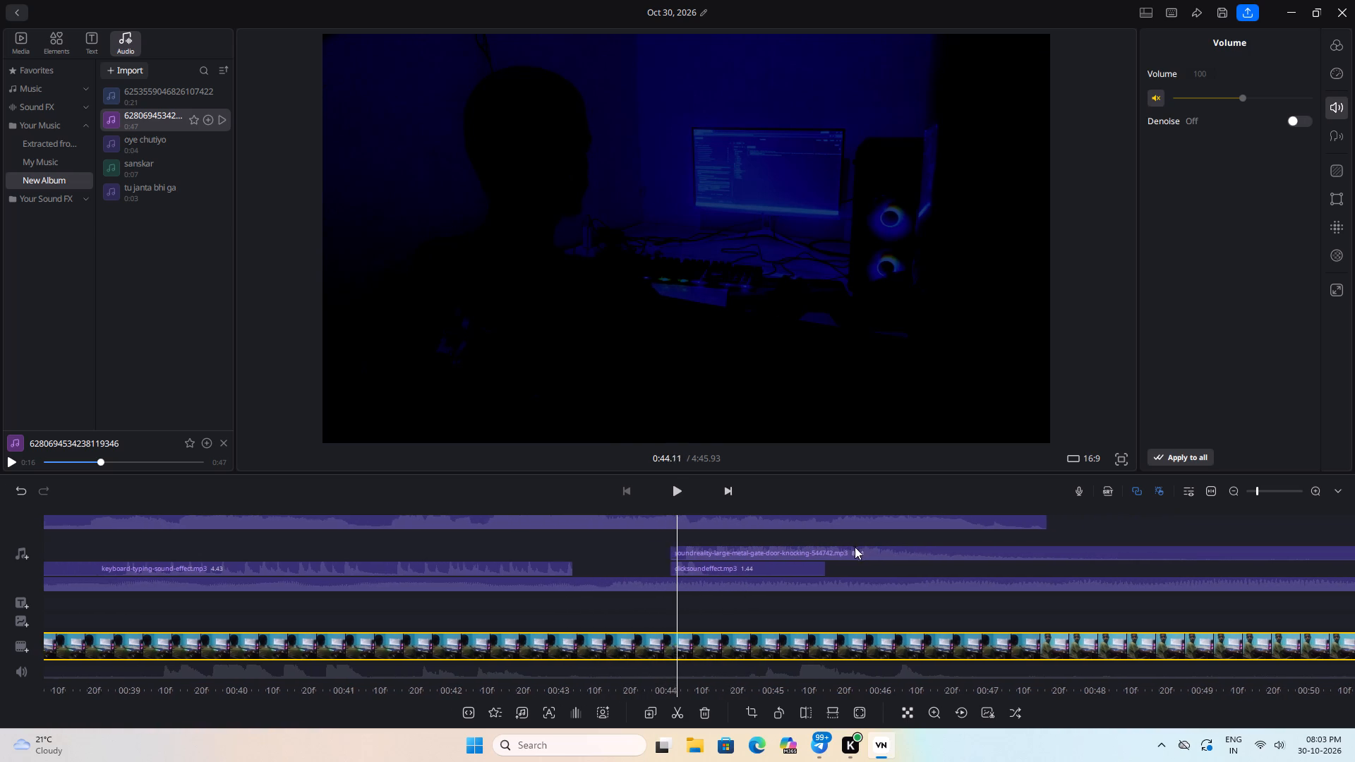
{"action": "left_click_drag", "start_coordinate": [855, 547], "coordinate": [956, 560]}
{"action": "key", "text": "space"}
{"action": "key", "text": "space"}
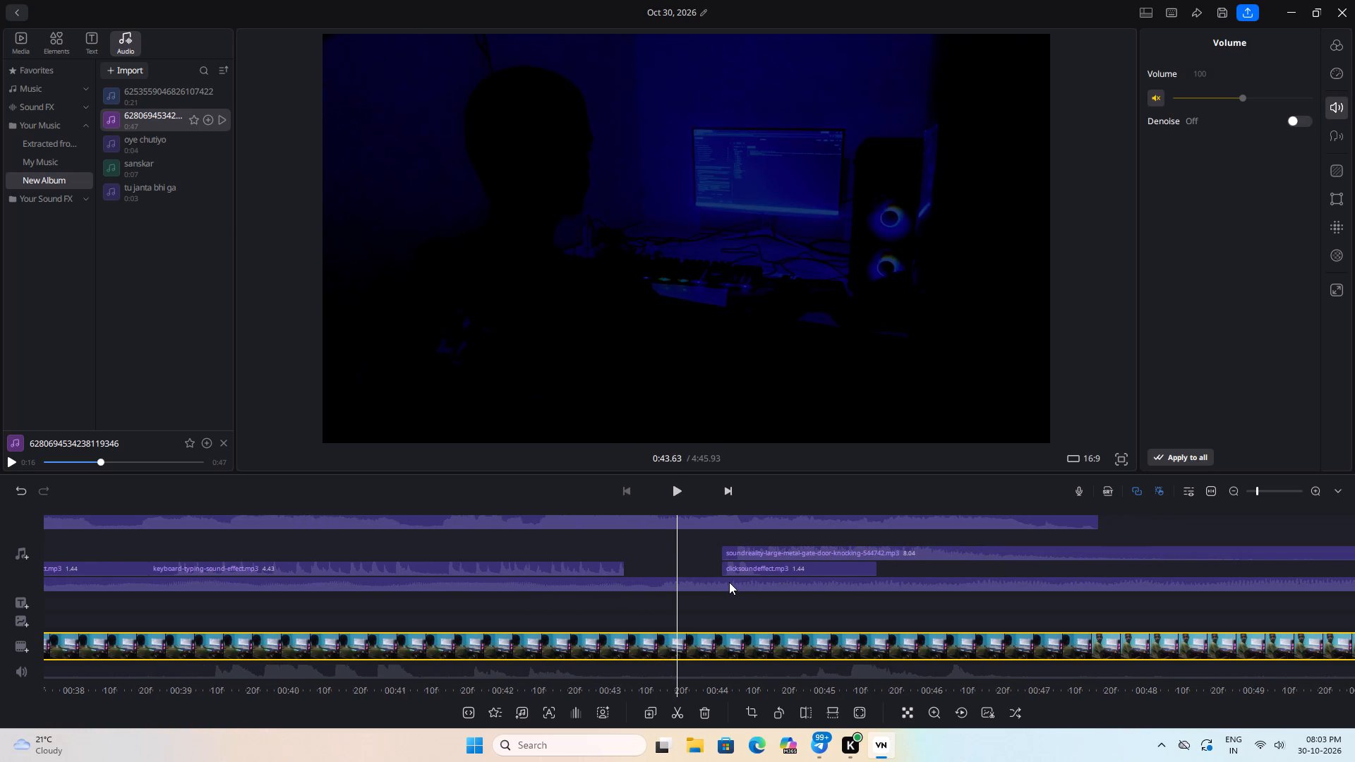
{"action": "left_click", "coordinate": [681, 712]}
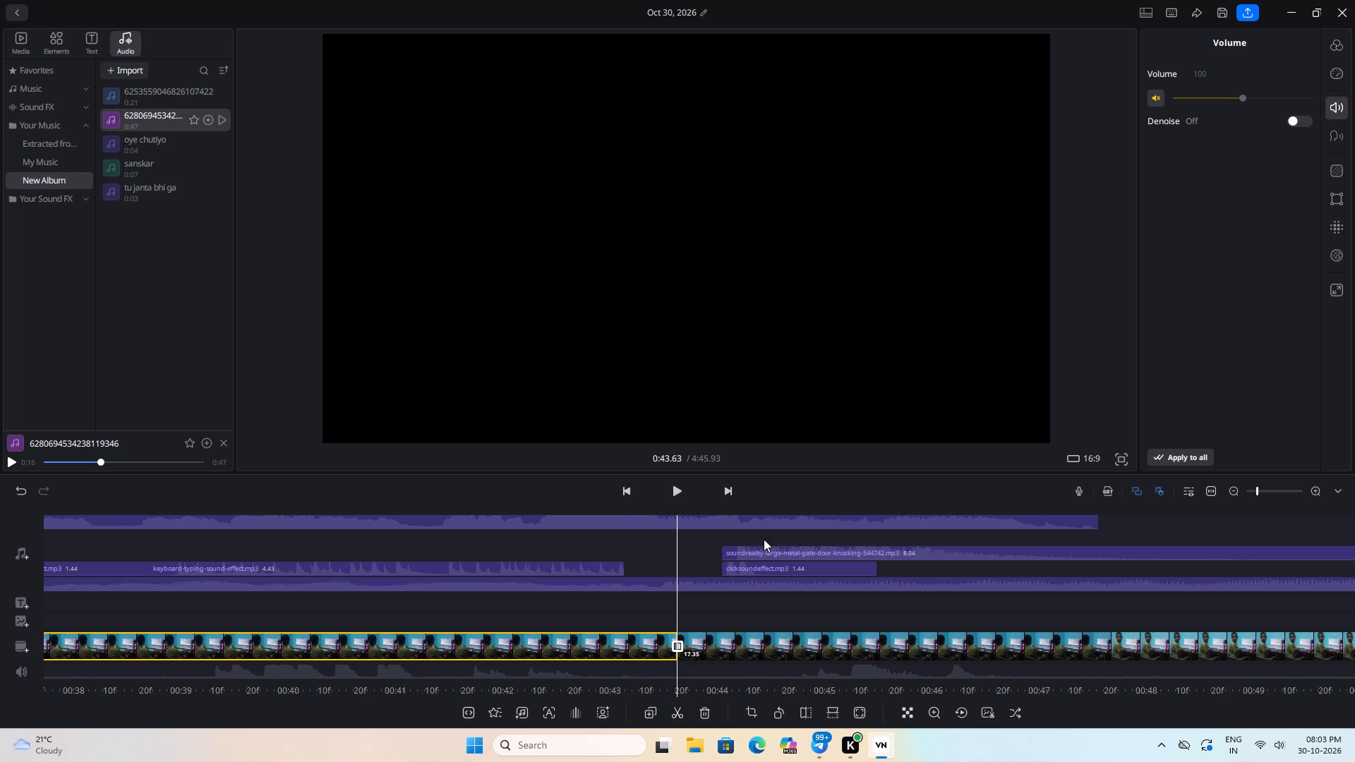
{"action": "key", "text": "ctrl+z"}
{"action": "left_click", "coordinate": [704, 520]}
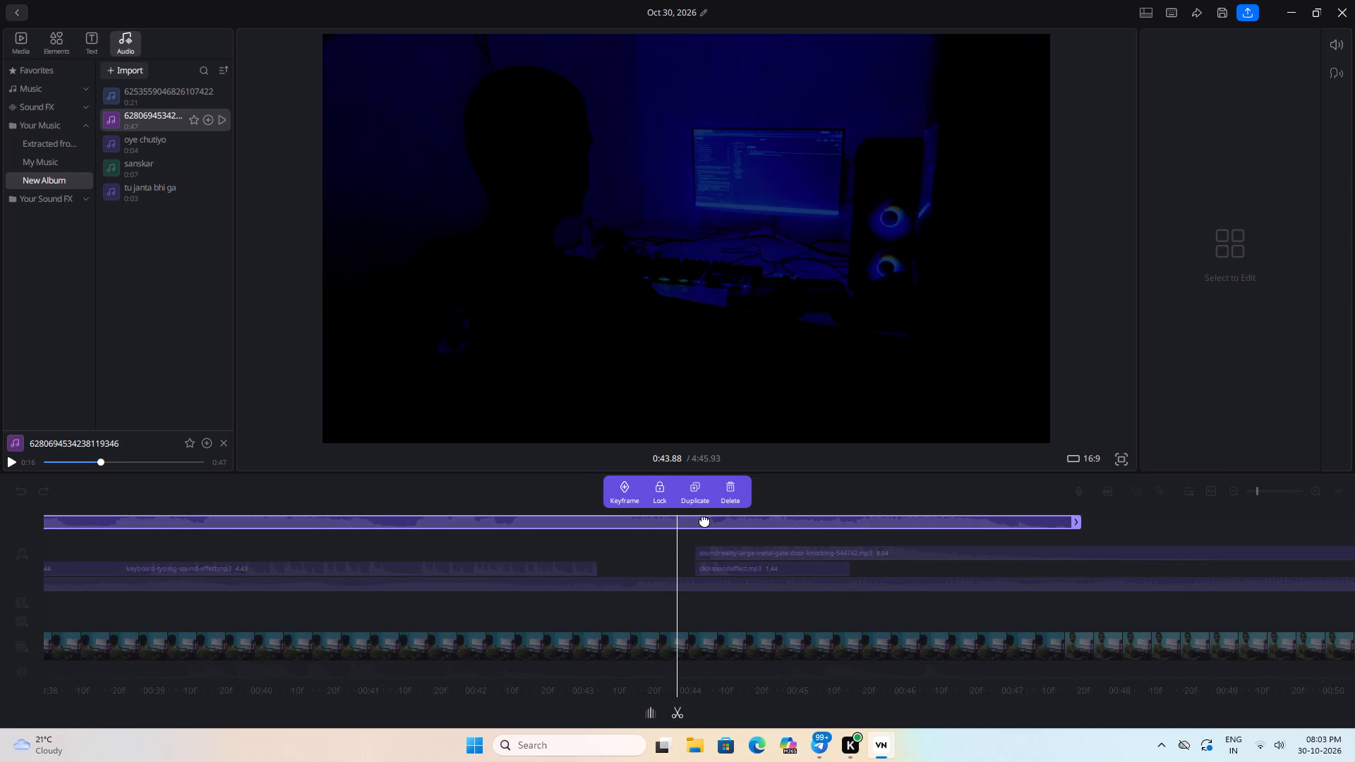
{"action": "left_click", "coordinate": [676, 715]}
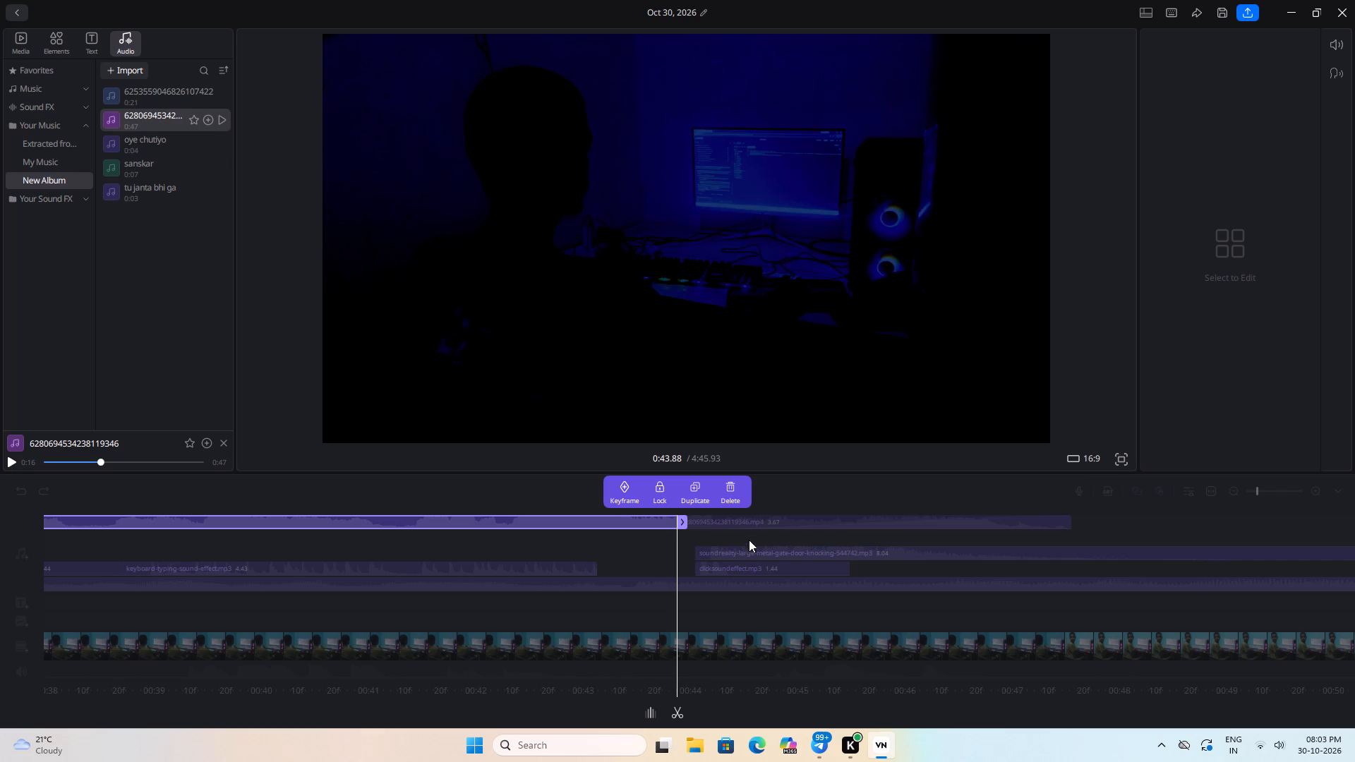
{"action": "left_click", "coordinate": [749, 526]}
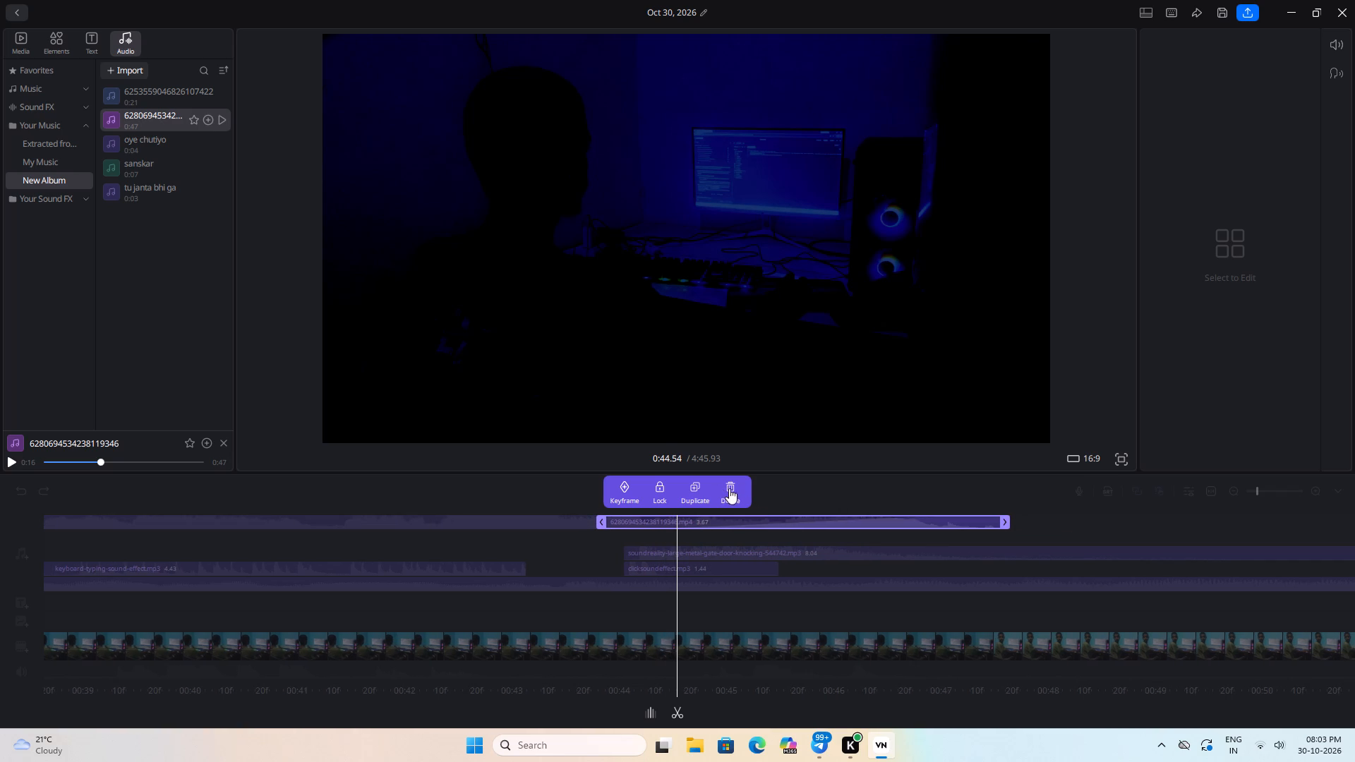
{"action": "left_click", "coordinate": [731, 488]}
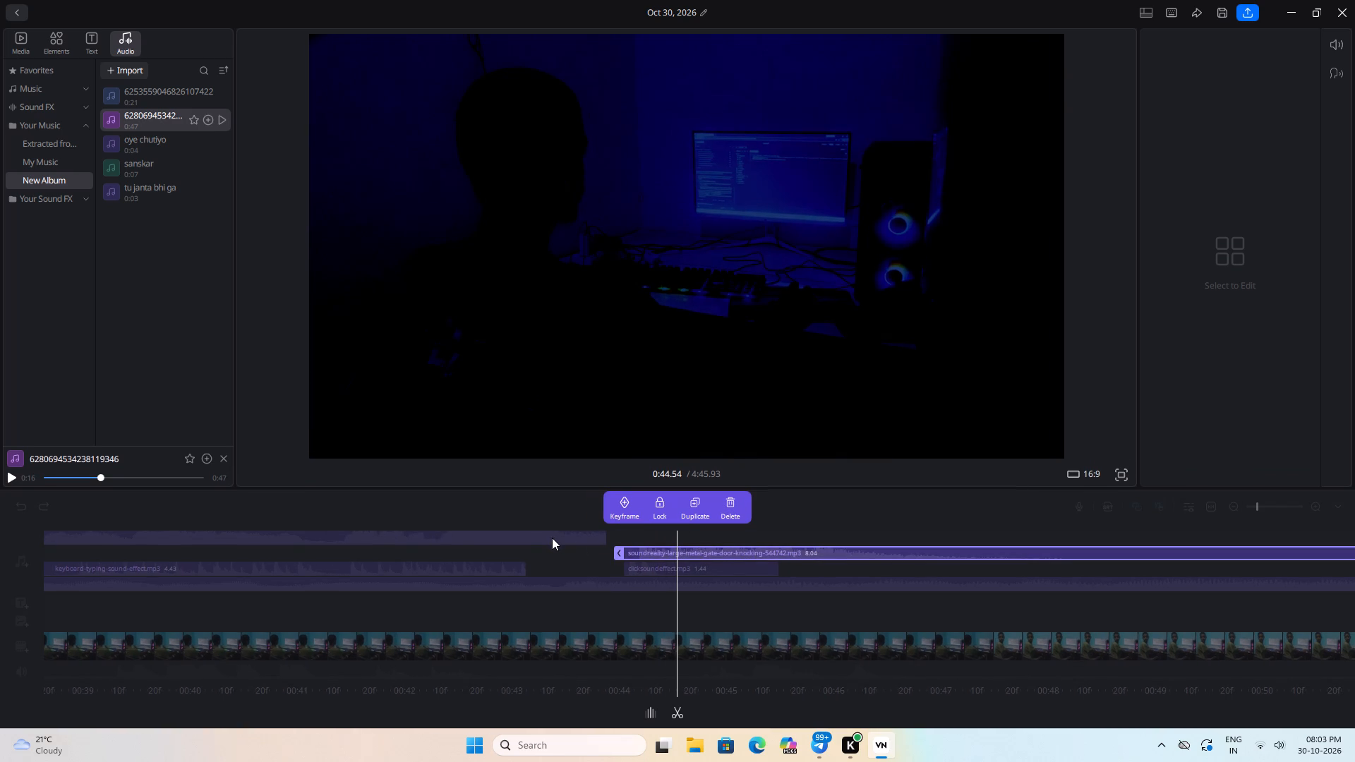
{"action": "left_click", "coordinate": [553, 538]}
{"action": "left_click", "coordinate": [650, 719]}
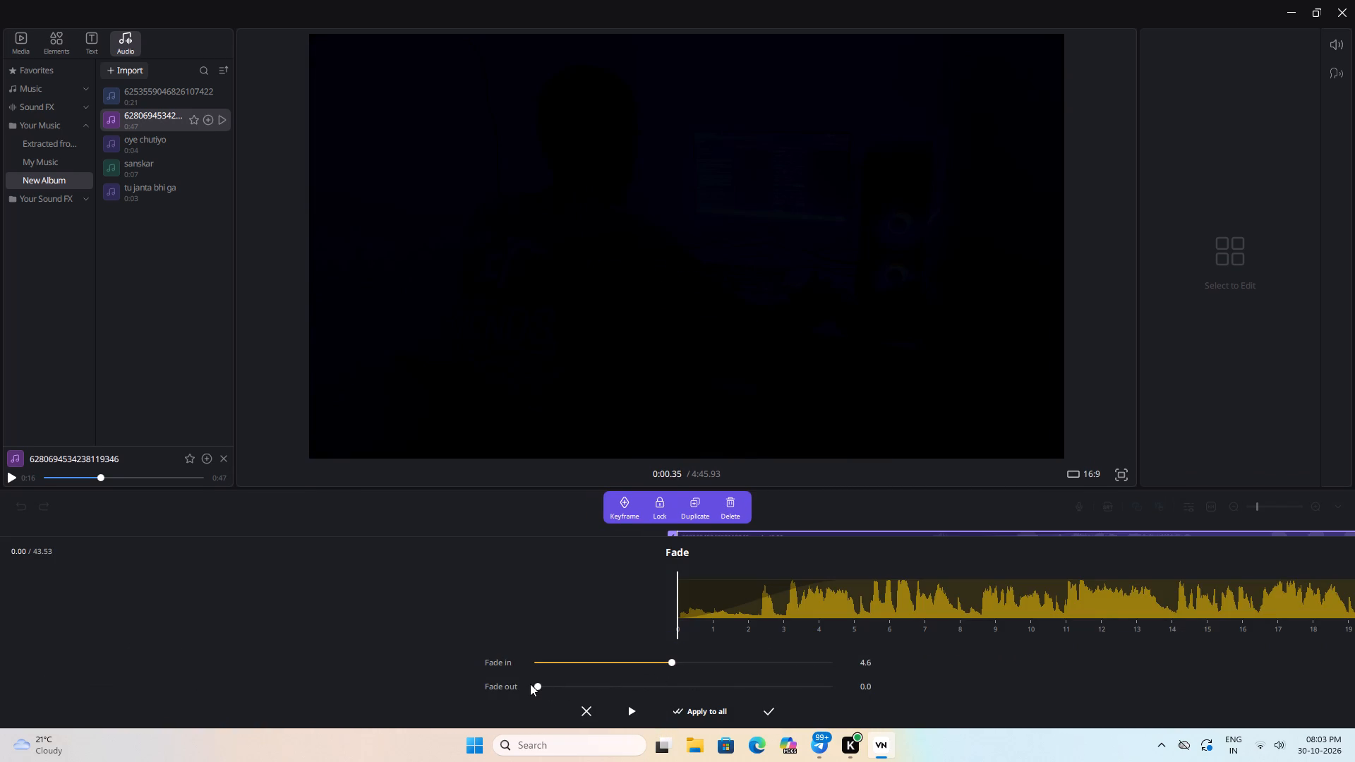
{"action": "left_click_drag", "start_coordinate": [535, 684], "coordinate": [893, 699]}
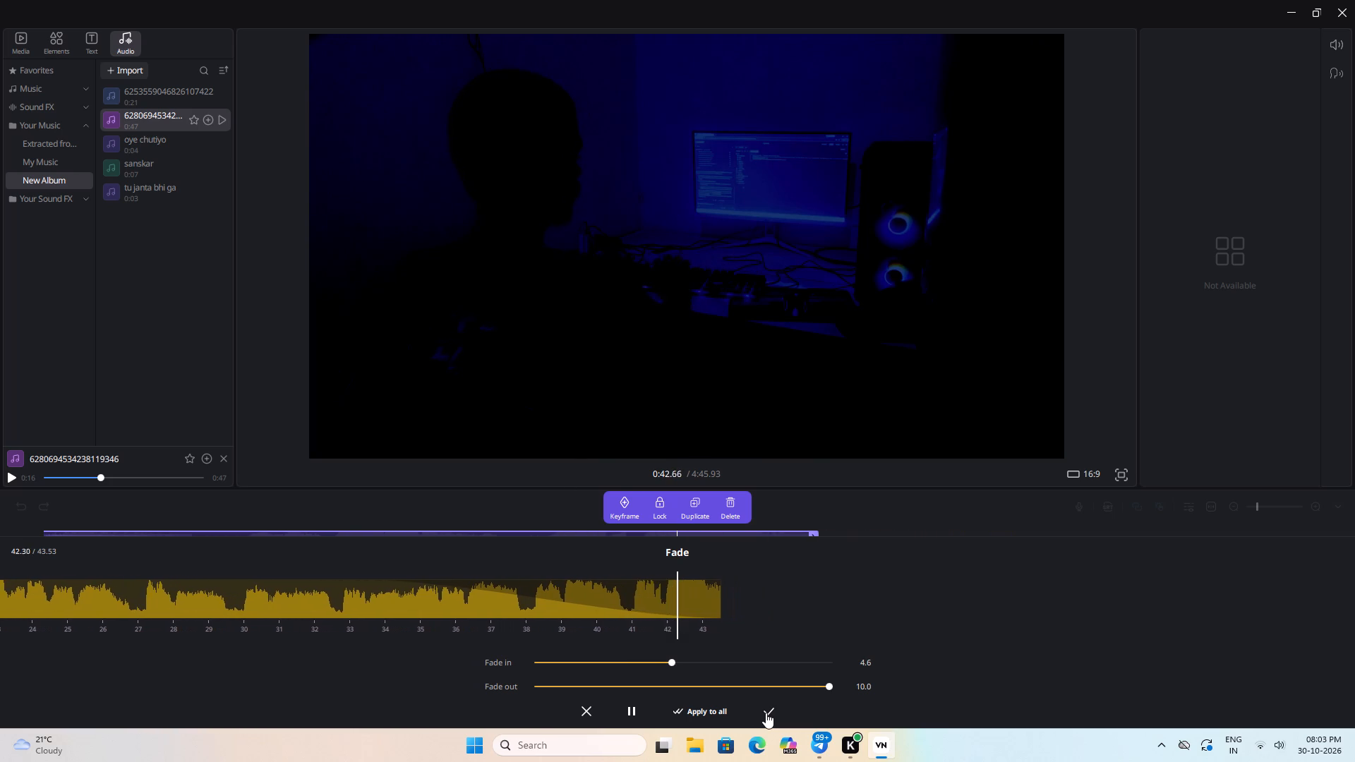
{"action": "left_click", "coordinate": [766, 713]}
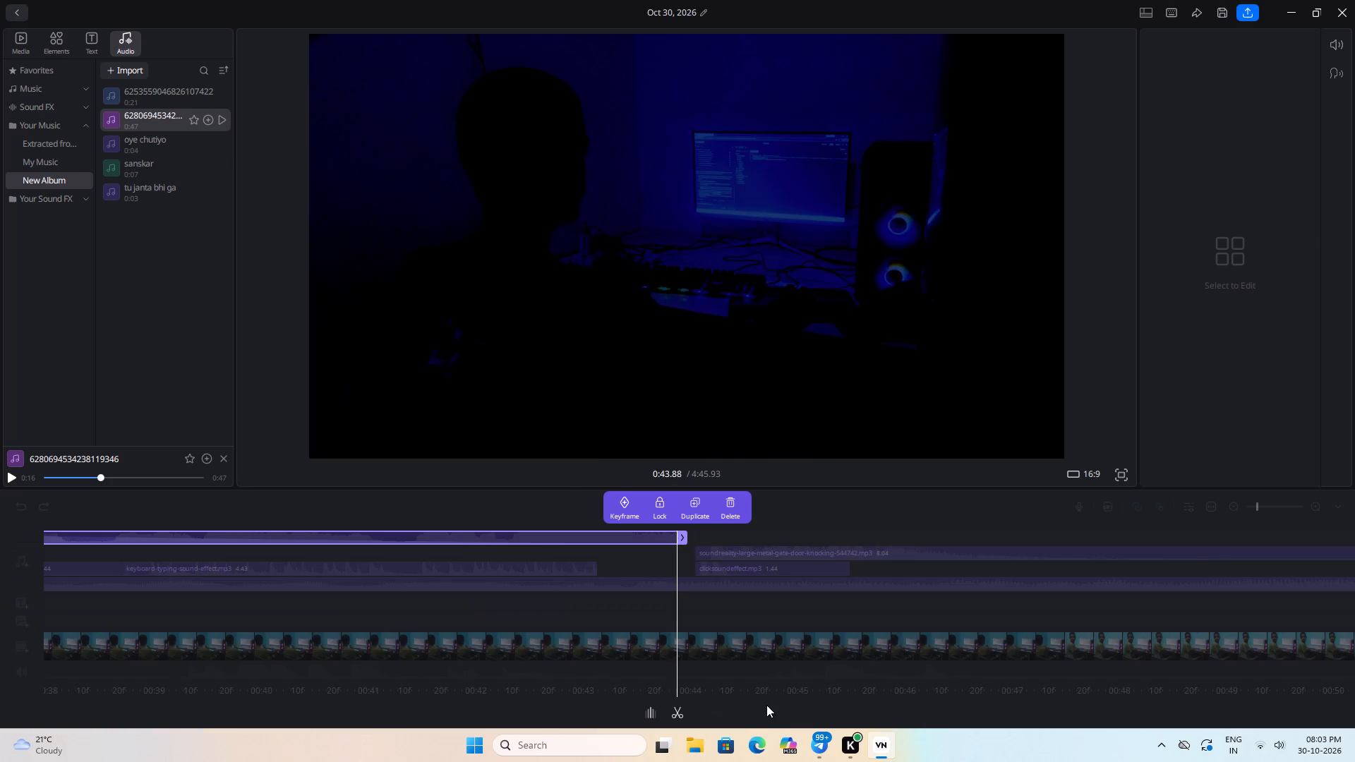
Go back to about 0:02 and play the mix through to about 0:29 to check the audio balance.
{"action": "left_click", "coordinate": [848, 530]}
{"action": "left_click_drag", "start_coordinate": [749, 574], "coordinate": [715, 565]}
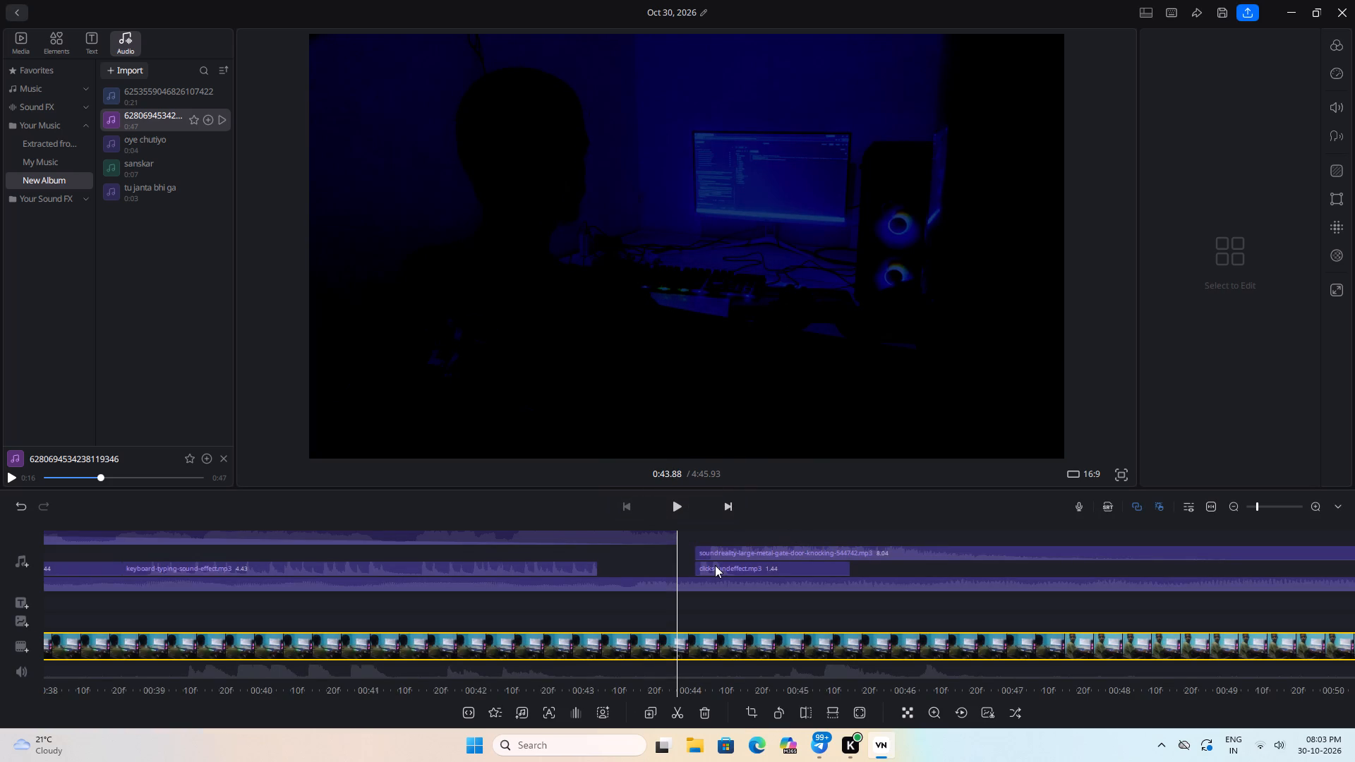
{"action": "left_click_drag", "start_coordinate": [715, 565], "coordinate": [1333, 563]}
{"action": "left_click_drag", "start_coordinate": [917, 583], "coordinate": [1320, 575]}
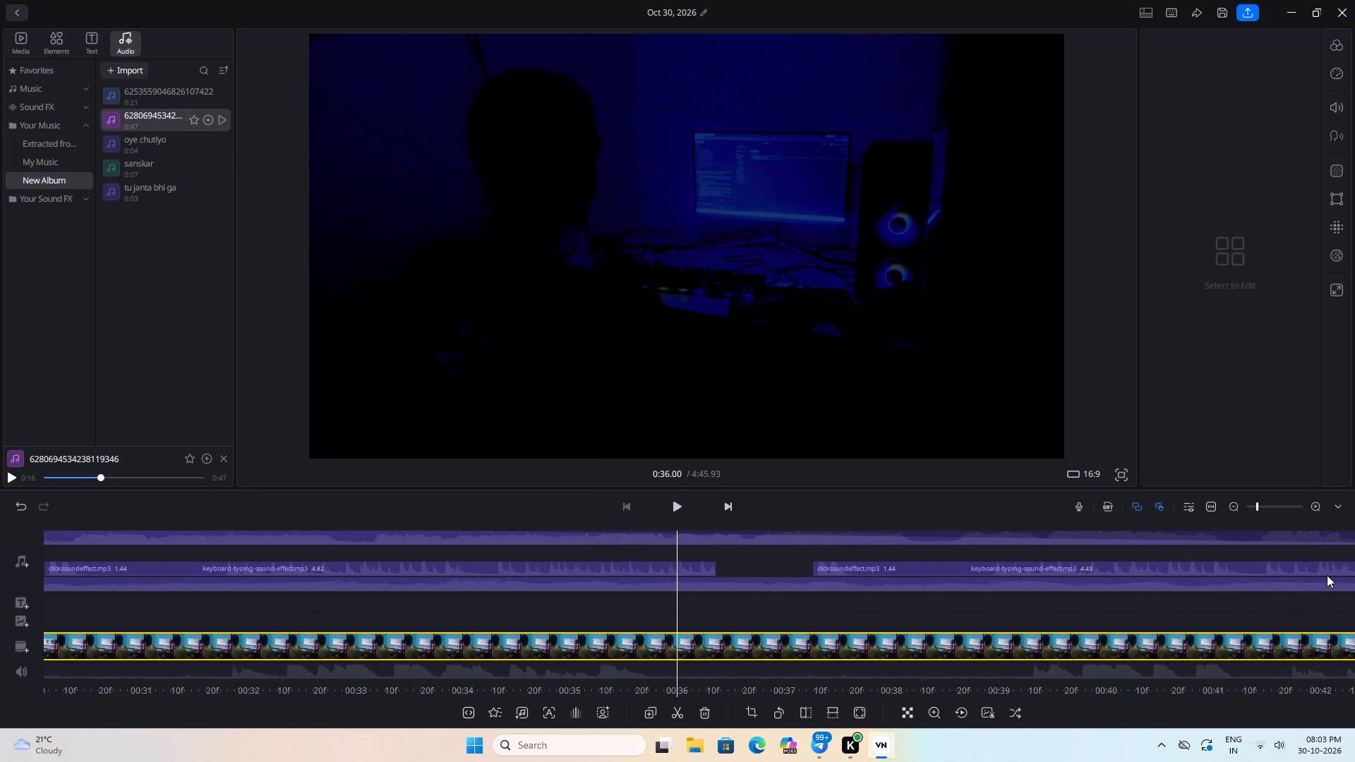
{"action": "left_click_drag", "start_coordinate": [759, 572], "coordinate": [1104, 555]}
{"action": "left_click_drag", "start_coordinate": [866, 564], "coordinate": [1309, 550]}
{"action": "left_click_drag", "start_coordinate": [927, 565], "coordinate": [1277, 564]}
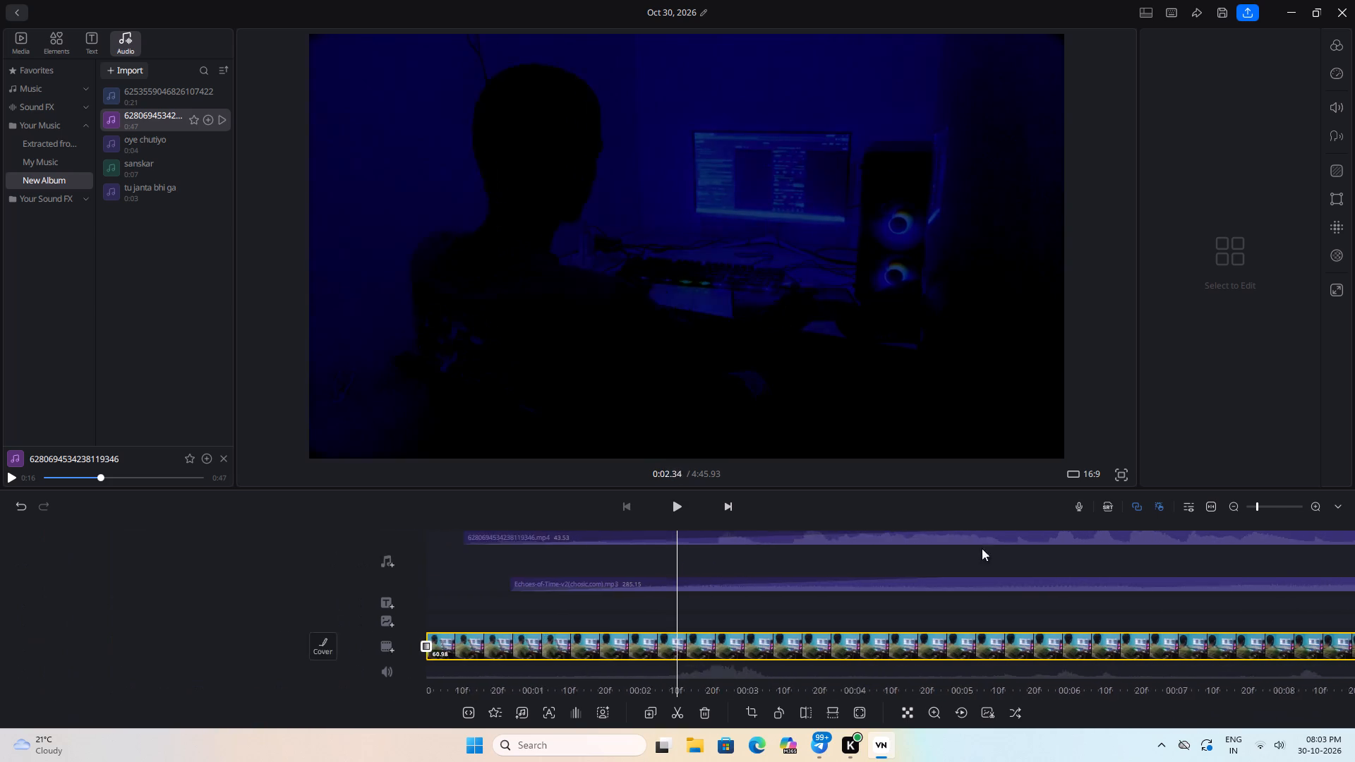
{"action": "key", "text": "space"}
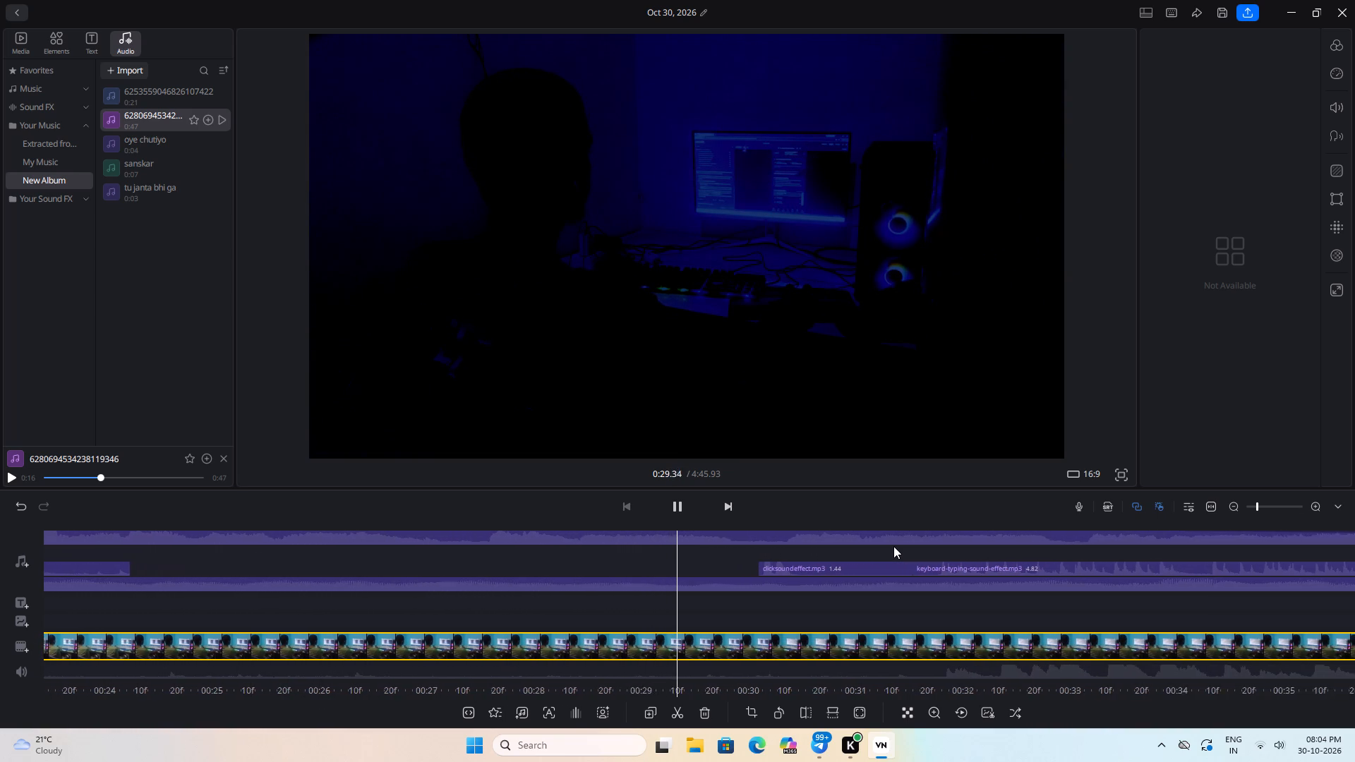
Review the cut between video clips at about 1:01 and play on to the lit doorway shot, stopping at 1:33.64.
{"action": "left_click_drag", "start_coordinate": [1211, 558], "coordinate": [828, 571]}
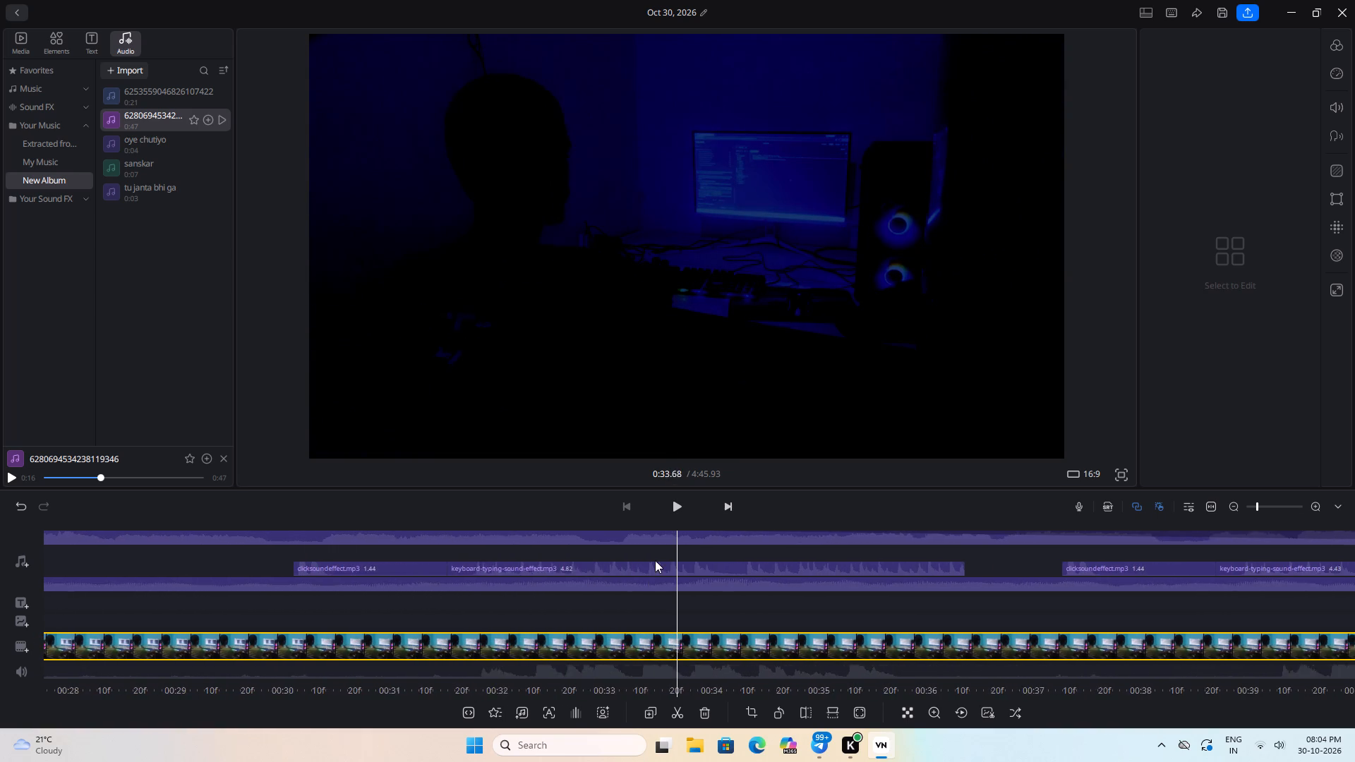
{"action": "left_click_drag", "start_coordinate": [1252, 562], "coordinate": [793, 540]}
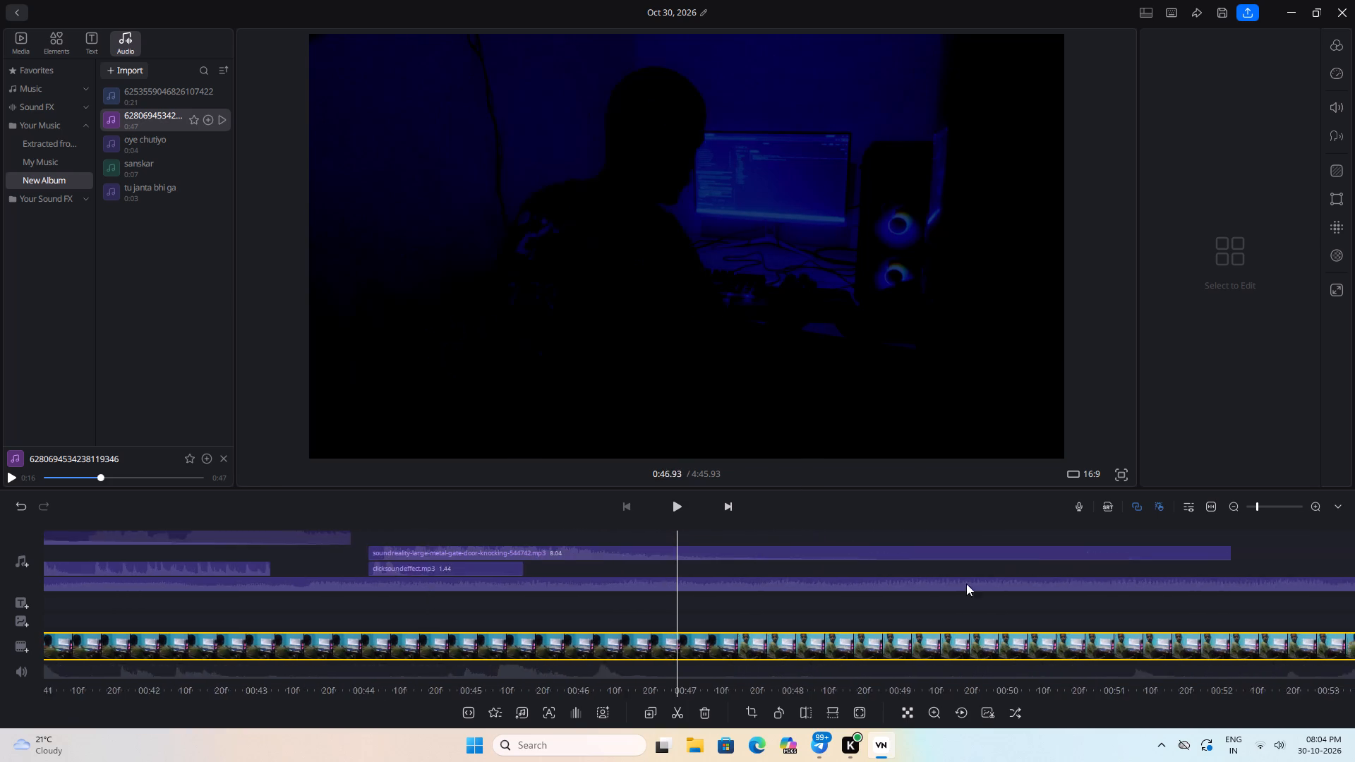
{"action": "left_click_drag", "start_coordinate": [1045, 587], "coordinate": [1224, 595]}
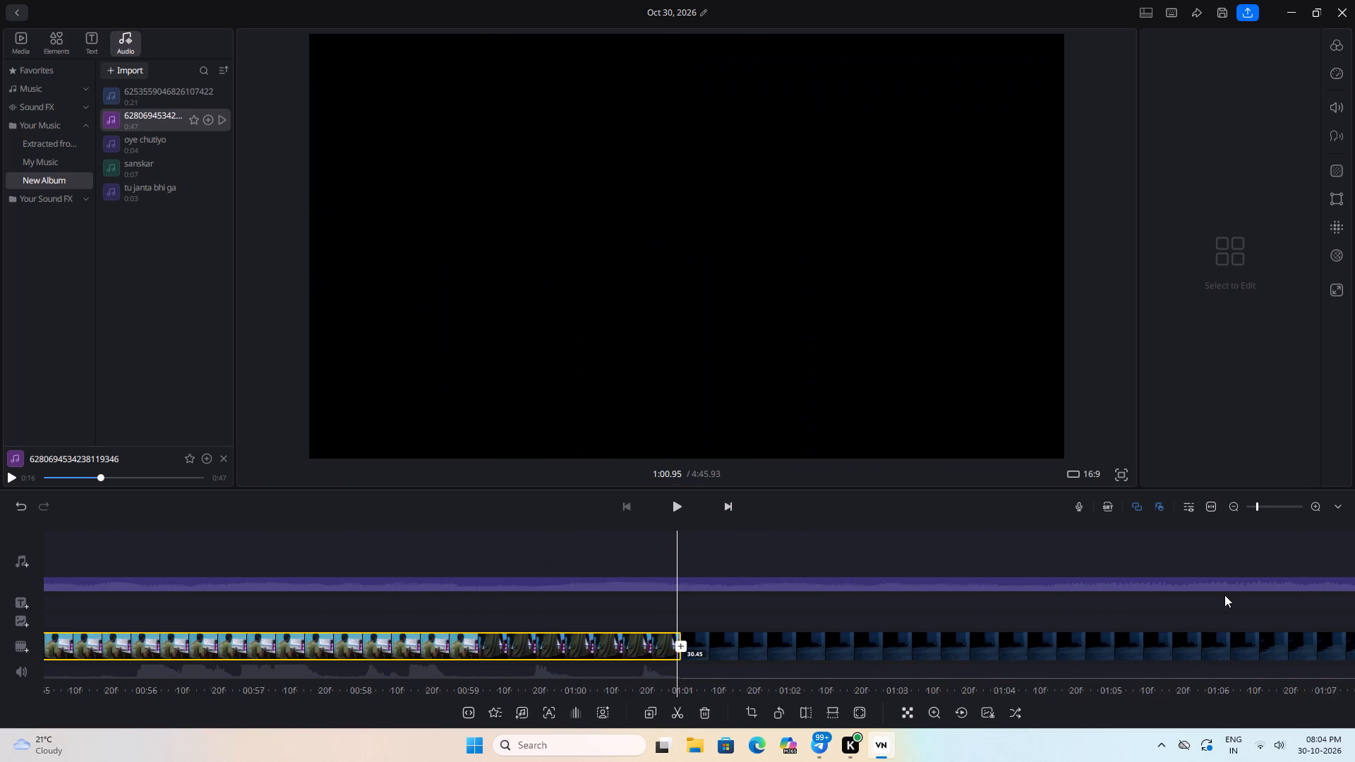
{"action": "left_click_drag", "start_coordinate": [1224, 595], "coordinate": [1237, 594]}
{"action": "key", "text": "space"}
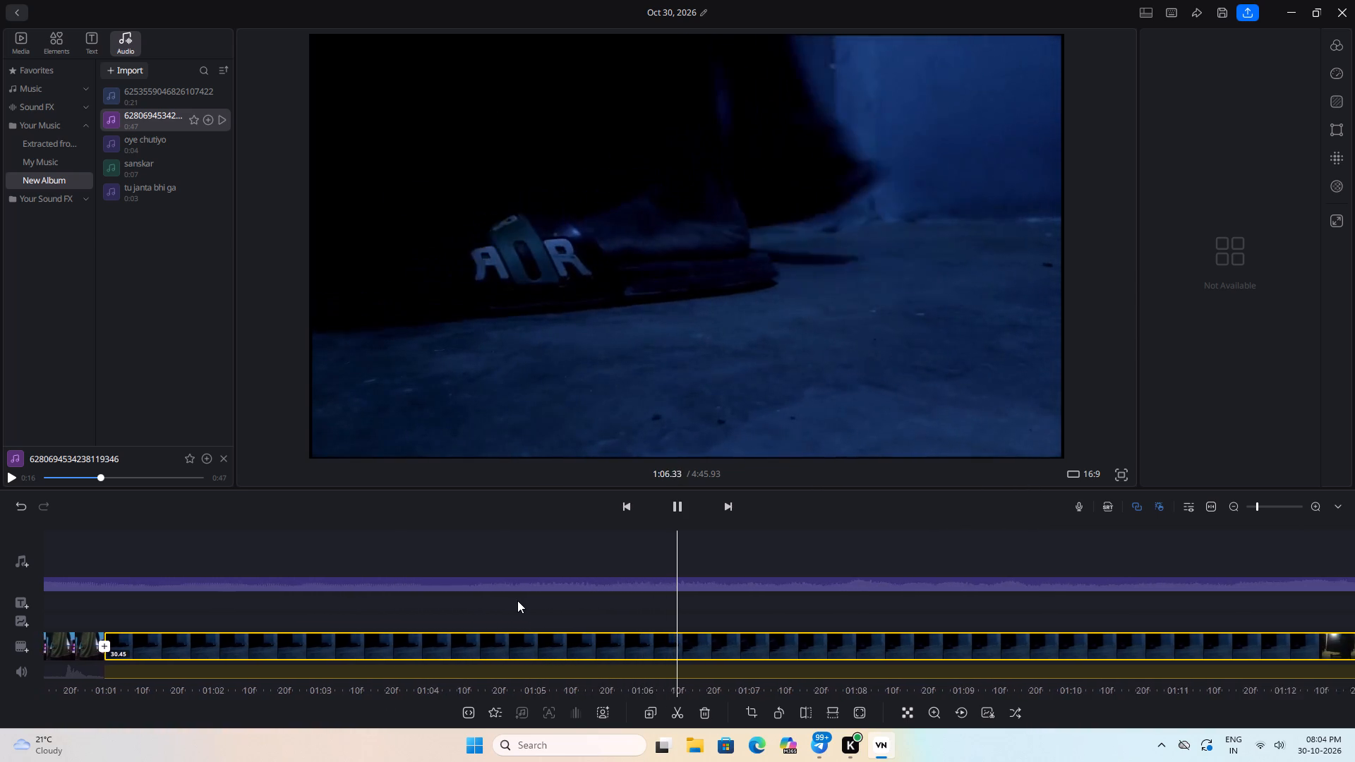
{"action": "left_click_drag", "start_coordinate": [517, 600], "coordinate": [1157, 604]}
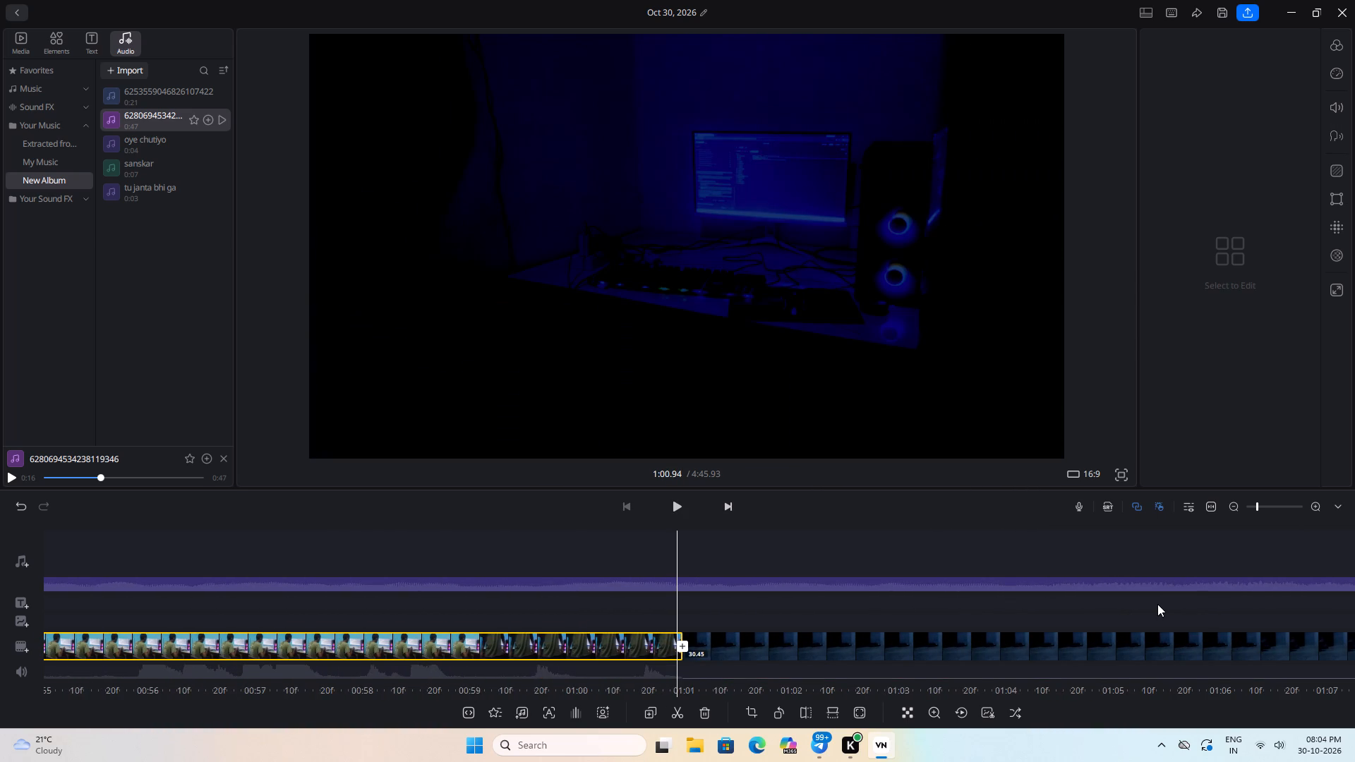
{"action": "key", "text": "space"}
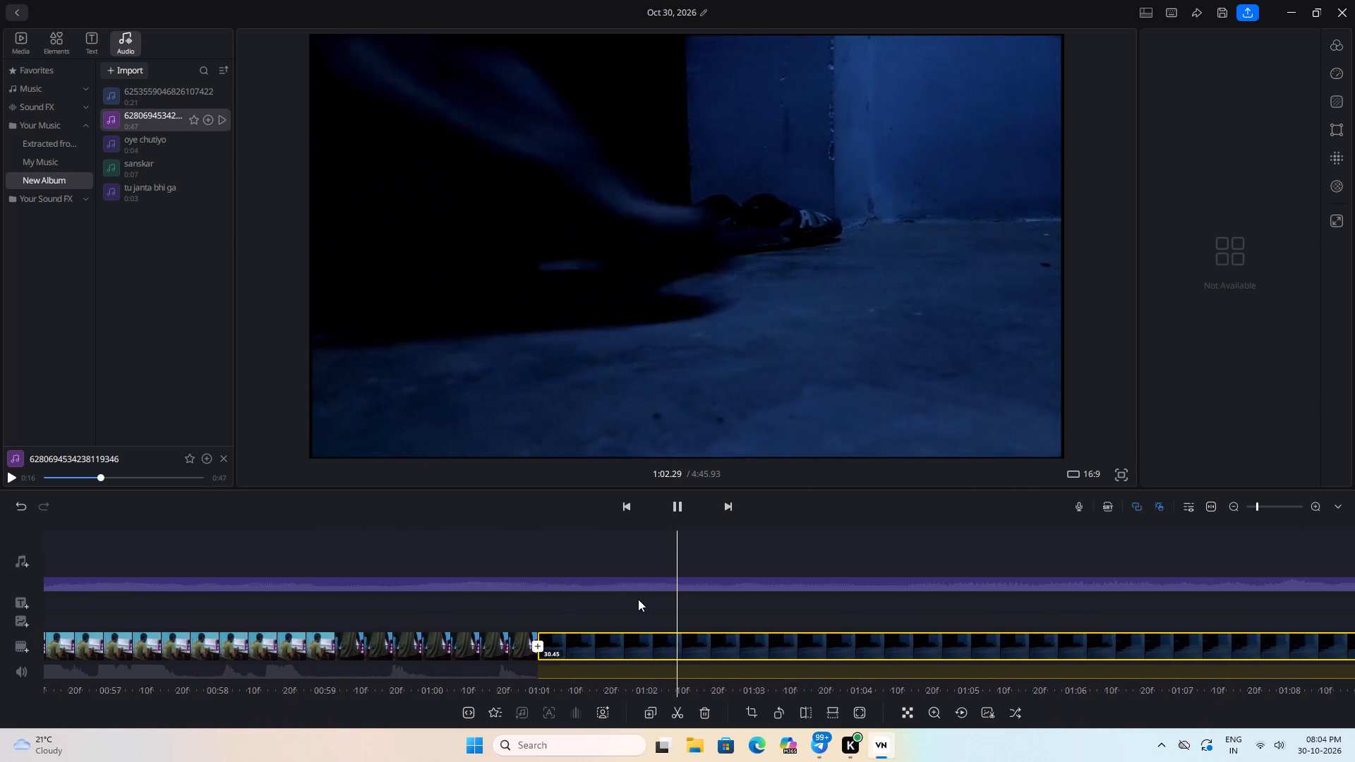
{"action": "left_click_drag", "start_coordinate": [638, 599], "coordinate": [941, 641]}
{"action": "key", "text": "space"}
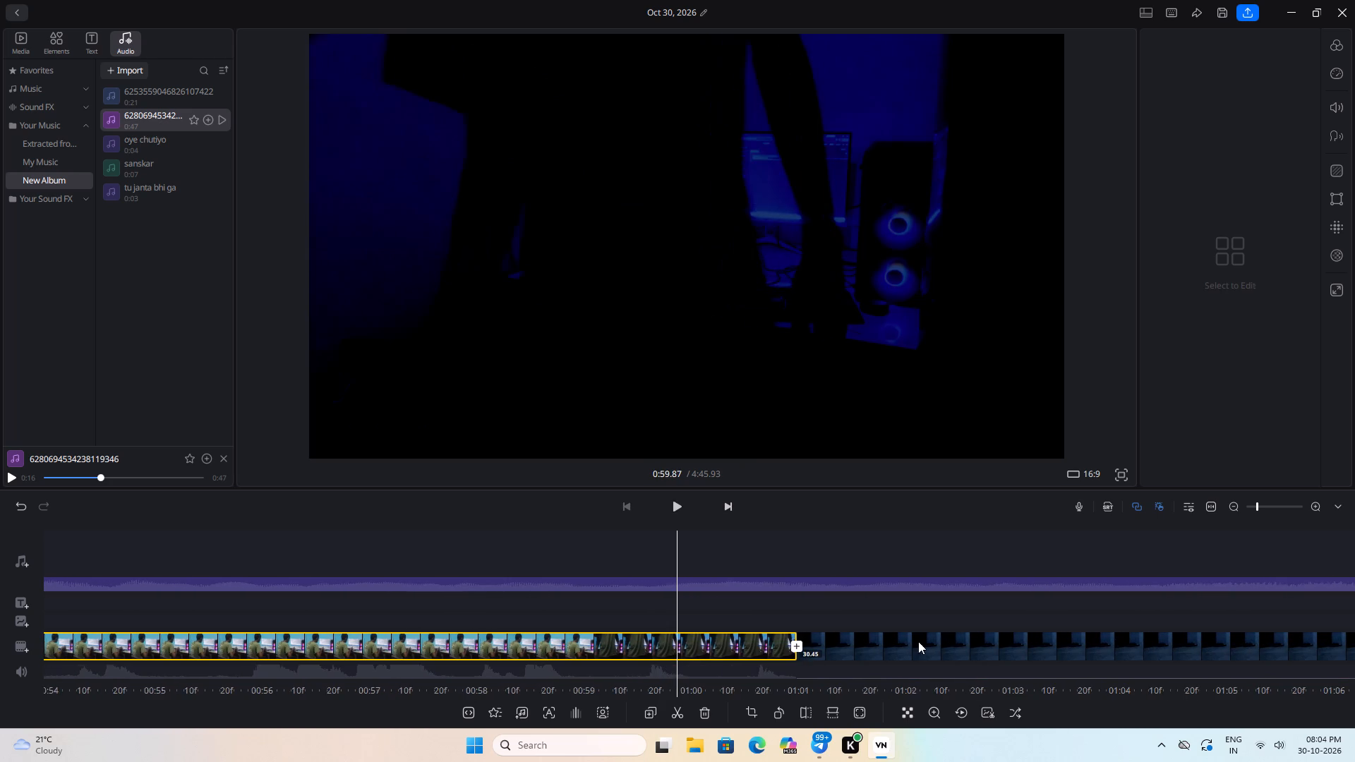
{"action": "key", "text": "space"}
{"action": "key", "text": "space"}
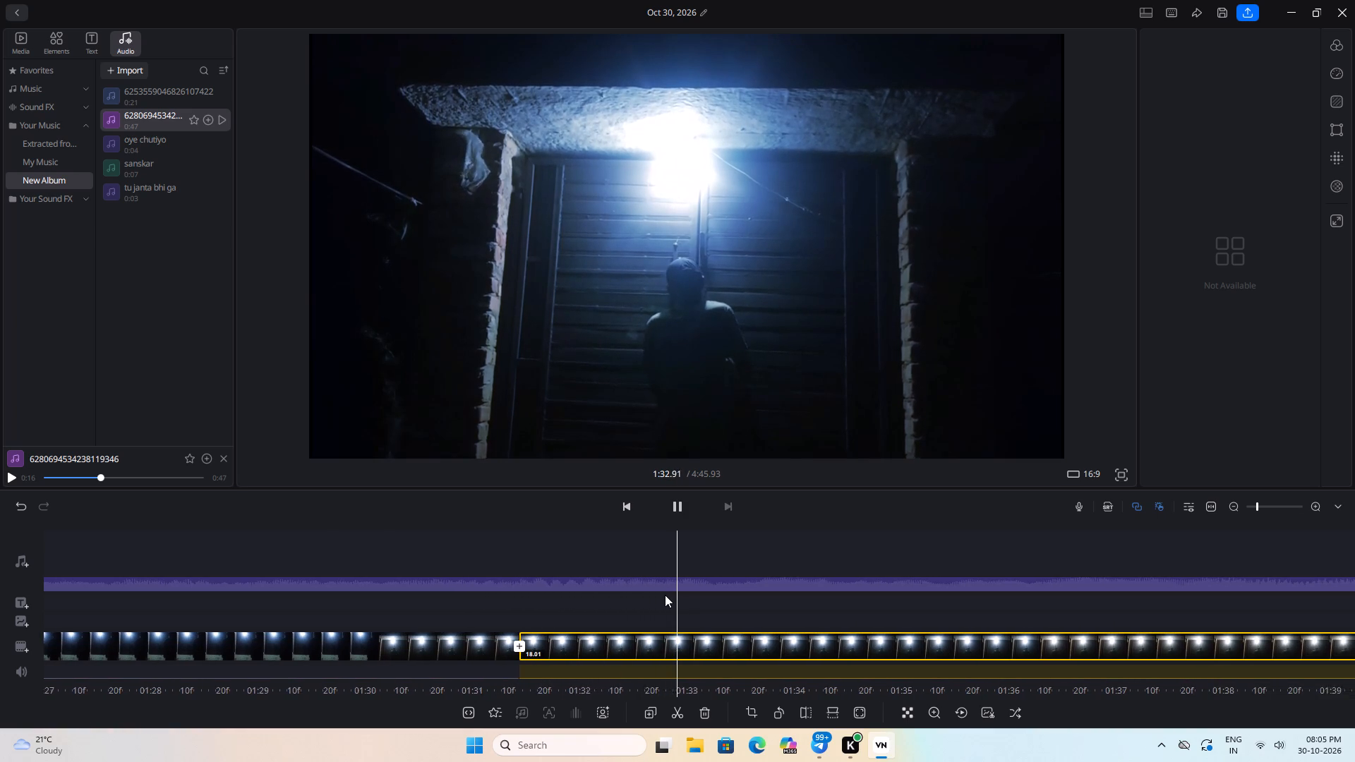
{"action": "left_click_drag", "start_coordinate": [665, 612], "coordinate": [699, 614]}
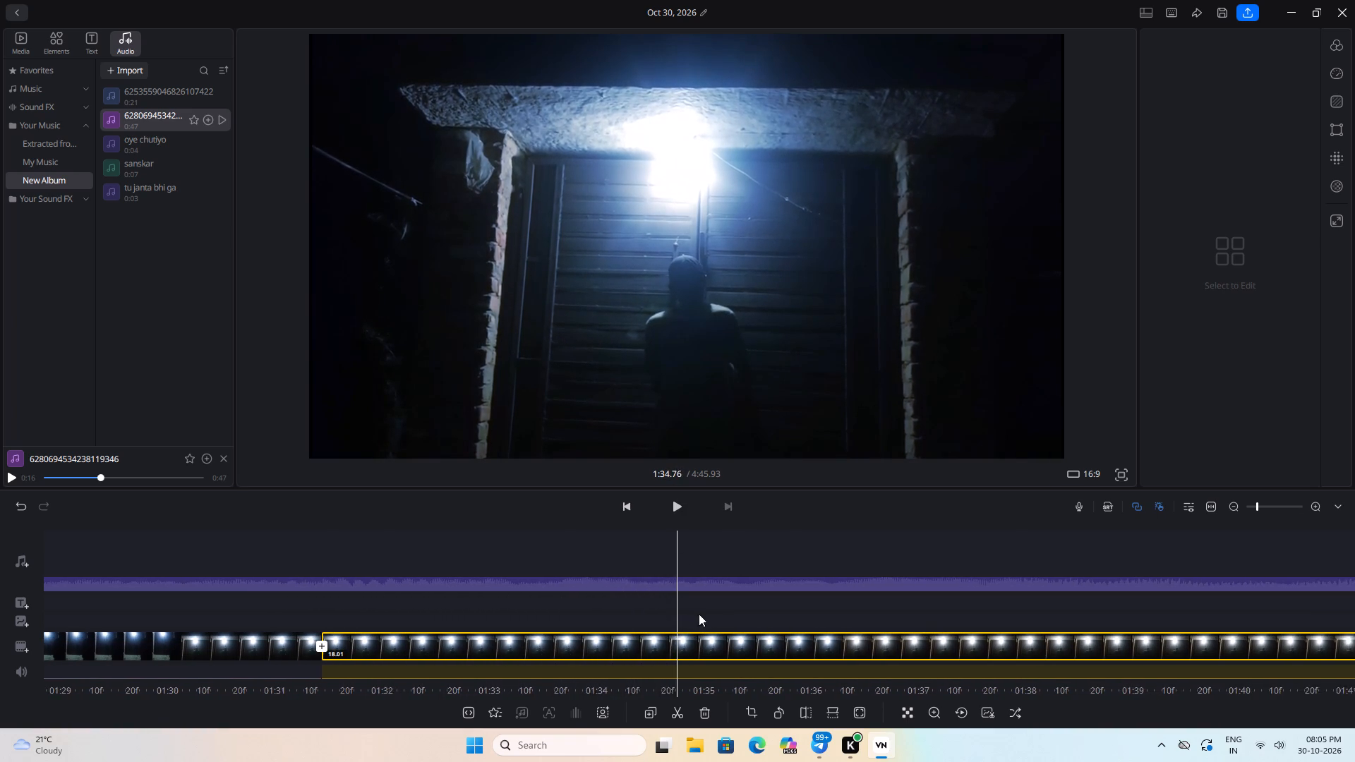
{"action": "left_click_drag", "start_coordinate": [699, 614], "coordinate": [815, 622]}
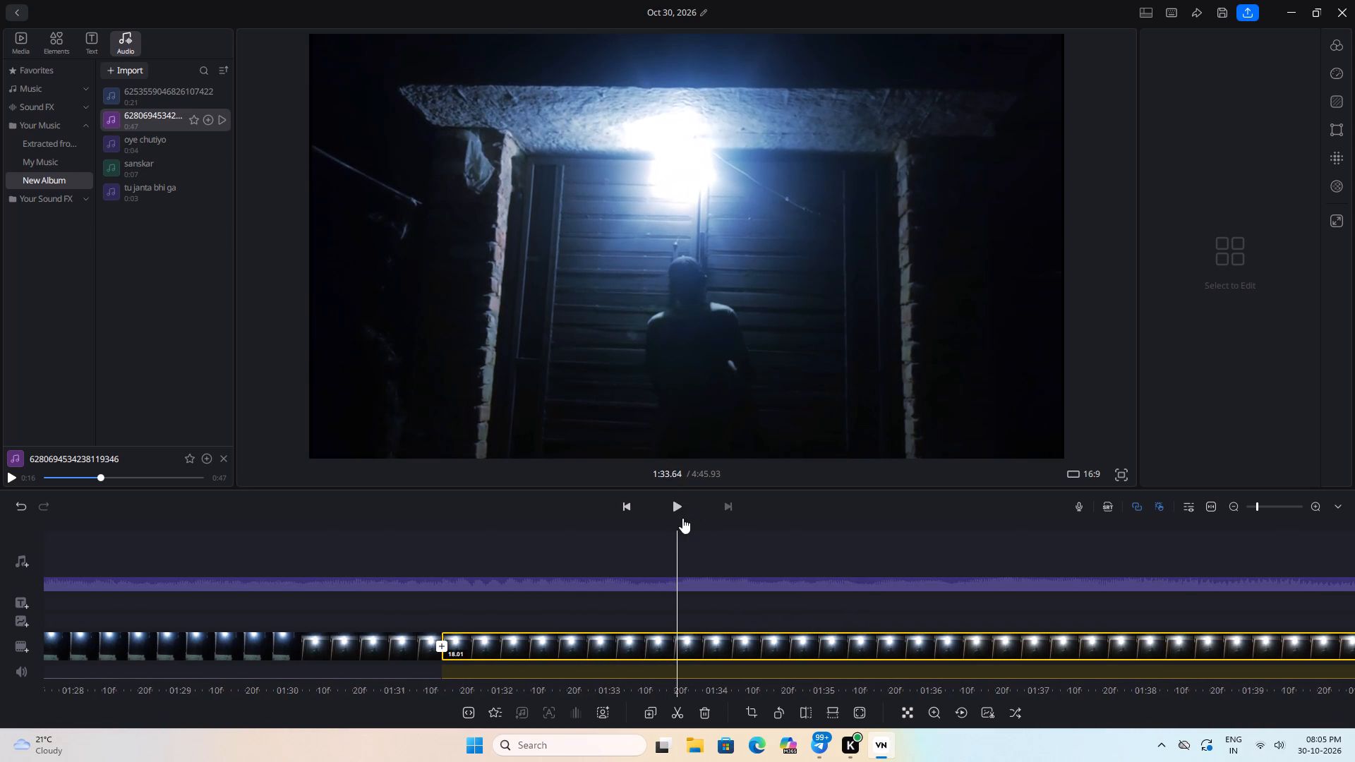
Switch to Google Chrome and search for "lohe ka gate open krne wala sound effect".
{"action": "left_click", "coordinate": [1308, 8]}
{"action": "double_click", "coordinate": [135, 468]}
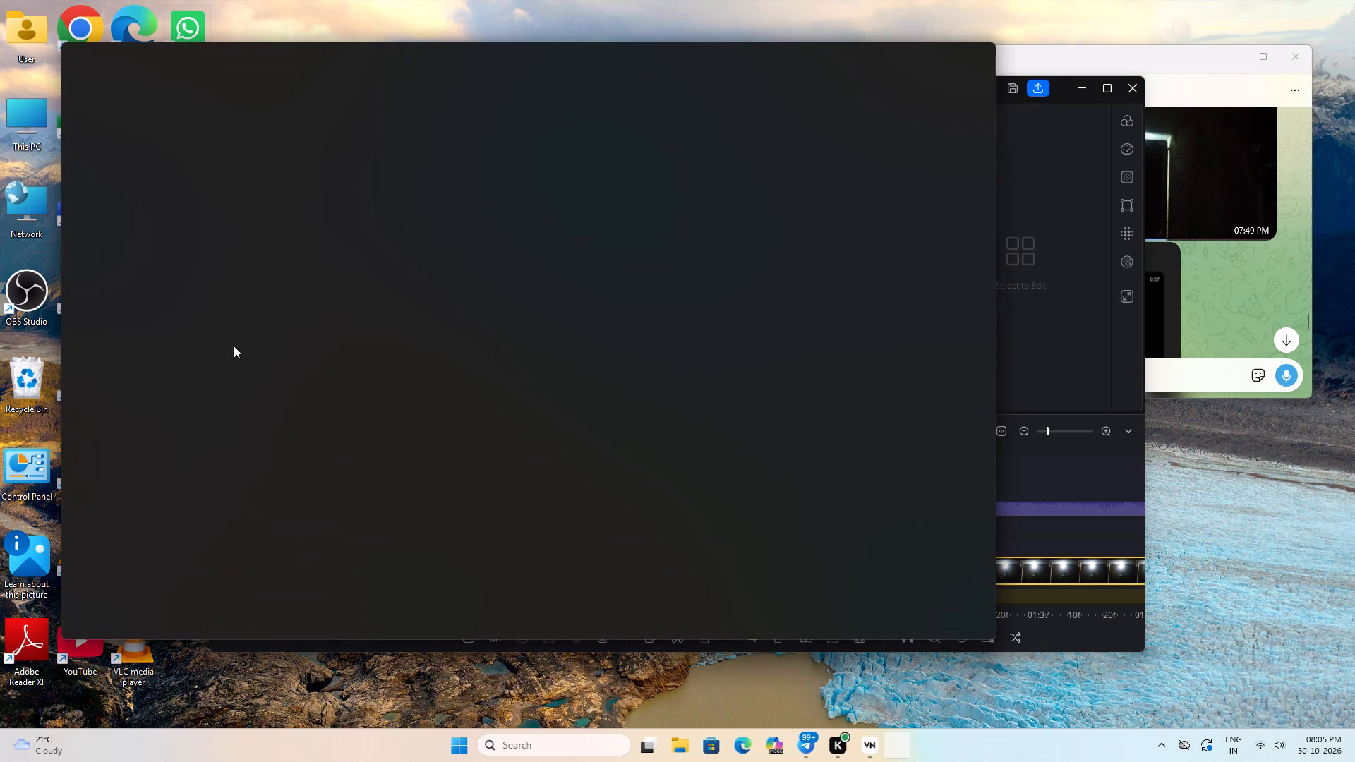
{"action": "left_click", "coordinate": [435, 84]}
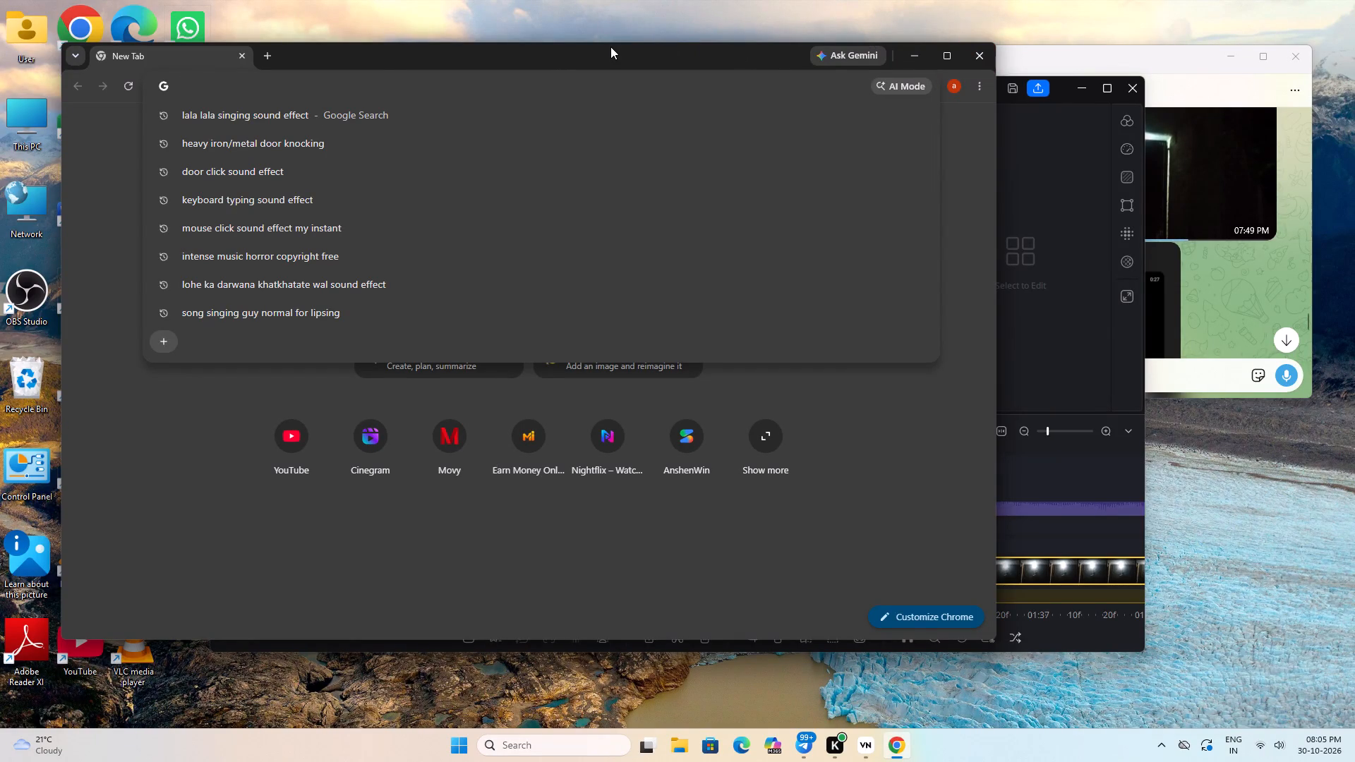
{"action": "left_click", "coordinate": [342, 80]}
{"action": "type", "text": "lohe ka gate op"}
{"action": "type", "text": "en krne wala sound effect"}
{"action": "key", "text": "Return"}
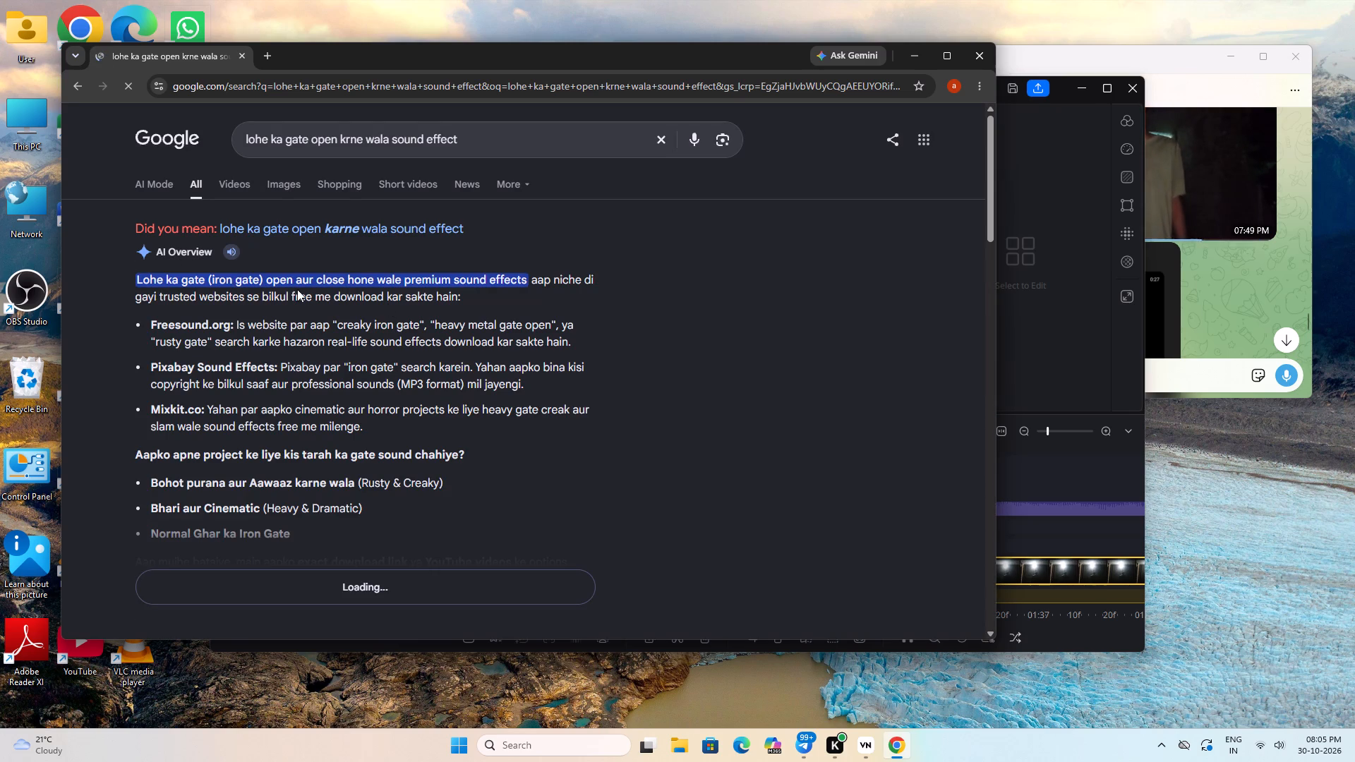
Copy the phrase "open aur close hone wale premium sound effects" from the AI Overview and search Google for it.
{"action": "left_click_drag", "start_coordinate": [265, 280], "coordinate": [478, 281]}
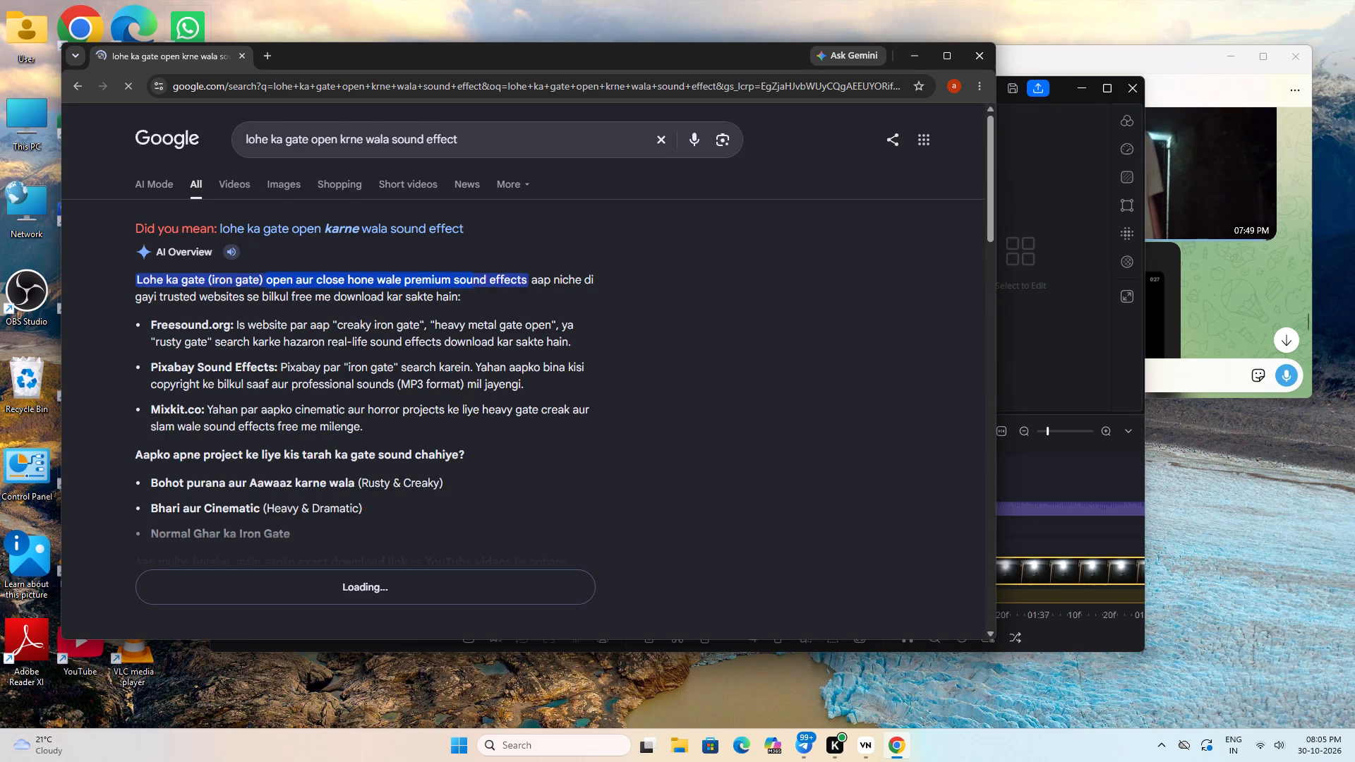
{"action": "left_click_drag", "start_coordinate": [478, 281], "coordinate": [532, 281]}
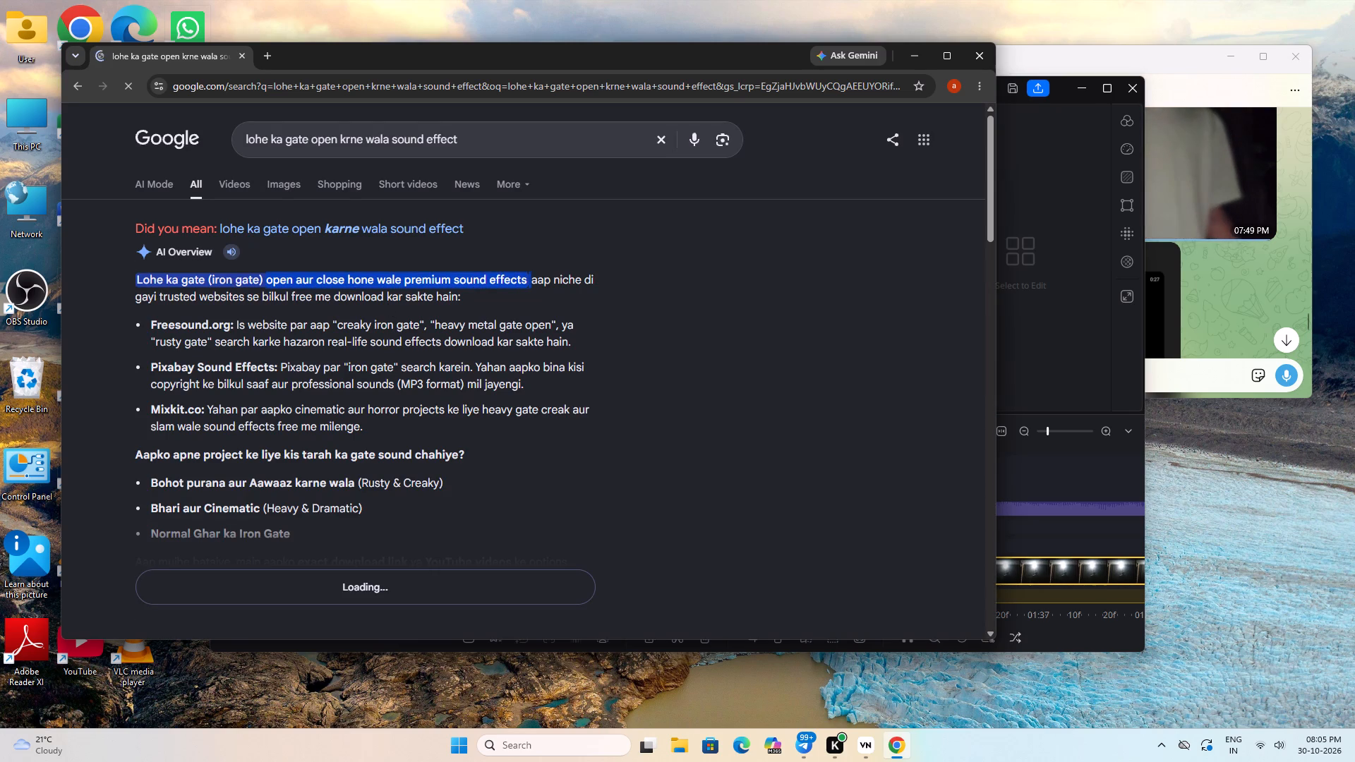
{"action": "key", "text": "ctrl+c"}
{"action": "left_click", "coordinate": [371, 86]}
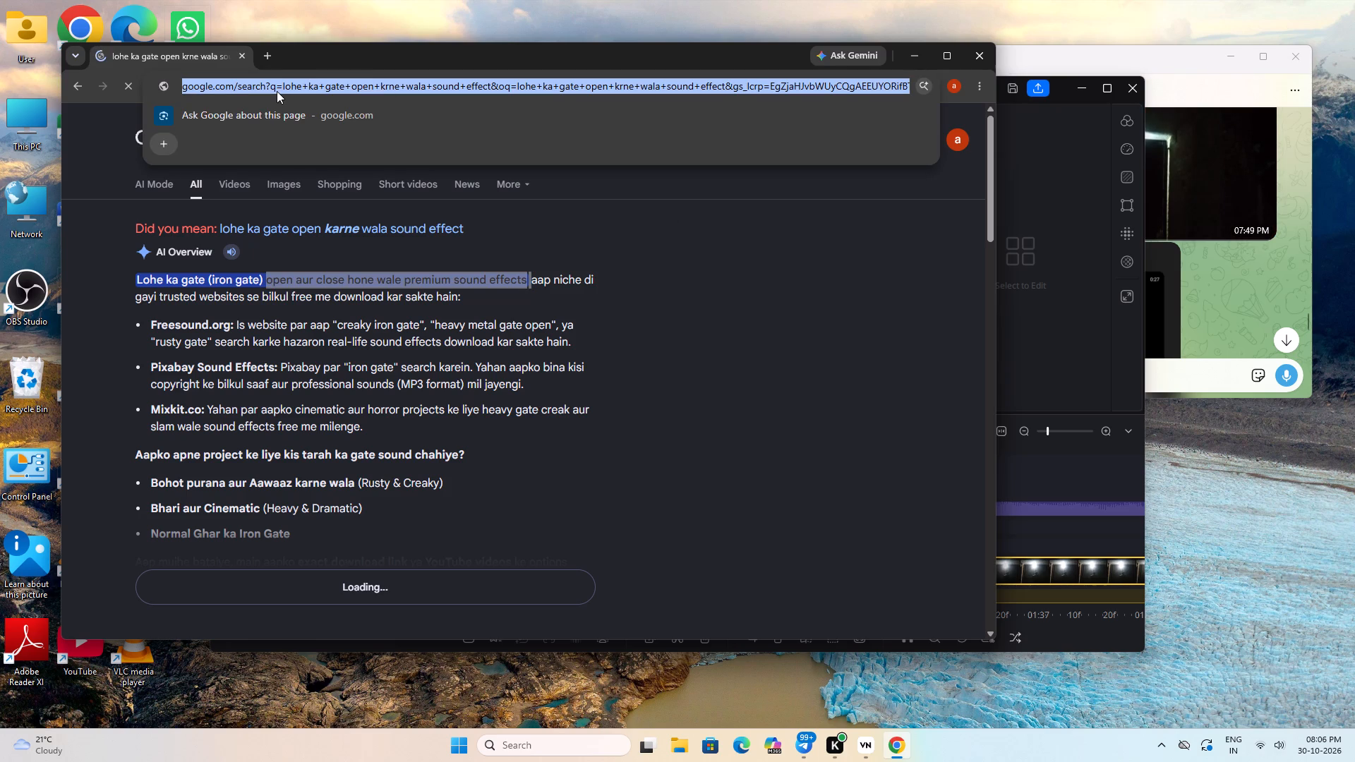
{"action": "key", "text": "ctrl+v"}
{"action": "key", "text": "Return"}
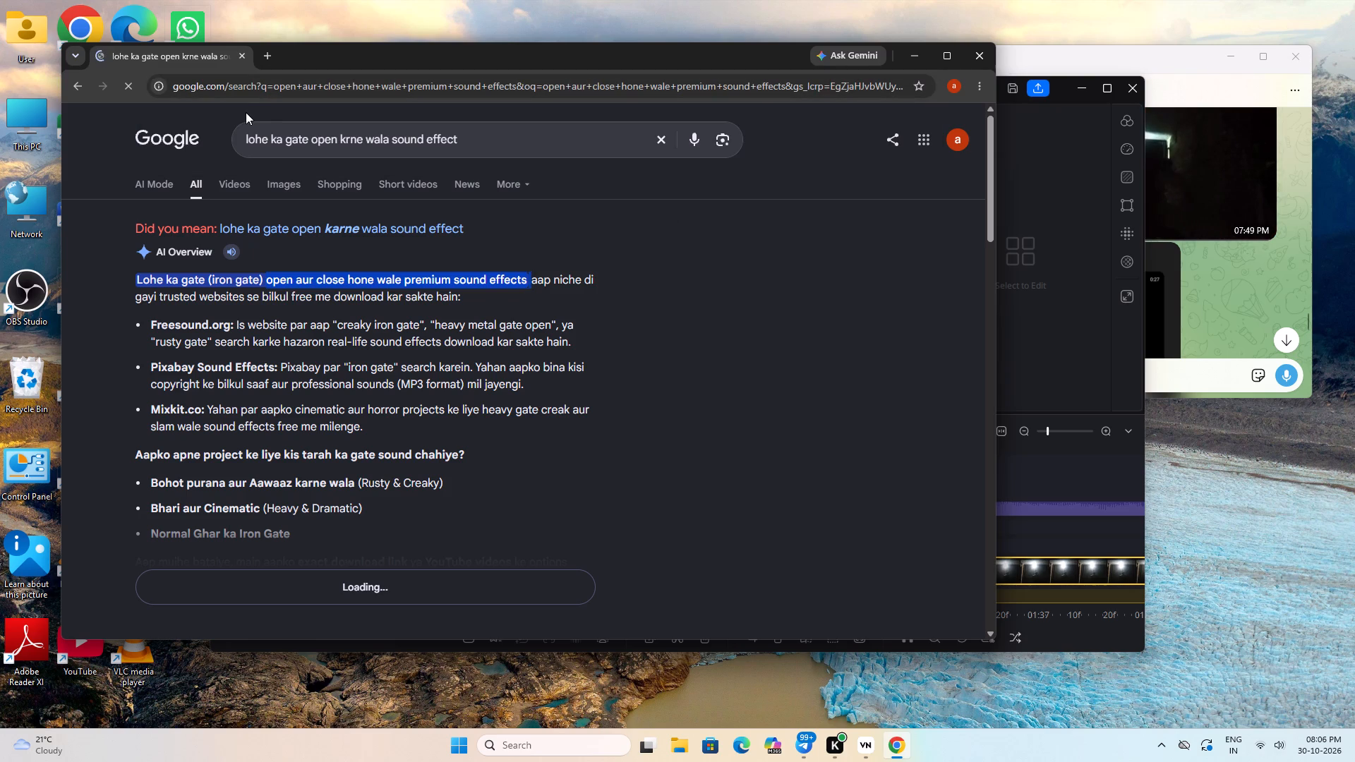
Browse the search results and open Pixabay's "Free Open And Close Sound Effects Download" page.
{"action": "scroll", "coordinate": [264, 308], "scroll_direction": "down", "scroll_amount": 3}
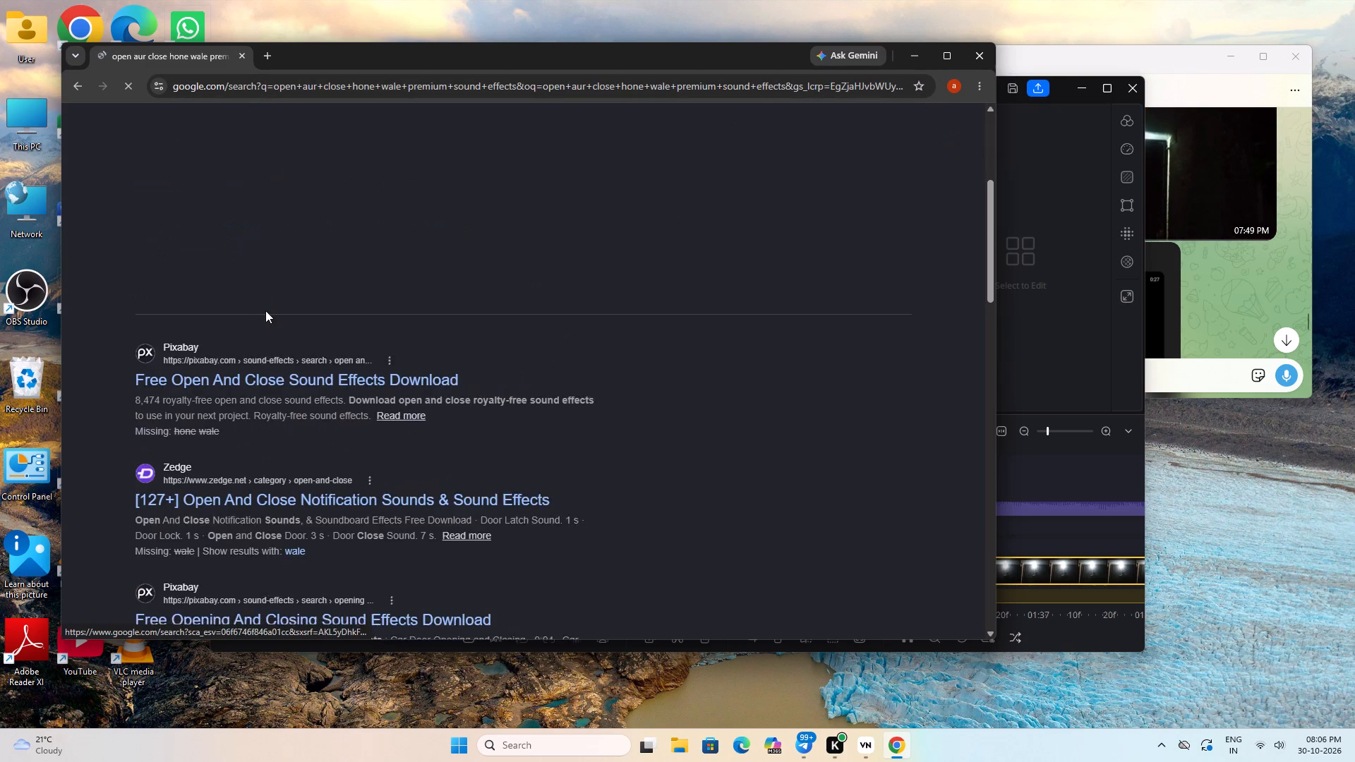
{"action": "scroll", "coordinate": [265, 310], "scroll_direction": "down", "scroll_amount": 2}
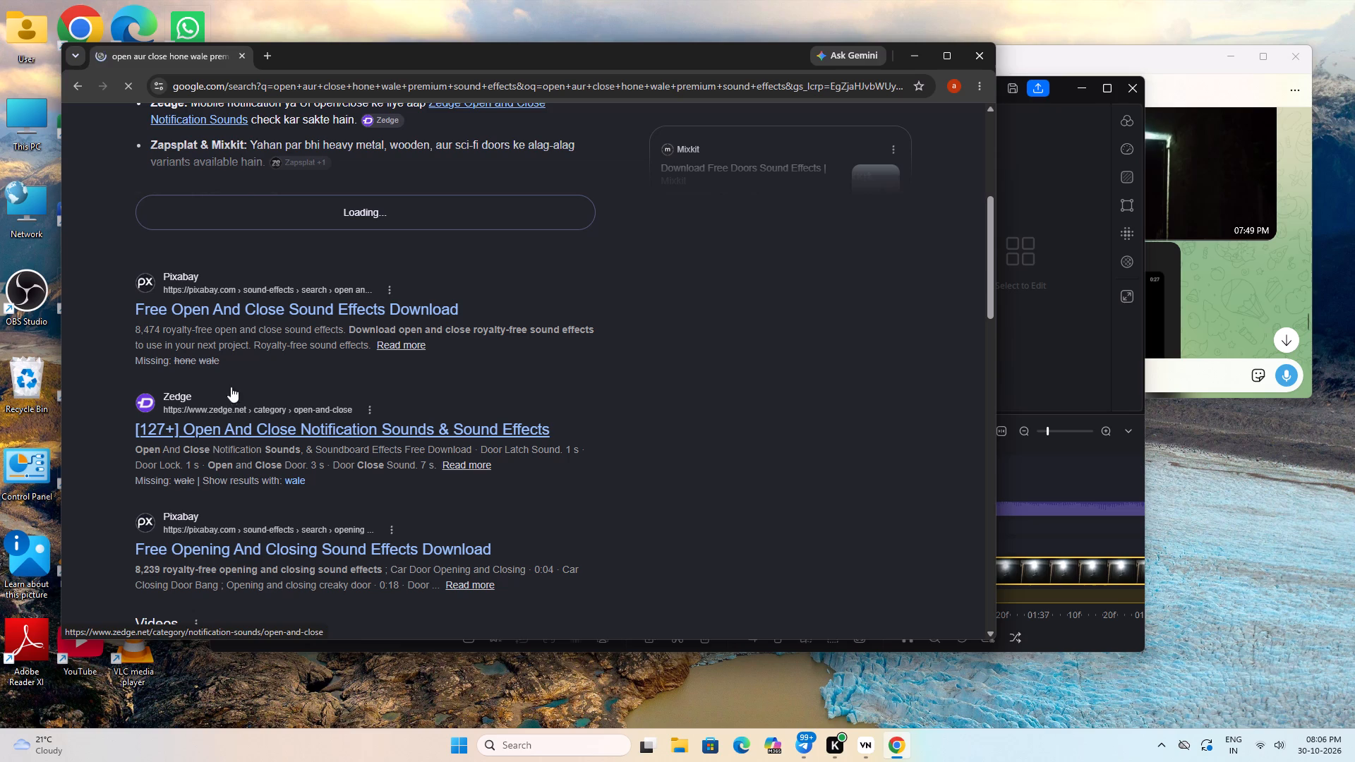
{"action": "left_click", "coordinate": [232, 307]}
{"action": "scroll", "coordinate": [295, 314], "scroll_direction": "down", "scroll_amount": 5}
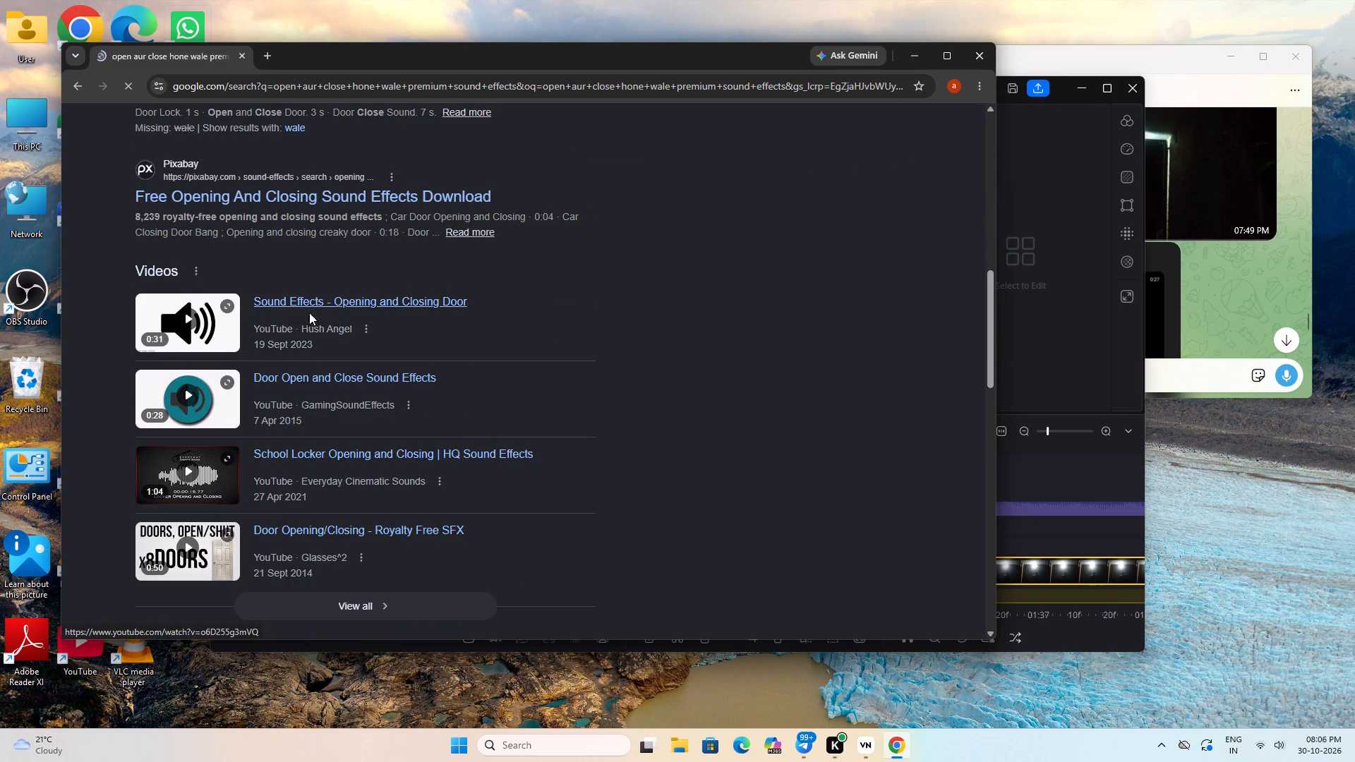
{"action": "scroll", "coordinate": [238, 406], "scroll_direction": "down", "scroll_amount": 5}
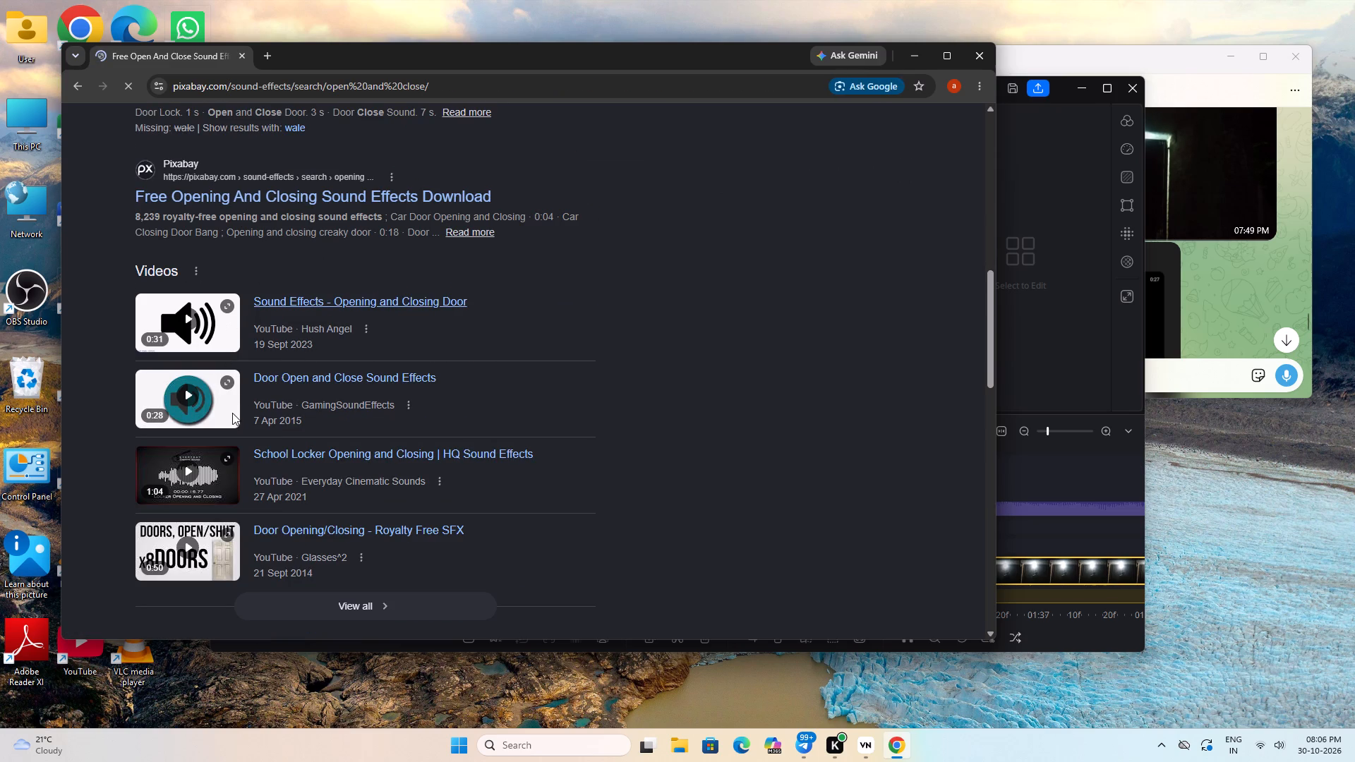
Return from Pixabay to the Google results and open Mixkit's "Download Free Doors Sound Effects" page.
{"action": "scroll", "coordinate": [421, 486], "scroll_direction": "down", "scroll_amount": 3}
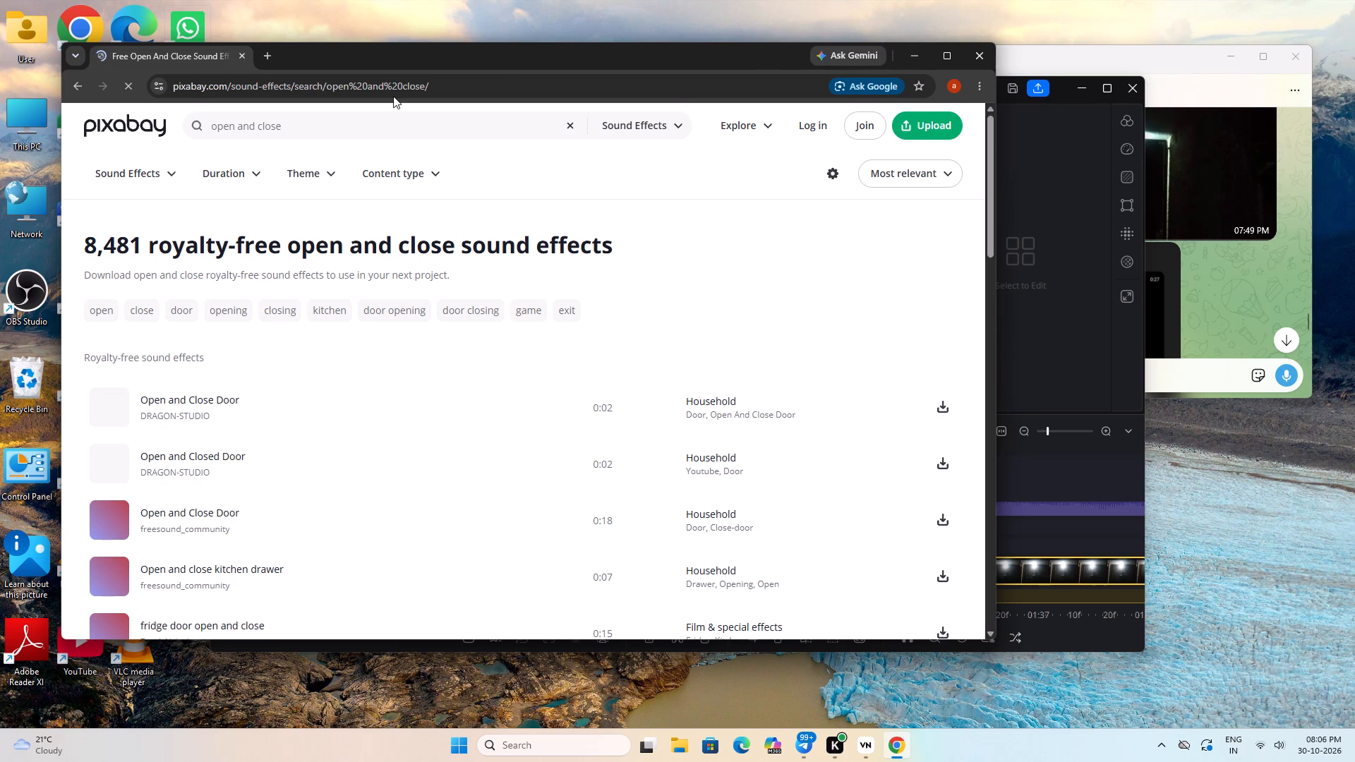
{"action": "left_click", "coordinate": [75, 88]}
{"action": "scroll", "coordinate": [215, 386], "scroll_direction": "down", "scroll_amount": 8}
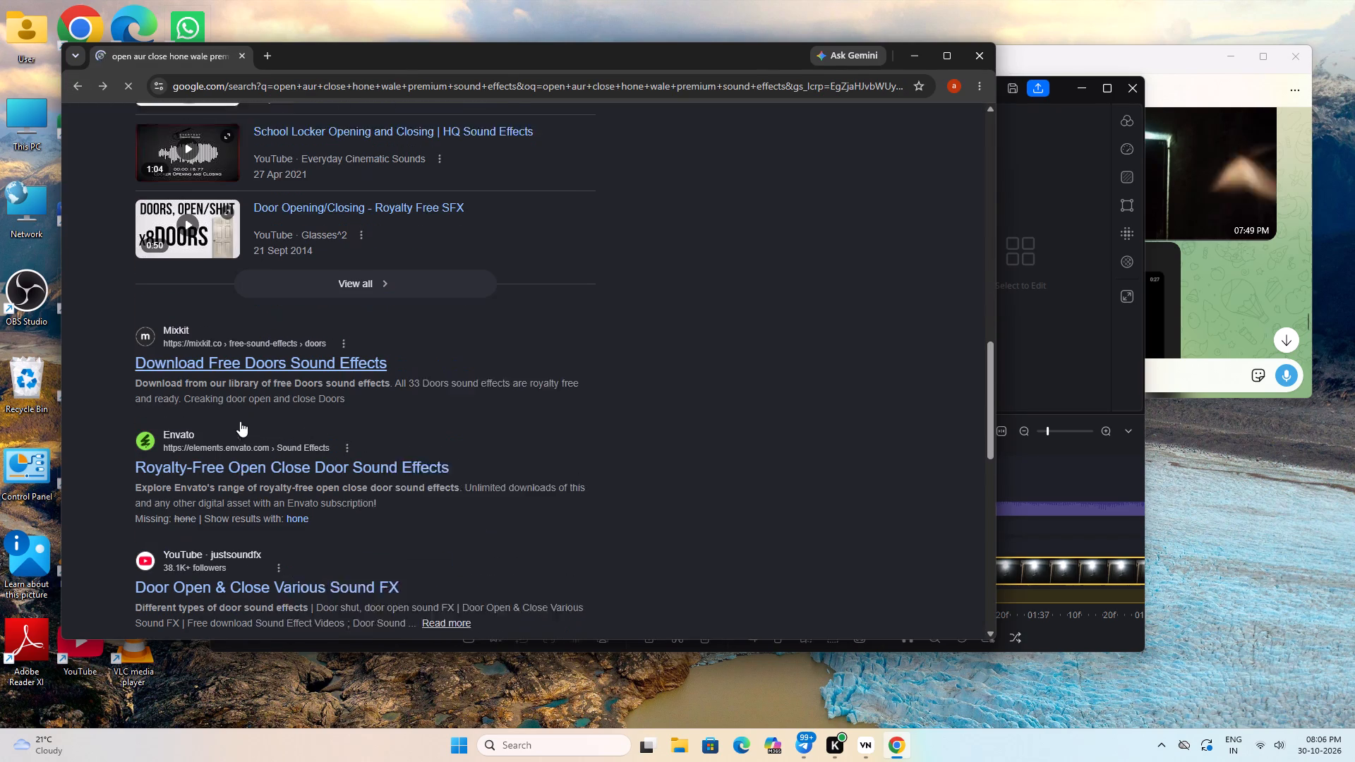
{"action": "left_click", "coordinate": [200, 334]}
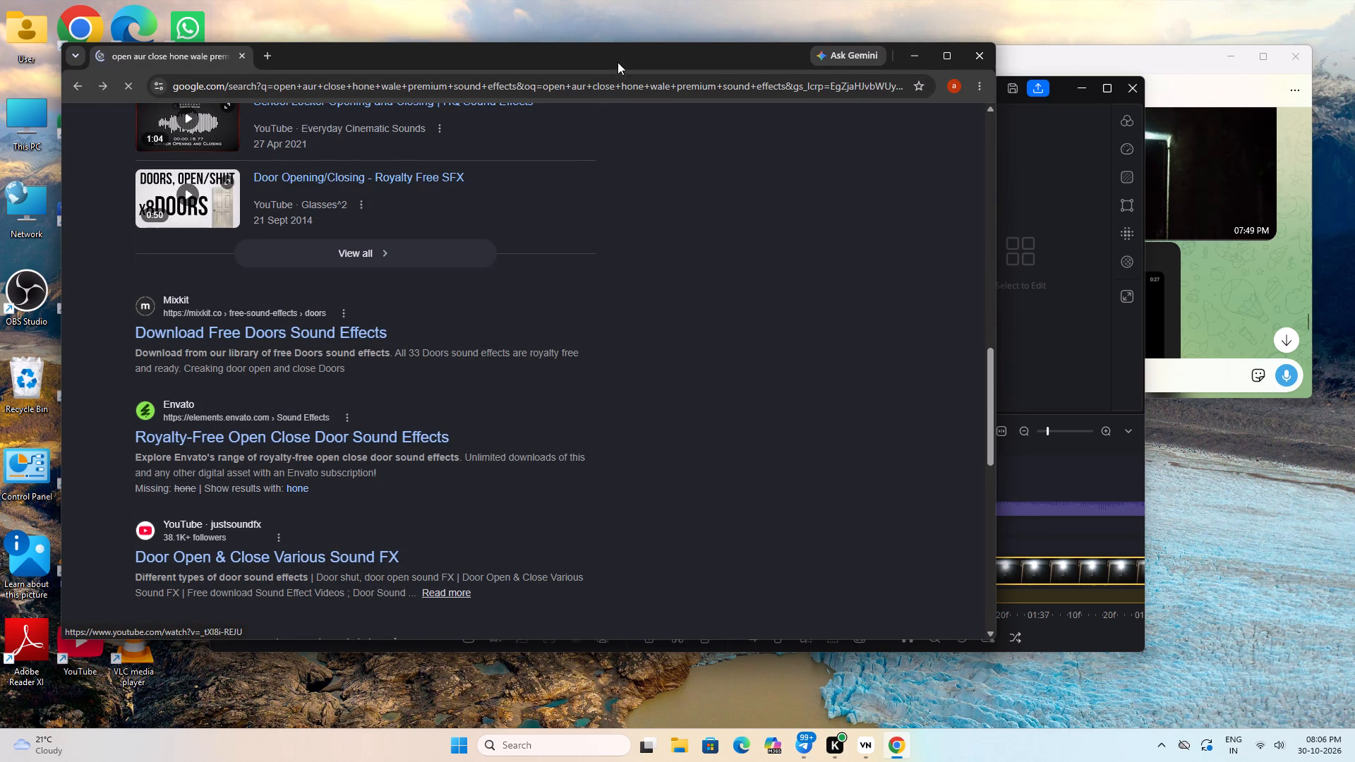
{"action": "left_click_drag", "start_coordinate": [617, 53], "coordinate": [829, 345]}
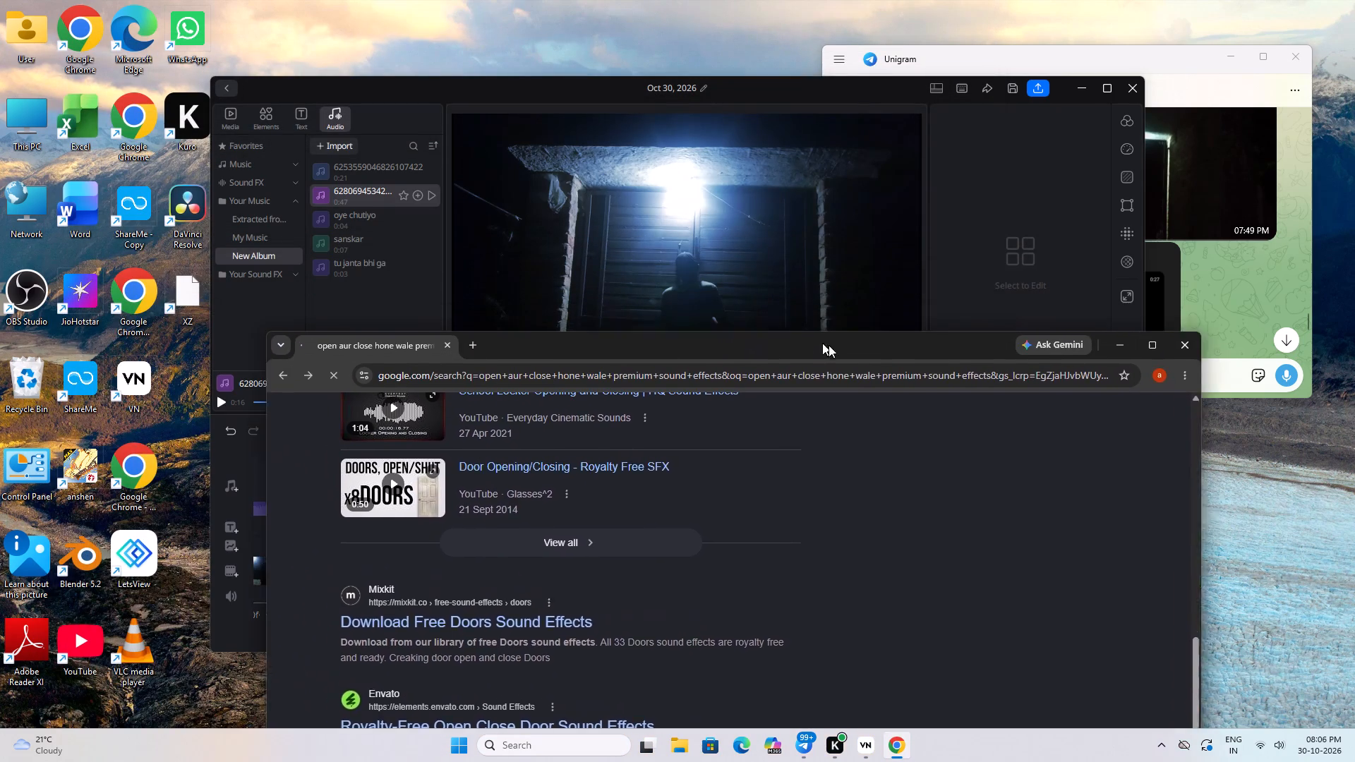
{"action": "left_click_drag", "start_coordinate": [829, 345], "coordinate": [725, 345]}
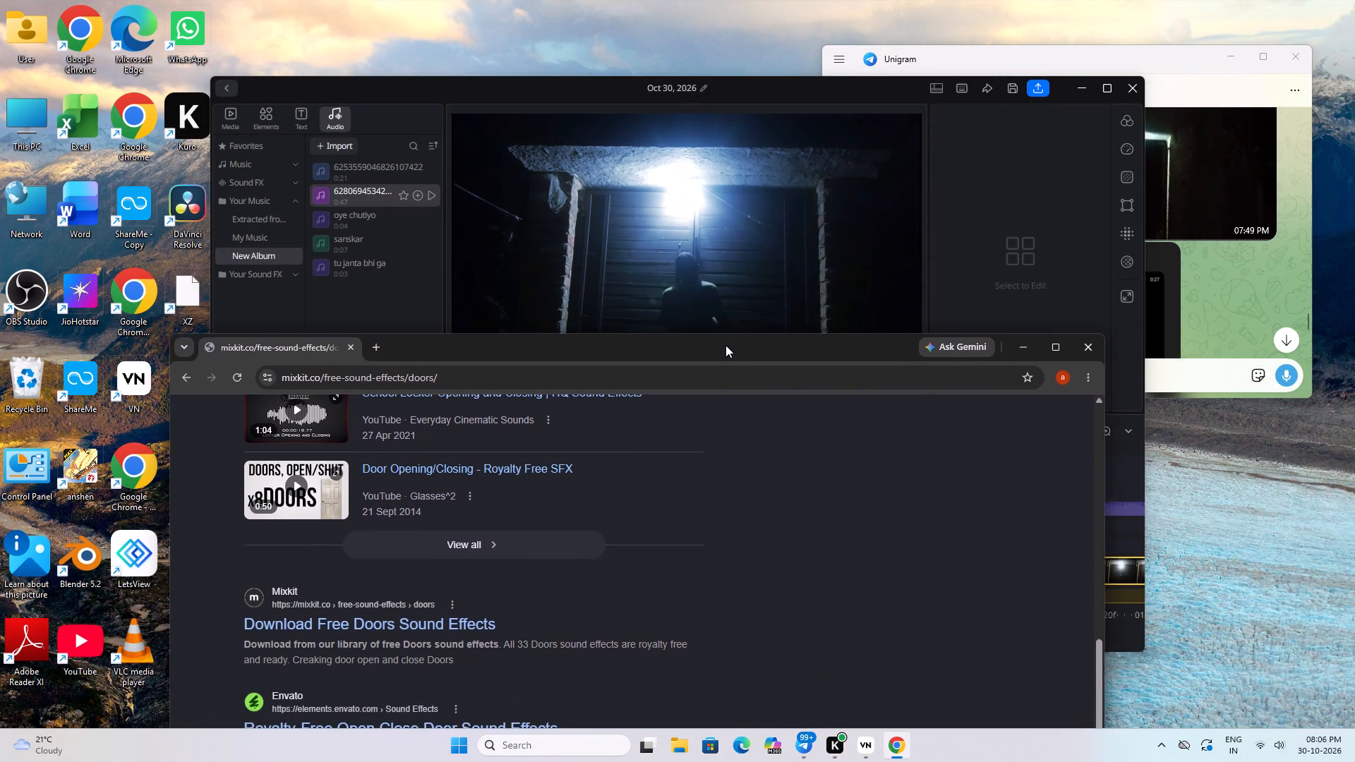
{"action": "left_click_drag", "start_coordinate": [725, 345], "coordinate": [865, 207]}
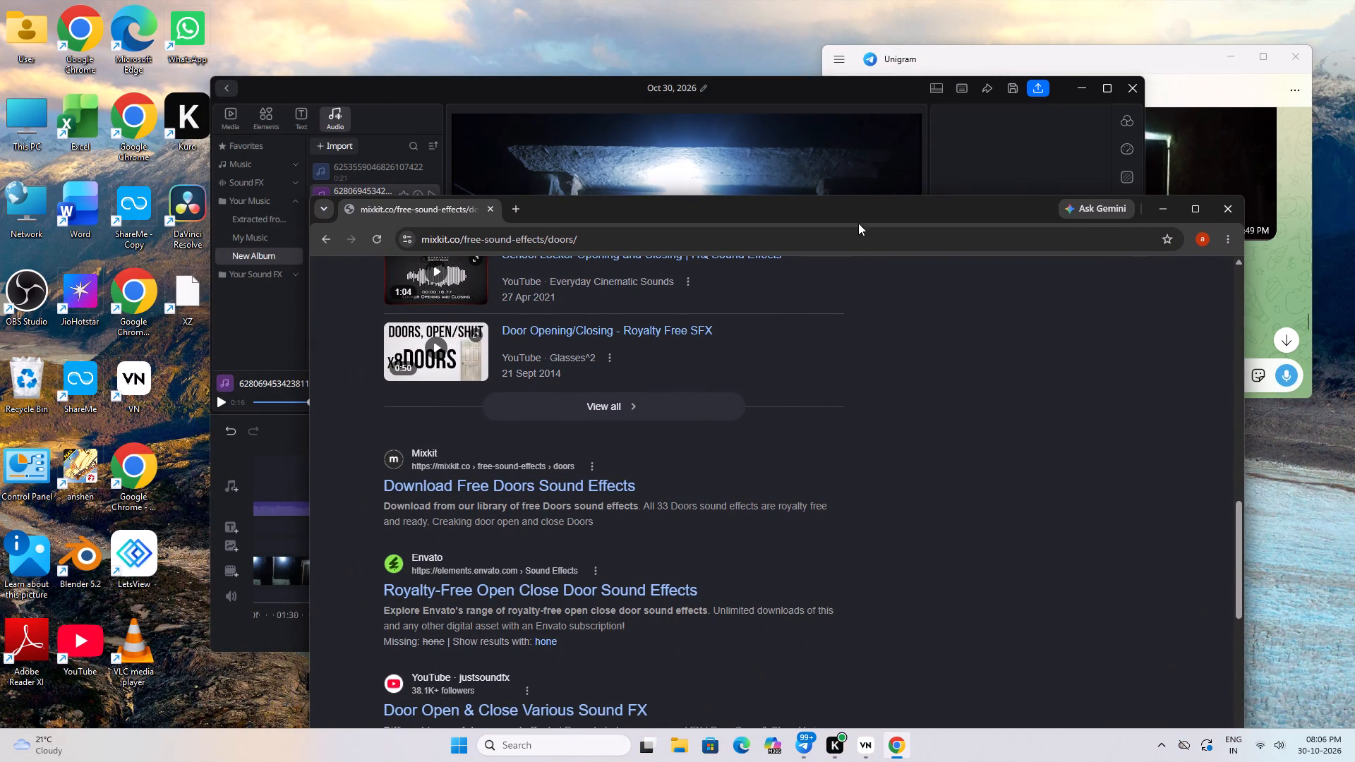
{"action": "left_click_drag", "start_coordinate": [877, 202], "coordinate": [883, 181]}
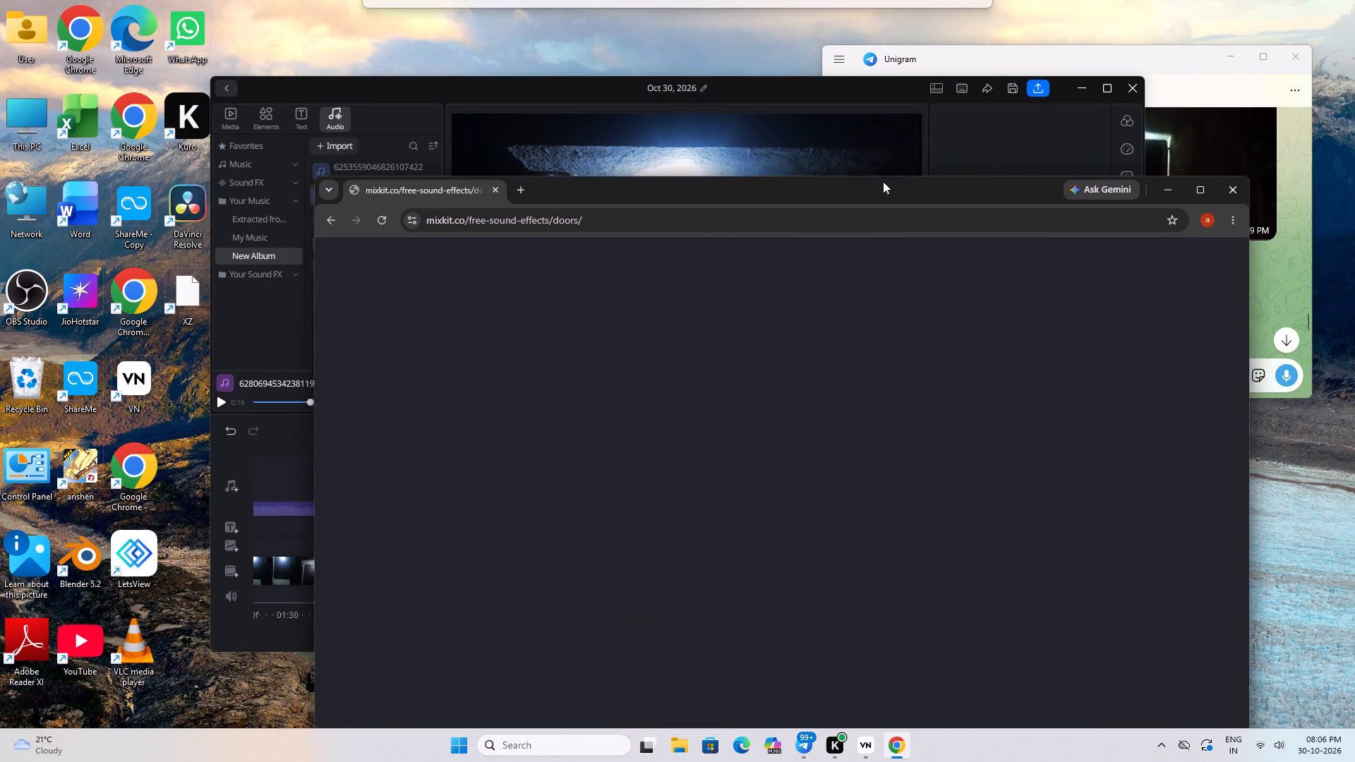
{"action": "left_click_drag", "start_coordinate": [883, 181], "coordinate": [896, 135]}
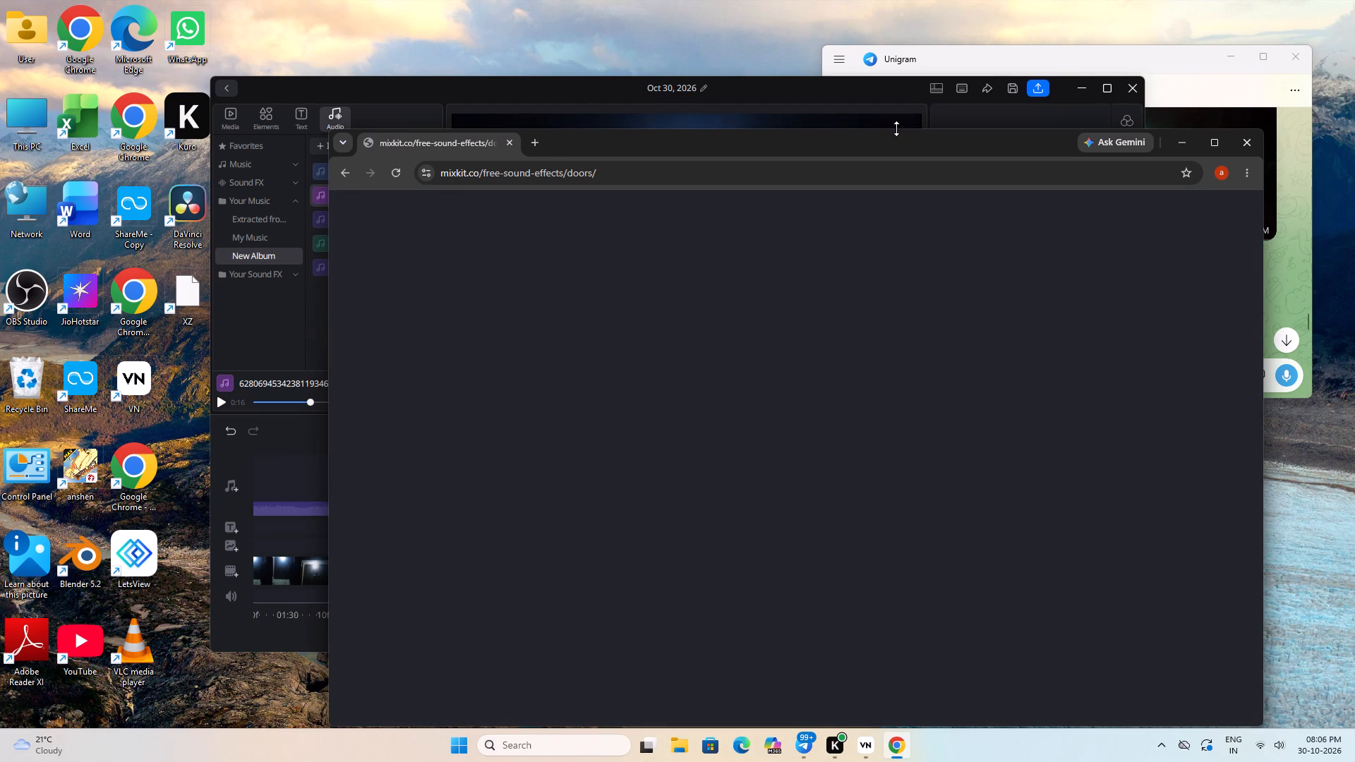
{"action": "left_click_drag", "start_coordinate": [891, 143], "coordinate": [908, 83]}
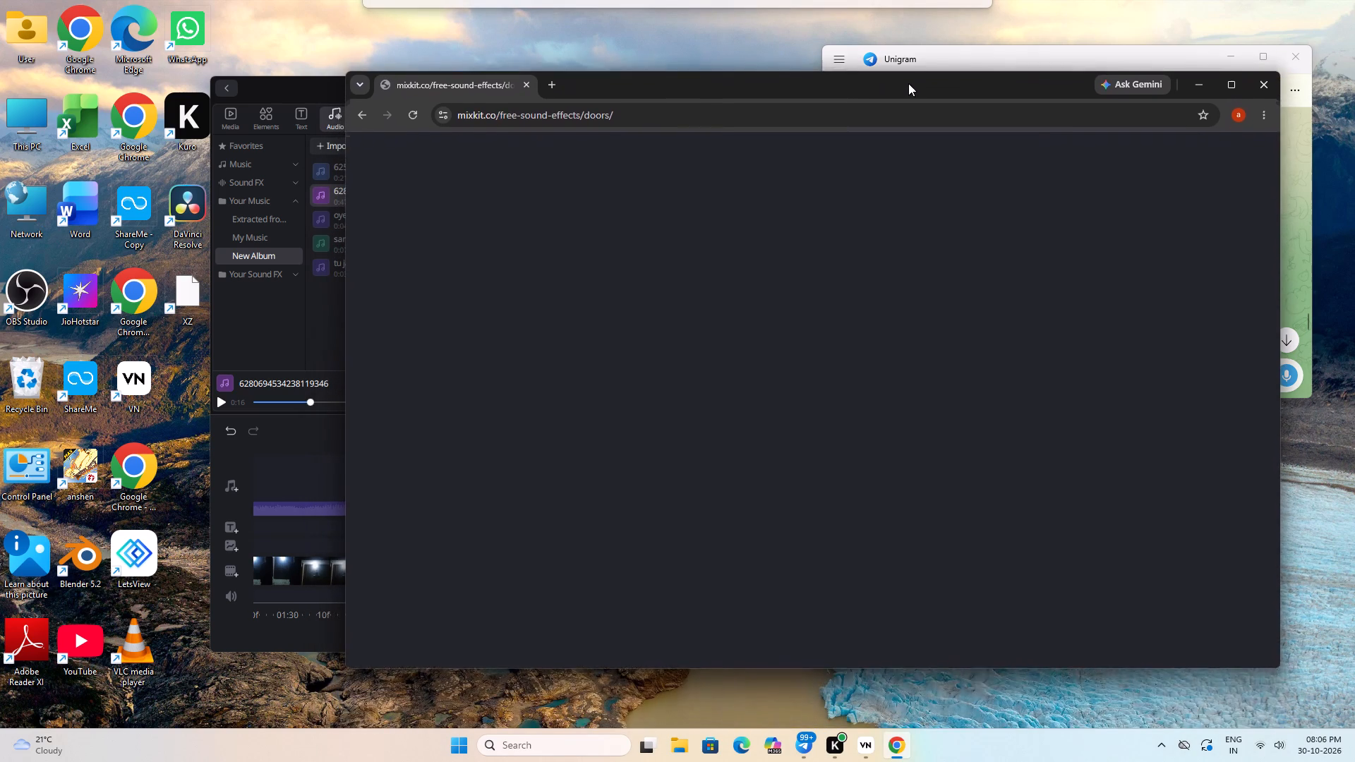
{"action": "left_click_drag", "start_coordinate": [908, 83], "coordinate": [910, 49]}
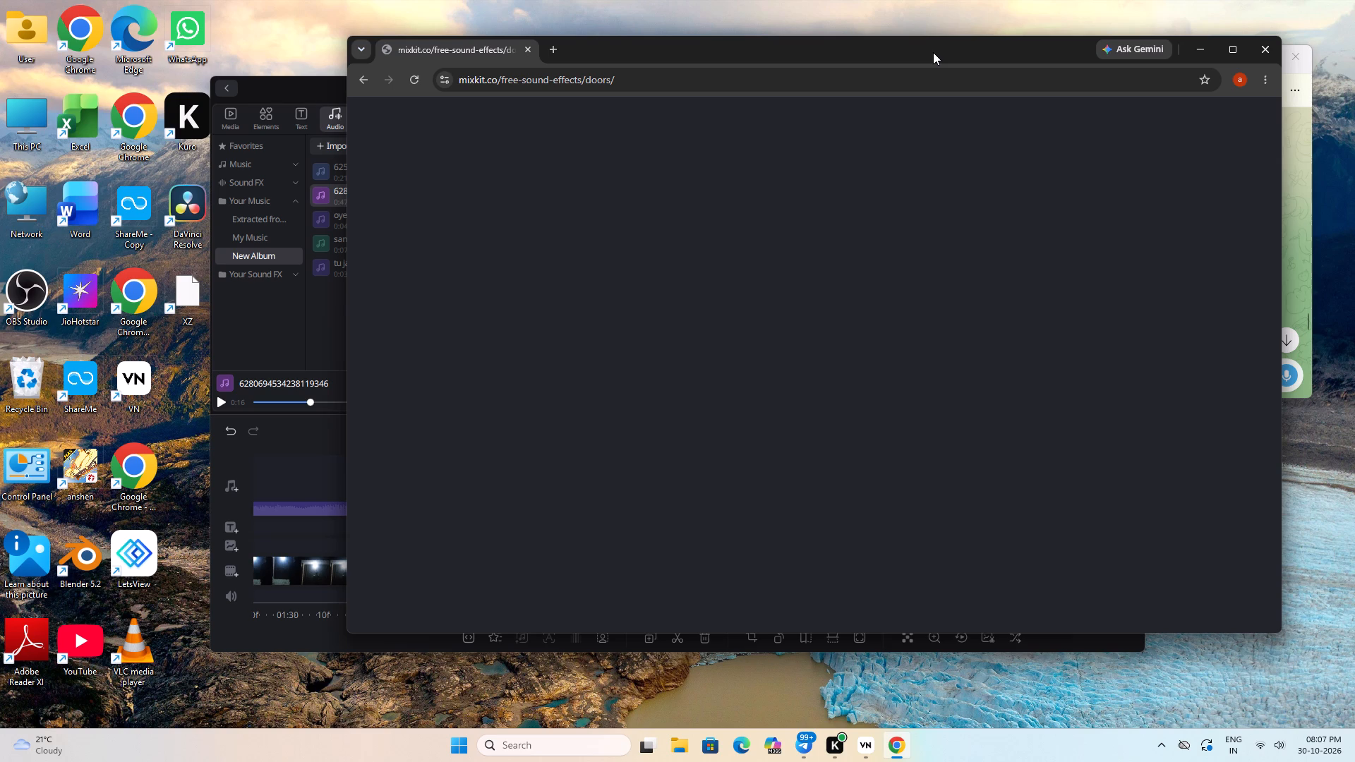
Go back to the Google results and open Envato's "Royalty-Free Open Close Door Sound Effects" page.
{"action": "left_click", "coordinate": [361, 76]}
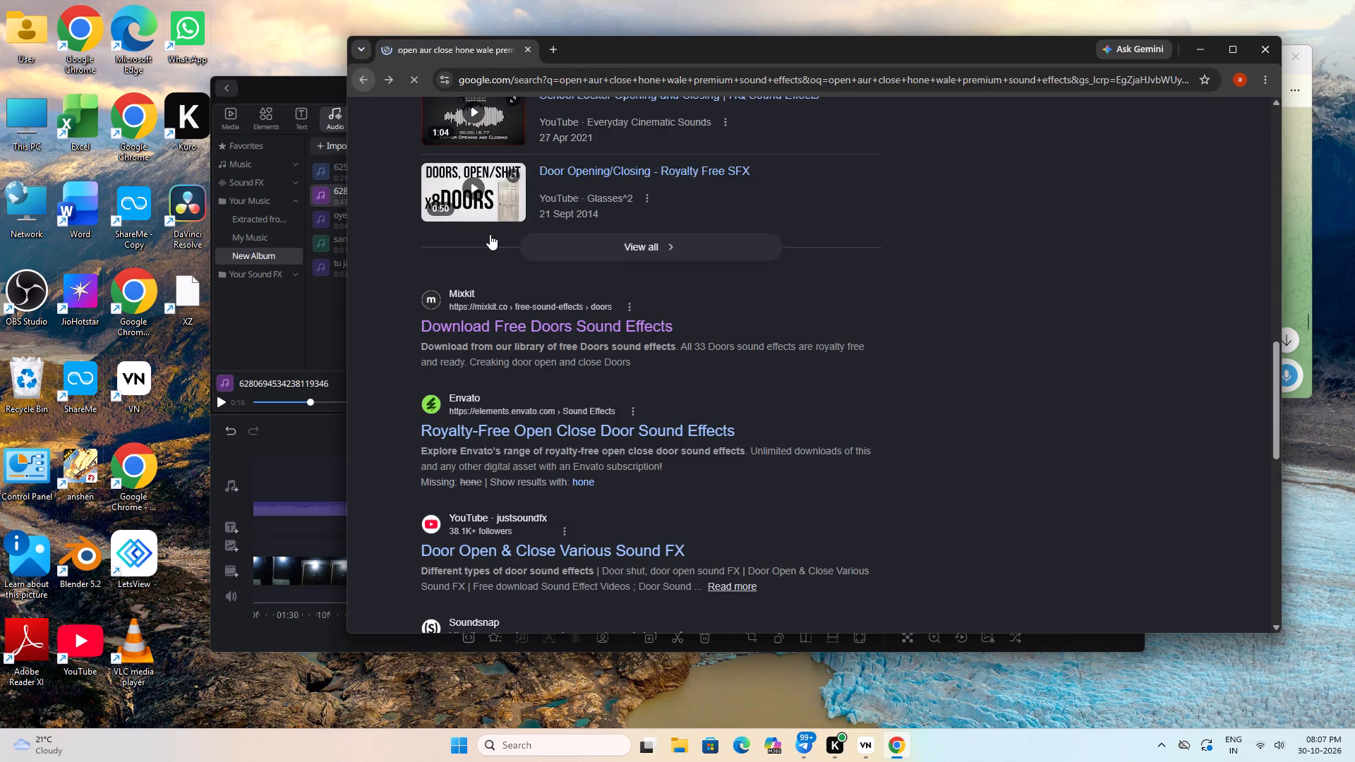
{"action": "scroll", "coordinate": [491, 263], "scroll_direction": "down", "scroll_amount": 4}
{"action": "left_click", "coordinate": [493, 244]}
{"action": "scroll", "coordinate": [494, 241], "scroll_direction": "up", "scroll_amount": 3}
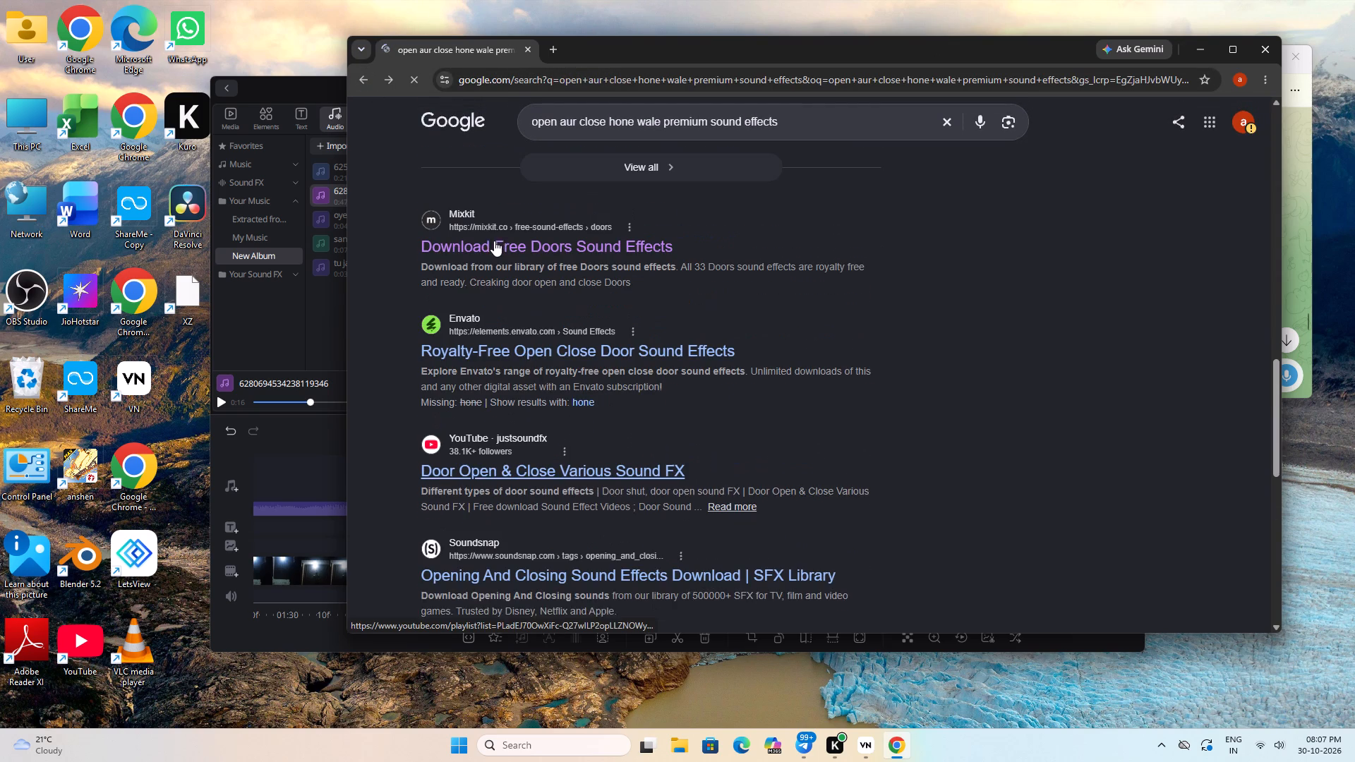
{"action": "left_click", "coordinate": [489, 356]}
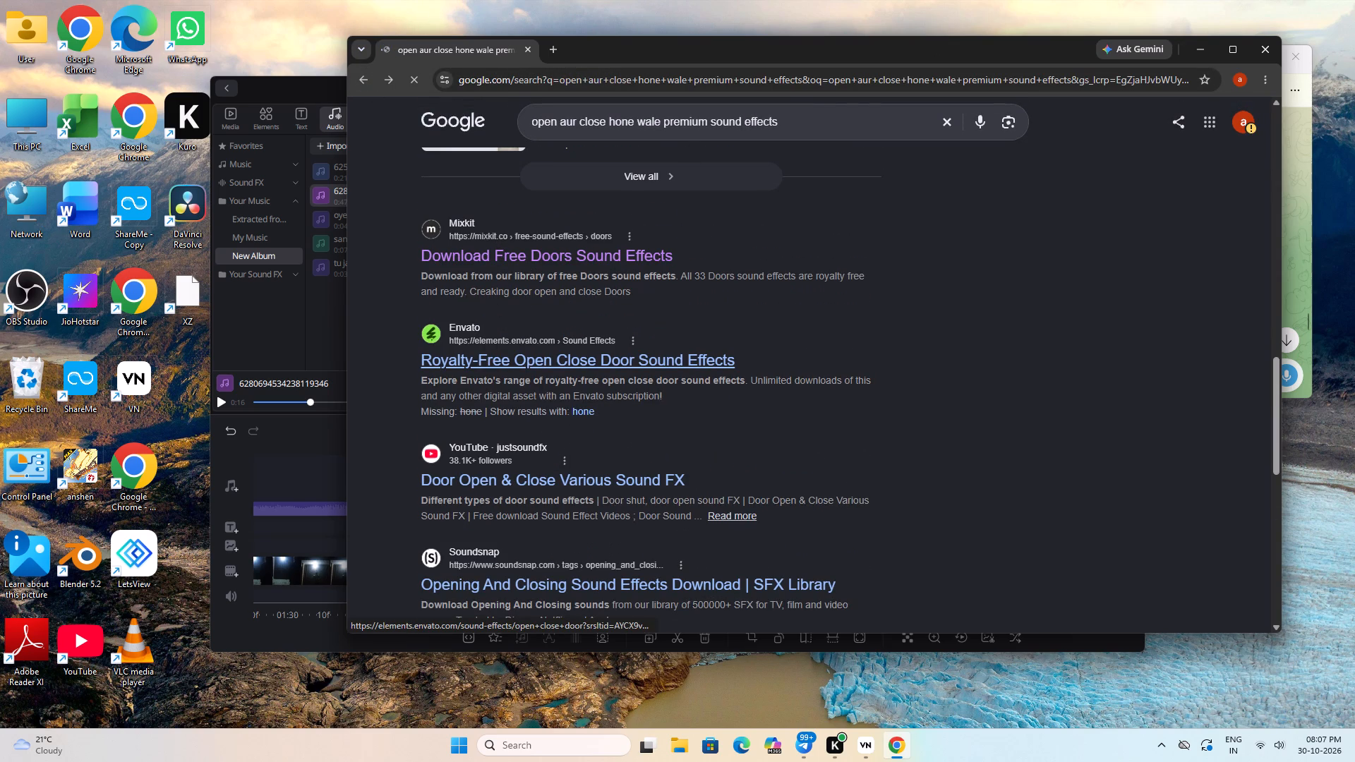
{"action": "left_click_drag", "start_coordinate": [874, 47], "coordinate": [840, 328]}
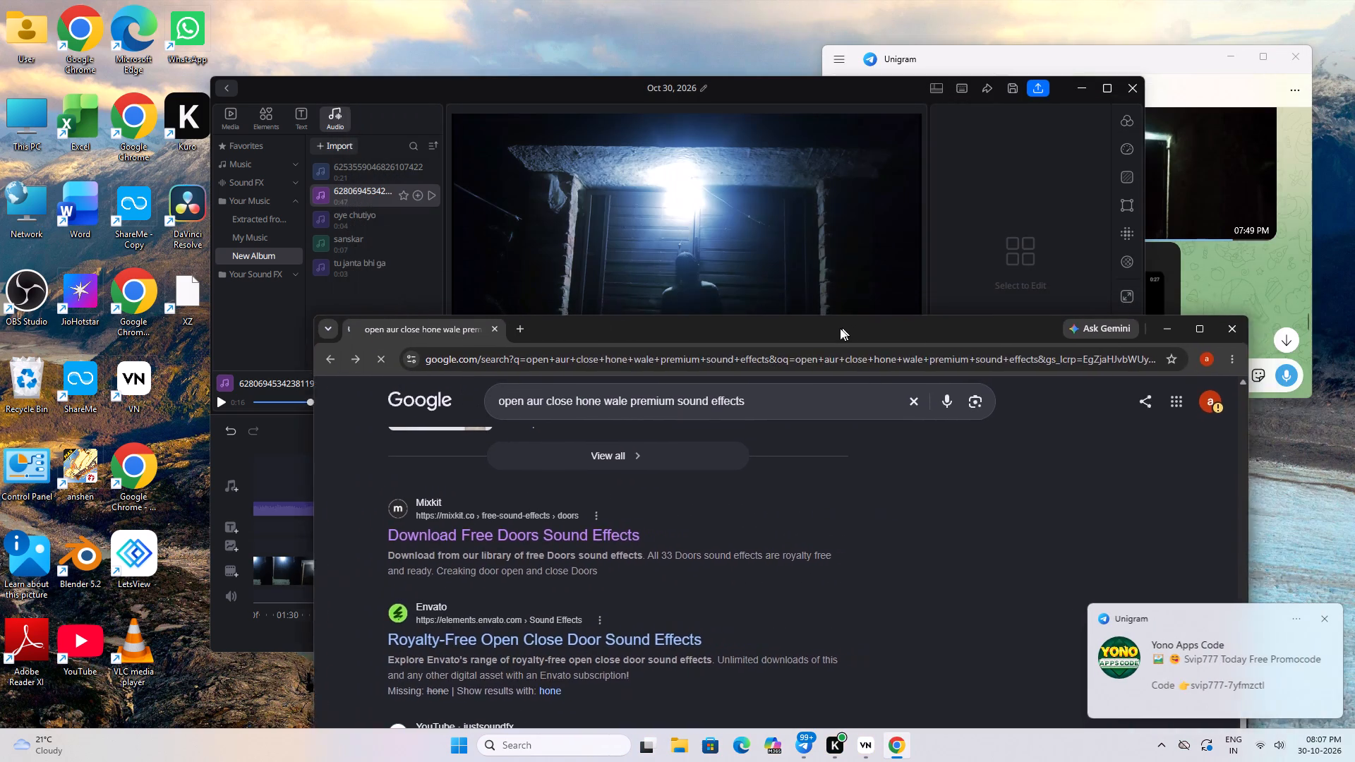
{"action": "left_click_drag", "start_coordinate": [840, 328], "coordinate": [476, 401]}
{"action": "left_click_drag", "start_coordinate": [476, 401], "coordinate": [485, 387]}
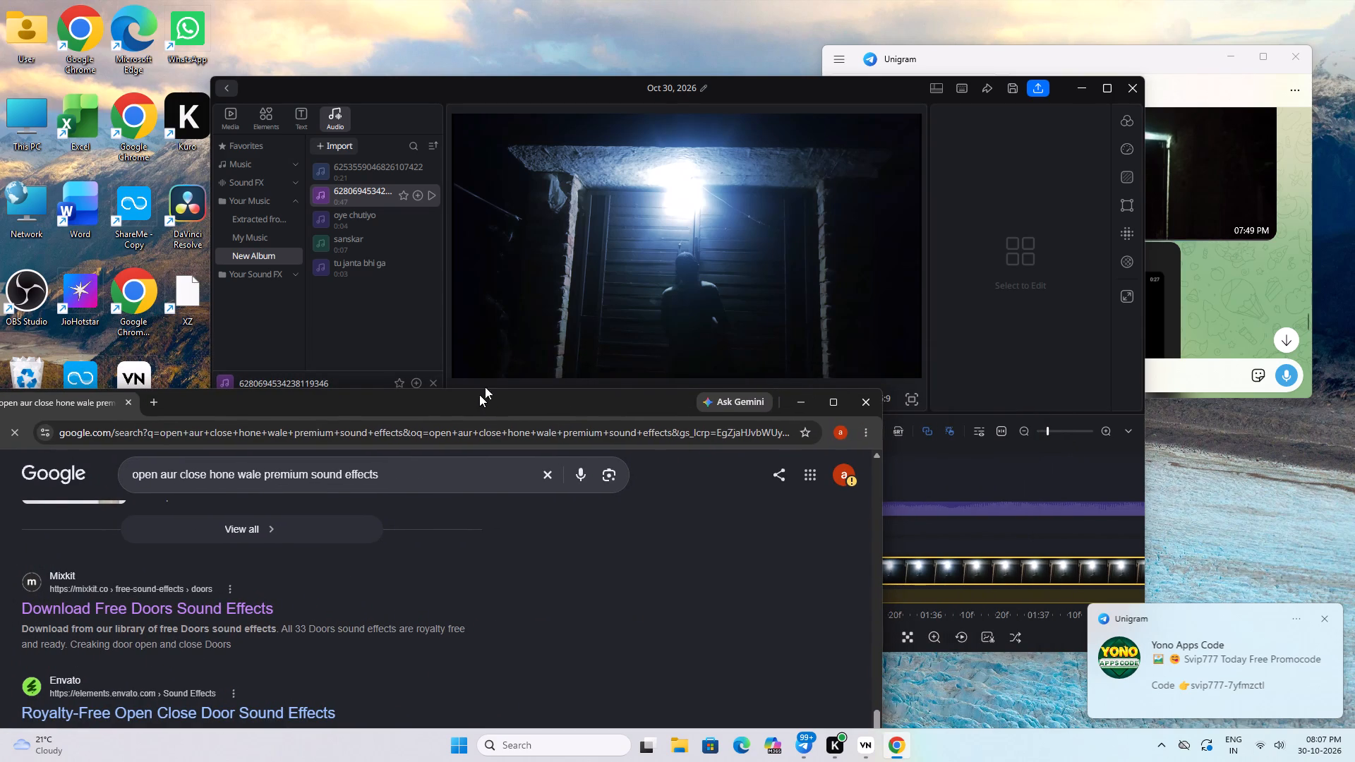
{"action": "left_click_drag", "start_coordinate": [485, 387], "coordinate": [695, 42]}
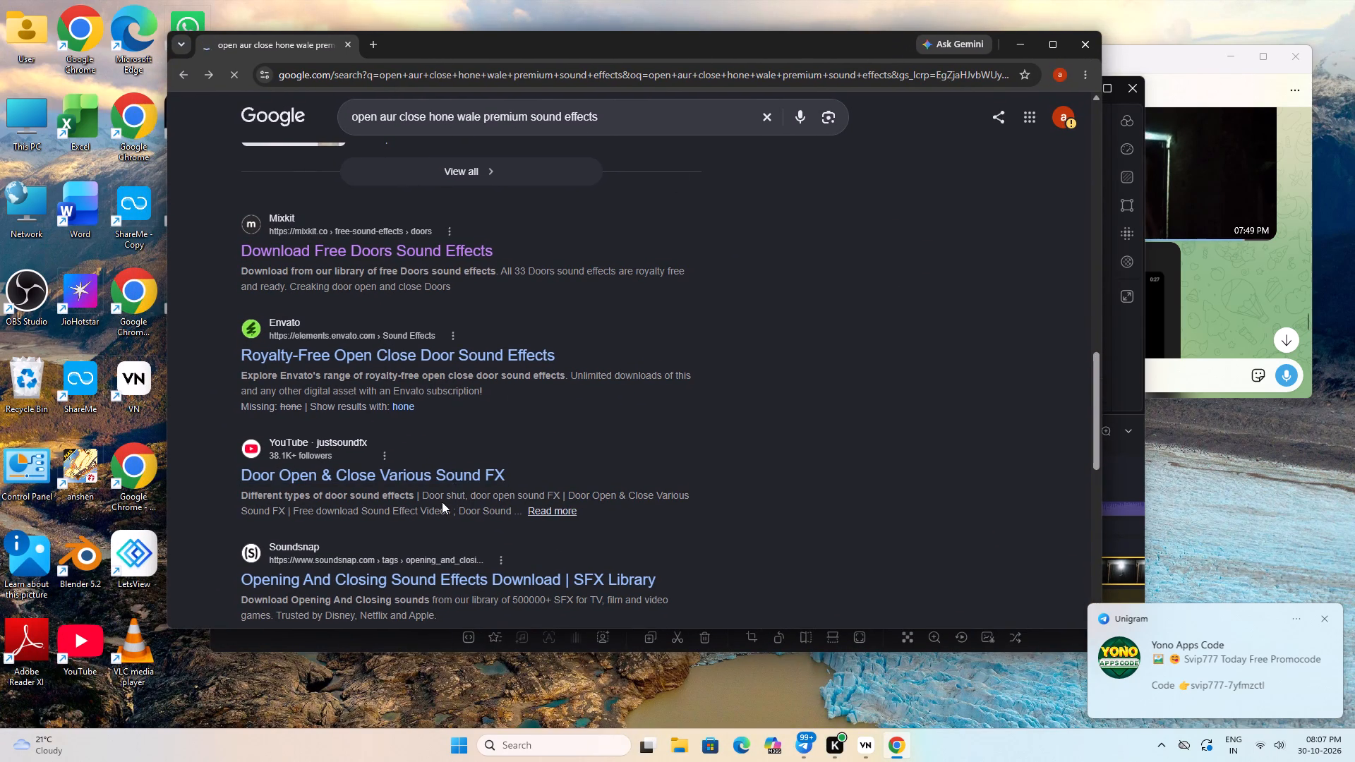
Look through the other Google results and videos for door opening and closing sound effects.
{"action": "scroll", "coordinate": [515, 447], "scroll_direction": "down", "scroll_amount": 7}
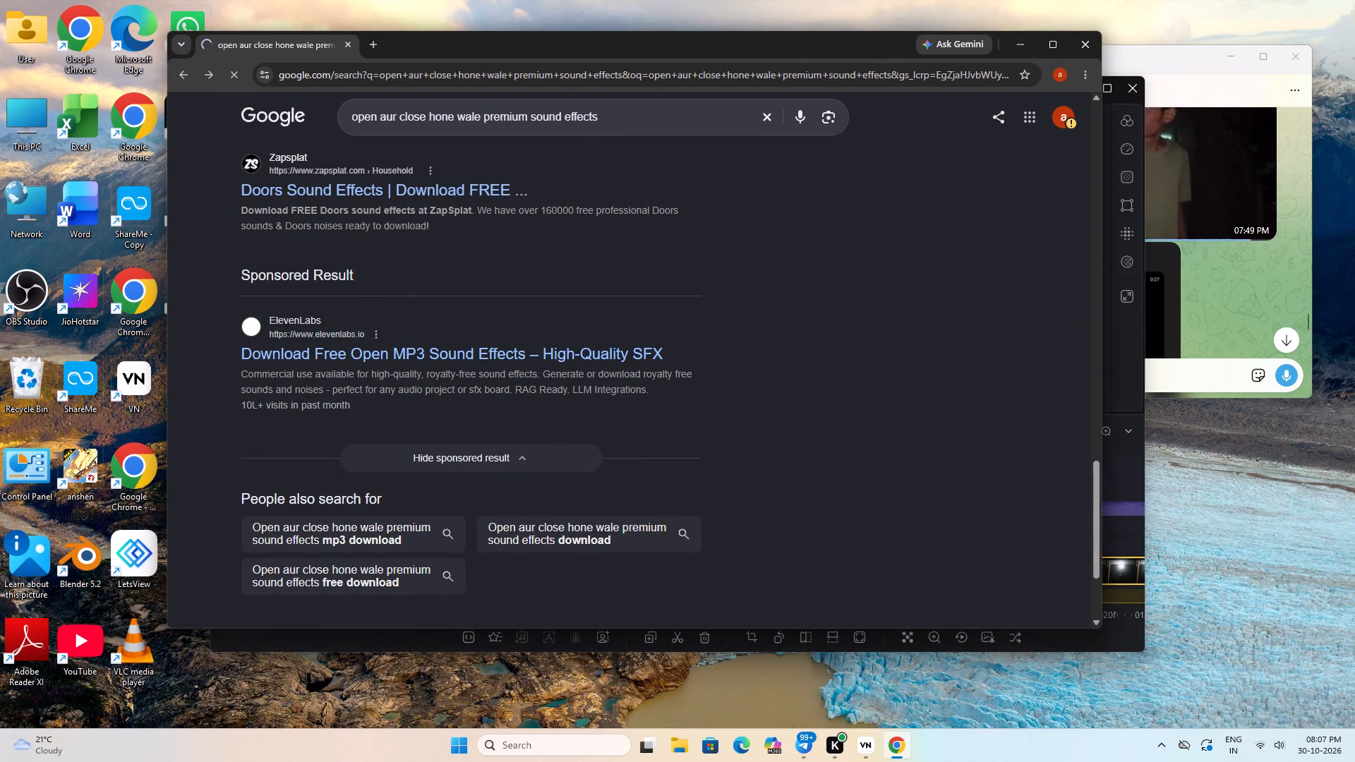
{"action": "scroll", "coordinate": [454, 386], "scroll_direction": "up", "scroll_amount": 3}
{"action": "scroll", "coordinate": [518, 373], "scroll_direction": "up", "scroll_amount": 6}
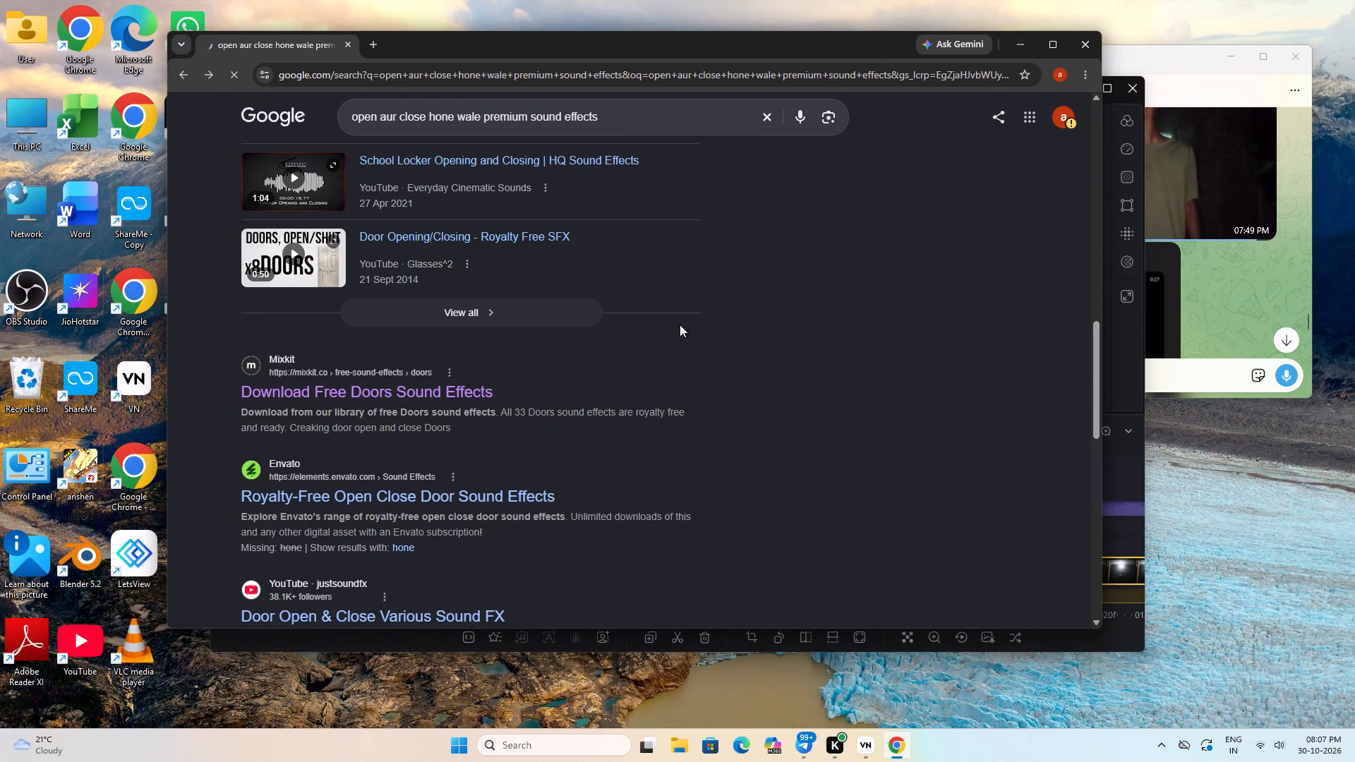
{"action": "scroll", "coordinate": [352, 445], "scroll_direction": "up", "scroll_amount": 2}
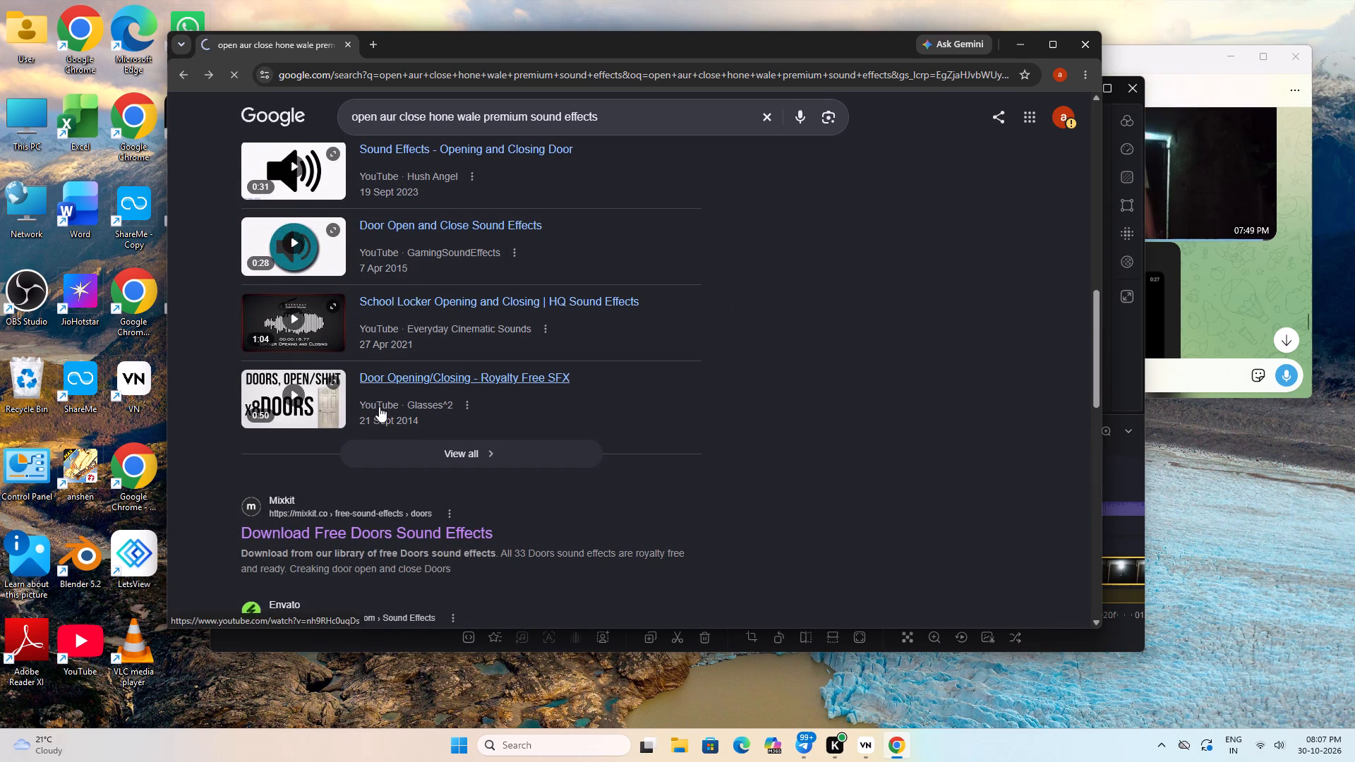
{"action": "scroll", "coordinate": [317, 442], "scroll_direction": "up", "scroll_amount": 4}
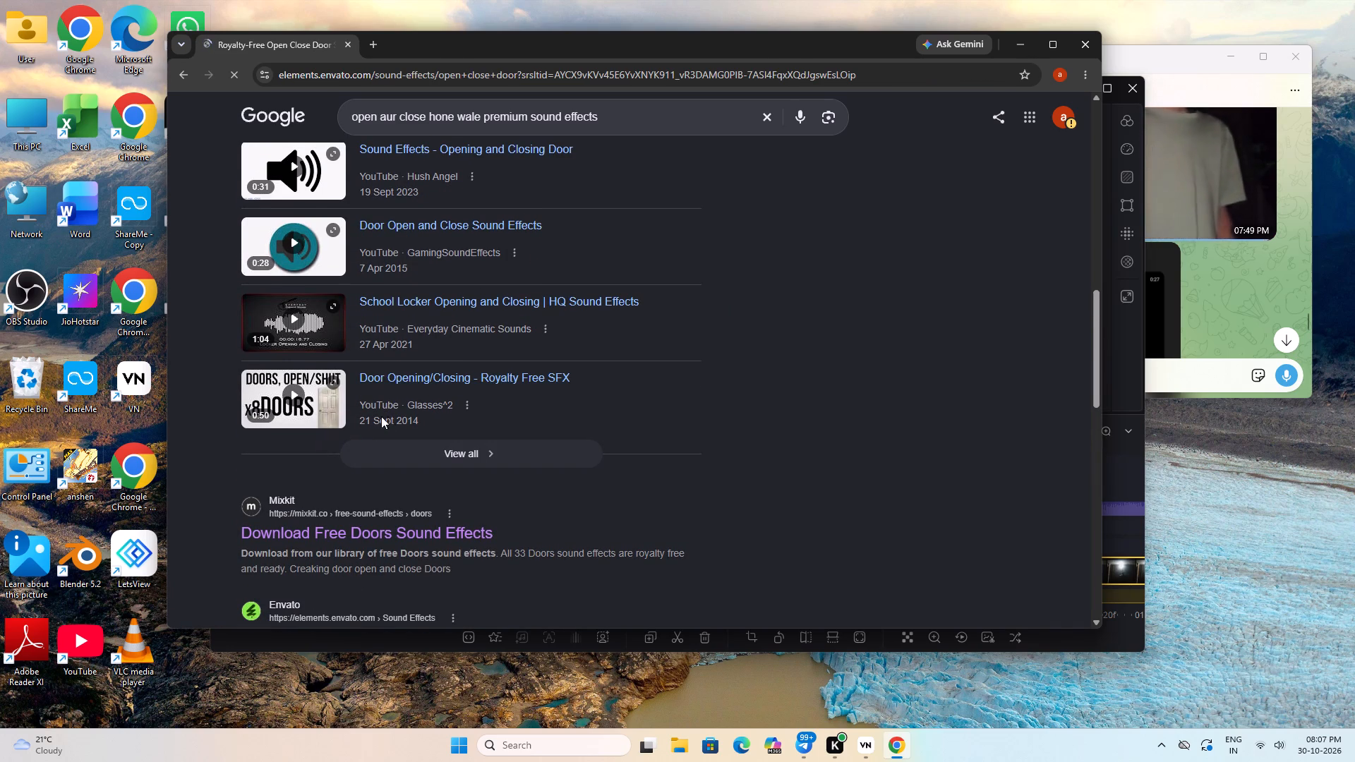
{"action": "scroll", "coordinate": [355, 500], "scroll_direction": "up", "scroll_amount": 2}
{"action": "scroll", "coordinate": [522, 321], "scroll_direction": "up", "scroll_amount": 4}
{"action": "scroll", "coordinate": [535, 323], "scroll_direction": "down", "scroll_amount": 2}
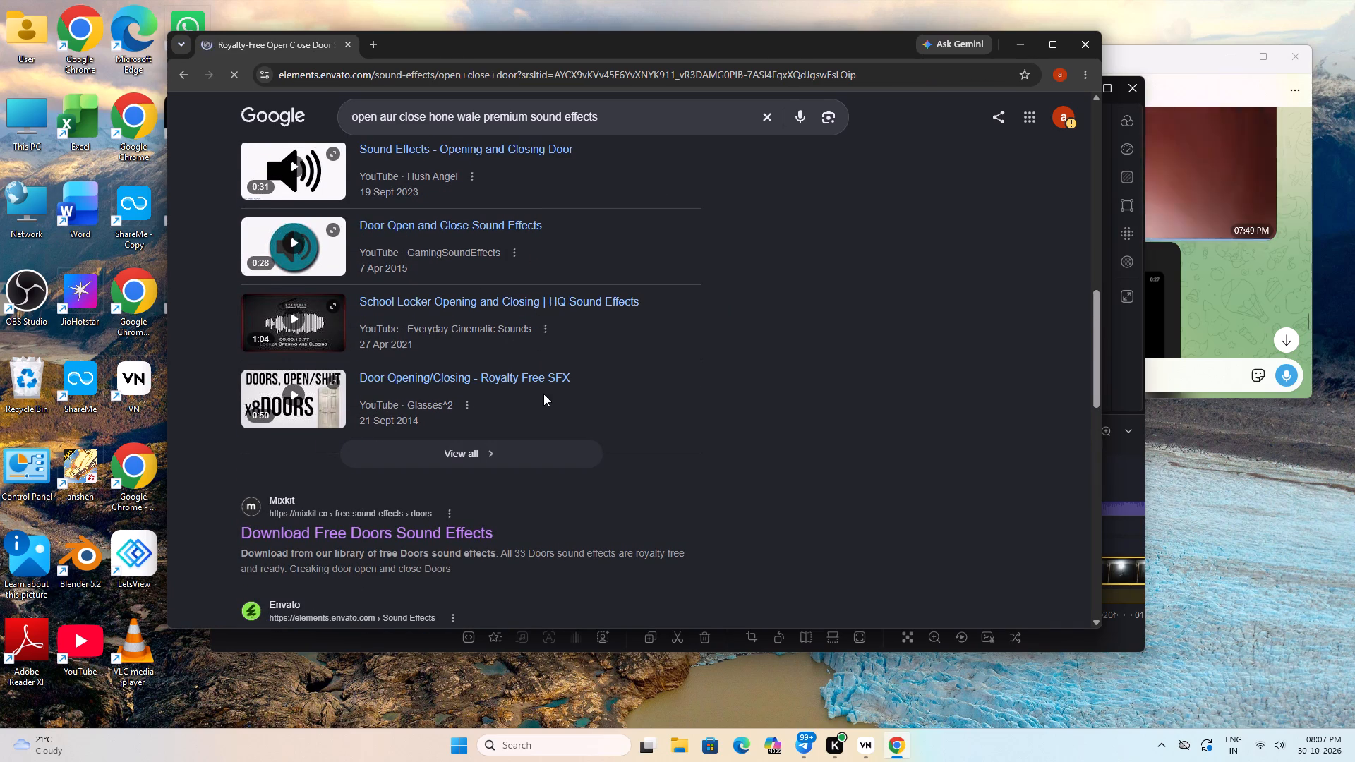
{"action": "scroll", "coordinate": [543, 394], "scroll_direction": "down", "scroll_amount": 3}
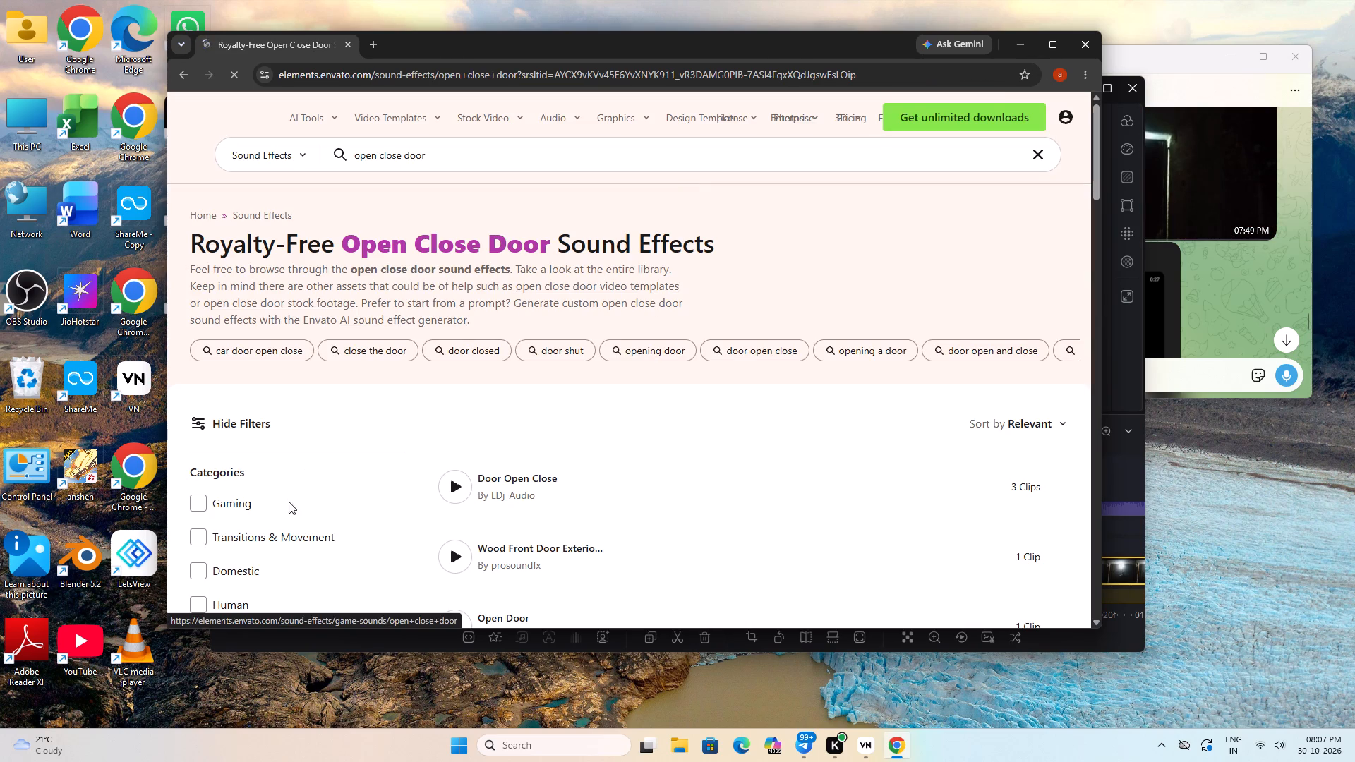
Try to preview the "Door Open Close" sound effect by LDj_Audio in Envato's list.
{"action": "left_click", "coordinate": [450, 478]}
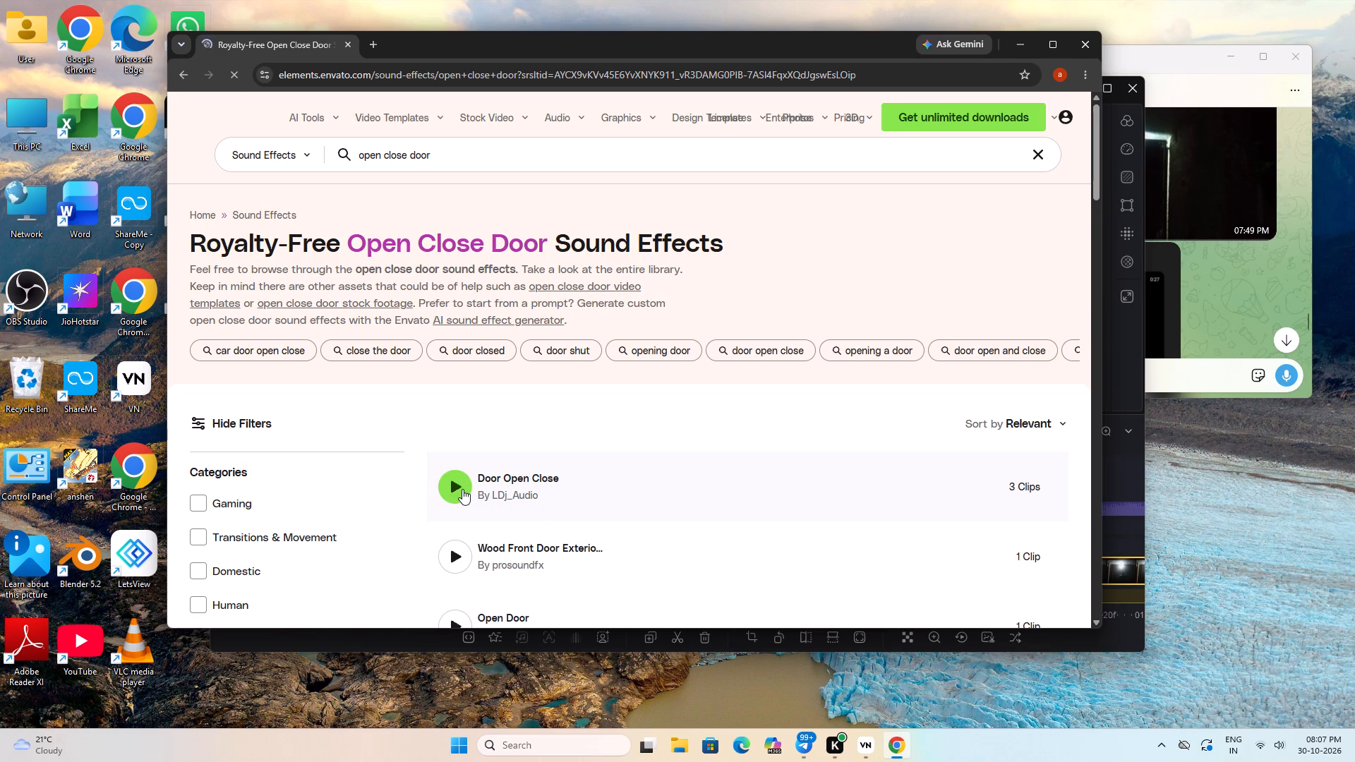
{"action": "left_click", "coordinate": [445, 483]}
{"action": "scroll", "coordinate": [615, 459], "scroll_direction": "down", "scroll_amount": 4}
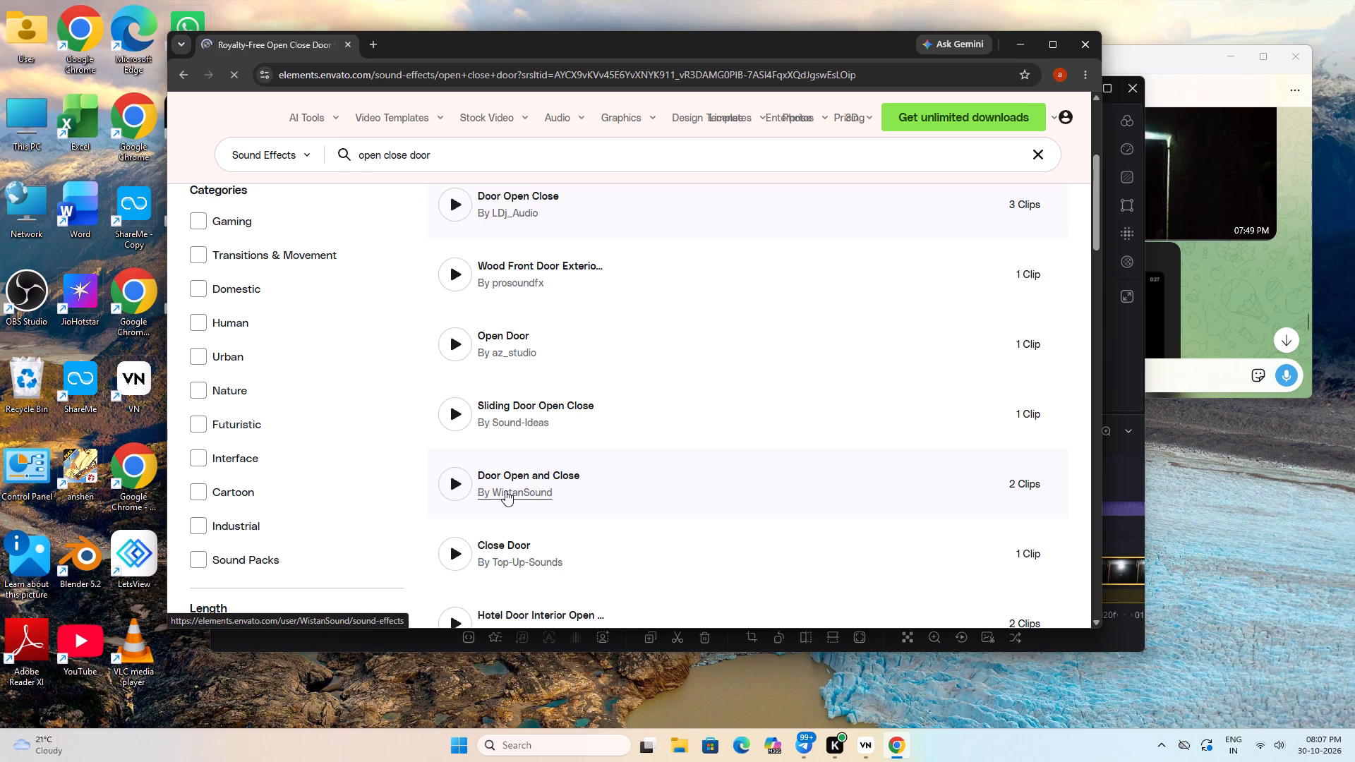
{"action": "scroll", "coordinate": [505, 490], "scroll_direction": "up", "scroll_amount": 3}
{"action": "left_click", "coordinate": [449, 423]}
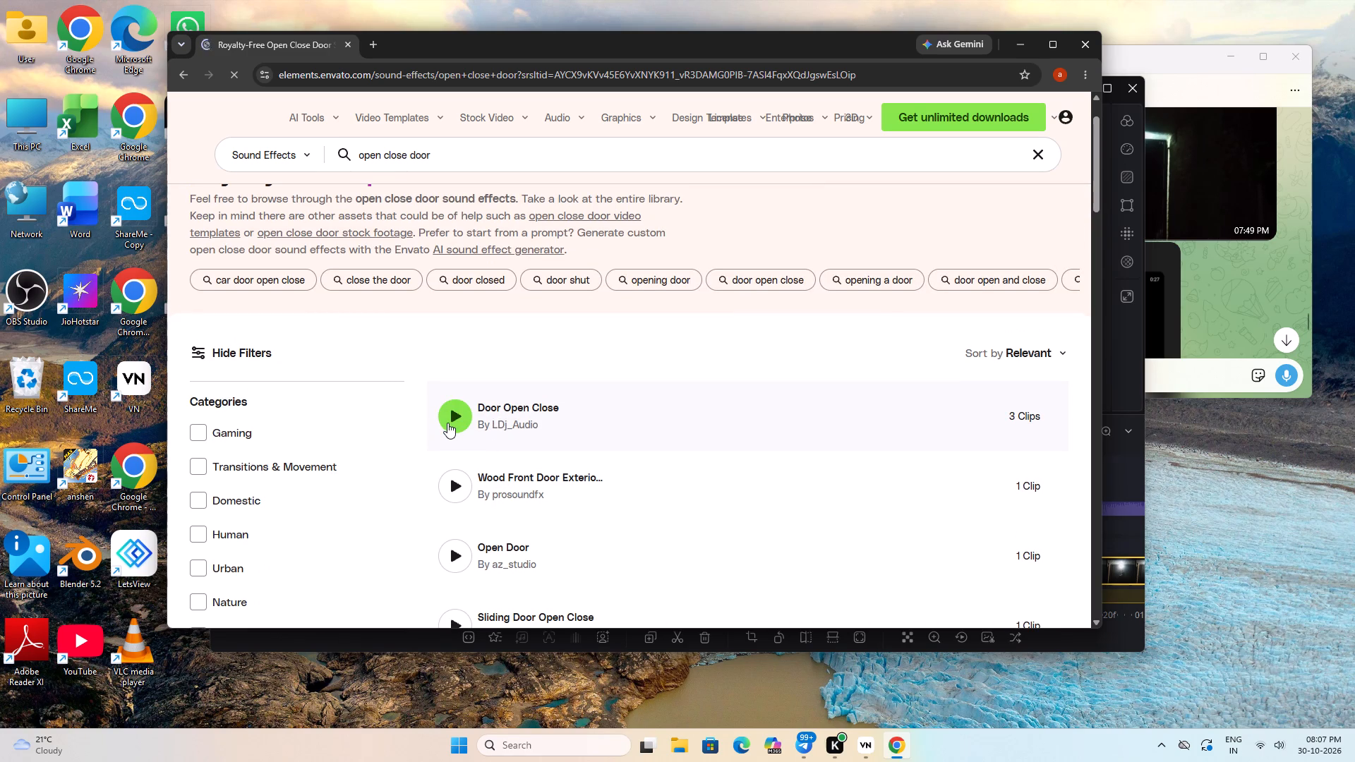
{"action": "scroll", "coordinate": [533, 394], "scroll_direction": "down", "scroll_amount": 2}
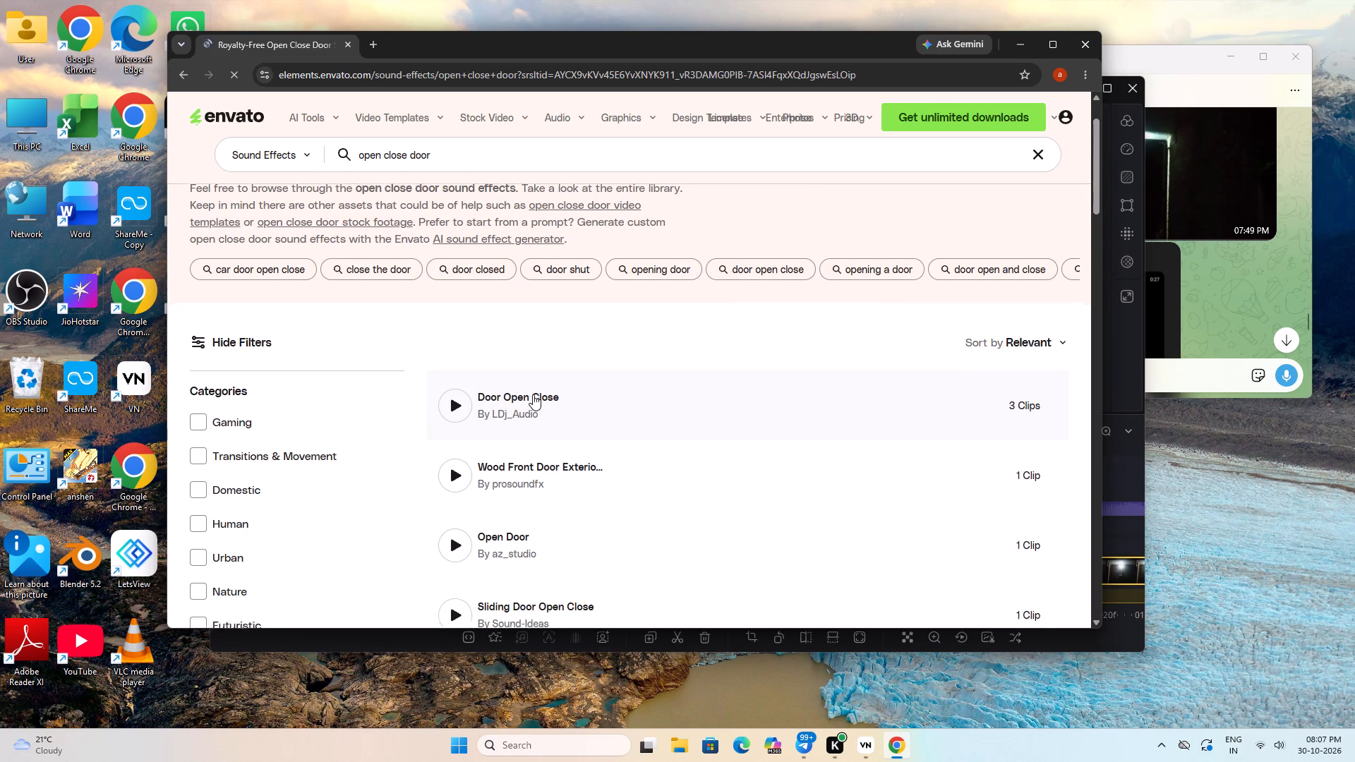
{"action": "scroll", "coordinate": [485, 376], "scroll_direction": "up", "scroll_amount": 1}
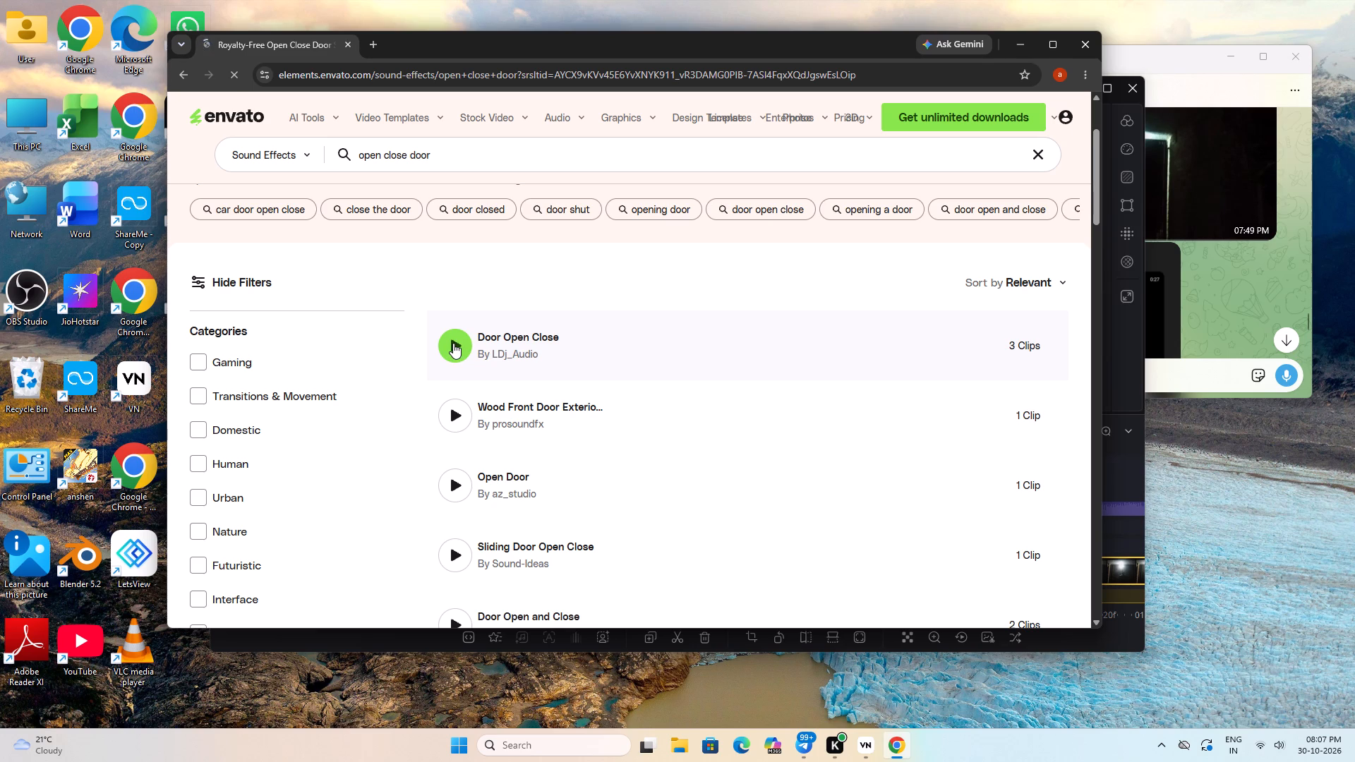
{"action": "left_click", "coordinate": [453, 343]}
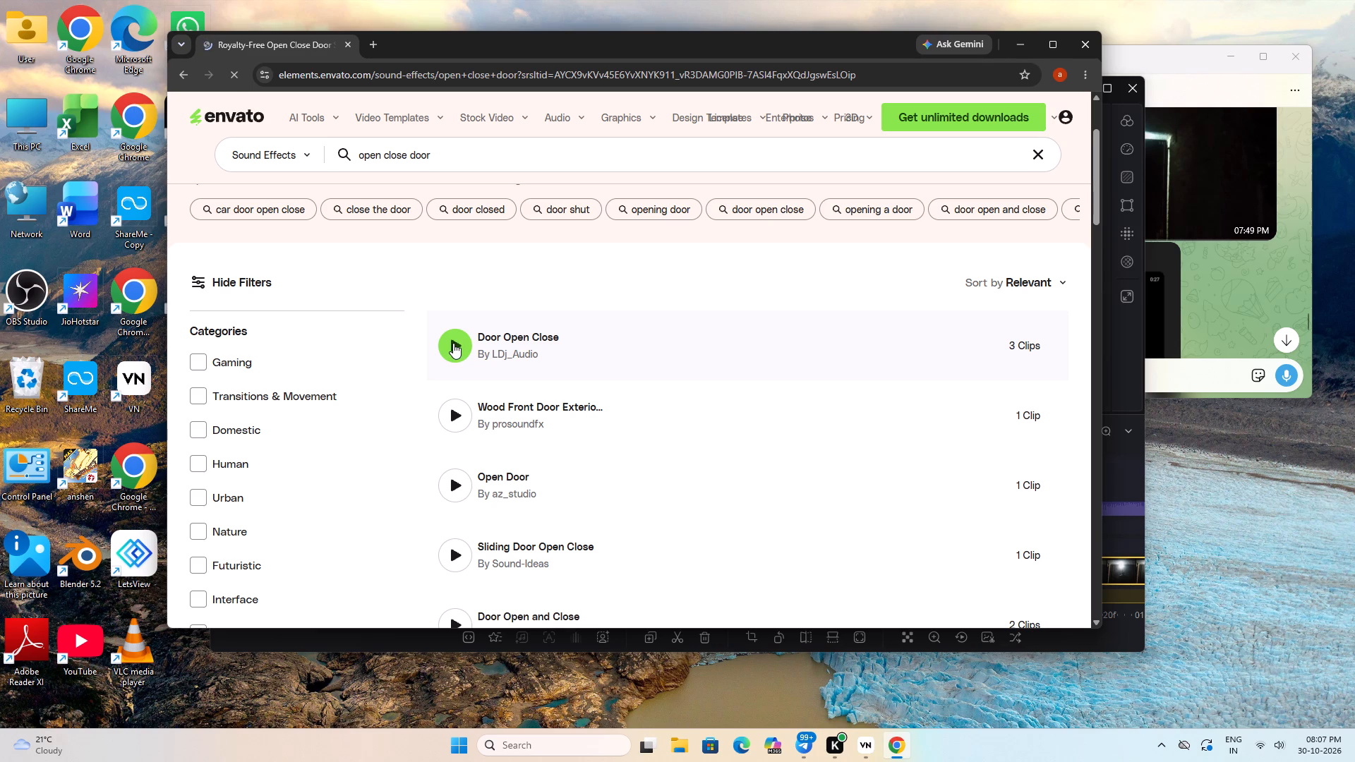
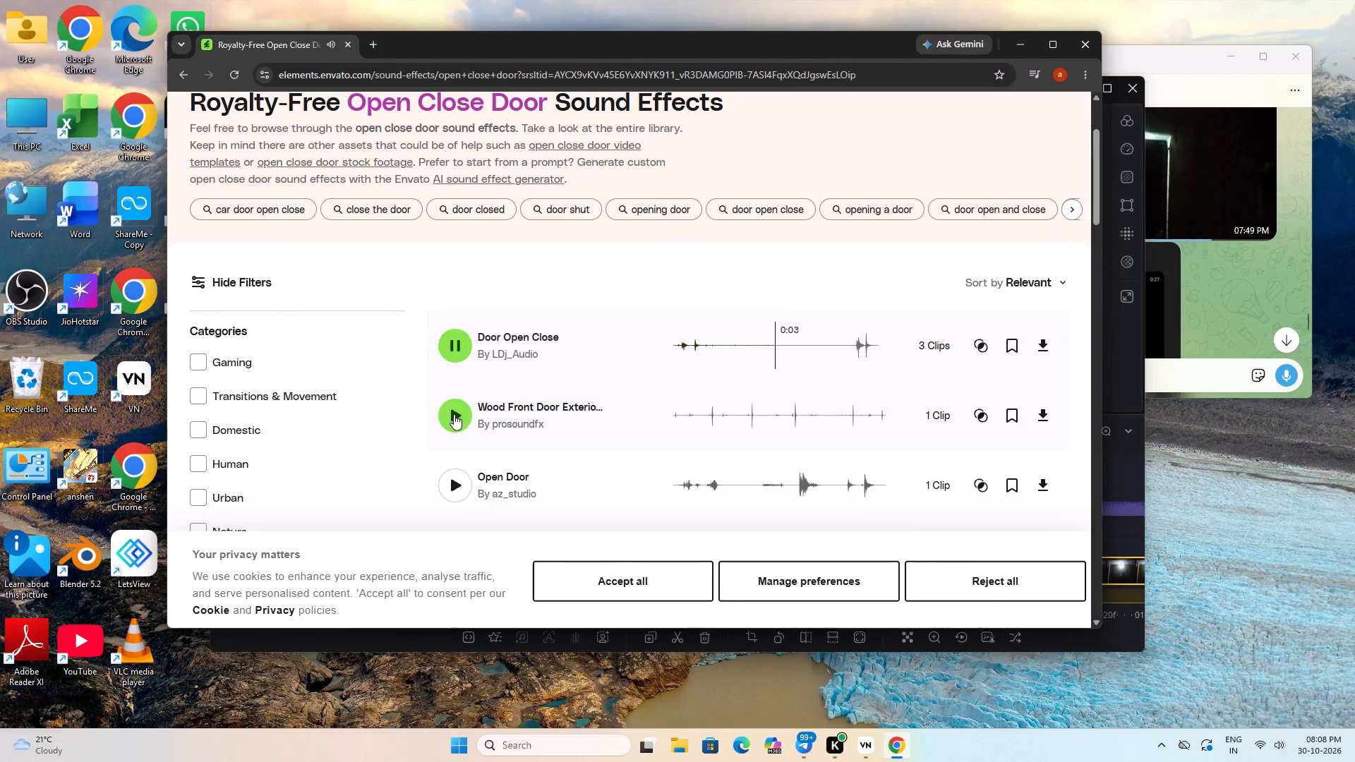
Preview the Open Door, Sliding Door Open Close, Door Open and Close, and Close Door sound effects in Envato's list.
{"action": "left_click", "coordinate": [457, 490]}
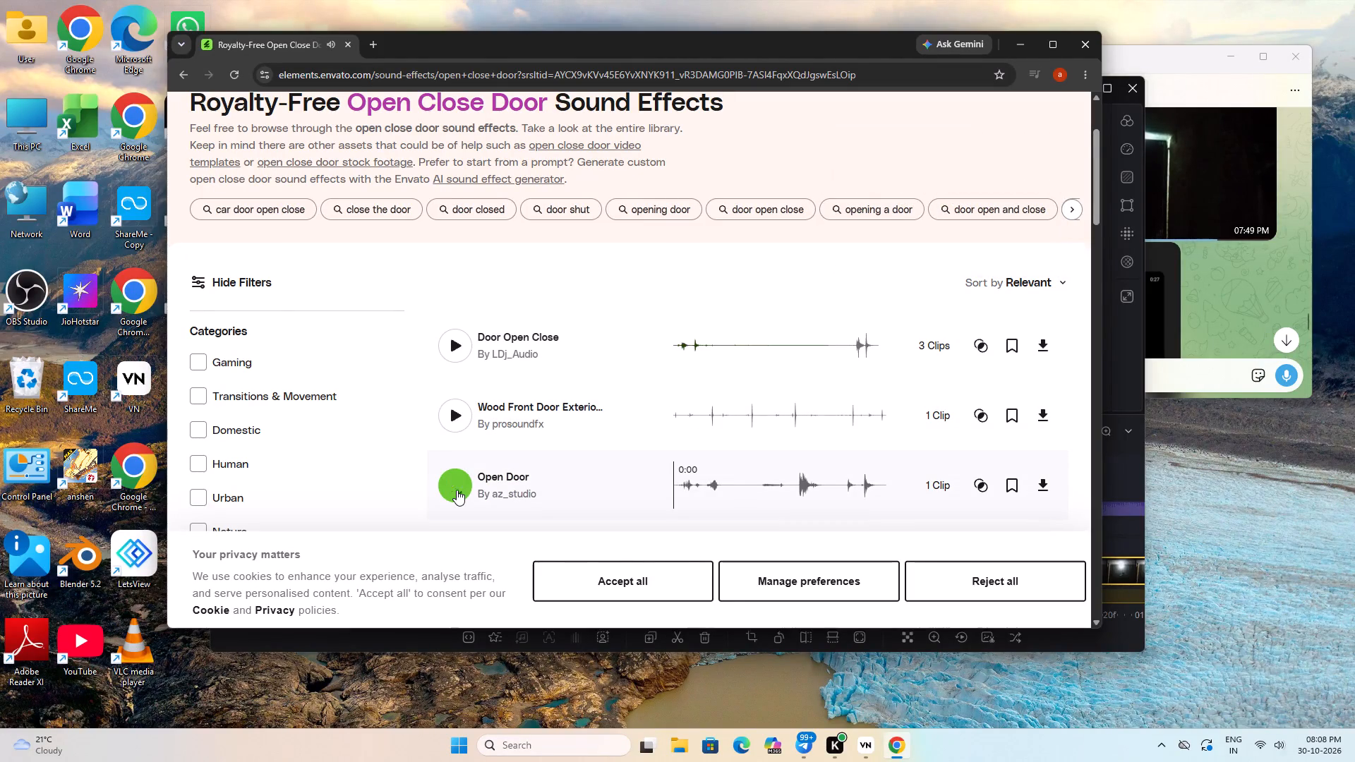
{"action": "scroll", "coordinate": [457, 440], "scroll_direction": "down", "scroll_amount": 3}
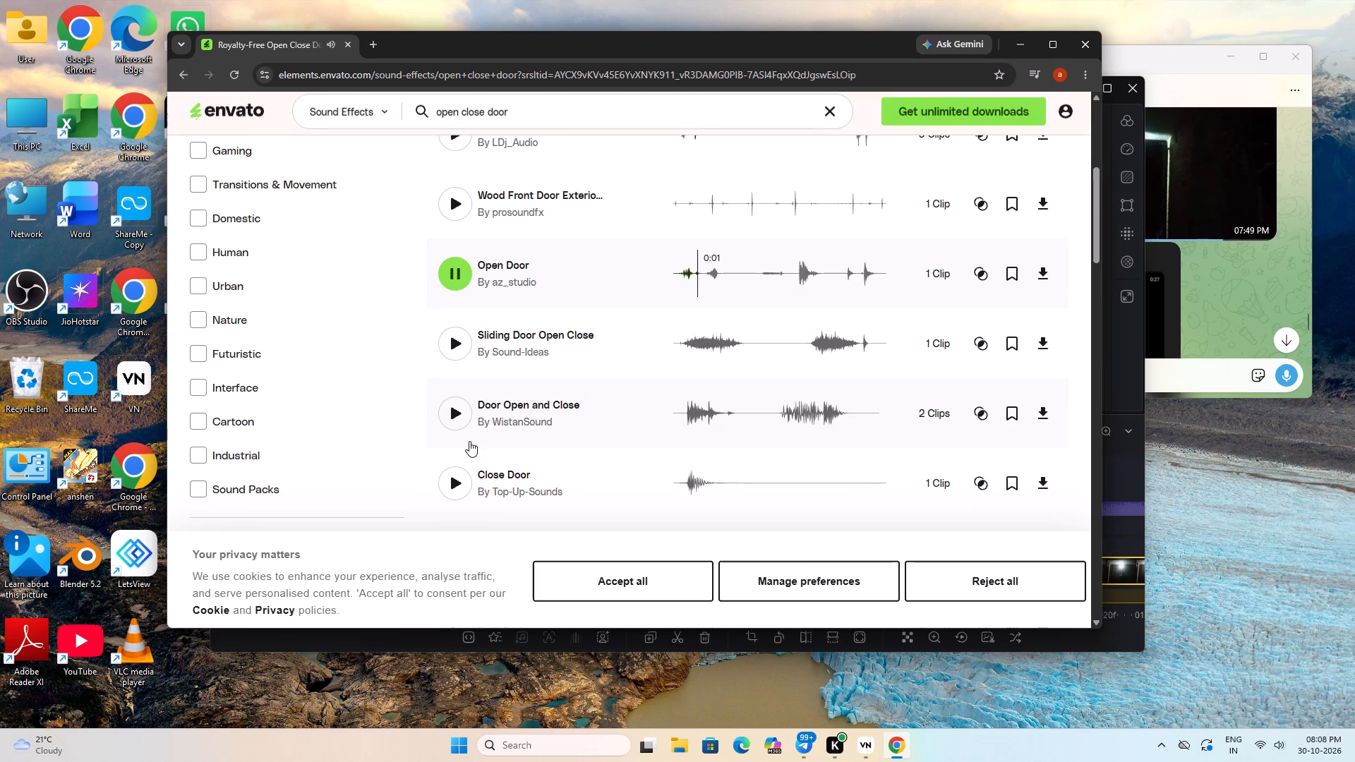
{"action": "left_click", "coordinate": [451, 337]}
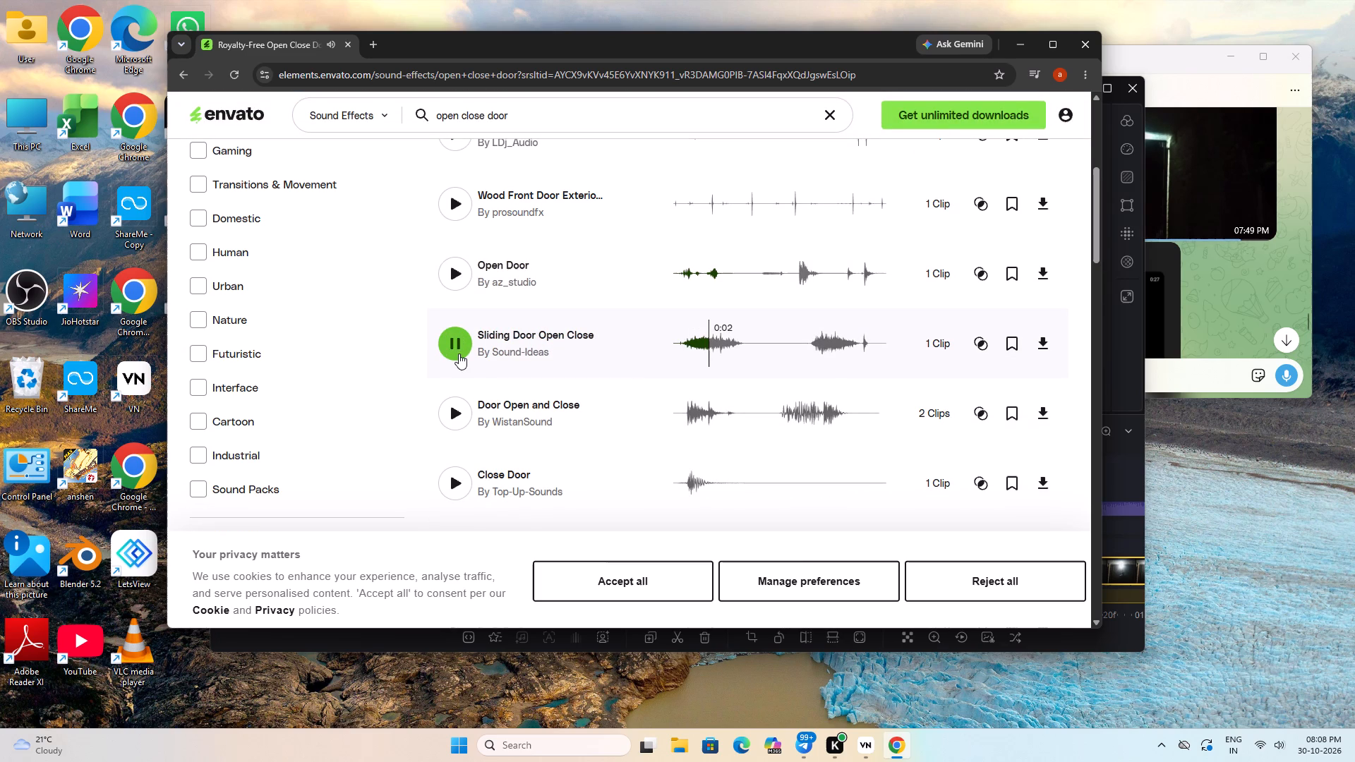
{"action": "left_click", "coordinate": [452, 404]}
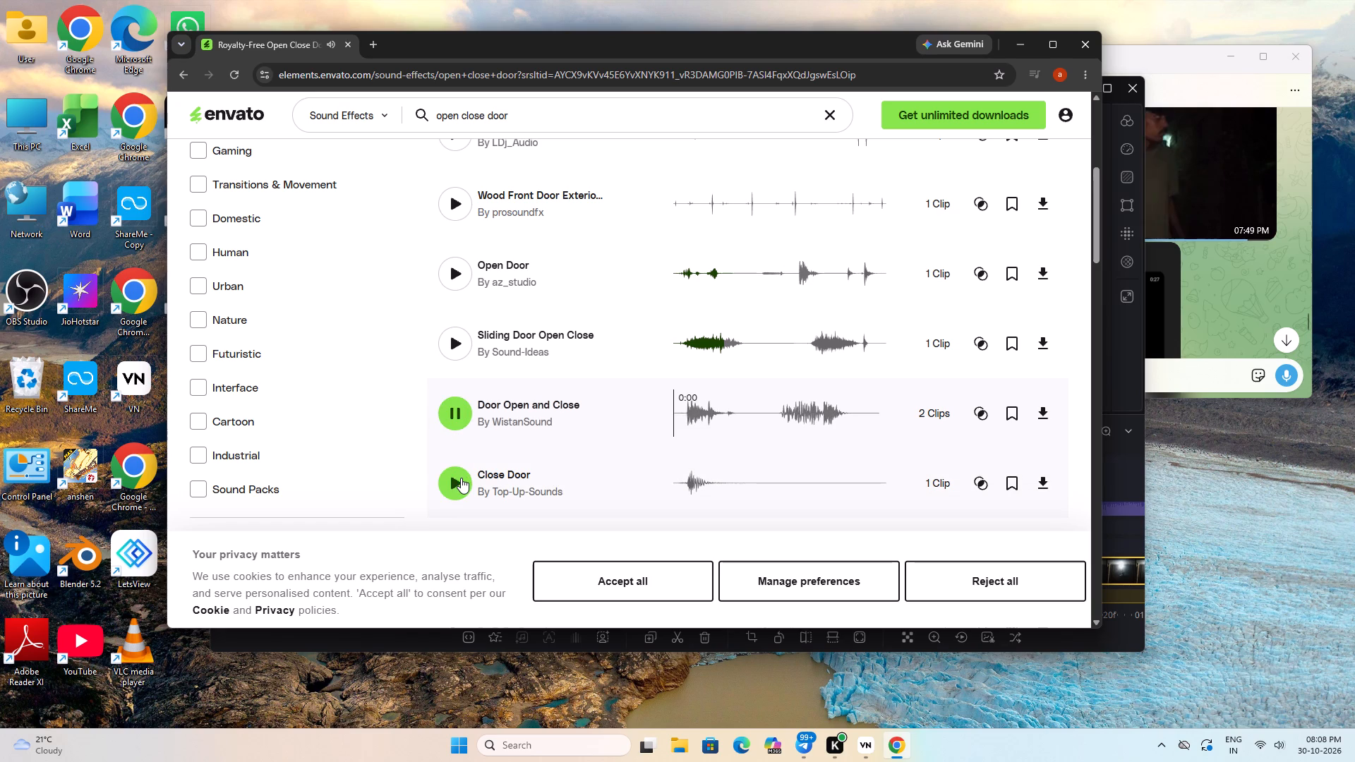
{"action": "left_click", "coordinate": [460, 478]}
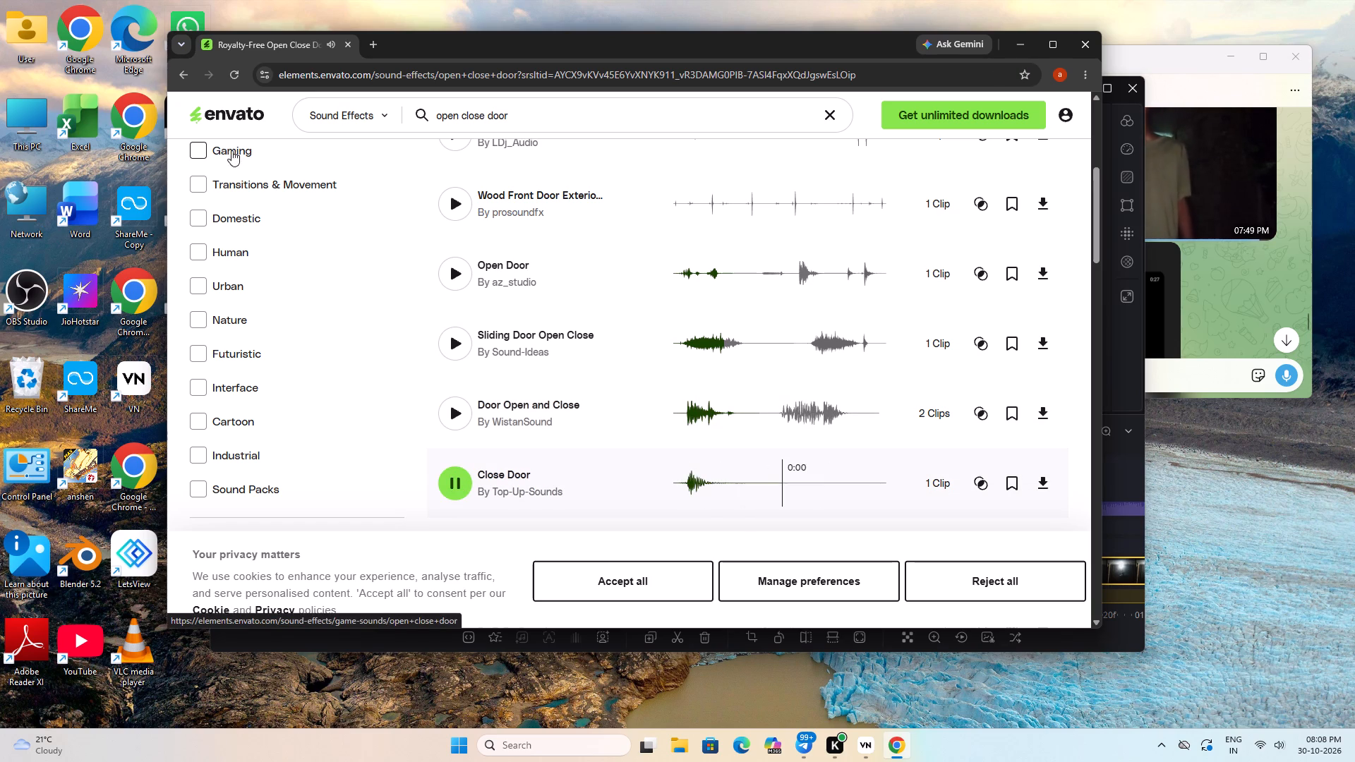
Leave the Envato page for the Google results and close the browser to get back to the VN project.
{"action": "left_click", "coordinate": [181, 73]}
{"action": "scroll", "coordinate": [356, 444], "scroll_direction": "up", "scroll_amount": 1}
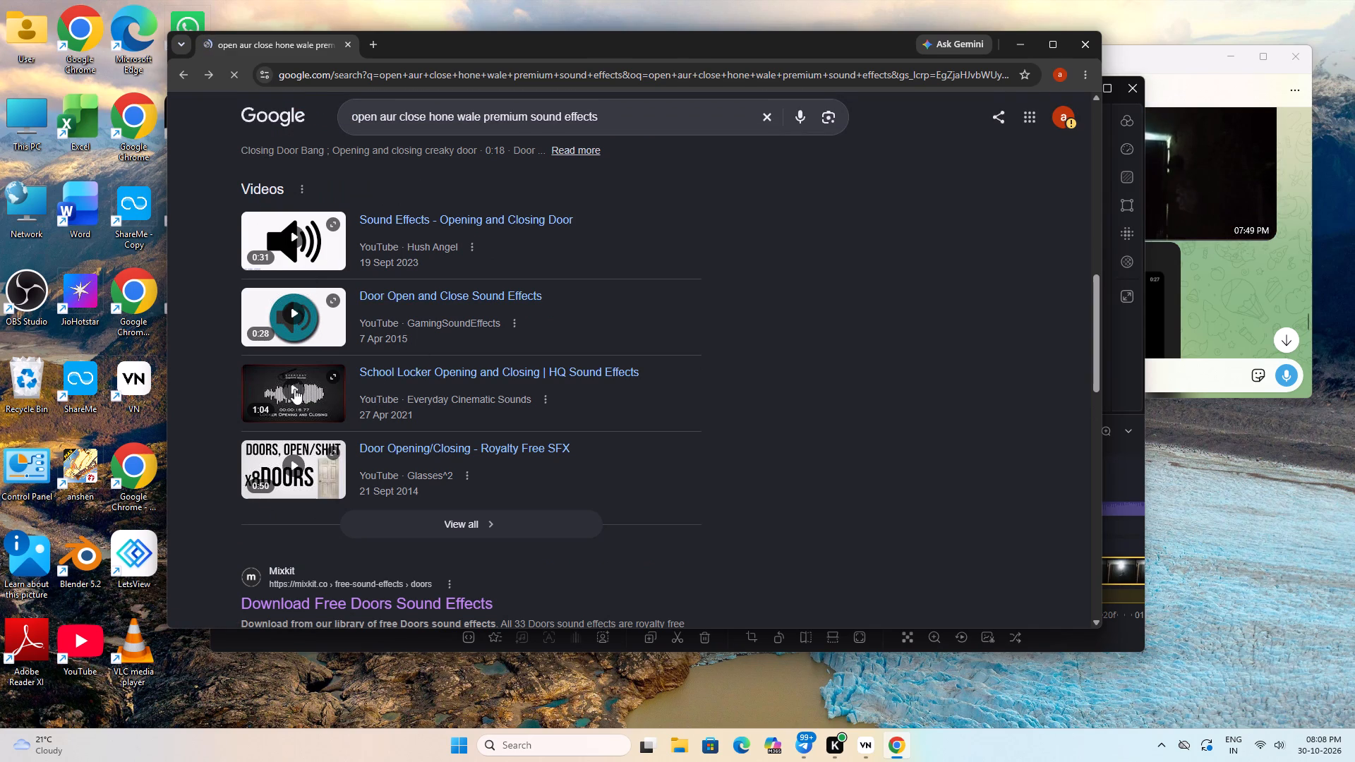
{"action": "left_click", "coordinate": [1083, 49]}
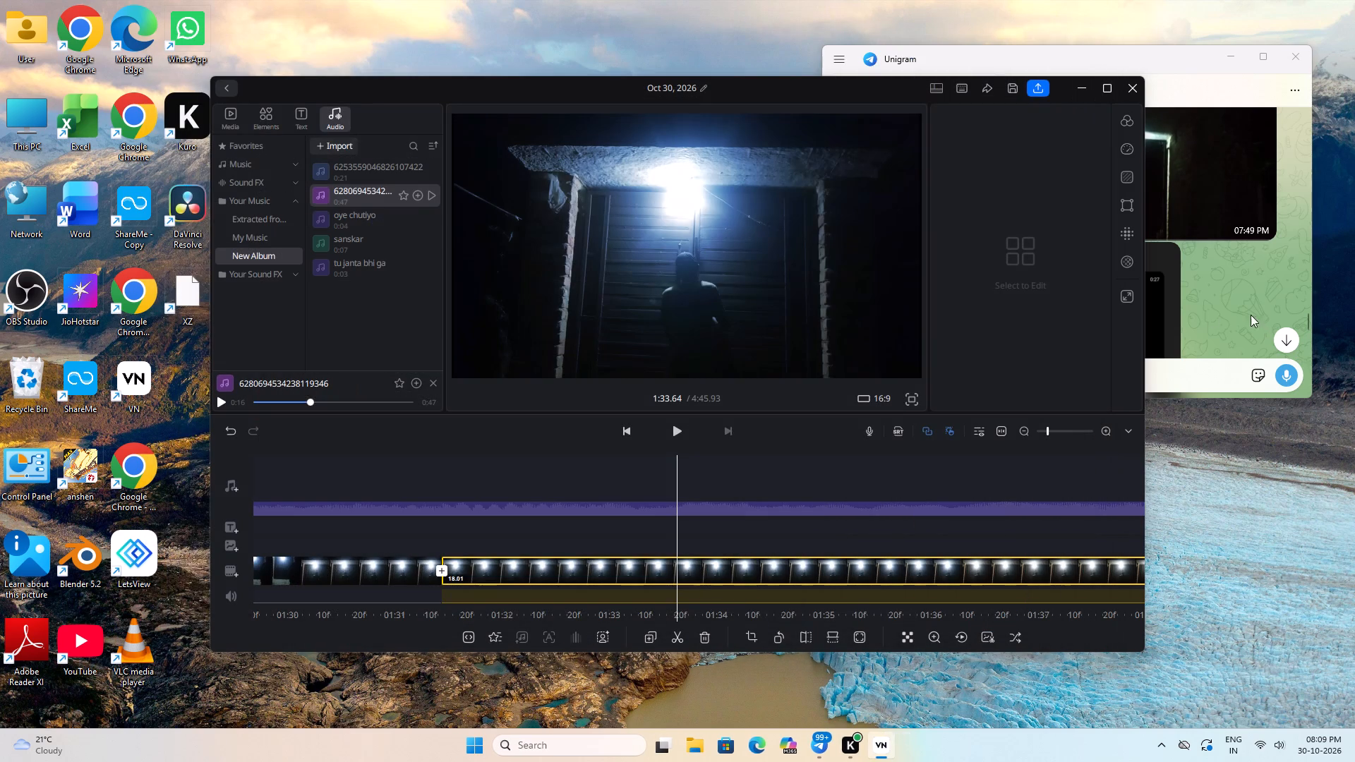
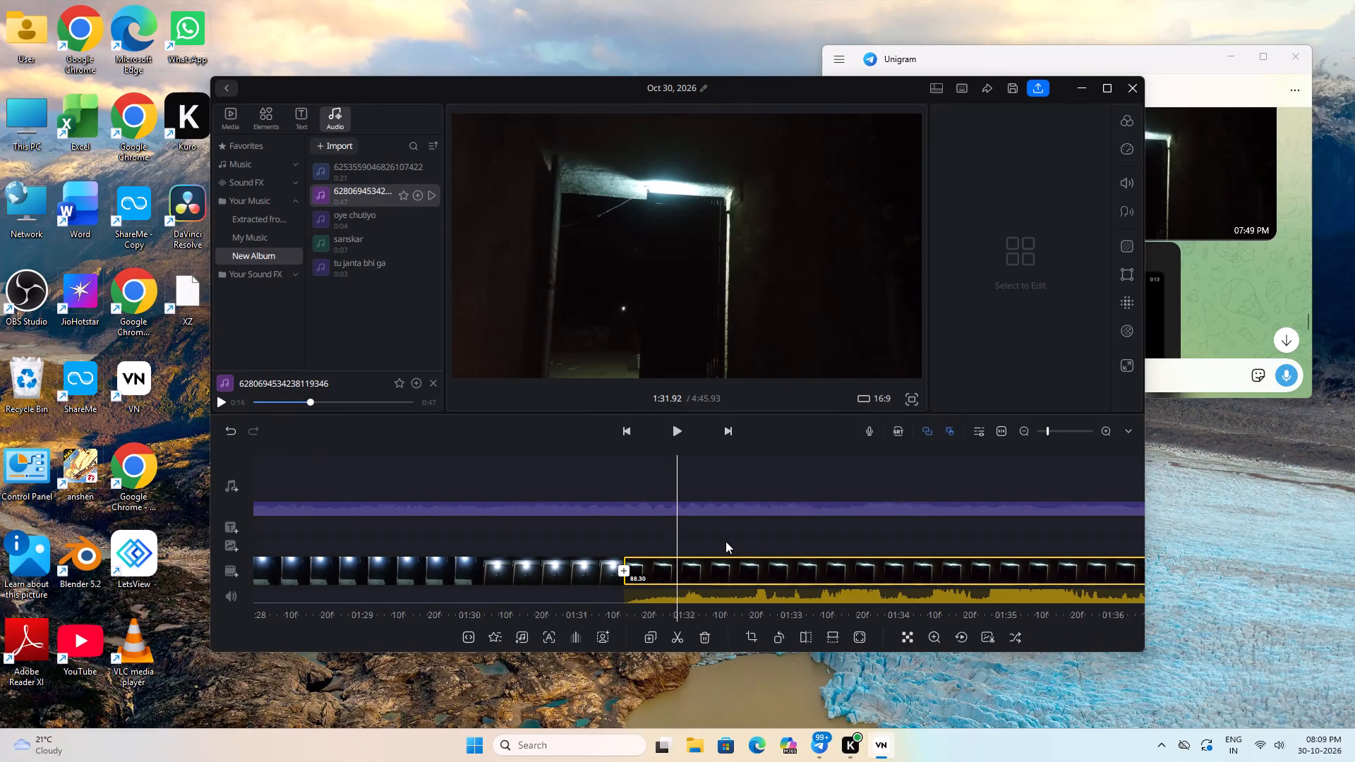
Split the dark doorway clip at about 1:40.80, with the door shut, and delete the portion before the cut.
{"action": "left_click", "coordinate": [680, 427]}
{"action": "left_click_drag", "start_coordinate": [939, 521], "coordinate": [772, 540]}
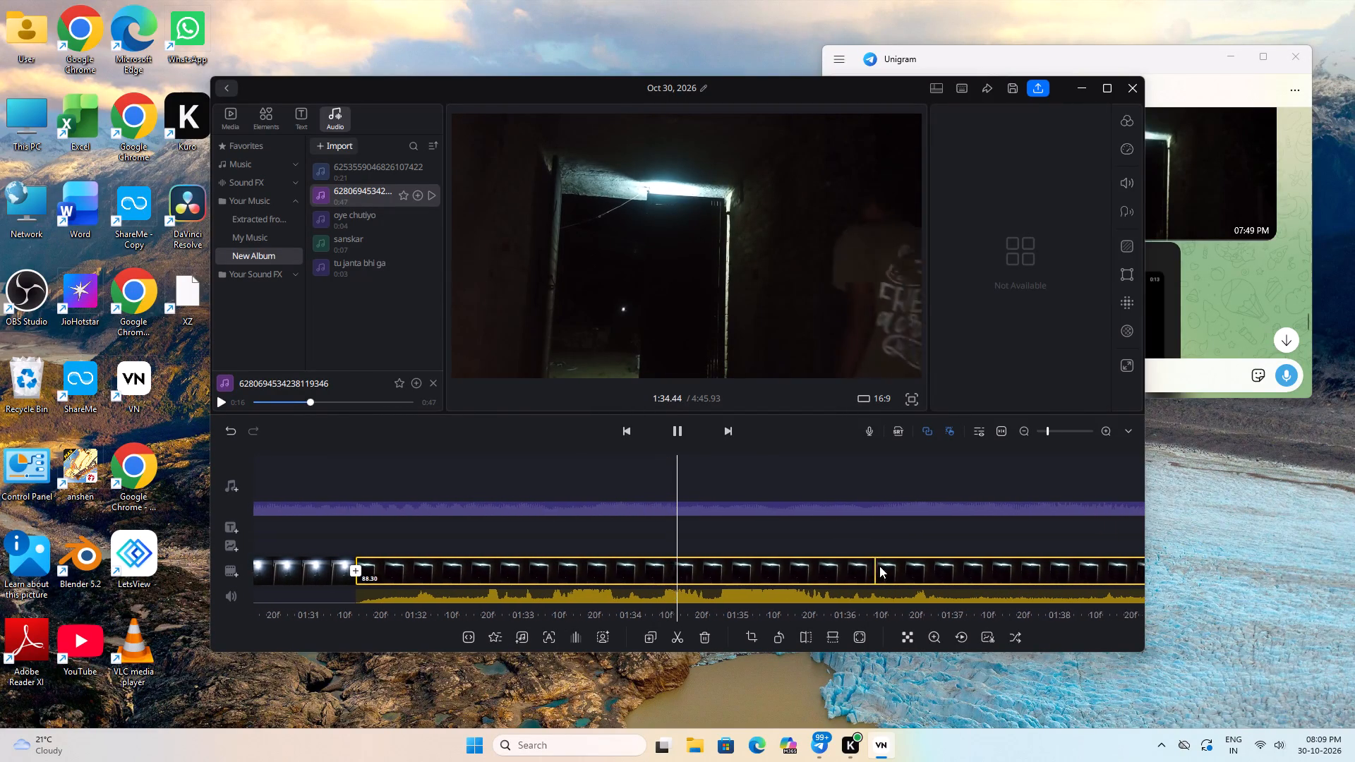
{"action": "left_click_drag", "start_coordinate": [956, 536], "coordinate": [654, 541]}
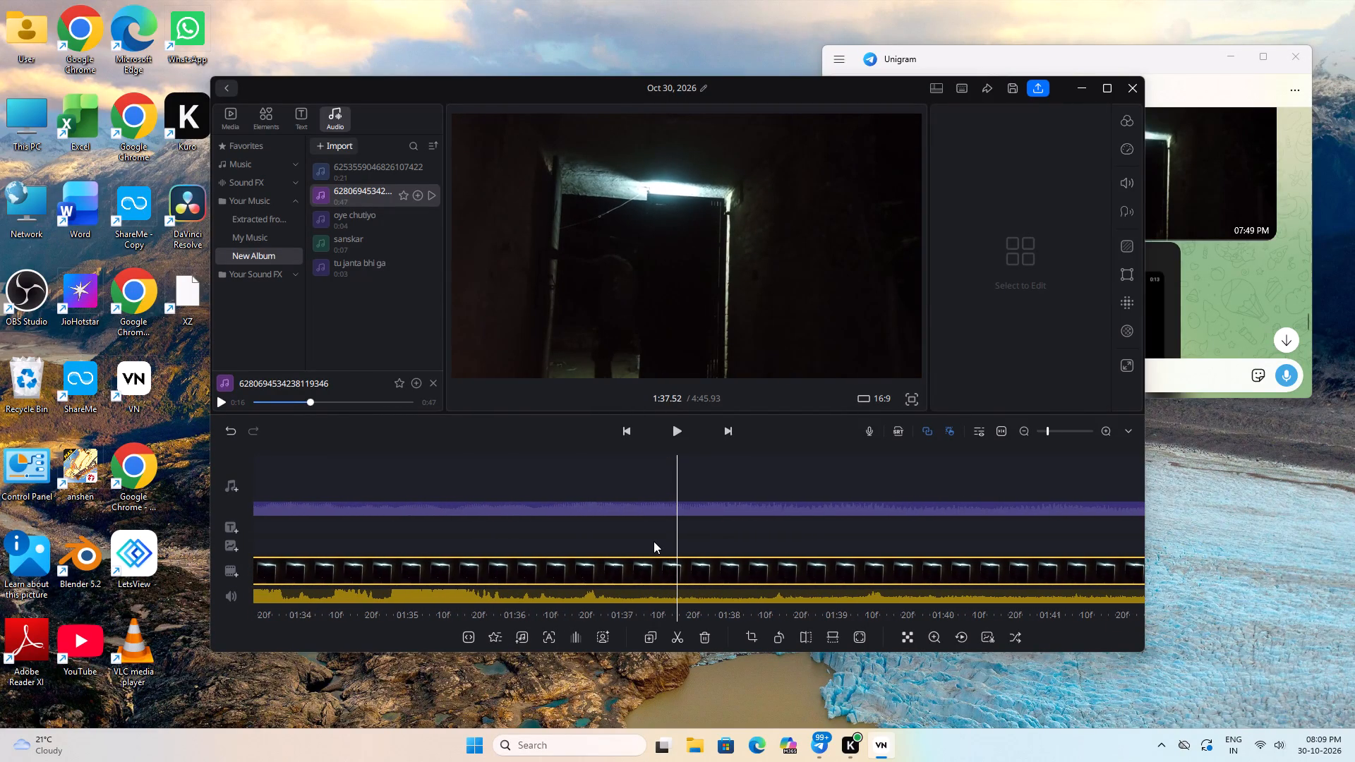
{"action": "left_click_drag", "start_coordinate": [654, 541], "coordinate": [301, 539]}
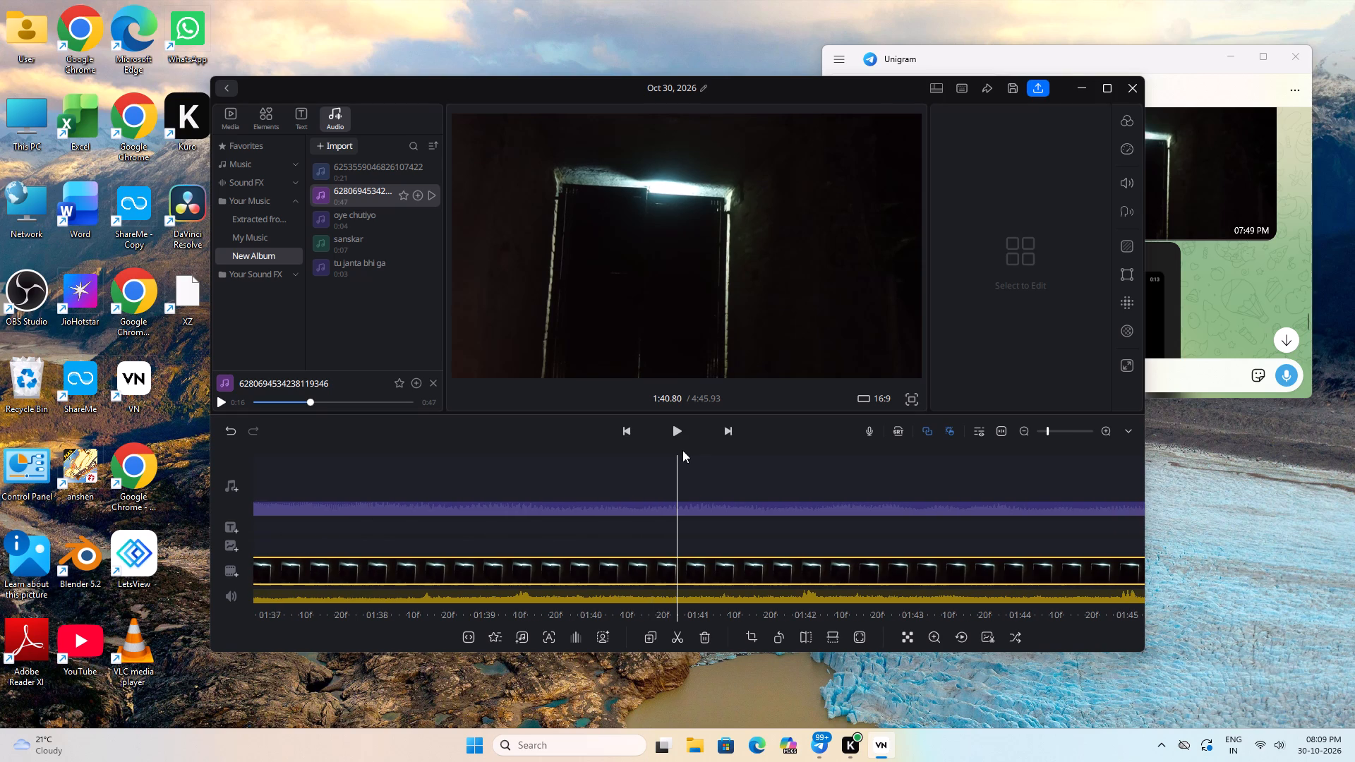
{"action": "left_click", "coordinate": [670, 639]}
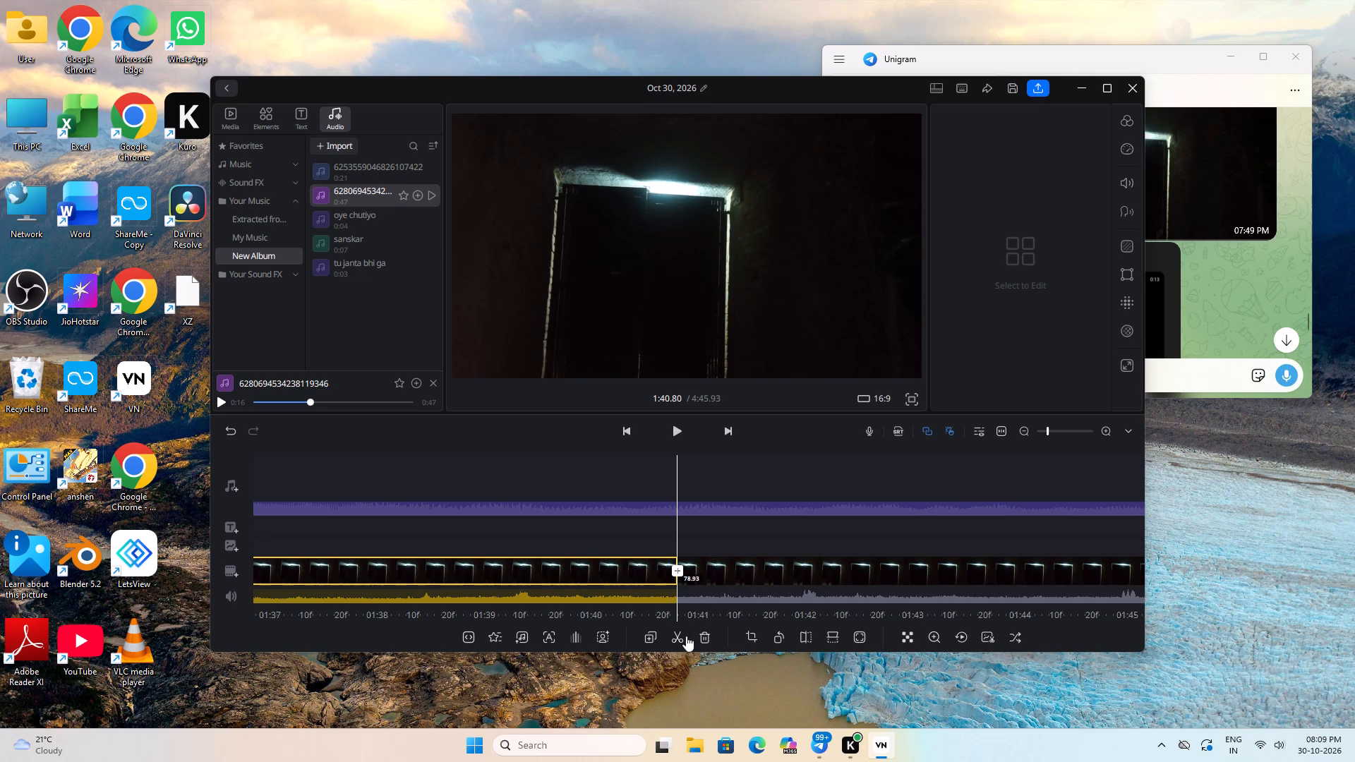
{"action": "left_click", "coordinate": [698, 642]}
Scan onward through the doorway footage, checking each door opening and closing for the take worth keeping.
{"action": "left_click", "coordinate": [676, 430]}
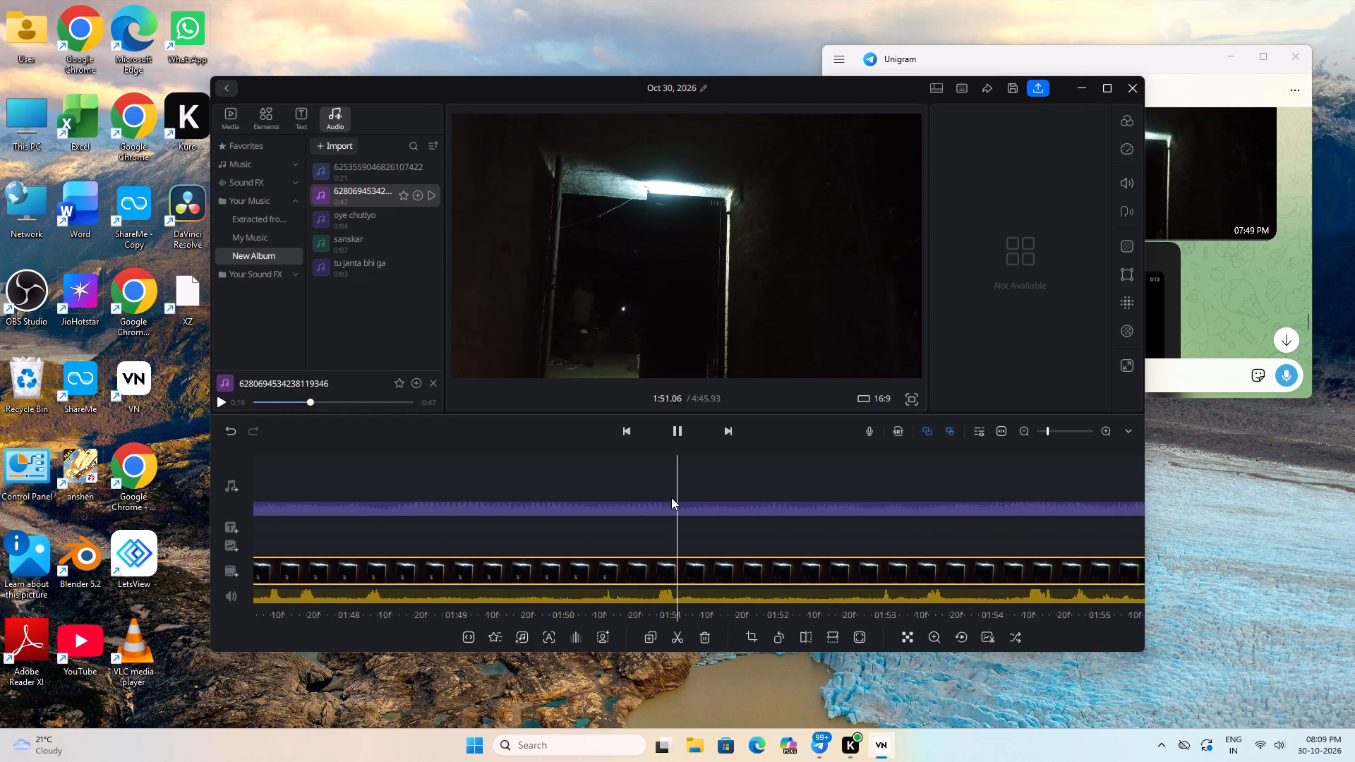
{"action": "left_click_drag", "start_coordinate": [1007, 538], "coordinate": [996, 538]}
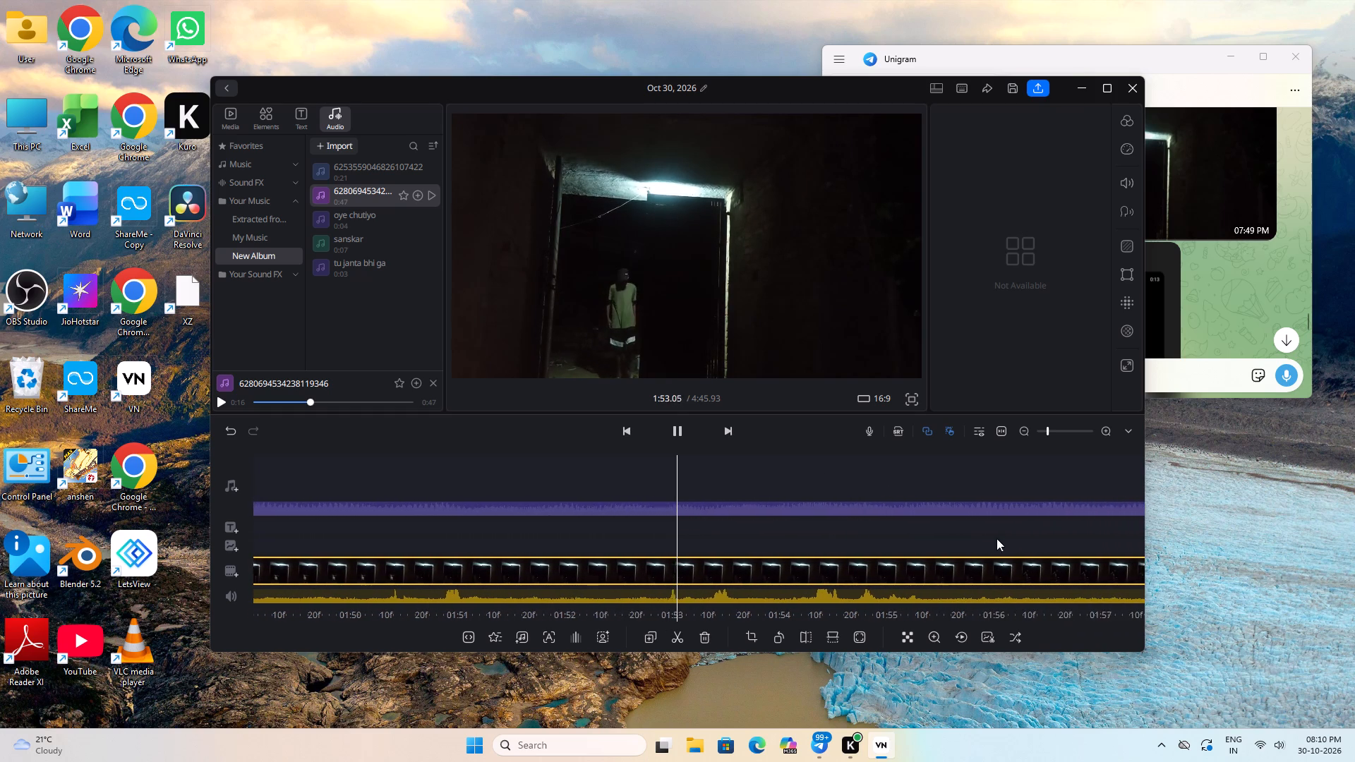
{"action": "left_click_drag", "start_coordinate": [996, 538], "coordinate": [368, 600]}
{"action": "left_click_drag", "start_coordinate": [929, 550], "coordinate": [749, 576]}
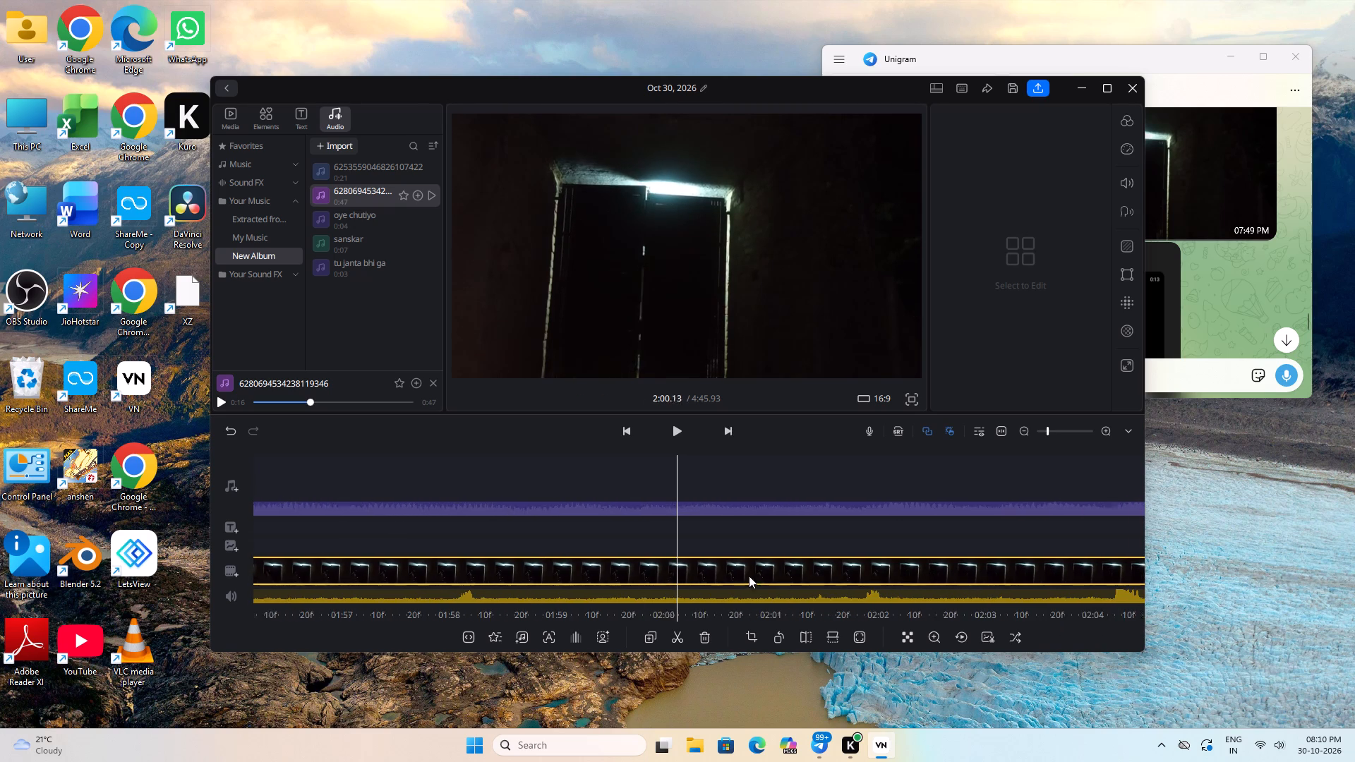
{"action": "left_click_drag", "start_coordinate": [749, 576], "coordinate": [231, 606]}
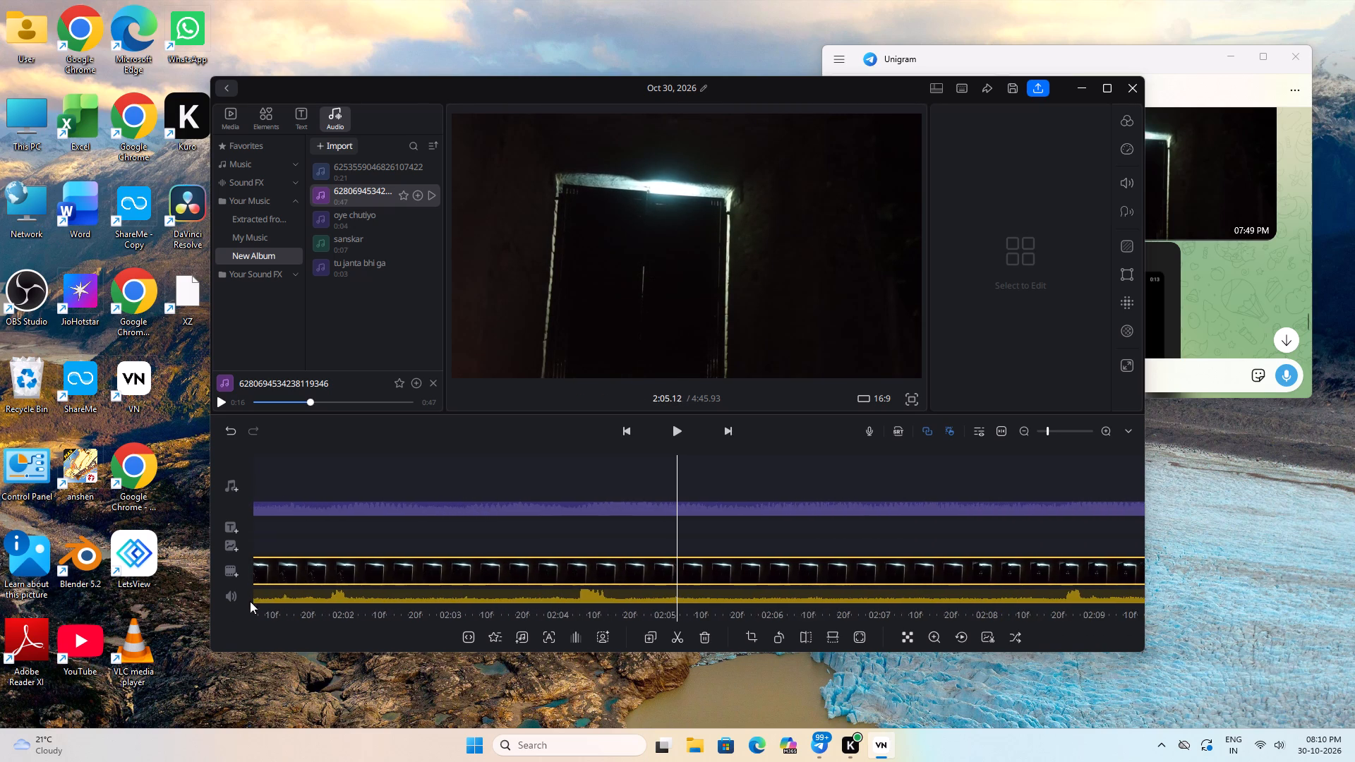
{"action": "left_click_drag", "start_coordinate": [844, 543], "coordinate": [614, 564]}
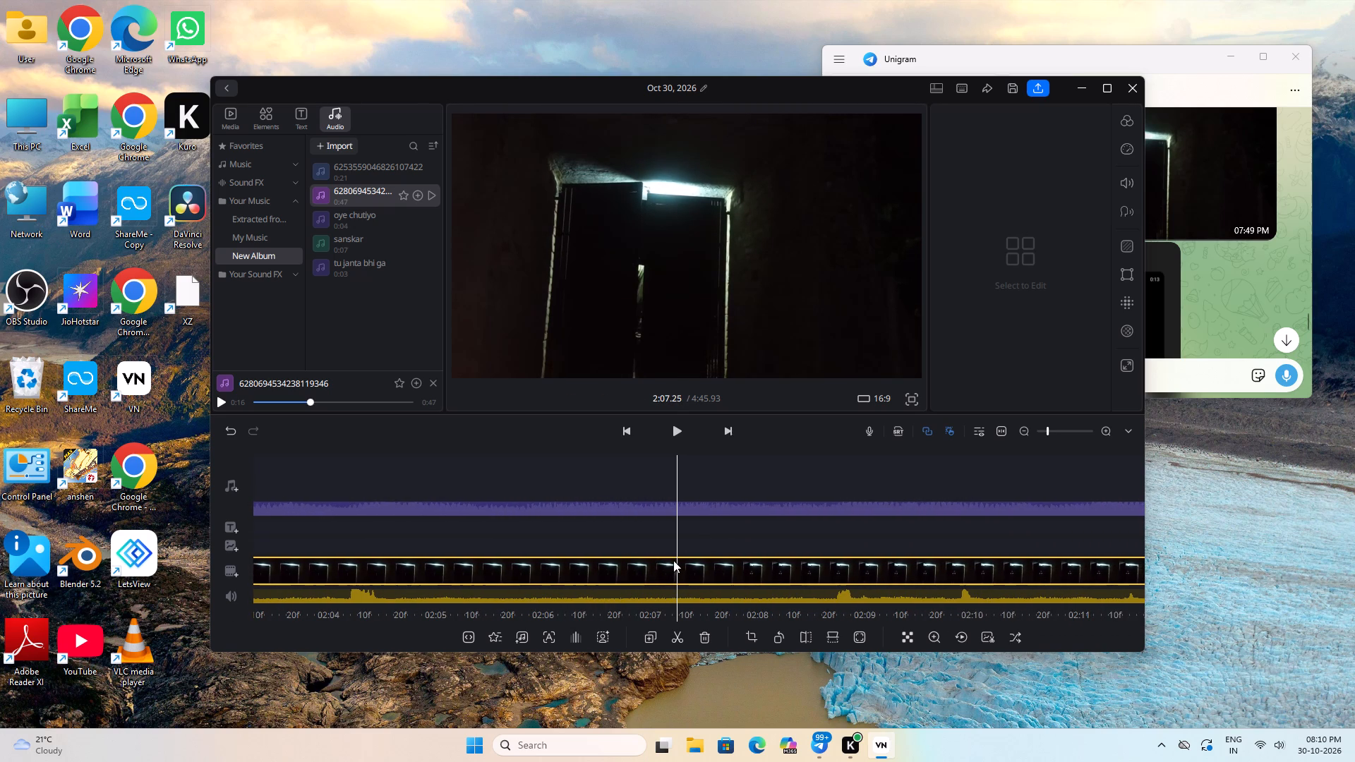
{"action": "left_click_drag", "start_coordinate": [814, 545], "coordinate": [692, 557]}
{"action": "left_click_drag", "start_coordinate": [1001, 559], "coordinate": [1037, 565]}
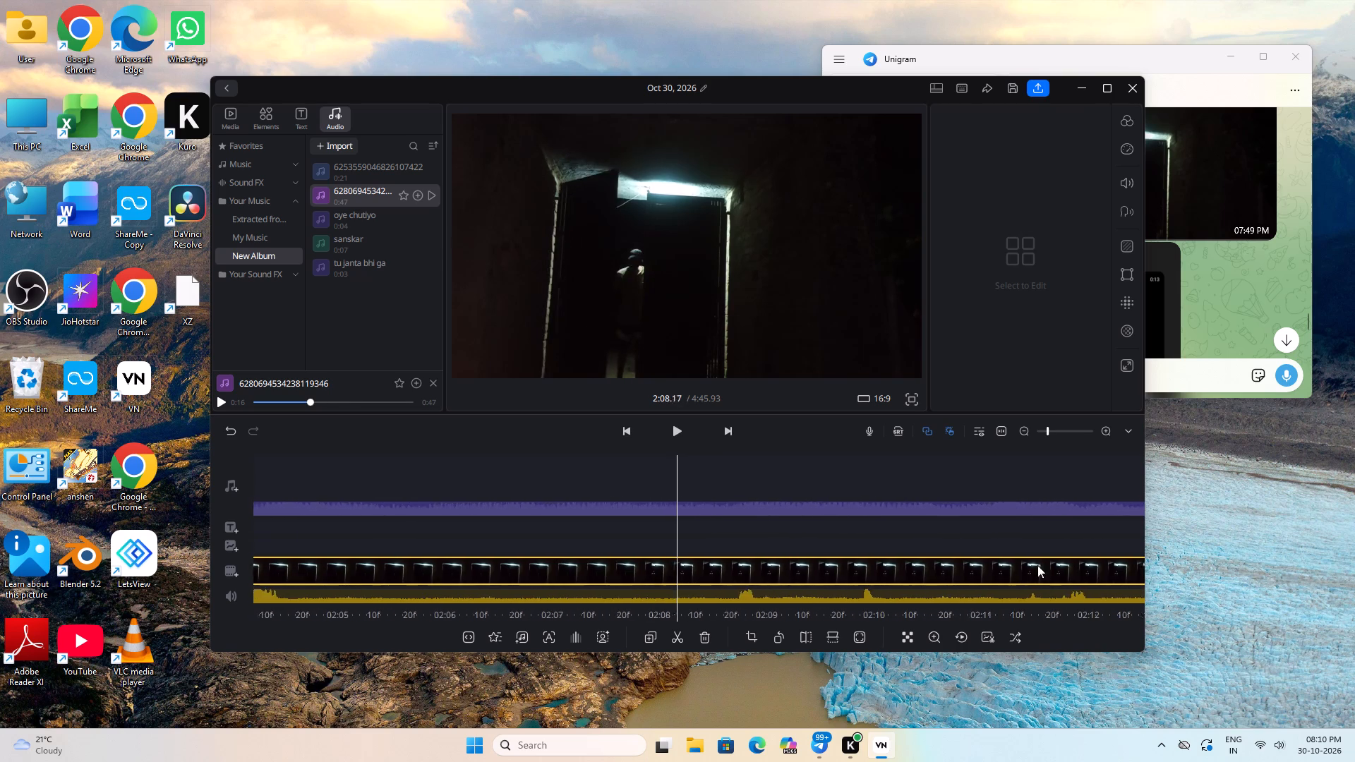
{"action": "left_click_drag", "start_coordinate": [1037, 565], "coordinate": [711, 575]}
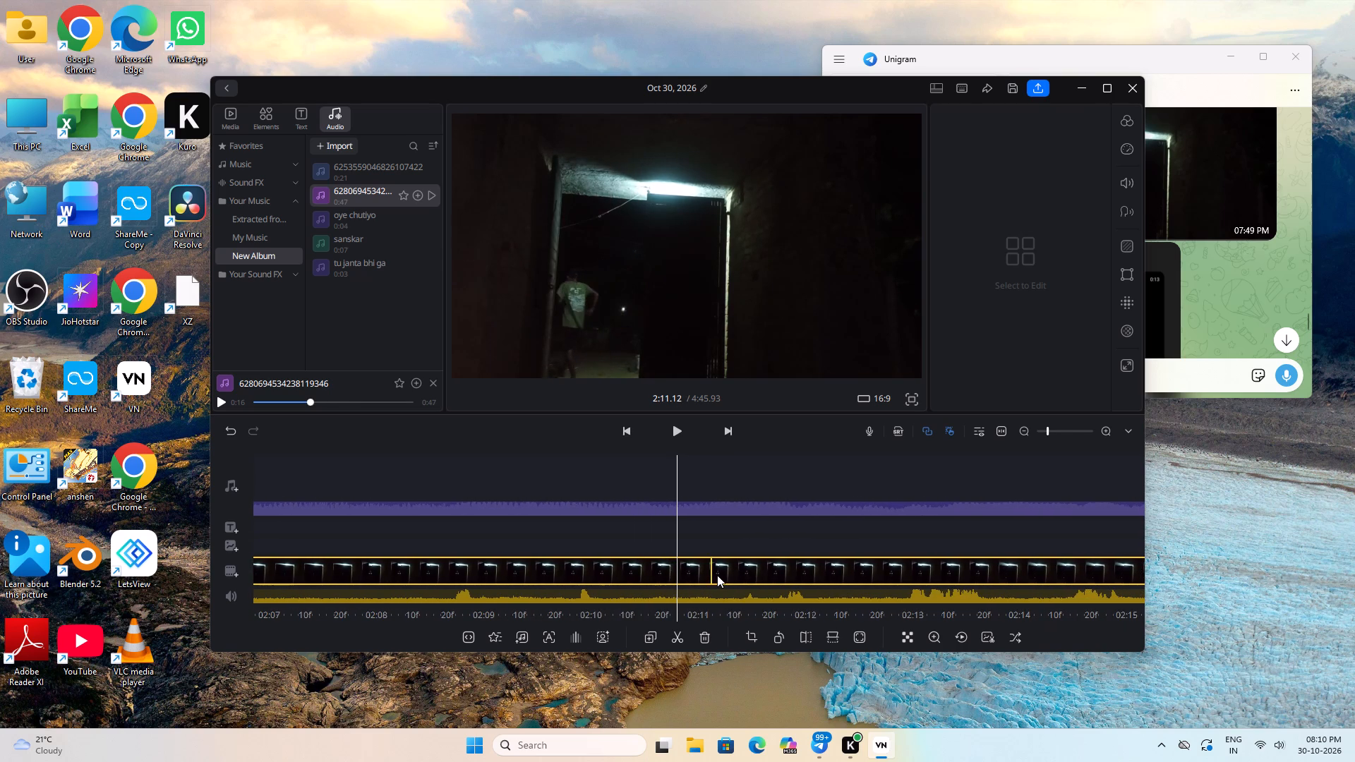
{"action": "left_click_drag", "start_coordinate": [938, 540], "coordinate": [721, 548]}
{"action": "left_click_drag", "start_coordinate": [939, 532], "coordinate": [792, 533]}
{"action": "left_click_drag", "start_coordinate": [895, 537], "coordinate": [821, 544]}
{"action": "left_click_drag", "start_coordinate": [922, 557], "coordinate": [802, 558]}
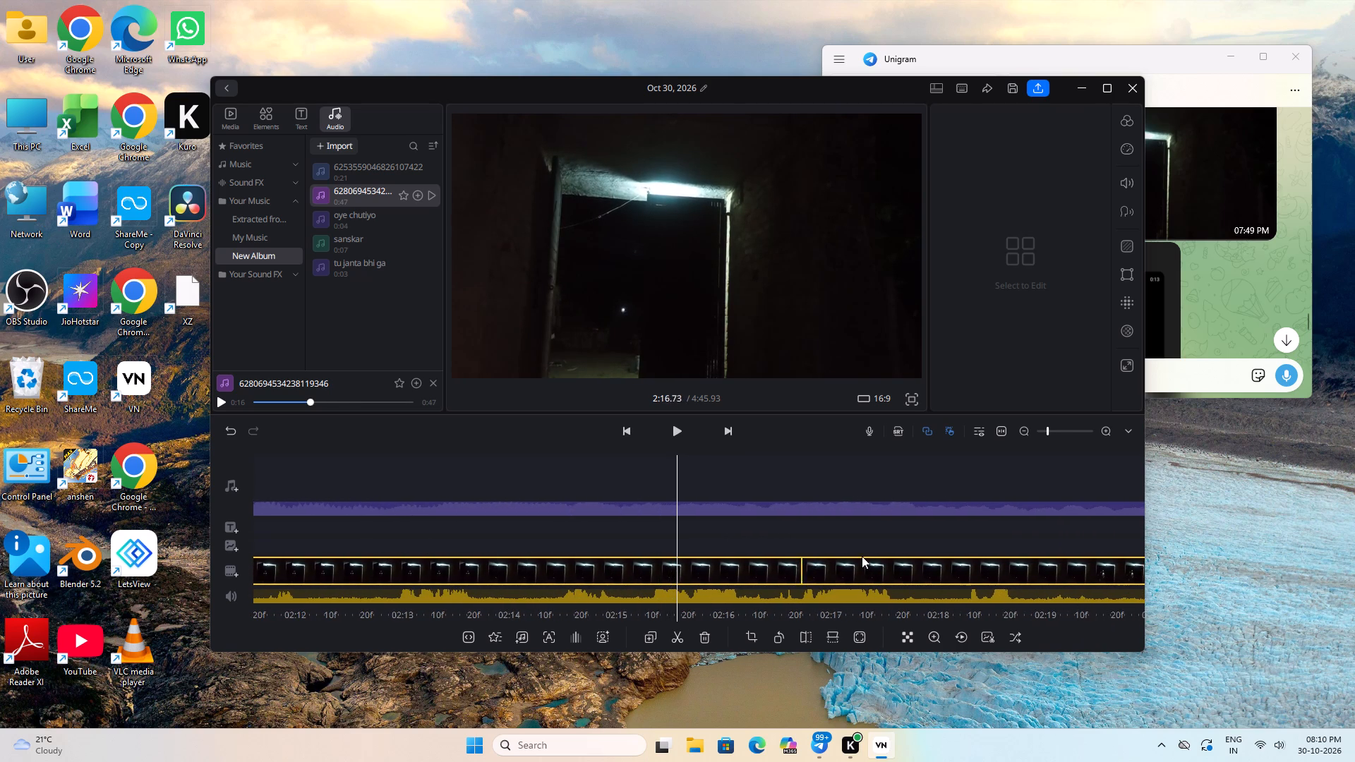
{"action": "left_click_drag", "start_coordinate": [966, 536], "coordinate": [831, 536]}
{"action": "left_click_drag", "start_coordinate": [981, 535], "coordinate": [841, 536]}
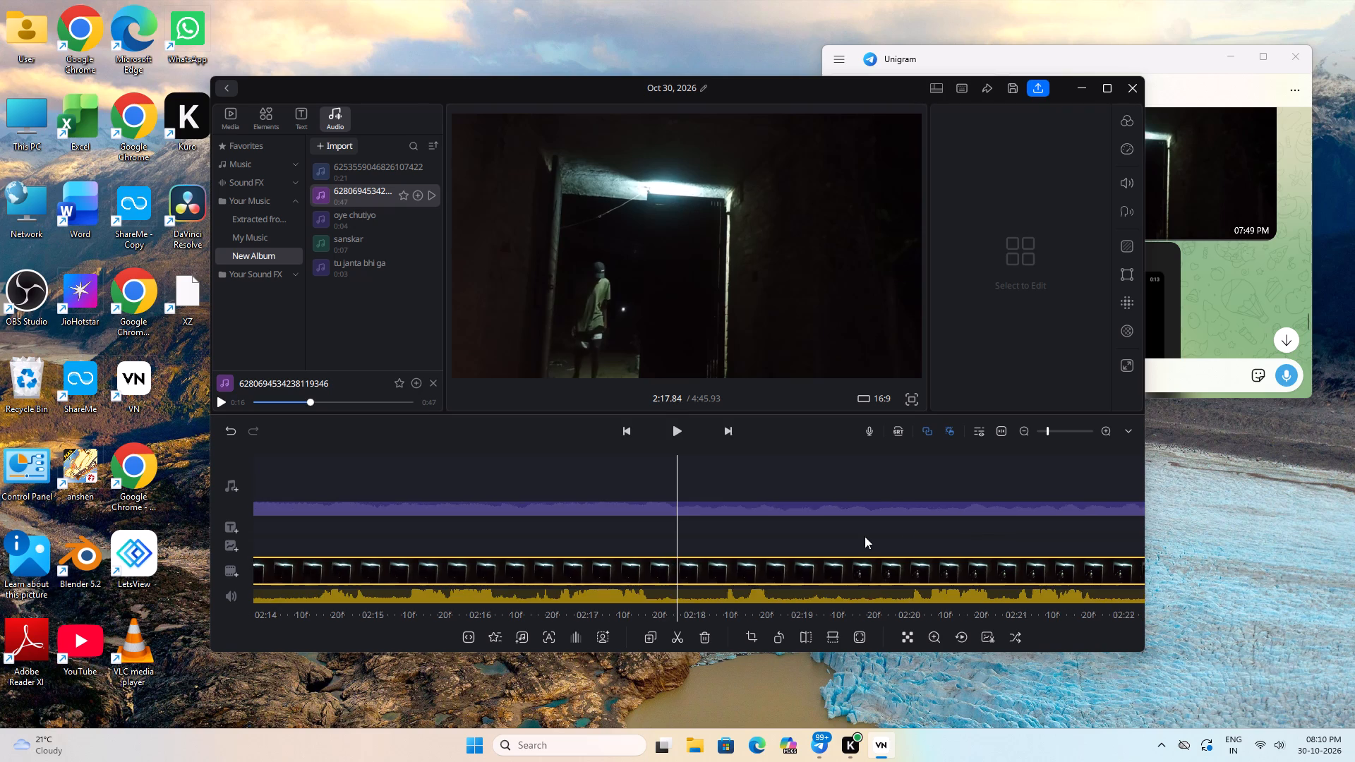
{"action": "left_click_drag", "start_coordinate": [918, 536], "coordinate": [814, 538]}
{"action": "left_click_drag", "start_coordinate": [976, 544], "coordinate": [856, 545]}
{"action": "left_click_drag", "start_coordinate": [972, 557], "coordinate": [968, 557]}
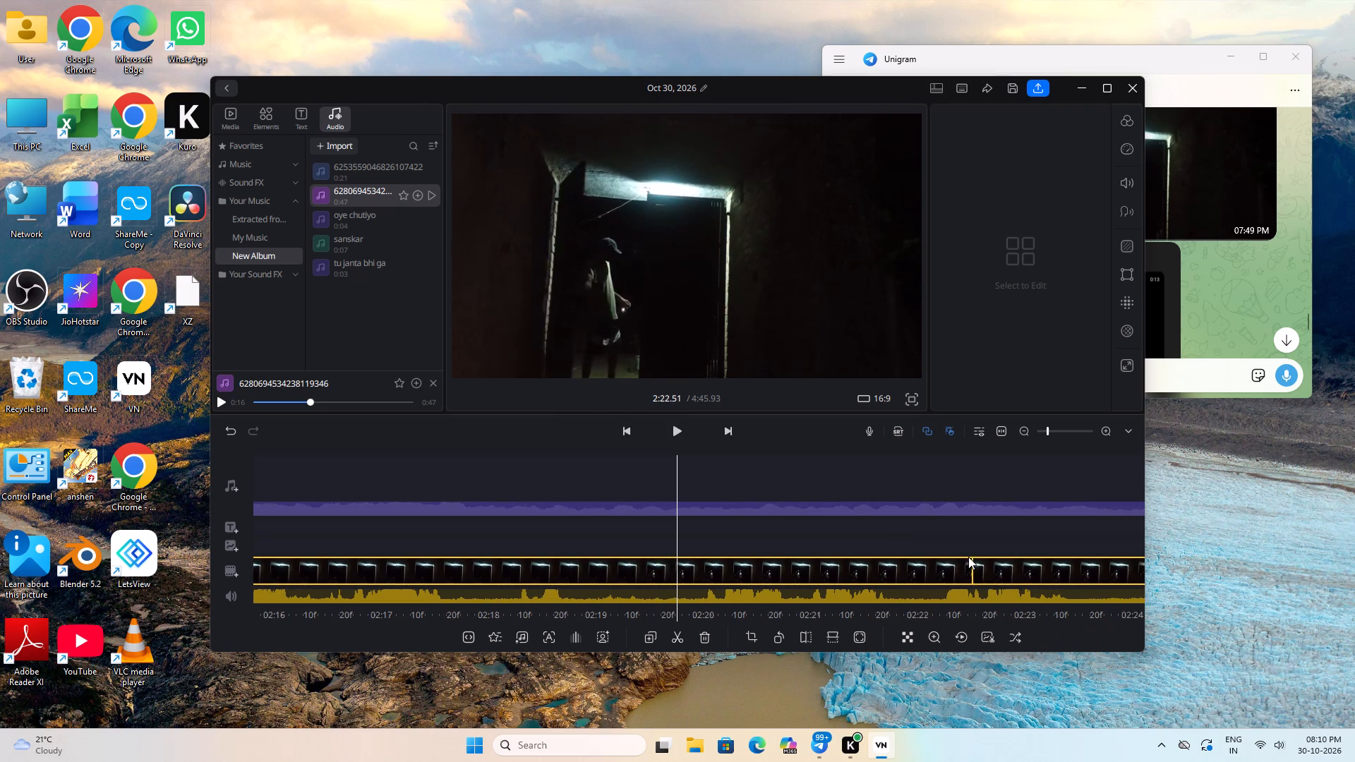
{"action": "left_click_drag", "start_coordinate": [968, 557], "coordinate": [868, 556]}
{"action": "left_click_drag", "start_coordinate": [970, 552], "coordinate": [896, 552]}
{"action": "left_click_drag", "start_coordinate": [1008, 543], "coordinate": [905, 549]}
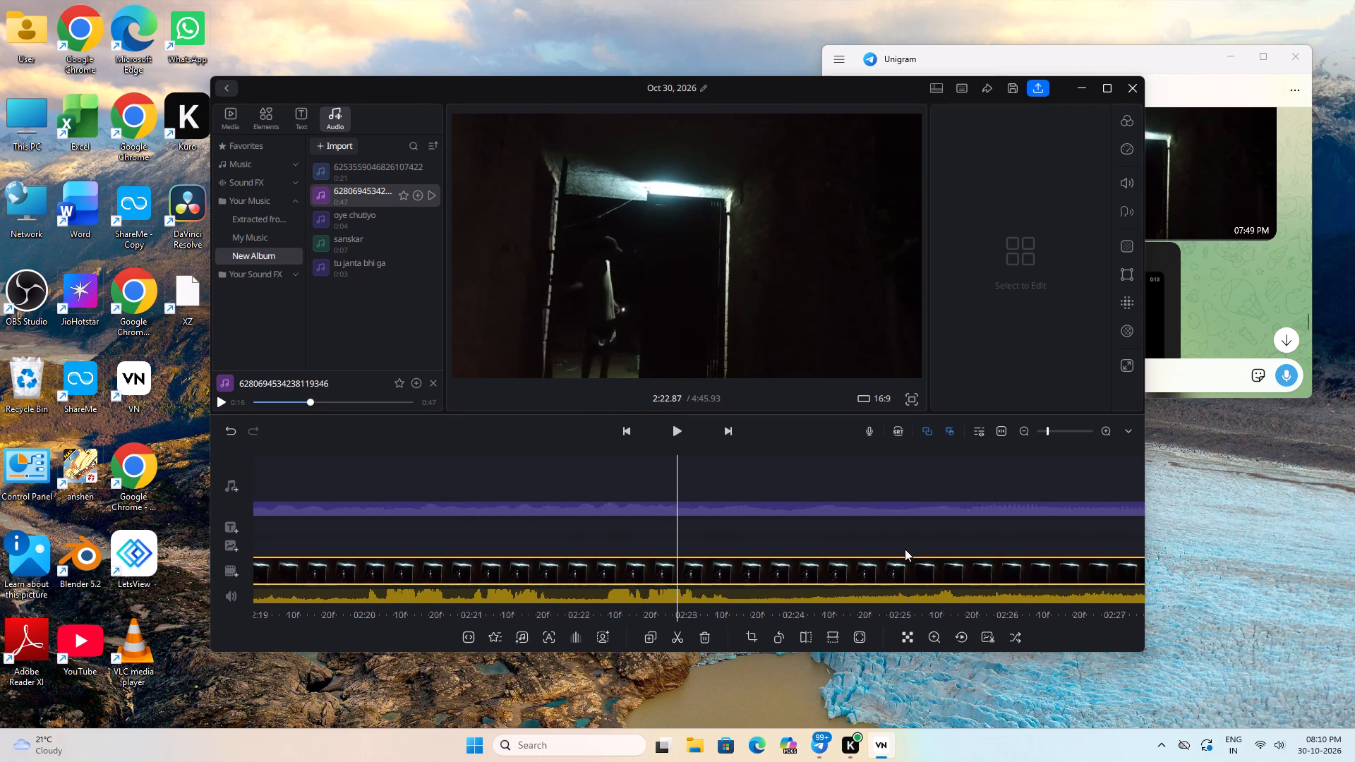
{"action": "left_click_drag", "start_coordinate": [905, 549], "coordinate": [904, 549]}
{"action": "left_click_drag", "start_coordinate": [1041, 536], "coordinate": [917, 546]}
{"action": "left_click_drag", "start_coordinate": [953, 545], "coordinate": [913, 545]}
{"action": "left_click_drag", "start_coordinate": [966, 544], "coordinate": [907, 548]}
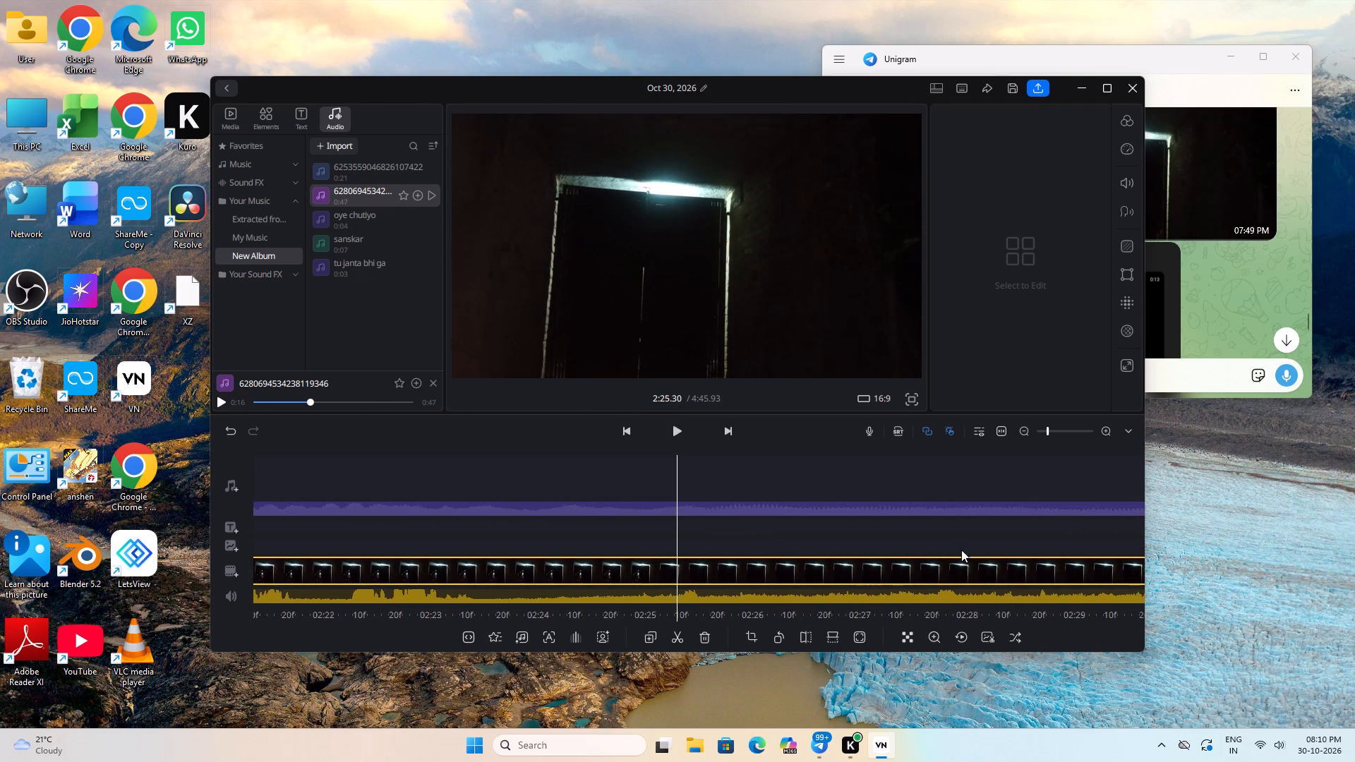
{"action": "left_click_drag", "start_coordinate": [993, 550], "coordinate": [932, 552]}
{"action": "left_click_drag", "start_coordinate": [1025, 546], "coordinate": [924, 546]}
{"action": "left_click_drag", "start_coordinate": [1029, 540], "coordinate": [927, 542]}
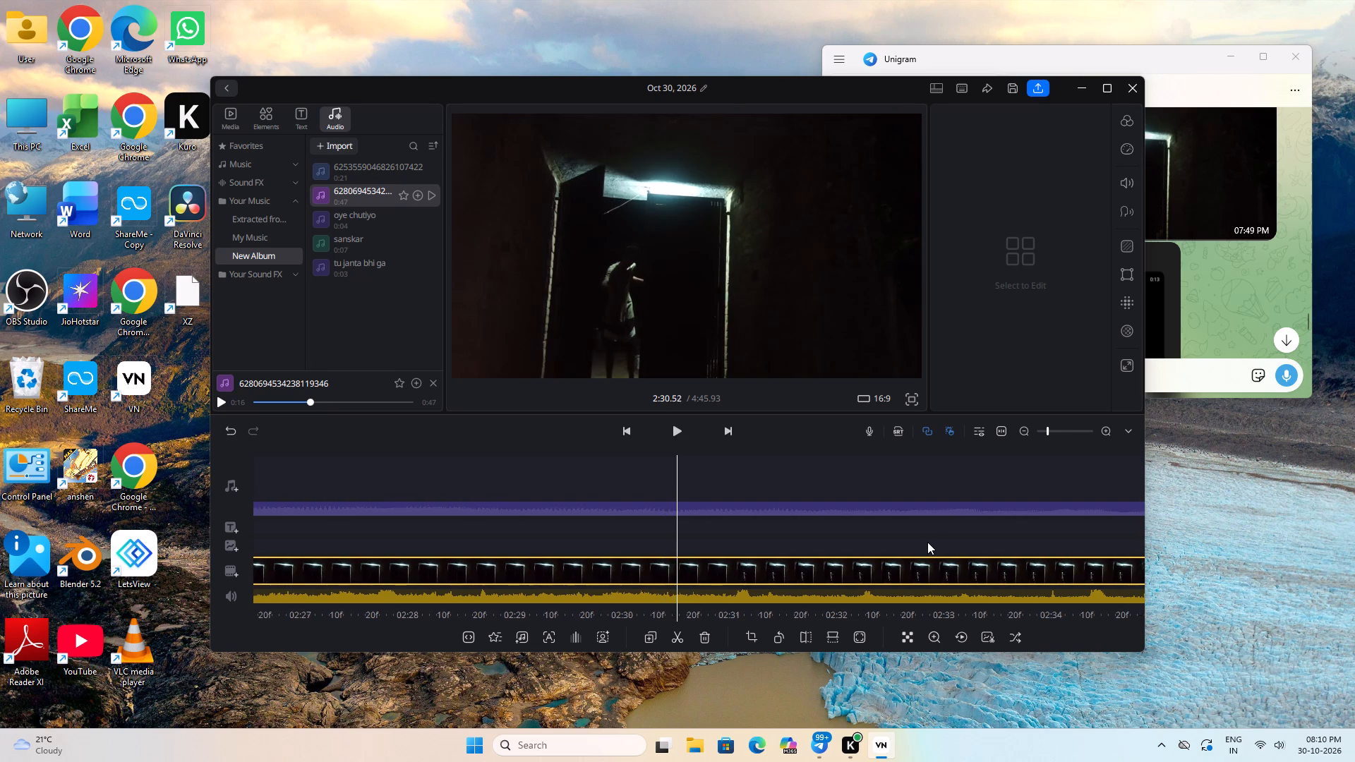
{"action": "left_click_drag", "start_coordinate": [927, 542], "coordinate": [922, 543]}
{"action": "left_click_drag", "start_coordinate": [974, 546], "coordinate": [932, 546]}
{"action": "left_click_drag", "start_coordinate": [1013, 542], "coordinate": [953, 544]}
{"action": "left_click_drag", "start_coordinate": [990, 544], "coordinate": [946, 544]}
{"action": "left_click_drag", "start_coordinate": [953, 543], "coordinate": [941, 543]}
Split the doorway clip at about 2:26.31, while the door is closed, and delete the portion before the cut.
{"action": "left_click_drag", "start_coordinate": [951, 538], "coordinate": [1023, 543]}
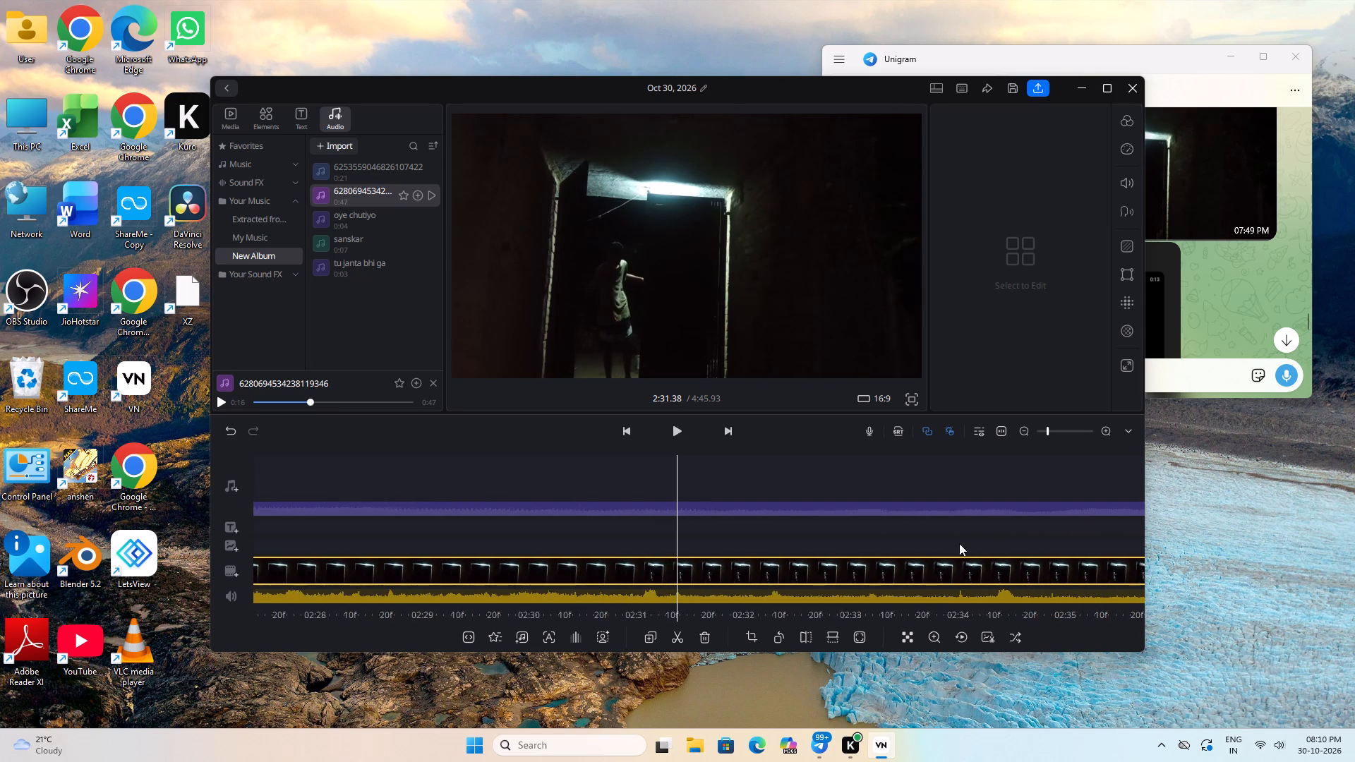
{"action": "left_click_drag", "start_coordinate": [943, 542], "coordinate": [1018, 541]}
{"action": "left_click_drag", "start_coordinate": [996, 541], "coordinate": [1057, 544]}
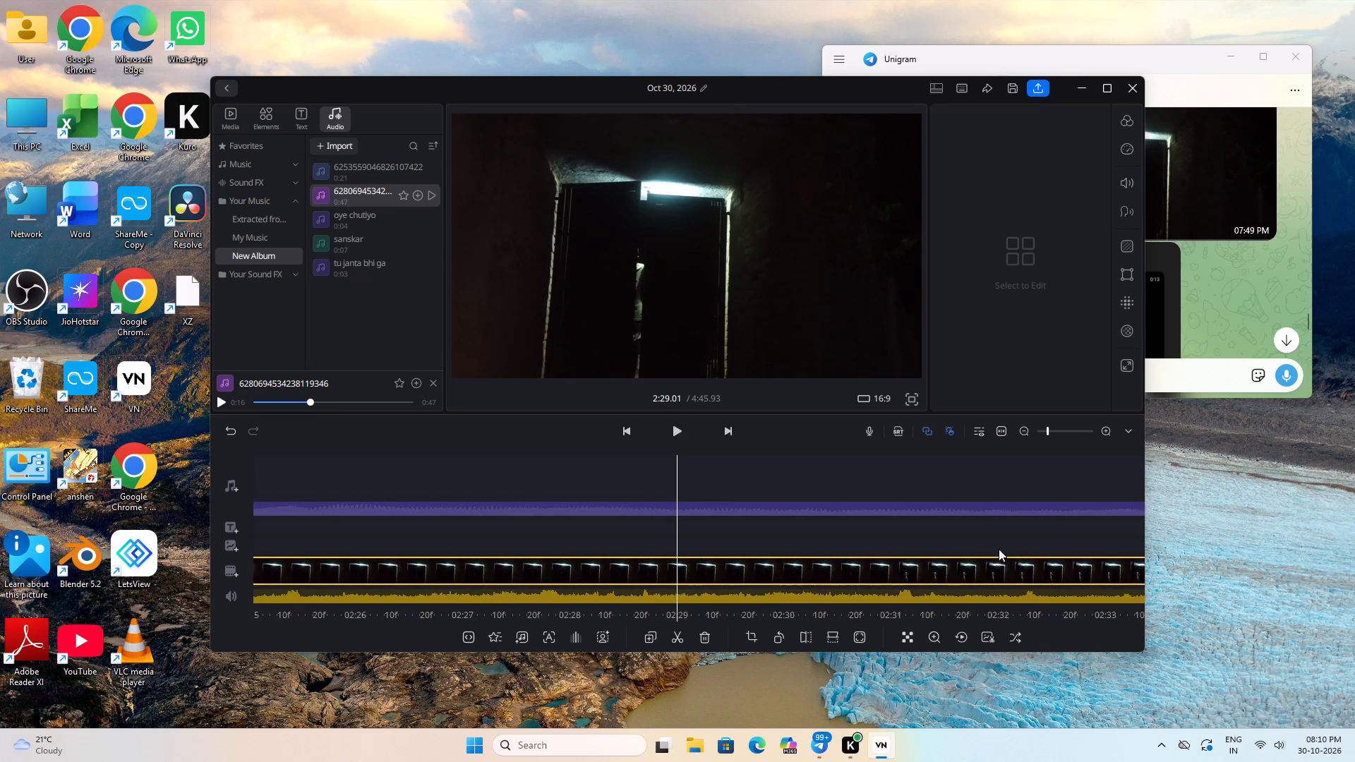
{"action": "left_click_drag", "start_coordinate": [999, 549], "coordinate": [1133, 560]}
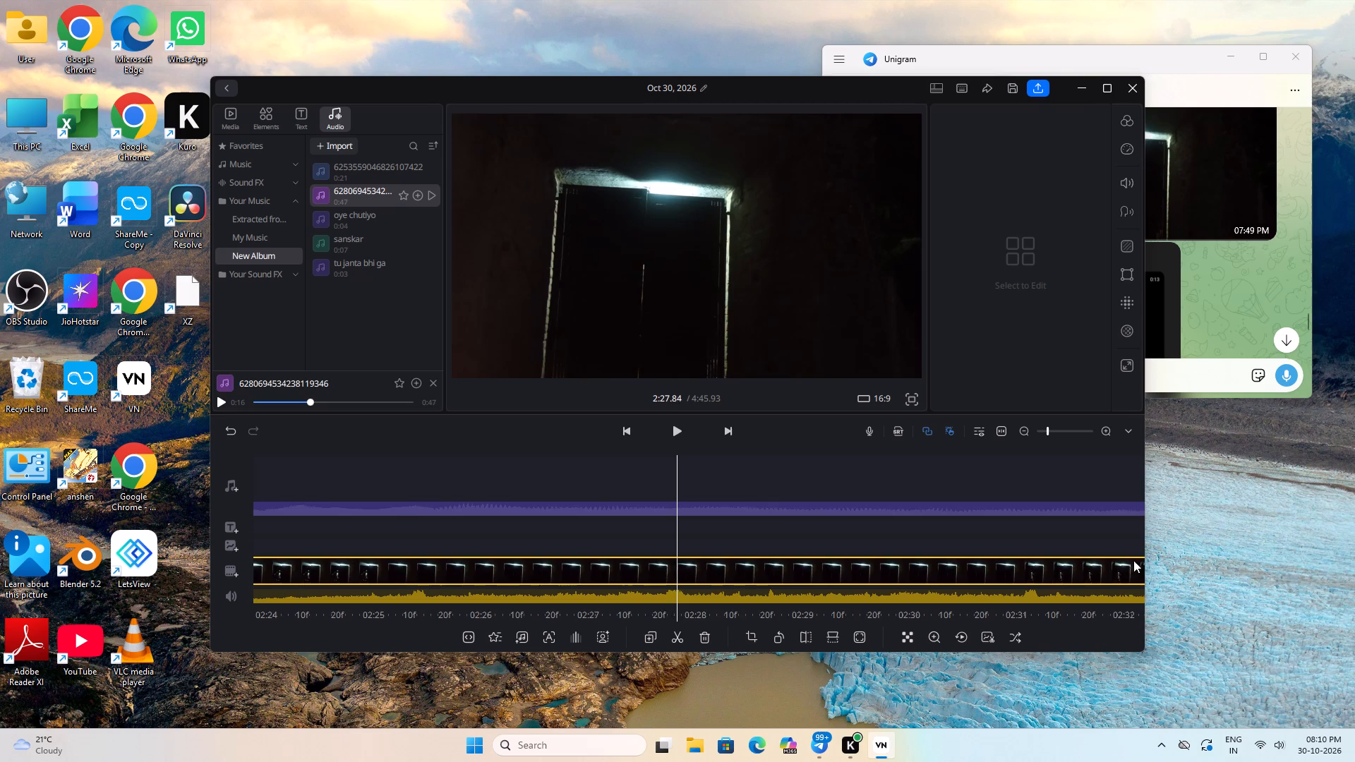
{"action": "left_click_drag", "start_coordinate": [1133, 560], "coordinate": [1257, 565]}
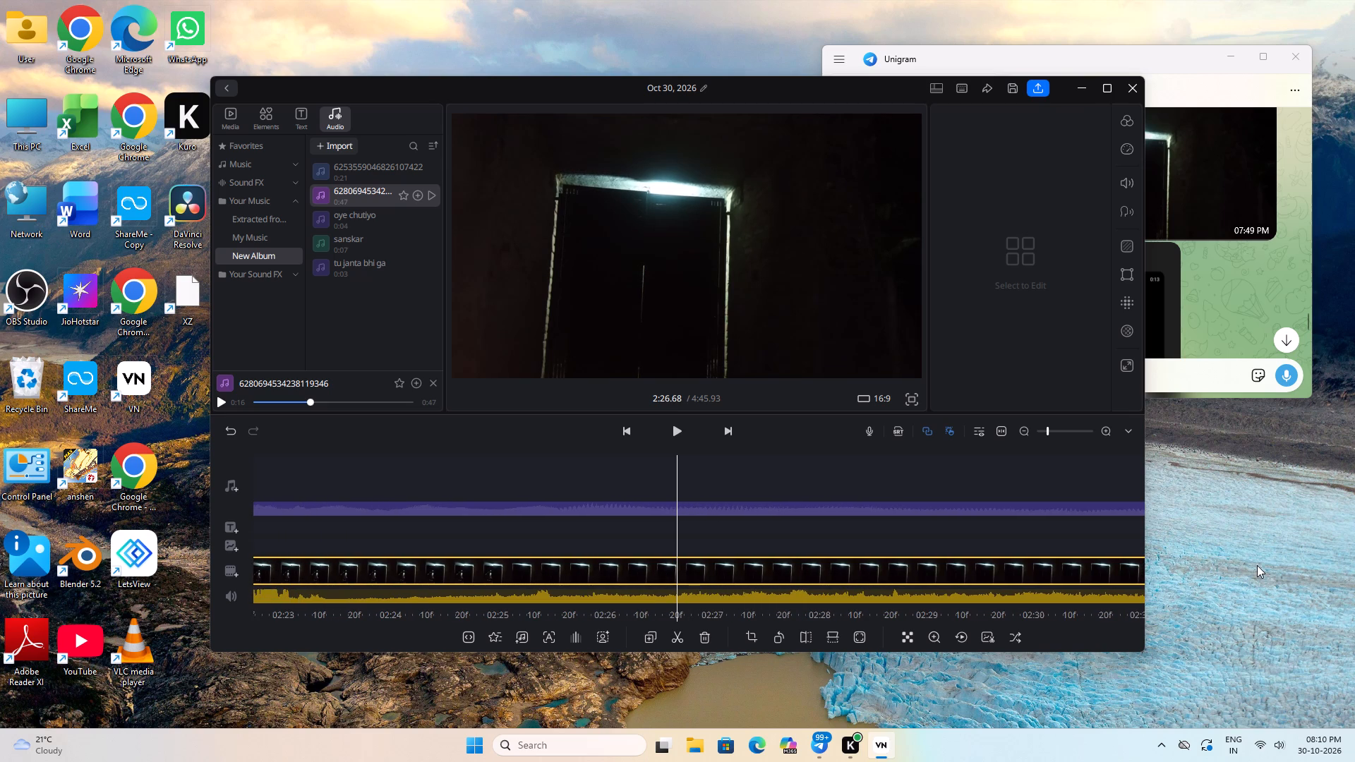
{"action": "left_click_drag", "start_coordinate": [1257, 565], "coordinate": [1296, 564]}
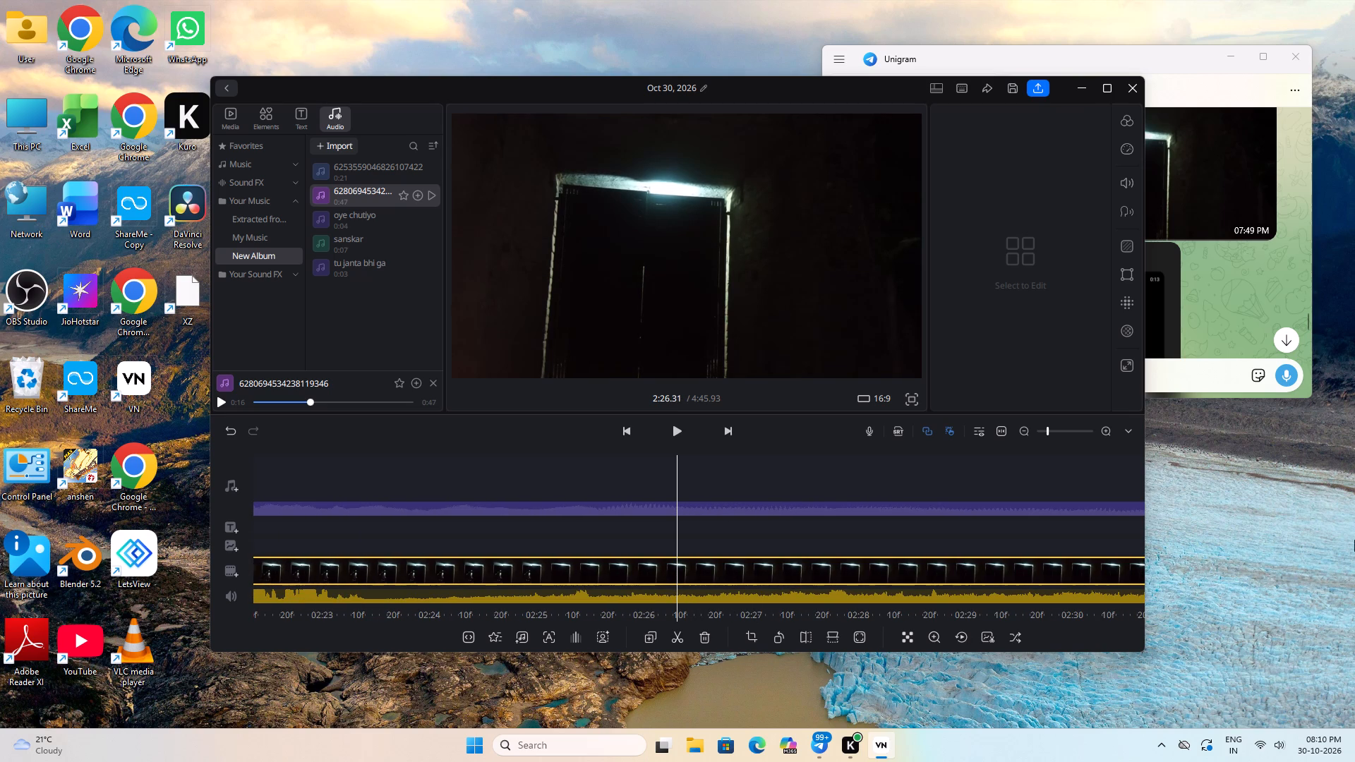
{"action": "left_click", "coordinate": [670, 634]}
{"action": "left_click", "coordinate": [706, 636]}
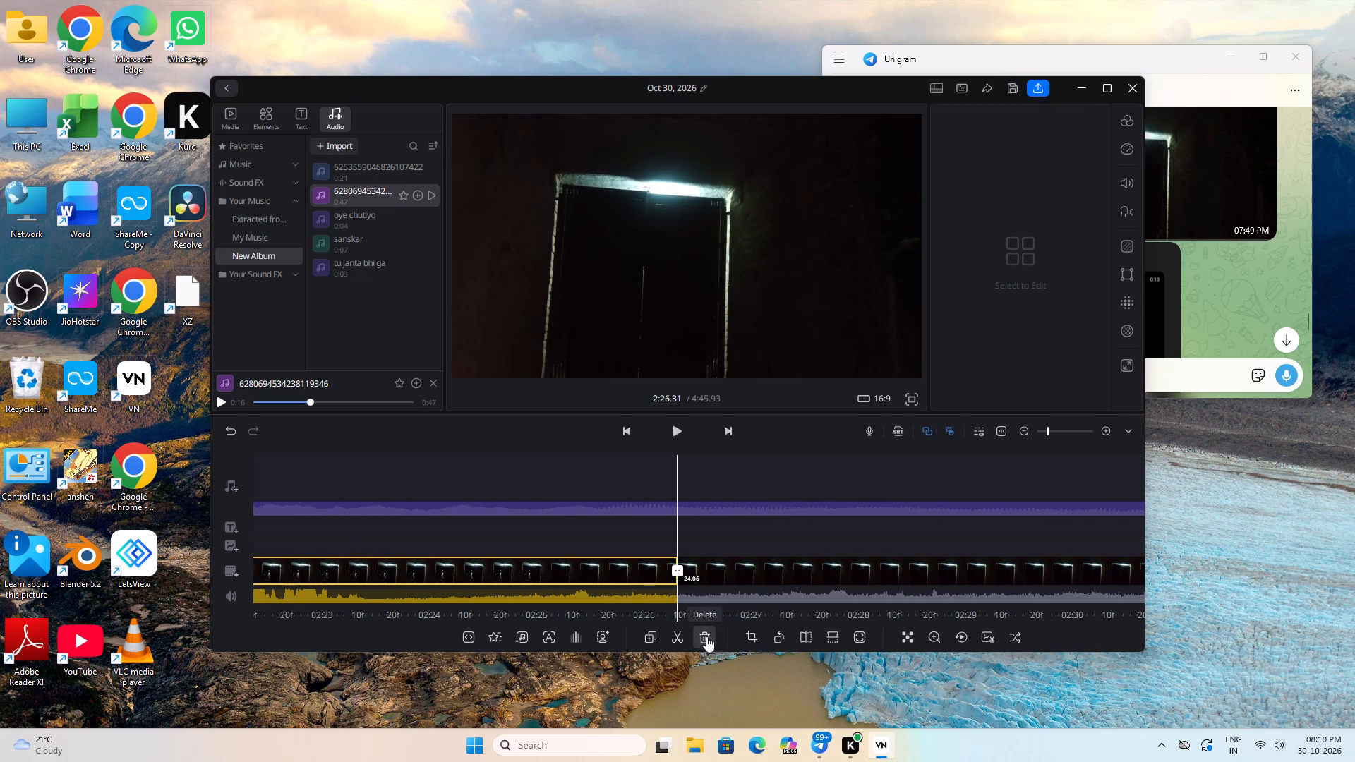
Review the remaining doorway take from the door opening through to its join with the following blue-lit shot.
{"action": "left_click", "coordinate": [692, 438]}
{"action": "left_click", "coordinate": [685, 432]}
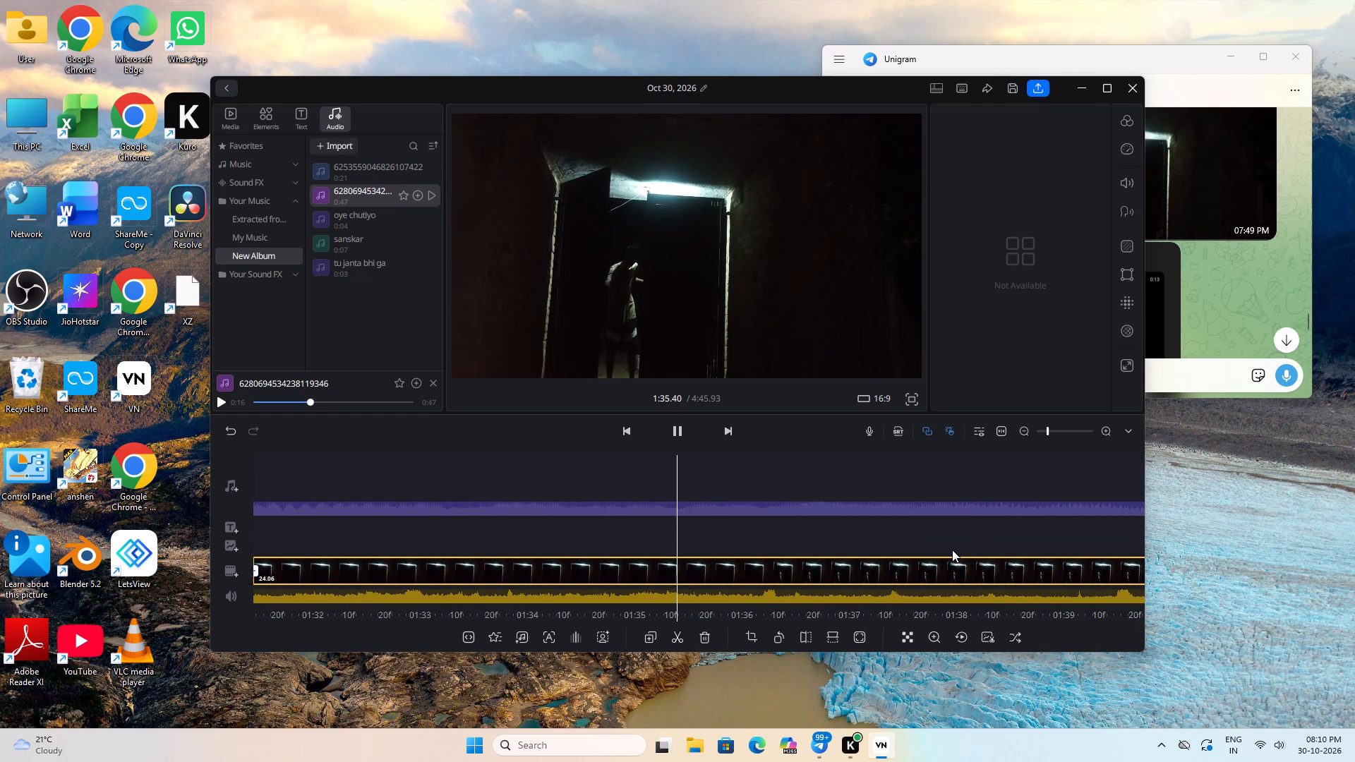
{"action": "left_click_drag", "start_coordinate": [1079, 550], "coordinate": [798, 568]}
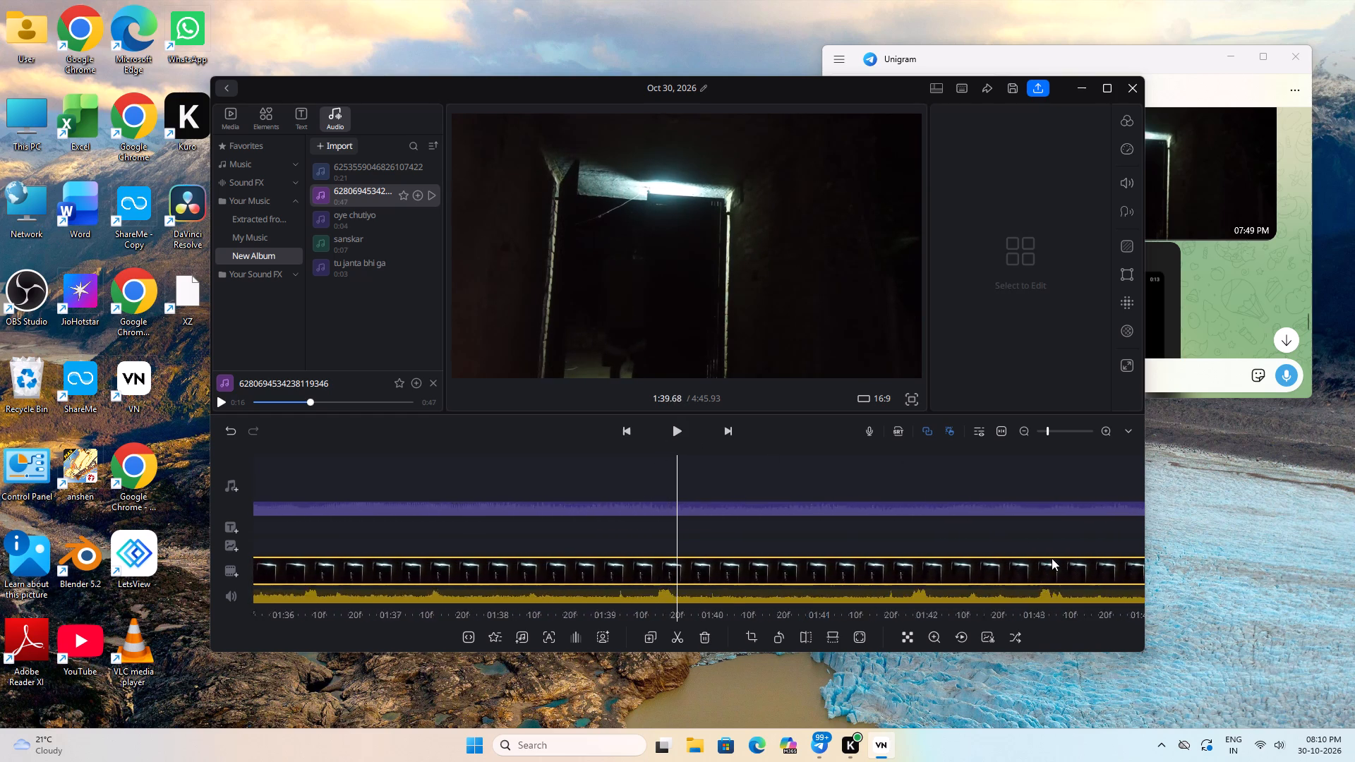
{"action": "left_click_drag", "start_coordinate": [1051, 560], "coordinate": [863, 574]}
{"action": "left_click_drag", "start_coordinate": [984, 567], "coordinate": [788, 574]}
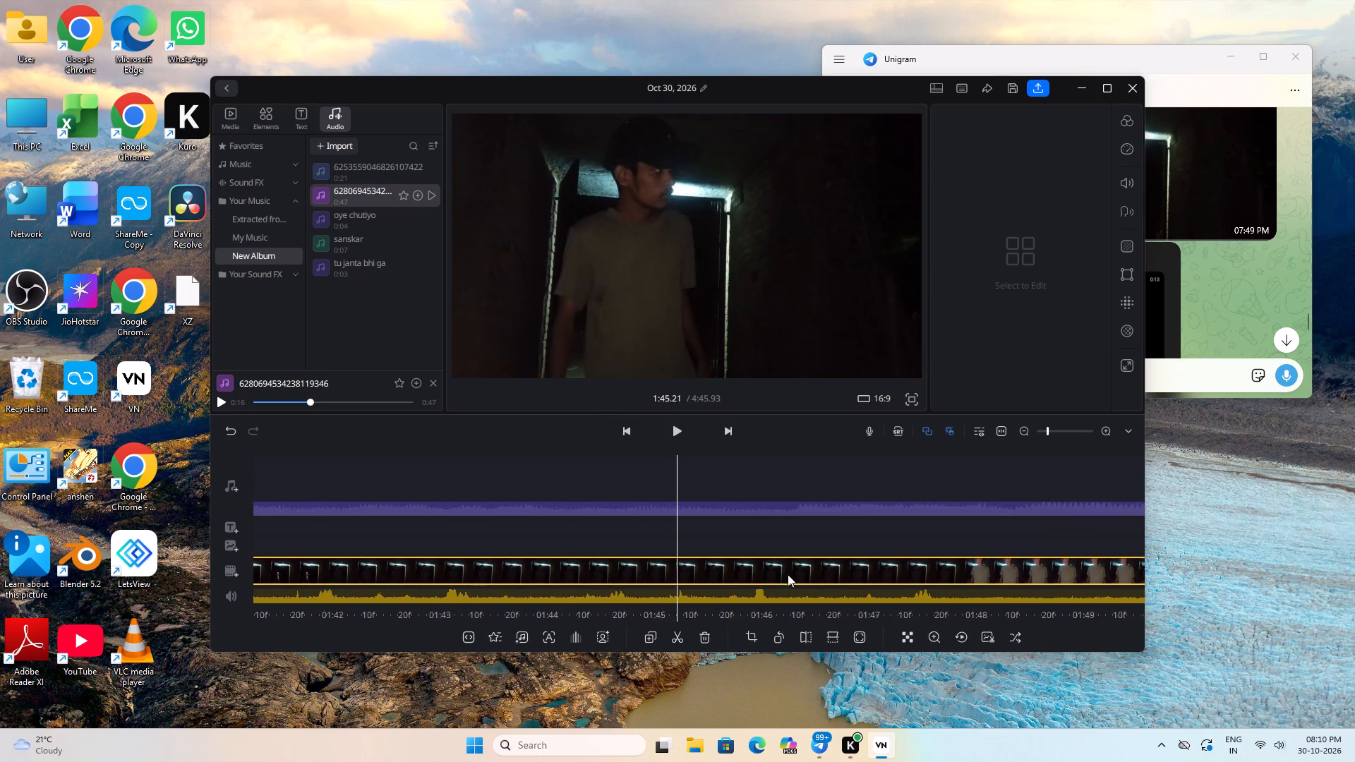
{"action": "left_click_drag", "start_coordinate": [788, 574], "coordinate": [768, 576]}
{"action": "left_click_drag", "start_coordinate": [978, 586], "coordinate": [793, 585]}
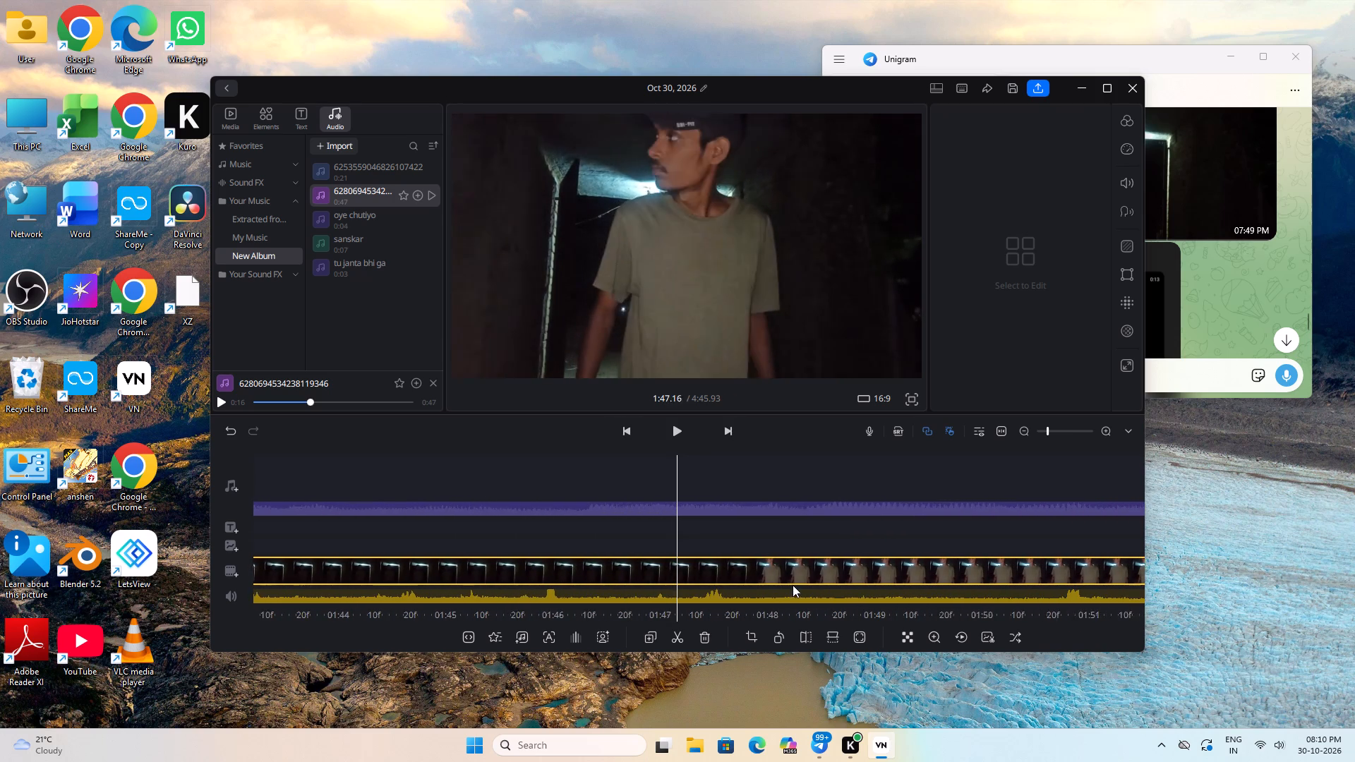
{"action": "left_click_drag", "start_coordinate": [793, 585], "coordinate": [640, 587]}
{"action": "left_click_drag", "start_coordinate": [996, 549], "coordinate": [834, 555]}
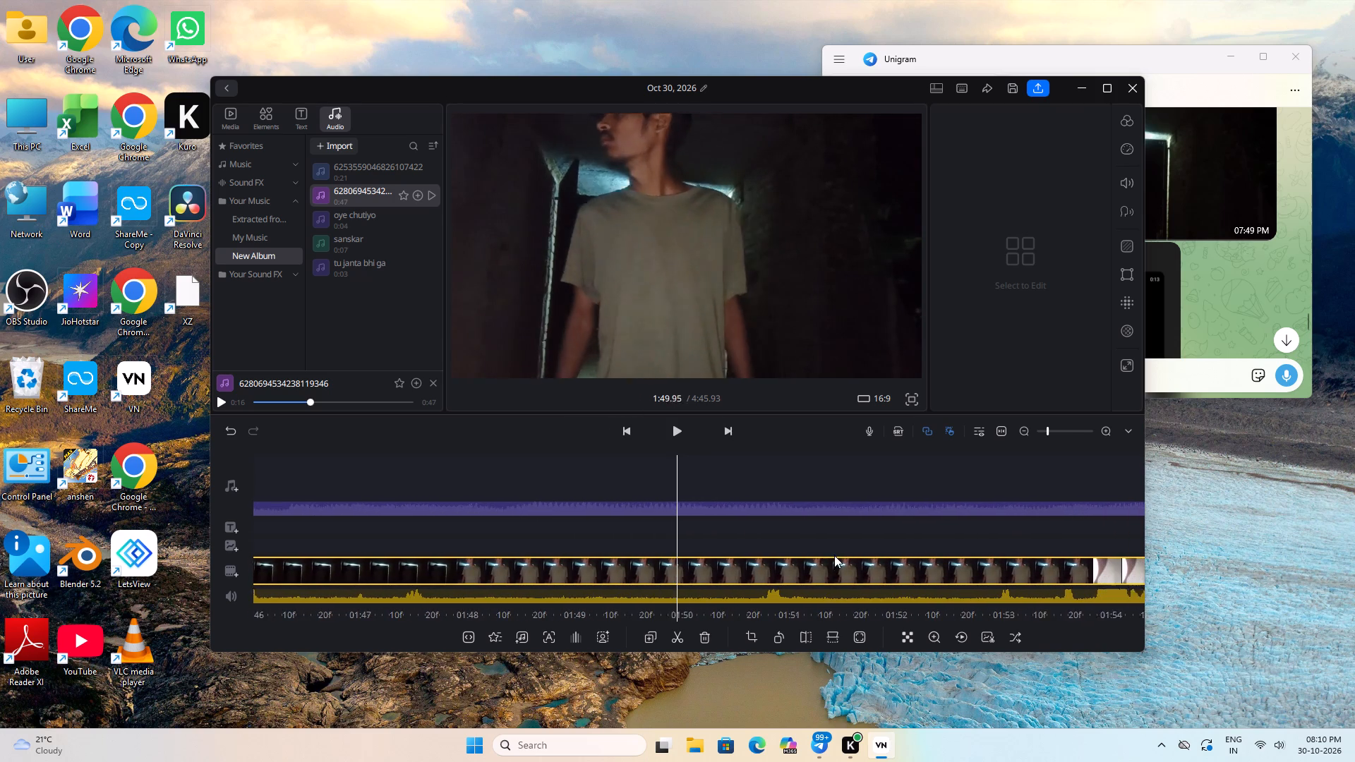
{"action": "left_click_drag", "start_coordinate": [834, 555], "coordinate": [694, 567]}
{"action": "left_click_drag", "start_coordinate": [972, 571], "coordinate": [890, 581]}
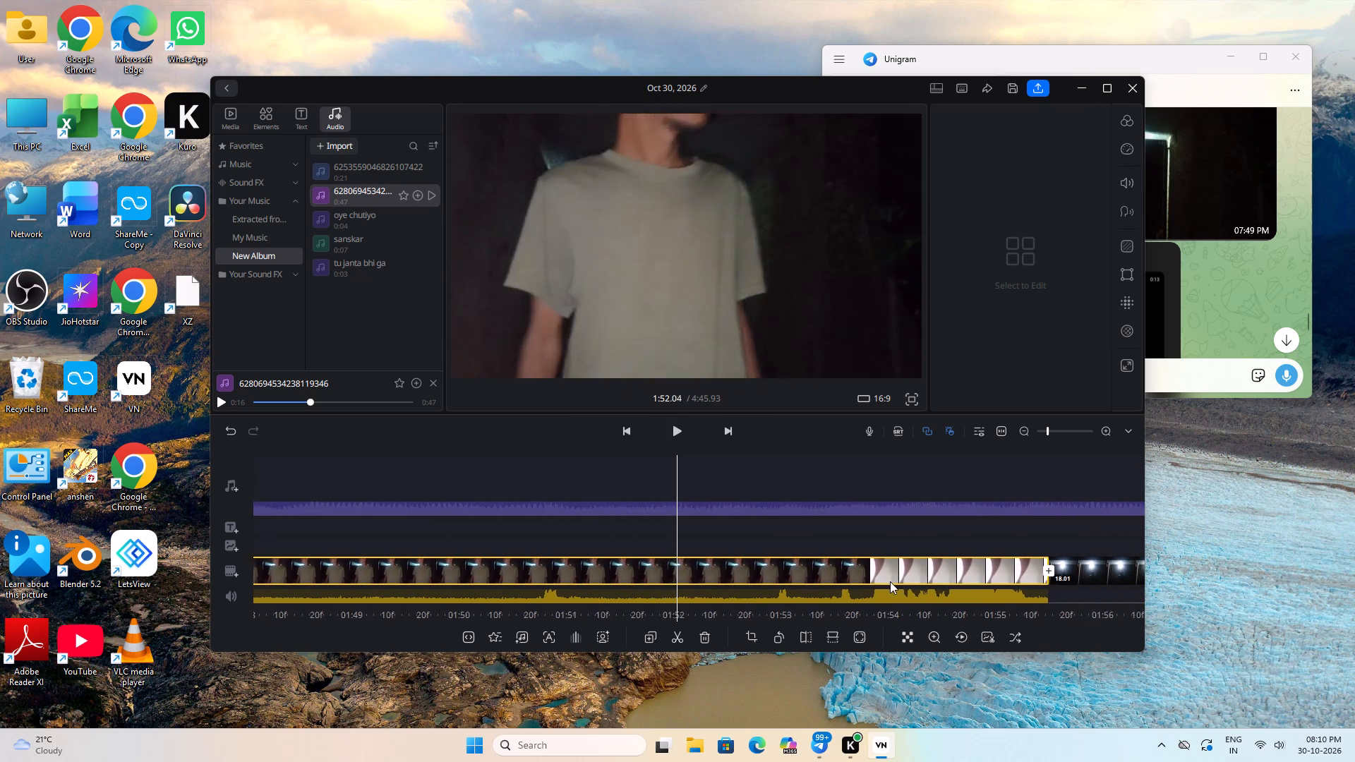
{"action": "left_click_drag", "start_coordinate": [890, 581], "coordinate": [585, 605]}
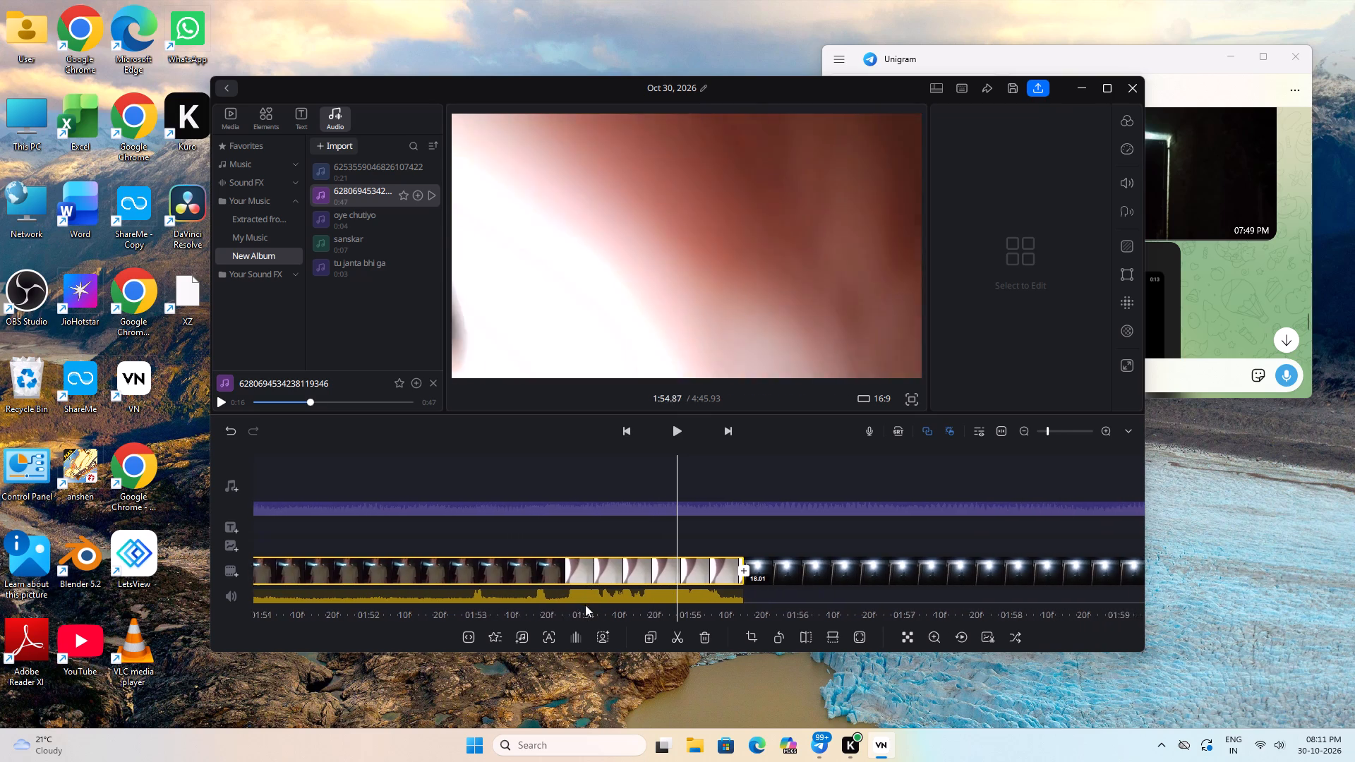
{"action": "left_click_drag", "start_coordinate": [585, 605], "coordinate": [507, 611]}
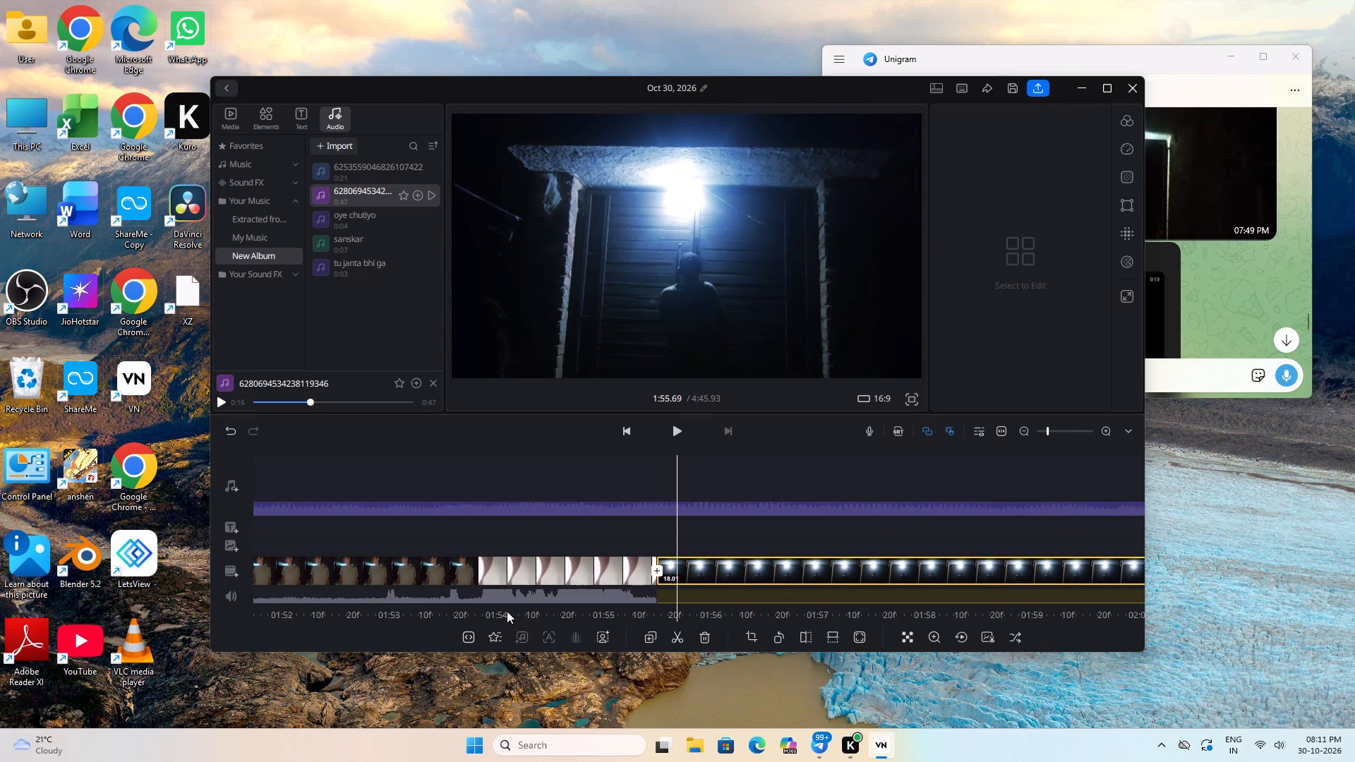
{"action": "left_click_drag", "start_coordinate": [507, 611], "coordinate": [548, 620]}
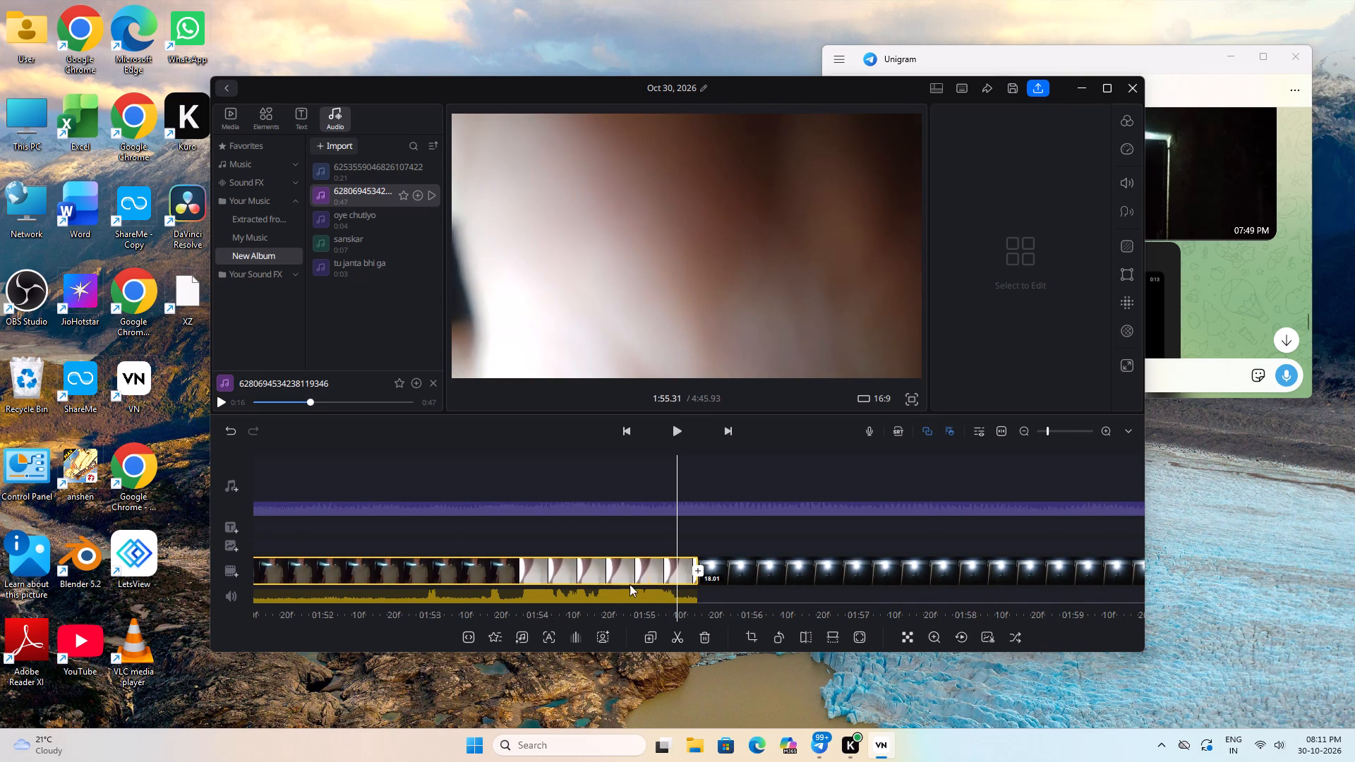
Reorder the trimmed dark doorway clip so that it comes after the blue-lit doorway shot.
{"action": "left_click_drag", "start_coordinate": [630, 573], "coordinate": [647, 572]}
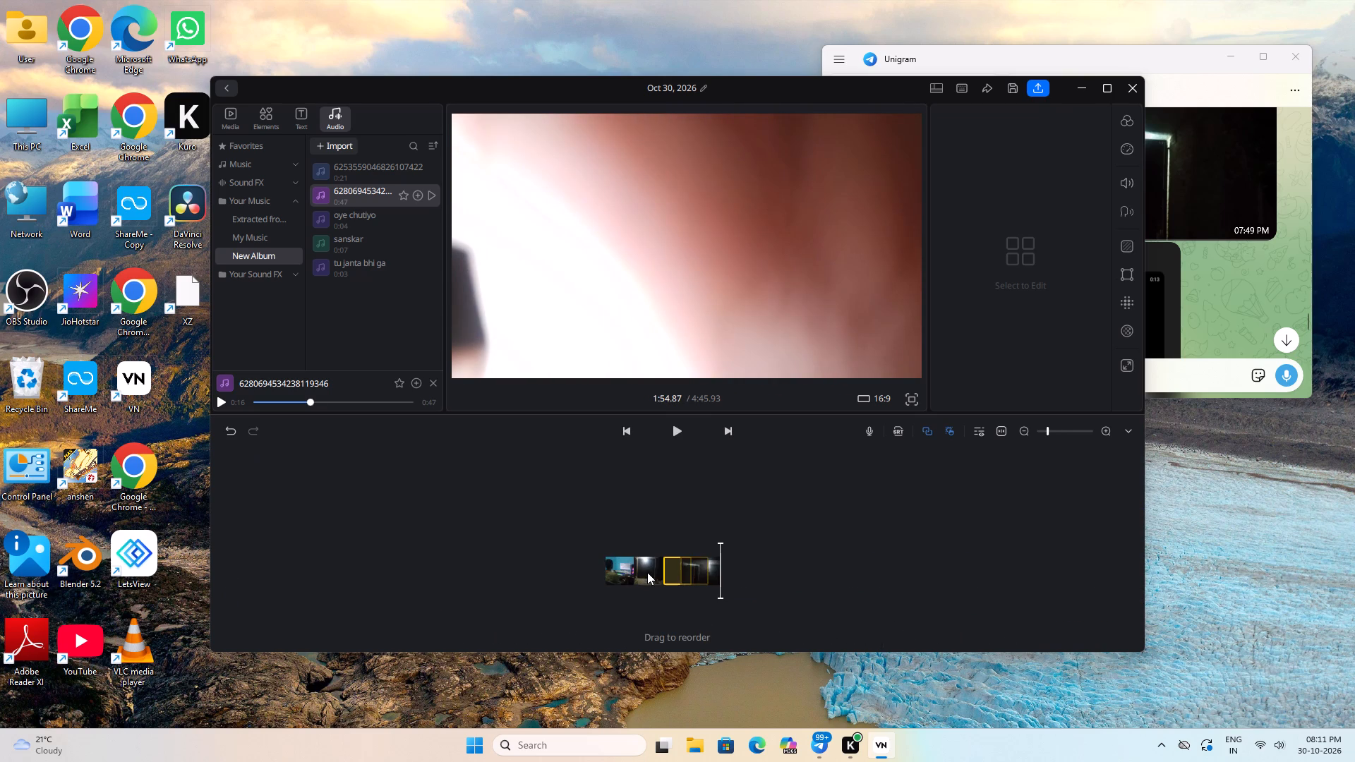
{"action": "left_click_drag", "start_coordinate": [647, 572], "coordinate": [698, 584]}
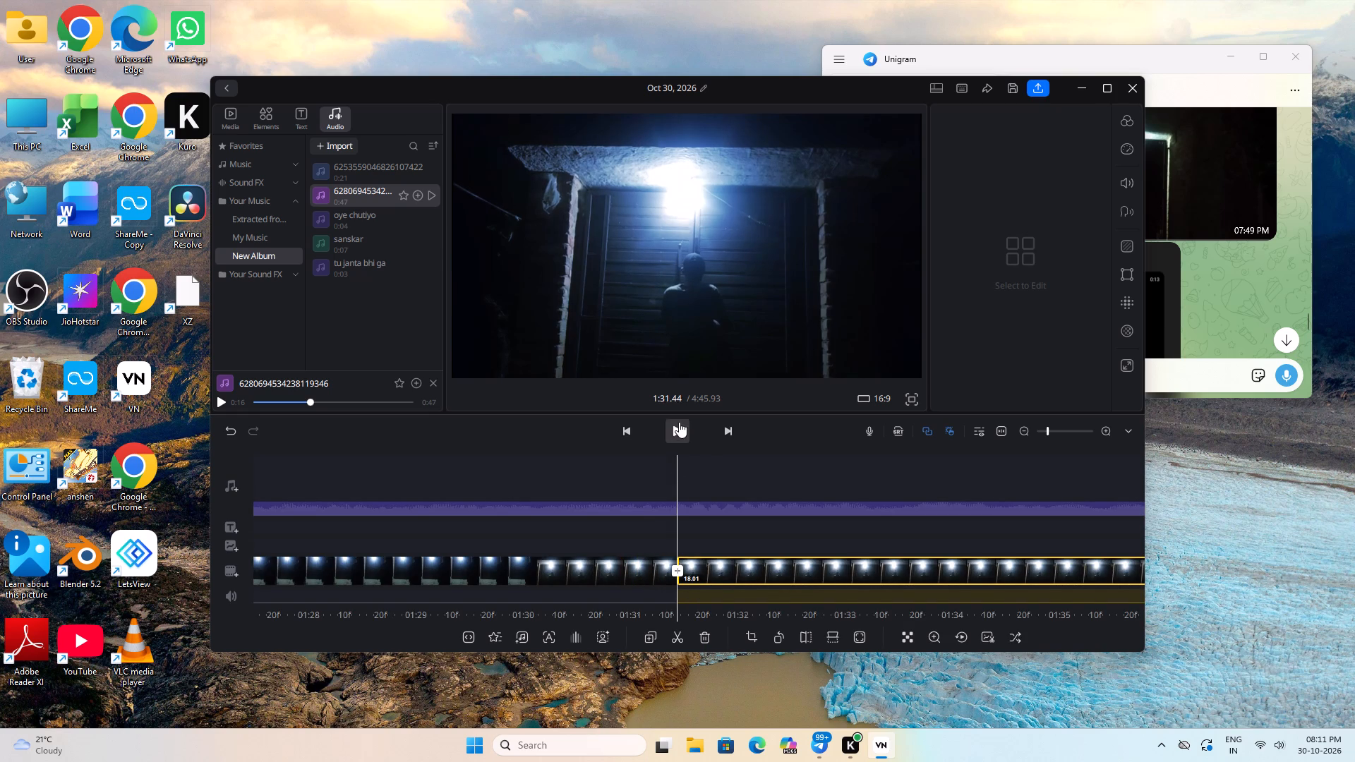
Split the blue-lit doorway clip at about 1:39.82, while the figure stands facing the door, and delete the portion after the cut.
{"action": "left_click", "coordinate": [675, 424]}
{"action": "left_click_drag", "start_coordinate": [1119, 574], "coordinate": [656, 567]}
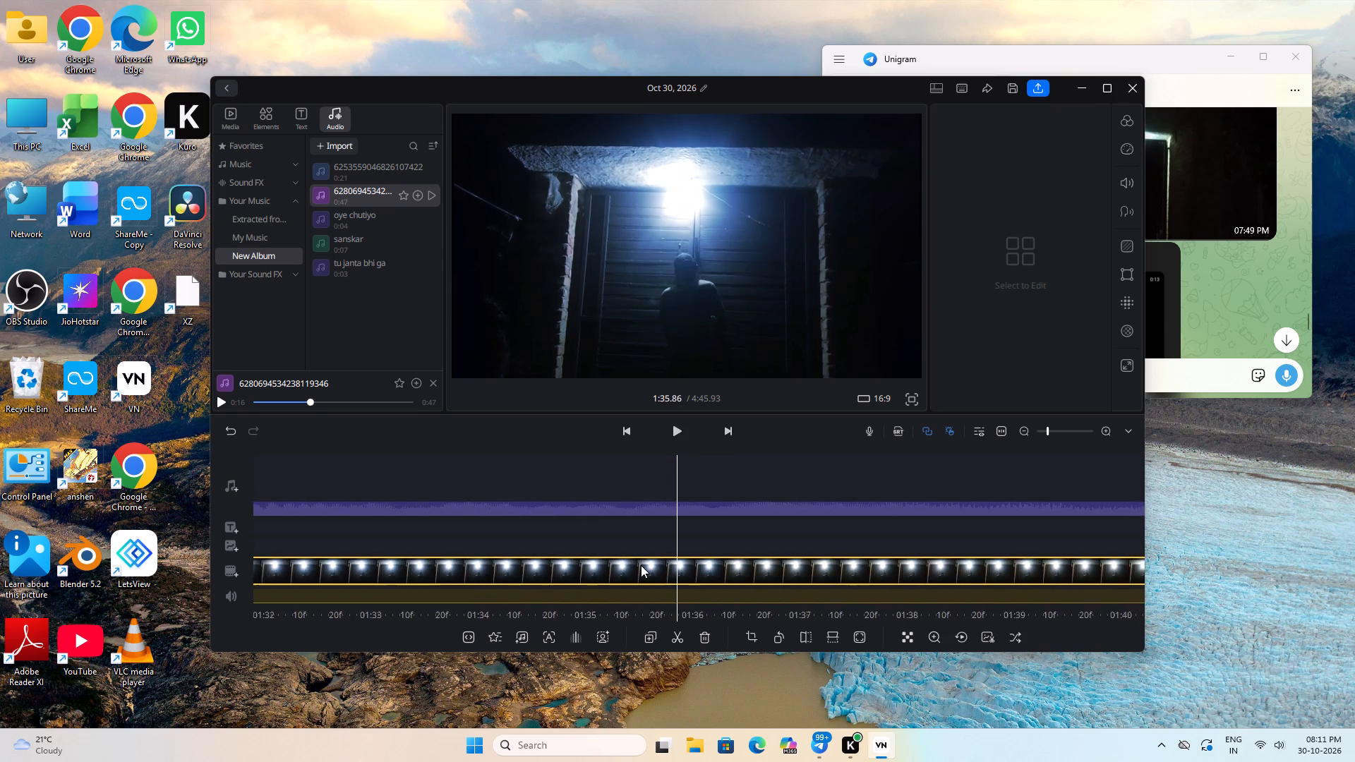
{"action": "left_click_drag", "start_coordinate": [881, 576], "coordinate": [1131, 569]}
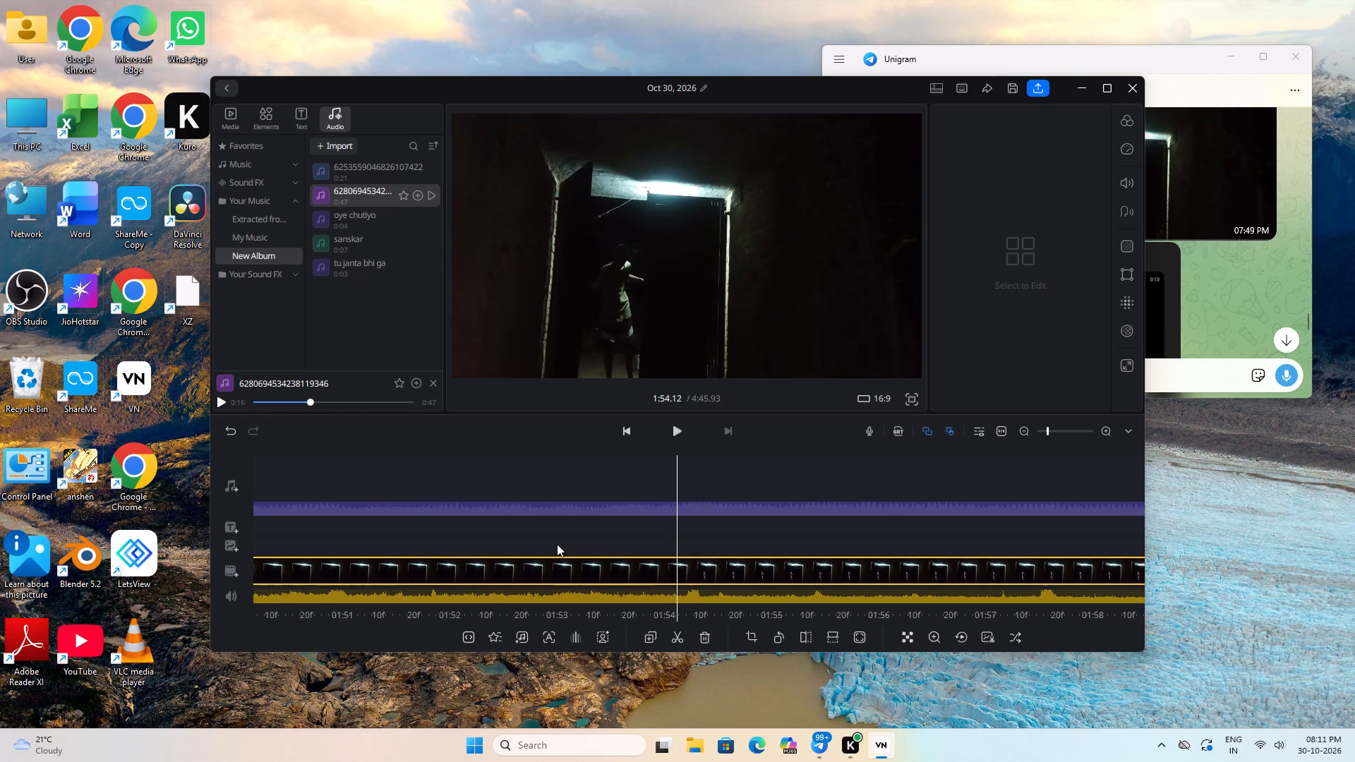
{"action": "left_click_drag", "start_coordinate": [537, 561], "coordinate": [961, 579]}
{"action": "left_click_drag", "start_coordinate": [676, 588], "coordinate": [564, 569]}
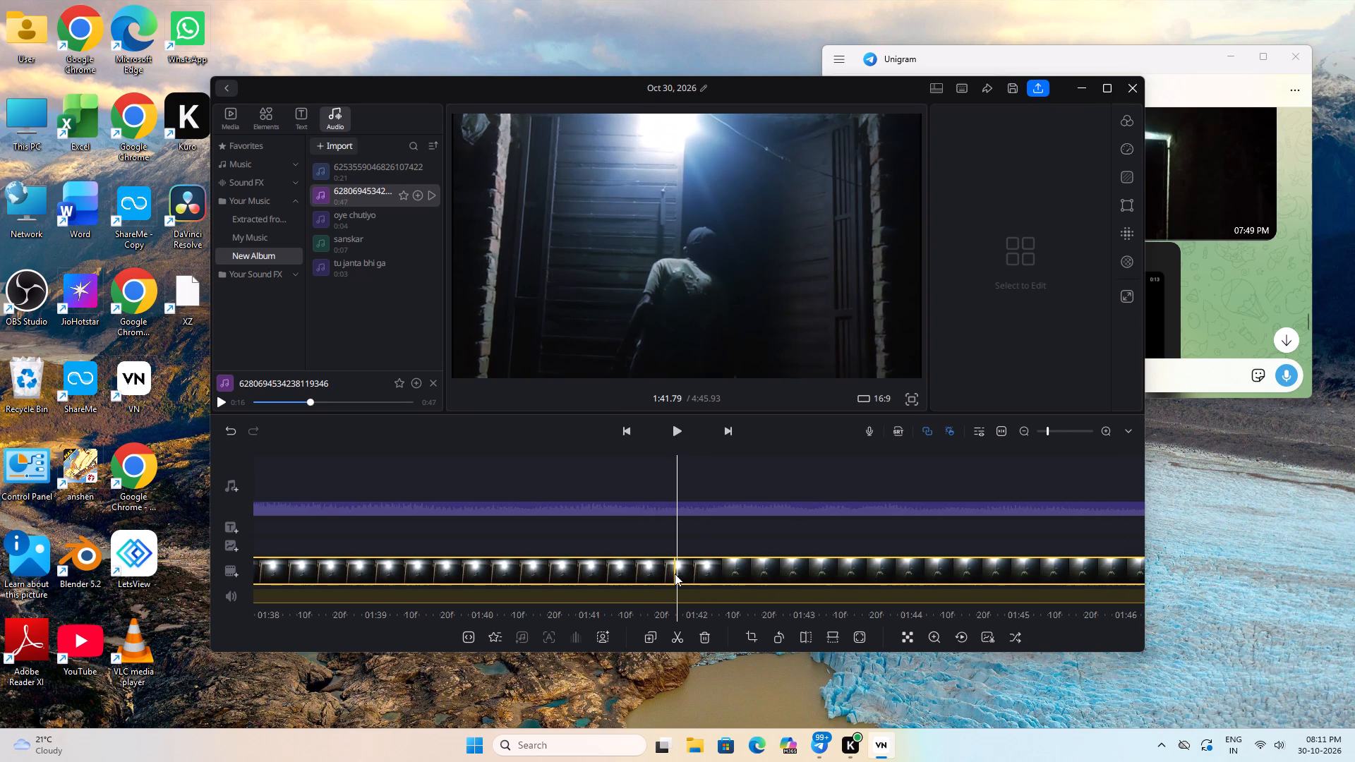
{"action": "left_click_drag", "start_coordinate": [621, 579], "coordinate": [626, 579]}
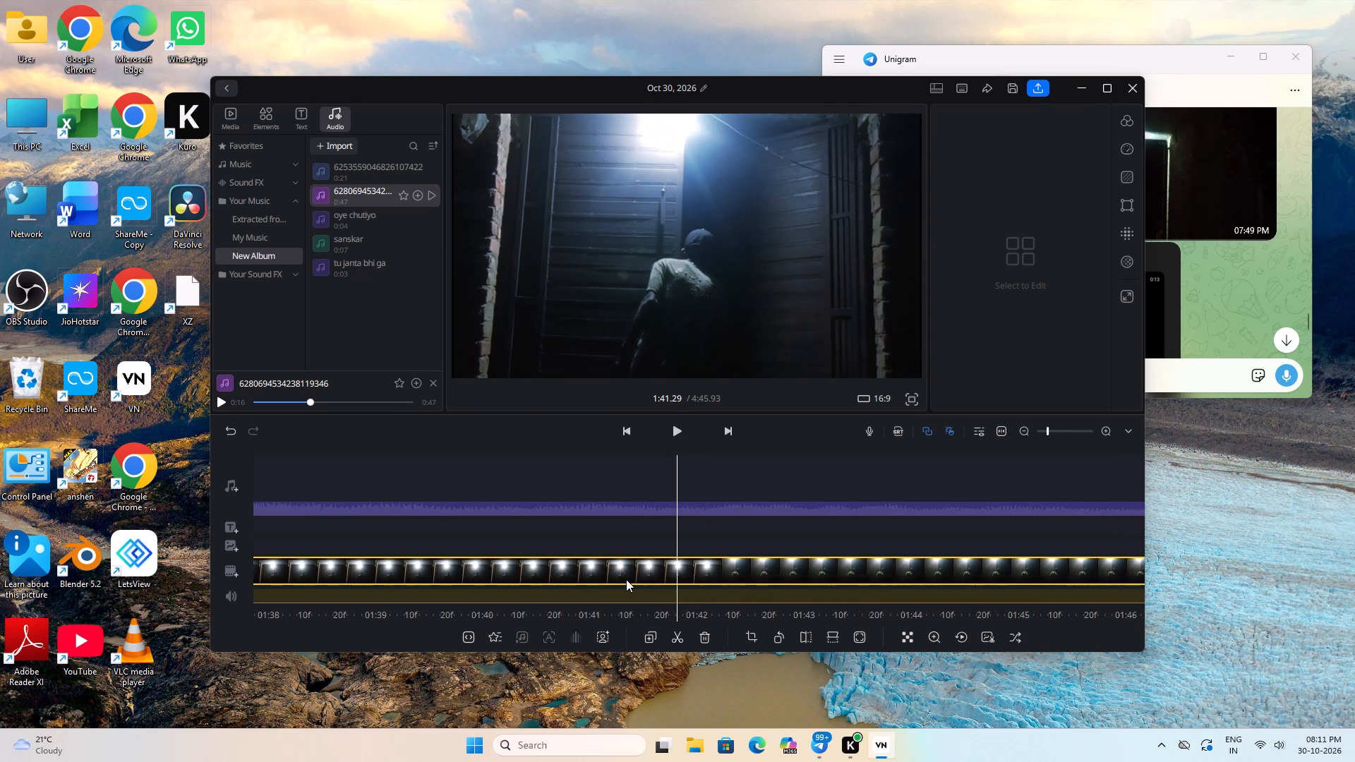
{"action": "left_click_drag", "start_coordinate": [626, 579], "coordinate": [817, 587]}
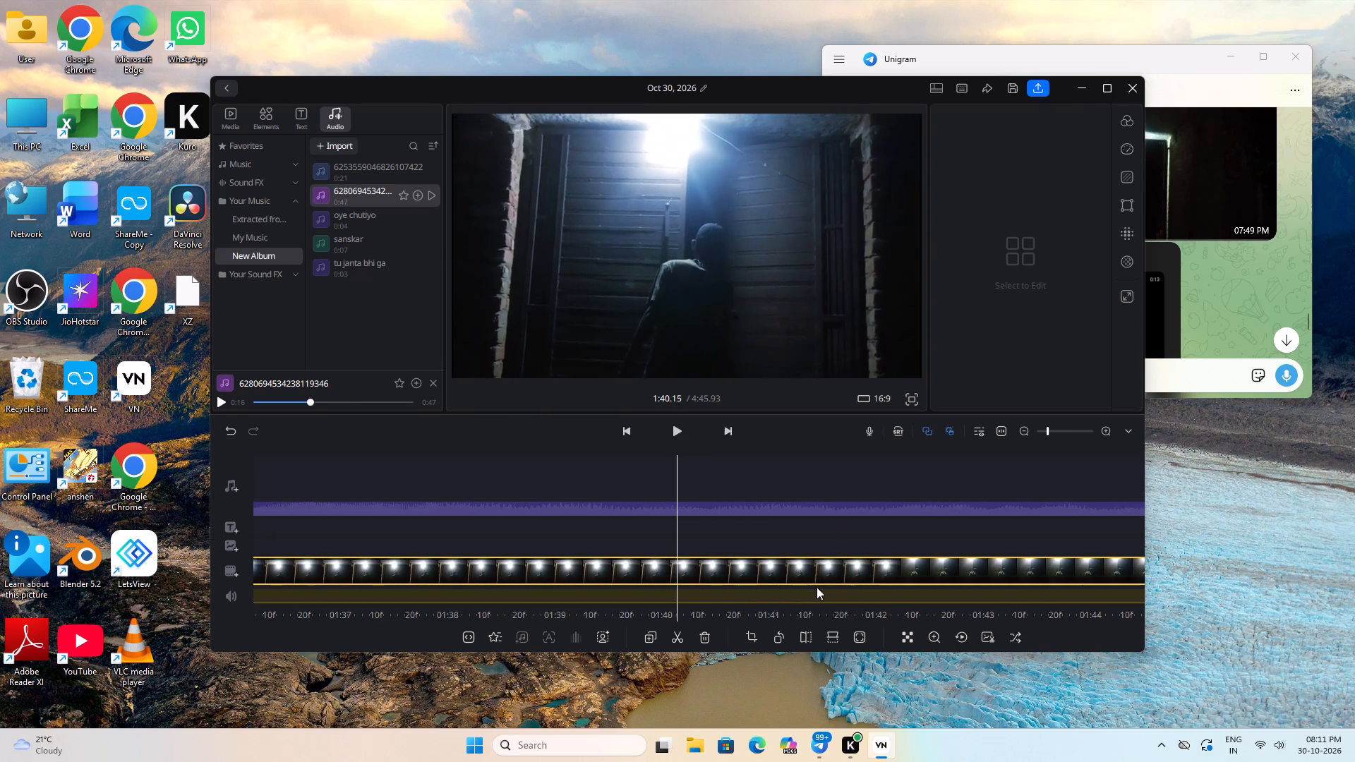
{"action": "left_click_drag", "start_coordinate": [817, 587], "coordinate": [866, 604]}
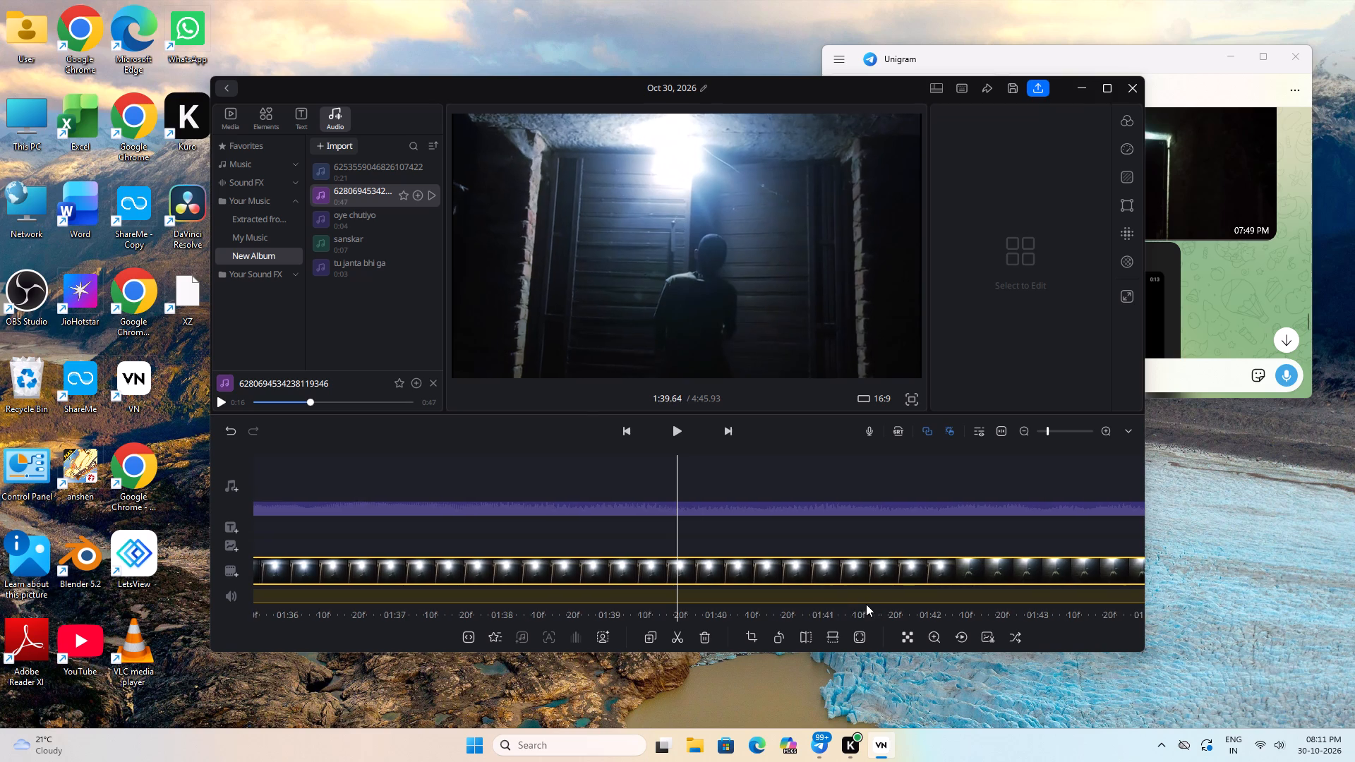
{"action": "left_click_drag", "start_coordinate": [866, 604], "coordinate": [881, 613]}
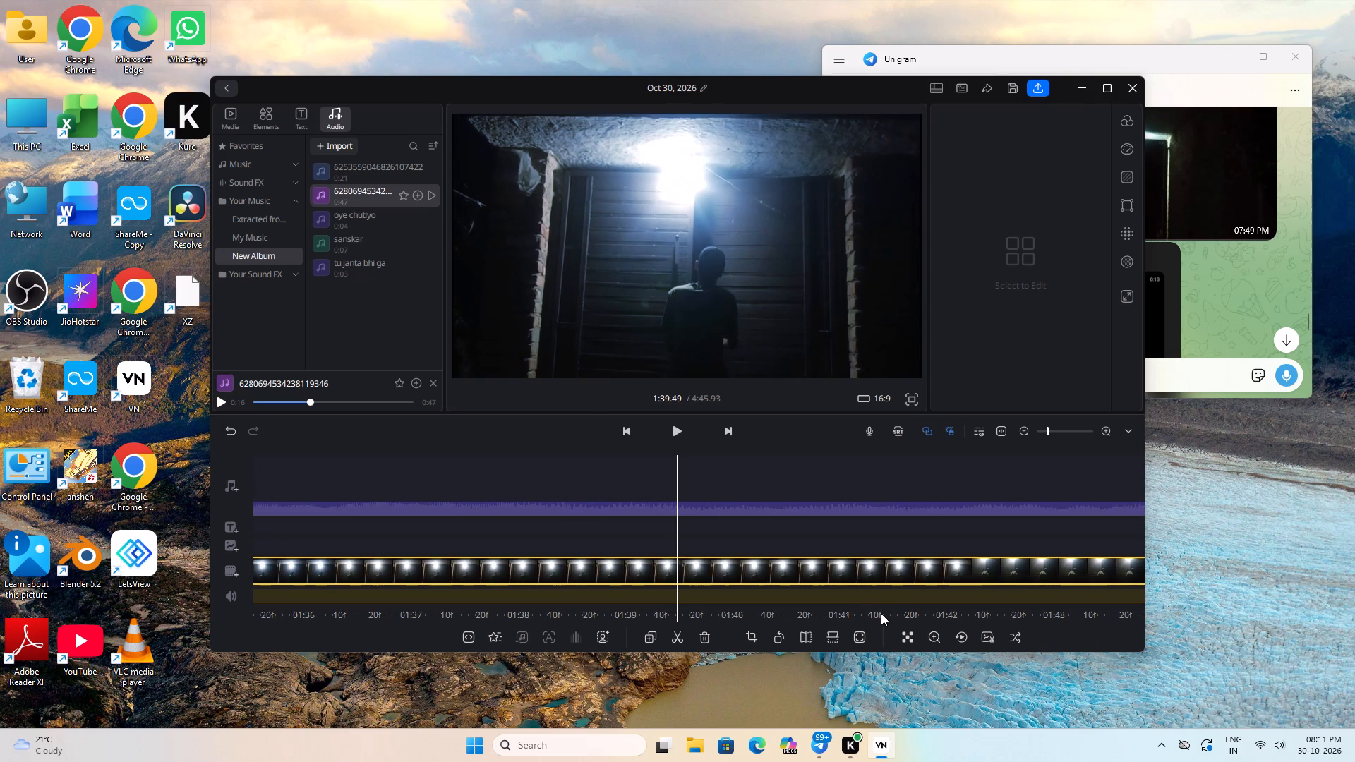
{"action": "left_click_drag", "start_coordinate": [881, 613], "coordinate": [870, 613]}
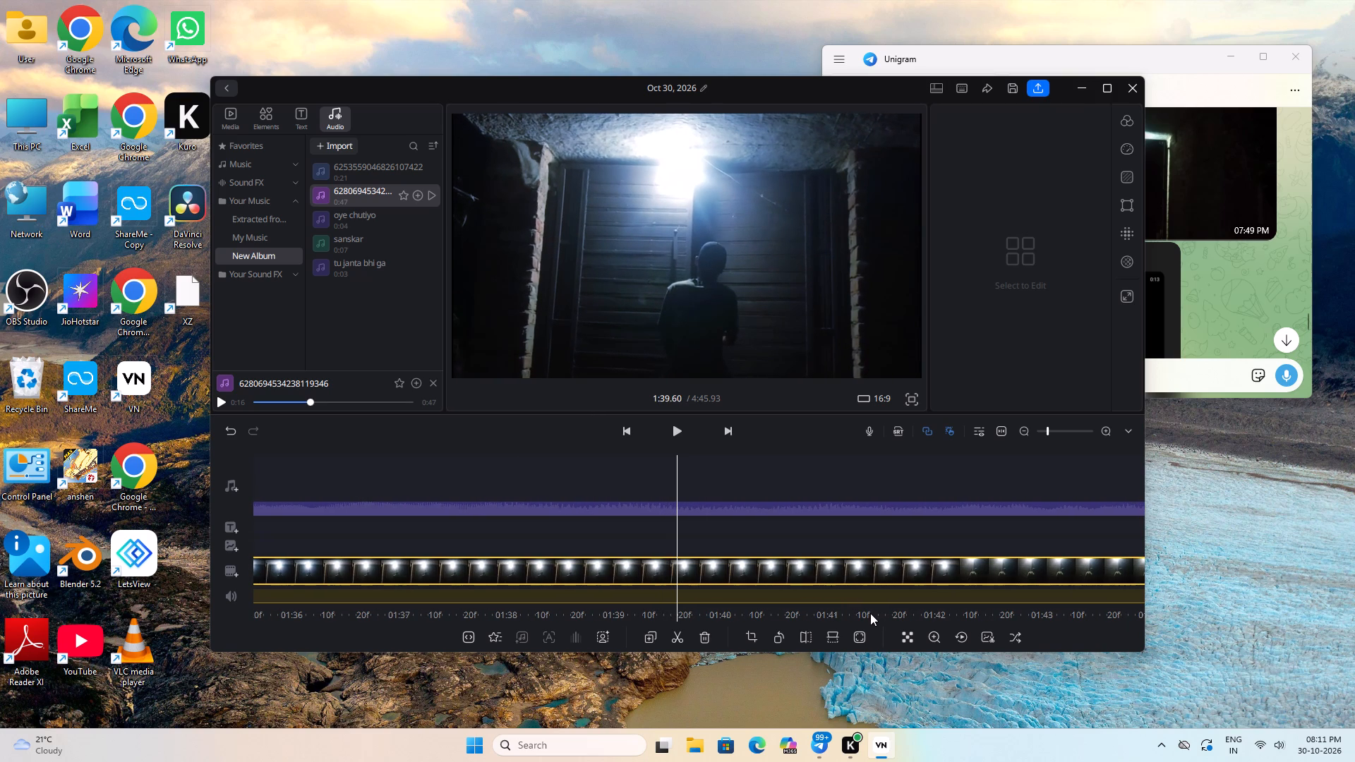
{"action": "left_click_drag", "start_coordinate": [870, 613], "coordinate": [848, 613]}
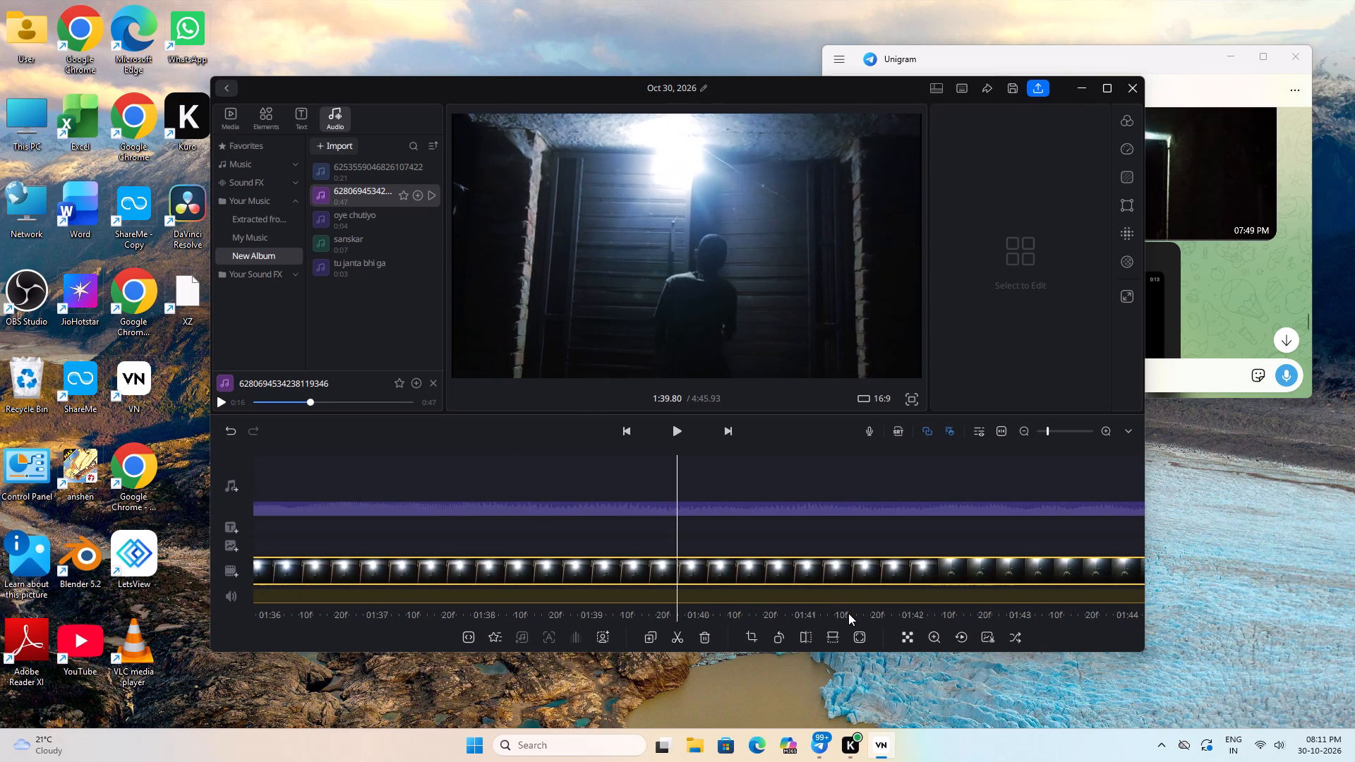
{"action": "left_click_drag", "start_coordinate": [848, 613], "coordinate": [846, 614]}
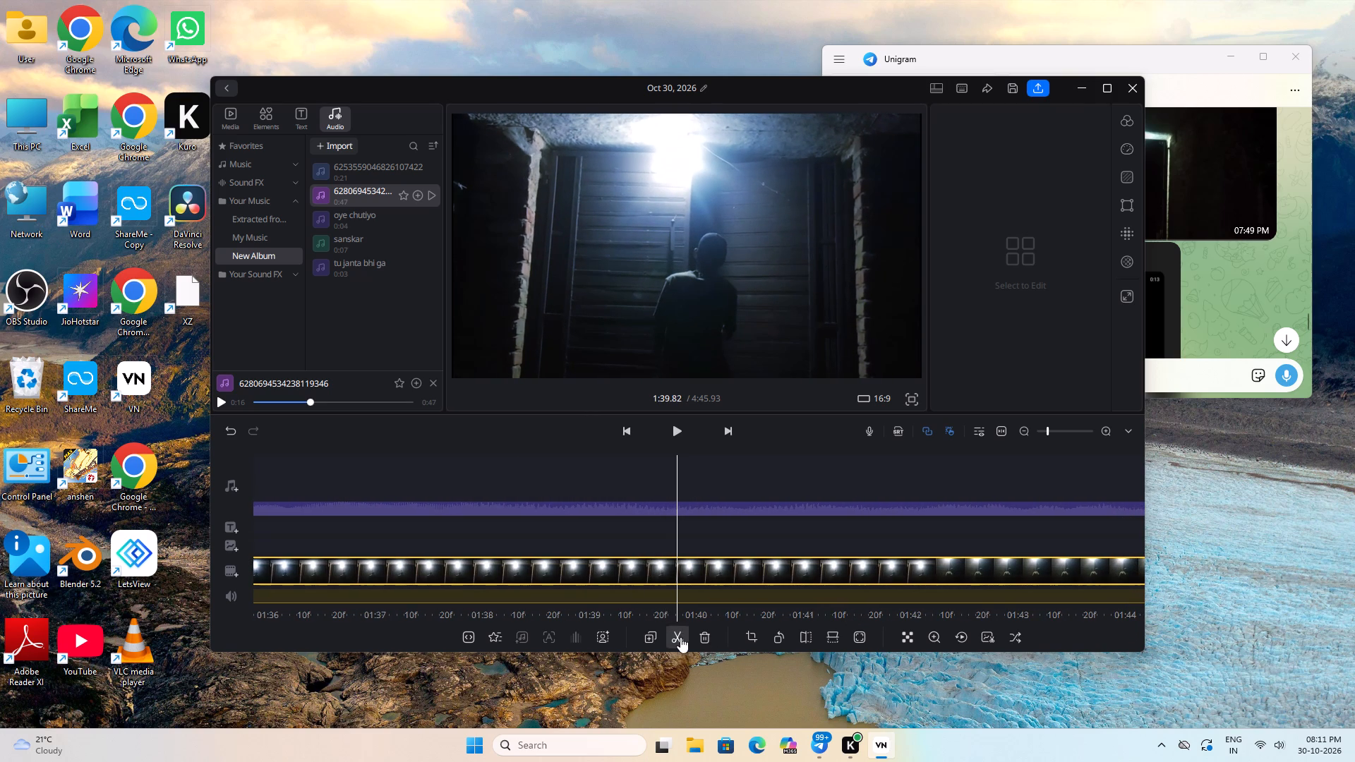
{"action": "left_click", "coordinate": [680, 637]}
{"action": "left_click", "coordinate": [797, 574]}
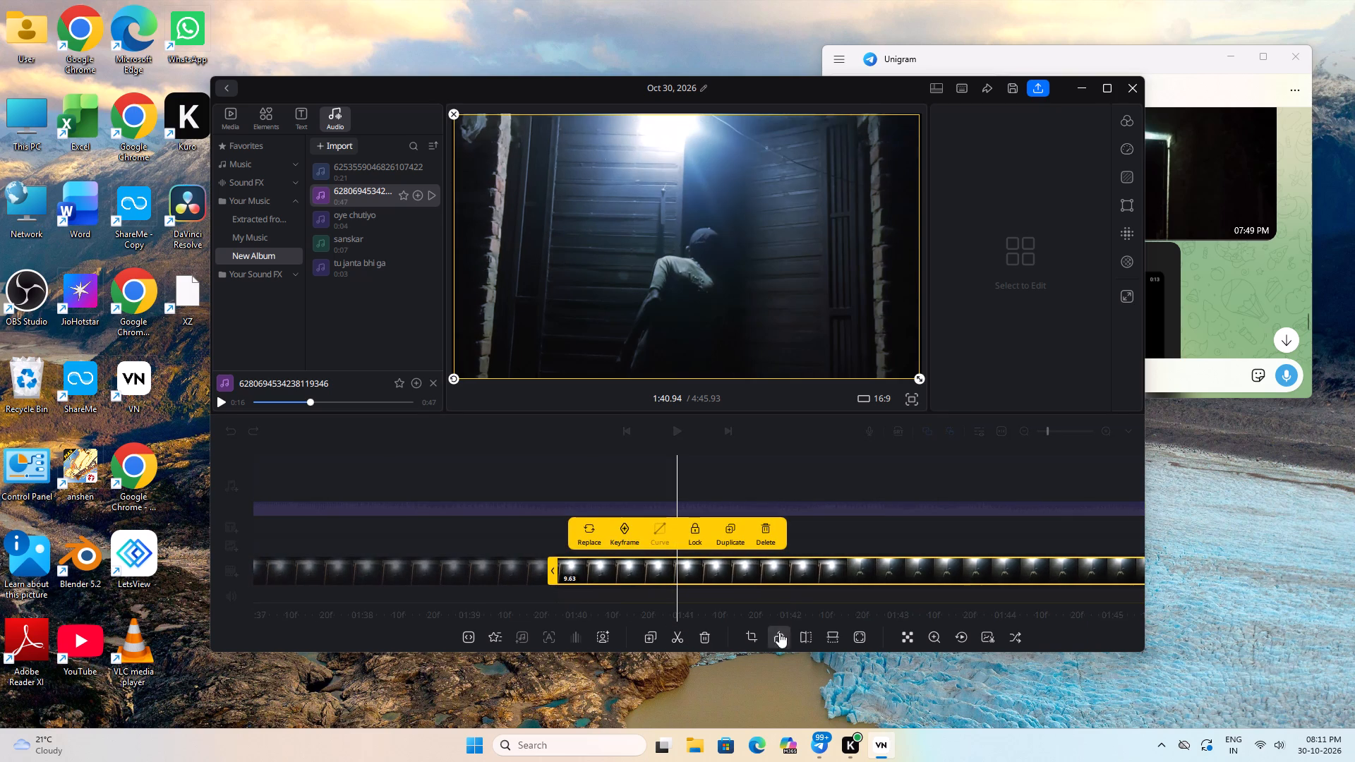
{"action": "left_click", "coordinate": [704, 638]}
Lower the Temperature adjustment of the dark doorway clip to give it a cooler, bluer tone.
{"action": "left_click", "coordinate": [673, 428]}
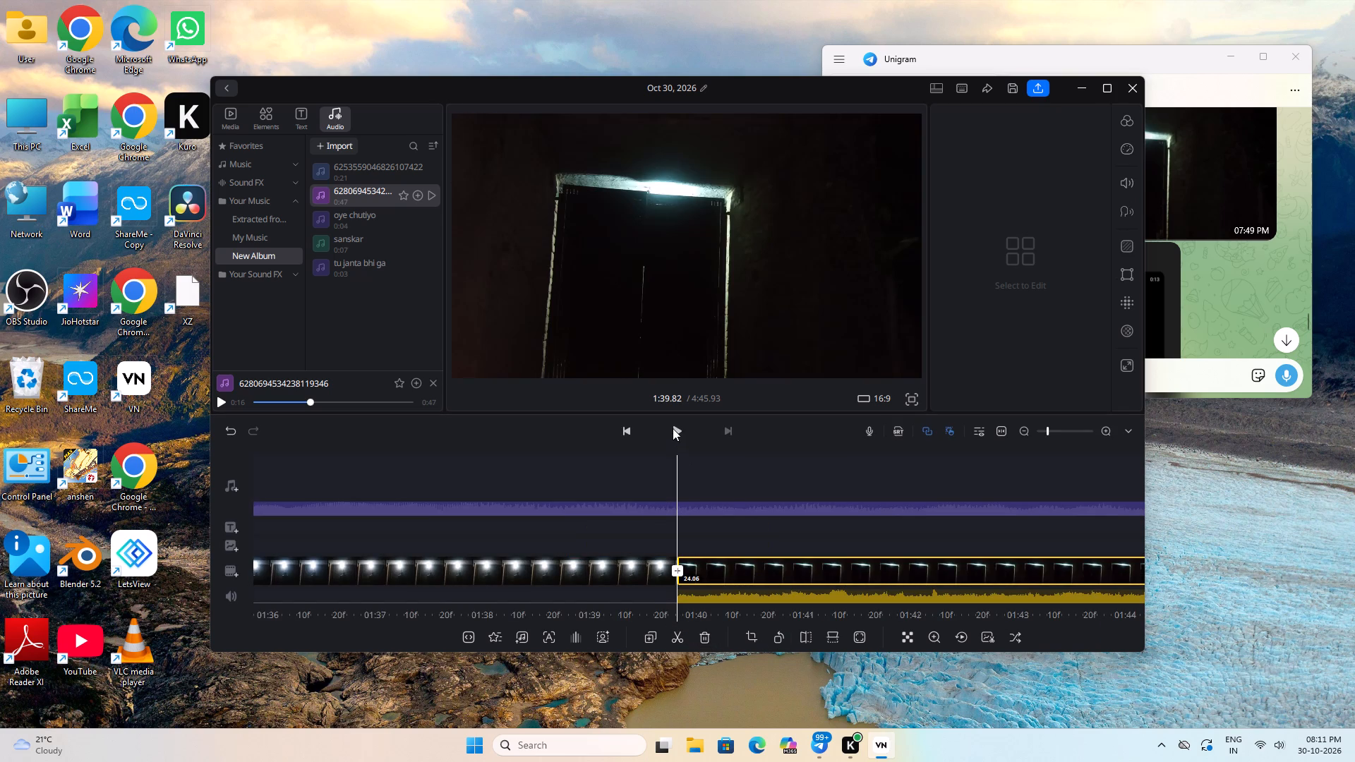
{"action": "left_click", "coordinate": [672, 427]}
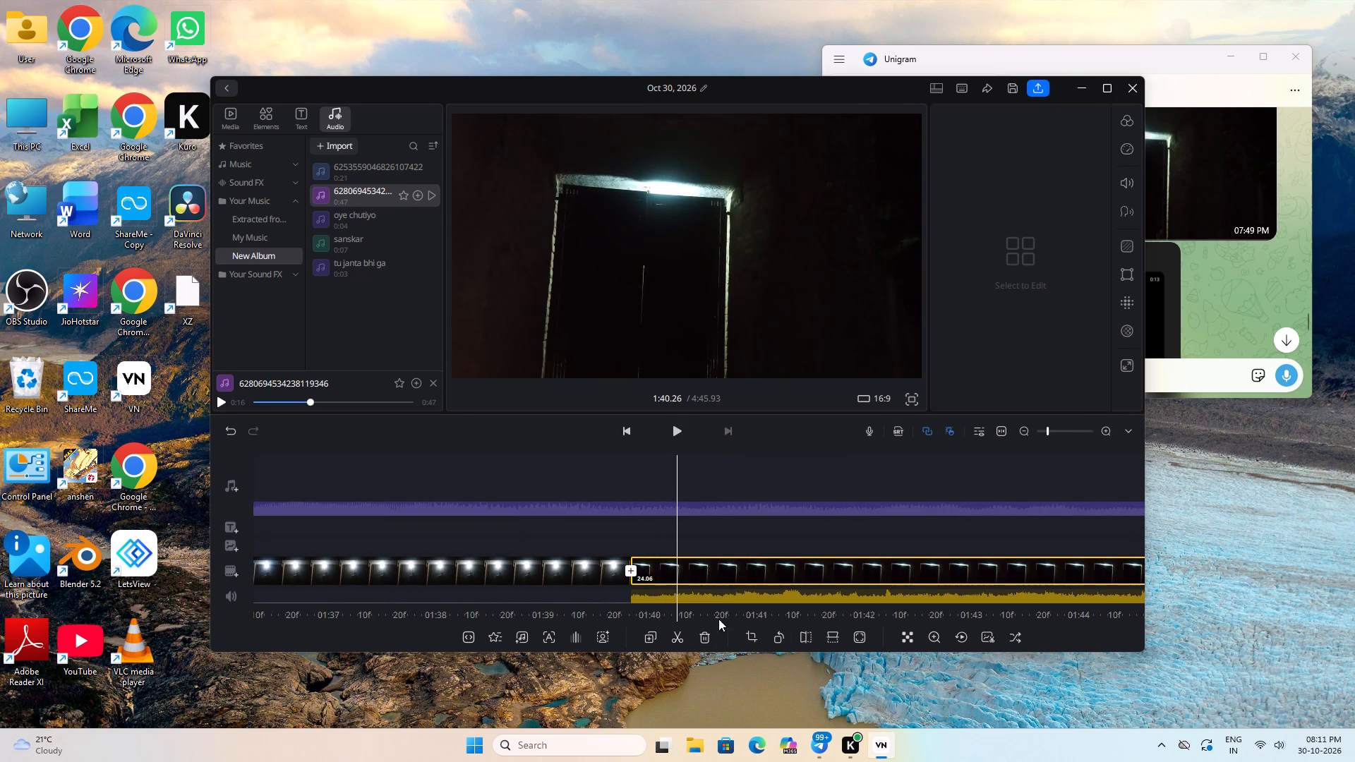
{"action": "left_click", "coordinate": [1125, 116]}
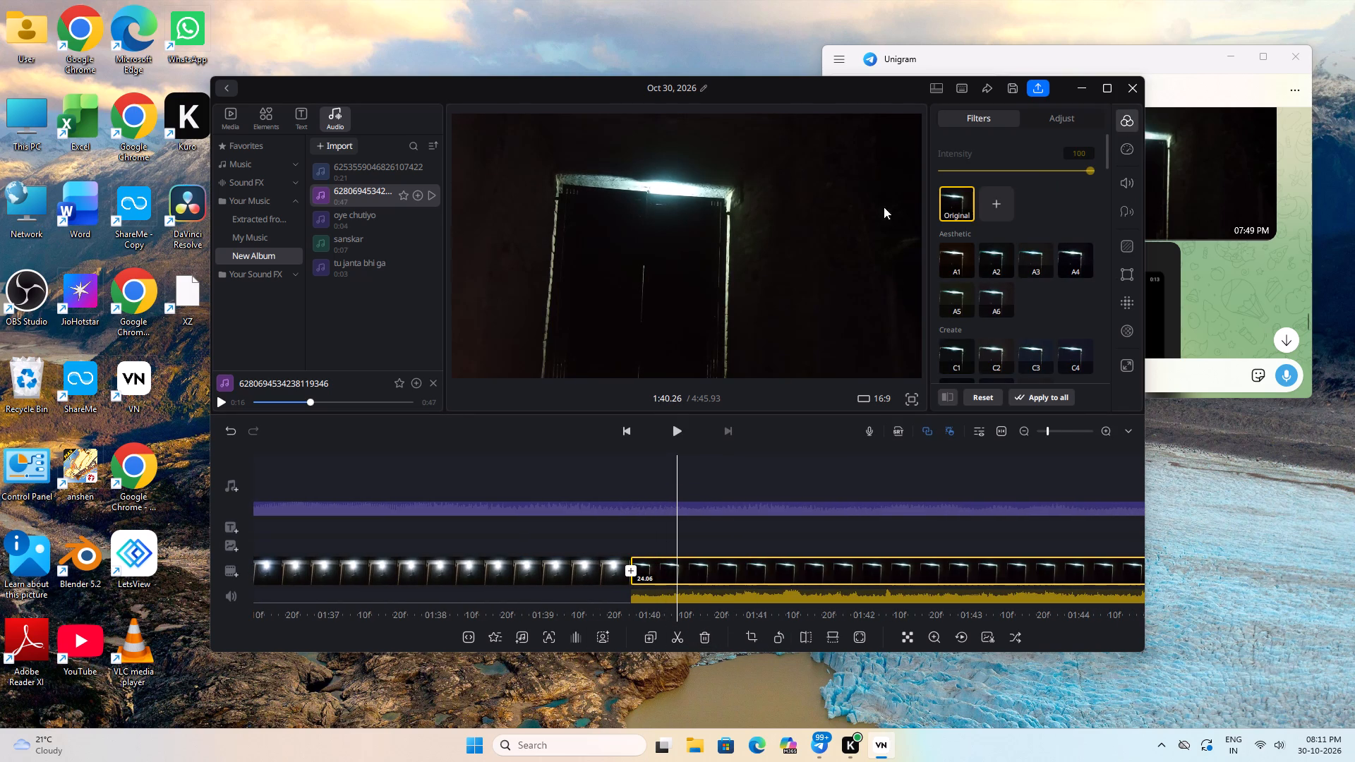
{"action": "left_click", "coordinate": [1061, 113]}
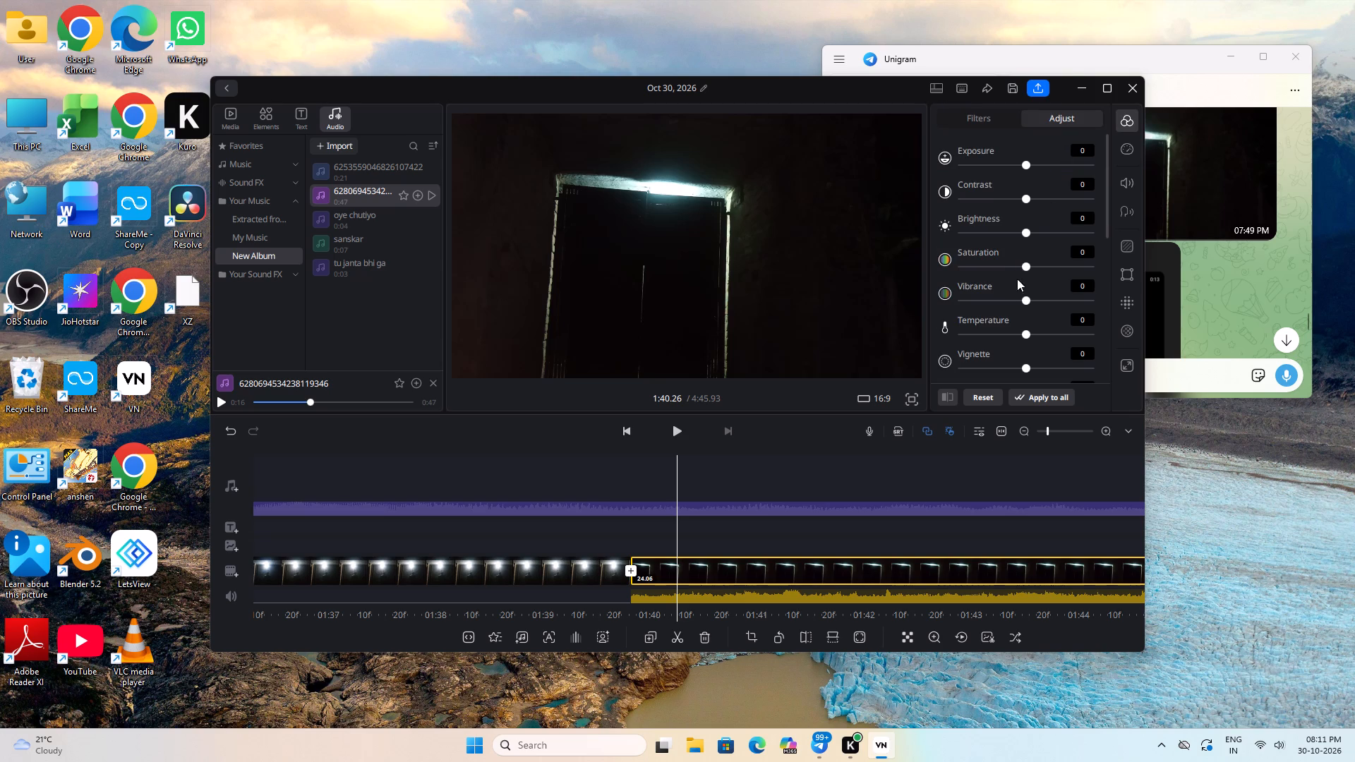
{"action": "left_click_drag", "start_coordinate": [1025, 331], "coordinate": [998, 329]}
{"action": "left_click_drag", "start_coordinate": [998, 329], "coordinate": [989, 332]}
Split the dark doorway clip at about 2:00.03, before the shirt fills the frame, and delete the portion after the cut.
{"action": "left_click", "coordinate": [682, 422]}
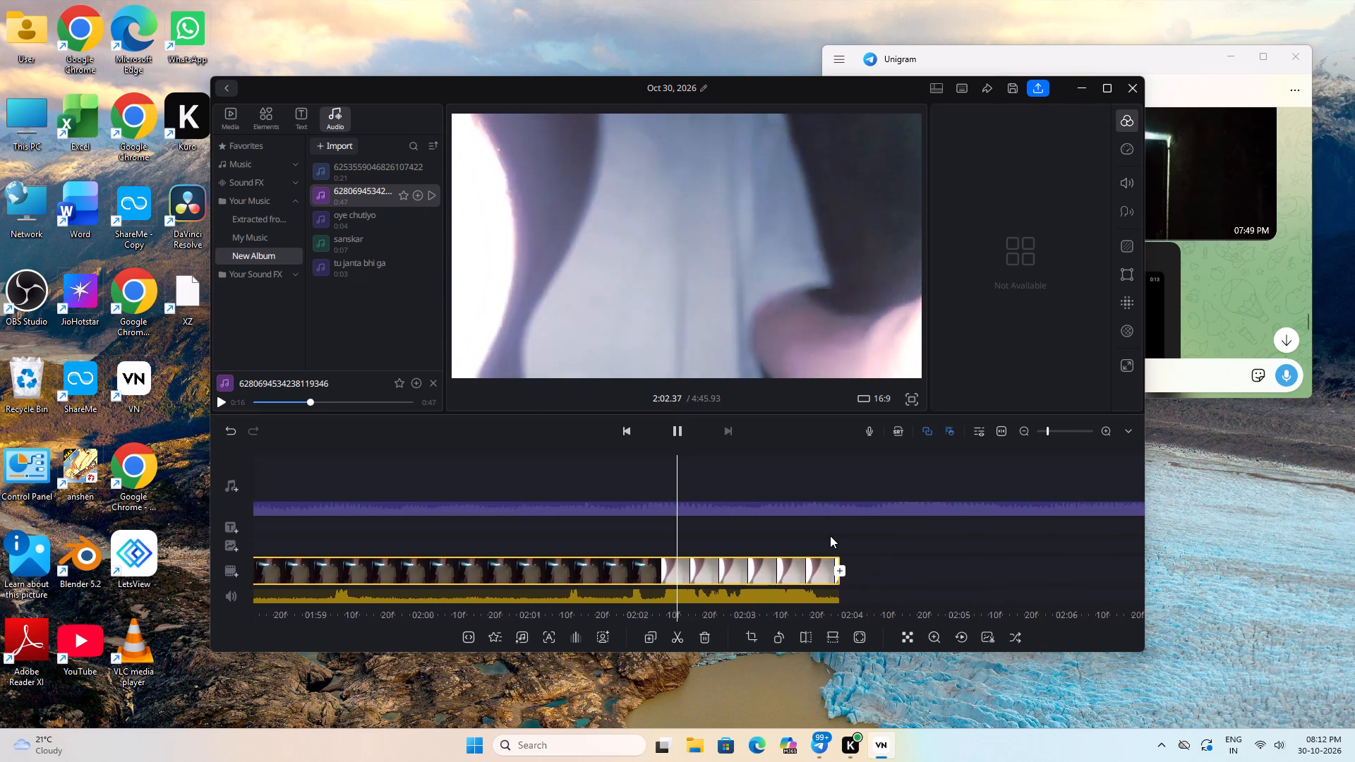
{"action": "left_click_drag", "start_coordinate": [632, 564], "coordinate": [713, 564]}
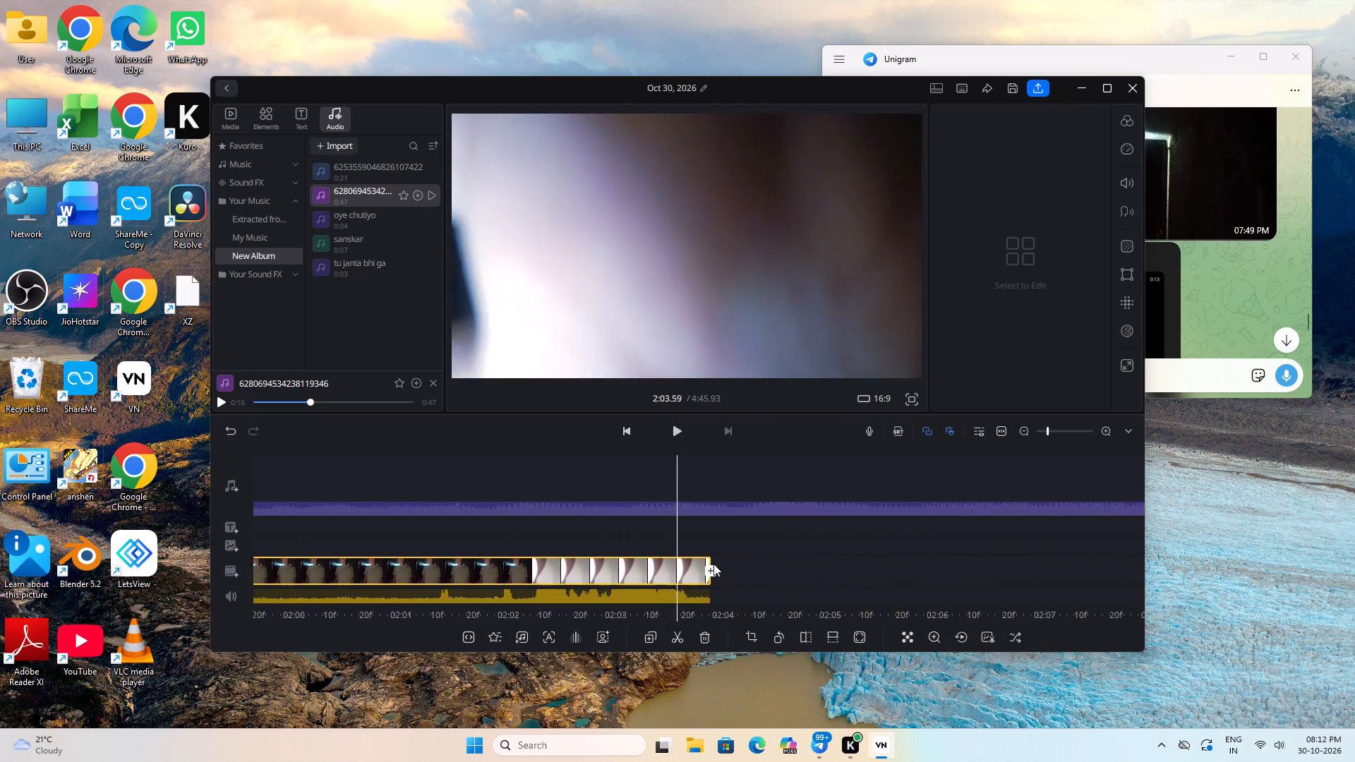
{"action": "left_click_drag", "start_coordinate": [713, 564], "coordinate": [946, 583]}
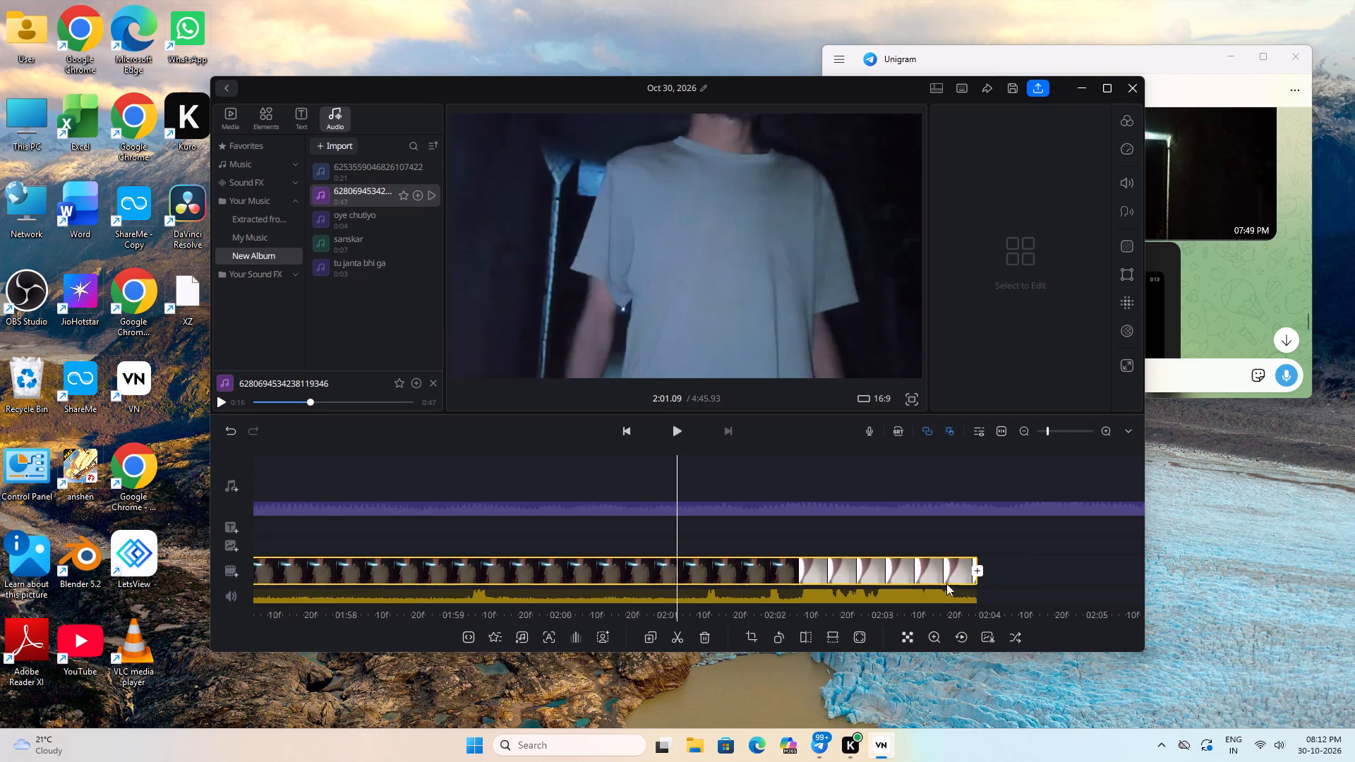
{"action": "left_click_drag", "start_coordinate": [946, 583], "coordinate": [1042, 595]}
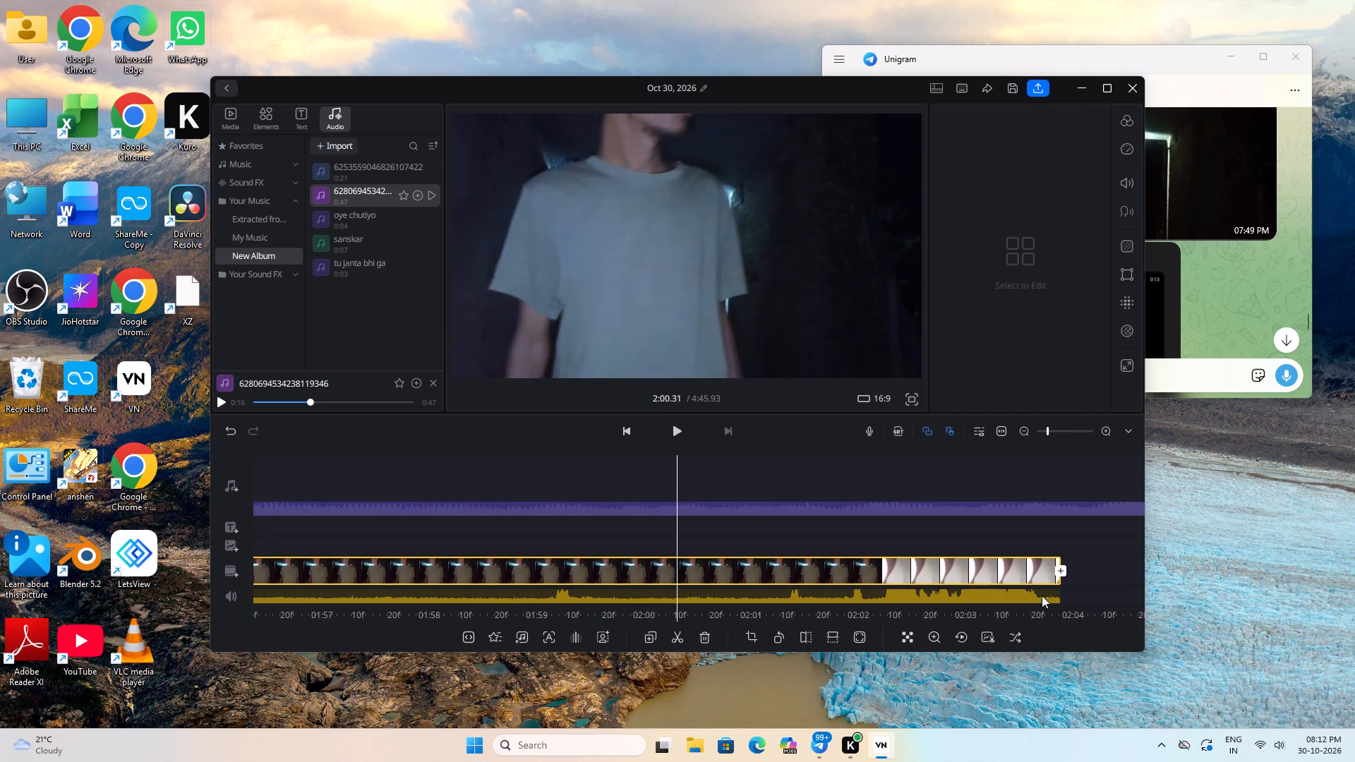
{"action": "left_click_drag", "start_coordinate": [1042, 595], "coordinate": [1067, 610]}
{"action": "left_click", "coordinate": [679, 643]}
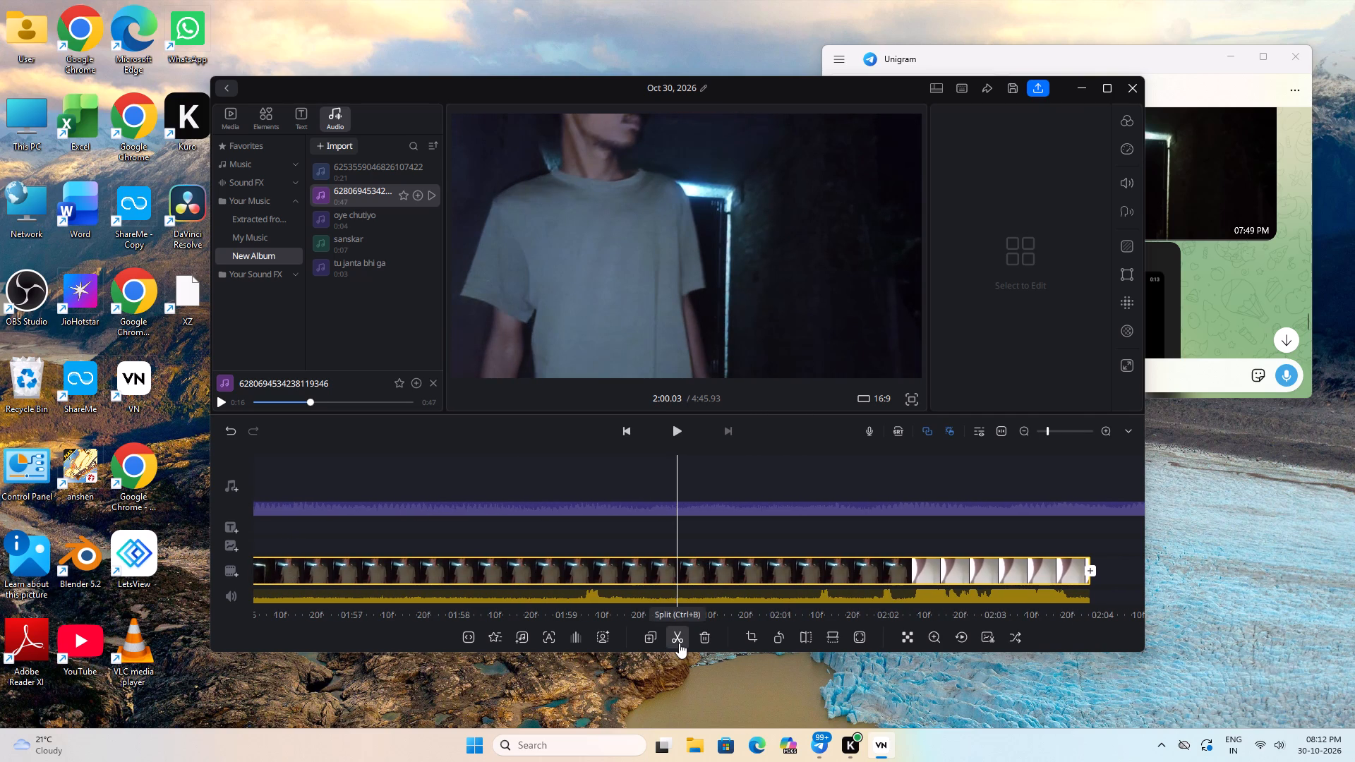
{"action": "left_click", "coordinate": [793, 570]}
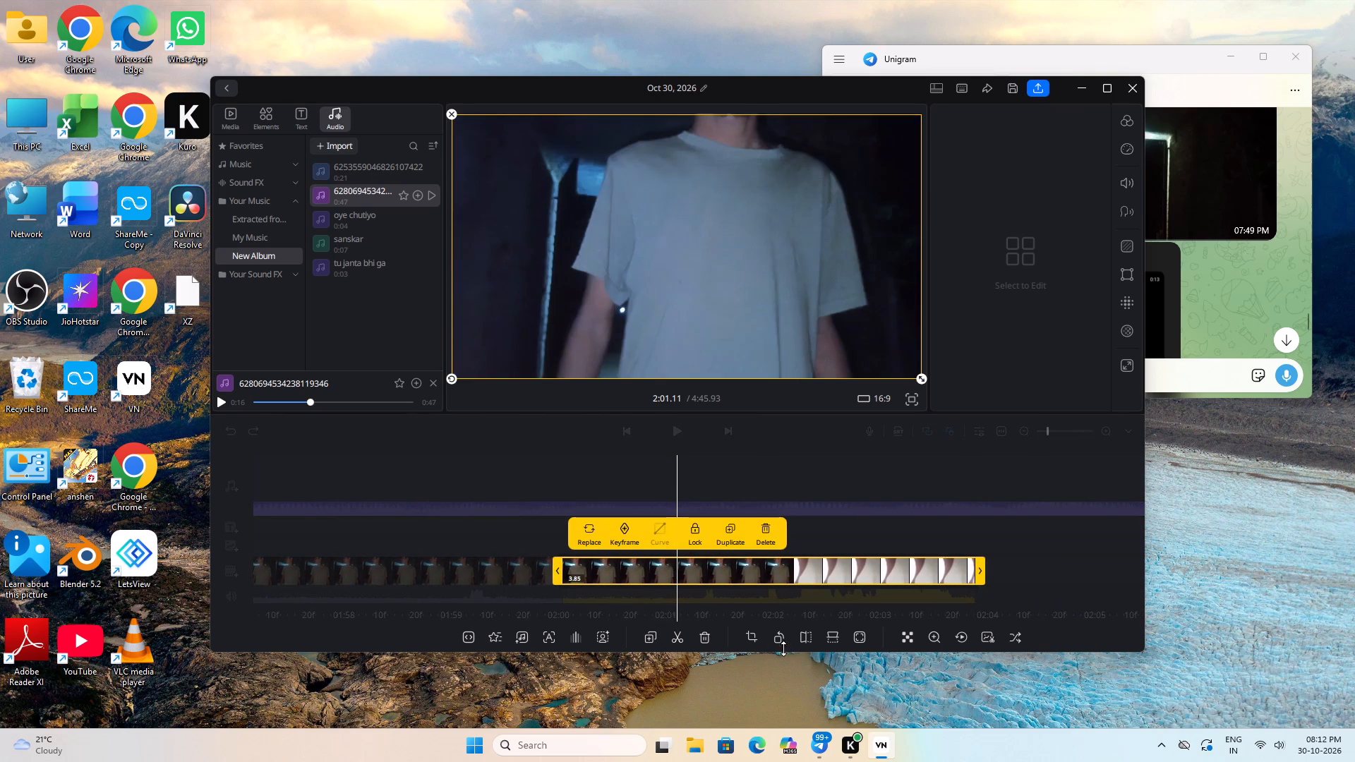
{"action": "left_click", "coordinate": [704, 639]}
Review the dark doorway clip from its trimmed end back to about 1:45, checking the figure's approach through the door.
{"action": "left_click_drag", "start_coordinate": [677, 497], "coordinate": [743, 509]}
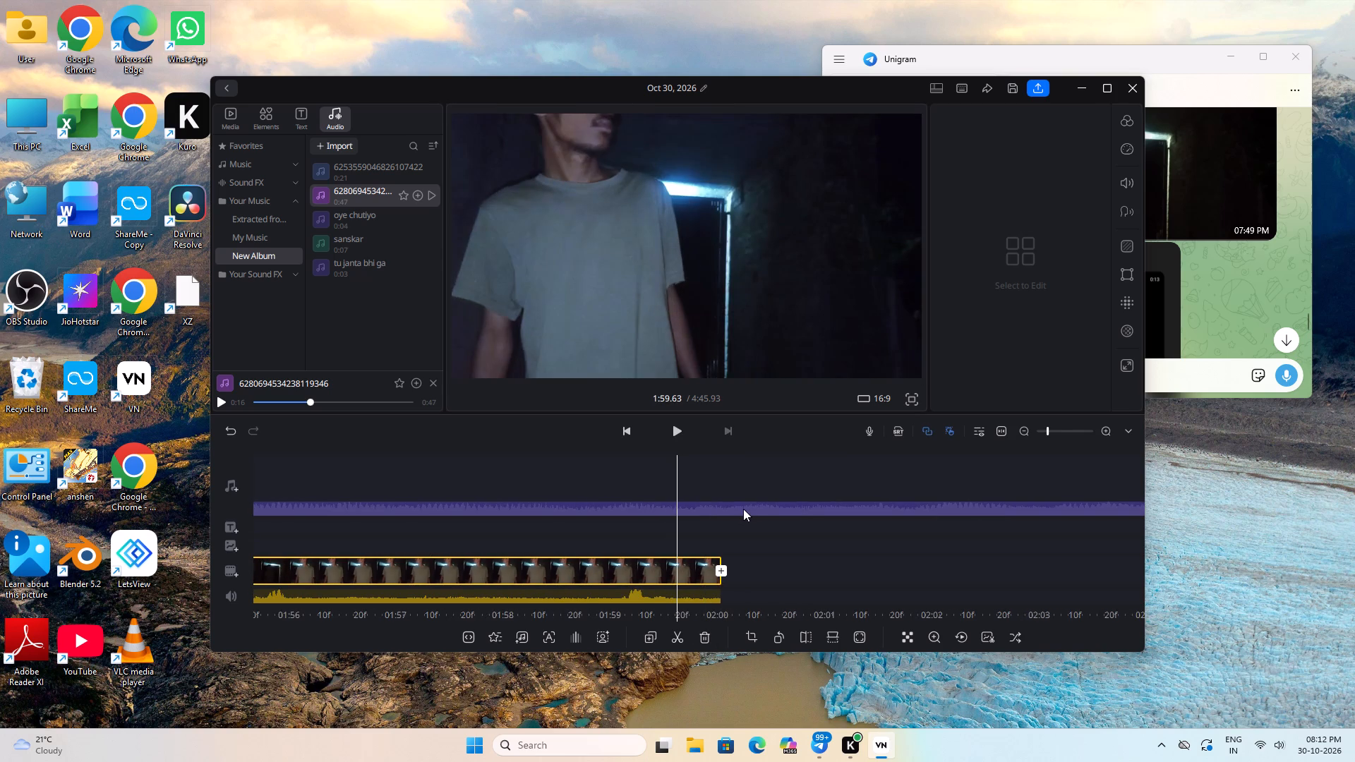
{"action": "left_click", "coordinate": [685, 430]}
{"action": "left_click_drag", "start_coordinate": [808, 554], "coordinate": [816, 552]}
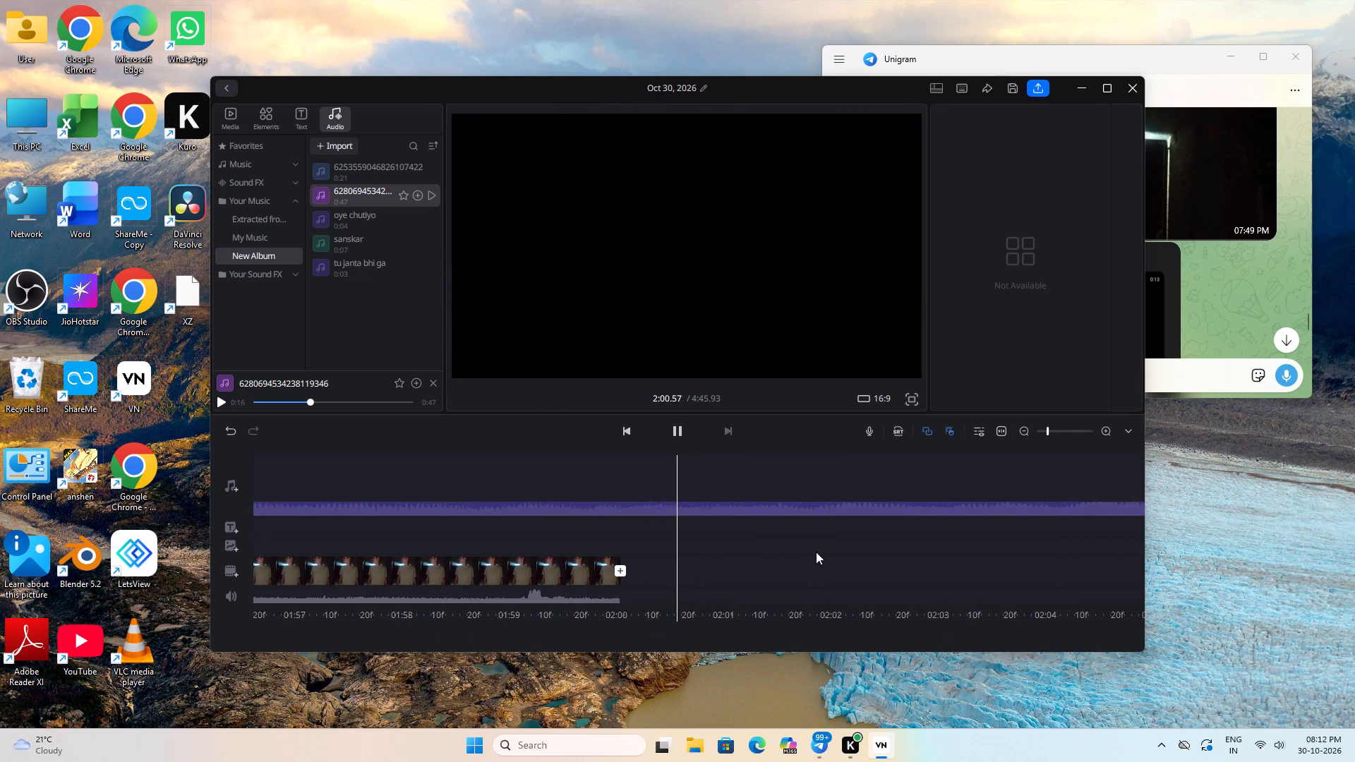
{"action": "left_click_drag", "start_coordinate": [816, 552], "coordinate": [894, 539]}
{"action": "left_click_drag", "start_coordinate": [790, 539], "coordinate": [1033, 536]}
{"action": "left_click_drag", "start_coordinate": [628, 528], "coordinate": [754, 528]}
{"action": "left_click_drag", "start_coordinate": [671, 534], "coordinate": [773, 541]}
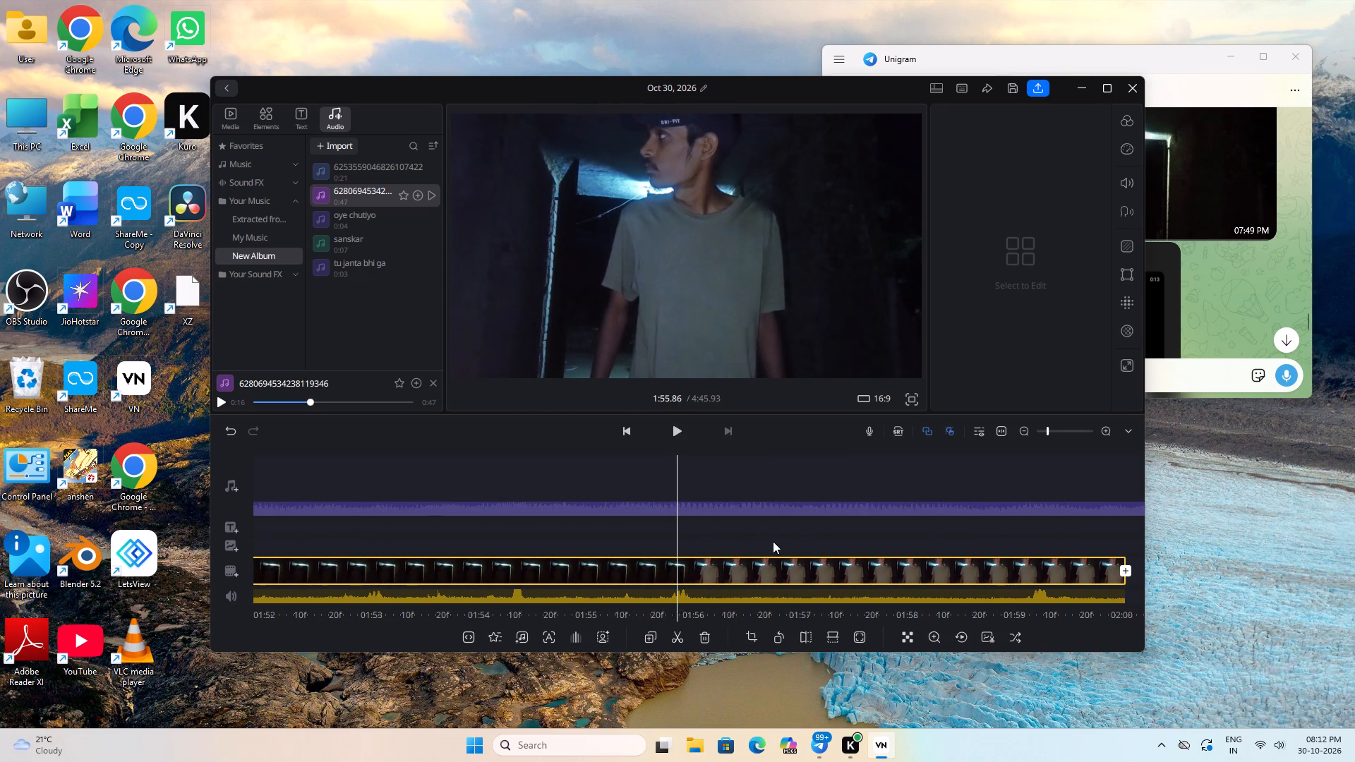
{"action": "left_click_drag", "start_coordinate": [773, 541], "coordinate": [789, 541]}
{"action": "left_click_drag", "start_coordinate": [526, 526], "coordinate": [601, 538]}
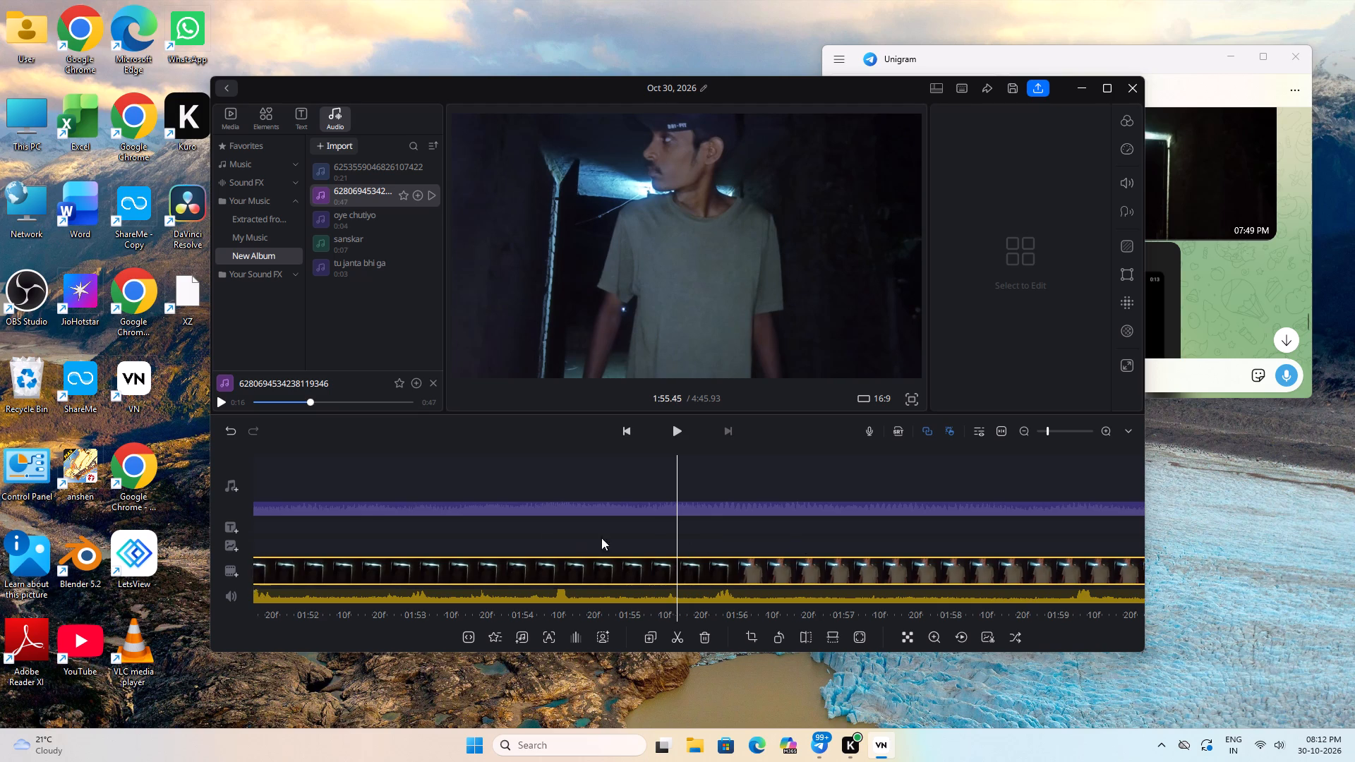
{"action": "left_click_drag", "start_coordinate": [601, 538], "coordinate": [767, 545]}
{"action": "left_click_drag", "start_coordinate": [512, 536], "coordinate": [673, 535]}
{"action": "left_click_drag", "start_coordinate": [613, 533], "coordinate": [735, 538]}
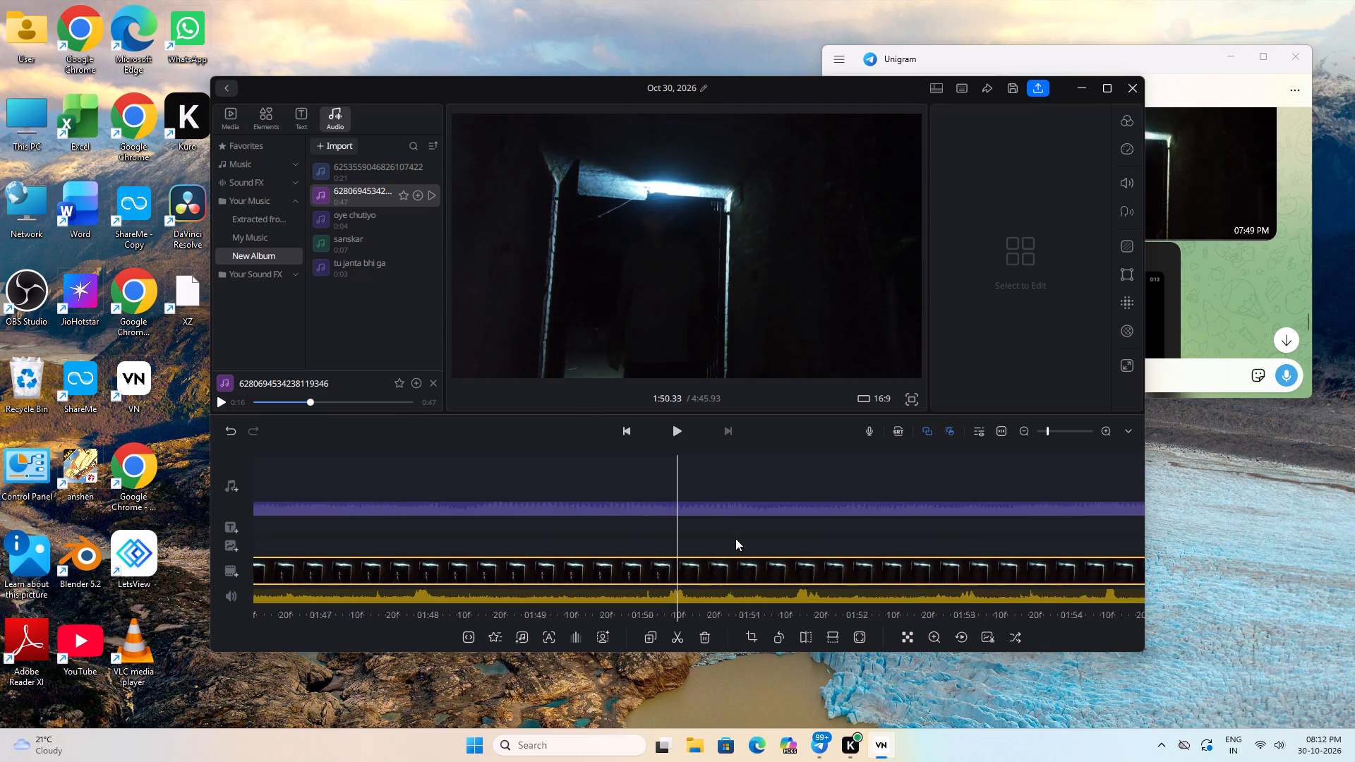
{"action": "left_click_drag", "start_coordinate": [654, 548], "coordinate": [772, 555]}
{"action": "left_click_drag", "start_coordinate": [654, 551], "coordinate": [769, 555]}
{"action": "left_click_drag", "start_coordinate": [615, 549], "coordinate": [747, 551]}
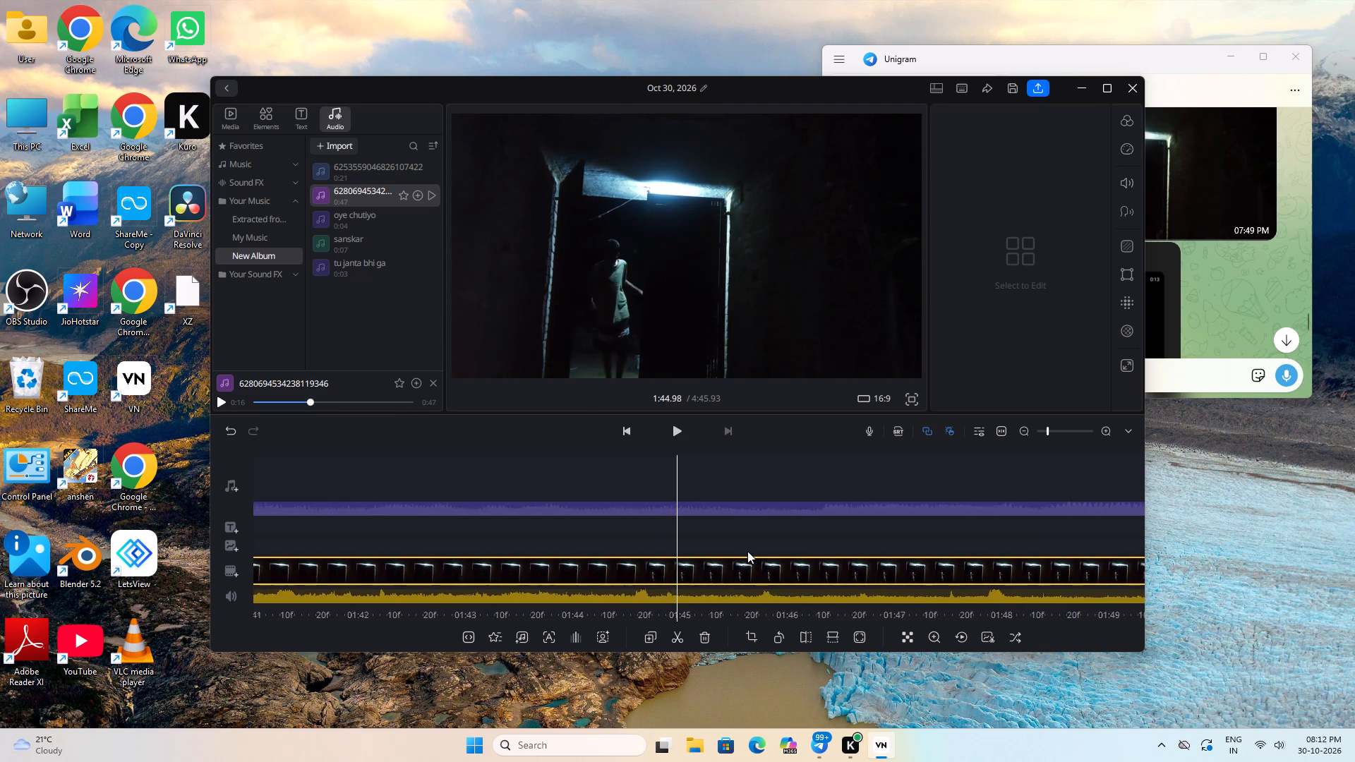
Examine the dark doorway clip between about 1:45 and 1:51, playing the stretch from 1:49 in the open doorway.
{"action": "left_click_drag", "start_coordinate": [615, 543], "coordinate": [436, 563]}
{"action": "left_click_drag", "start_coordinate": [691, 526], "coordinate": [543, 530]}
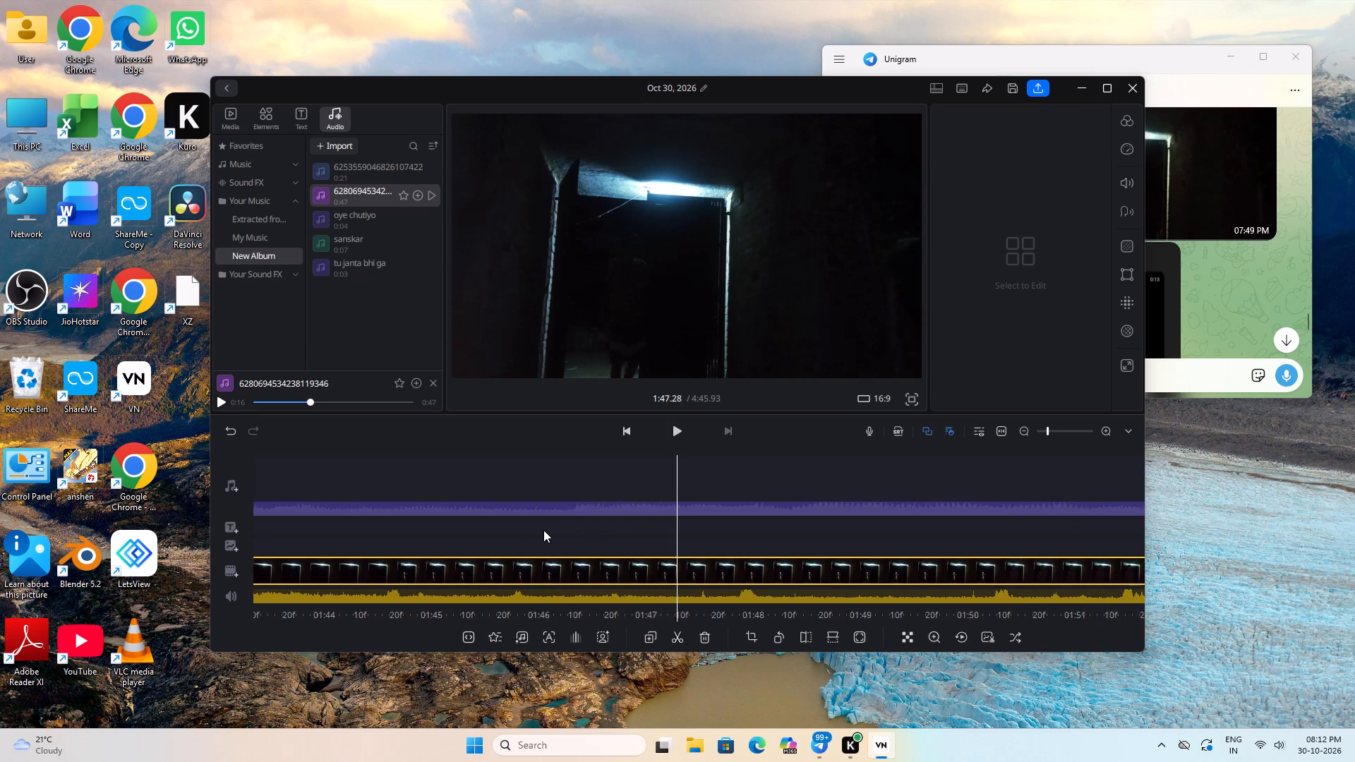
{"action": "left_click_drag", "start_coordinate": [543, 530], "coordinate": [380, 529]}
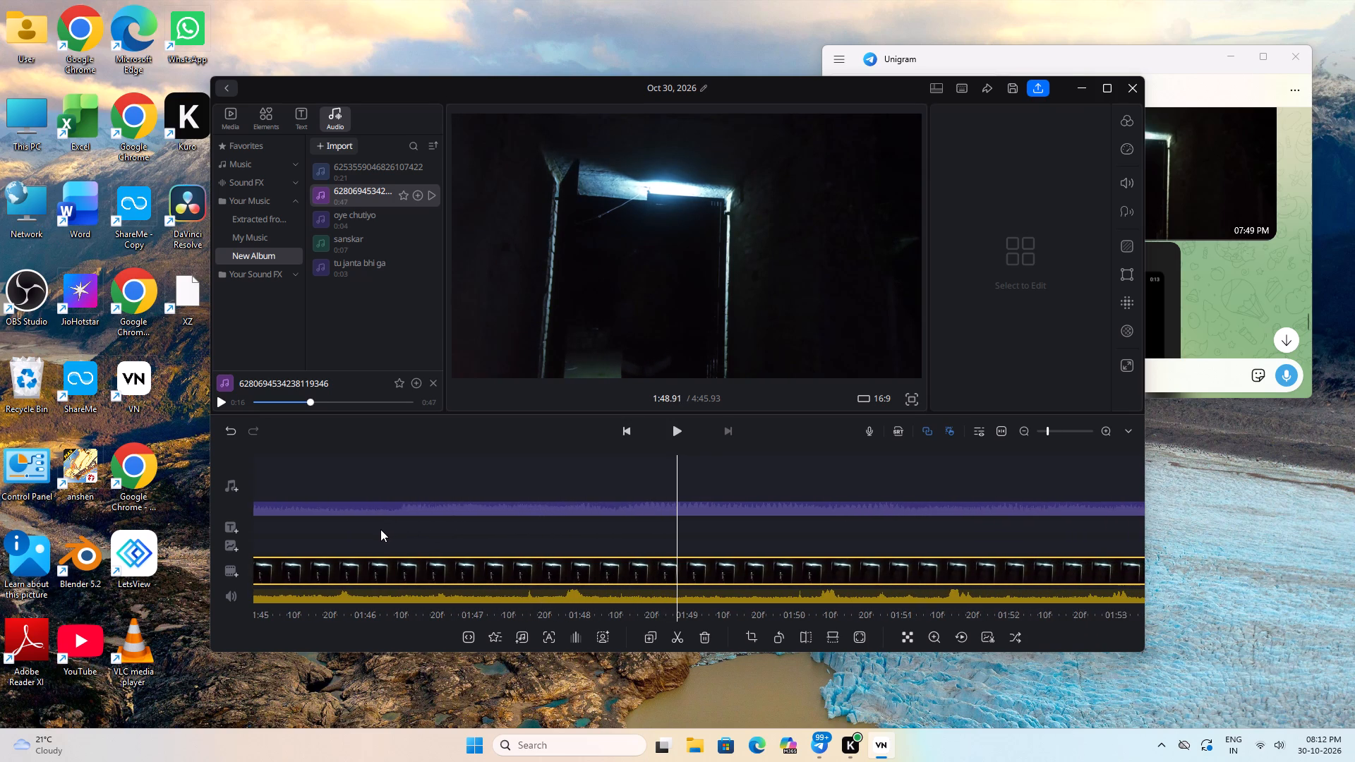
{"action": "left_click_drag", "start_coordinate": [380, 529], "coordinate": [377, 530]}
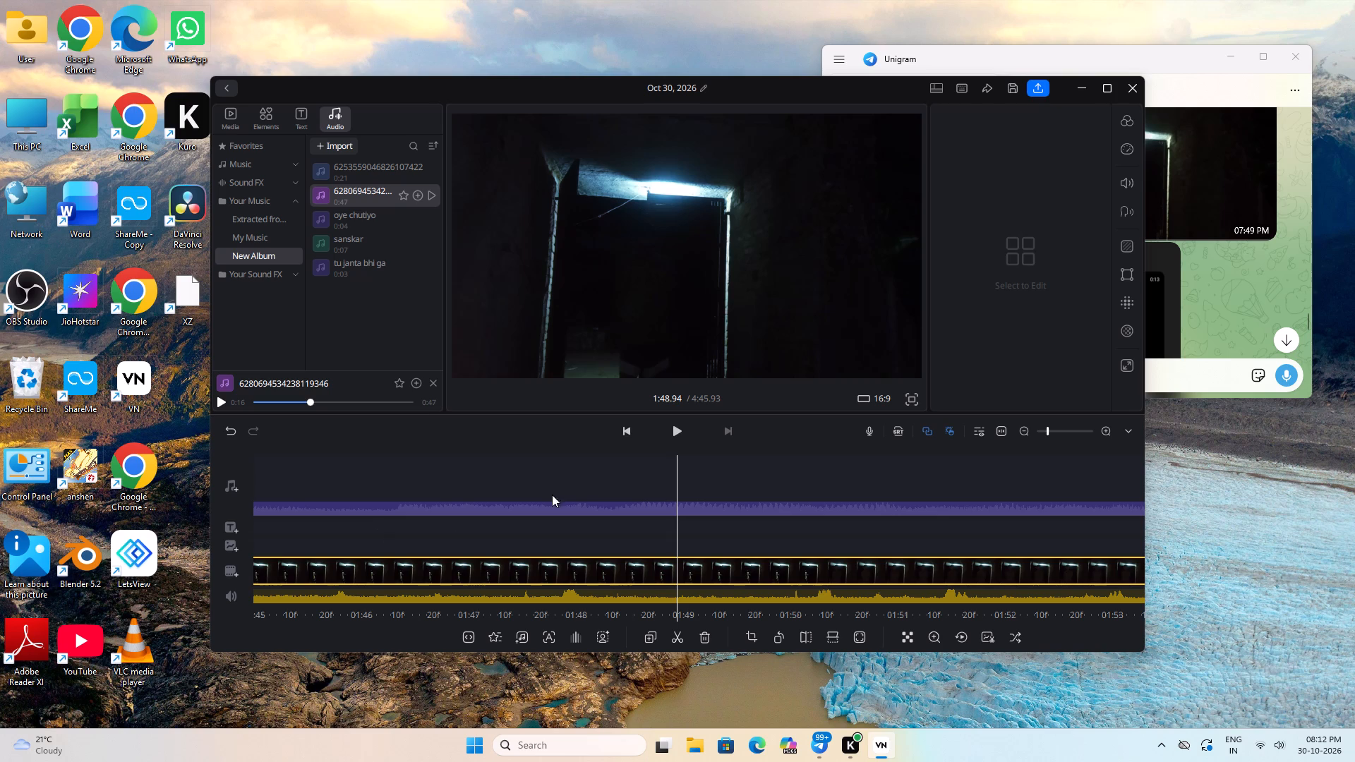
{"action": "left_click", "coordinate": [680, 425]}
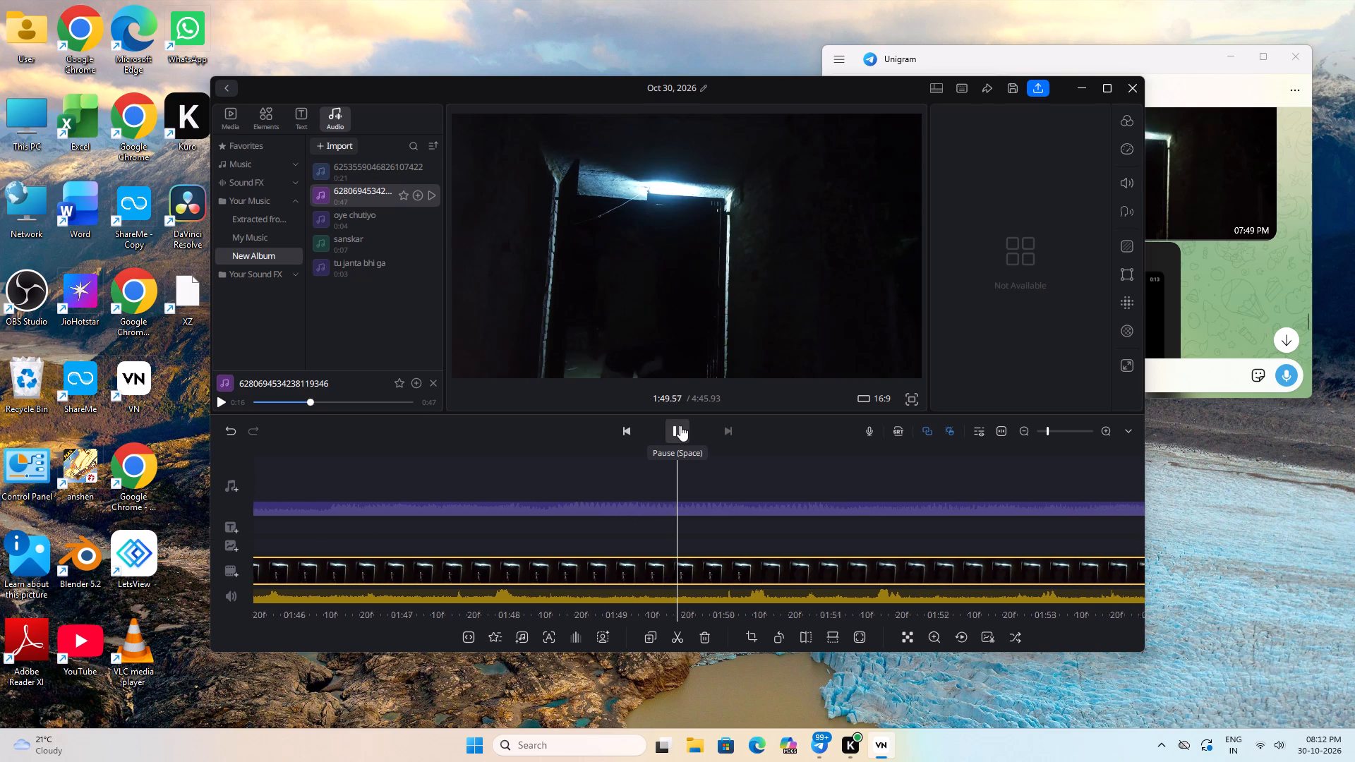
{"action": "left_click", "coordinate": [680, 425]}
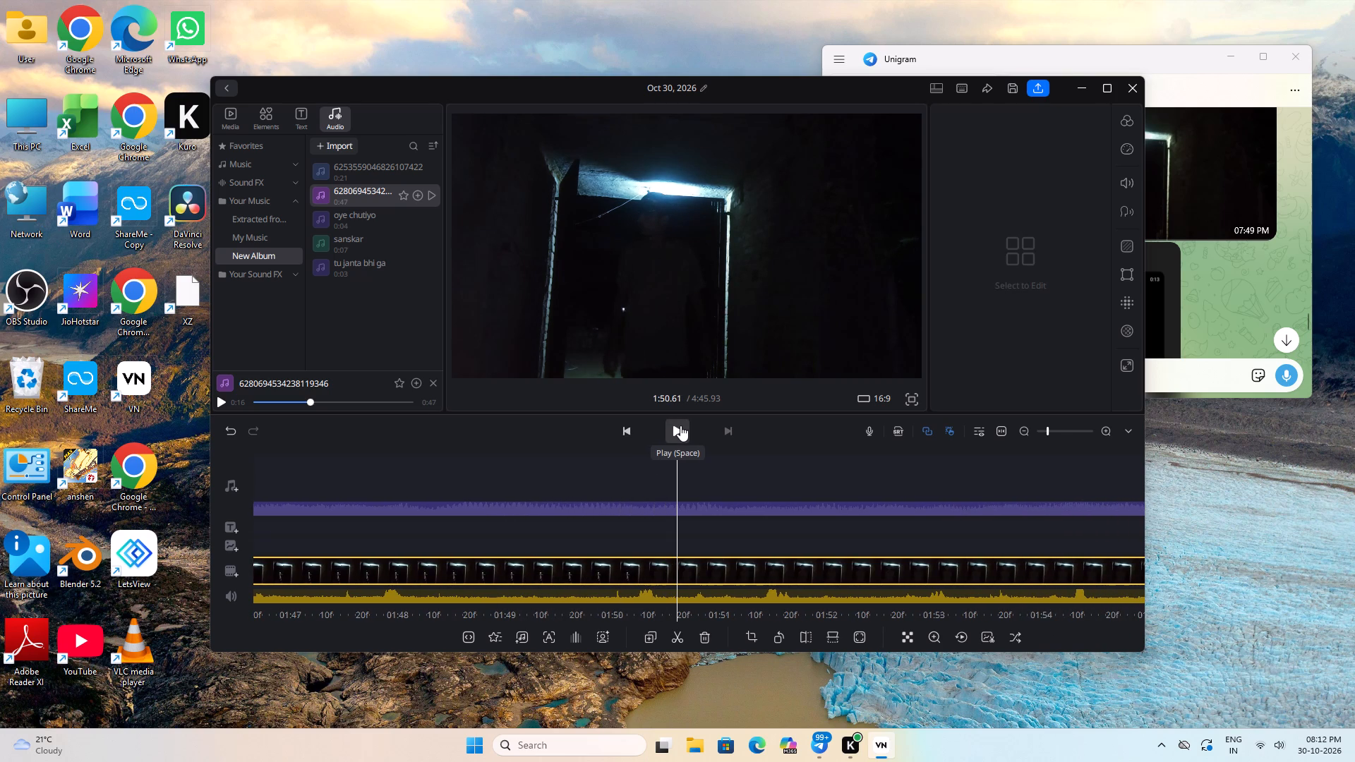
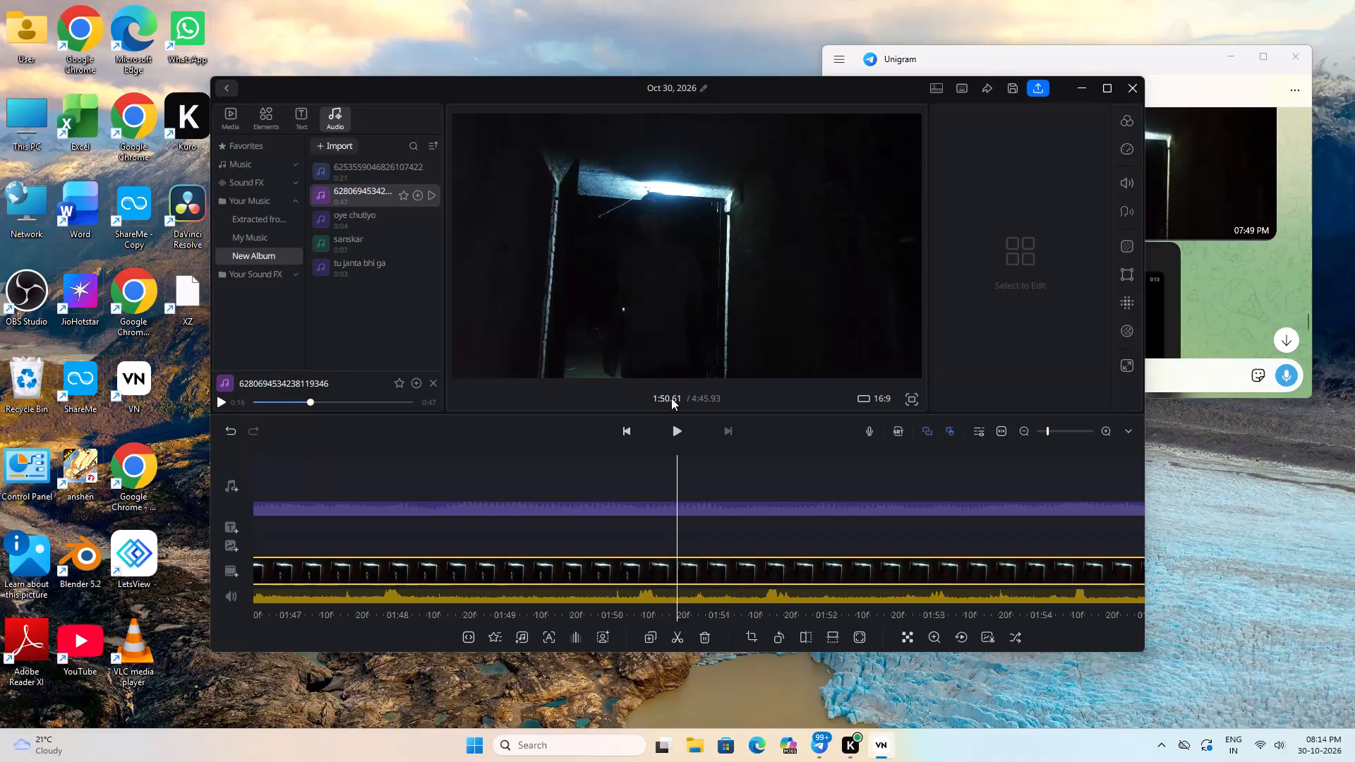
Play the dark doorway clip from about 1:50.6 to 1:51.6 to check the figure's appearance in the doorway.
{"action": "left_click", "coordinate": [679, 426]}
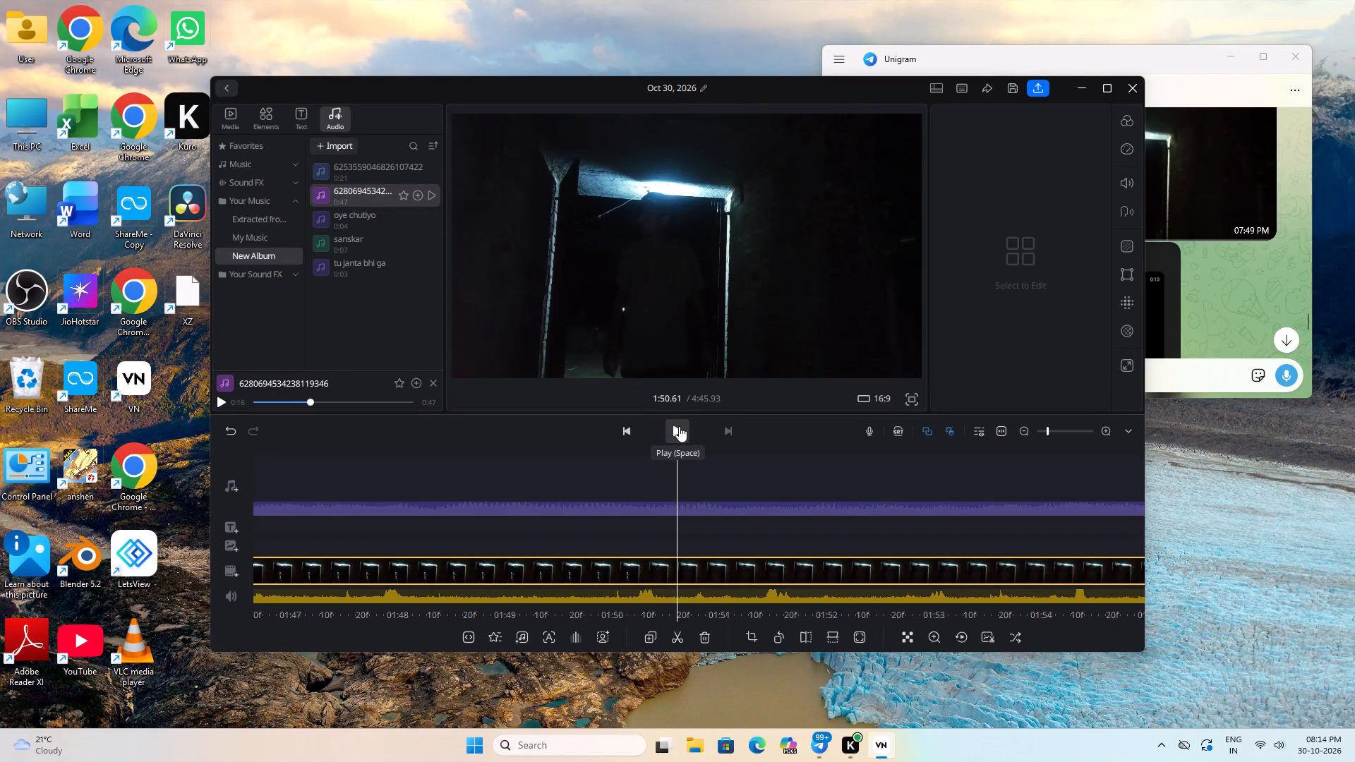
{"action": "left_click", "coordinate": [676, 428]}
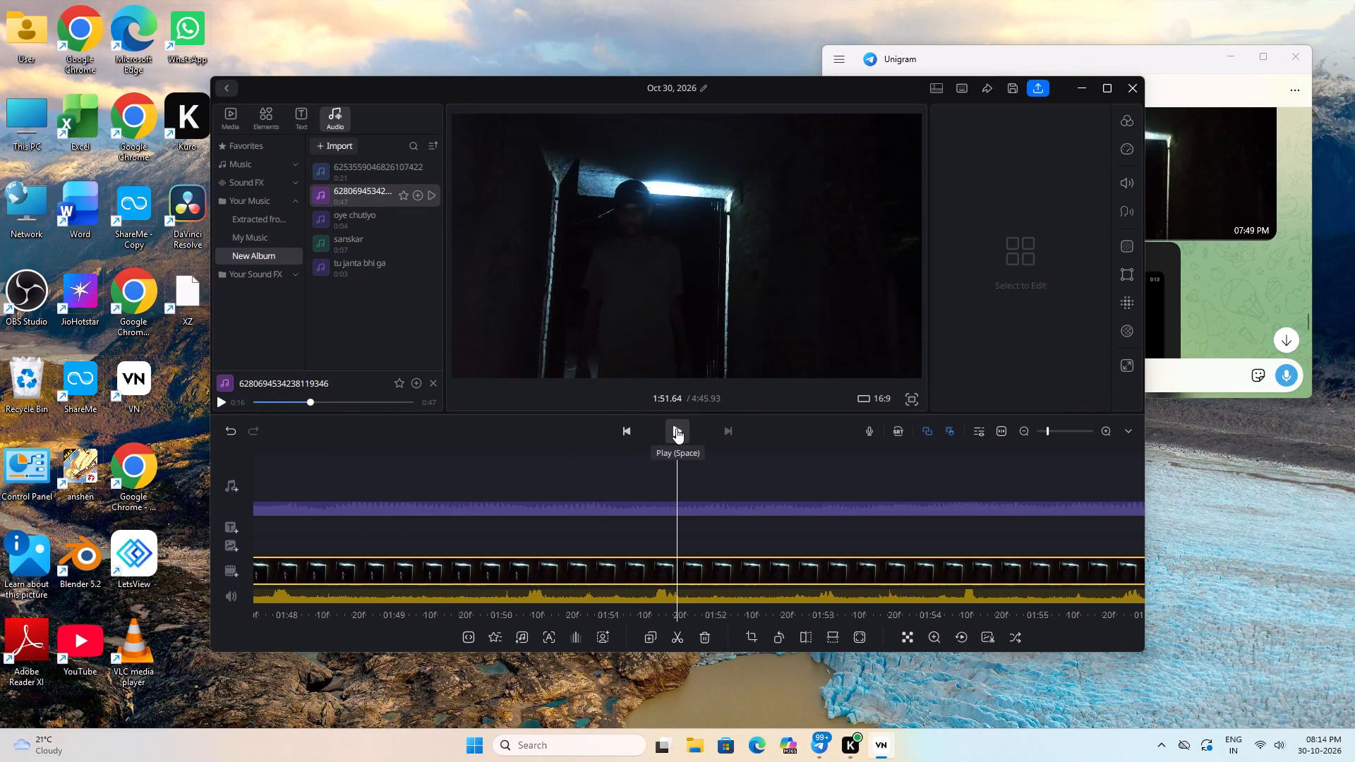
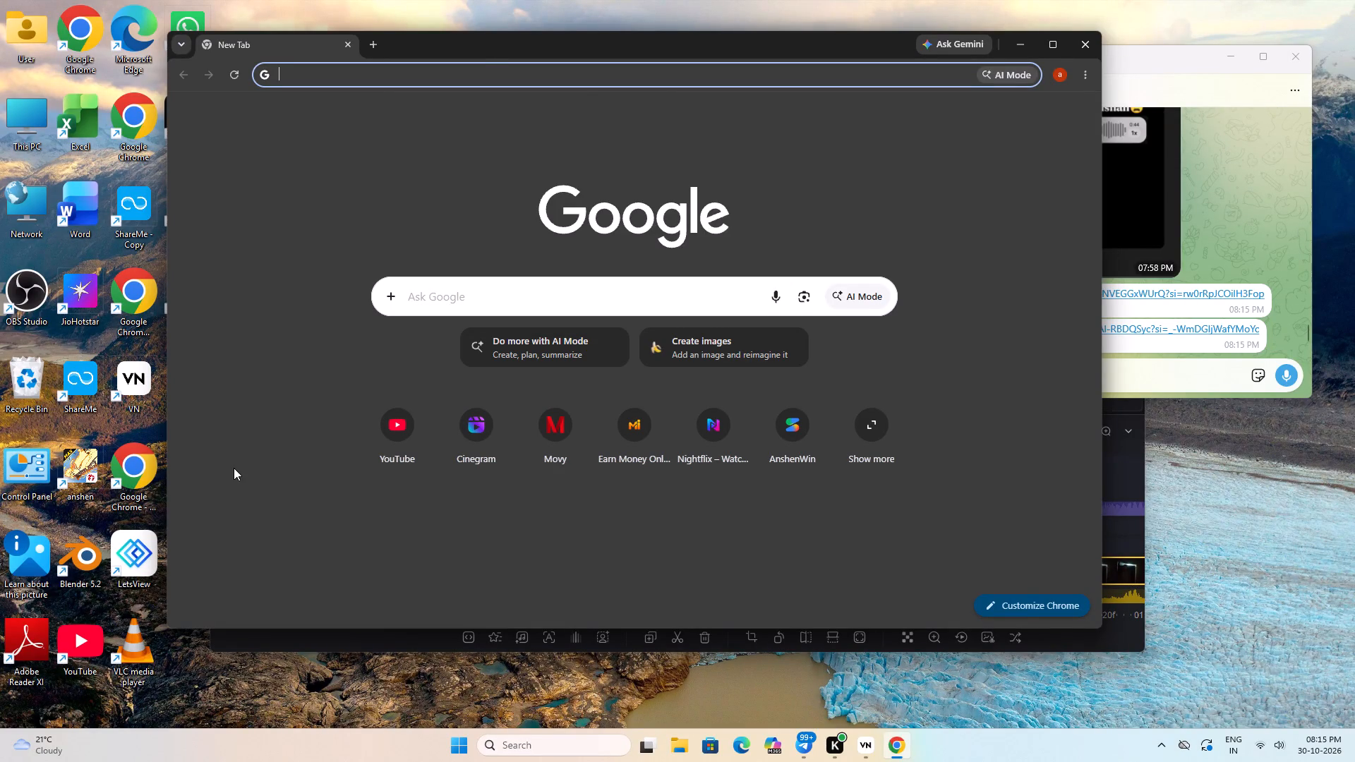
Search the web for "yt video downloader" and open the SnapYT site from the results.
{"action": "left_click", "coordinate": [483, 70]}
{"action": "type", "text": "yt video downloader"}
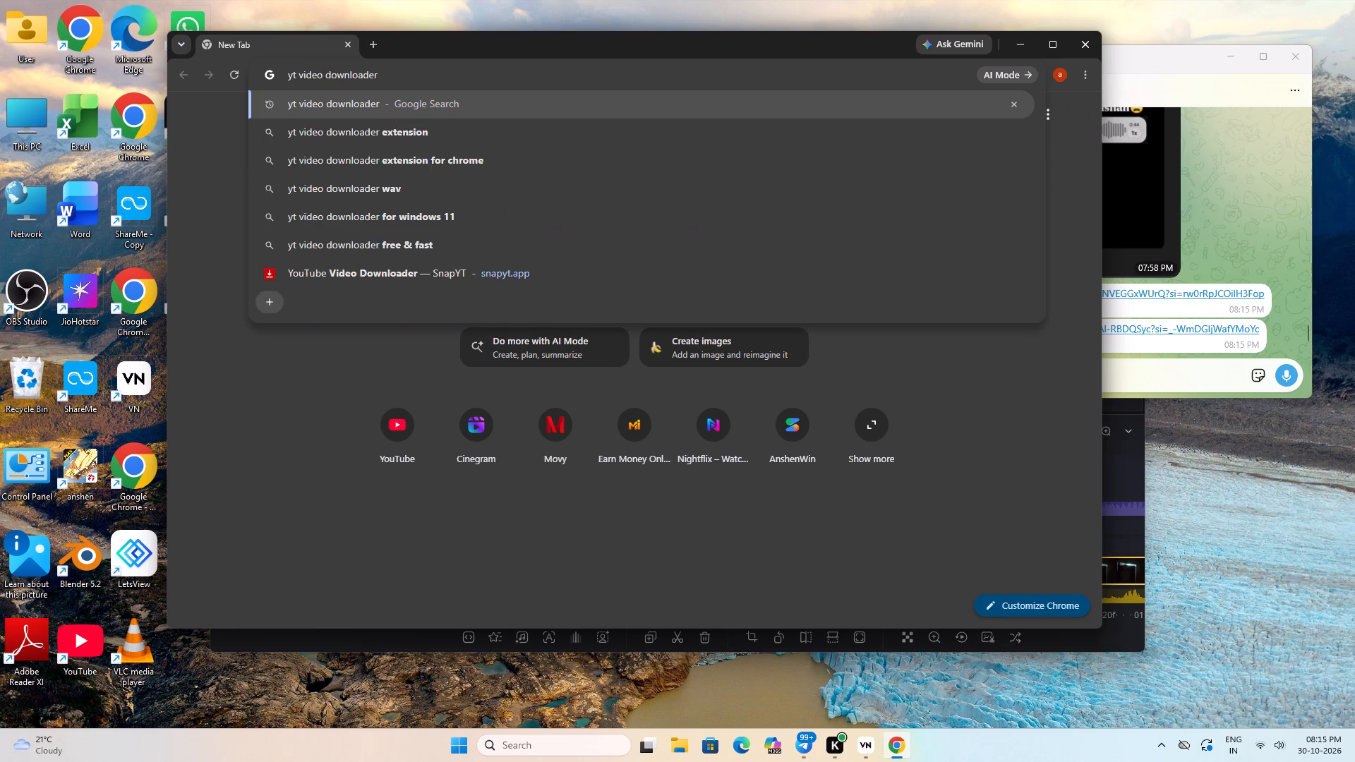
{"action": "key", "text": "Return"}
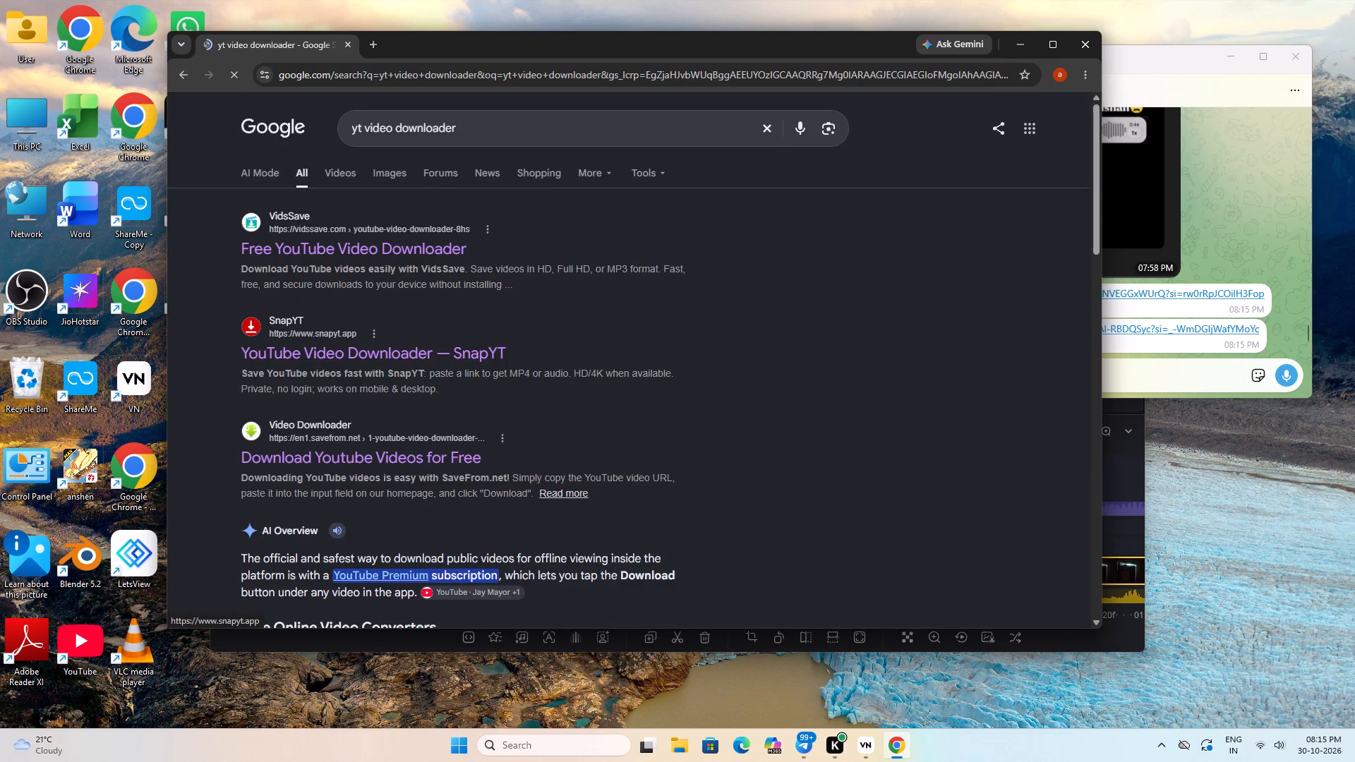
{"action": "left_click", "coordinate": [298, 353]}
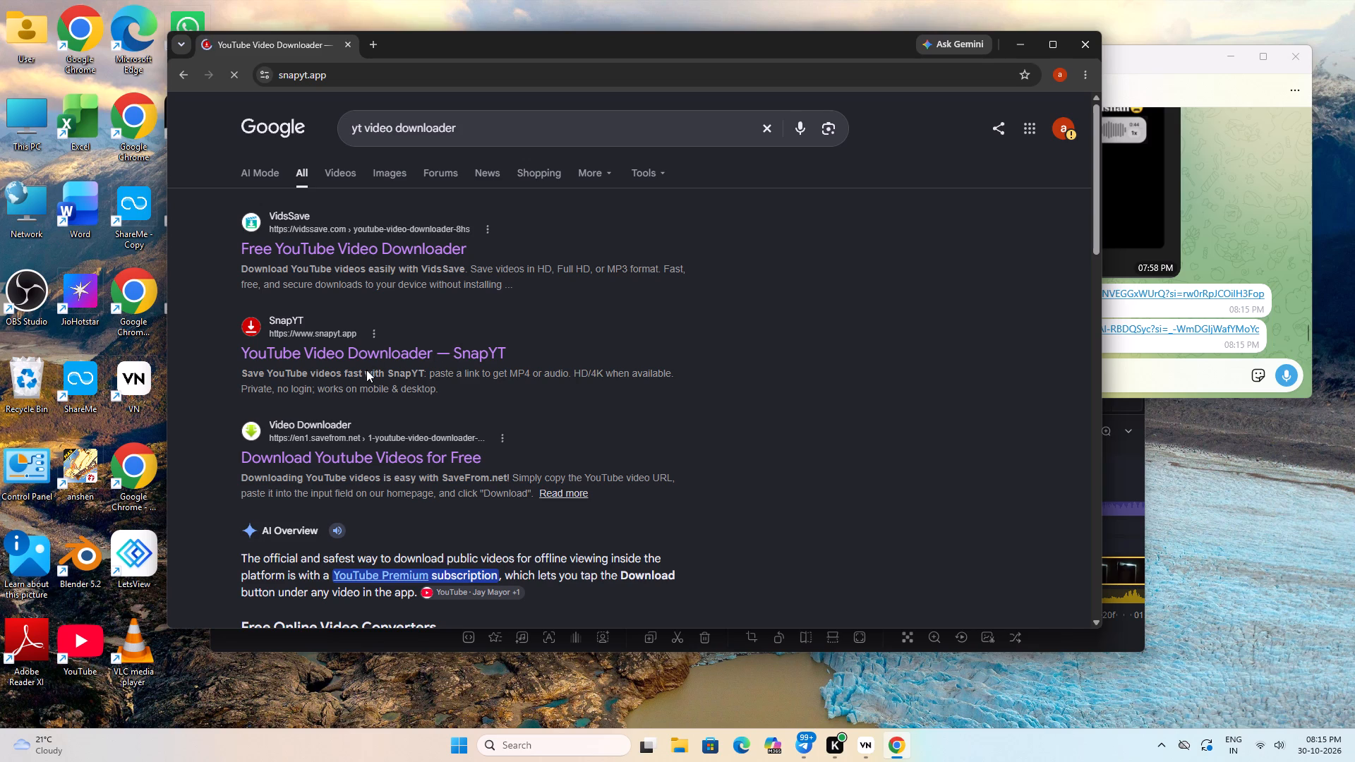
Submit the copied YouTube link youtu.be/ANVEGGxWUrQ to the SnapYT video downloader and bring up its download options.
{"action": "left_click", "coordinate": [538, 296]}
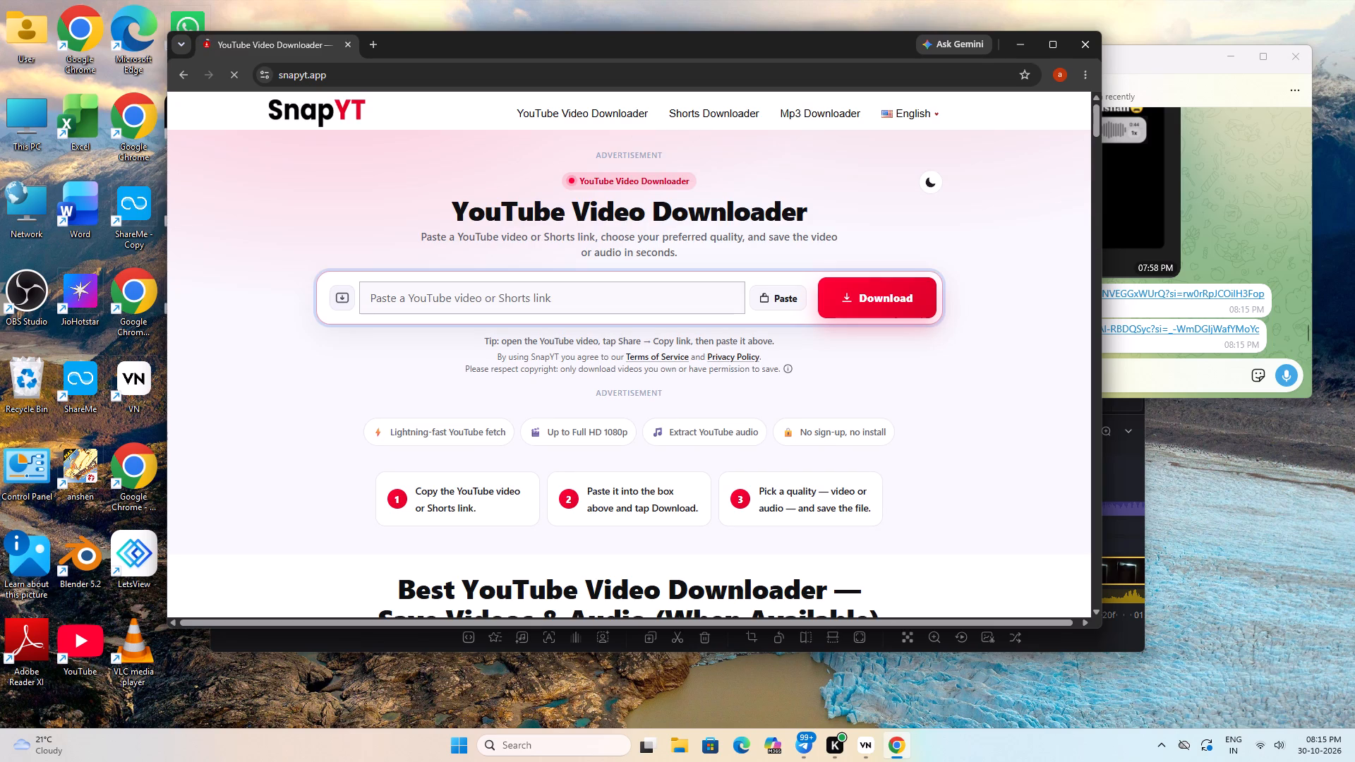
{"action": "key", "text": "ctrl+v"}
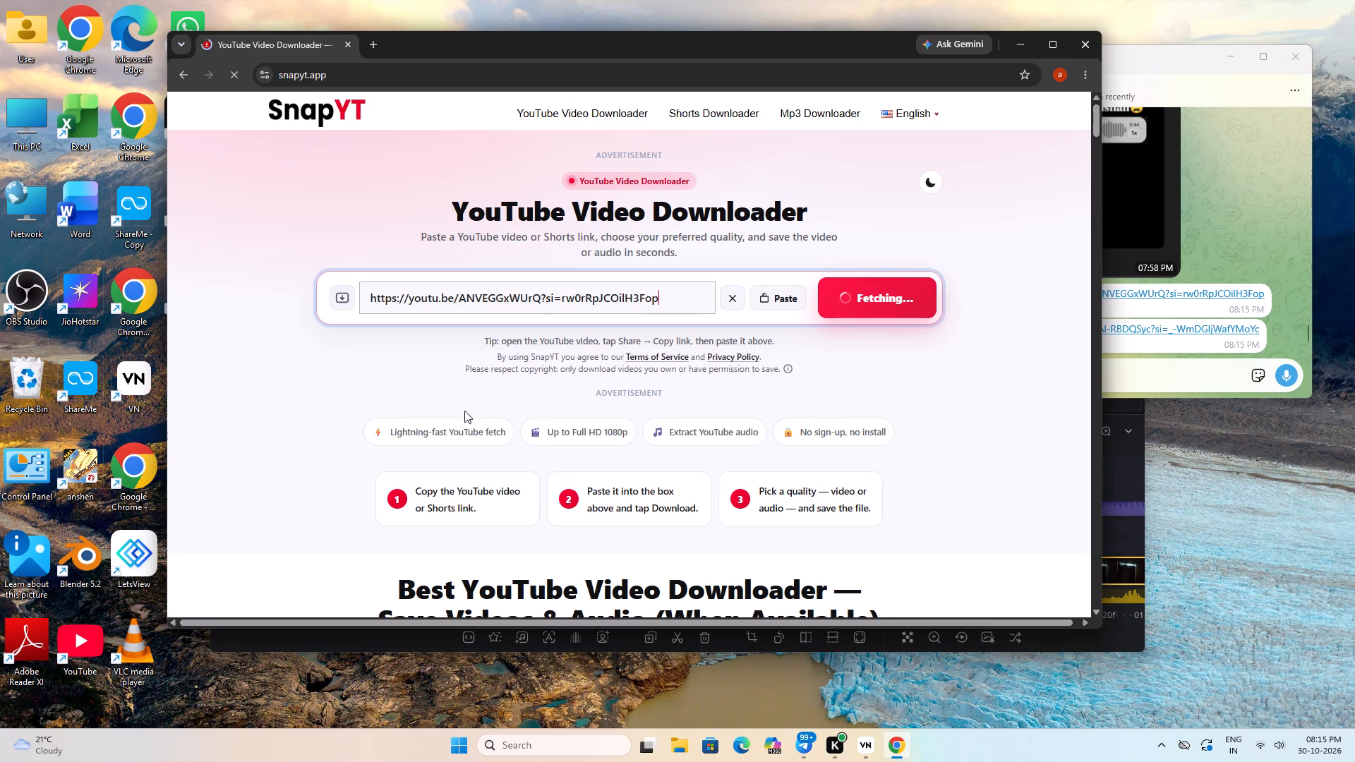
{"action": "left_click_drag", "start_coordinate": [829, 45], "coordinate": [719, 93]}
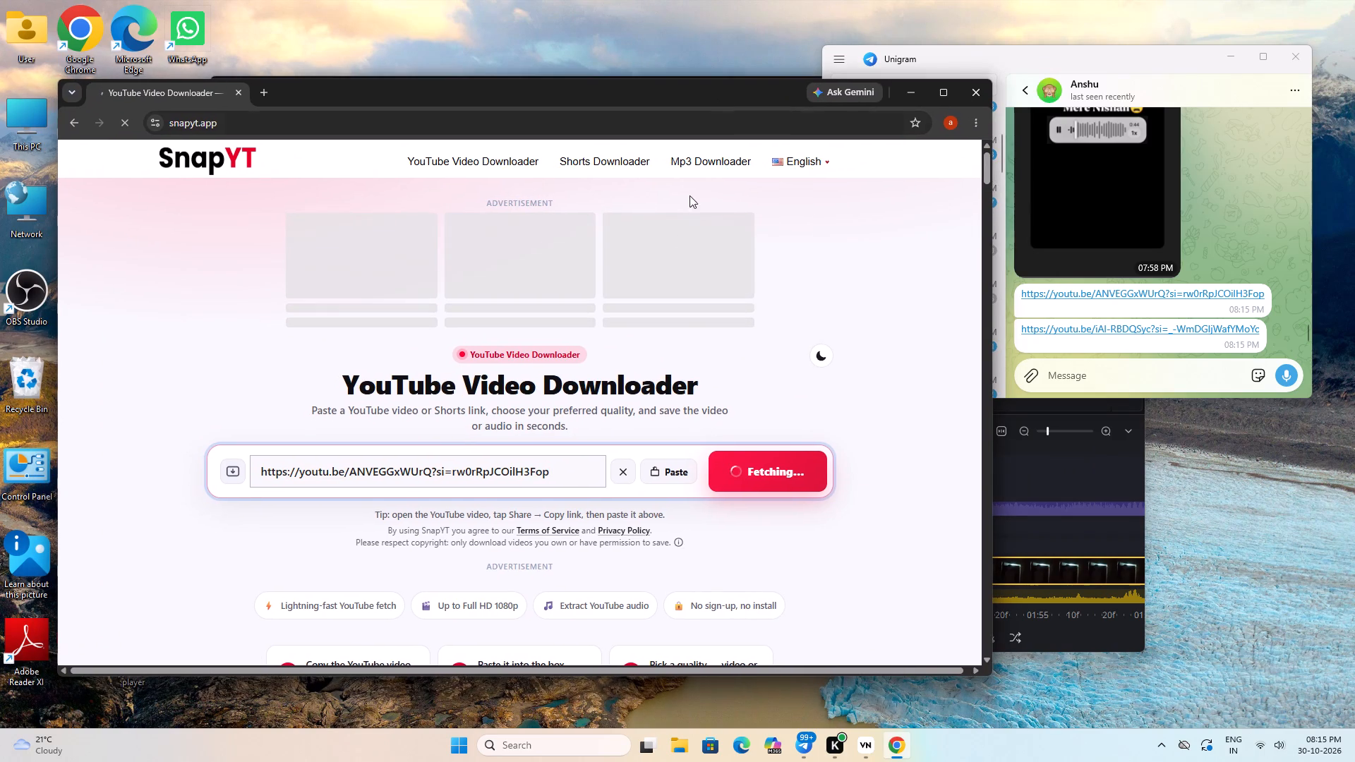
{"action": "scroll", "coordinate": [617, 414], "scroll_direction": "down", "scroll_amount": 3}
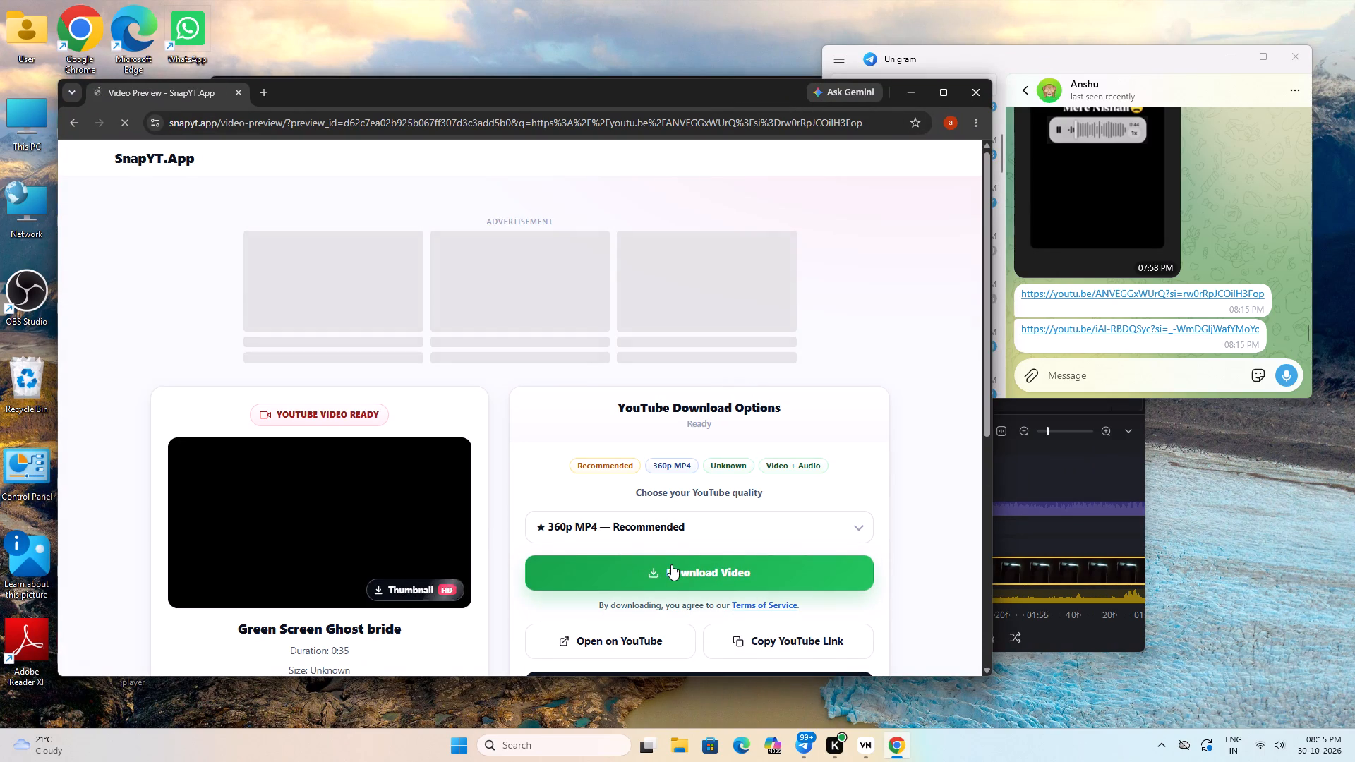
Try to download the Green Screen Ghost bride video as a 360p MP4, returning from the ad page to its preview.
{"action": "left_click", "coordinate": [673, 567]}
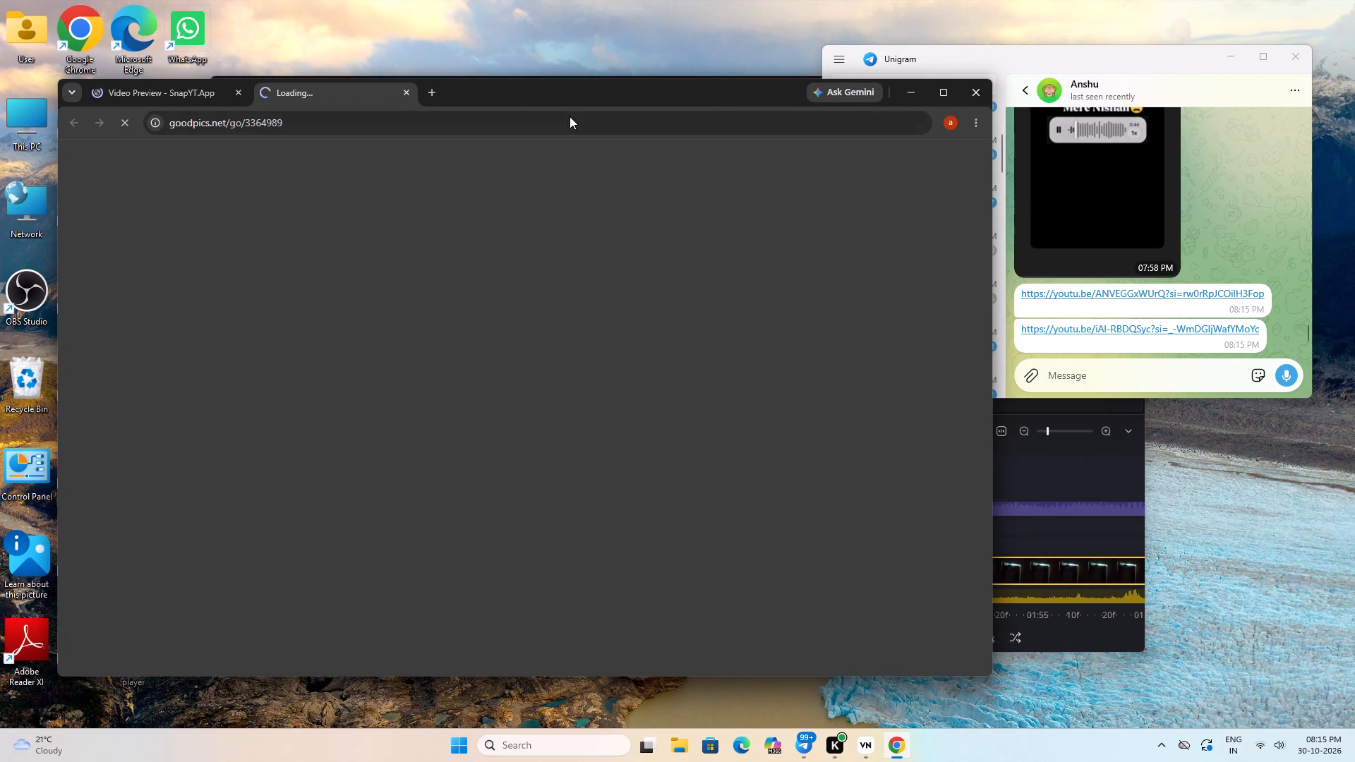
{"action": "left_click", "coordinate": [163, 90]}
{"action": "scroll", "coordinate": [422, 497], "scroll_direction": "down", "scroll_amount": 2}
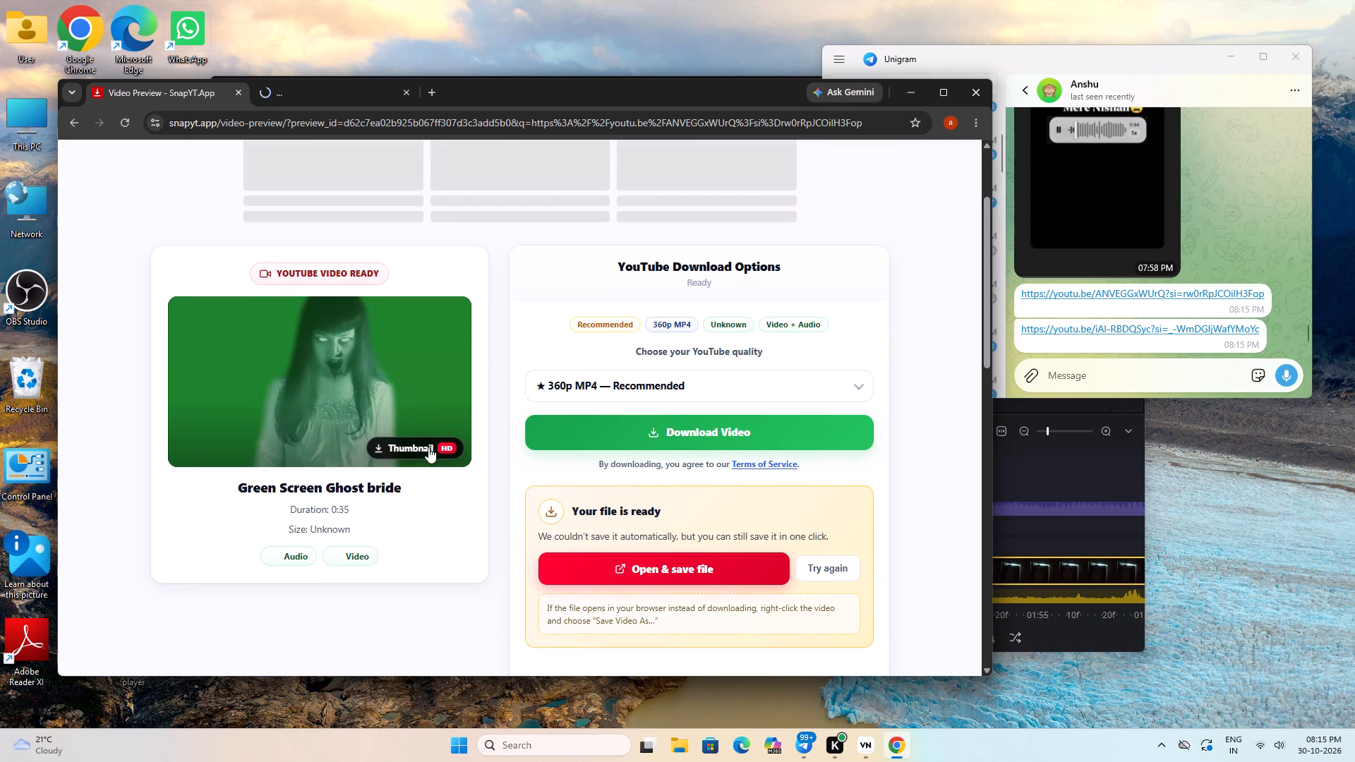
{"action": "left_click", "coordinate": [337, 87]}
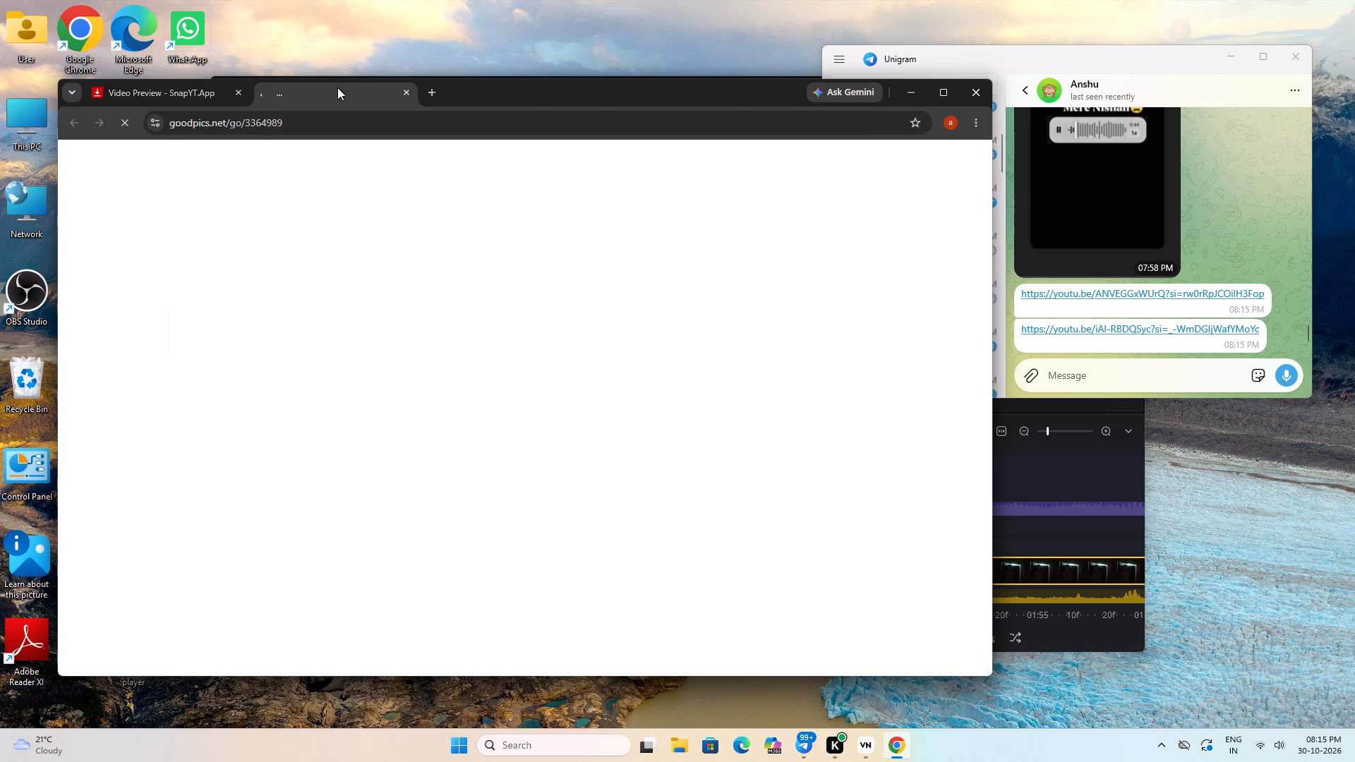
{"action": "left_click", "coordinate": [168, 88]}
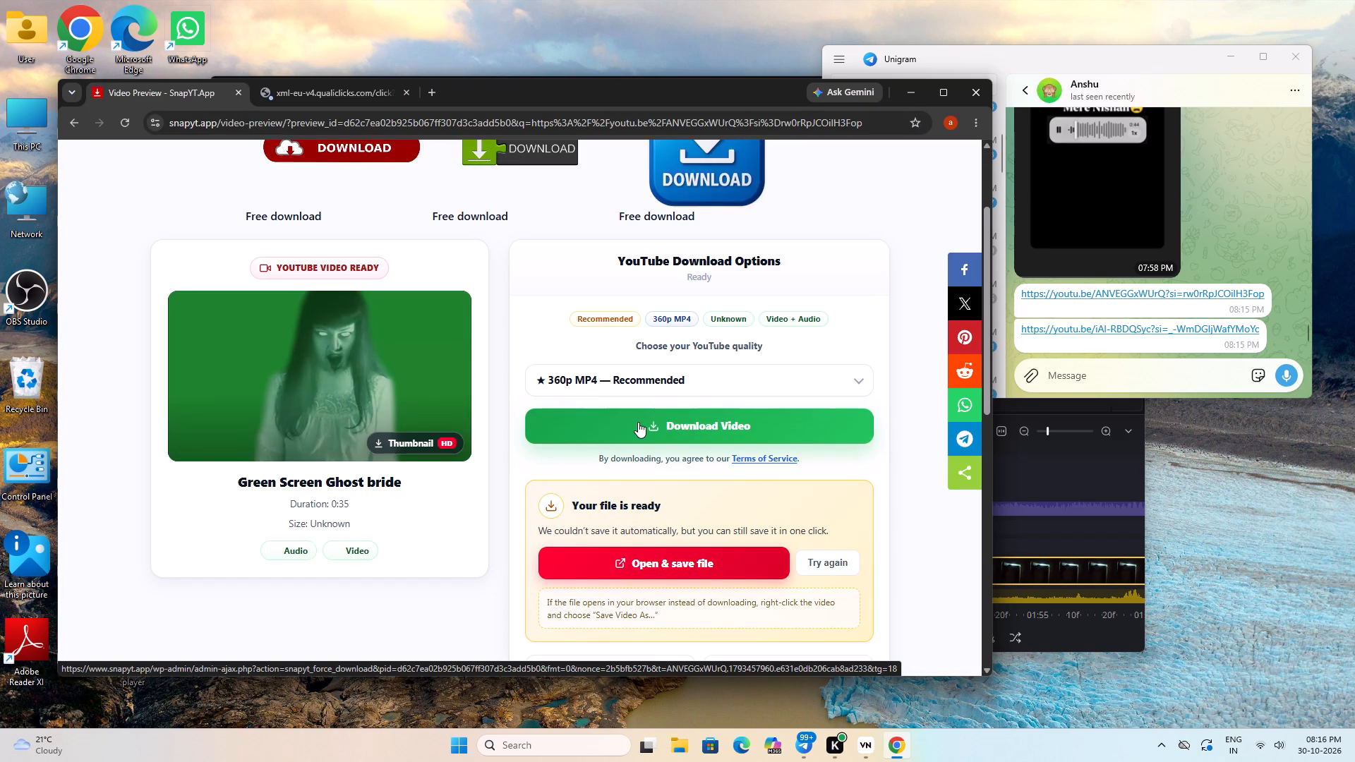
{"action": "left_click", "coordinate": [638, 422]}
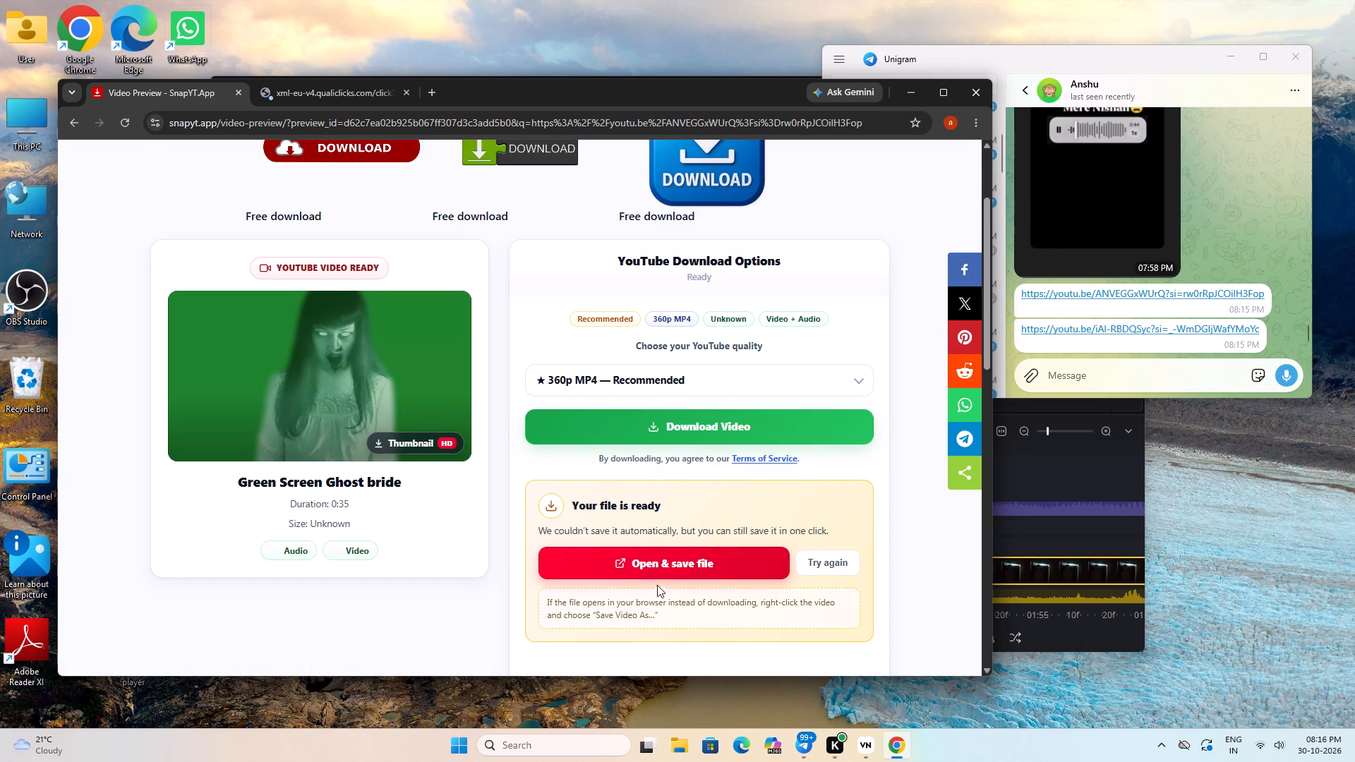
{"action": "left_click", "coordinate": [706, 435]}
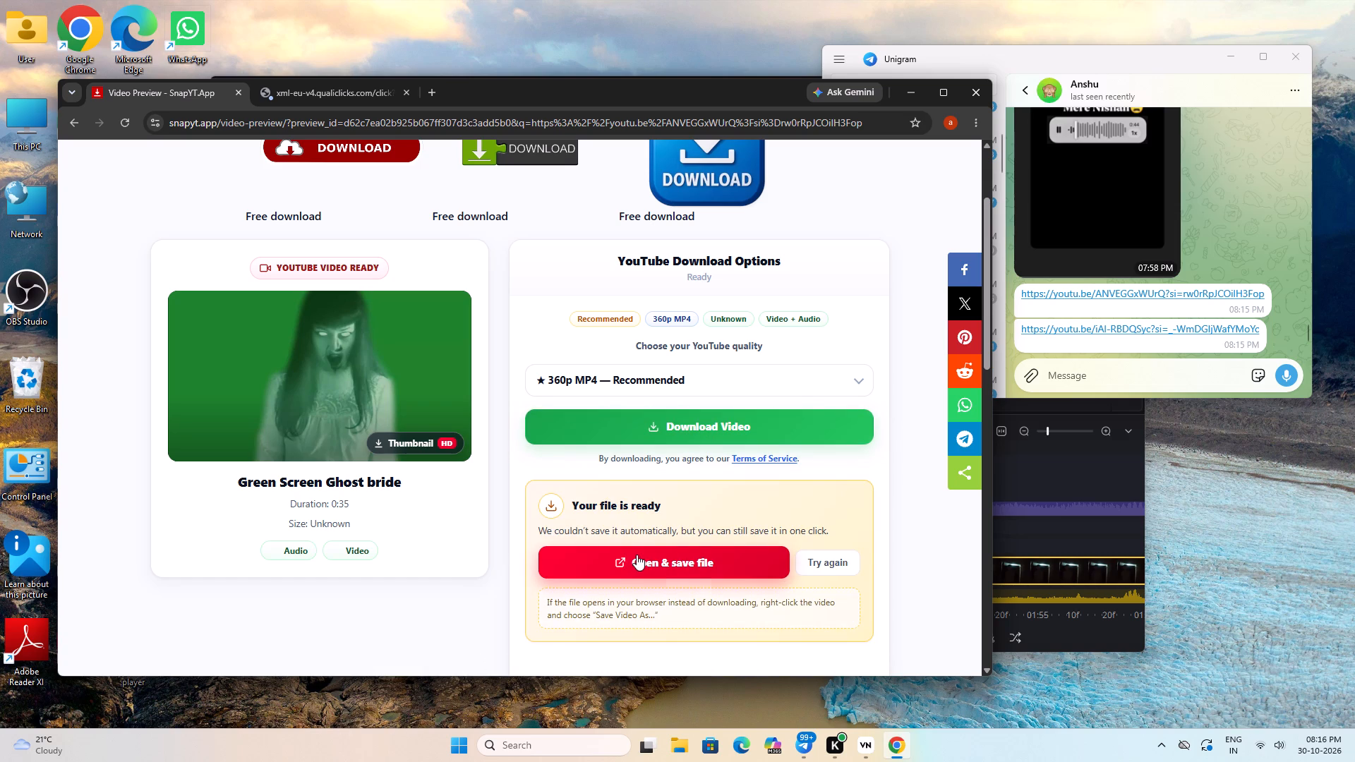
Check the download history for the ghost bride video, and back out of the insecure ad page.
{"action": "left_click", "coordinate": [976, 121]}
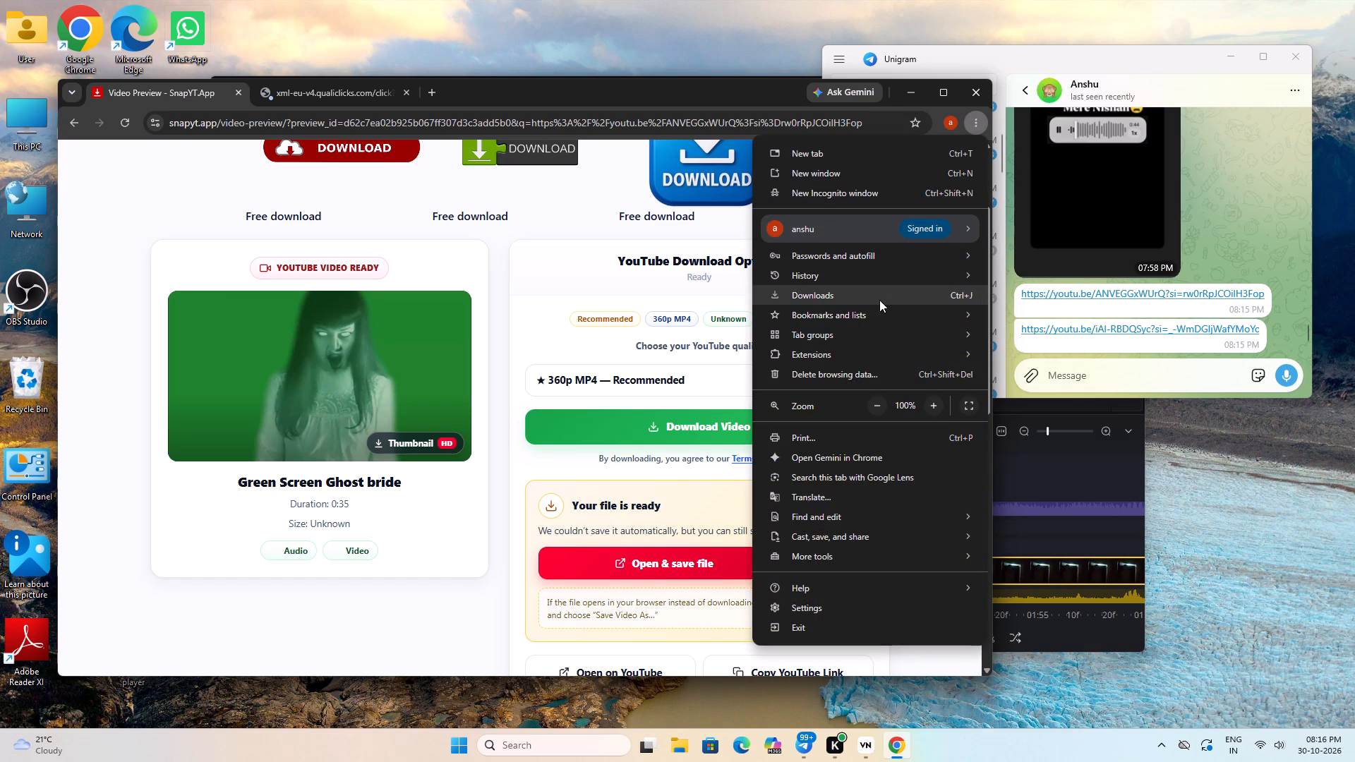
{"action": "left_click", "coordinate": [879, 300]}
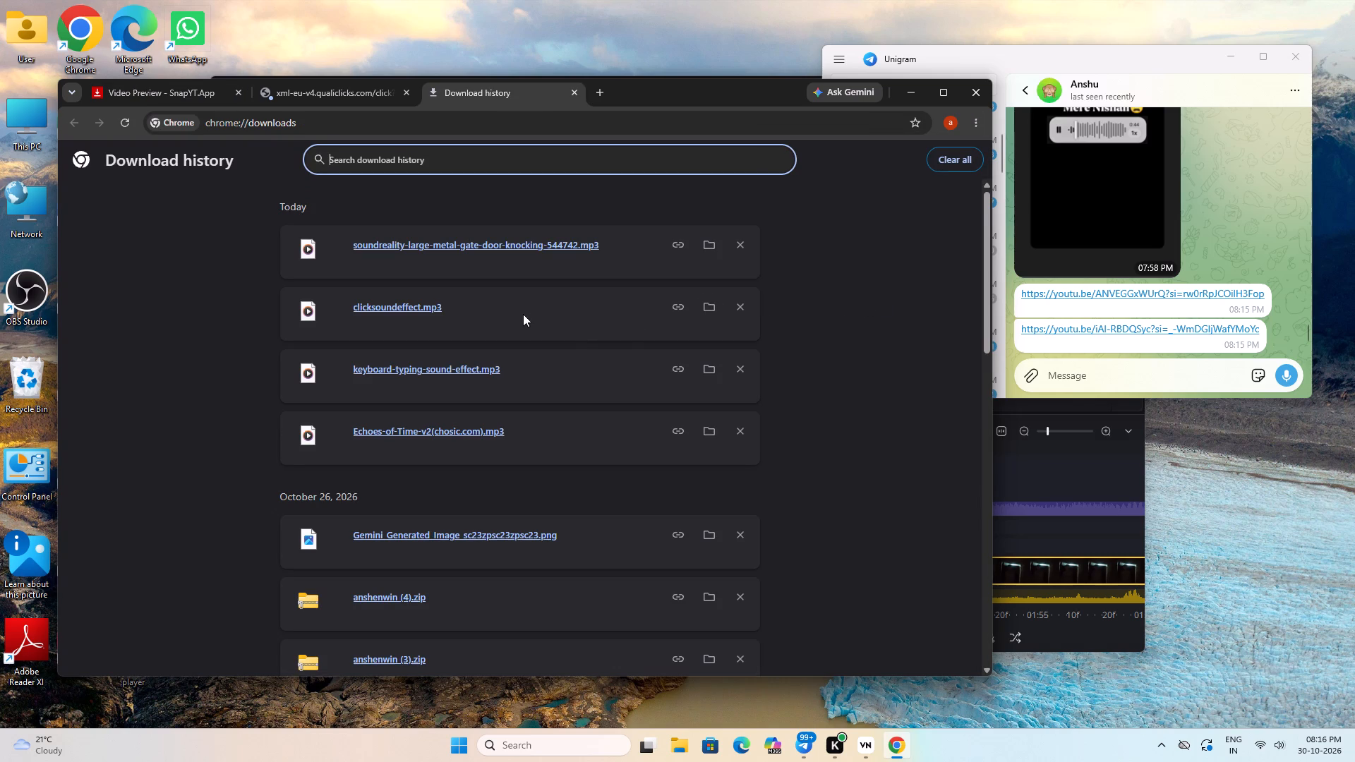
{"action": "left_click", "coordinate": [337, 95]}
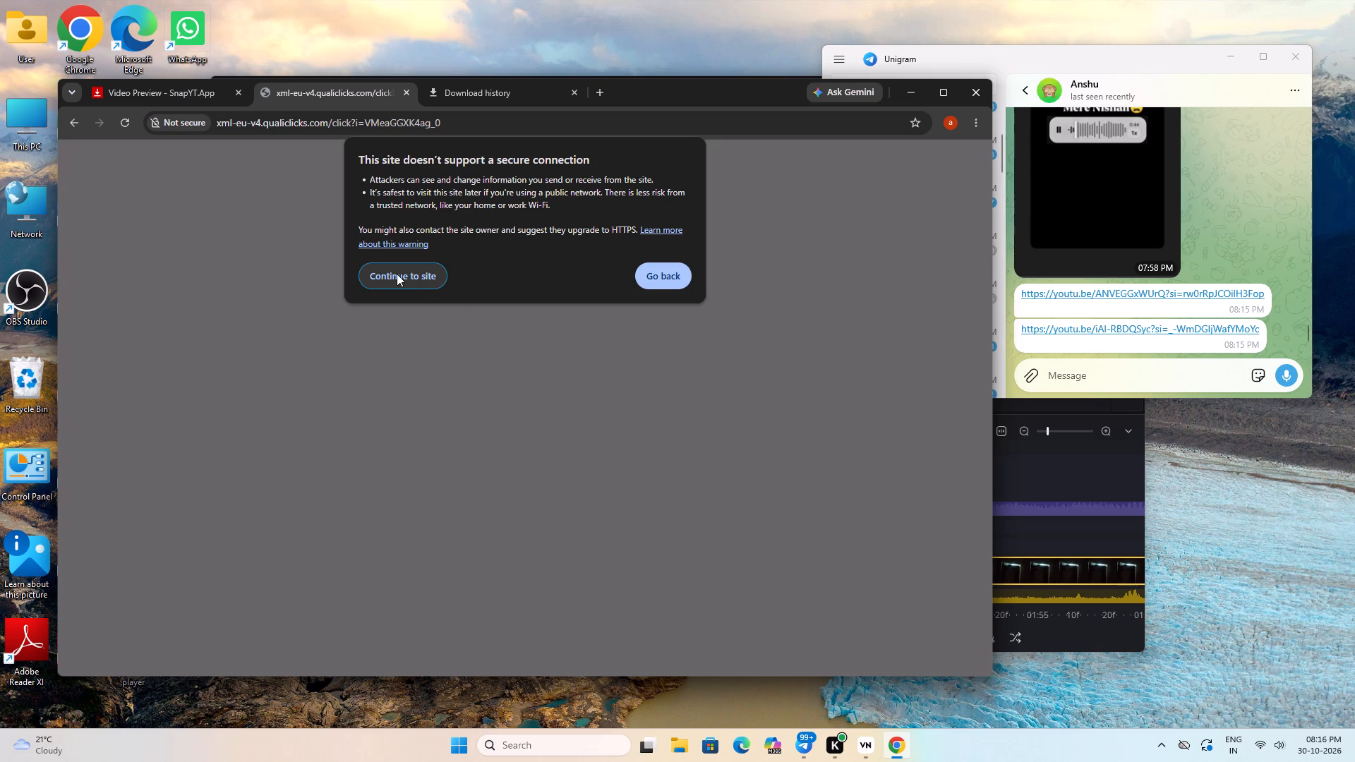
{"action": "left_click", "coordinate": [654, 274]}
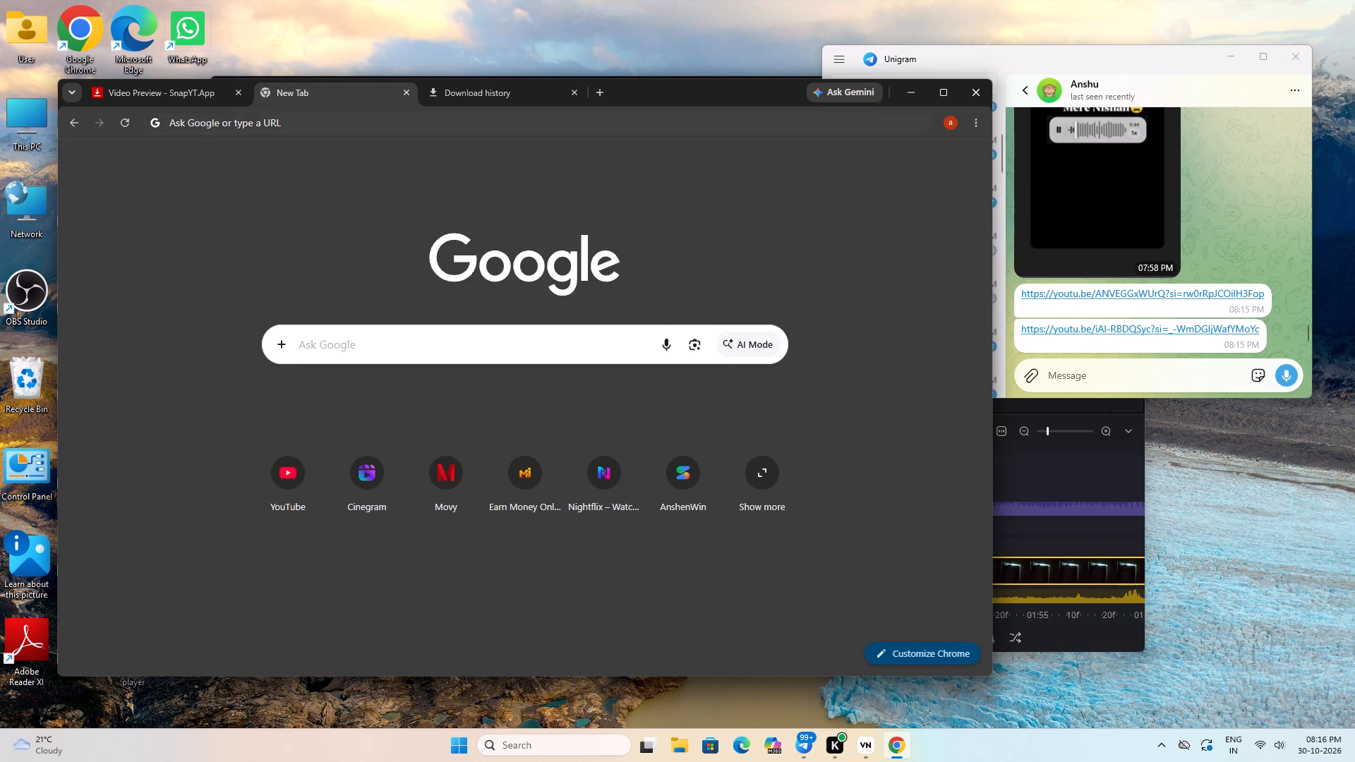
Save the prepared 360p MP4 file of the Green Screen Ghost bride video and return to its SnapYT preview.
{"action": "left_click", "coordinate": [183, 95]}
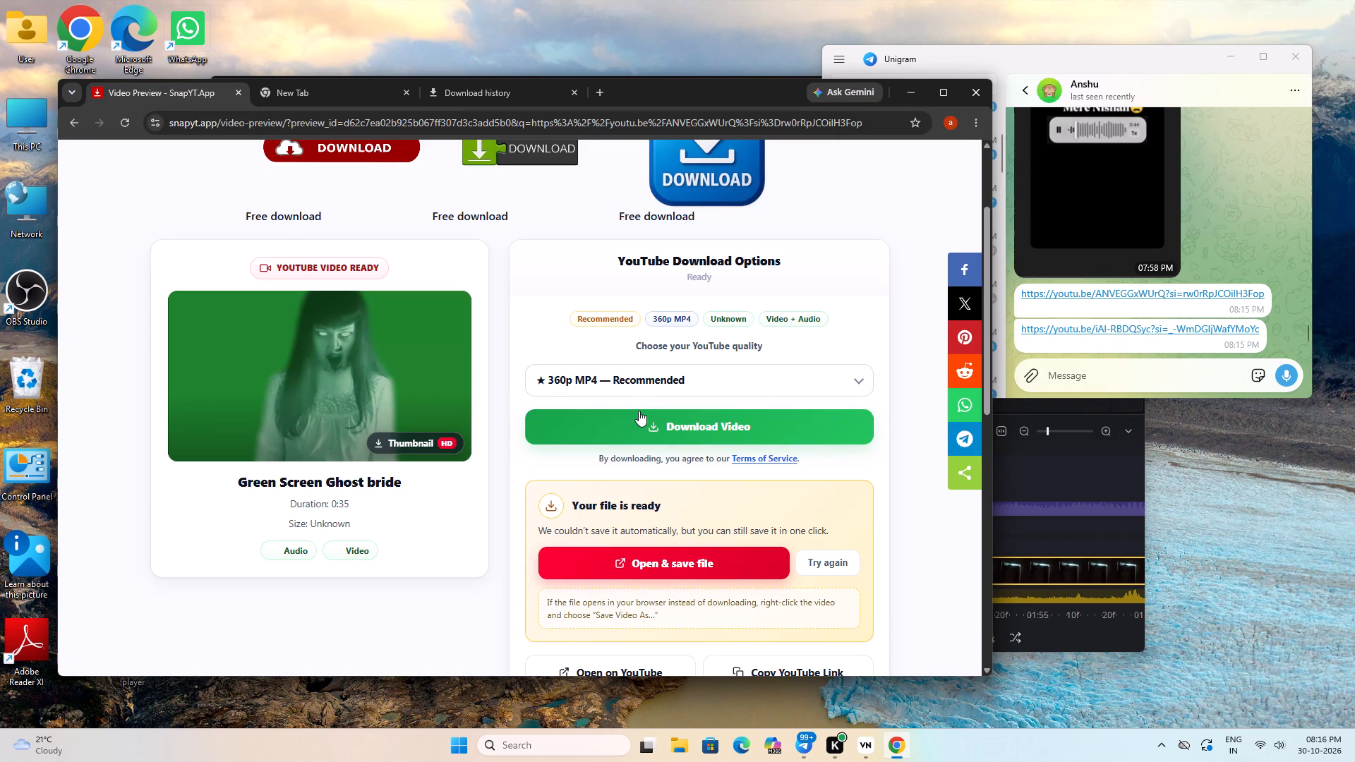
{"action": "left_click", "coordinate": [641, 413]}
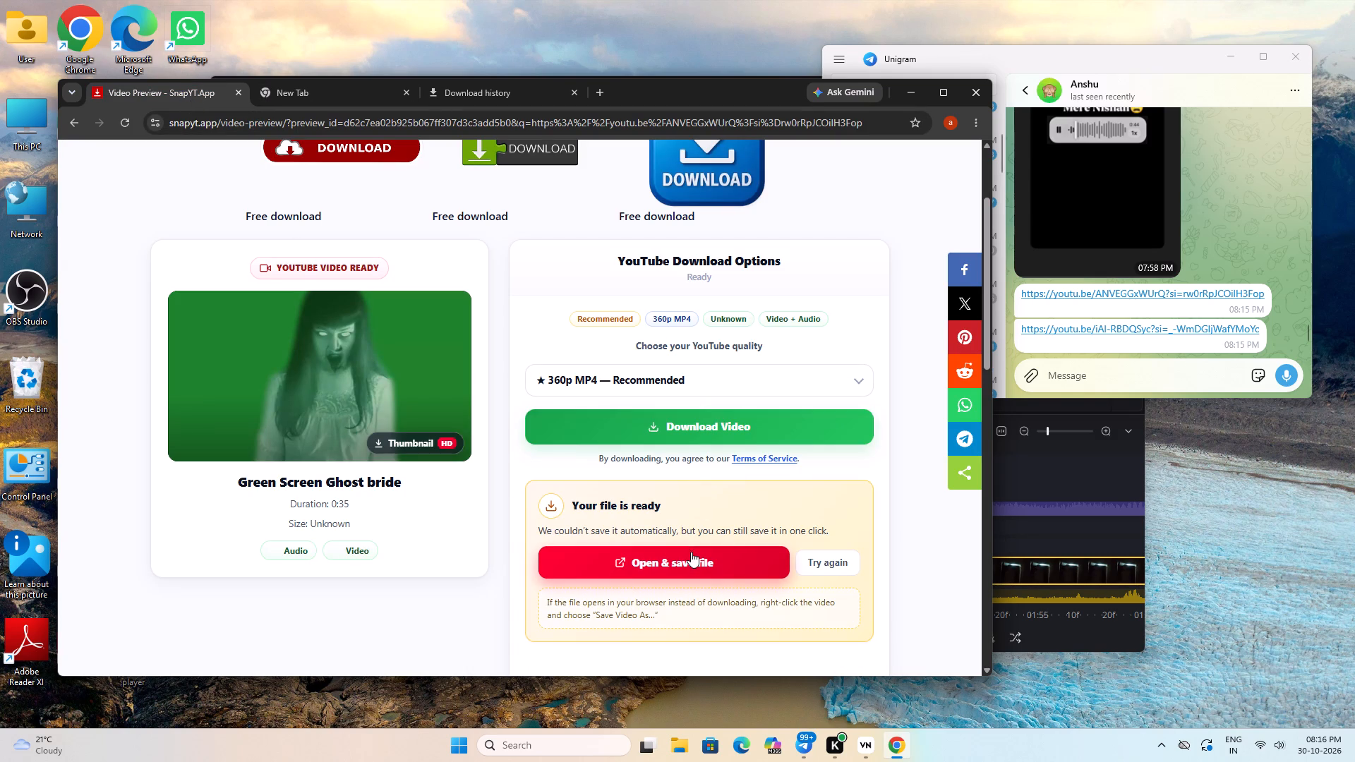
{"action": "left_click", "coordinate": [691, 552]}
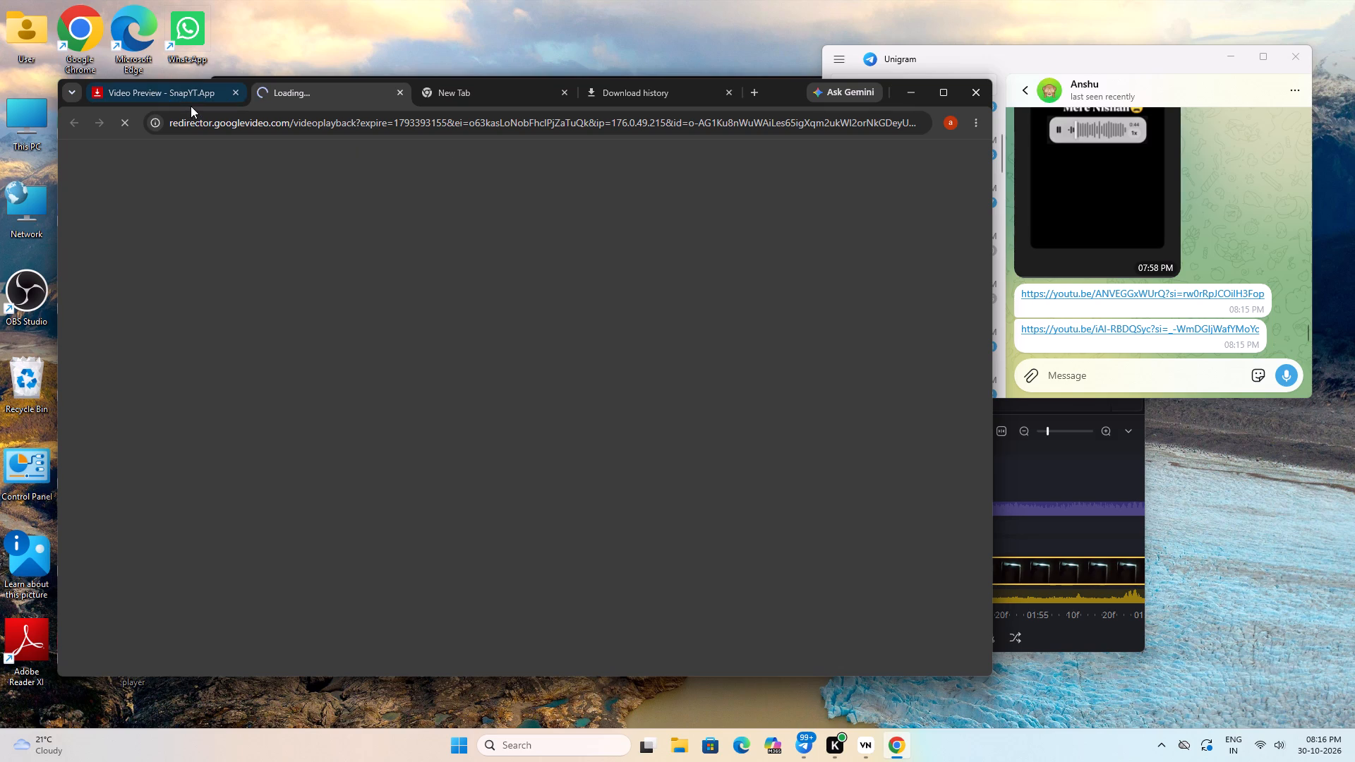
{"action": "left_click", "coordinate": [191, 102]}
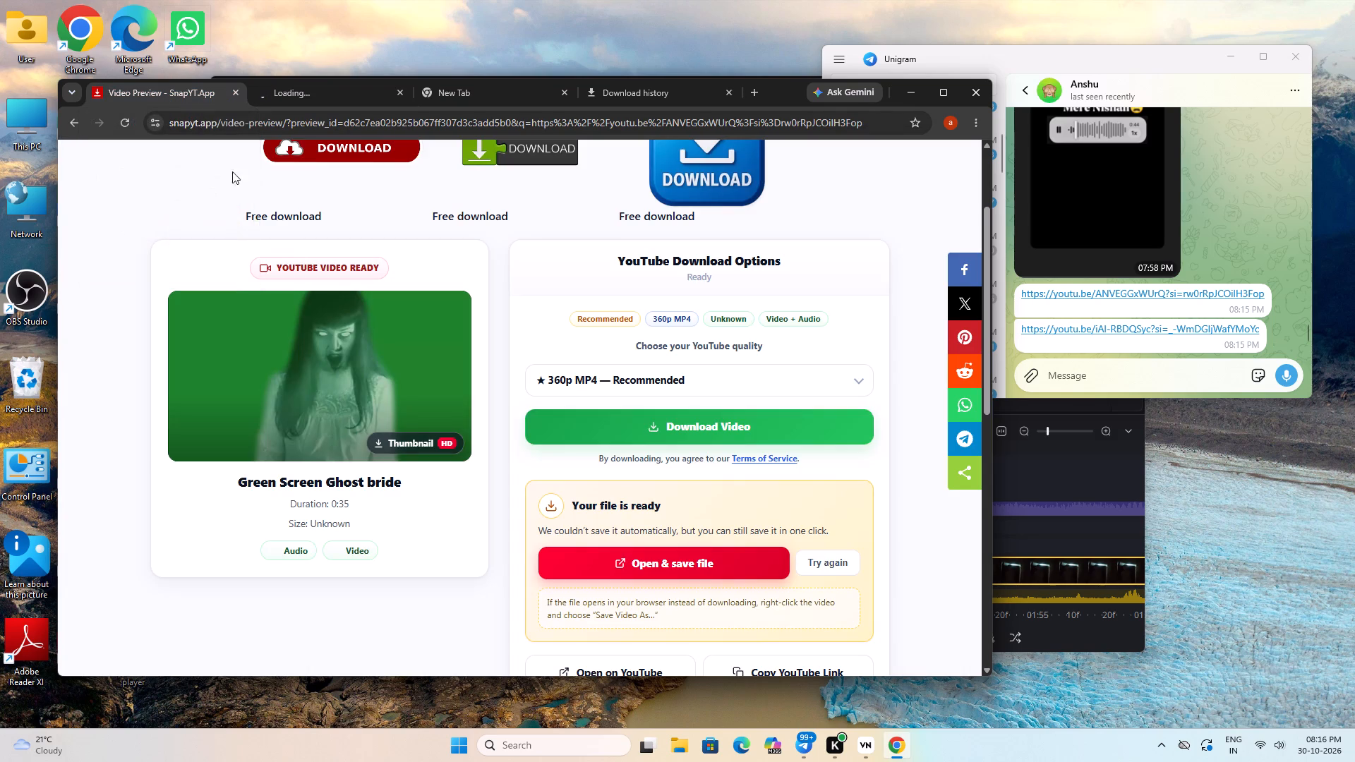
Examine the higher-quality and further download options for the ghost bride video on the SnapYT page.
{"action": "scroll", "coordinate": [613, 363], "scroll_direction": "down", "scroll_amount": 3}
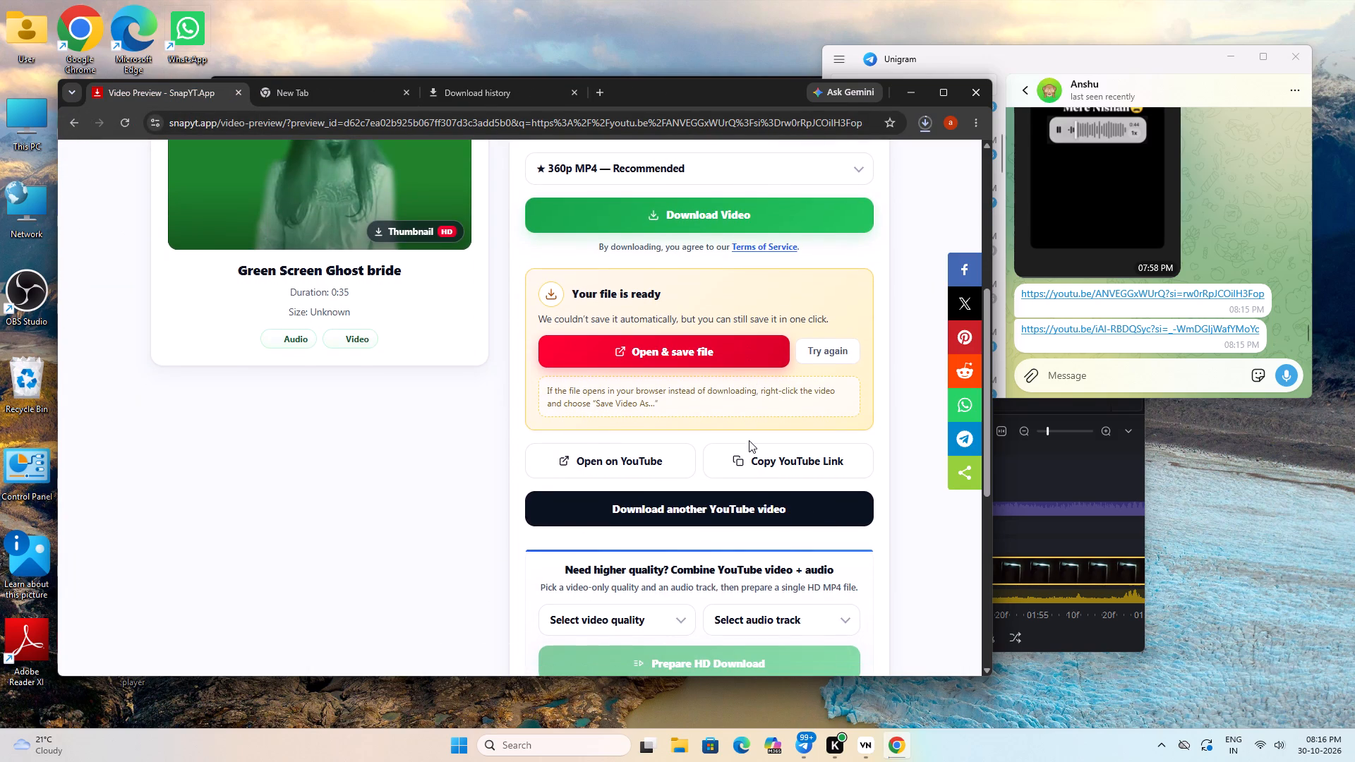
{"action": "scroll", "coordinate": [749, 440], "scroll_direction": "down", "scroll_amount": 2}
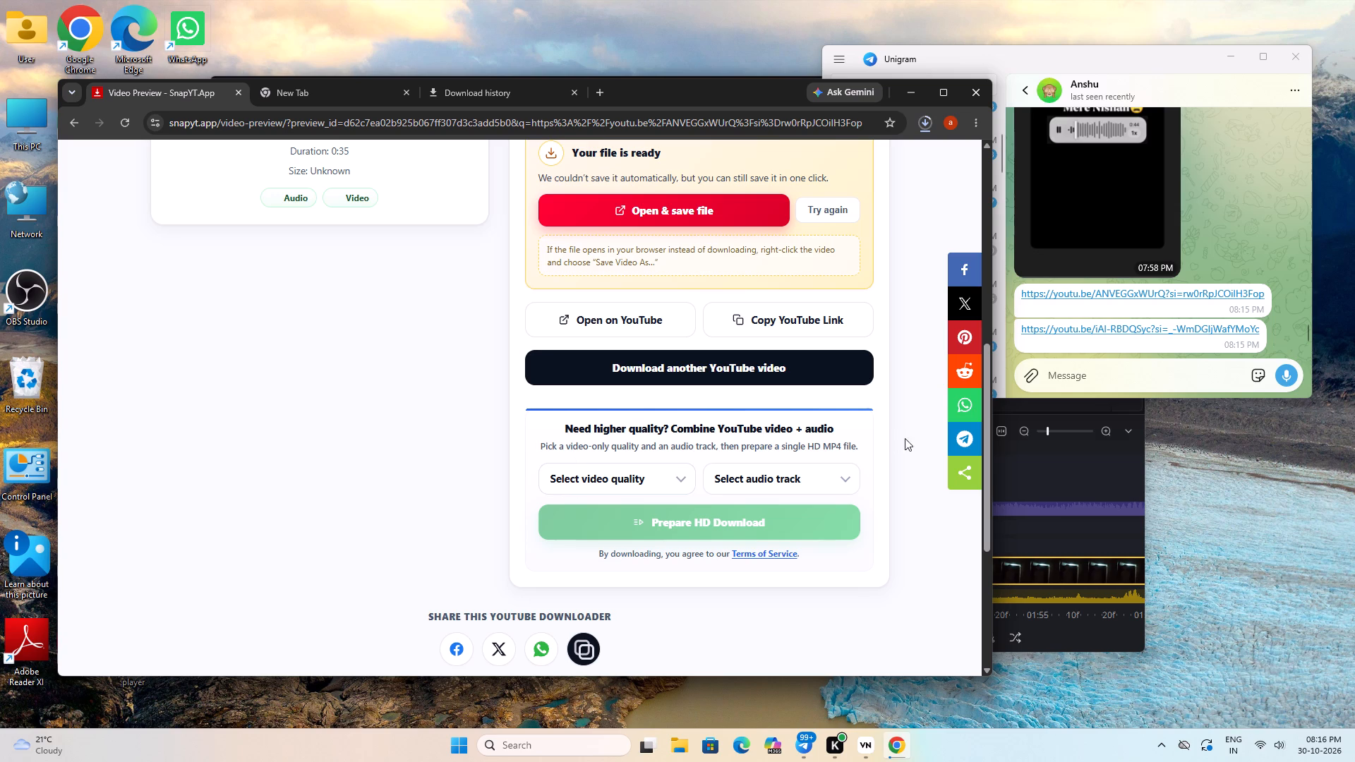
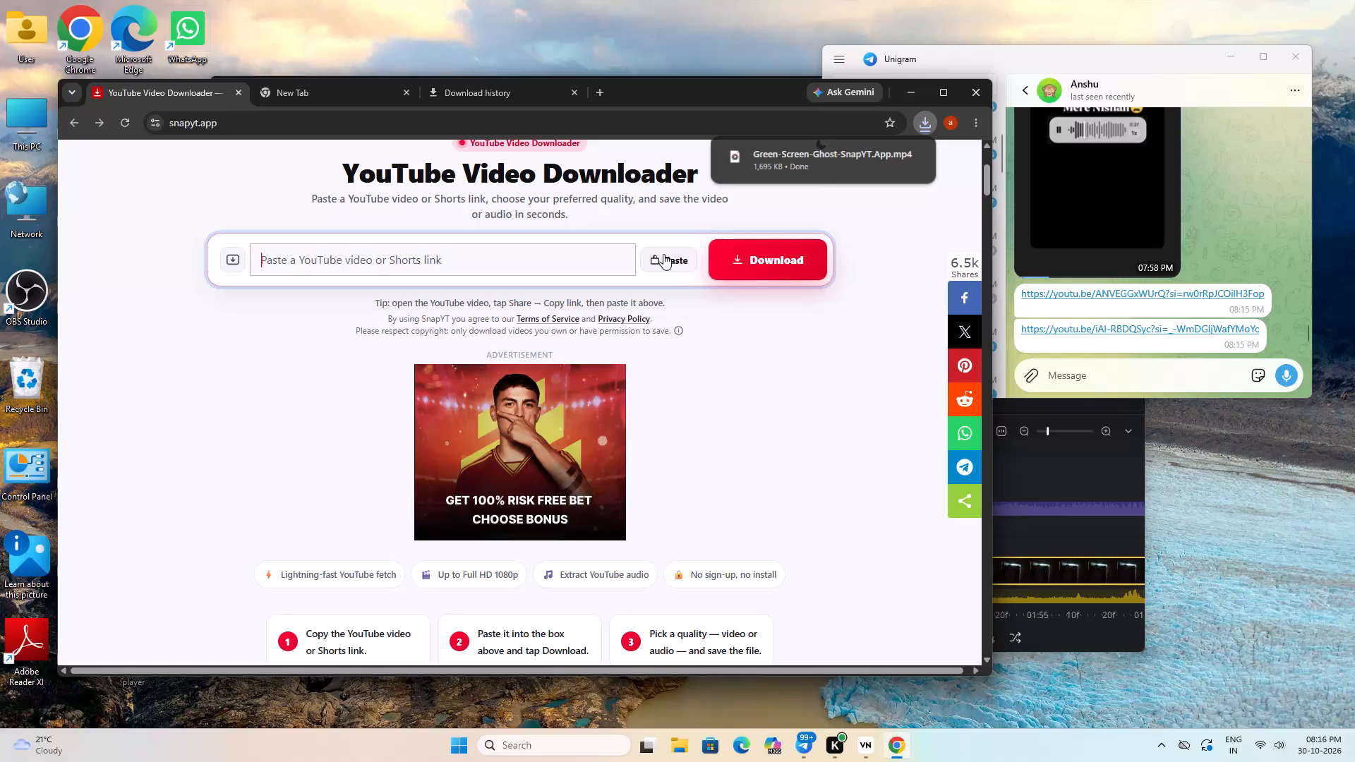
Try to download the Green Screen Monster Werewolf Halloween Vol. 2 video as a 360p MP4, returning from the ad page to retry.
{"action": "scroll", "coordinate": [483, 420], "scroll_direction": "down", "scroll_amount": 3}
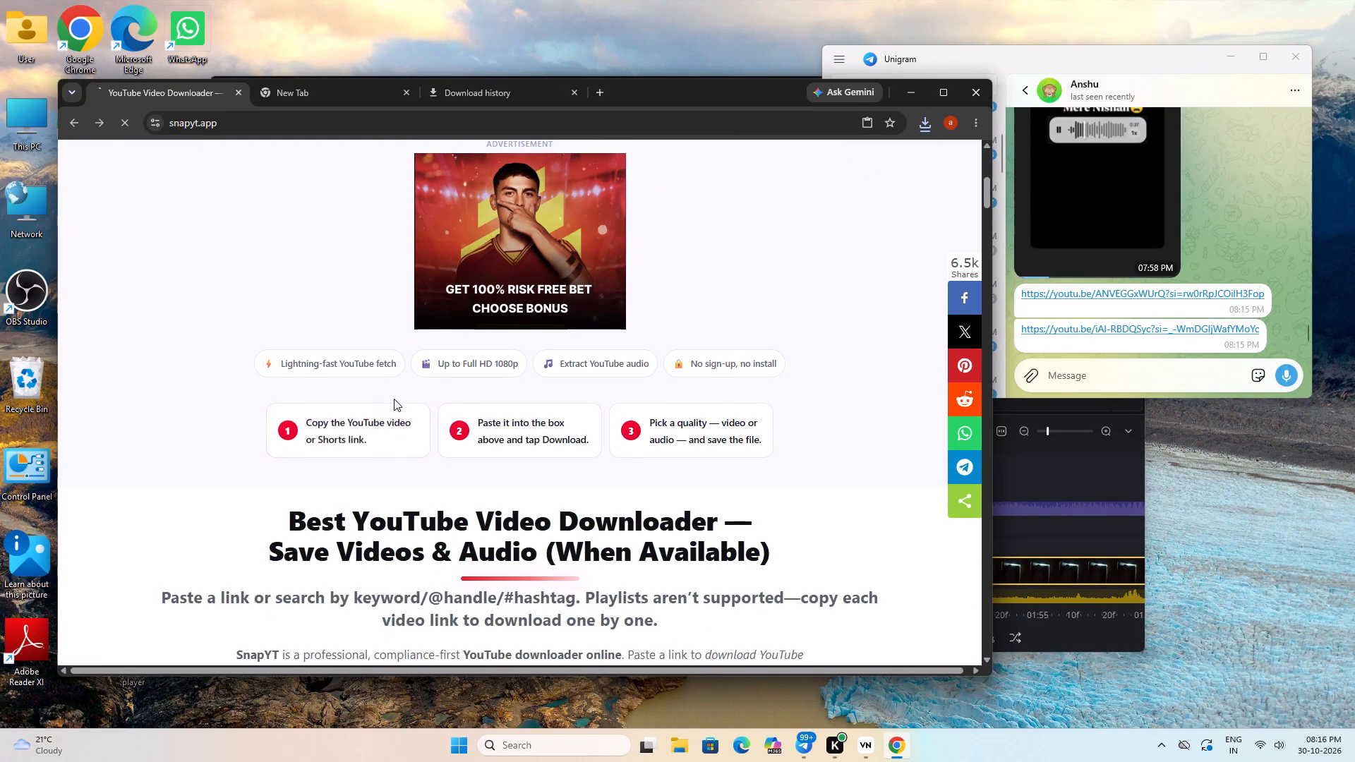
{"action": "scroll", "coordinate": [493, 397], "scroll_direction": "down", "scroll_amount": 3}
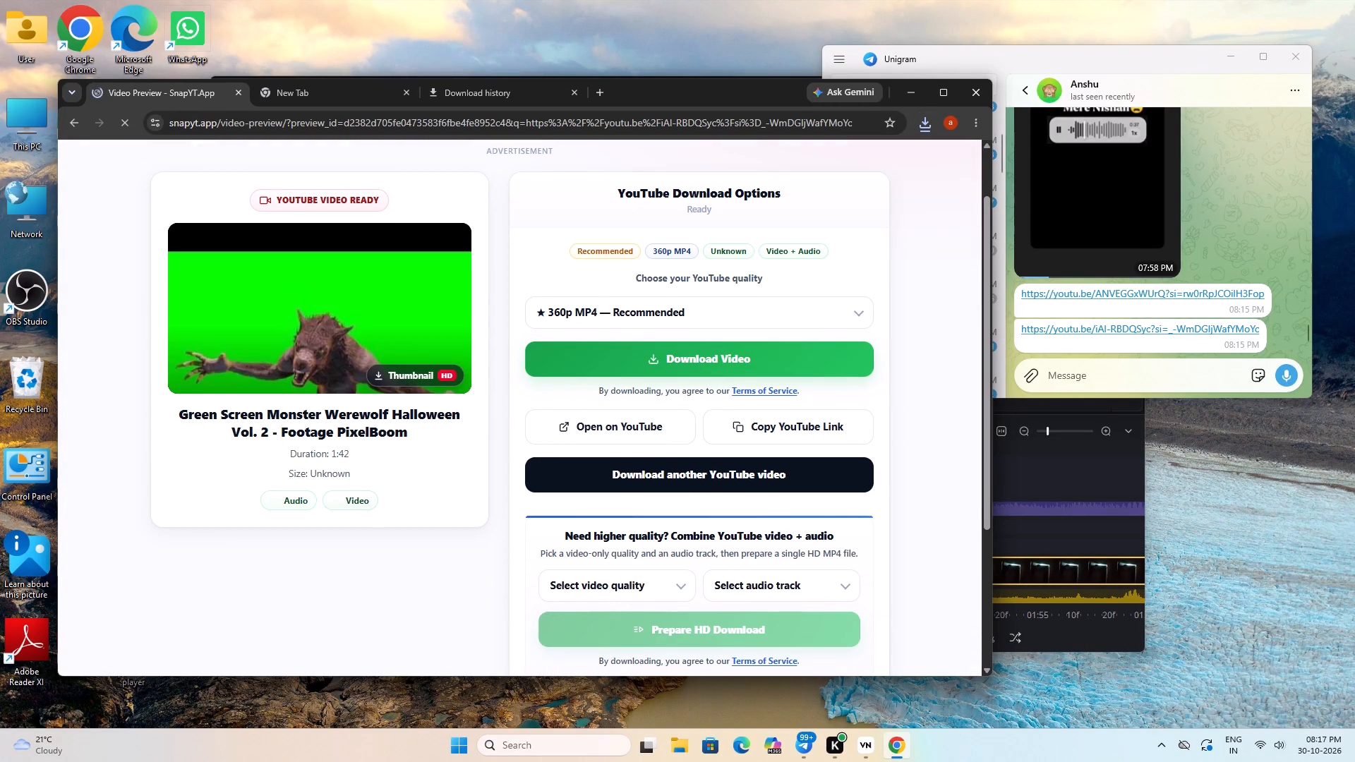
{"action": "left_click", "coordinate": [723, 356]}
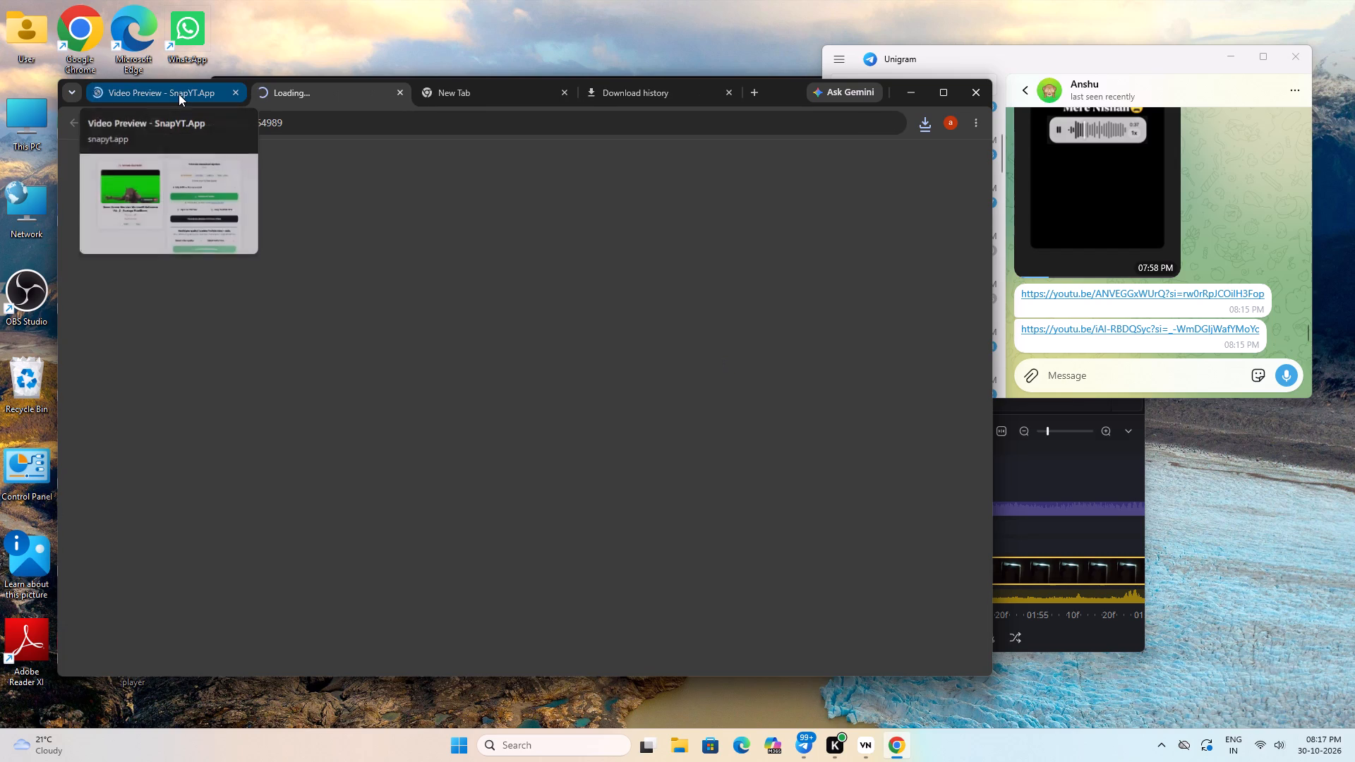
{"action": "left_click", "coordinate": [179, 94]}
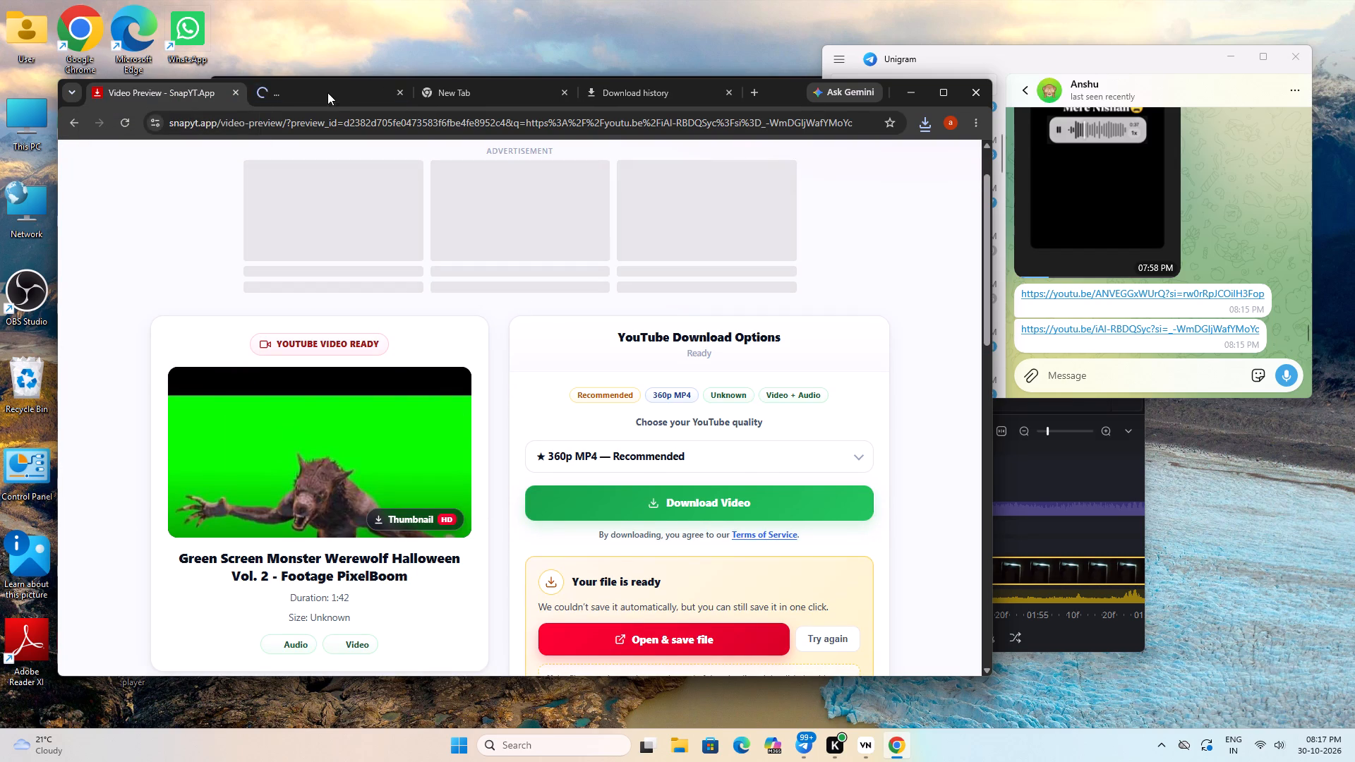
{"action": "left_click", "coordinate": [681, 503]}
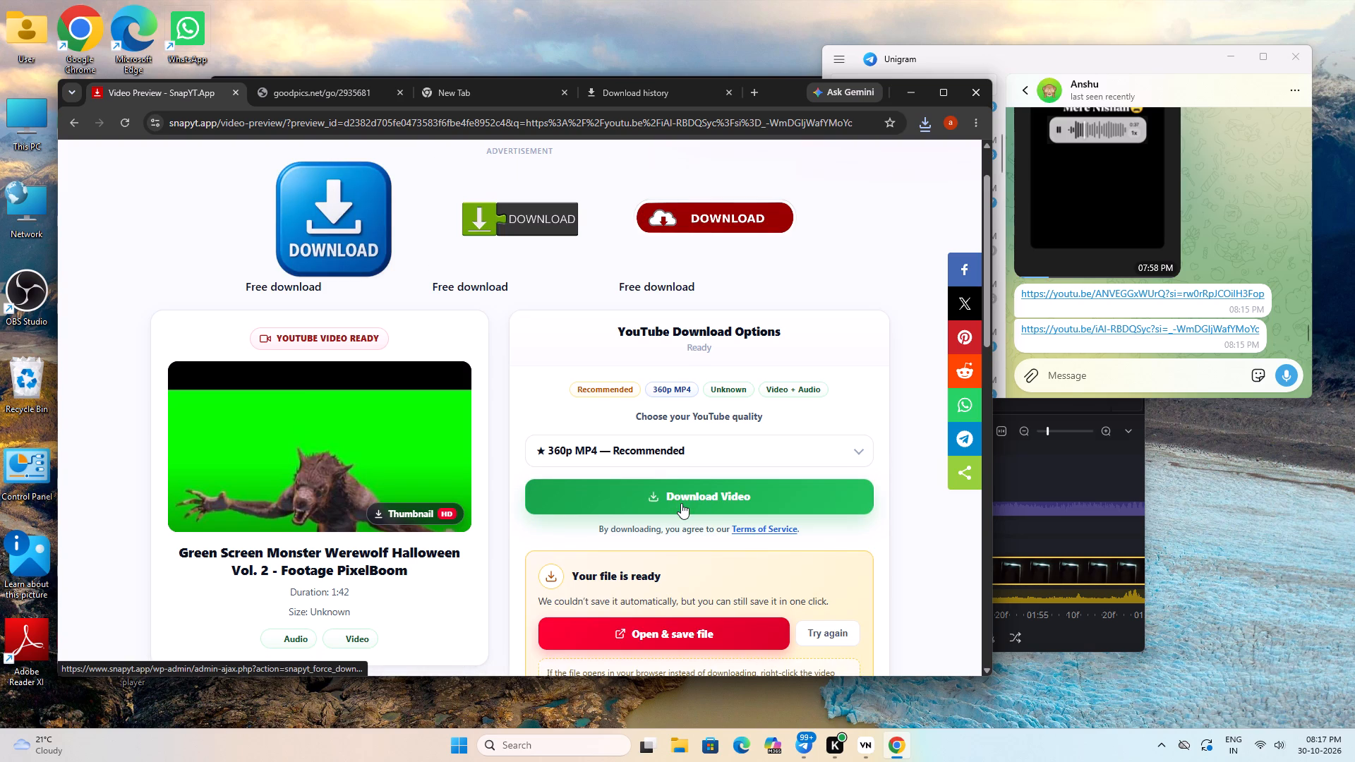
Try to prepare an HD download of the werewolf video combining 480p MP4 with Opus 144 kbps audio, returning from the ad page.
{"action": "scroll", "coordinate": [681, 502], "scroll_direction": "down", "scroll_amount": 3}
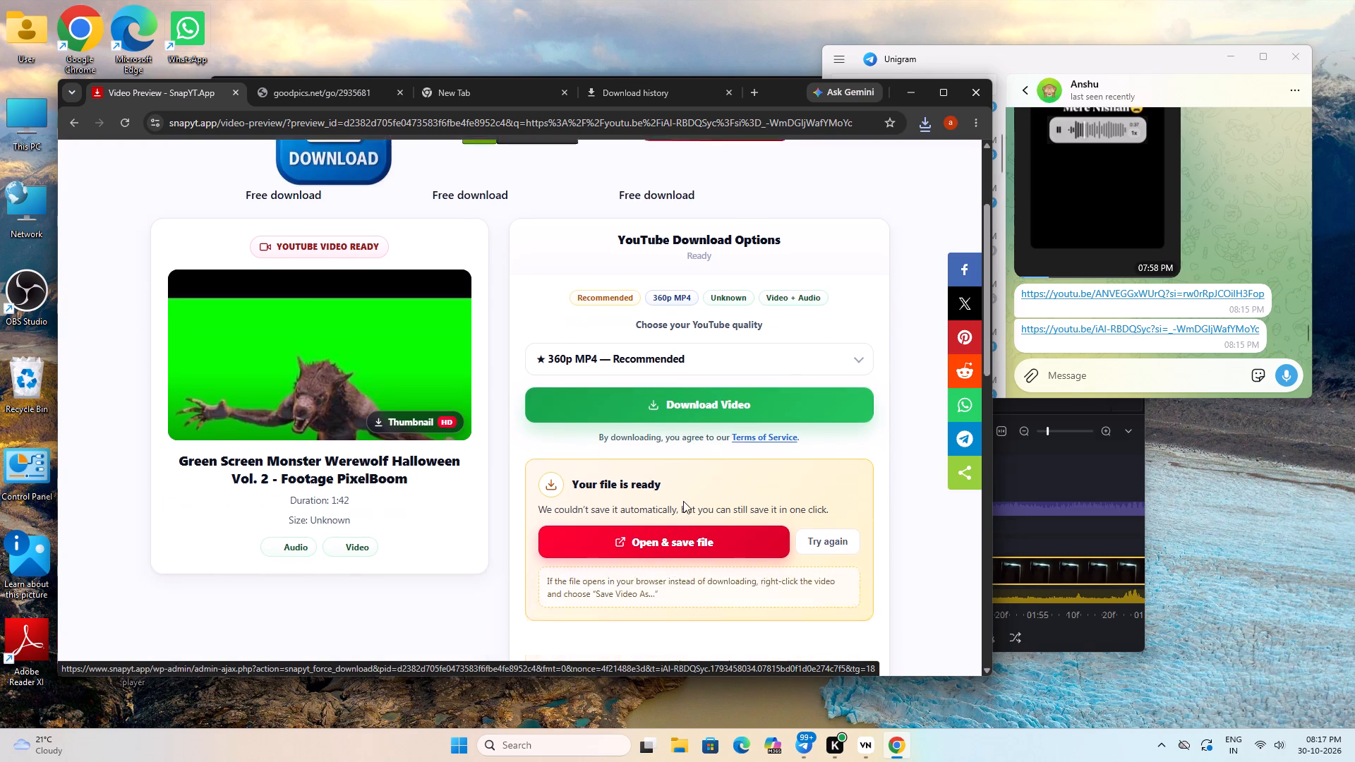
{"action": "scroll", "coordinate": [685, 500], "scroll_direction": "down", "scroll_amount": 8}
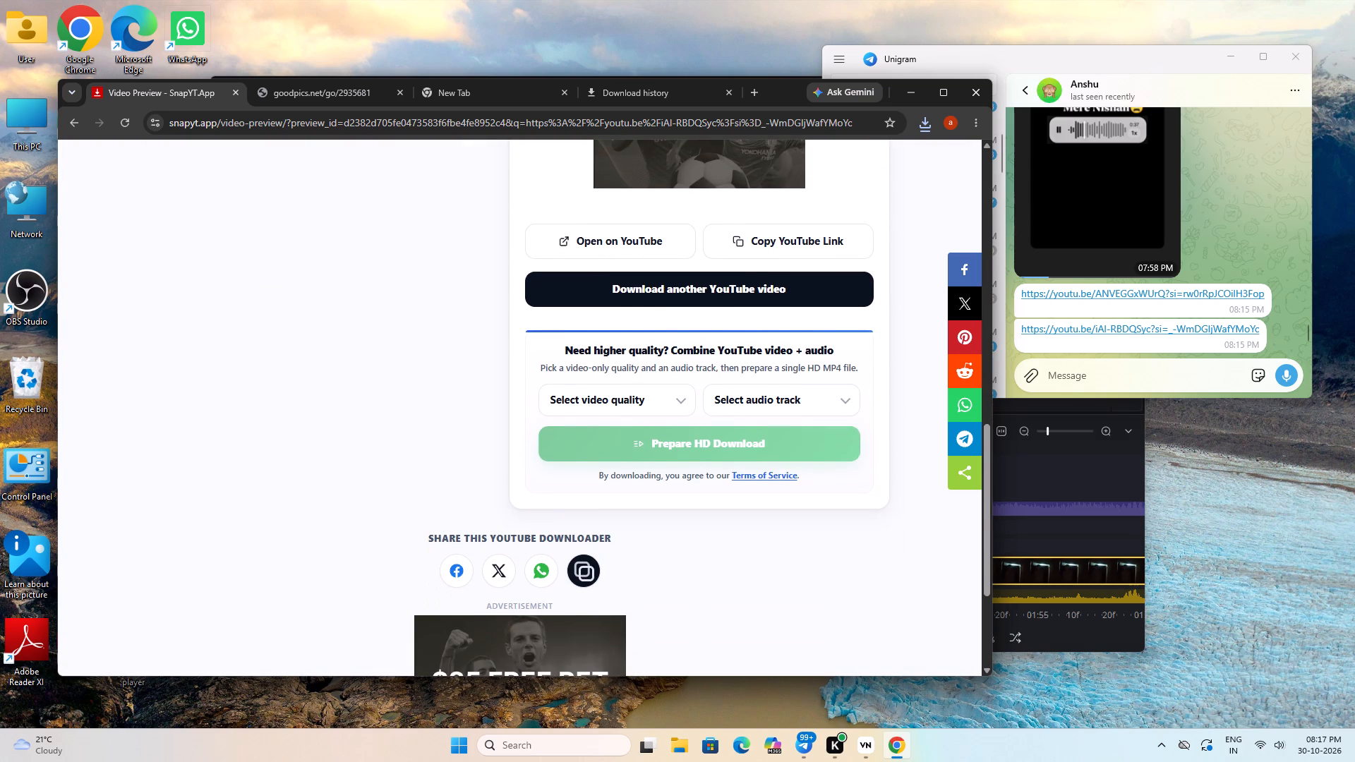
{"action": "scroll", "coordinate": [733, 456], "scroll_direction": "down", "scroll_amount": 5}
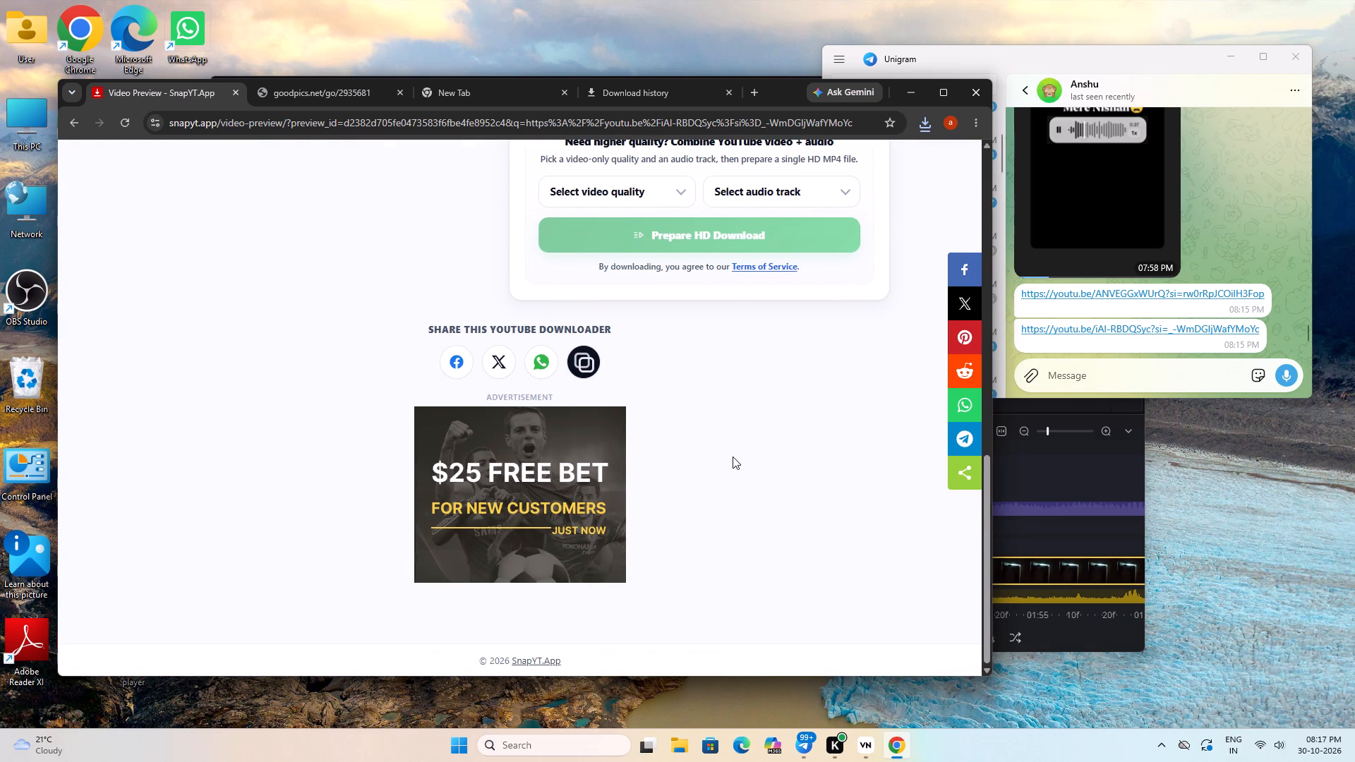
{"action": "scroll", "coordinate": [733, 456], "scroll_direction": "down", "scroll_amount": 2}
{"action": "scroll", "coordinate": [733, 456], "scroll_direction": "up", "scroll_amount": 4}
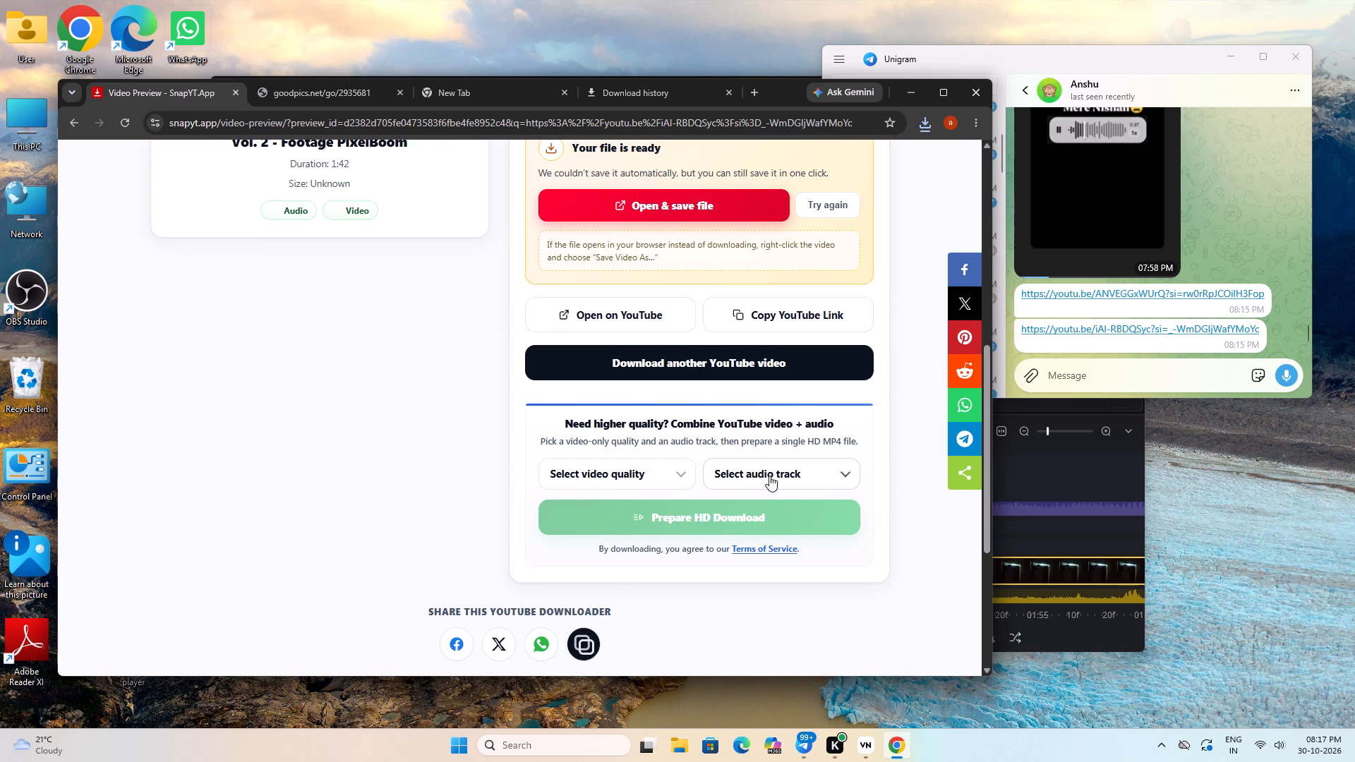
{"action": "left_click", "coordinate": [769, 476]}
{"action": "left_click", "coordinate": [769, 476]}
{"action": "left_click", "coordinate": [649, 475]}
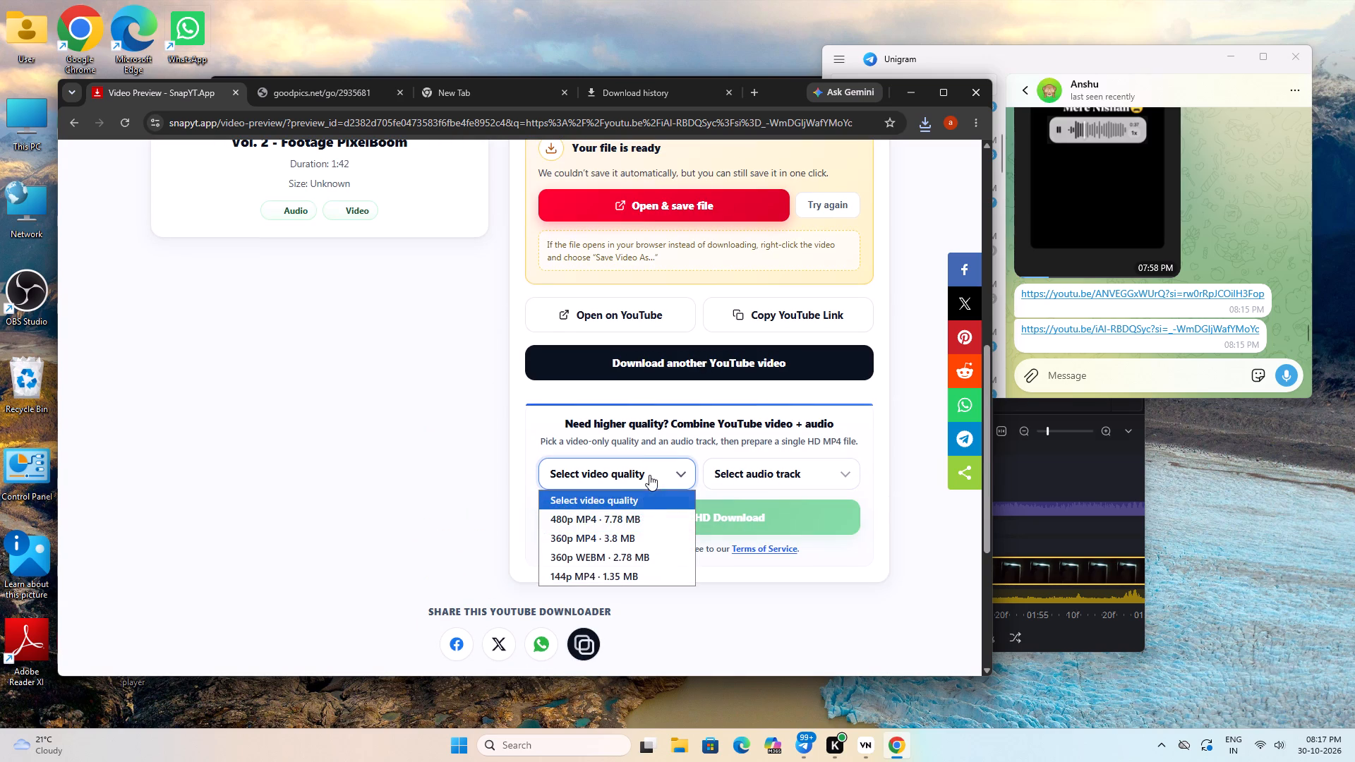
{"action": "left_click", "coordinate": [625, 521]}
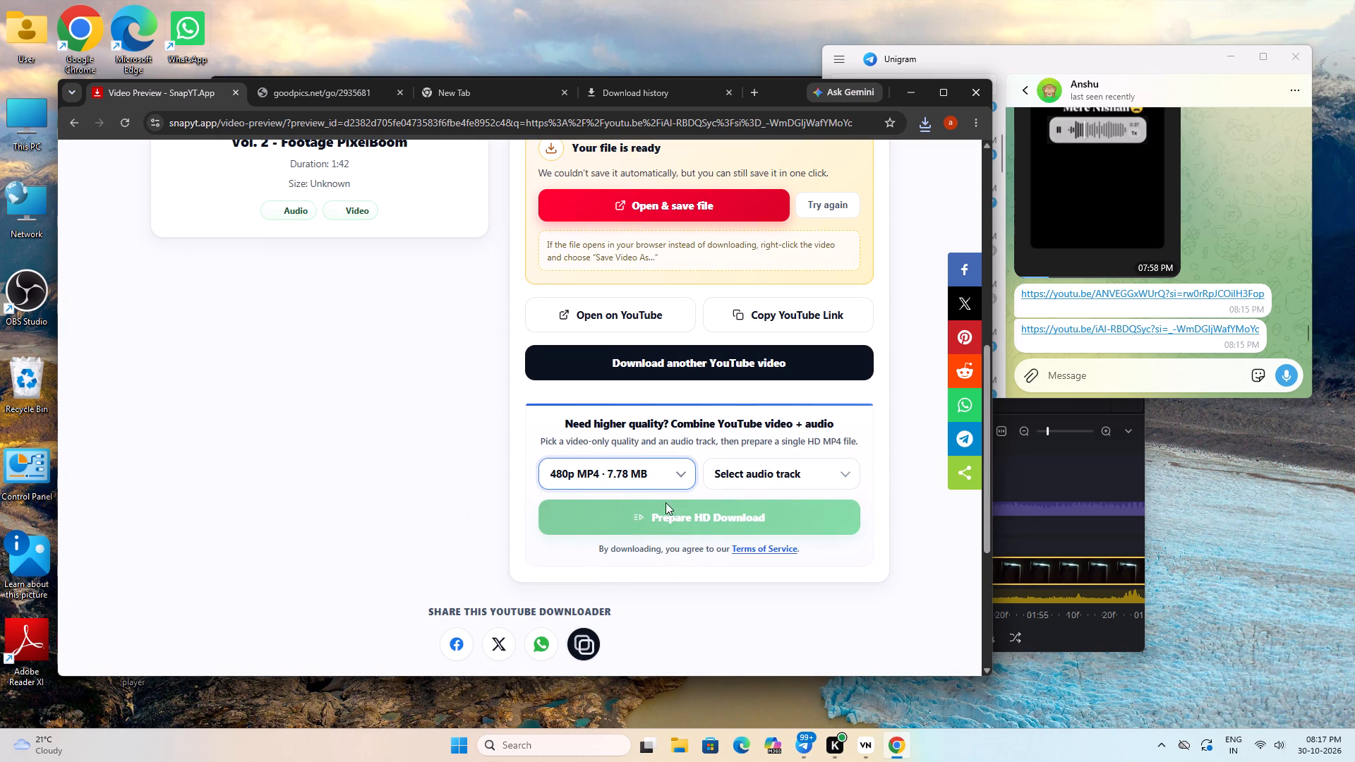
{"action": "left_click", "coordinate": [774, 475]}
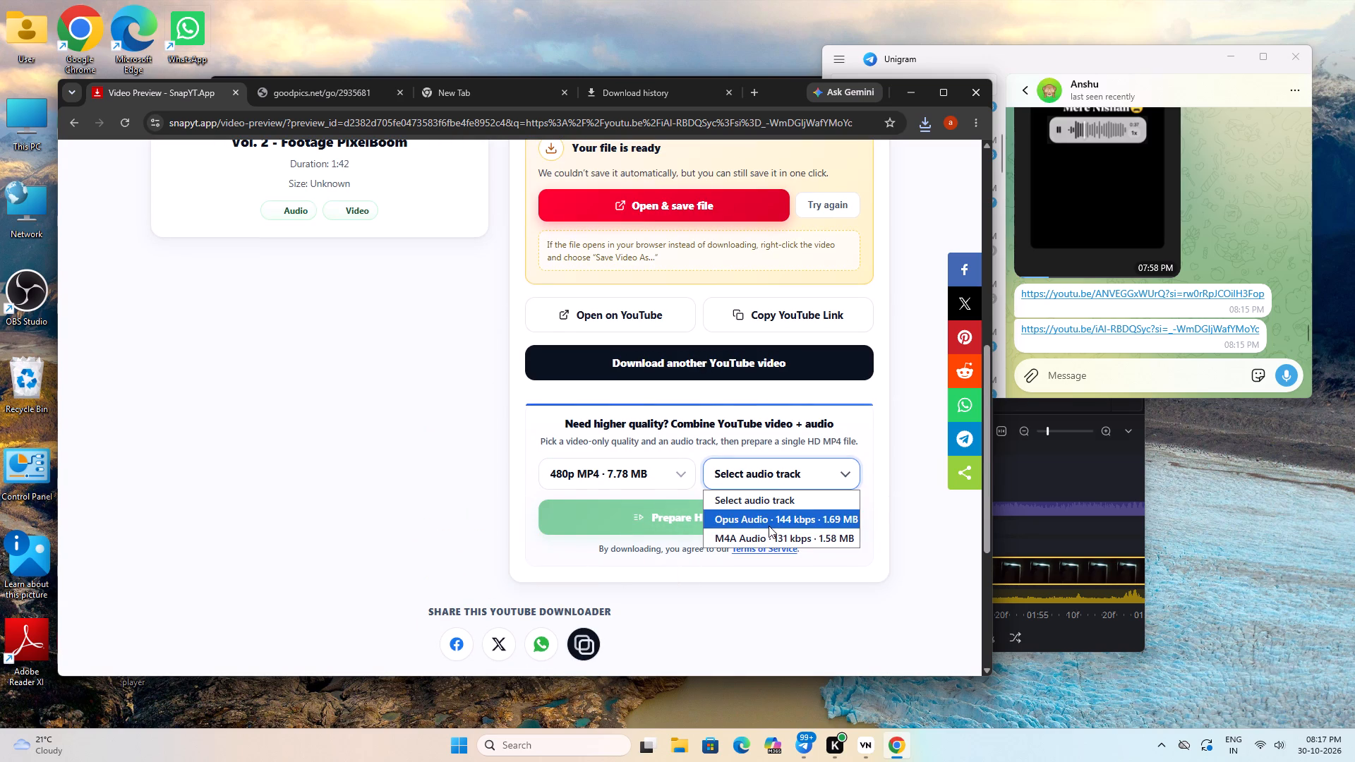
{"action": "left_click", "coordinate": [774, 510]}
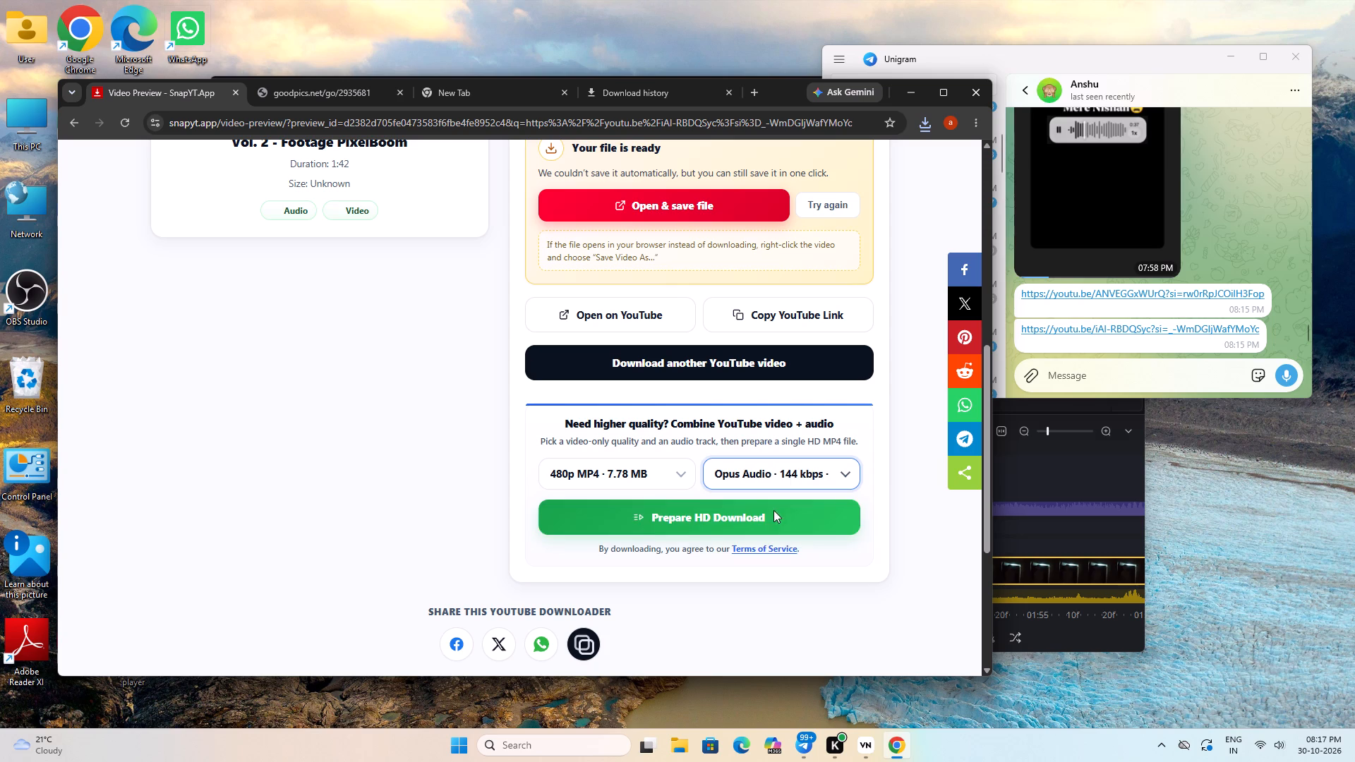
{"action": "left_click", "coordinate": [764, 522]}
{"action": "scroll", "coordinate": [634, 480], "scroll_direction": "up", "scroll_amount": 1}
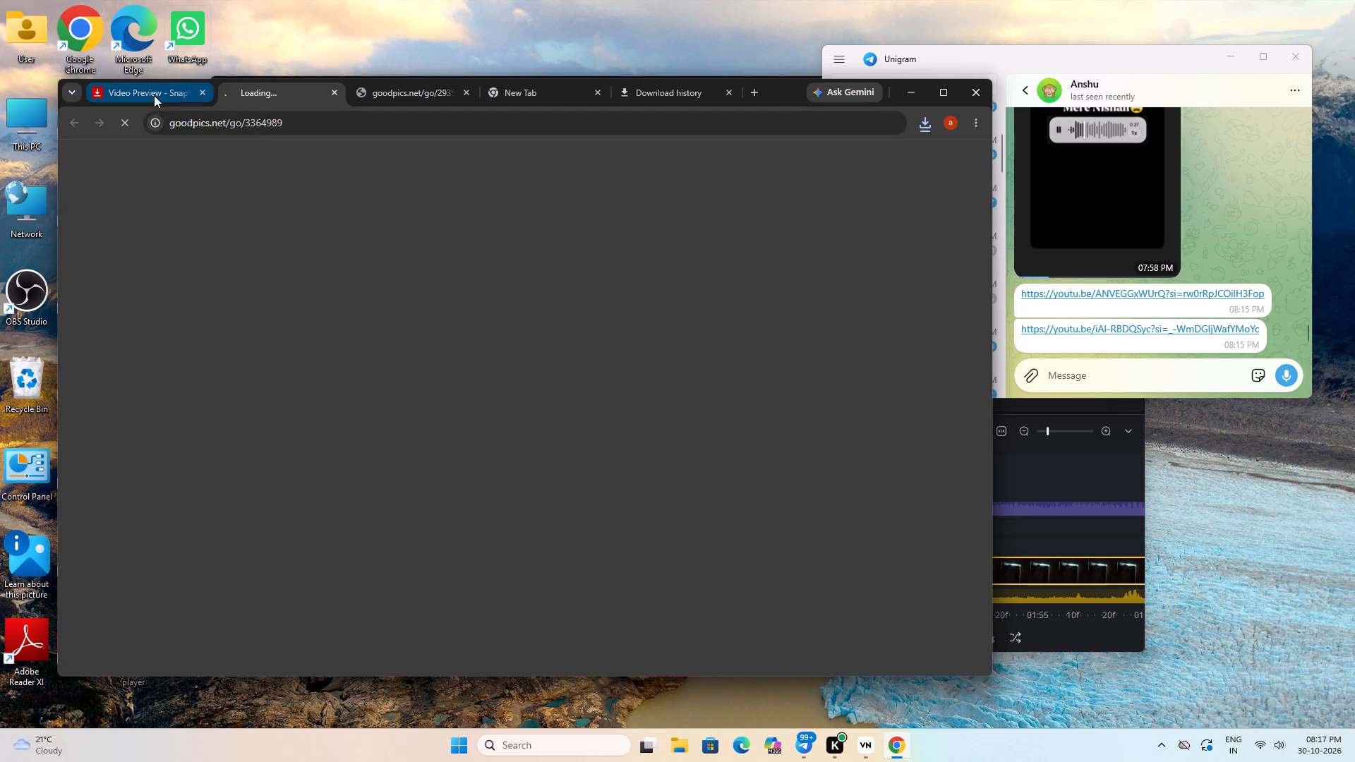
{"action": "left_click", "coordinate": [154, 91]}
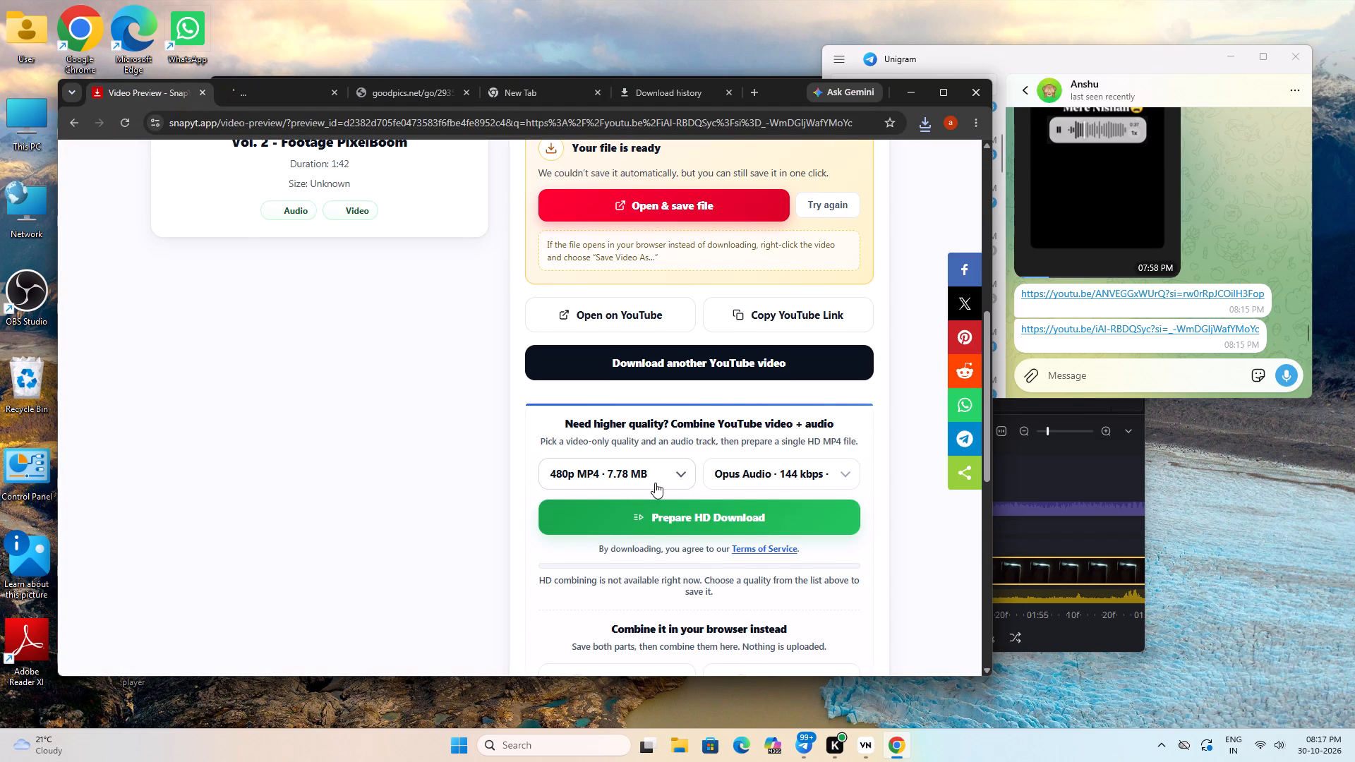
Examine the in-browser combining steps and the other download options for the werewolf video on the SnapYT page.
{"action": "scroll", "coordinate": [655, 483], "scroll_direction": "down", "scroll_amount": 1}
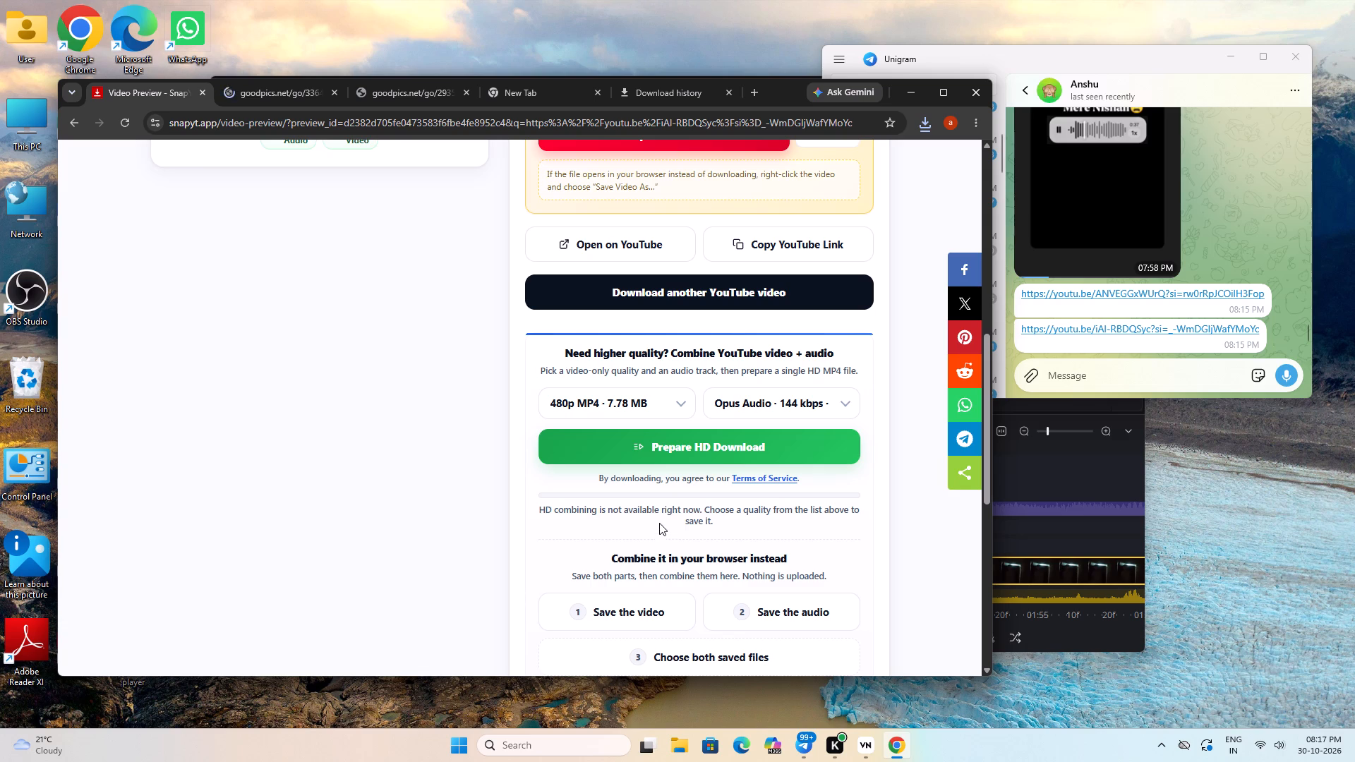
{"action": "scroll", "coordinate": [669, 503], "scroll_direction": "up", "scroll_amount": 1}
{"action": "scroll", "coordinate": [670, 502], "scroll_direction": "down", "scroll_amount": 1}
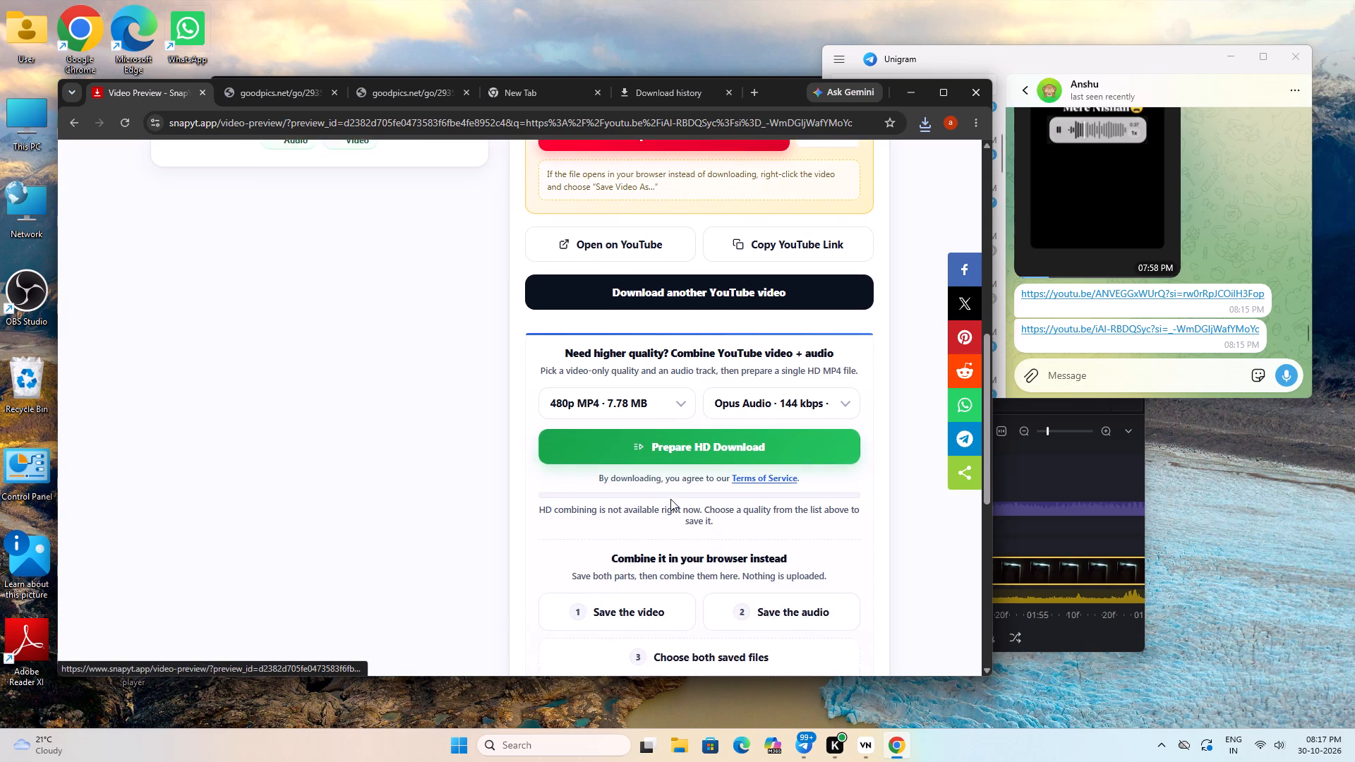
{"action": "scroll", "coordinate": [670, 499], "scroll_direction": "down", "scroll_amount": 8}
{"action": "scroll", "coordinate": [677, 493], "scroll_direction": "up", "scroll_amount": 5}
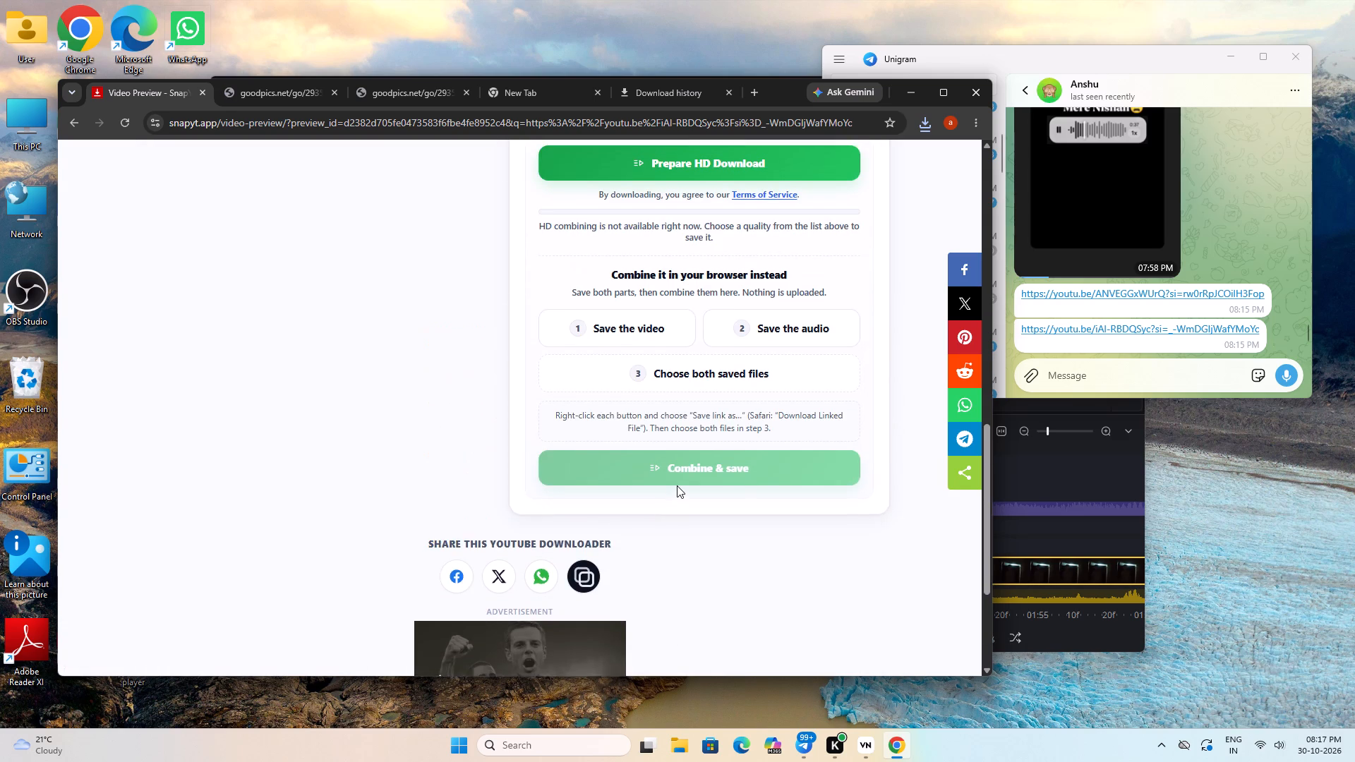
{"action": "scroll", "coordinate": [677, 484], "scroll_direction": "up", "scroll_amount": 8}
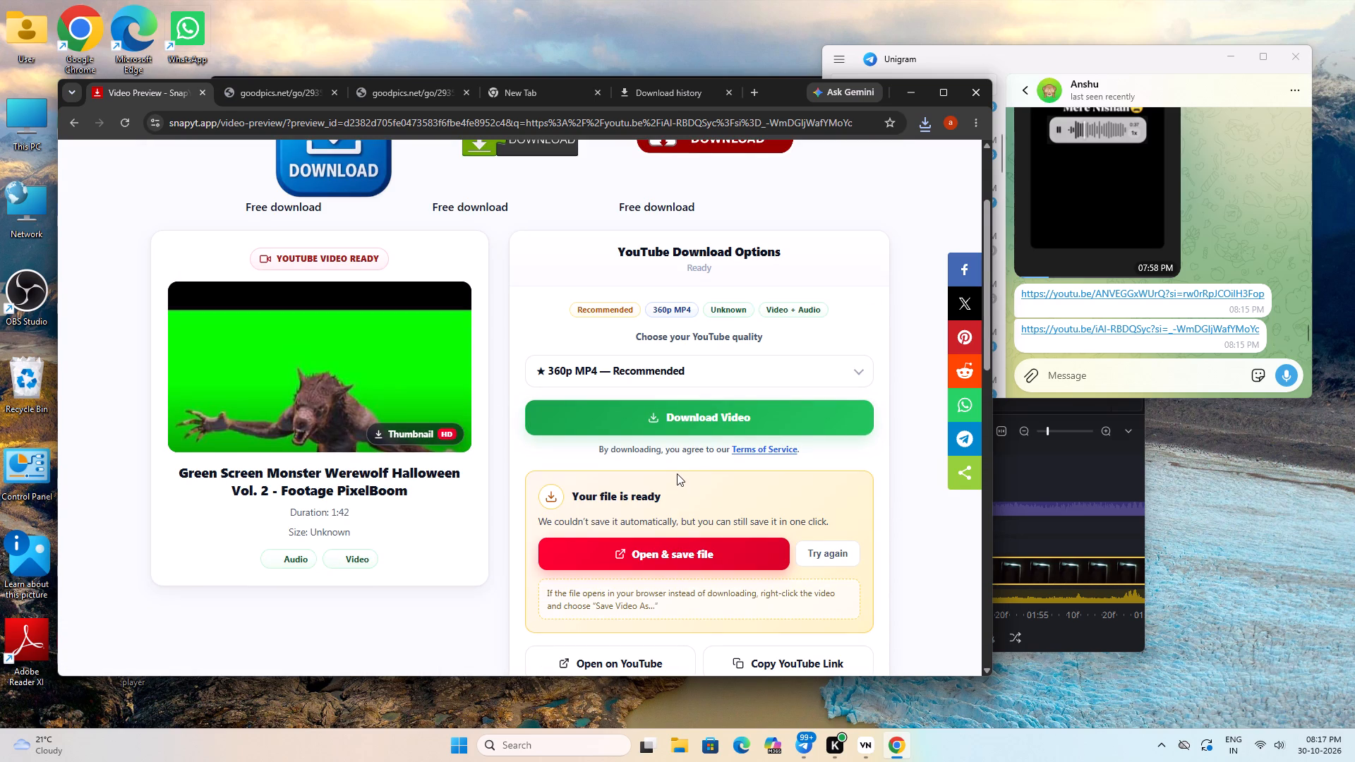
{"action": "scroll", "coordinate": [710, 437], "scroll_direction": "down", "scroll_amount": 7}
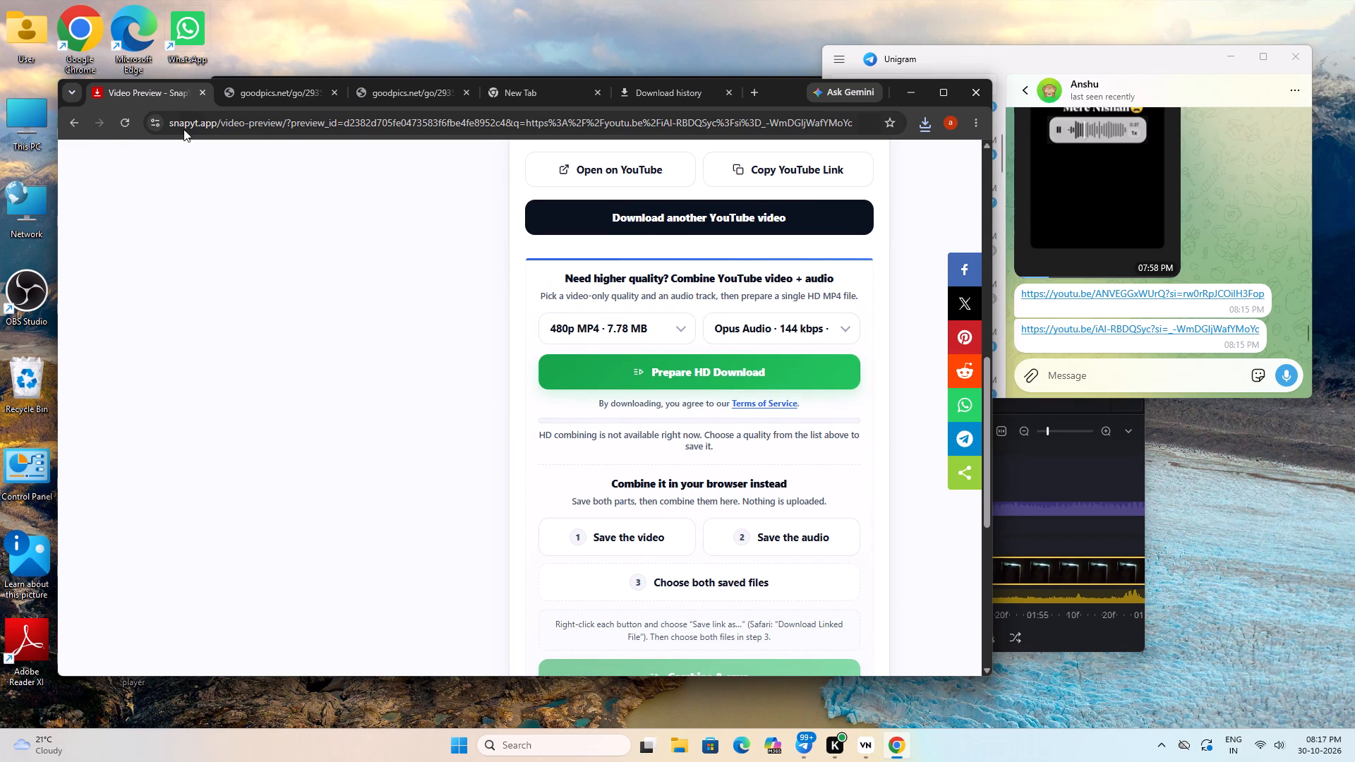
Go back to the "yt video downloader" search results and open the ytultra YouTube Video Downloader.
{"action": "left_click", "coordinate": [70, 126]}
{"action": "left_click", "coordinate": [70, 126]}
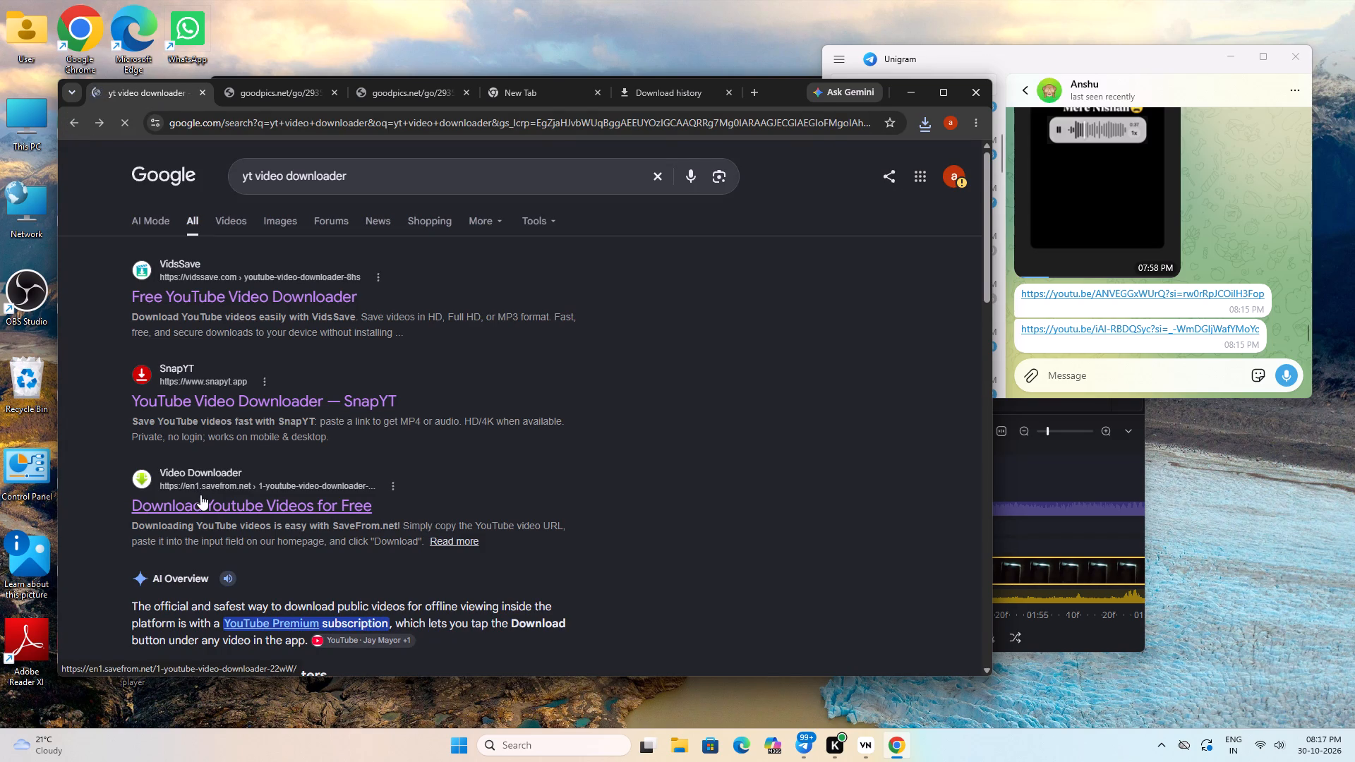
{"action": "scroll", "coordinate": [199, 497], "scroll_direction": "down", "scroll_amount": 8}
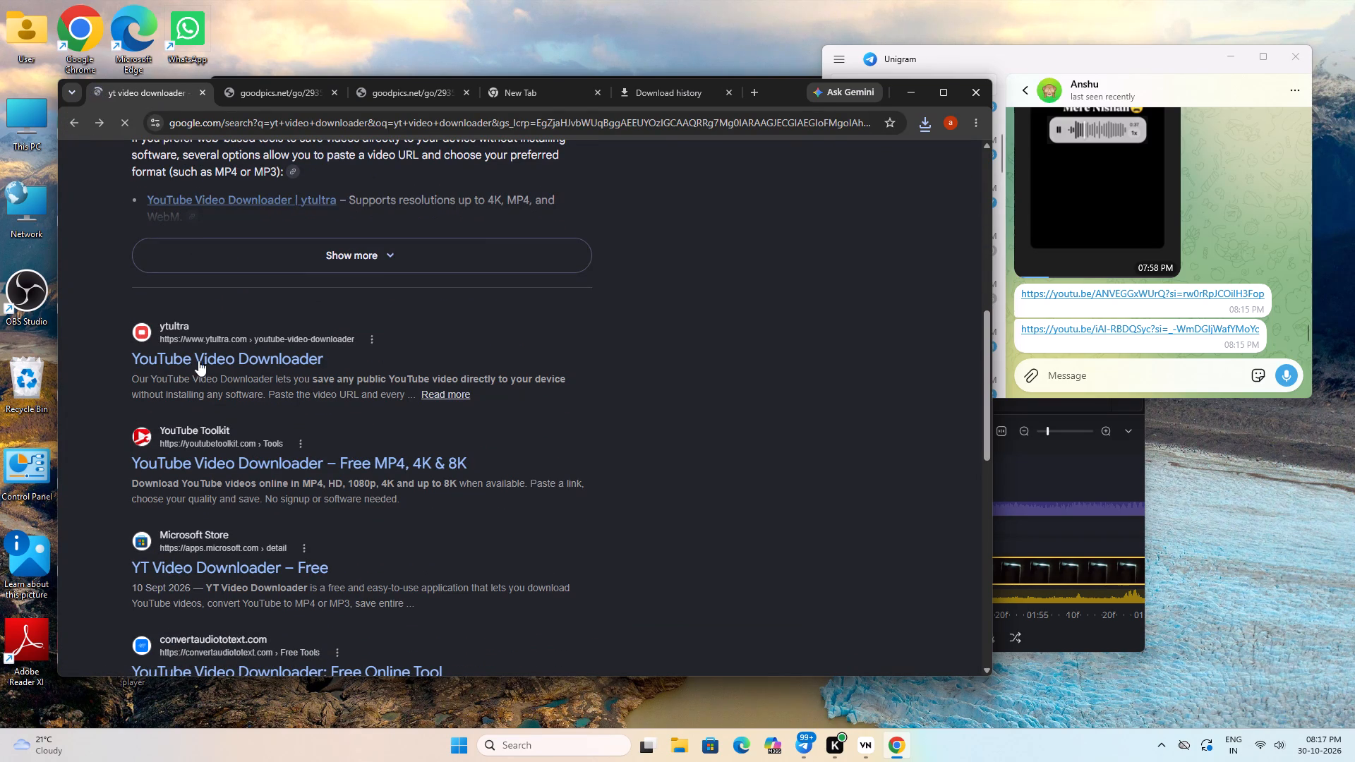
{"action": "left_click", "coordinate": [203, 353]}
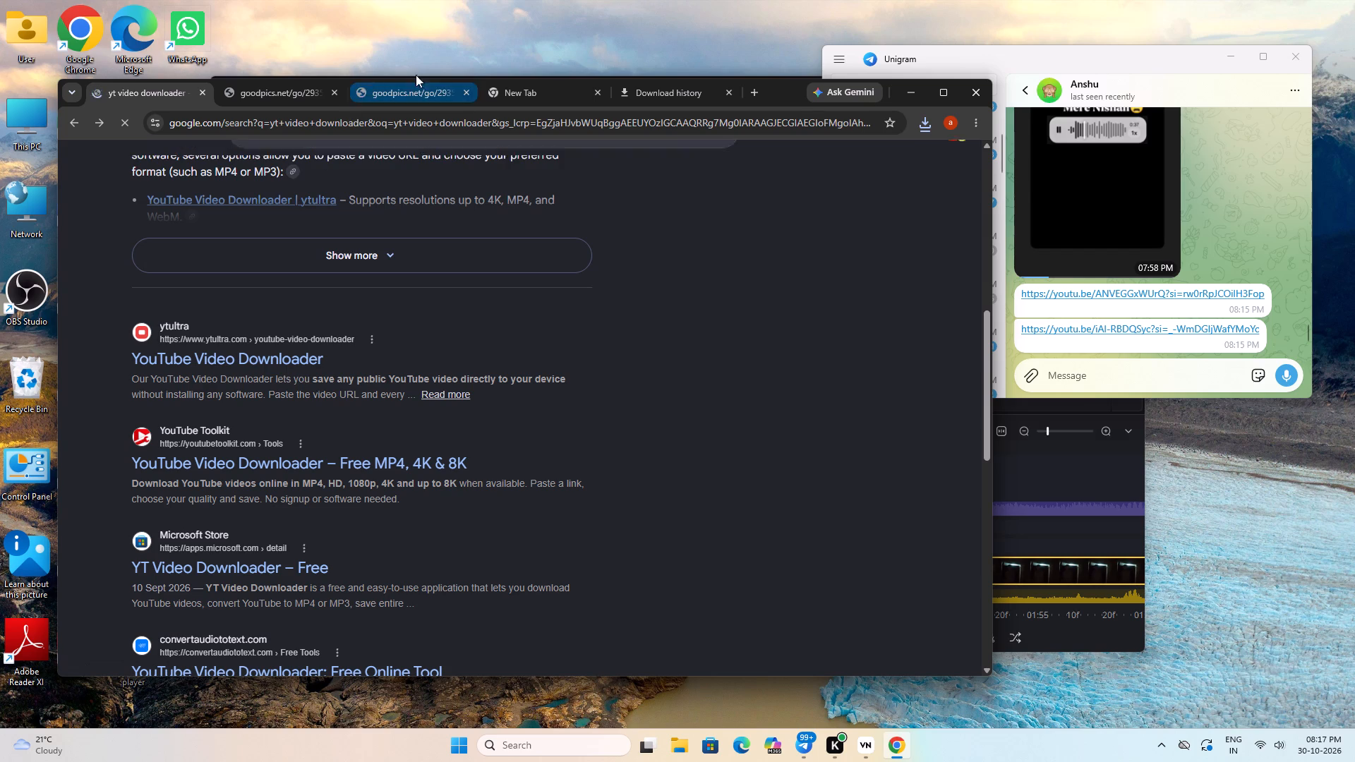
Close the two goodpics.net ad tabs.
{"action": "left_click", "coordinate": [462, 92]}
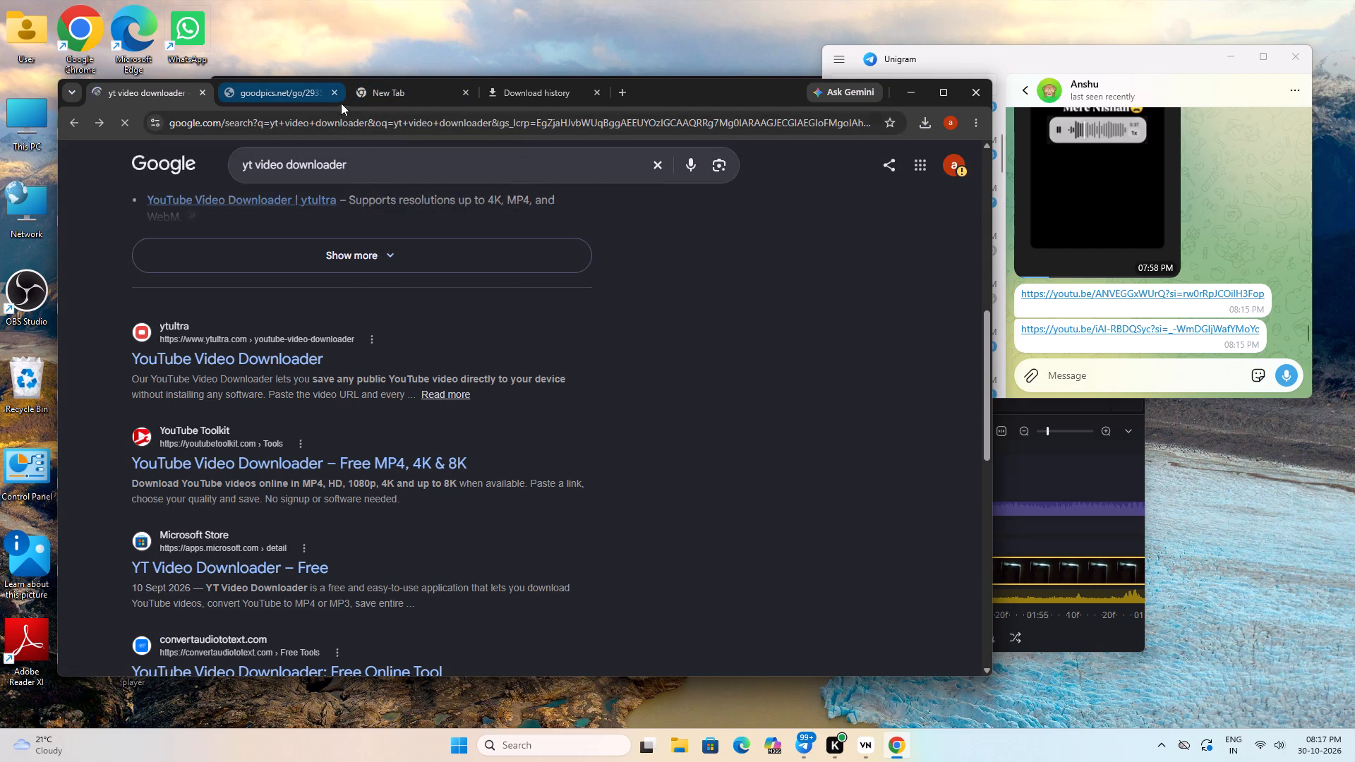
{"action": "left_click", "coordinate": [337, 93]}
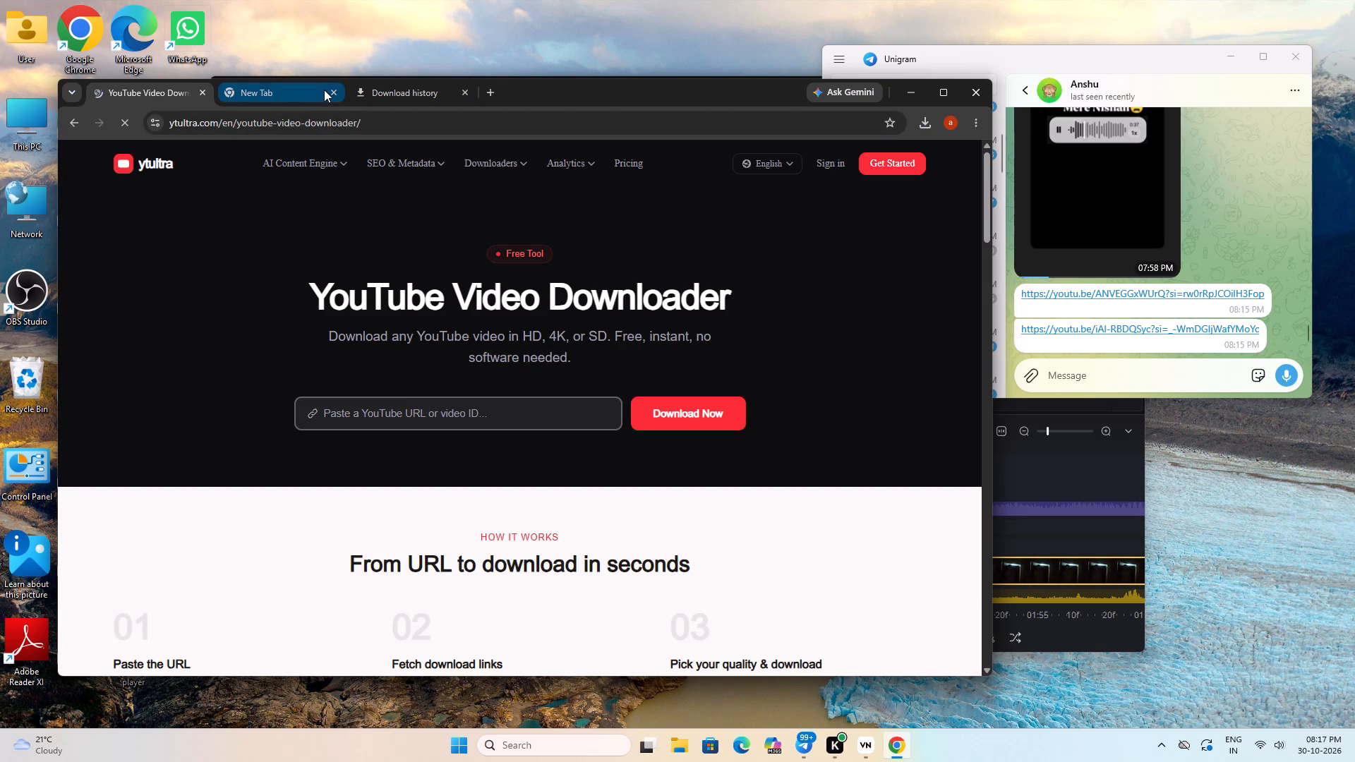
Submit the copied werewolf video link for download on ytultra and check the page for quality options.
{"action": "left_click", "coordinate": [406, 405]}
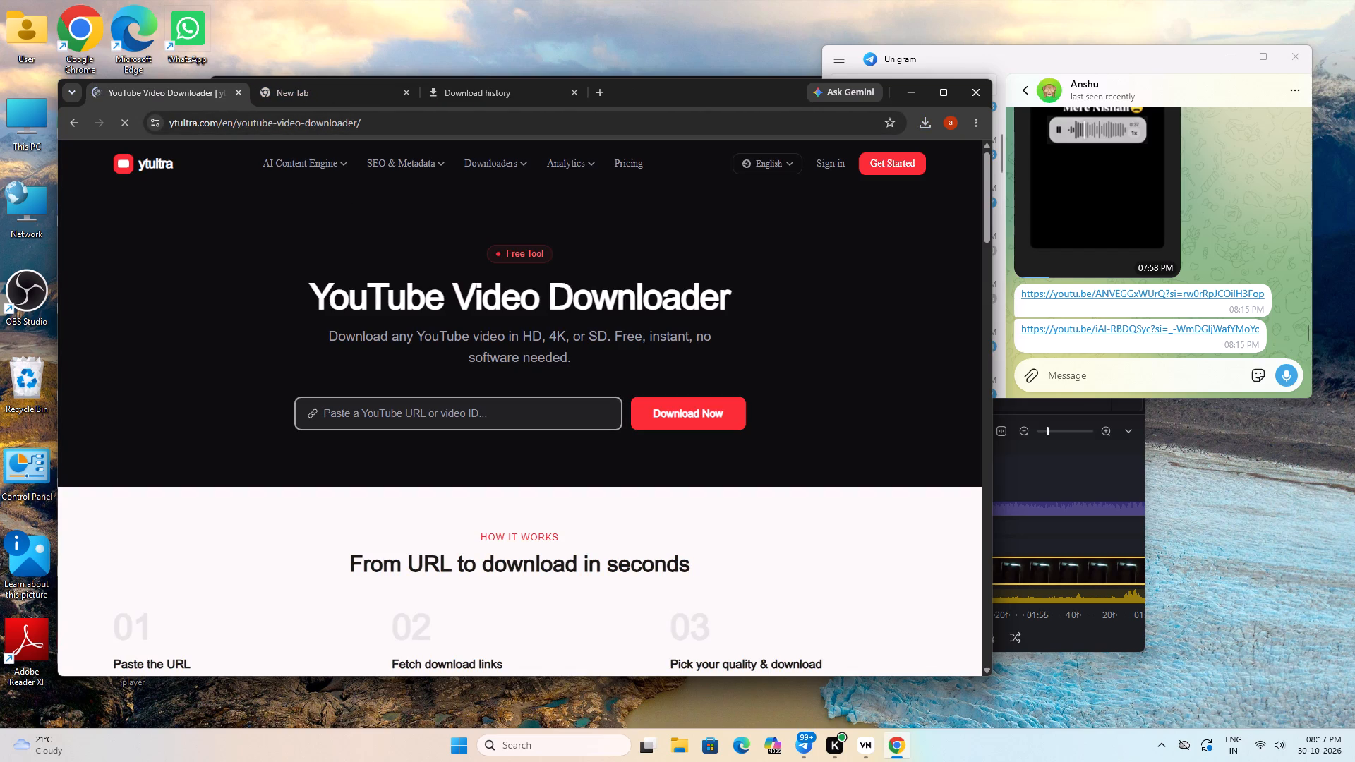
{"action": "key", "text": "ctrl+v"}
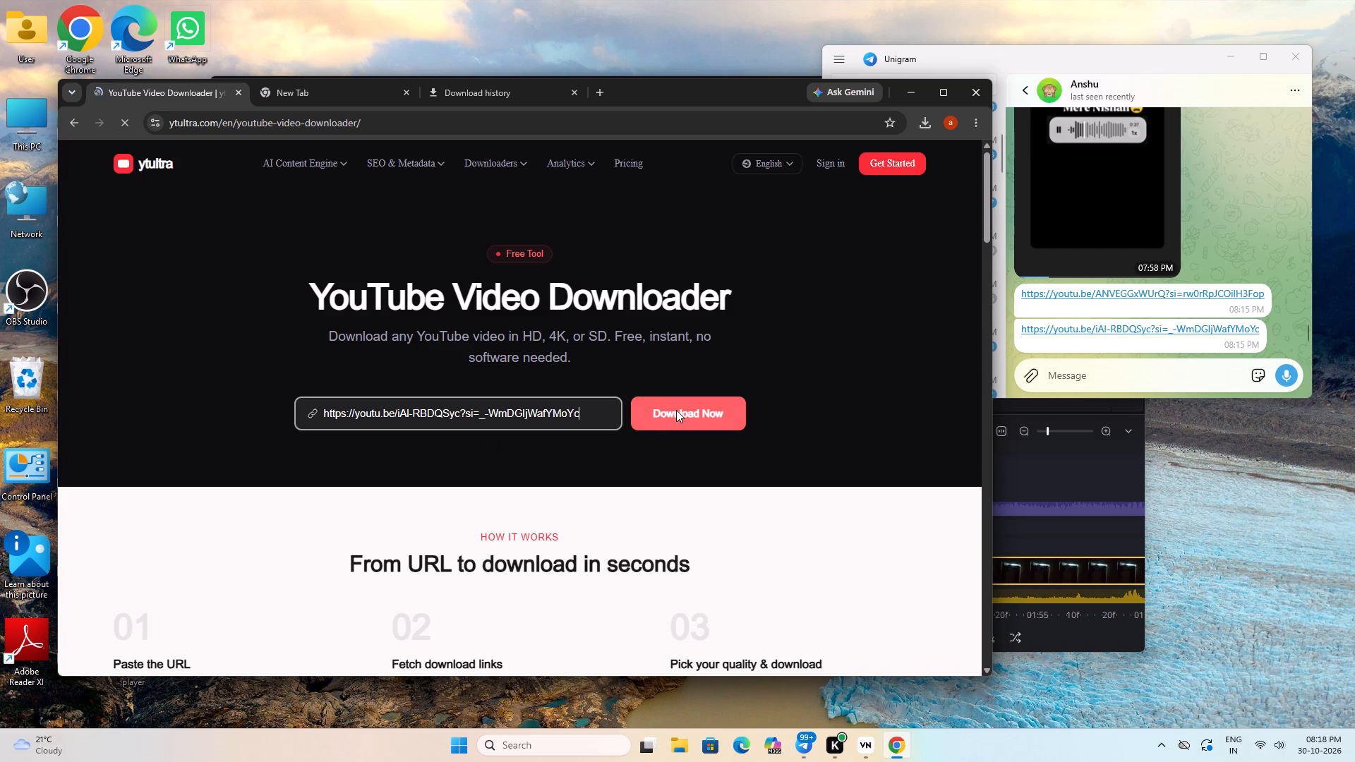
{"action": "left_click", "coordinate": [676, 410]}
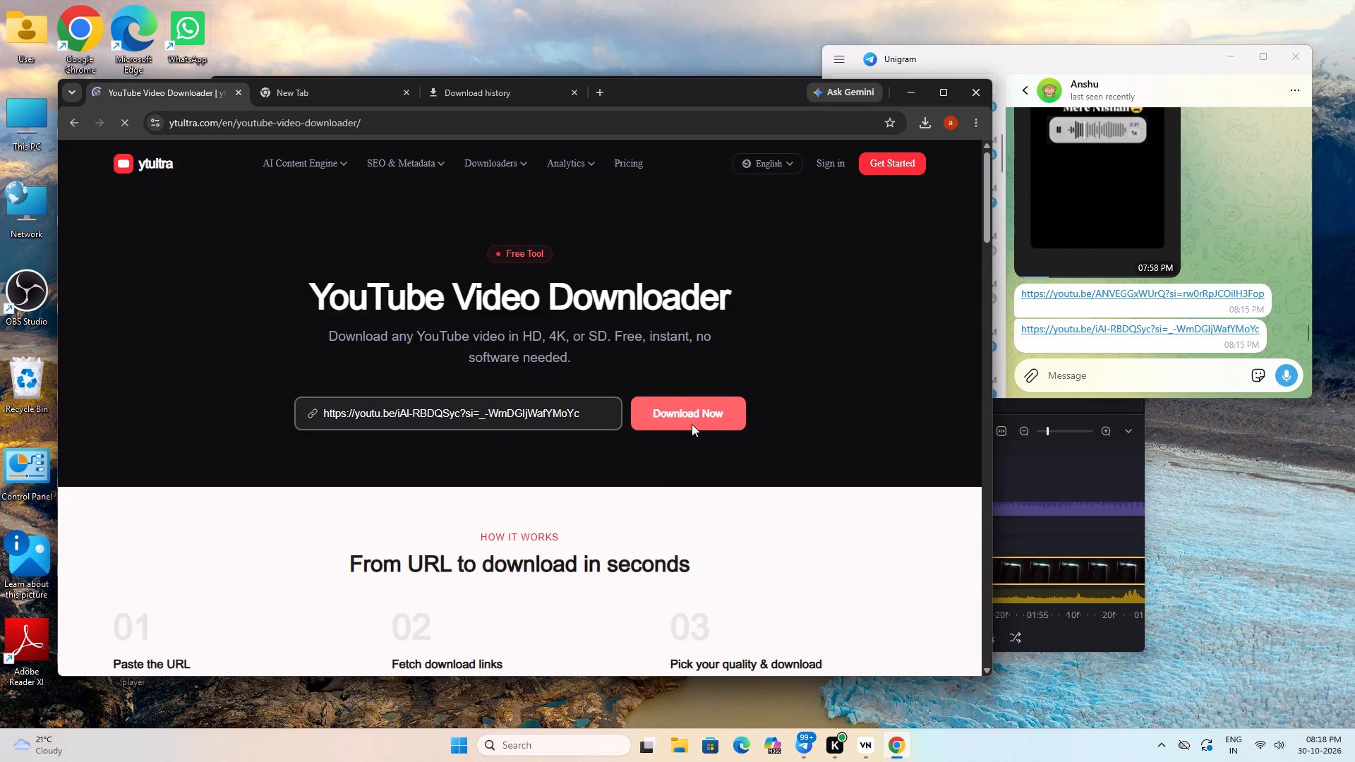
{"action": "scroll", "coordinate": [618, 562], "scroll_direction": "down", "scroll_amount": 7}
{"action": "scroll", "coordinate": [626, 556], "scroll_direction": "up", "scroll_amount": 4}
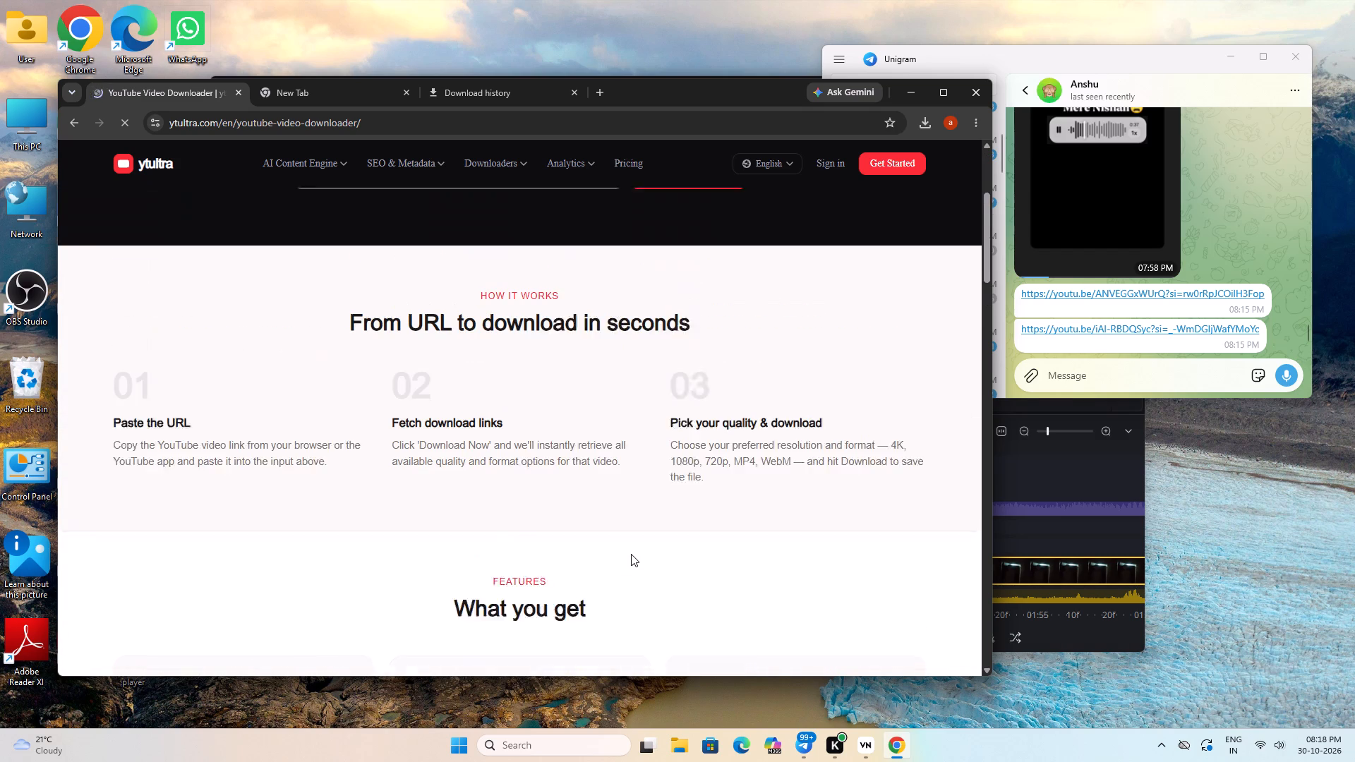
{"action": "scroll", "coordinate": [661, 540], "scroll_direction": "up", "scroll_amount": 3}
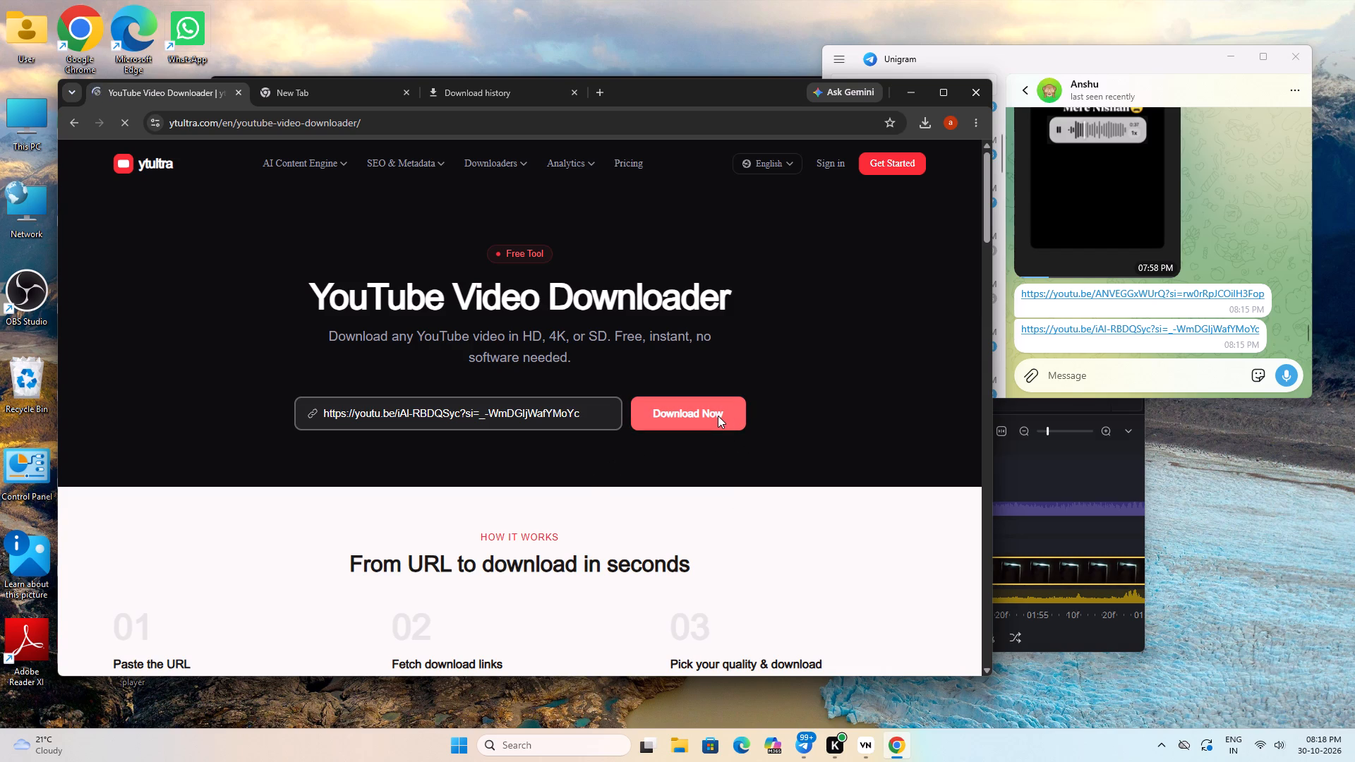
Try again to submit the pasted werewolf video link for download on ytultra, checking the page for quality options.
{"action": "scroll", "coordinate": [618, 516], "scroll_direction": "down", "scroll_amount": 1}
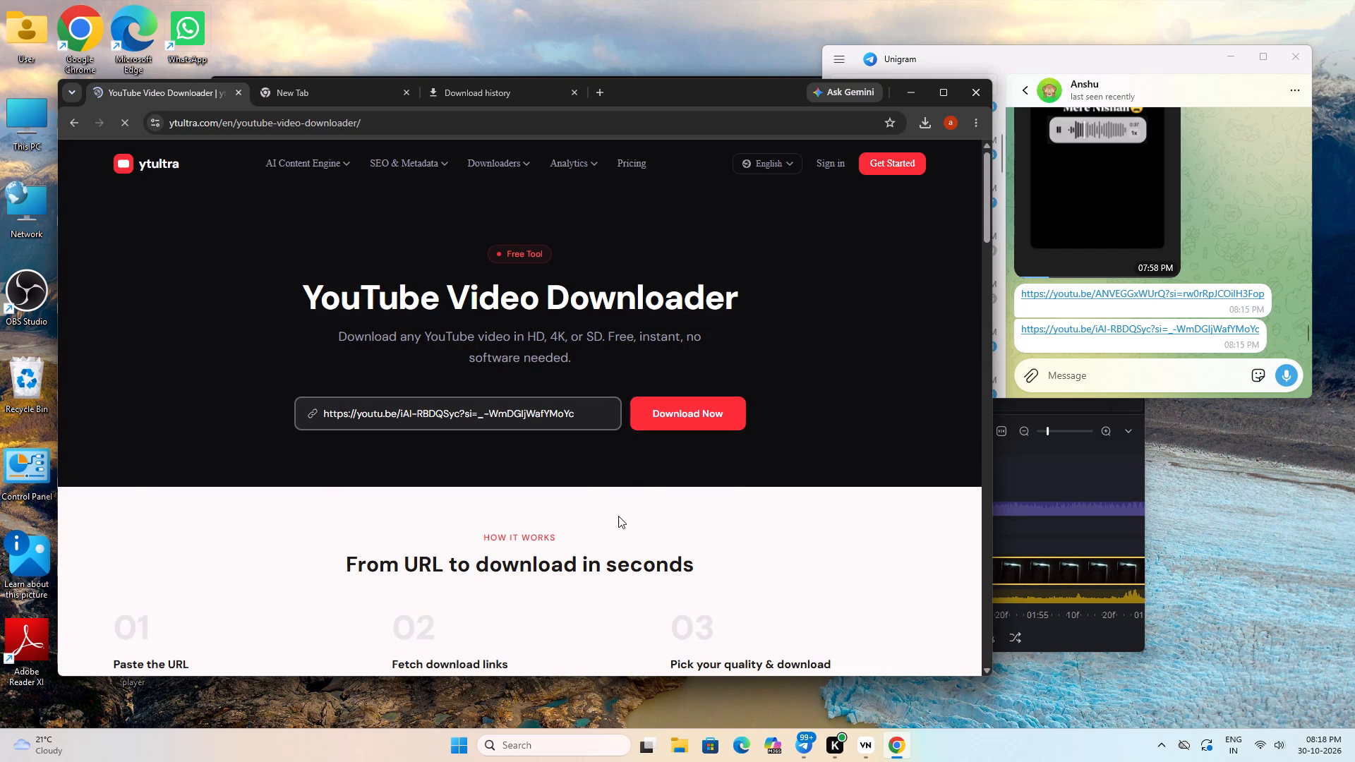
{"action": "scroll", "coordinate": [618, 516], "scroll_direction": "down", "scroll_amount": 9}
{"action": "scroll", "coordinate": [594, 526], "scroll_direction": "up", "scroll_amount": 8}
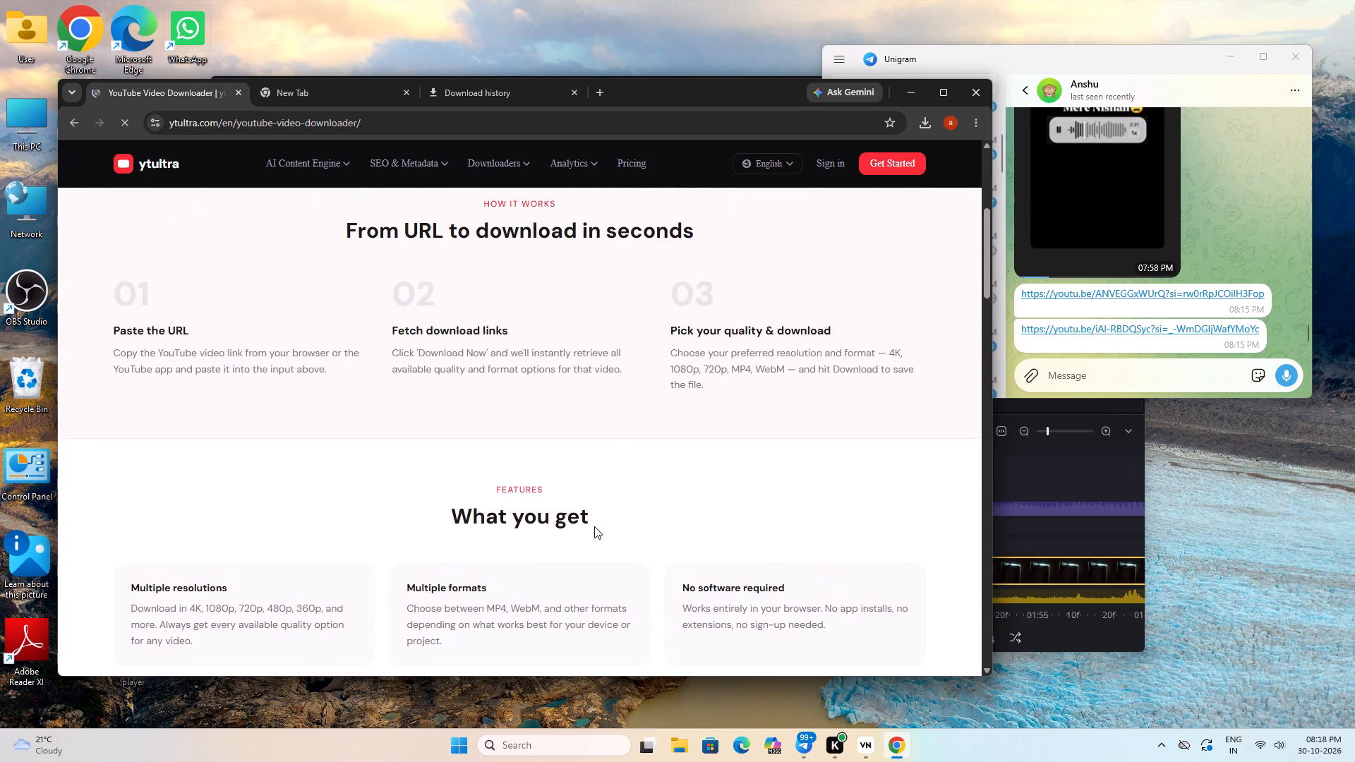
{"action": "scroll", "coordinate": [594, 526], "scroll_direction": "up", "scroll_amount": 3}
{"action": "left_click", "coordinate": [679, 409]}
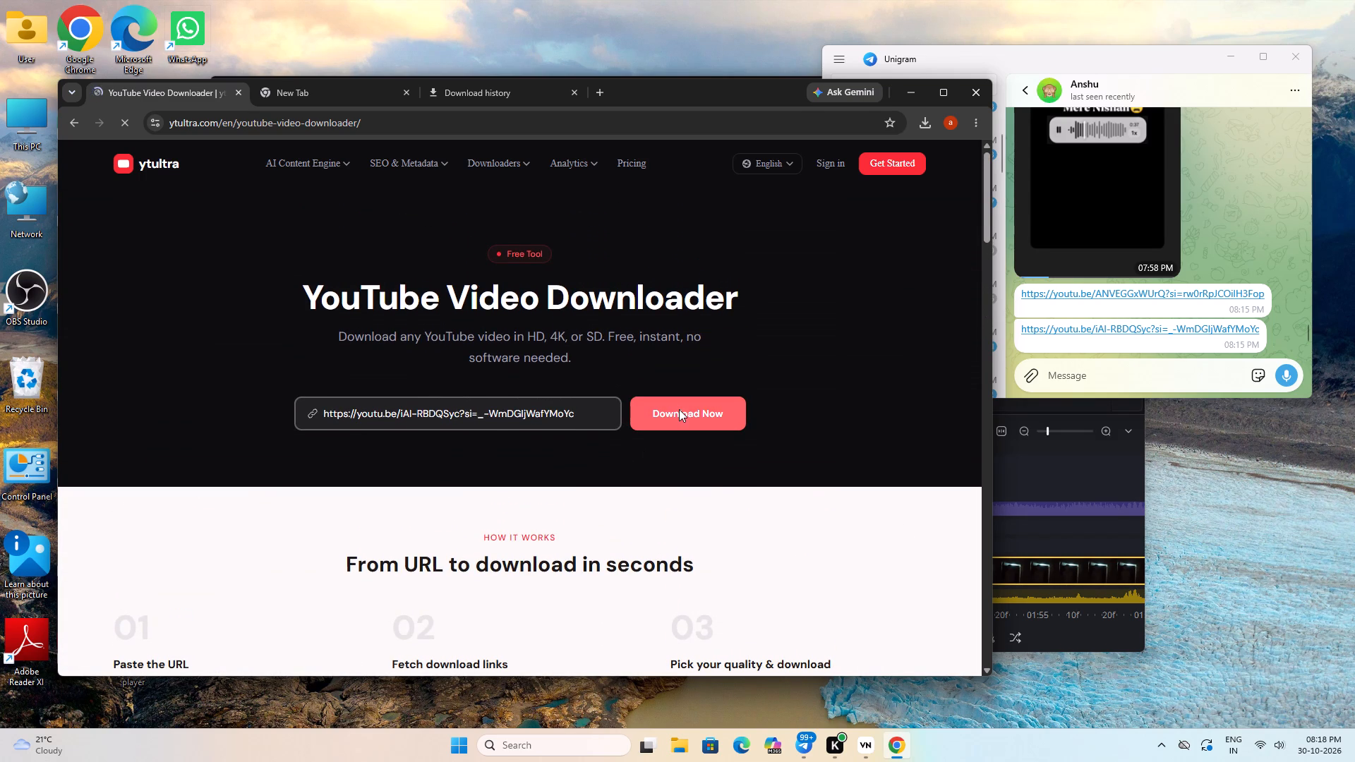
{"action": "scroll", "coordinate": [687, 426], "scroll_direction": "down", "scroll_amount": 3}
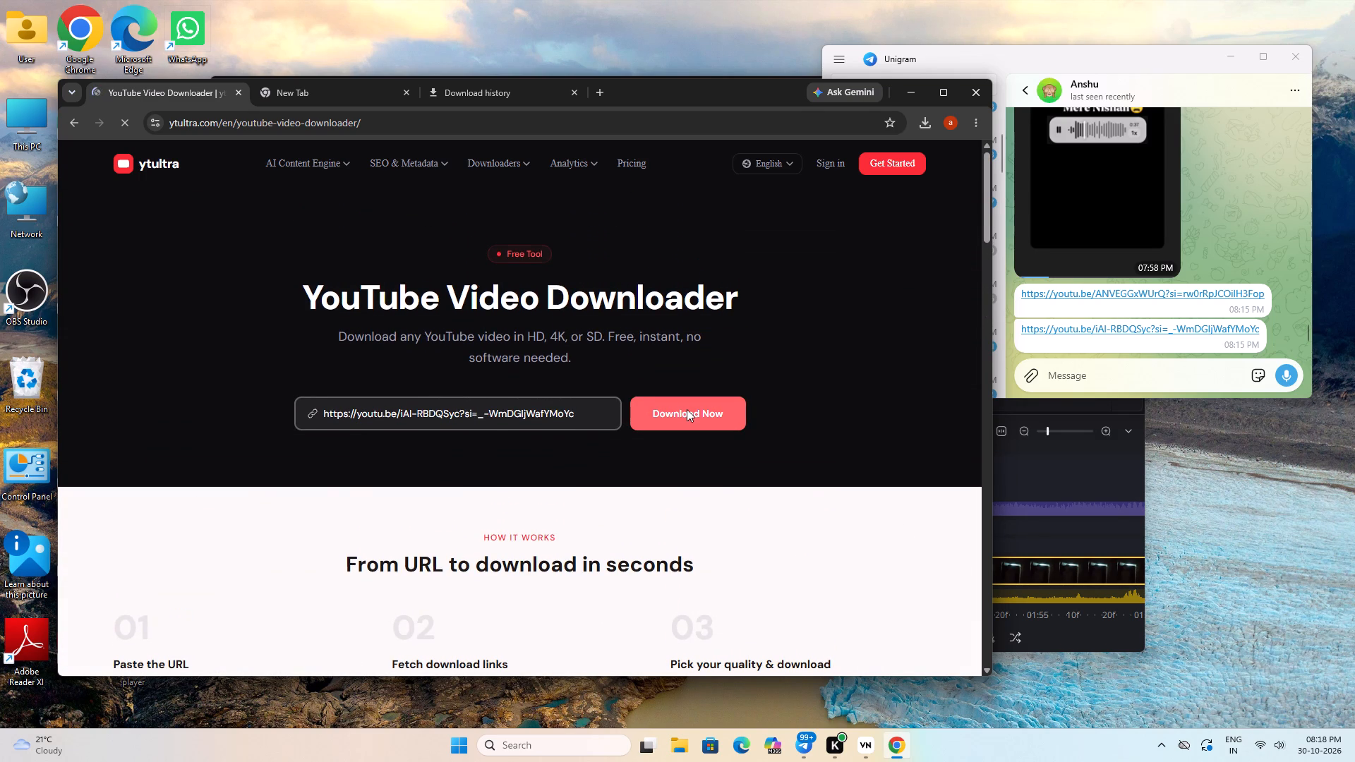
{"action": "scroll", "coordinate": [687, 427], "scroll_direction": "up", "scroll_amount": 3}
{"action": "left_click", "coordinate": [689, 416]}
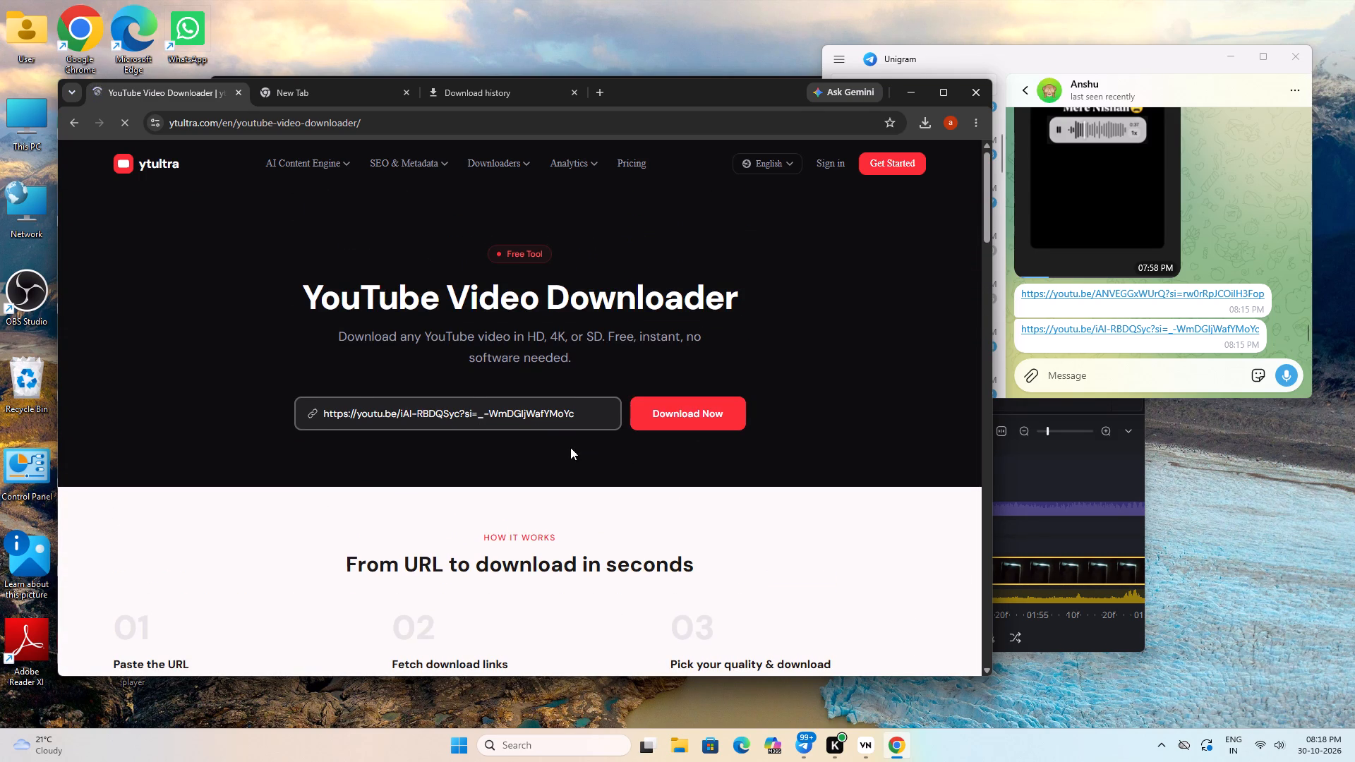
Examine the ytultra page down to its FAQ and related tools for the werewolf video's download options.
{"action": "scroll", "coordinate": [570, 447], "scroll_direction": "down", "scroll_amount": 16}
{"action": "scroll", "coordinate": [571, 447], "scroll_direction": "down", "scroll_amount": 7}
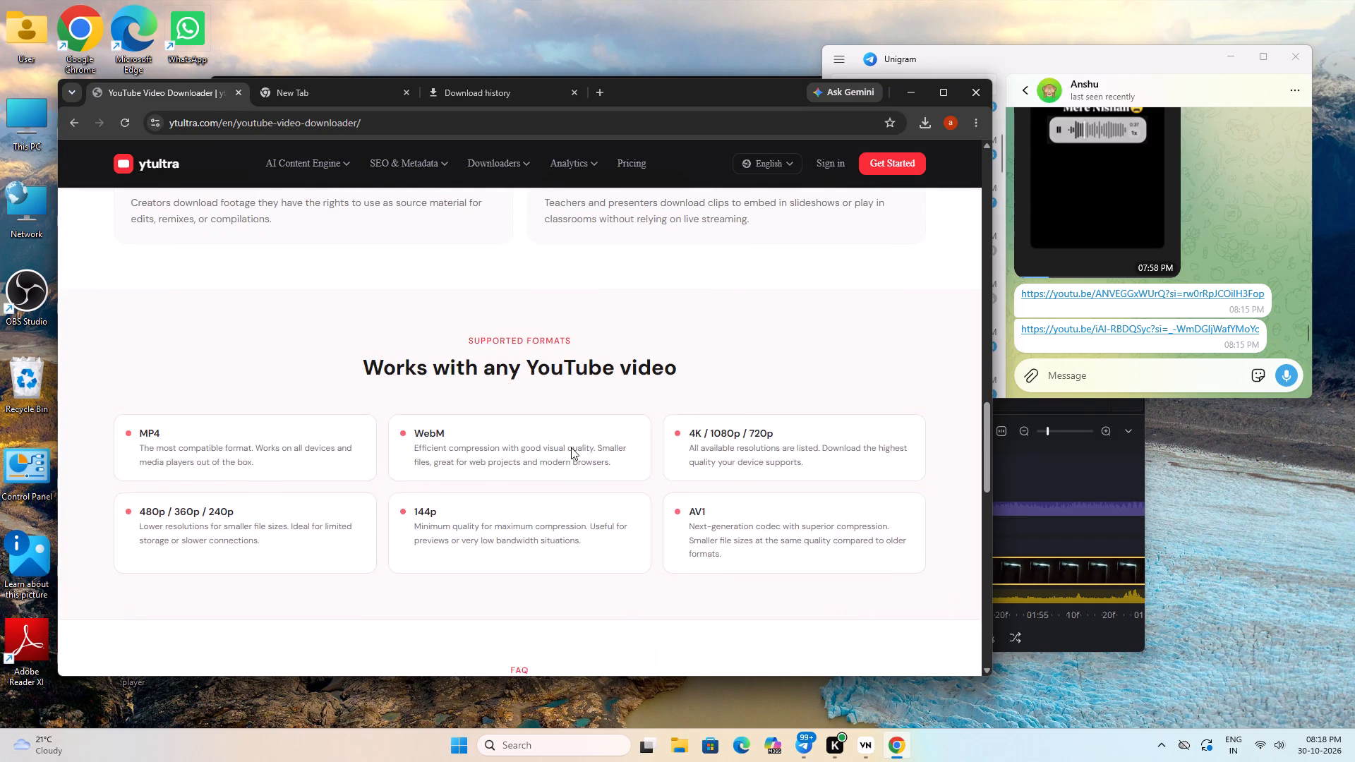
{"action": "scroll", "coordinate": [571, 447], "scroll_direction": "down", "scroll_amount": 16}
{"action": "scroll", "coordinate": [571, 447], "scroll_direction": "down", "scroll_amount": 5}
{"action": "scroll", "coordinate": [571, 447], "scroll_direction": "up", "scroll_amount": 8}
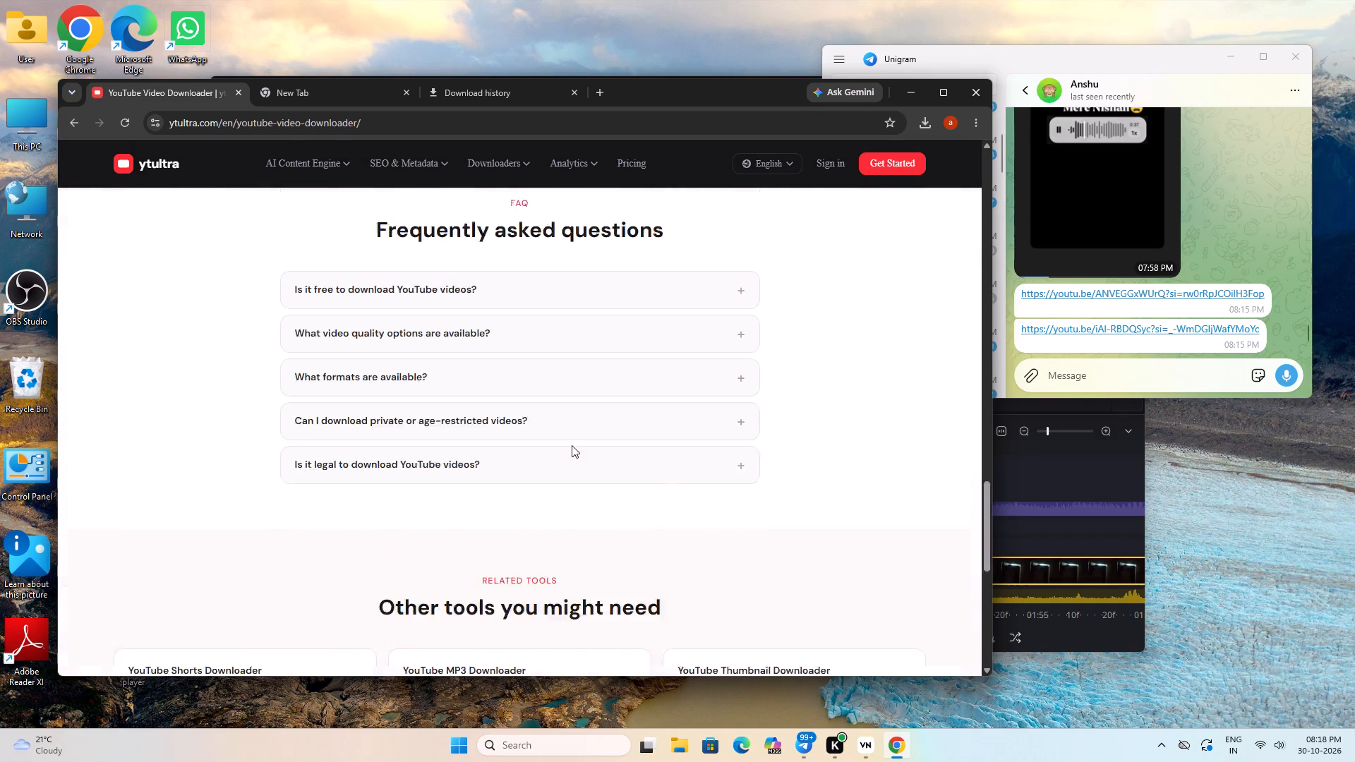
{"action": "scroll", "coordinate": [572, 445], "scroll_direction": "up", "scroll_amount": 17}
{"action": "scroll", "coordinate": [580, 436], "scroll_direction": "up", "scroll_amount": 10}
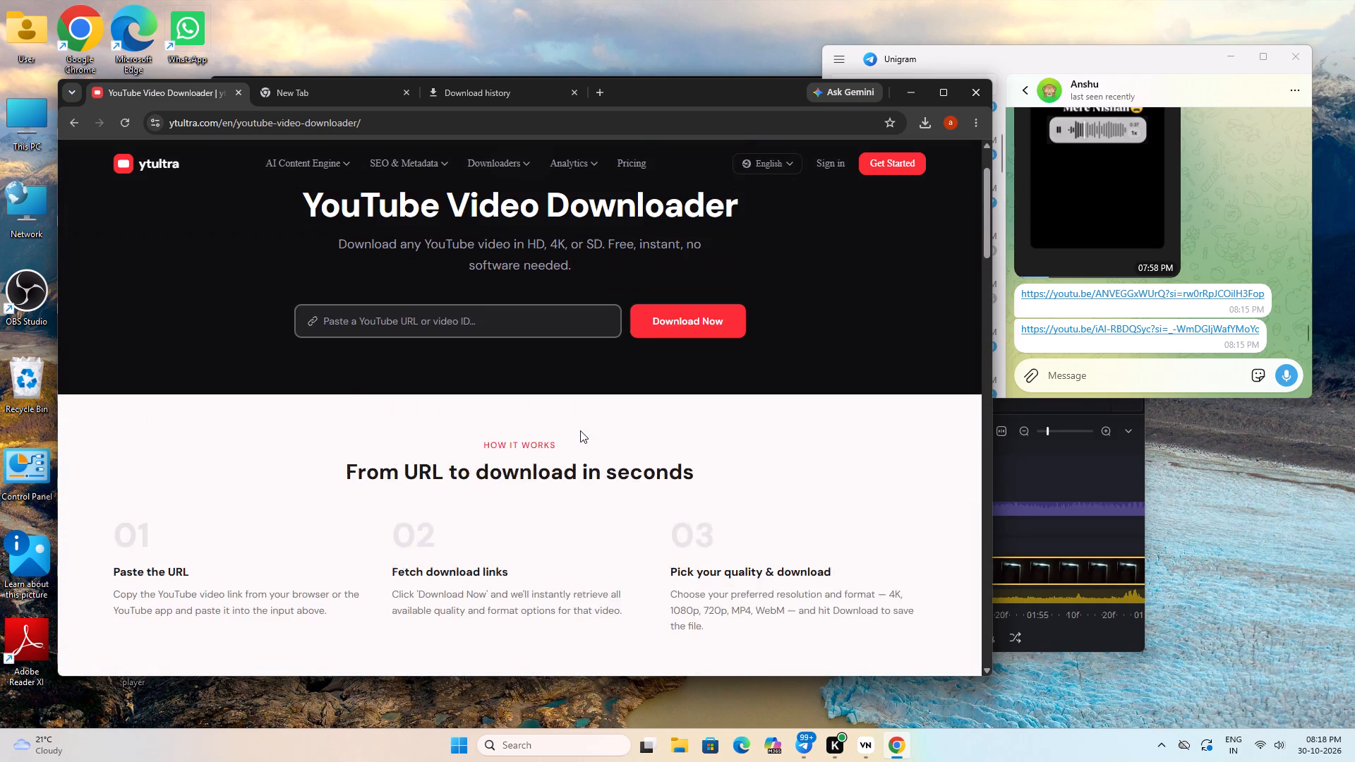
Paste the copied werewolf video link into the emptied ytultra URL field and fetch its download options.
{"action": "scroll", "coordinate": [580, 430], "scroll_direction": "up", "scroll_amount": 3}
{"action": "scroll", "coordinate": [511, 447], "scroll_direction": "down", "scroll_amount": 3}
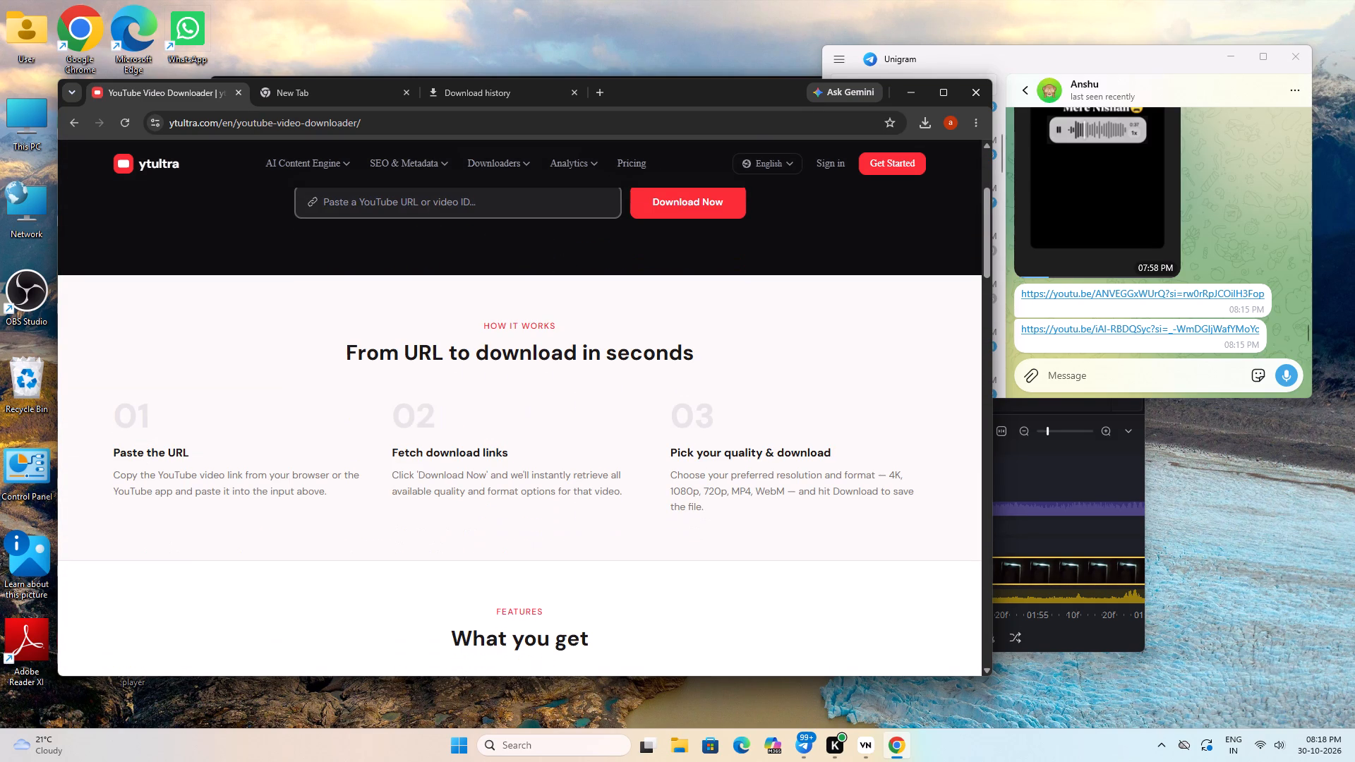
{"action": "left_click", "coordinate": [557, 210]}
{"action": "key", "text": "ctrl+v"}
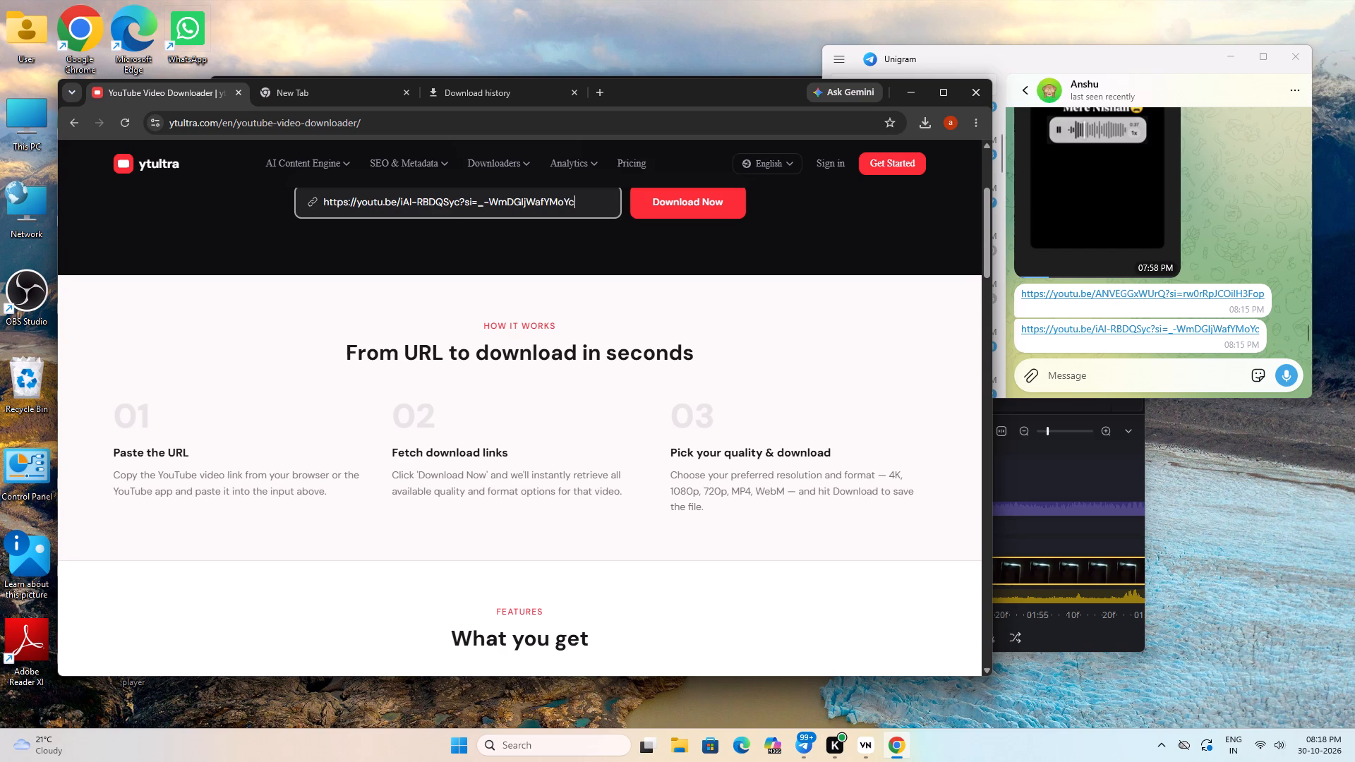
{"action": "left_click", "coordinate": [647, 197]}
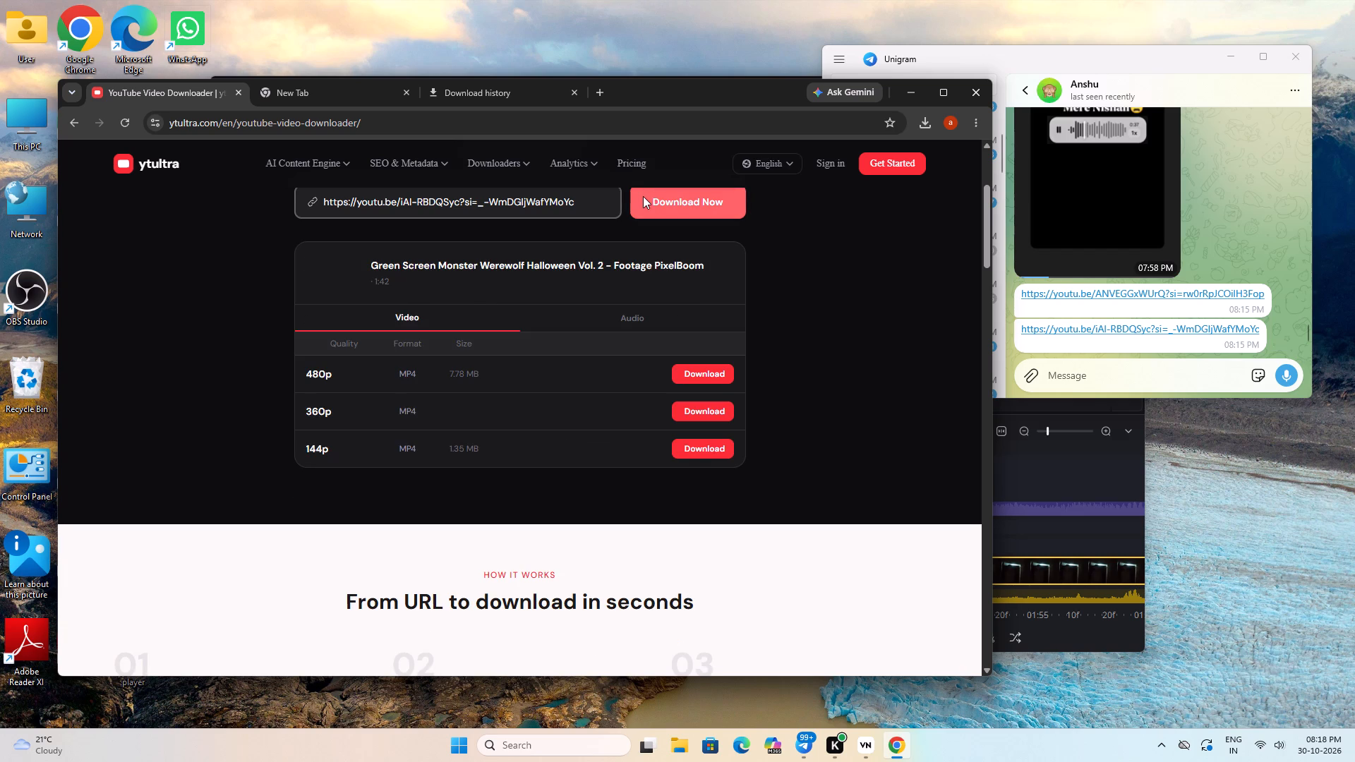
Open the 480p MP4 version of the Green Screen Monster Werewolf Halloween Vol. 2 video in its own tab.
{"action": "left_click", "coordinate": [705, 371]}
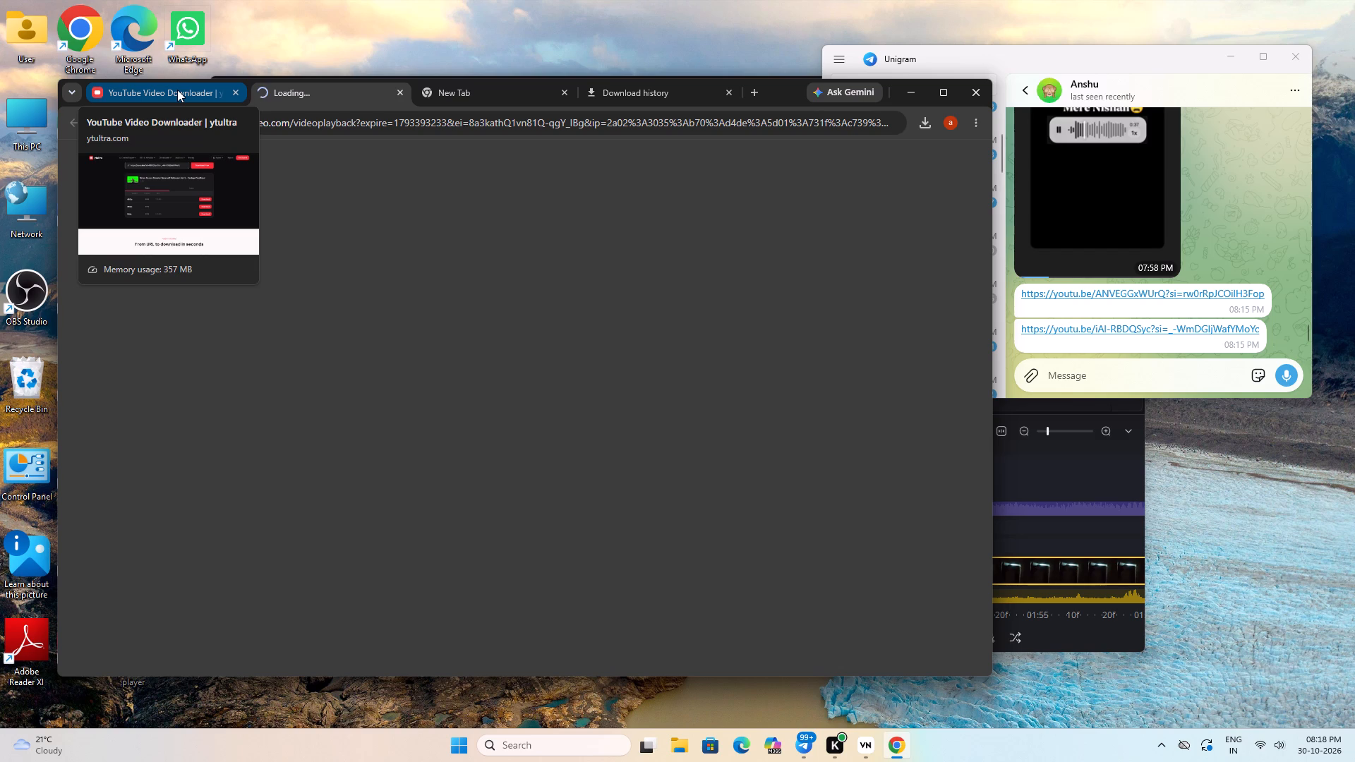
{"action": "left_click", "coordinate": [177, 90]}
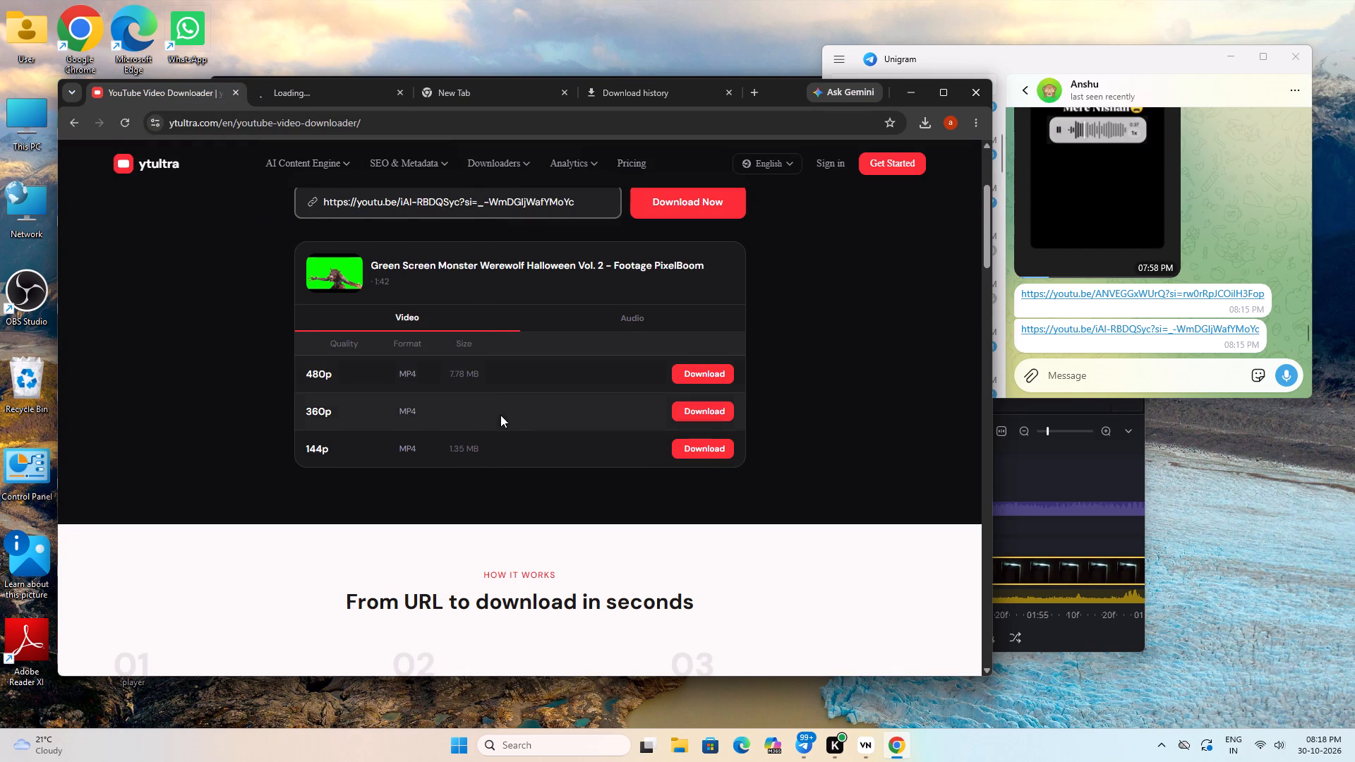
{"action": "scroll", "coordinate": [514, 419], "scroll_direction": "up", "scroll_amount": 1}
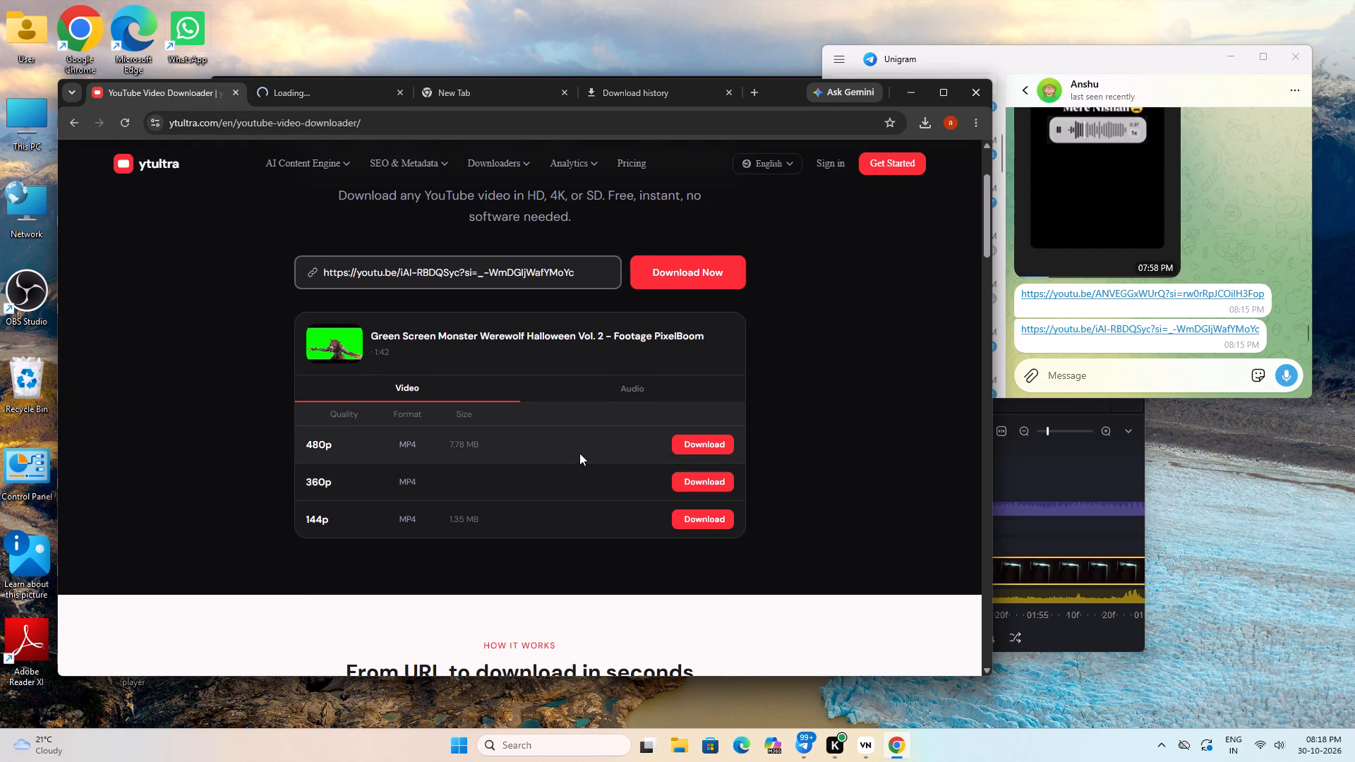
{"action": "left_click", "coordinate": [332, 94]}
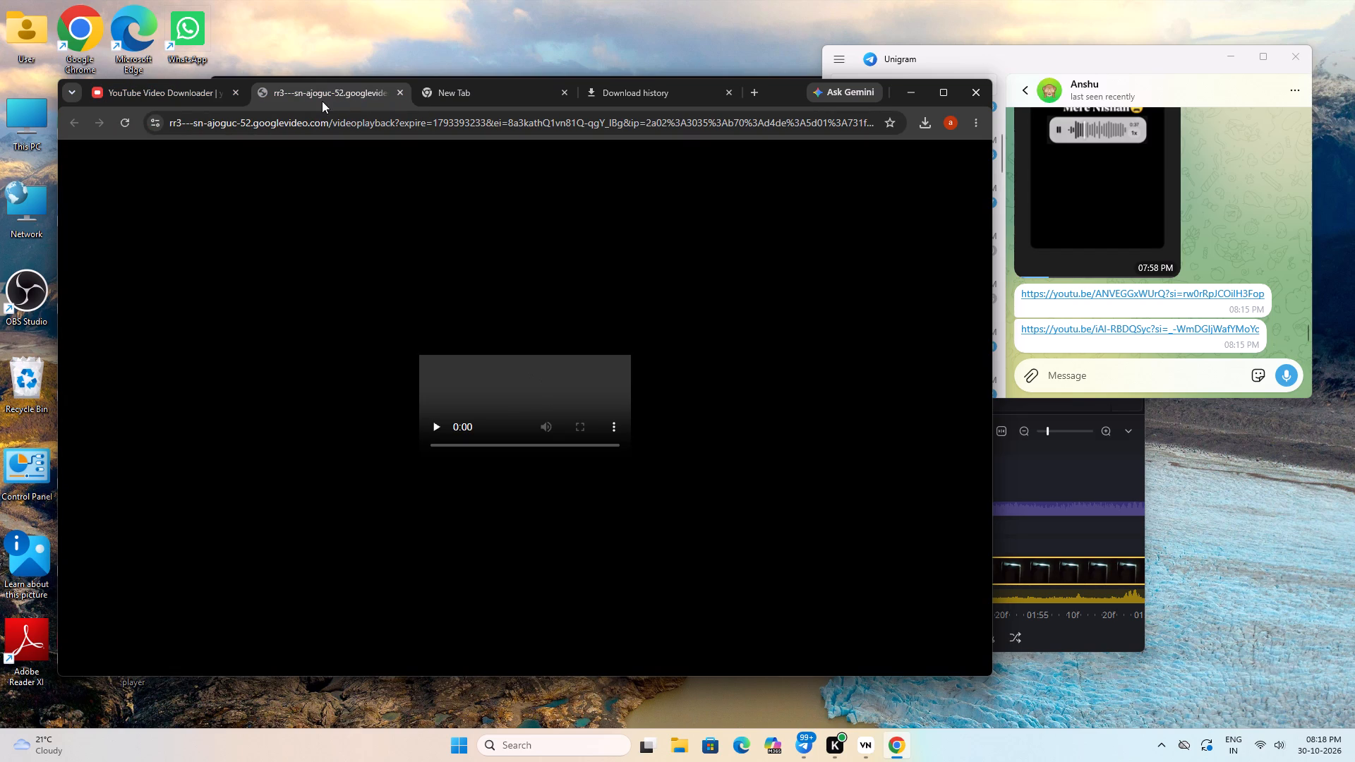
Play the opened 480p werewolf video briefly and download it from the video player.
{"action": "left_click", "coordinate": [435, 428]}
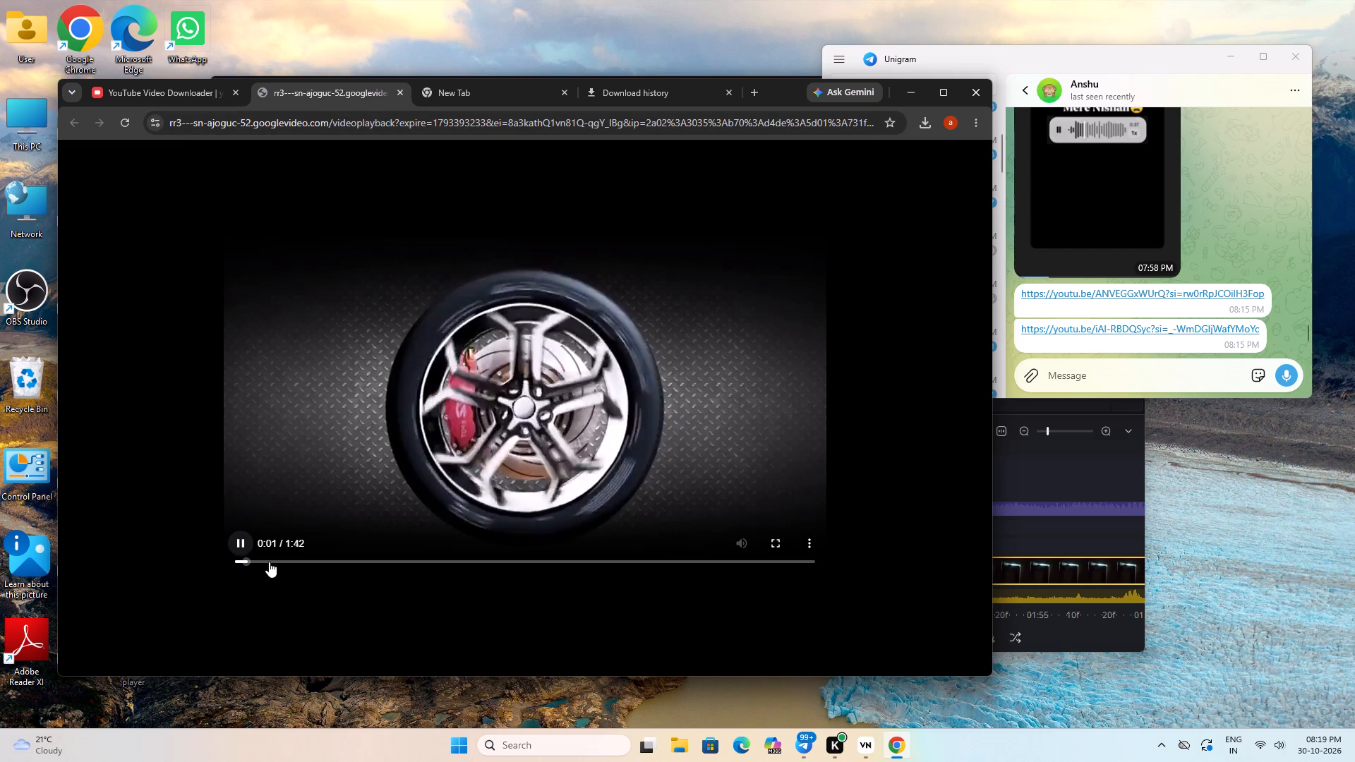
{"action": "left_click", "coordinate": [811, 550]}
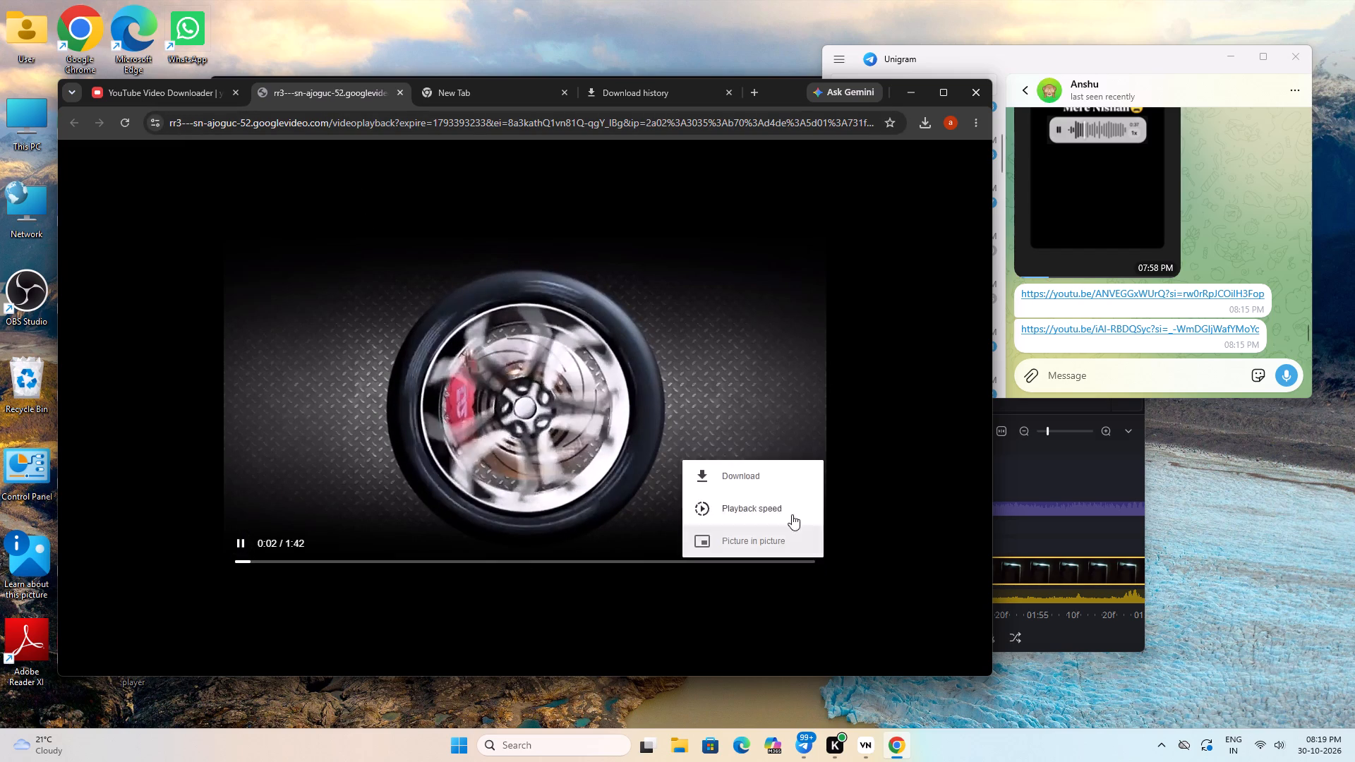
{"action": "left_click", "coordinate": [766, 480]}
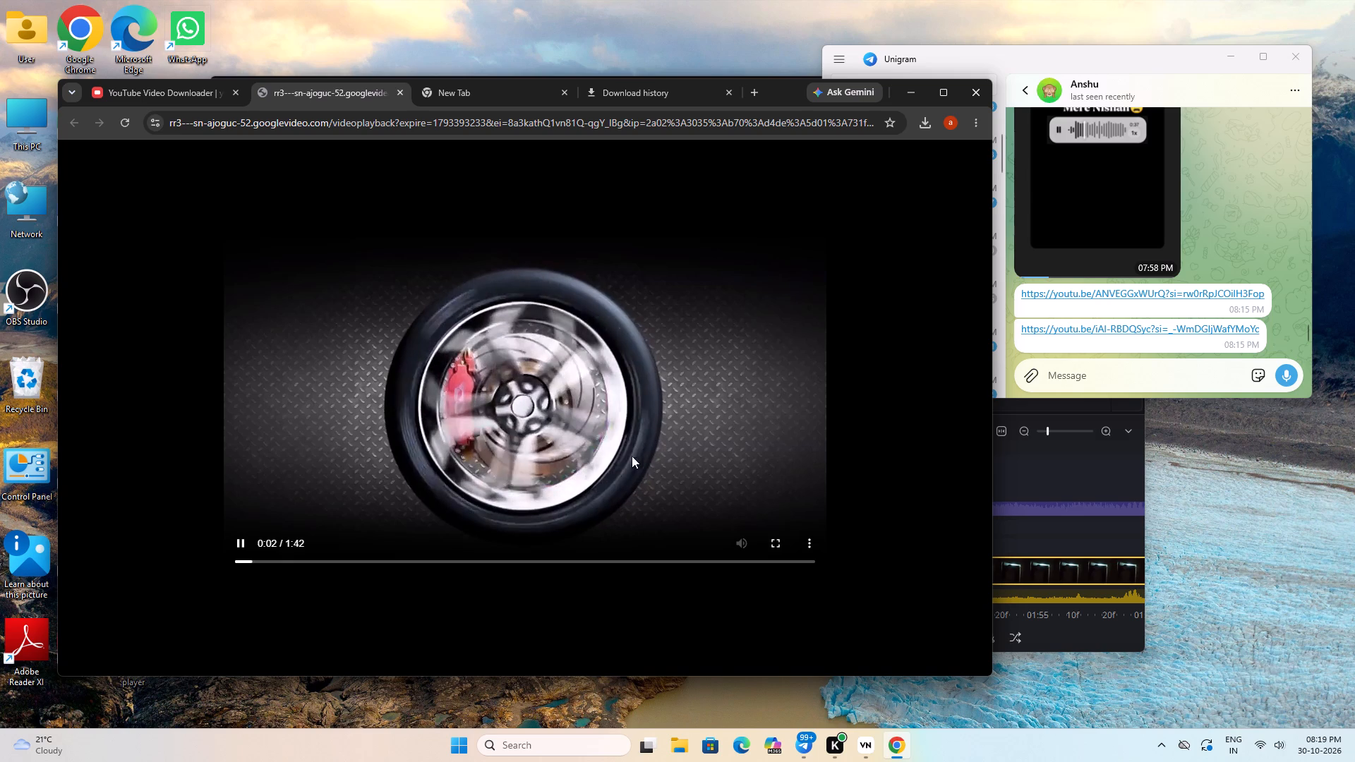
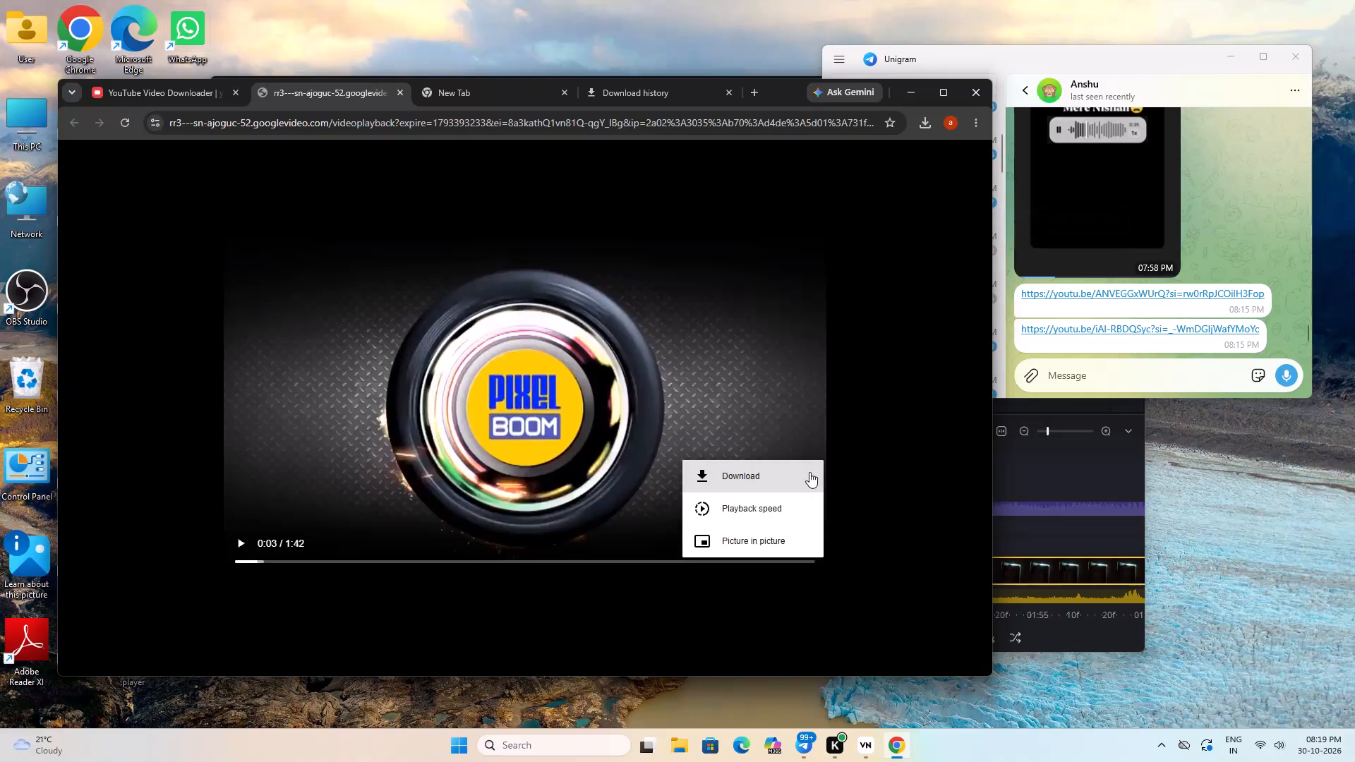
Save the opened werewolf video from its player and check the browser's recent downloads.
{"action": "left_click", "coordinate": [809, 472]}
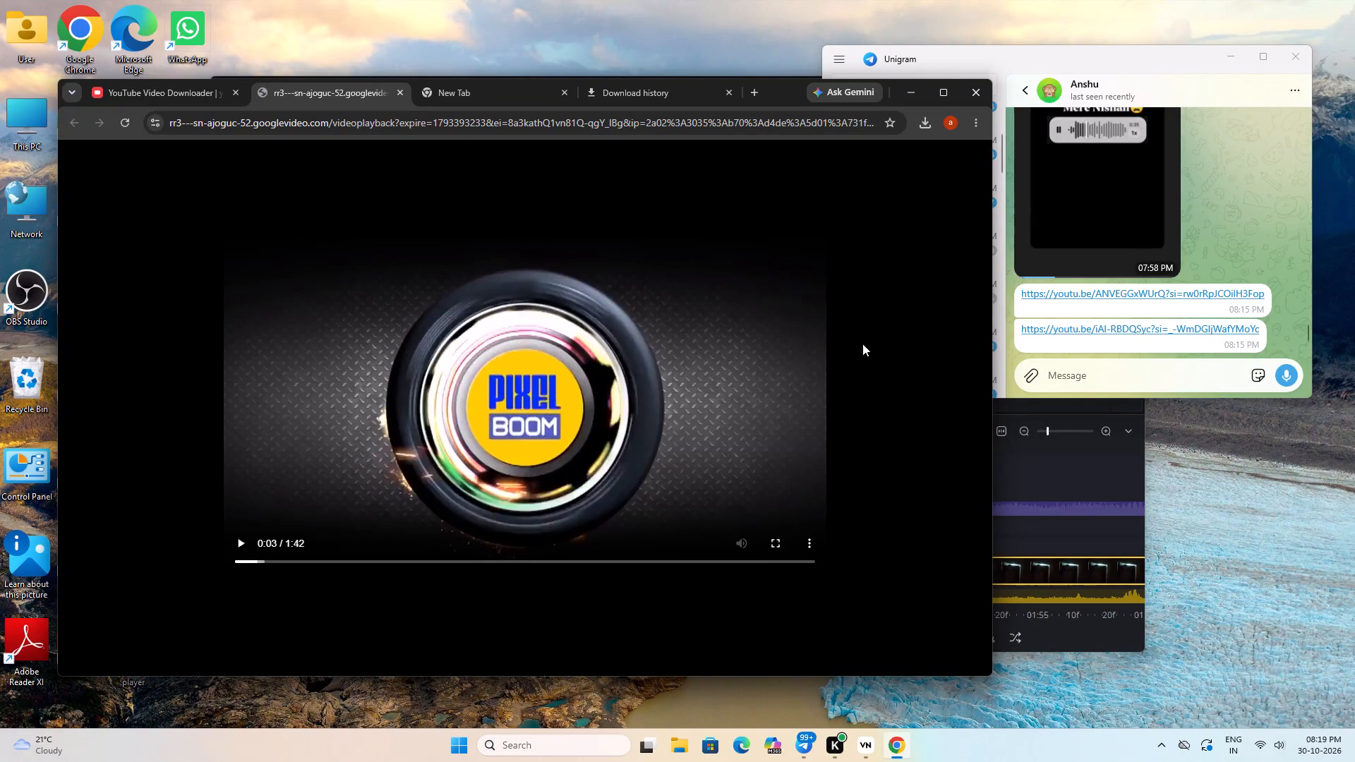
{"action": "left_click", "coordinate": [922, 121]}
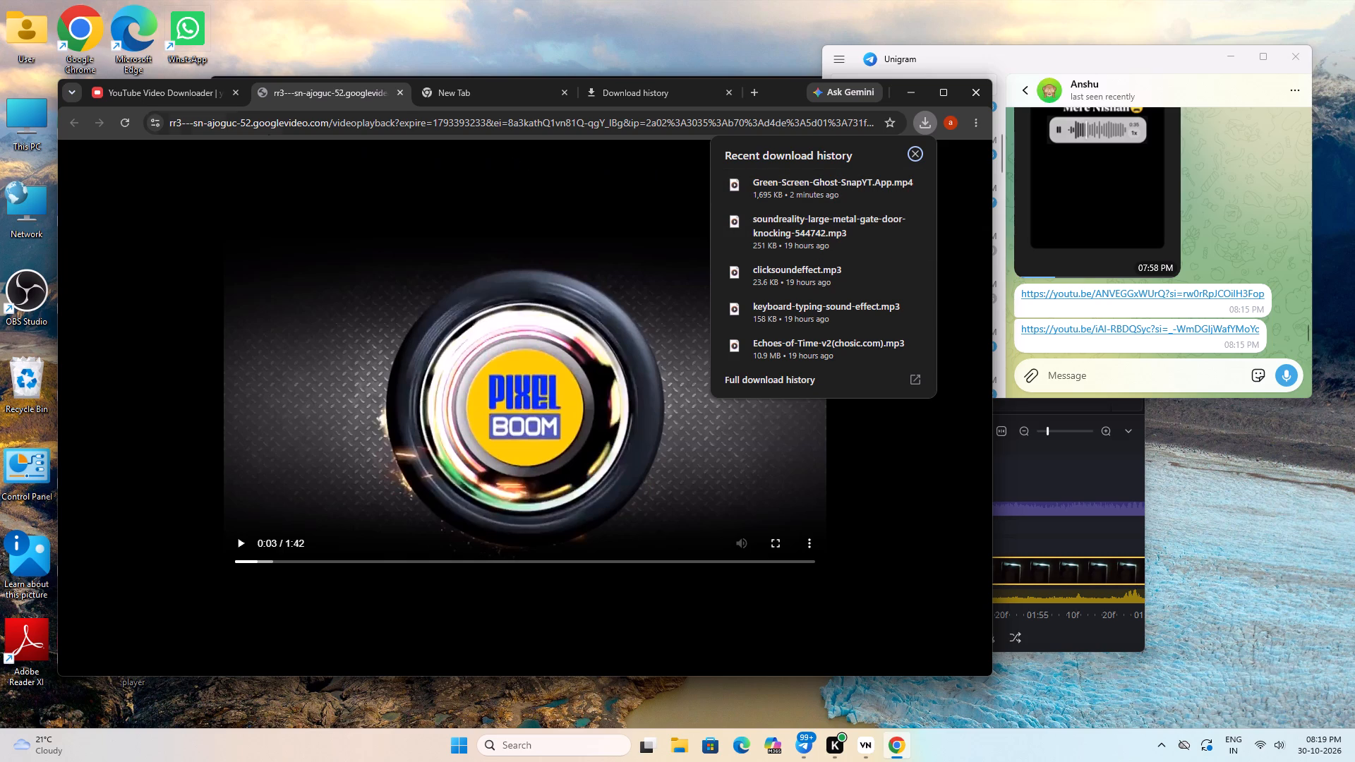
Replace the link in the ytultra URL field with the copied ghost video link and fetch its download options.
{"action": "left_click", "coordinate": [168, 96]}
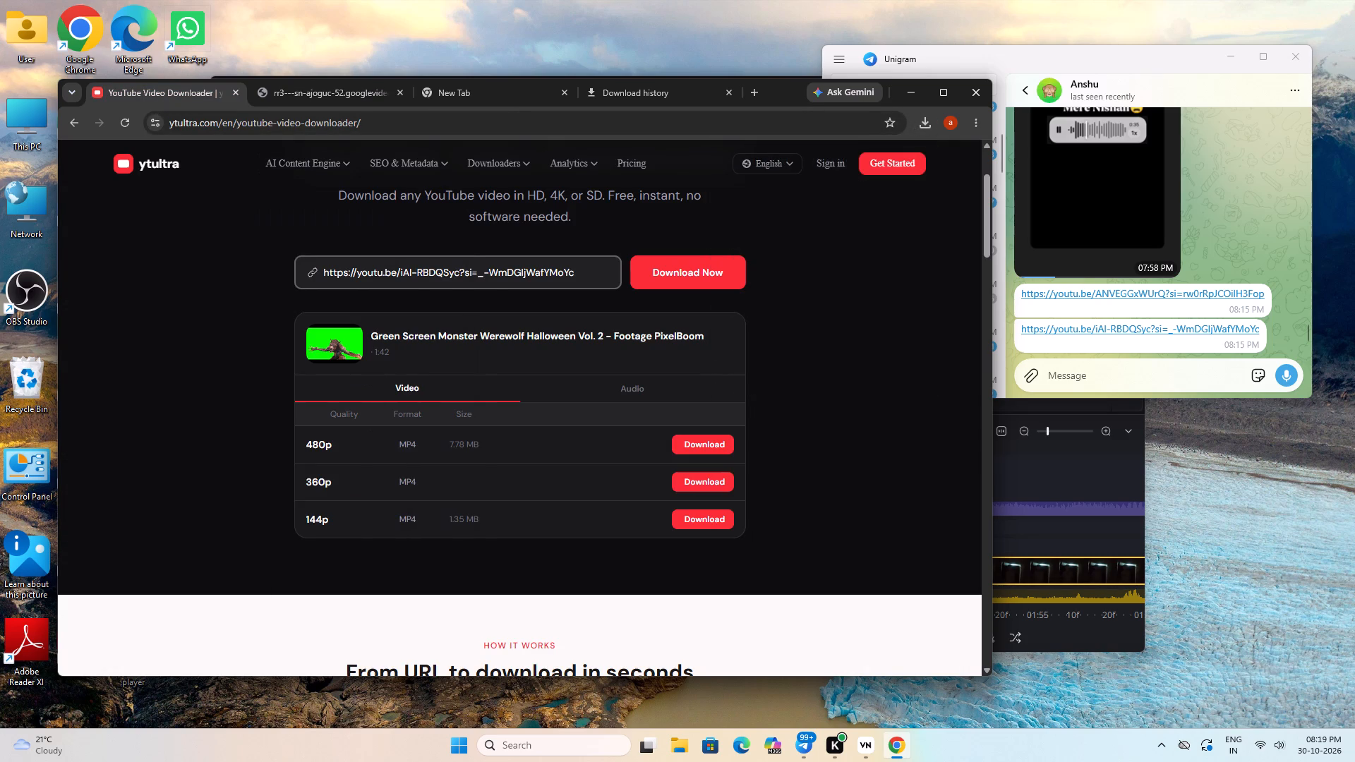
{"action": "left_click_drag", "start_coordinate": [597, 272], "coordinate": [309, 258]}
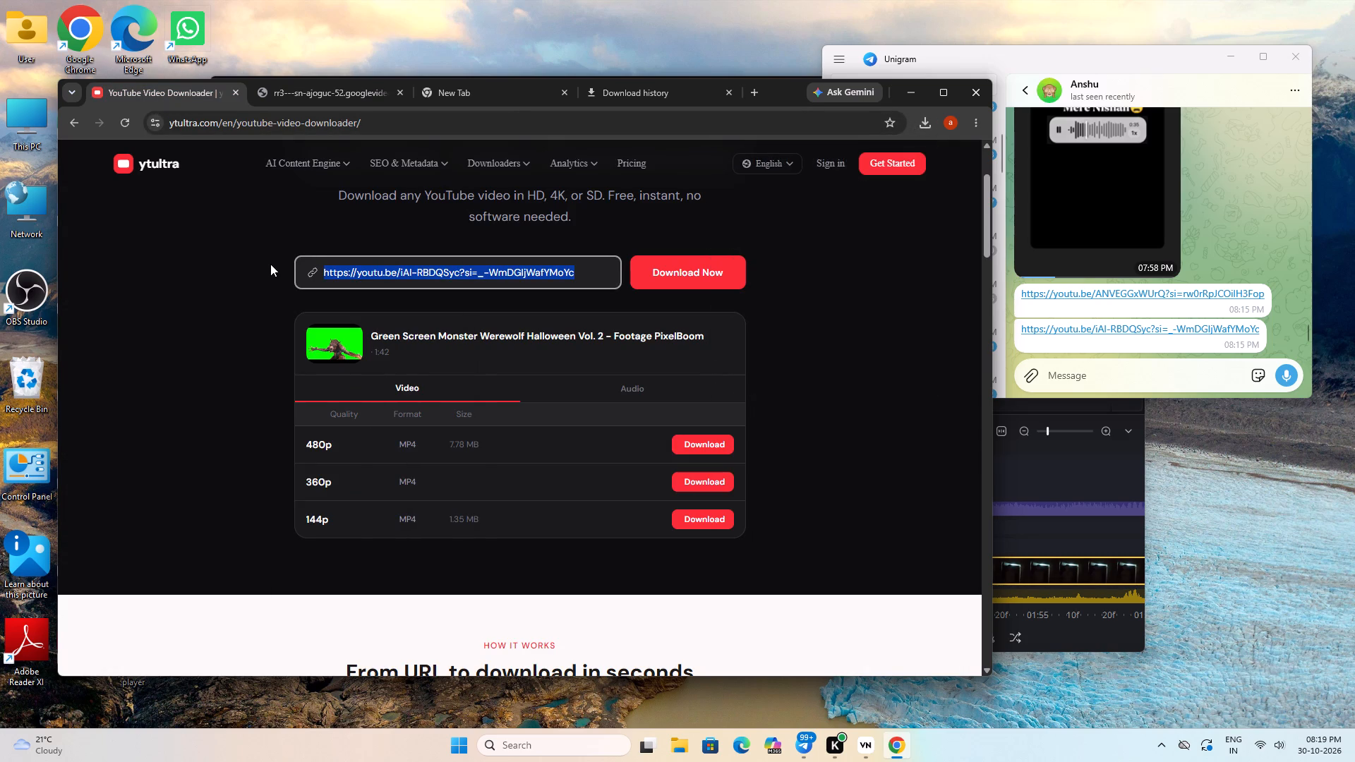
{"action": "key", "text": "ctrl+v"}
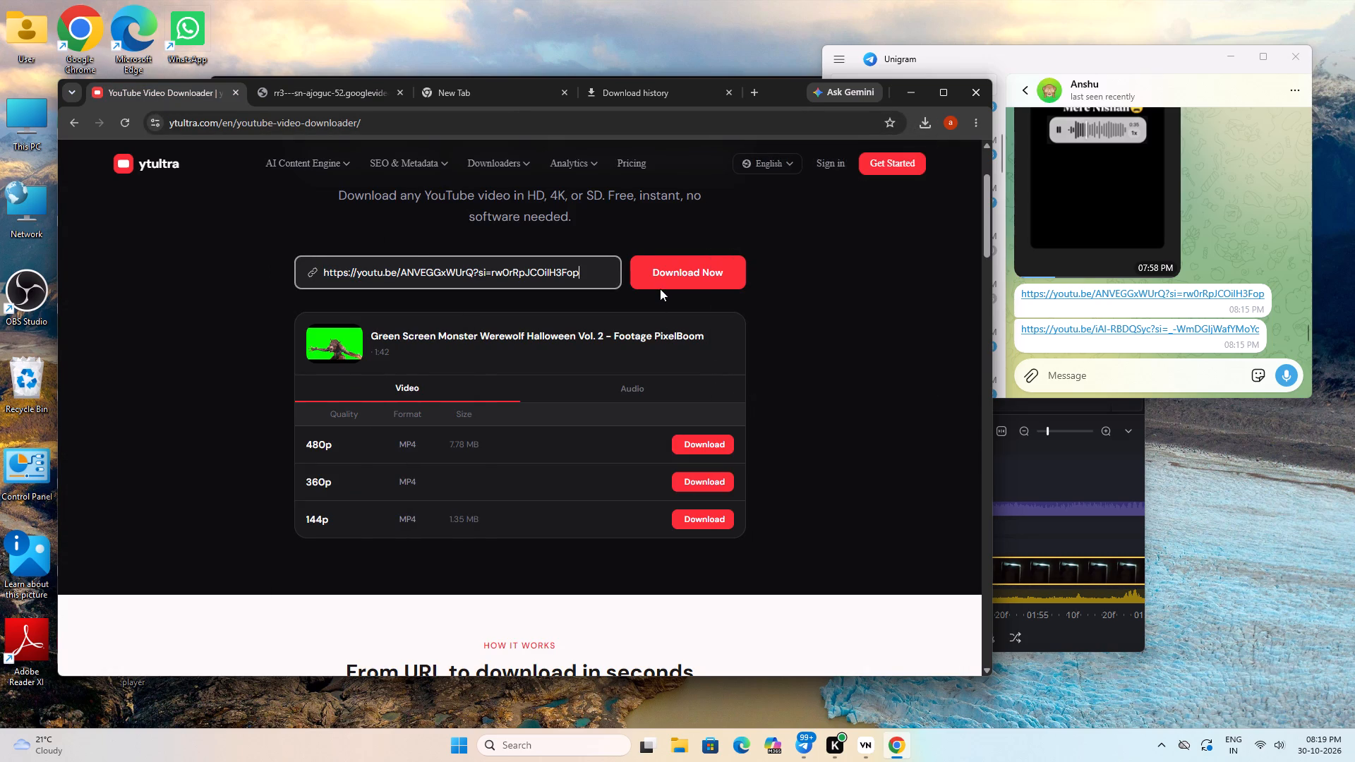
{"action": "left_click", "coordinate": [670, 265]}
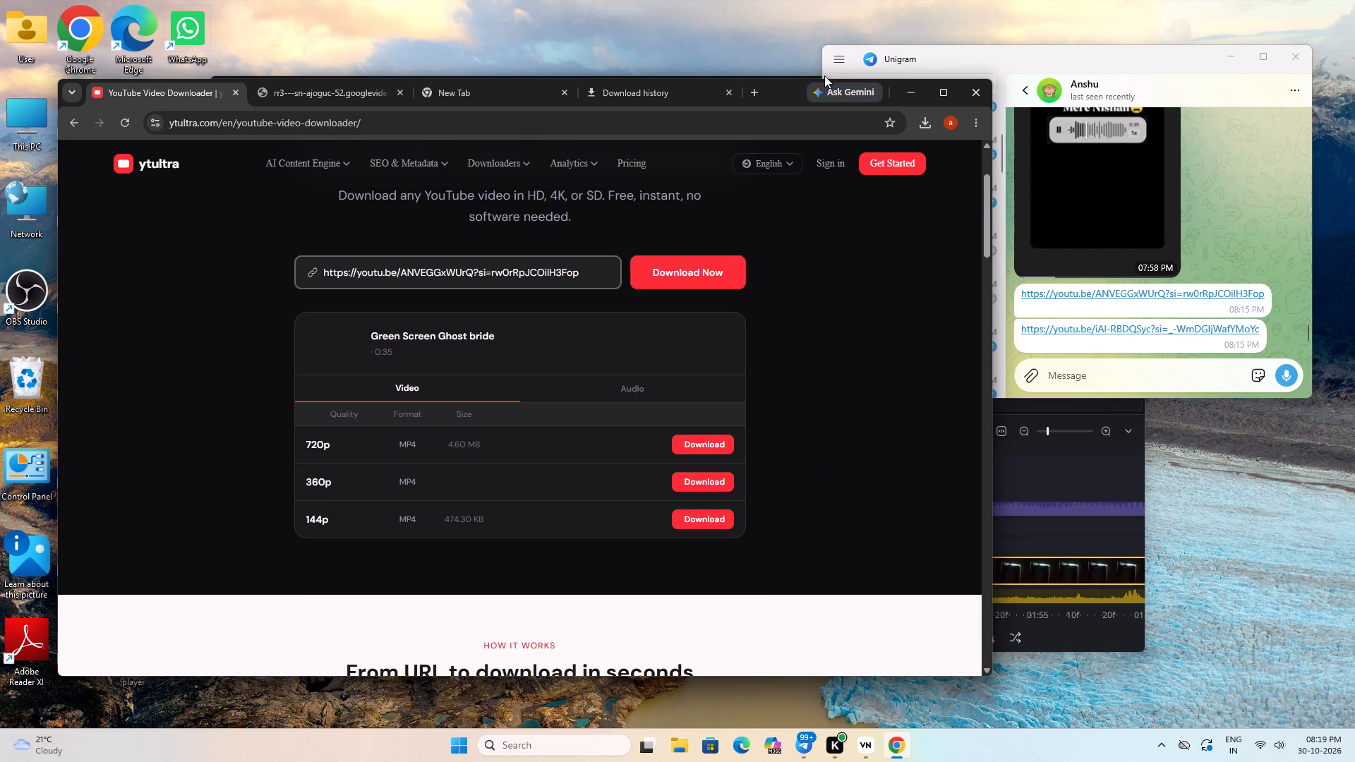
Open the 720p MP4 version of the Green Screen Ghost bride video in its own tab.
{"action": "left_click", "coordinate": [699, 445]}
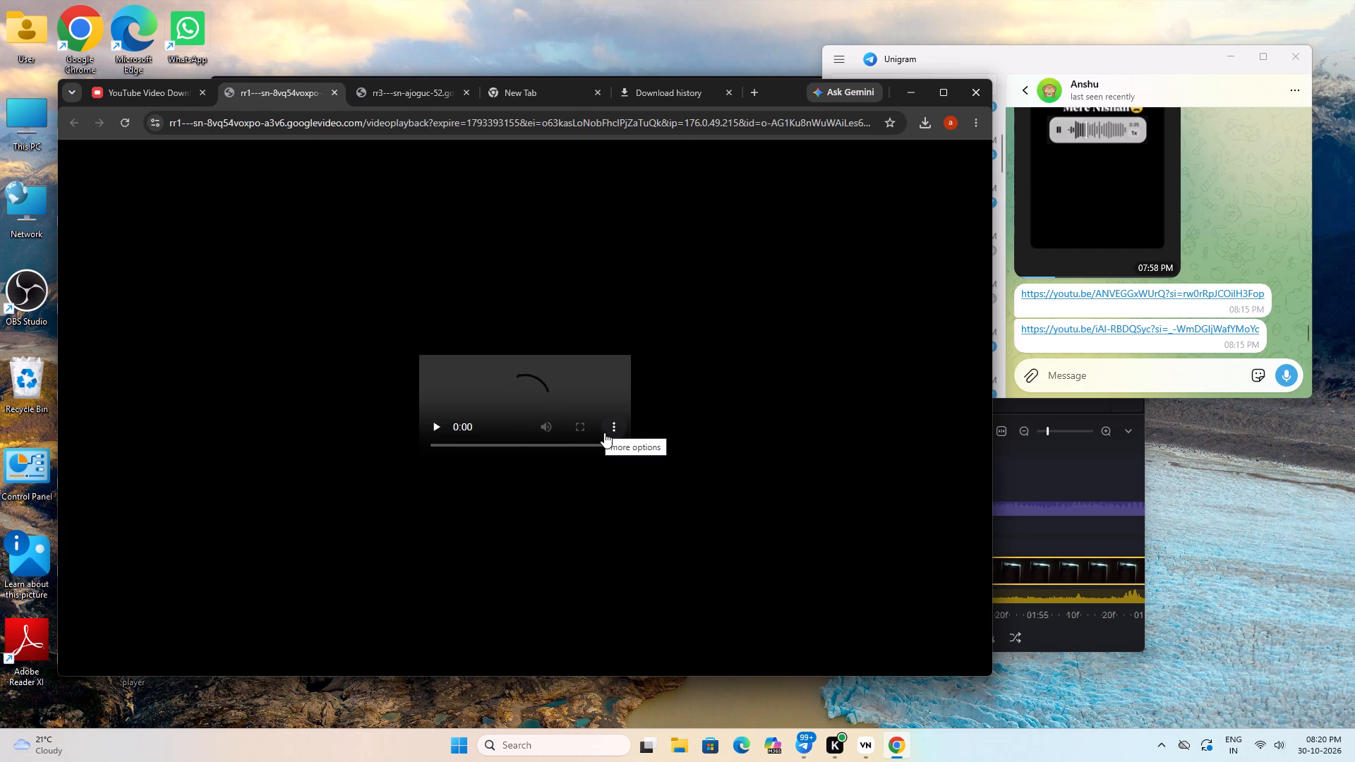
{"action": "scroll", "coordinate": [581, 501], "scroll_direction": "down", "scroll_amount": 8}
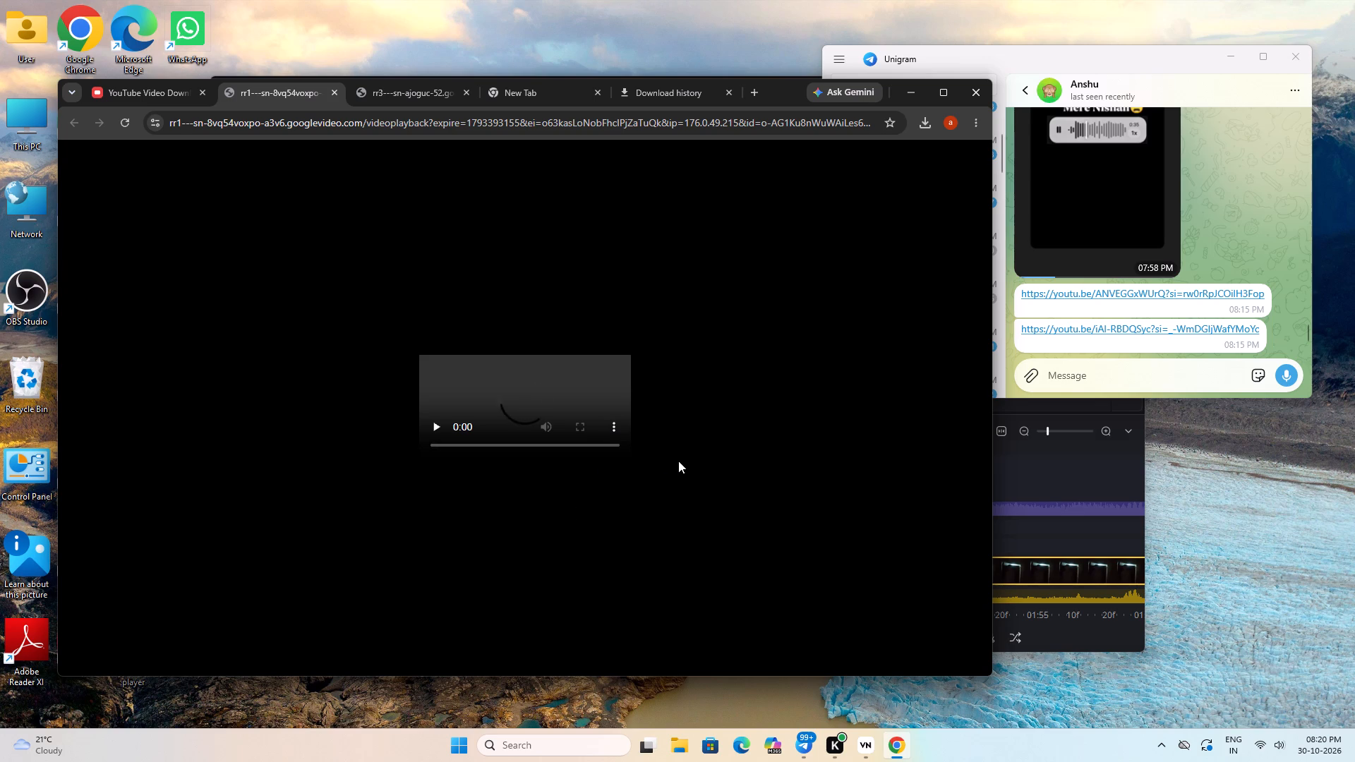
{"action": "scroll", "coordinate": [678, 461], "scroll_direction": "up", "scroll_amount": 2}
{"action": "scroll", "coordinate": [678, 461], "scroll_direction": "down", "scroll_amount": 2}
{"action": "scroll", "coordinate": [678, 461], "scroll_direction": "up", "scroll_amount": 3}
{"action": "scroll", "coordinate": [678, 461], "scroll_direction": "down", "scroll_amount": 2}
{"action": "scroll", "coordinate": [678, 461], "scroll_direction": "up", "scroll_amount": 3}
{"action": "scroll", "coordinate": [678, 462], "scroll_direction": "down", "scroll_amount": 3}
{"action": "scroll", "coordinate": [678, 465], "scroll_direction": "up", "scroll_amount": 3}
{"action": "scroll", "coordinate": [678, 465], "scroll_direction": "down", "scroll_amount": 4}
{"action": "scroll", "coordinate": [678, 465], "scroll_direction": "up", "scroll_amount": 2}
Start playing the ghost bride video and check its player options.
{"action": "left_click", "coordinate": [436, 430]}
{"action": "left_click", "coordinate": [612, 425]}
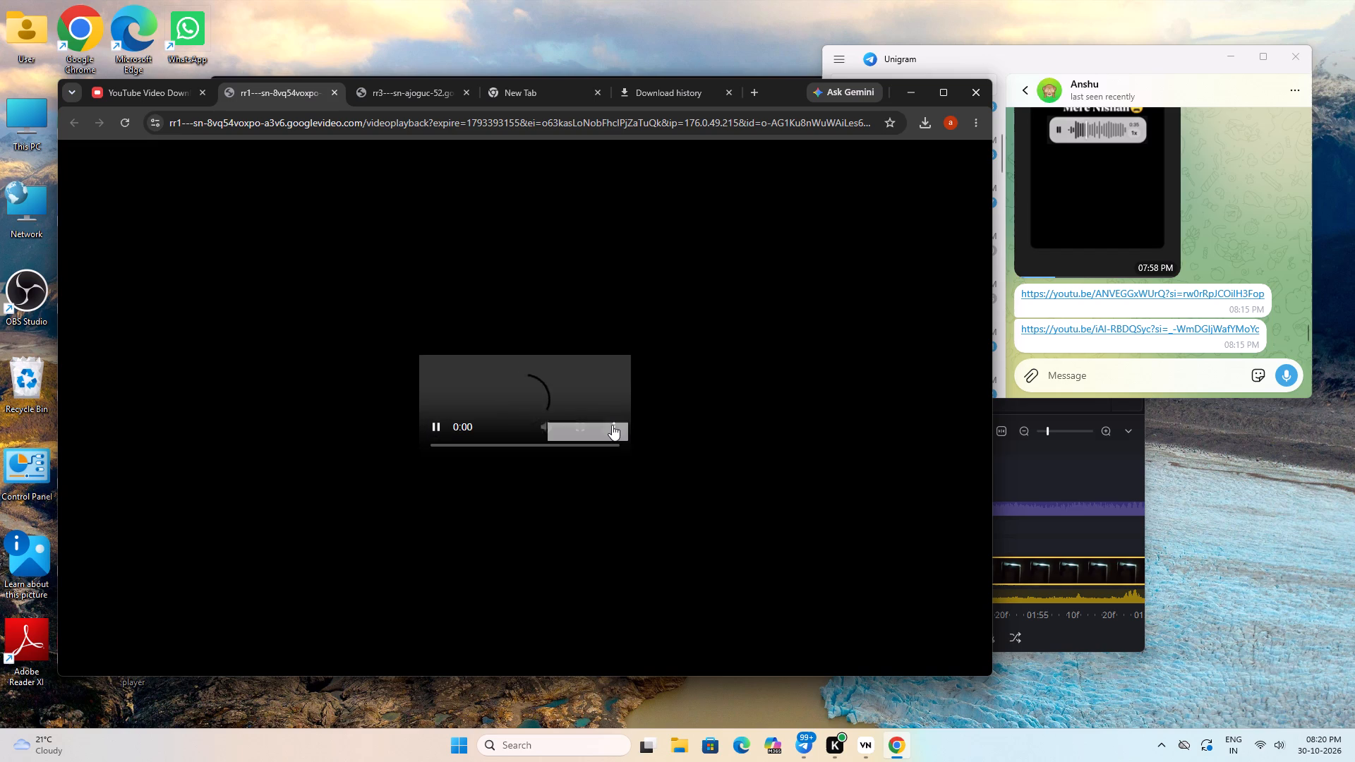
{"action": "left_click", "coordinate": [694, 414]}
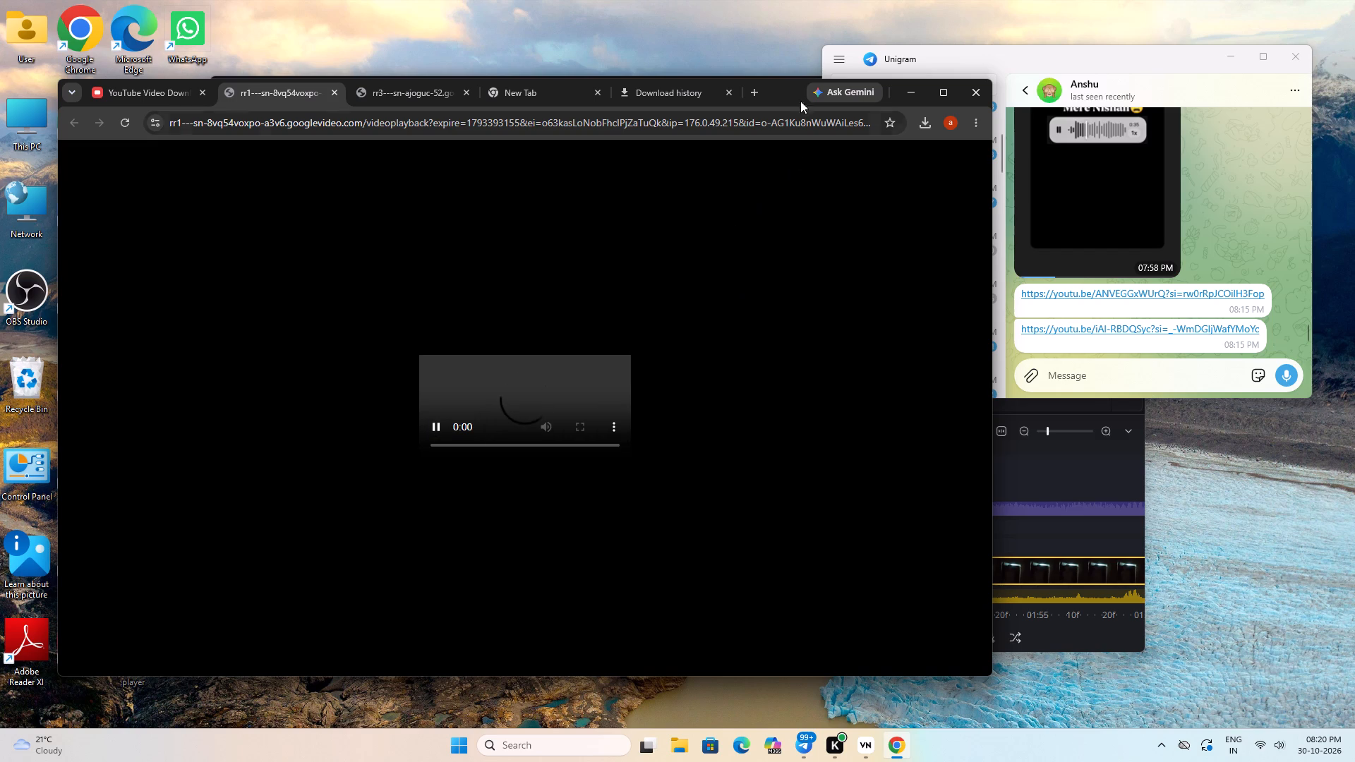
Shrink the browser window and move it beside the video editor, skipping the ghost bride video to about 0:06.
{"action": "left_click_drag", "start_coordinate": [781, 93], "coordinate": [912, 194]}
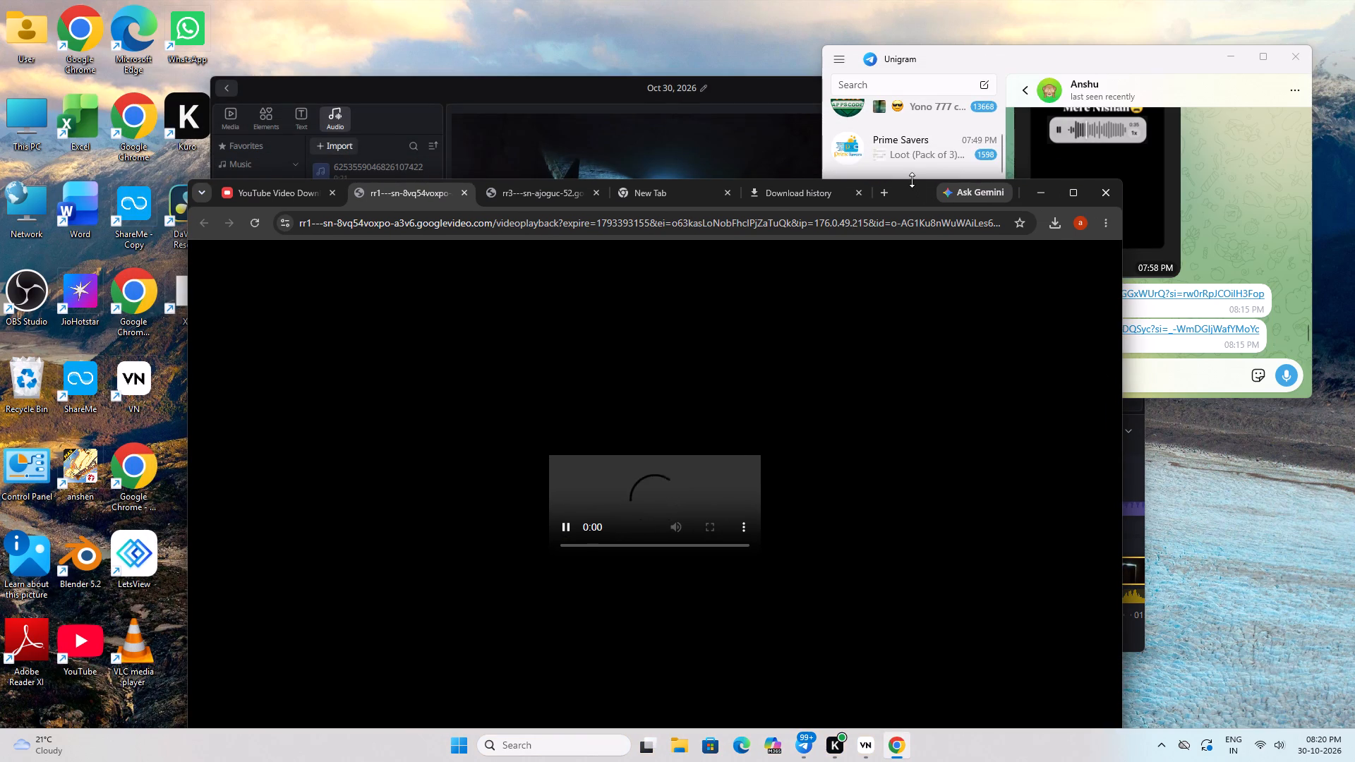
{"action": "left_click_drag", "start_coordinate": [912, 180], "coordinate": [864, 607]}
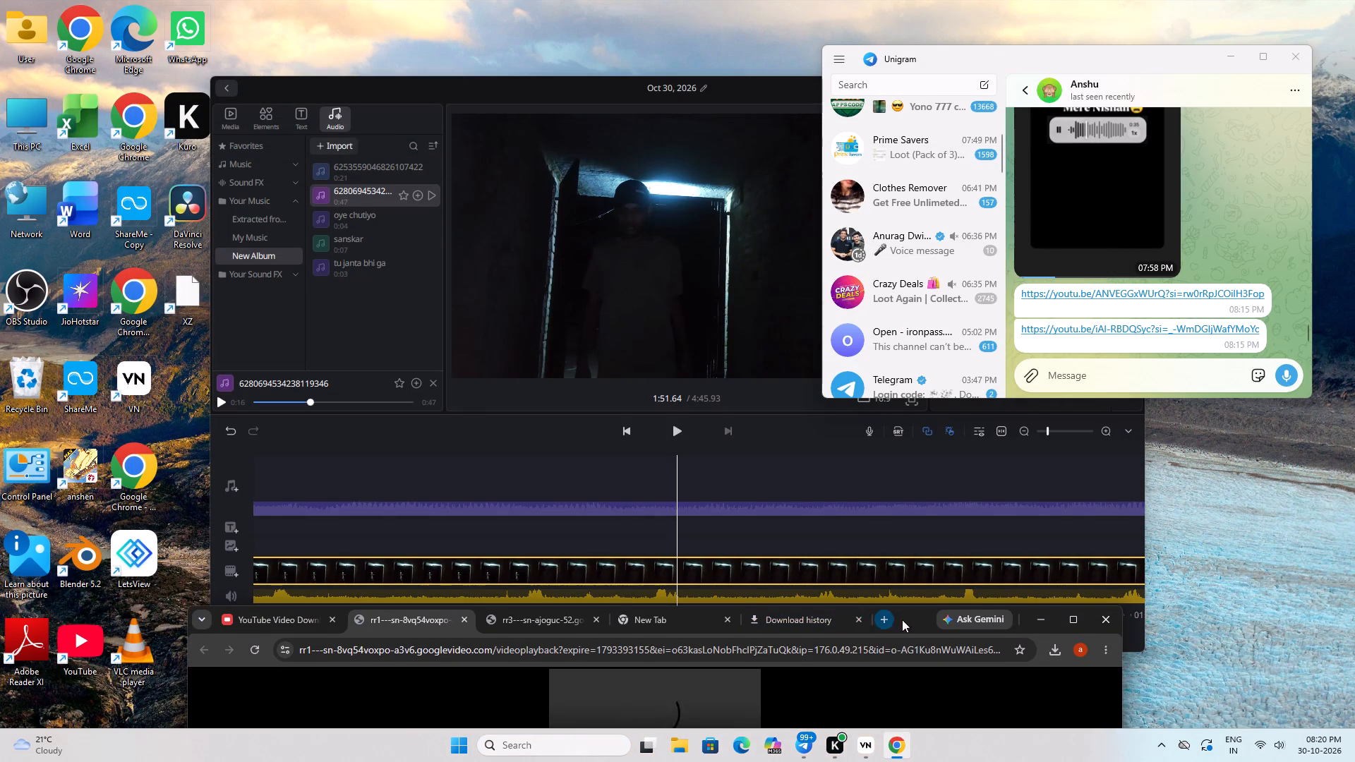
{"action": "left_click_drag", "start_coordinate": [914, 619], "coordinate": [1128, 332]}
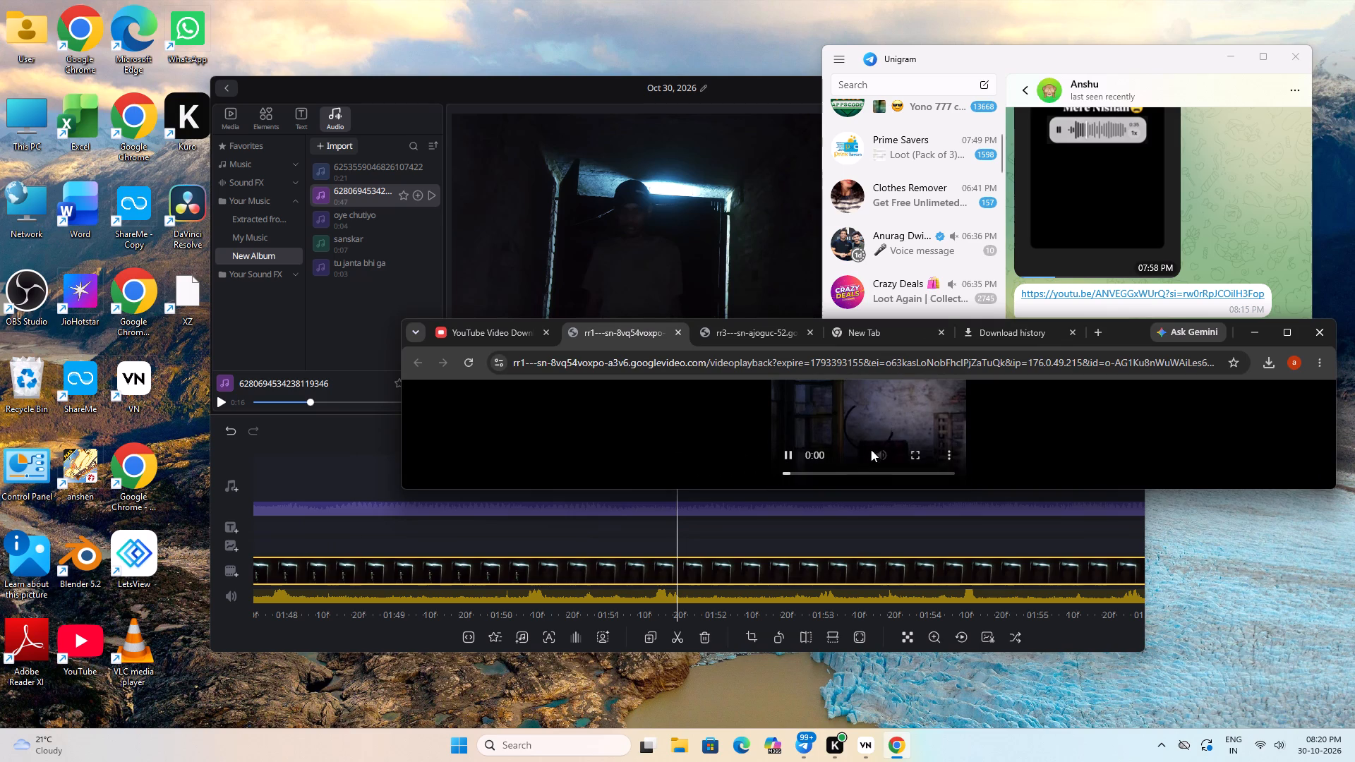
{"action": "left_click", "coordinate": [819, 474]}
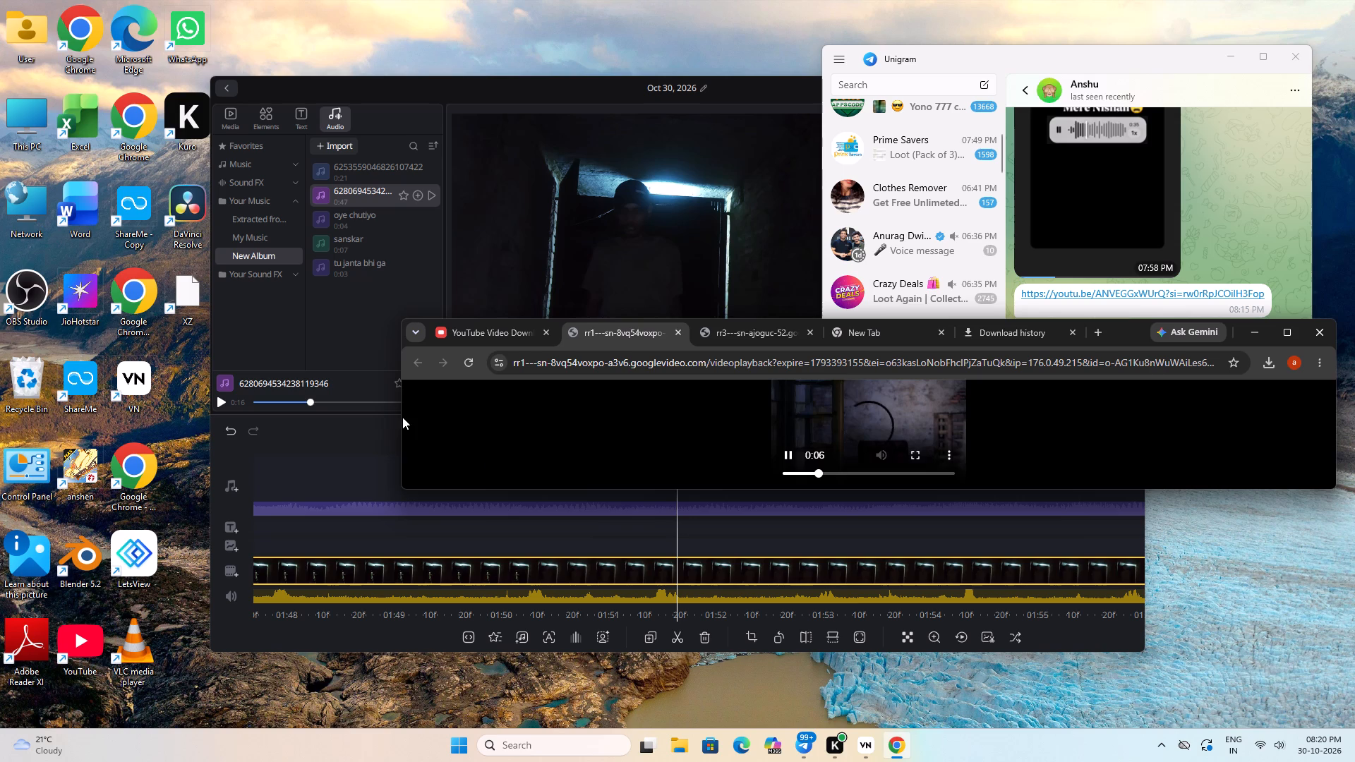
{"action": "left_click_drag", "start_coordinate": [399, 417], "coordinate": [786, 448]}
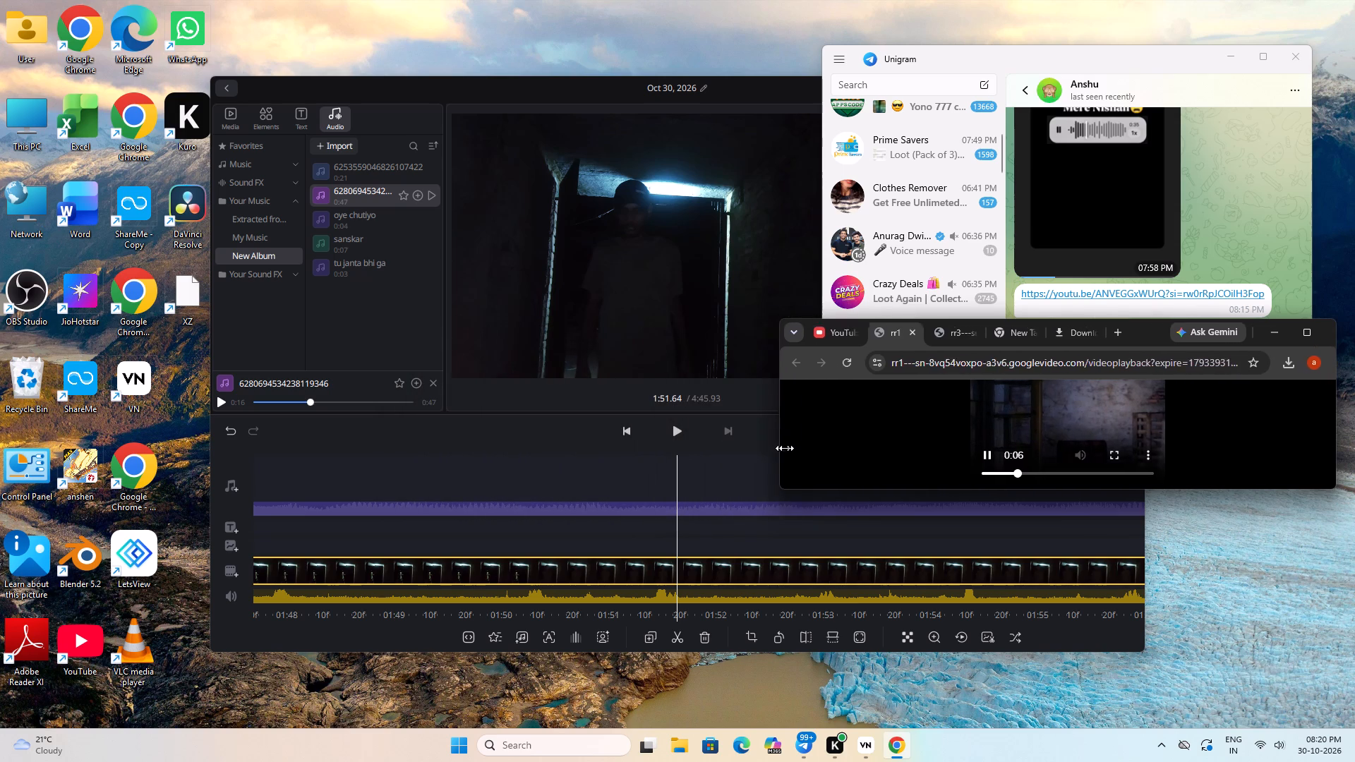
{"action": "left_click_drag", "start_coordinate": [786, 448], "coordinate": [993, 470]}
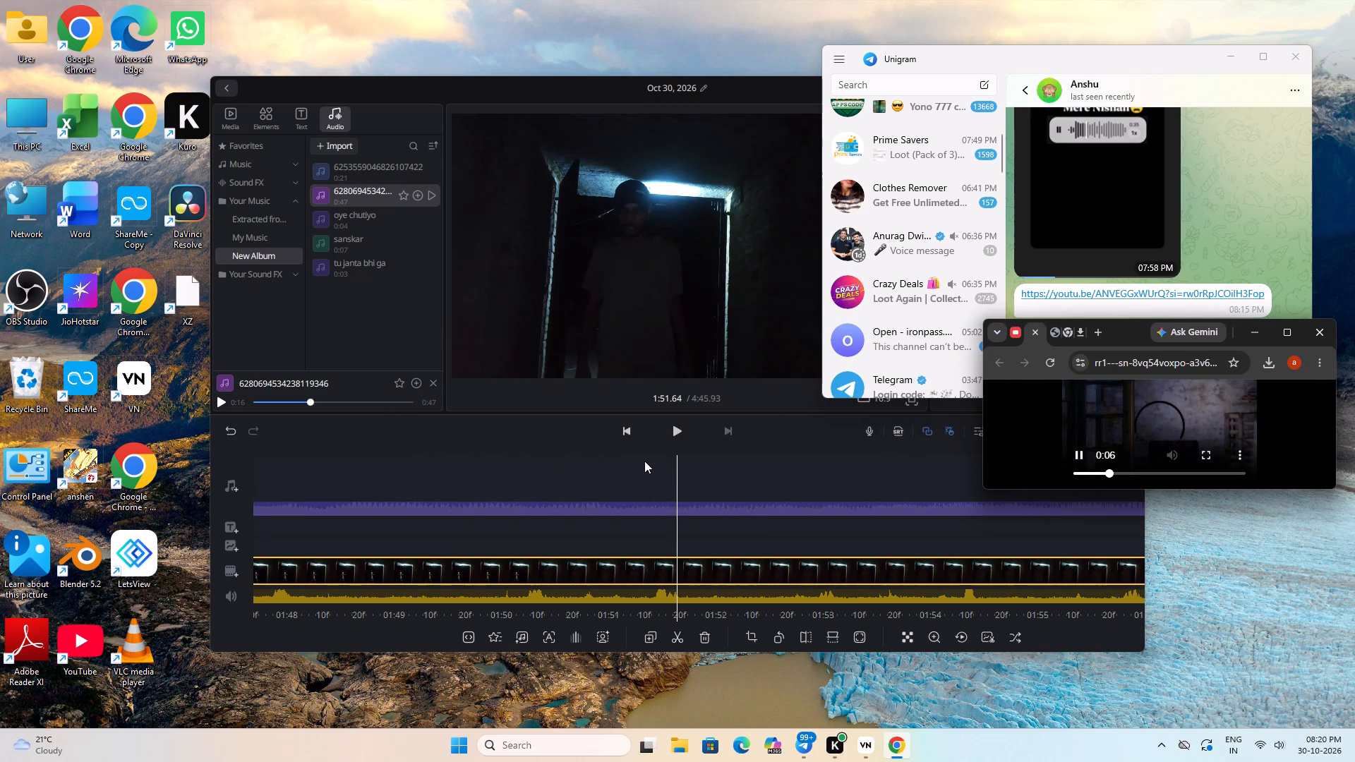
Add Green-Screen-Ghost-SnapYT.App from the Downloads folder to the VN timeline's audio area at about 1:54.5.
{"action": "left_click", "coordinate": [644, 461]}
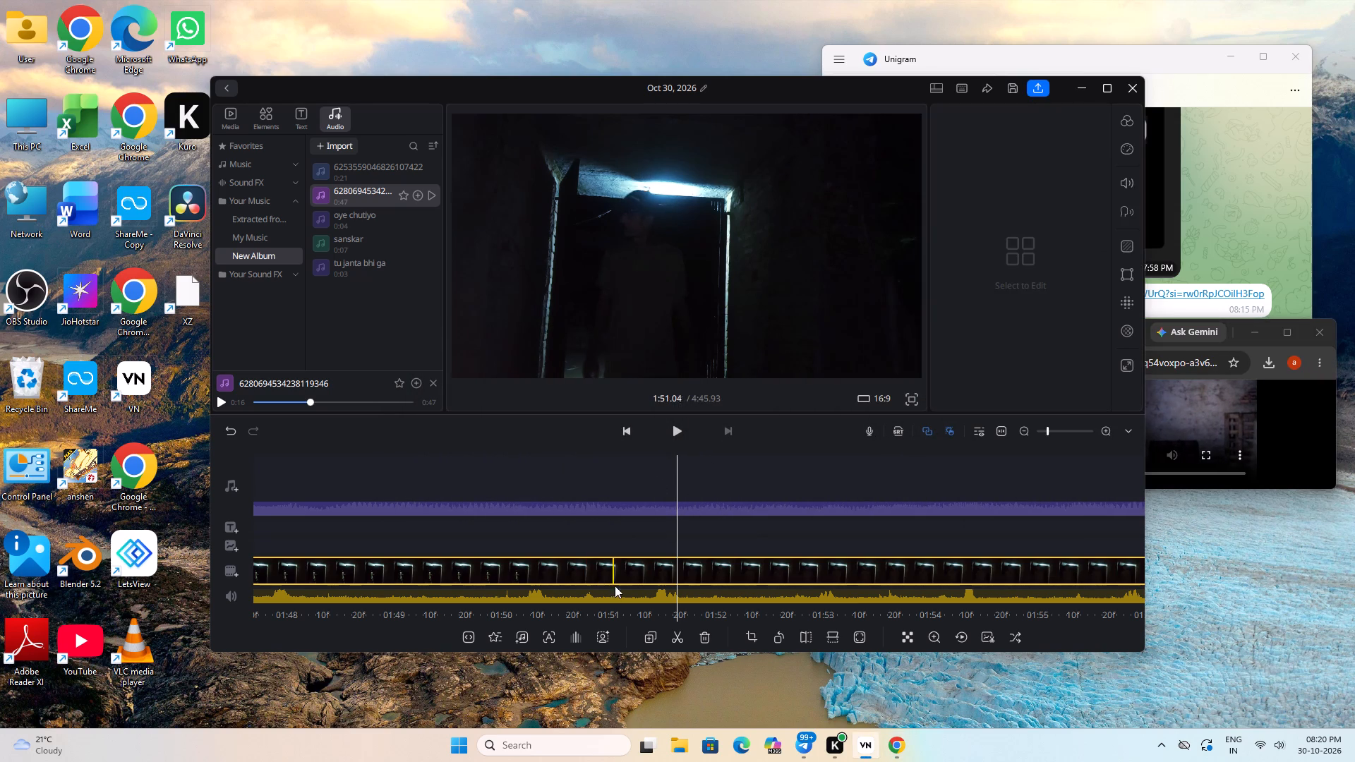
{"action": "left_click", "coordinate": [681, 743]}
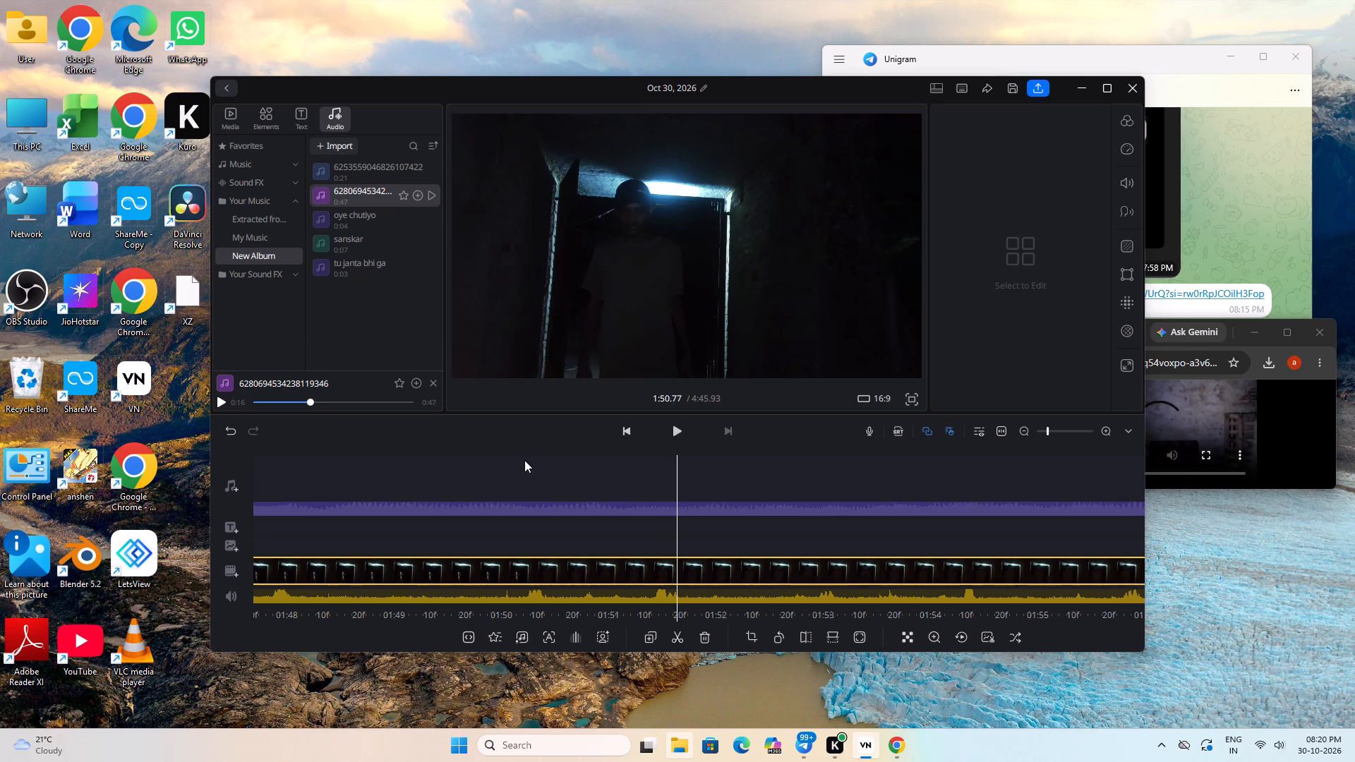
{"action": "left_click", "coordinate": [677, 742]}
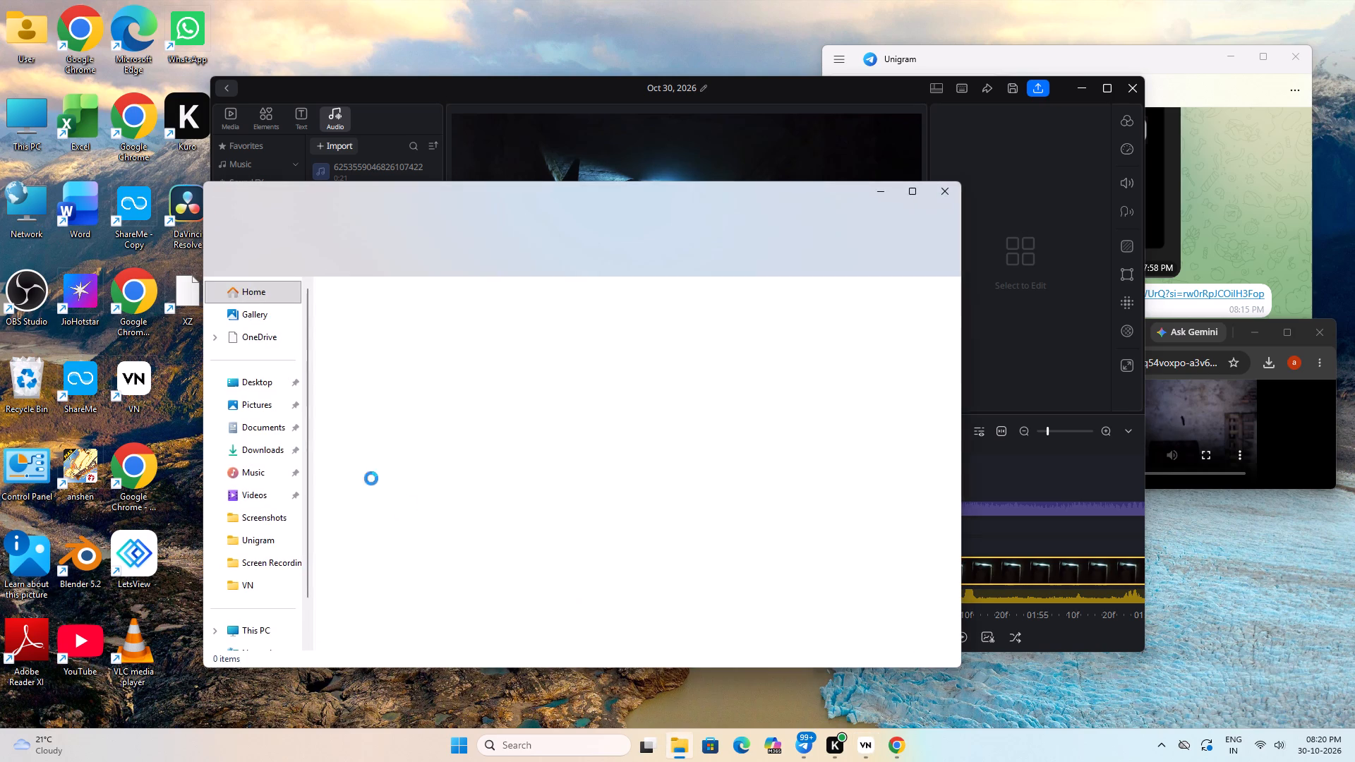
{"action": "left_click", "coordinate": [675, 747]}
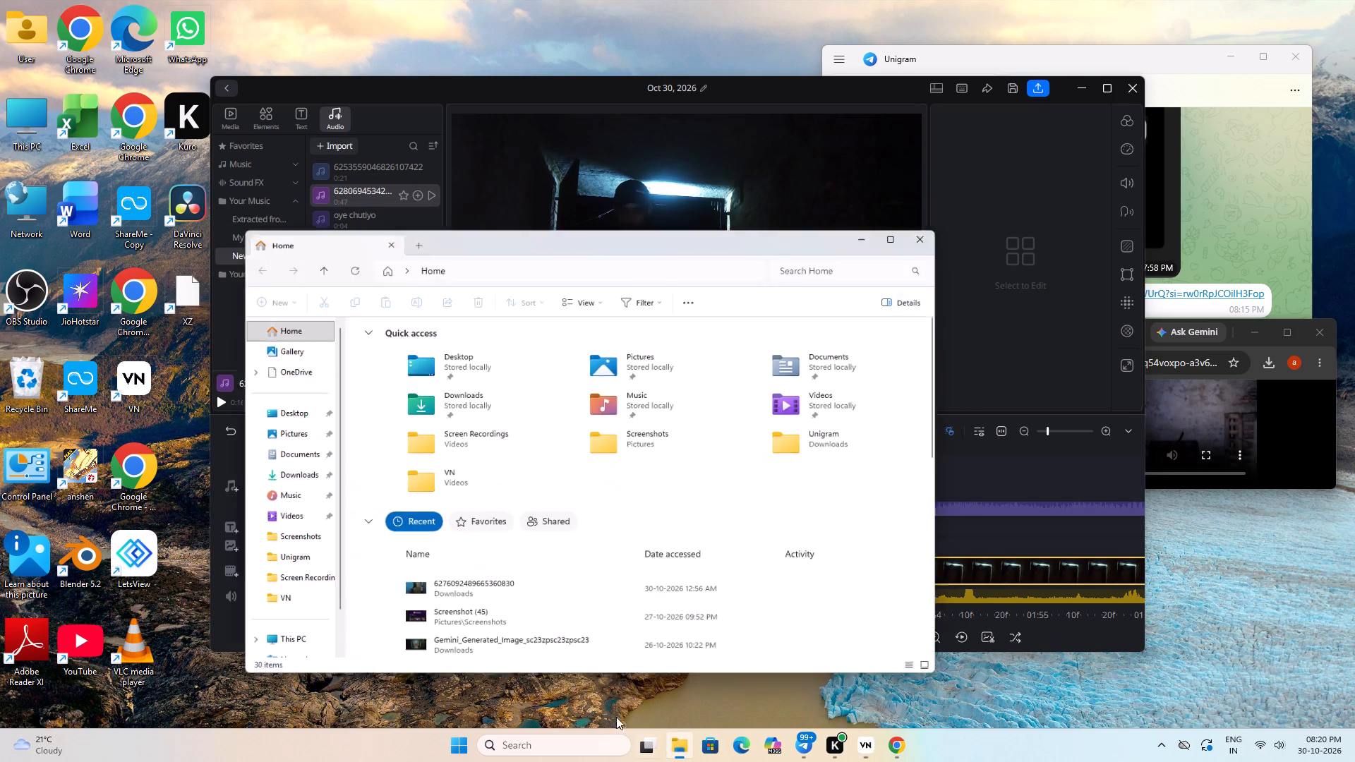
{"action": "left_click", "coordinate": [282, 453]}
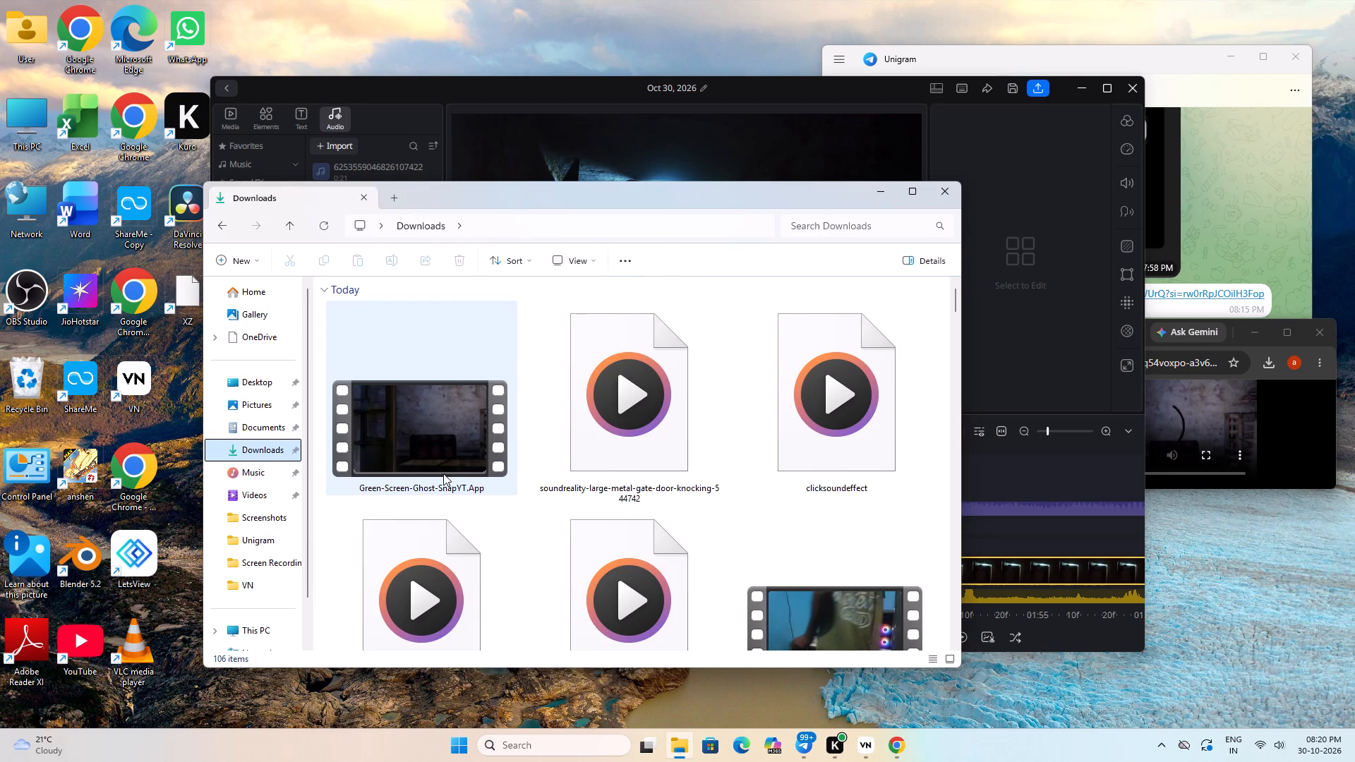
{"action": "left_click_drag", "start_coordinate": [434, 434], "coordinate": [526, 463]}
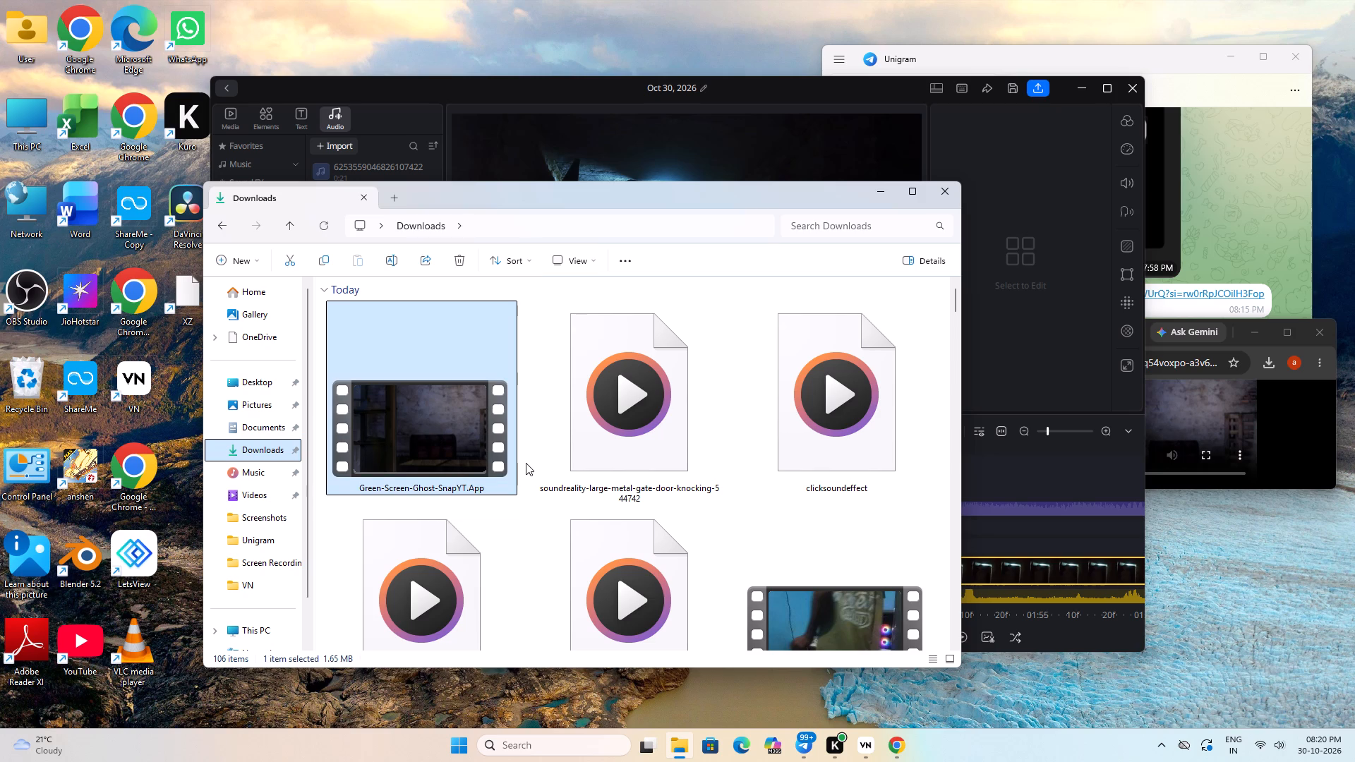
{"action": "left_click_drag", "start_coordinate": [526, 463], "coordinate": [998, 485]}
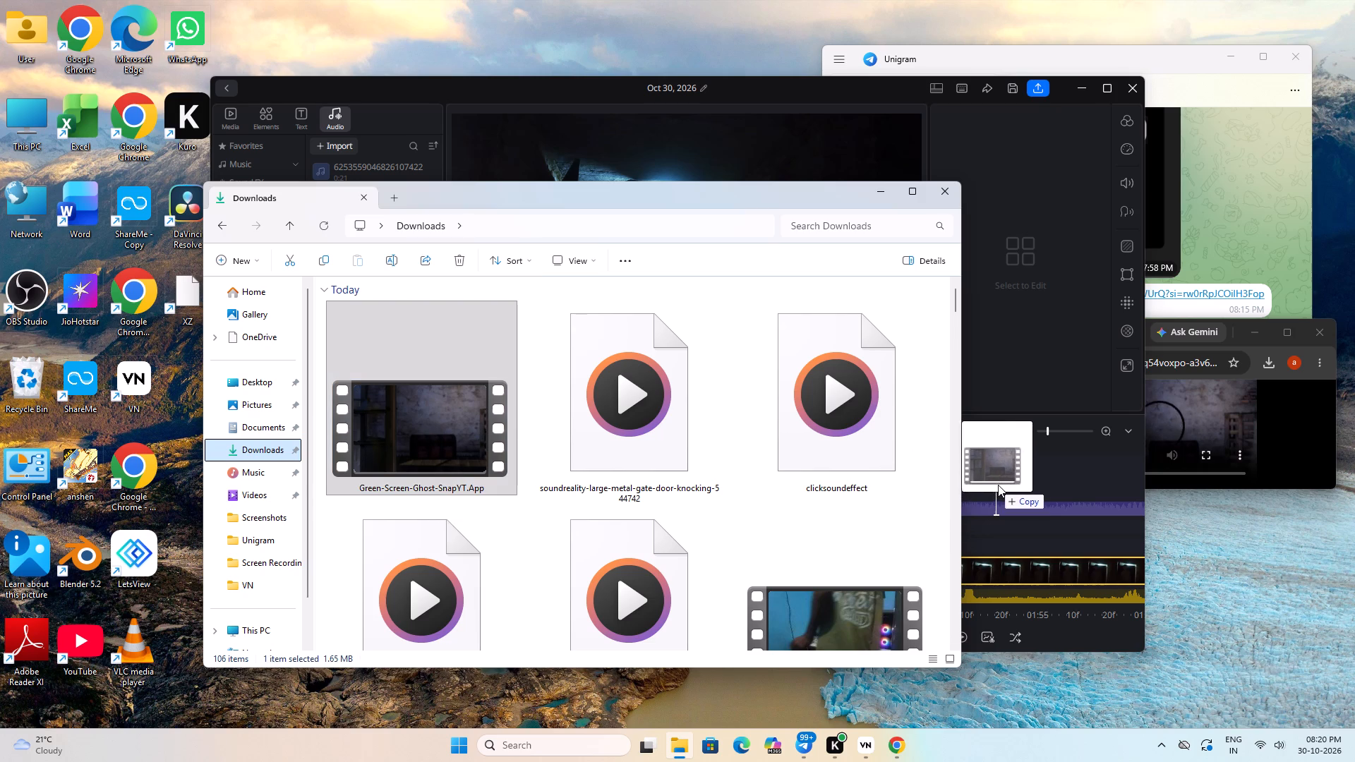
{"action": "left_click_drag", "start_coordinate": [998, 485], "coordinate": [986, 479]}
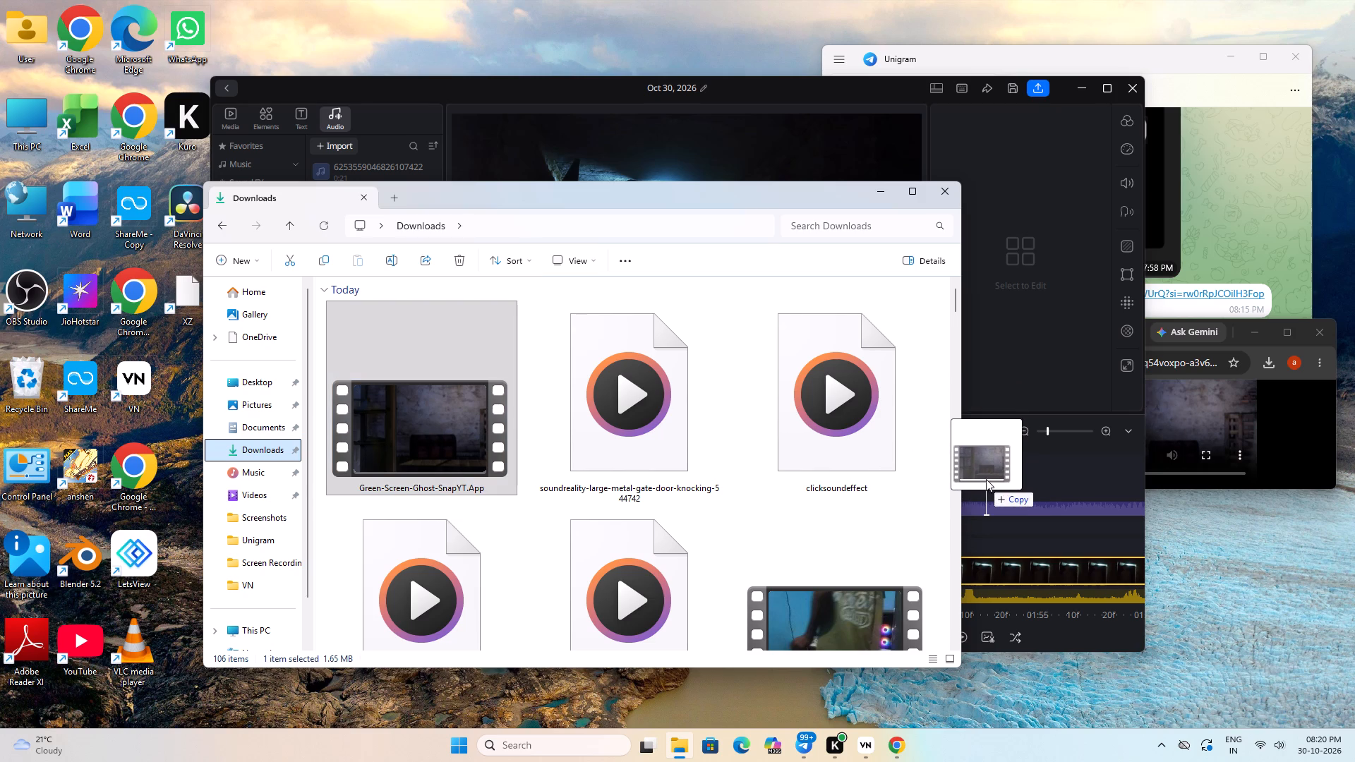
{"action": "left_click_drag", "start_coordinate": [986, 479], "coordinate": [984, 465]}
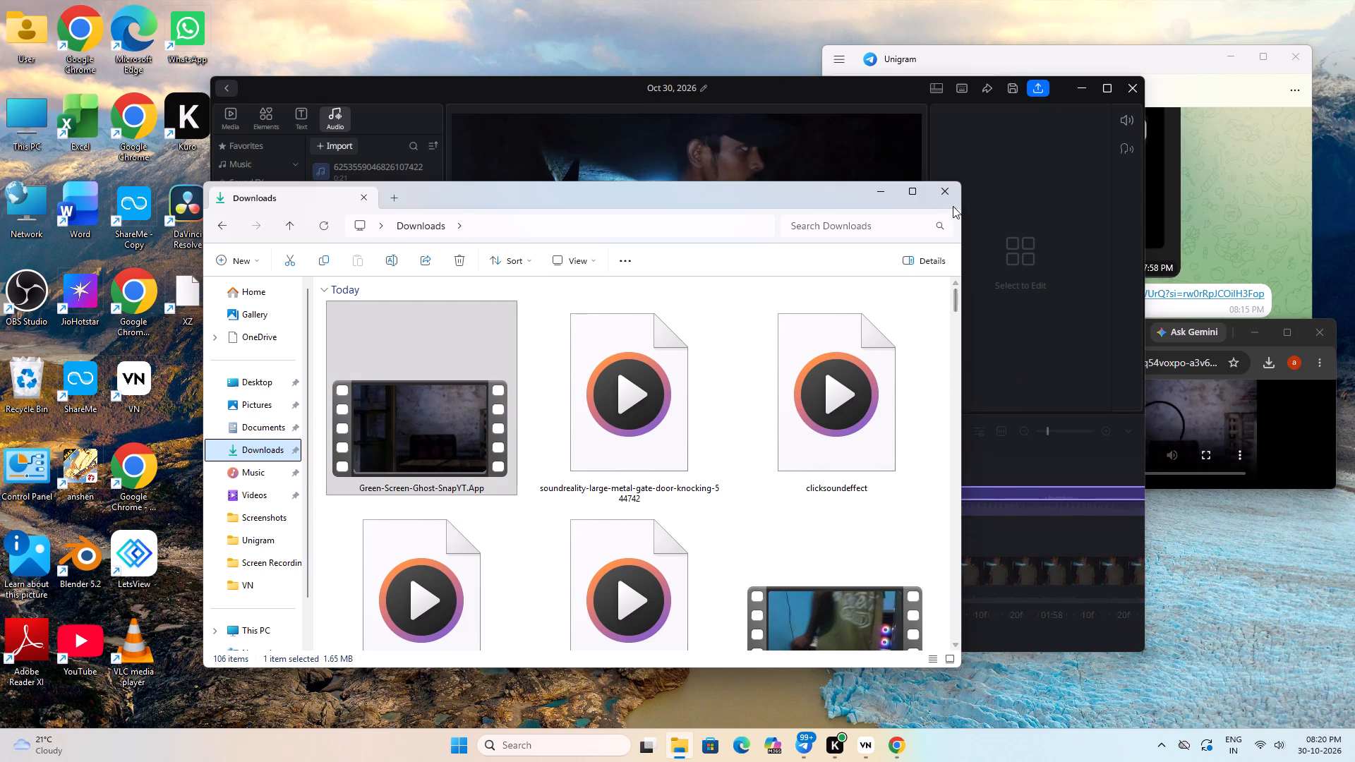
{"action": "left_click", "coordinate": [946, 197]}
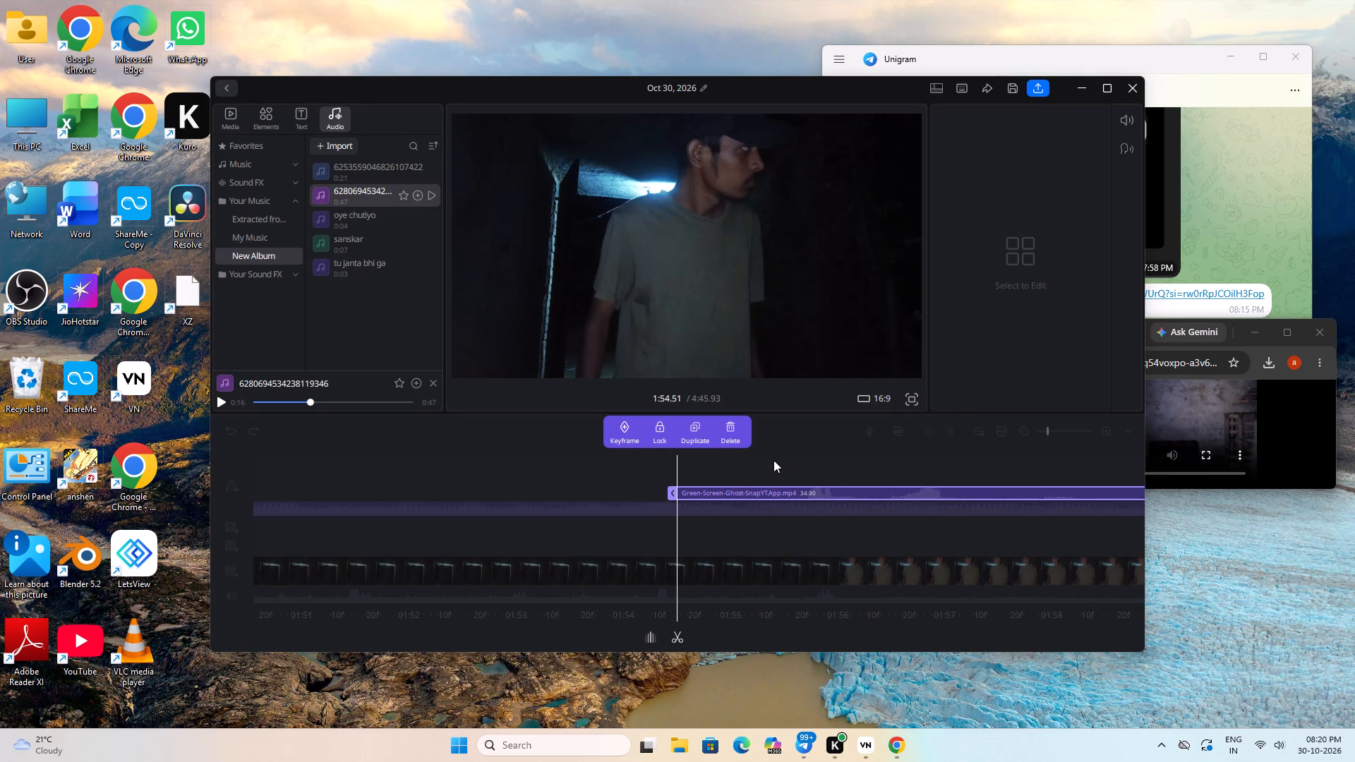
Play the timeline from about 1:54 past the end of the doorway clip to review the added ghost track.
{"action": "key", "text": "space"}
{"action": "key", "text": "space"}
{"action": "left_click_drag", "start_coordinate": [811, 469], "coordinate": [784, 478]}
{"action": "left_click", "coordinate": [769, 448]}
{"action": "key", "text": "space"}
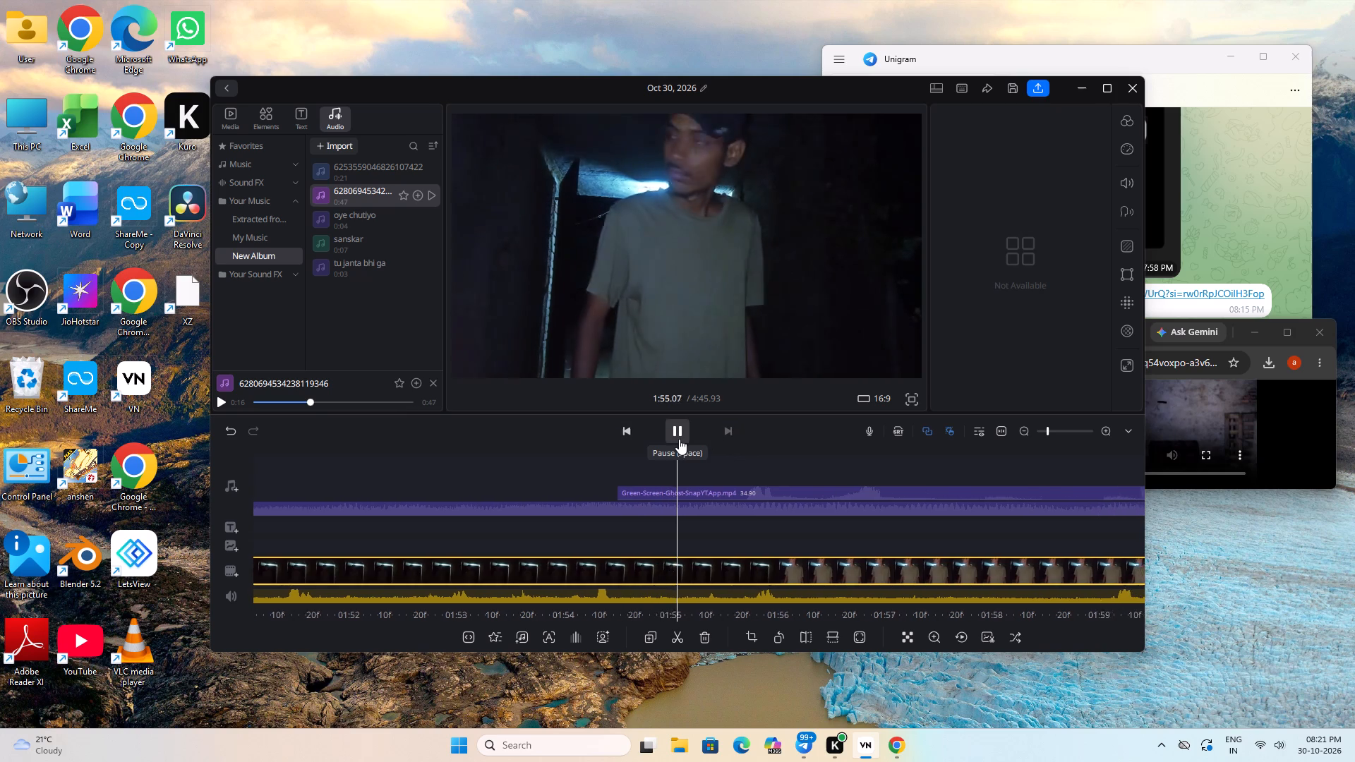
{"action": "left_click", "coordinate": [685, 490]}
{"action": "key", "text": "space"}
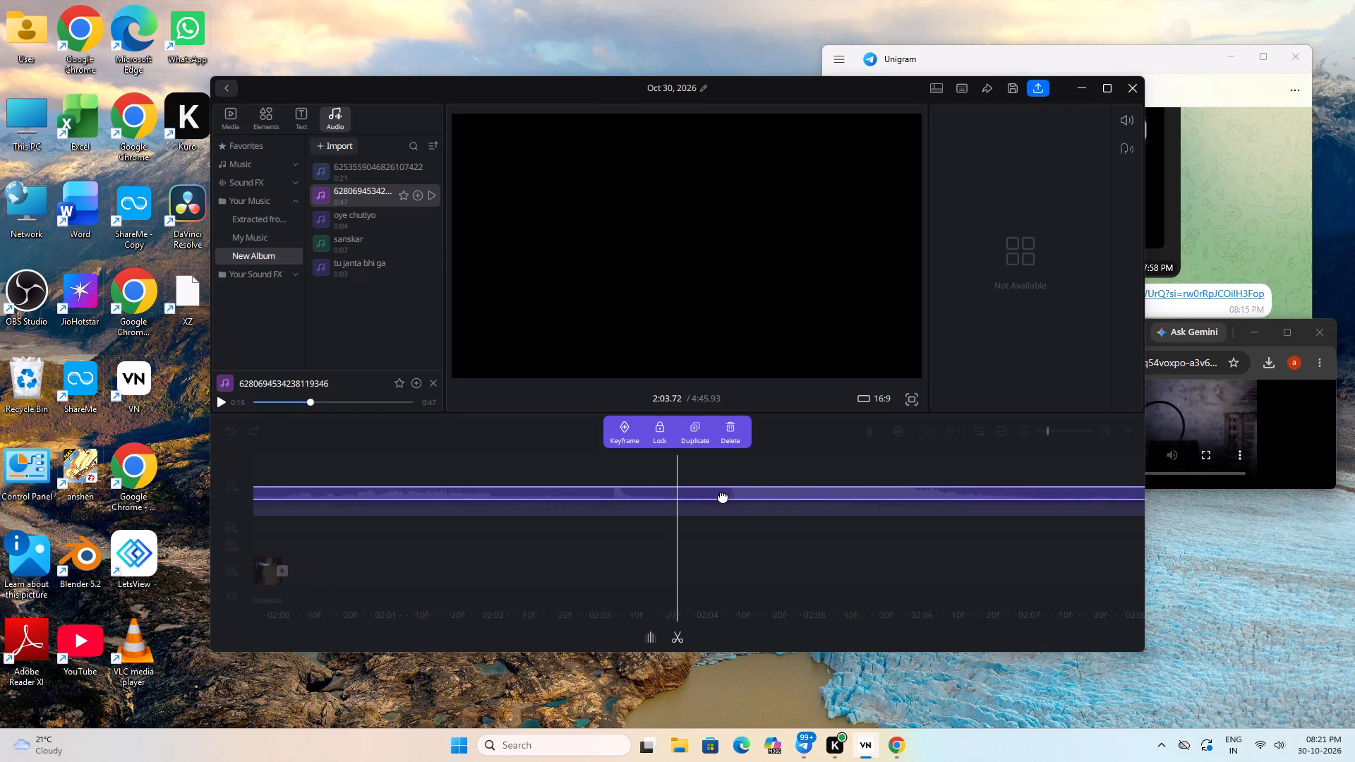
{"action": "left_click_drag", "start_coordinate": [721, 479], "coordinate": [822, 492]}
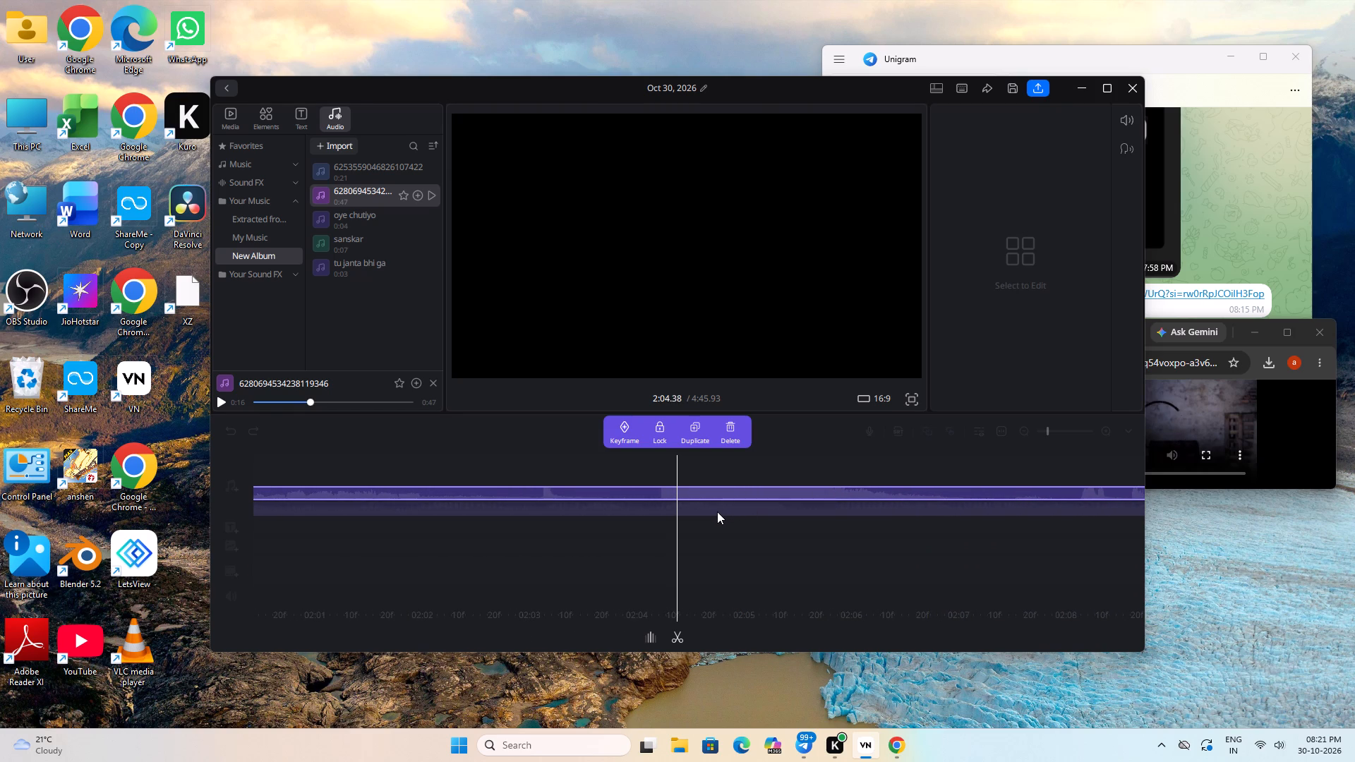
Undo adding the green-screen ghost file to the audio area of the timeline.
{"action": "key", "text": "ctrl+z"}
Add Green-Screen-Ghost-SnapYT.App from the Downloads folder to the overlay track above the doorway clip at about 1:48.4.
{"action": "left_click_drag", "start_coordinate": [582, 521], "coordinate": [900, 533]}
{"action": "left_click_drag", "start_coordinate": [565, 526], "coordinate": [878, 525]}
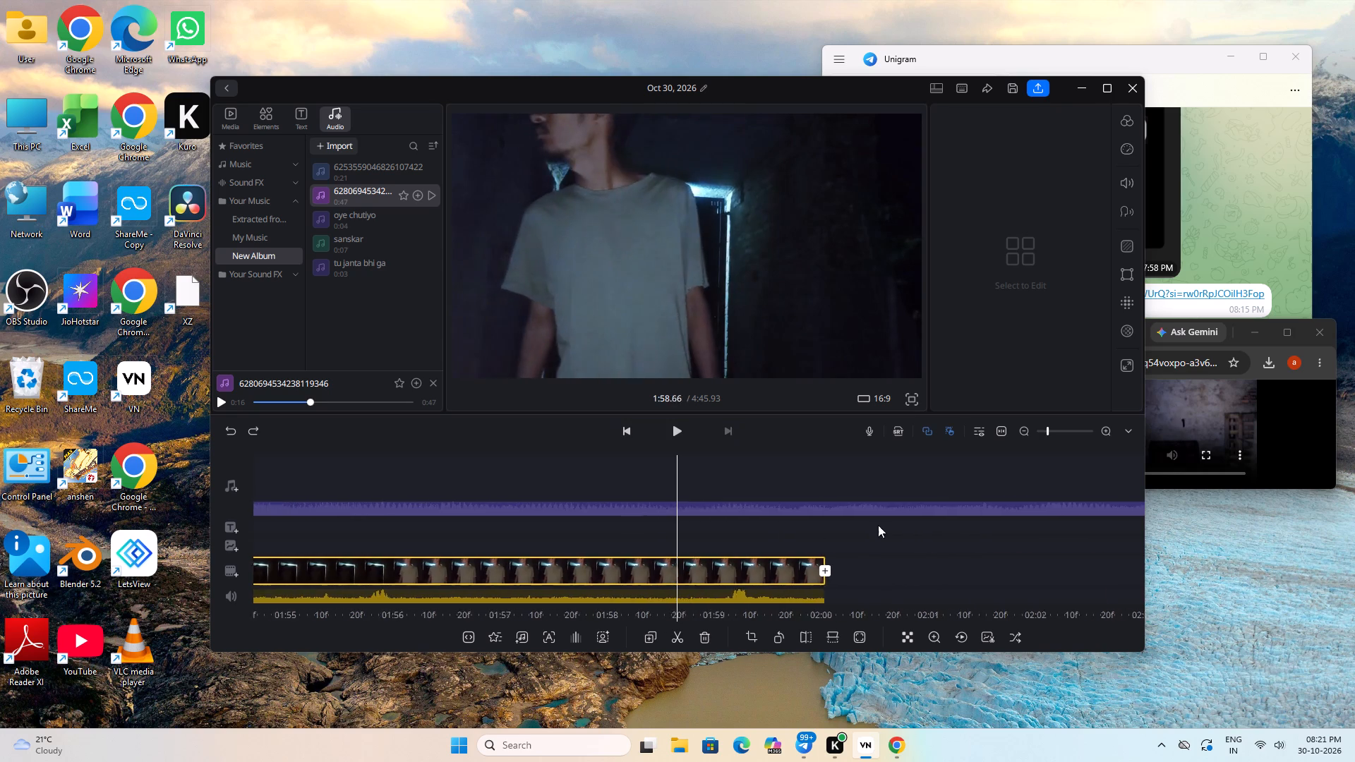
{"action": "left_click_drag", "start_coordinate": [878, 525], "coordinate": [879, 525]}
{"action": "left_click_drag", "start_coordinate": [588, 526], "coordinate": [867, 540]}
{"action": "left_click_drag", "start_coordinate": [649, 546], "coordinate": [440, 557]}
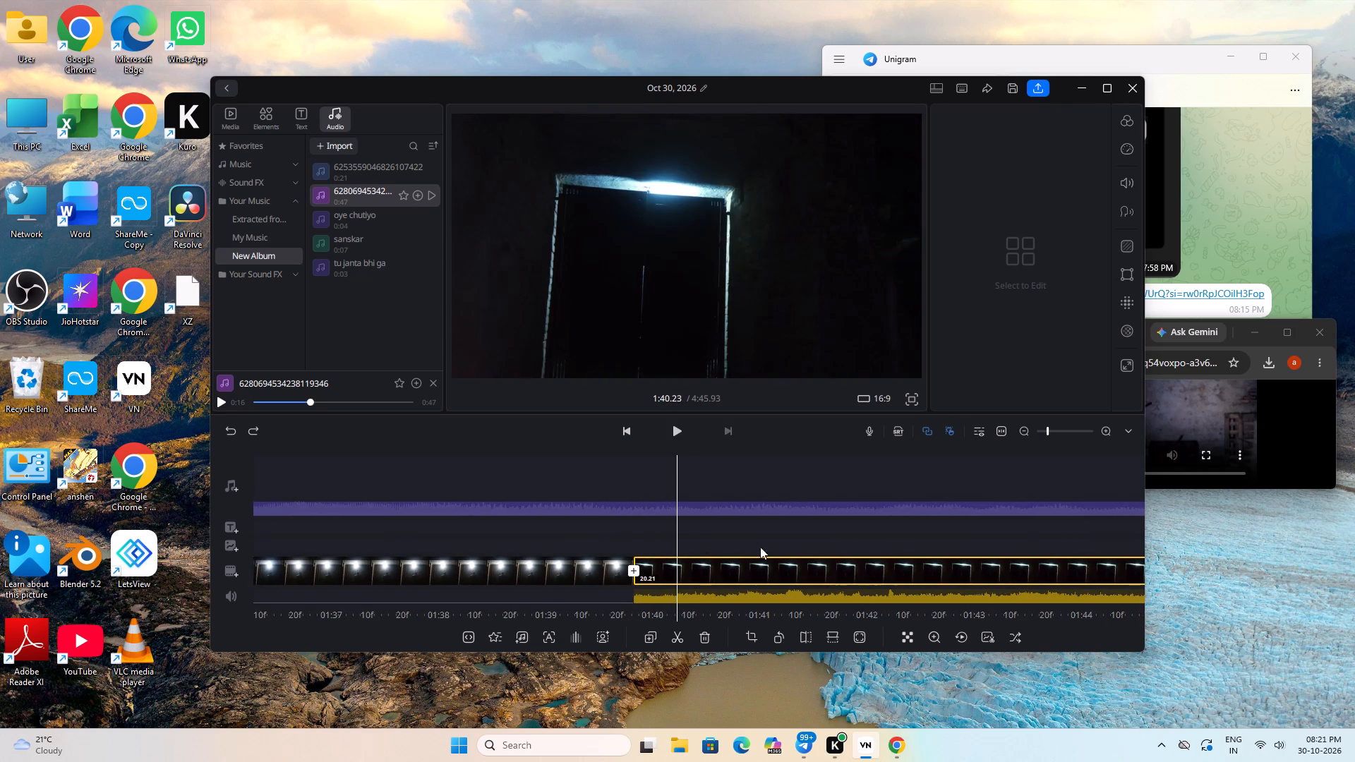
{"action": "left_click_drag", "start_coordinate": [890, 549], "coordinate": [636, 555]}
{"action": "left_click_drag", "start_coordinate": [855, 548], "coordinate": [584, 568]}
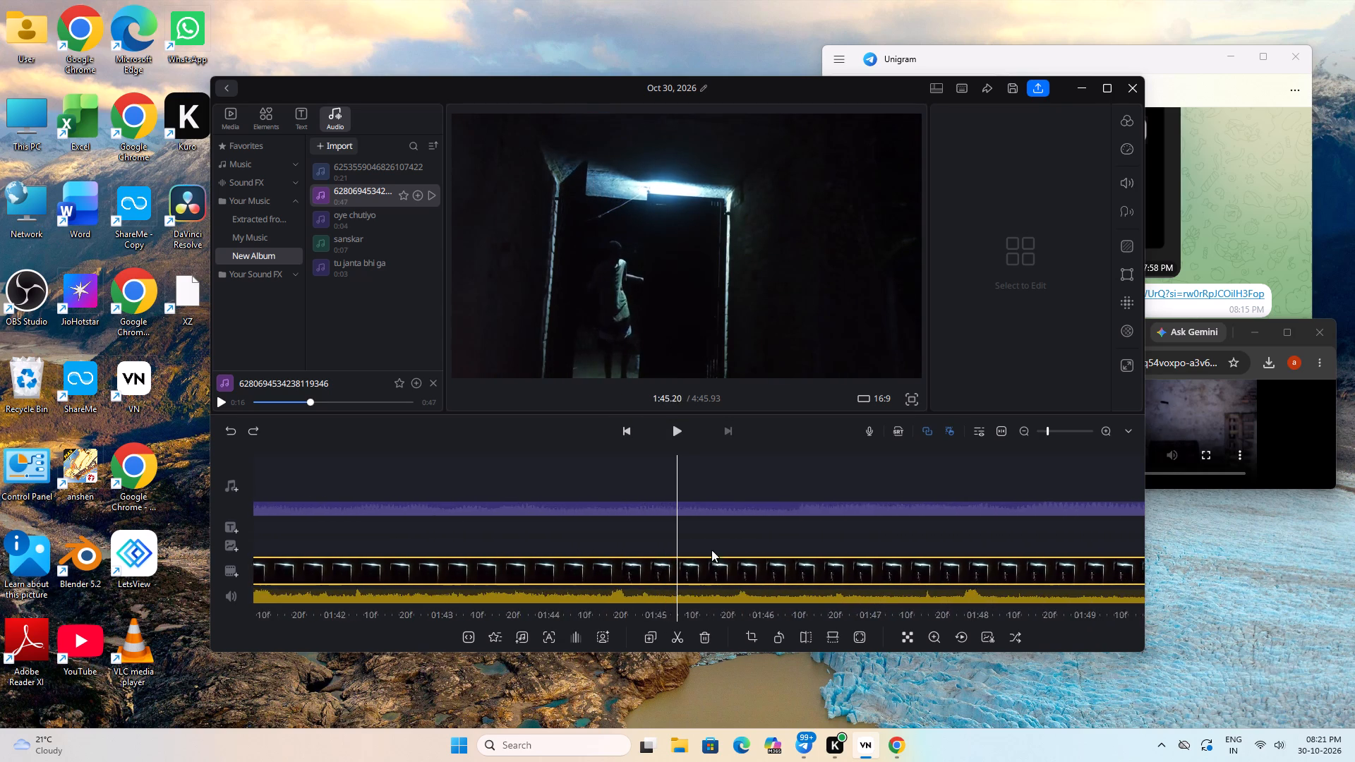
{"action": "left_click_drag", "start_coordinate": [770, 543], "coordinate": [474, 550]}
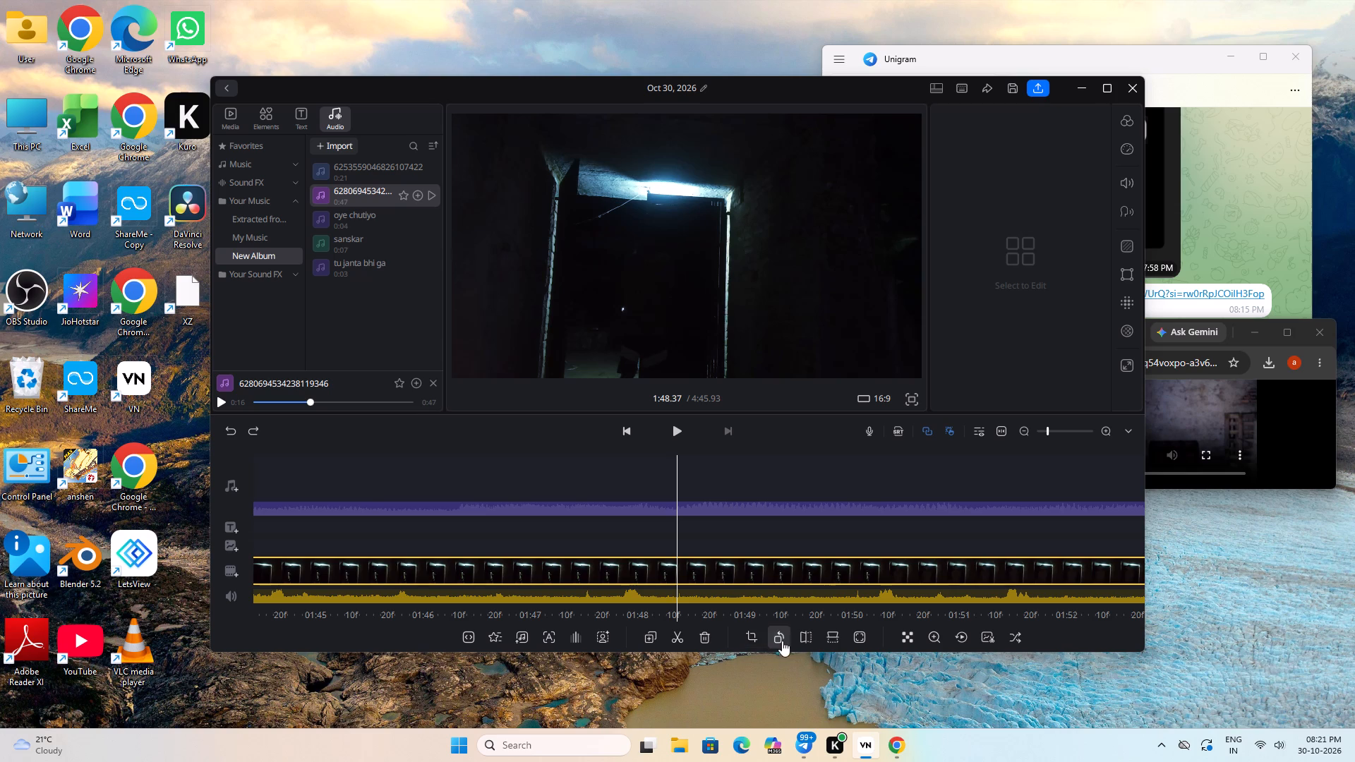
{"action": "left_click", "coordinate": [675, 737]}
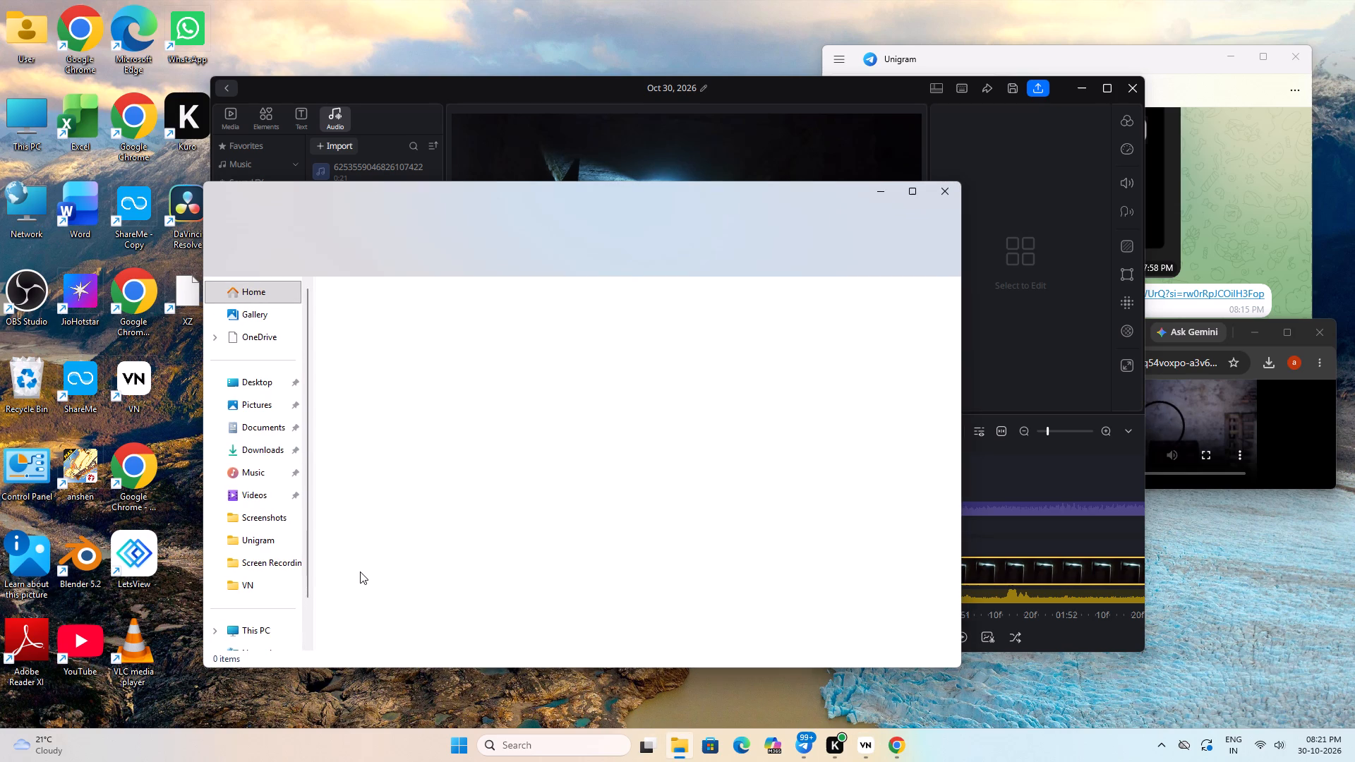
{"action": "left_click", "coordinate": [263, 450]}
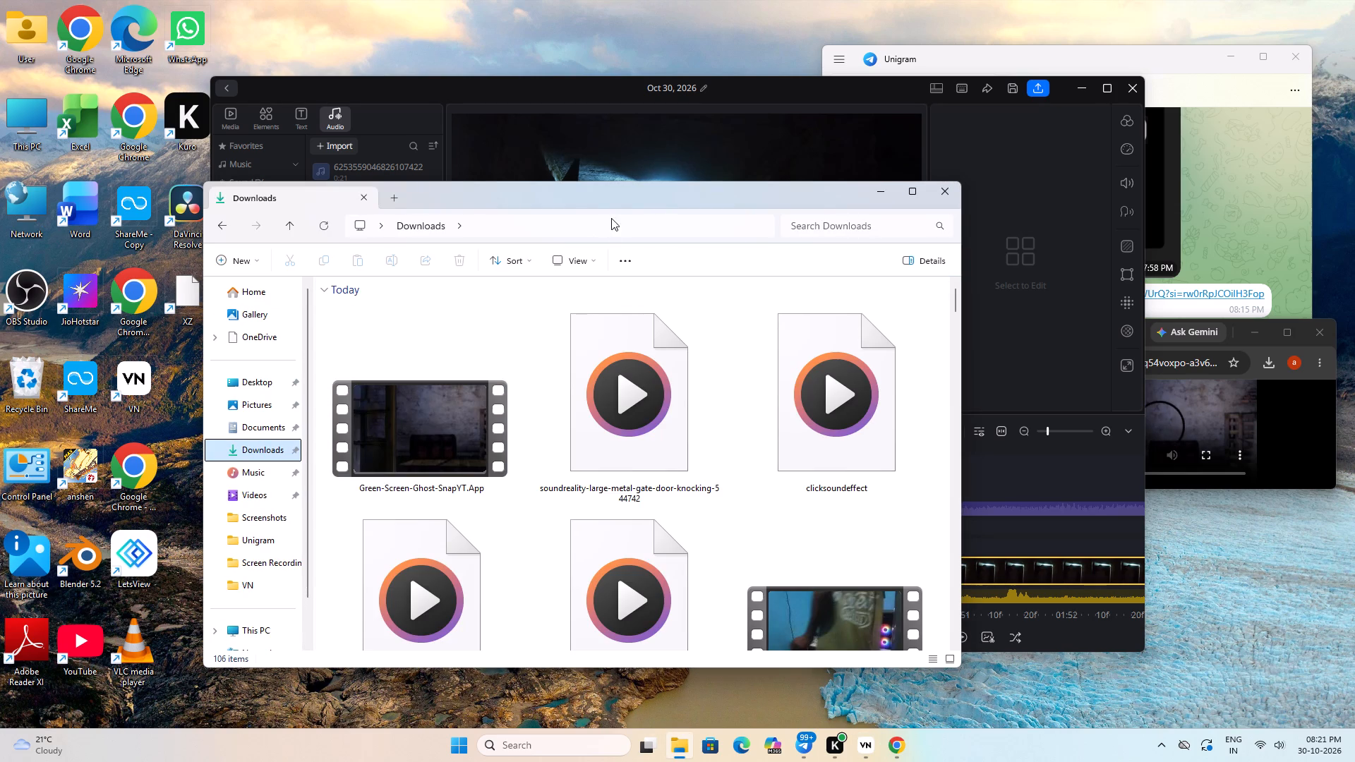
{"action": "left_click_drag", "start_coordinate": [624, 188], "coordinate": [1241, 223]}
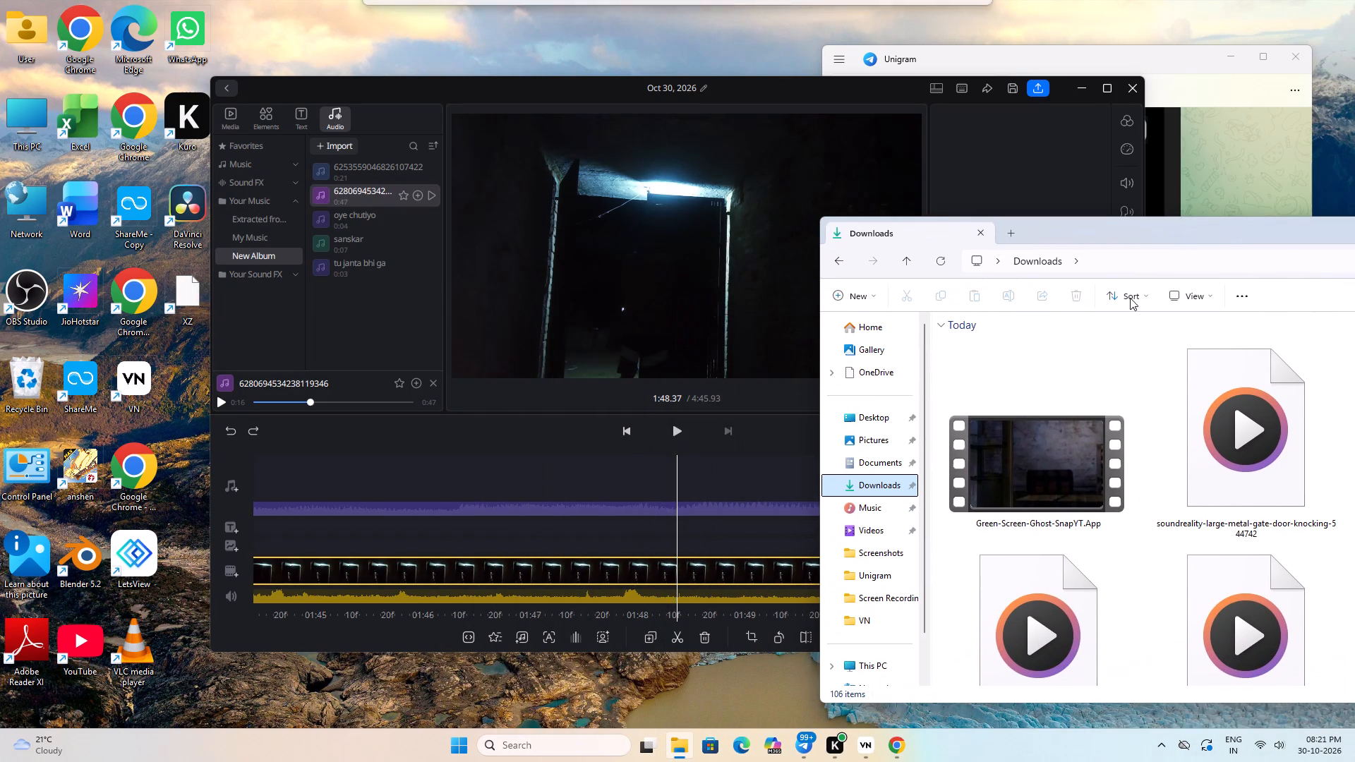
{"action": "left_click_drag", "start_coordinate": [1017, 473], "coordinate": [685, 545]}
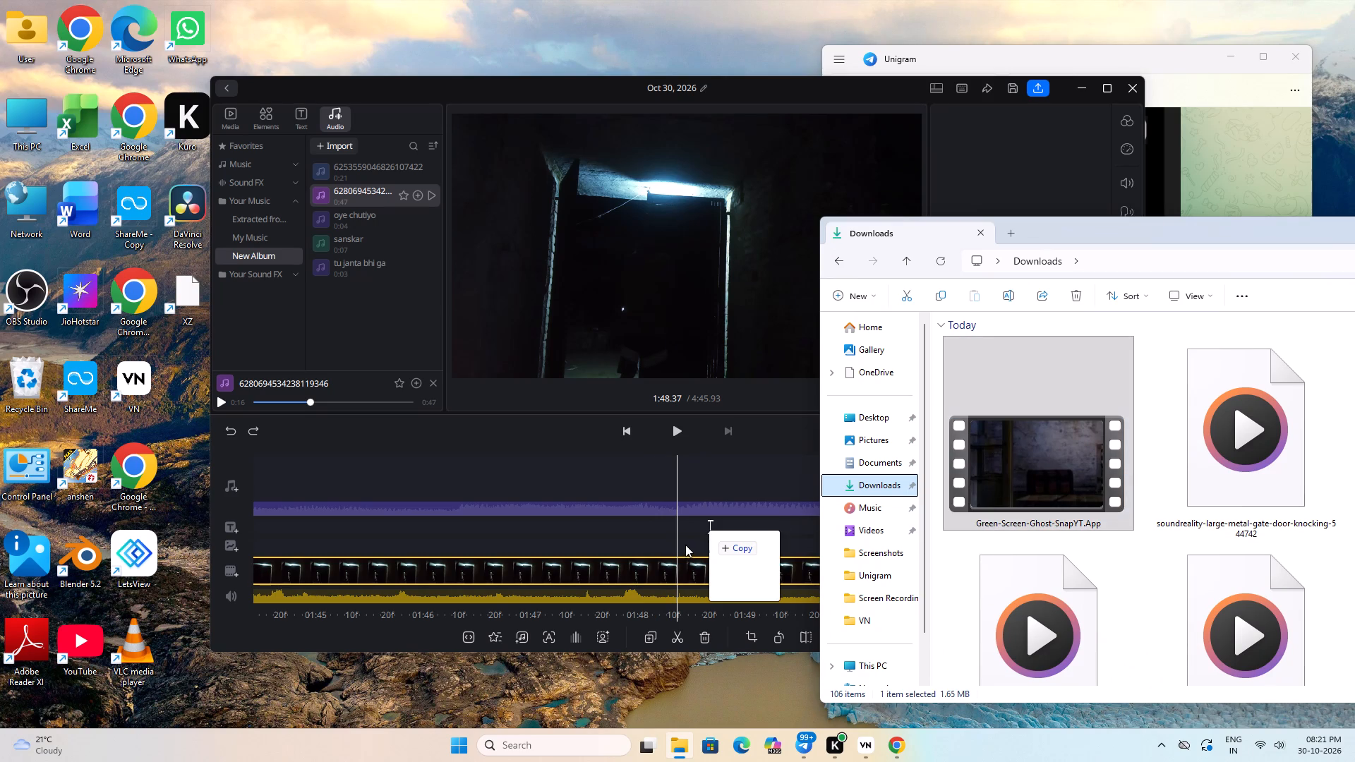
{"action": "left_click_drag", "start_coordinate": [685, 545], "coordinate": [683, 536]}
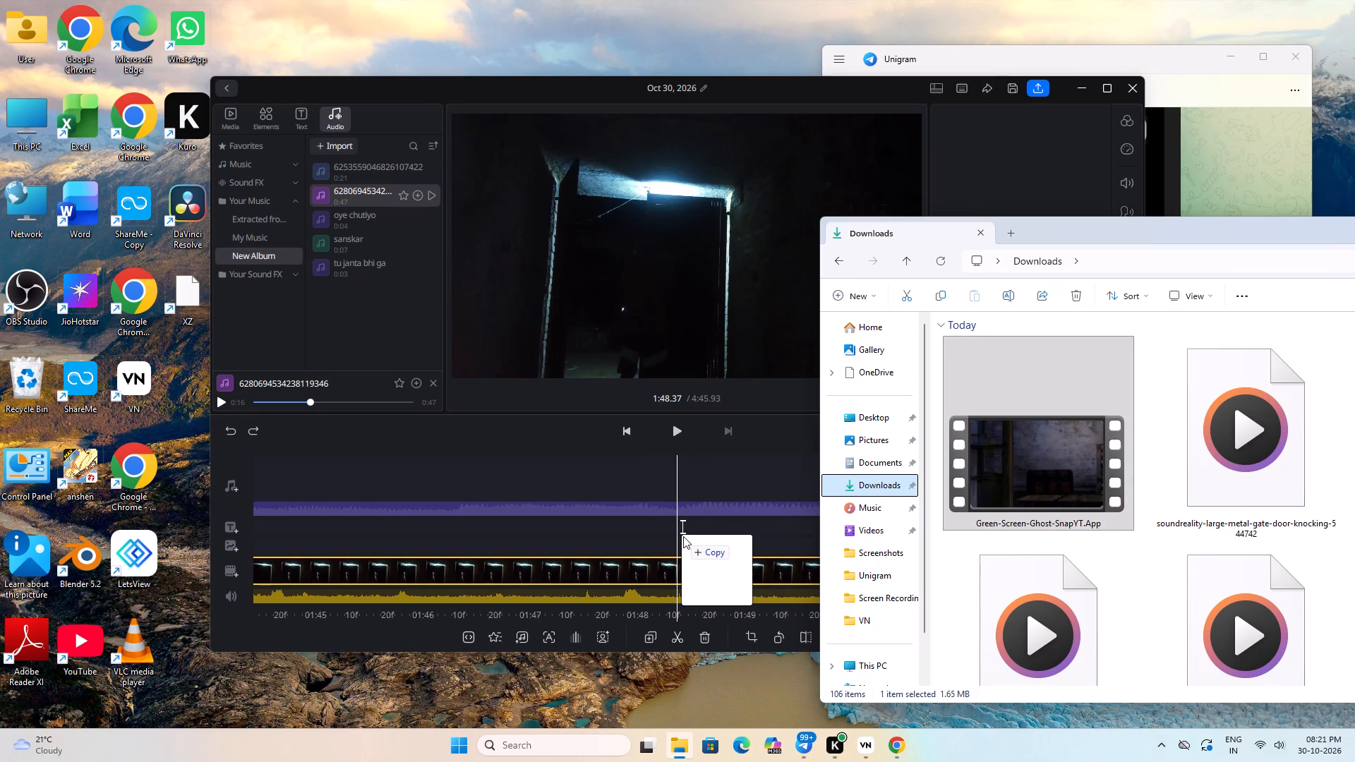
{"action": "left_click_drag", "start_coordinate": [683, 536], "coordinate": [681, 541]}
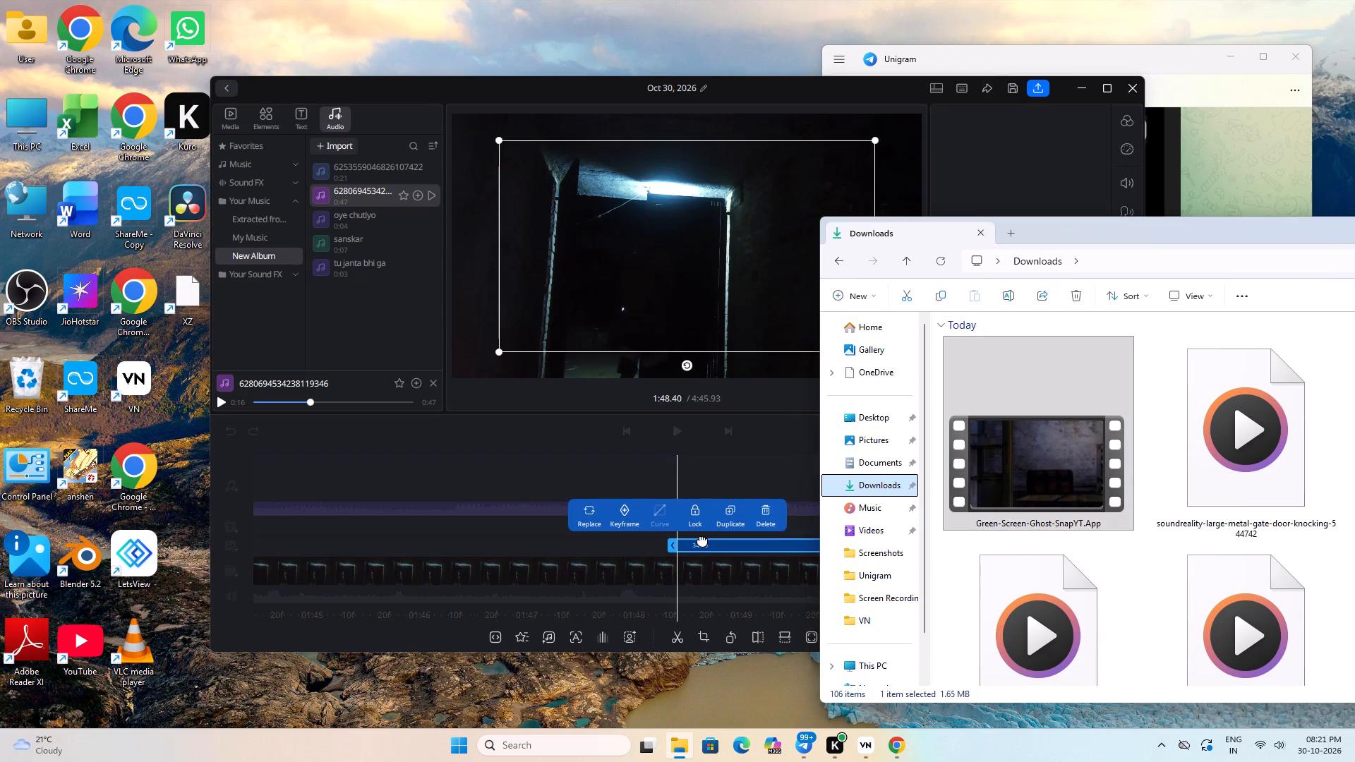
{"action": "left_click_drag", "start_coordinate": [1169, 231], "coordinate": [787, 272]}
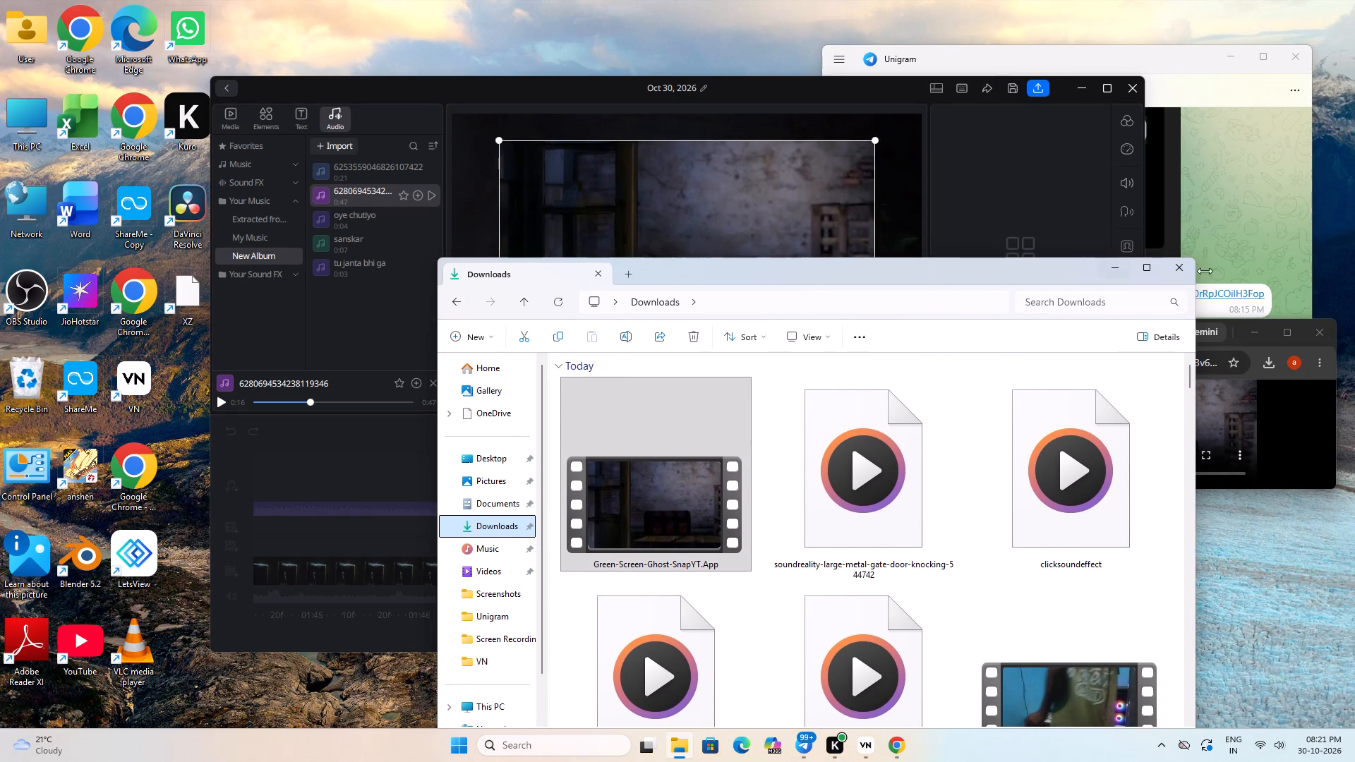
{"action": "left_click", "coordinate": [1179, 270]}
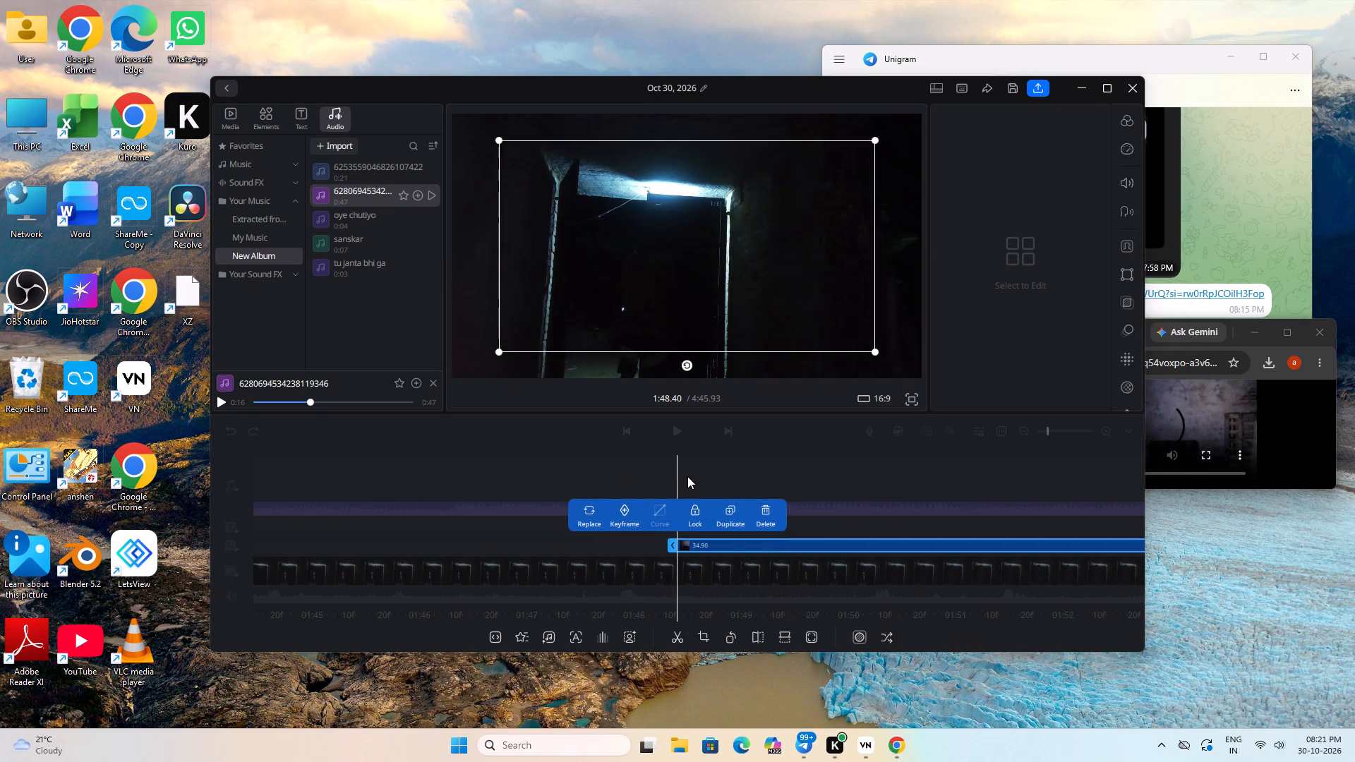
Play the timeline from about 1:48 to 1:53 to review the ghost overlay on the doorway clip.
{"action": "key", "text": "space"}
{"action": "left_click", "coordinate": [860, 497]}
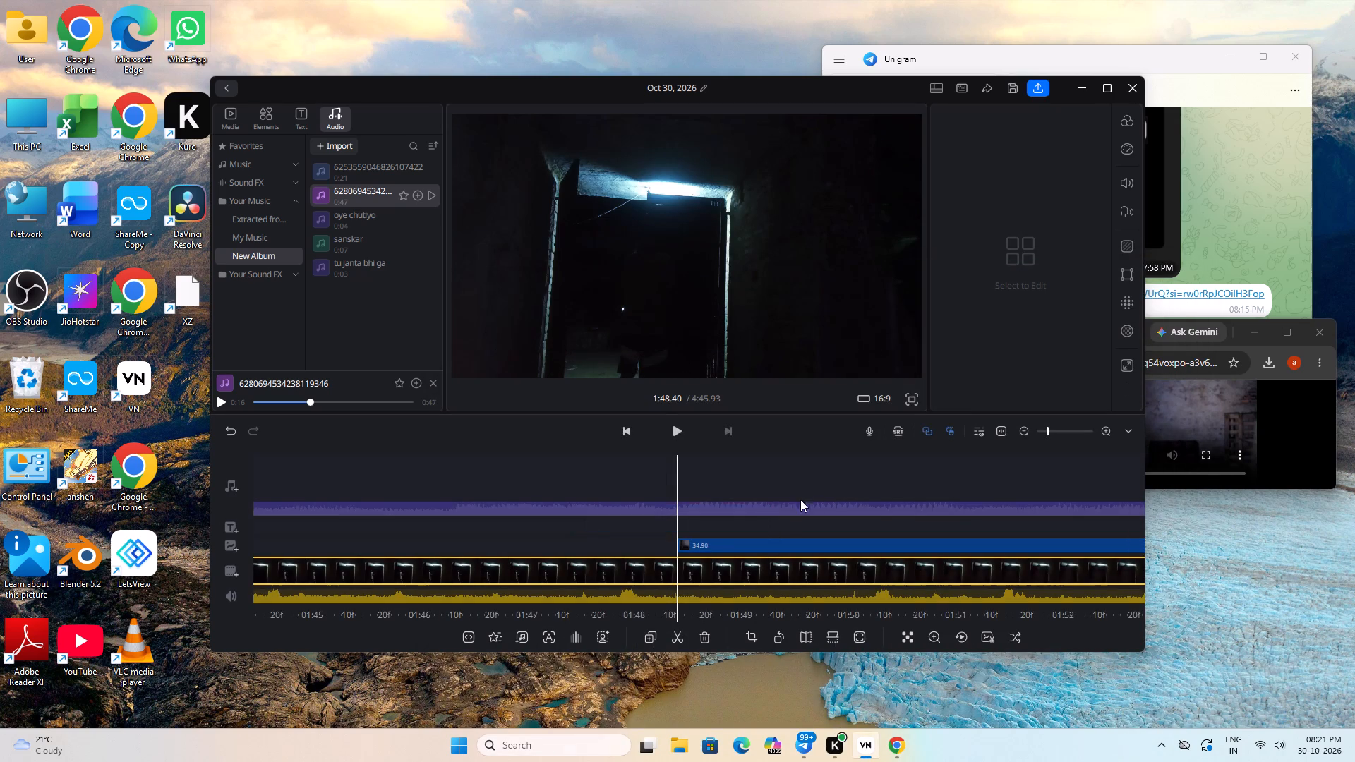
{"action": "key", "text": "space"}
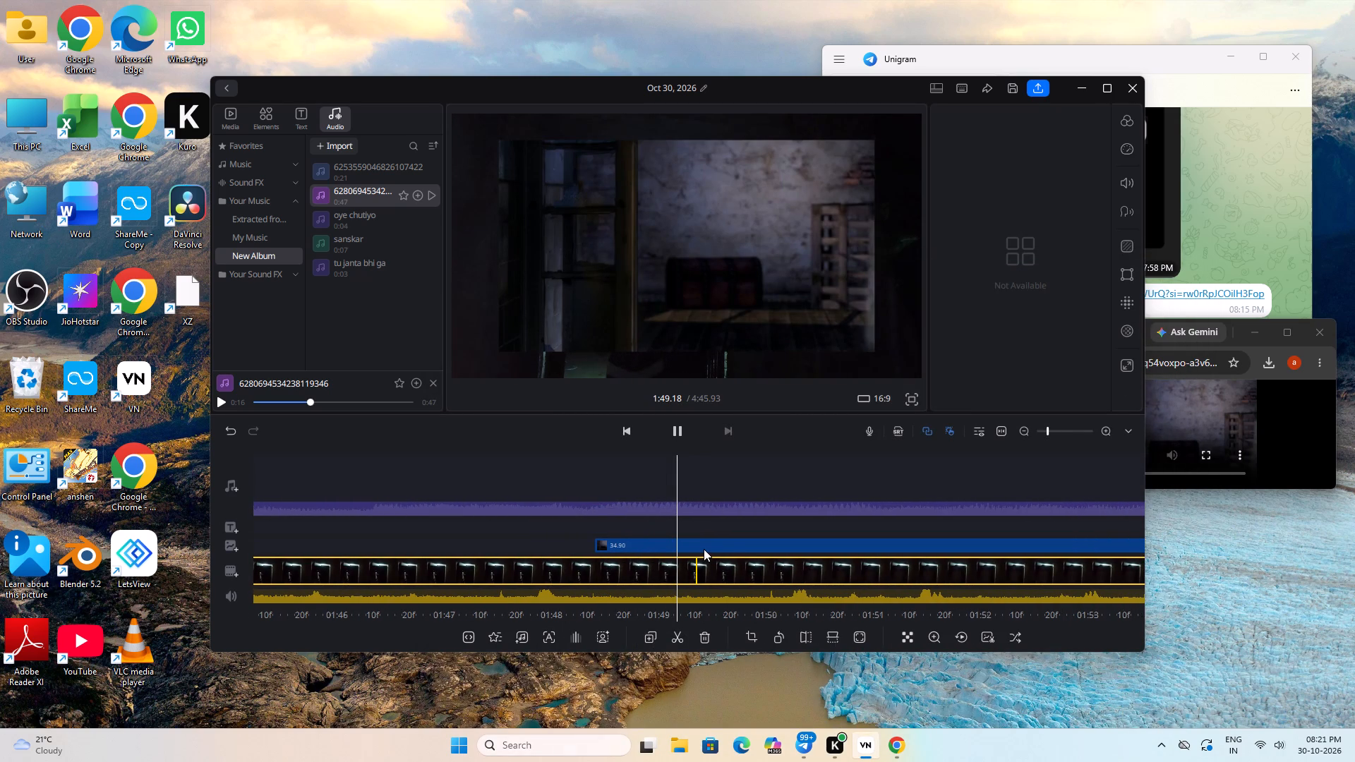
{"action": "key", "text": "space"}
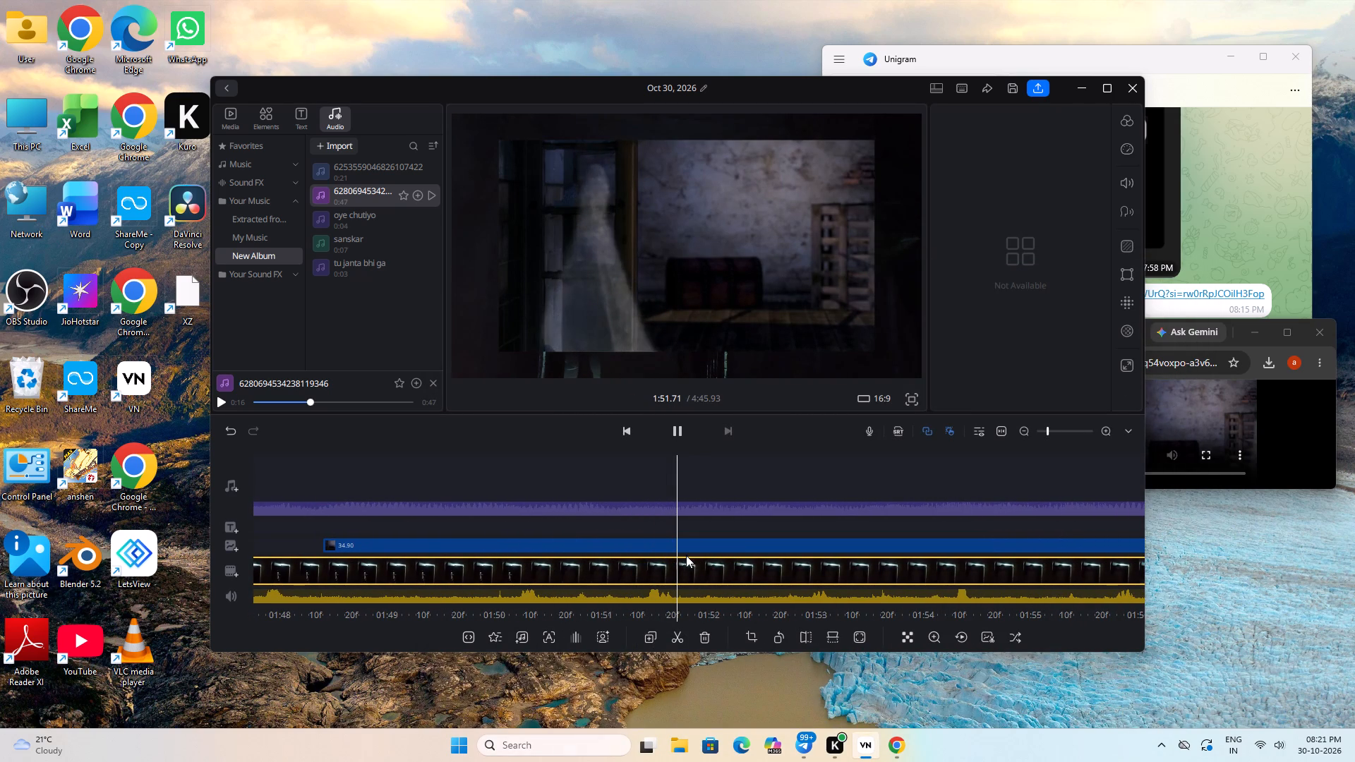
{"action": "key", "text": "space"}
{"action": "key", "text": "space"}
{"action": "left_click_drag", "start_coordinate": [586, 547], "coordinate": [597, 545]}
{"action": "left_click_drag", "start_coordinate": [548, 518], "coordinate": [634, 519]}
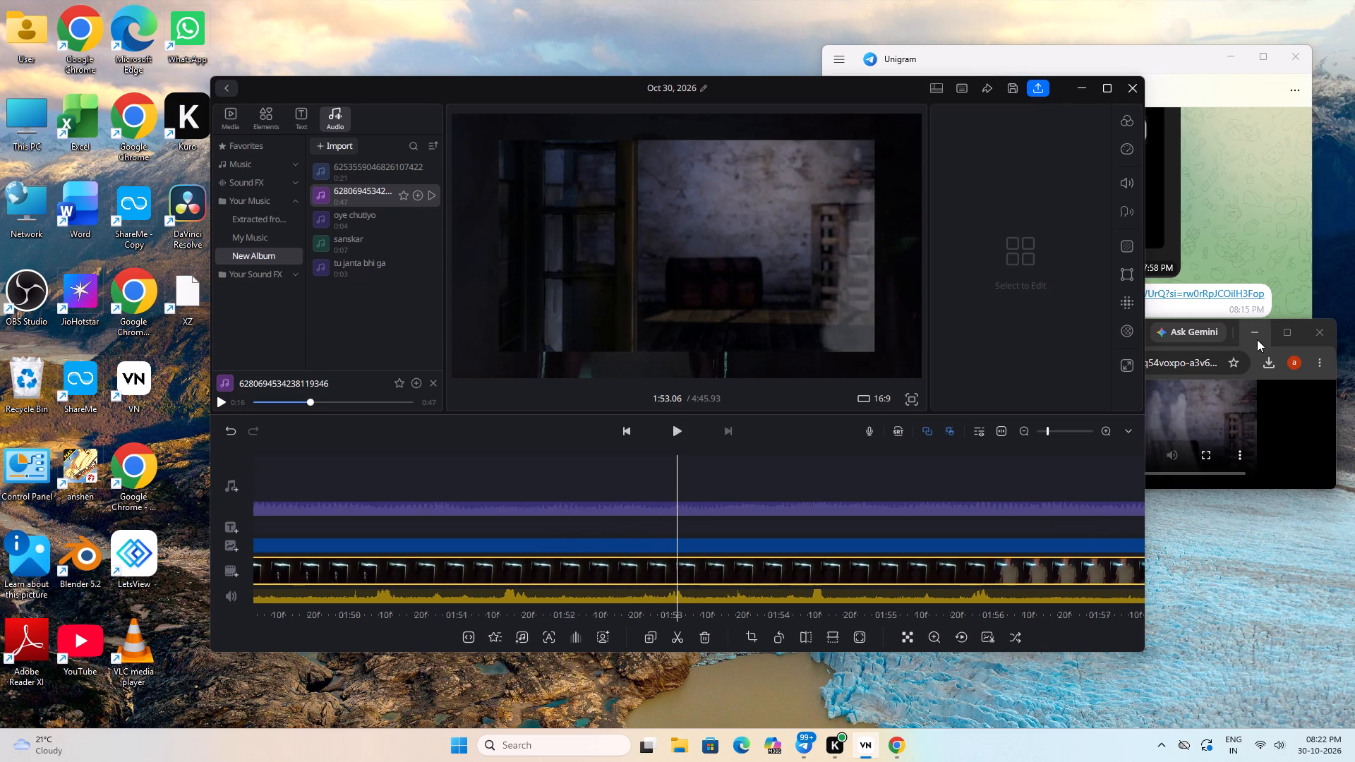
Close the browser window and maximize the video editor.
{"action": "left_click", "coordinate": [1309, 332]}
{"action": "left_click", "coordinate": [1105, 89]}
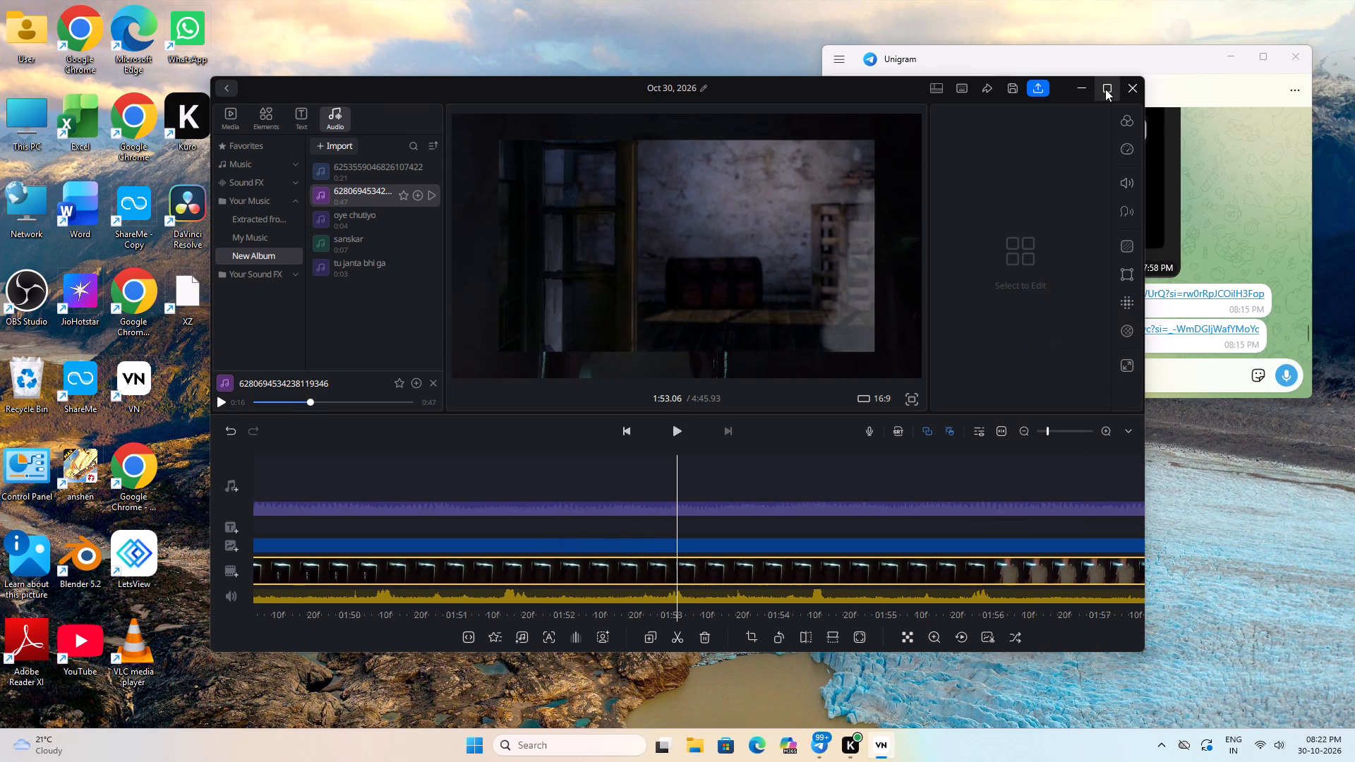
Play and scrub through the ghost overlay from about 1:48 to 2:06 to find where its plain green-screen section starts.
{"action": "key", "text": "space"}
{"action": "left_click_drag", "start_coordinate": [561, 560], "coordinate": [667, 573]}
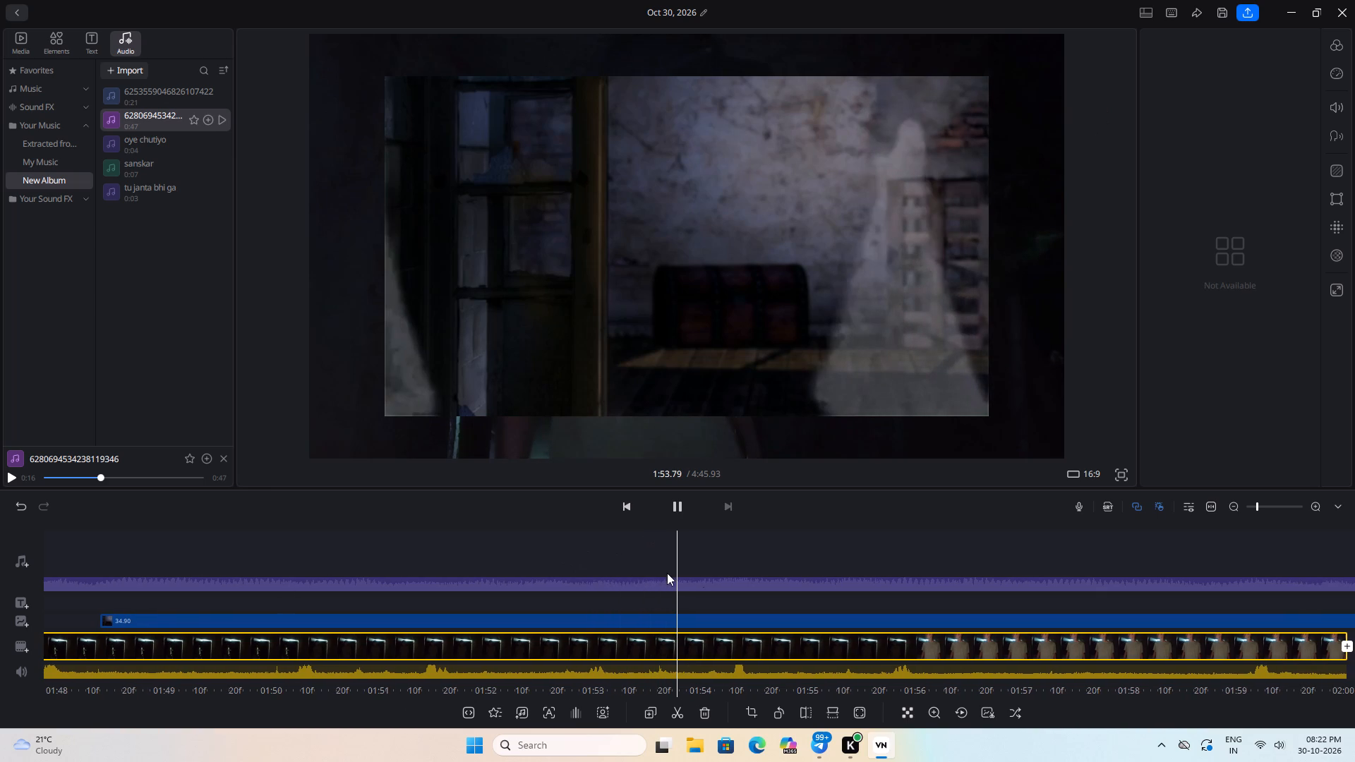
{"action": "left_click_drag", "start_coordinate": [667, 573], "coordinate": [747, 575]}
{"action": "left_click_drag", "start_coordinate": [336, 568], "coordinate": [358, 571]}
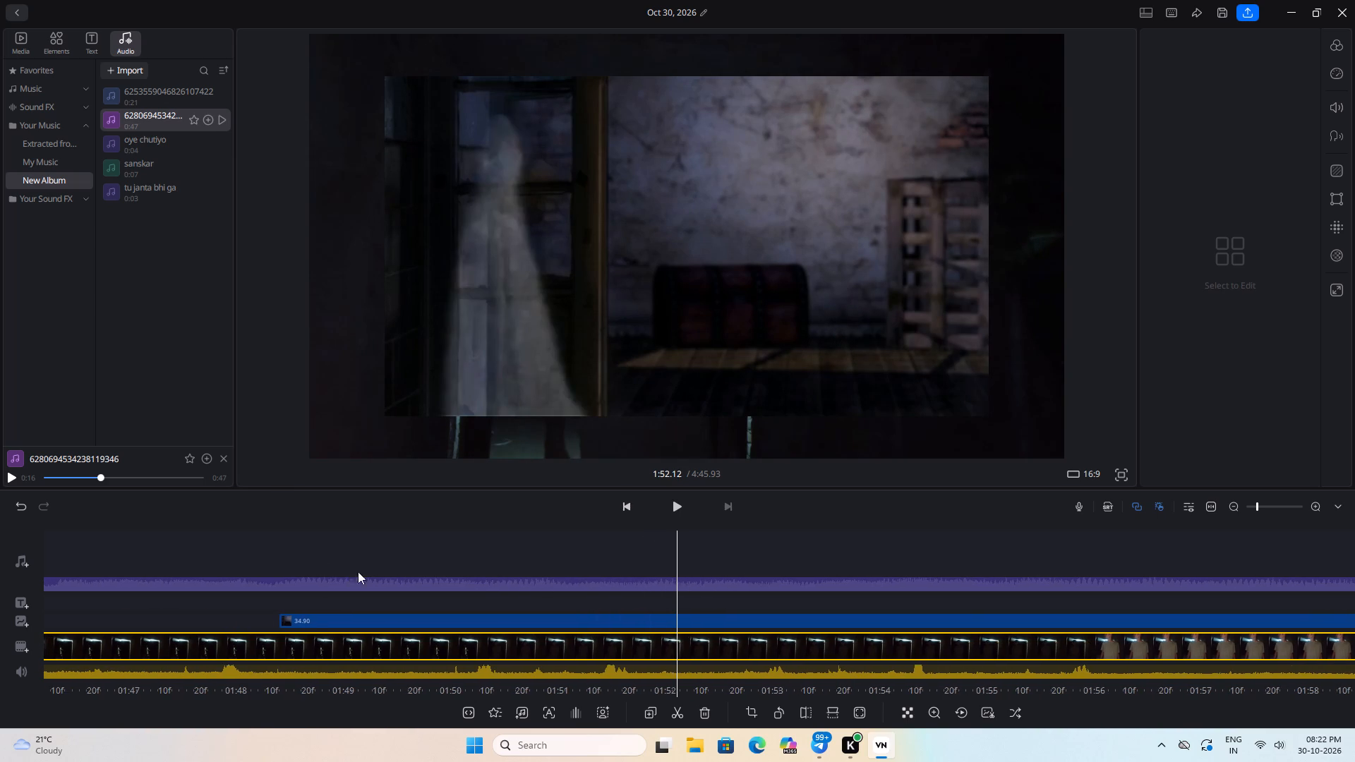
{"action": "left_click_drag", "start_coordinate": [358, 571], "coordinate": [732, 589]}
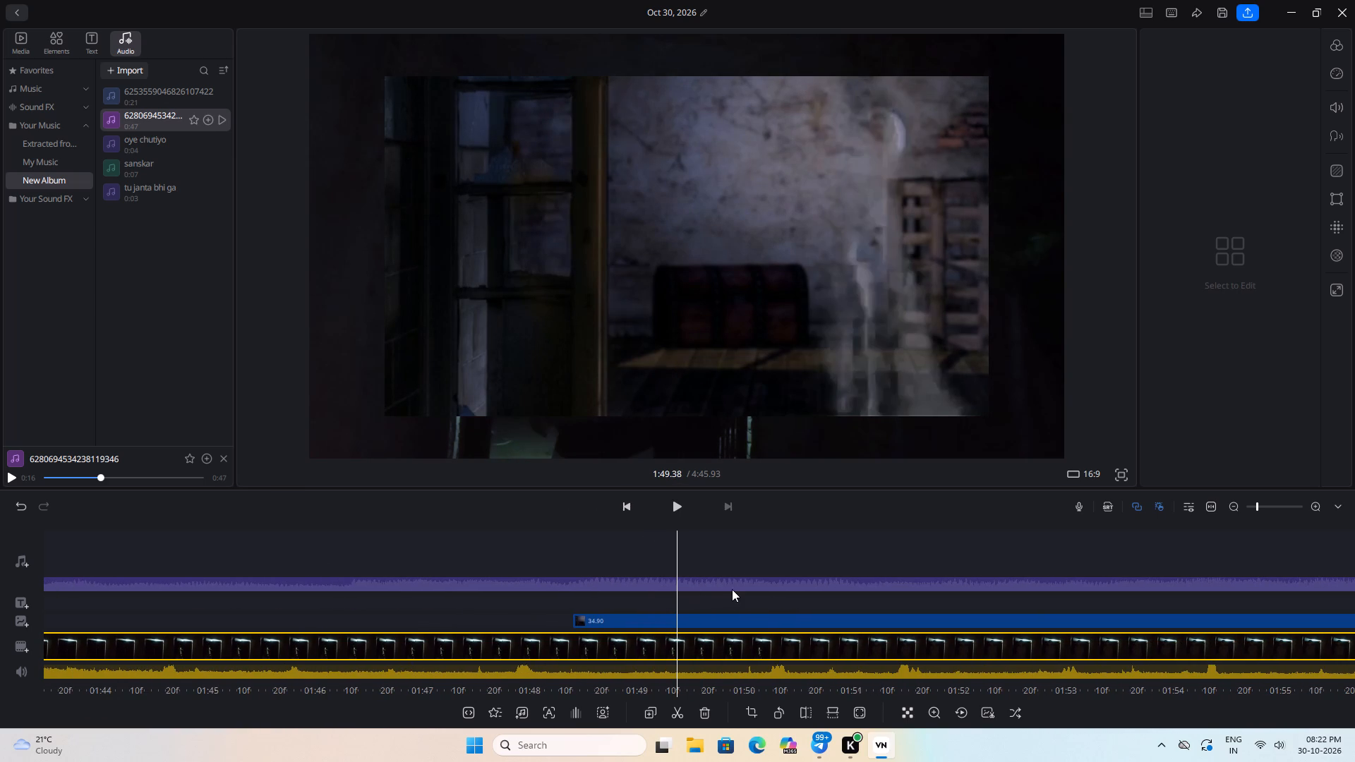
{"action": "left_click", "coordinate": [638, 578]}
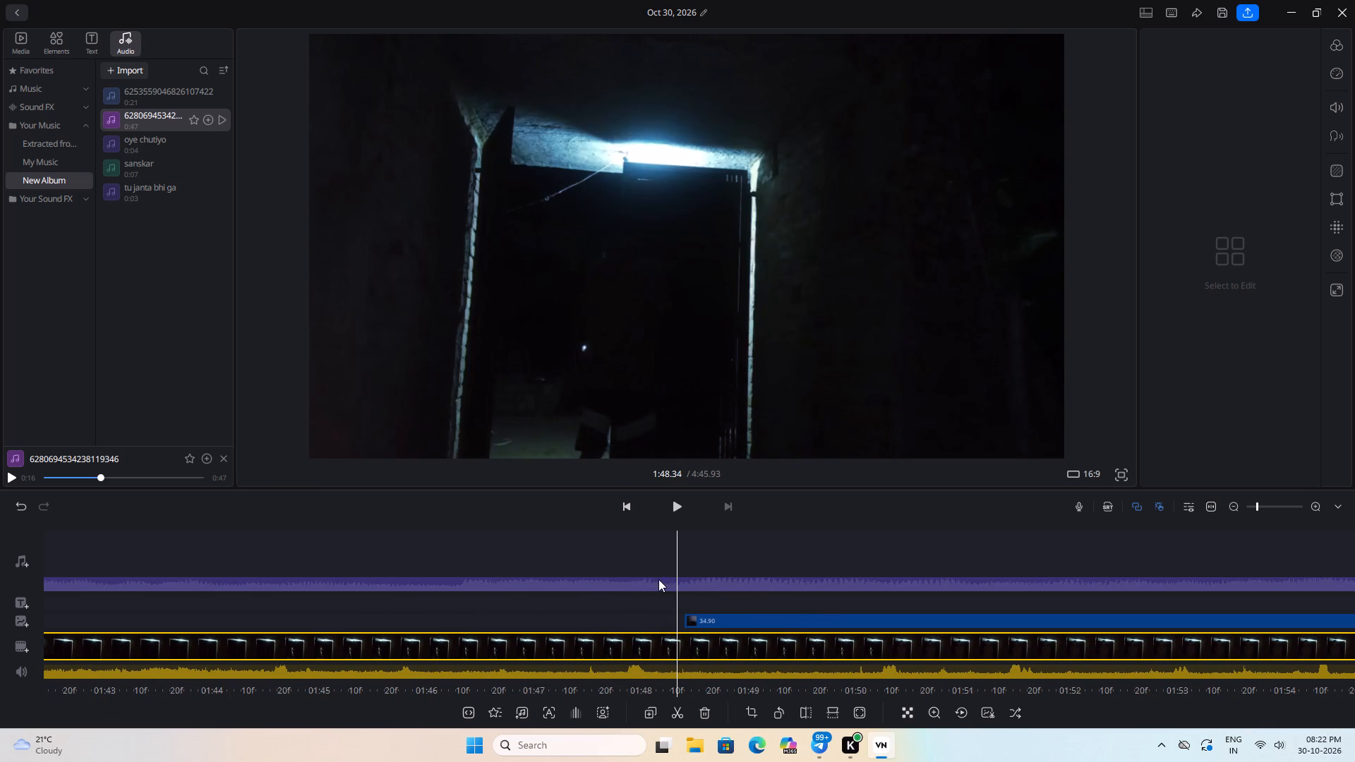
{"action": "key", "text": "space"}
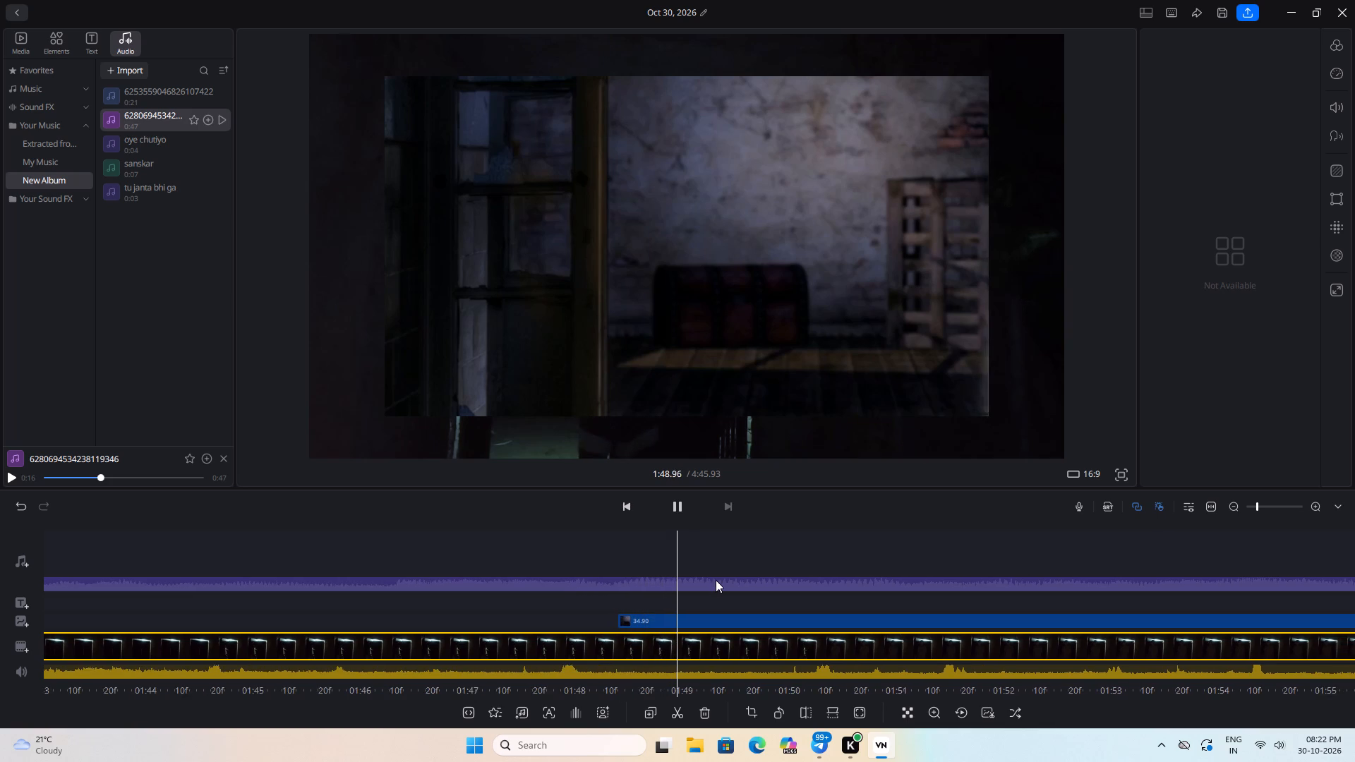
{"action": "left_click_drag", "start_coordinate": [848, 593], "coordinate": [848, 593]}
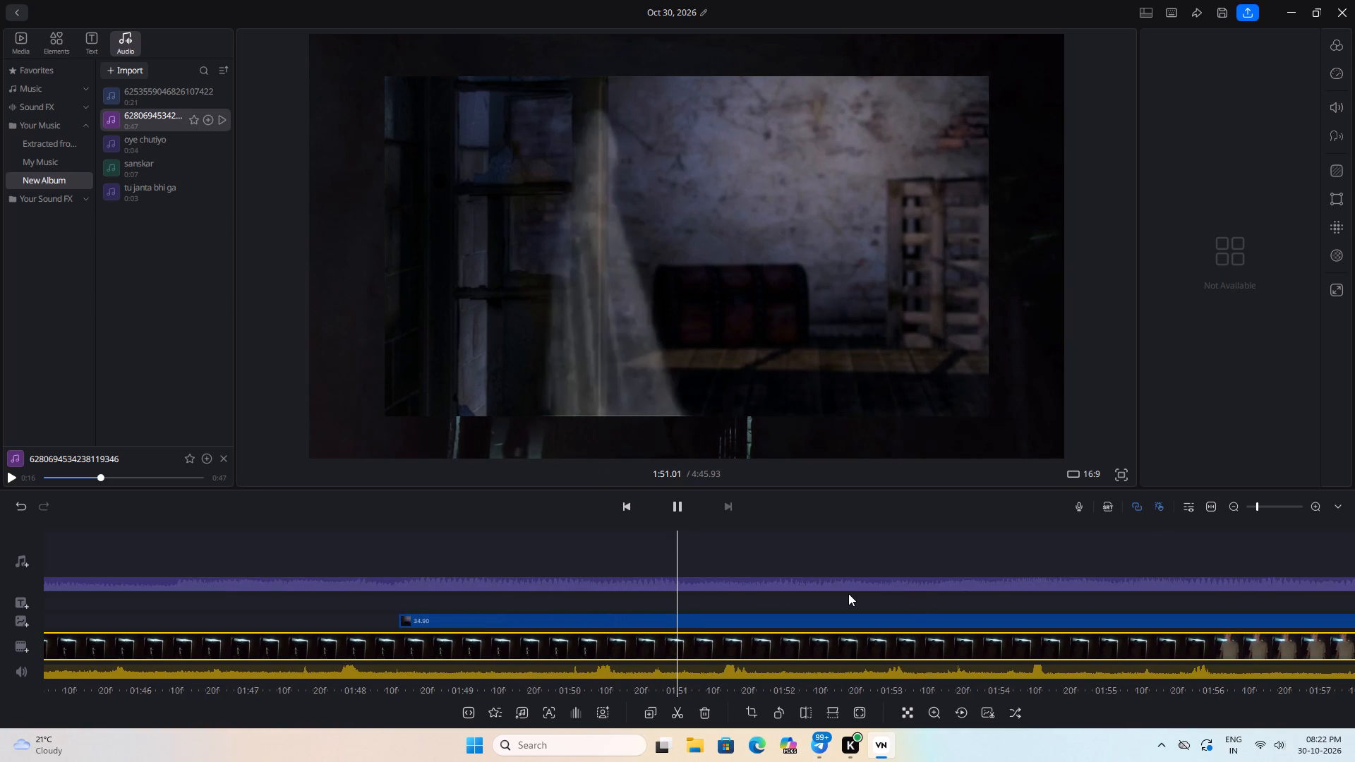
{"action": "left_click_drag", "start_coordinate": [848, 593], "coordinate": [748, 601]}
{"action": "left_click_drag", "start_coordinate": [824, 610], "coordinate": [725, 620]}
{"action": "left_click_drag", "start_coordinate": [858, 609], "coordinate": [752, 617]}
{"action": "left_click_drag", "start_coordinate": [855, 608], "coordinate": [708, 612]}
{"action": "left_click_drag", "start_coordinate": [838, 612], "coordinate": [830, 610]}
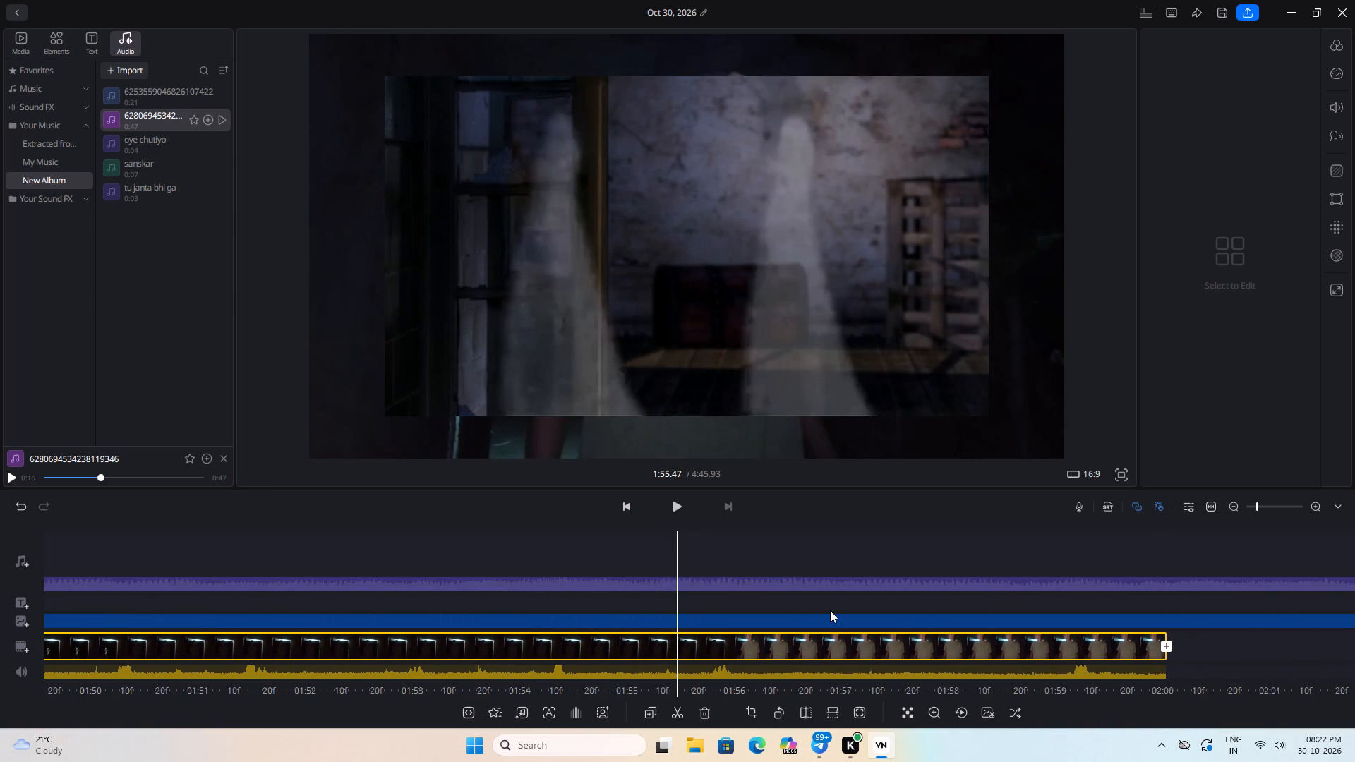
{"action": "left_click_drag", "start_coordinate": [830, 610], "coordinate": [728, 619]}
{"action": "left_click_drag", "start_coordinate": [828, 619], "coordinate": [696, 623]}
{"action": "left_click_drag", "start_coordinate": [780, 623], "coordinate": [670, 622]}
{"action": "left_click_drag", "start_coordinate": [772, 619], "coordinate": [683, 623]}
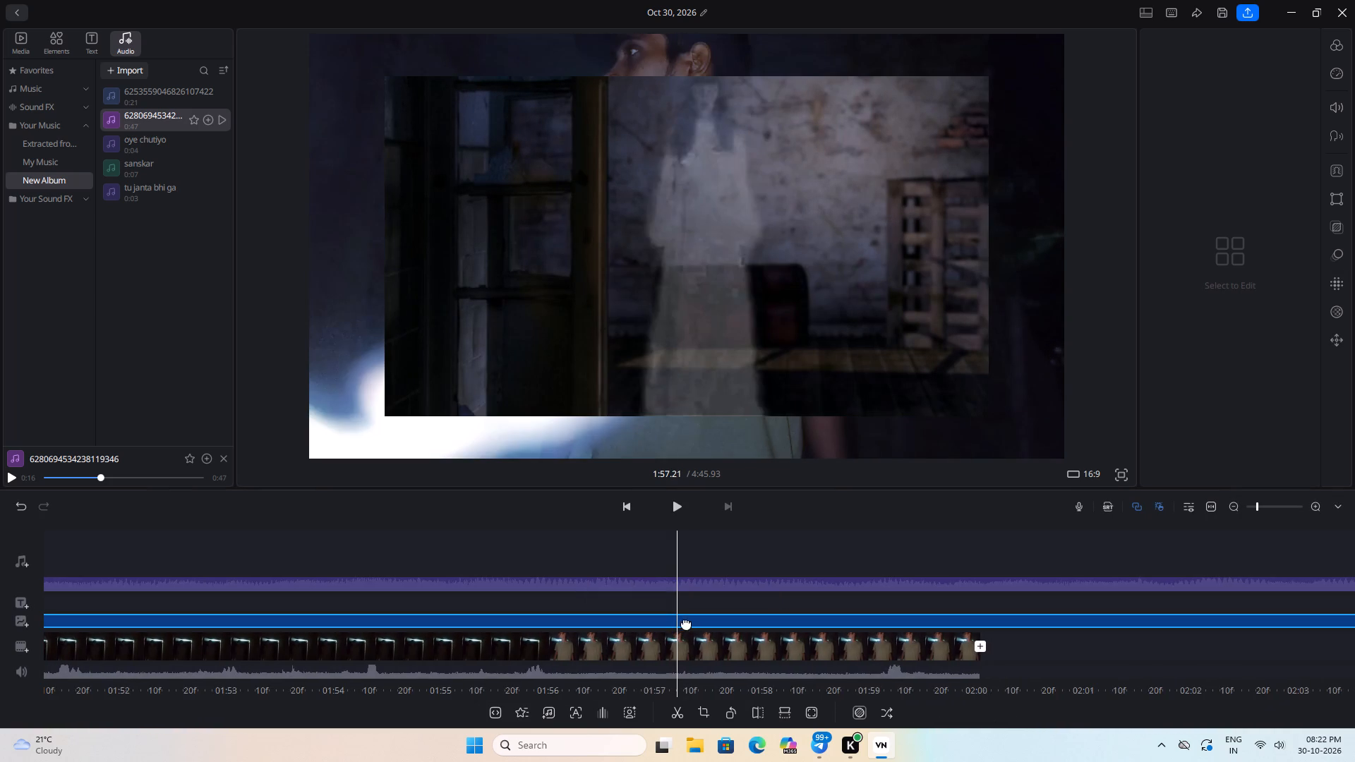
{"action": "left_click_drag", "start_coordinate": [772, 626], "coordinate": [670, 624]}
{"action": "left_click_drag", "start_coordinate": [847, 607], "coordinate": [747, 605]}
{"action": "left_click_drag", "start_coordinate": [909, 599], "coordinate": [789, 609]}
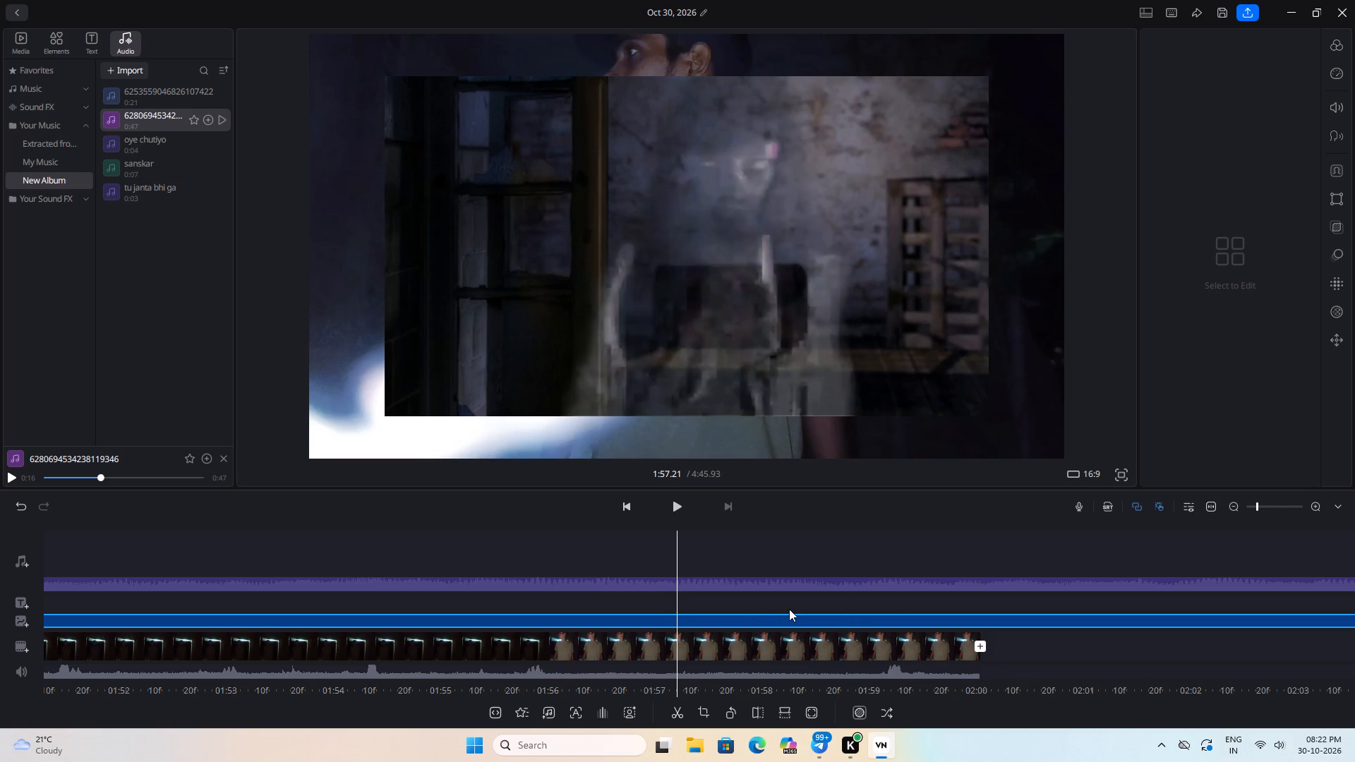
{"action": "left_click_drag", "start_coordinate": [789, 609], "coordinate": [745, 610]}
{"action": "left_click_drag", "start_coordinate": [916, 593], "coordinate": [859, 593]}
{"action": "key", "text": "space"}
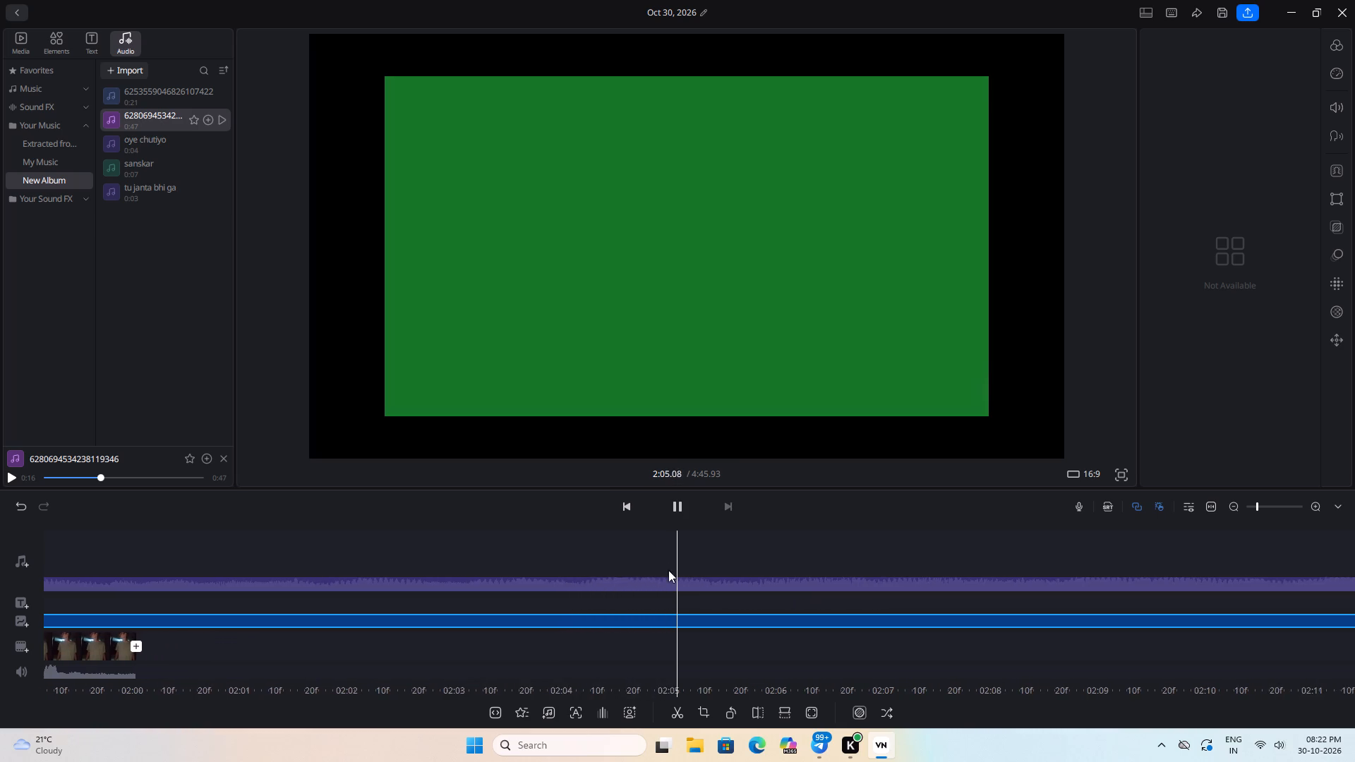
{"action": "key", "text": "space"}
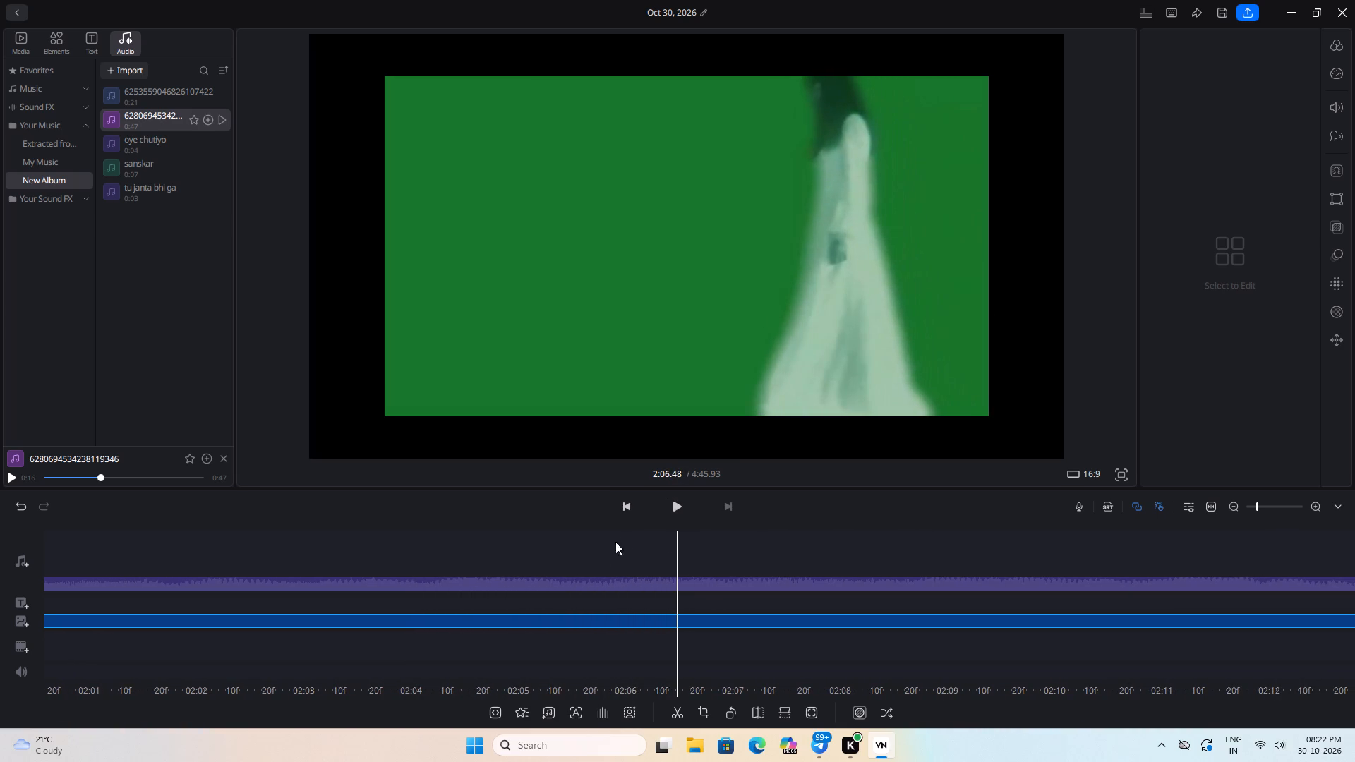
Split the ghost overlay at 2:05.13, just before the ghost enters the green-screen section.
{"action": "left_click_drag", "start_coordinate": [580, 598], "coordinate": [703, 605]}
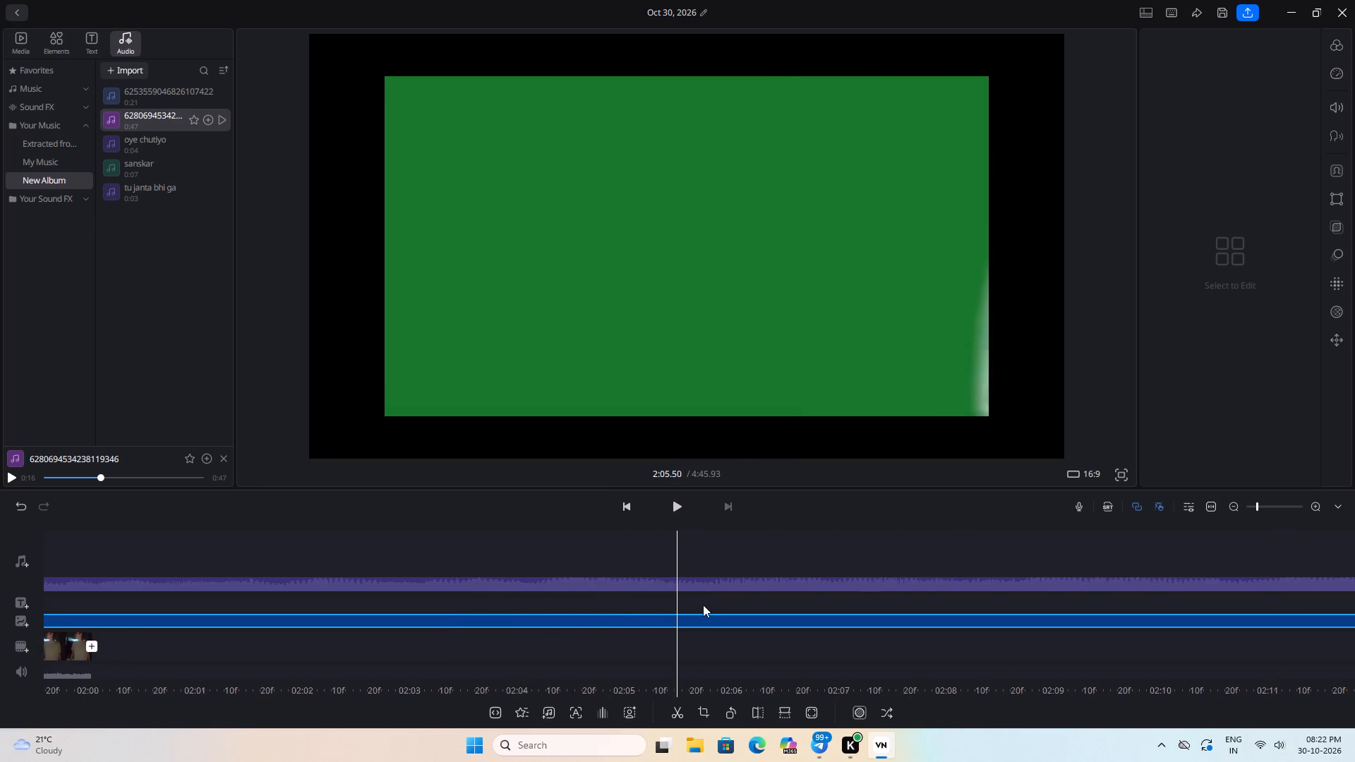
{"action": "left_click_drag", "start_coordinate": [703, 605], "coordinate": [742, 612]}
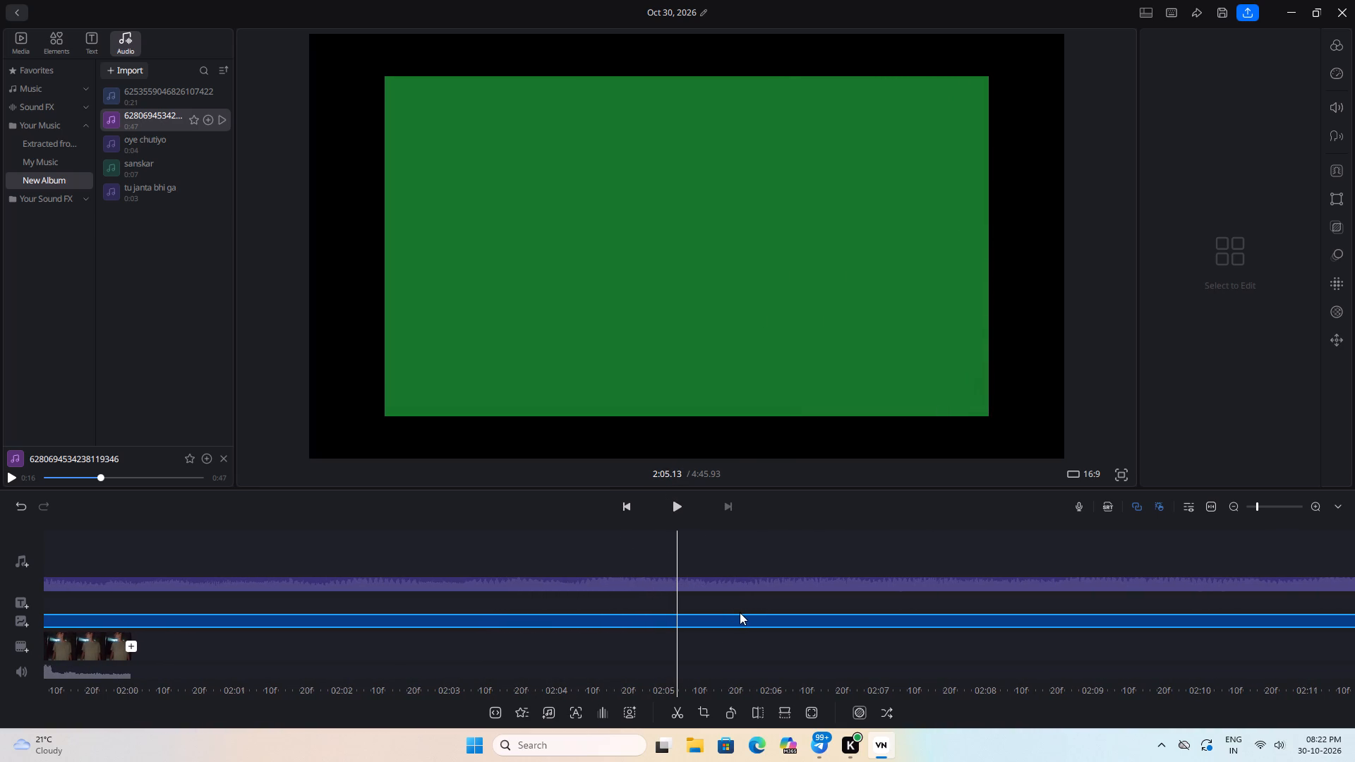
{"action": "left_click", "coordinate": [672, 710]}
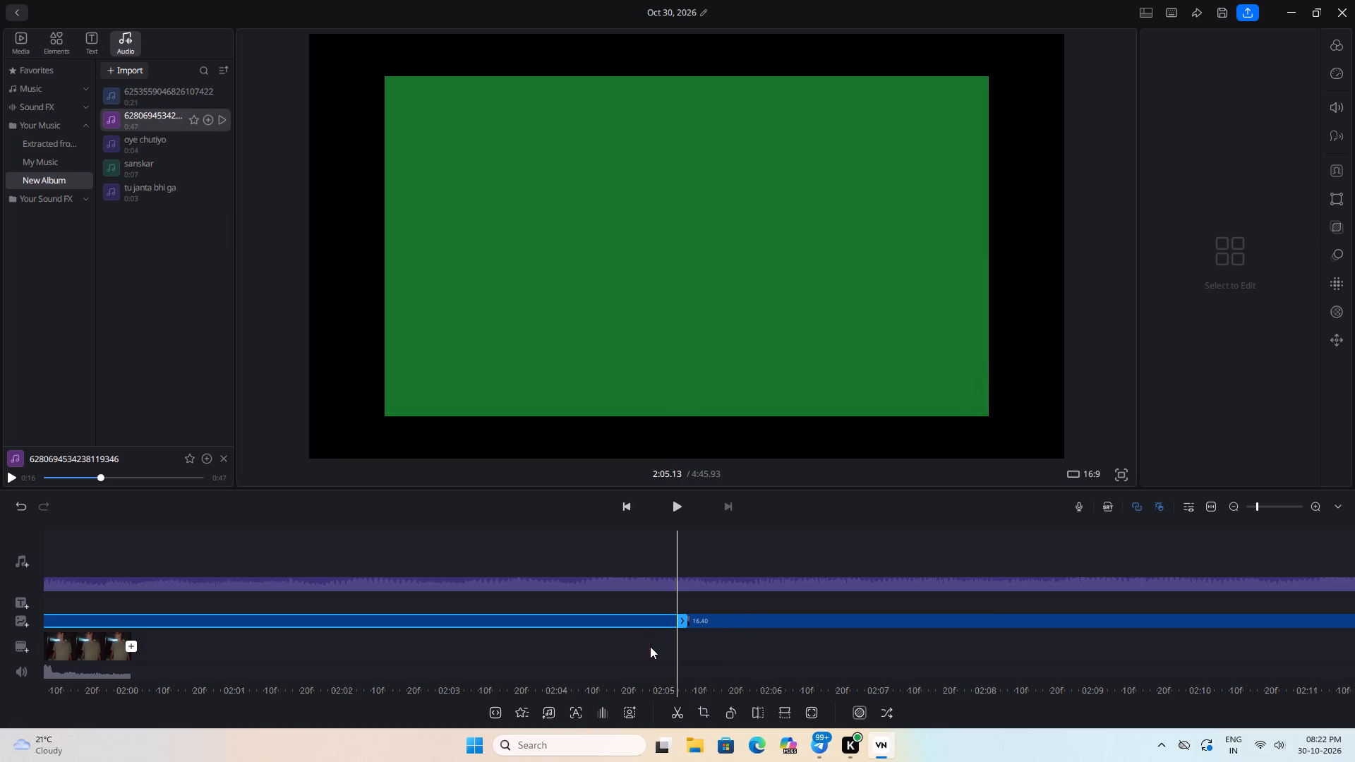
Delete the part of the ghost overlay before the split.
{"action": "left_click", "coordinate": [617, 622]}
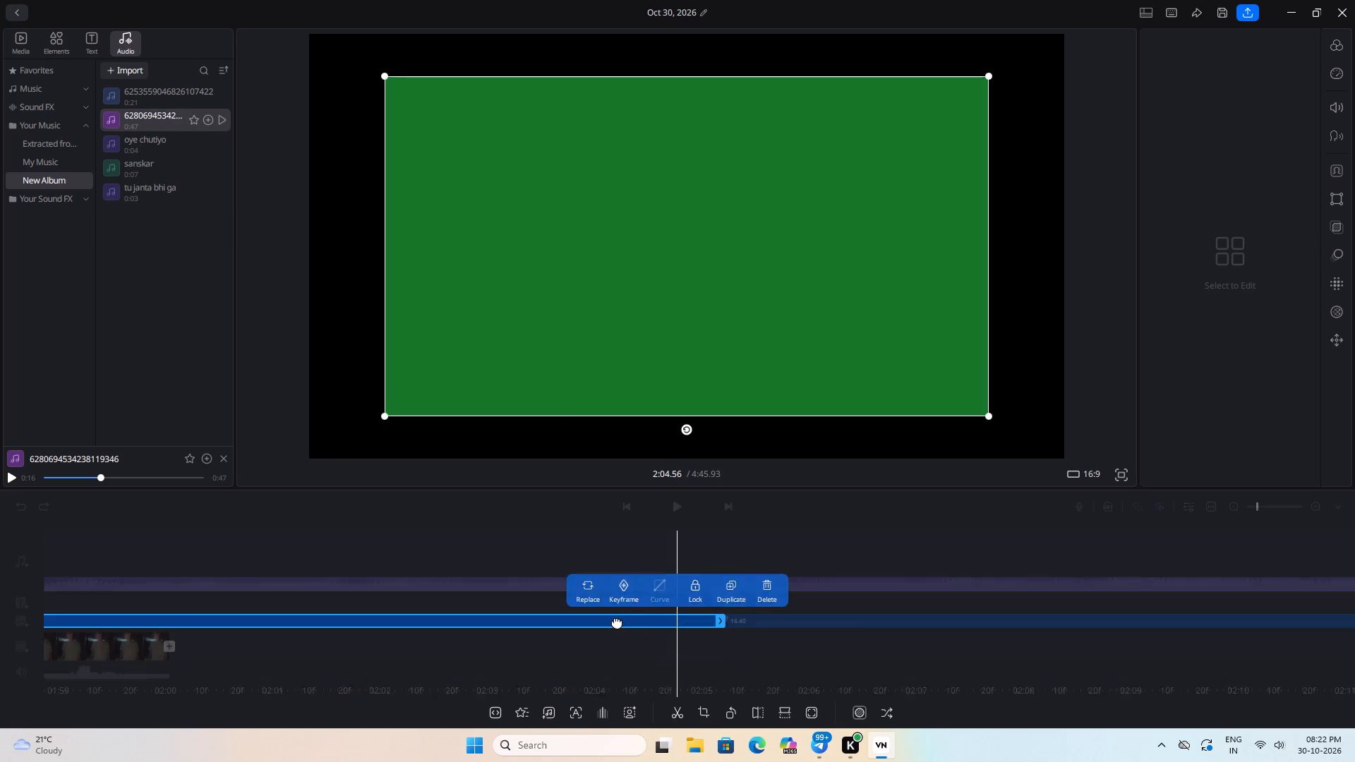
{"action": "left_click", "coordinate": [758, 587]}
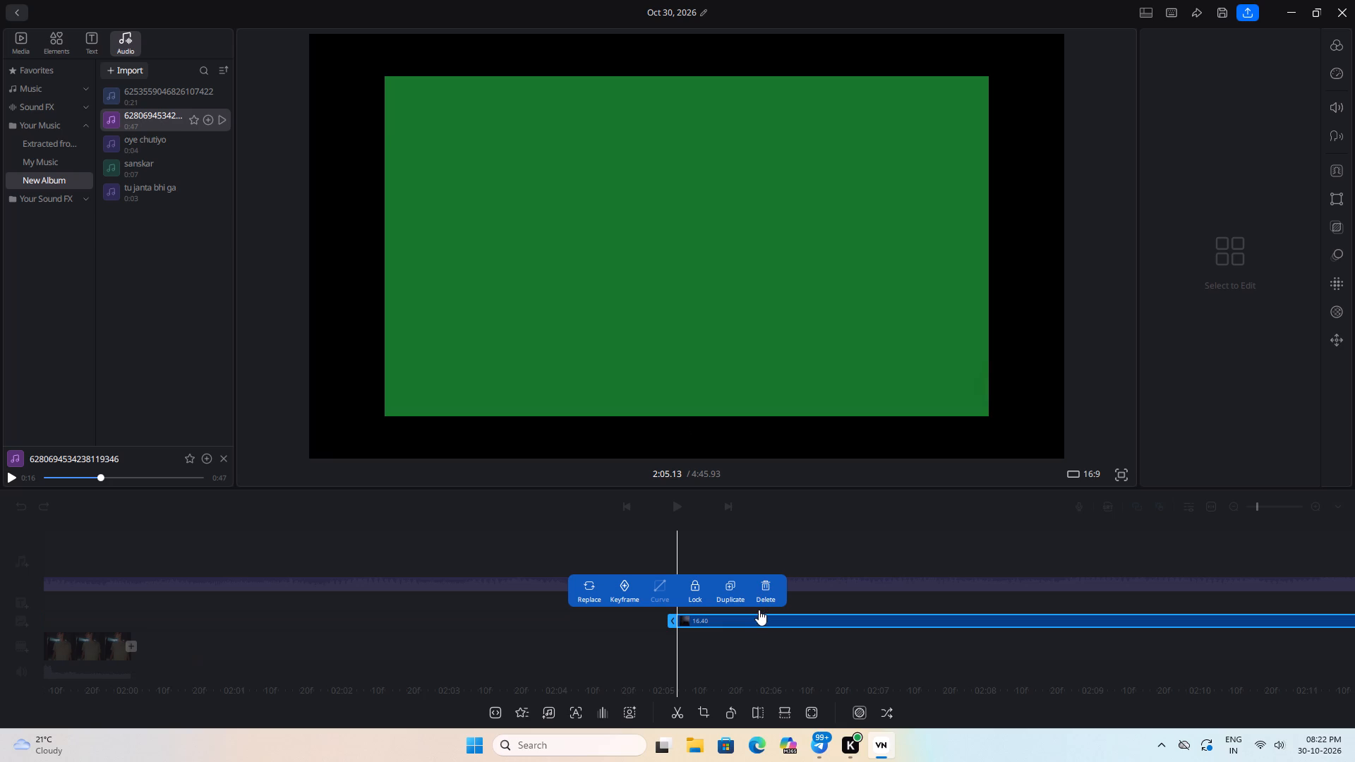
Move the ghost overlay earlier on the timeline so it starts at about 1:53.8 over the doorway clip, and play that section.
{"action": "left_click_drag", "start_coordinate": [762, 616], "coordinate": [0, 569]}
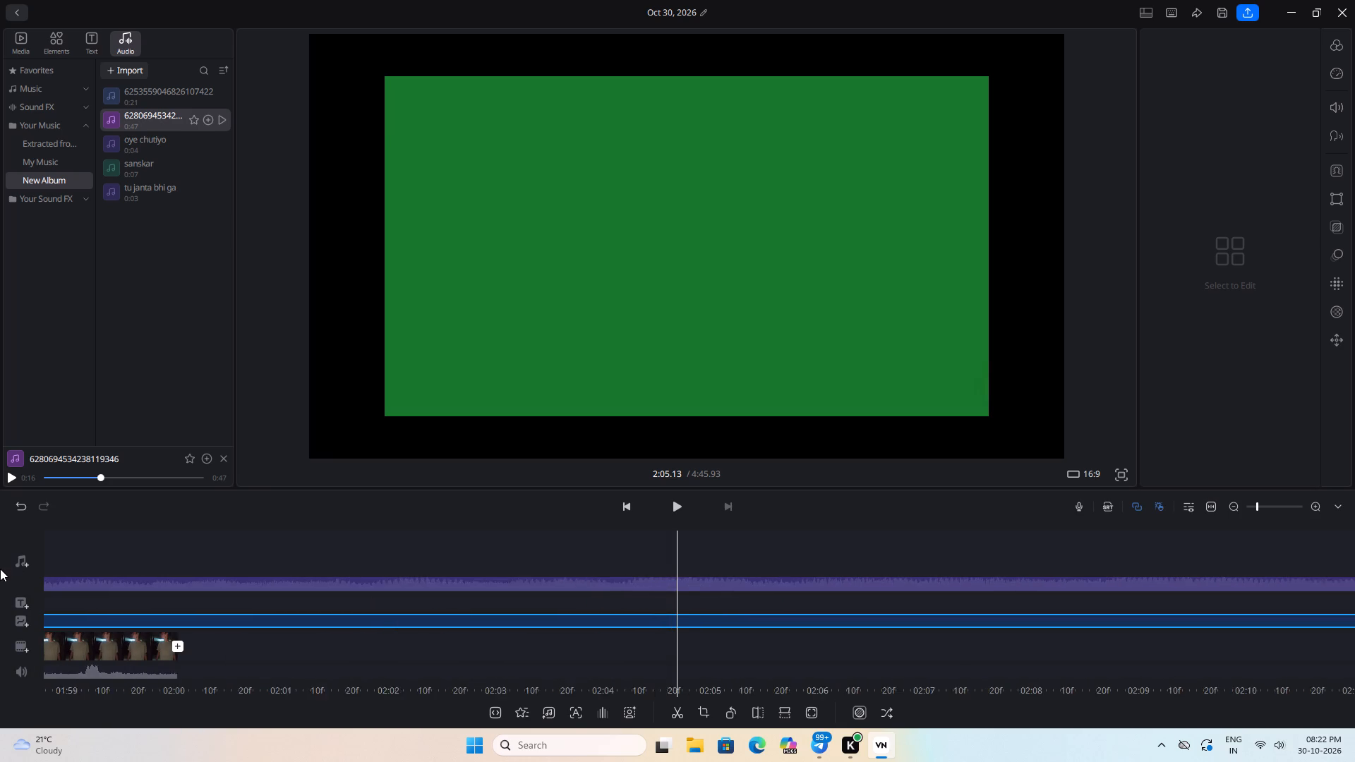
{"action": "left_click_drag", "start_coordinate": [0, 569], "coordinate": [0, 579]}
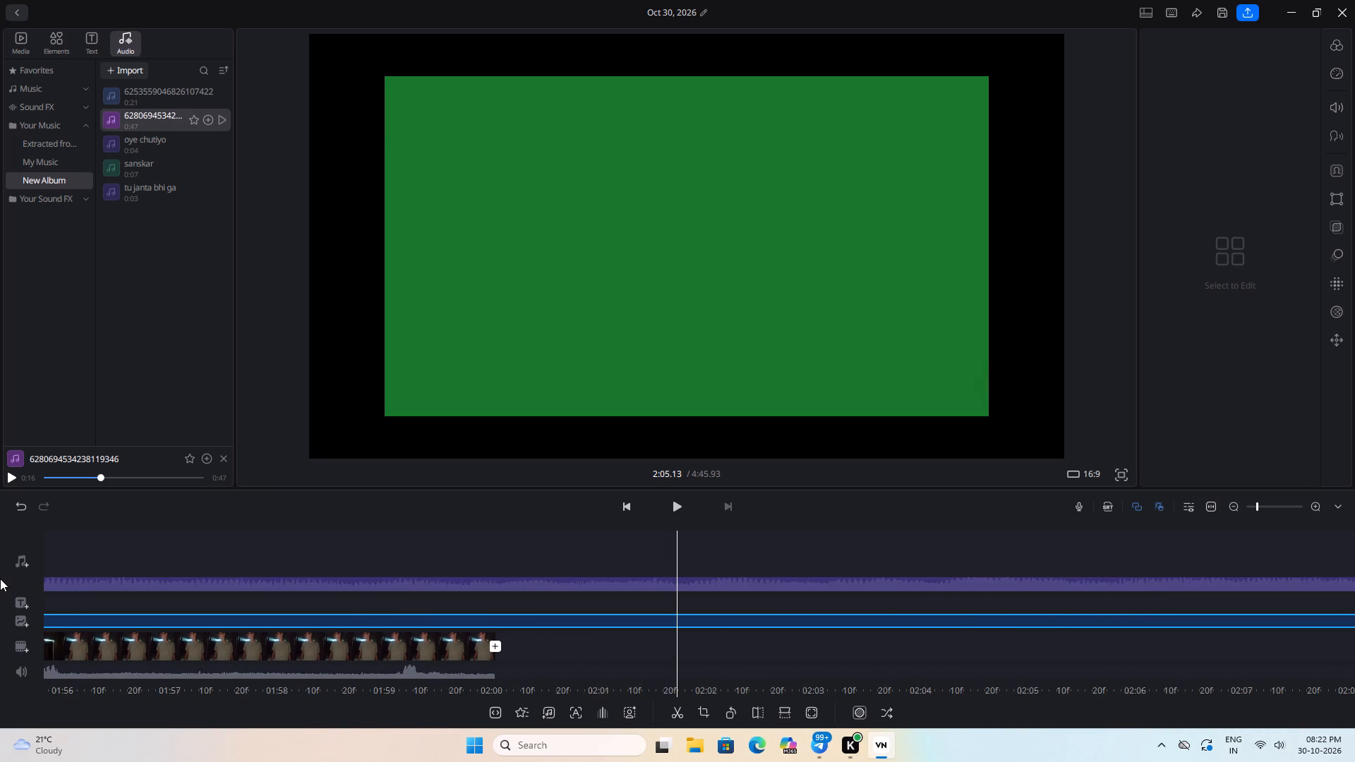
{"action": "left_click_drag", "start_coordinate": [0, 579], "coordinate": [224, 605]}
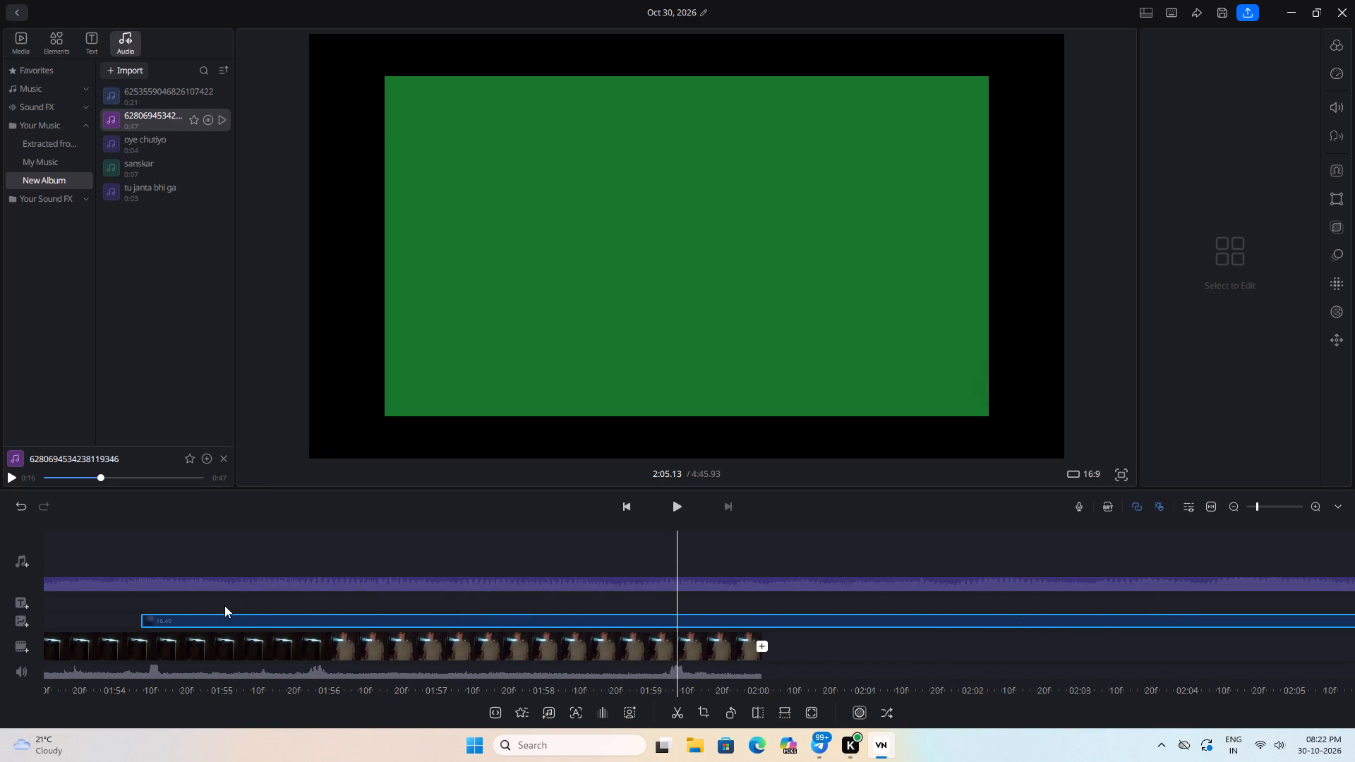
{"action": "left_click_drag", "start_coordinate": [224, 605], "coordinate": [181, 608]}
{"action": "left_click_drag", "start_coordinate": [384, 536], "coordinate": [385, 535]}
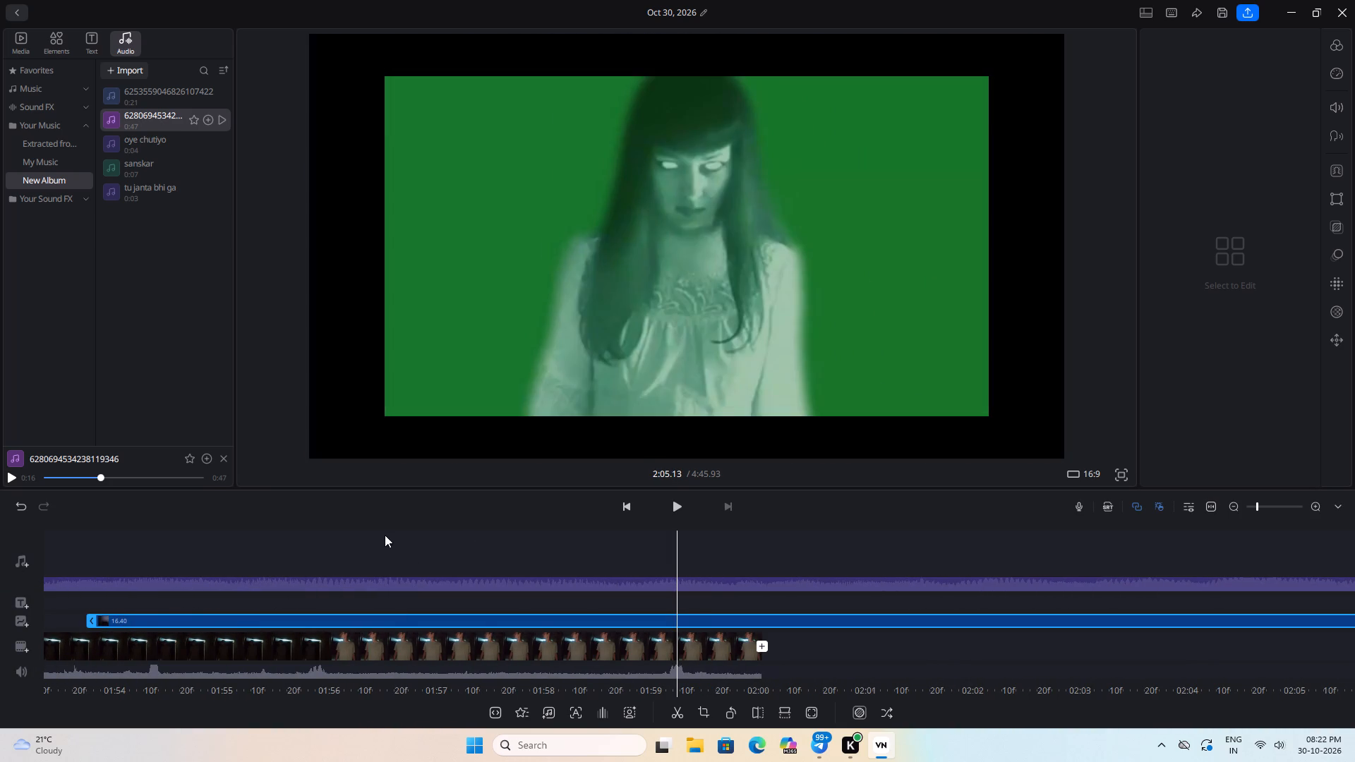
{"action": "left_click_drag", "start_coordinate": [385, 535], "coordinate": [1118, 557]}
{"action": "key", "text": "space"}
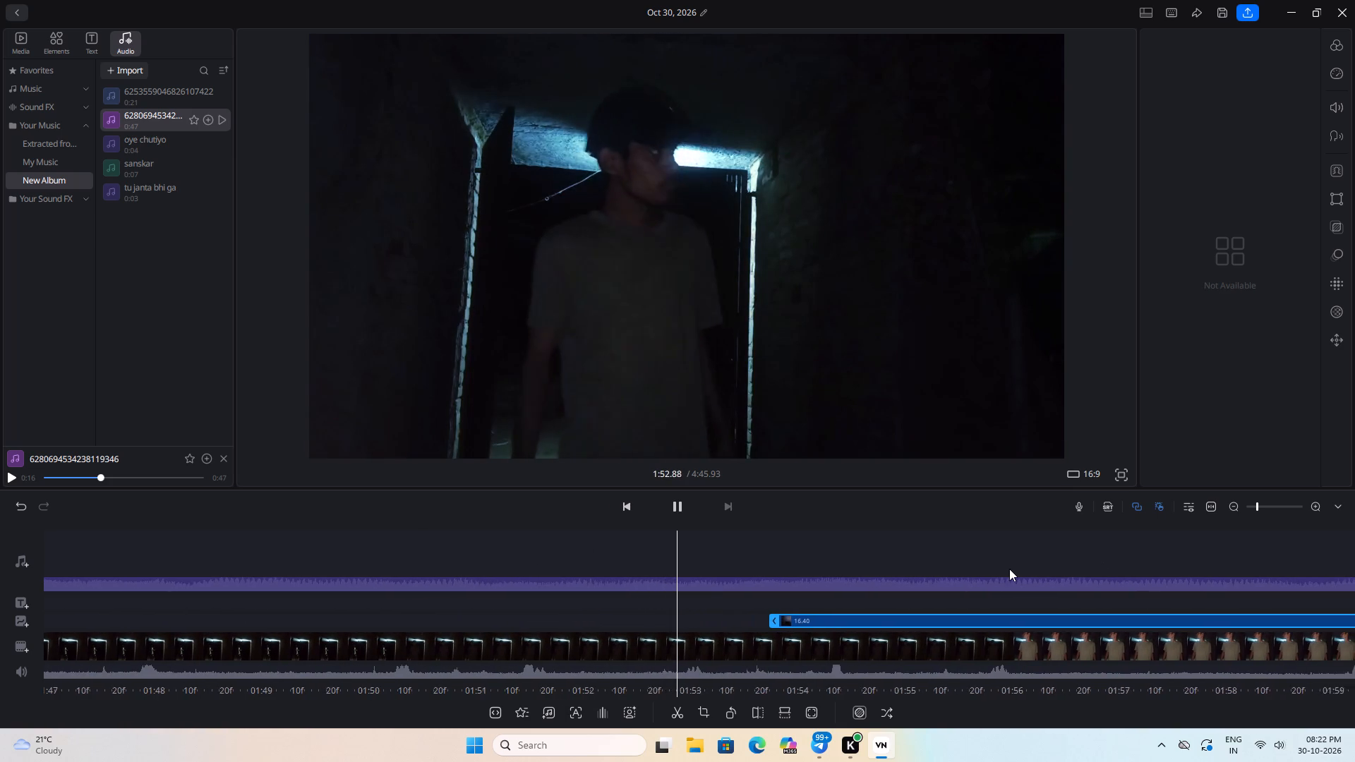
{"action": "key", "text": "space"}
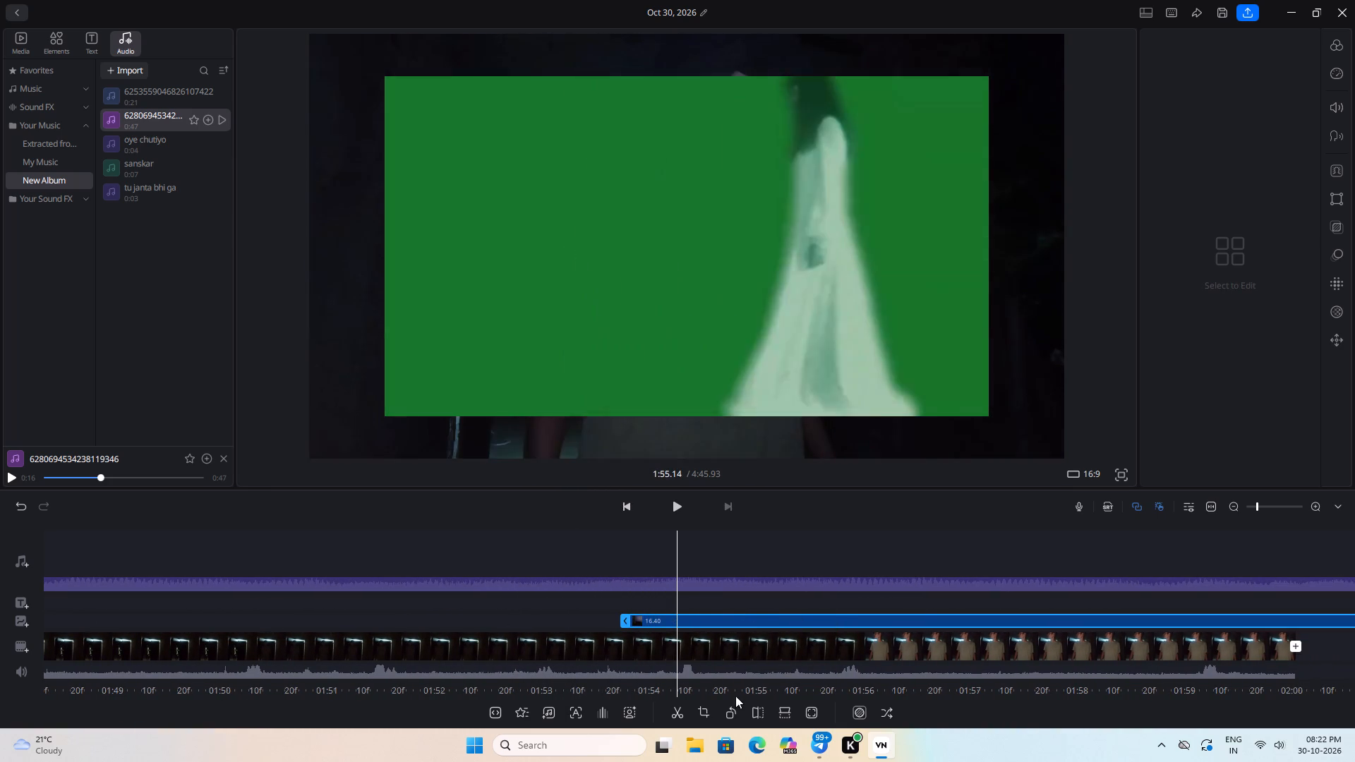
Chroma-key the ghost overlay by picking its green background, and play the keyed result briefly.
{"action": "left_click", "coordinate": [1347, 170]}
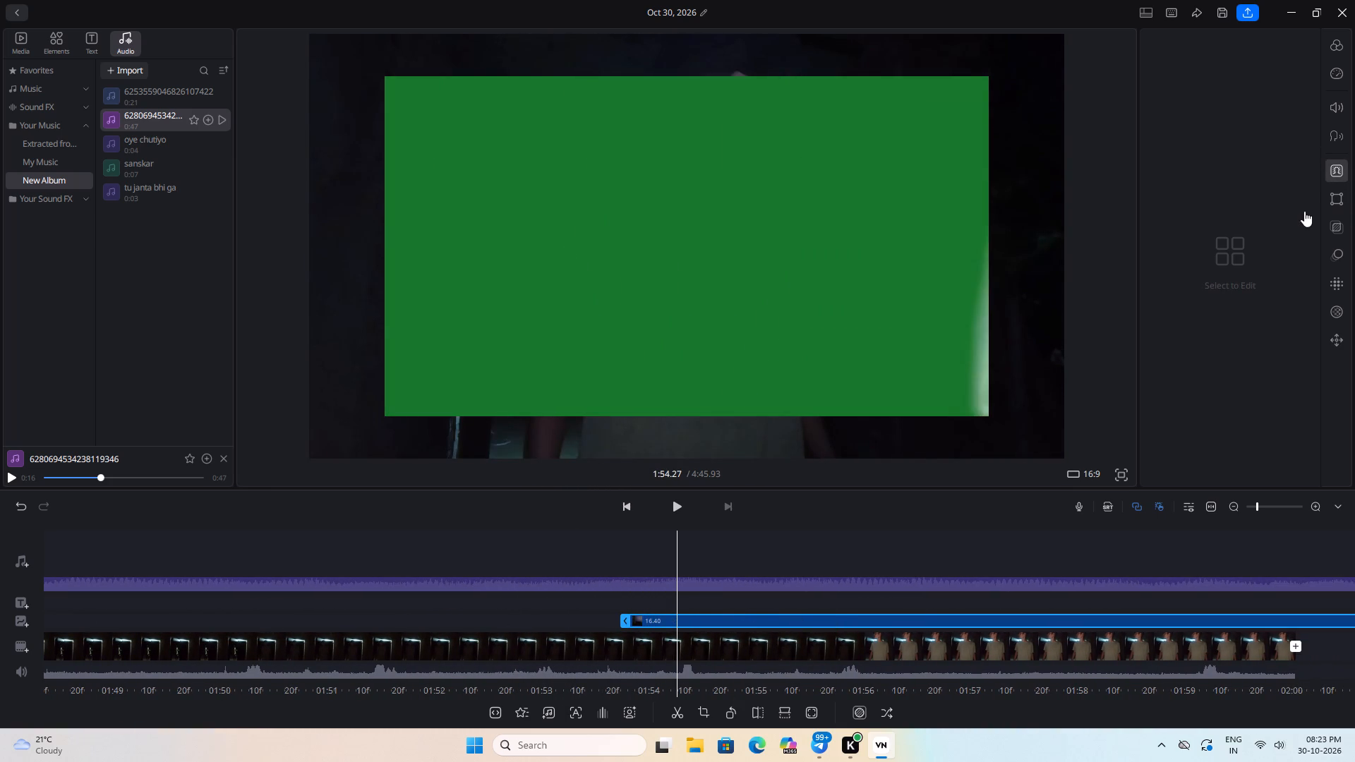
{"action": "left_click_drag", "start_coordinate": [685, 252], "coordinate": [686, 287]}
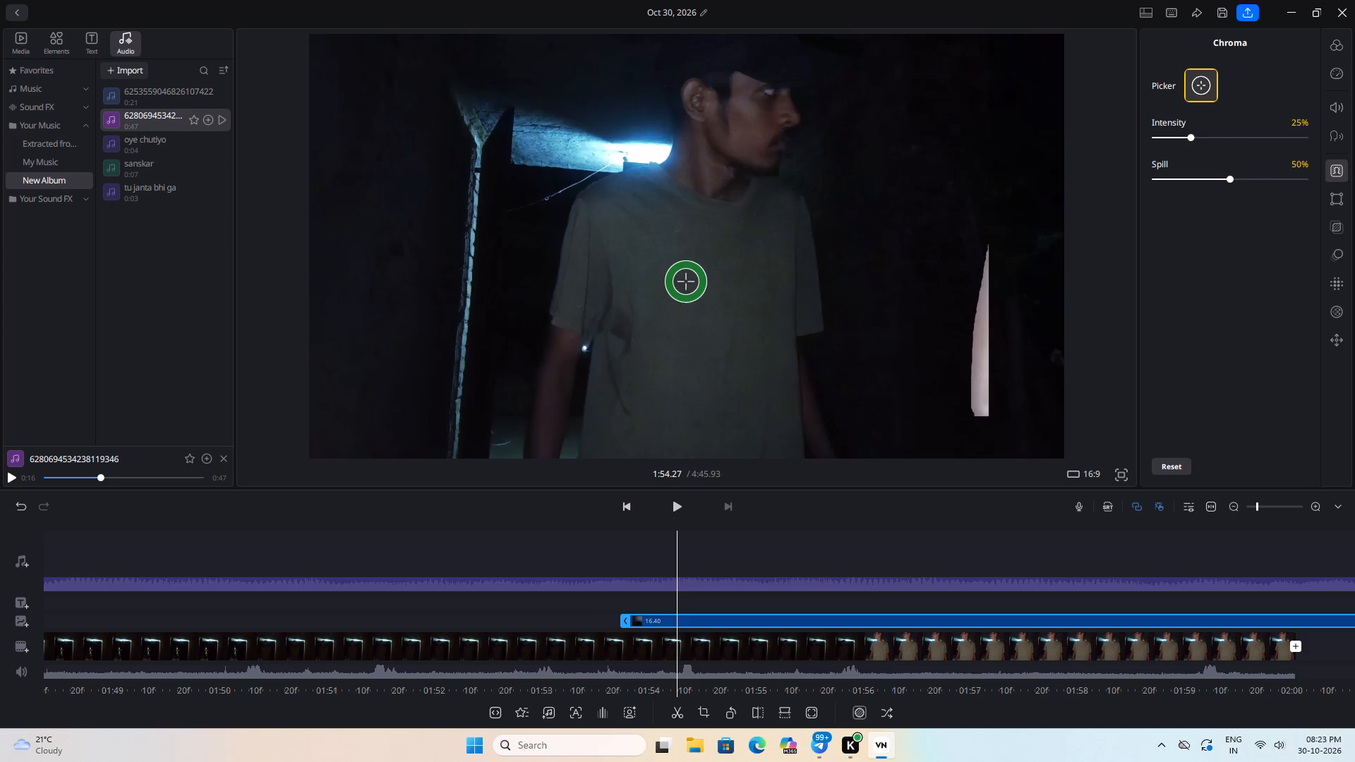
{"action": "left_click_drag", "start_coordinate": [686, 287], "coordinate": [686, 300]}
{"action": "key", "text": "space"}
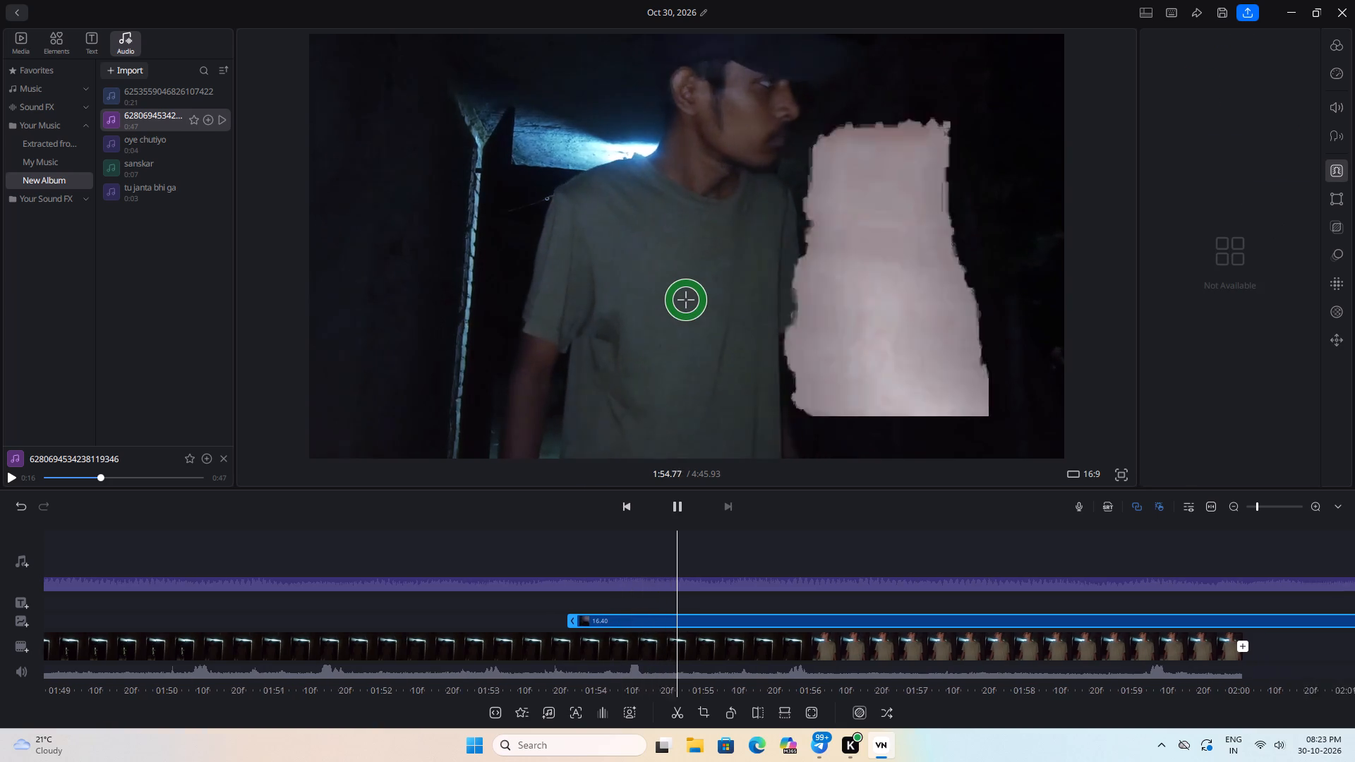
{"action": "key", "text": "space"}
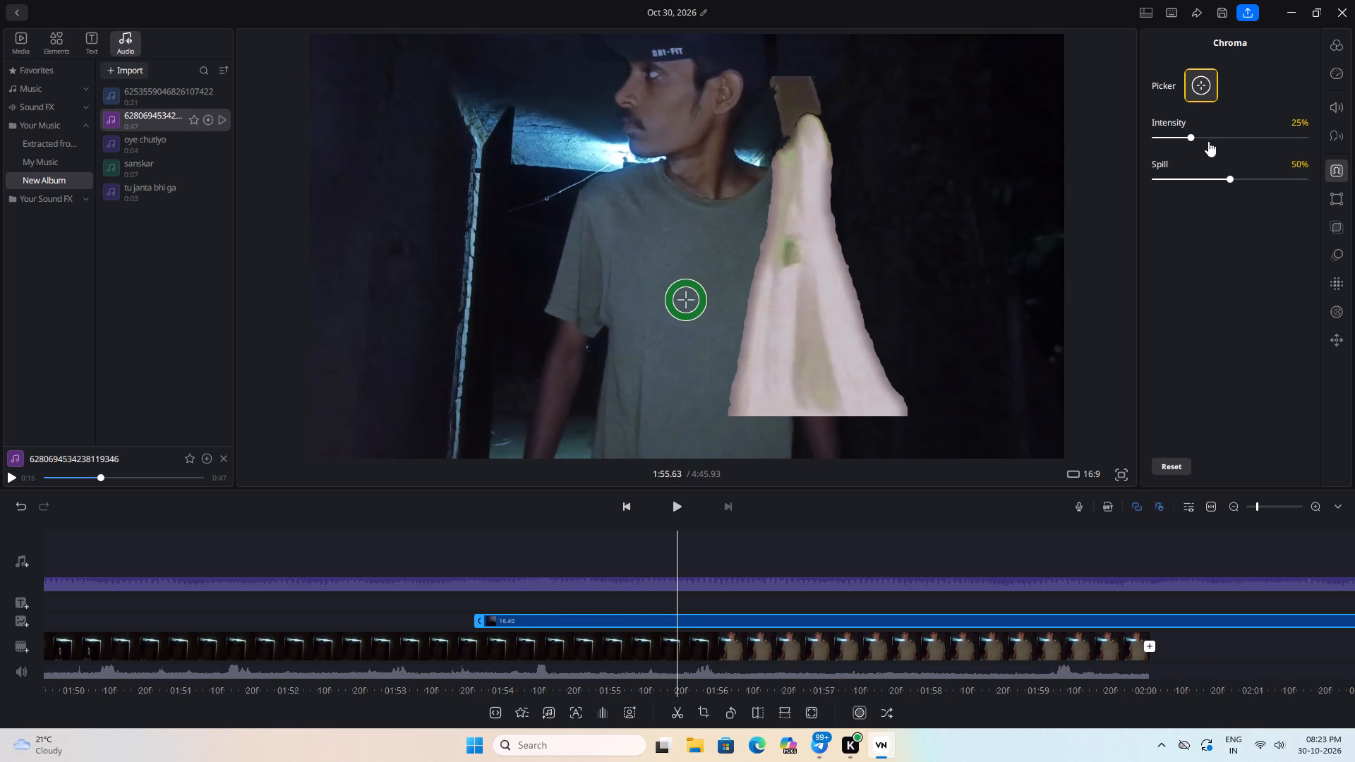
Set the ghost overlay's chroma intensity to 14% and its spill to 60%.
{"action": "left_click_drag", "start_coordinate": [1189, 135], "coordinate": [1197, 135]}
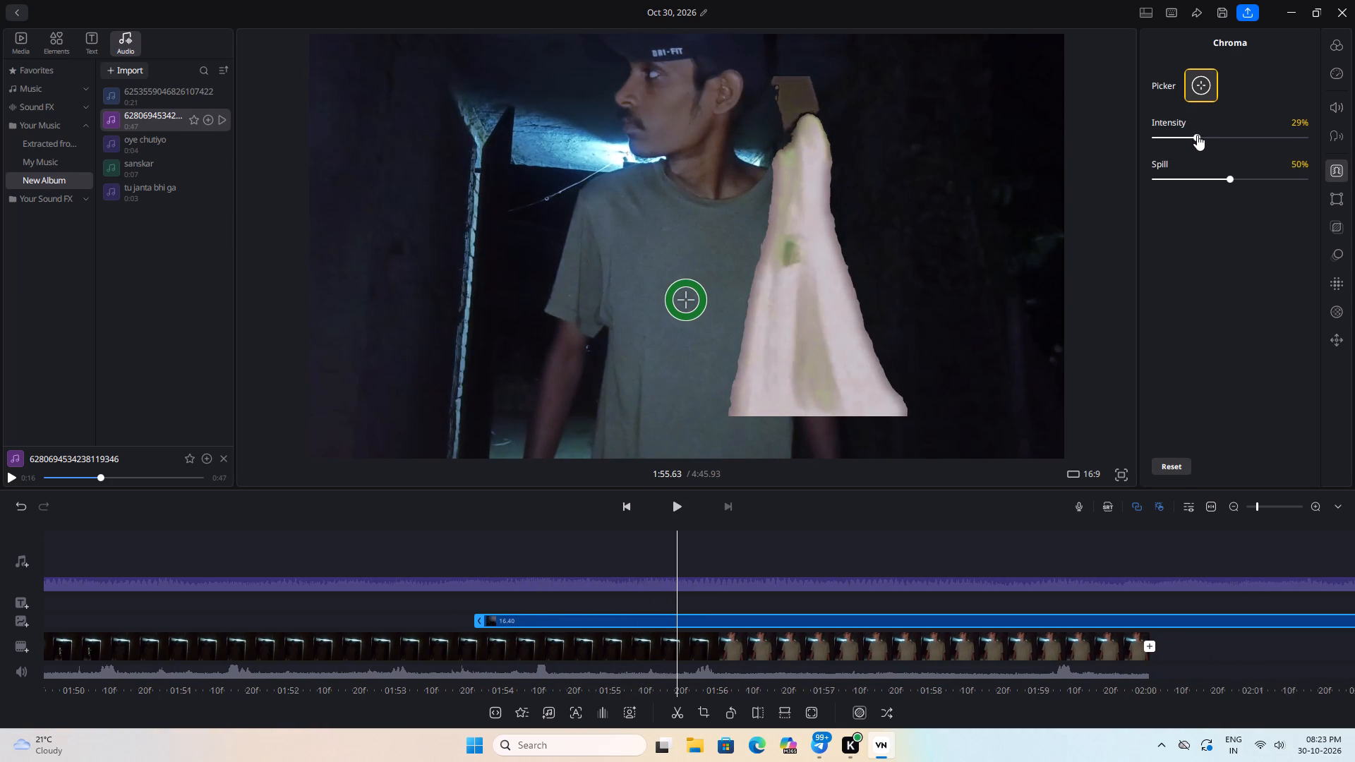
{"action": "left_click_drag", "start_coordinate": [1197, 135], "coordinate": [1205, 142]}
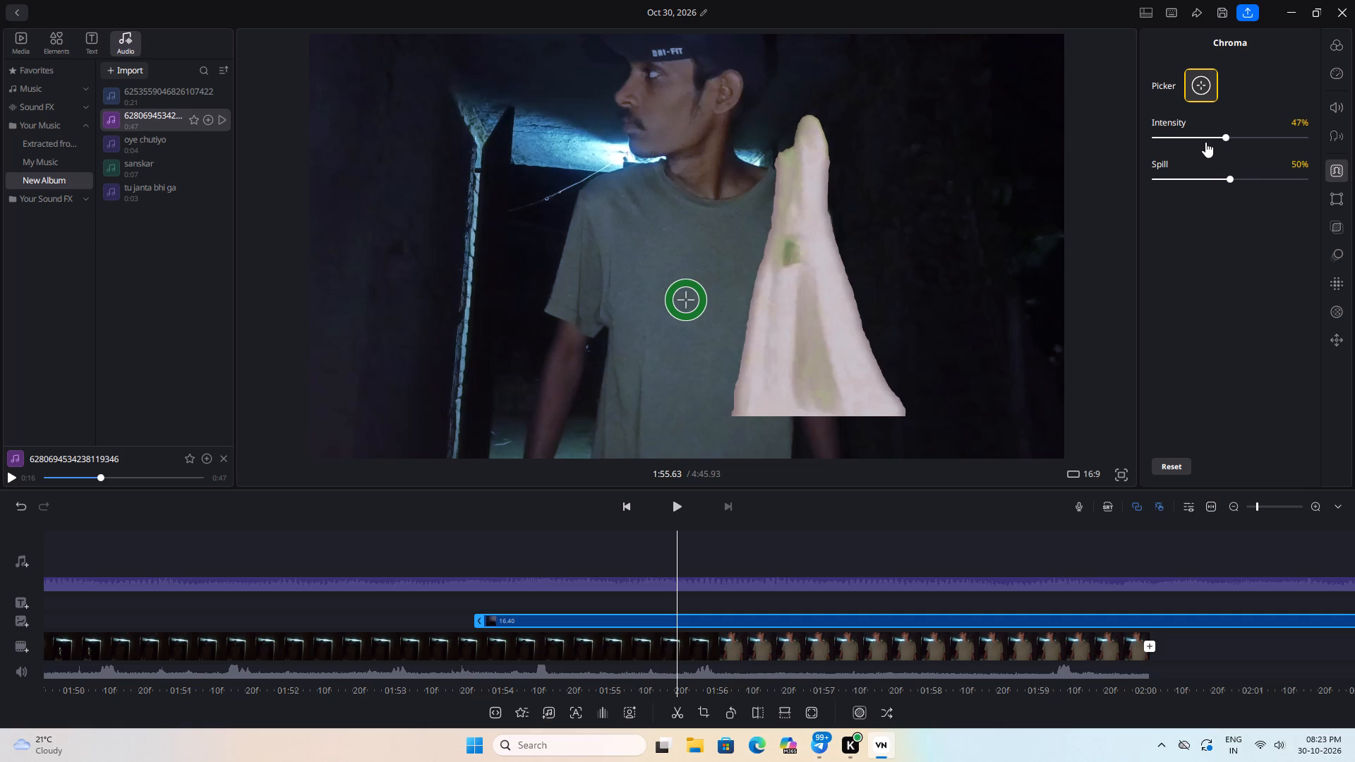
{"action": "left_click_drag", "start_coordinate": [1205, 142], "coordinate": [1168, 144]}
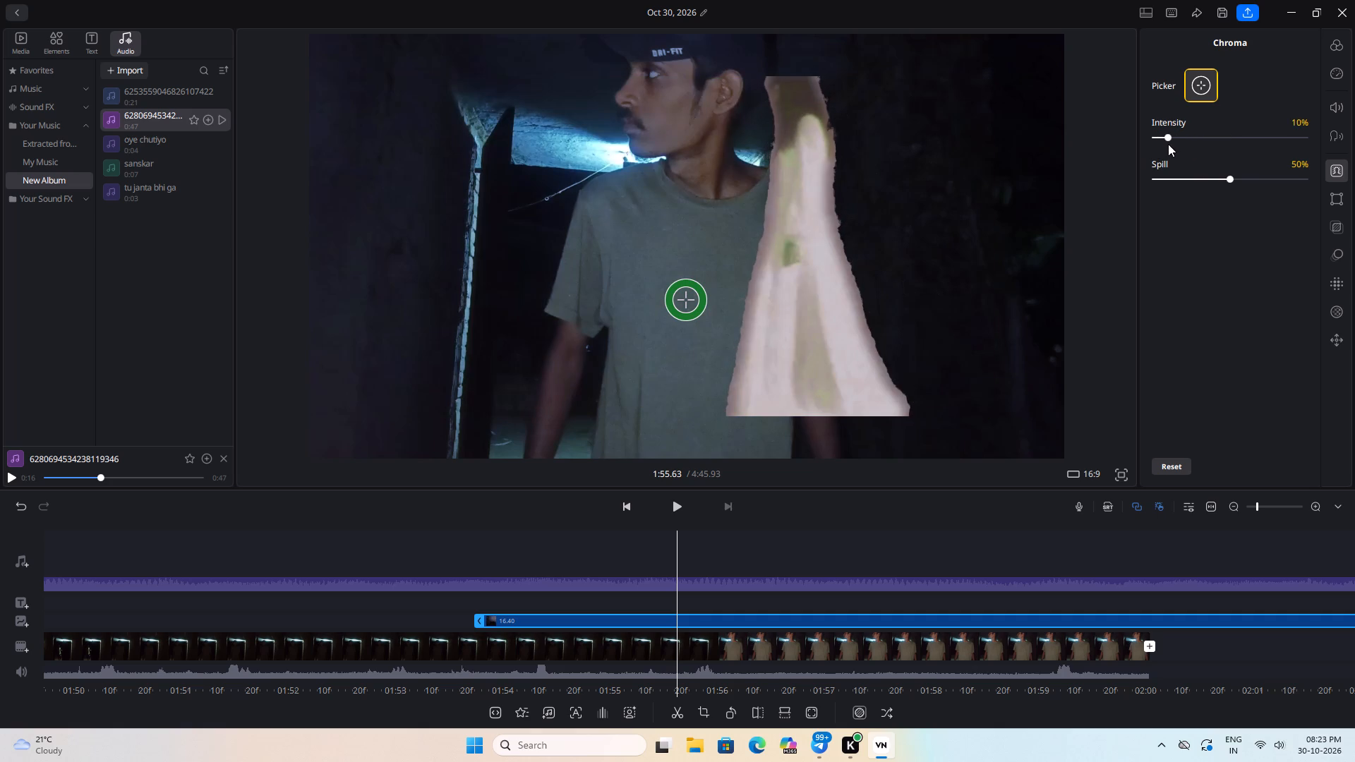
{"action": "left_click_drag", "start_coordinate": [1168, 144], "coordinate": [1174, 145]}
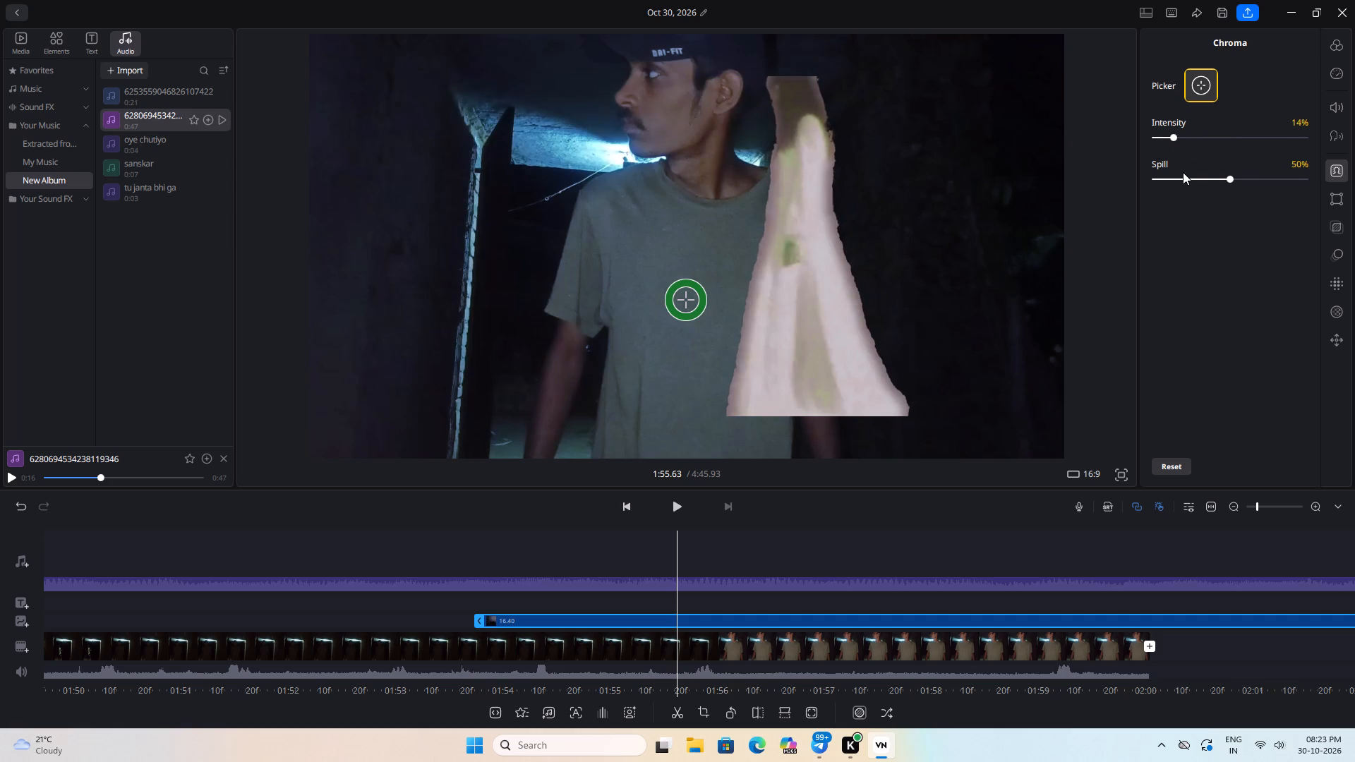
{"action": "left_click_drag", "start_coordinate": [1229, 177], "coordinate": [1261, 173]}
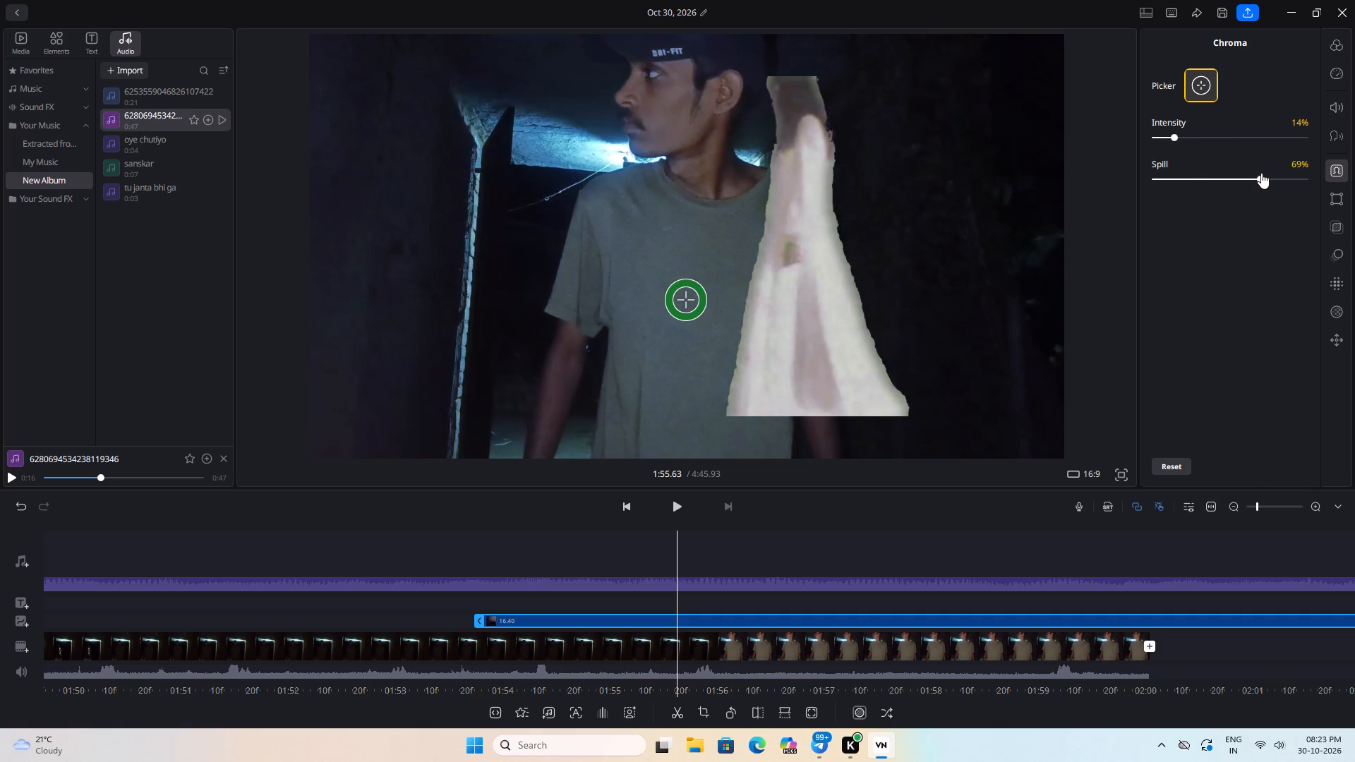
{"action": "left_click_drag", "start_coordinate": [1261, 173], "coordinate": [1098, 175]}
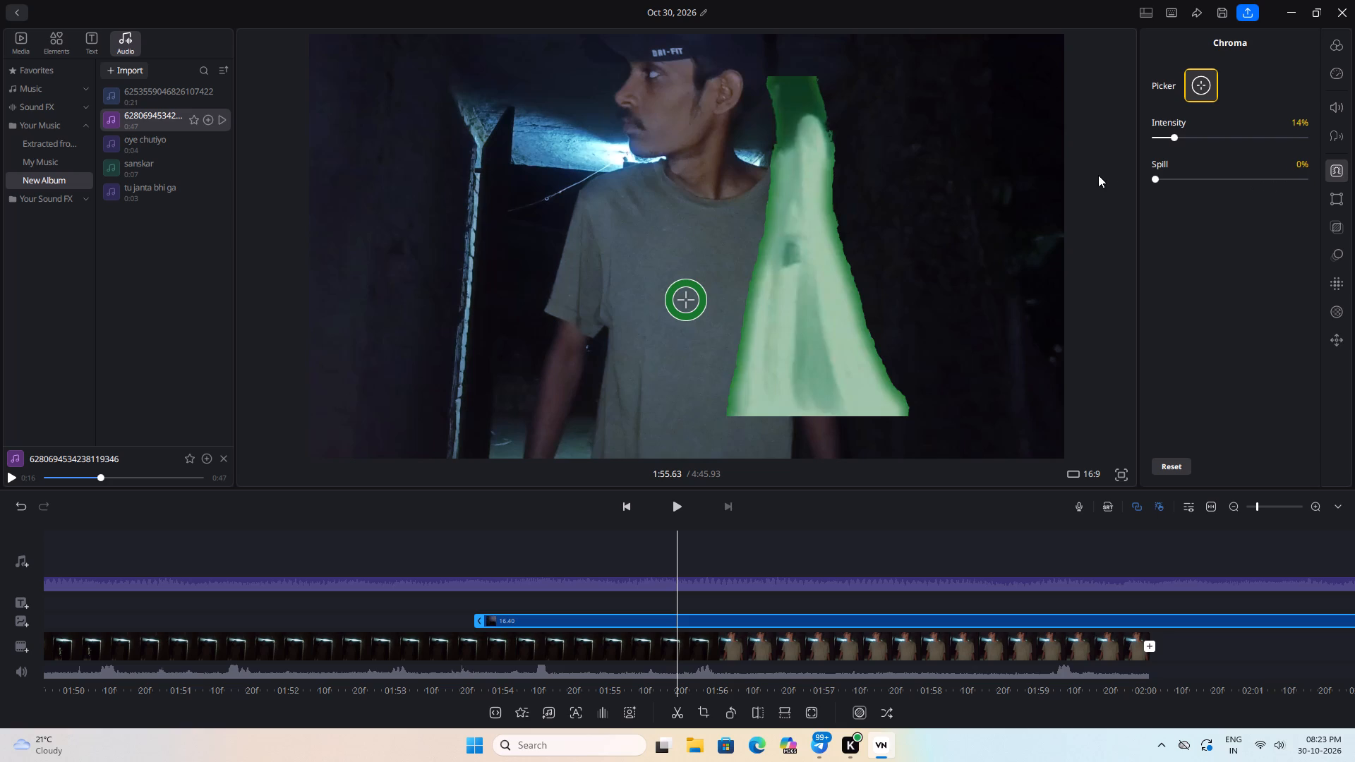
{"action": "left_click_drag", "start_coordinate": [1098, 175], "coordinate": [1242, 170]}
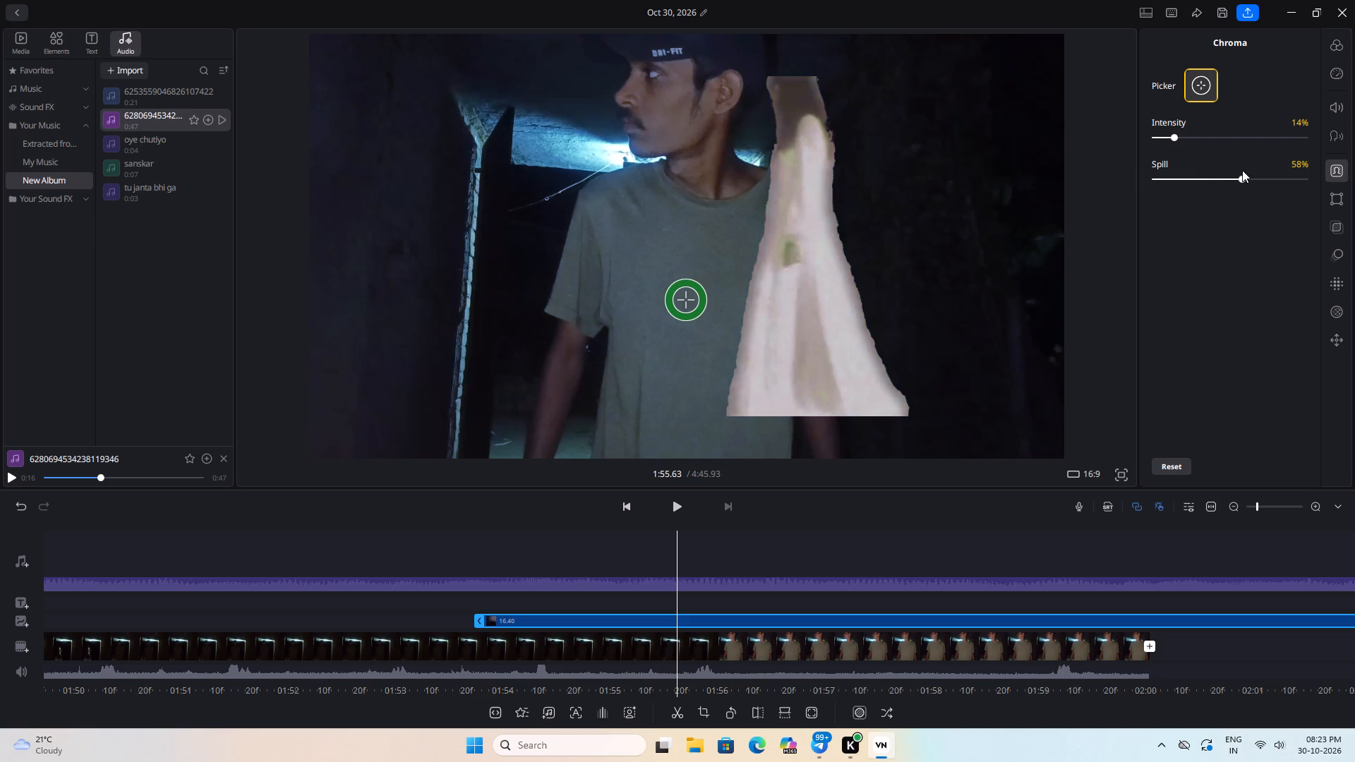
{"action": "left_click_drag", "start_coordinate": [1242, 170], "coordinate": [1246, 169]}
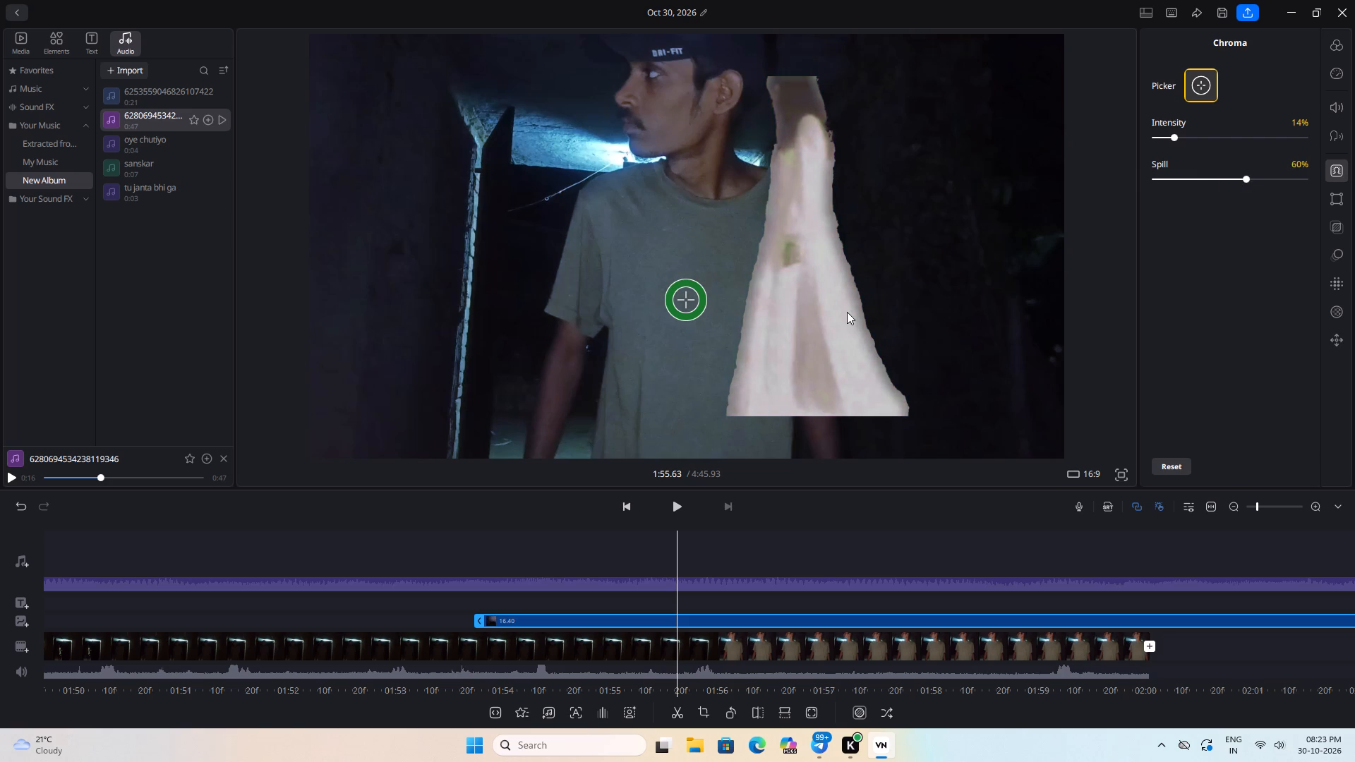
Shrink the ghost overlay to about half the frame width and place it in the lower-left part of the frame.
{"action": "left_click", "coordinate": [844, 309]}
{"action": "left_click_drag", "start_coordinate": [855, 313], "coordinate": [805, 341]}
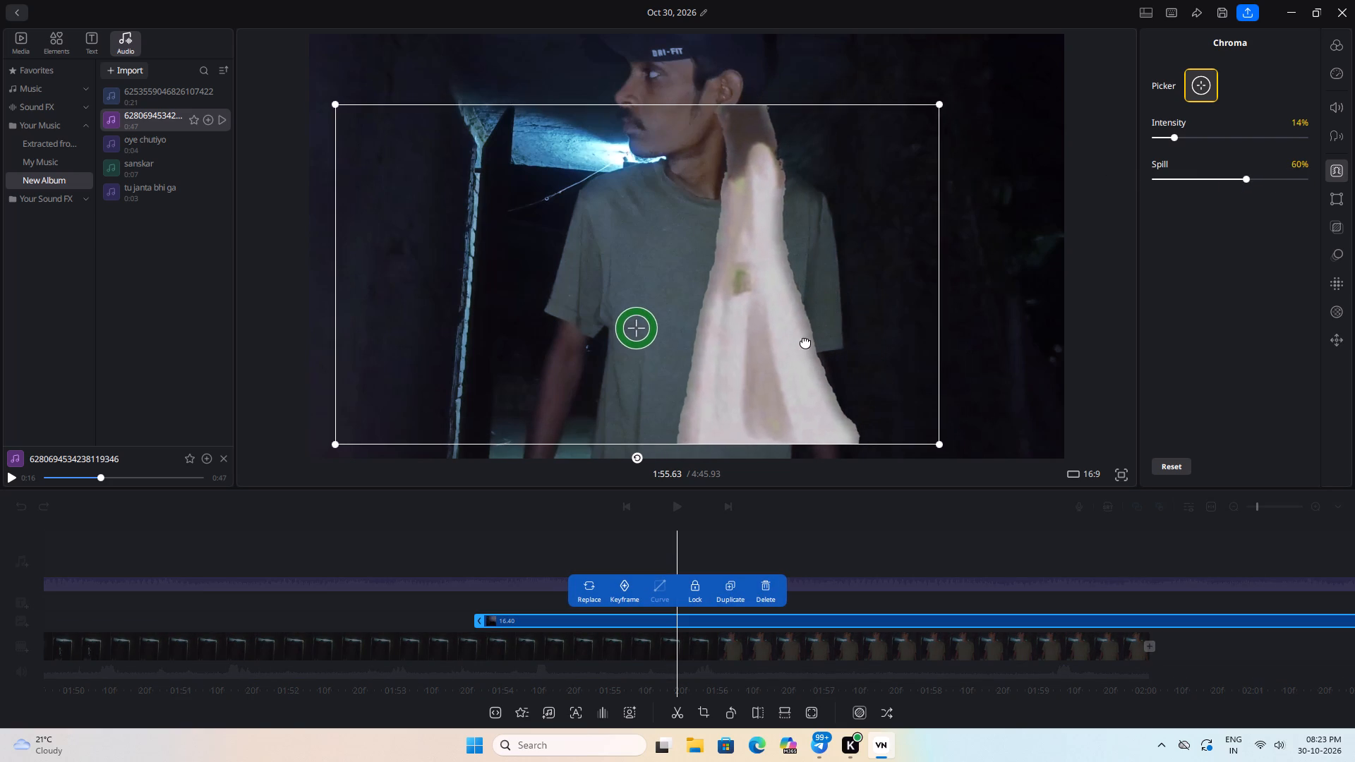
{"action": "left_click_drag", "start_coordinate": [805, 341], "coordinate": [797, 343]}
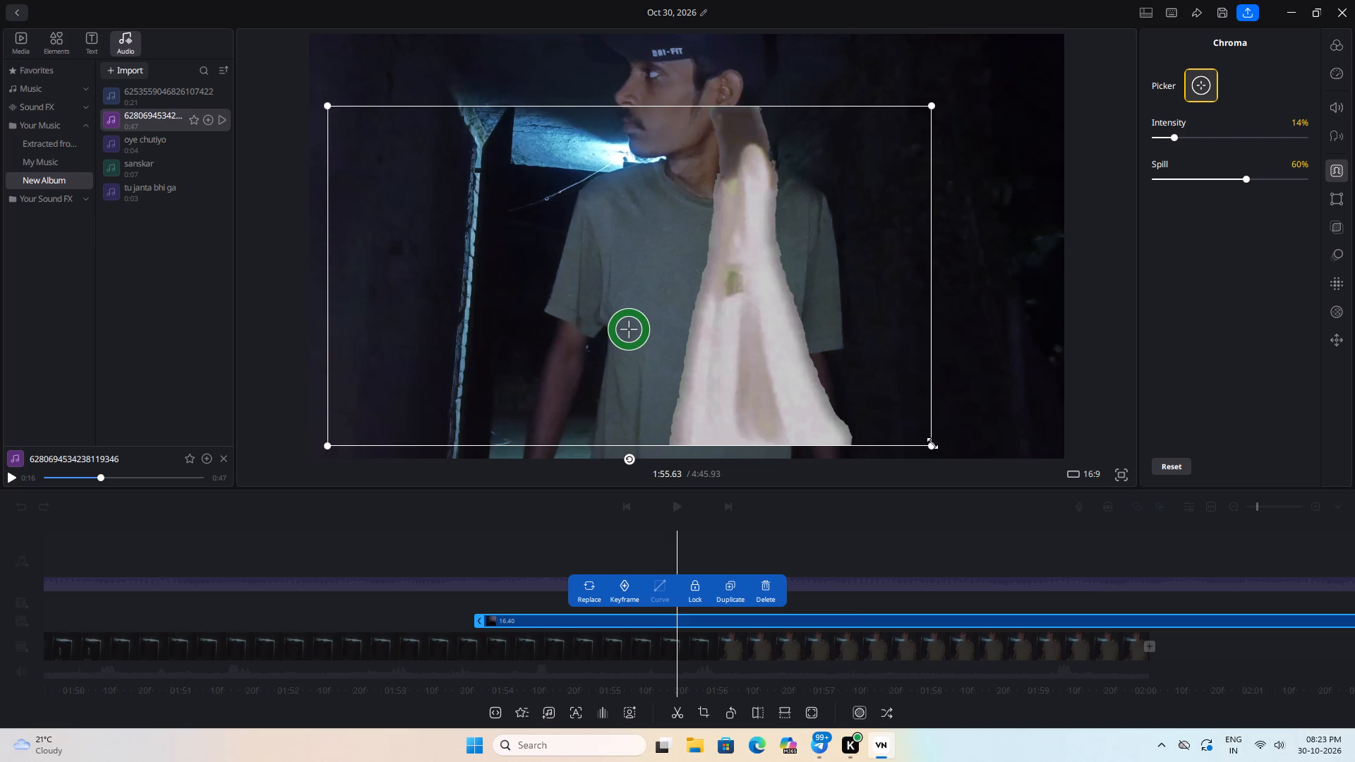
{"action": "left_click_drag", "start_coordinate": [932, 443], "coordinate": [896, 422]}
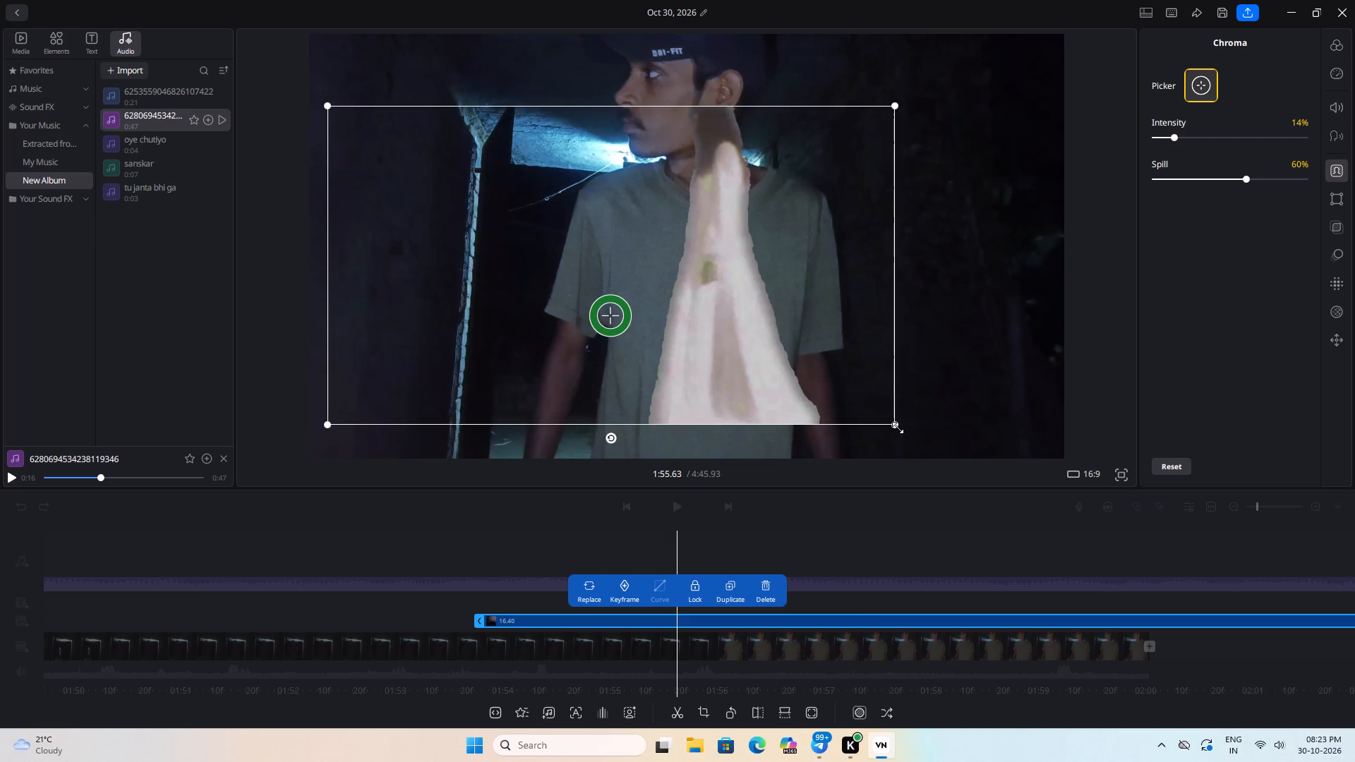
{"action": "left_click_drag", "start_coordinate": [898, 428], "coordinate": [698, 368]}
{"action": "left_click_drag", "start_coordinate": [640, 291], "coordinate": [642, 342]}
{"action": "left_click_drag", "start_coordinate": [638, 306], "coordinate": [638, 339]}
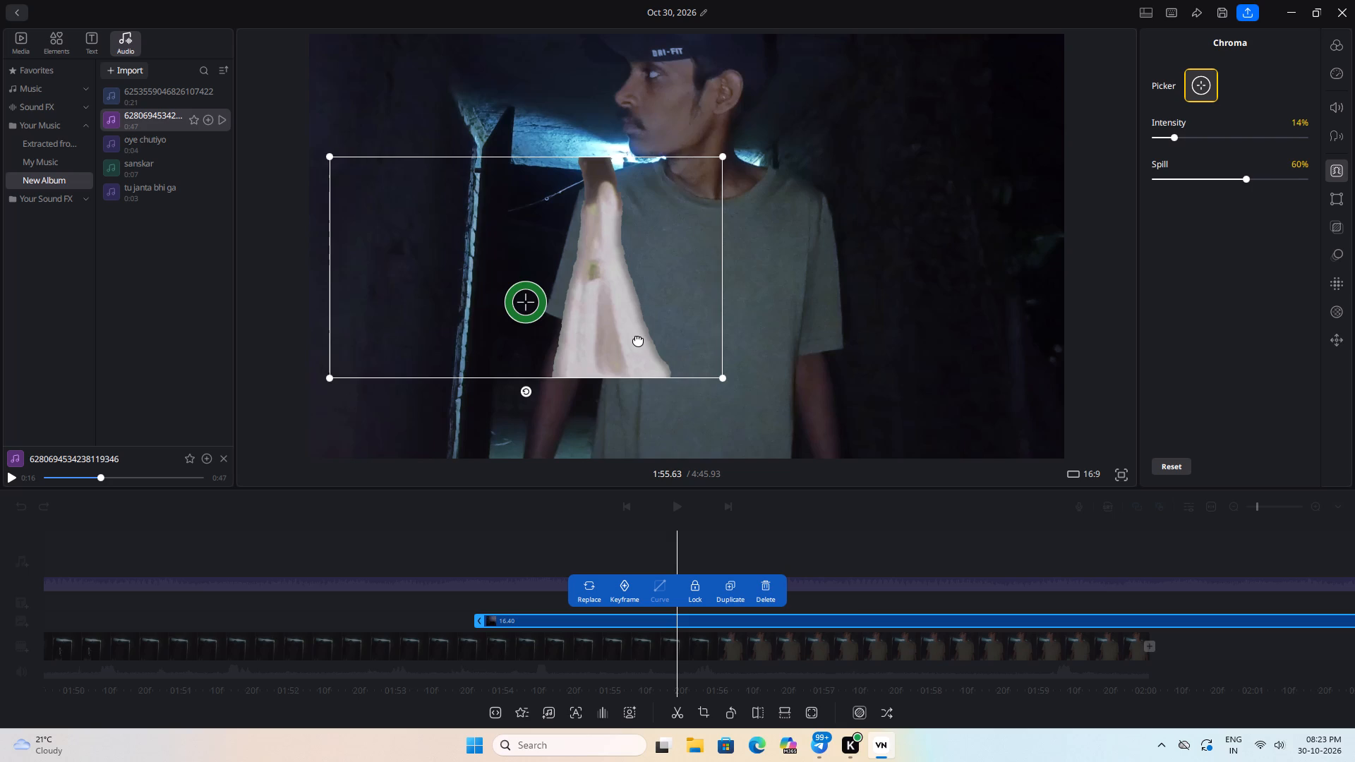
{"action": "left_click_drag", "start_coordinate": [638, 339], "coordinate": [642, 351]}
{"action": "left_click_drag", "start_coordinate": [641, 356], "coordinate": [625, 361]}
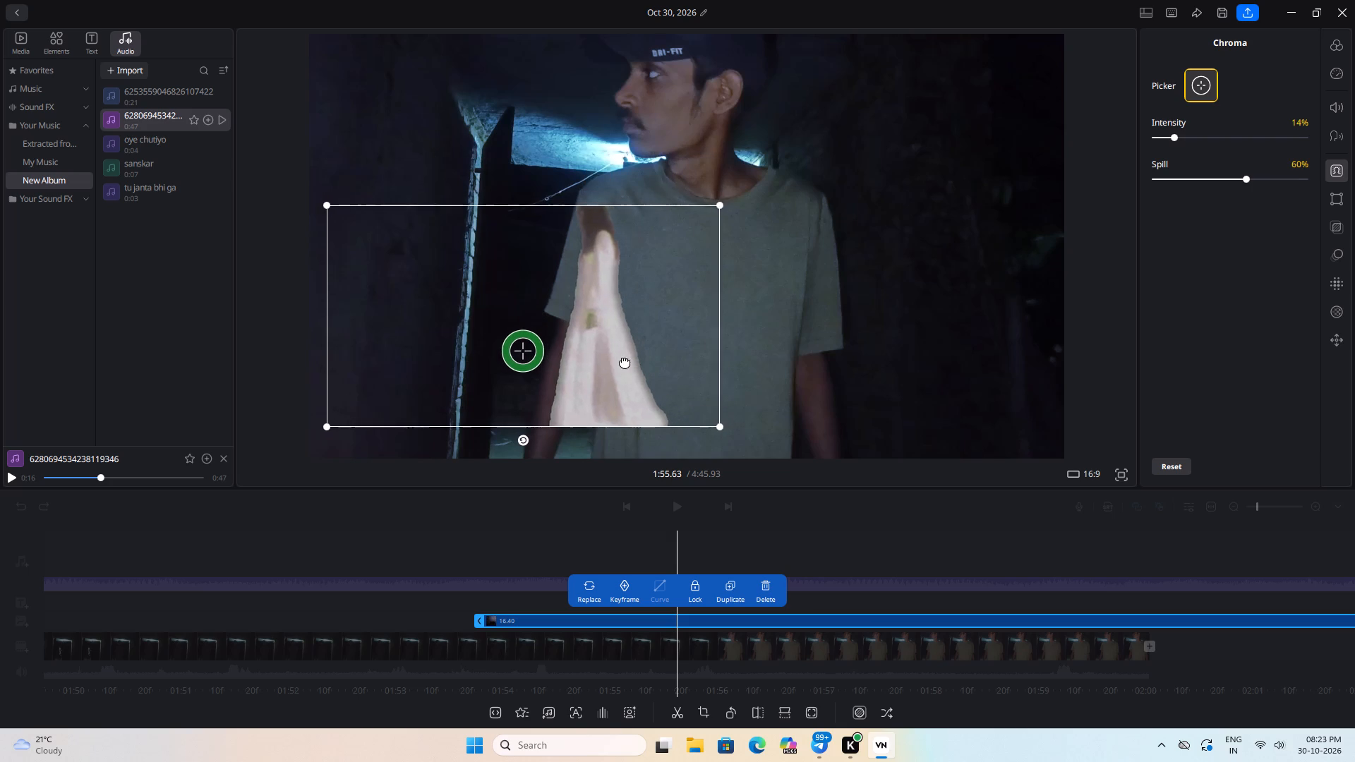
{"action": "left_click_drag", "start_coordinate": [625, 361], "coordinate": [640, 382]}
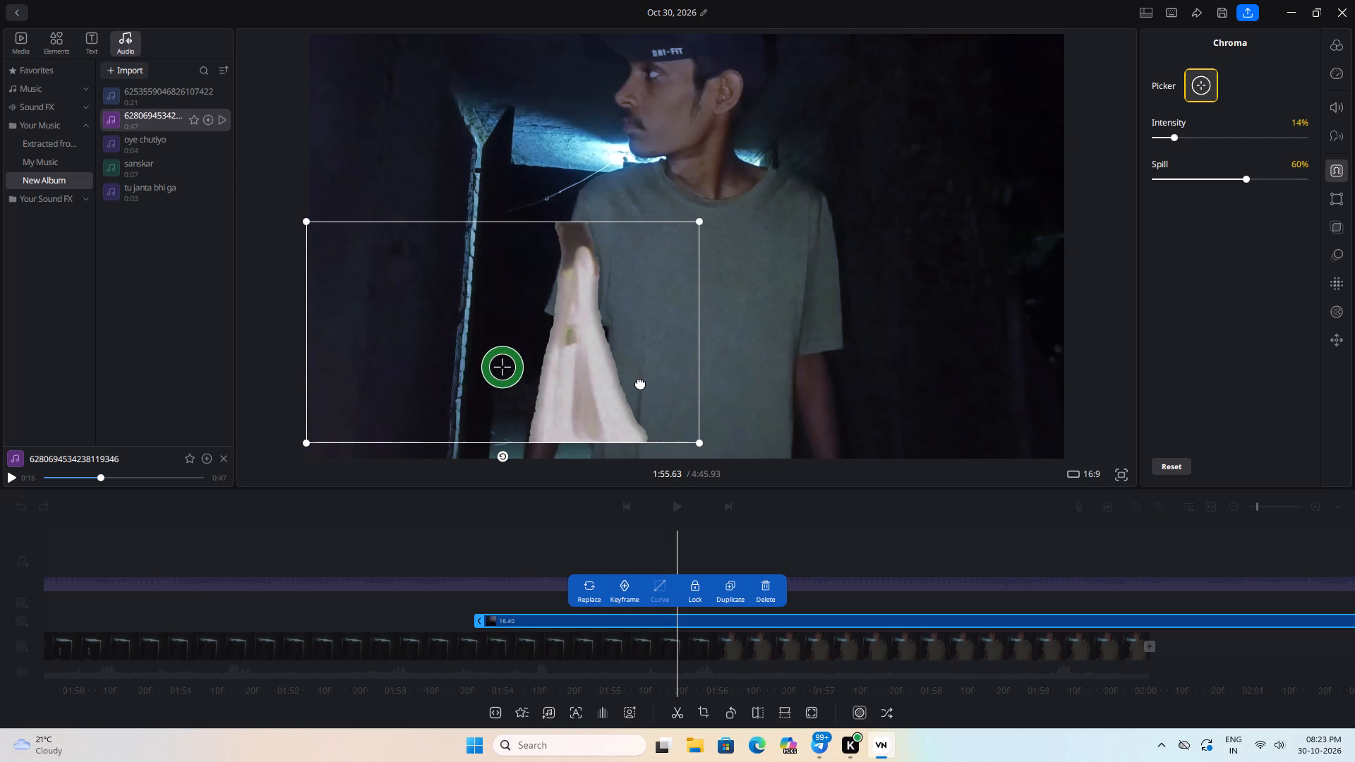
Play the ghost's entrance from about 1:53 and shift the overlay farther left, so the ghost enters beside the man's arm at the doorway.
{"action": "left_click", "coordinate": [596, 639]}
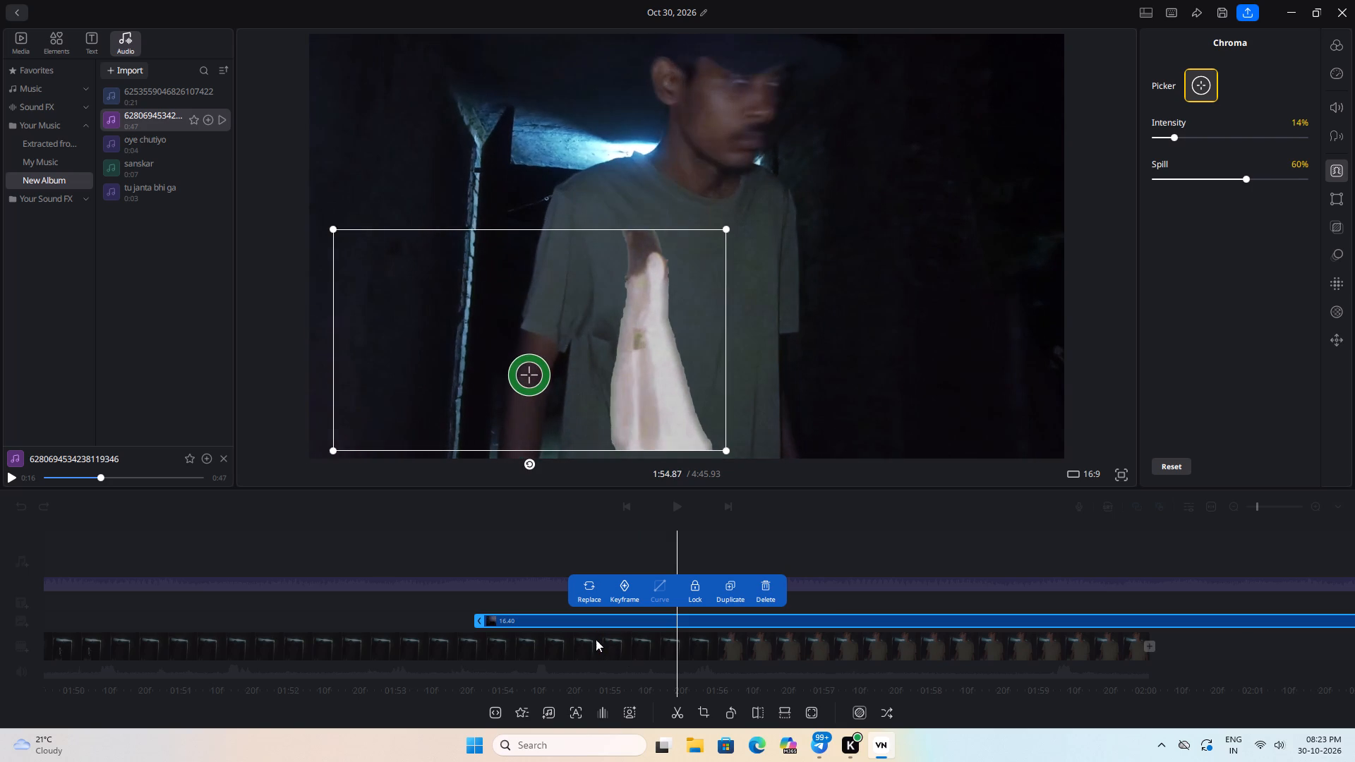
{"action": "left_click", "coordinate": [911, 557]}
{"action": "left_click_drag", "start_coordinate": [663, 658], "coordinate": [811, 662]}
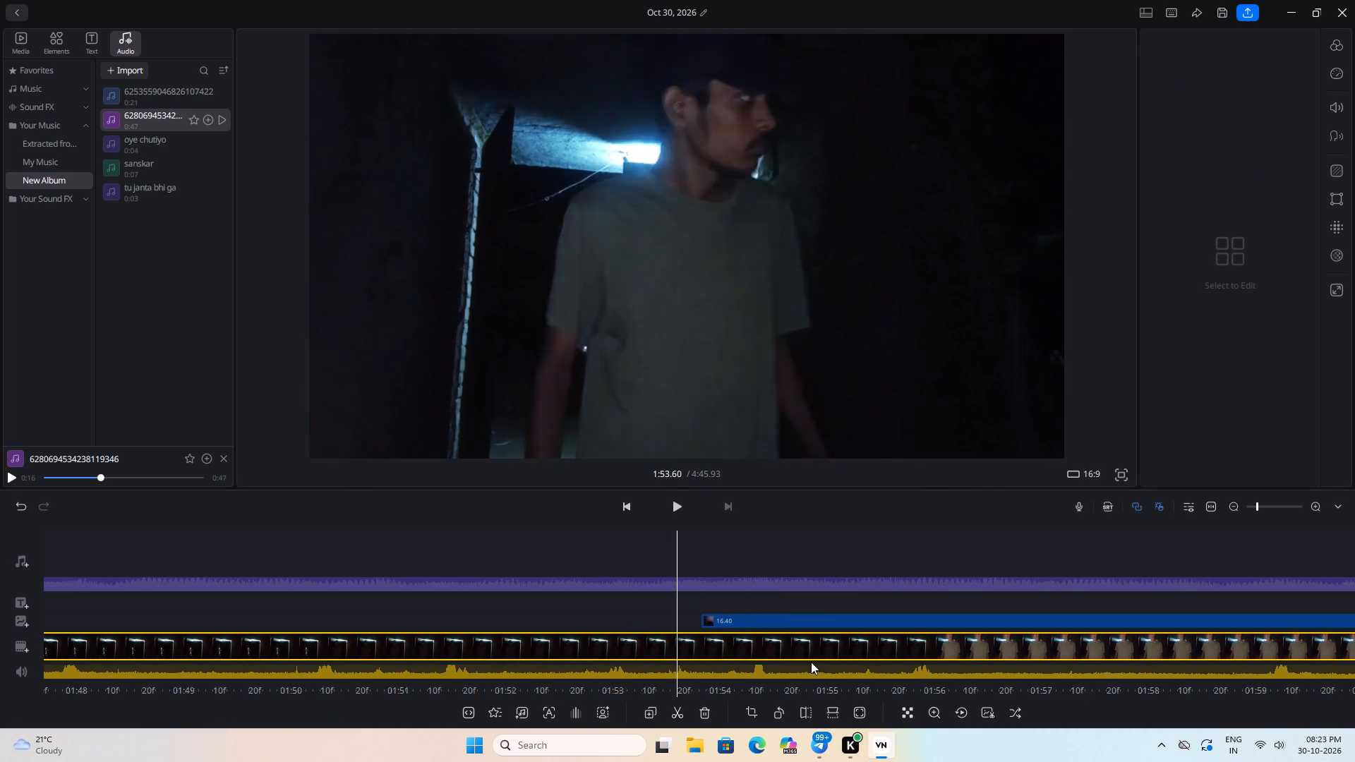
{"action": "left_click_drag", "start_coordinate": [811, 662], "coordinate": [856, 659]}
{"action": "key", "text": "space"}
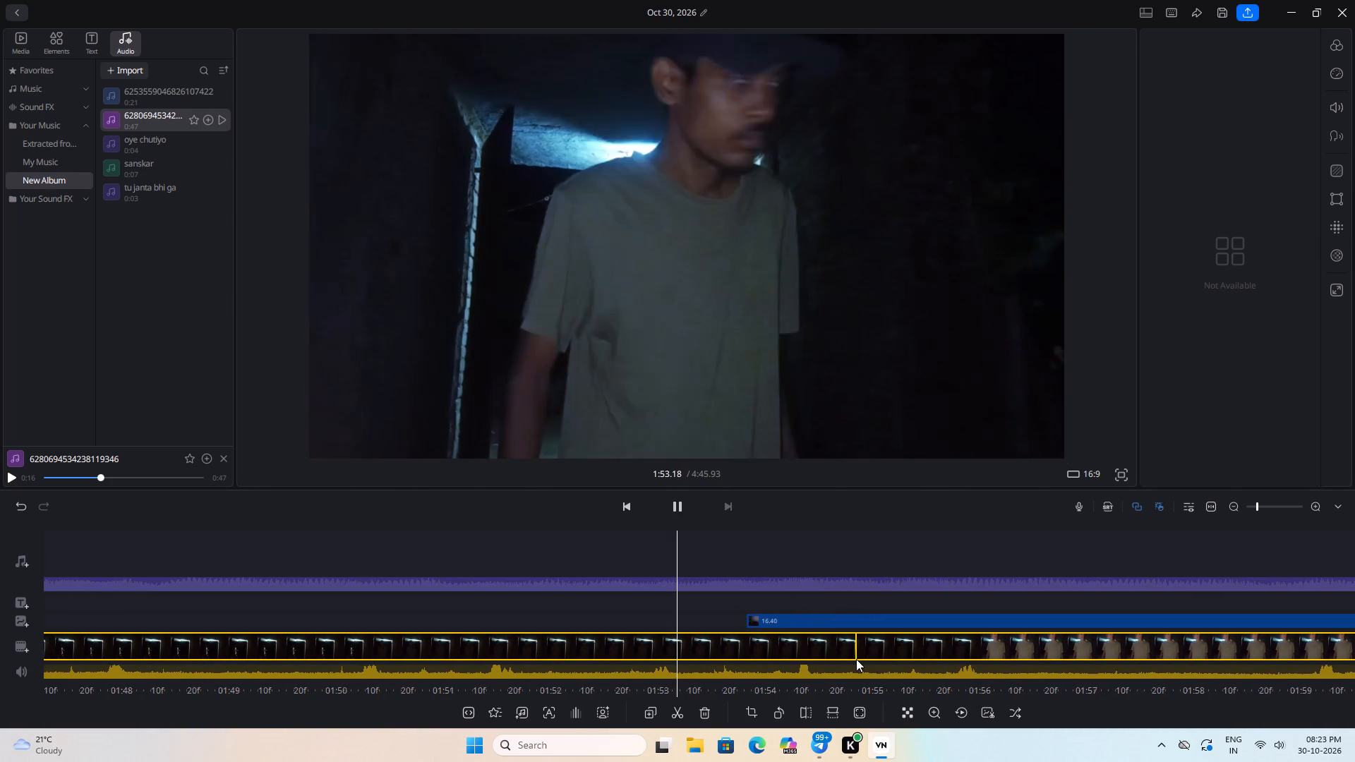
{"action": "key", "text": "space"}
{"action": "key", "text": "space"}
{"action": "key", "text": "space"}
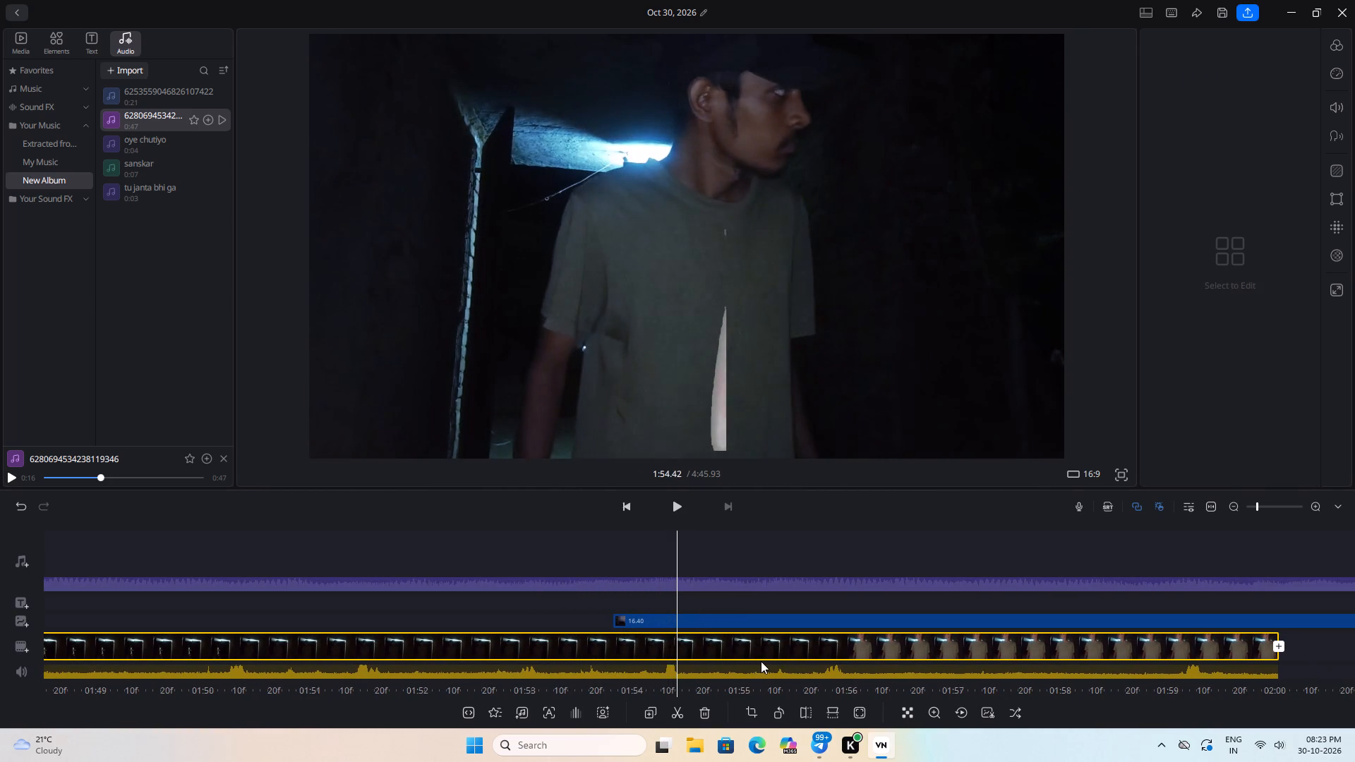
{"action": "left_click", "coordinate": [722, 393]}
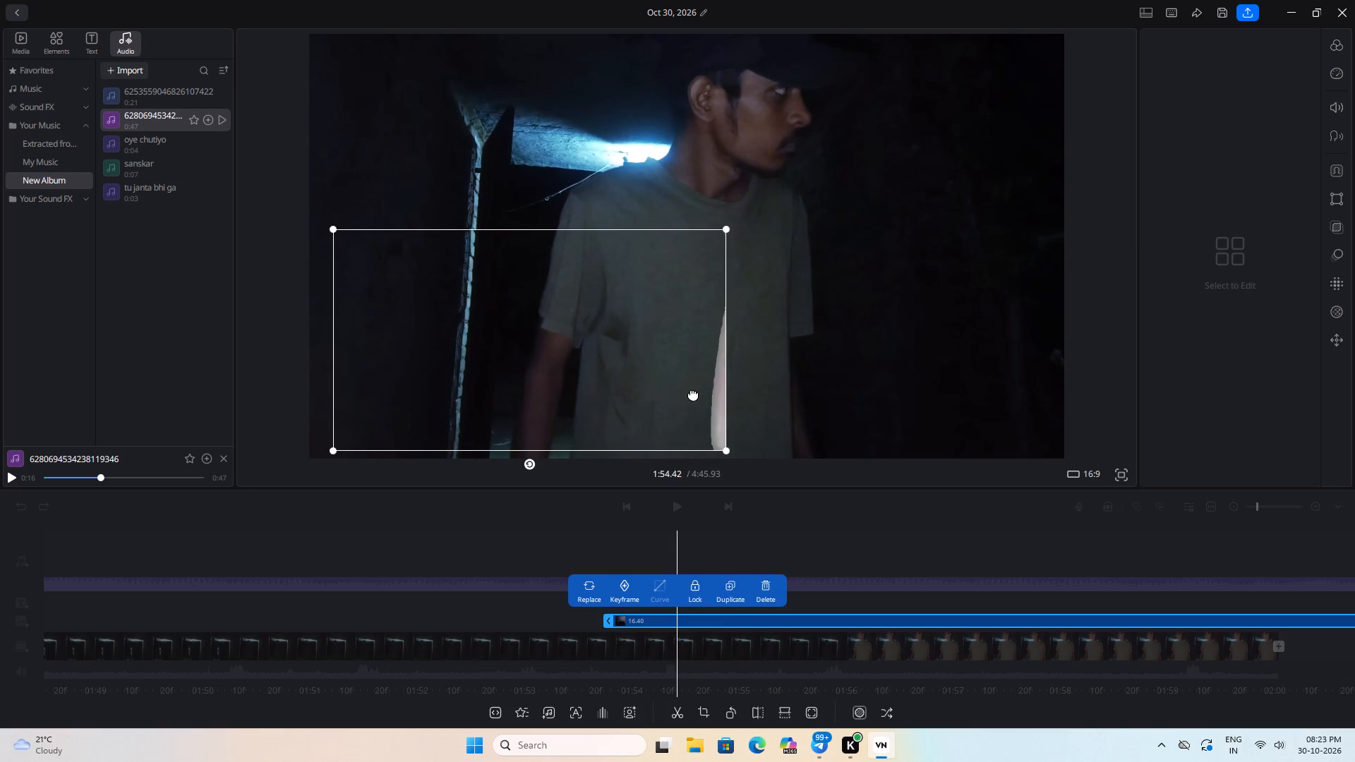
{"action": "left_click_drag", "start_coordinate": [693, 394], "coordinate": [522, 362]}
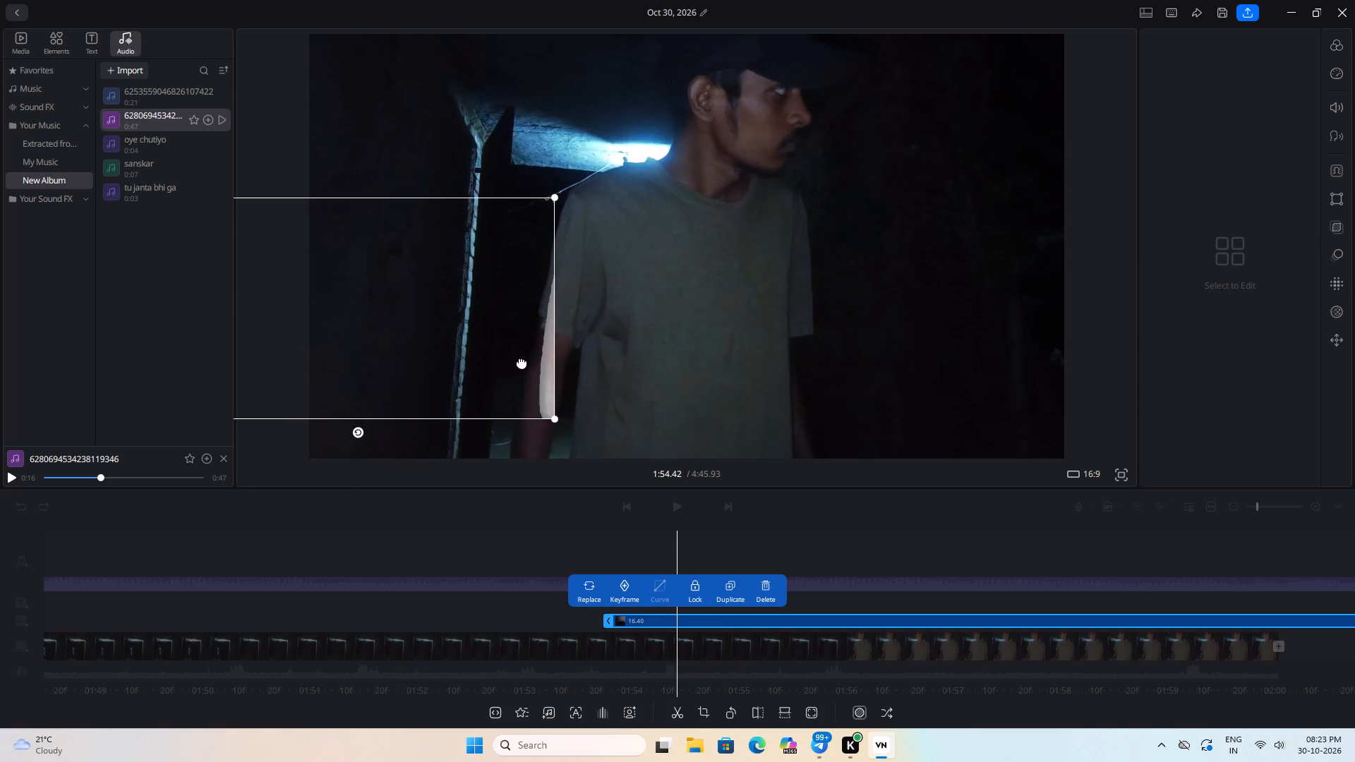
{"action": "left_click_drag", "start_coordinate": [522, 362], "coordinate": [540, 392]}
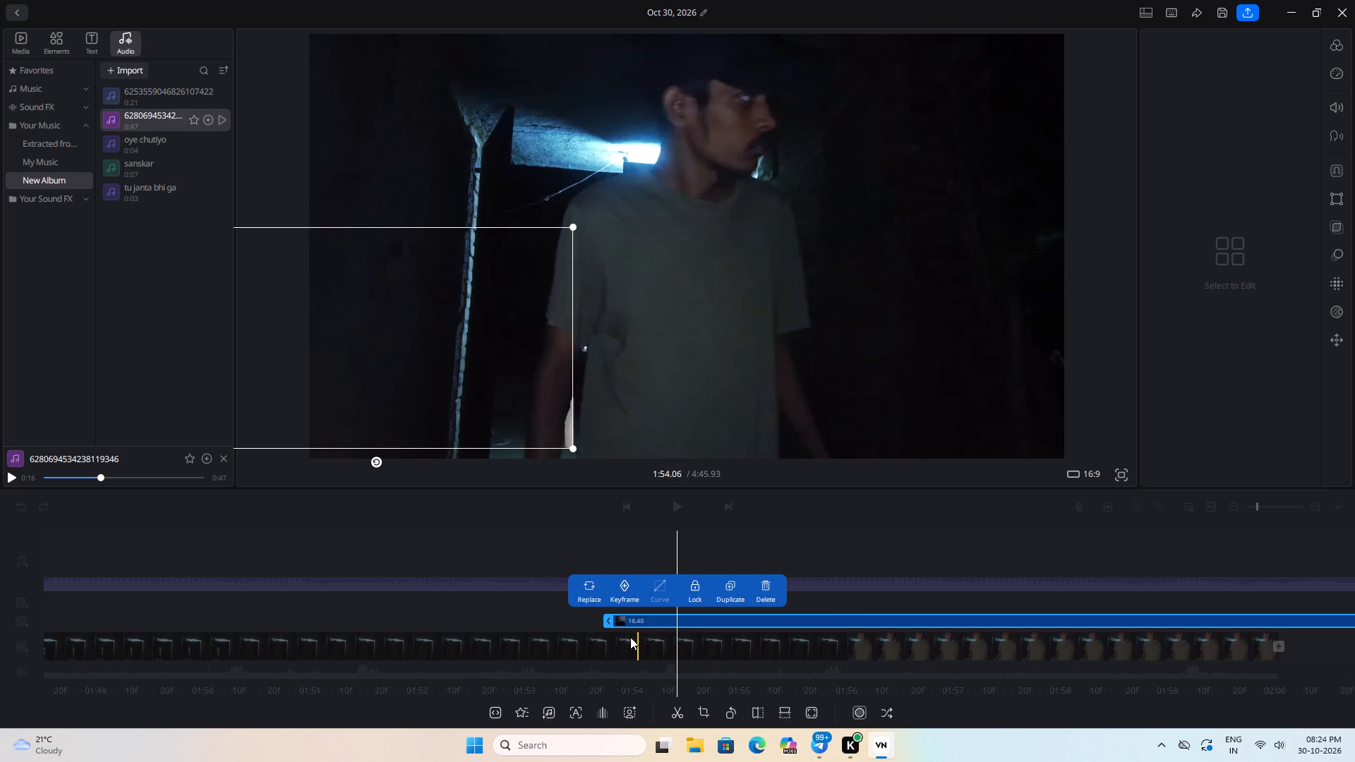
Split the main doorway clip at 1:53.45, just before the ghost overlay starts.
{"action": "left_click", "coordinate": [572, 636]}
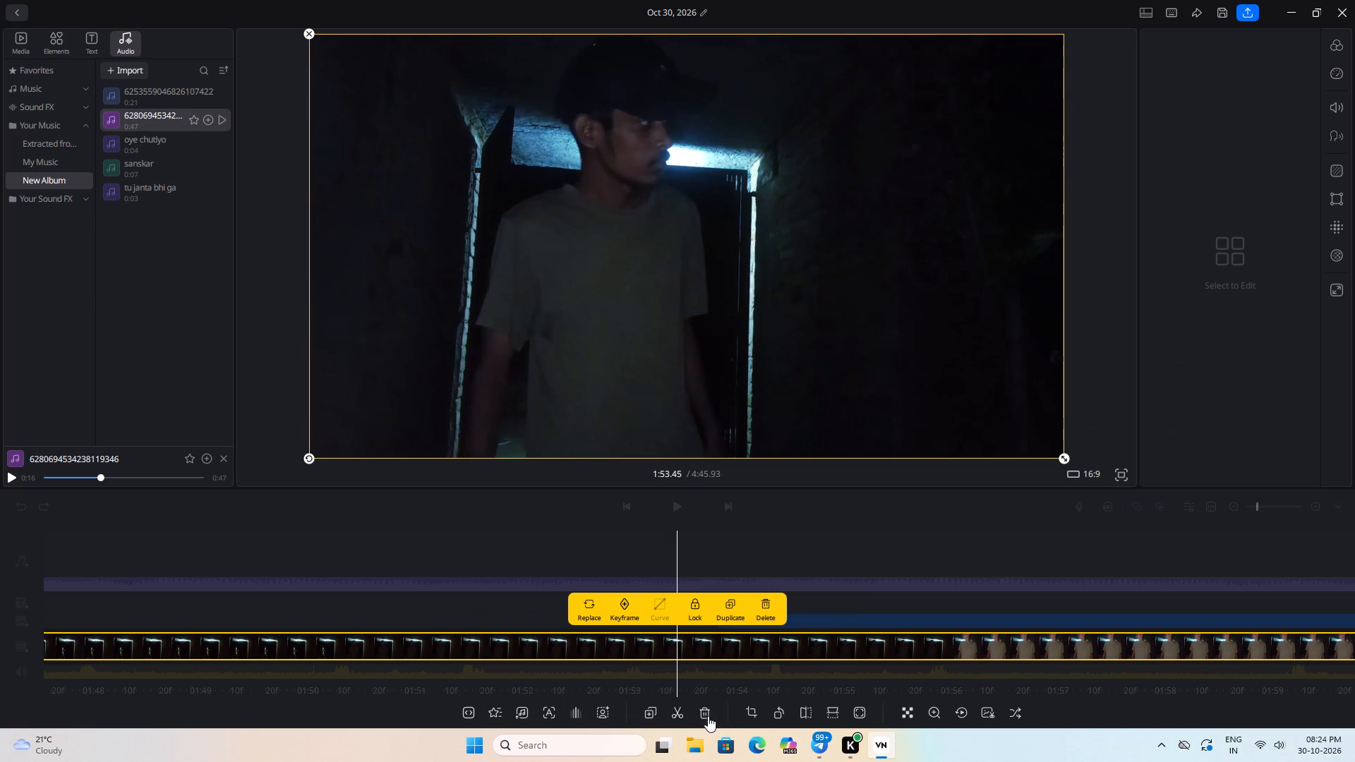
{"action": "left_click", "coordinate": [680, 716]}
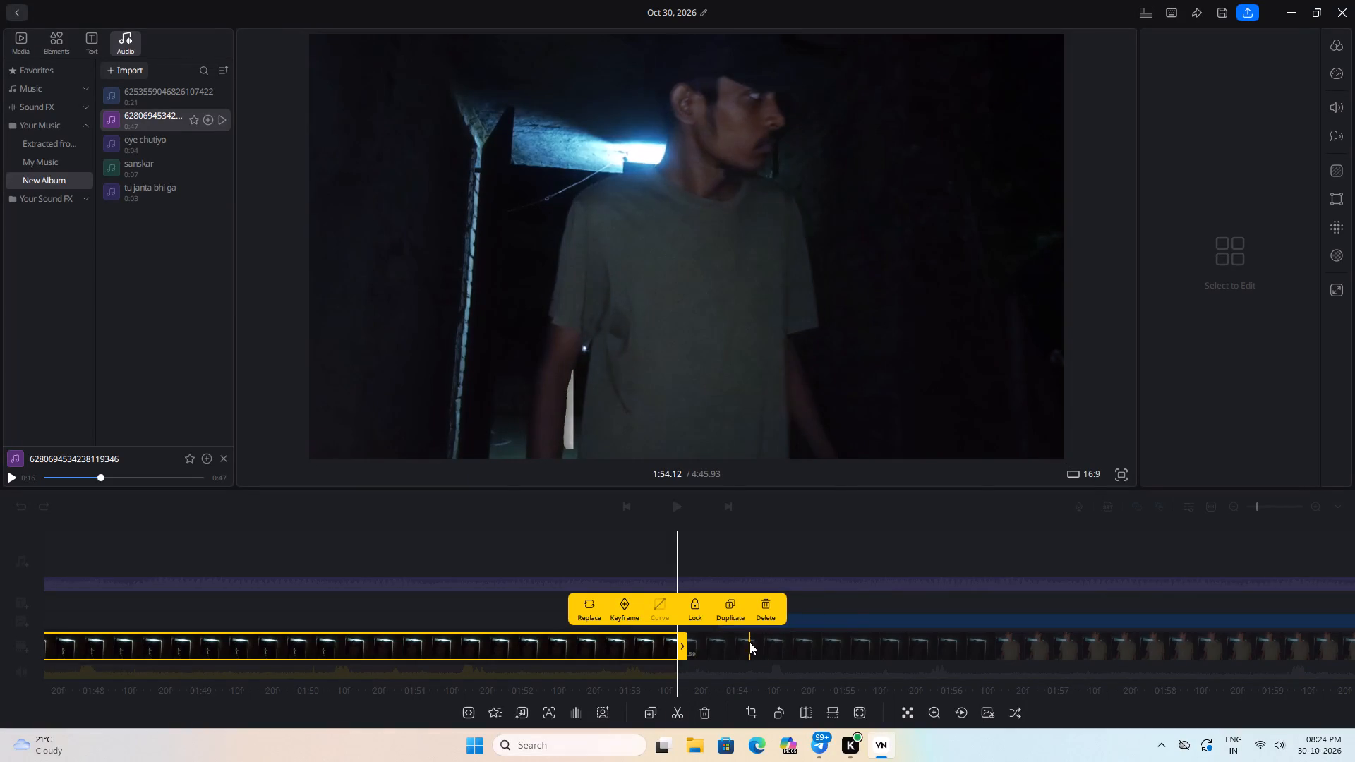
Move the ghost overlay earlier on the timeline so it starts exactly at the split in the doorway clip.
{"action": "left_click", "coordinate": [850, 605]}
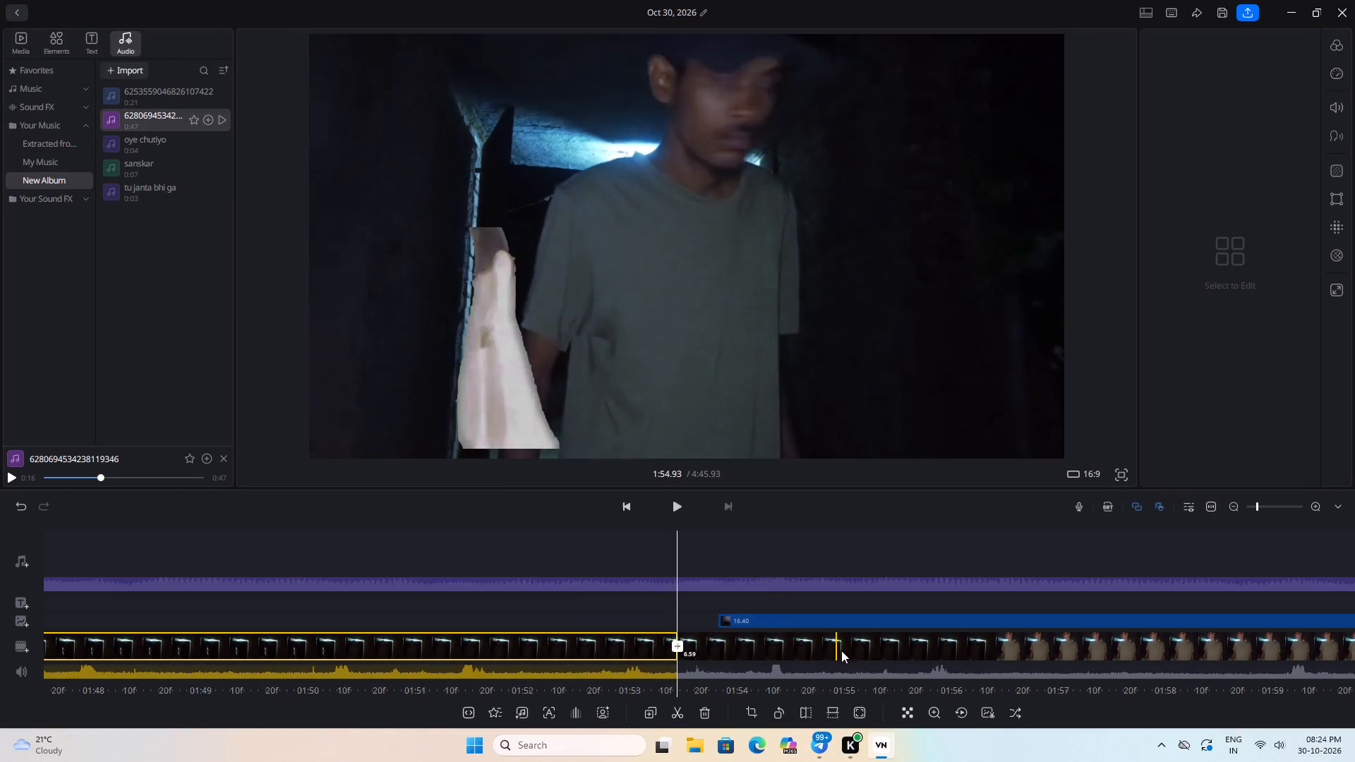
{"action": "left_click_drag", "start_coordinate": [867, 666], "coordinate": [821, 668]}
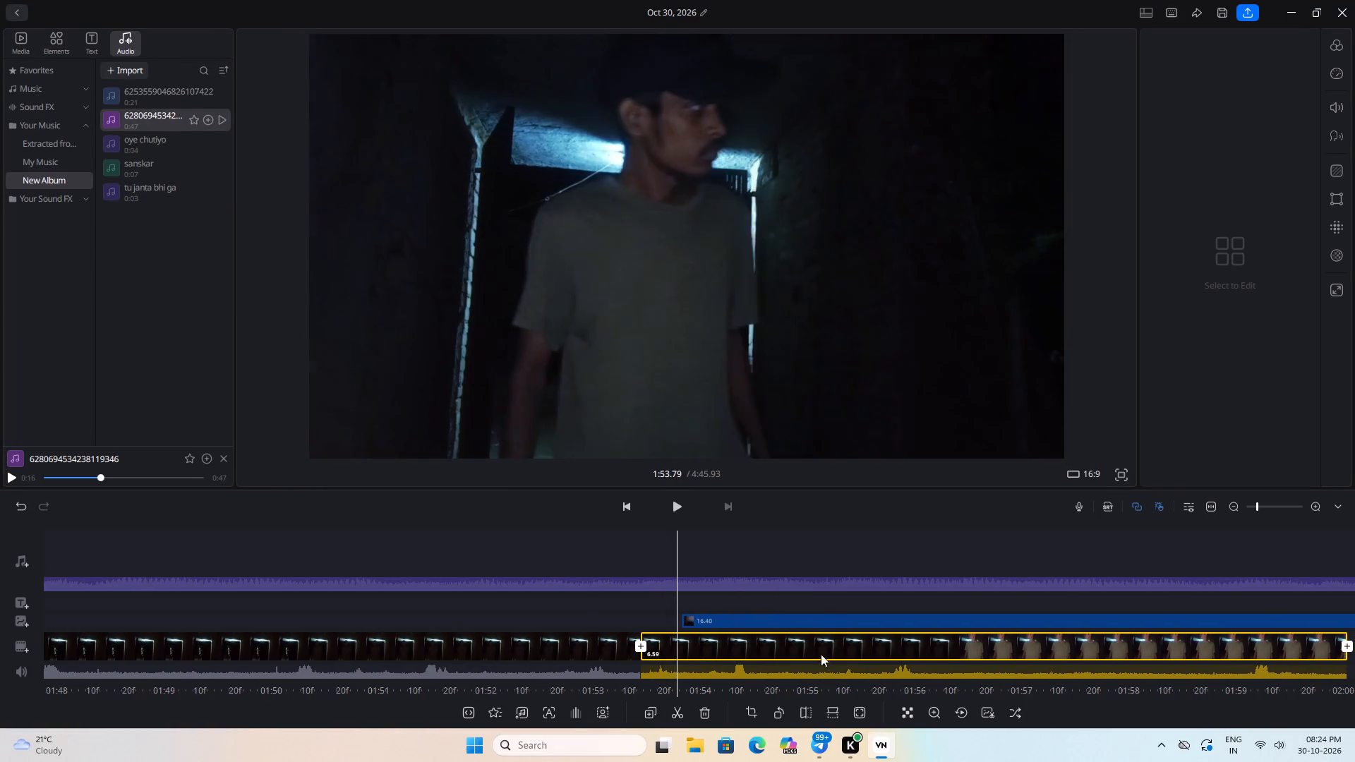
{"action": "left_click", "coordinate": [817, 615]}
{"action": "left_click_drag", "start_coordinate": [813, 617], "coordinate": [759, 618]}
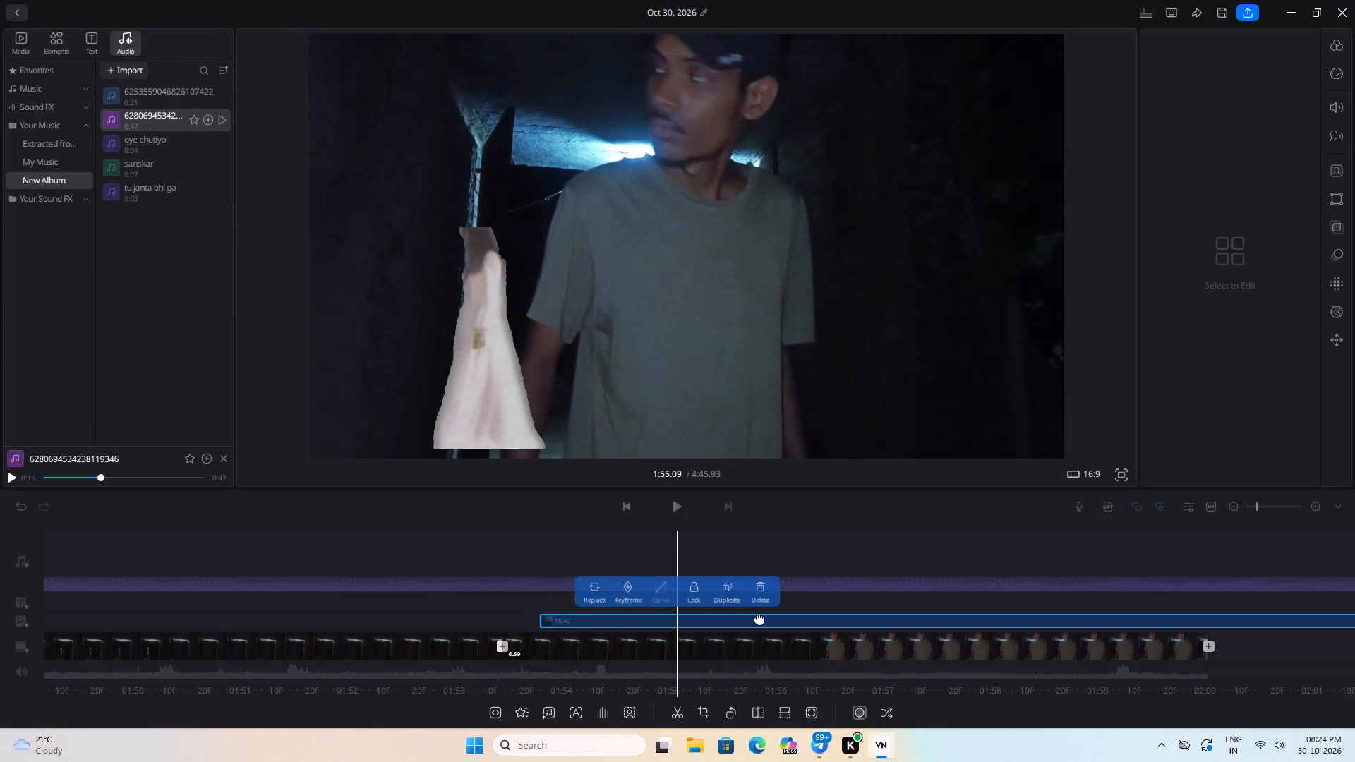
{"action": "left_click_drag", "start_coordinate": [759, 618], "coordinate": [769, 618]}
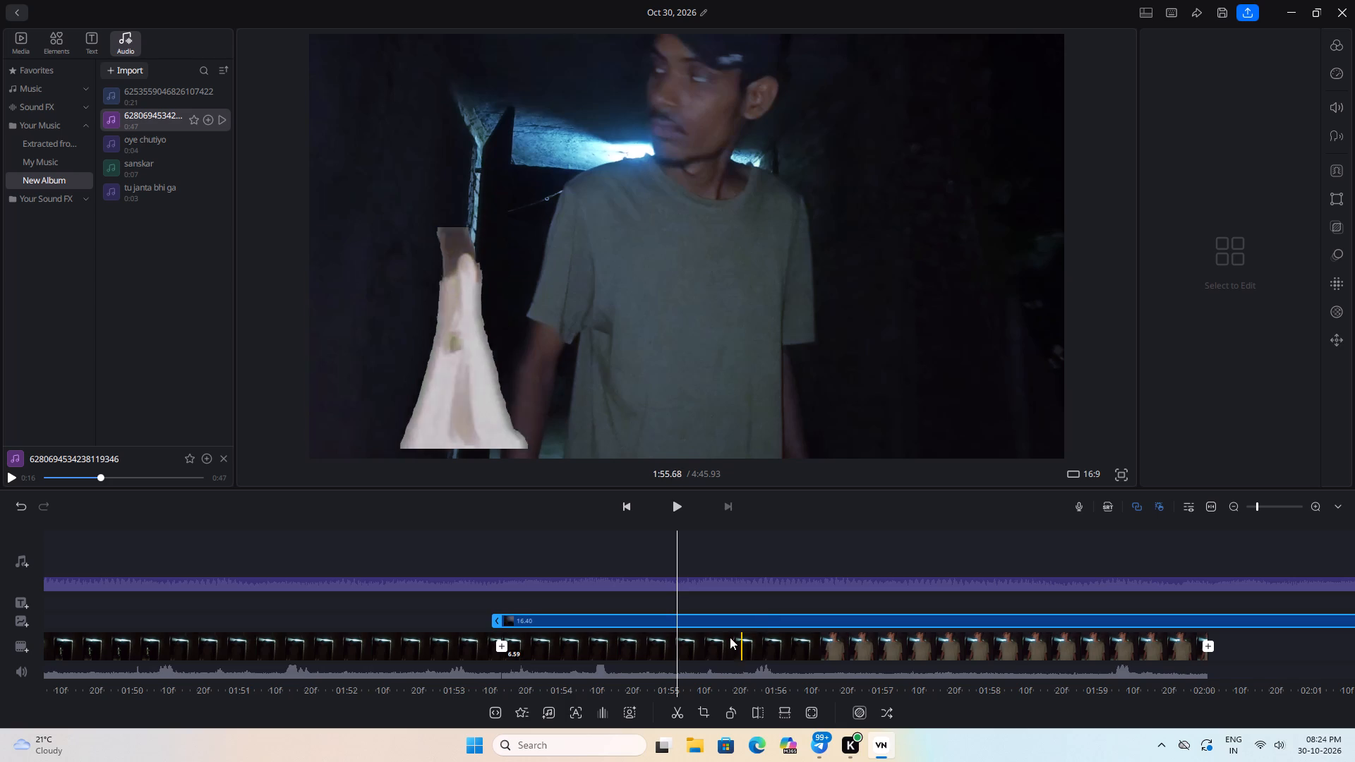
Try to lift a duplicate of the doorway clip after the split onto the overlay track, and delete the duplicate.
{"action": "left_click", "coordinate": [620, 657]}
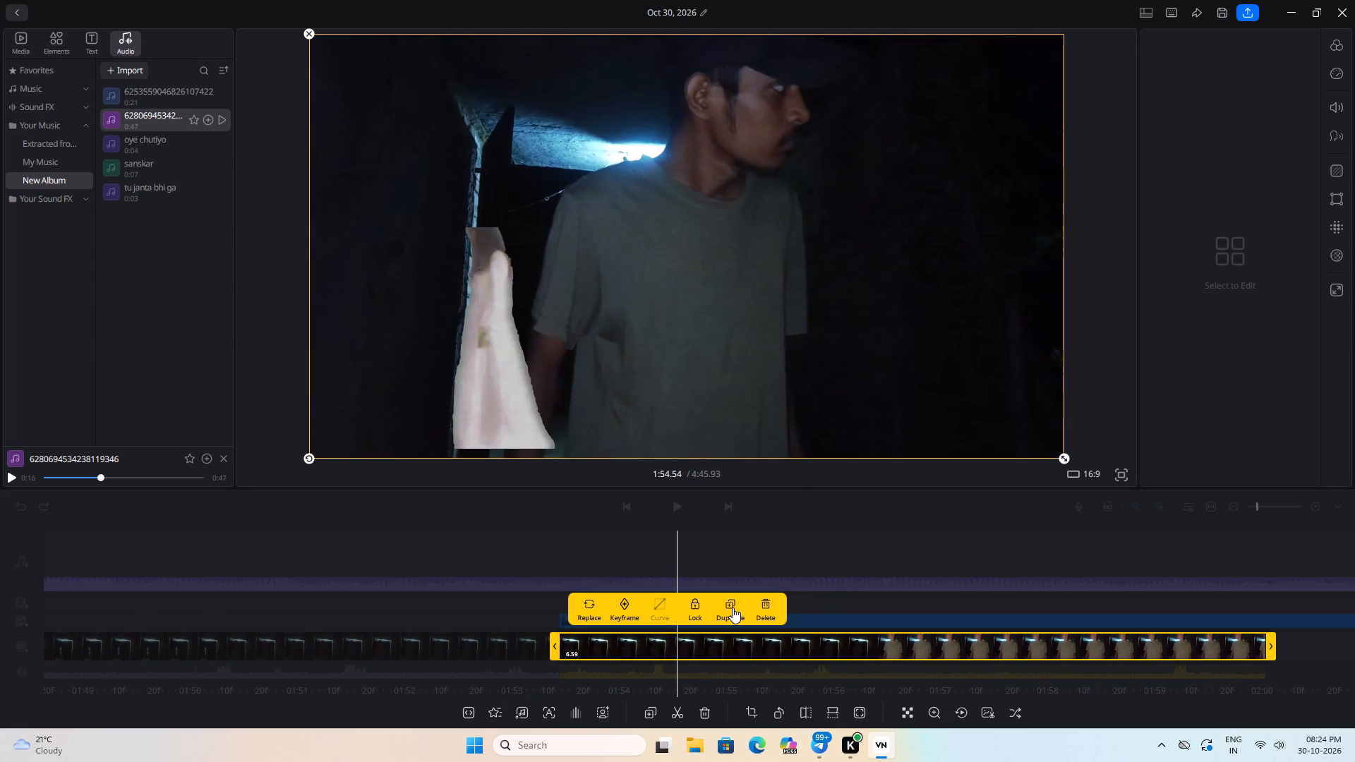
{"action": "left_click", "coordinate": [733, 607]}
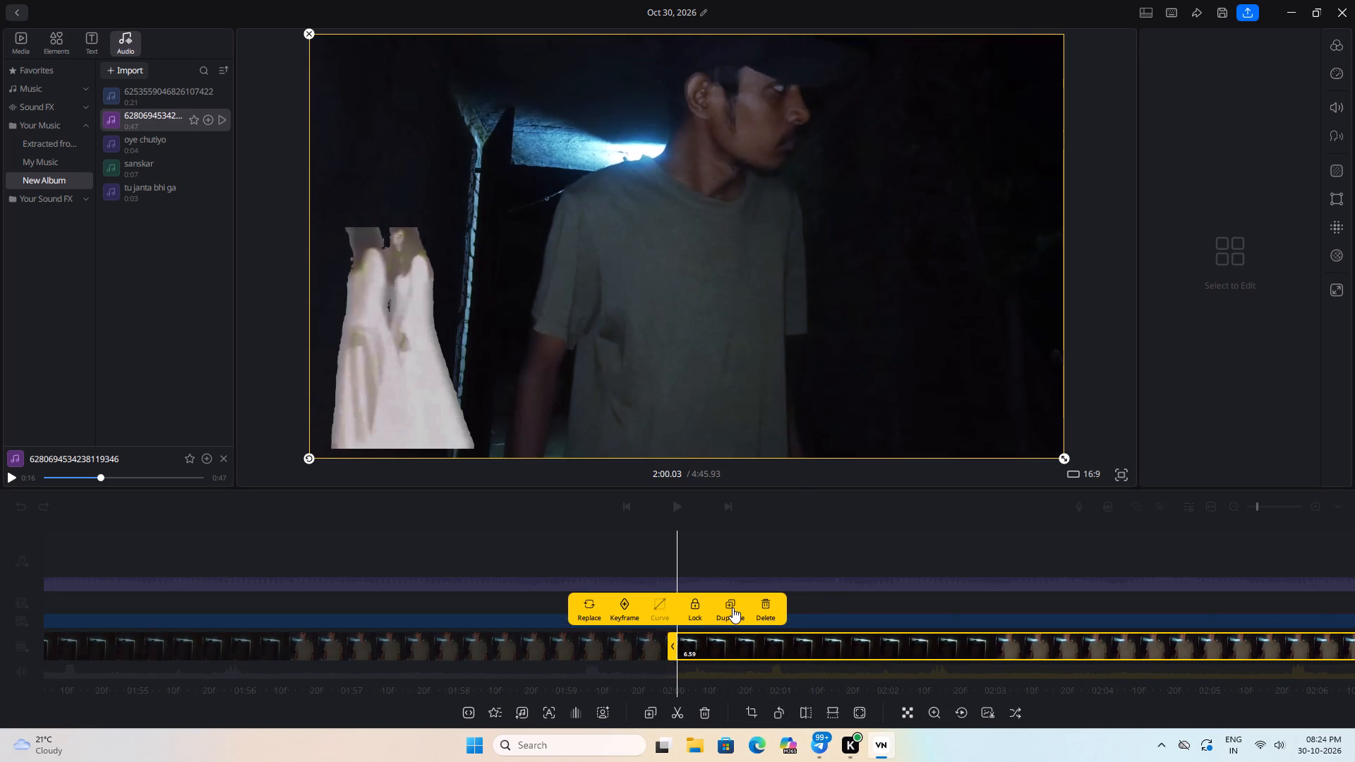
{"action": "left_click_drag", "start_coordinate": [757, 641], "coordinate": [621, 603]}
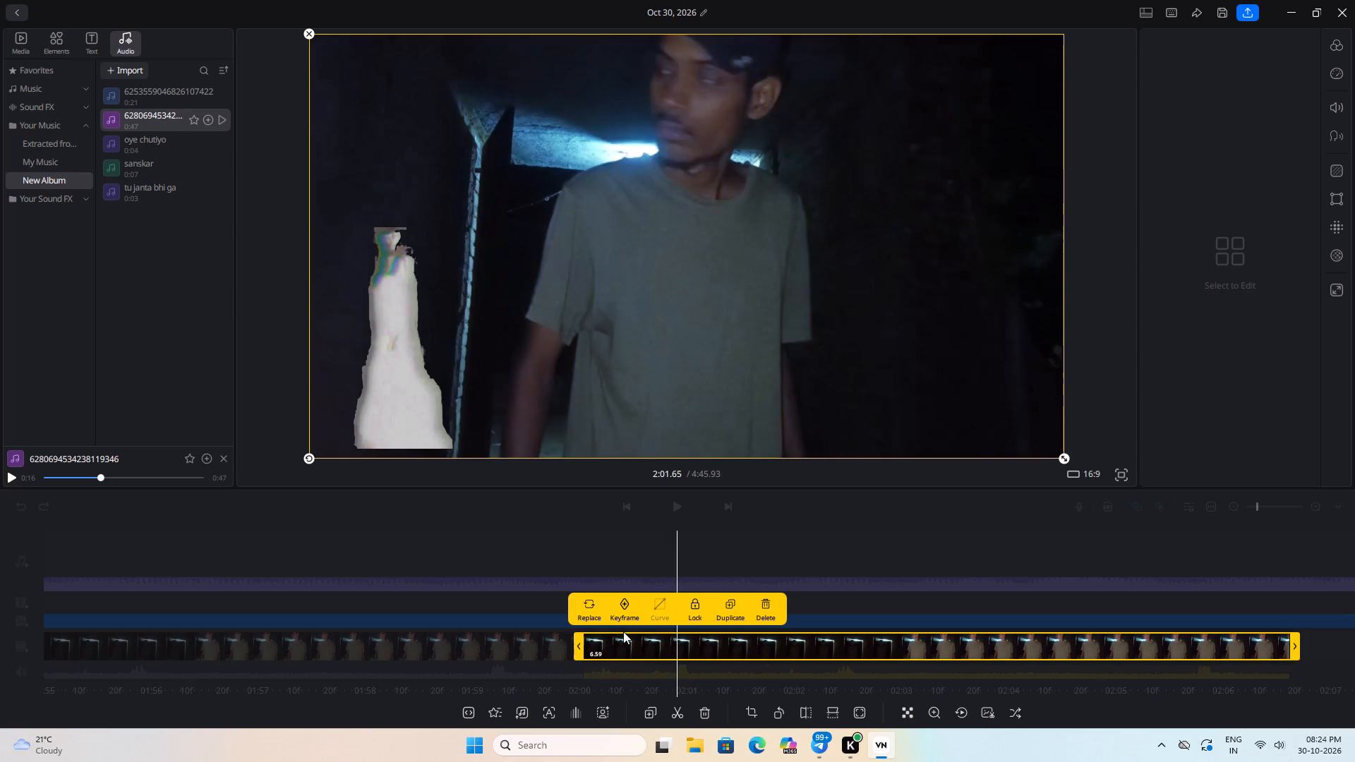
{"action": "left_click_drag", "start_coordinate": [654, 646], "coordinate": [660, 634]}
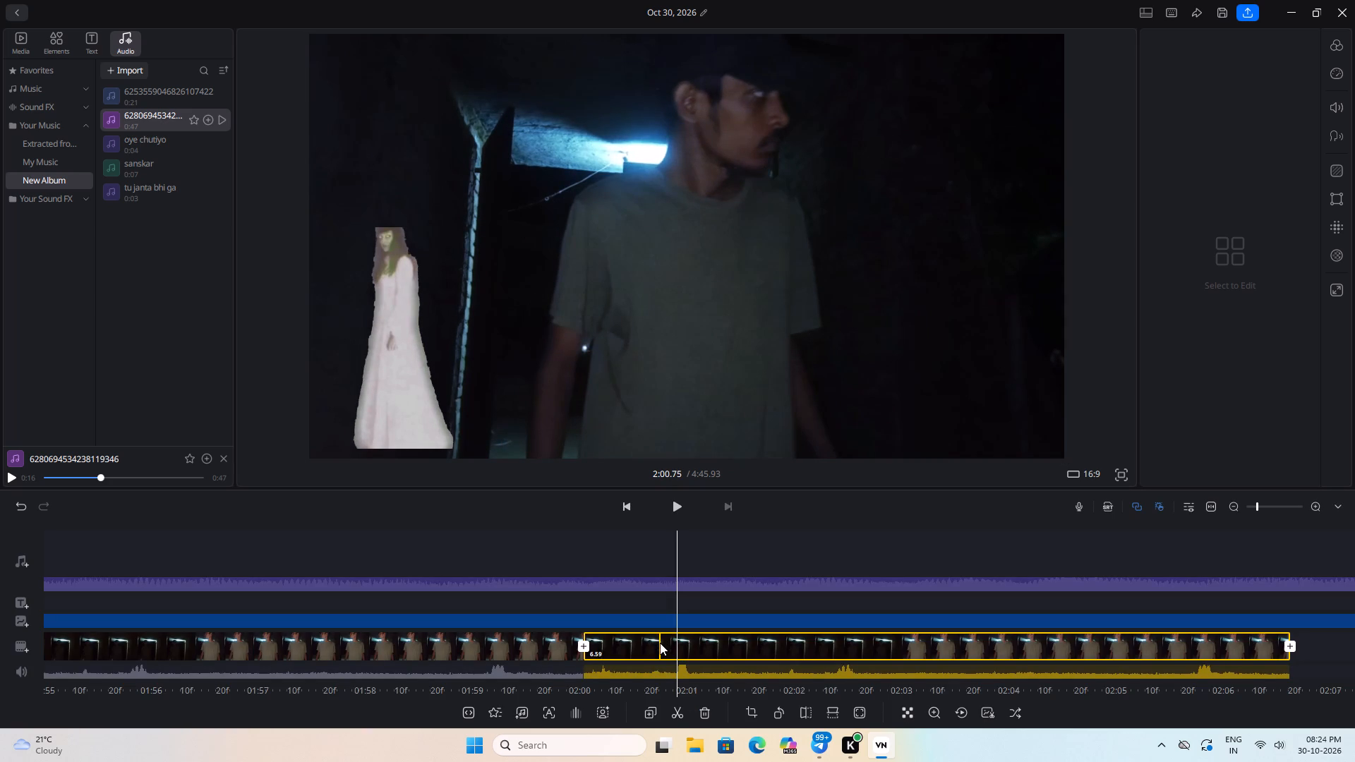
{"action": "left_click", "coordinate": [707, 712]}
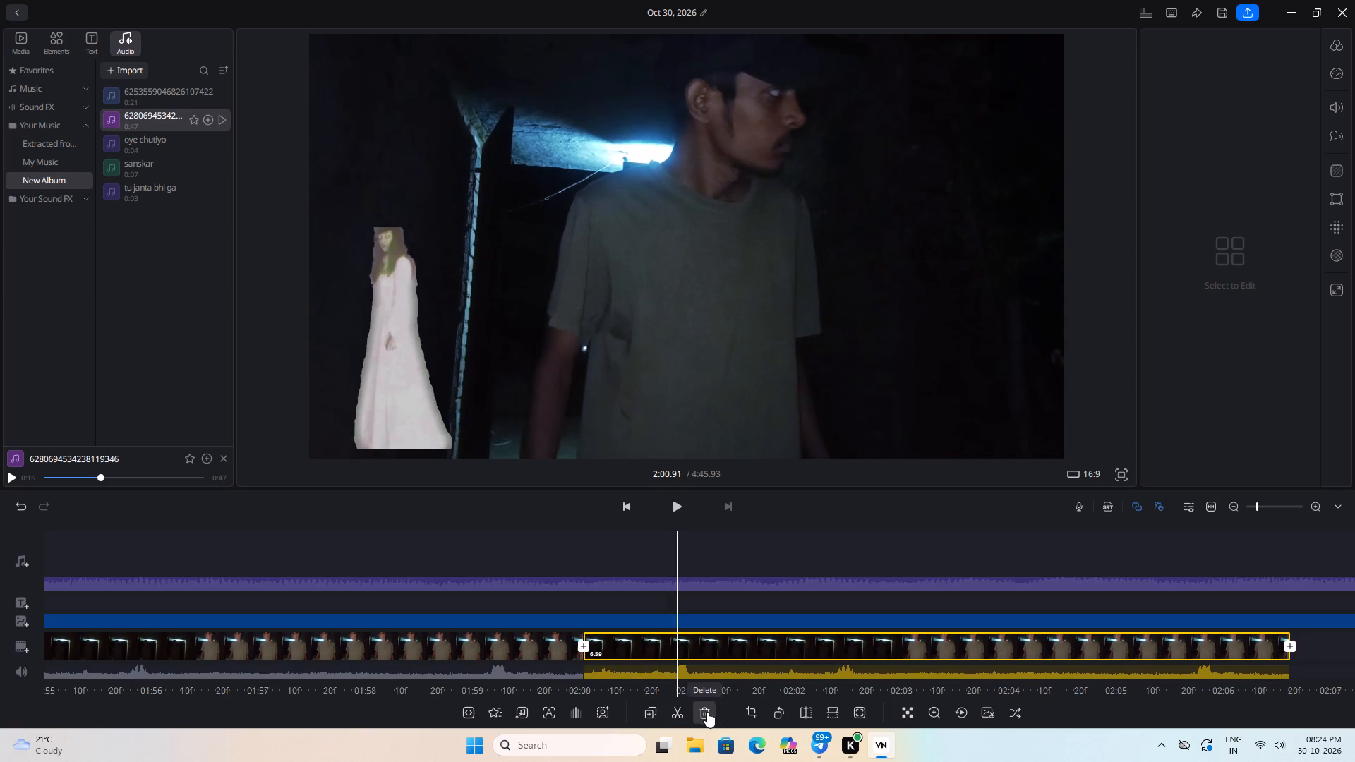
Play and scrub through the ghost's entrance between about 1:53 and 1:57 to check its timing against the man's movement.
{"action": "left_click_drag", "start_coordinate": [598, 619], "coordinate": [1065, 603]}
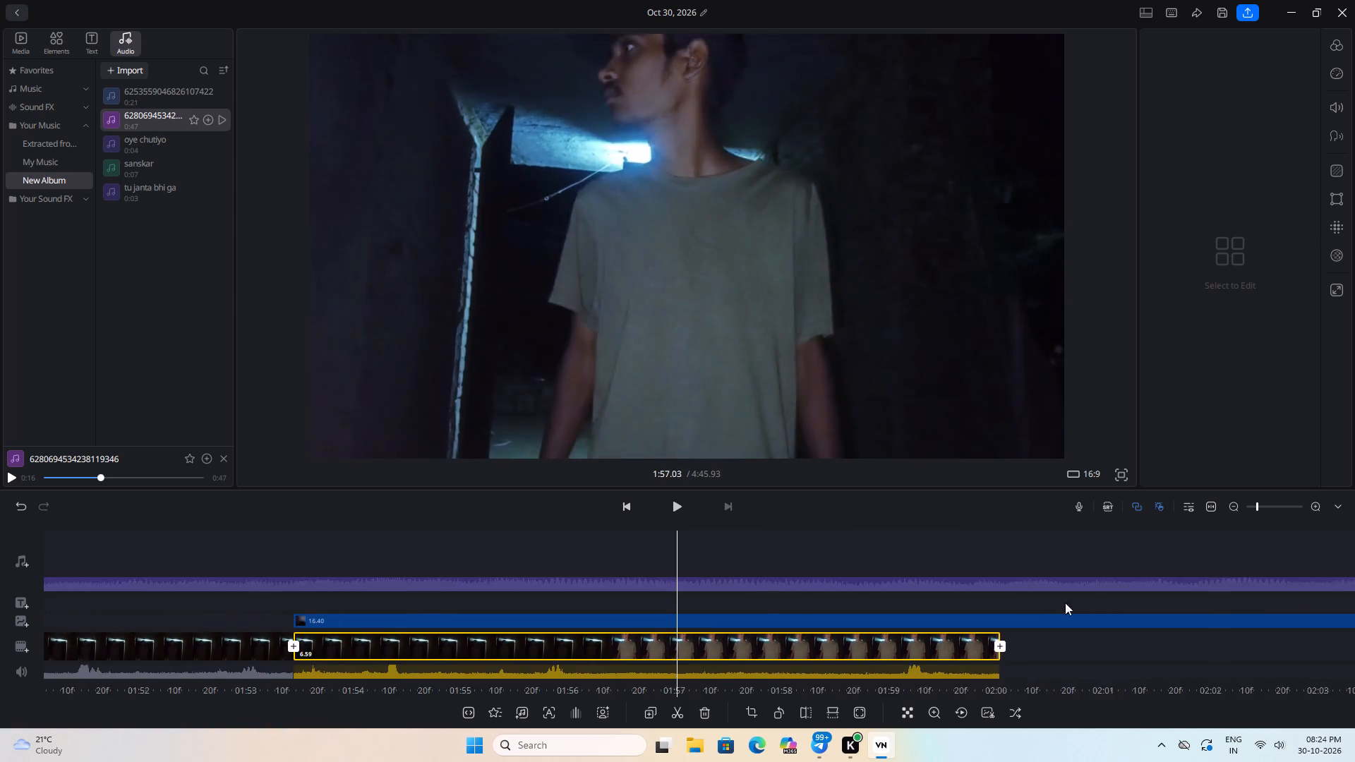
{"action": "left_click_drag", "start_coordinate": [1065, 603], "coordinate": [1354, 592]}
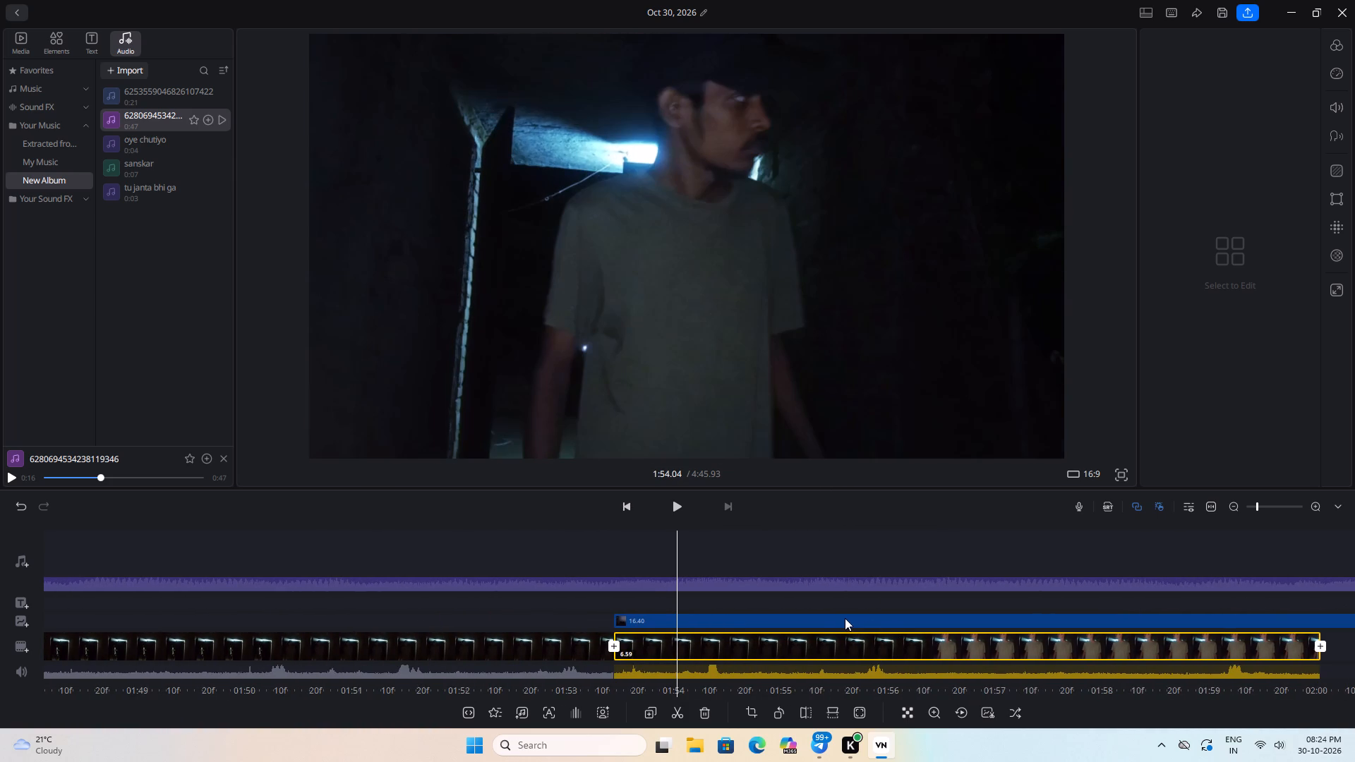
{"action": "key", "text": "space"}
{"action": "key", "text": "space"}
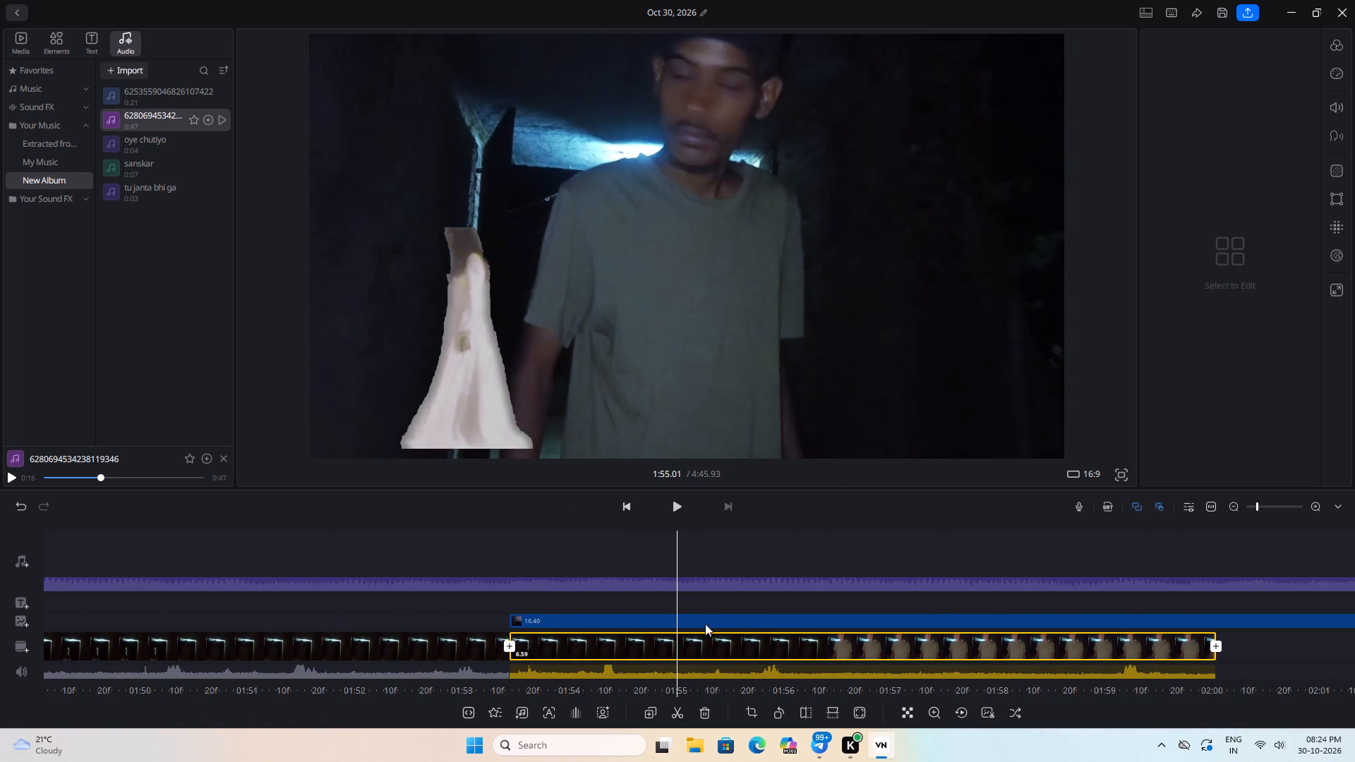
{"action": "left_click_drag", "start_coordinate": [711, 605], "coordinate": [795, 613]}
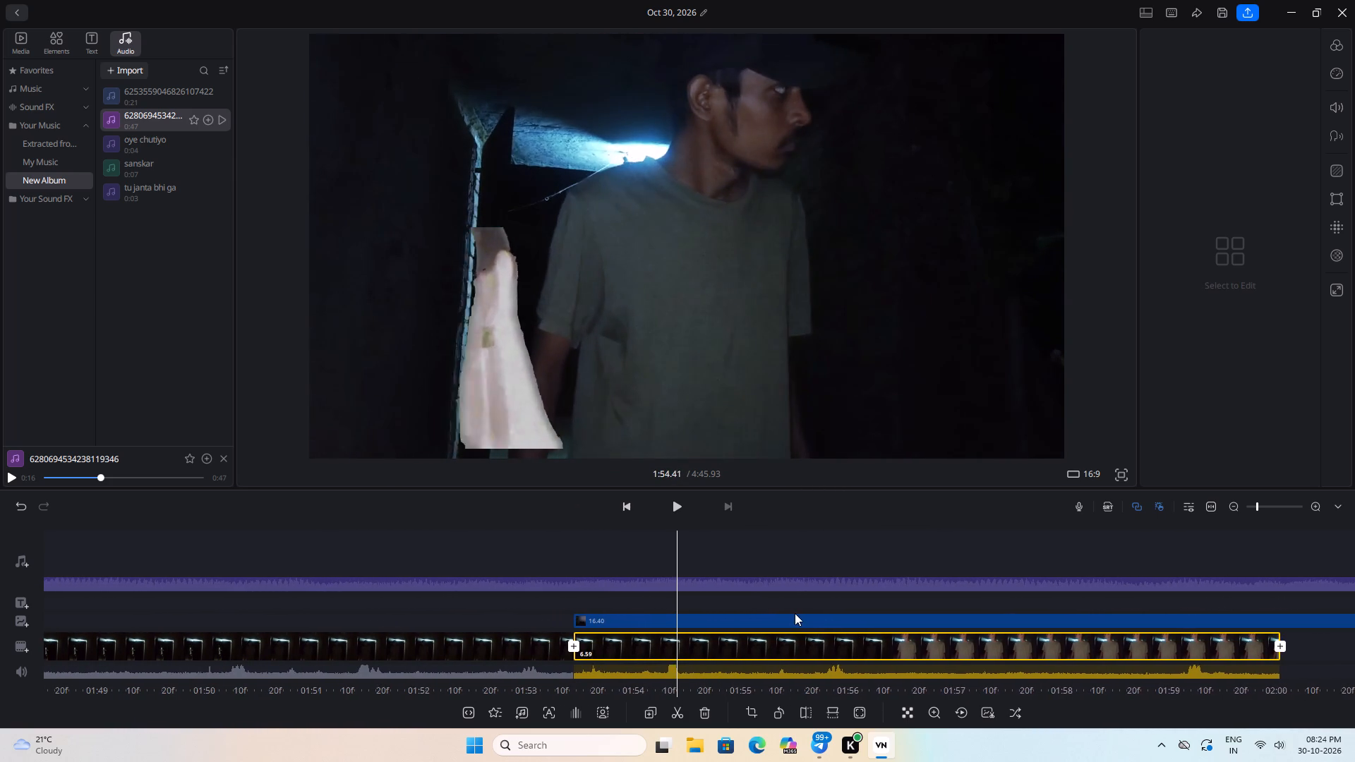
{"action": "left_click_drag", "start_coordinate": [795, 613], "coordinate": [862, 622]}
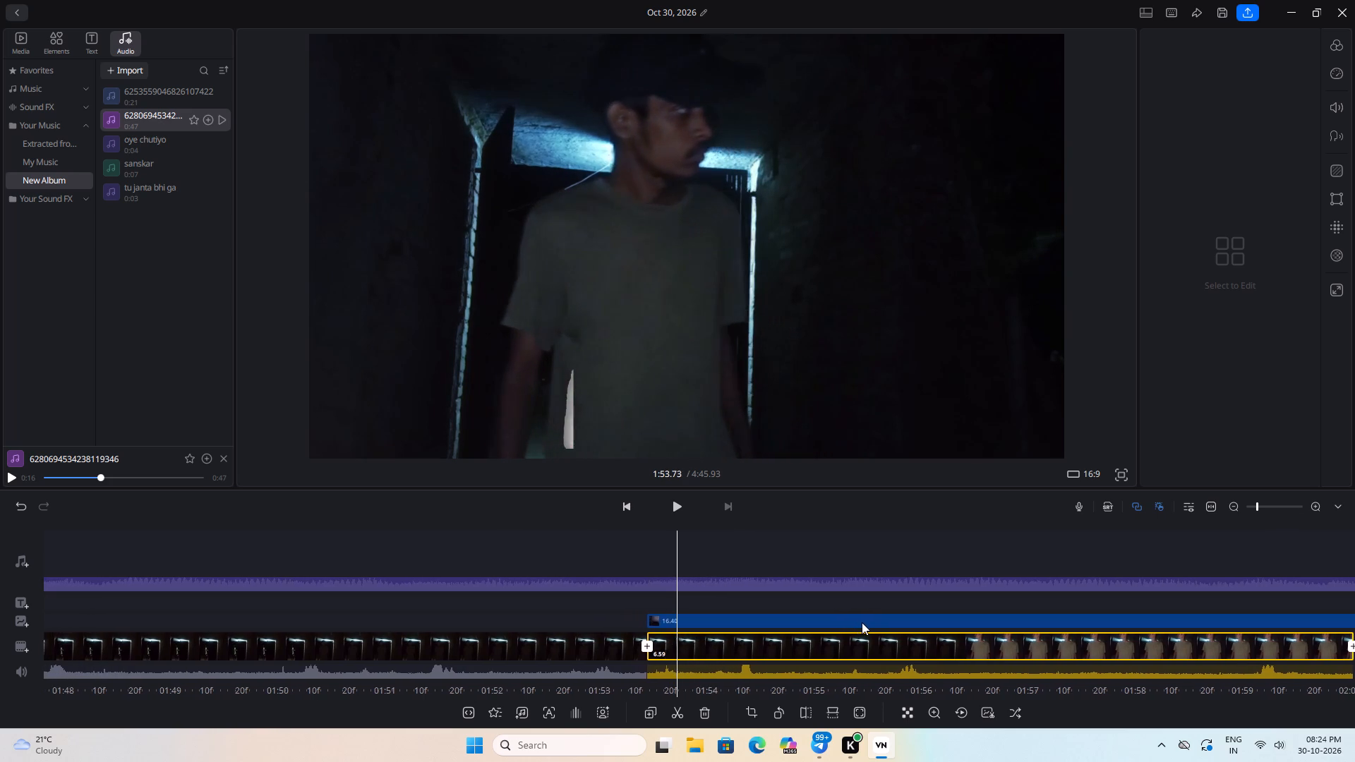
{"action": "left_click_drag", "start_coordinate": [862, 622], "coordinate": [910, 627]}
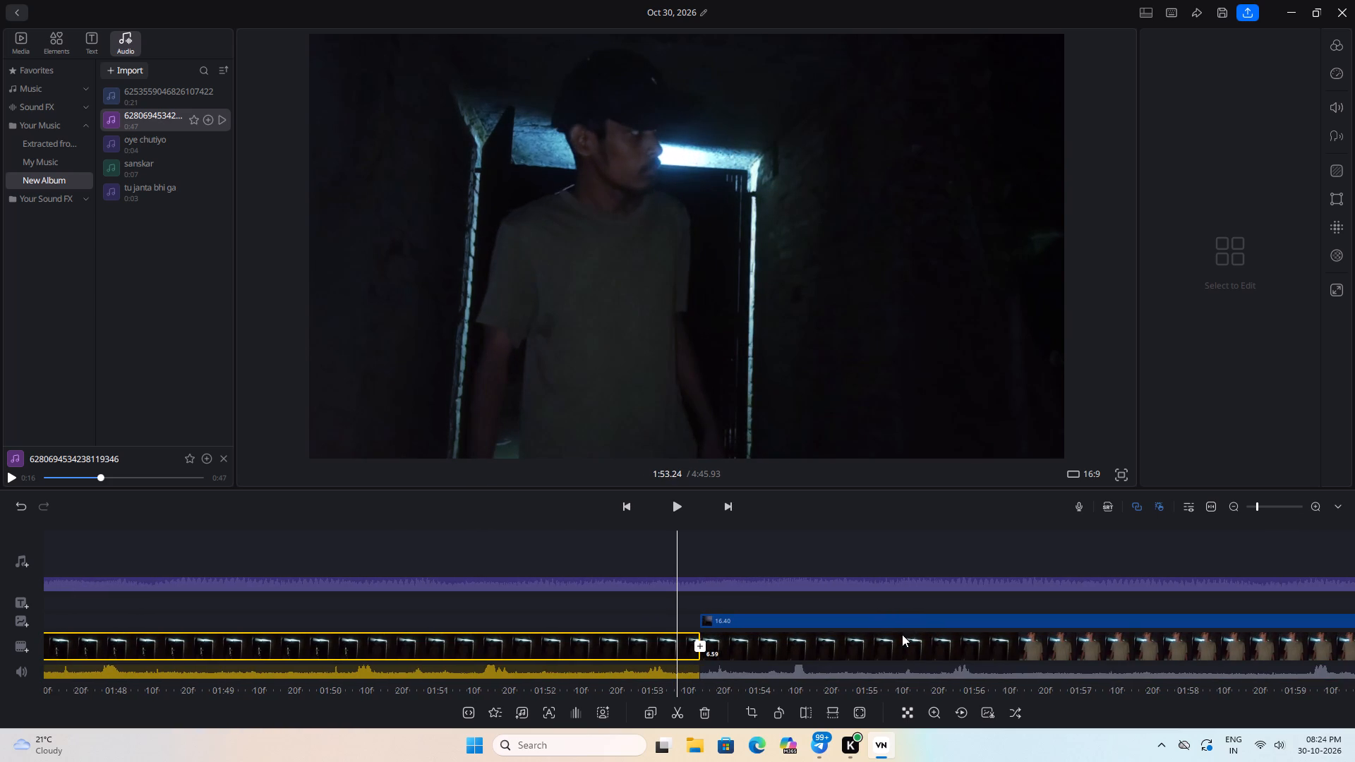
Adjust the ghost overlay's picture with Sharpen at 54 and Vignette at -38.
{"action": "left_click", "coordinate": [826, 622]}
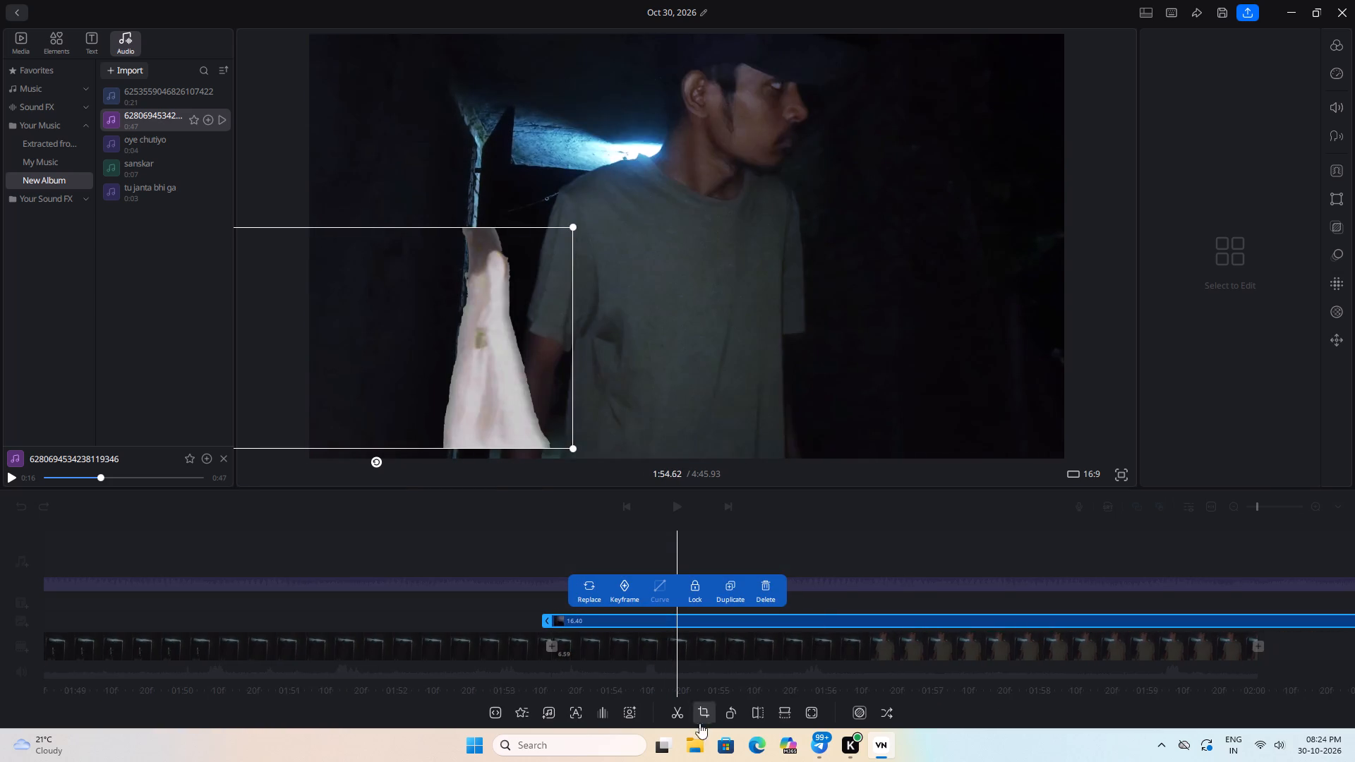
{"action": "left_click", "coordinate": [1340, 50]}
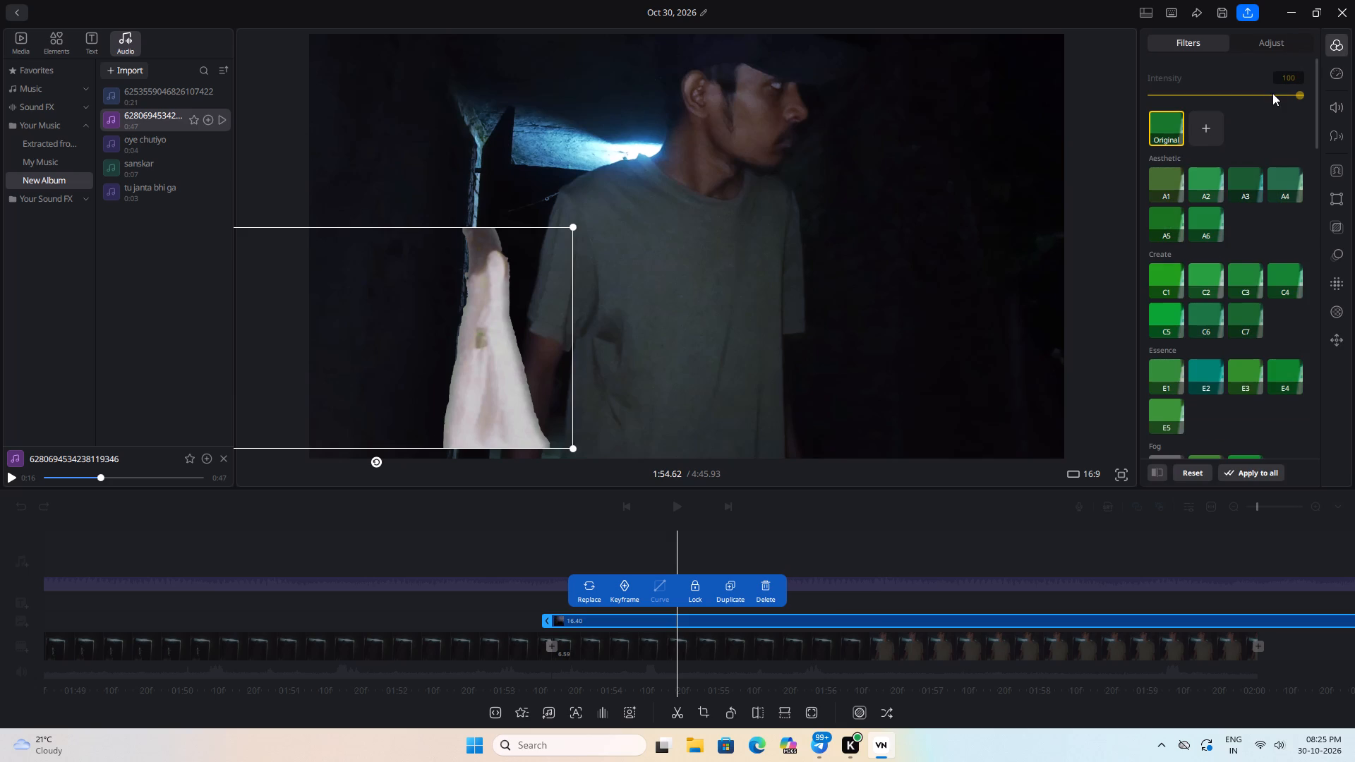
{"action": "scroll", "coordinate": [1194, 345], "scroll_direction": "down", "scroll_amount": 6}
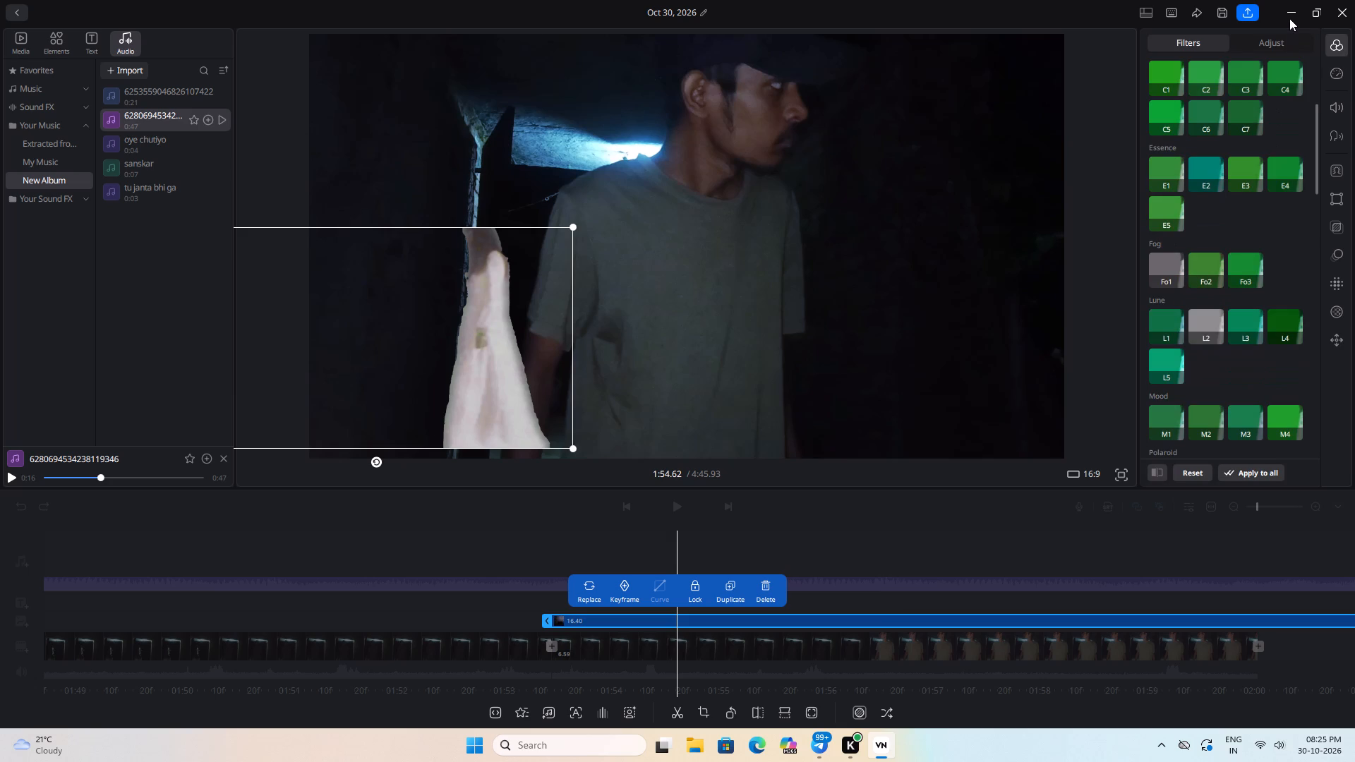
{"action": "left_click", "coordinate": [1275, 42]}
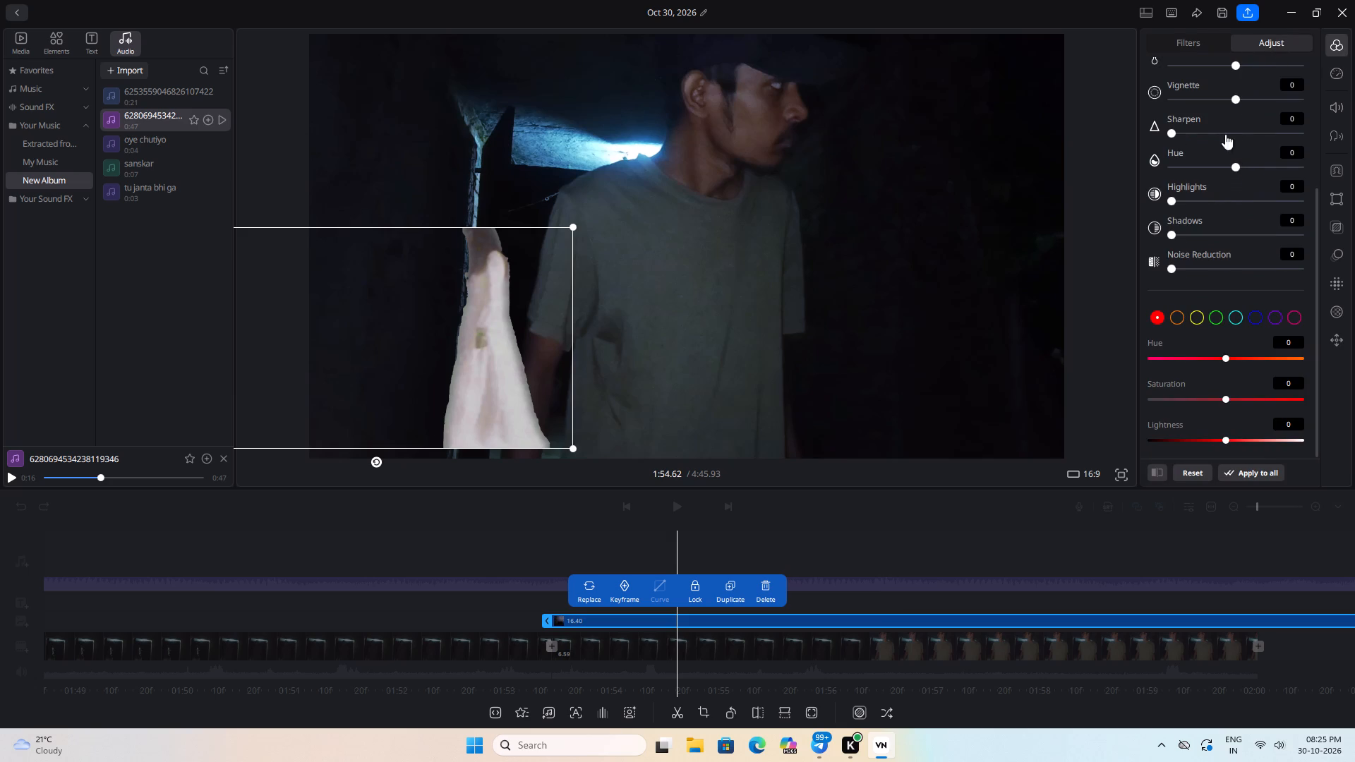
{"action": "left_click_drag", "start_coordinate": [1174, 134], "coordinate": [1241, 136]}
{"action": "left_click_drag", "start_coordinate": [1236, 95], "coordinate": [1260, 96]}
{"action": "left_click_drag", "start_coordinate": [1260, 96], "coordinate": [1333, 92]}
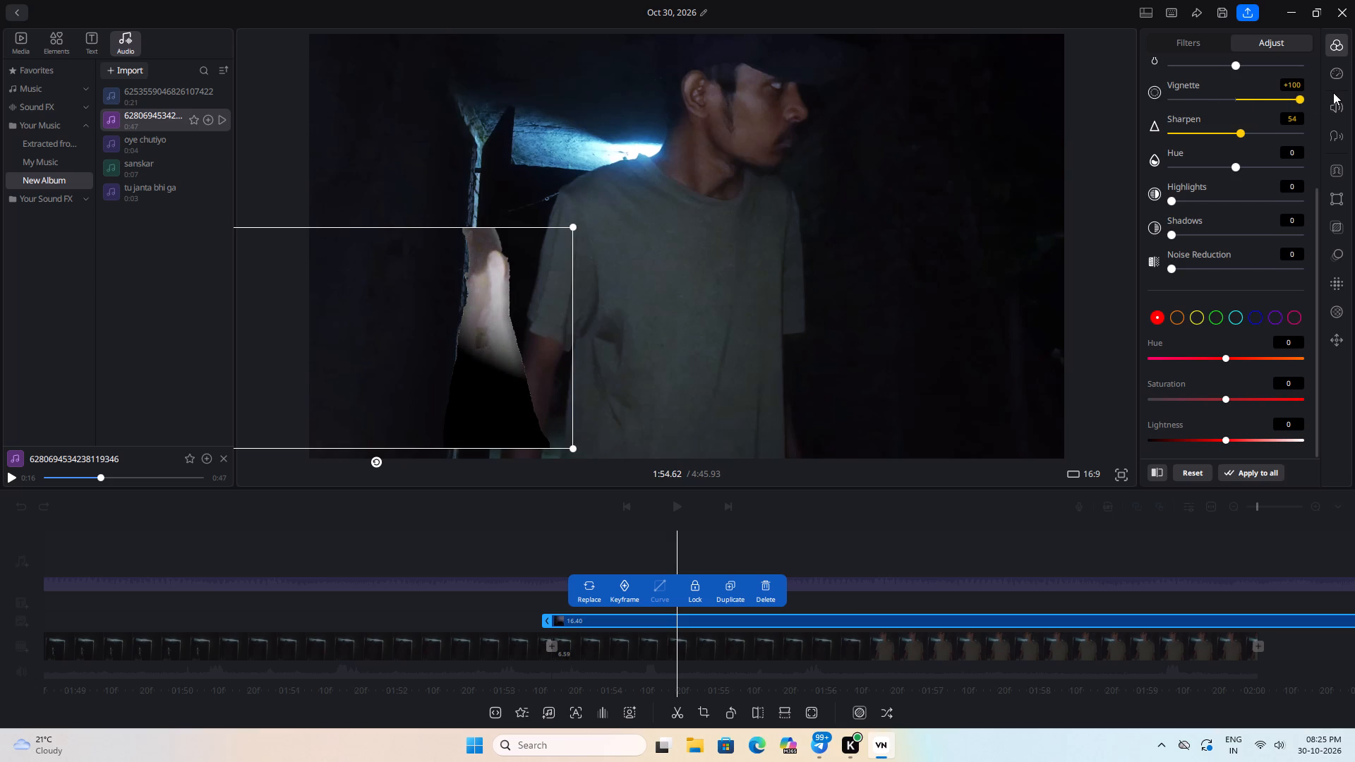
{"action": "left_click_drag", "start_coordinate": [1333, 92], "coordinate": [1164, 123]}
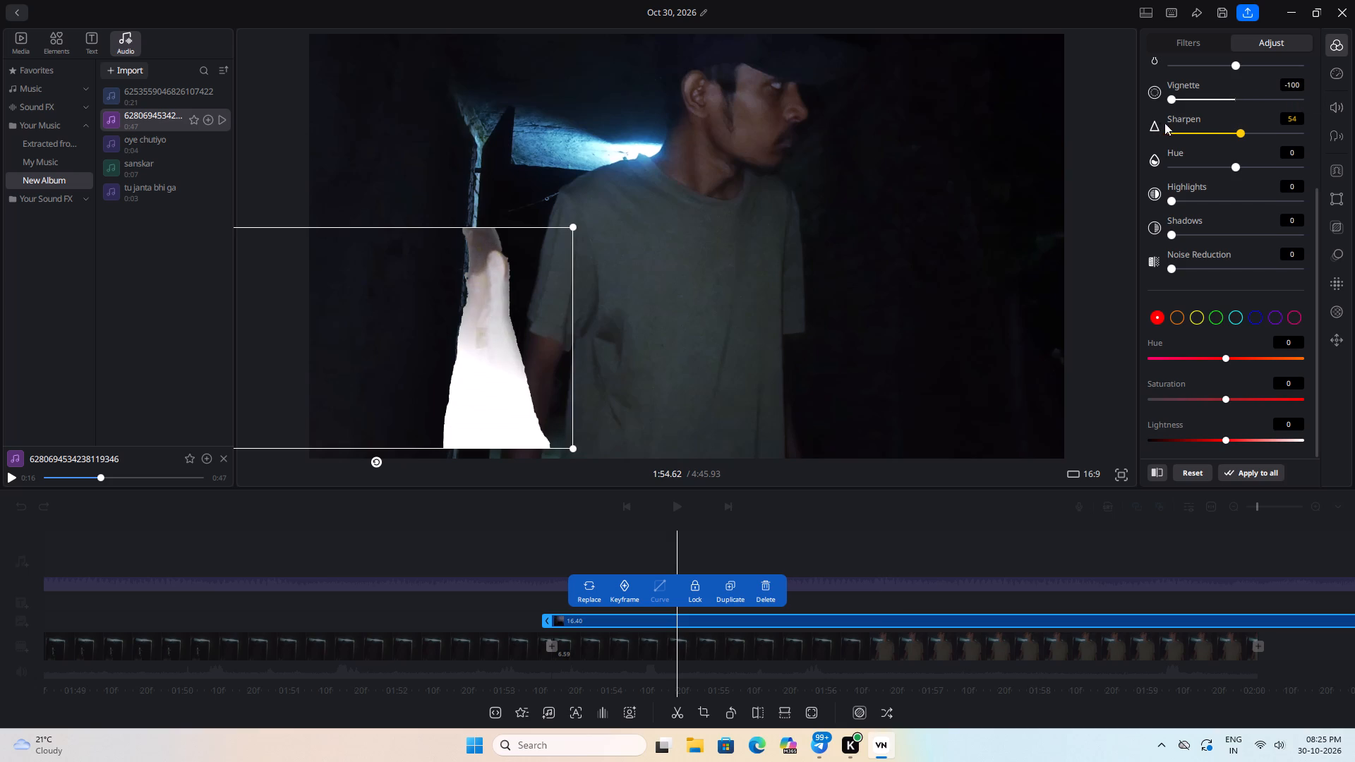
{"action": "left_click_drag", "start_coordinate": [1164, 123], "coordinate": [1208, 121]}
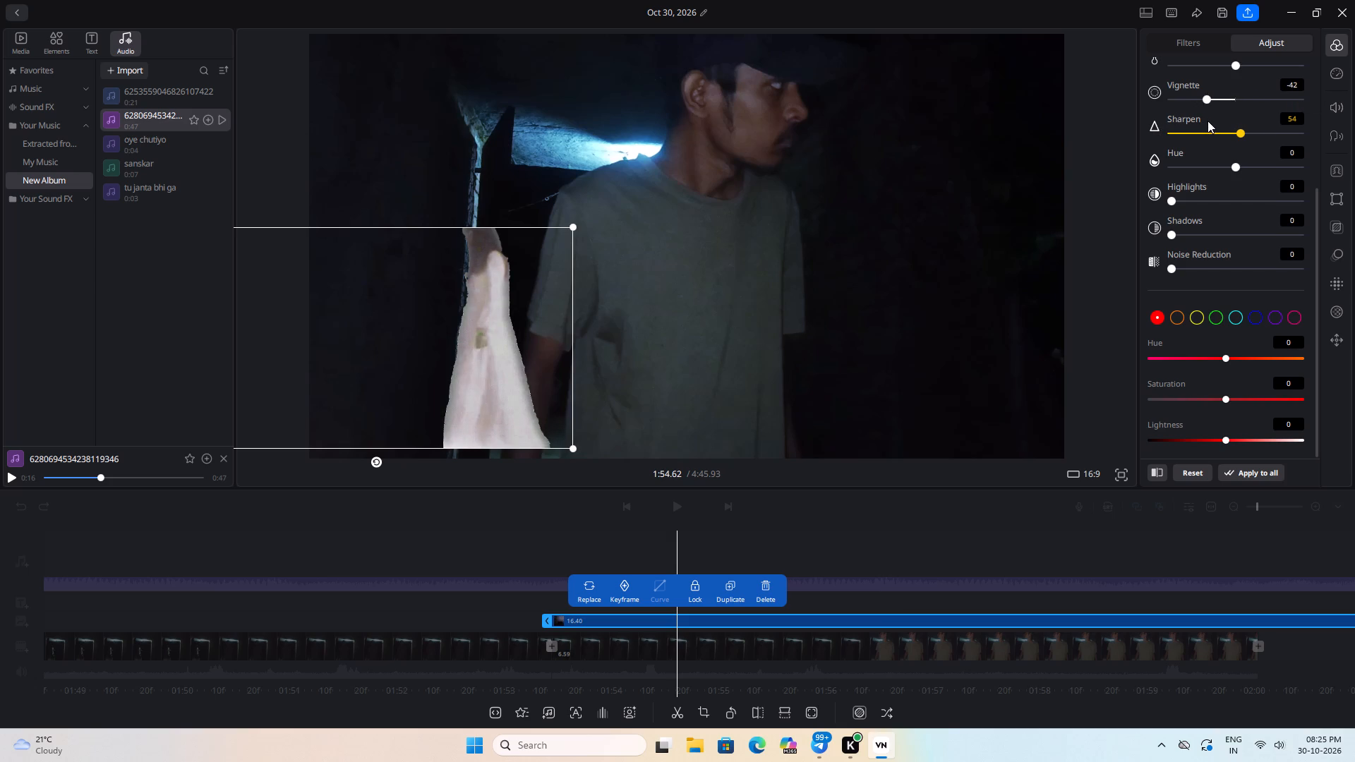
{"action": "left_click_drag", "start_coordinate": [1208, 121], "coordinate": [1210, 120]}
Set the ghost overlay's Temperature to +6 and its Vibrance to -15.
{"action": "scroll", "coordinate": [1205, 197], "scroll_direction": "up", "scroll_amount": 3}
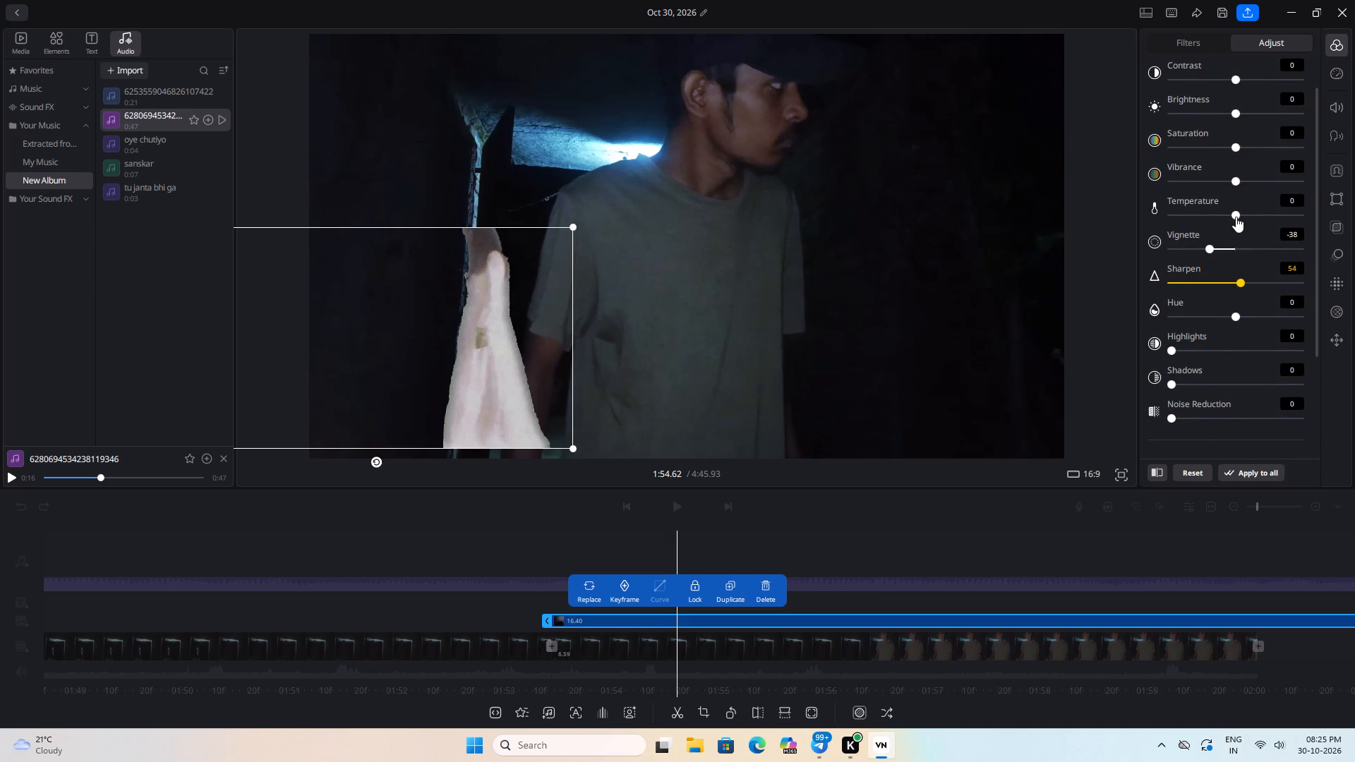
{"action": "left_click", "coordinate": [1236, 217]}
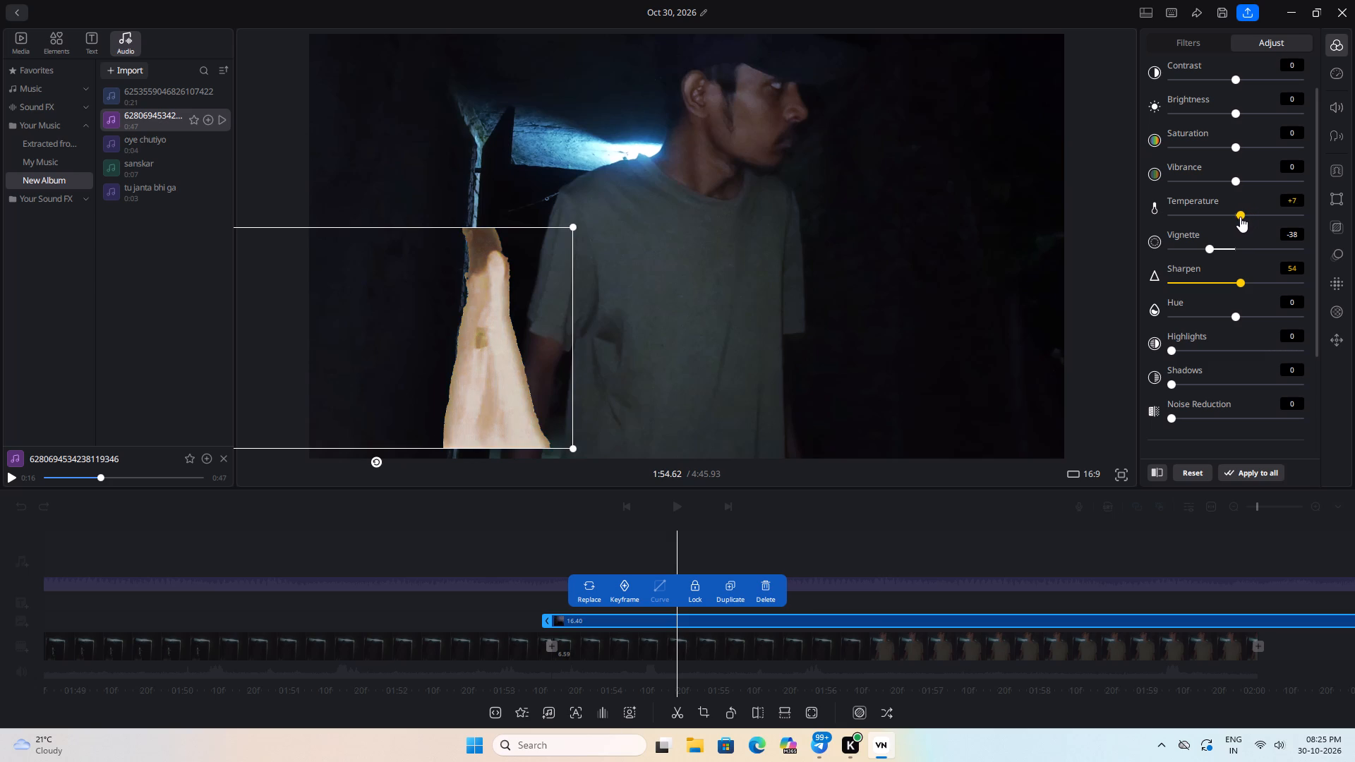
{"action": "left_click_drag", "start_coordinate": [1236, 177], "coordinate": [1225, 182]}
Darken the ghost overlay with Contrast at -36, Brightness at -100 and Exposure at -6.
{"action": "scroll", "coordinate": [1225, 182], "scroll_direction": "up", "scroll_amount": 1}
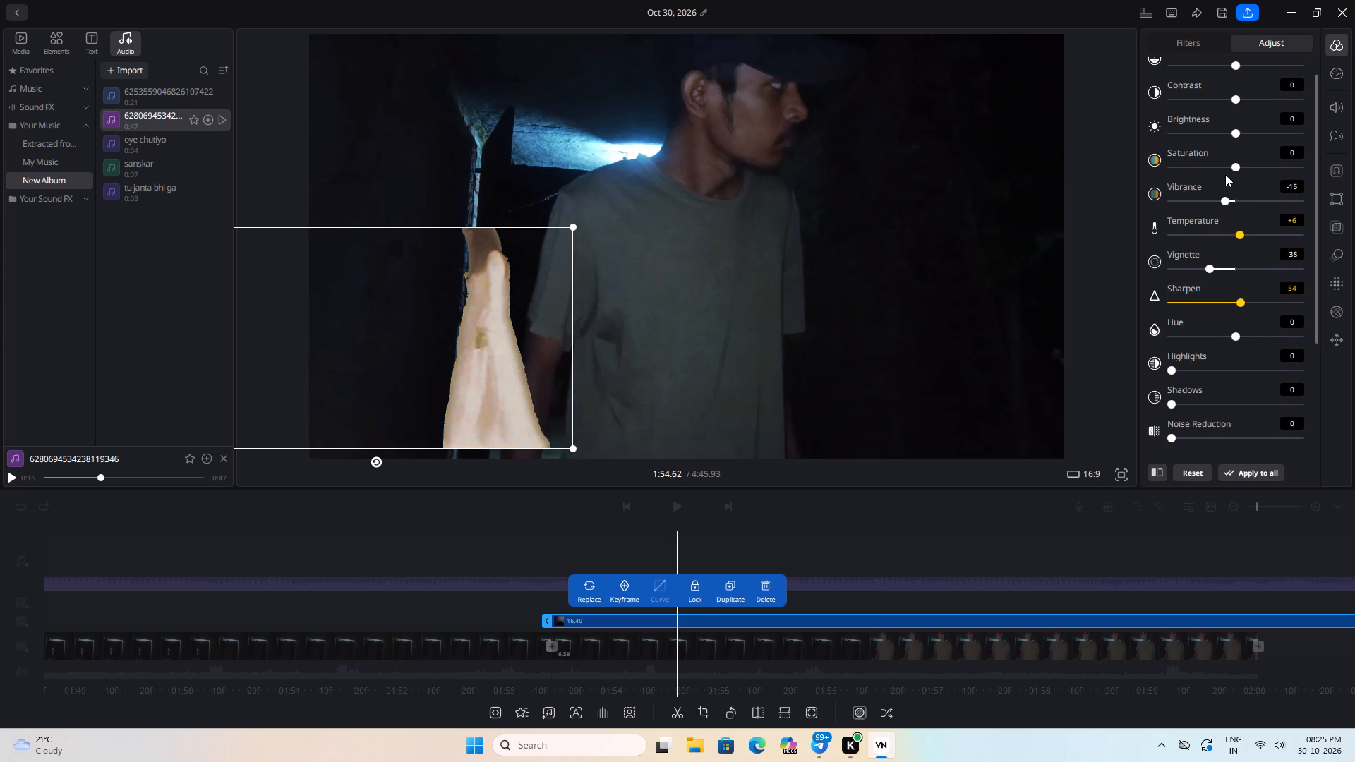
{"action": "left_click", "coordinate": [1234, 131]}
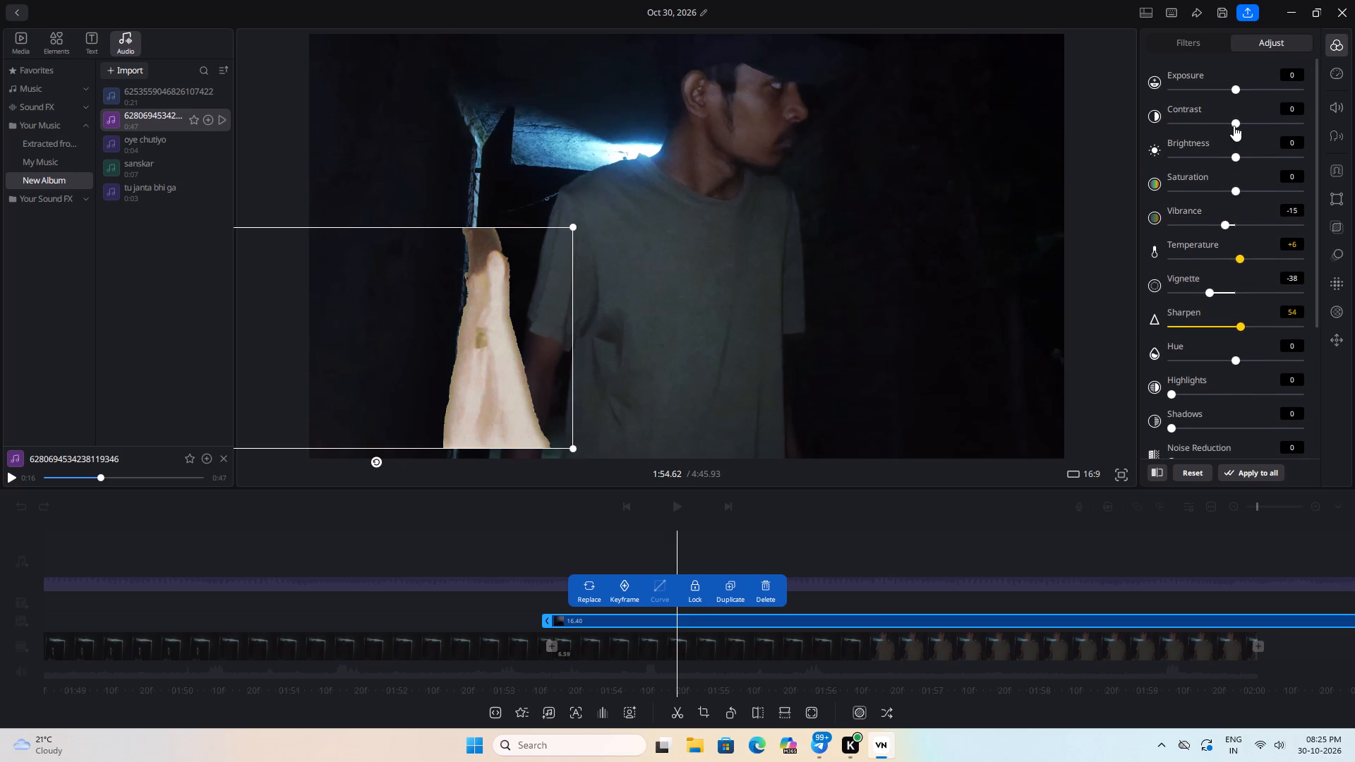
{"action": "left_click_drag", "start_coordinate": [1234, 125], "coordinate": [1203, 126]}
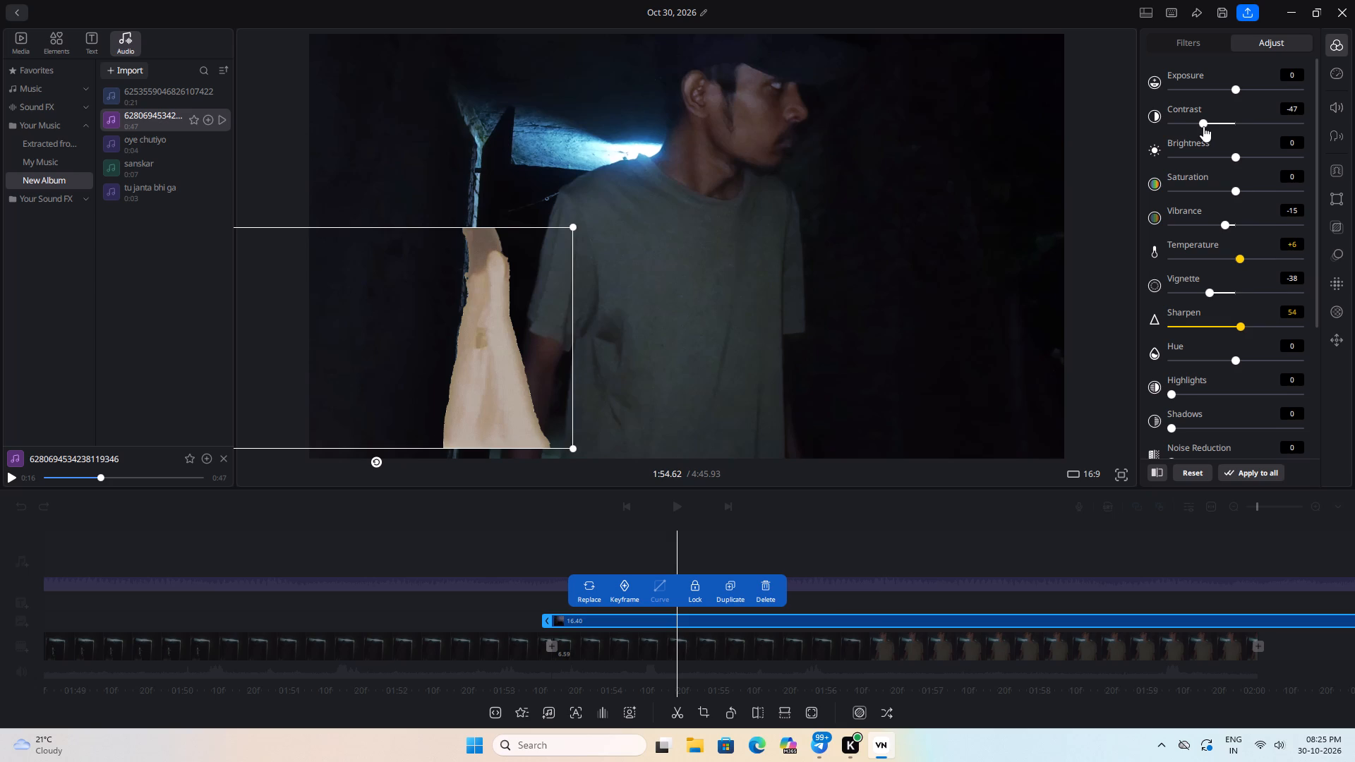
{"action": "left_click_drag", "start_coordinate": [1203, 126], "coordinate": [1211, 129]}
{"action": "left_click_drag", "start_coordinate": [1237, 156], "coordinate": [1230, 156]}
{"action": "left_click_drag", "start_coordinate": [1230, 156], "coordinate": [1170, 159]}
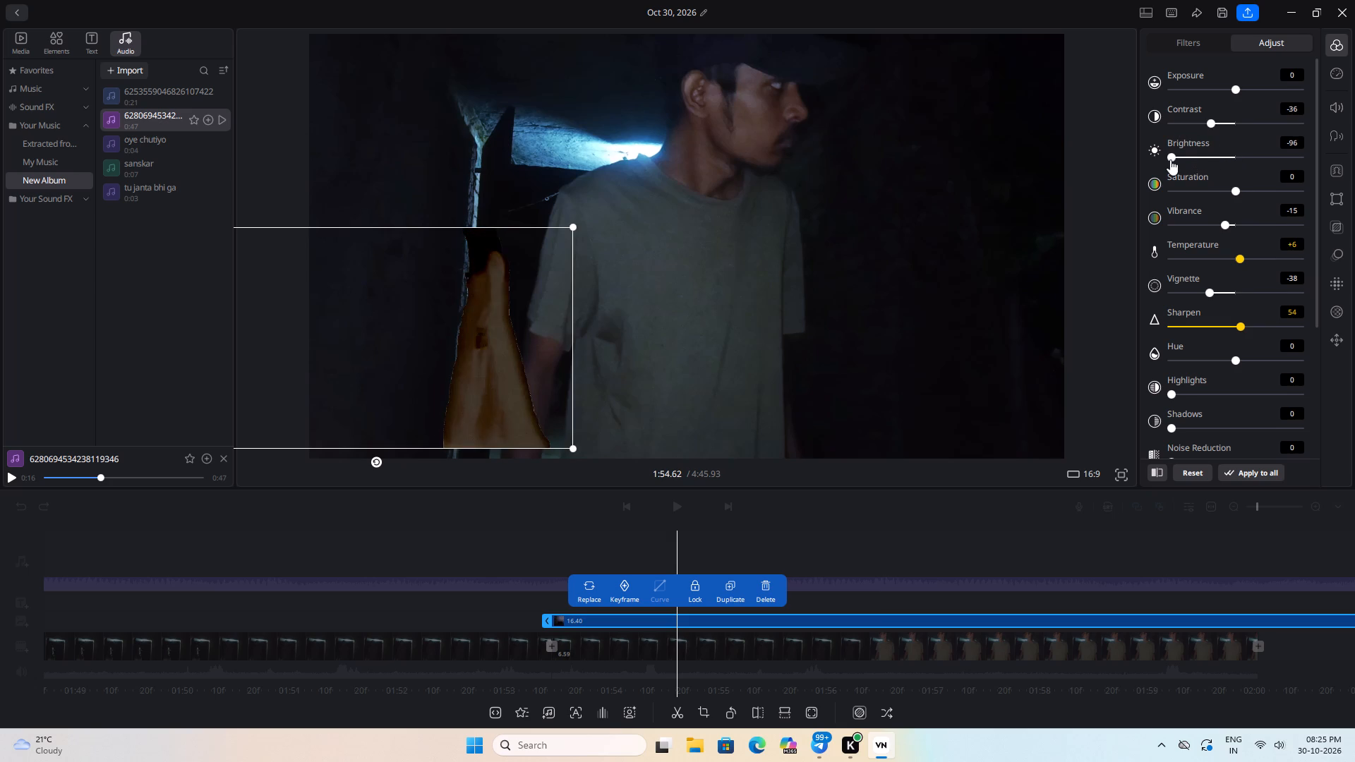
{"action": "left_click_drag", "start_coordinate": [1170, 159], "coordinate": [1149, 166]}
{"action": "left_click", "coordinate": [1233, 87]}
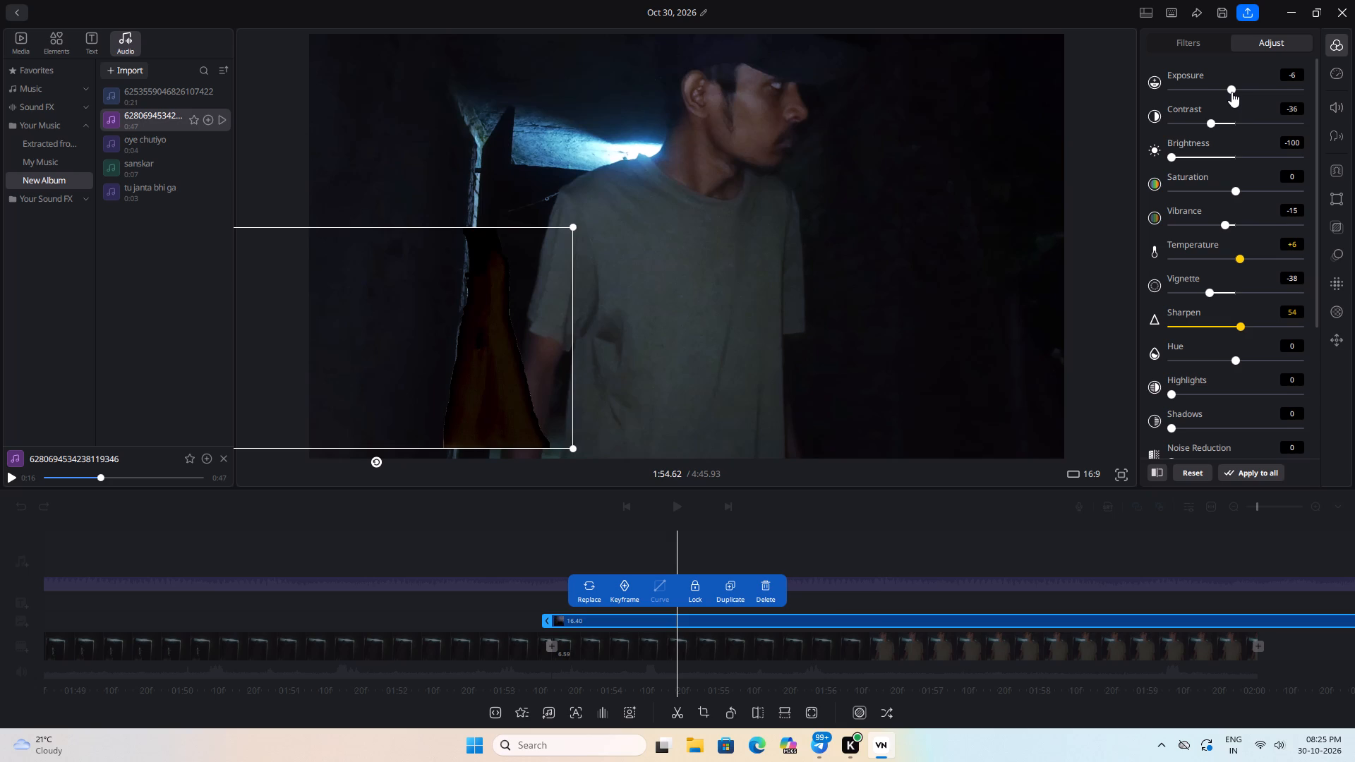
Shift the ghost overlay right and slightly up in the frame, so the figure stands in the doorway beside the man's arm.
{"action": "left_click_drag", "start_coordinate": [550, 330], "coordinate": [558, 298]}
{"action": "left_click_drag", "start_coordinate": [558, 298], "coordinate": [558, 296]}
{"action": "left_click_drag", "start_coordinate": [558, 299], "coordinate": [560, 318]}
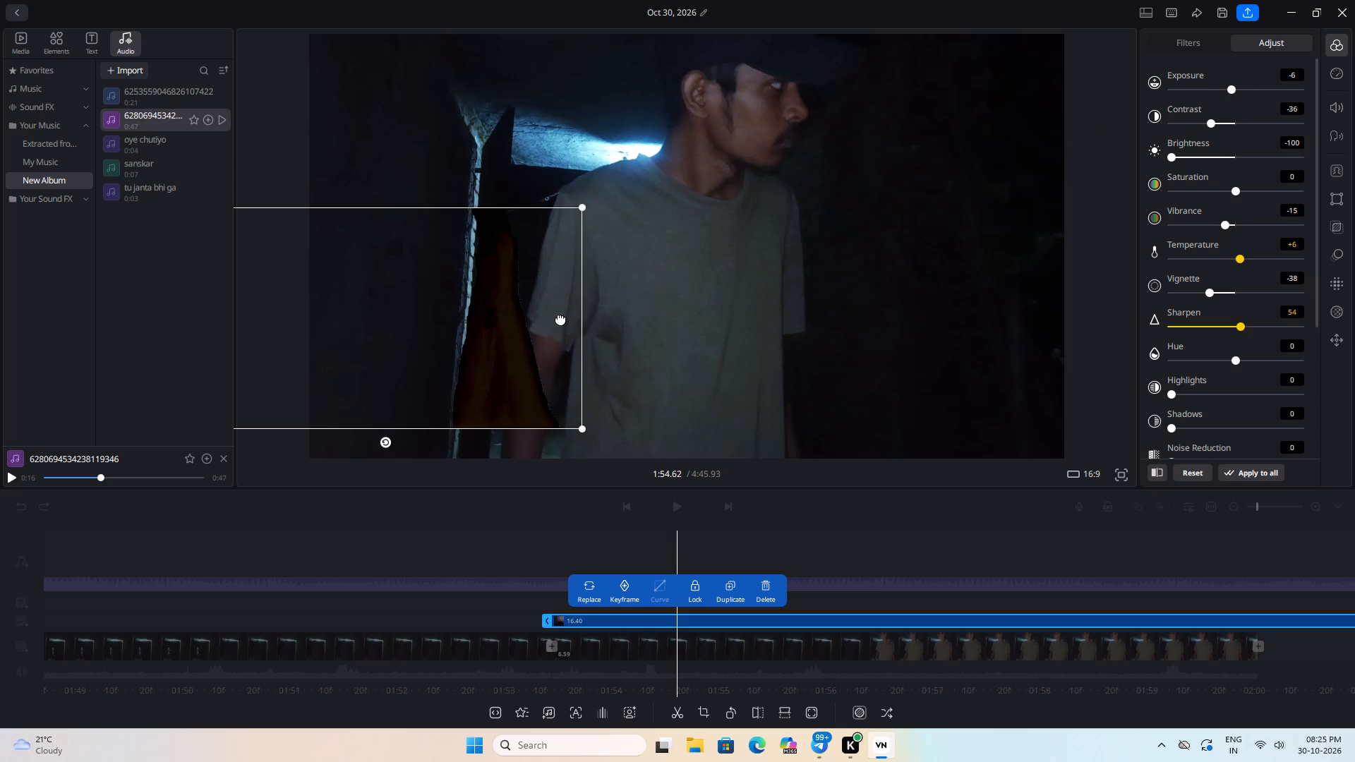
{"action": "left_click_drag", "start_coordinate": [560, 318], "coordinate": [594, 322]}
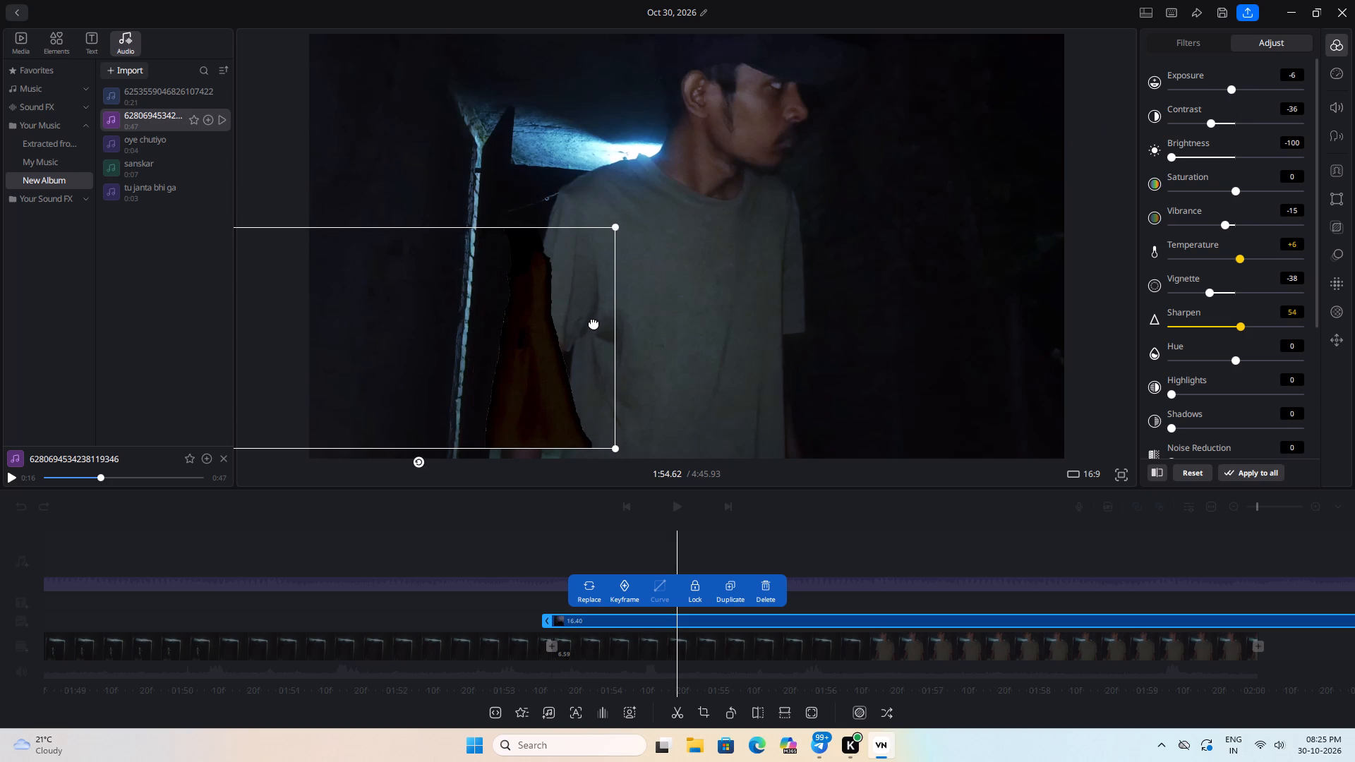
{"action": "left_click_drag", "start_coordinate": [594, 322], "coordinate": [589, 325]}
{"action": "left_click", "coordinate": [677, 336]}
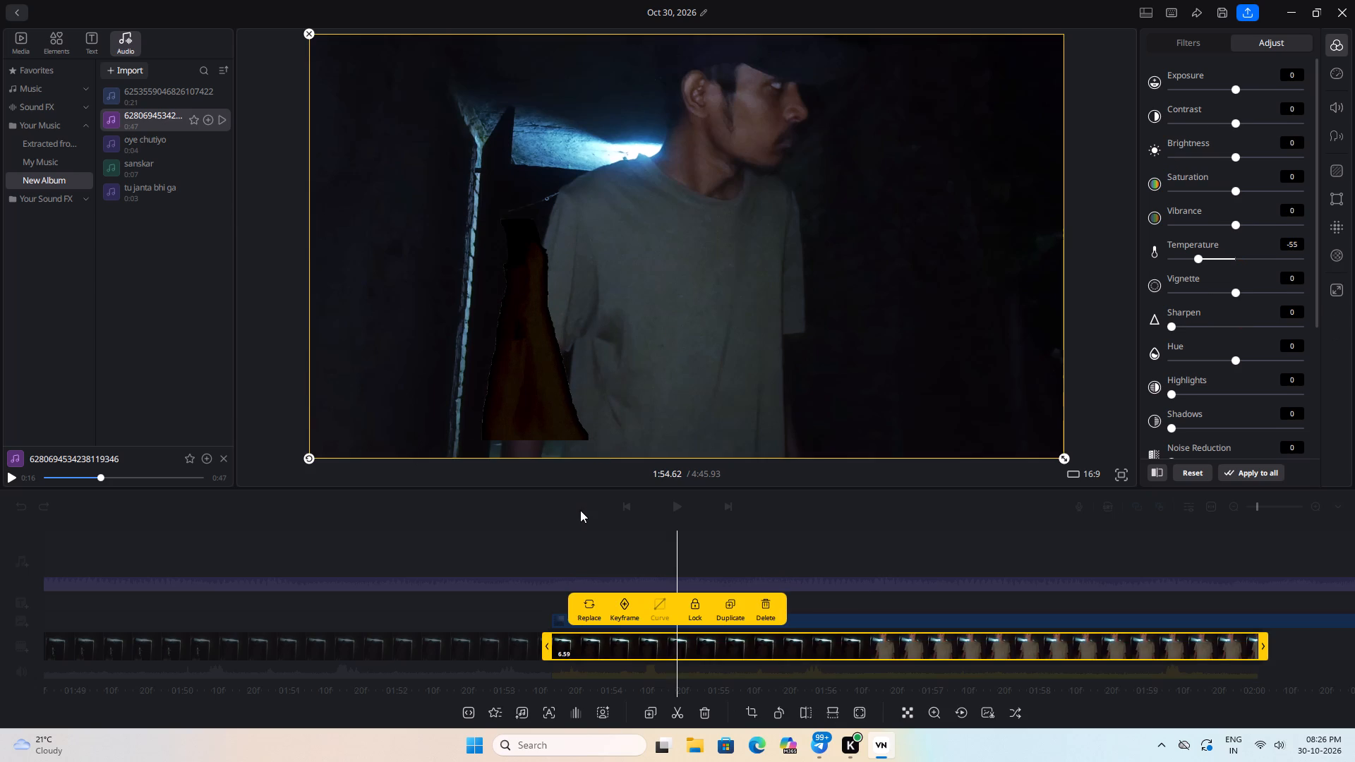
Move the ghost overlay slightly lower in the frame, beside the man's arm in the doorway.
{"action": "left_click", "coordinate": [580, 510]}
{"action": "left_click", "coordinate": [553, 418]}
{"action": "left_click_drag", "start_coordinate": [551, 409], "coordinate": [551, 433]}
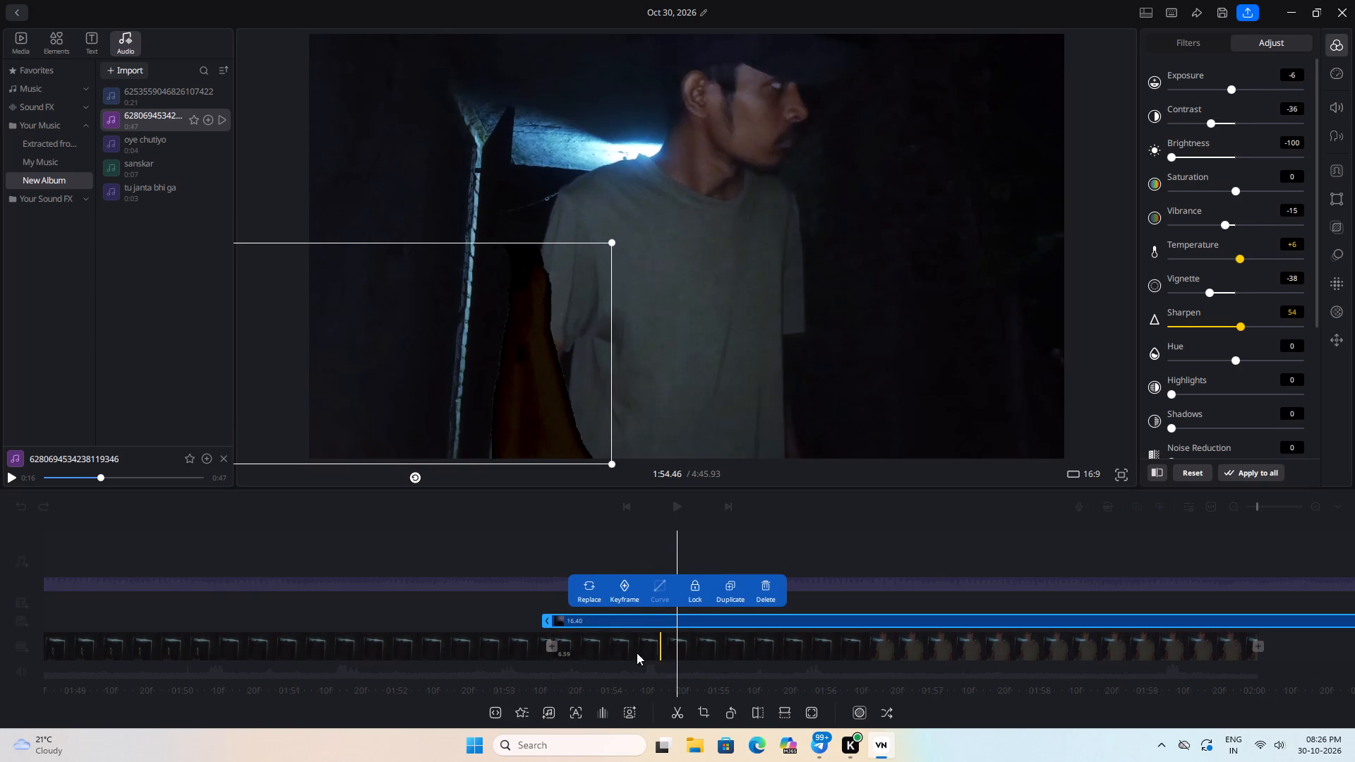
Convert the 6.59-second main-track clip of the man in the doorway to an overlay above the ghost overlay.
{"action": "left_click", "coordinate": [622, 653]}
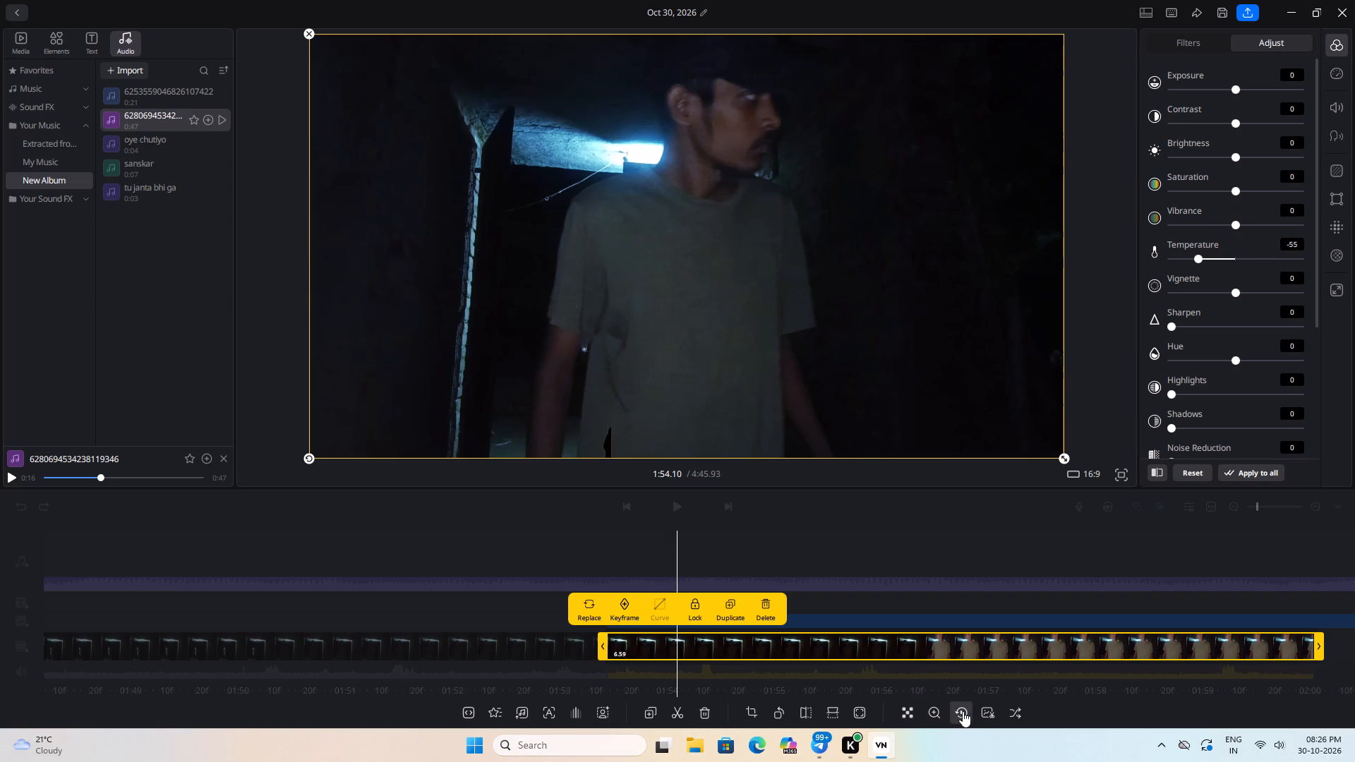
{"action": "left_click", "coordinate": [1011, 708]}
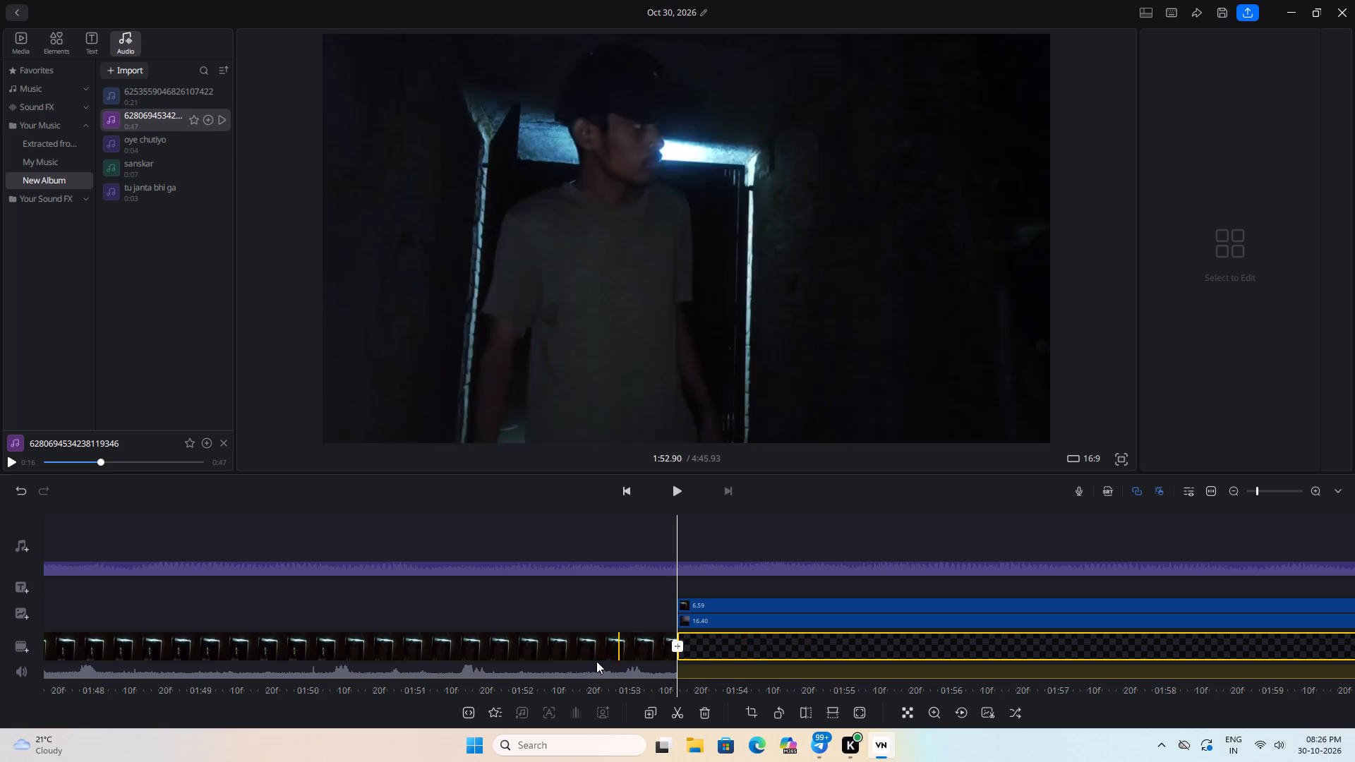
{"action": "key", "text": "space"}
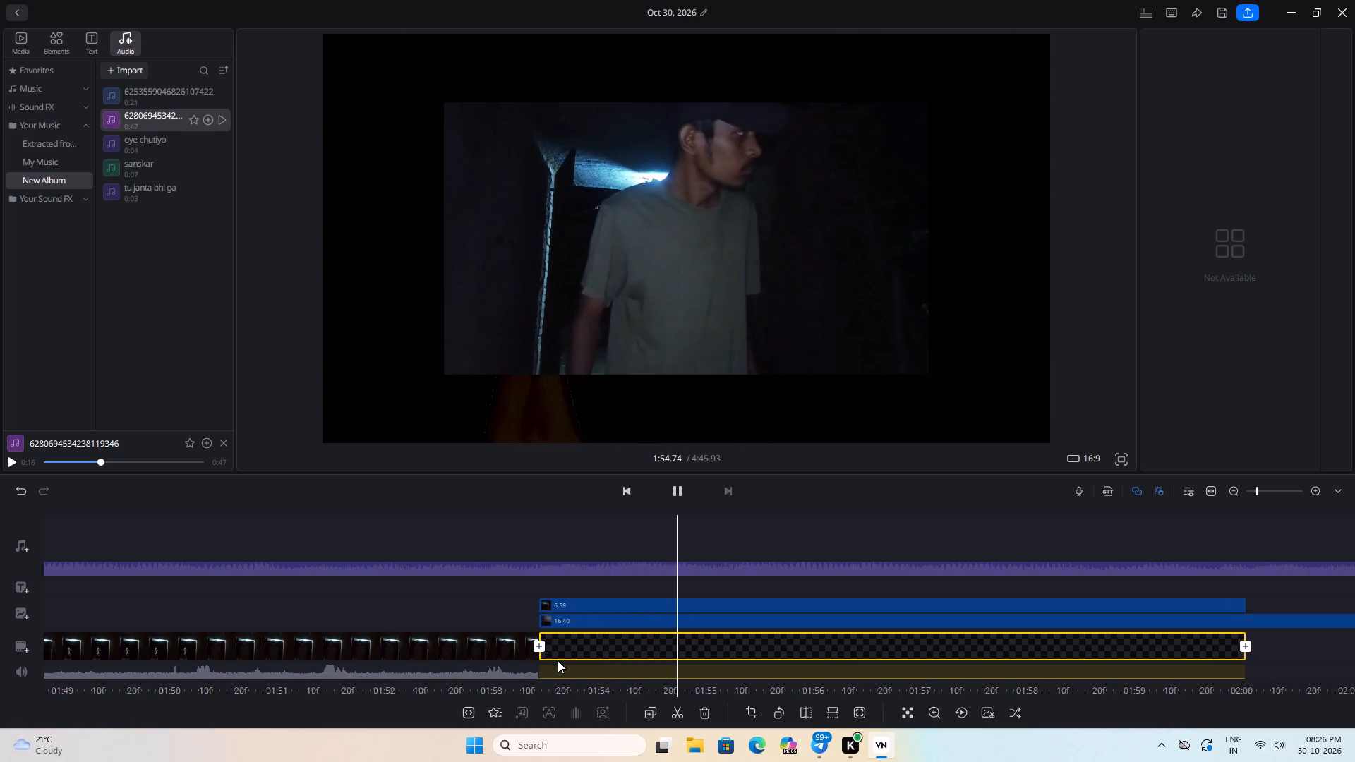
{"action": "key", "text": "space"}
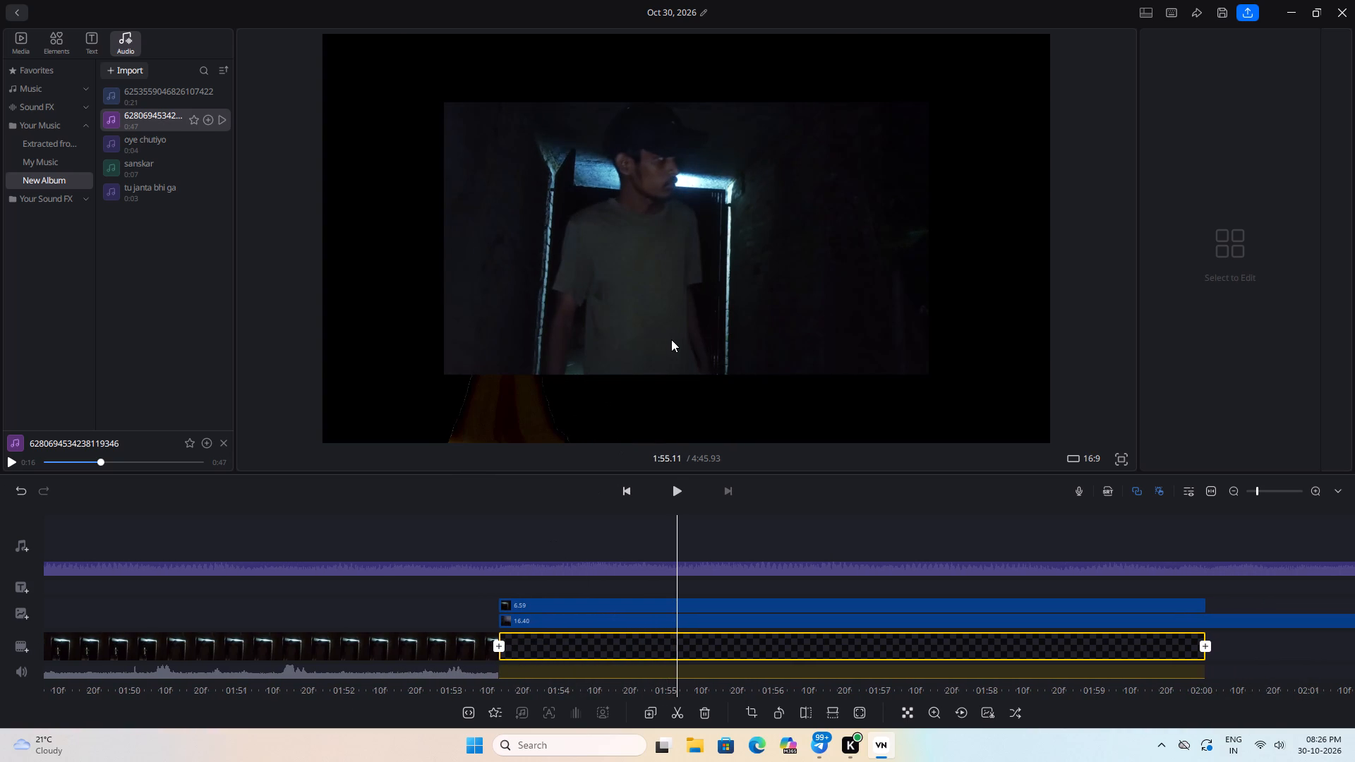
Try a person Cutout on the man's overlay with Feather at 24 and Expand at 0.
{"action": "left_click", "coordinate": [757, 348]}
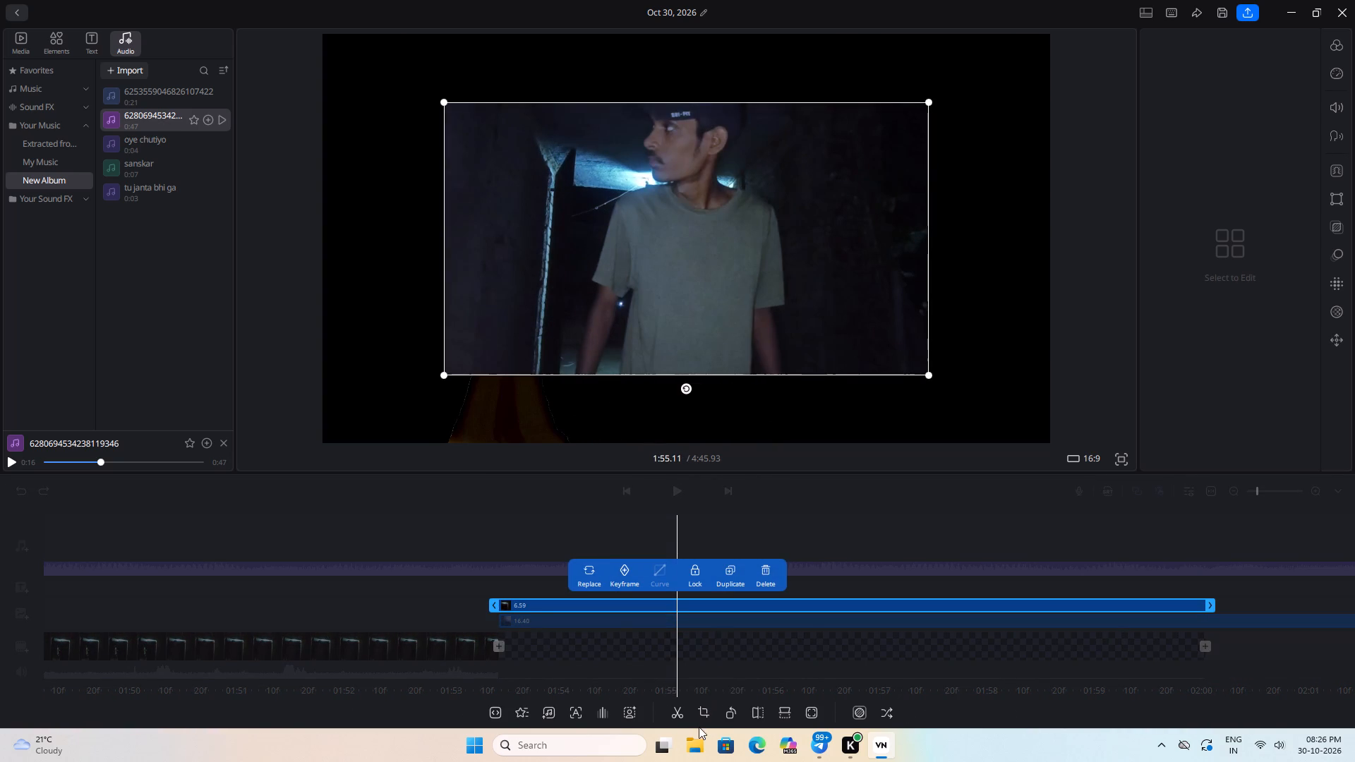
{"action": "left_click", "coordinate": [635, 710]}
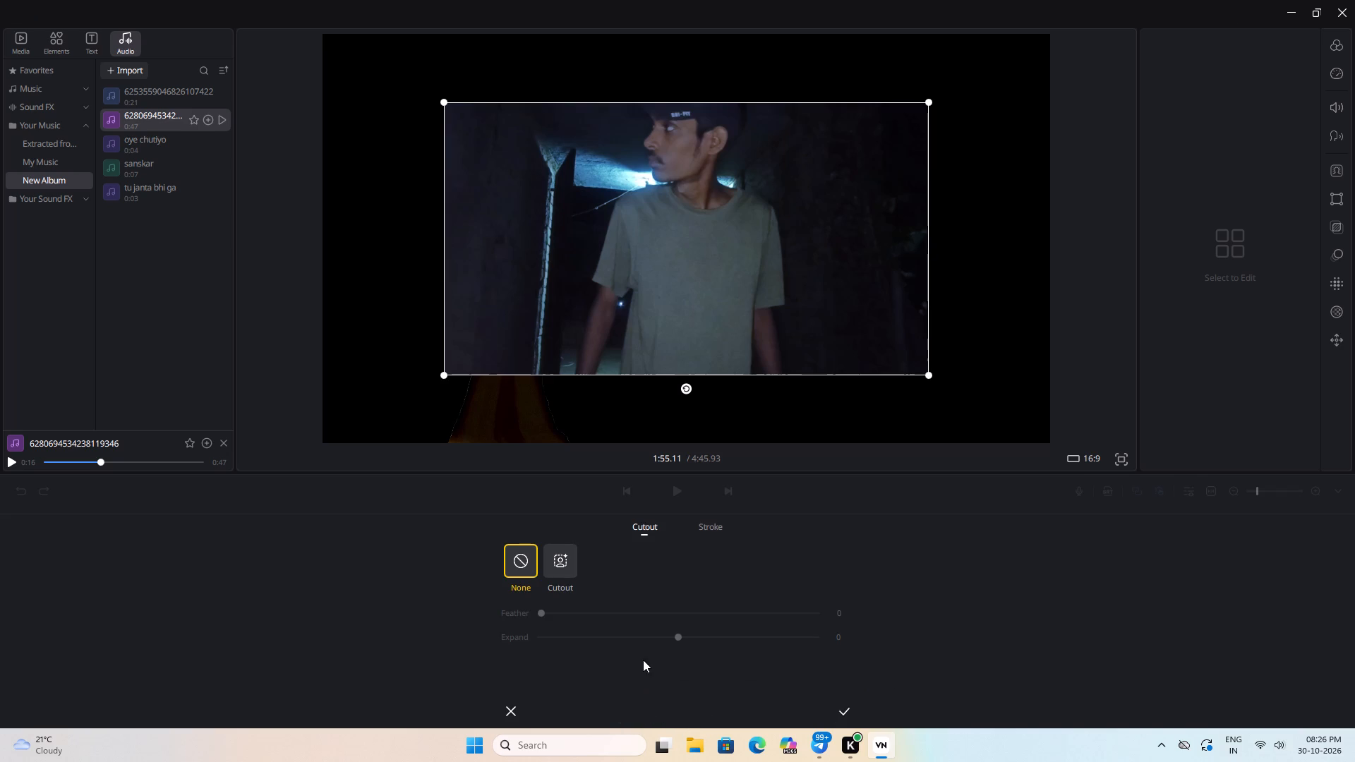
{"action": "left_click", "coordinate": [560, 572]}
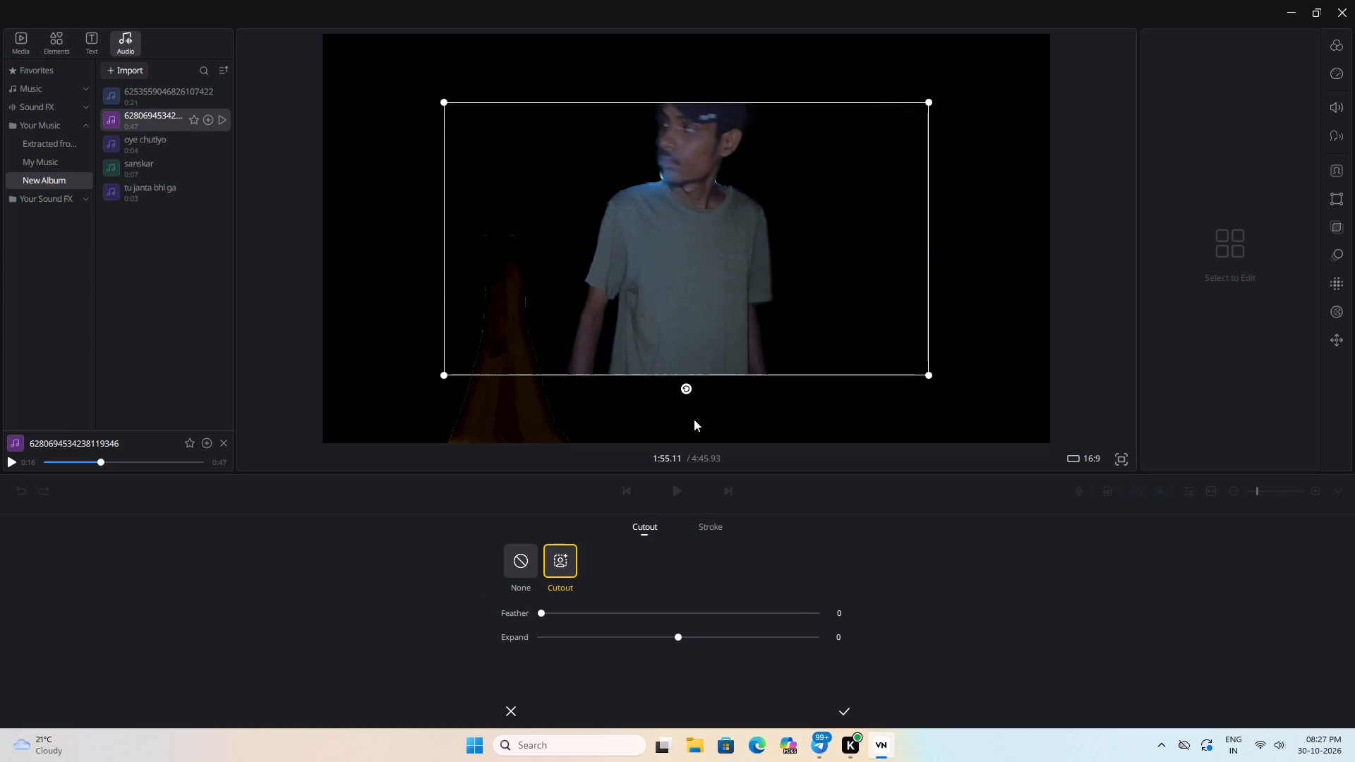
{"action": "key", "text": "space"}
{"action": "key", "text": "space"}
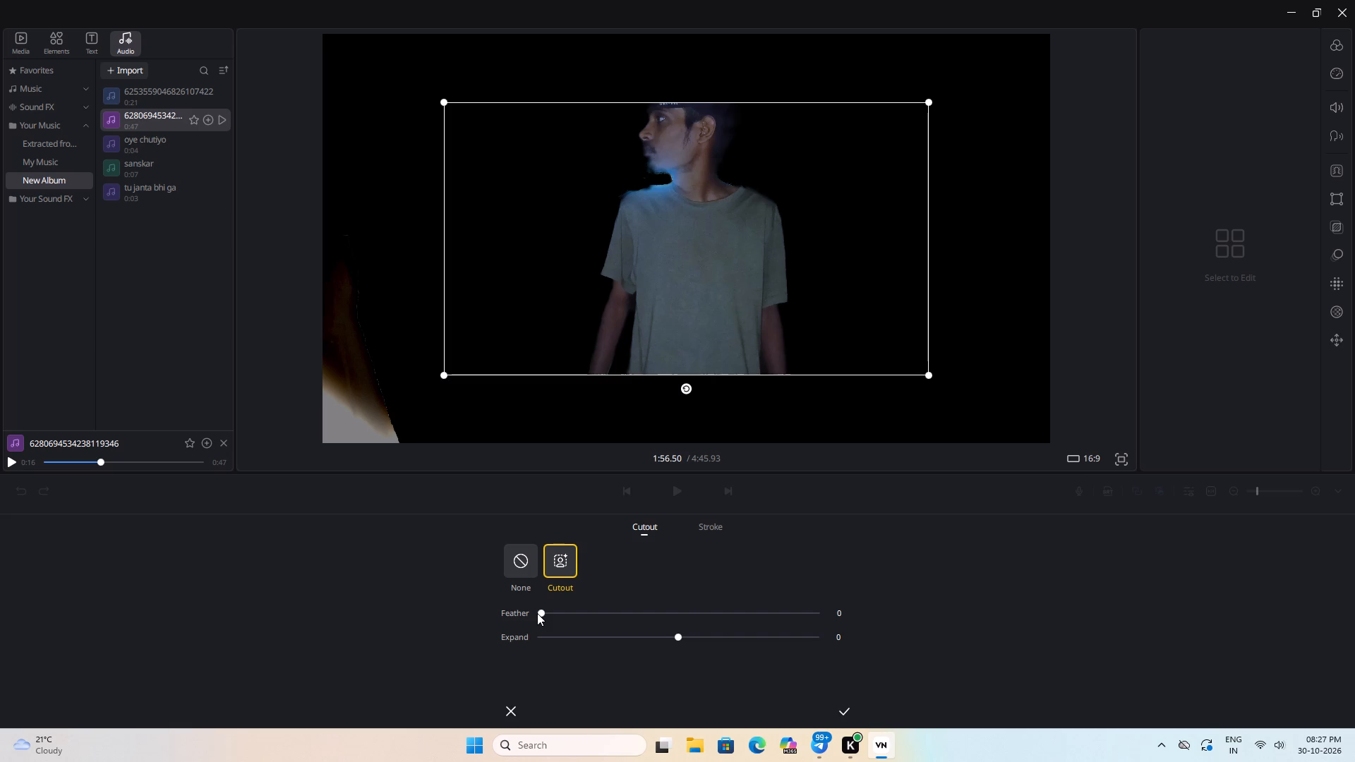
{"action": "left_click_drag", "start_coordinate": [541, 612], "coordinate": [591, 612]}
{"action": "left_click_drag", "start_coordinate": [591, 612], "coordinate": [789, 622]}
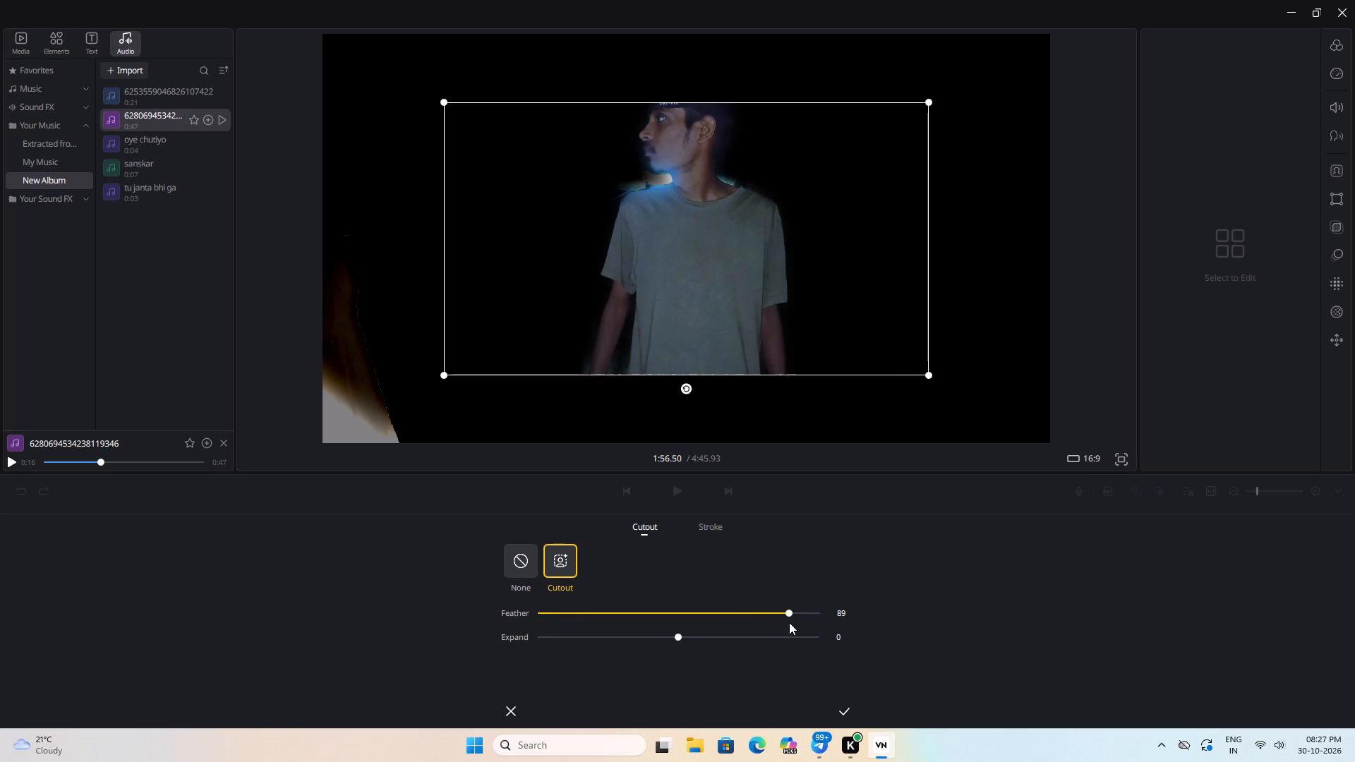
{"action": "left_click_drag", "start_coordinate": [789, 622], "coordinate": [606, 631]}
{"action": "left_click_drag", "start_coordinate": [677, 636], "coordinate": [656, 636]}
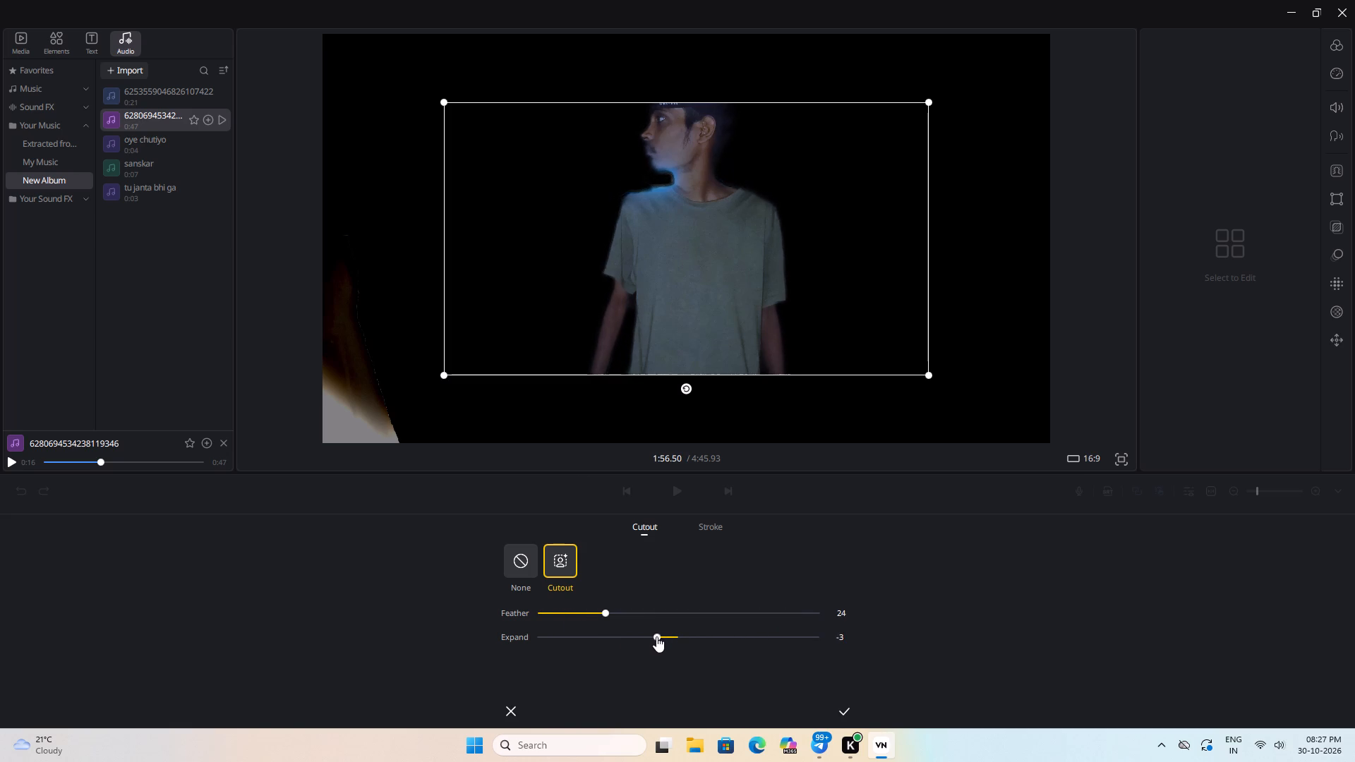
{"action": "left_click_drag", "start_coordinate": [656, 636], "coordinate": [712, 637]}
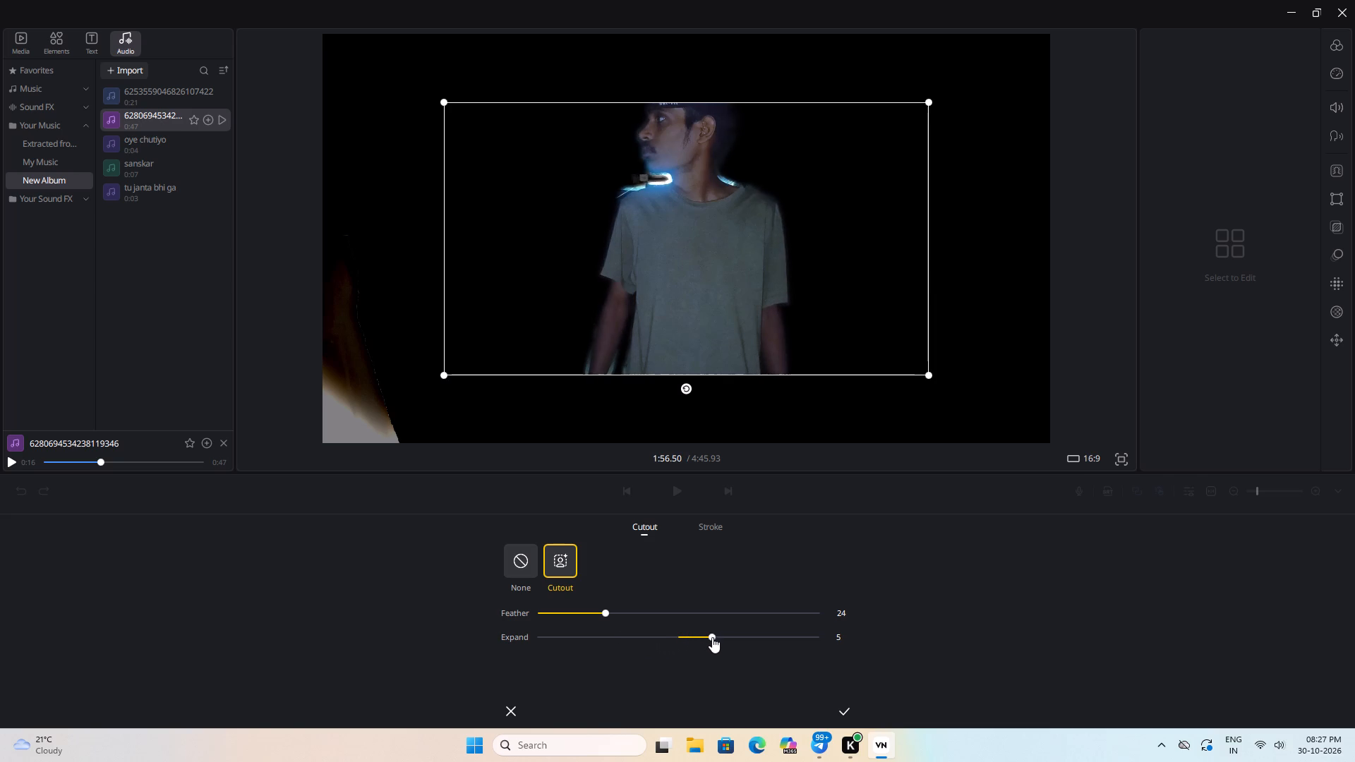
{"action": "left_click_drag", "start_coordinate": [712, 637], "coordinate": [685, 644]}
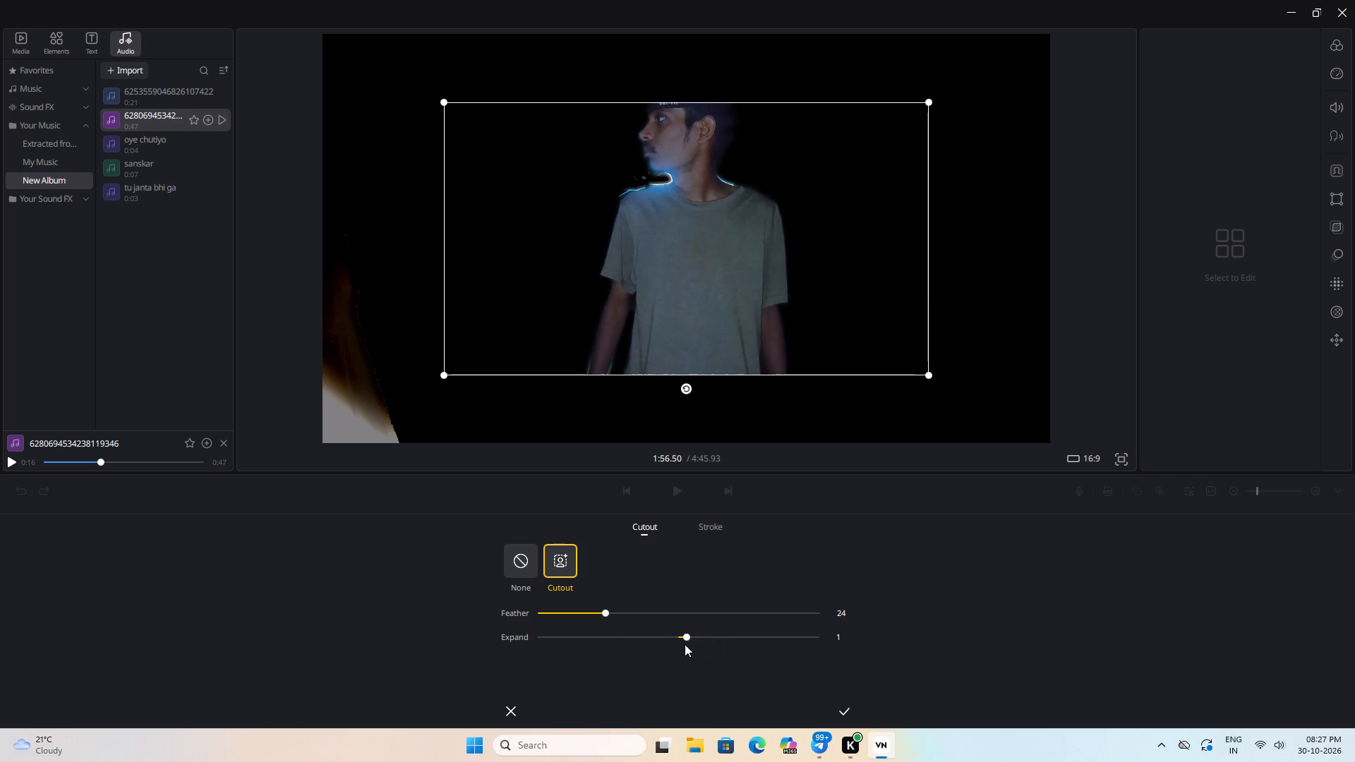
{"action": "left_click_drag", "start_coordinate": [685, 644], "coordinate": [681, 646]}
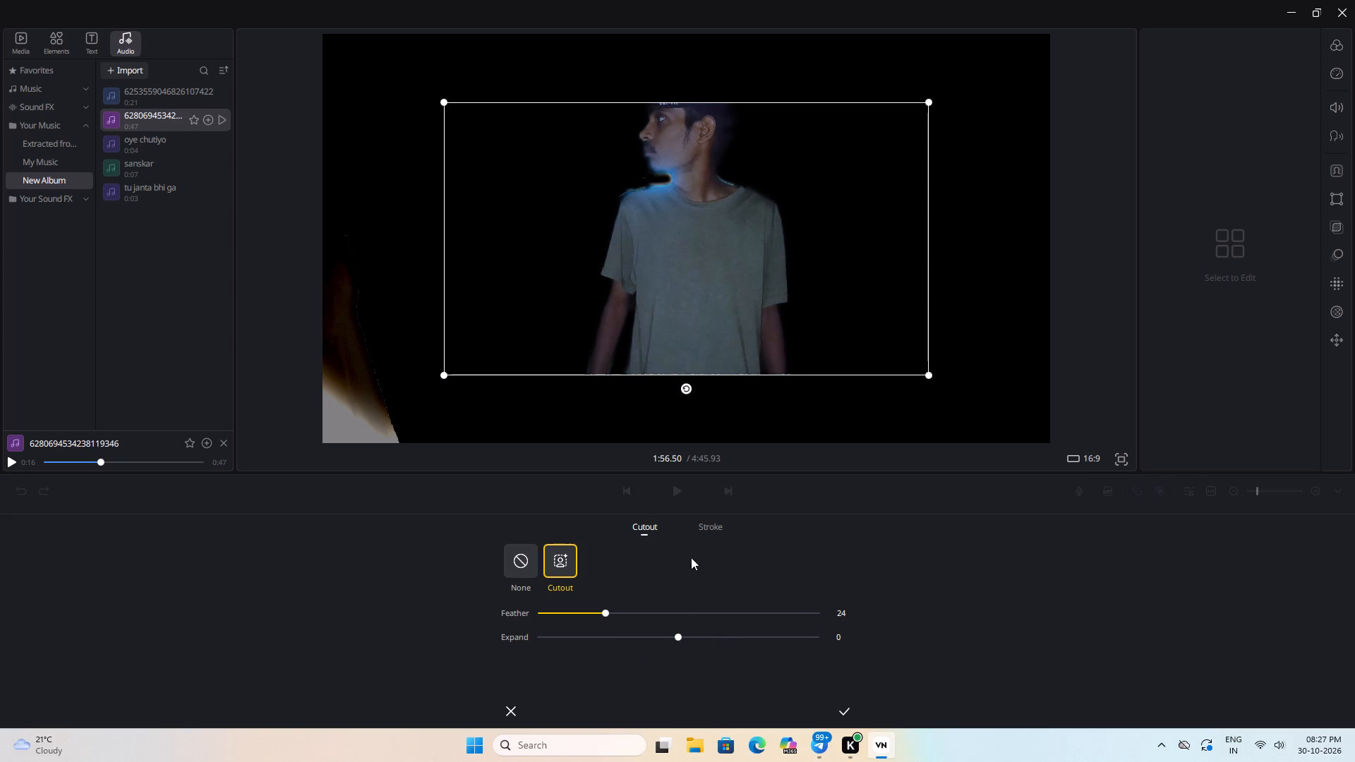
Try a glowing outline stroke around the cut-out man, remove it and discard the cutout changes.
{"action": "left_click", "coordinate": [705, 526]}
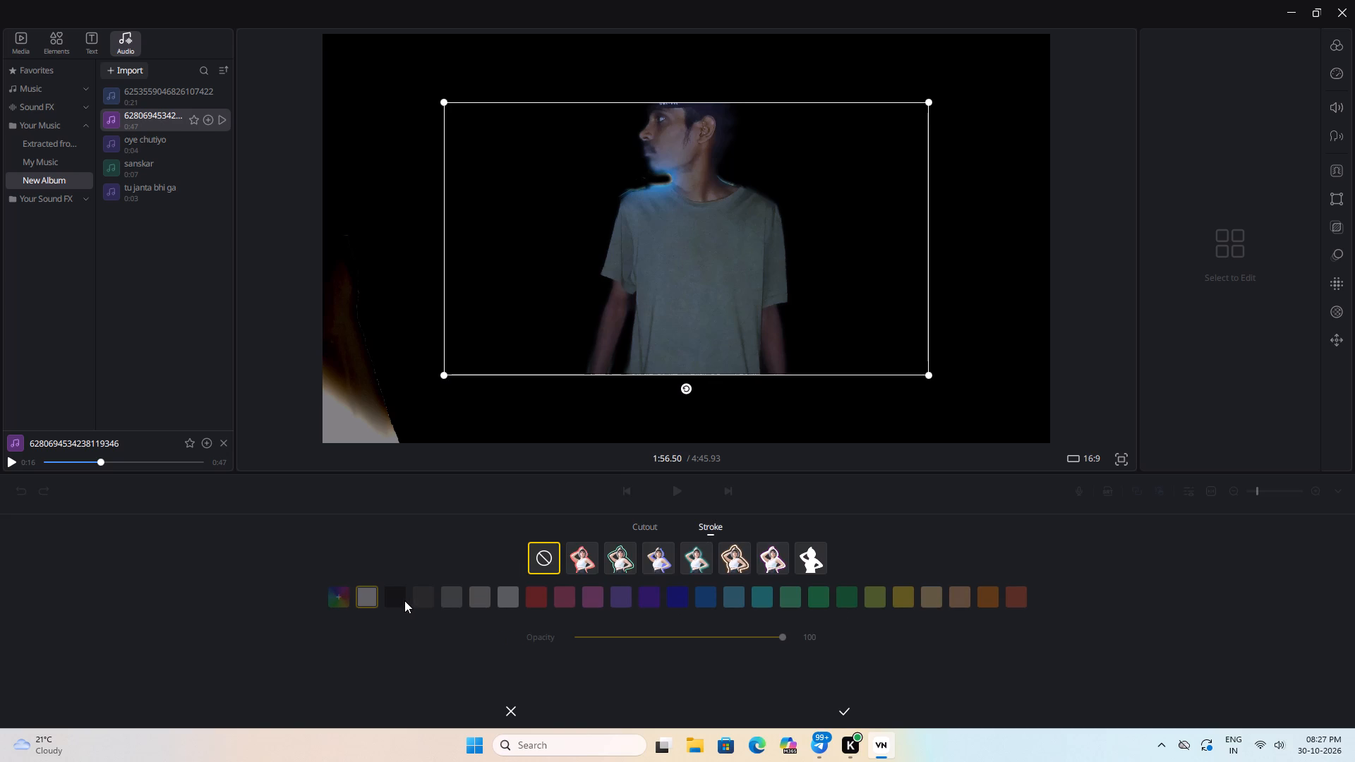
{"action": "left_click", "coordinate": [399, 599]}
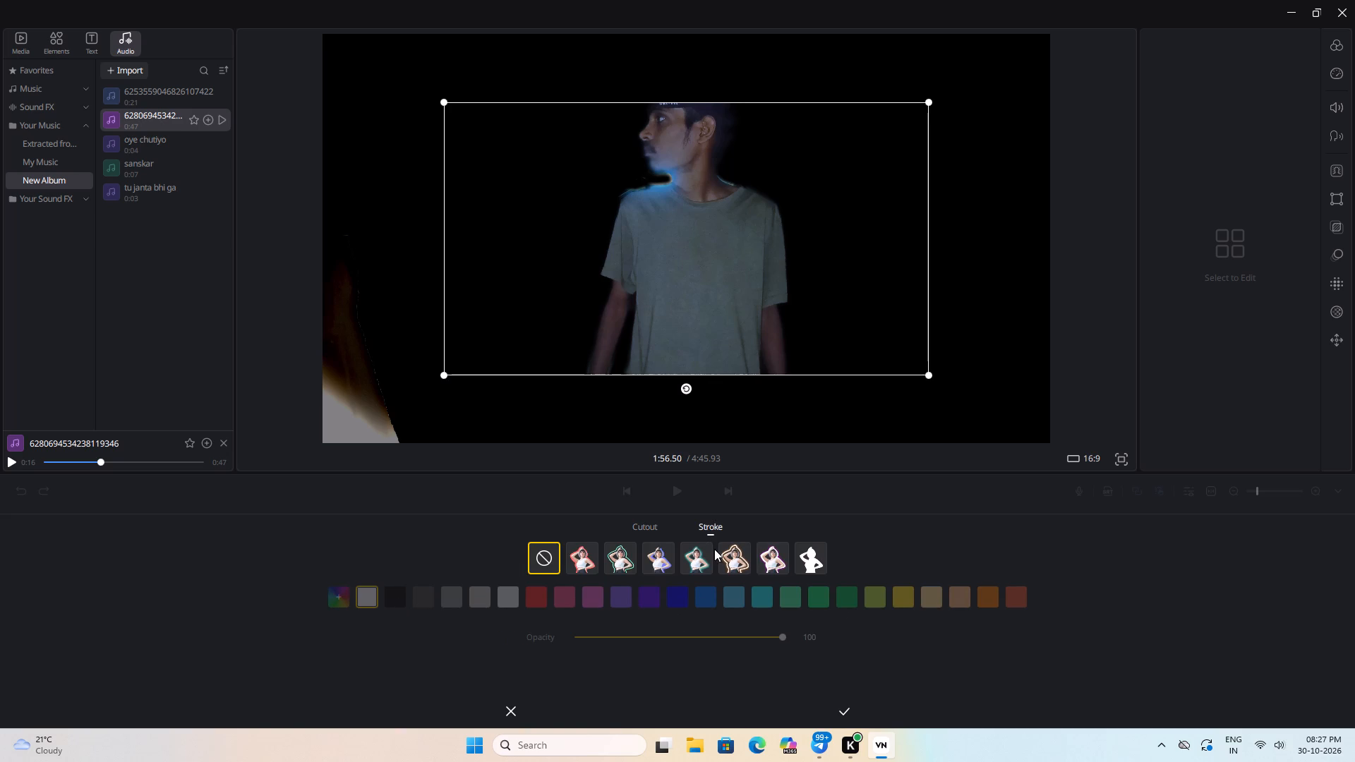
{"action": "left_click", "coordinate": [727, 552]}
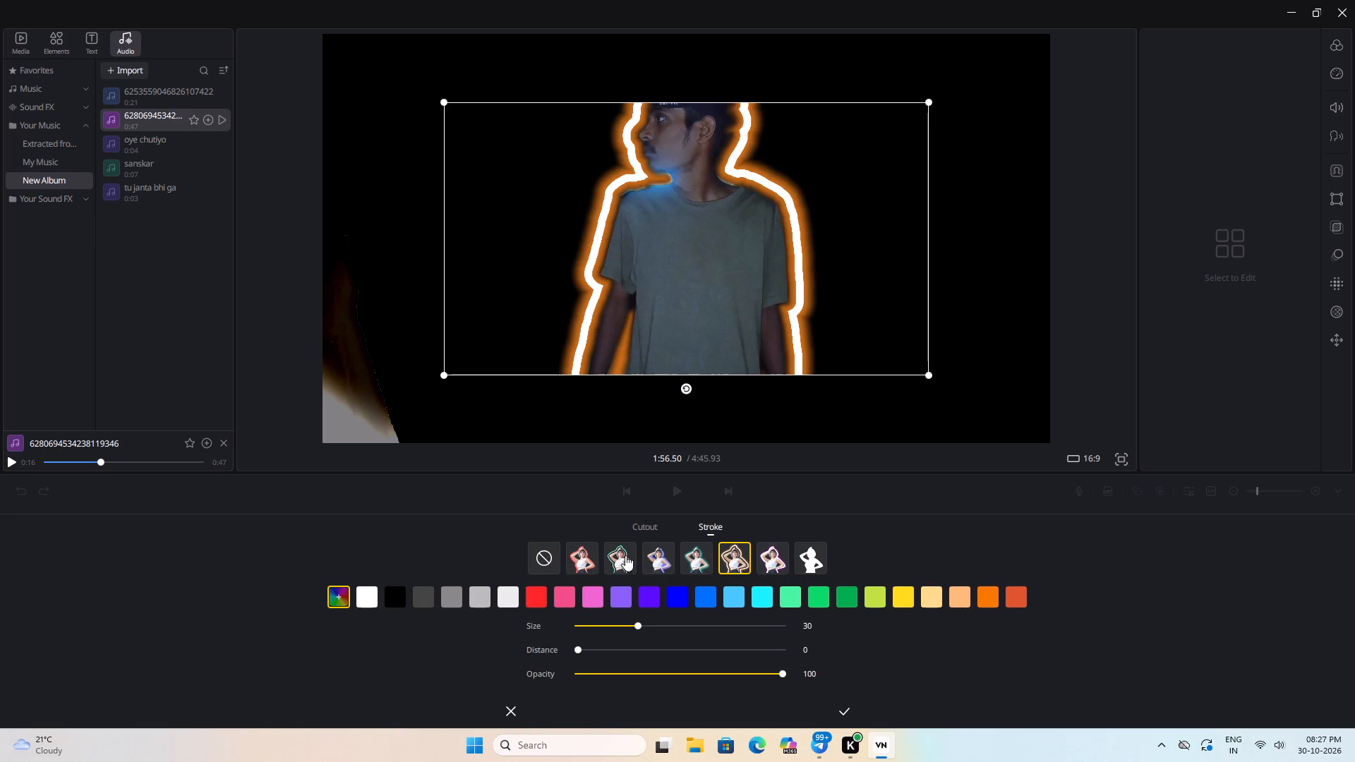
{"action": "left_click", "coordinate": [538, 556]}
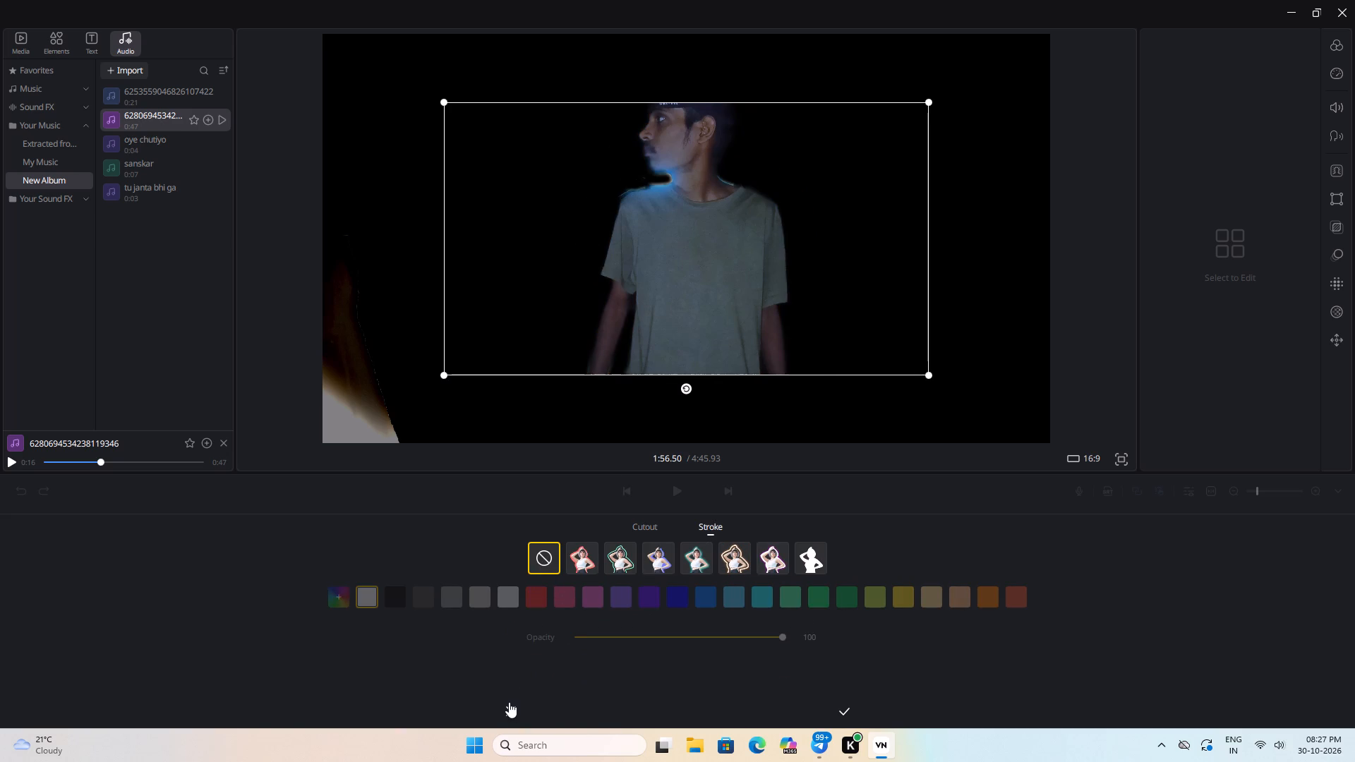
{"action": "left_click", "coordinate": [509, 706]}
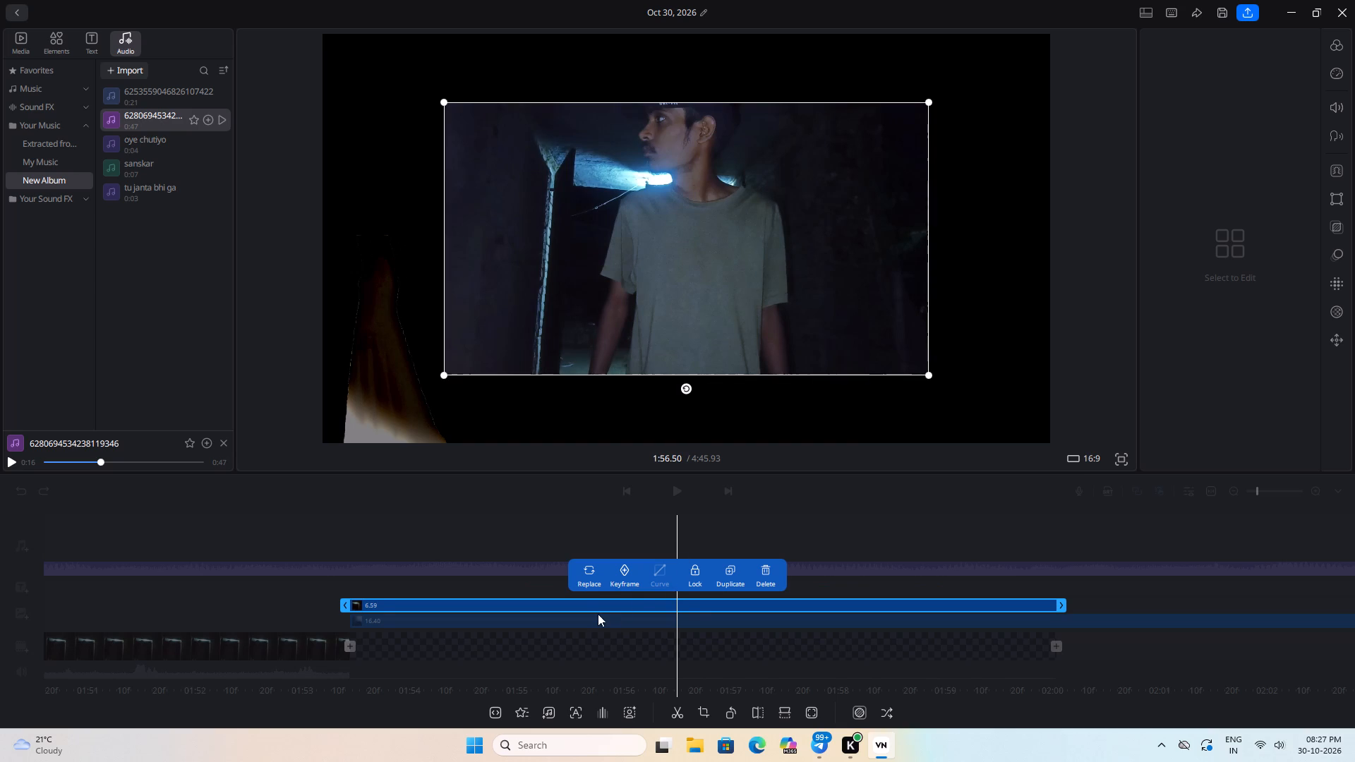
Examine how the man's overlay and the ghost overlay play together between about 1:53 and 1:56.
{"action": "key", "text": "space"}
{"action": "left_click_drag", "start_coordinate": [527, 643], "coordinate": [882, 658]}
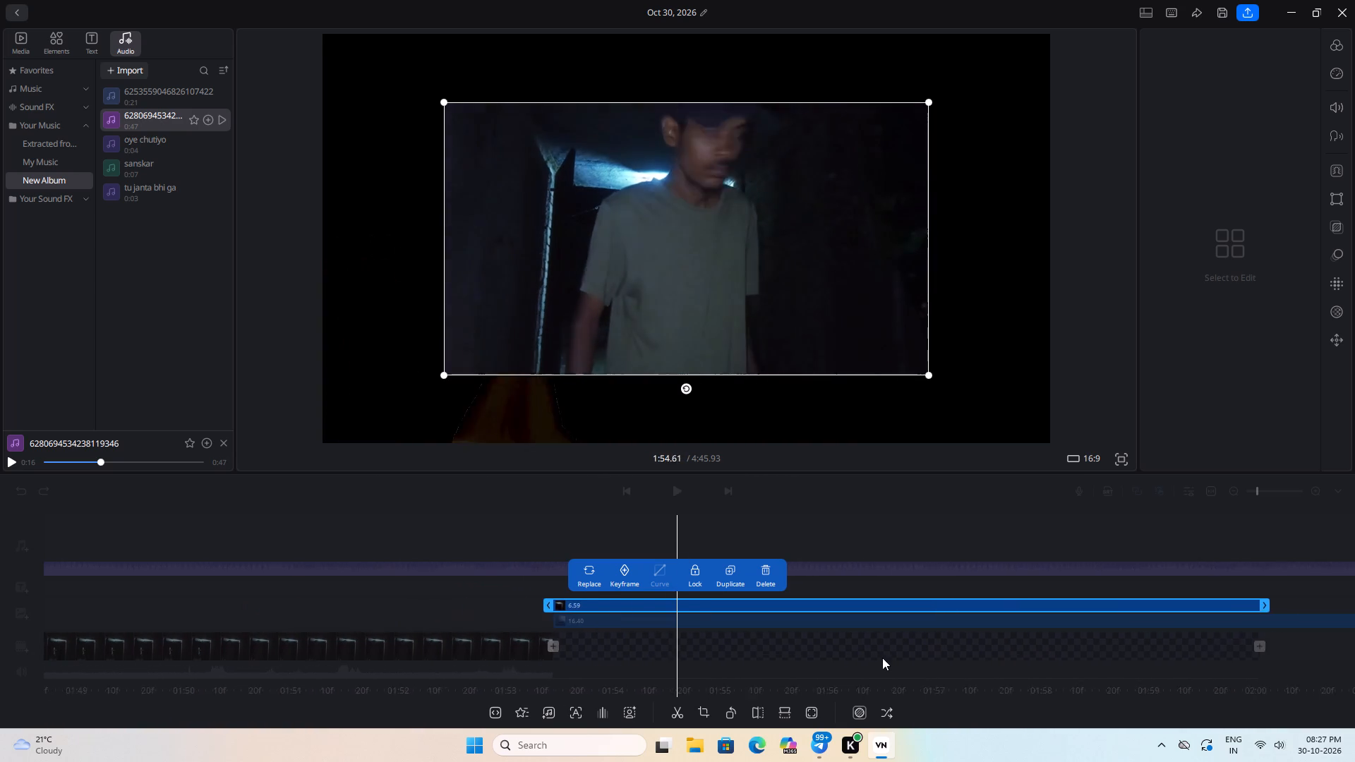
{"action": "left_click_drag", "start_coordinate": [882, 658], "coordinate": [907, 658]}
{"action": "left_click_drag", "start_coordinate": [728, 662], "coordinate": [790, 658]}
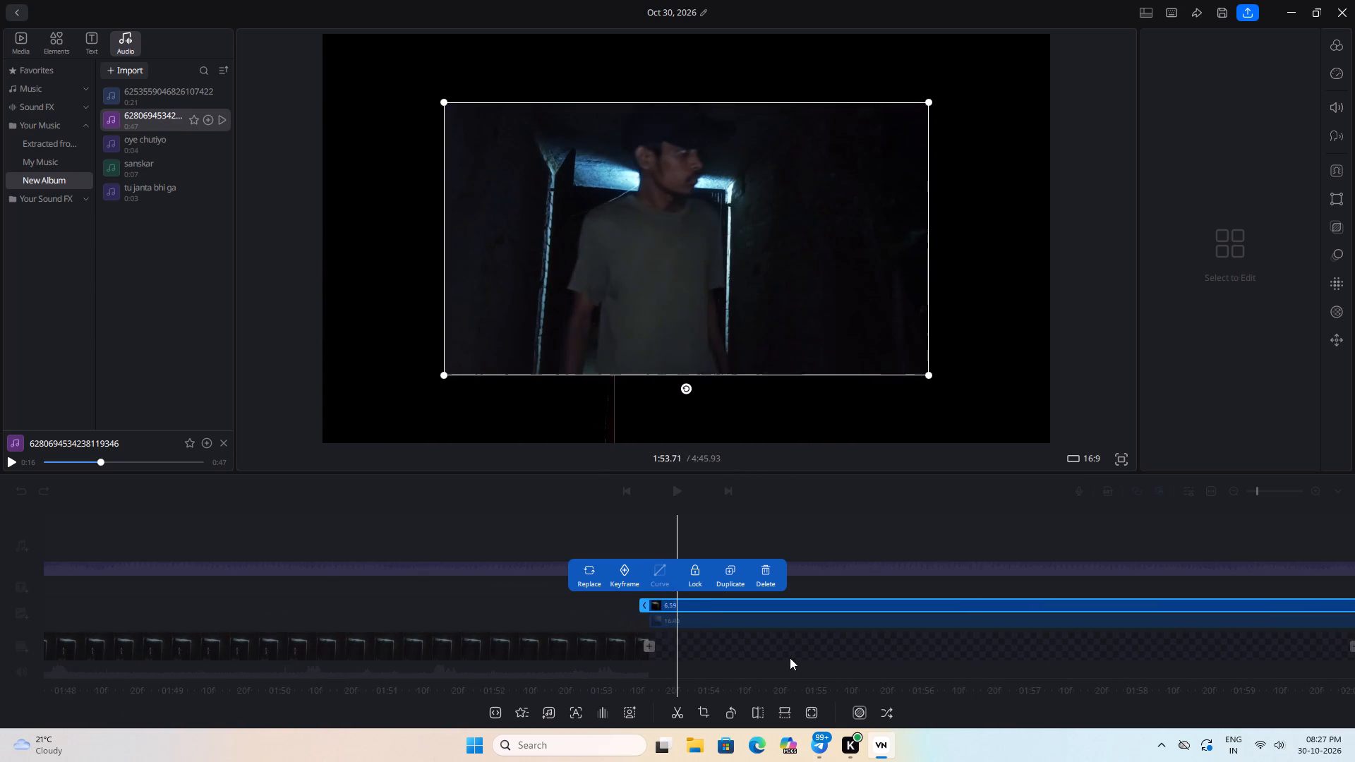
{"action": "left_click_drag", "start_coordinate": [790, 658], "coordinate": [838, 658]}
{"action": "key", "text": "space"}
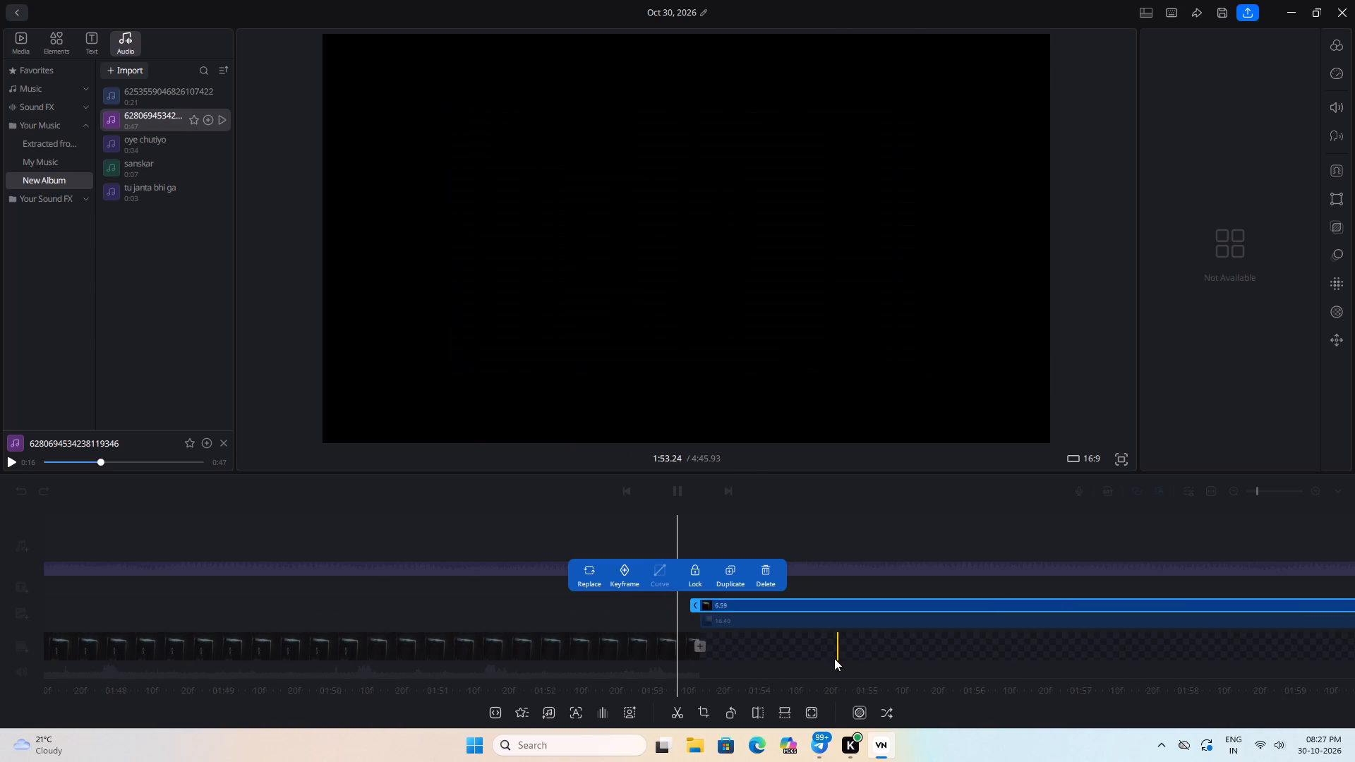
{"action": "left_click_drag", "start_coordinate": [764, 668], "coordinate": [783, 665]}
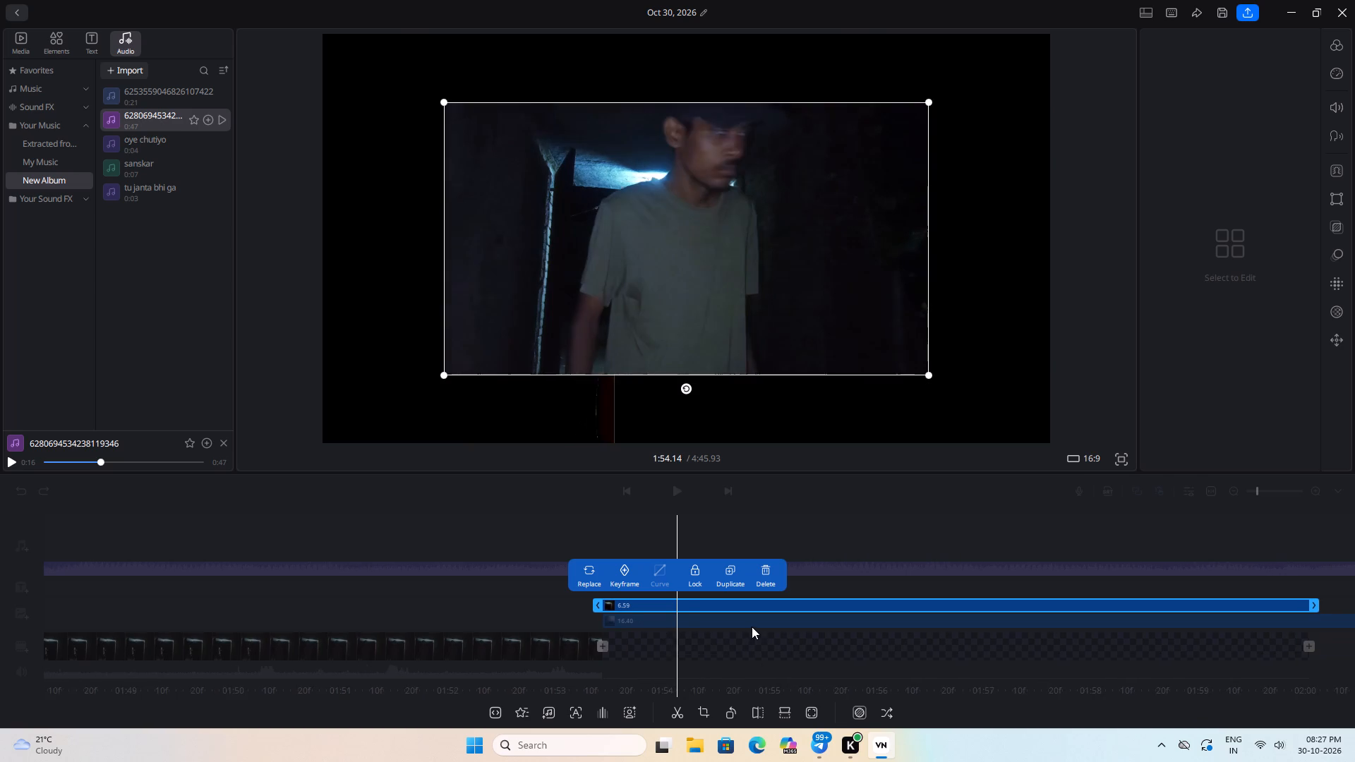
{"action": "left_click", "coordinate": [752, 627]}
{"action": "key", "text": "space"}
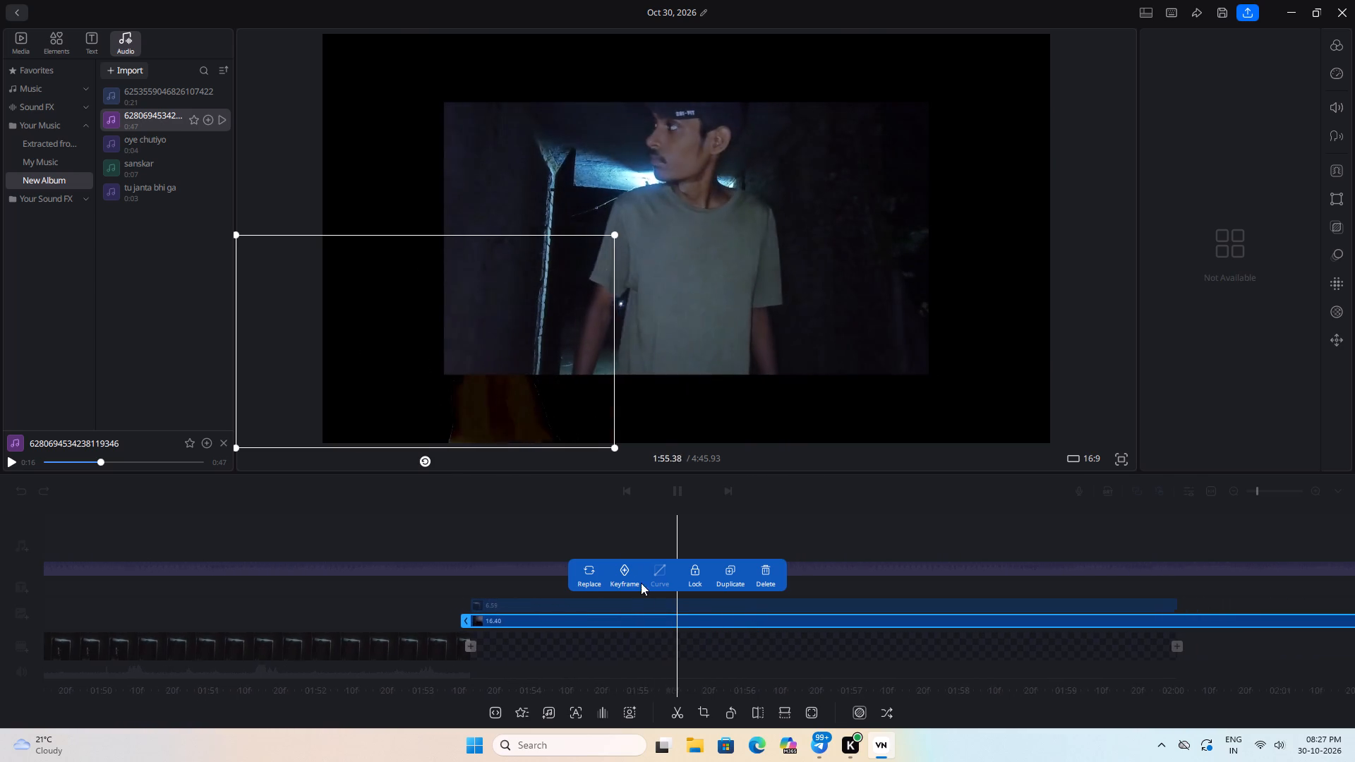
{"action": "key", "text": "space"}
Apply a person Cutout to the man's overlay with Feather and Expand at 0, and check it in playback.
{"action": "left_click", "coordinate": [608, 607]}
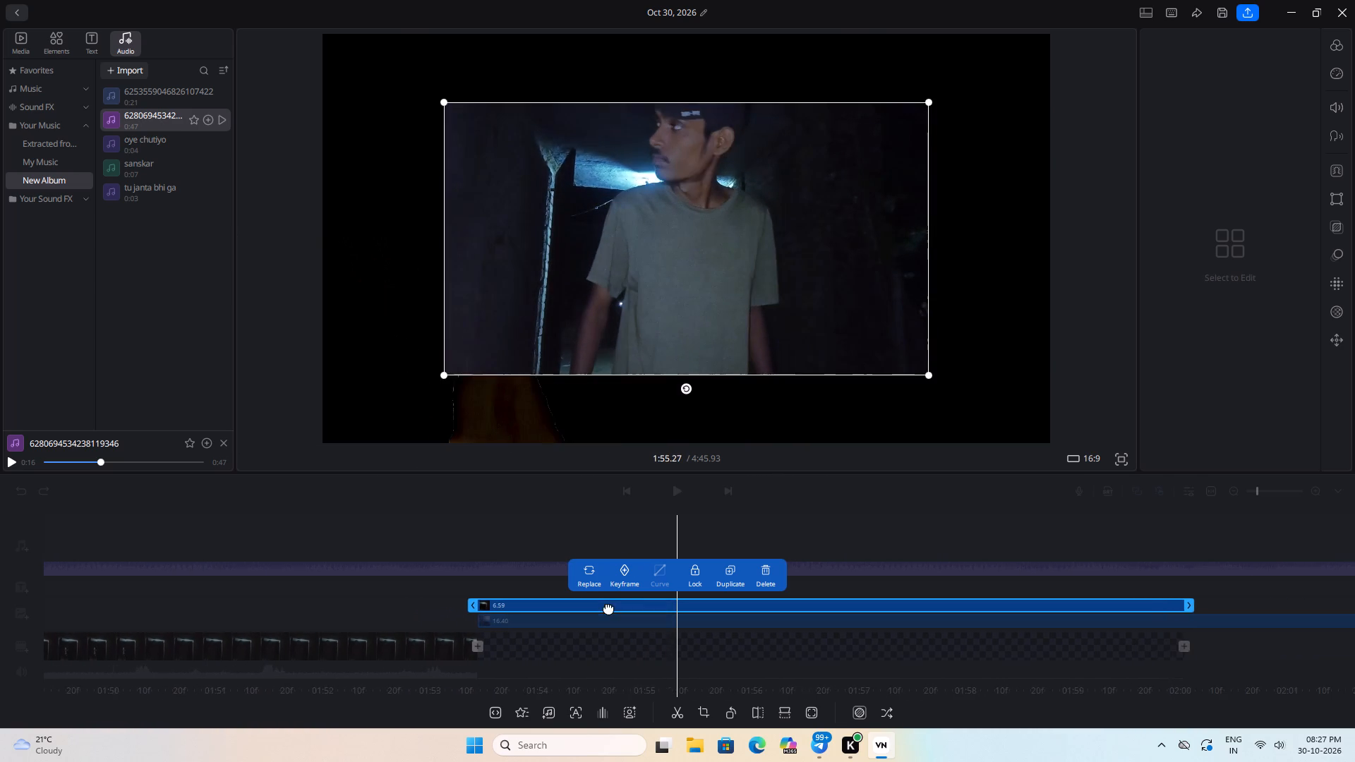
{"action": "key", "text": "space"}
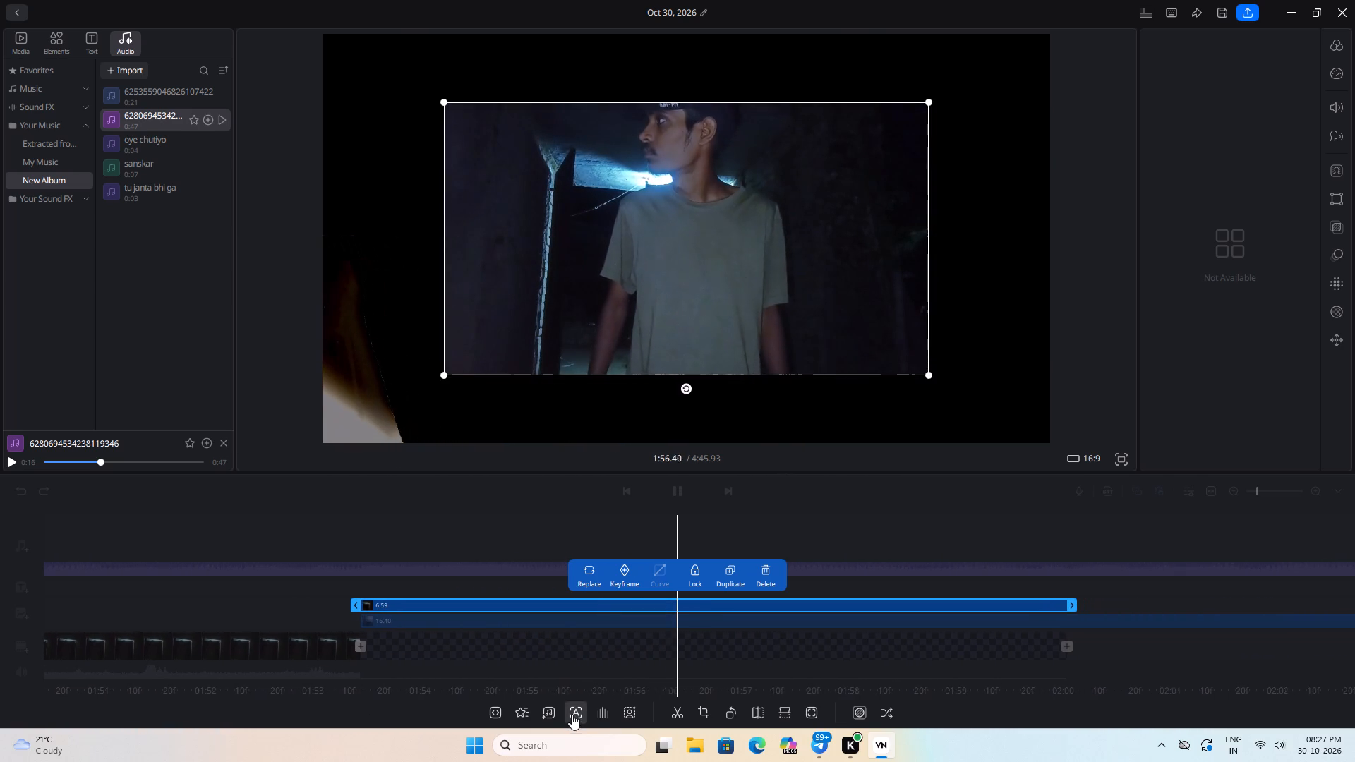
{"action": "left_click_drag", "start_coordinate": [541, 675], "coordinate": [709, 674]}
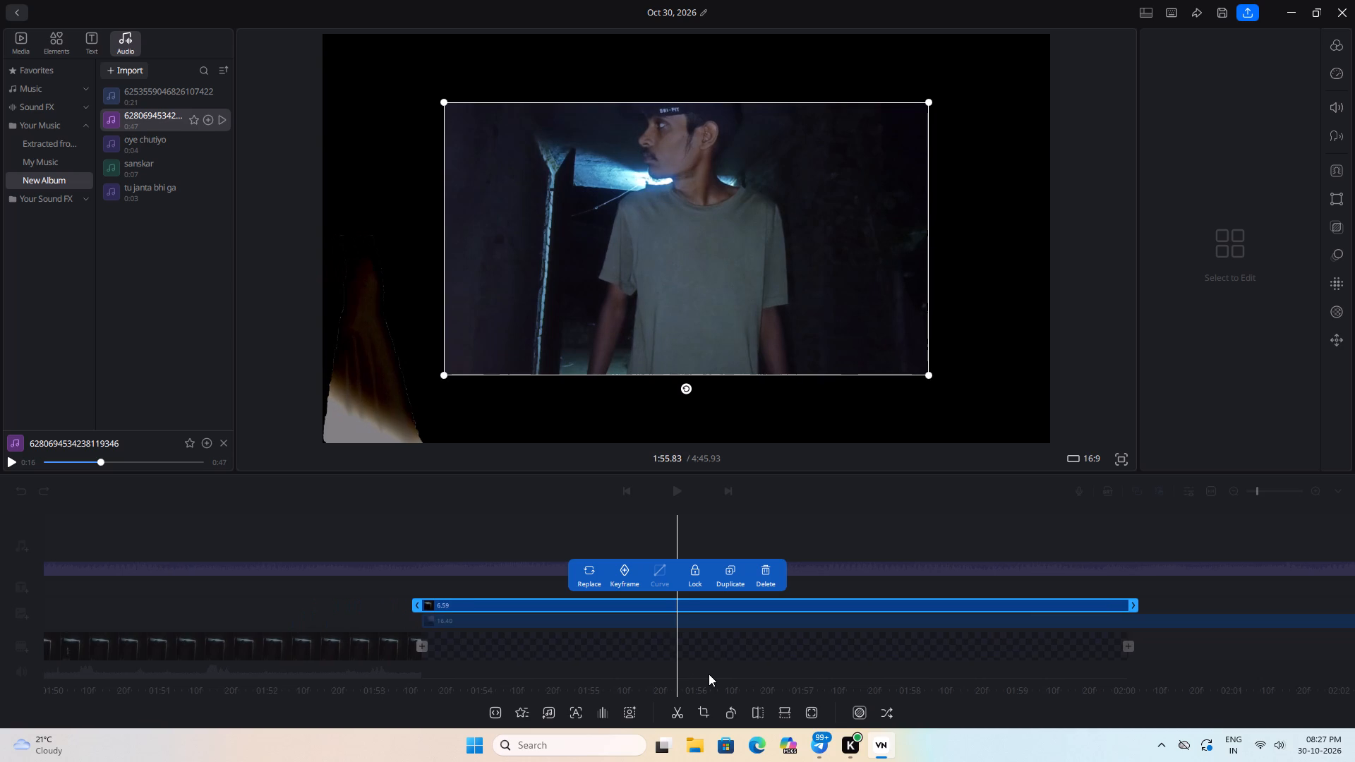
{"action": "left_click", "coordinate": [621, 715]}
{"action": "left_click", "coordinate": [567, 569]}
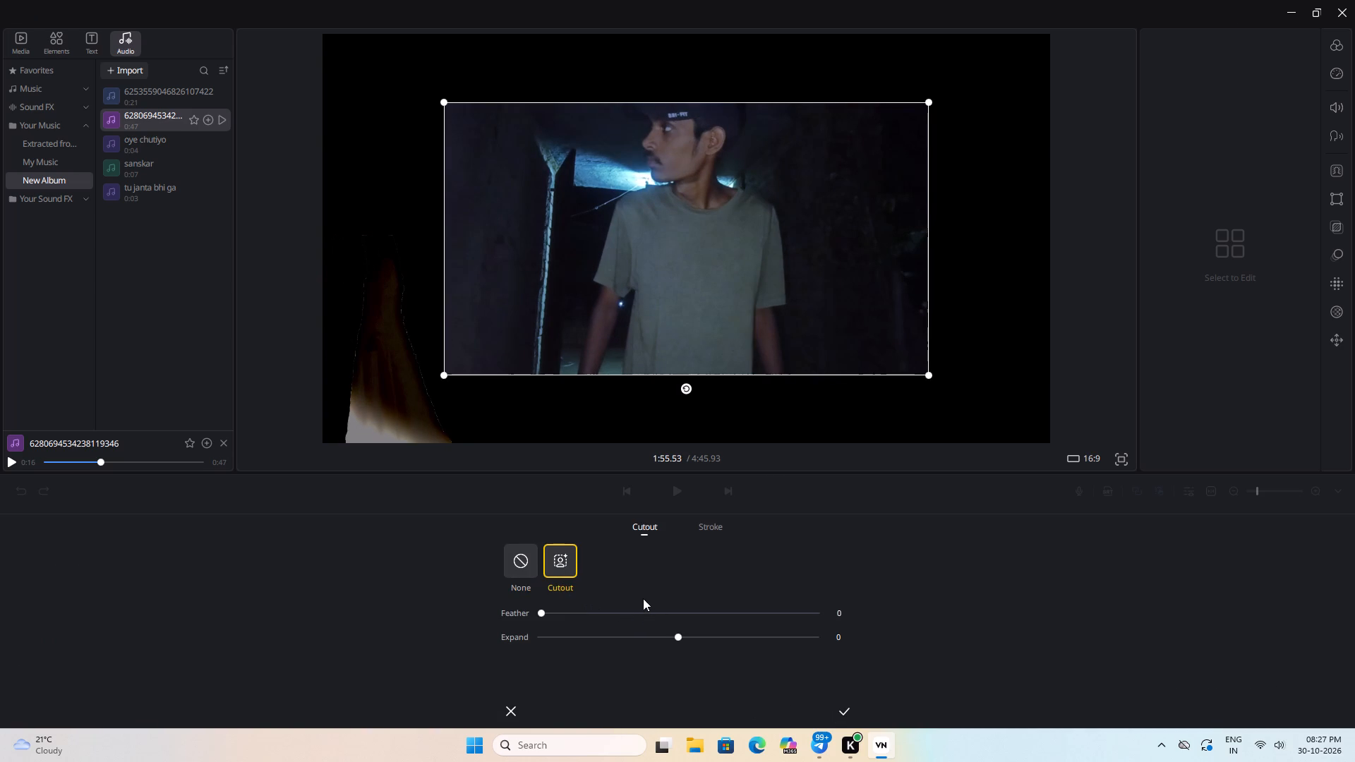
{"action": "left_click_drag", "start_coordinate": [772, 591], "coordinate": [747, 589]}
{"action": "left_click_drag", "start_coordinate": [747, 589], "coordinate": [699, 589]}
{"action": "key", "text": "space"}
{"action": "key", "text": "space"}
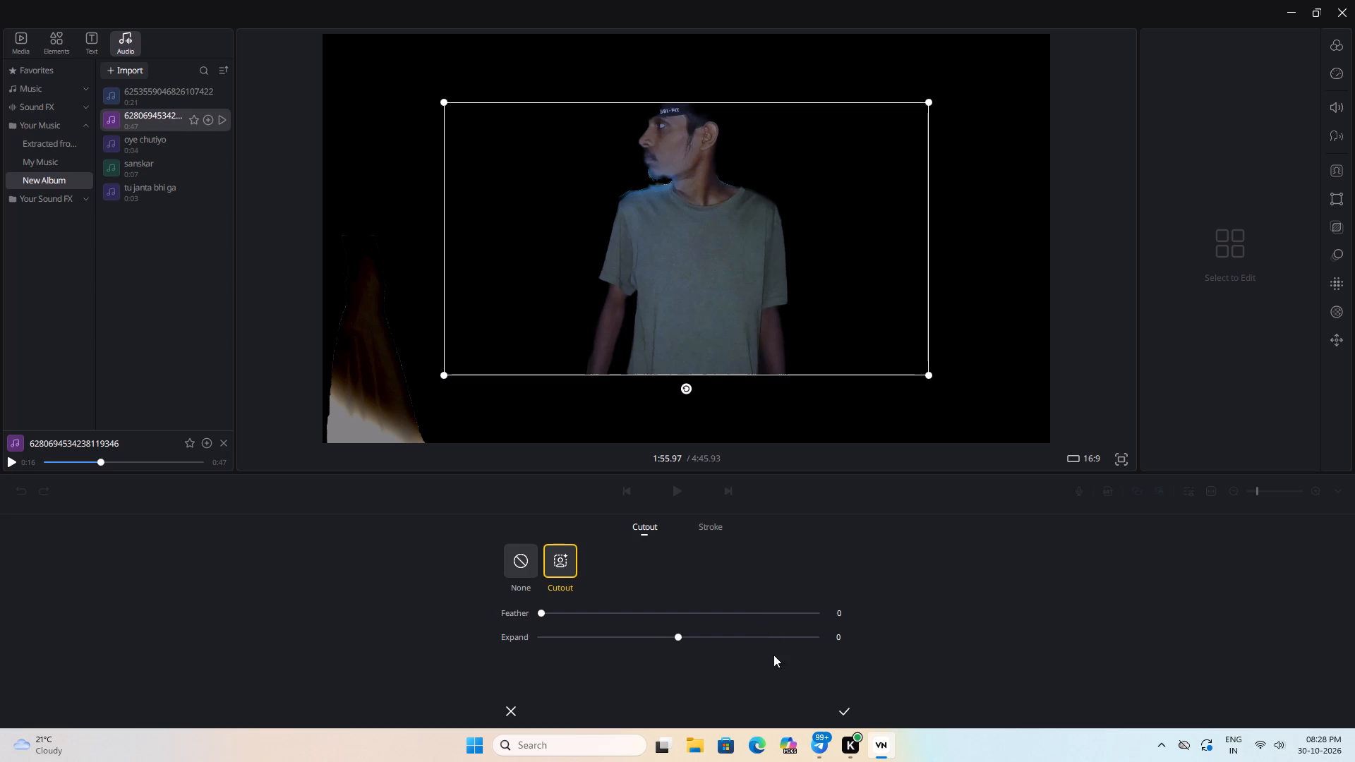
{"action": "left_click", "coordinate": [848, 710]}
{"action": "key", "text": "space"}
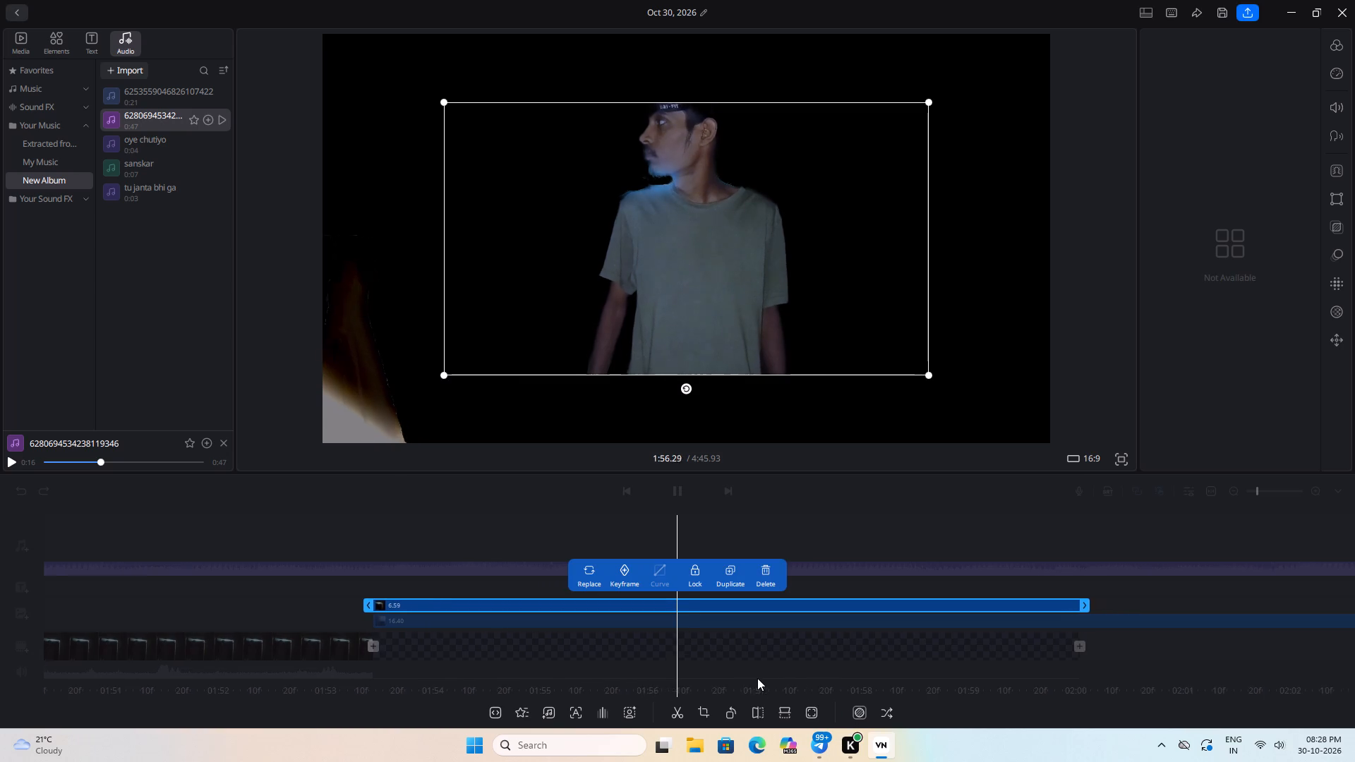
{"action": "left_click_drag", "start_coordinate": [670, 655], "coordinate": [1057, 670]}
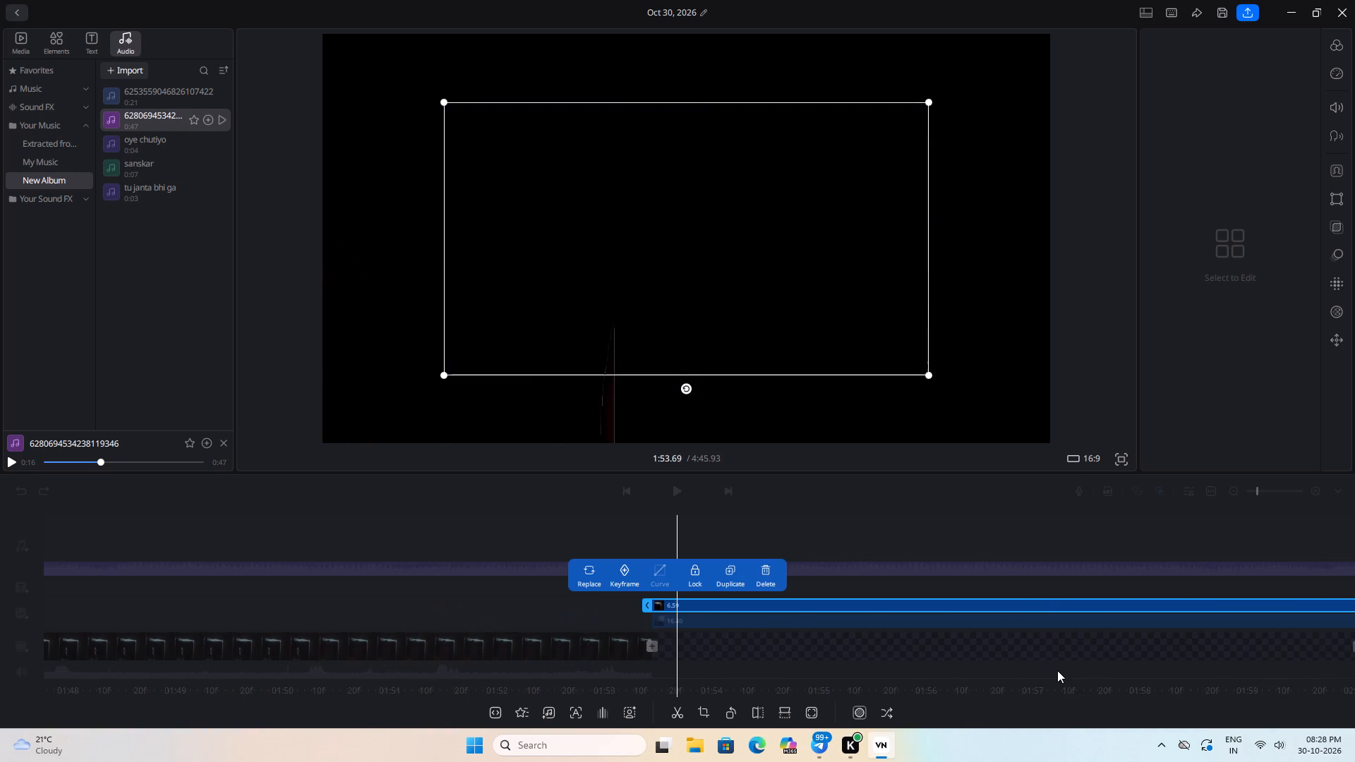
{"action": "left_click_drag", "start_coordinate": [1057, 670], "coordinate": [1062, 670]}
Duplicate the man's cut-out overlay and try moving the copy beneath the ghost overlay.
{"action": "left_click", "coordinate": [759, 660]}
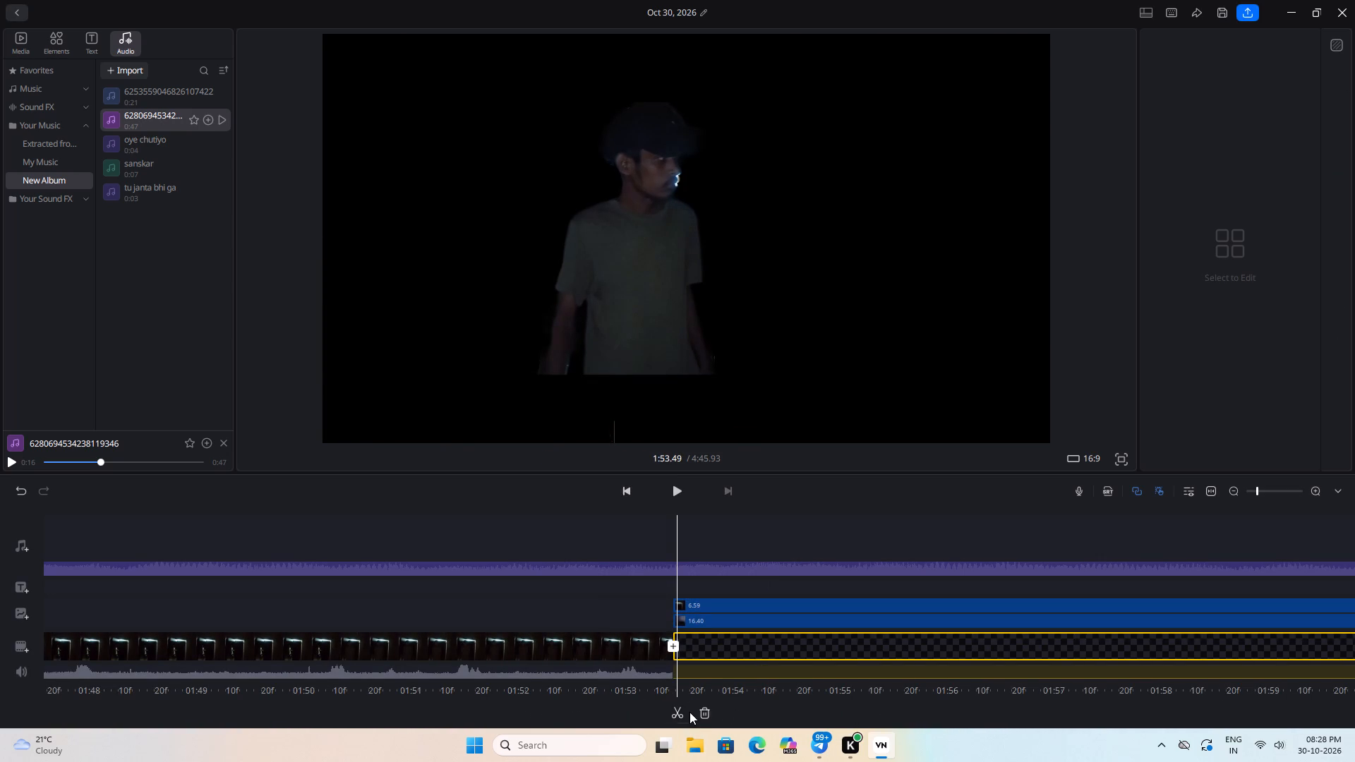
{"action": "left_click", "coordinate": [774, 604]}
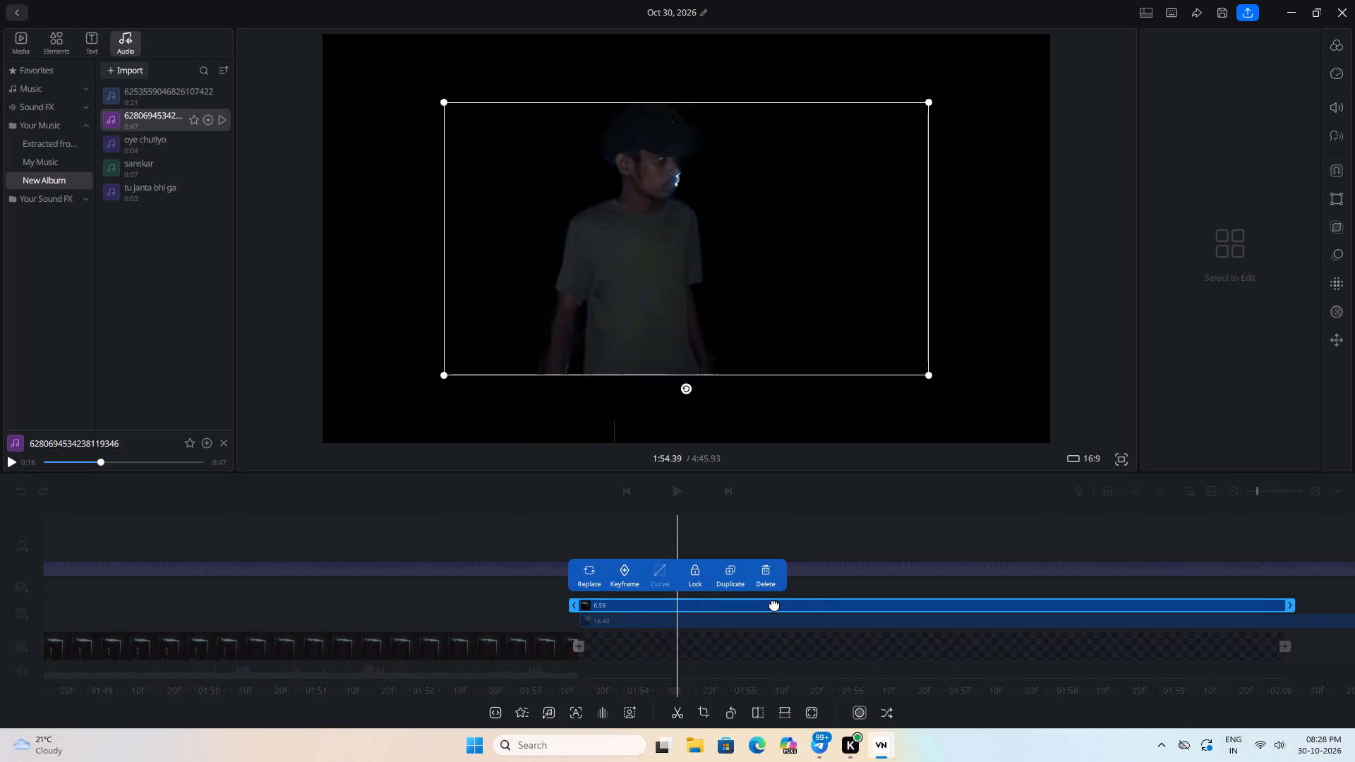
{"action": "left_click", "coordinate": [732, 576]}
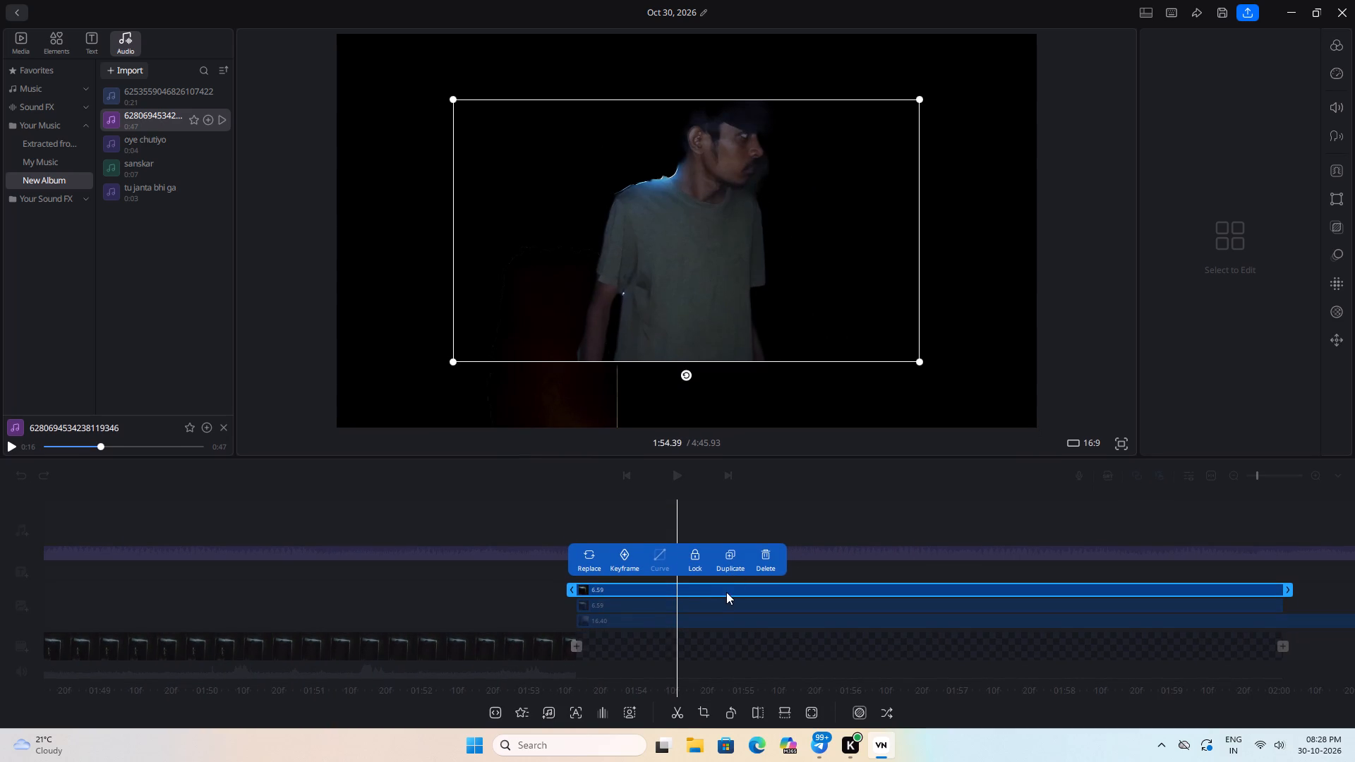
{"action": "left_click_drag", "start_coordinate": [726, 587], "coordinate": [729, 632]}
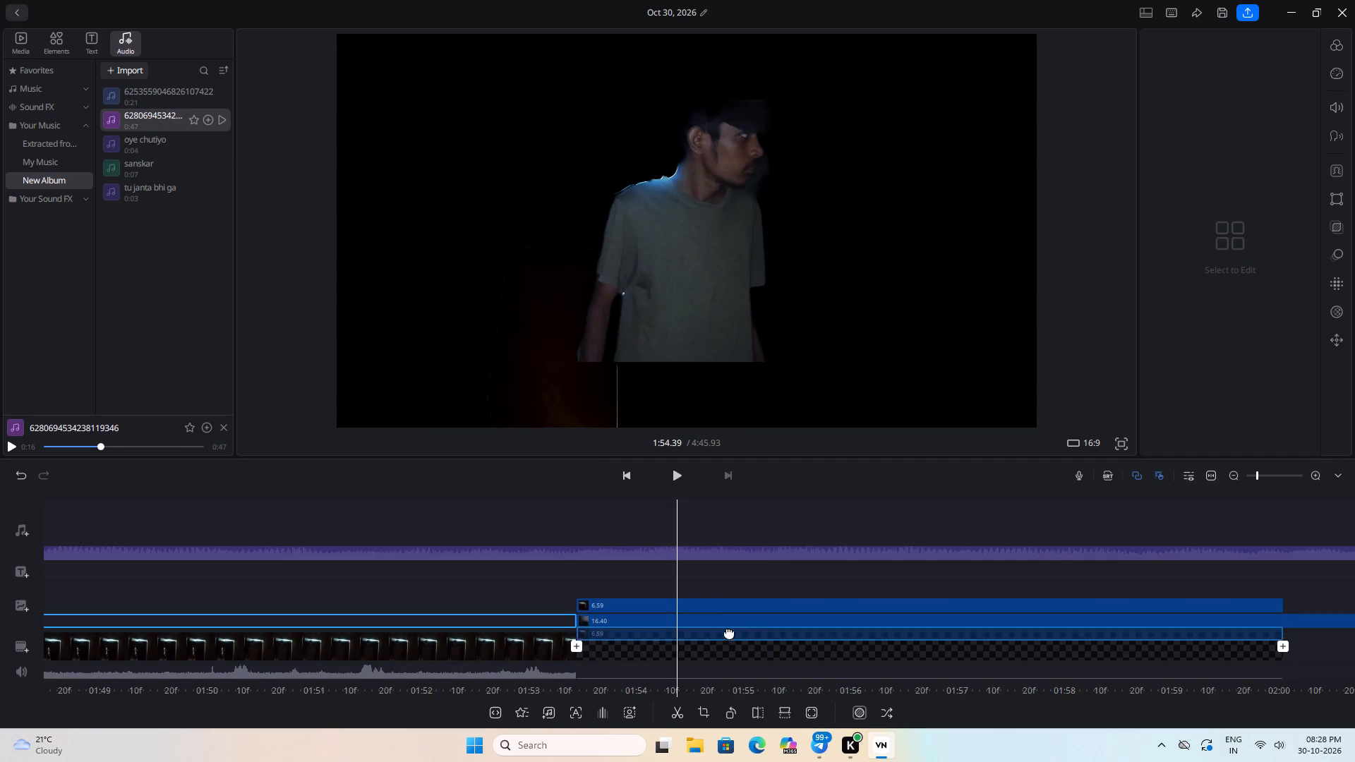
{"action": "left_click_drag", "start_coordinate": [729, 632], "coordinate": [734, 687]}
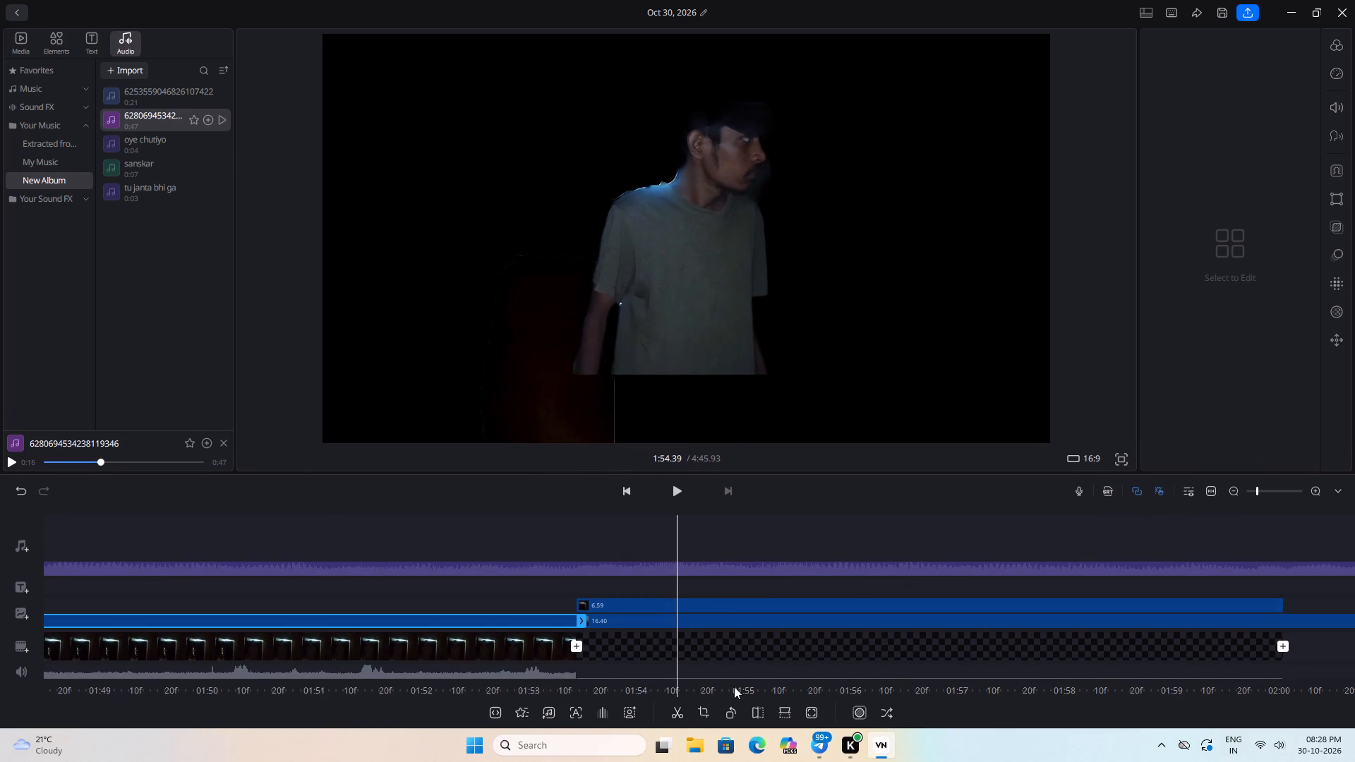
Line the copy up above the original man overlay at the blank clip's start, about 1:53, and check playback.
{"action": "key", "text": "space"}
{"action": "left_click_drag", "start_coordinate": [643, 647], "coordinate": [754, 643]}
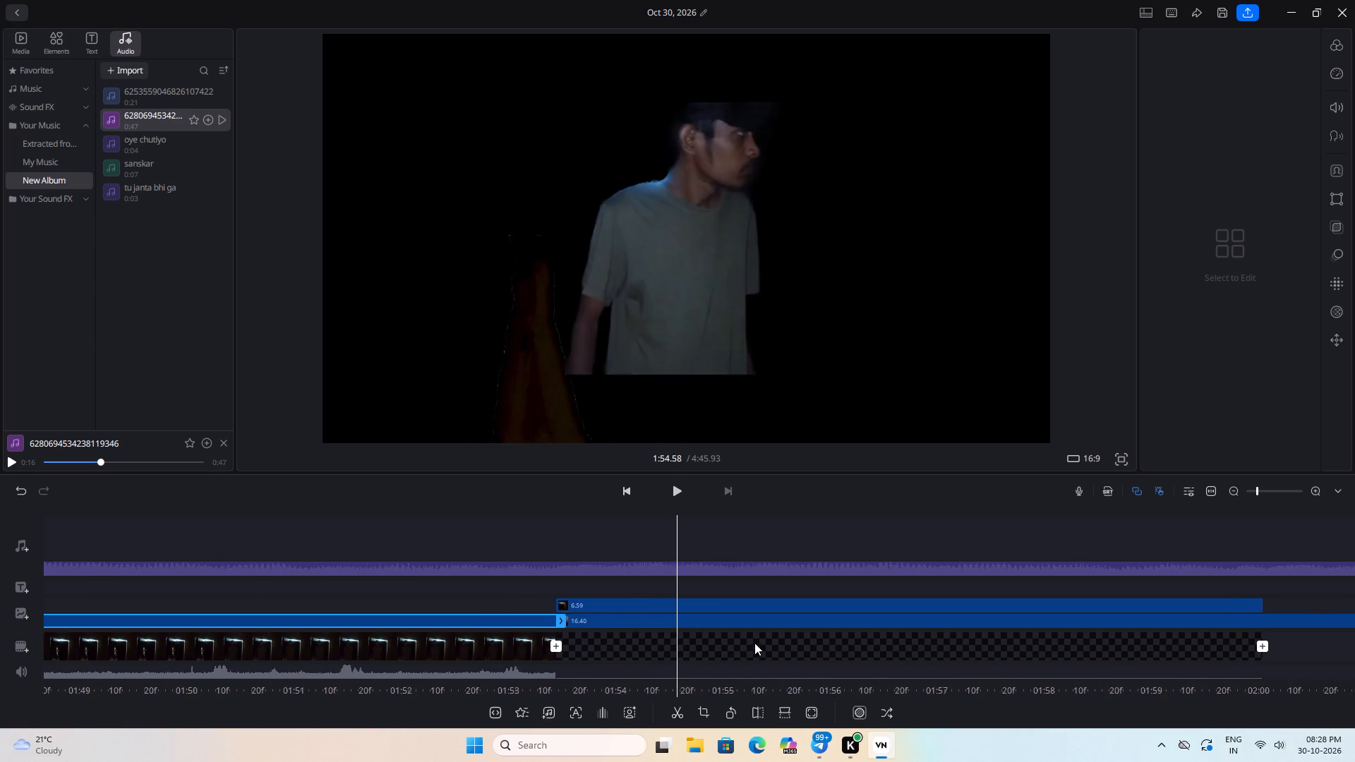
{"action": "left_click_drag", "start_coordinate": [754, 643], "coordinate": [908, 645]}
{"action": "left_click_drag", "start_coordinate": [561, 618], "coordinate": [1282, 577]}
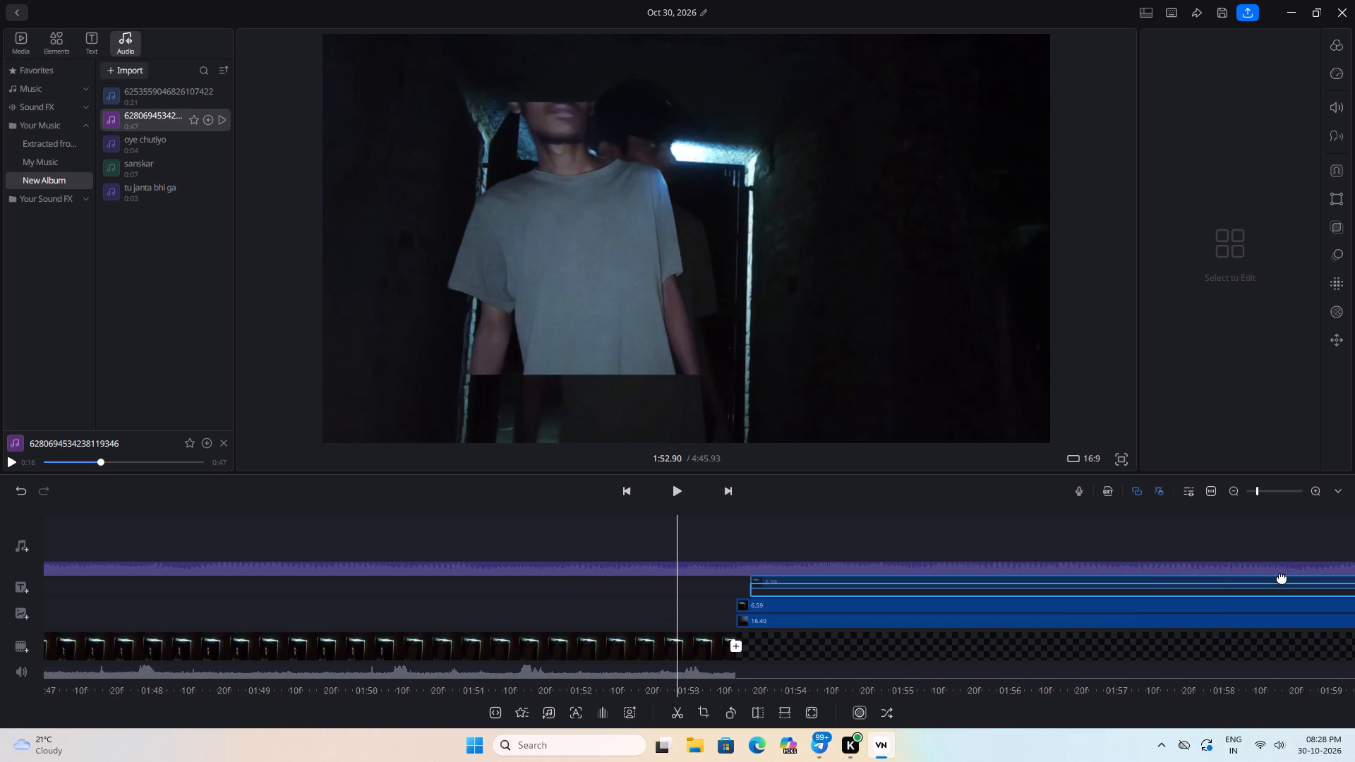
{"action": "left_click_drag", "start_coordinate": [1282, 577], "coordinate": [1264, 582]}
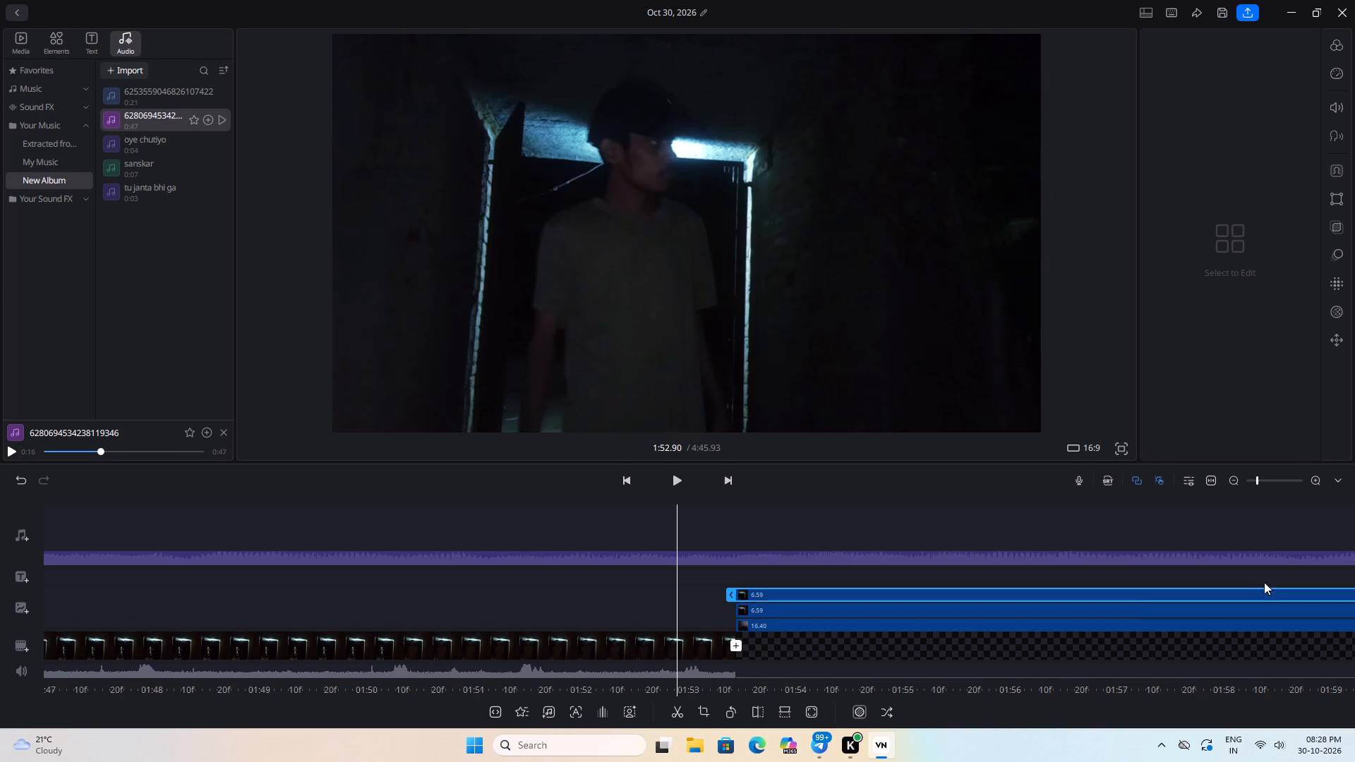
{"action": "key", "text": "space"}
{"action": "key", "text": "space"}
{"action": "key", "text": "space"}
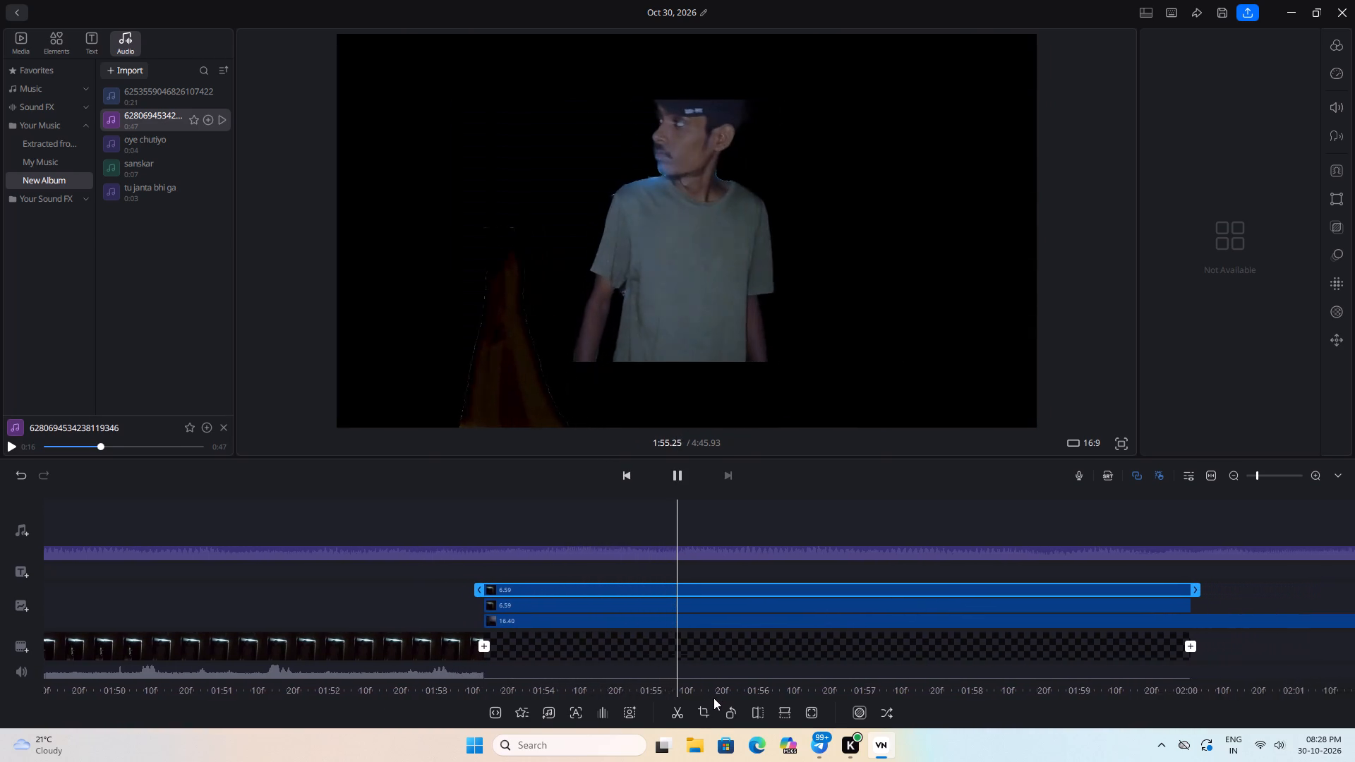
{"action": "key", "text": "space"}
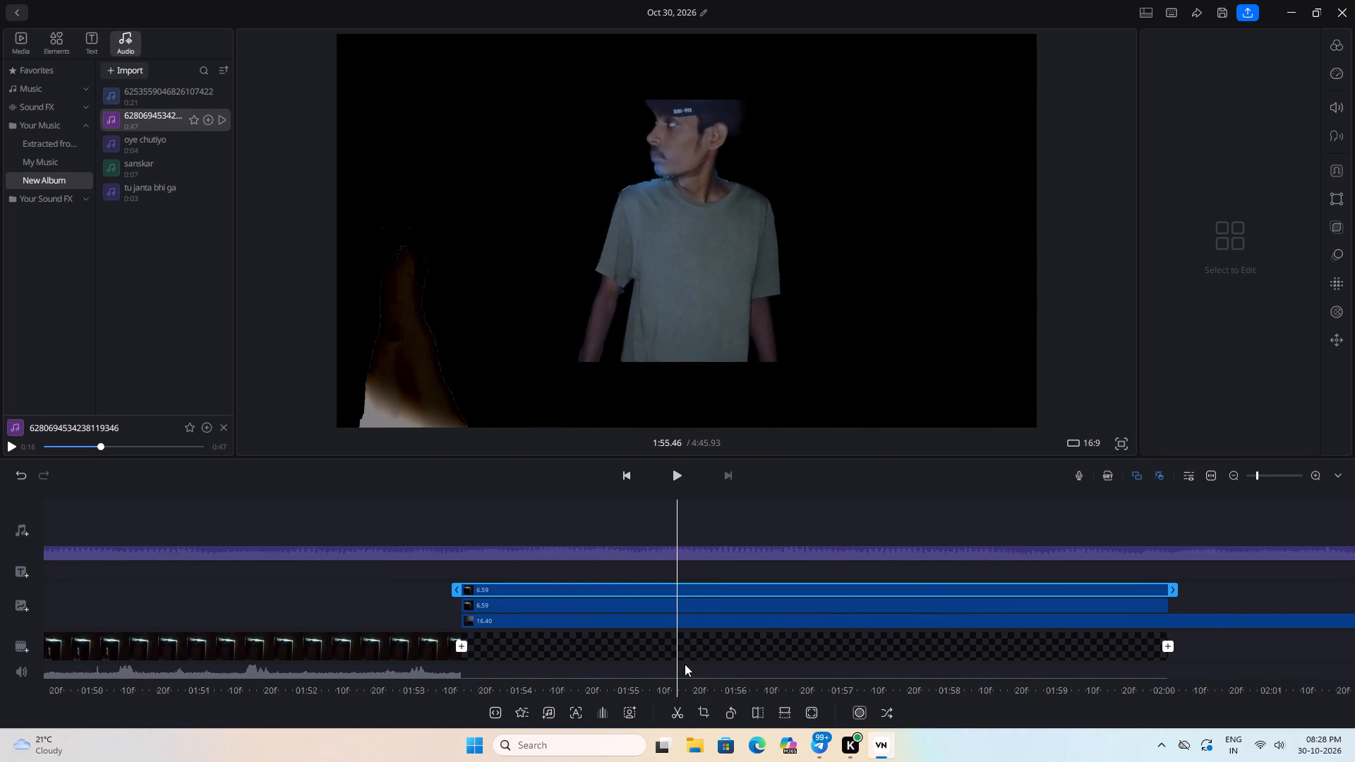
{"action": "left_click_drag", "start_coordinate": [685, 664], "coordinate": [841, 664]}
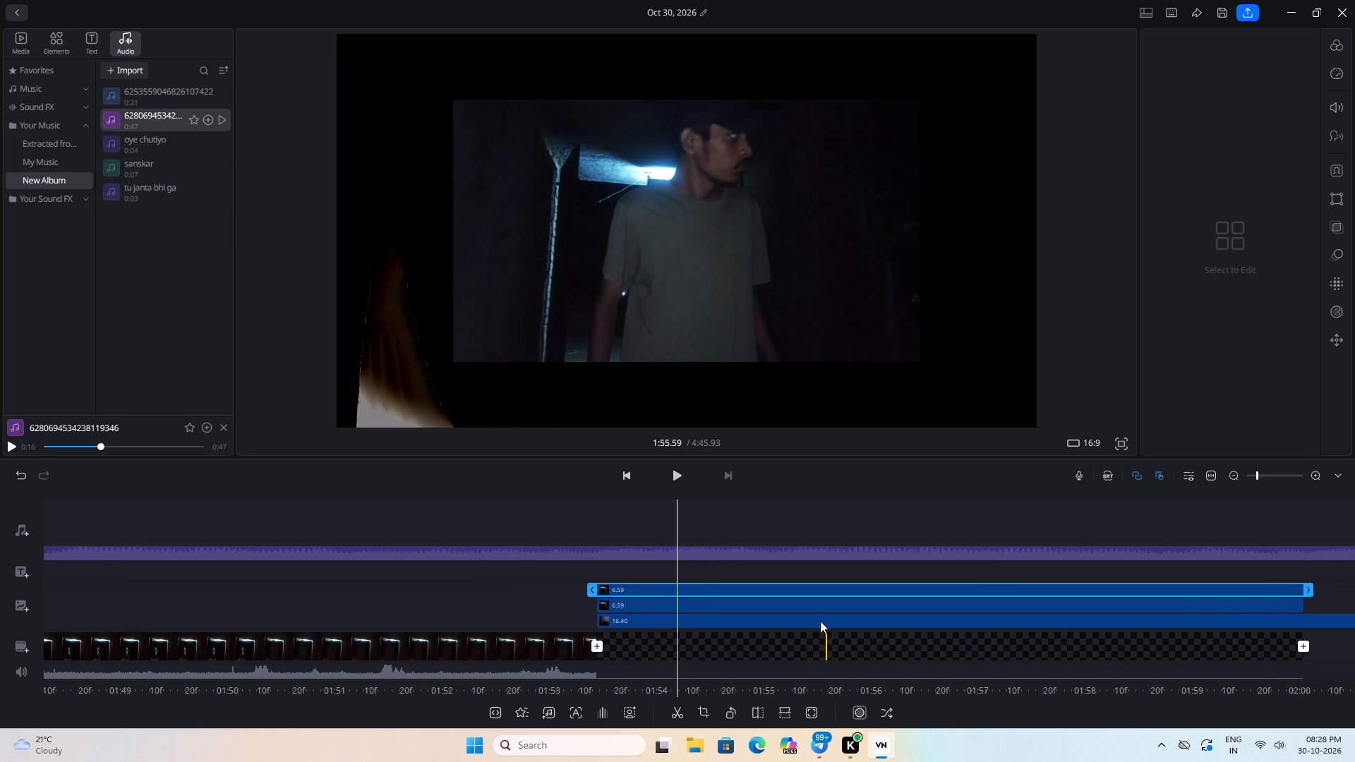
Reposition the ghost overlay up against the man's shoulder so it overlaps his cut-out at about 1:54.5.
{"action": "left_click", "coordinate": [769, 337]}
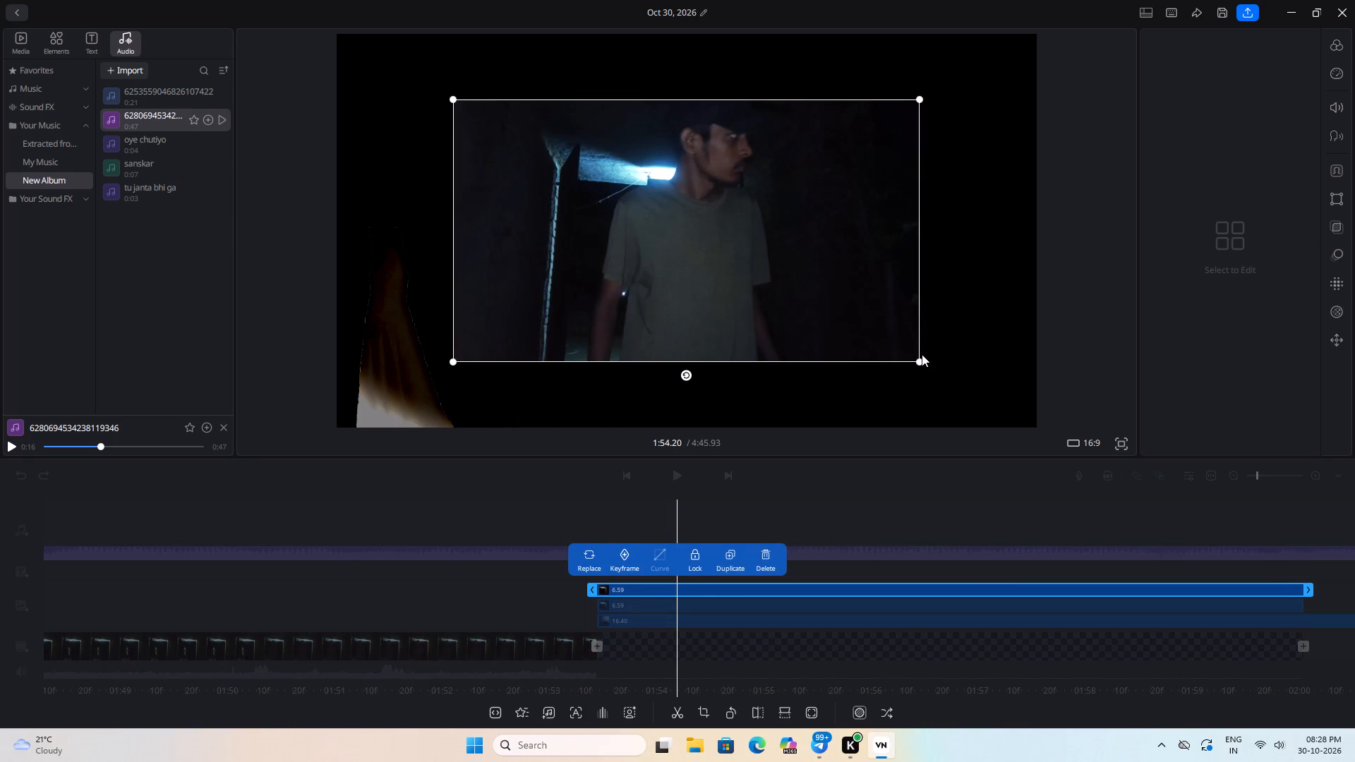
{"action": "left_click", "coordinate": [379, 361]}
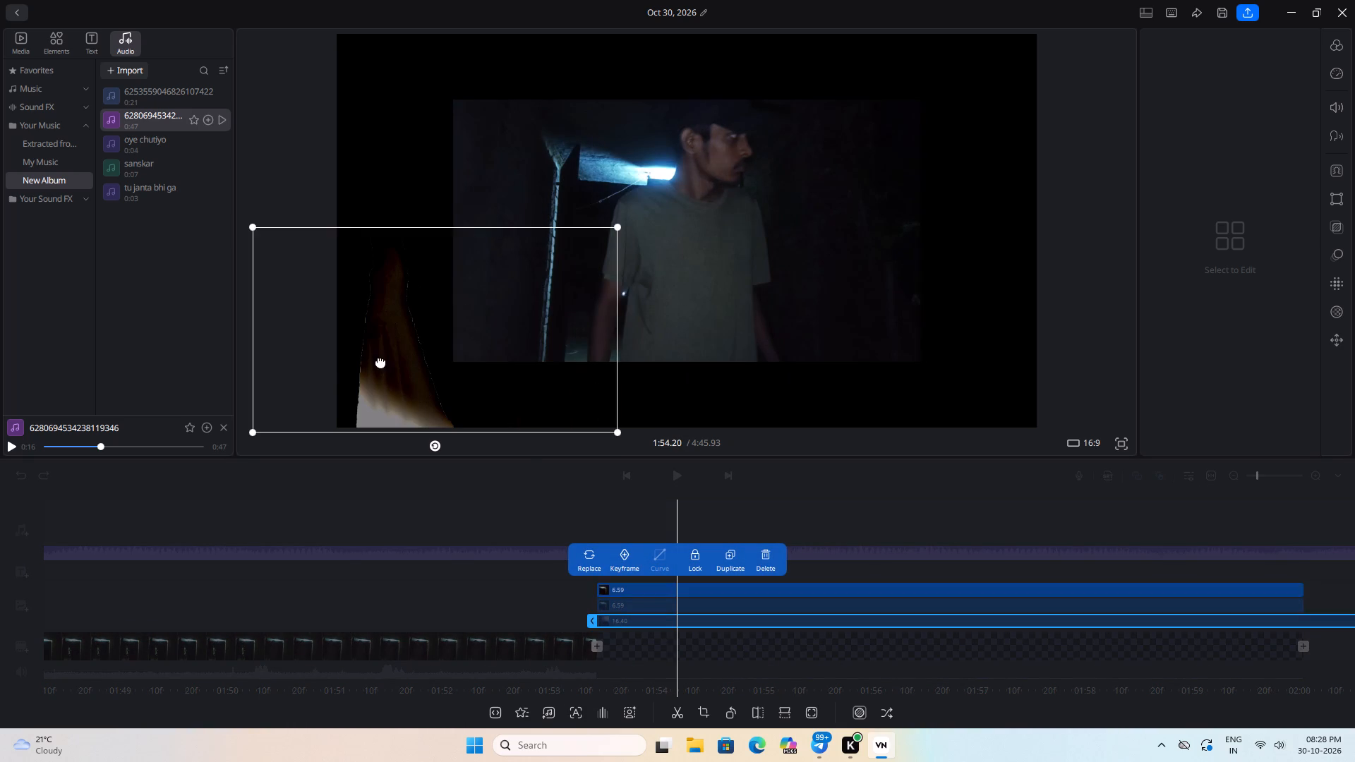
{"action": "left_click_drag", "start_coordinate": [381, 360], "coordinate": [709, 386]}
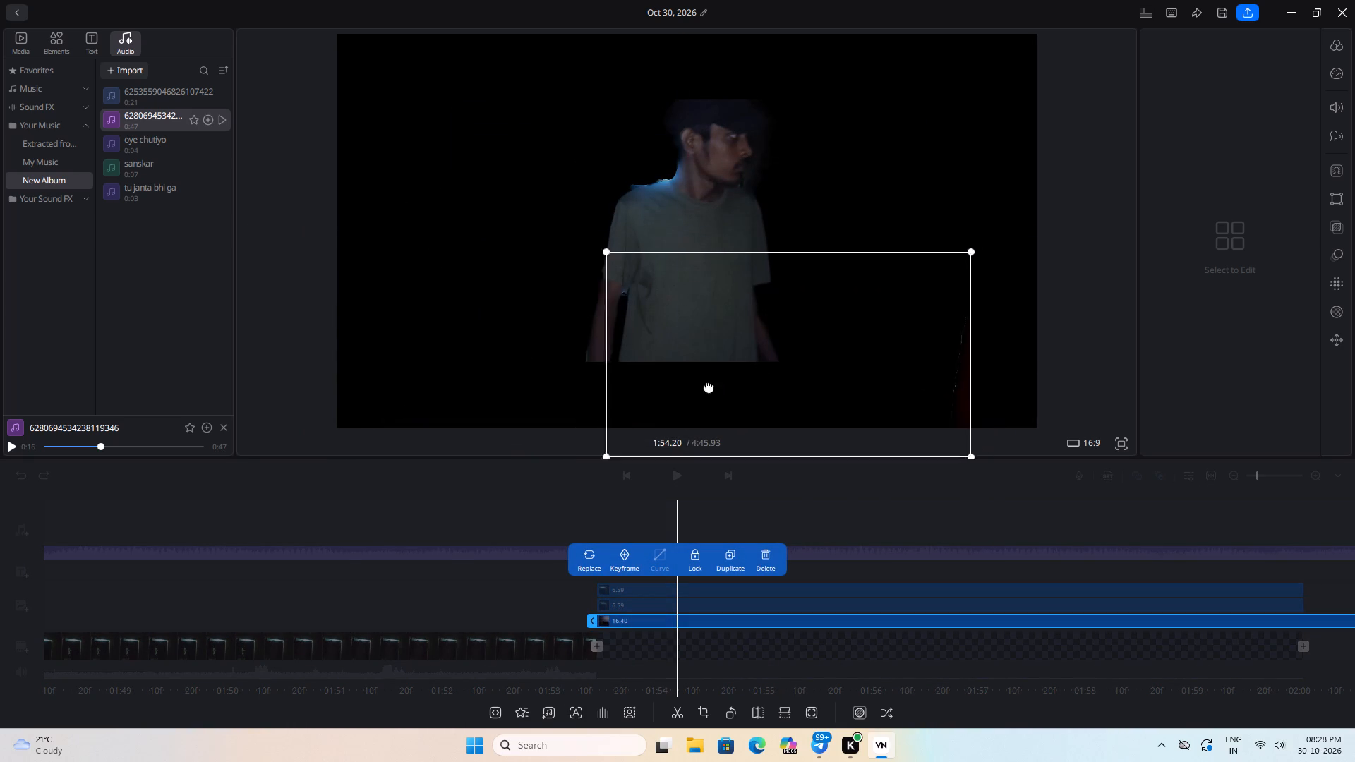
{"action": "left_click_drag", "start_coordinate": [709, 386], "coordinate": [359, 371]}
{"action": "key", "text": "space"}
{"action": "key", "text": "space"}
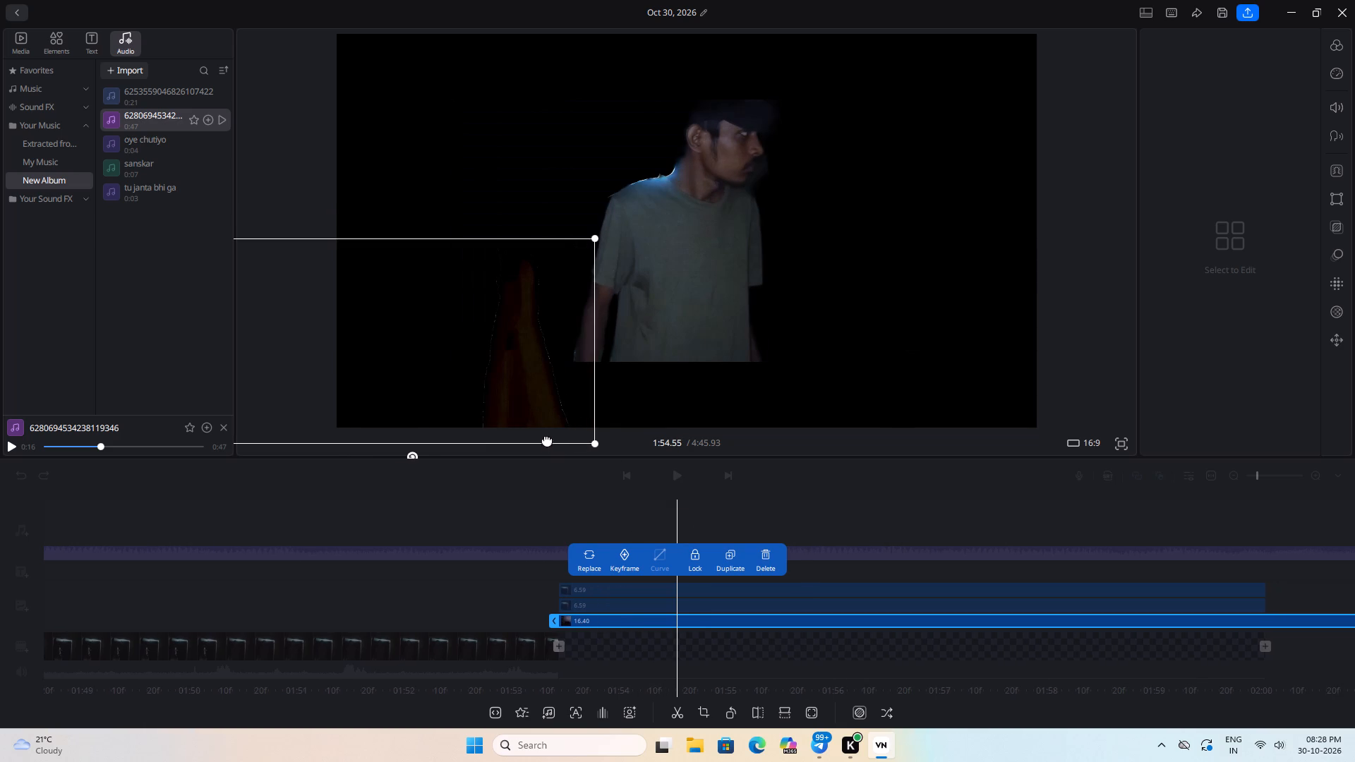
{"action": "left_click_drag", "start_coordinate": [545, 390], "coordinate": [628, 323]}
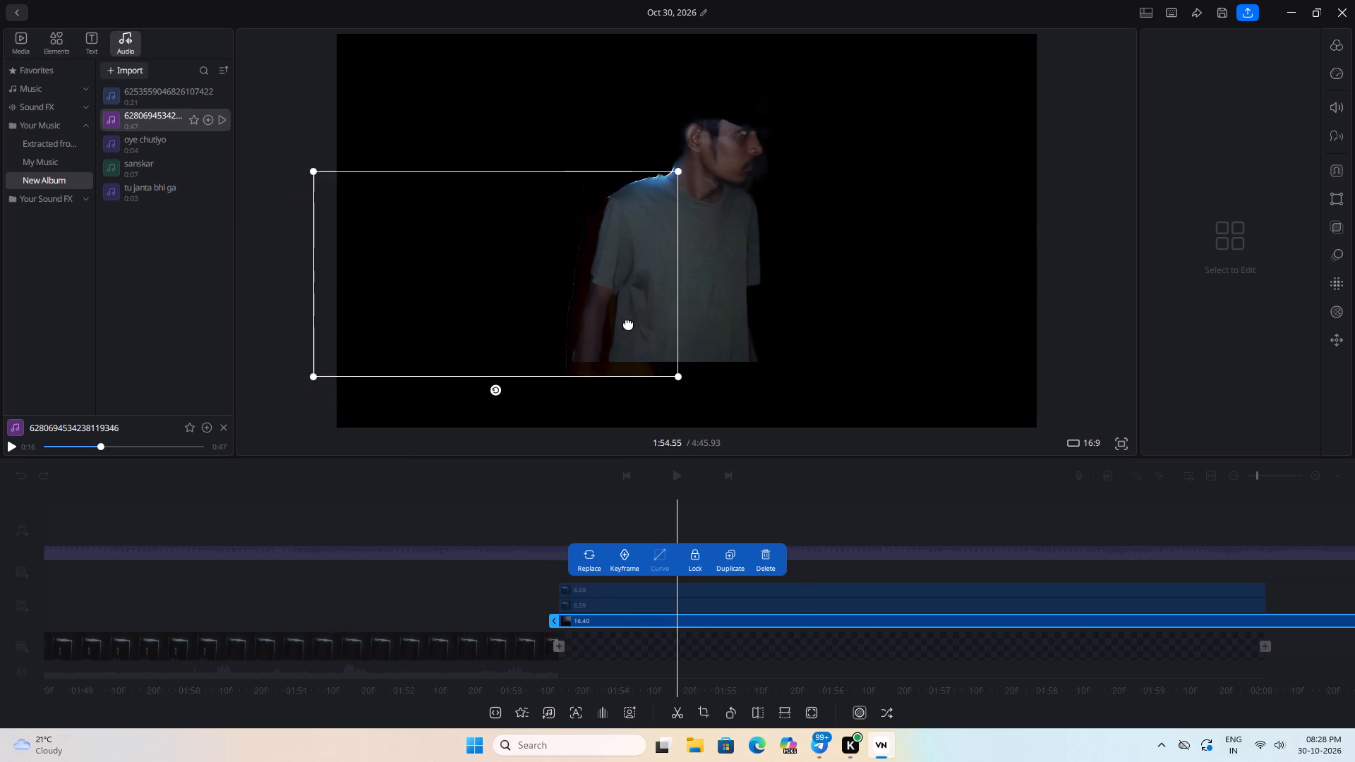
{"action": "left_click_drag", "start_coordinate": [628, 323], "coordinate": [638, 322]}
Examine how the repositioned ghost and the stacked man overlays play together from about 1:54 to 1:58.
{"action": "key", "text": "space"}
{"action": "key", "text": "space"}
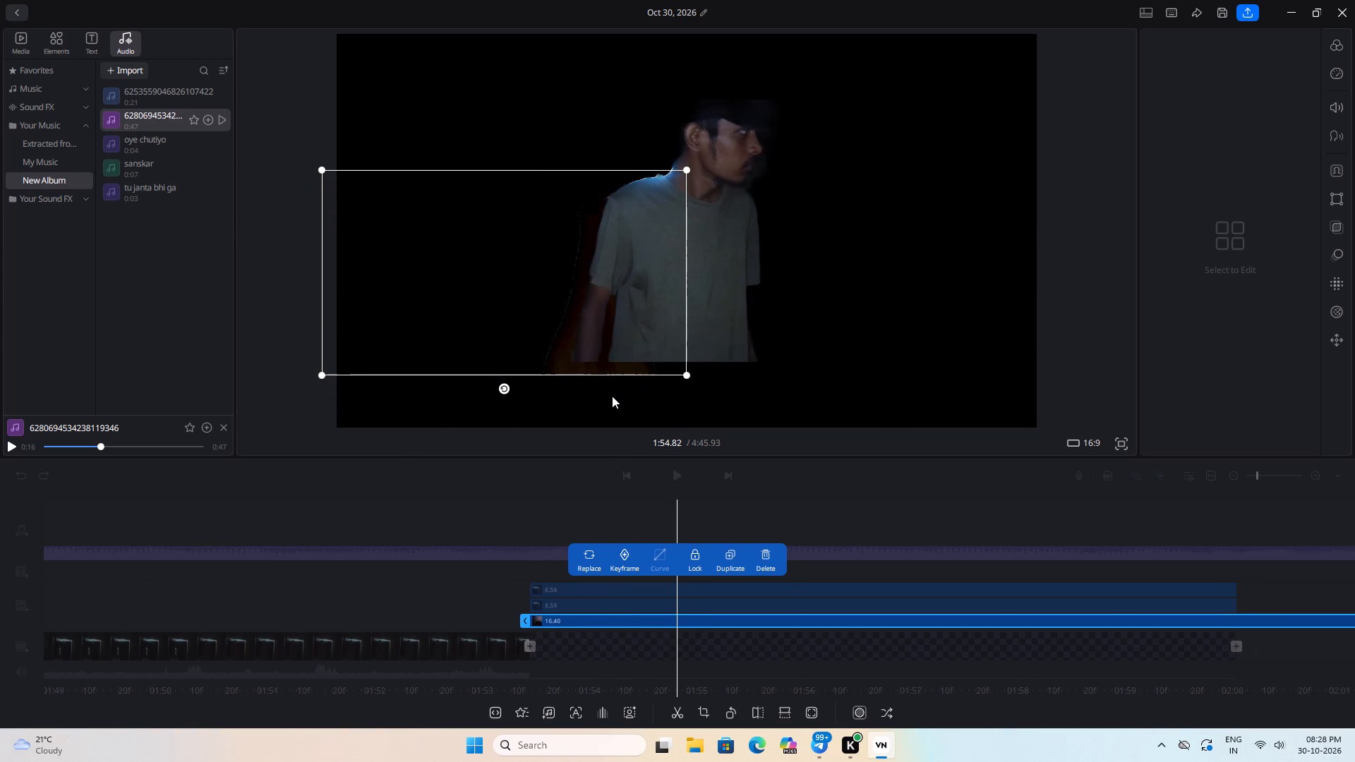
{"action": "key", "text": "space"}
{"action": "key", "text": "space"}
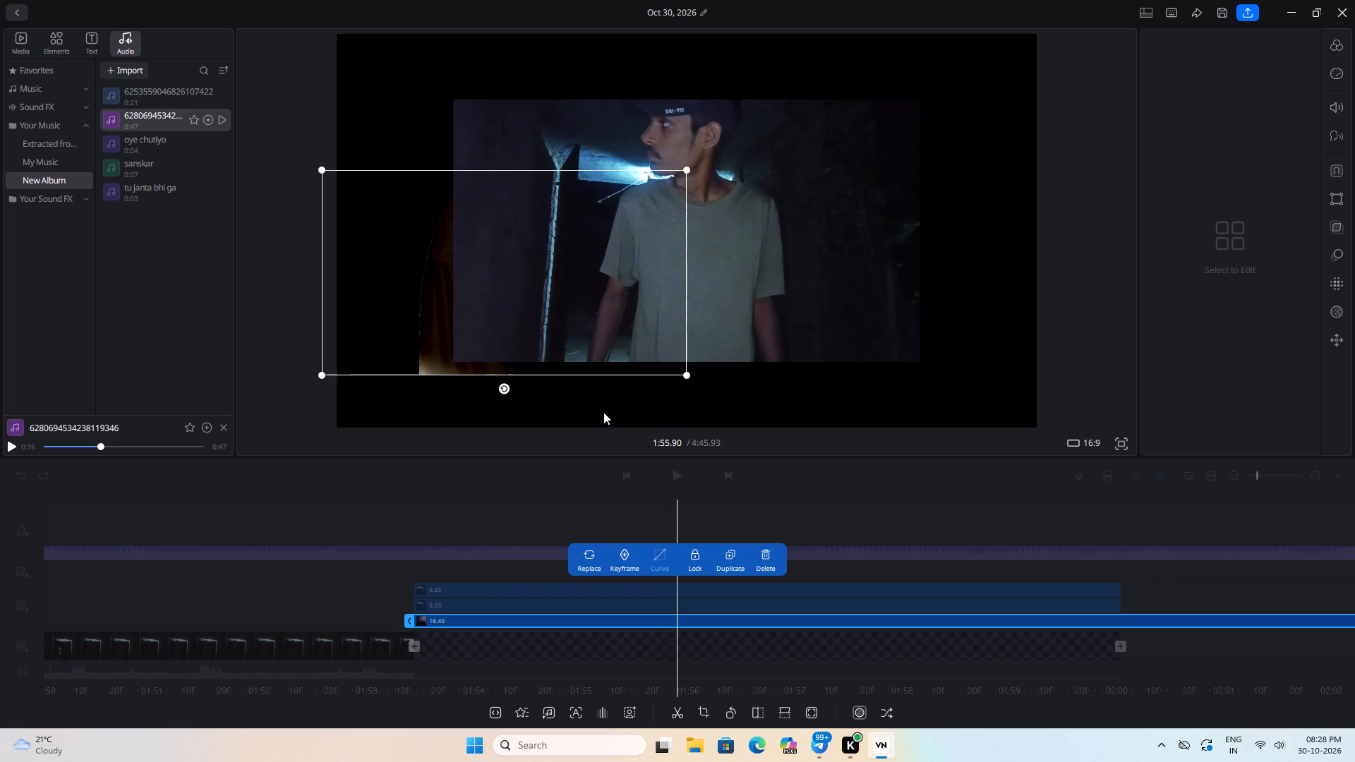
{"action": "key", "text": "space"}
{"action": "key", "text": "space"}
{"action": "key", "text": "space"}
{"action": "key", "text": "space"}
{"action": "key", "text": "space"}
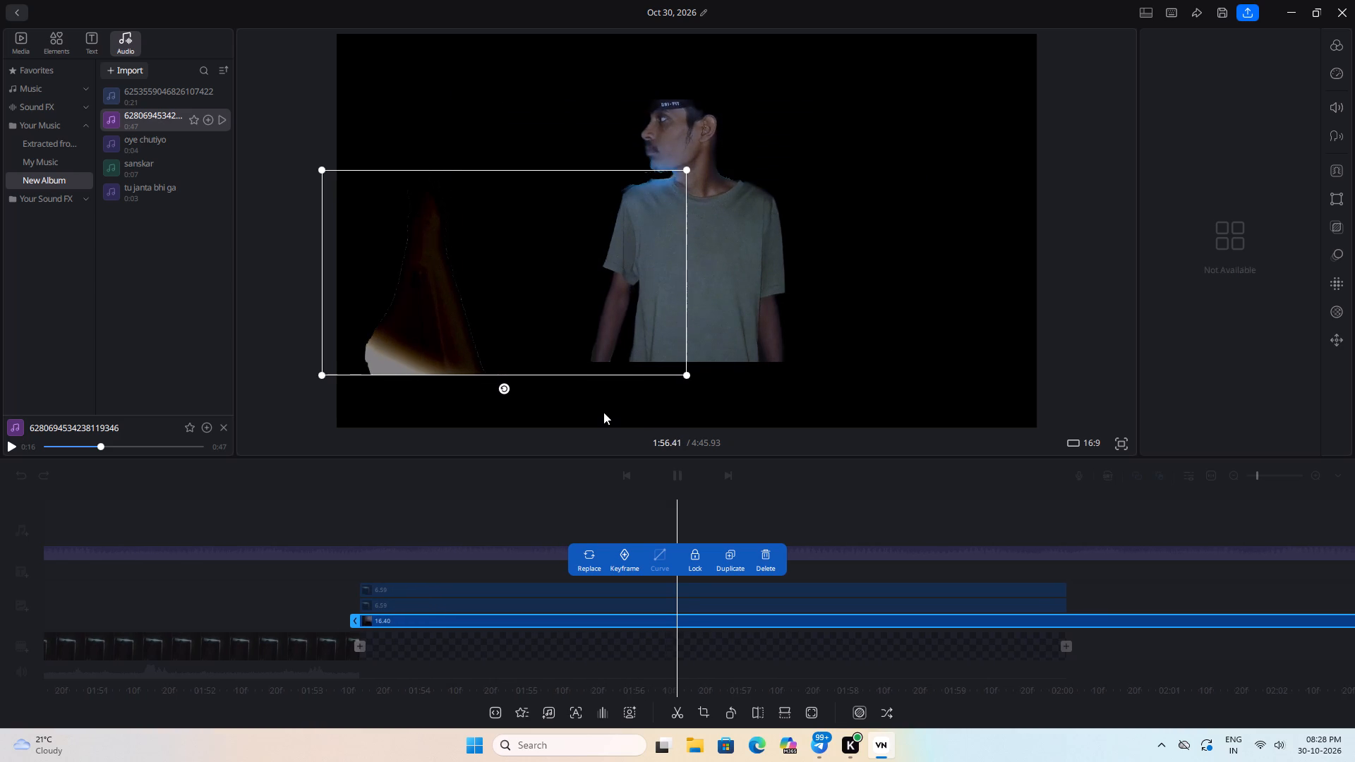
{"action": "key", "text": "space"}
{"action": "key", "text": "space"}
{"action": "key", "text": "space"}
{"action": "key", "text": "space"}
{"action": "key", "text": "space"}
{"action": "key", "text": "space"}
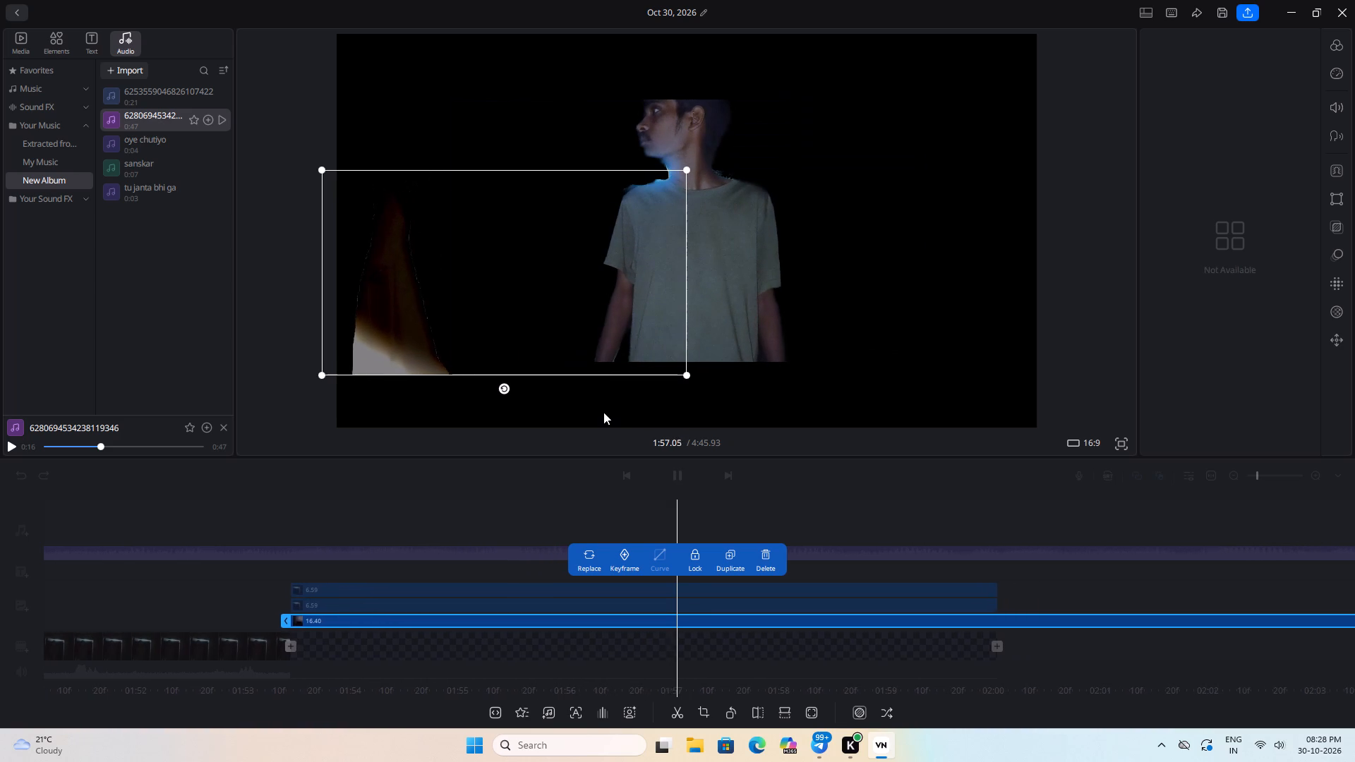
{"action": "key", "text": "space"}
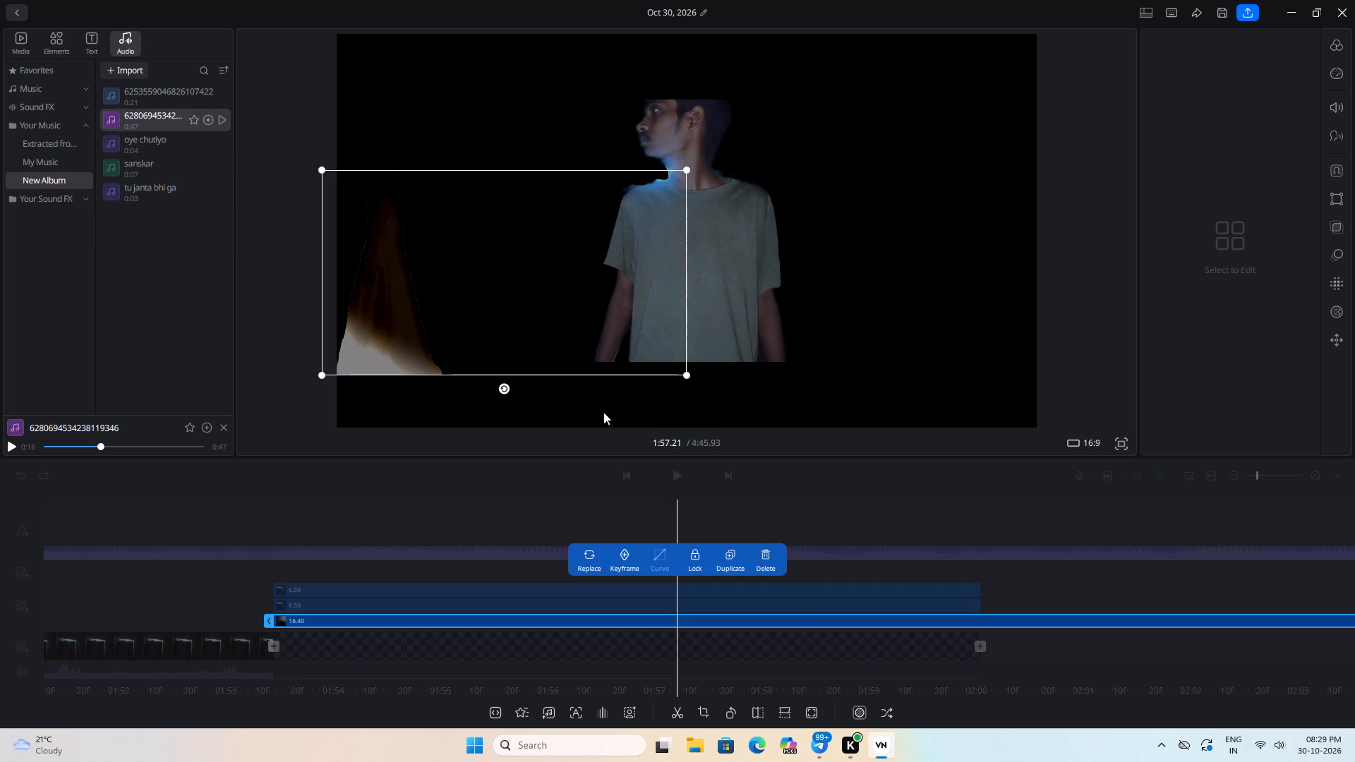
{"action": "key", "text": "space"}
{"action": "key", "text": "space"}
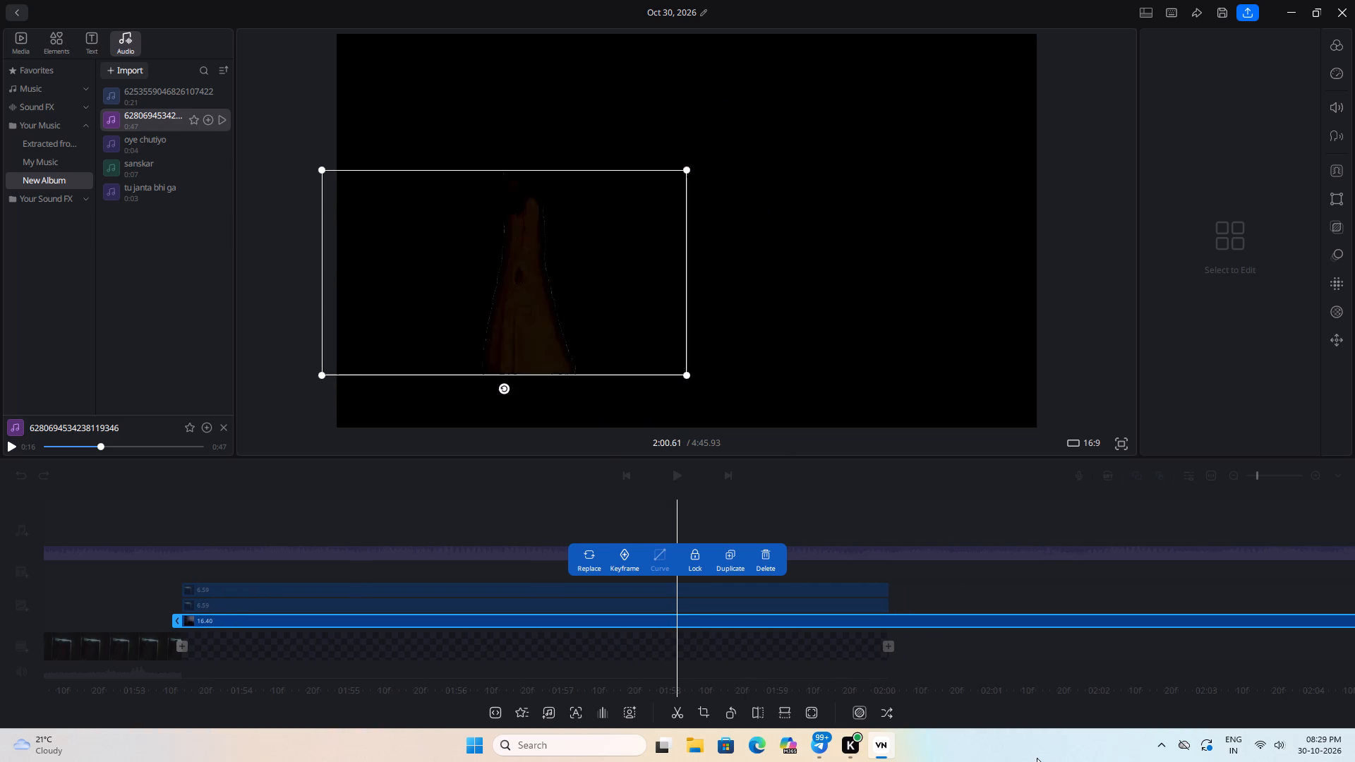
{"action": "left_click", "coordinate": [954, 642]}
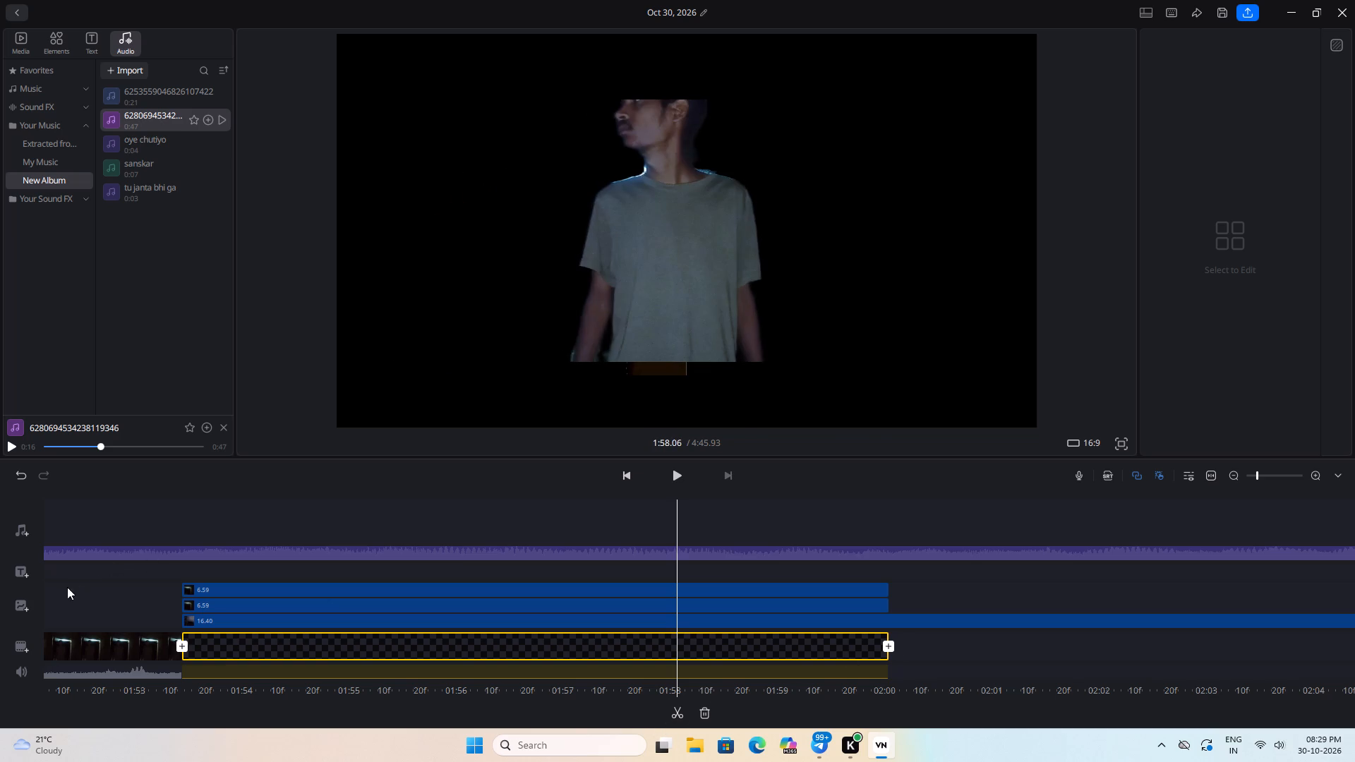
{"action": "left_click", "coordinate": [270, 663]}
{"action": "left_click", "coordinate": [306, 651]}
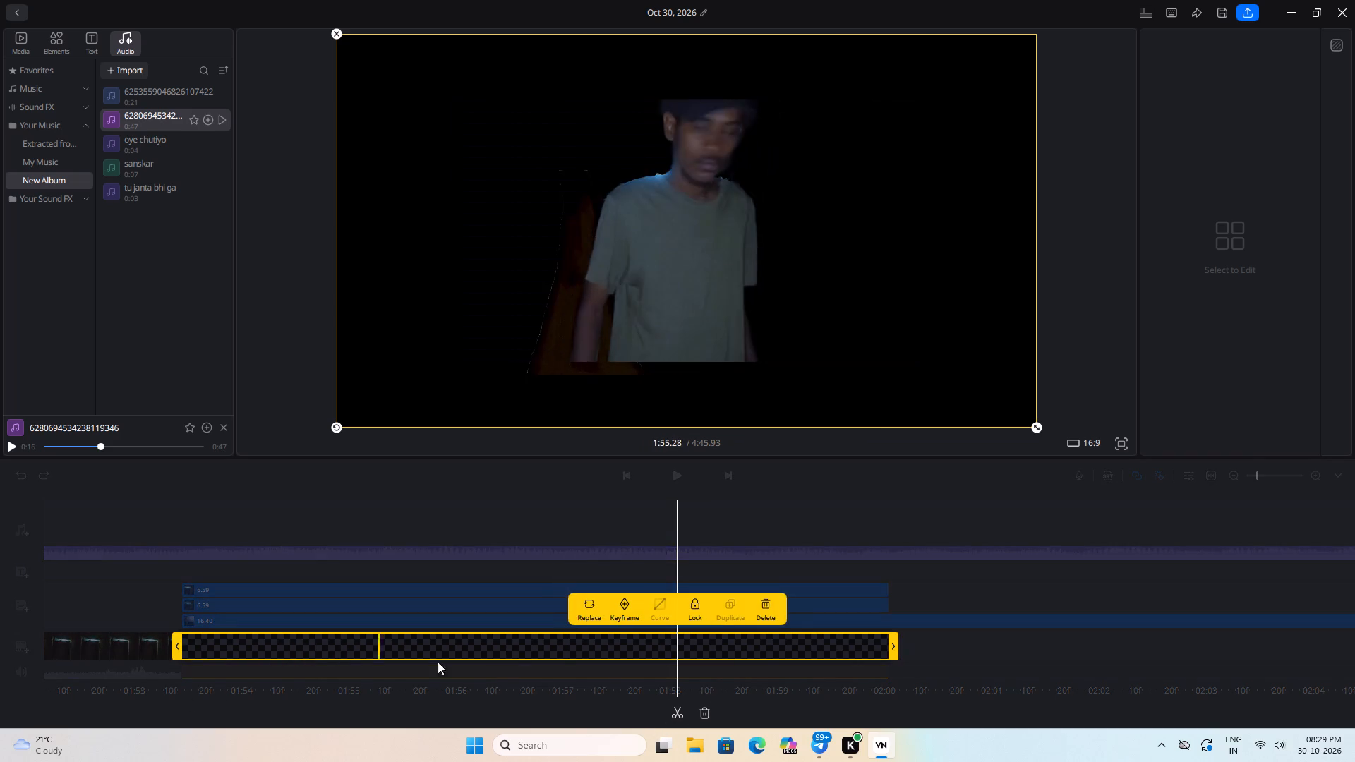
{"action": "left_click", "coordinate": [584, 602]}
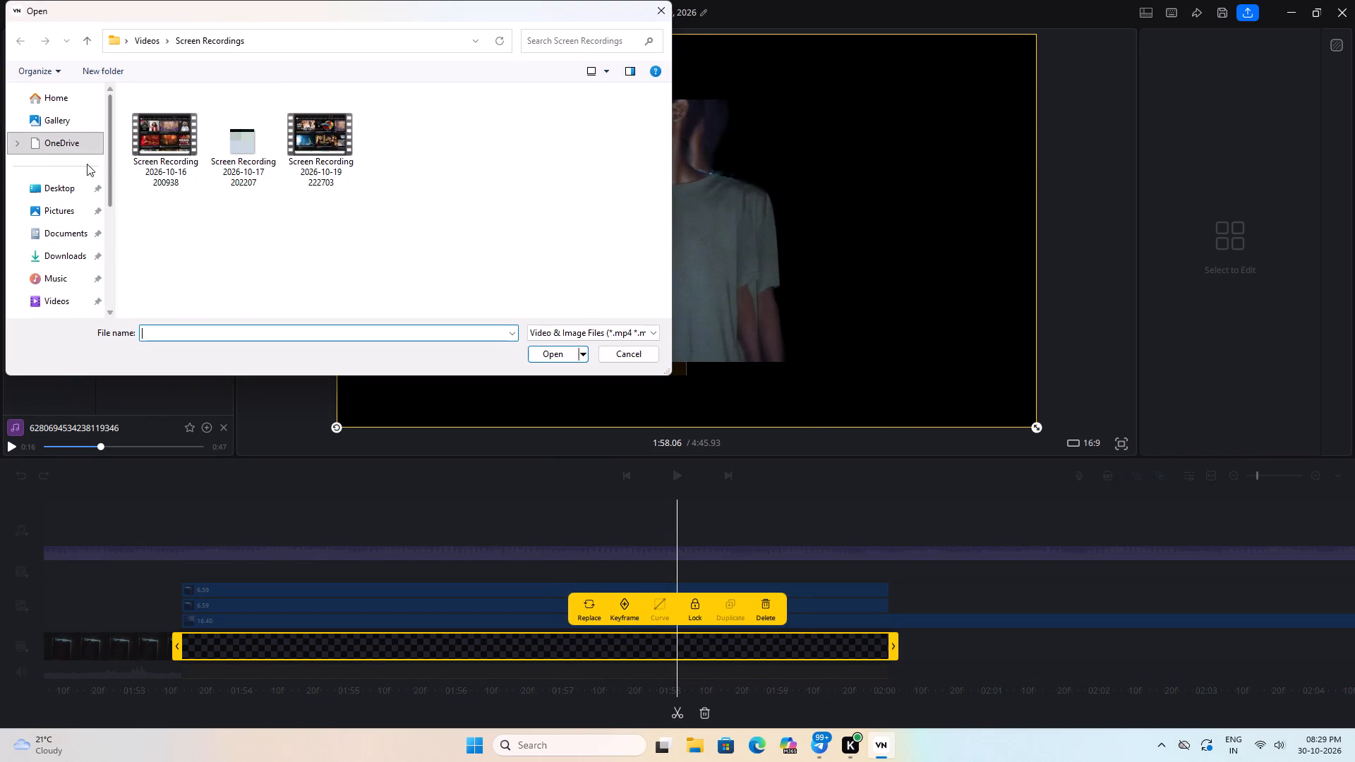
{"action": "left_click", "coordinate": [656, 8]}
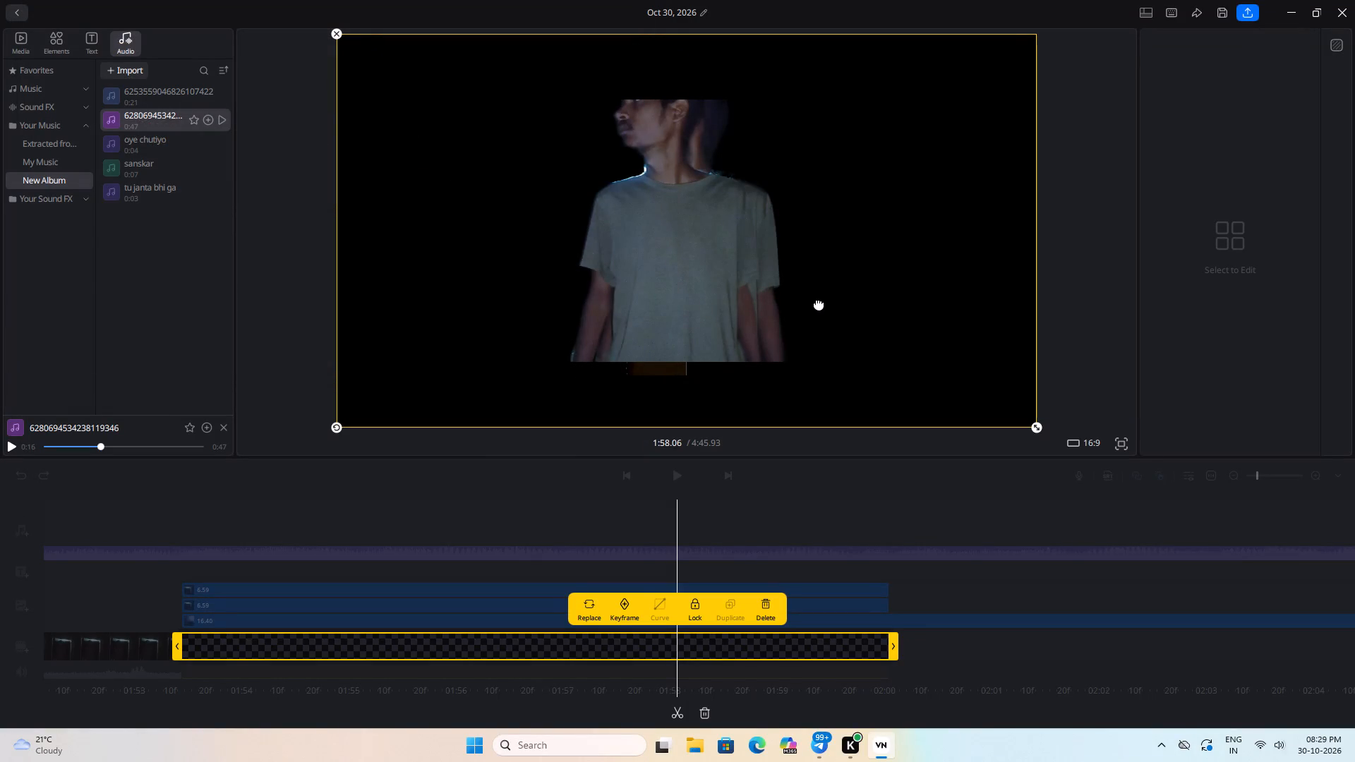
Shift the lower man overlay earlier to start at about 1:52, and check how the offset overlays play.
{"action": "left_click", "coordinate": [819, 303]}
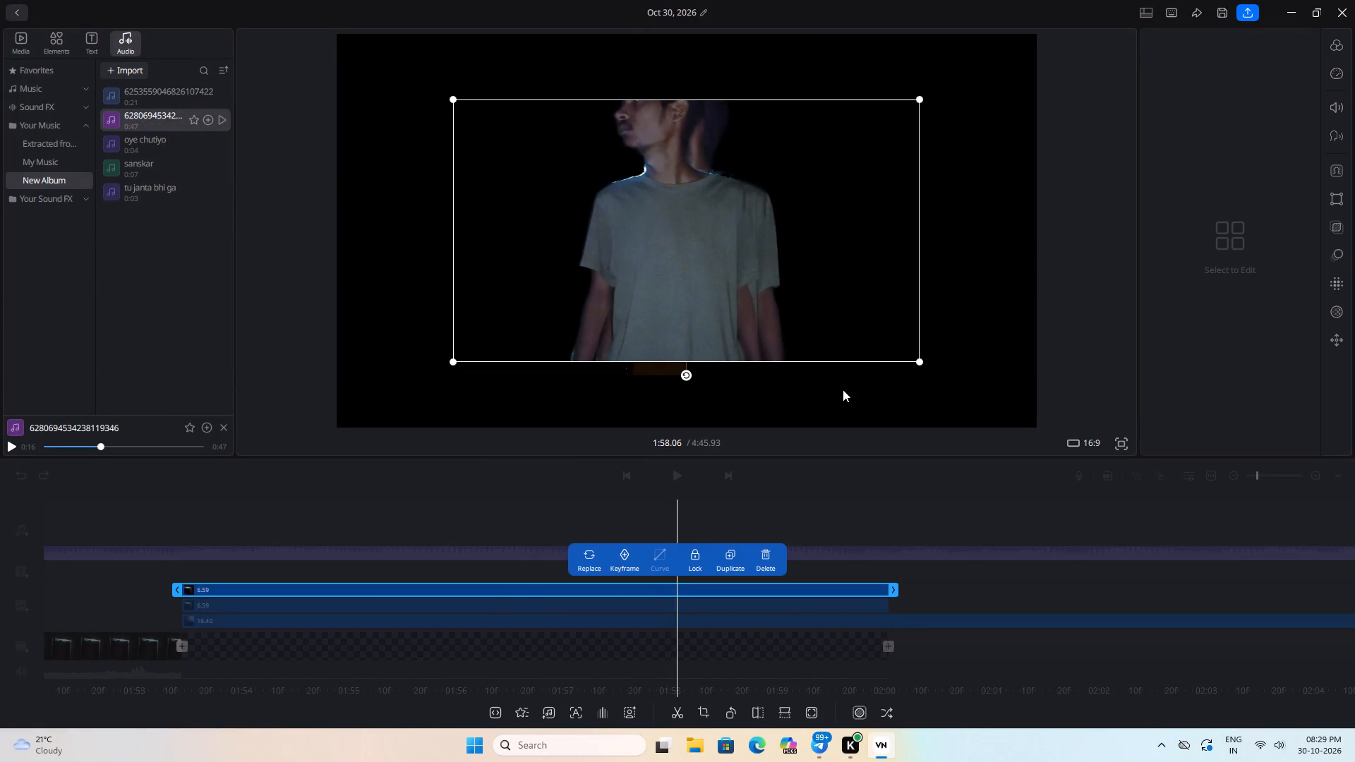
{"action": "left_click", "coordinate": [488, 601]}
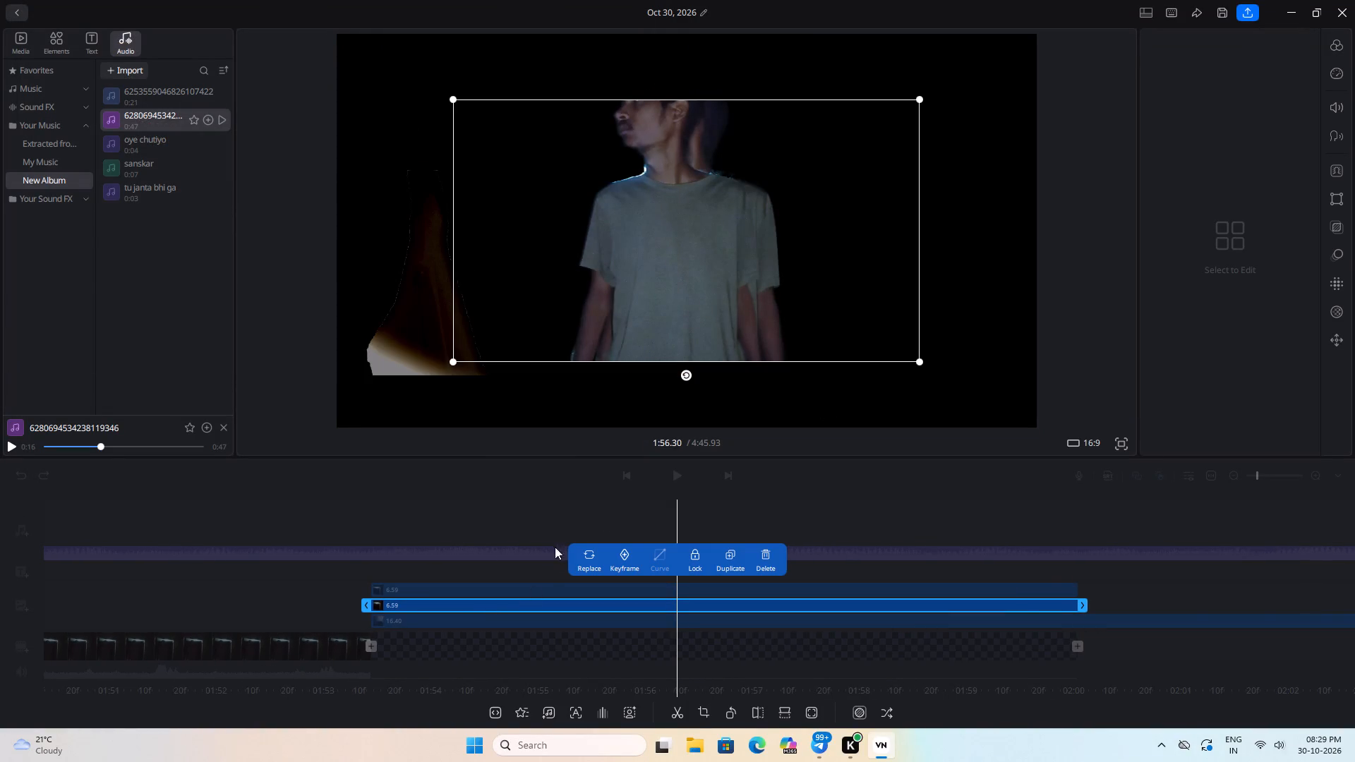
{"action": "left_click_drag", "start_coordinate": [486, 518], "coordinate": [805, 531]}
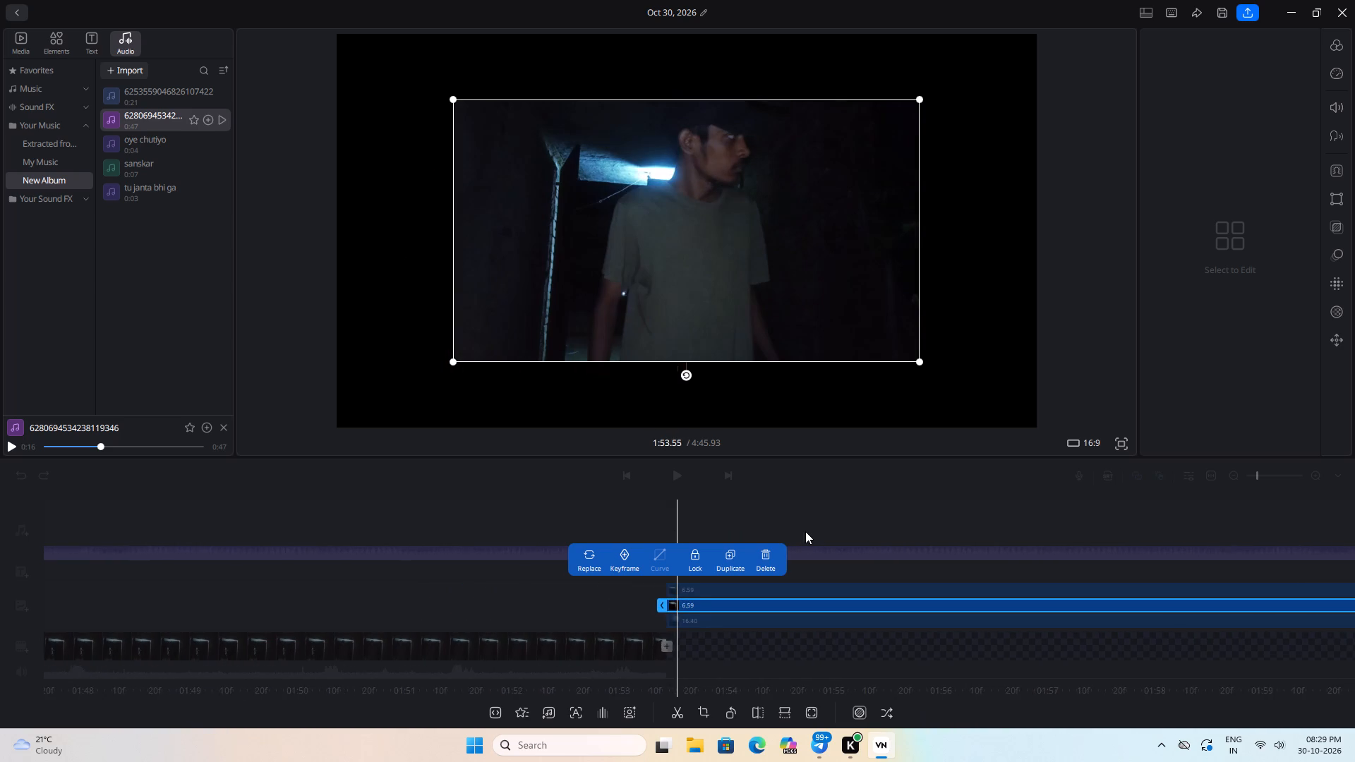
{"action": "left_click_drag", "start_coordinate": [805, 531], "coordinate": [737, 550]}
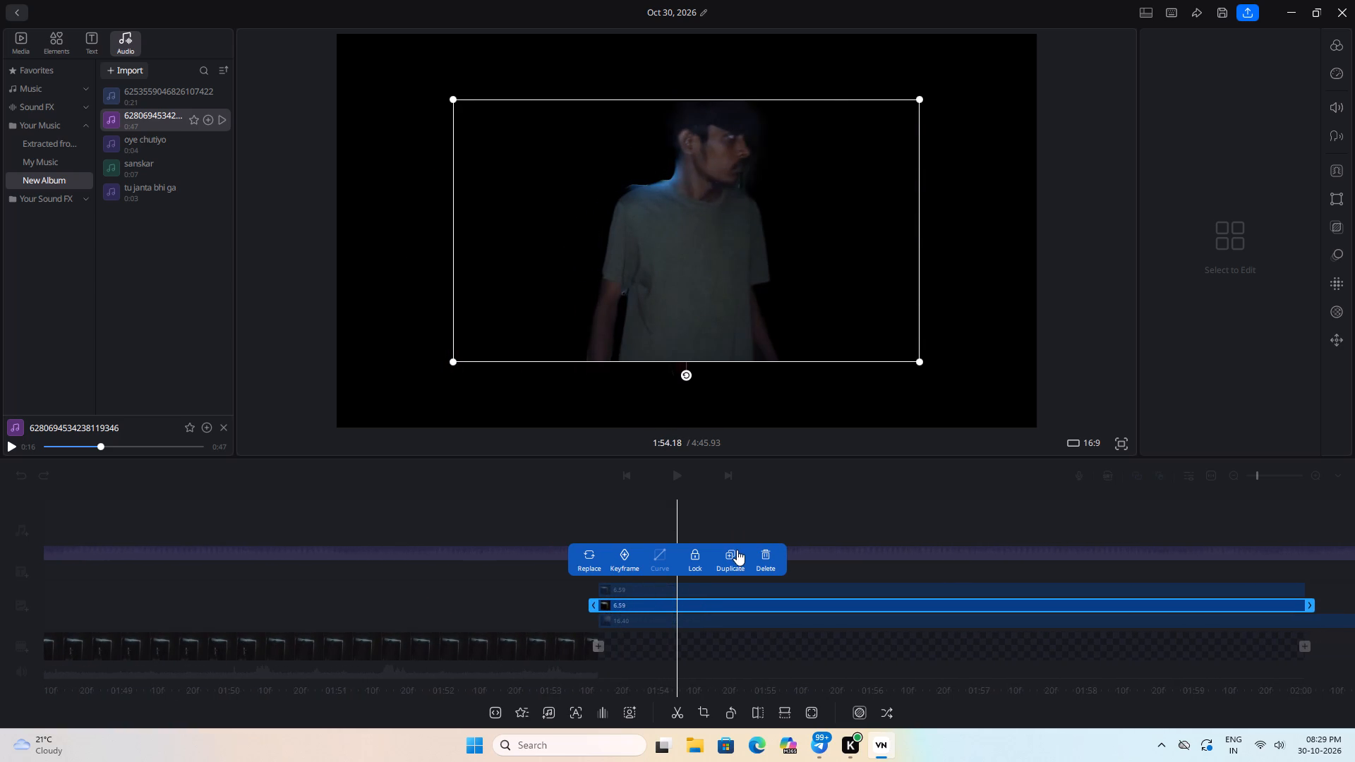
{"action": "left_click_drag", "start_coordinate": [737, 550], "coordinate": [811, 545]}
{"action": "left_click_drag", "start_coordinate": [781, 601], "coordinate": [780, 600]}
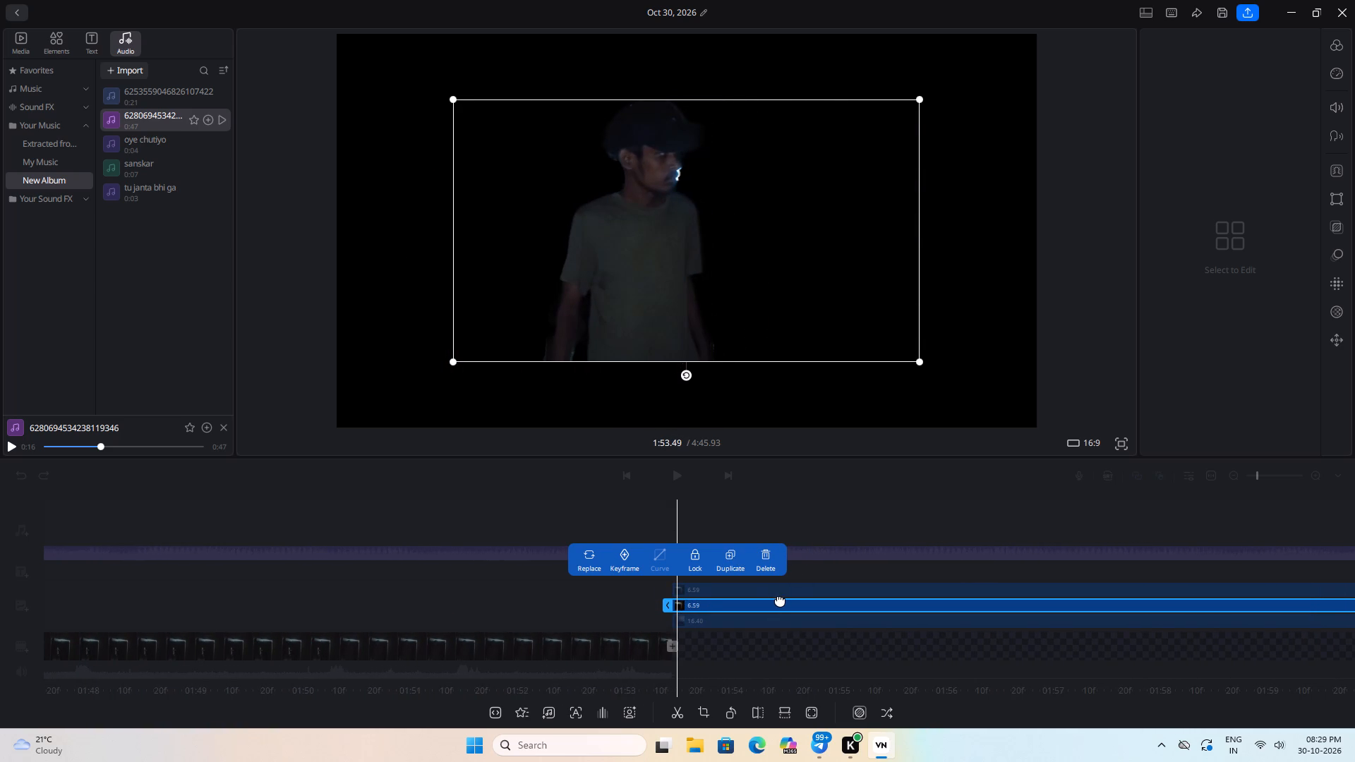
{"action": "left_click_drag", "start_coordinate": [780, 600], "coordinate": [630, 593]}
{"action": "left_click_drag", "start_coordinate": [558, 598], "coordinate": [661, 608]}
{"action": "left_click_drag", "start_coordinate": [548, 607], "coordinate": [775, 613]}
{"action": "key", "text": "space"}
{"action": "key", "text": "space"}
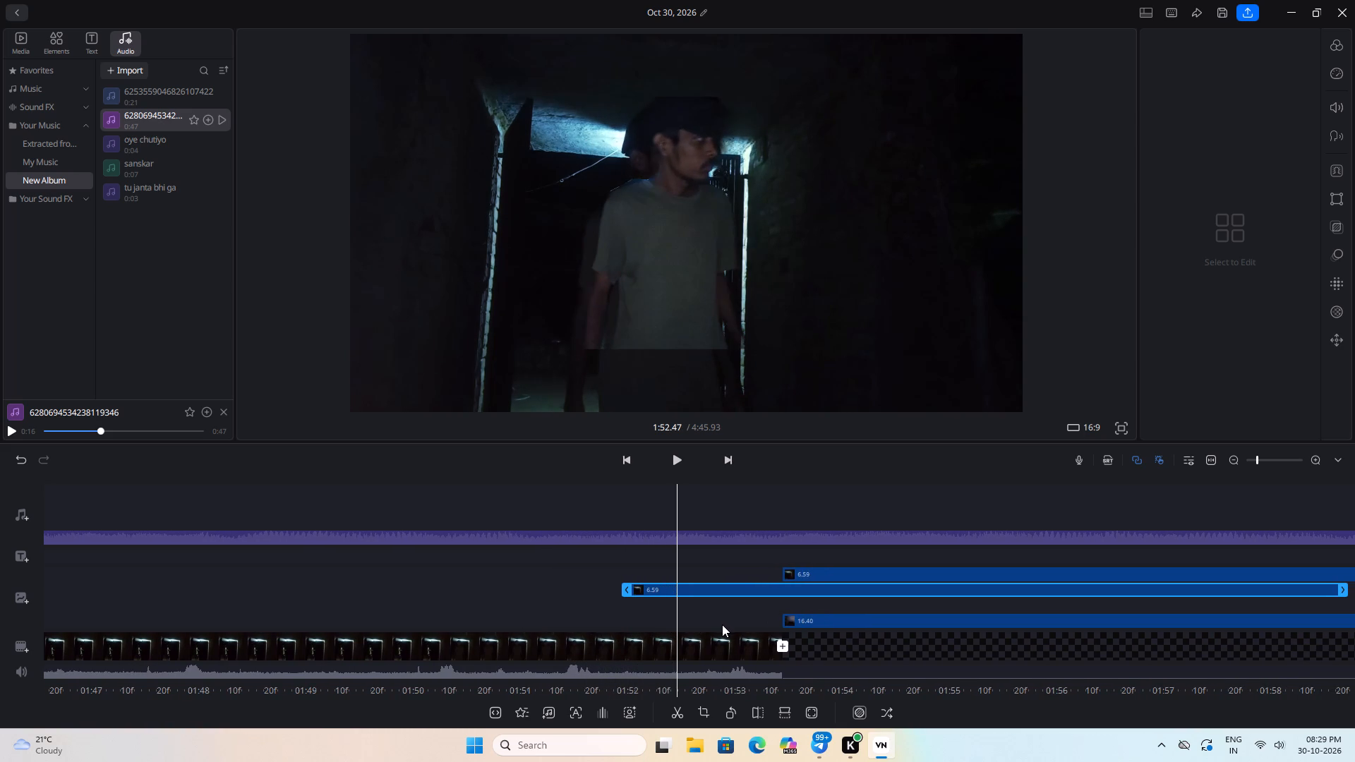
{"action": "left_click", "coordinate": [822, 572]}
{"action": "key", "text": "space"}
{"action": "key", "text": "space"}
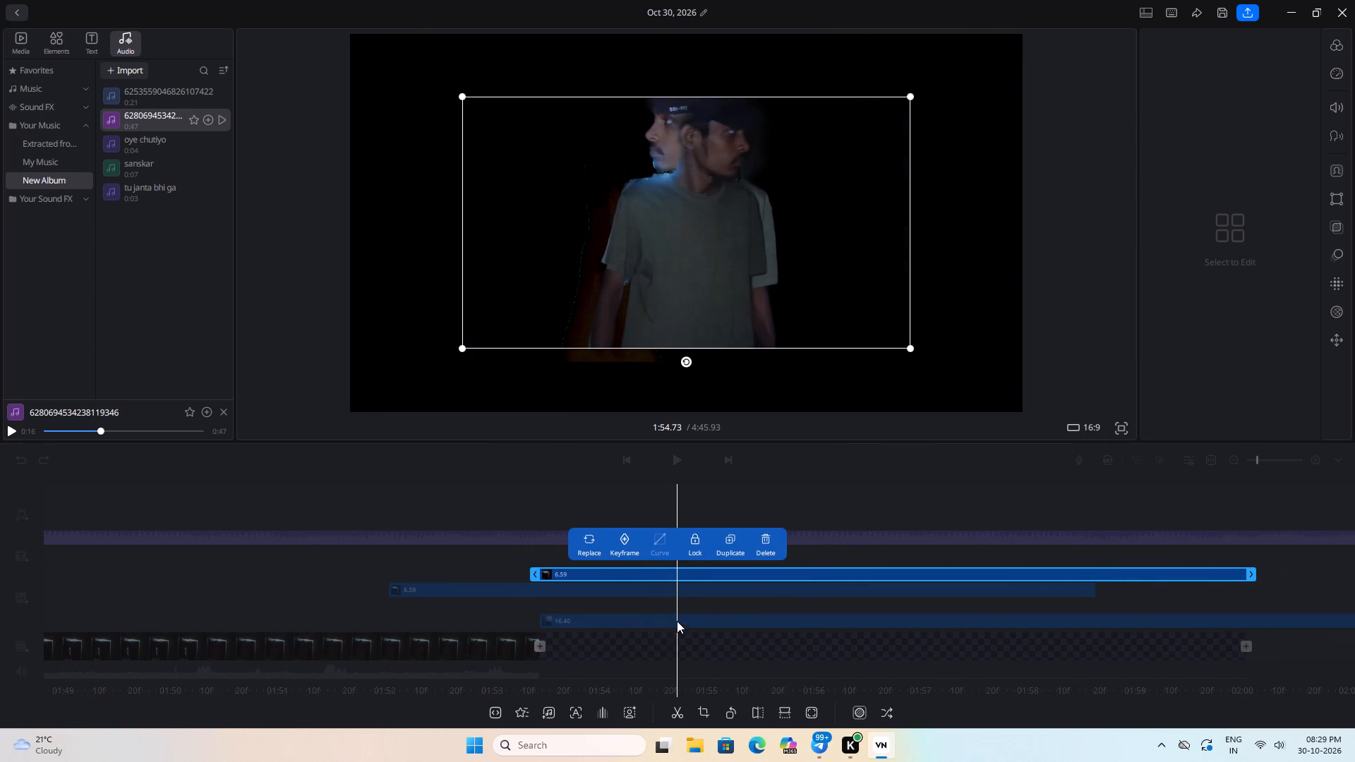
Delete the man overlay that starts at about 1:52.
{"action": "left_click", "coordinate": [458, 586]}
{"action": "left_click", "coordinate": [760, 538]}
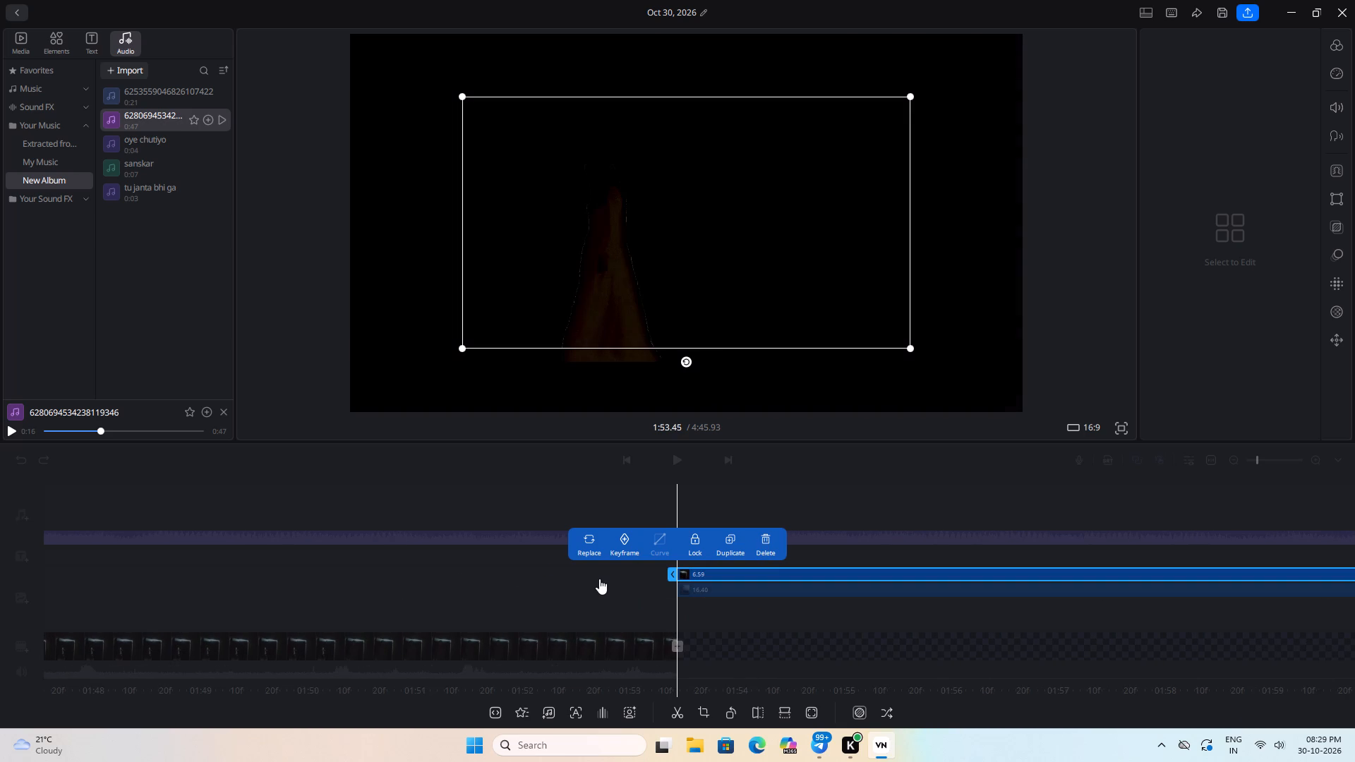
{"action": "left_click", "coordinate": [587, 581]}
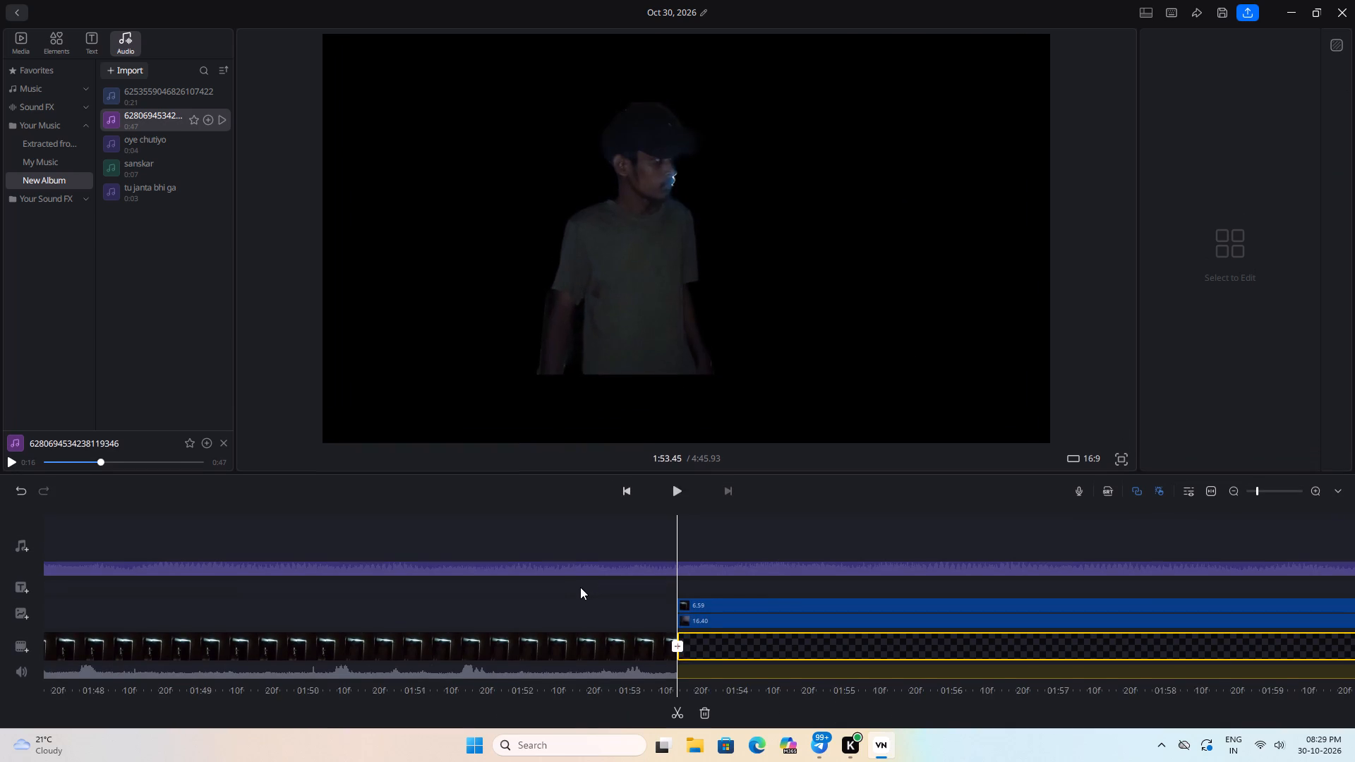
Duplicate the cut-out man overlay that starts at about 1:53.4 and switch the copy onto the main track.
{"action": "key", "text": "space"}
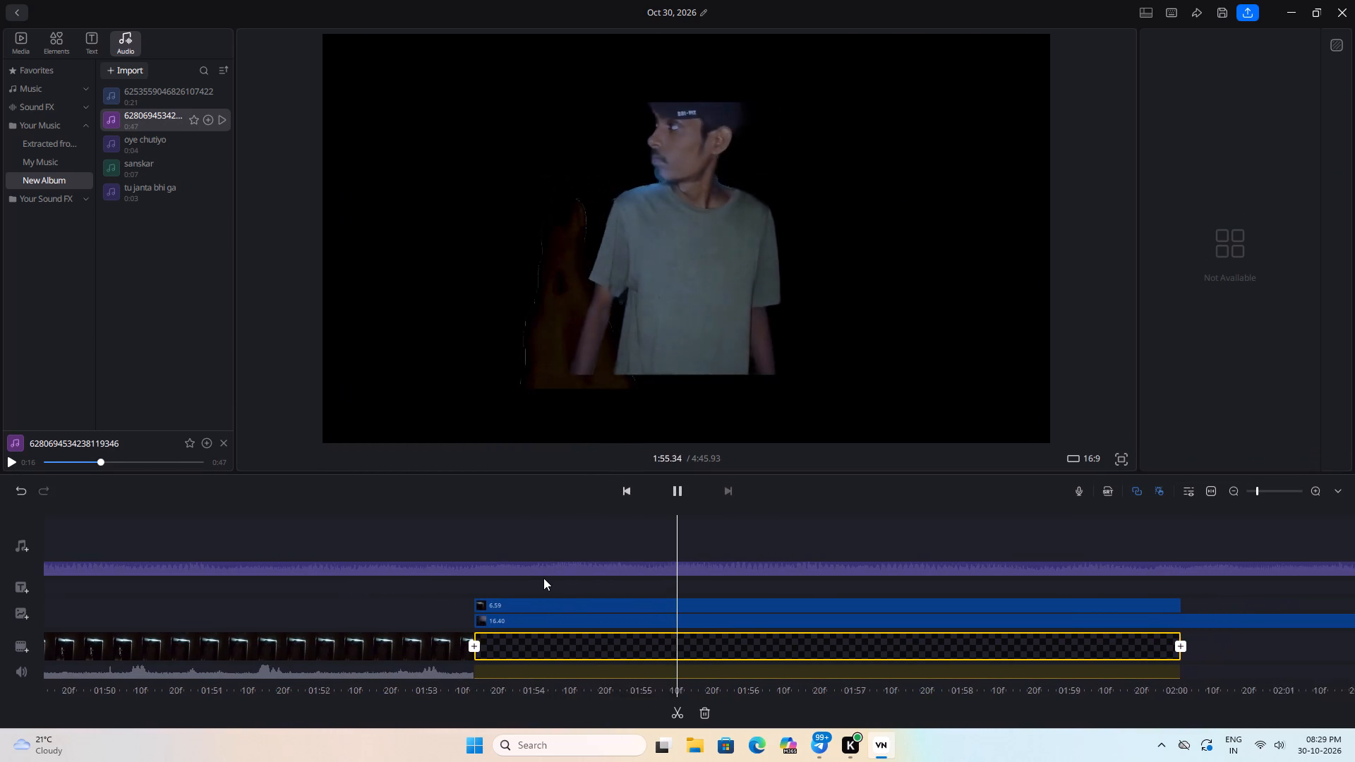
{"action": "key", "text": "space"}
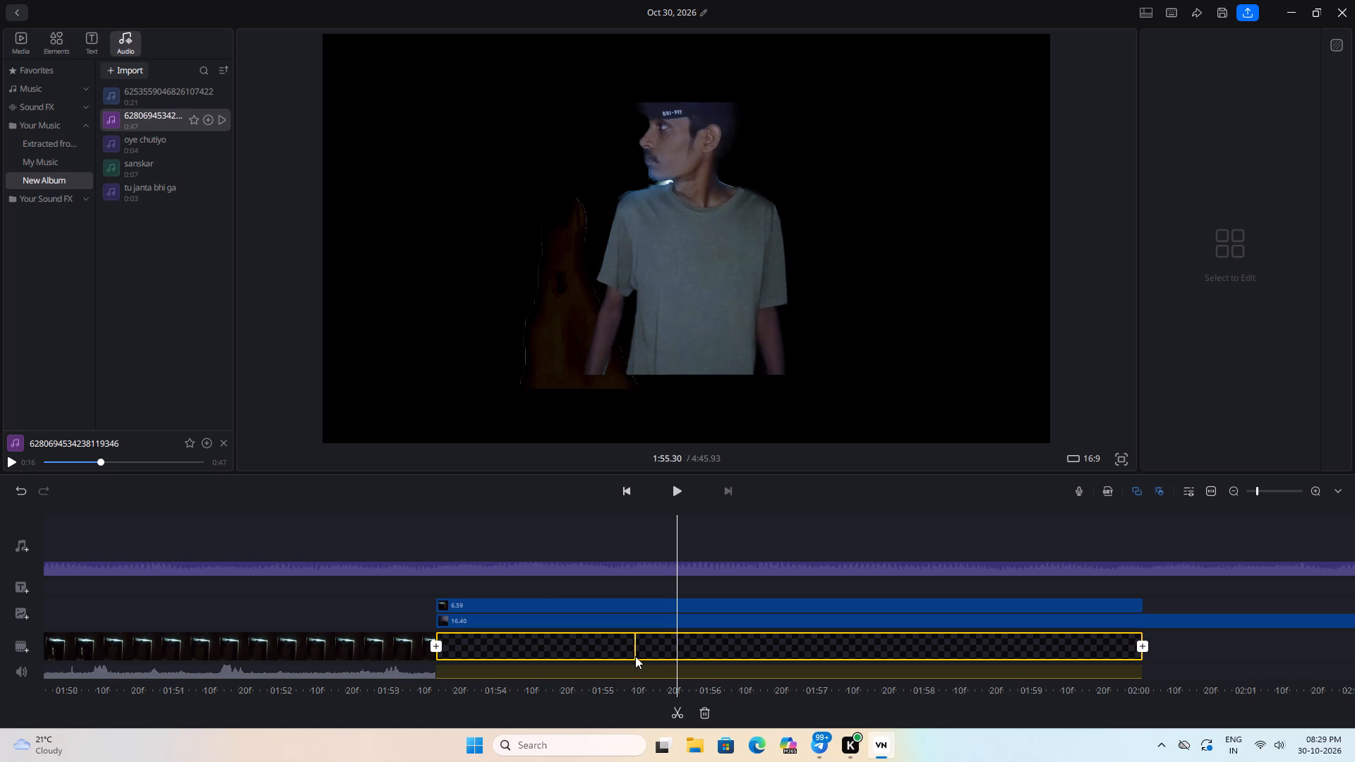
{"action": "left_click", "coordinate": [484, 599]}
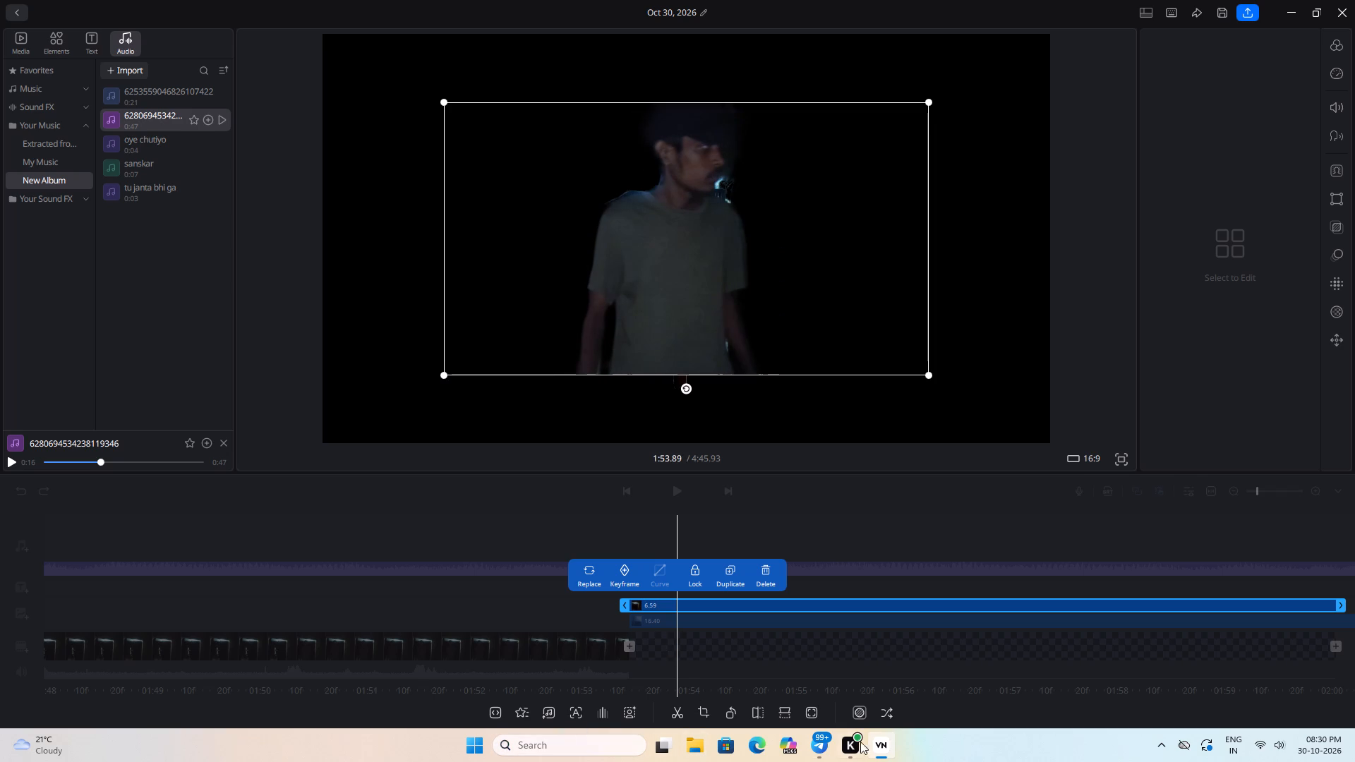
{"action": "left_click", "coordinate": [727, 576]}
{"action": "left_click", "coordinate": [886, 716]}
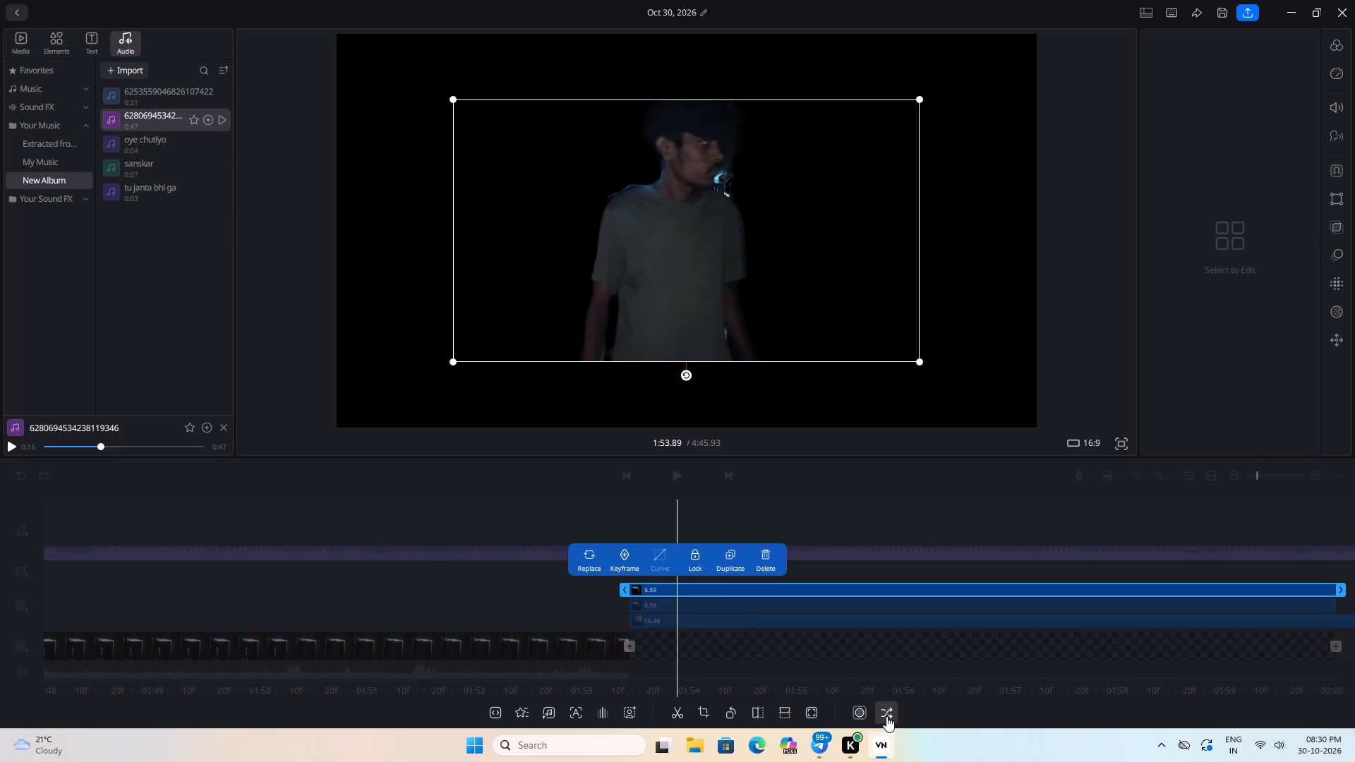
Examine how the man clip on the main track plays from about 1:54 to 1:59.
{"action": "left_click_drag", "start_coordinate": [560, 615], "coordinate": [656, 621]}
{"action": "key", "text": "space"}
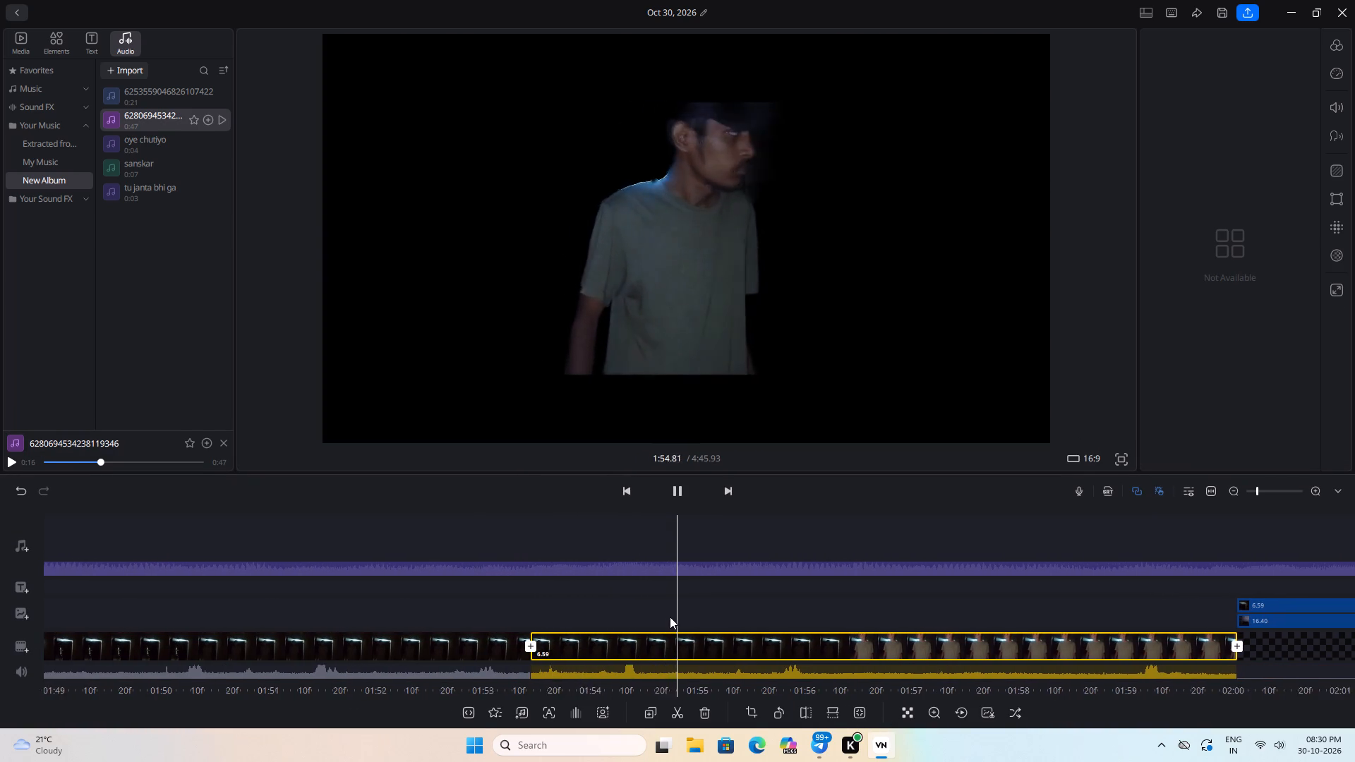
{"action": "key", "text": "space"}
{"action": "left_click", "coordinate": [649, 651]}
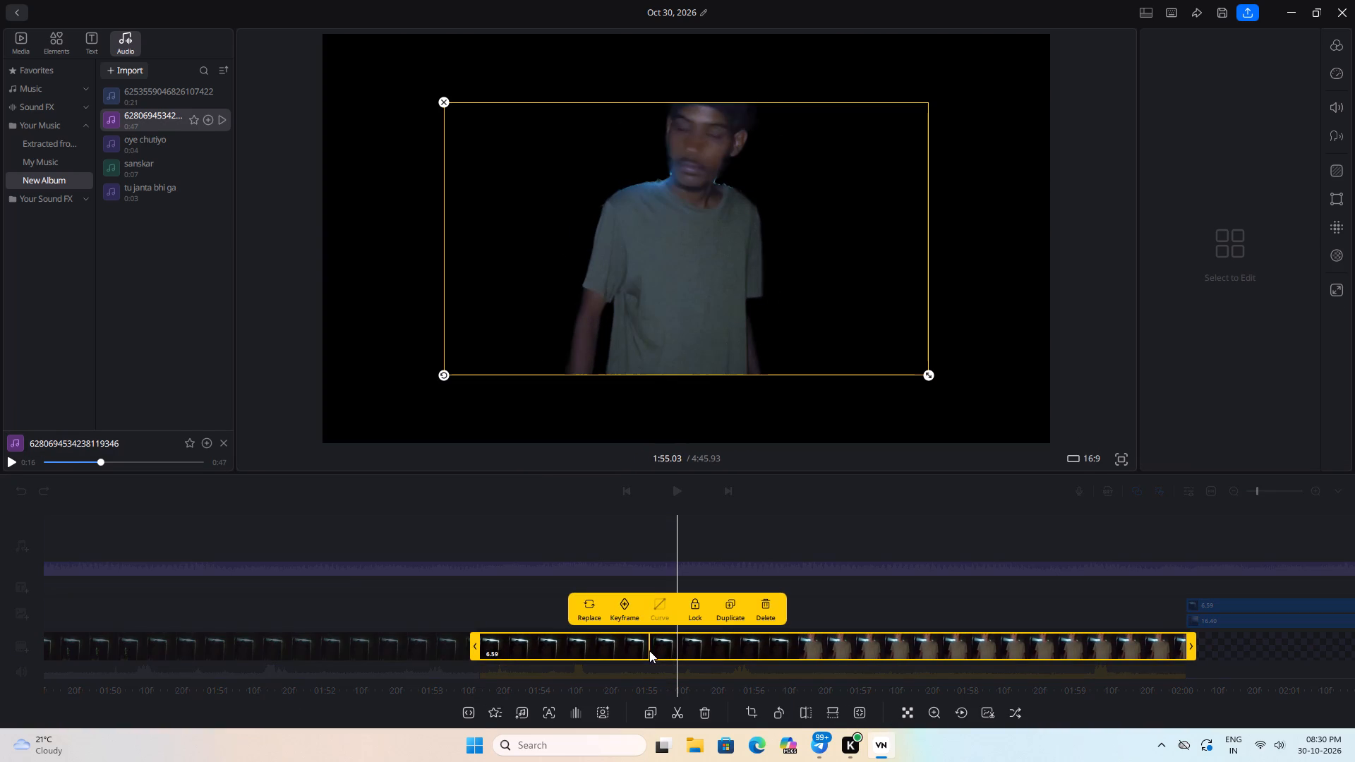
{"action": "left_click", "coordinate": [1091, 605]}
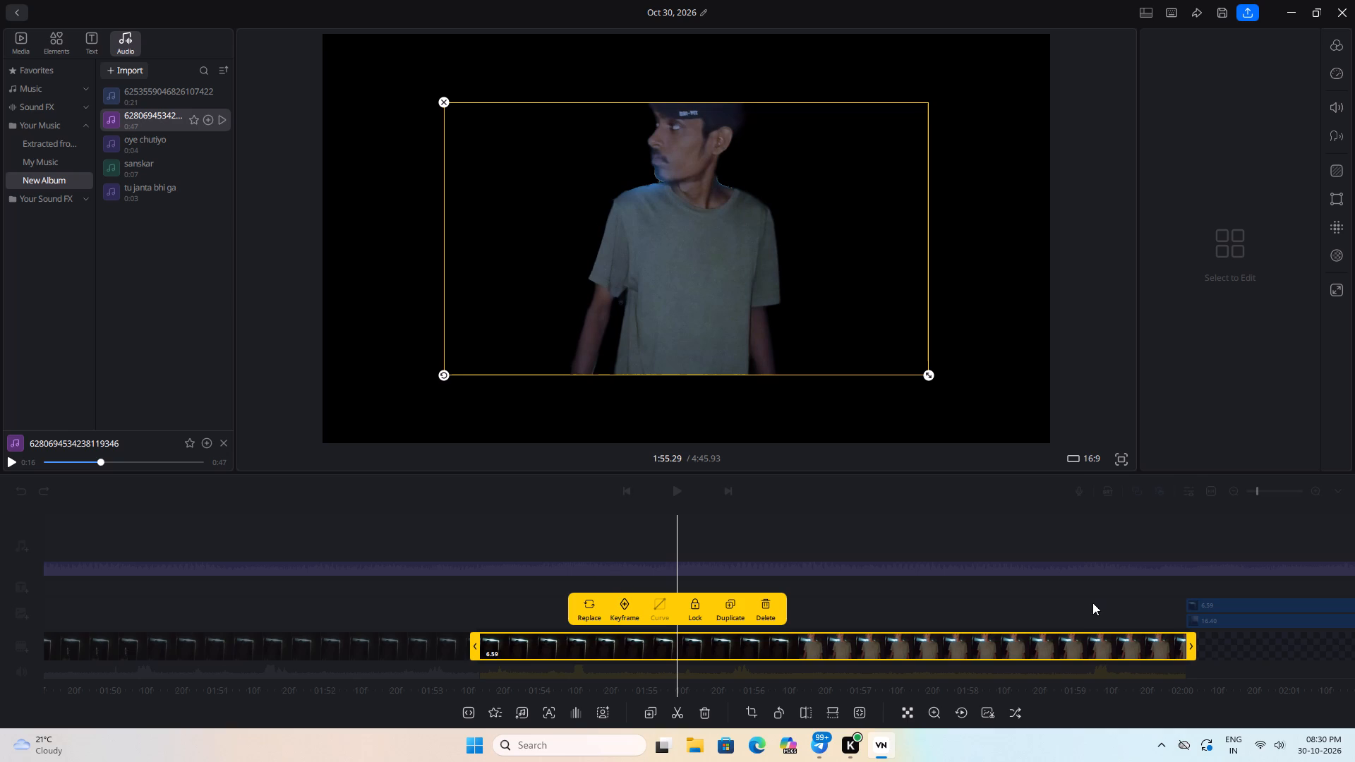
{"action": "key", "text": "space"}
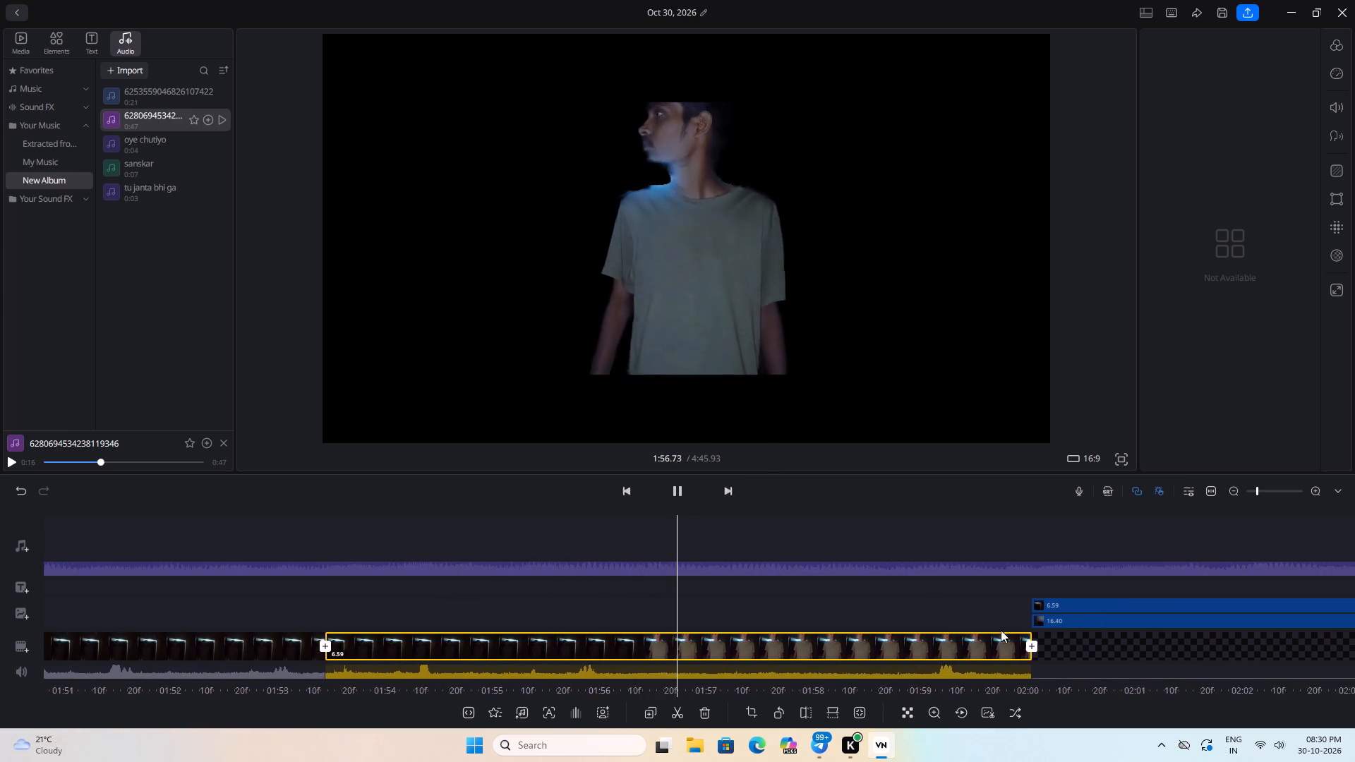
{"action": "left_click", "coordinate": [938, 643]}
{"action": "left_click_drag", "start_coordinate": [835, 658], "coordinate": [1049, 645]}
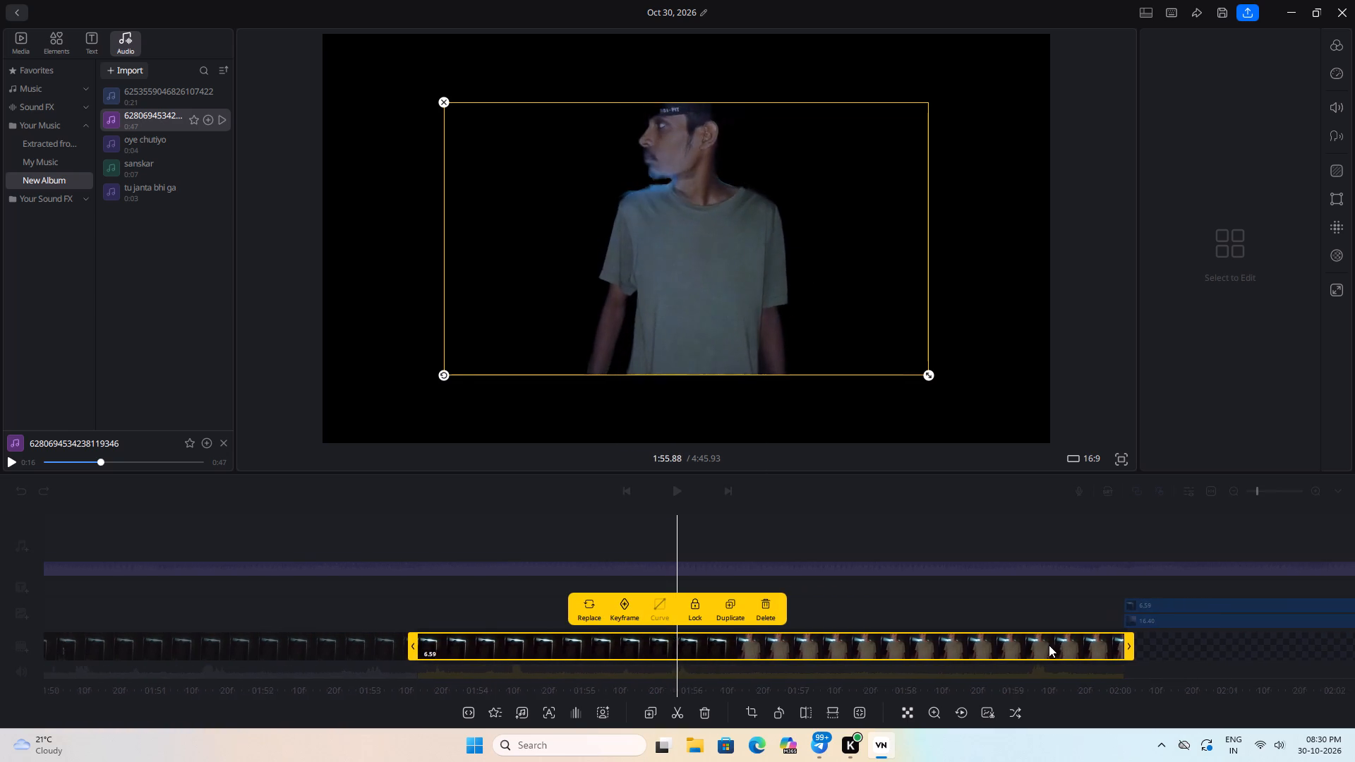
{"action": "left_click_drag", "start_coordinate": [1049, 645], "coordinate": [1231, 648]}
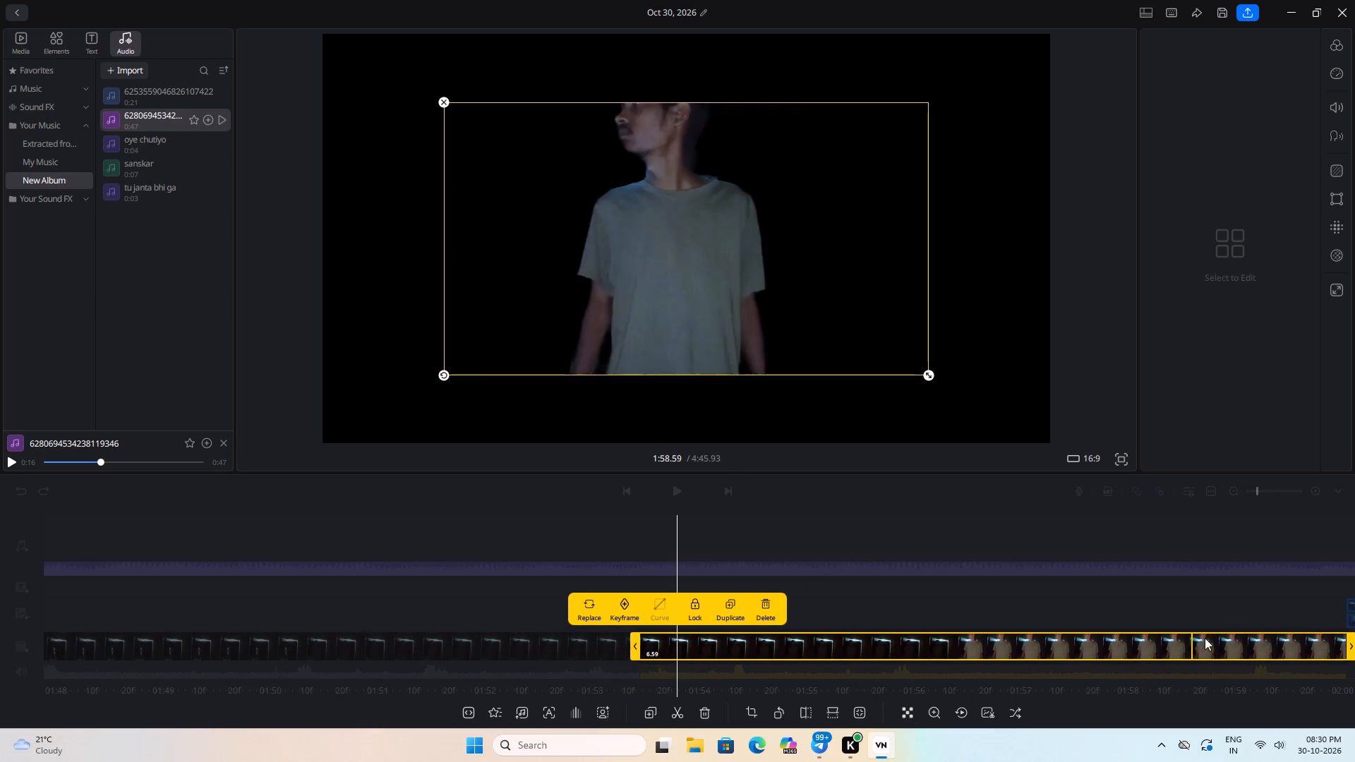
{"action": "left_click_drag", "start_coordinate": [1233, 612], "coordinate": [723, 614]}
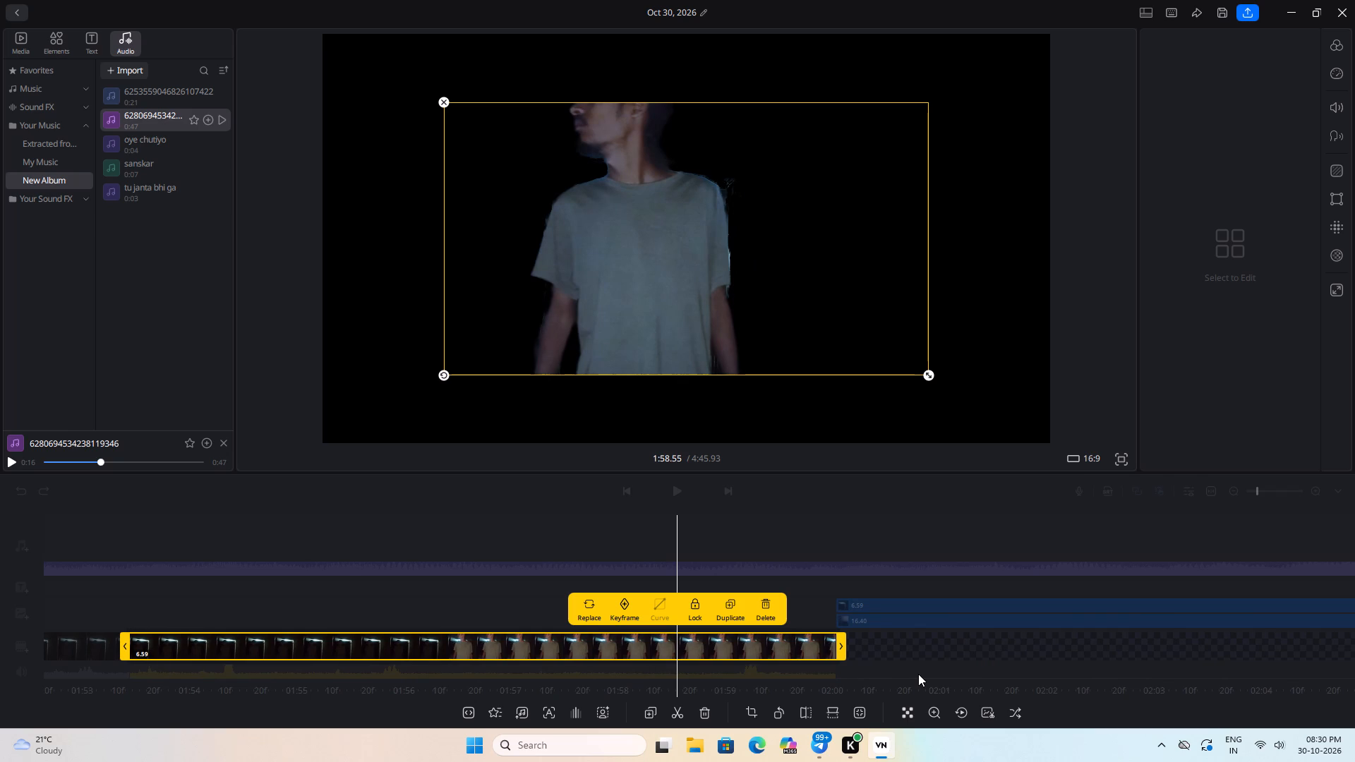
Undo the man overlay edits back to the original uncut doorway clip on the main track, before its cutout and duplication.
{"action": "key", "text": "ctrl+z"}
{"action": "key", "text": "ctrl+z"}
{"action": "key", "text": "ctrl+z"}
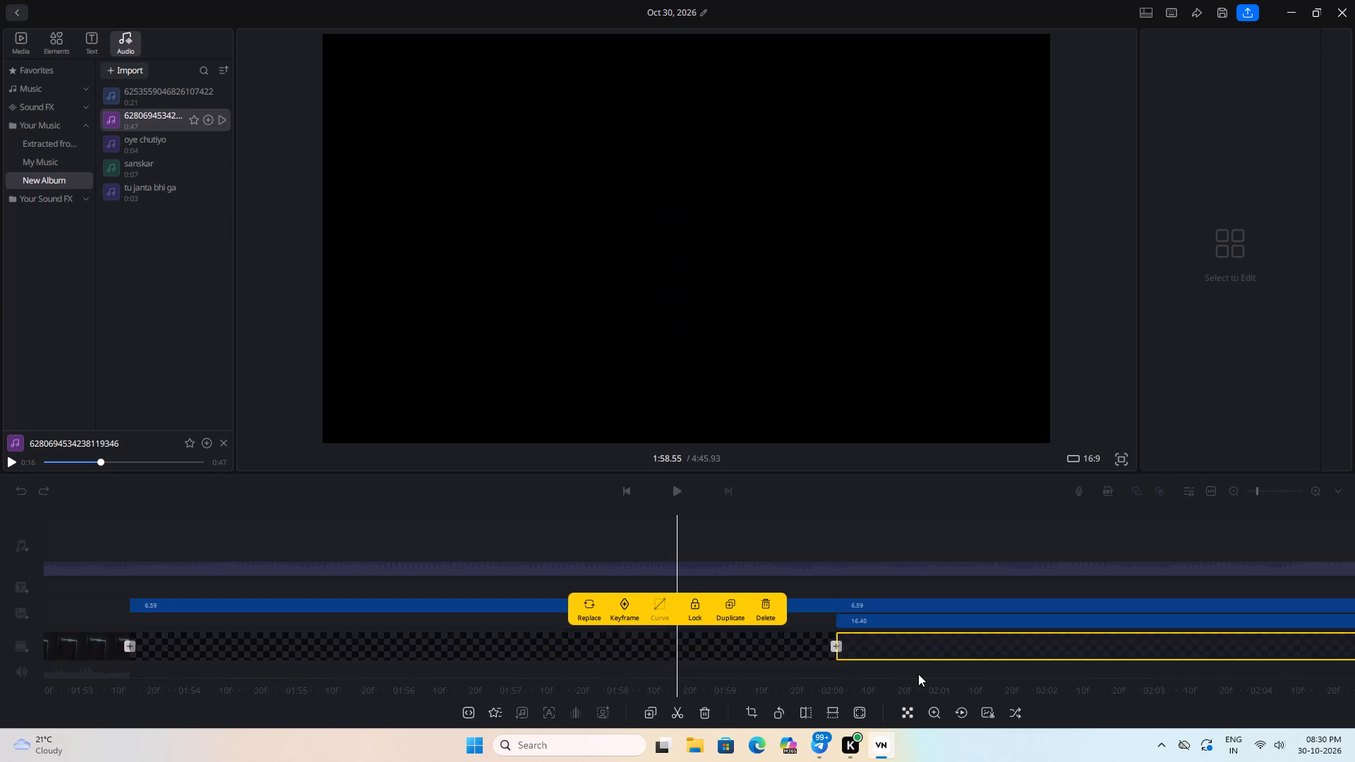
{"action": "key", "text": "ctrl+z"}
{"action": "type", "text": "zzzzz"}
{"action": "key", "text": "ctrl+z"}
{"action": "key", "text": "ctrl+z"}
{"action": "key", "text": "z"}
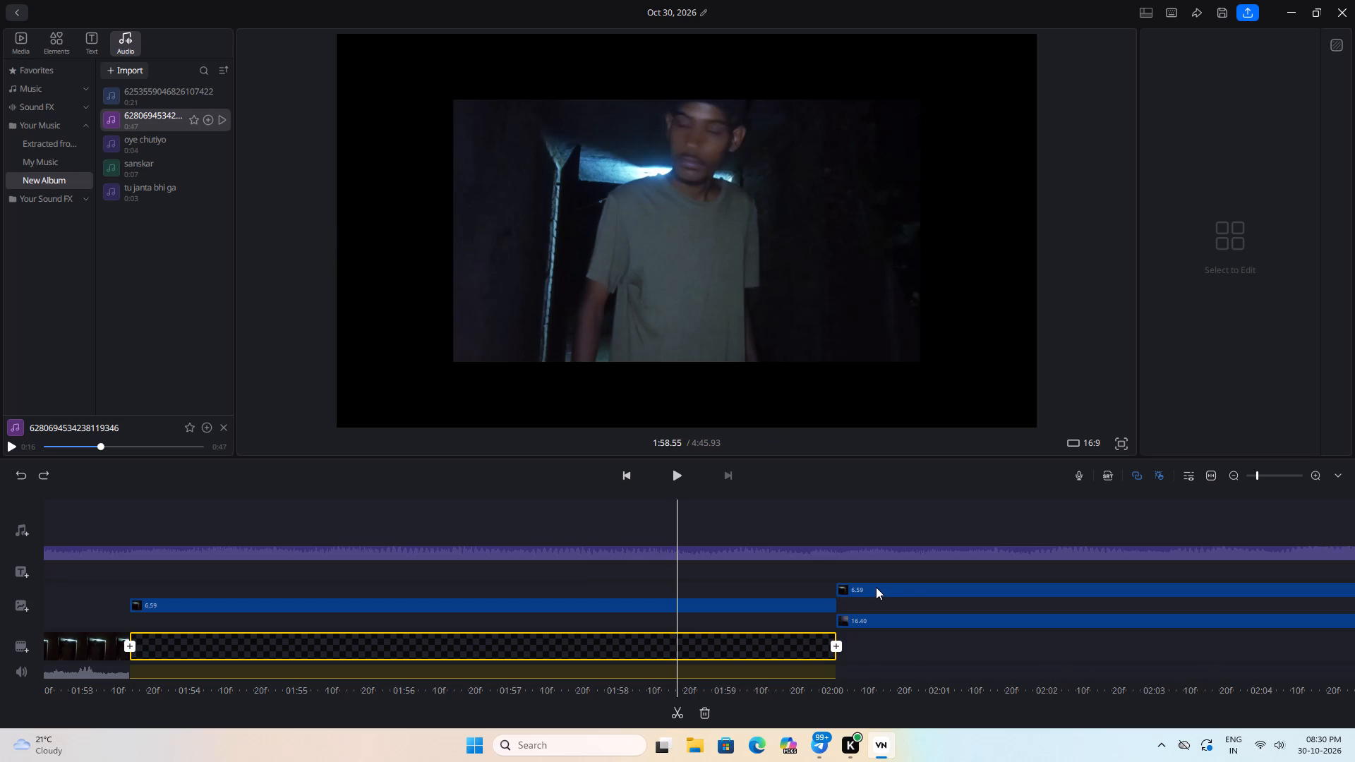
{"action": "key", "text": "ctrl+z"}
{"action": "key", "text": "ctrl+z"}
{"action": "key", "text": "ctrl+z"}
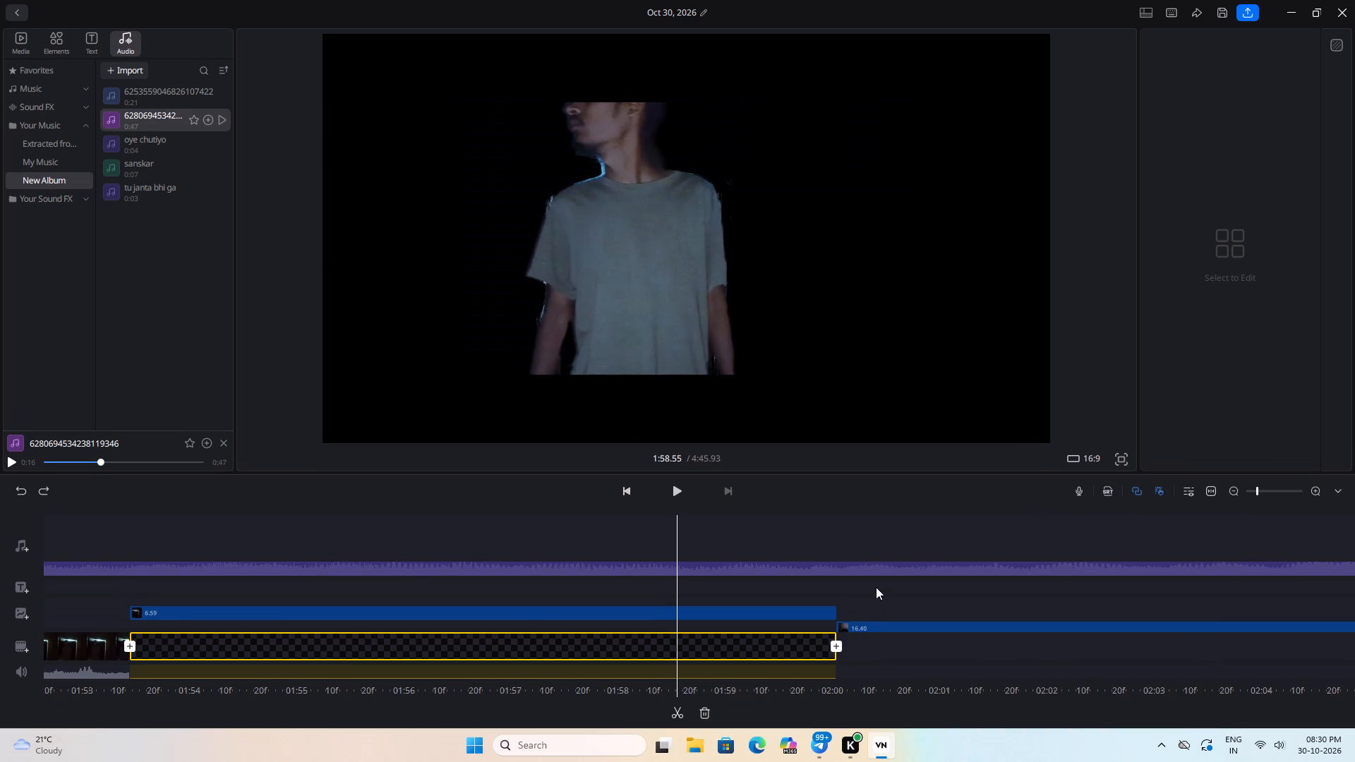
{"action": "key", "text": "ctrl+z"}
{"action": "key", "text": "ctrl+z"}
{"action": "key", "text": "ctrl+z"}
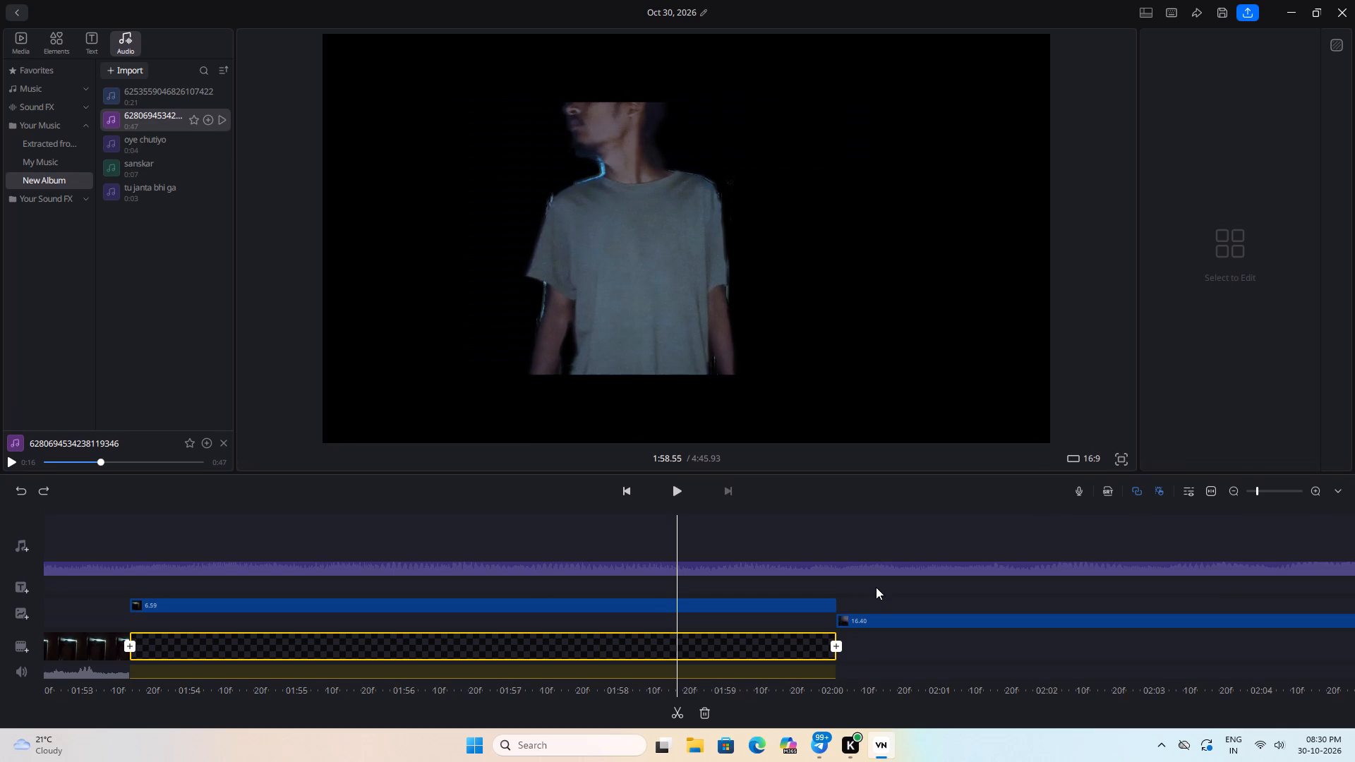
{"action": "key", "text": "ctrl+z"}
{"action": "key", "text": "ctrl+z"}
{"action": "key", "text": "z"}
{"action": "key", "text": "ctrl+z"}
{"action": "key", "text": "ctrl+z"}
{"action": "key", "text": "ctrl+z"}
{"action": "key", "text": "ctrl+z"}
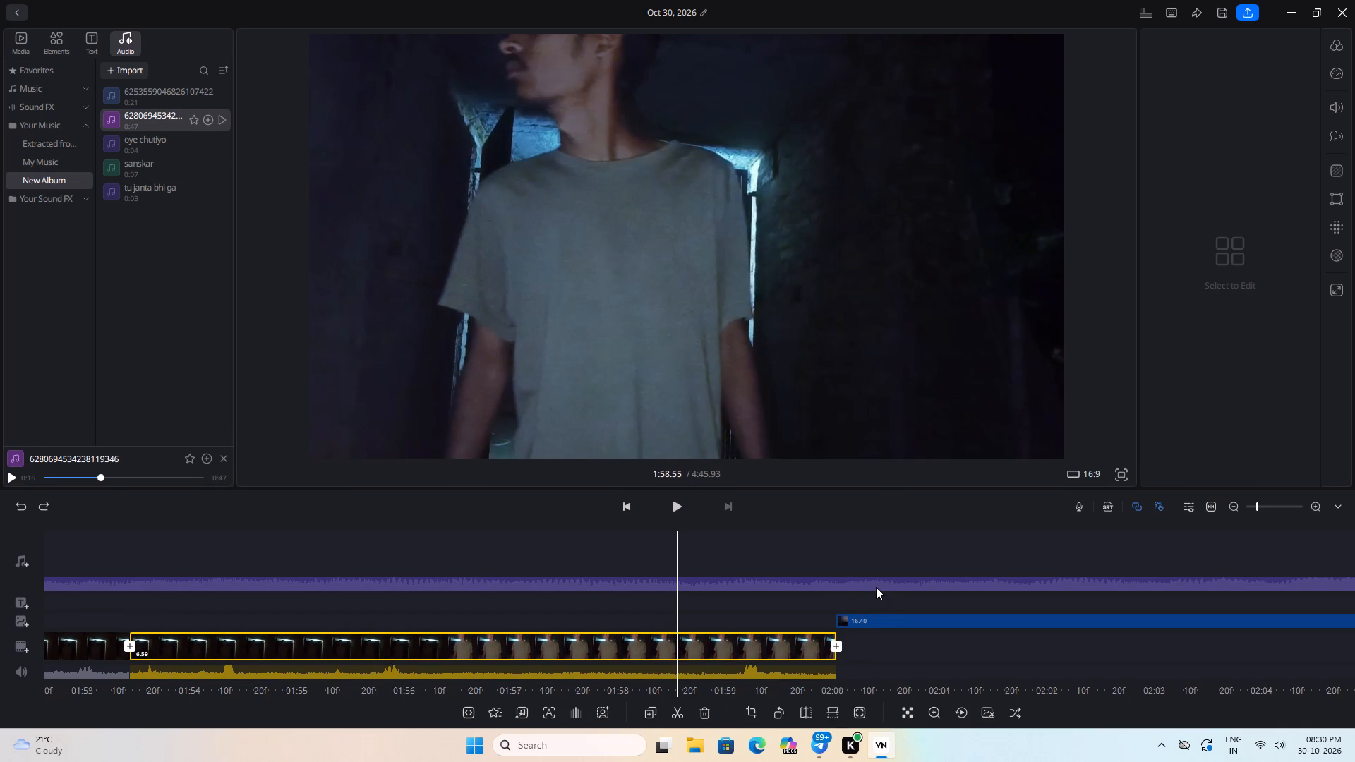
Examine the original doorway clip from about 1:53 to its end at 2:00.
{"action": "left_click_drag", "start_coordinate": [745, 624], "coordinate": [1308, 628]}
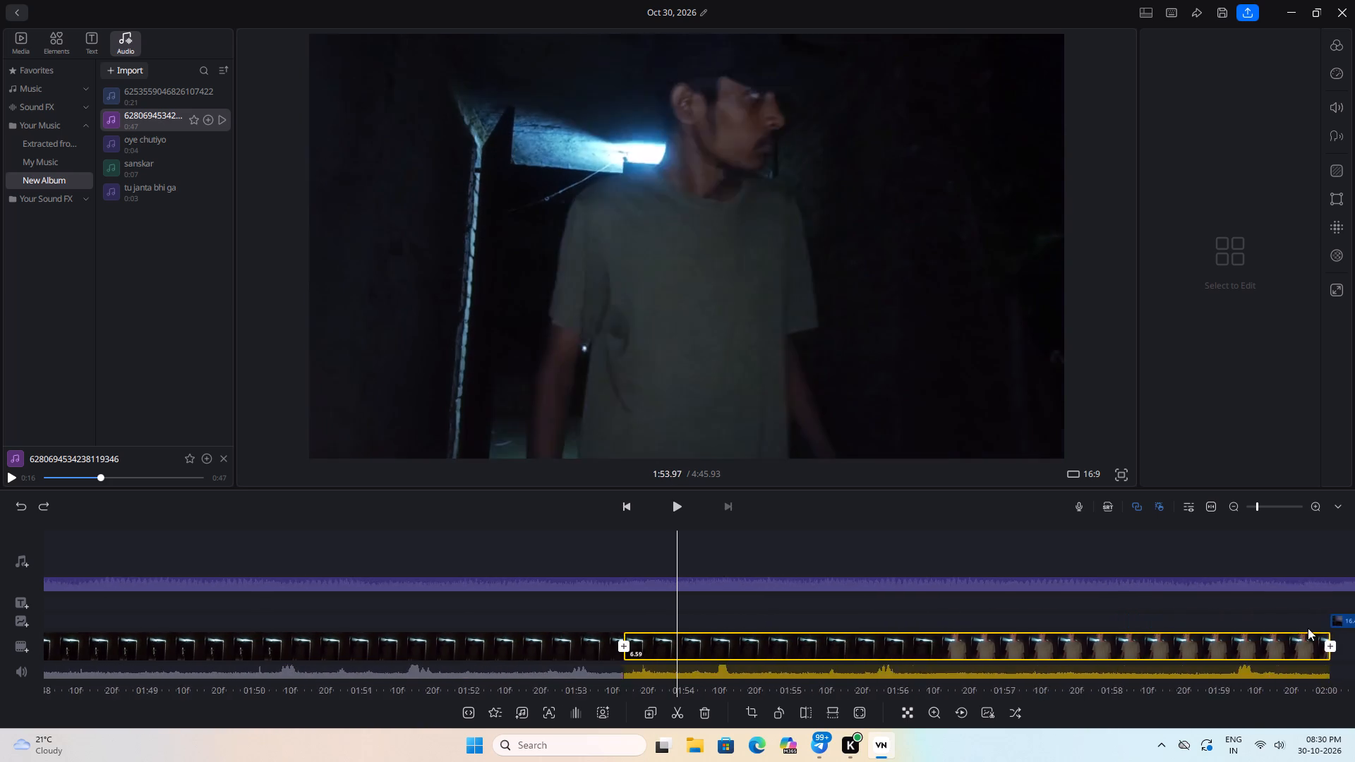
{"action": "left_click_drag", "start_coordinate": [1308, 628], "coordinate": [1354, 615]}
{"action": "left_click_drag", "start_coordinate": [749, 624], "coordinate": [764, 619]}
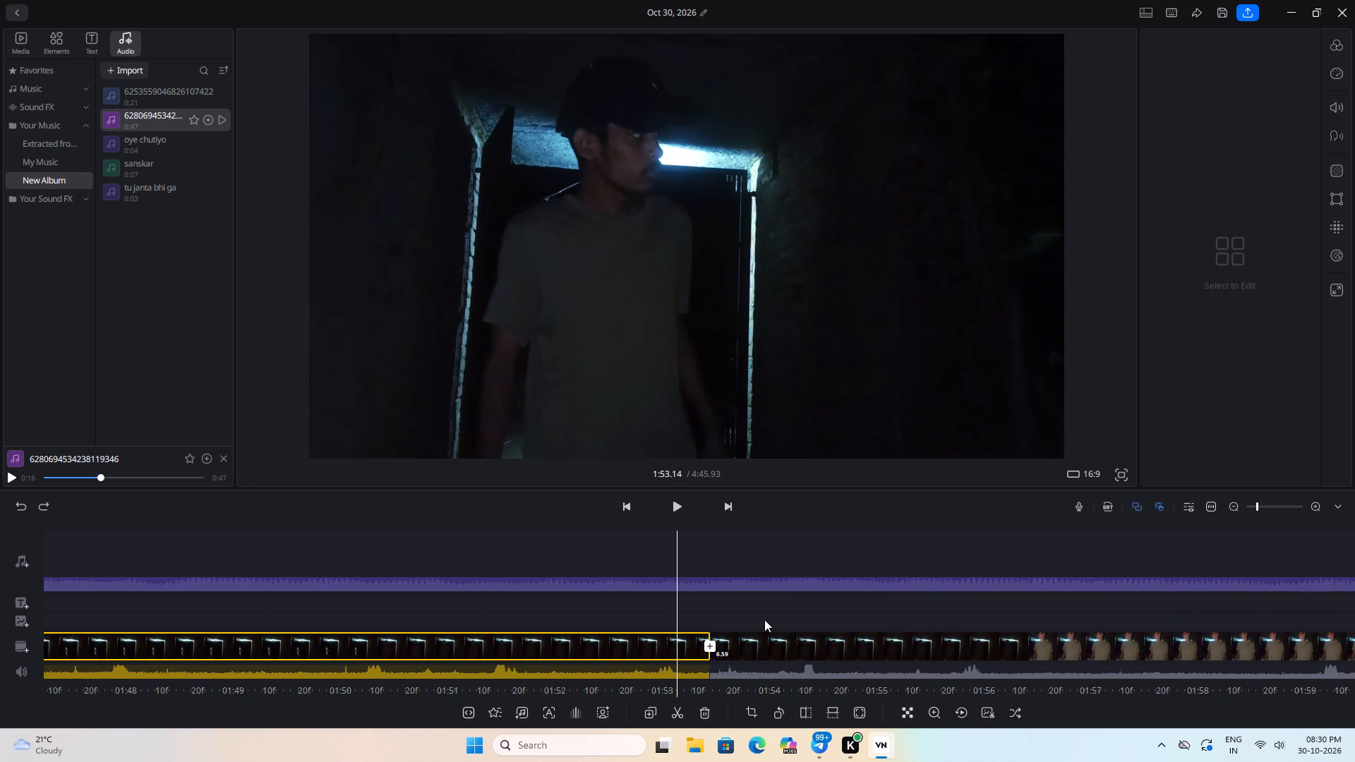
{"action": "left_click_drag", "start_coordinate": [764, 619], "coordinate": [827, 616]}
{"action": "key", "text": "space"}
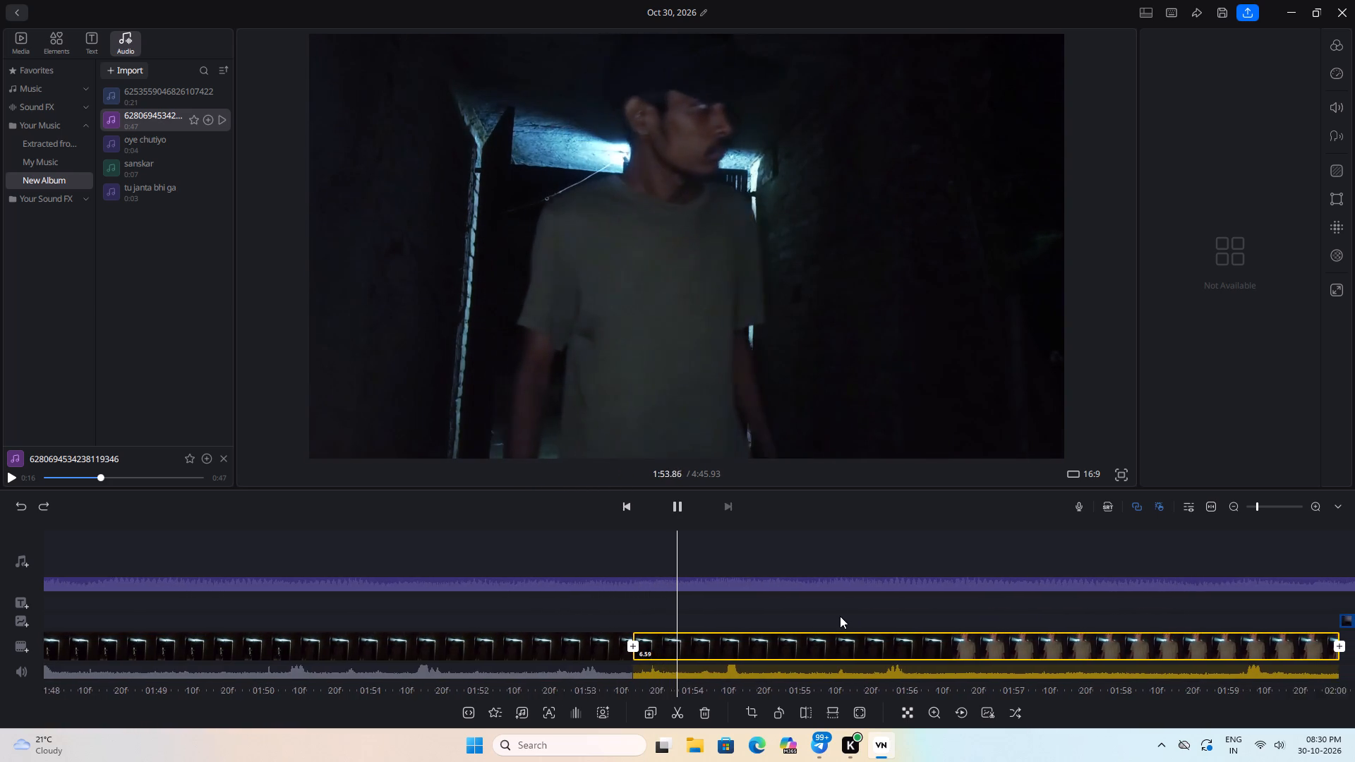
{"action": "left_click_drag", "start_coordinate": [1100, 617], "coordinate": [677, 592]}
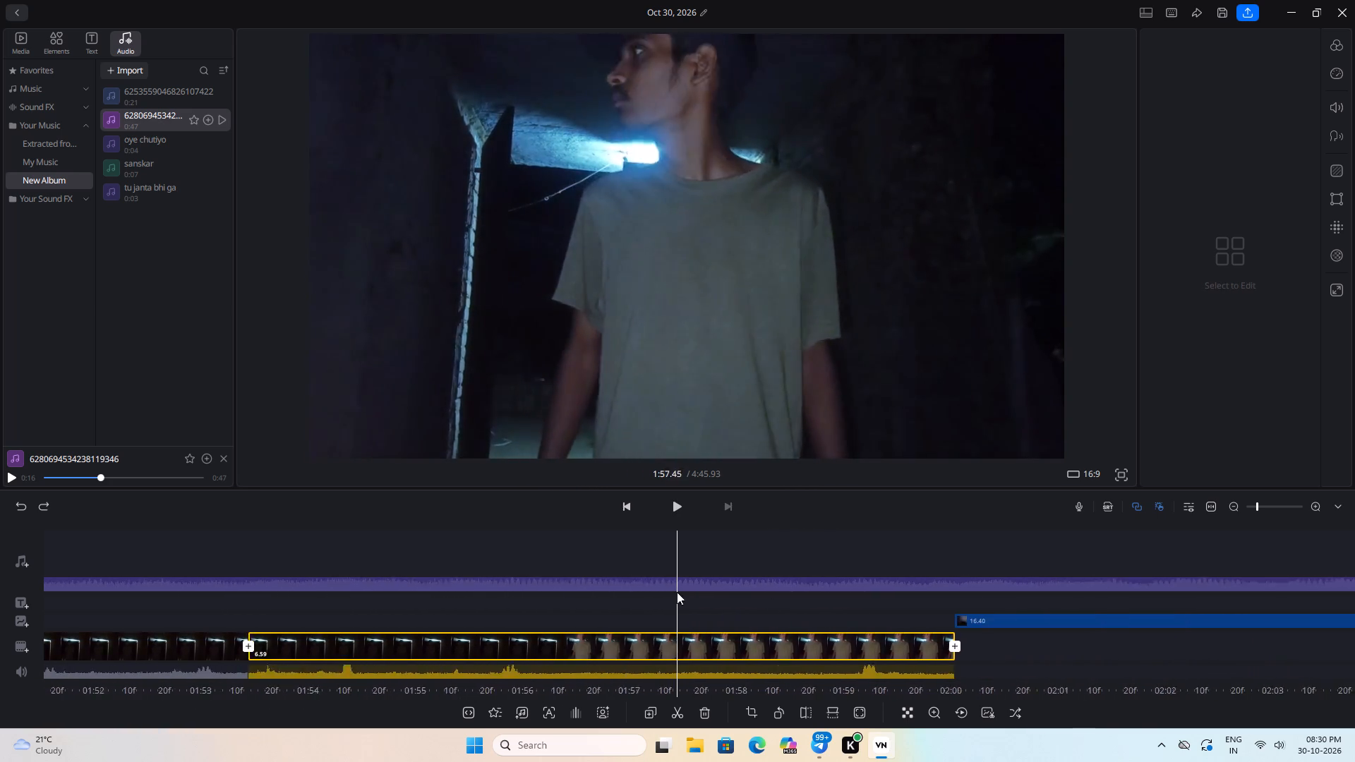
{"action": "left_click_drag", "start_coordinate": [677, 592], "coordinate": [547, 575]}
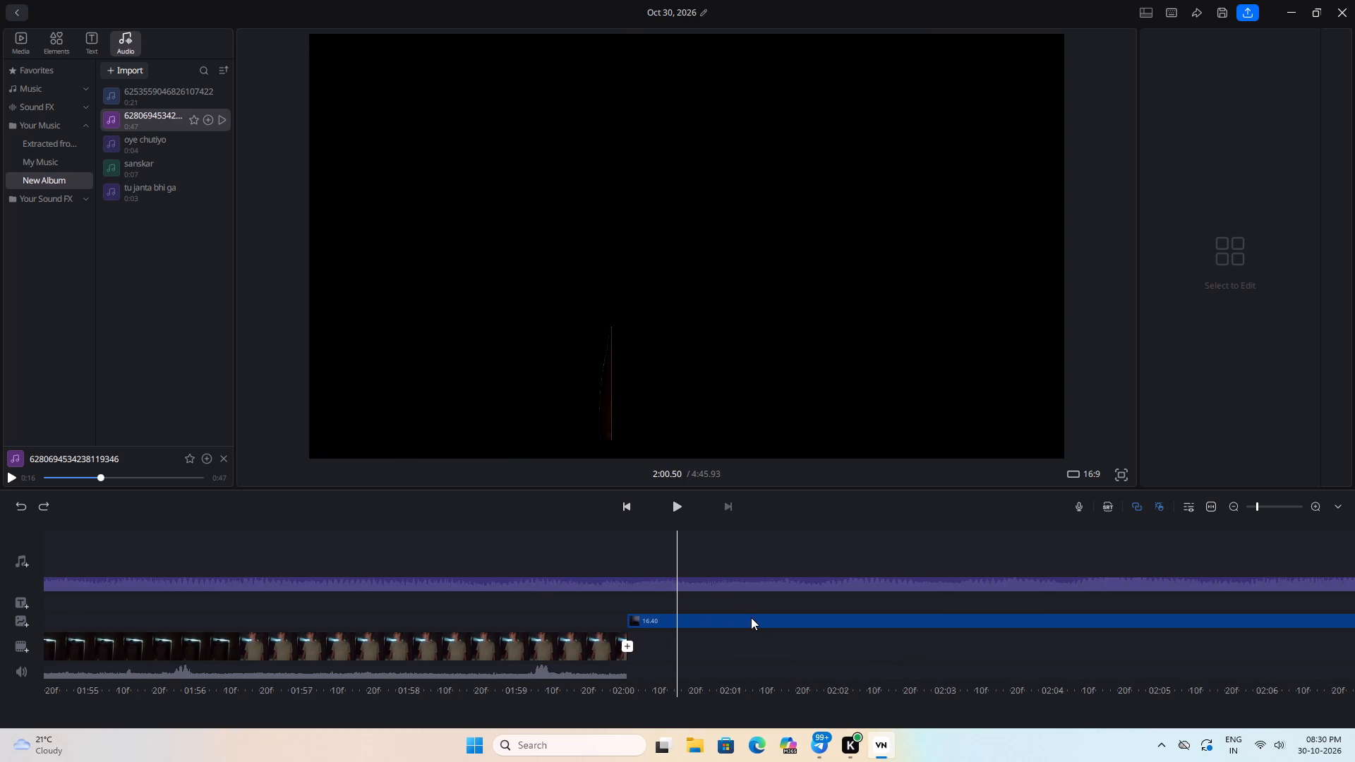
Move the ghost overlay earlier to start with the doorway clip at about 1:53.4.
{"action": "left_click", "coordinate": [750, 617]}
{"action": "left_click_drag", "start_coordinate": [768, 626], "coordinate": [208, 533]}
{"action": "left_click_drag", "start_coordinate": [239, 528], "coordinate": [554, 611]}
{"action": "left_click_drag", "start_coordinate": [290, 537], "coordinate": [514, 562]}
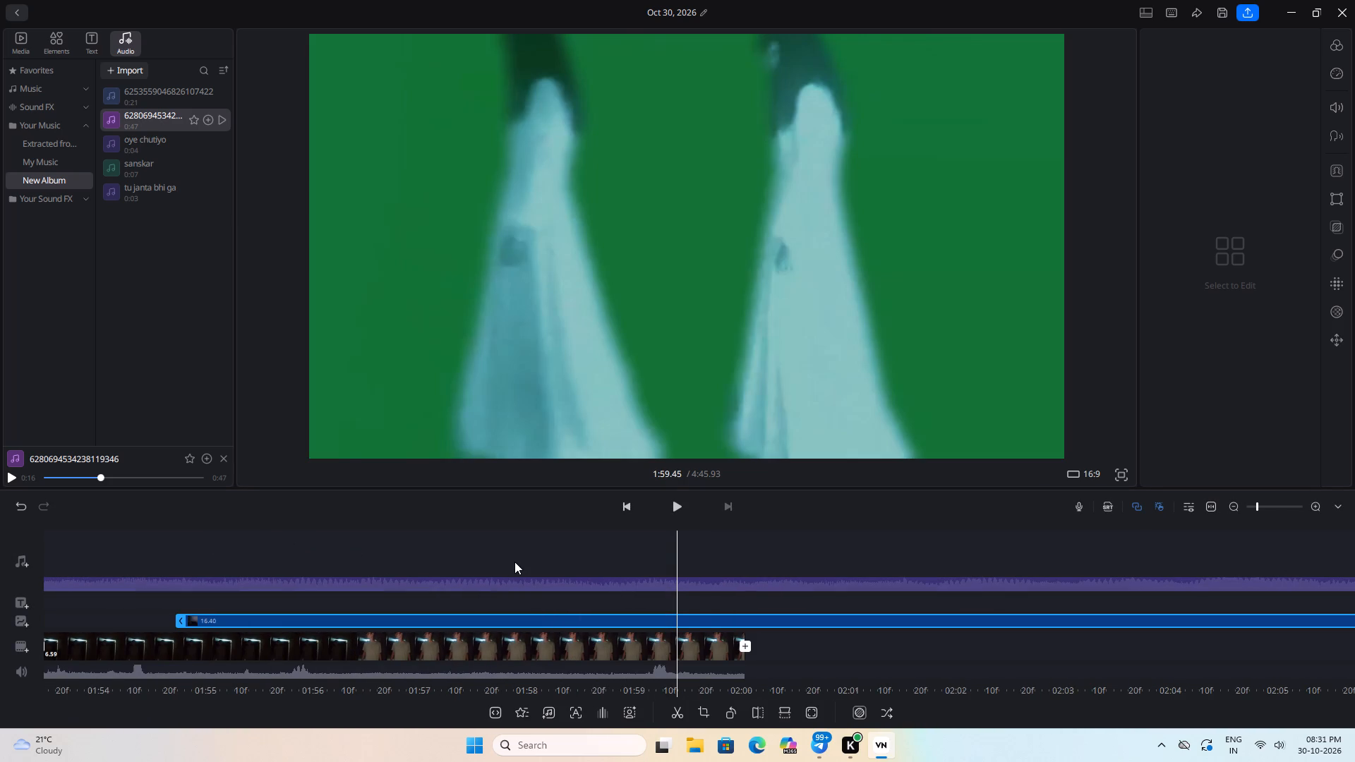
{"action": "left_click_drag", "start_coordinate": [514, 562], "coordinate": [934, 634]}
{"action": "left_click_drag", "start_coordinate": [833, 617], "coordinate": [698, 606]}
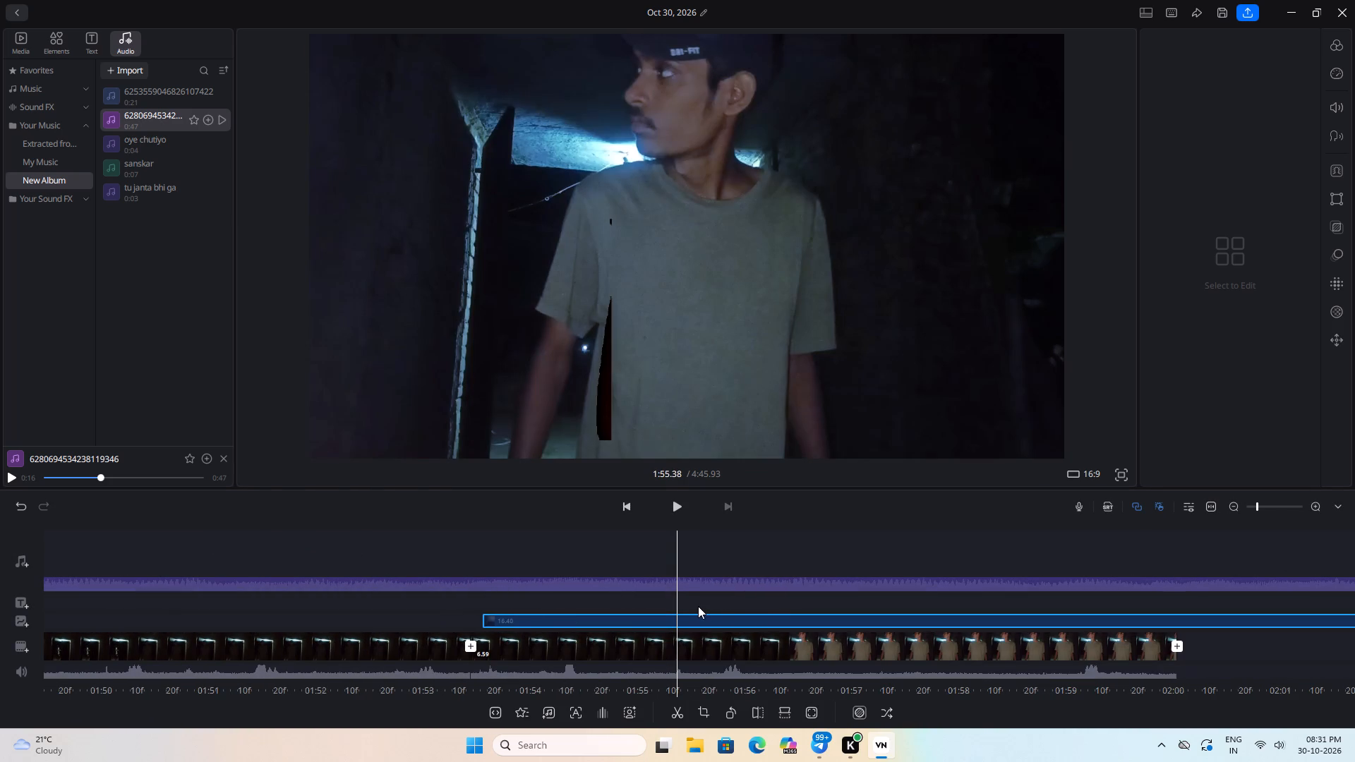
{"action": "left_click_drag", "start_coordinate": [698, 606], "coordinate": [687, 605]}
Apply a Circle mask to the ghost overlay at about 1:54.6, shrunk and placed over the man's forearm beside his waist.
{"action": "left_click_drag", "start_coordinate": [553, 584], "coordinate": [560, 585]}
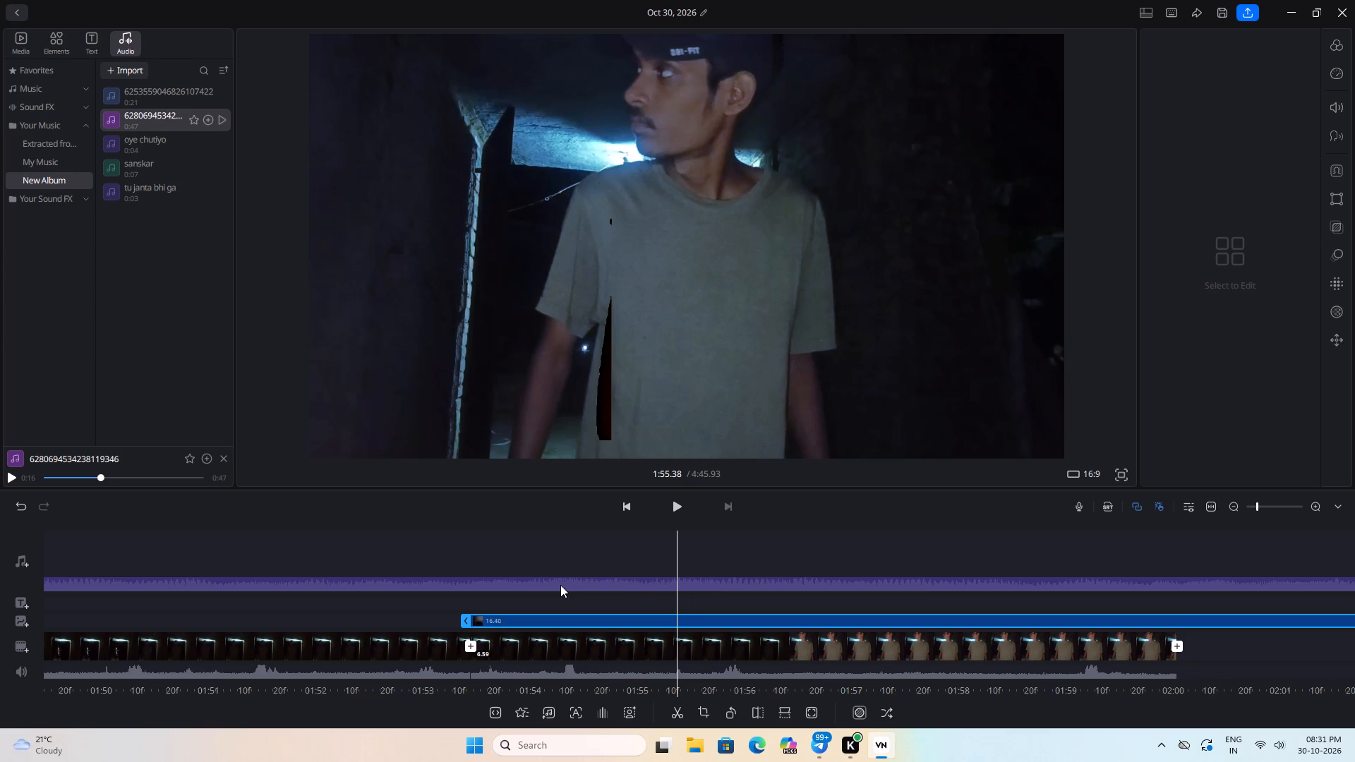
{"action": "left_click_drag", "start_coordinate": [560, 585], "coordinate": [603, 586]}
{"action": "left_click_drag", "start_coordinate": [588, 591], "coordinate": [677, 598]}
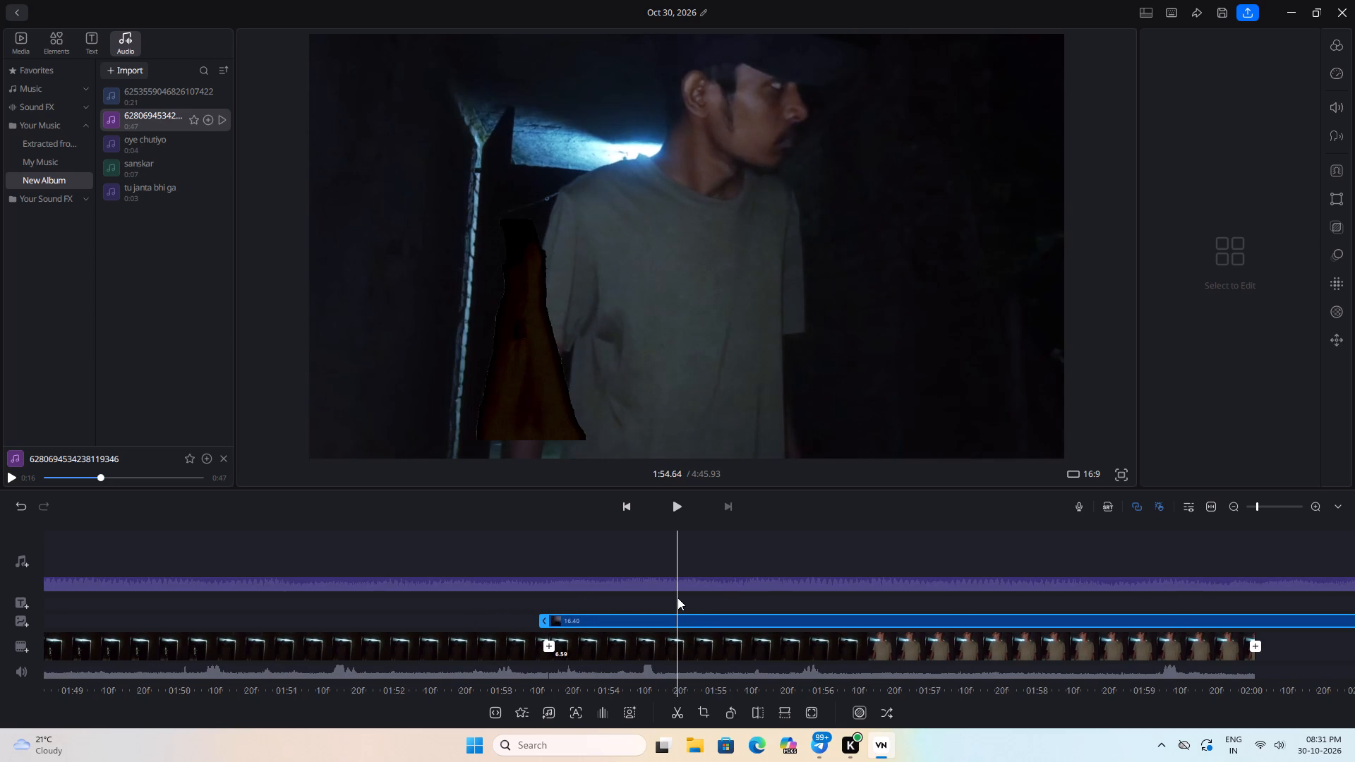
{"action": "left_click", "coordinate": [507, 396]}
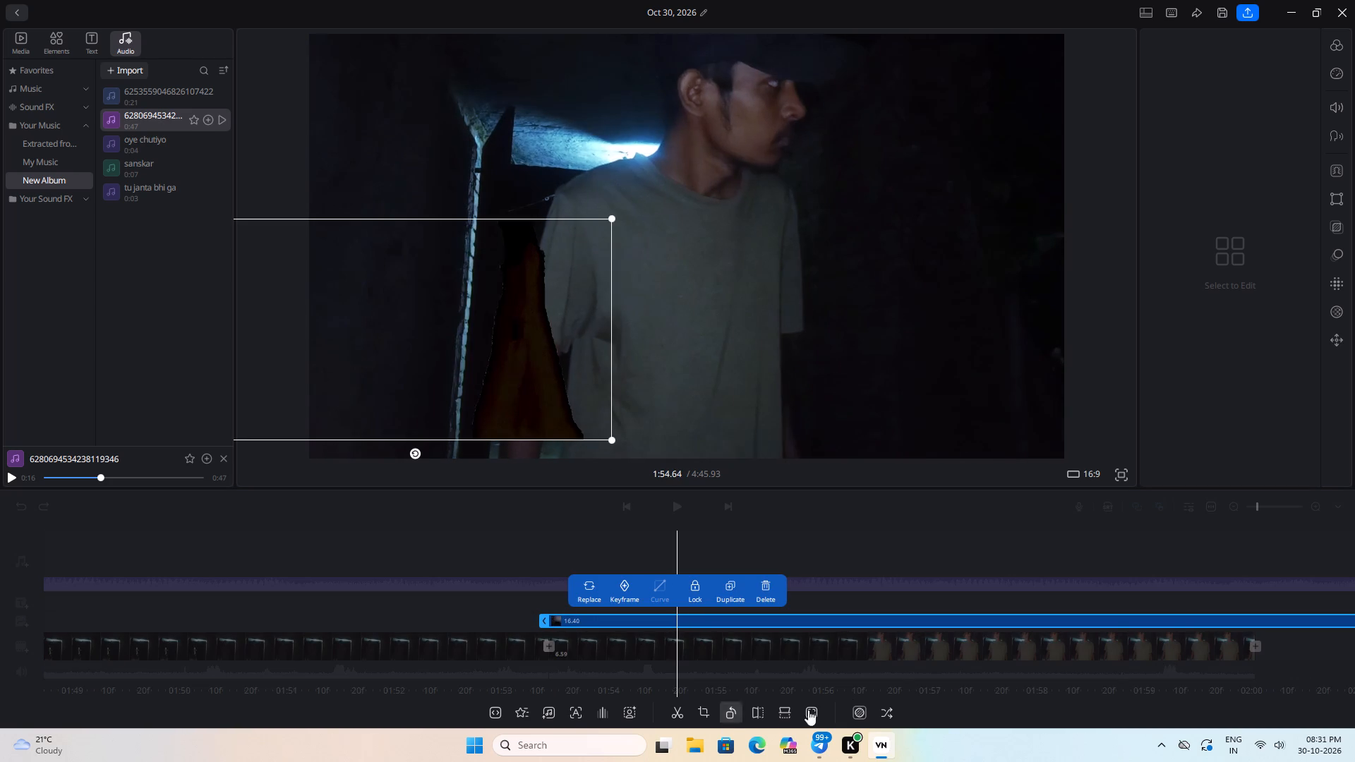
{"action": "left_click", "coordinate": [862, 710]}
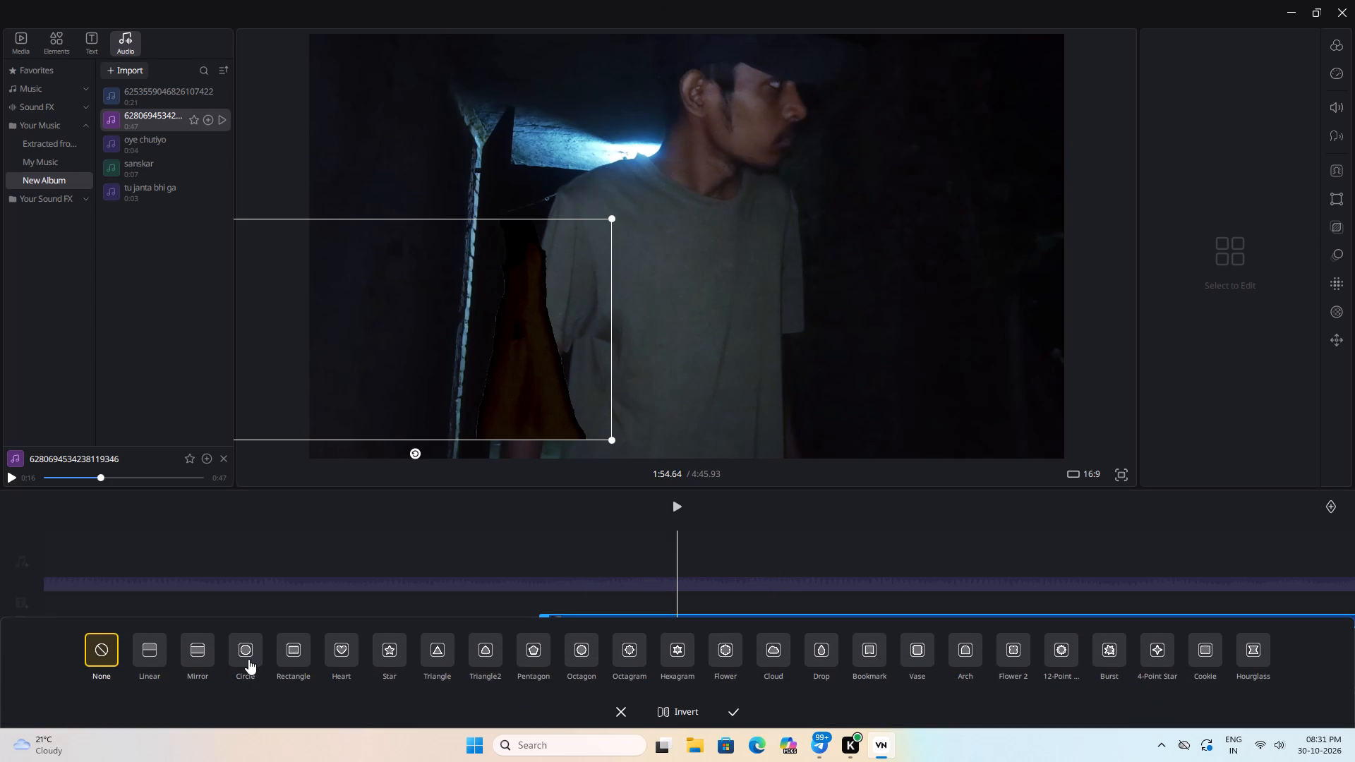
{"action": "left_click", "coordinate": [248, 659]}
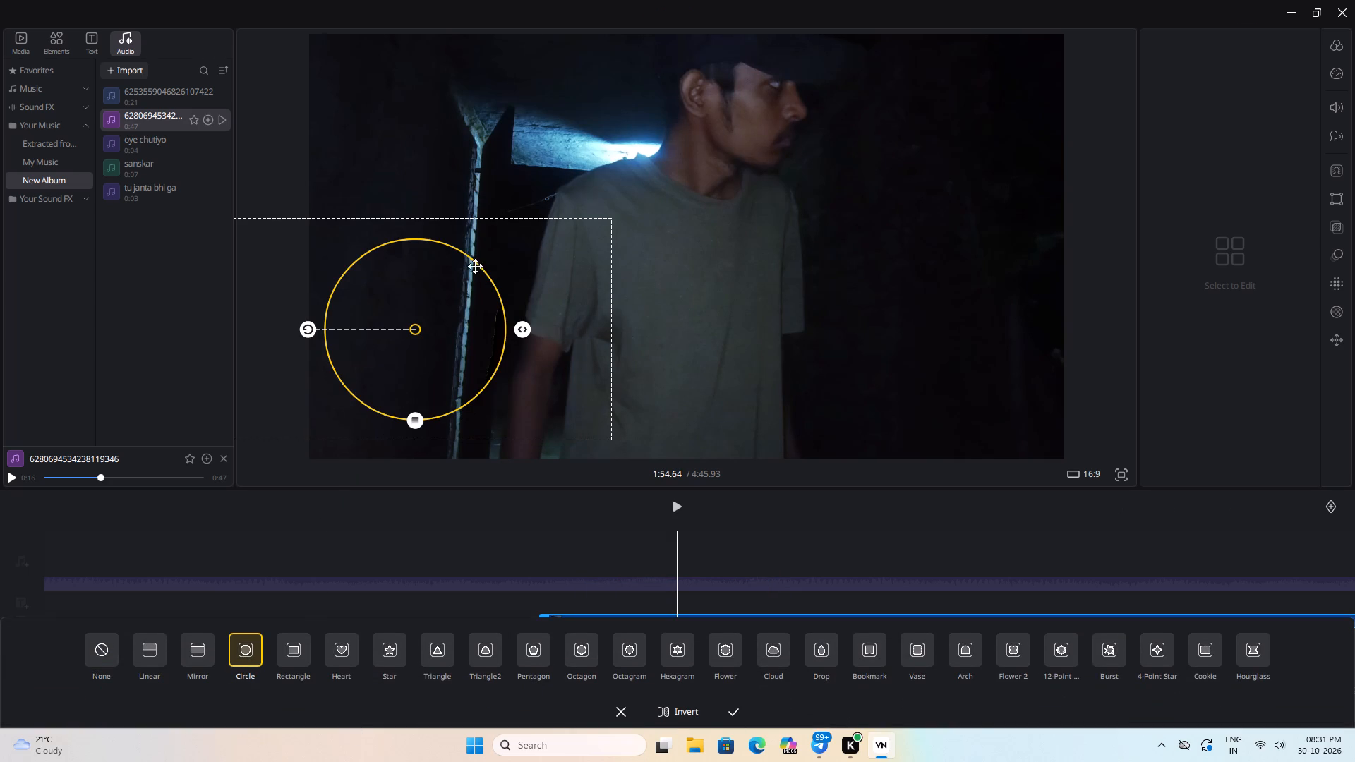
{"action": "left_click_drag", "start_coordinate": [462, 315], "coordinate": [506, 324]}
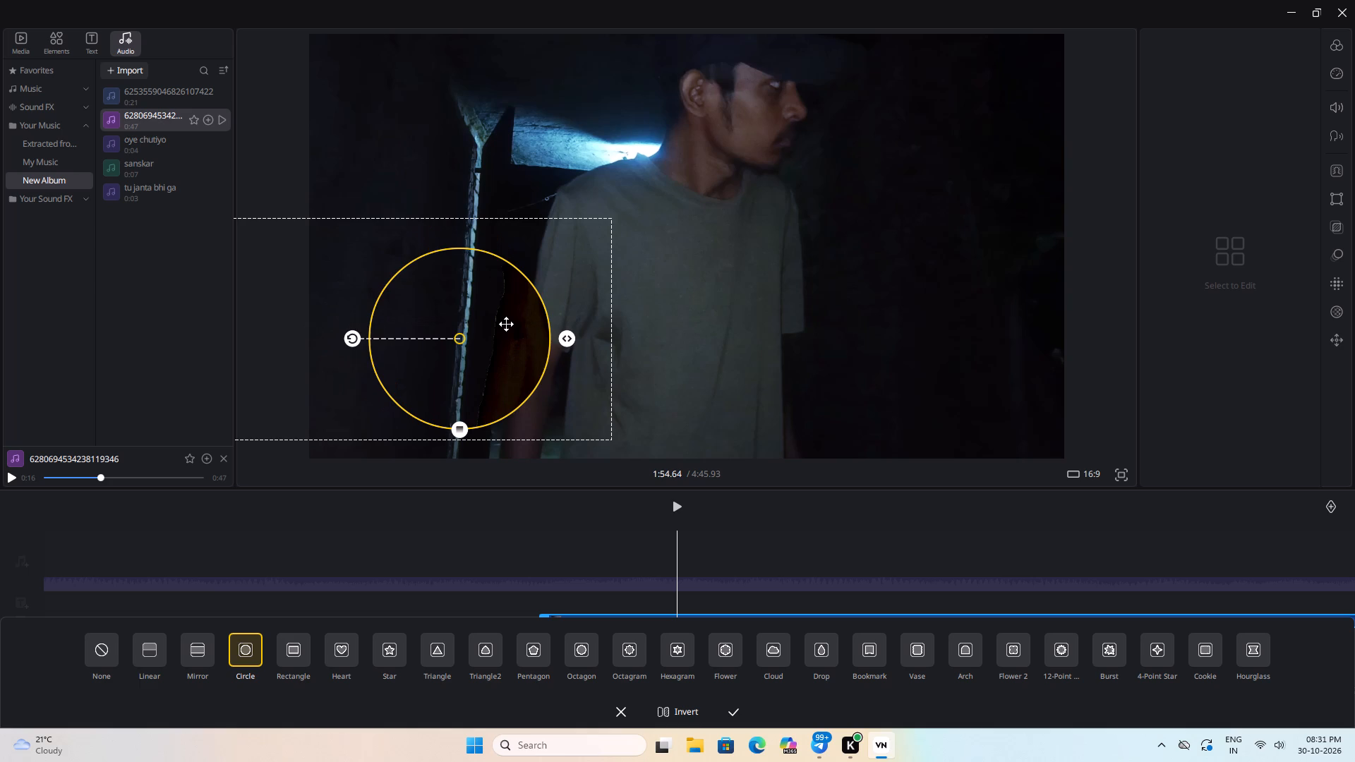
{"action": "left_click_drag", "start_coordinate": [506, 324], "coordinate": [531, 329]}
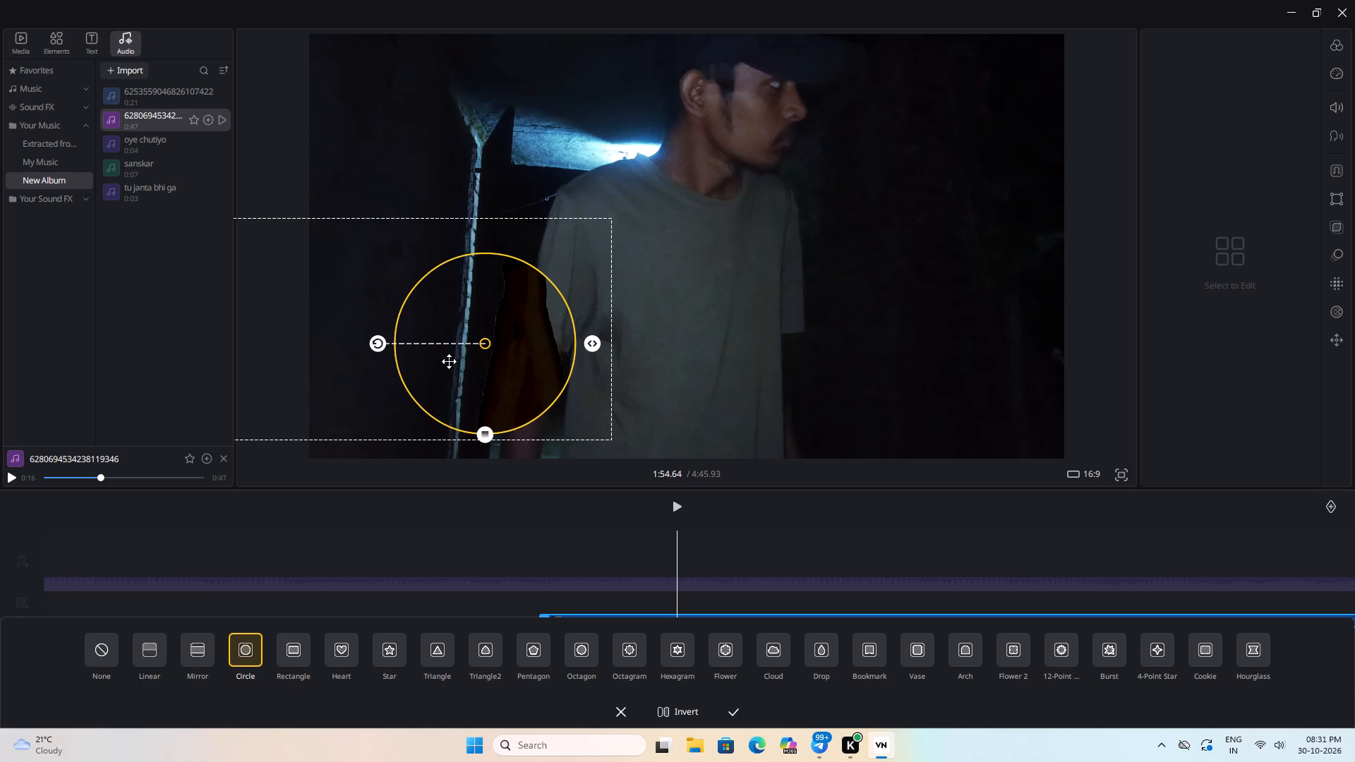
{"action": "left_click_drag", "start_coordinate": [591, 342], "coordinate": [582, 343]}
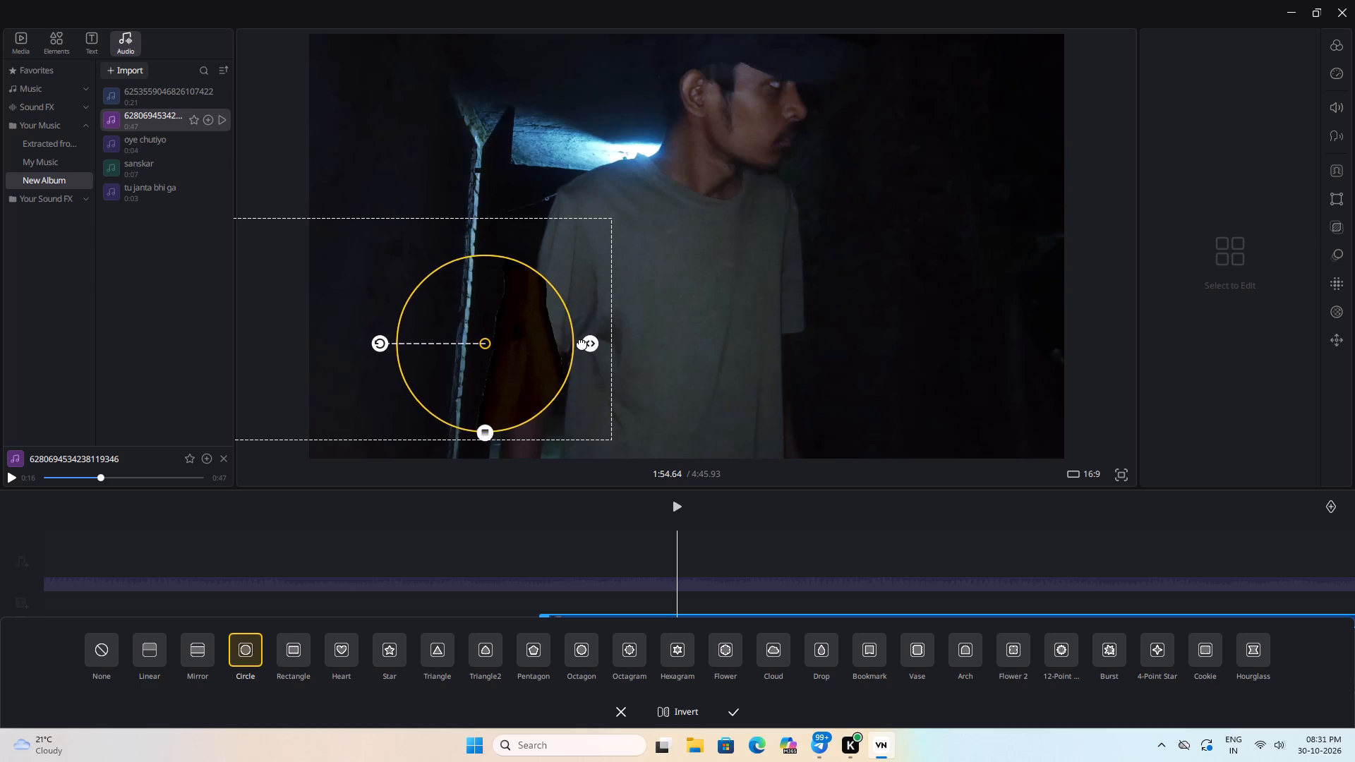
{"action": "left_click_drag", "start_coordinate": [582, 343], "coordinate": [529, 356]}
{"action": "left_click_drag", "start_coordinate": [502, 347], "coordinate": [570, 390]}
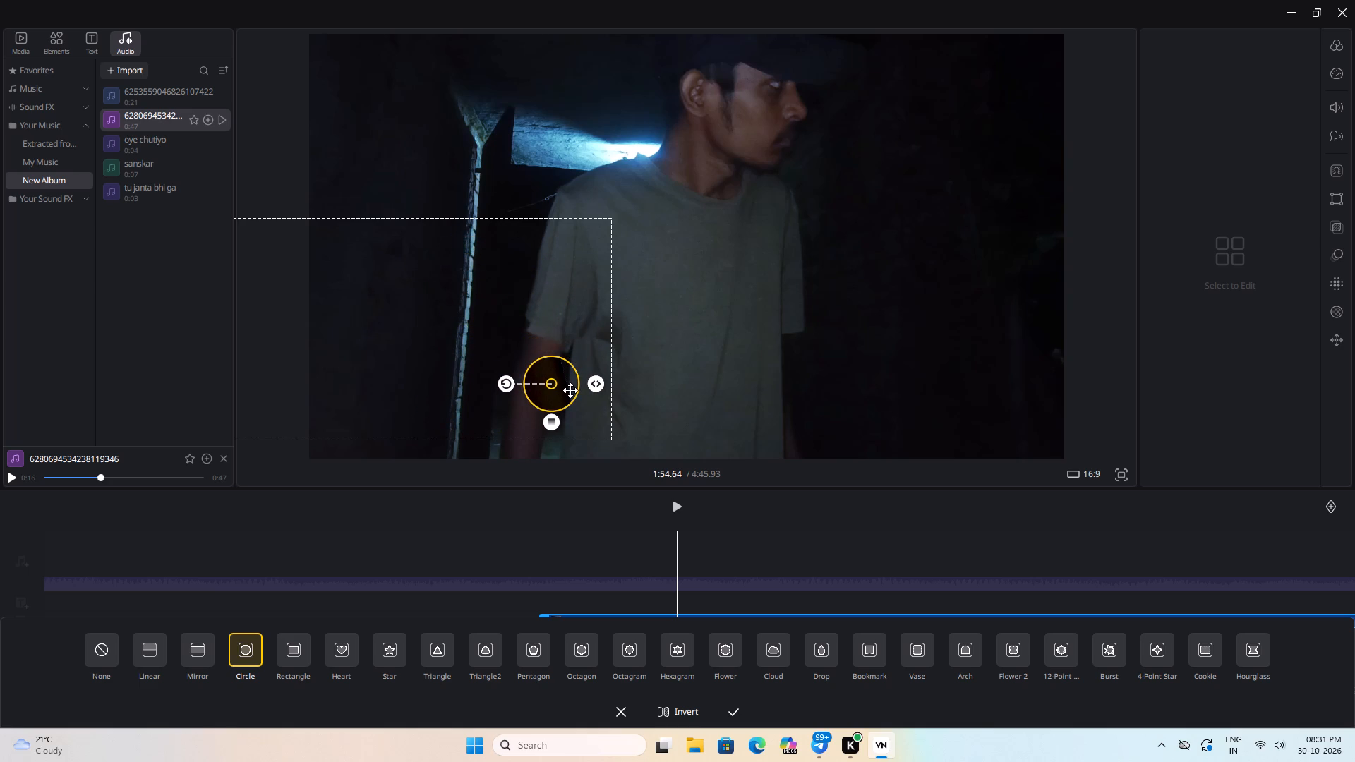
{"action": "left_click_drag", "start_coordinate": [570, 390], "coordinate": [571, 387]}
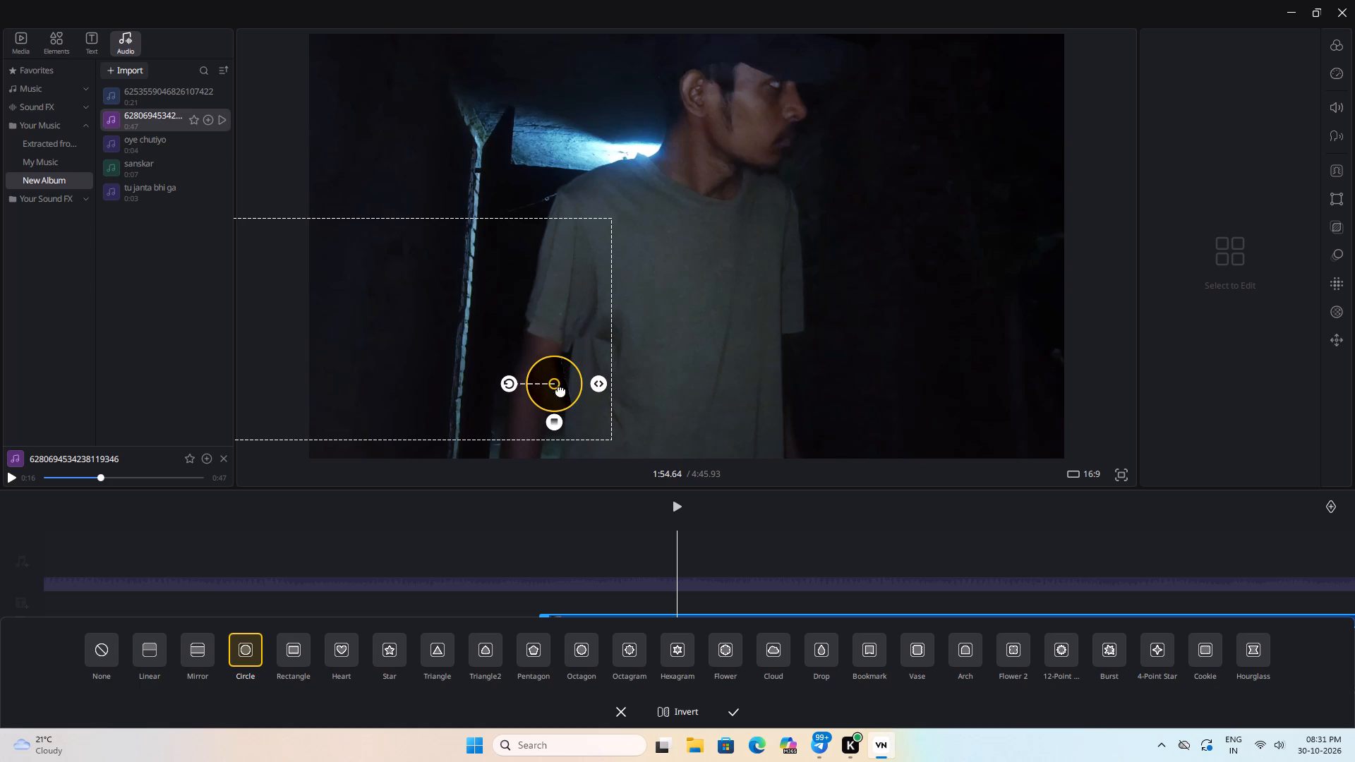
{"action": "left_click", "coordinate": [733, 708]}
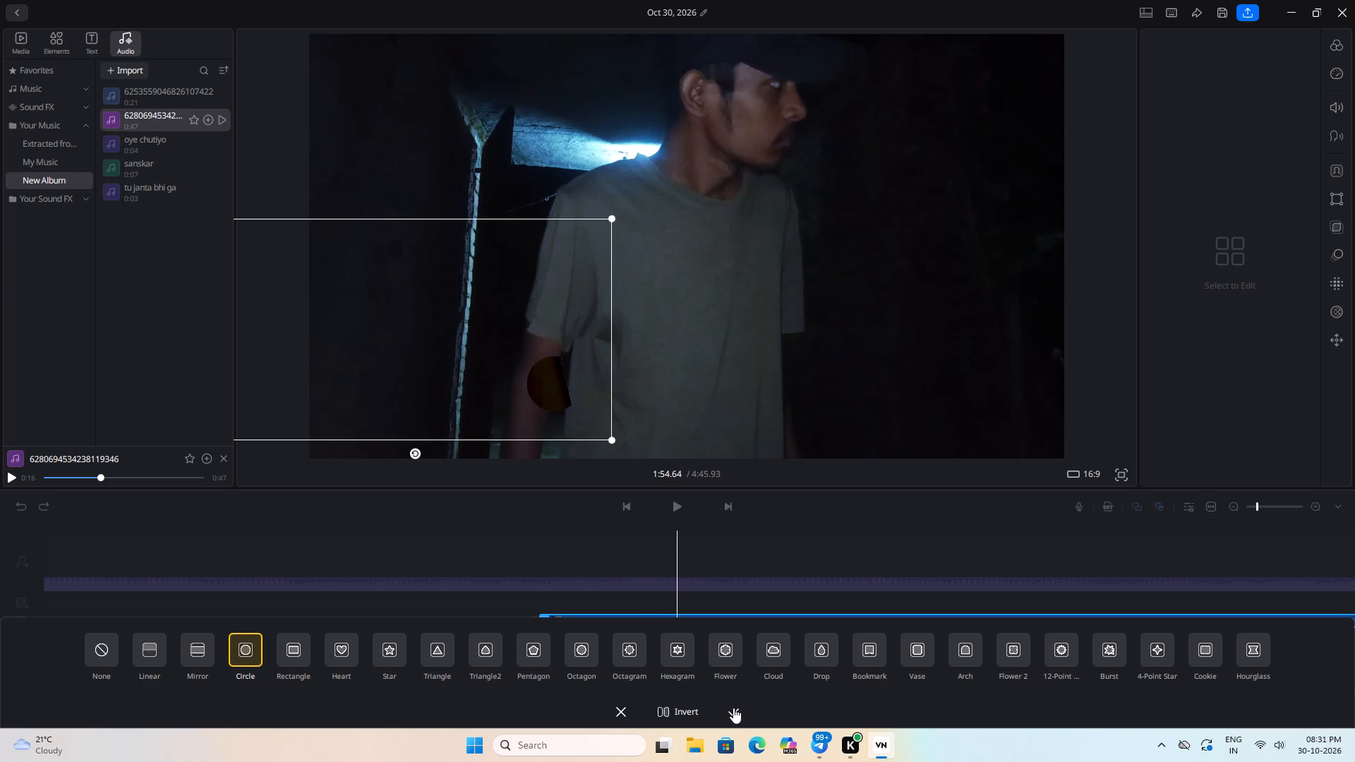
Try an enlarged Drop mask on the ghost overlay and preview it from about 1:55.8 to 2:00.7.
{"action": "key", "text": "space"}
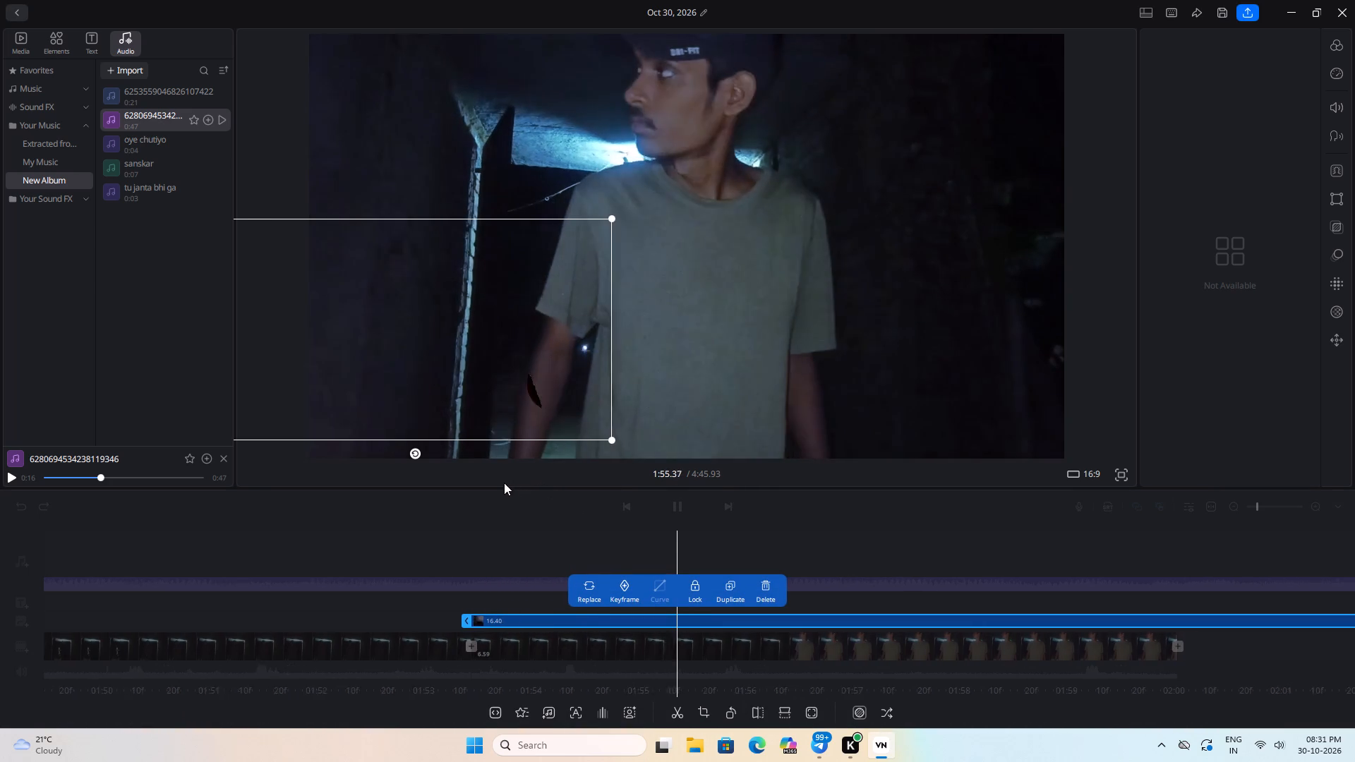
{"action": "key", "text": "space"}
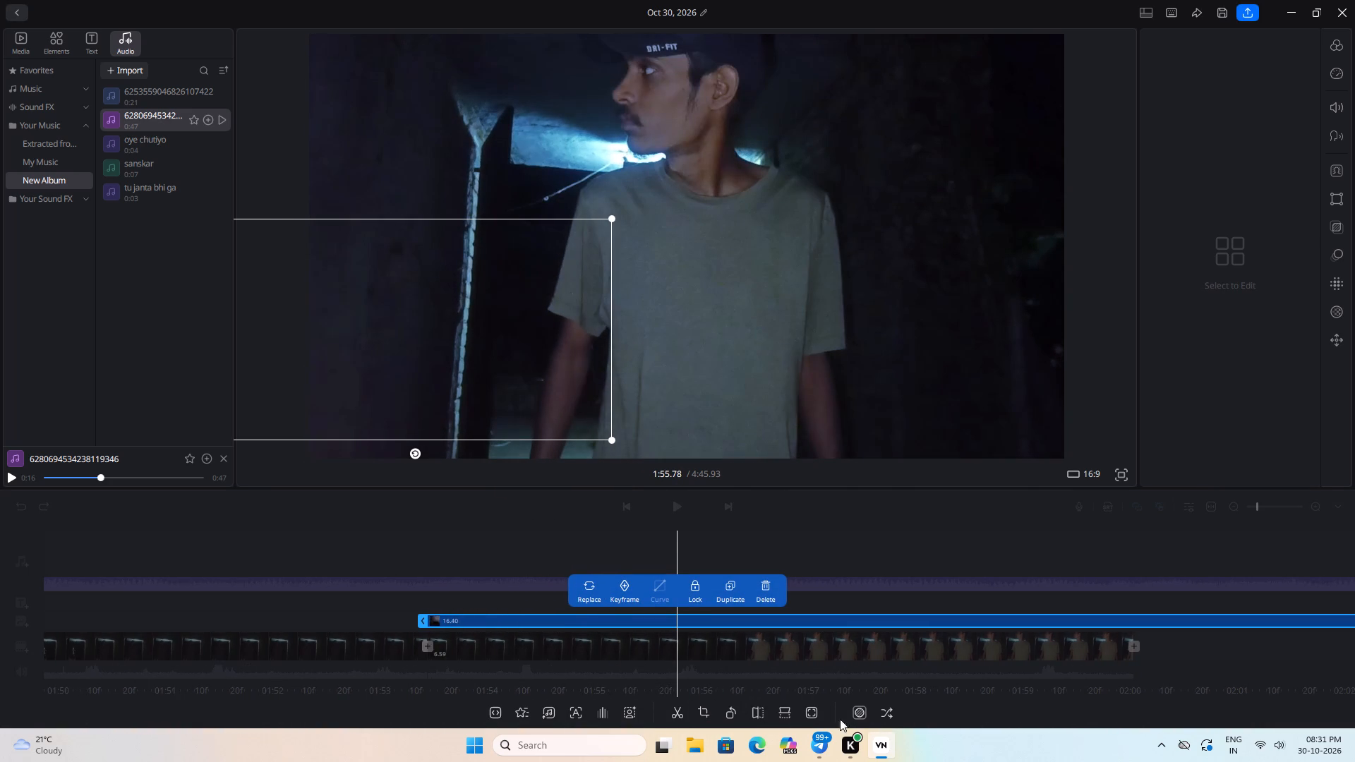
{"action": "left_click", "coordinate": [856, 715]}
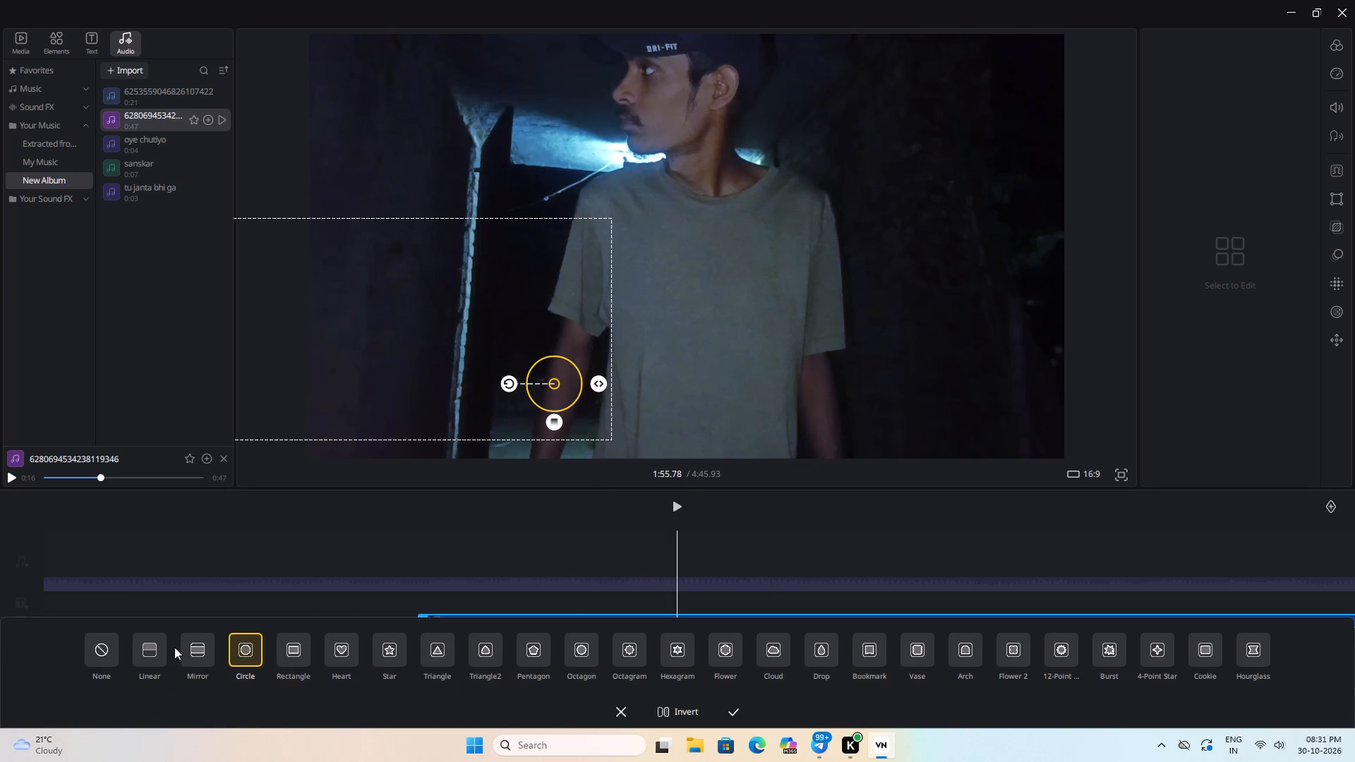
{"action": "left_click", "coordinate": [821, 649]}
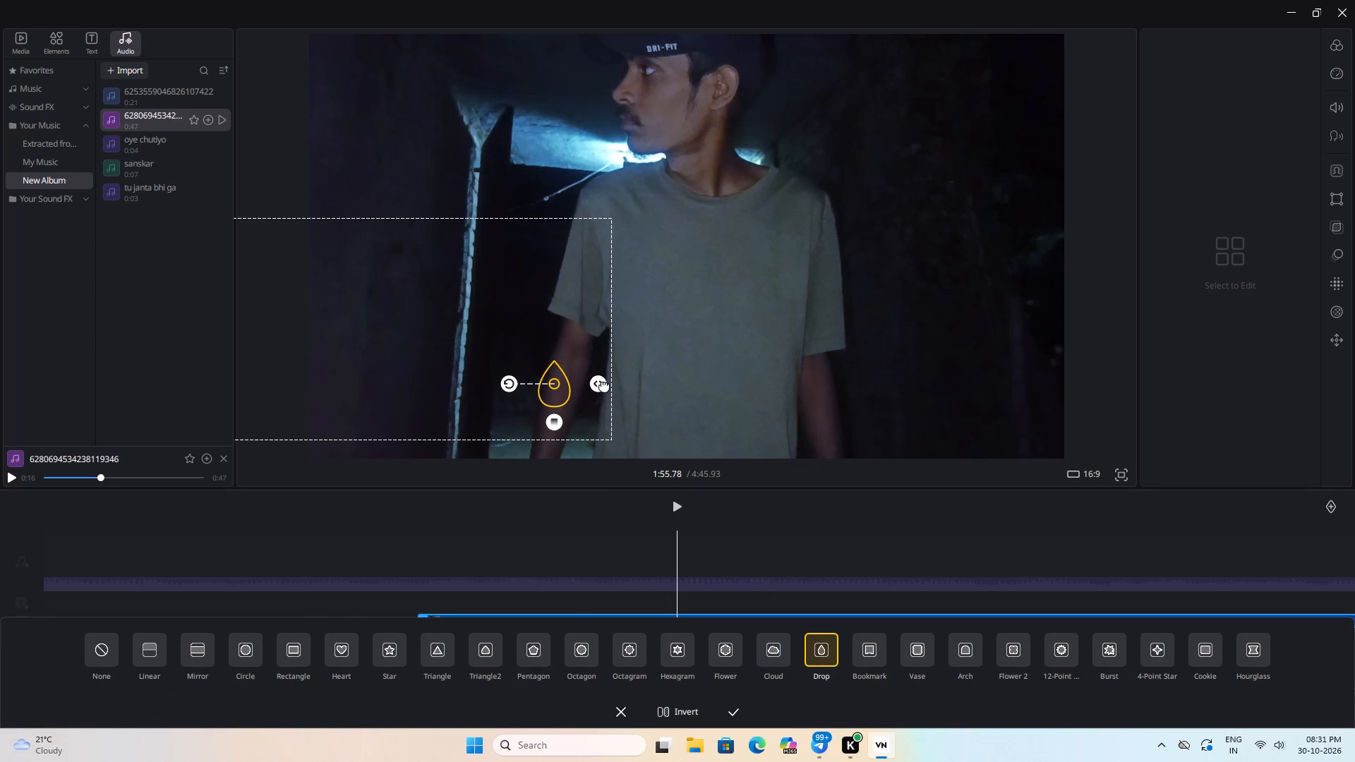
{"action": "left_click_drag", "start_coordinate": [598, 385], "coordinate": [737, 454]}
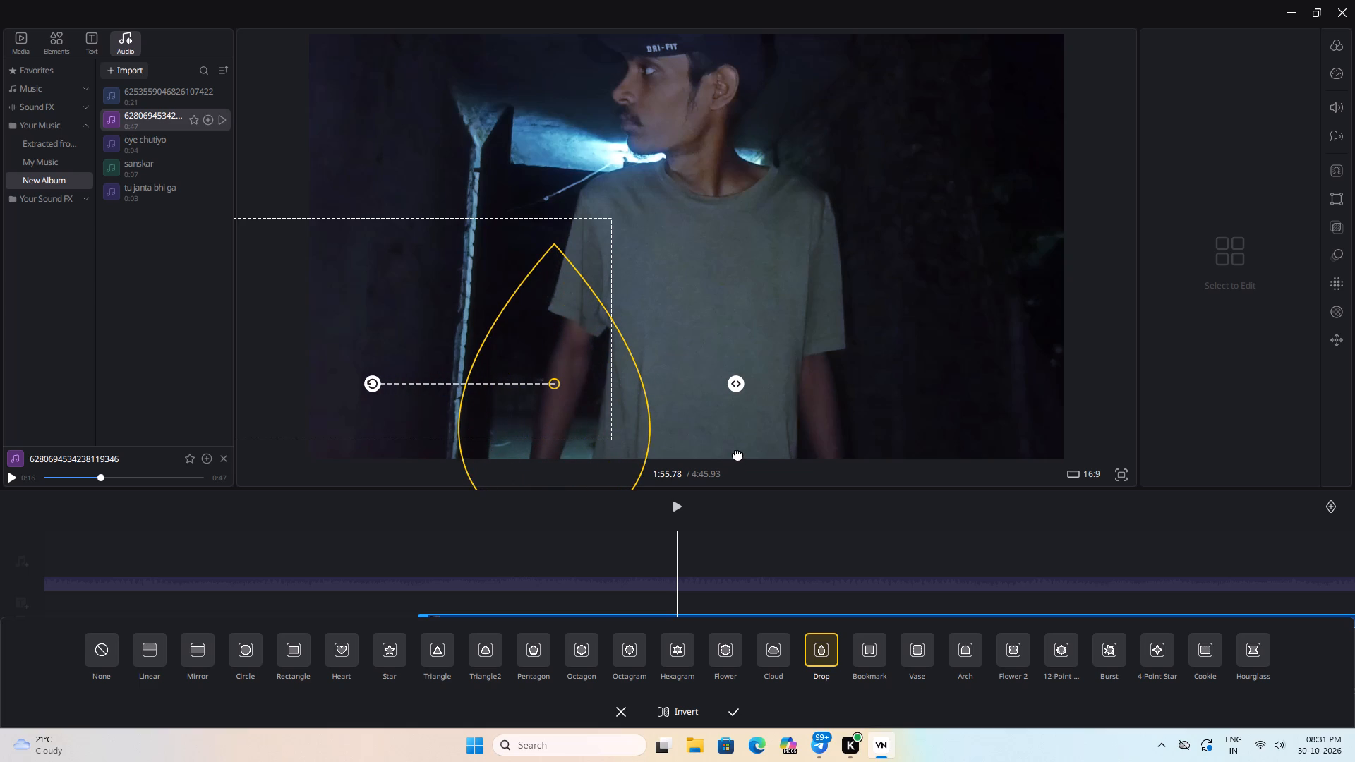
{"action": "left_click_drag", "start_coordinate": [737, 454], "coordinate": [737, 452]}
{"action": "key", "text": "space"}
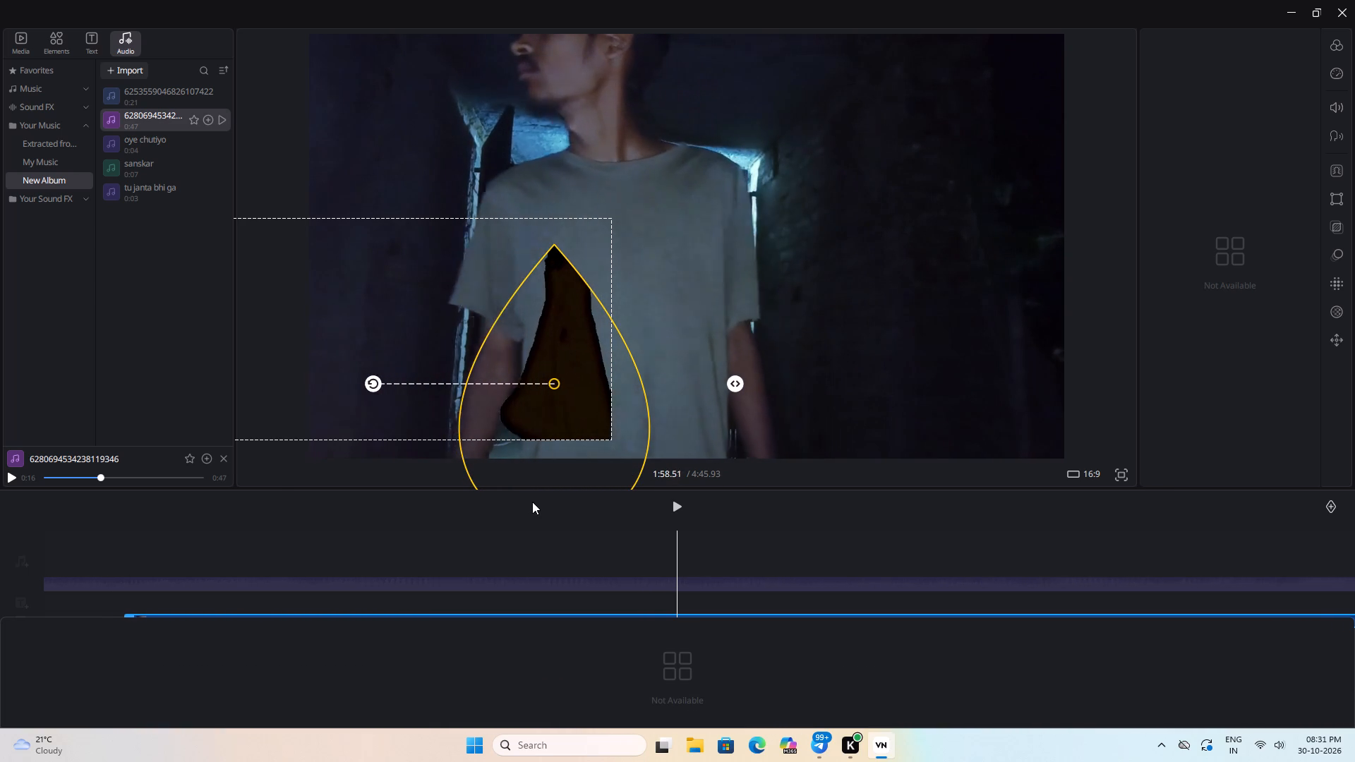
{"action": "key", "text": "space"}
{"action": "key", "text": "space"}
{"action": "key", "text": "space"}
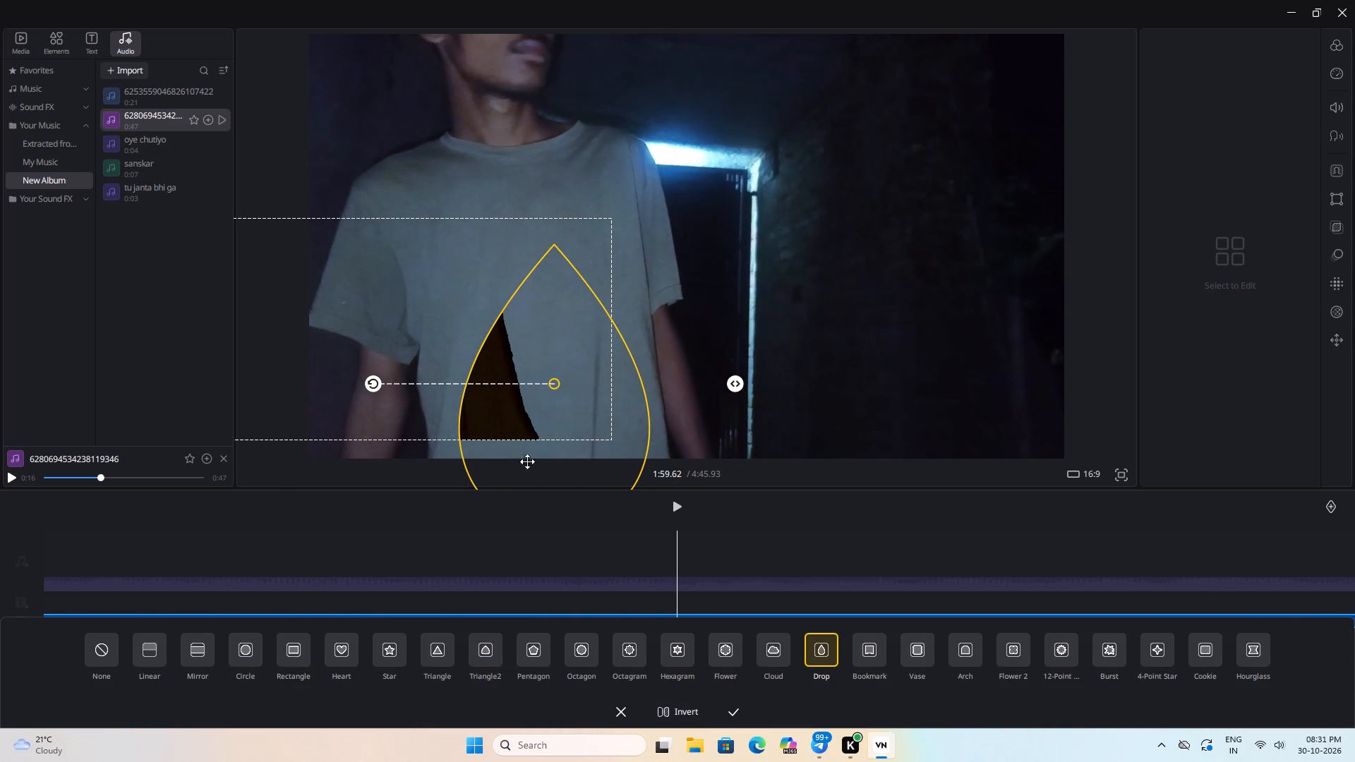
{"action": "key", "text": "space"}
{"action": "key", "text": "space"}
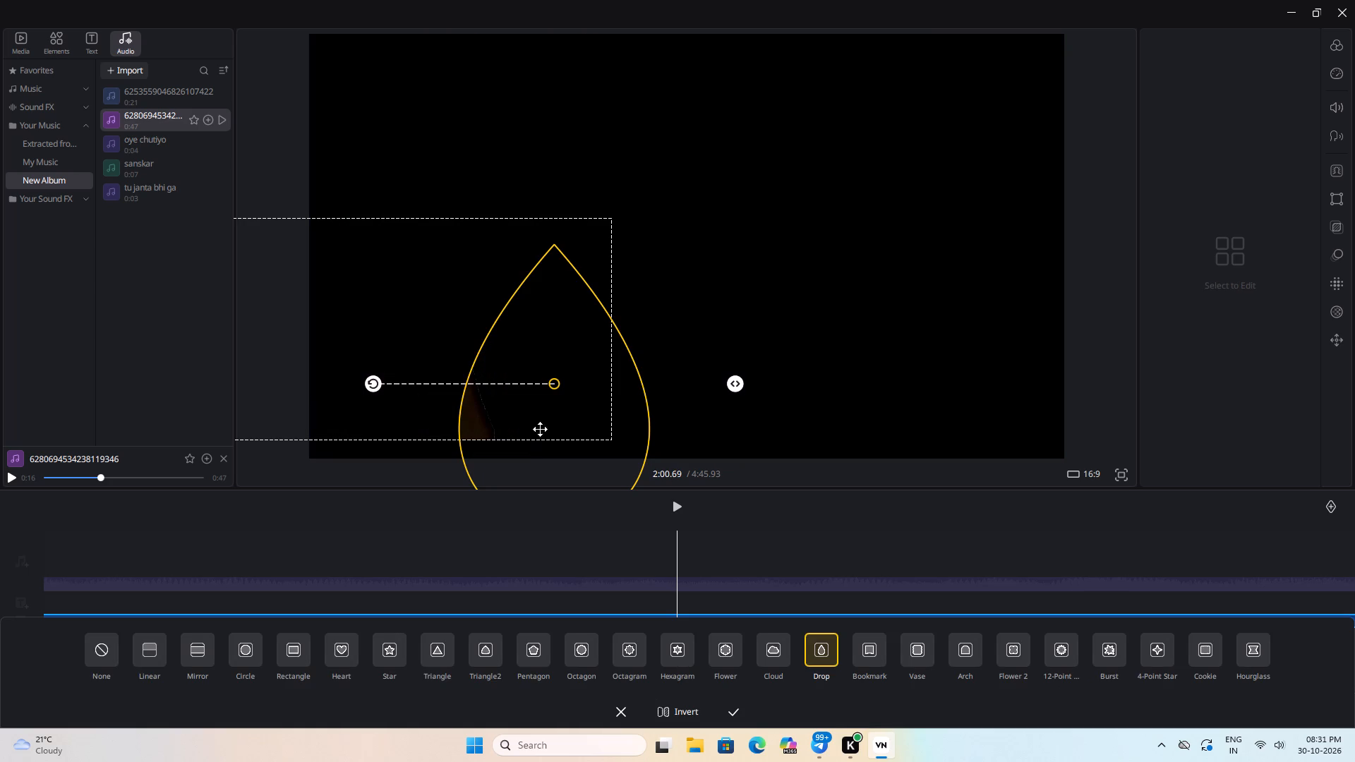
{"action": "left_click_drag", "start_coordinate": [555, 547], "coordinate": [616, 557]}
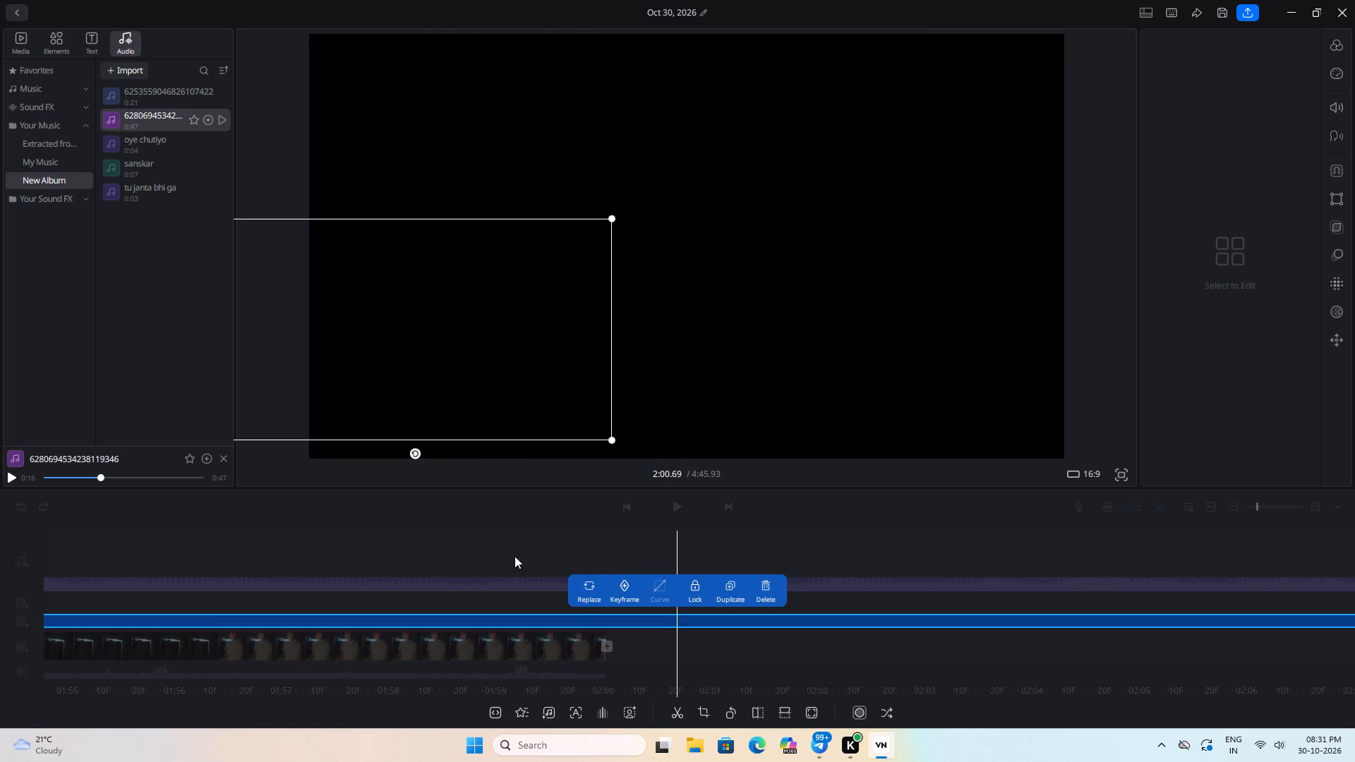
Examine how the circle-masked ghost overlay plays from about 1:52.8 to 1:54.5.
{"action": "left_click_drag", "start_coordinate": [473, 556], "coordinate": [611, 558]}
{"action": "left_click_drag", "start_coordinate": [453, 579], "coordinate": [913, 583]}
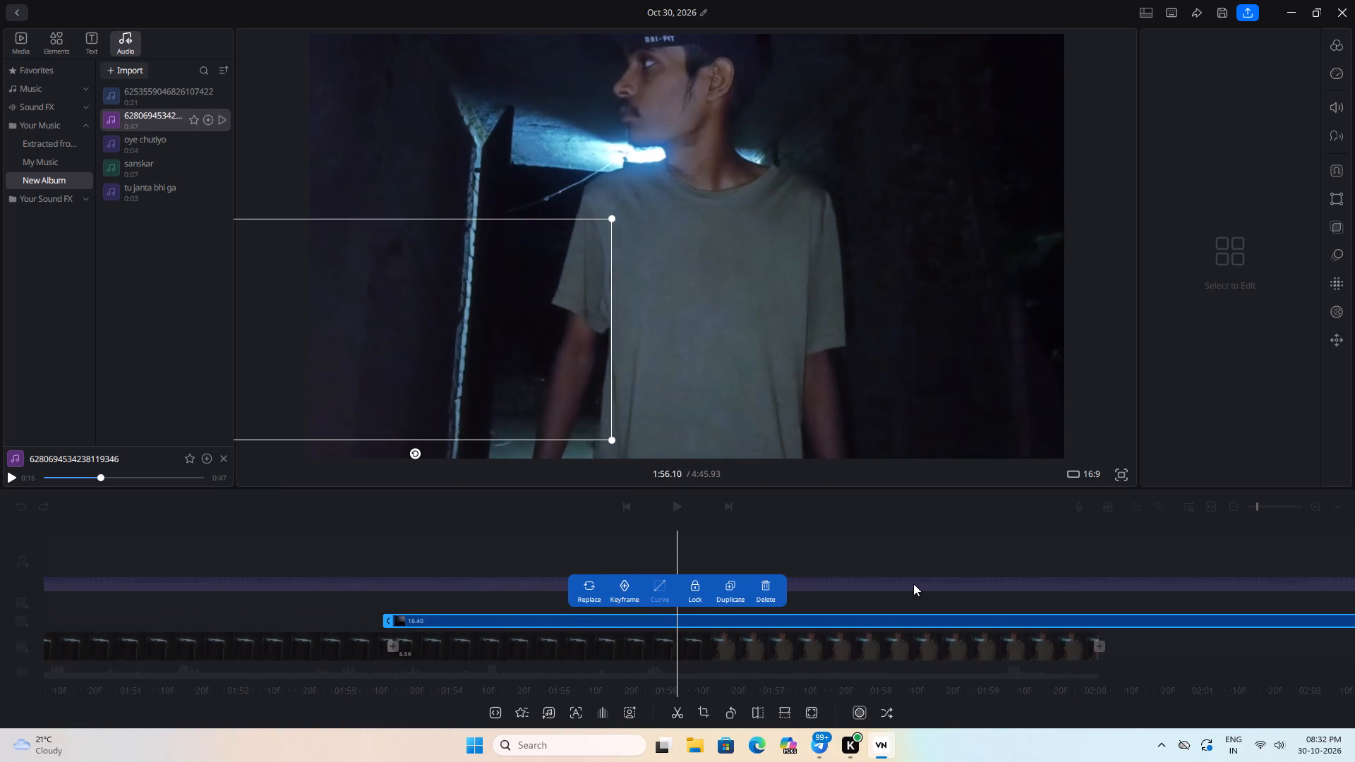
{"action": "left_click_drag", "start_coordinate": [913, 583], "coordinate": [1230, 586]}
{"action": "key", "text": "space"}
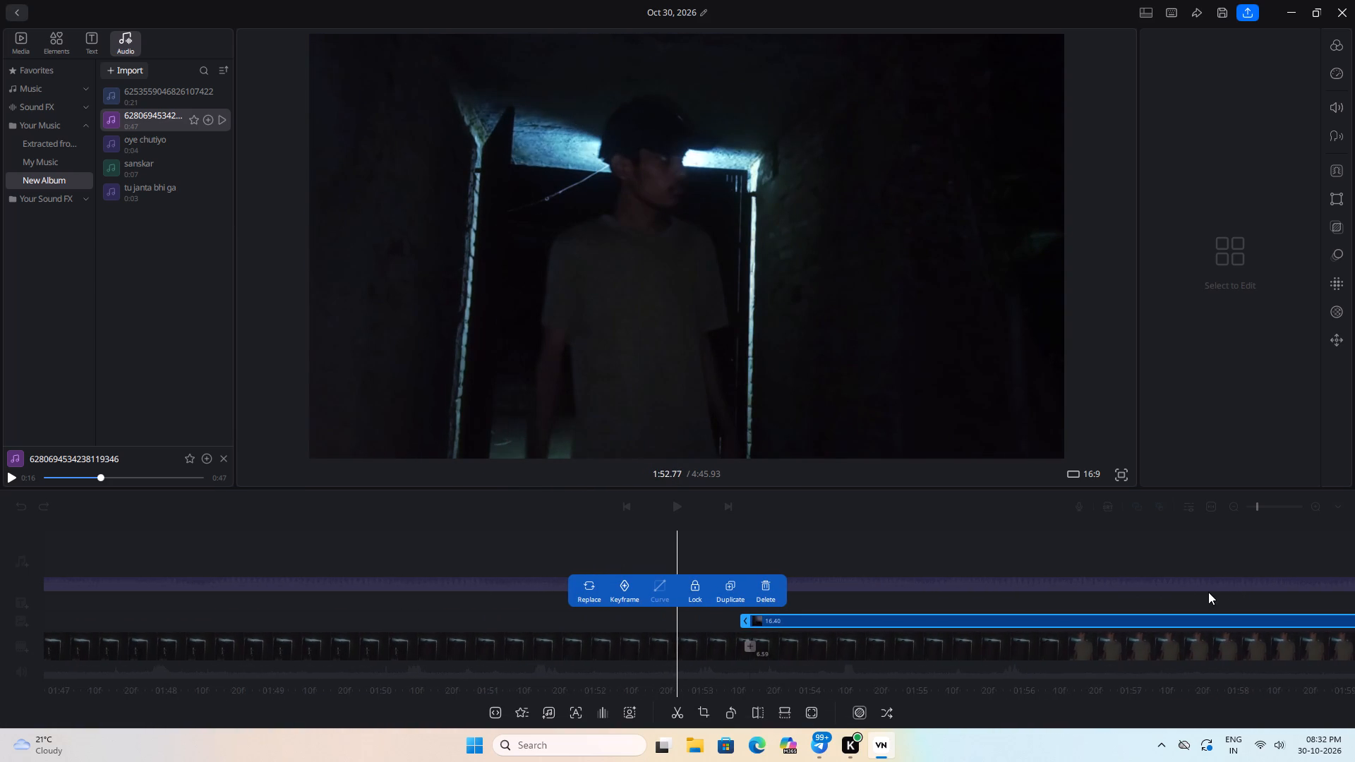
{"action": "key", "text": "space"}
{"action": "key", "text": "space"}
{"action": "key", "text": "space"}
{"action": "key", "text": "space"}
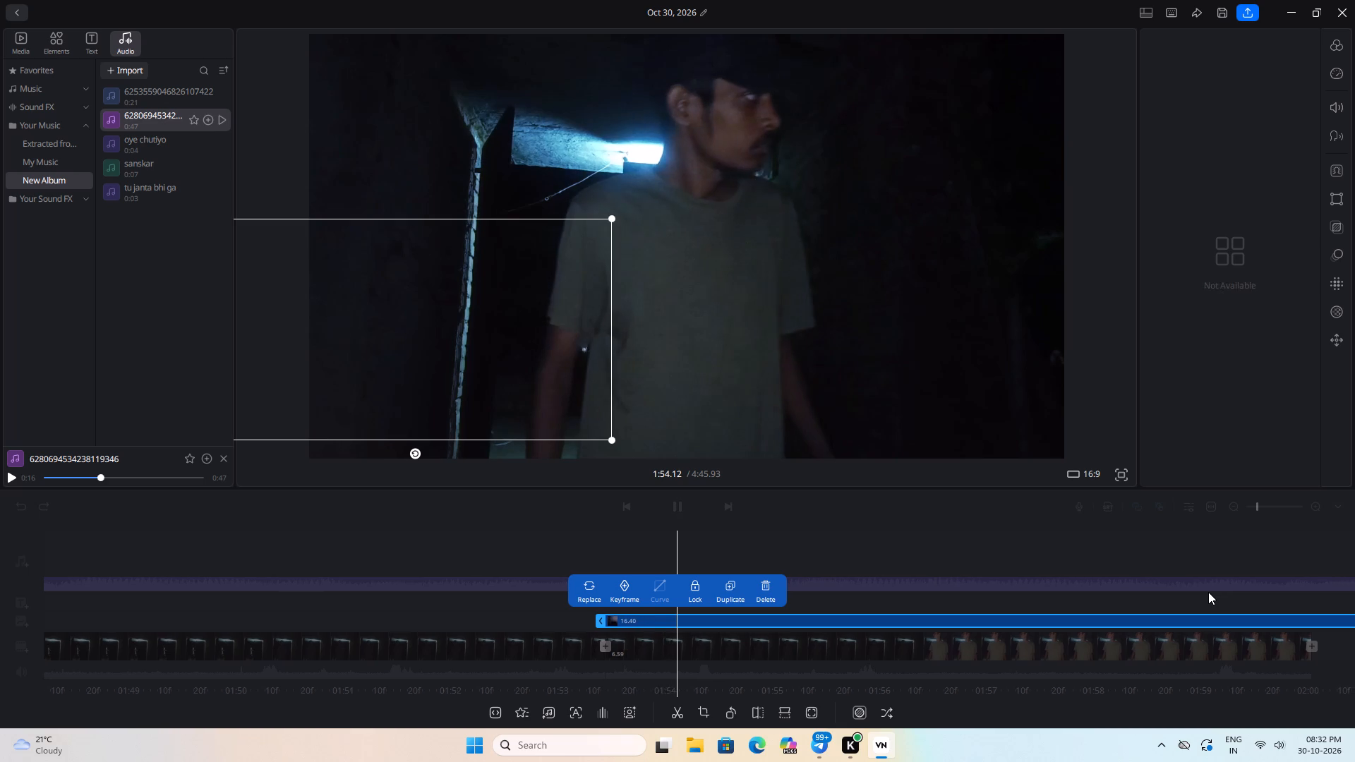
{"action": "key", "text": "space"}
{"action": "key", "text": "space"}
{"action": "key", "text": "space"}
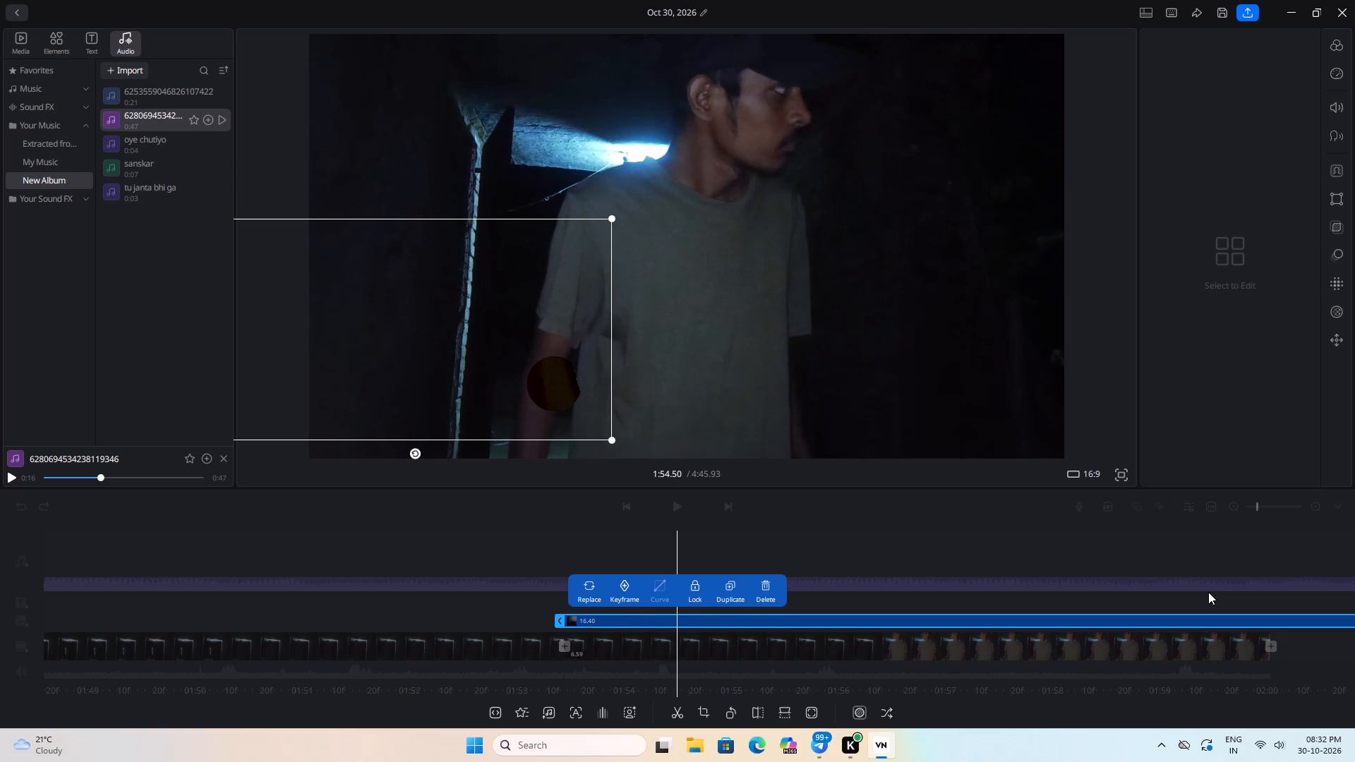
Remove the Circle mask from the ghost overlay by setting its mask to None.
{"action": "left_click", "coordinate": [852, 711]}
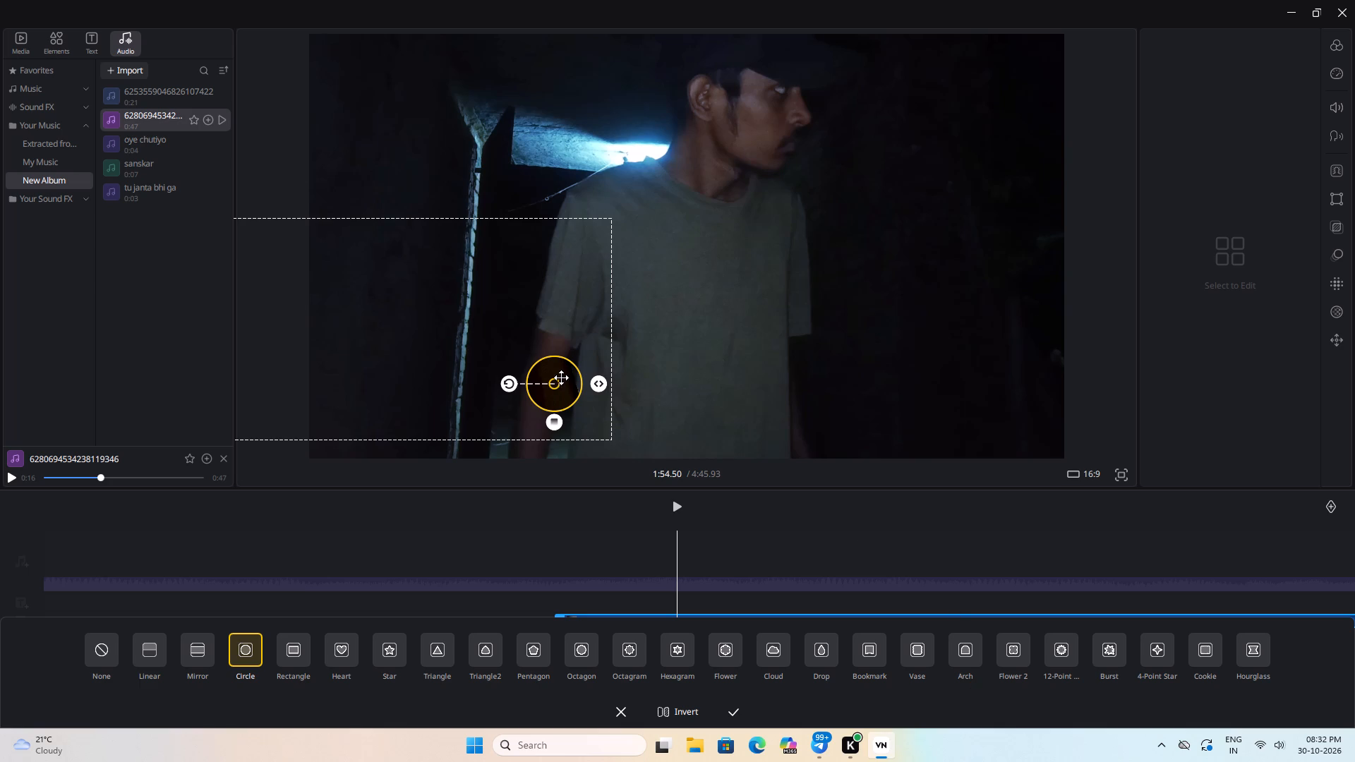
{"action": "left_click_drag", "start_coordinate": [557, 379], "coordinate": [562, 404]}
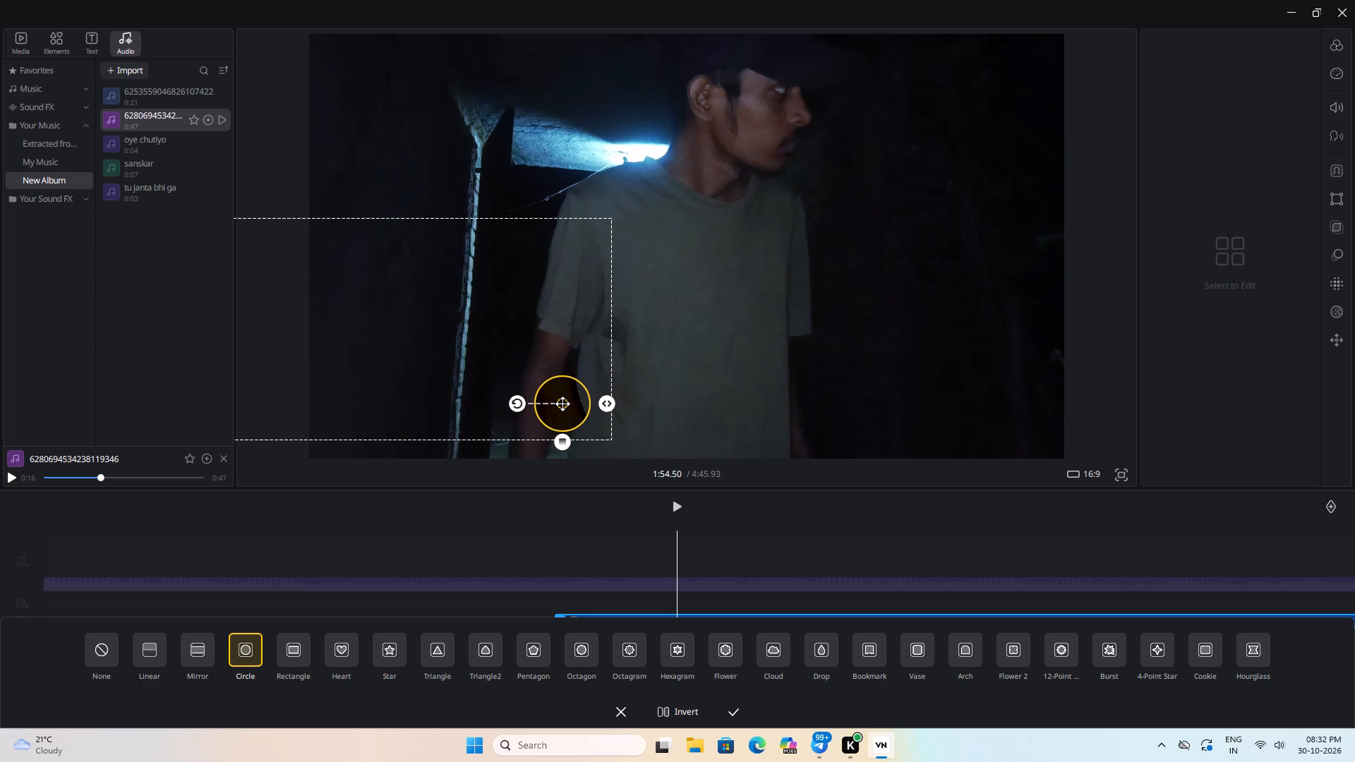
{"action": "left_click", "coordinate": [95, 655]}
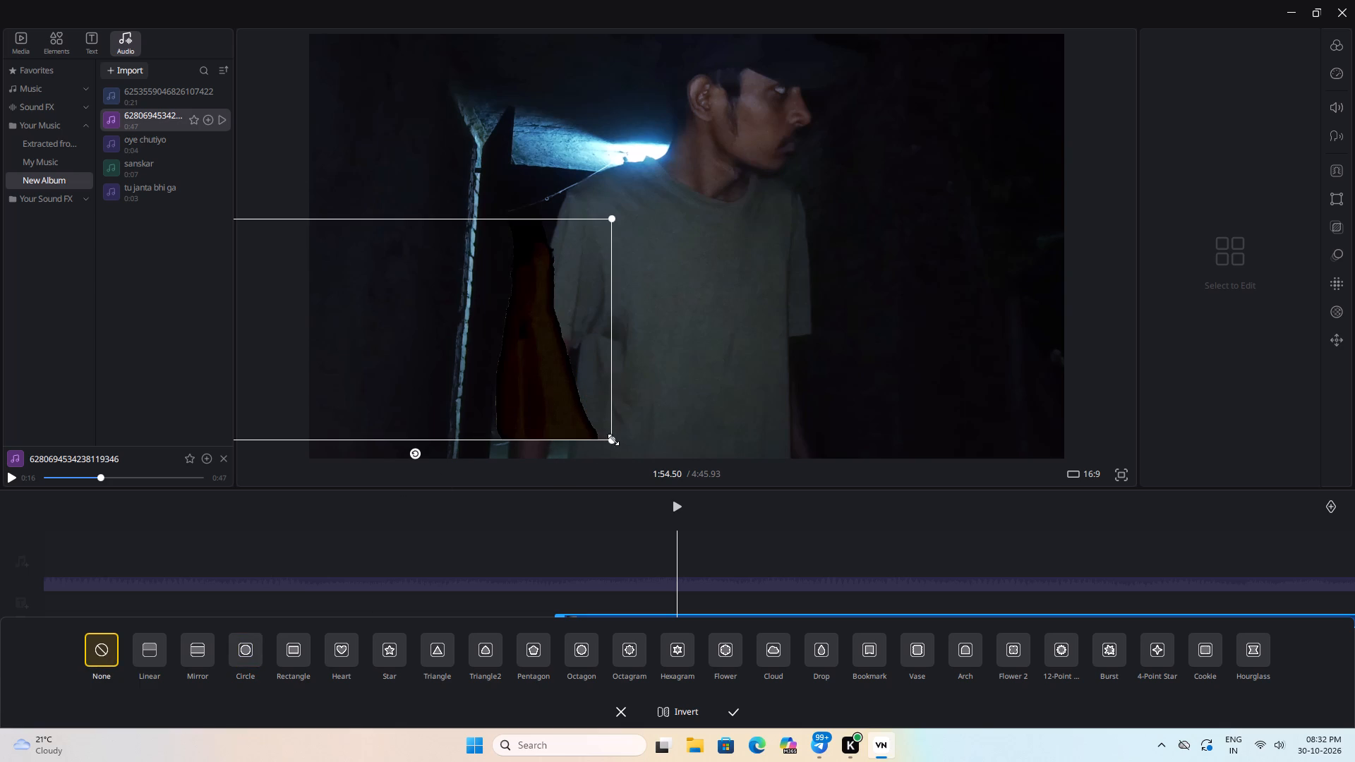
Shrink the ghost overlay and position it low in the frame, over the man's forearm and waist.
{"action": "left_click_drag", "start_coordinate": [610, 440], "coordinate": [500, 420]}
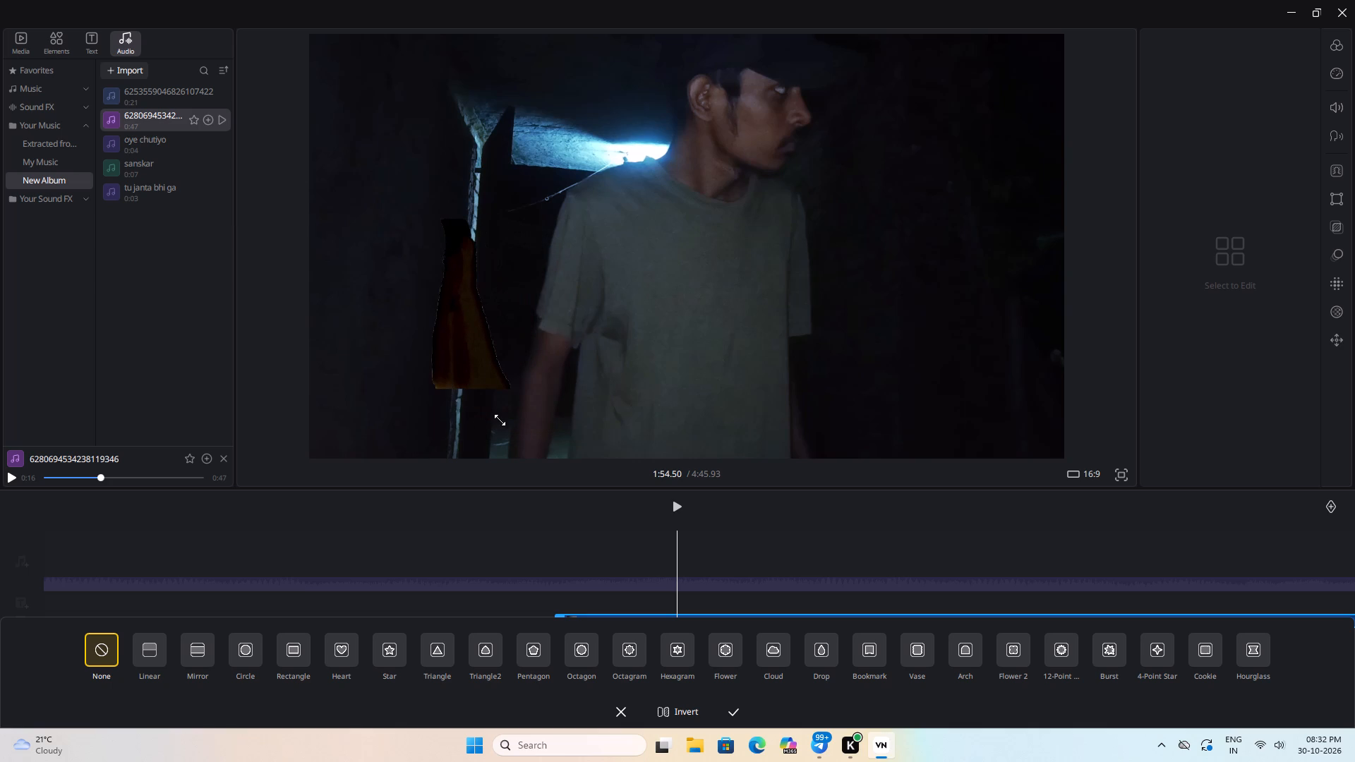
{"action": "left_click_drag", "start_coordinate": [500, 420], "coordinate": [483, 394]}
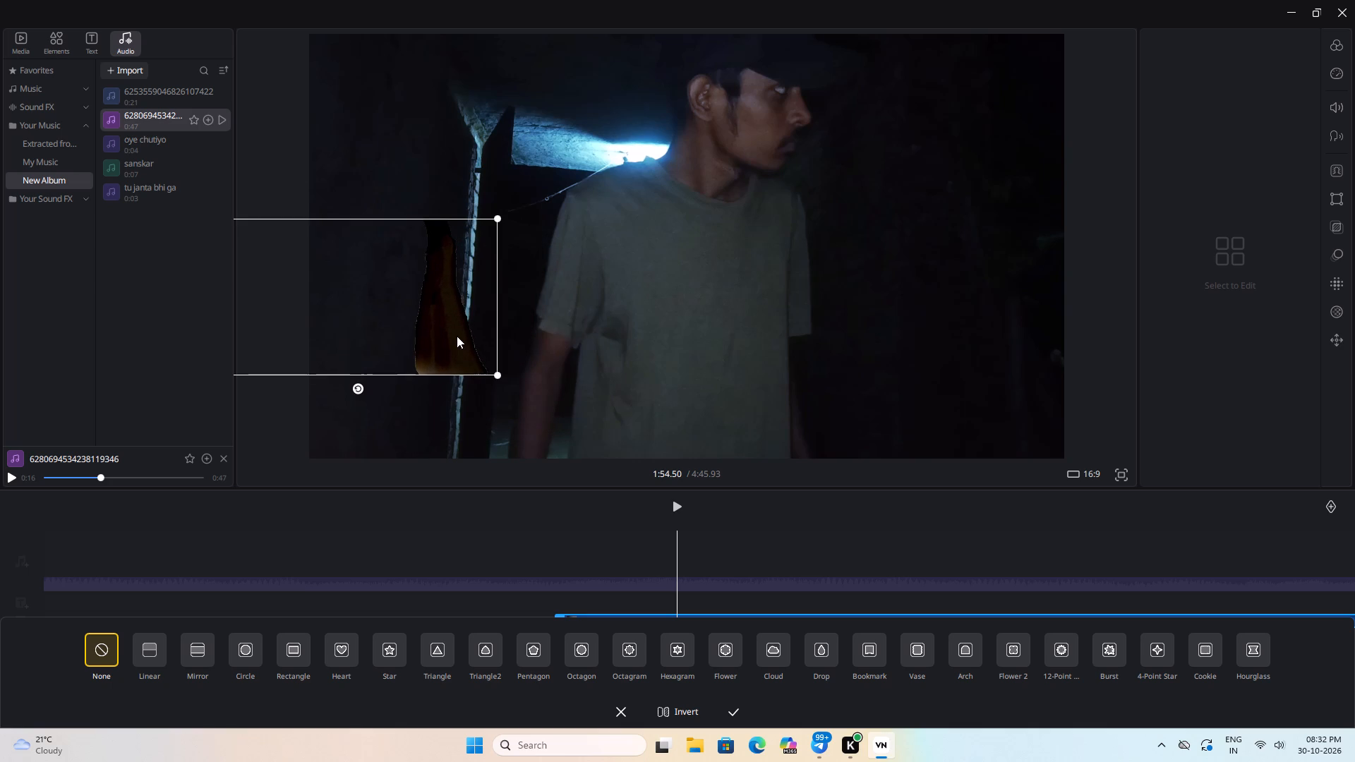
{"action": "left_click_drag", "start_coordinate": [457, 334], "coordinate": [573, 413]}
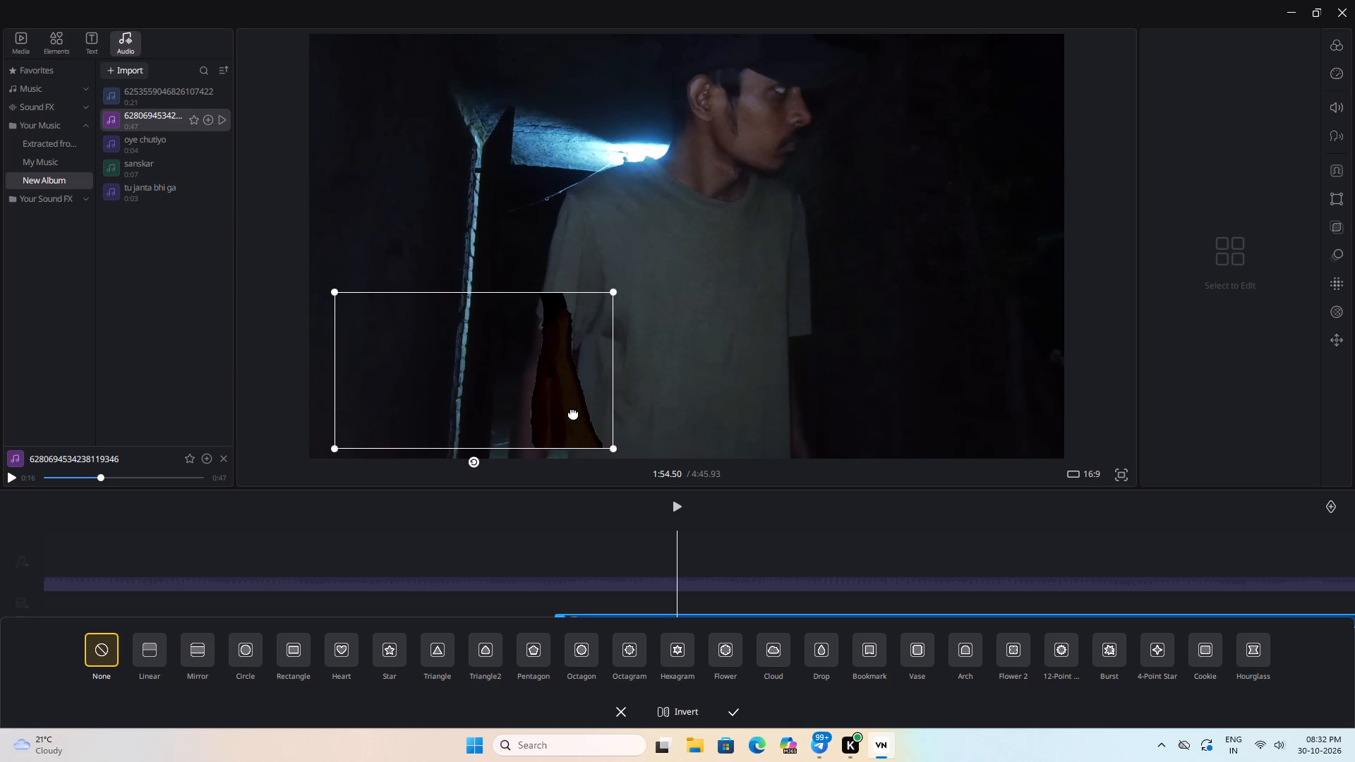
{"action": "left_click_drag", "start_coordinate": [573, 413], "coordinate": [576, 410]}
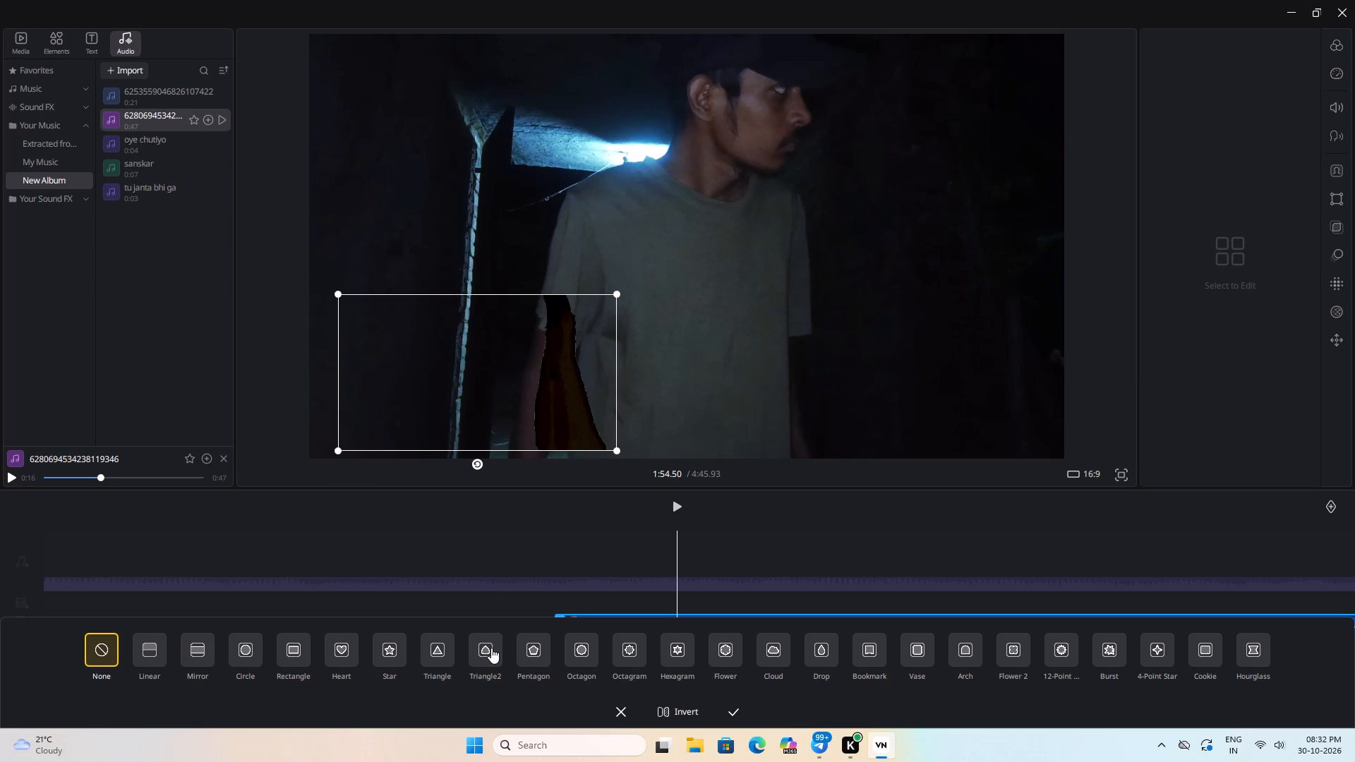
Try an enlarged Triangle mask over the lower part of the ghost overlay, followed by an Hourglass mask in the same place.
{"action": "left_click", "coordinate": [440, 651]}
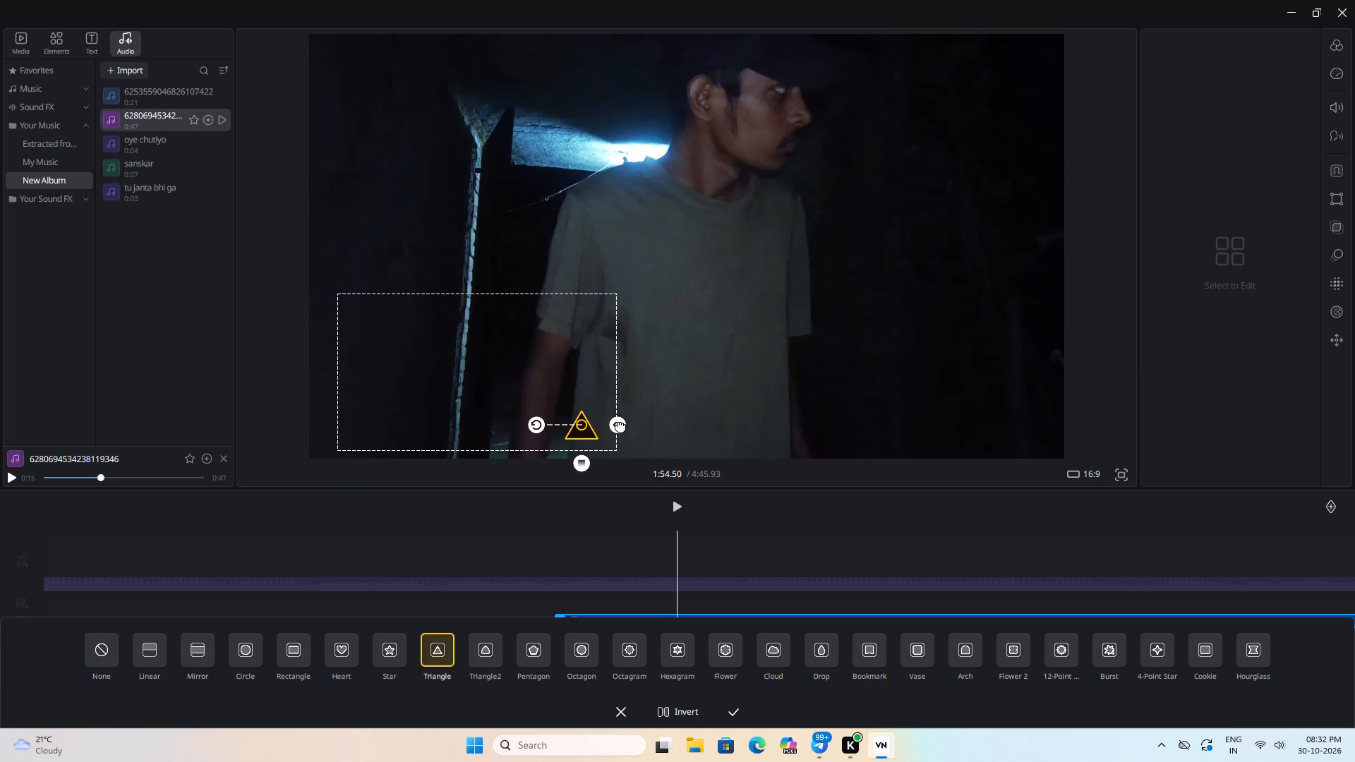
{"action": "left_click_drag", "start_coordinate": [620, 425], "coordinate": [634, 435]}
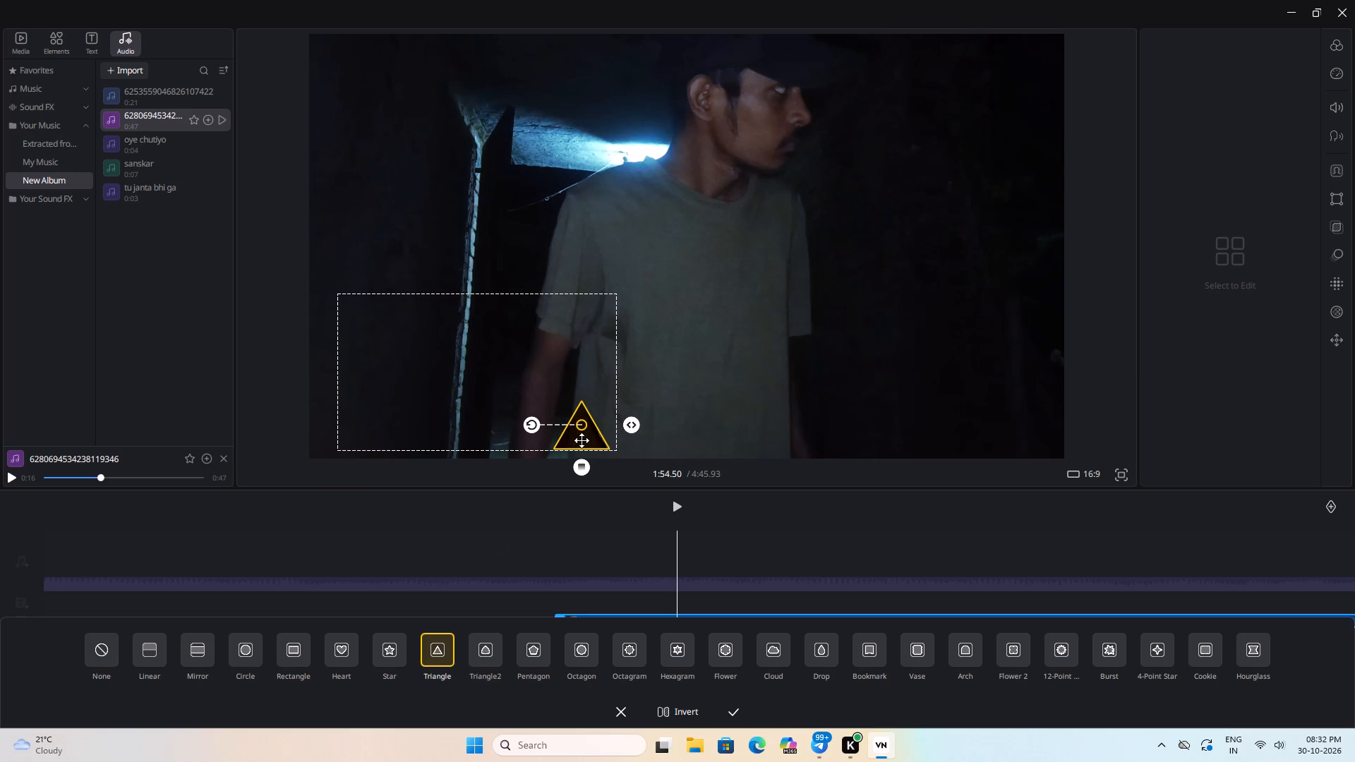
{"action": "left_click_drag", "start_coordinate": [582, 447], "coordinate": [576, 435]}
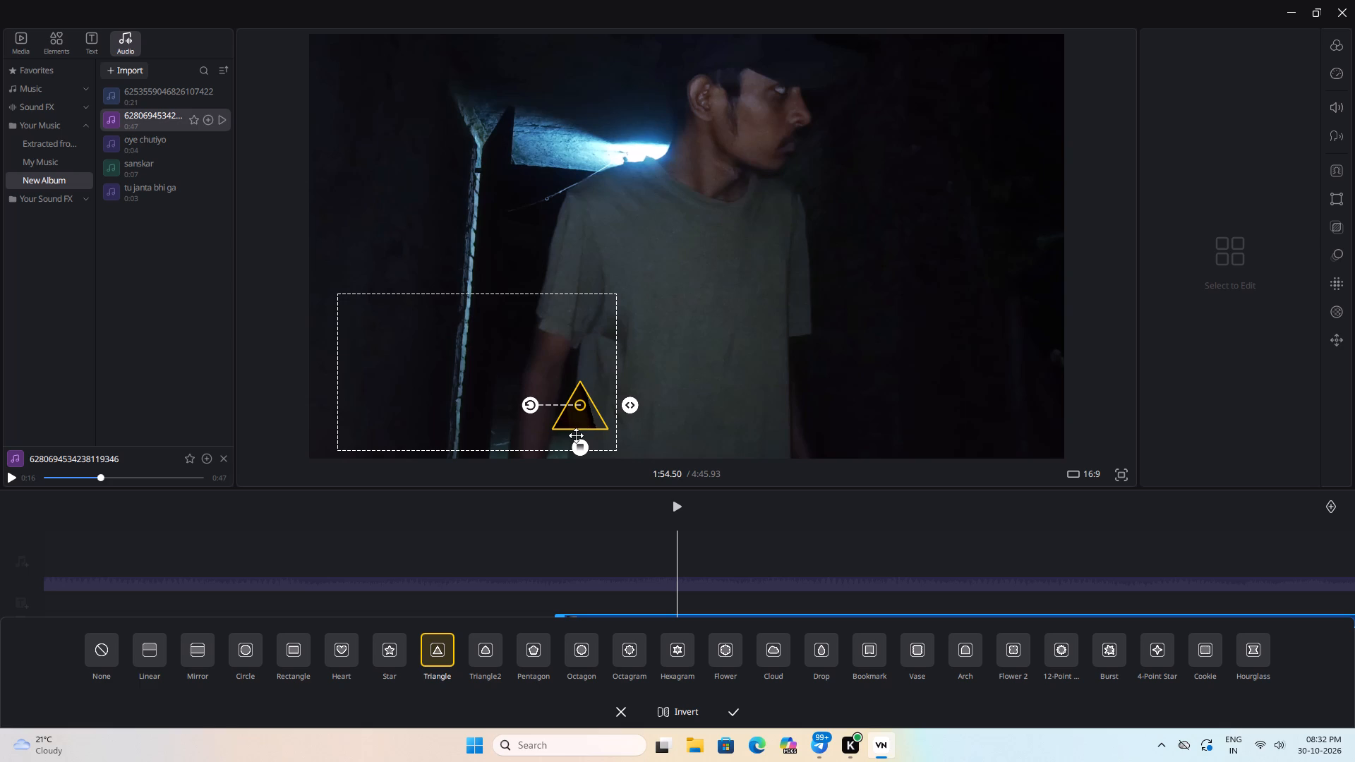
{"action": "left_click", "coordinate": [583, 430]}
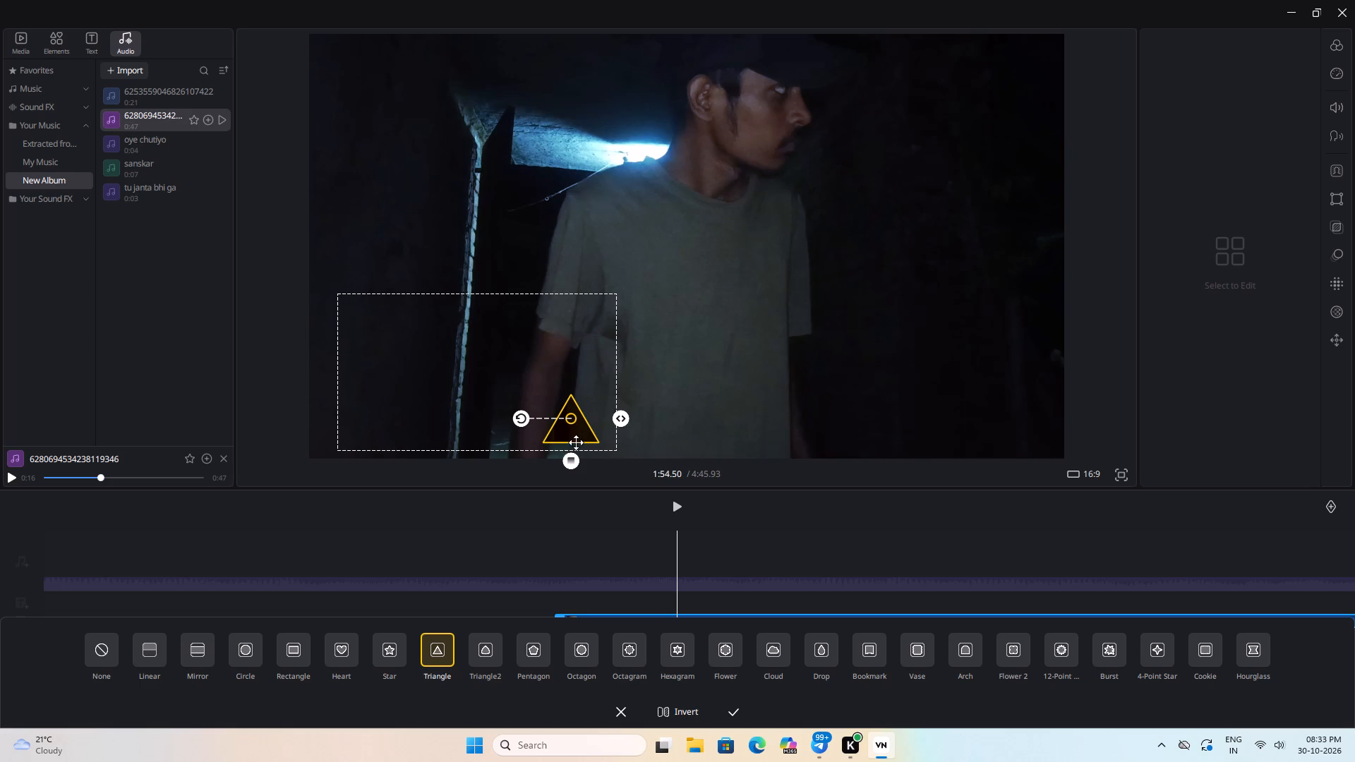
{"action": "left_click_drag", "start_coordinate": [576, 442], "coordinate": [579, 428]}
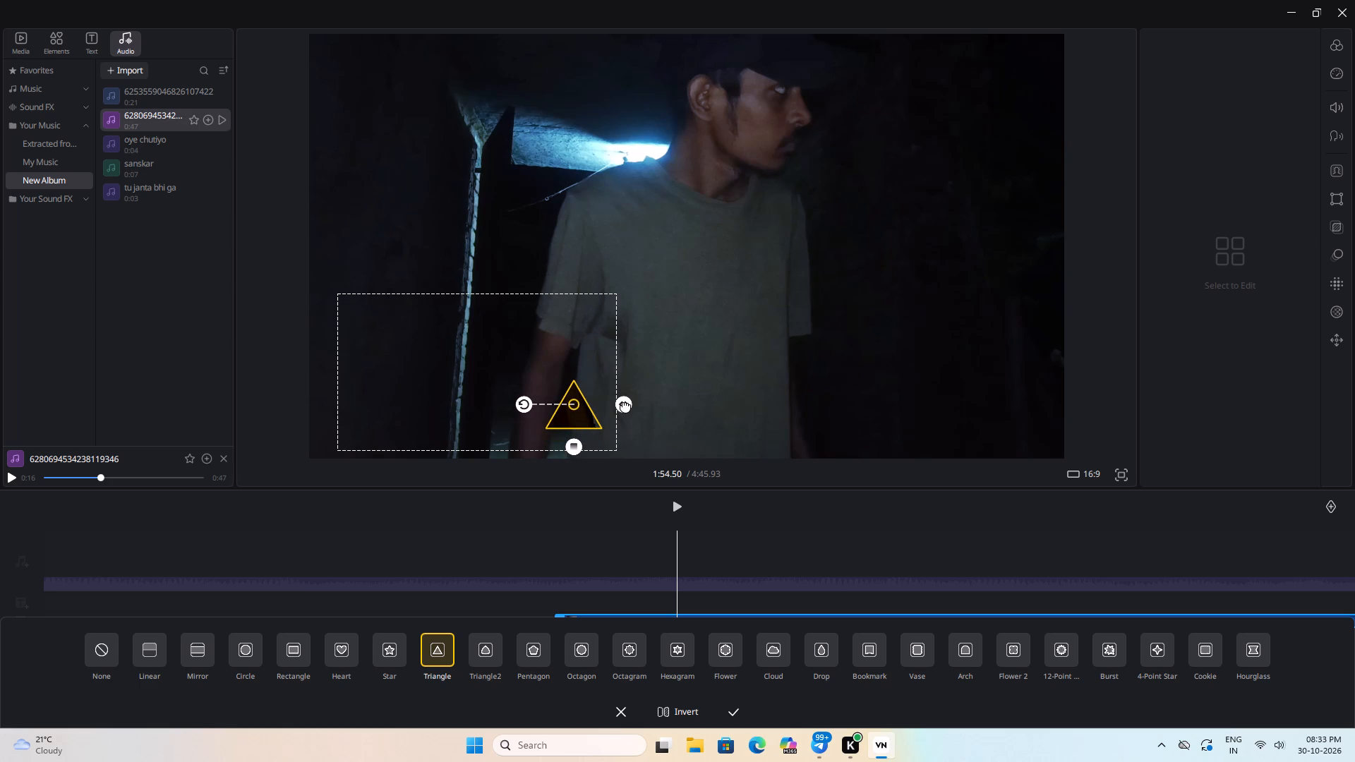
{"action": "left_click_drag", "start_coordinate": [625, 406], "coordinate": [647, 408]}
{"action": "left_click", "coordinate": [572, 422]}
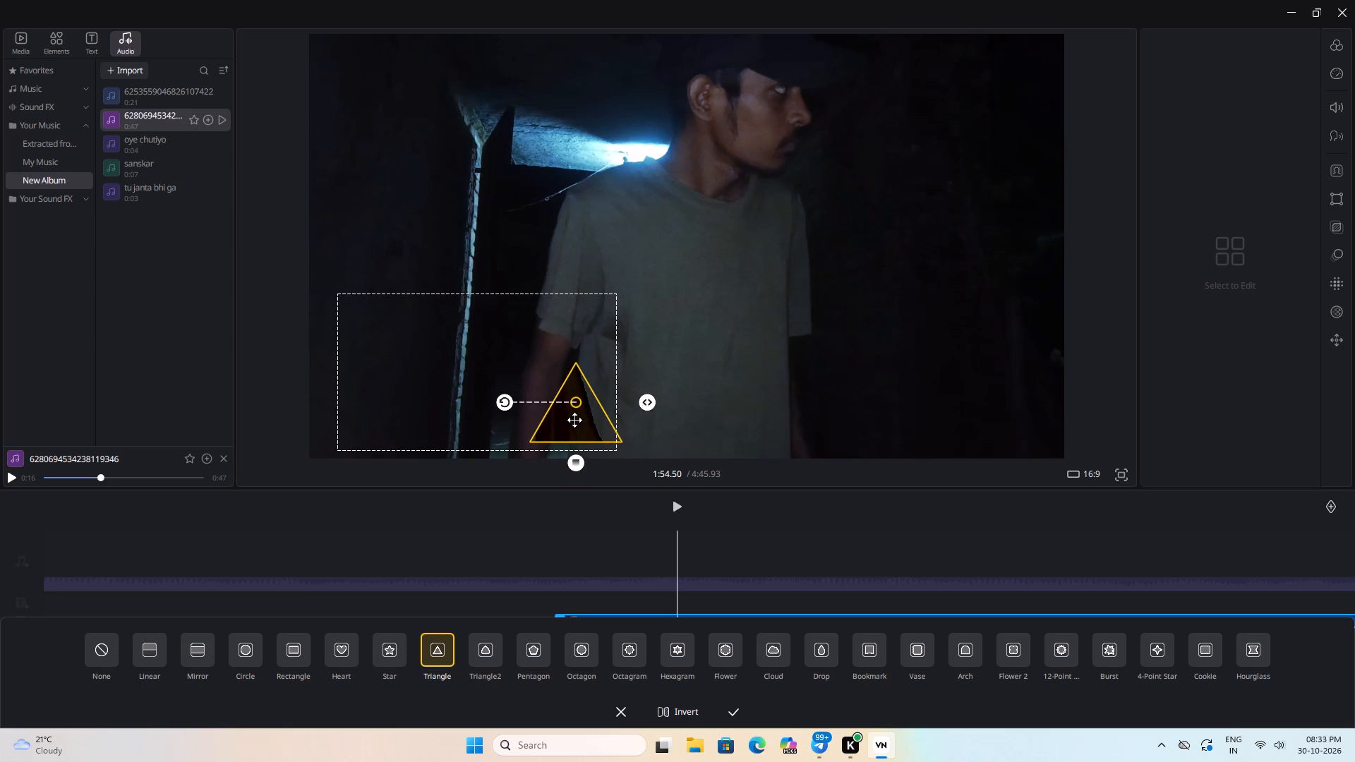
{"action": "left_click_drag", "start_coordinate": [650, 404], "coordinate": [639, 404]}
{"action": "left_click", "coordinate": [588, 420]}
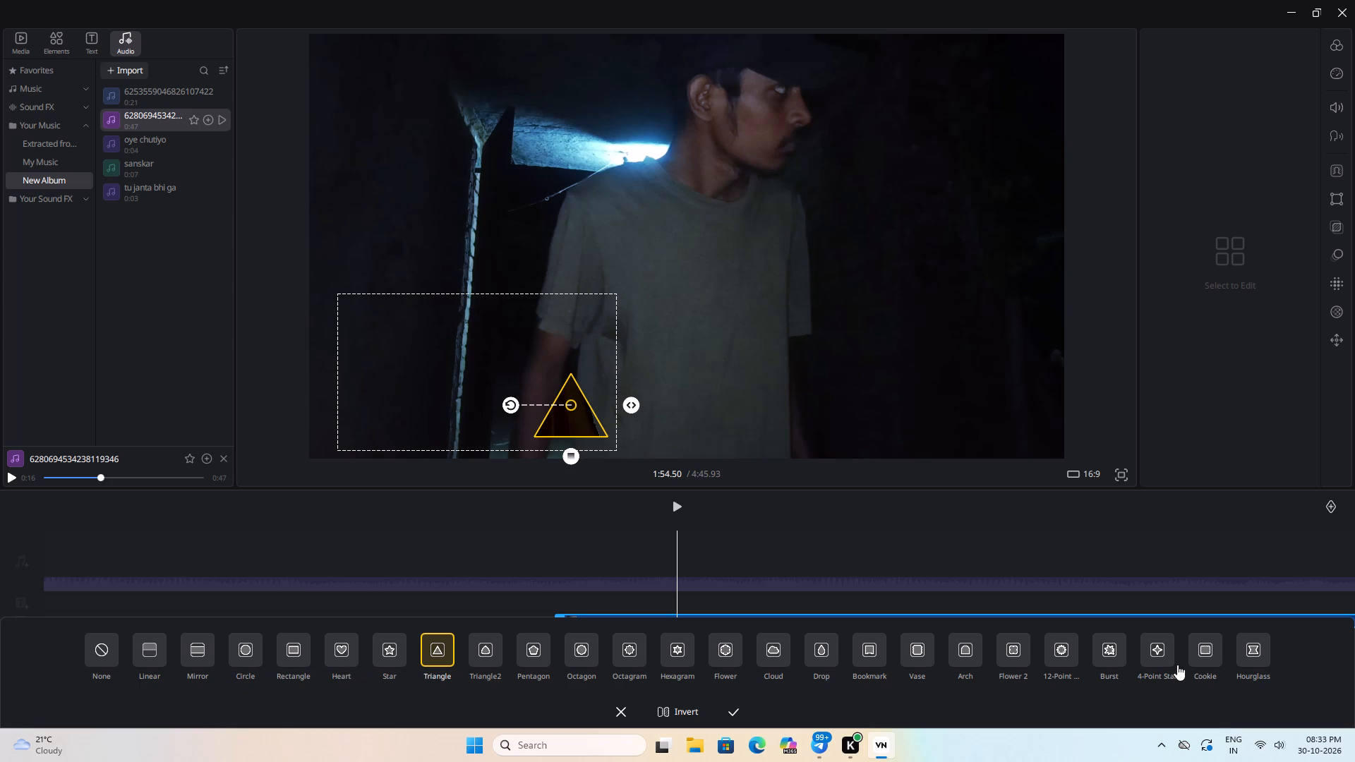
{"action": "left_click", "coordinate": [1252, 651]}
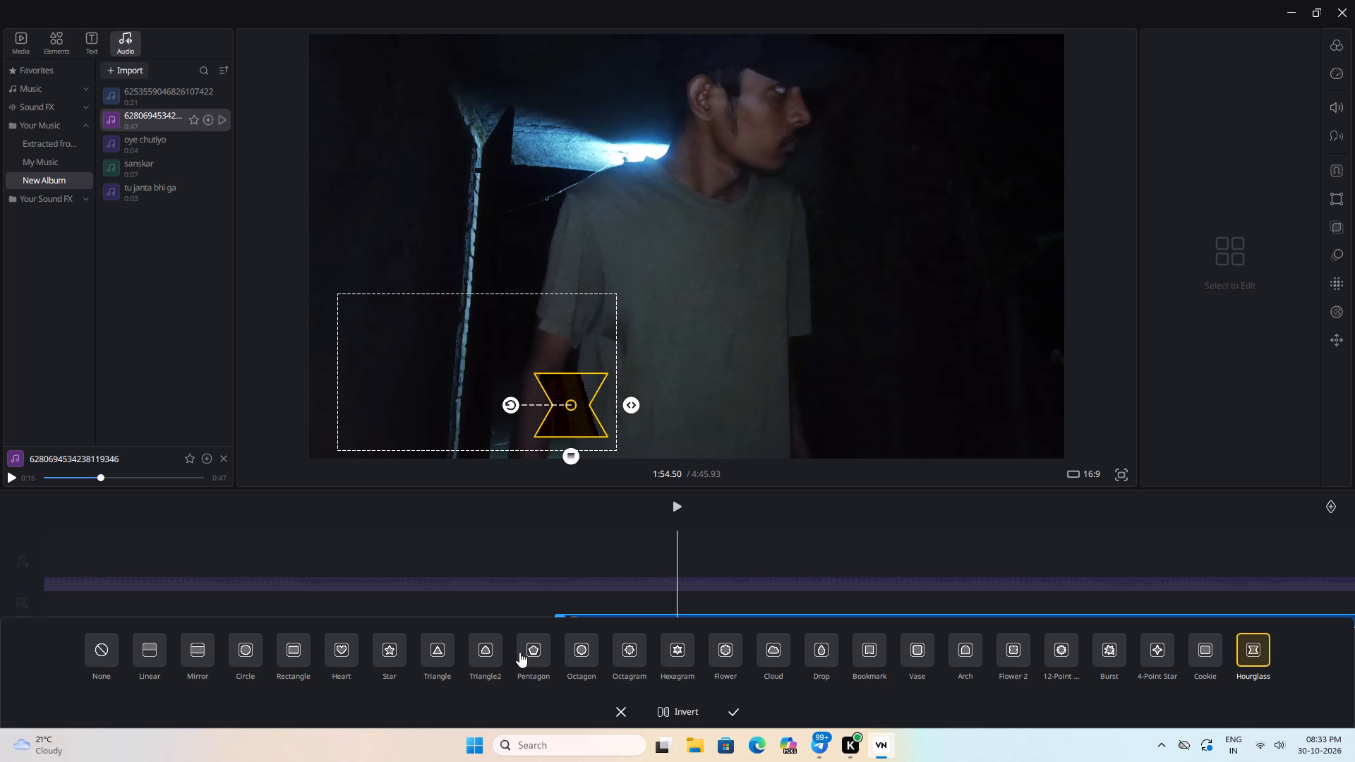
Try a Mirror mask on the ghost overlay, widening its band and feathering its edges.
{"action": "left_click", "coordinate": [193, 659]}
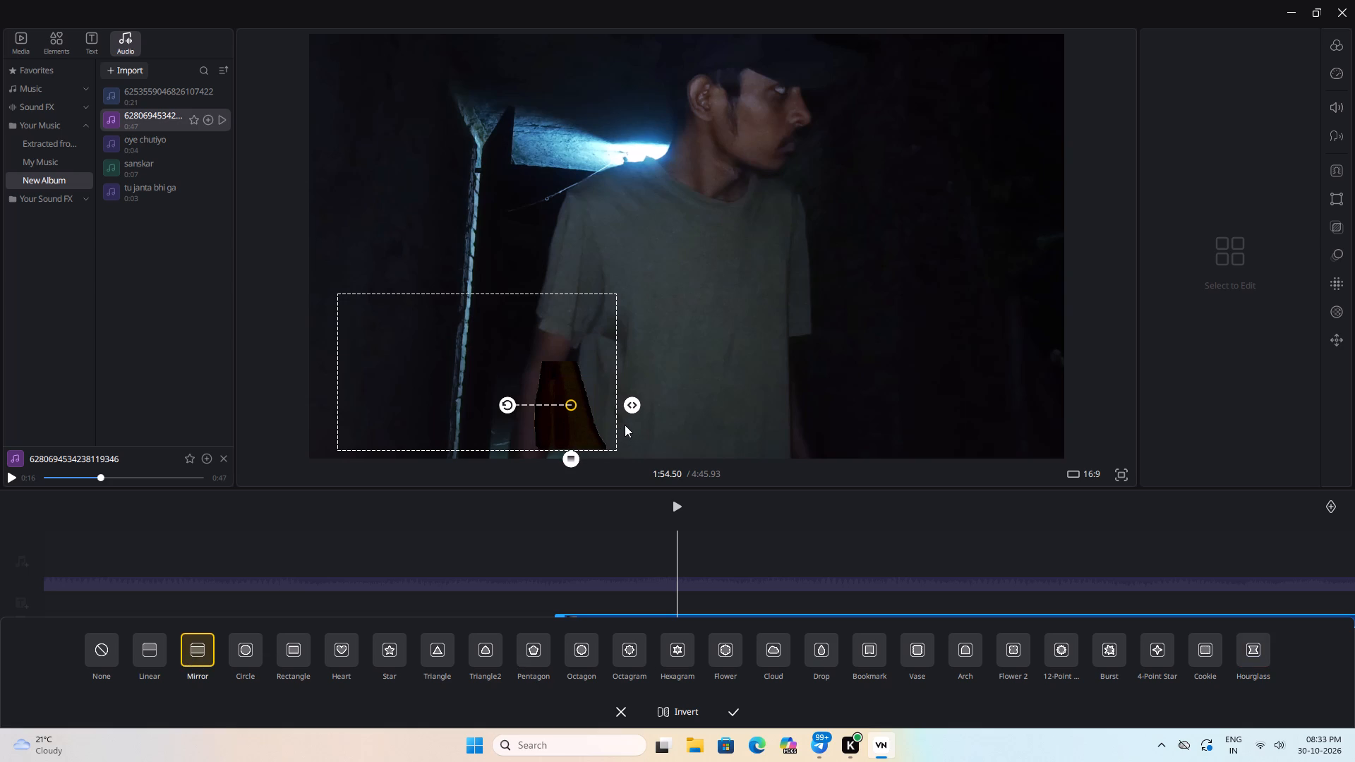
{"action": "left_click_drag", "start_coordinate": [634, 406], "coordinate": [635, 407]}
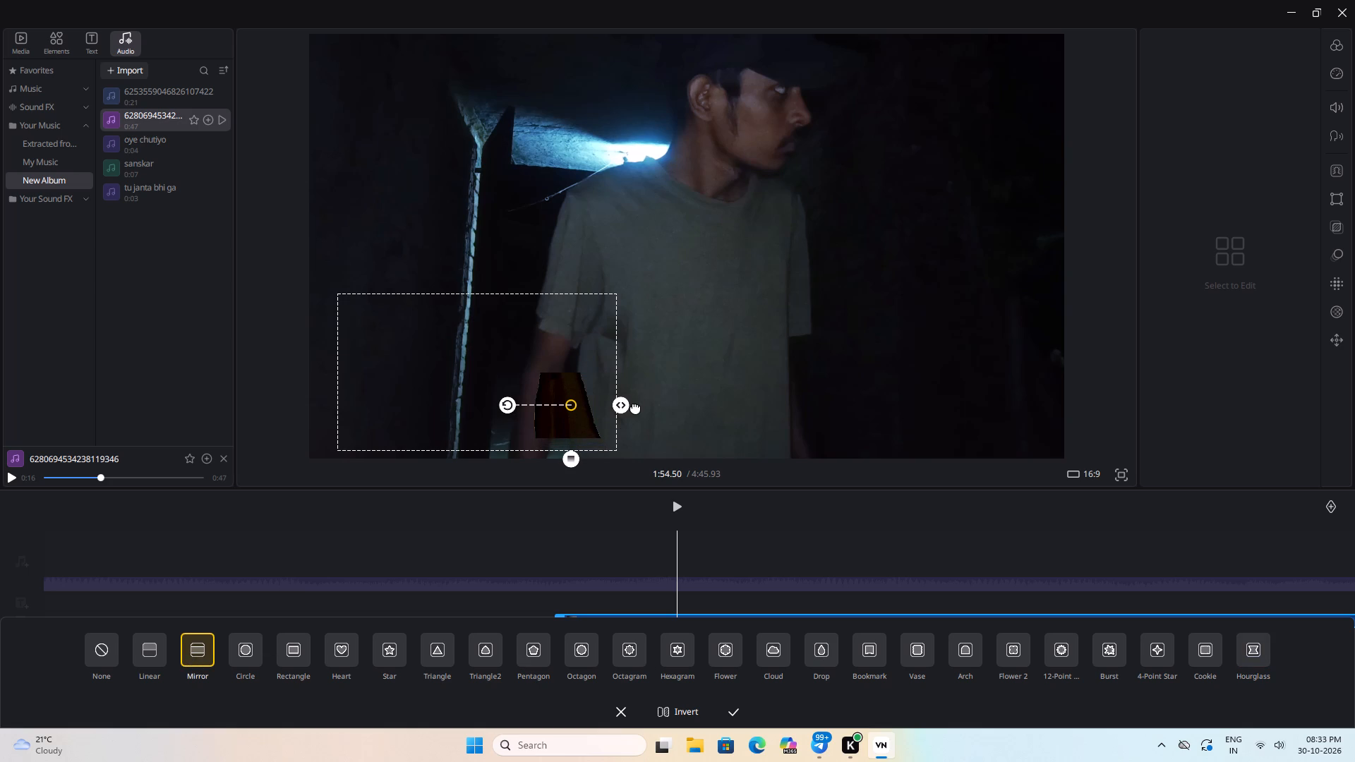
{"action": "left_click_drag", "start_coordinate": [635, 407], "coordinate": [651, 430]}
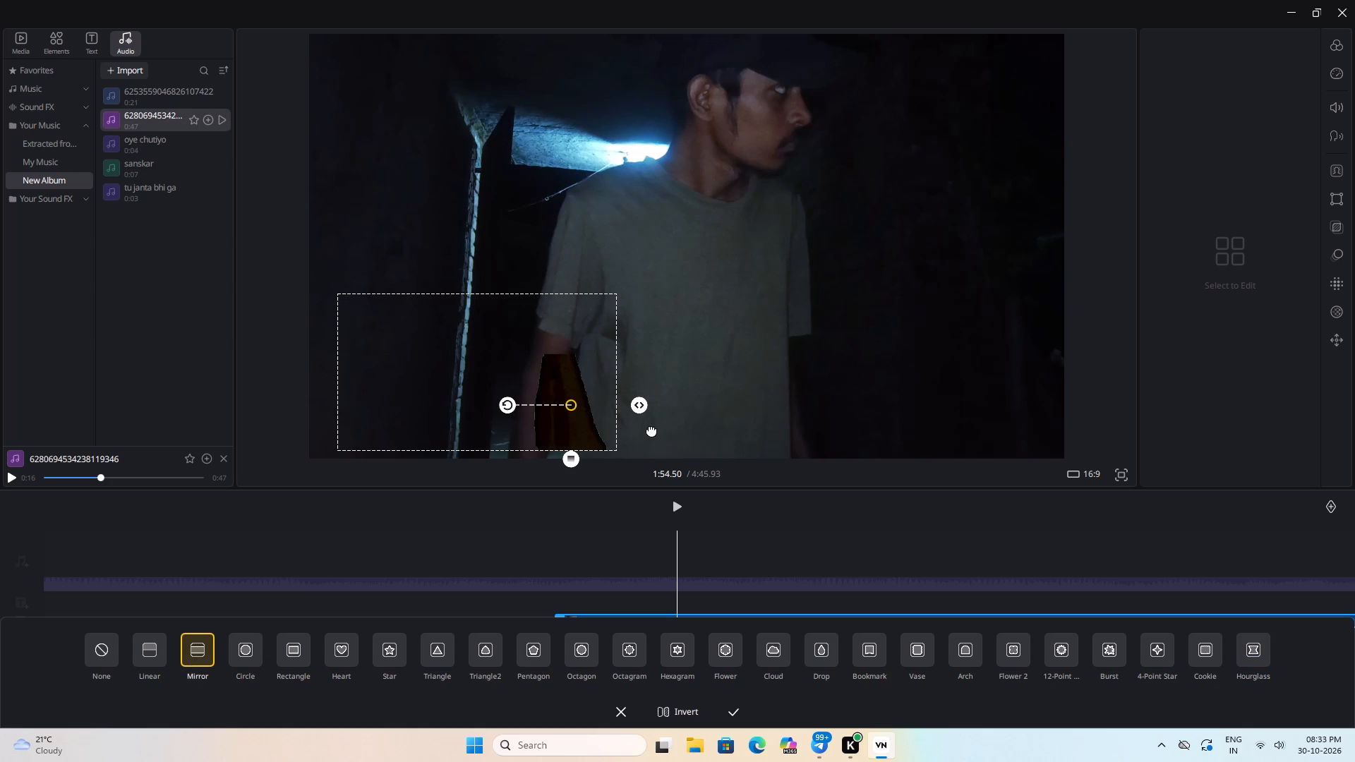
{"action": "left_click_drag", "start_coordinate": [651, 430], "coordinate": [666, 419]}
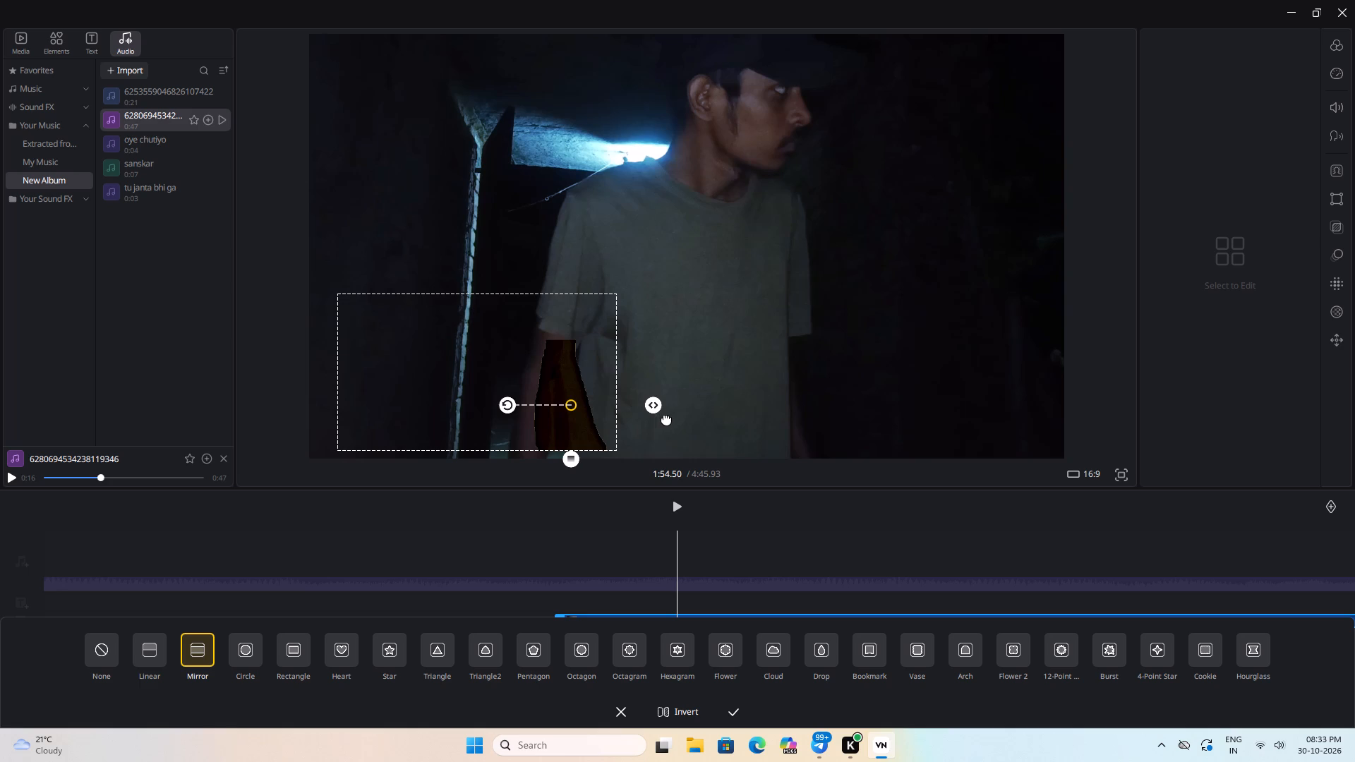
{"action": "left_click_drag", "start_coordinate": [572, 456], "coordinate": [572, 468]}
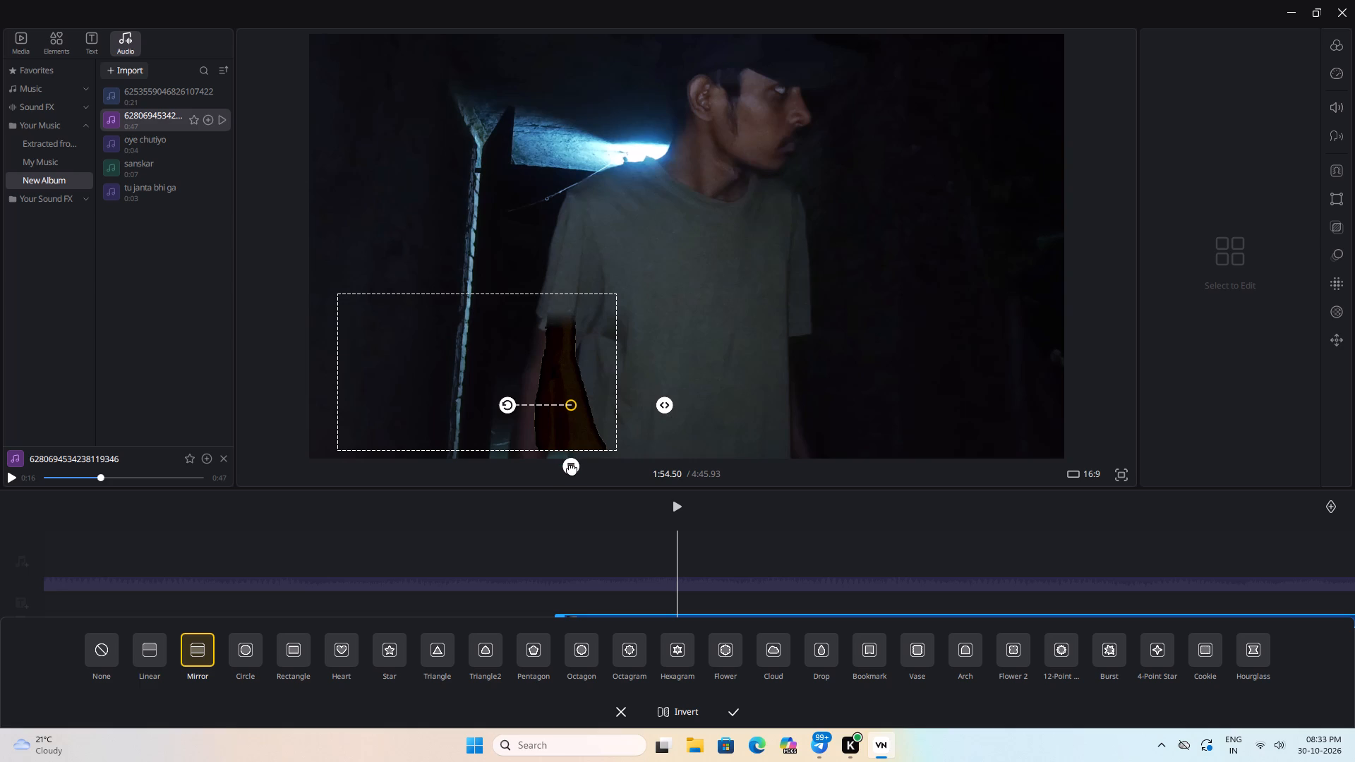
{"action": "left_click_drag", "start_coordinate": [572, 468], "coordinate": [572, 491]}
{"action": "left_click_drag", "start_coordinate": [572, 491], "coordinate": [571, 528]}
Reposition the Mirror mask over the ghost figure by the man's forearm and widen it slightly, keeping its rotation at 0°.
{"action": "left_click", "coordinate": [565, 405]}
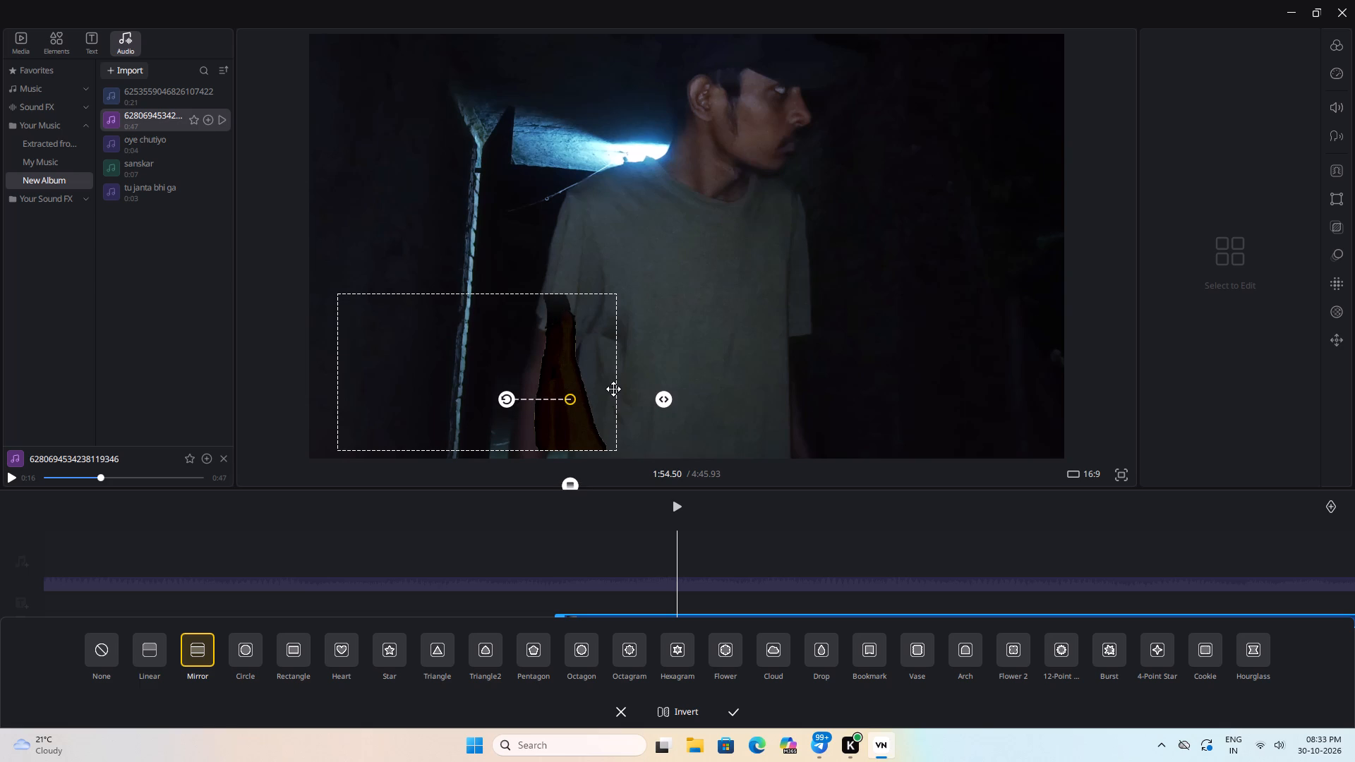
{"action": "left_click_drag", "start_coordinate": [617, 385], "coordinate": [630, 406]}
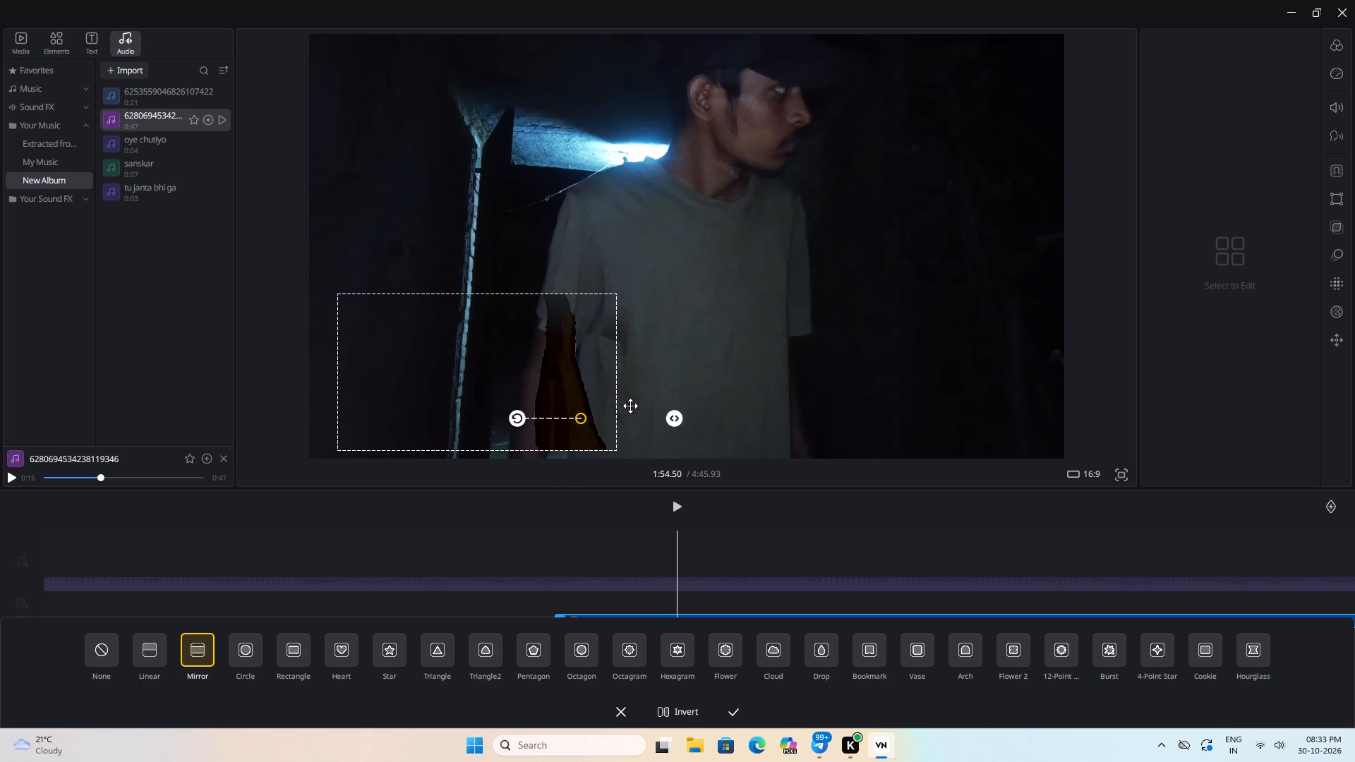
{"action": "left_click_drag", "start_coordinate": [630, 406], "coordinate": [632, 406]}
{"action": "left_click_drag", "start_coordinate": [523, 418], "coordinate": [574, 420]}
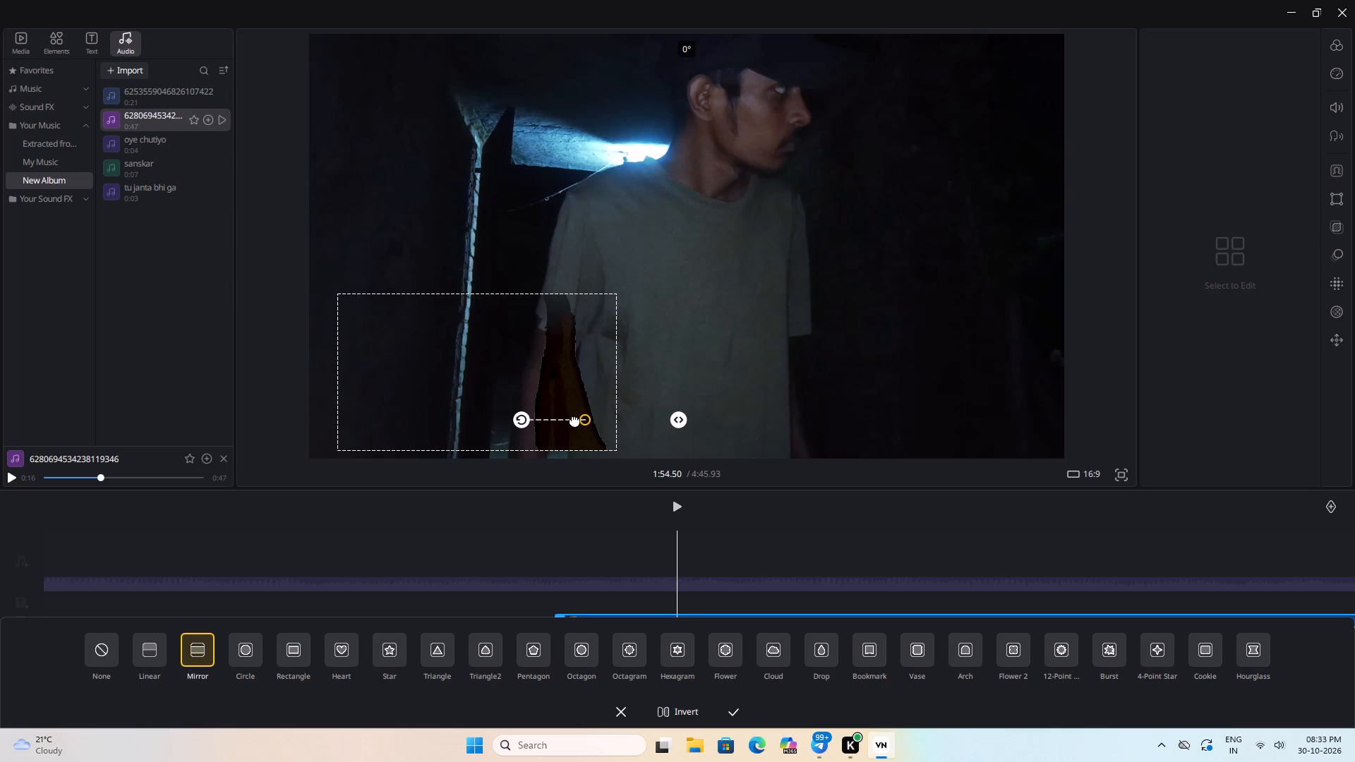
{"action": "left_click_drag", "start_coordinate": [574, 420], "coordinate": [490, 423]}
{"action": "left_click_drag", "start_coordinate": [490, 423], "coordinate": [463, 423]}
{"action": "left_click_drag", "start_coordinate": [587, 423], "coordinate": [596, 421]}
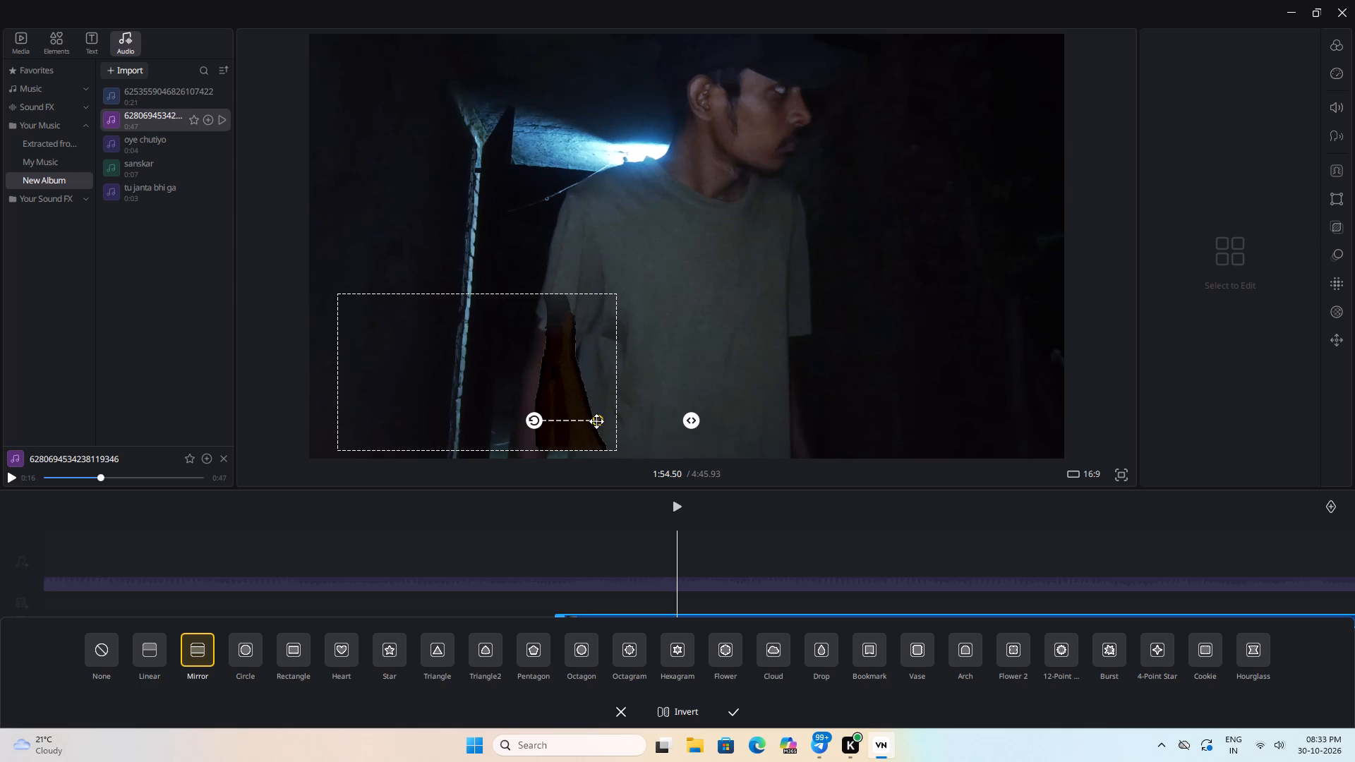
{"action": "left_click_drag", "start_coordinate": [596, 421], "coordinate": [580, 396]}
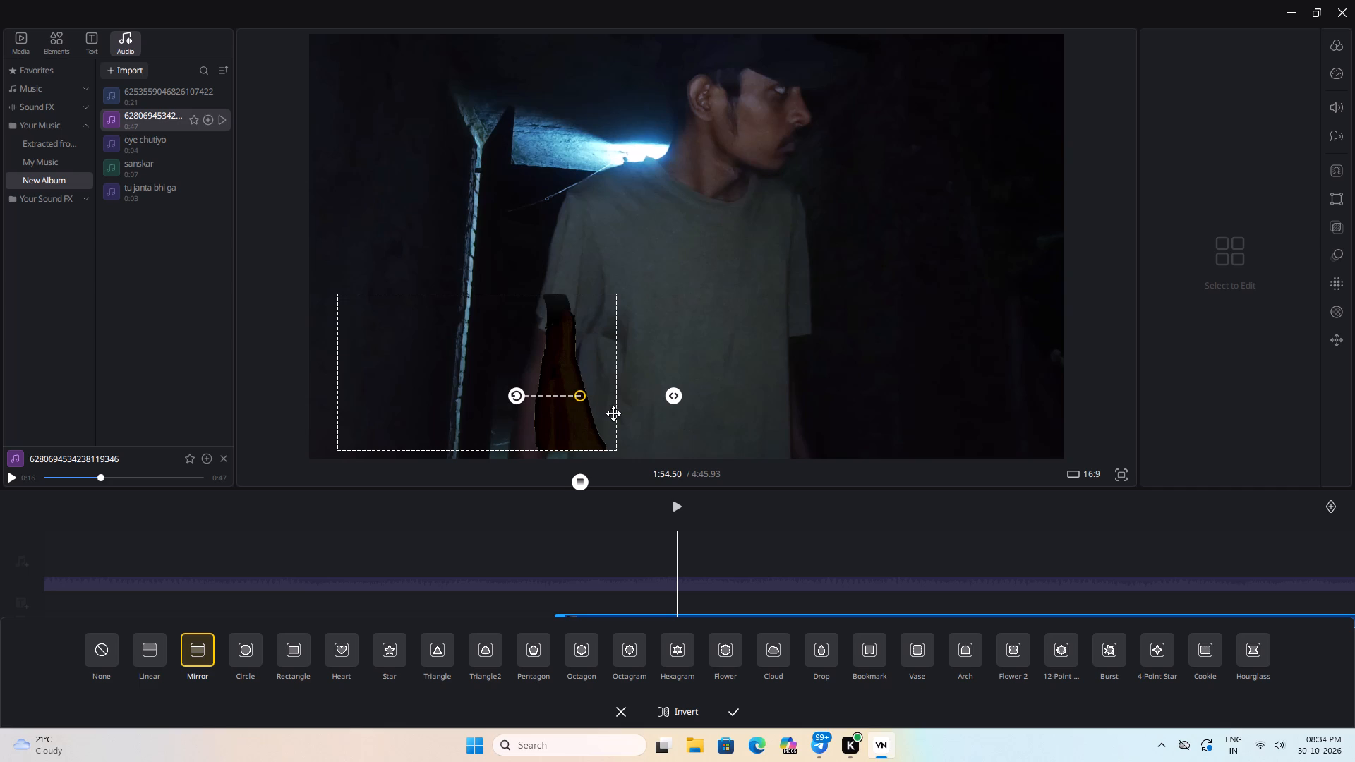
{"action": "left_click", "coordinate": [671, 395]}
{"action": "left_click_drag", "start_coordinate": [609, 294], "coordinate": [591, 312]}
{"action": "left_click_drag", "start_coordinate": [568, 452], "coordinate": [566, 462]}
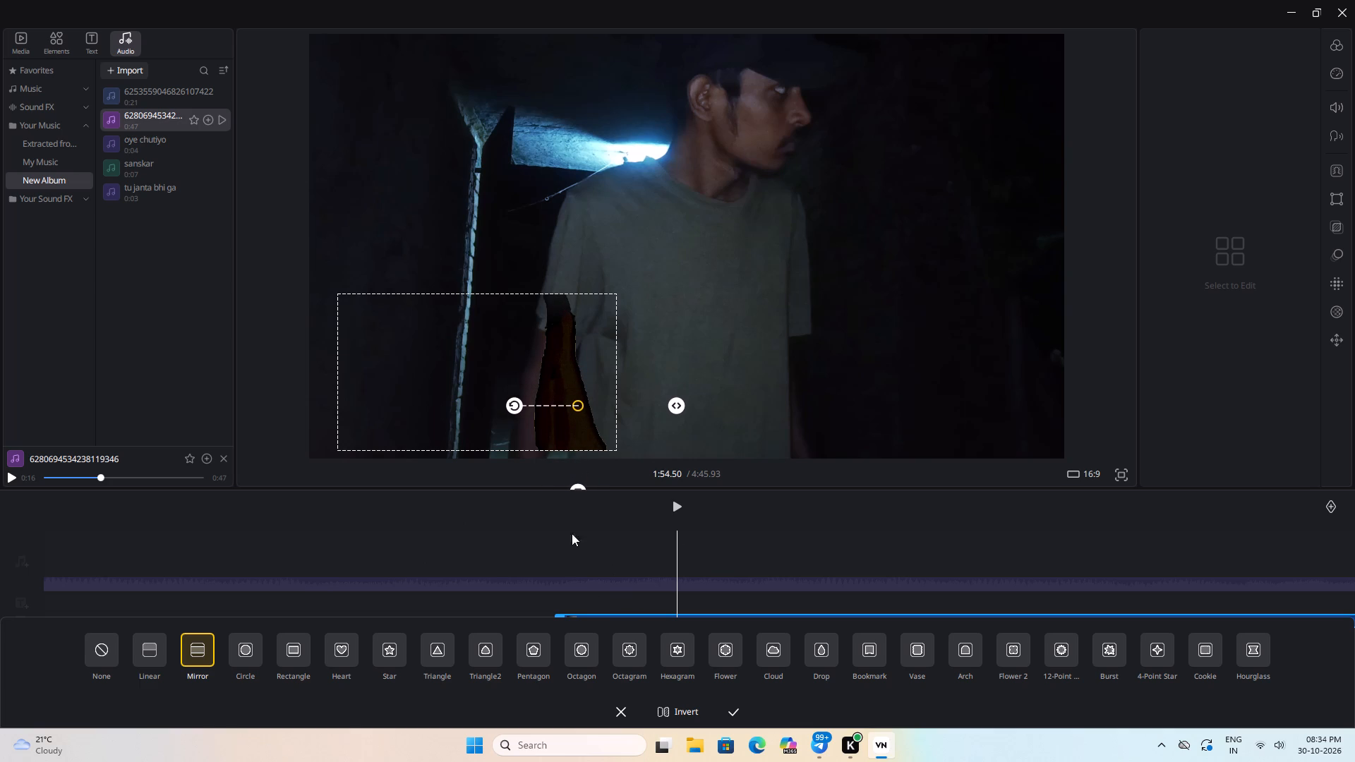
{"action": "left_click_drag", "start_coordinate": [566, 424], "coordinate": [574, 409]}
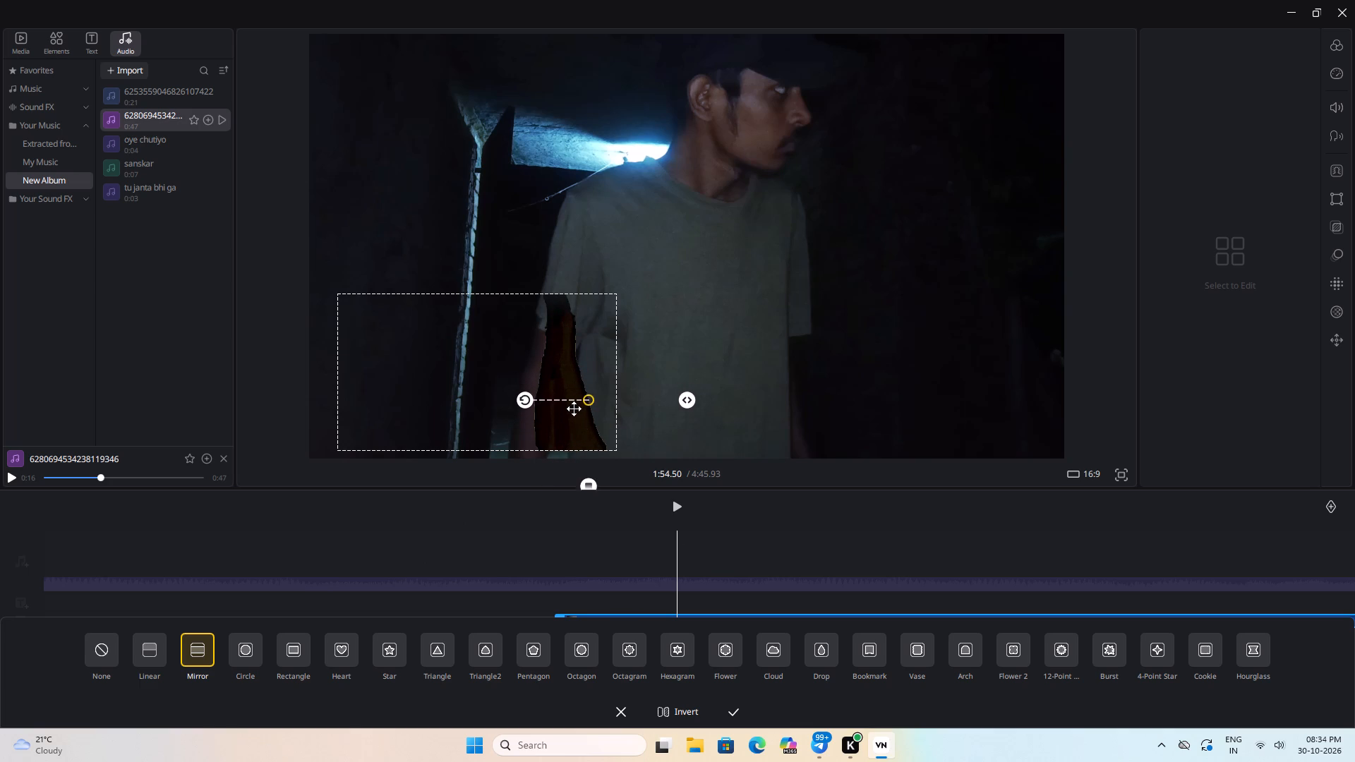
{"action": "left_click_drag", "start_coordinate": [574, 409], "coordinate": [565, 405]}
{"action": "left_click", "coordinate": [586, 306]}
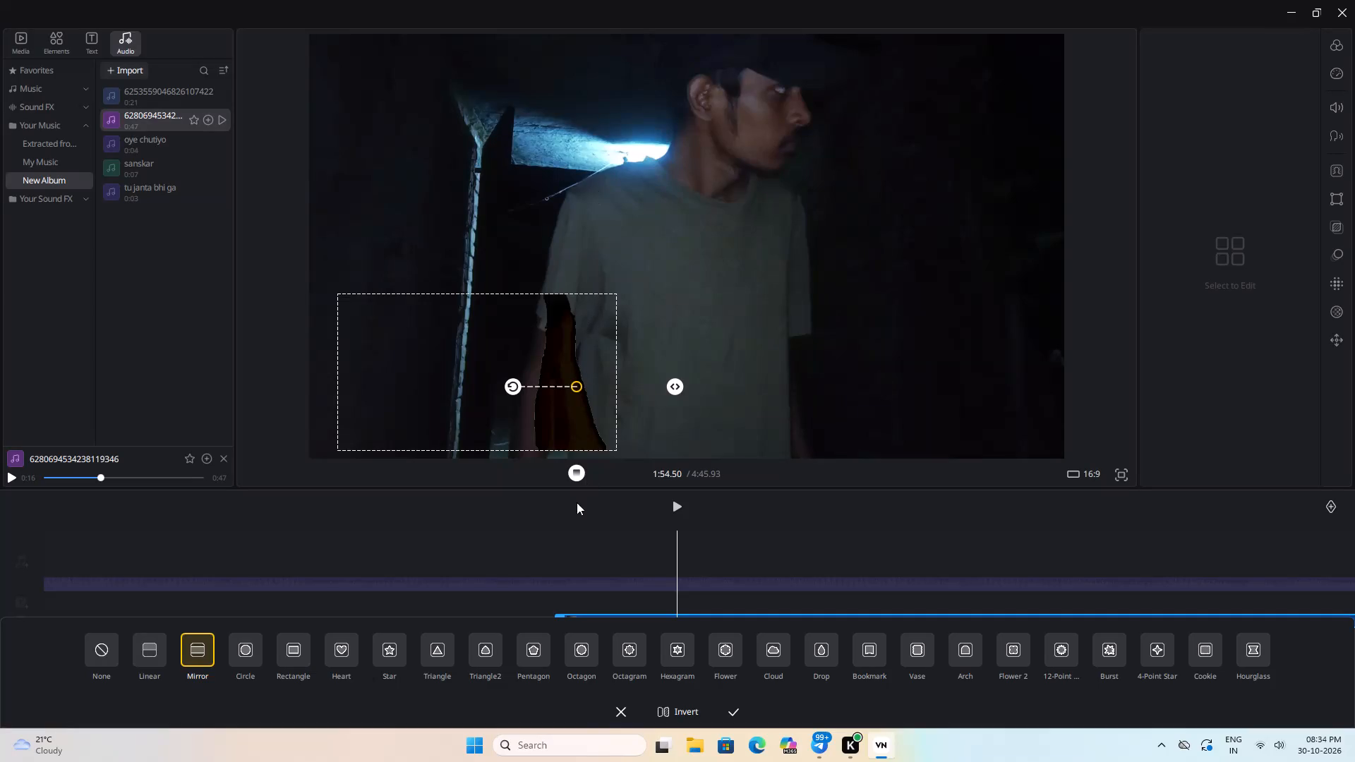
Apply a Rectangle mask to the ghost overlay and position it over the man's forearm and waist.
{"action": "left_click", "coordinate": [294, 646]}
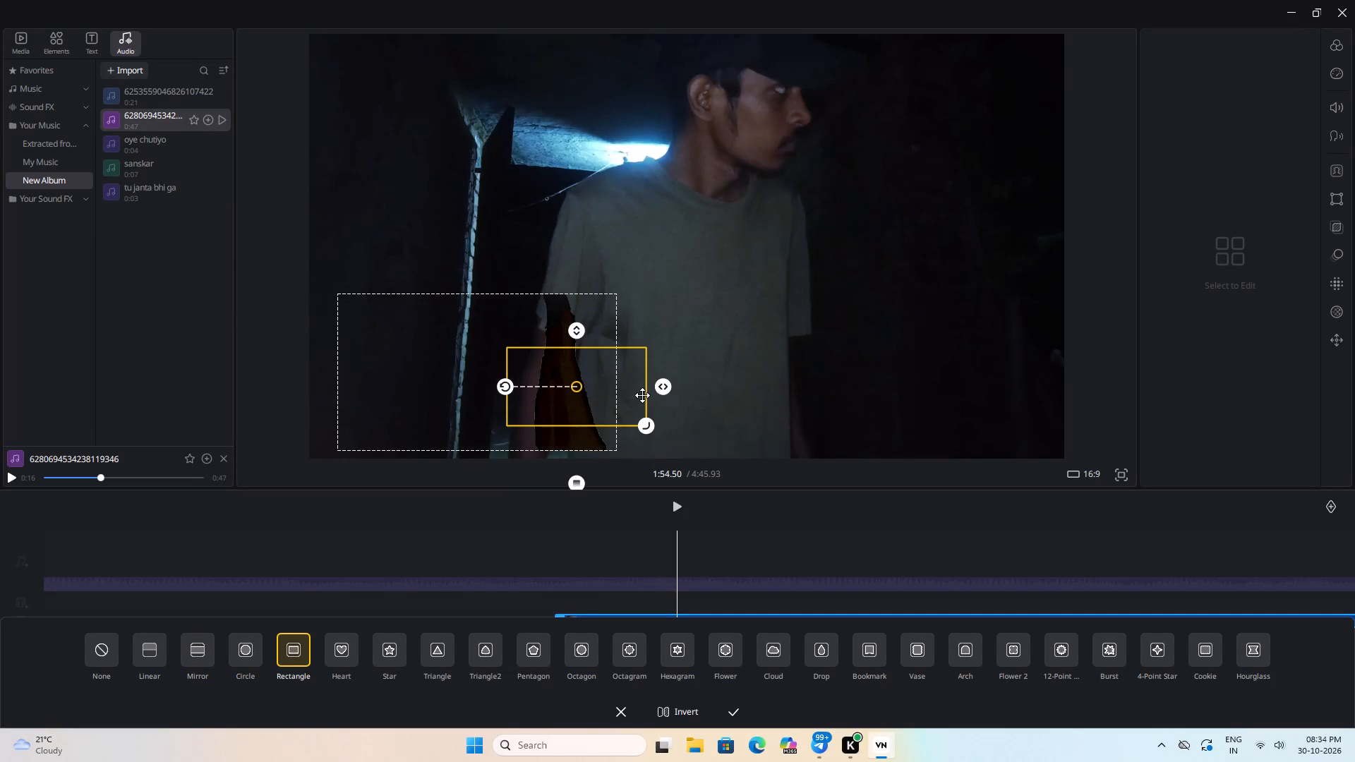
{"action": "left_click_drag", "start_coordinate": [646, 393], "coordinate": [619, 414]}
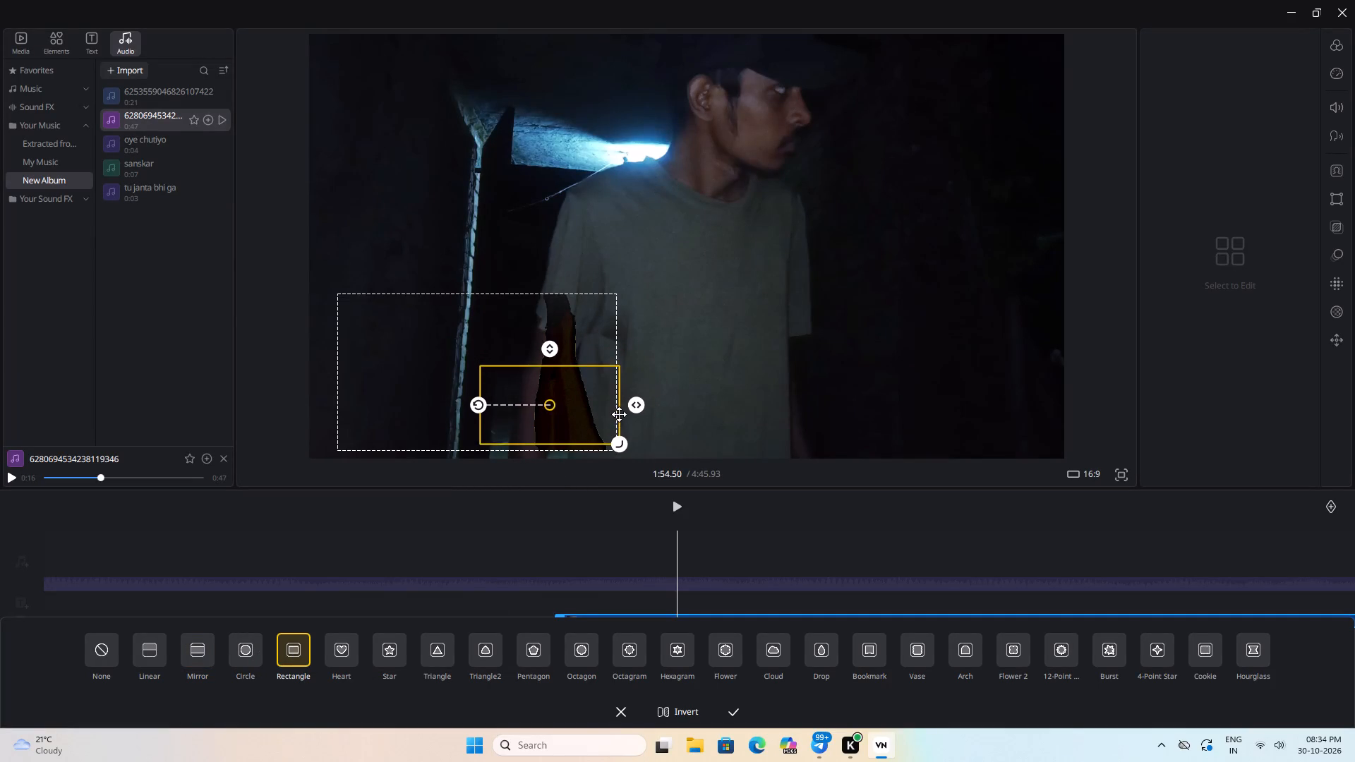
{"action": "left_click_drag", "start_coordinate": [619, 414], "coordinate": [568, 401]}
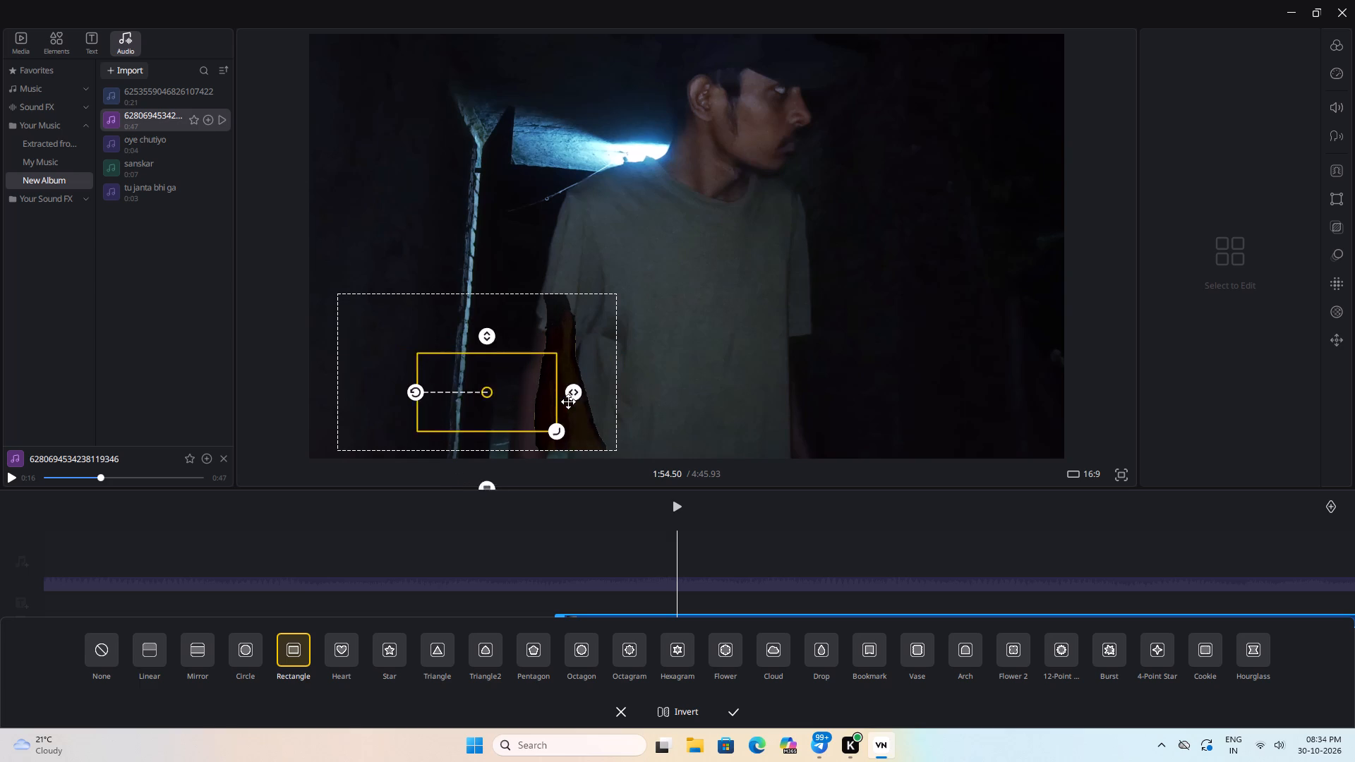
{"action": "left_click_drag", "start_coordinate": [568, 401], "coordinate": [645, 401]}
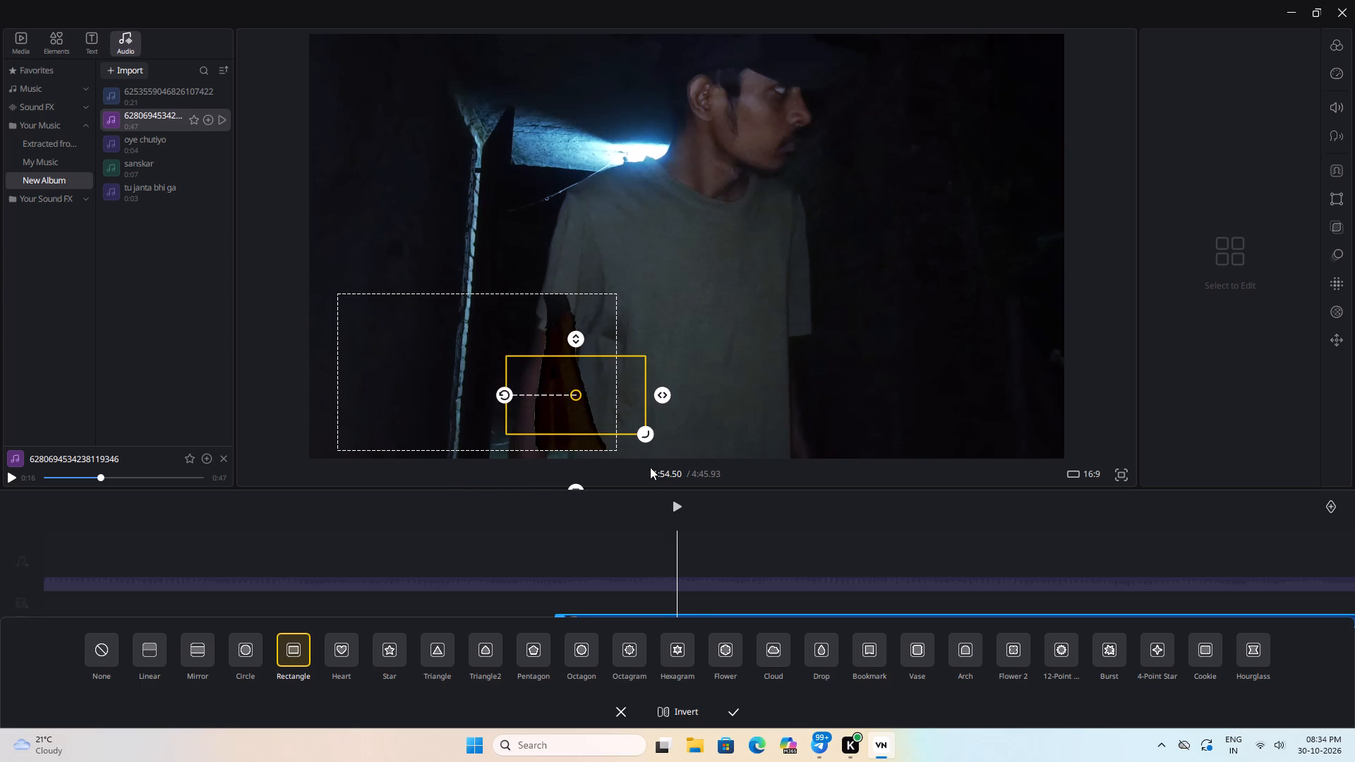
Preview the Rectangle mask on the ghost overlay as the man moves, and leave mask editing without applying it.
{"action": "key", "text": "space"}
{"action": "key", "text": "space"}
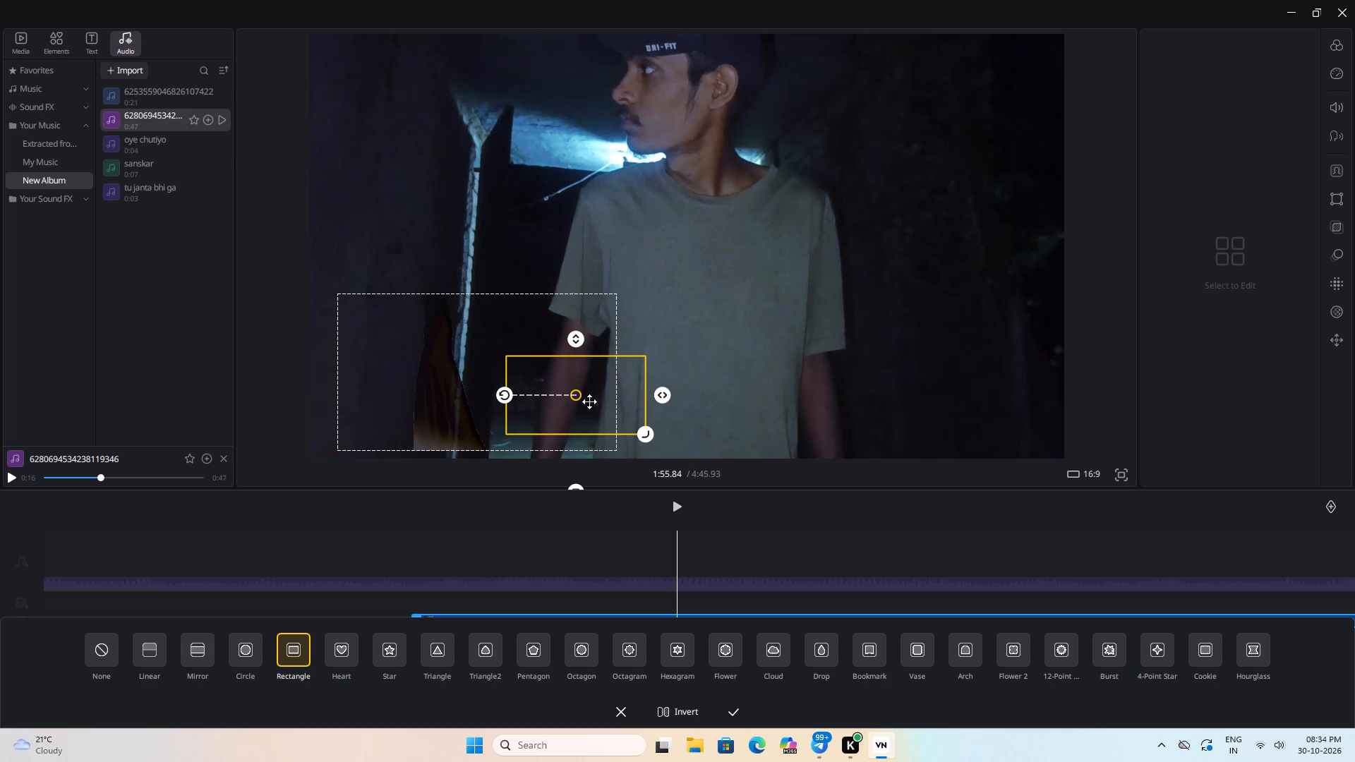
{"action": "scroll", "coordinate": [426, 398], "scroll_direction": "up", "scroll_amount": 1}
{"action": "left_click_drag", "start_coordinate": [444, 398], "coordinate": [524, 413]}
{"action": "left_click_drag", "start_coordinate": [434, 539], "coordinate": [524, 550]}
{"action": "left_click_drag", "start_coordinate": [476, 553], "coordinate": [559, 563]}
{"action": "left_click_drag", "start_coordinate": [445, 571], "coordinate": [722, 609]}
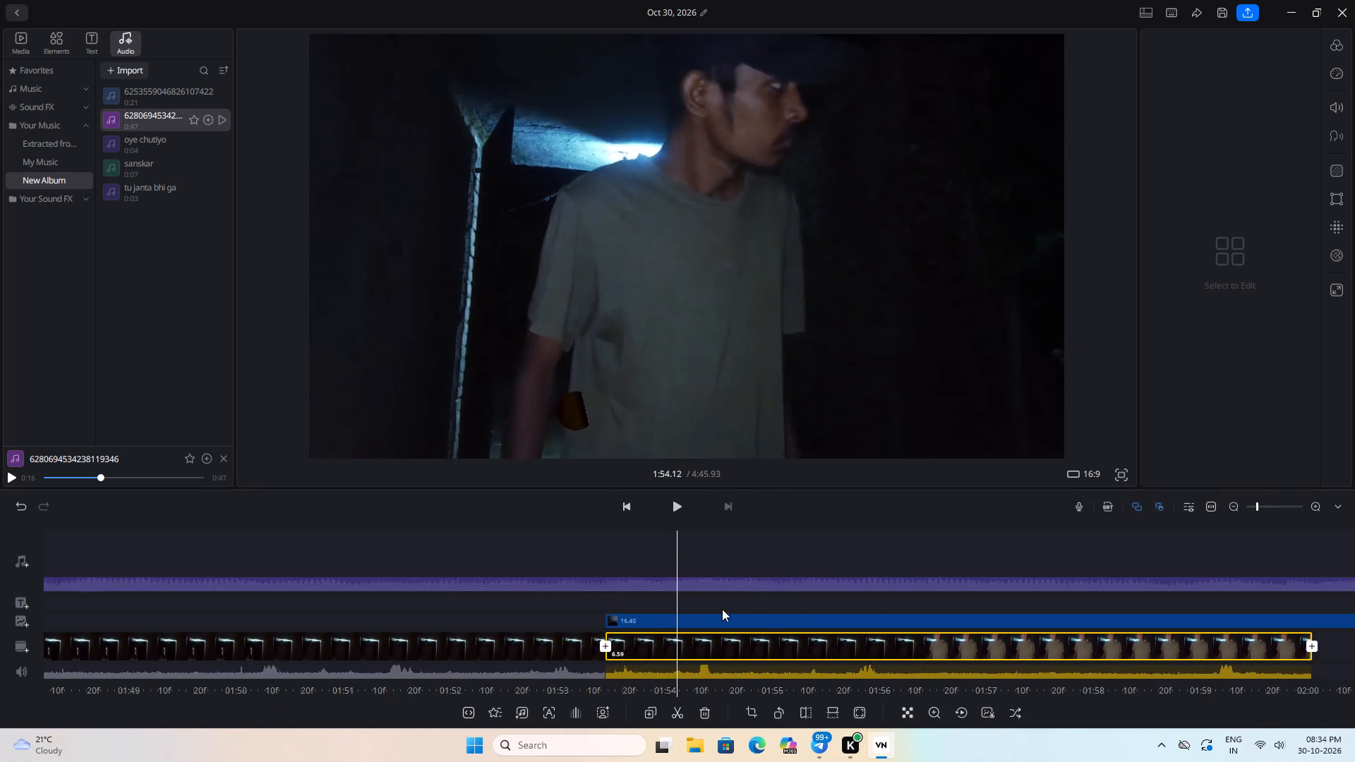
Replay the shot from before the ghost overlay's start to examine how the masked ghost sits against the man's arm and waist.
{"action": "left_click_drag", "start_coordinate": [722, 609], "coordinate": [737, 610]}
{"action": "key", "text": "space"}
{"action": "key", "text": "space"}
{"action": "key", "text": "space"}
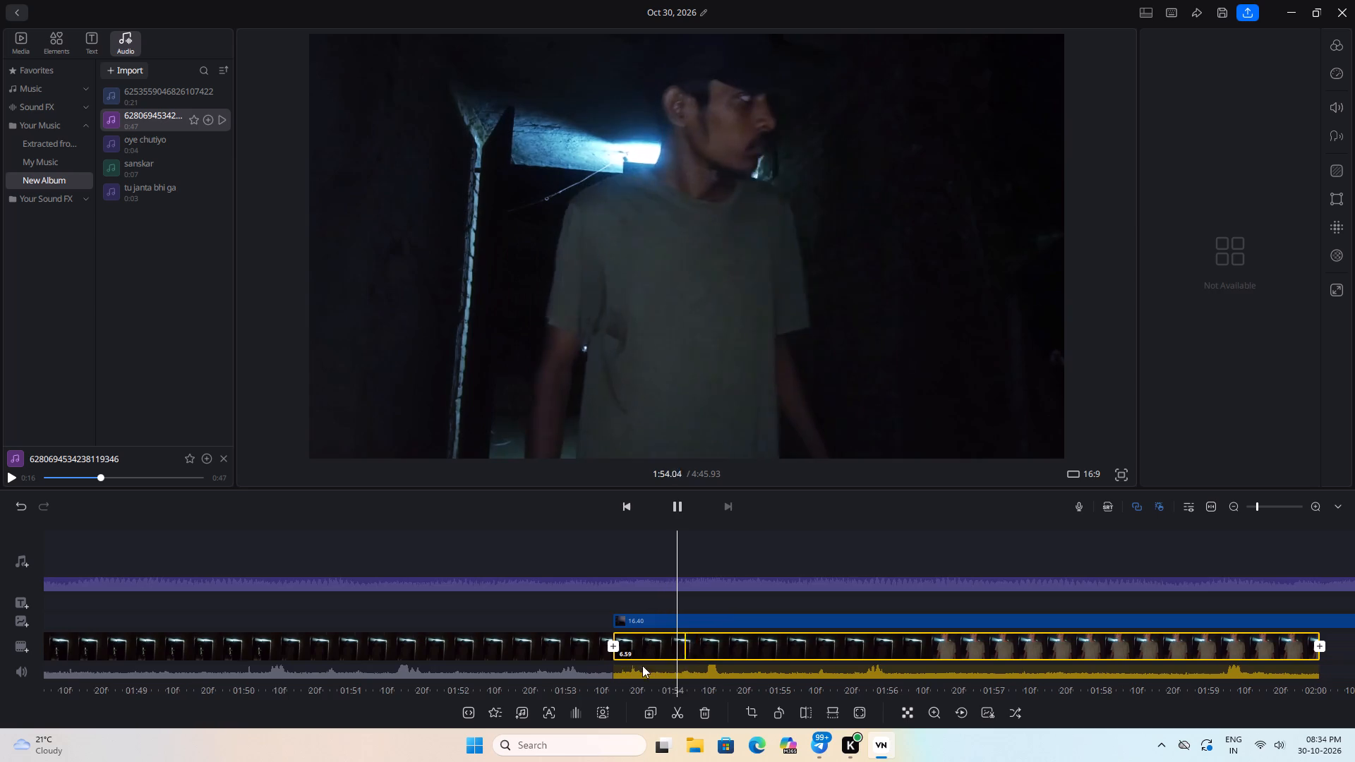
{"action": "left_click_drag", "start_coordinate": [426, 615], "coordinate": [654, 627]}
{"action": "key", "text": "space"}
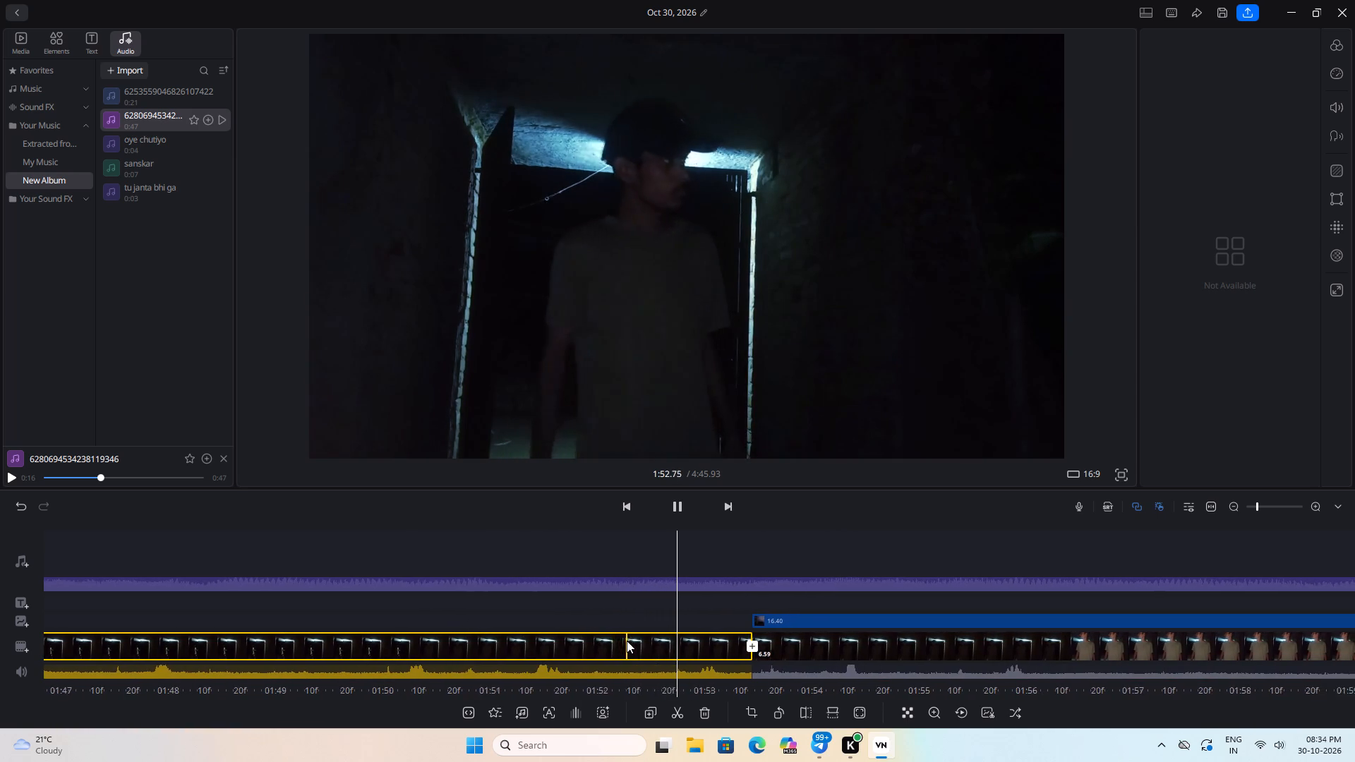
{"action": "key", "text": "space"}
{"action": "key", "text": "space"}
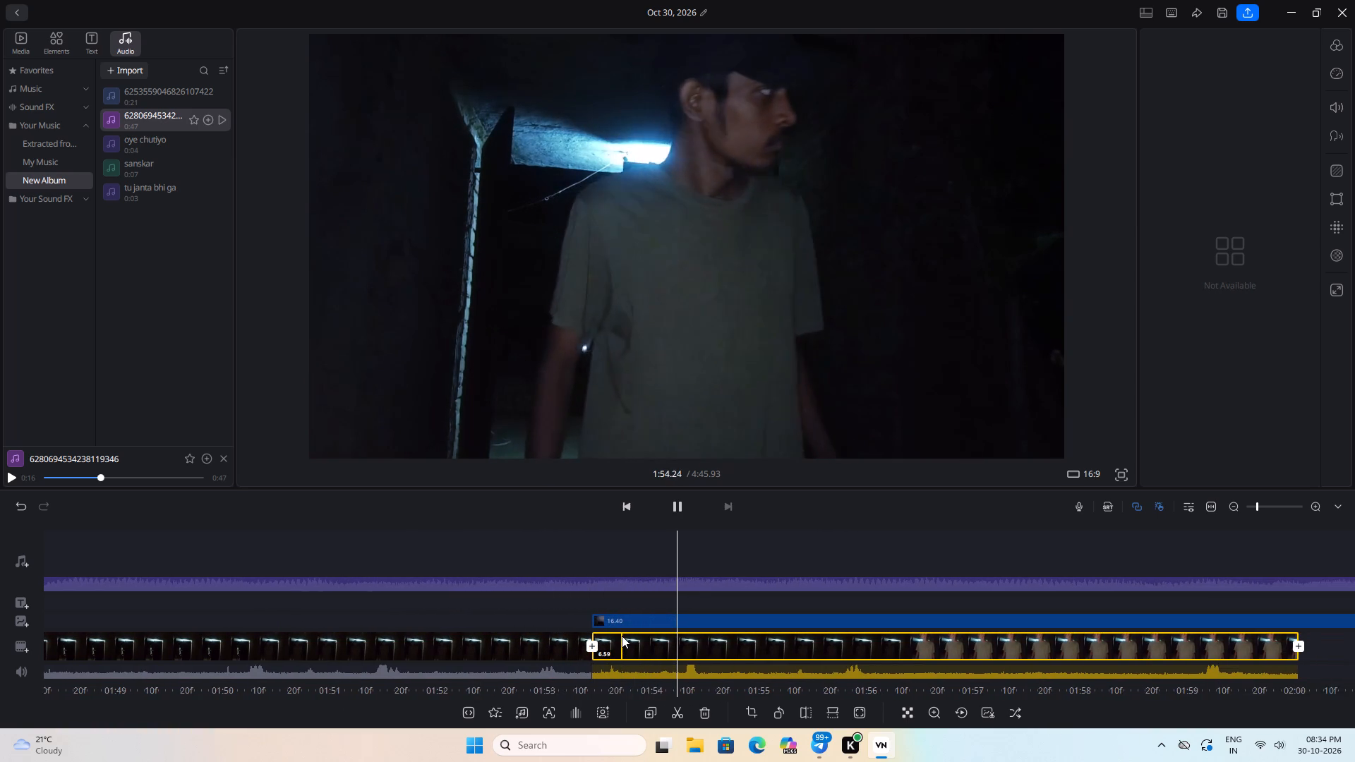
{"action": "key", "text": "space"}
Nudge the ghost overlay slightly towards the man's forearm and set its mask to None.
{"action": "left_click", "coordinate": [574, 403]}
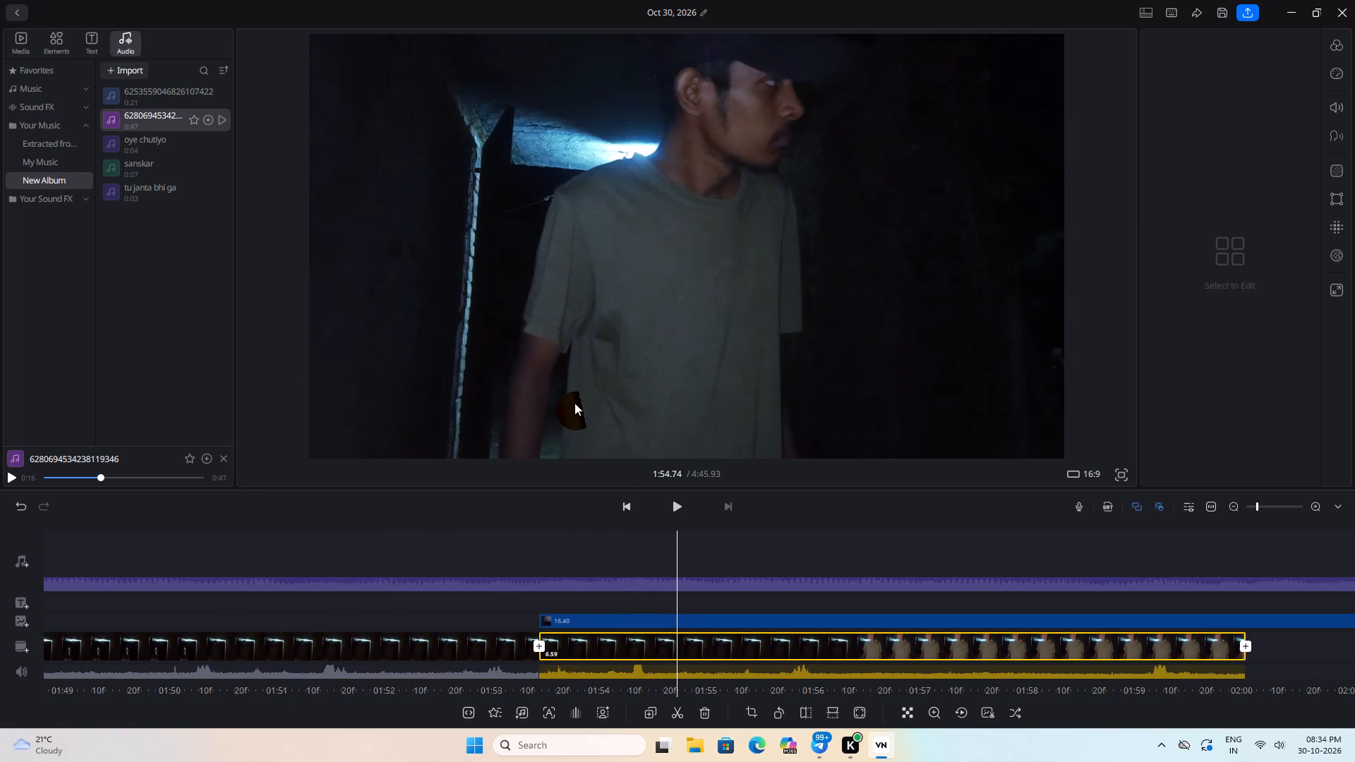
{"action": "left_click_drag", "start_coordinate": [574, 413], "coordinate": [561, 412]}
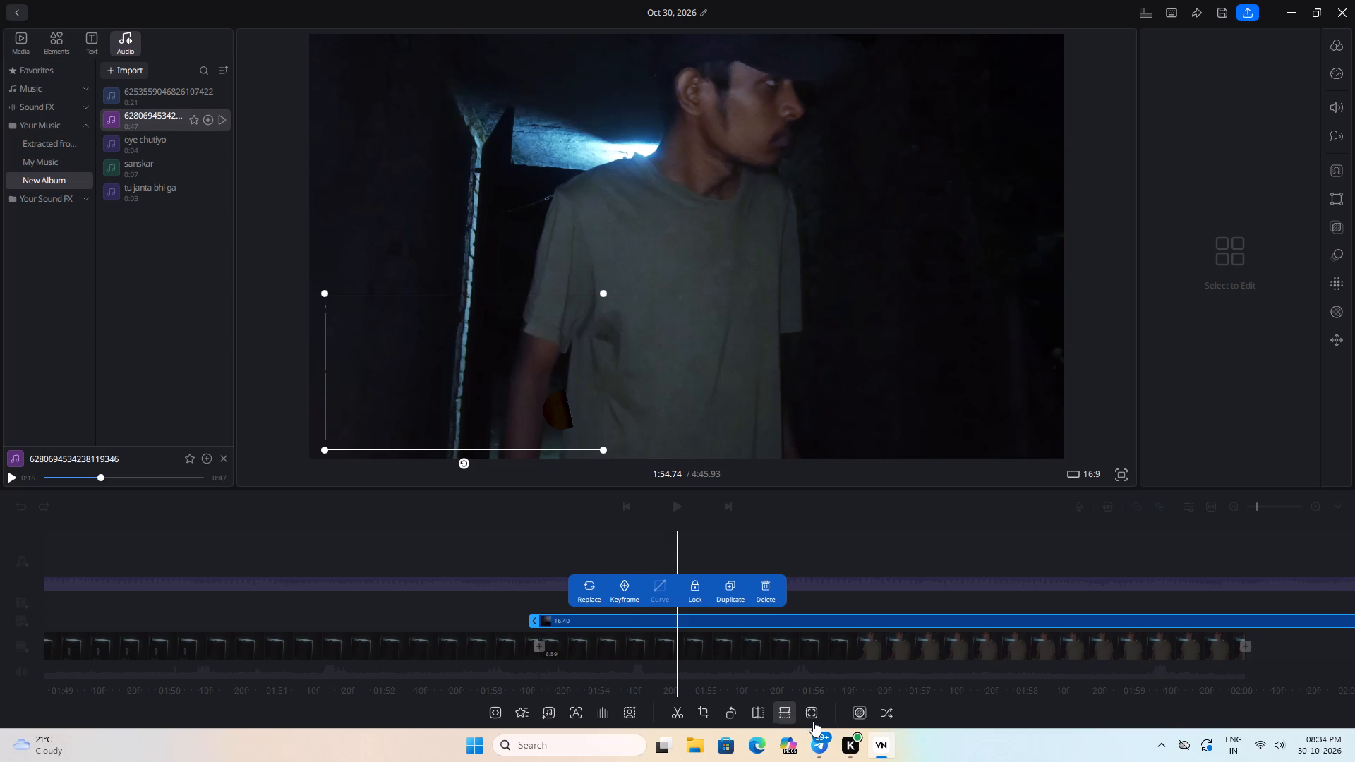
{"action": "left_click", "coordinate": [860, 715]}
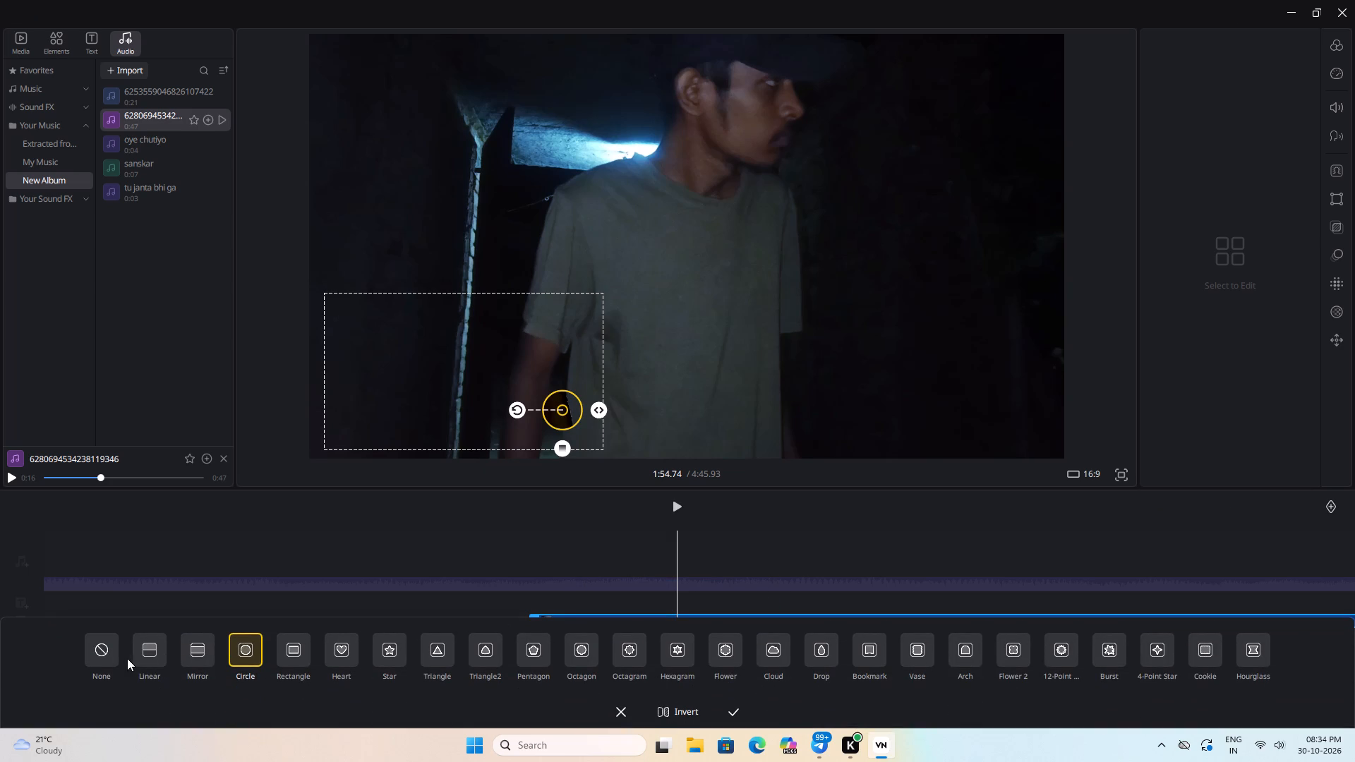
{"action": "left_click", "coordinate": [112, 656]}
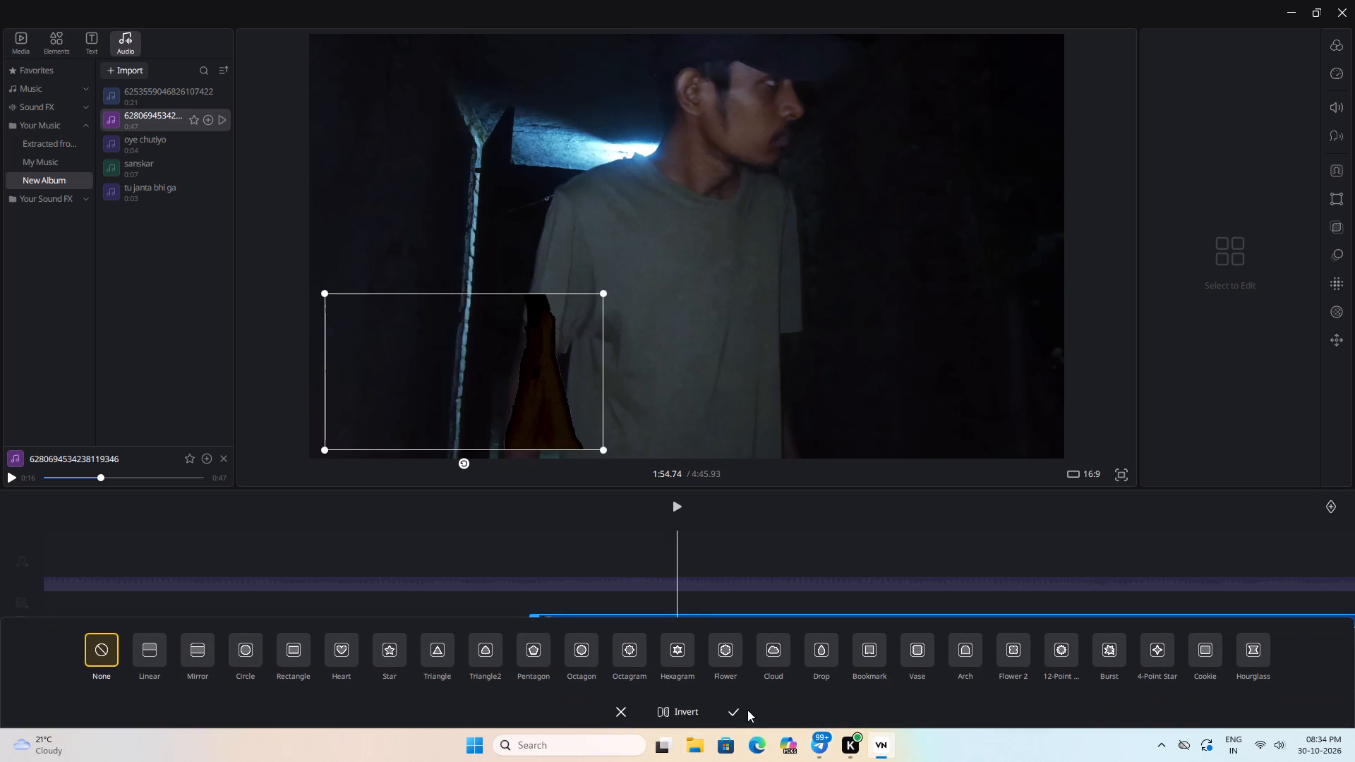
{"action": "left_click", "coordinate": [735, 708]}
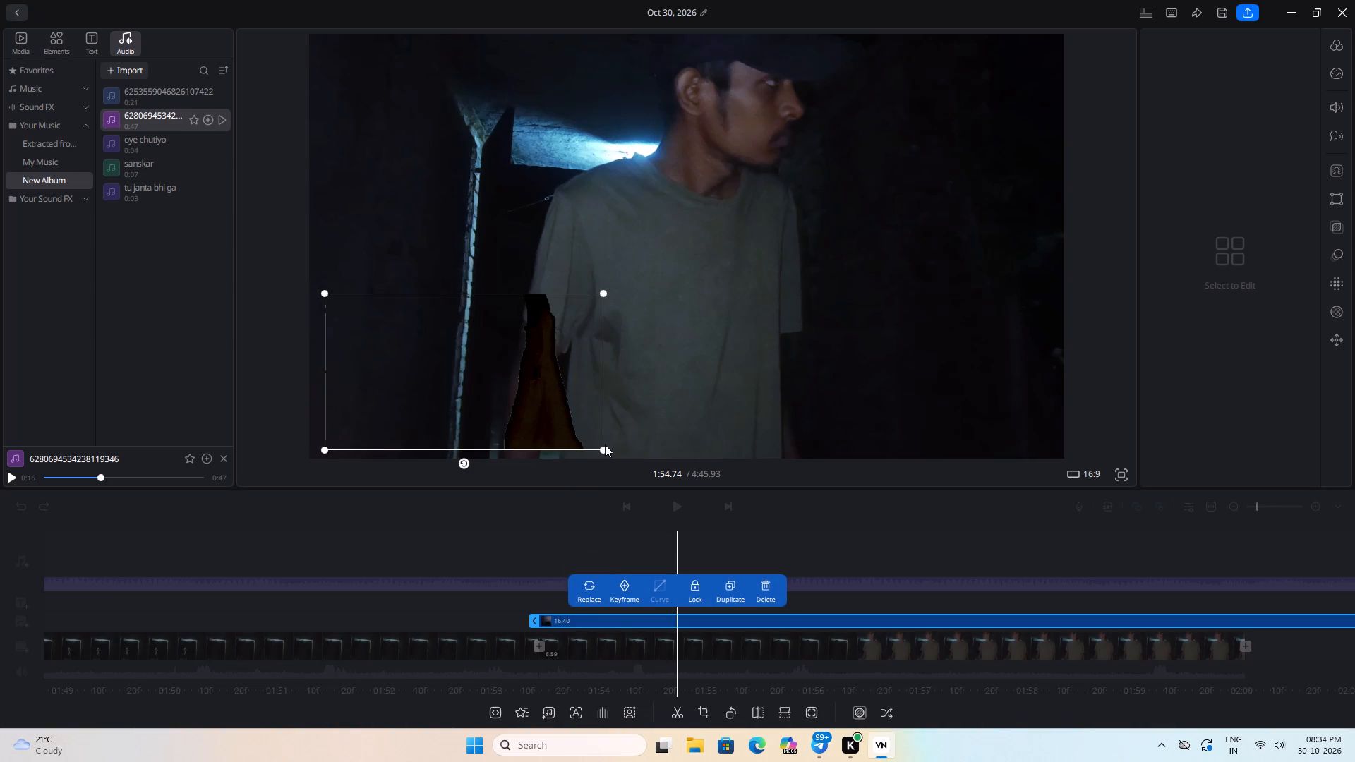
Shrink the unmasked ghost overlay to about a third of its size and place it beside the lit doorway edge, away from the man.
{"action": "left_click_drag", "start_coordinate": [601, 449], "coordinate": [592, 437]}
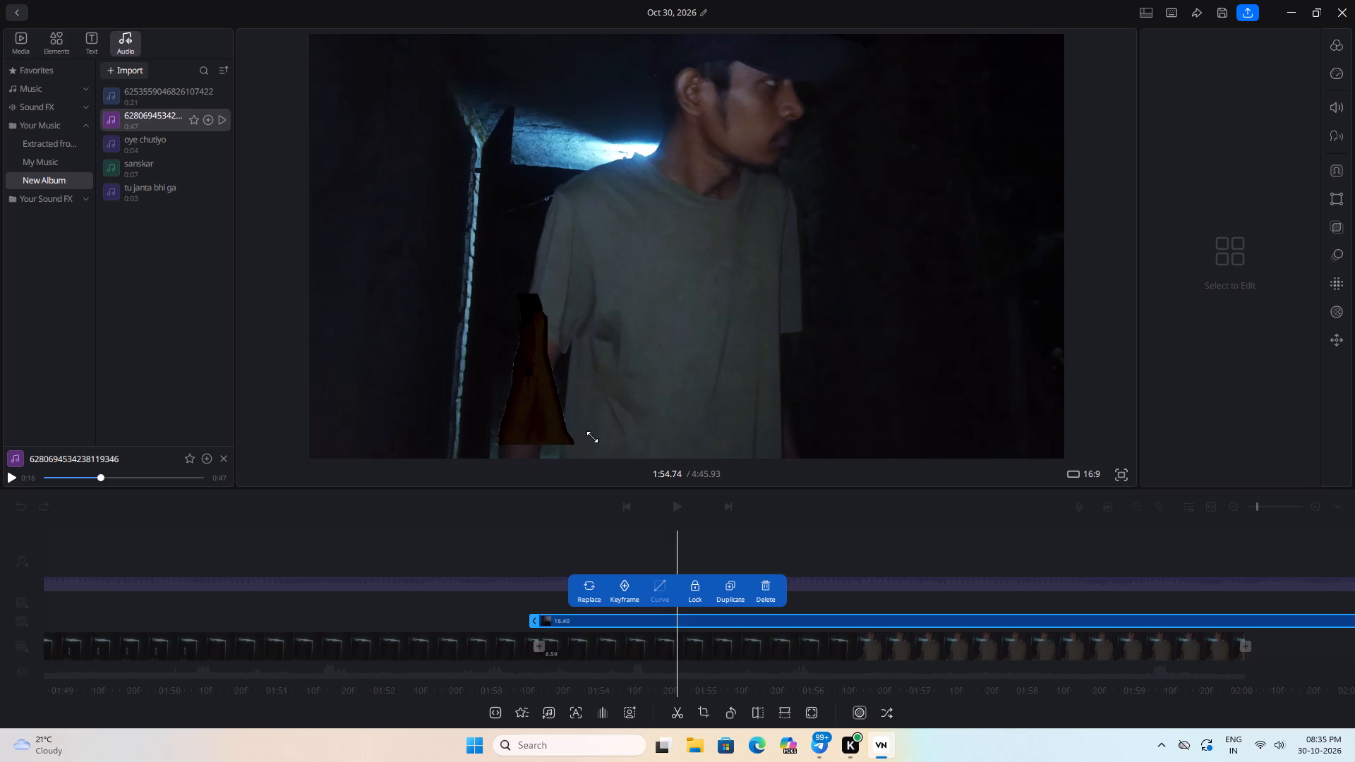
{"action": "left_click_drag", "start_coordinate": [592, 437], "coordinate": [542, 413]}
{"action": "left_click_drag", "start_coordinate": [487, 378], "coordinate": [515, 413]}
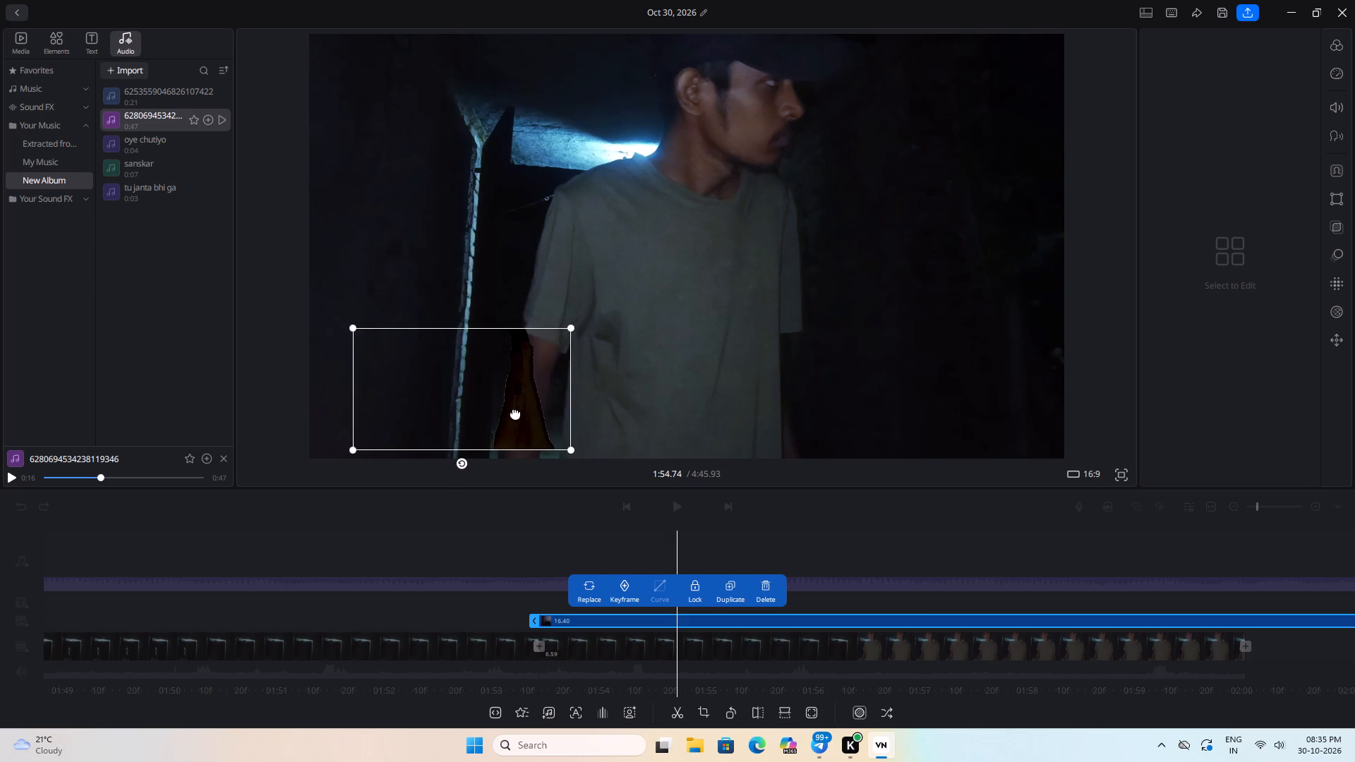
{"action": "left_click_drag", "start_coordinate": [515, 413], "coordinate": [542, 418]}
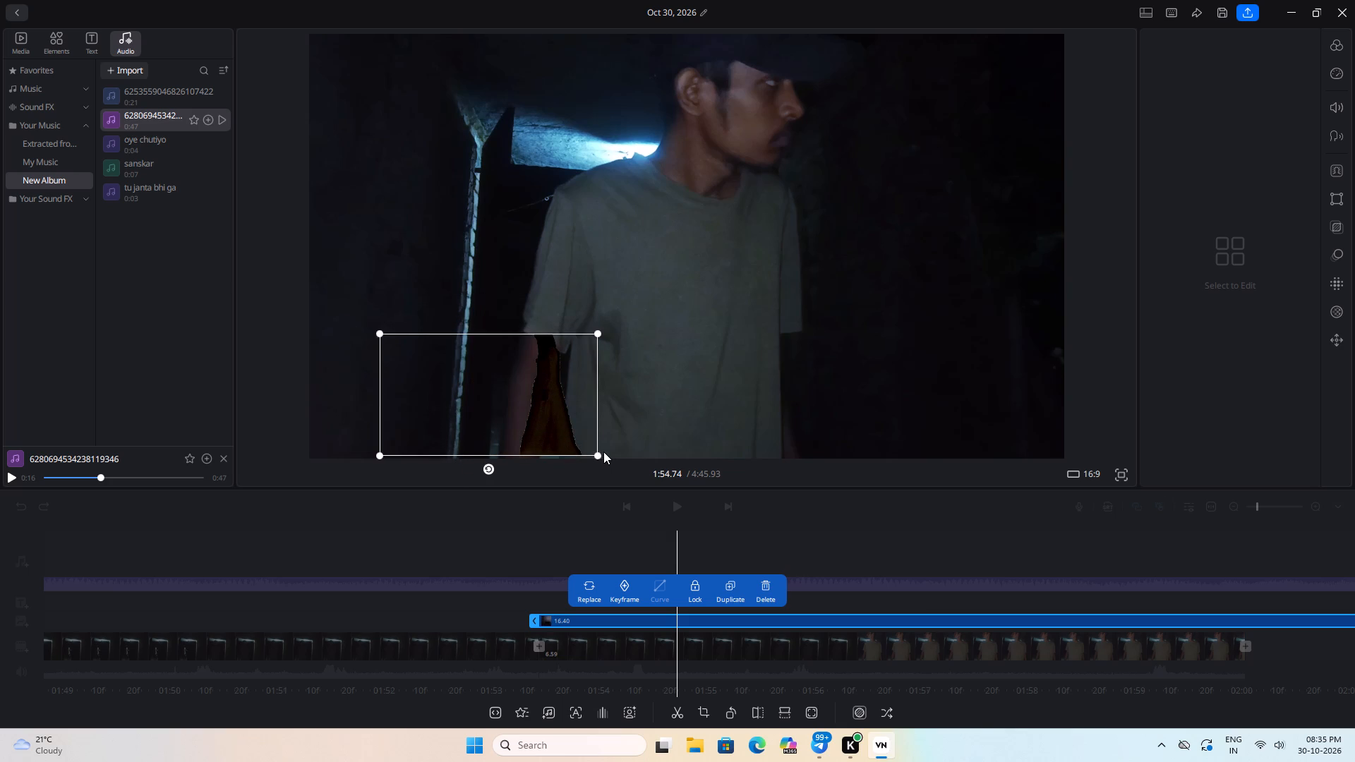
{"action": "left_click_drag", "start_coordinate": [601, 452], "coordinate": [512, 433]}
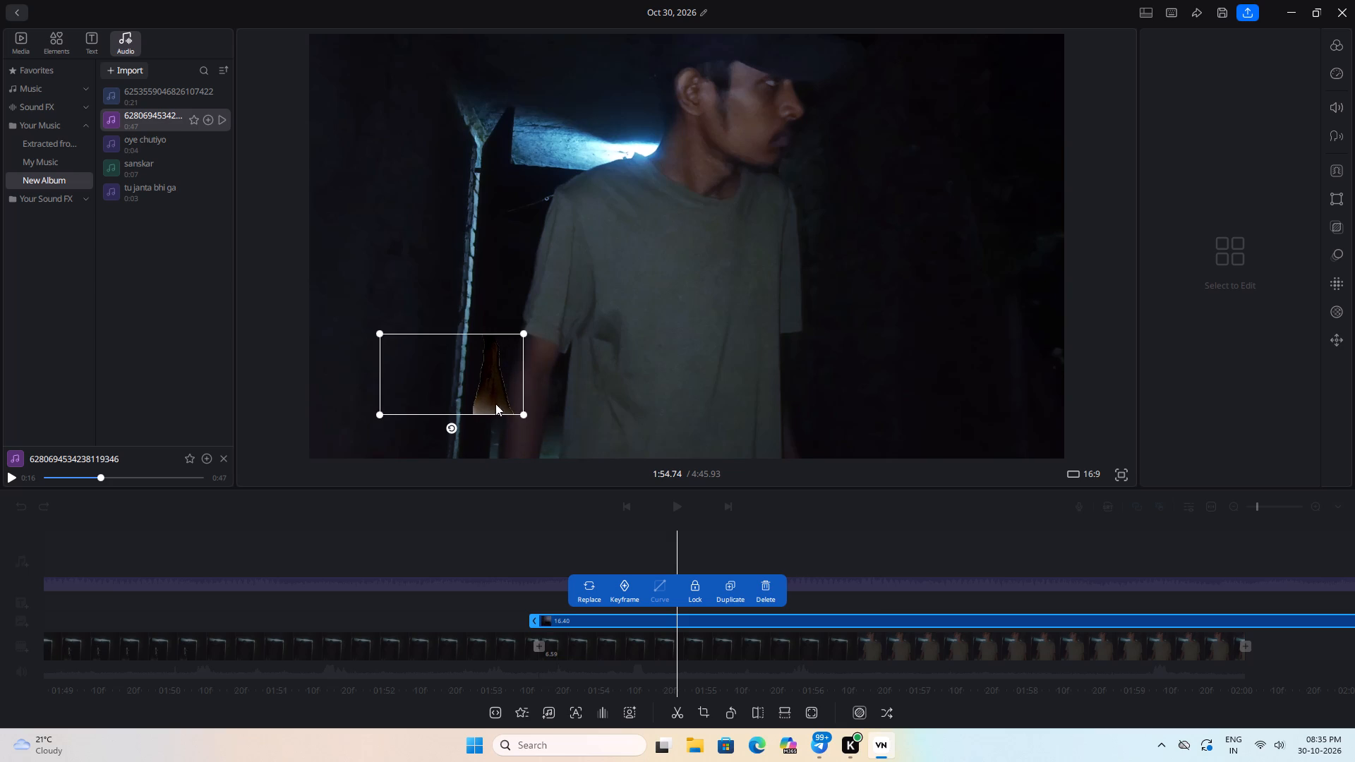
{"action": "left_click_drag", "start_coordinate": [494, 402], "coordinate": [558, 437]}
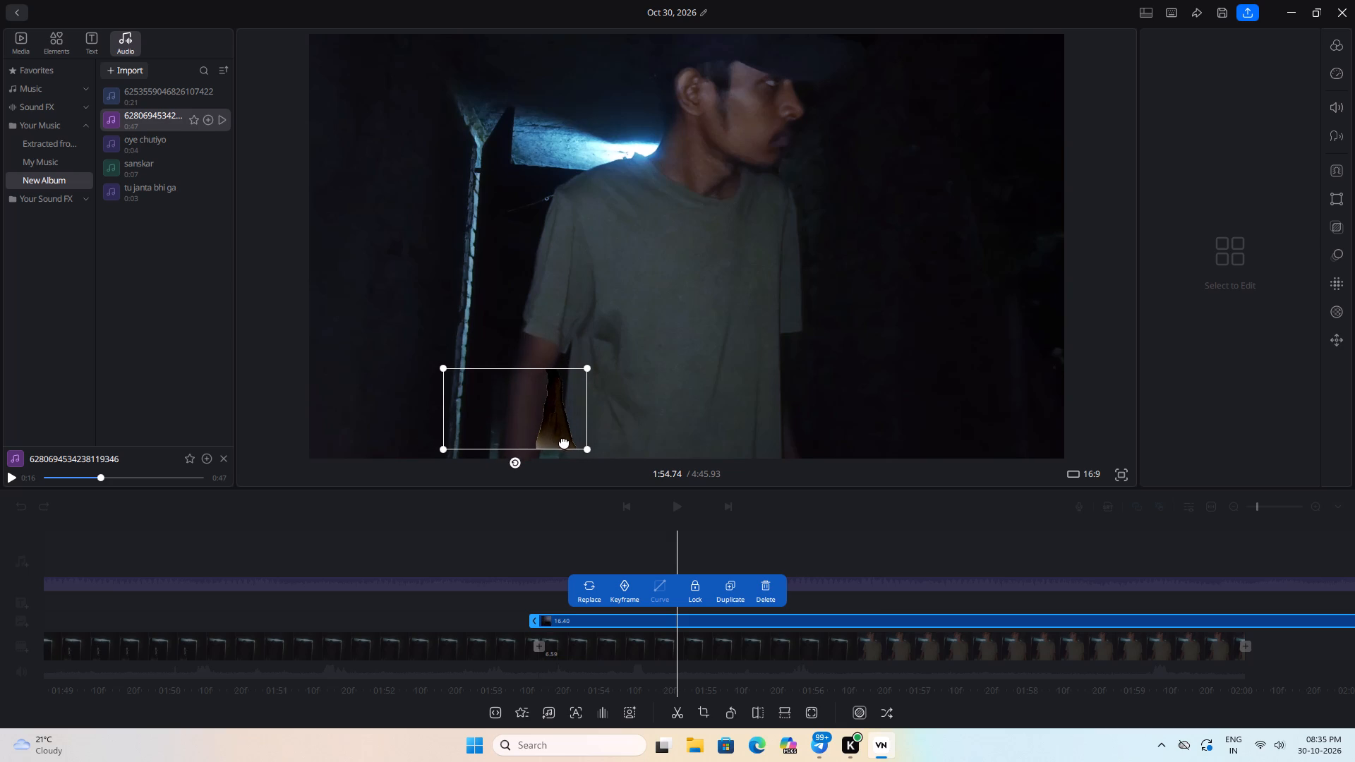
{"action": "left_click_drag", "start_coordinate": [589, 448], "coordinate": [541, 421]}
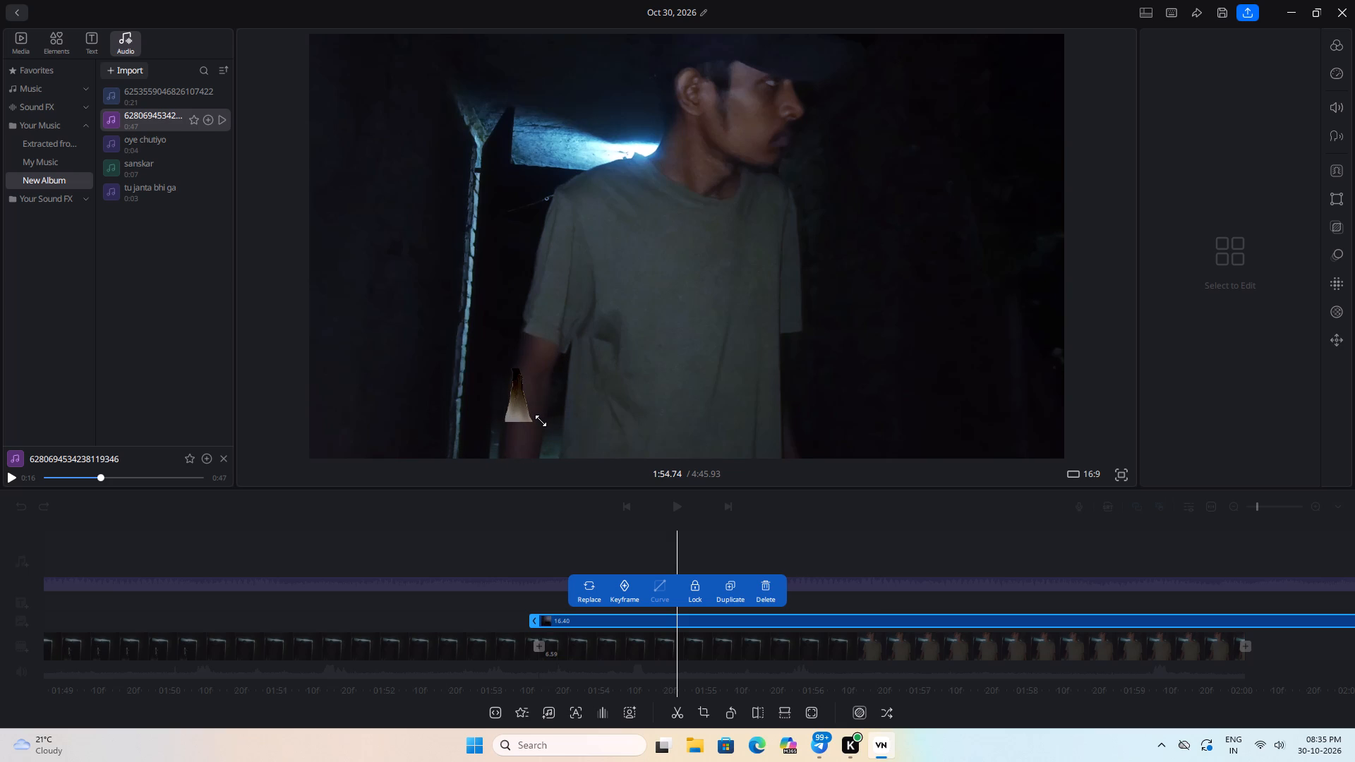
{"action": "left_click_drag", "start_coordinate": [541, 421], "coordinate": [538, 418]}
{"action": "left_click_drag", "start_coordinate": [518, 403], "coordinate": [531, 416]}
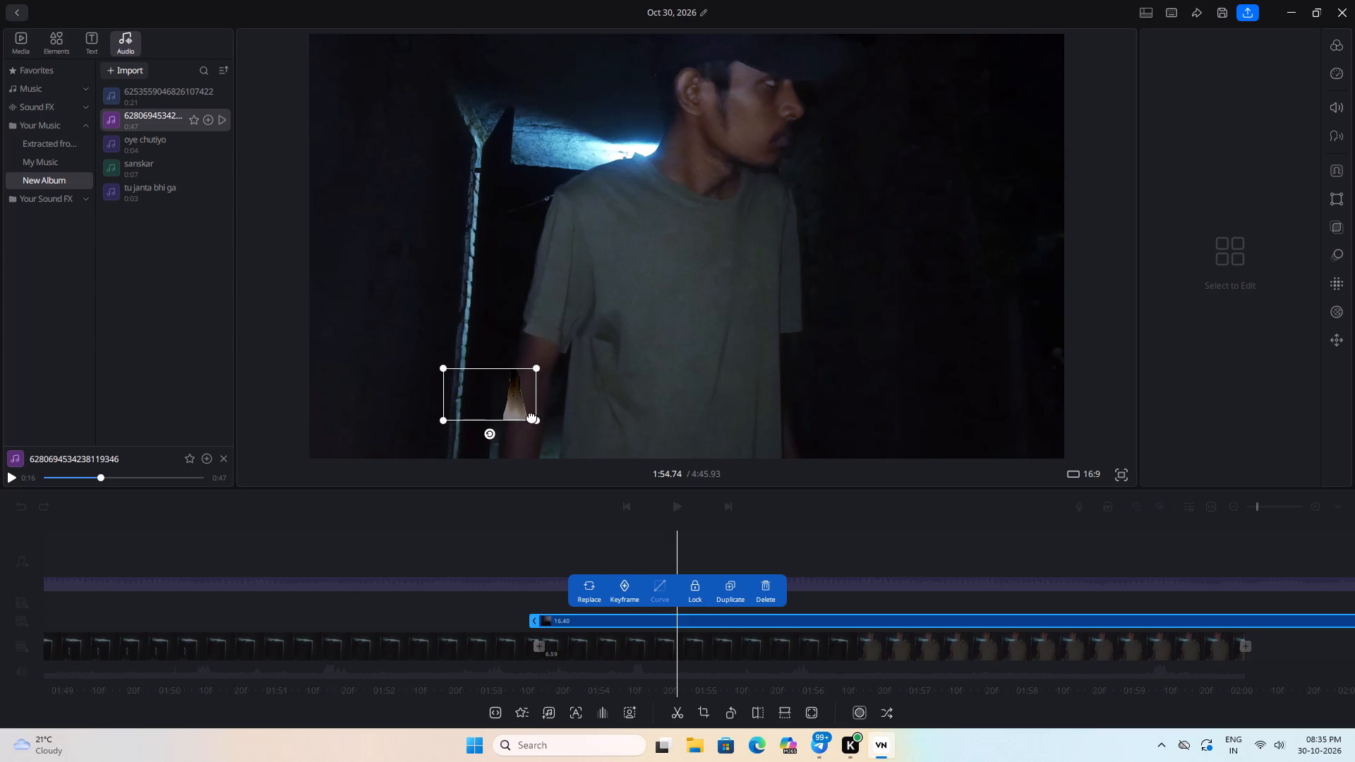
{"action": "left_click_drag", "start_coordinate": [531, 416], "coordinate": [556, 423]}
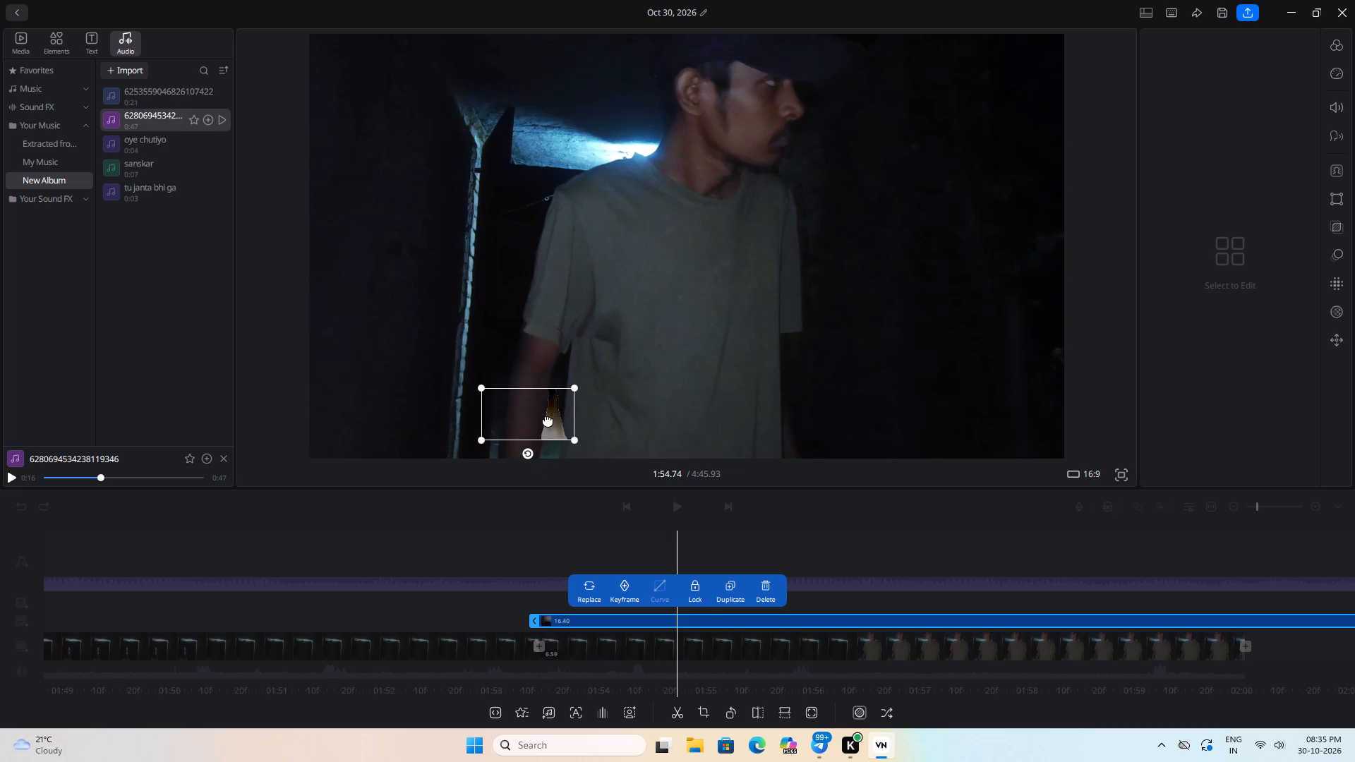
{"action": "left_click_drag", "start_coordinate": [548, 420], "coordinate": [445, 349]}
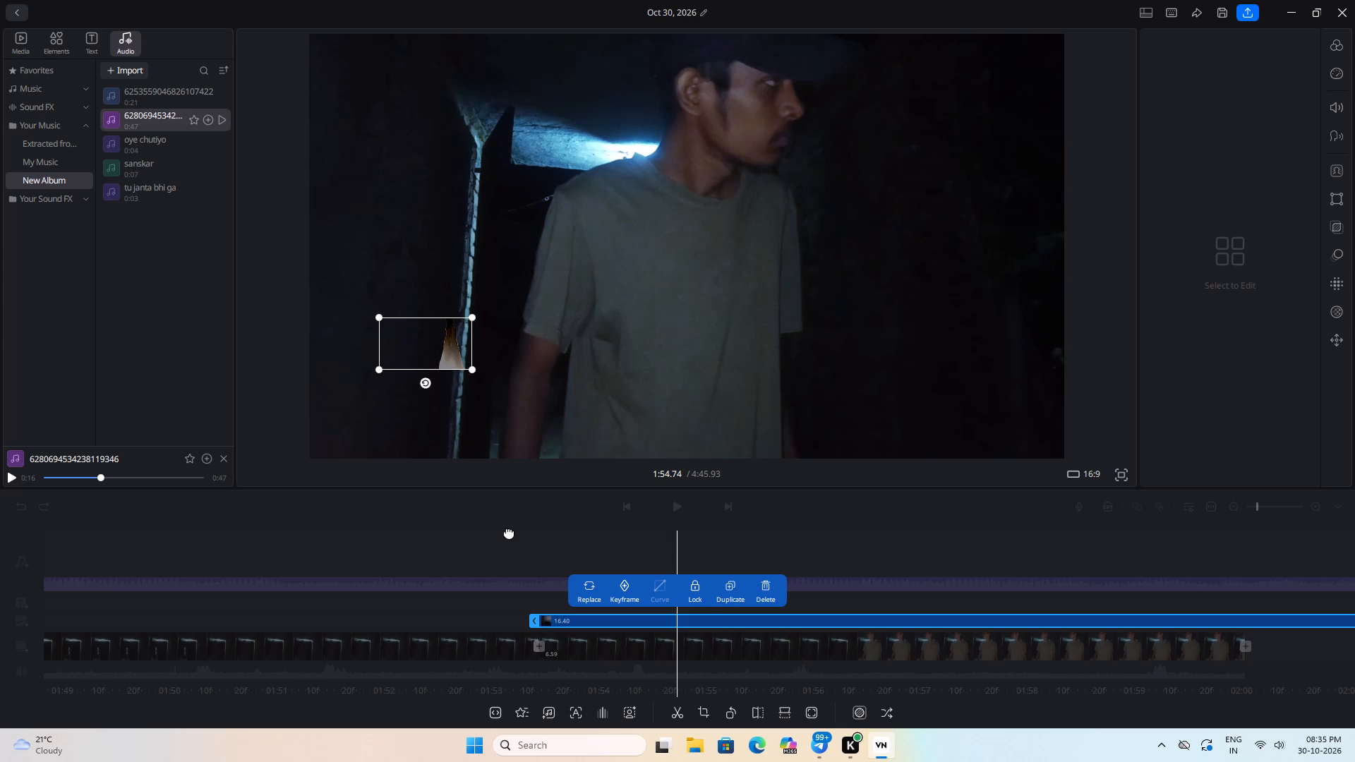
Duplicate the 6.59-second main-track clip of the man that plays beneath the ghost overlay.
{"action": "left_click", "coordinate": [914, 617]}
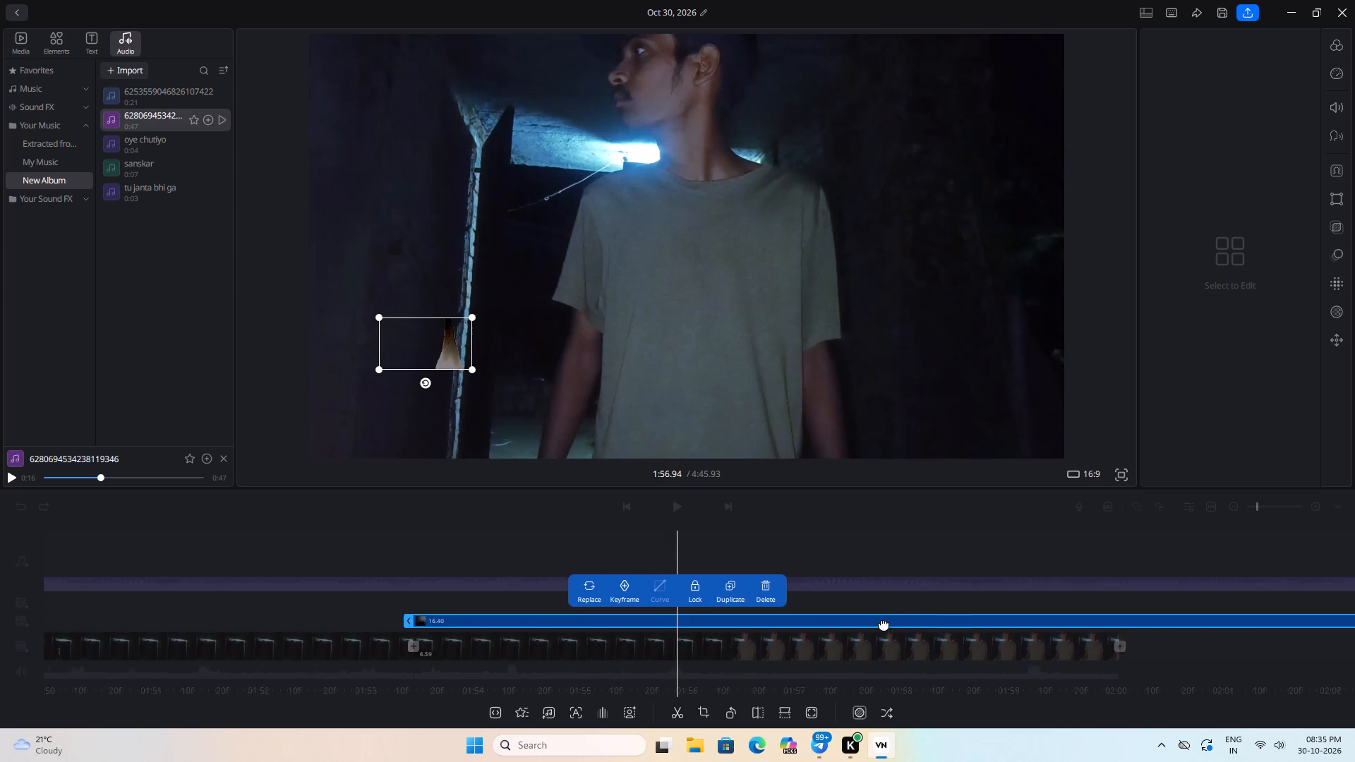
{"action": "left_click", "coordinate": [758, 655]}
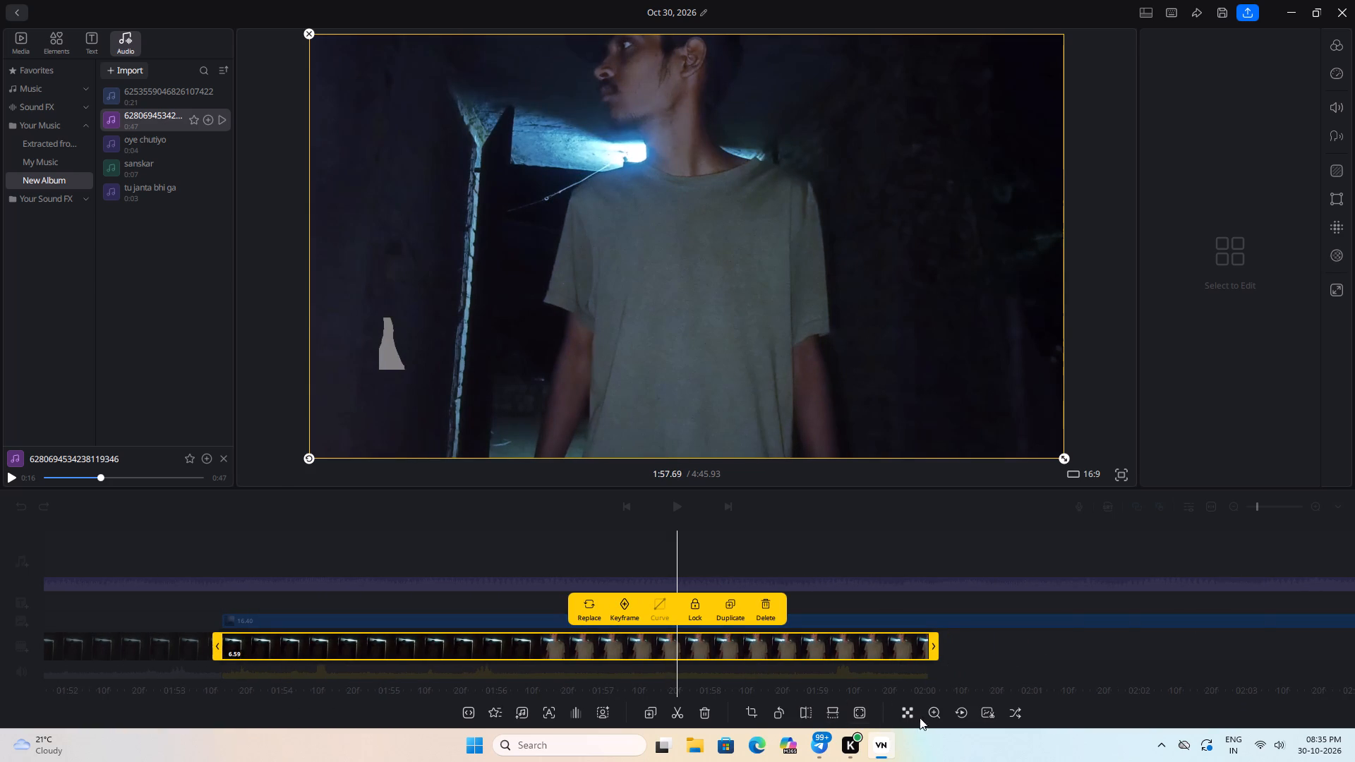
{"action": "left_click", "coordinate": [728, 603]}
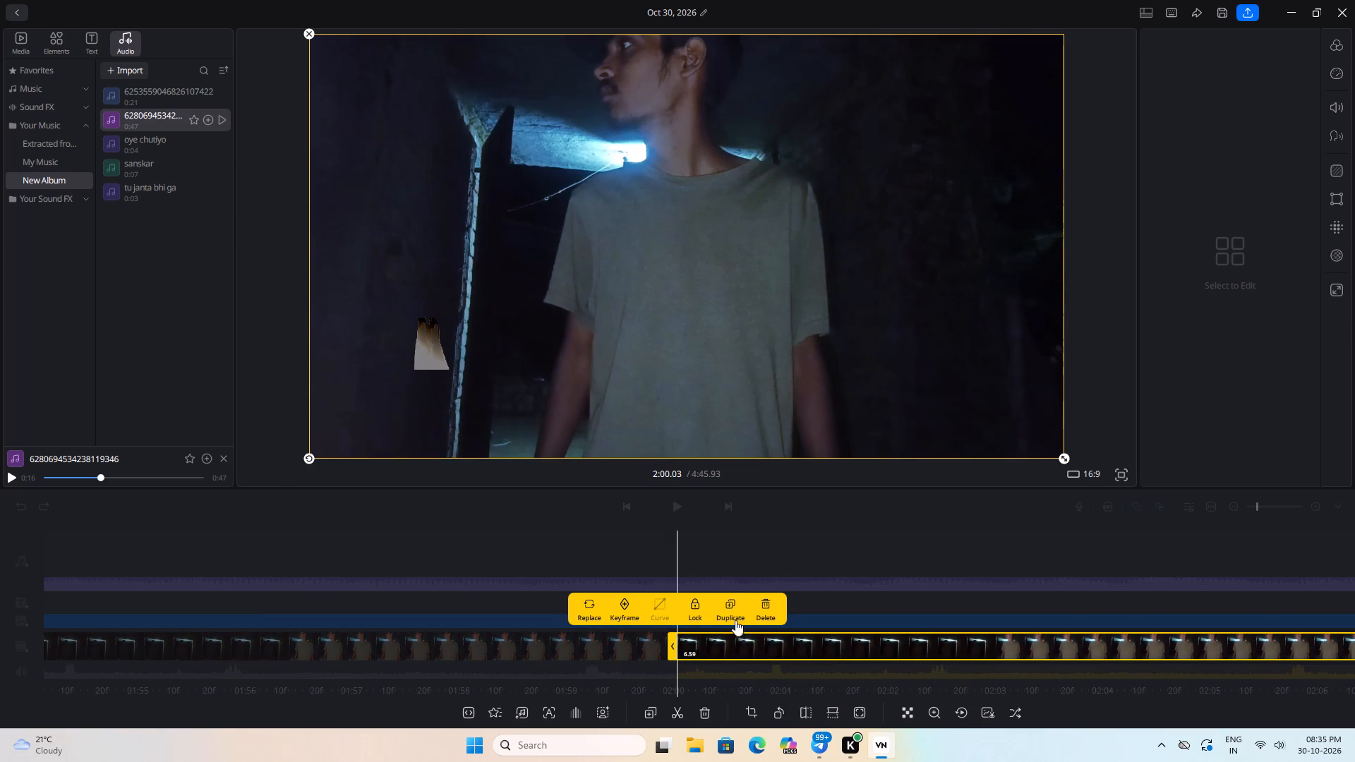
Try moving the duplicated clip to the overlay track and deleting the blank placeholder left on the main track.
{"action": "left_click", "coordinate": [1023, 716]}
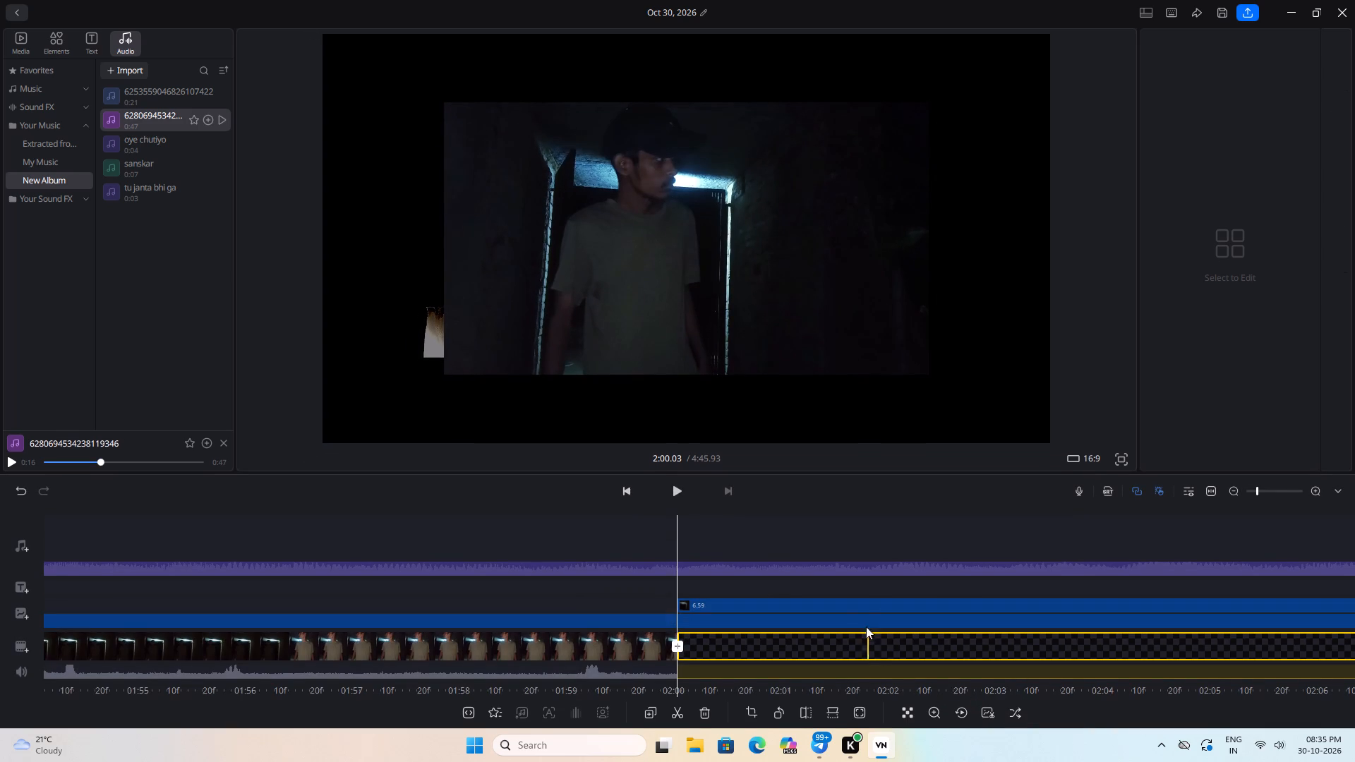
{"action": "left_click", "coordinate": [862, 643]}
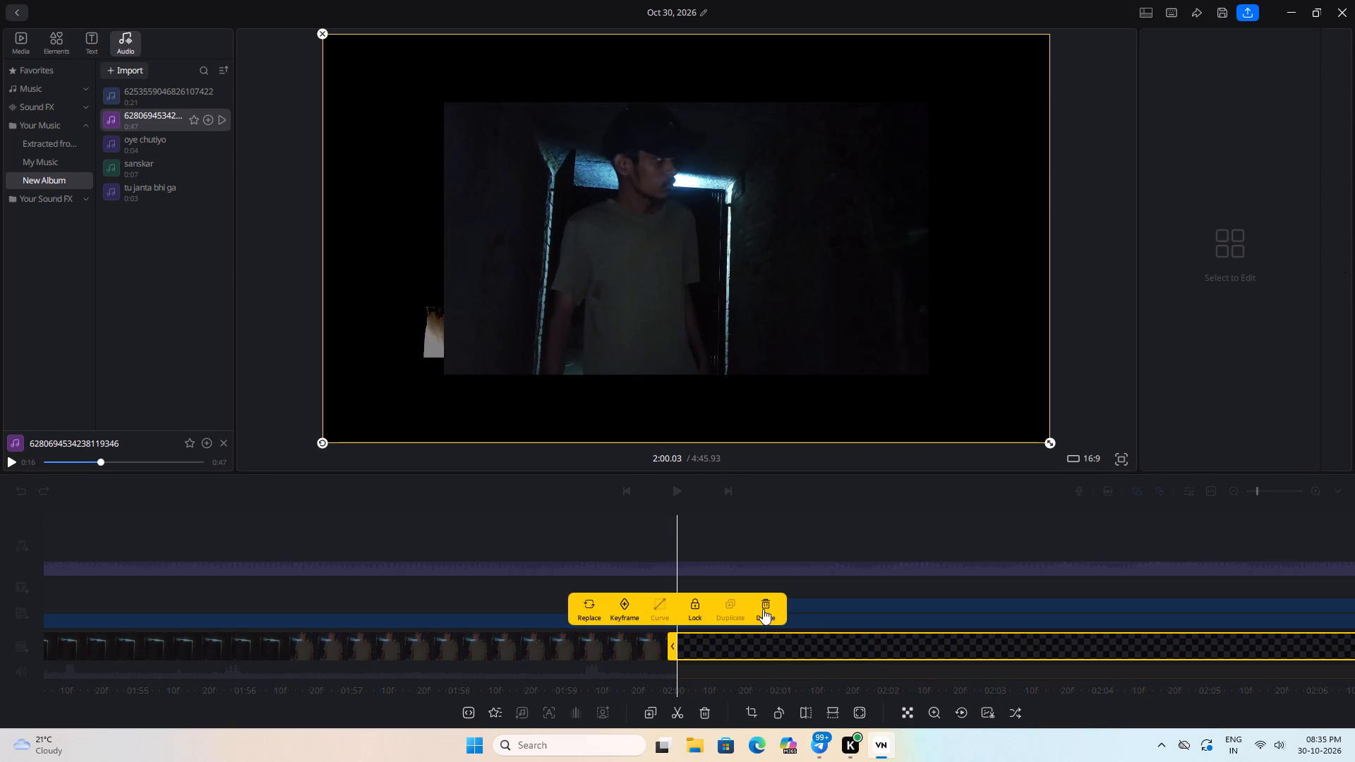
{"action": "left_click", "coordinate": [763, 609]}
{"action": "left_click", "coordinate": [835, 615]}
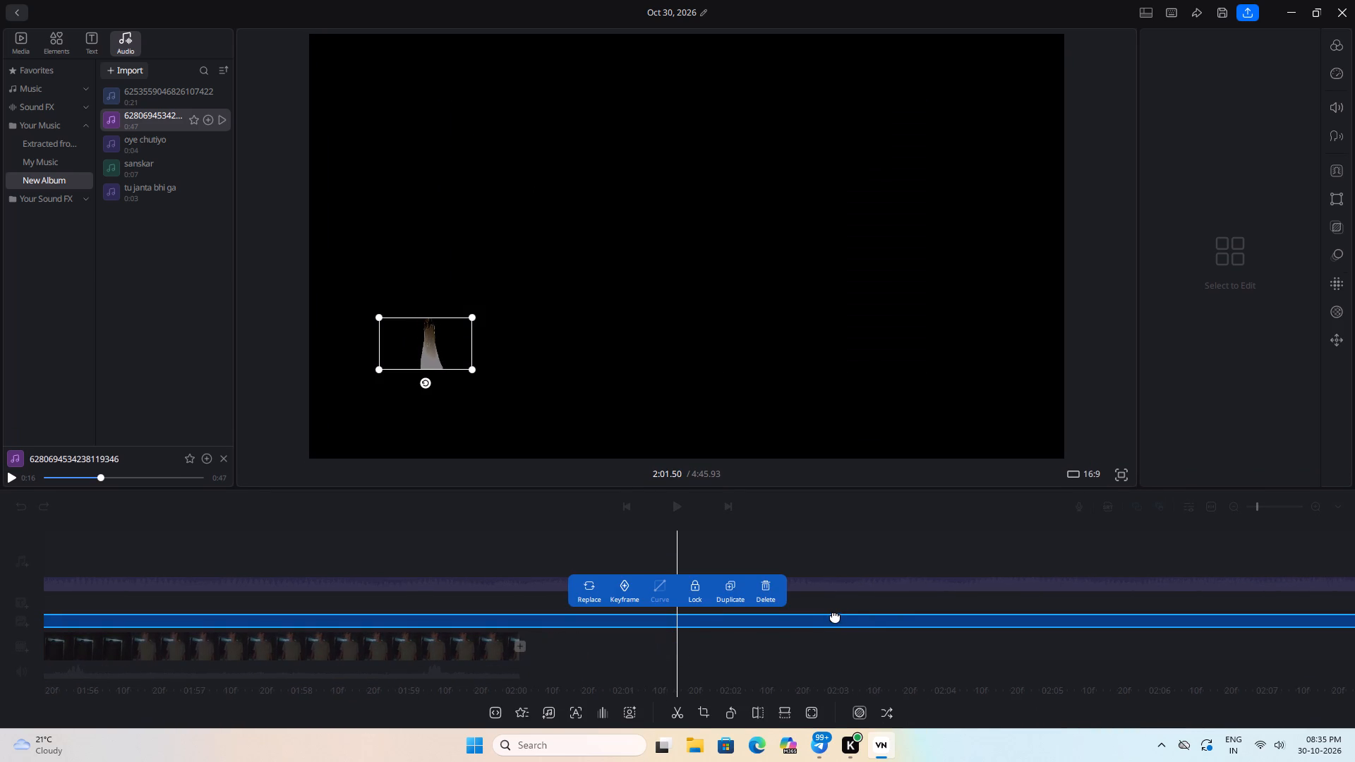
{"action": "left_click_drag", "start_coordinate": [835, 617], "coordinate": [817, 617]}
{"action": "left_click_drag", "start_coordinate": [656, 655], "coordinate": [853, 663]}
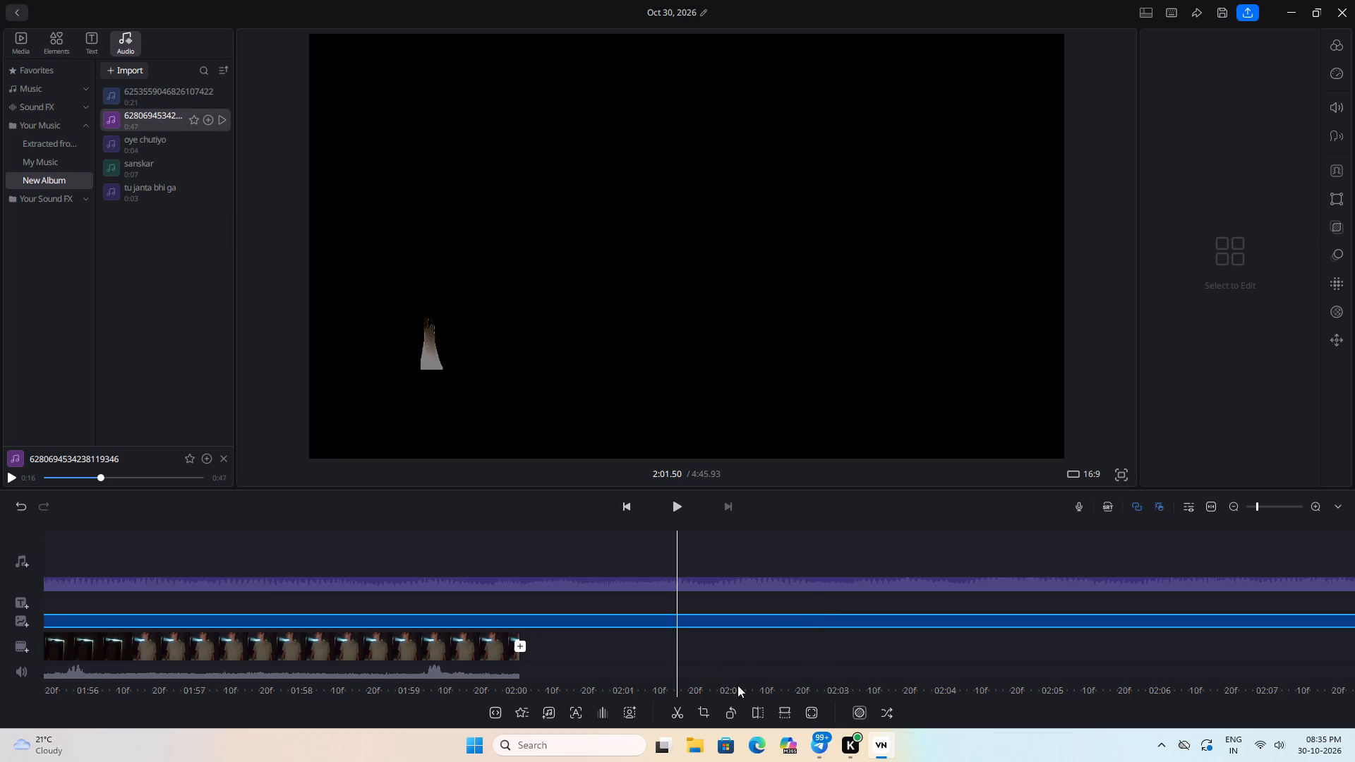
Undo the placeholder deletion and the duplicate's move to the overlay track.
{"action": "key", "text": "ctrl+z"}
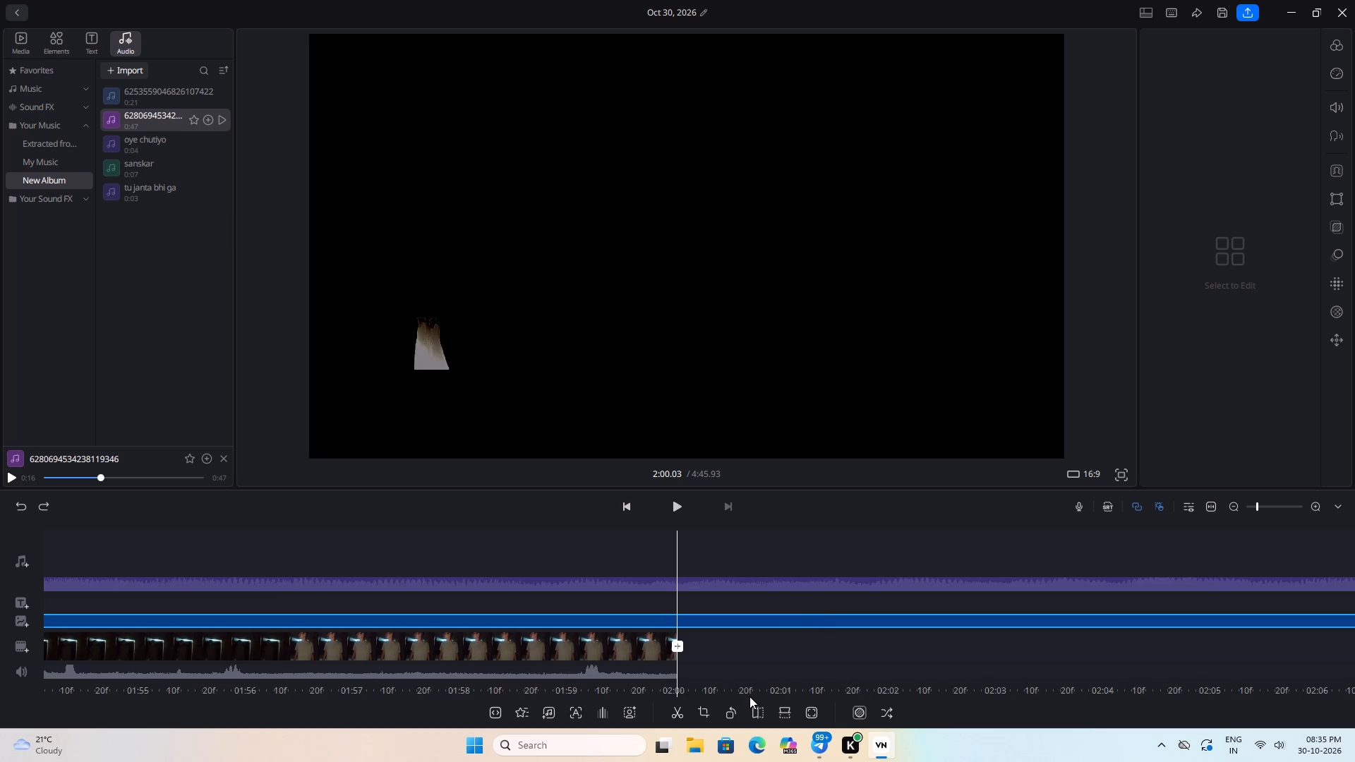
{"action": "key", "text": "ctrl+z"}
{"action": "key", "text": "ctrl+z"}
Move the duplicated 6.59-second clip starting at 2:00 from the main track to the overlay track.
{"action": "left_click", "coordinate": [805, 663]}
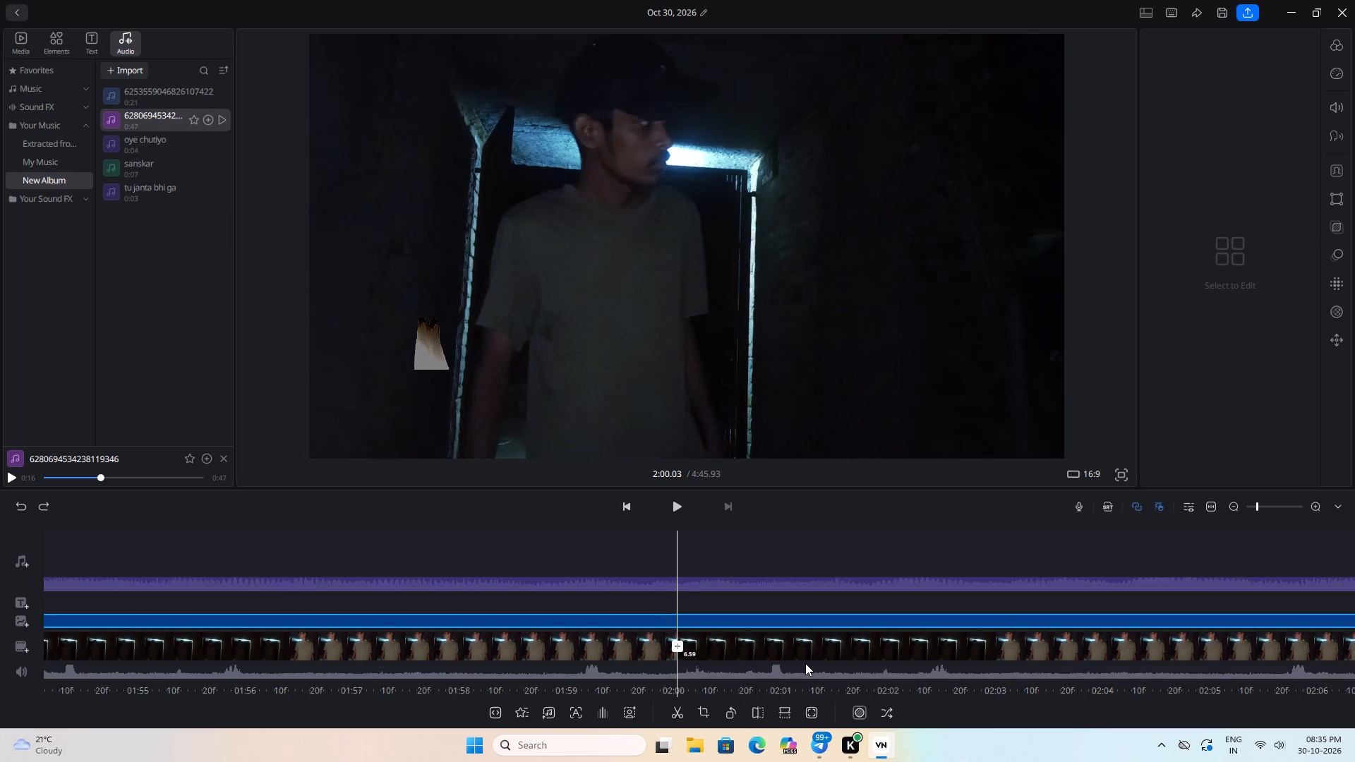
{"action": "left_click", "coordinate": [825, 653]}
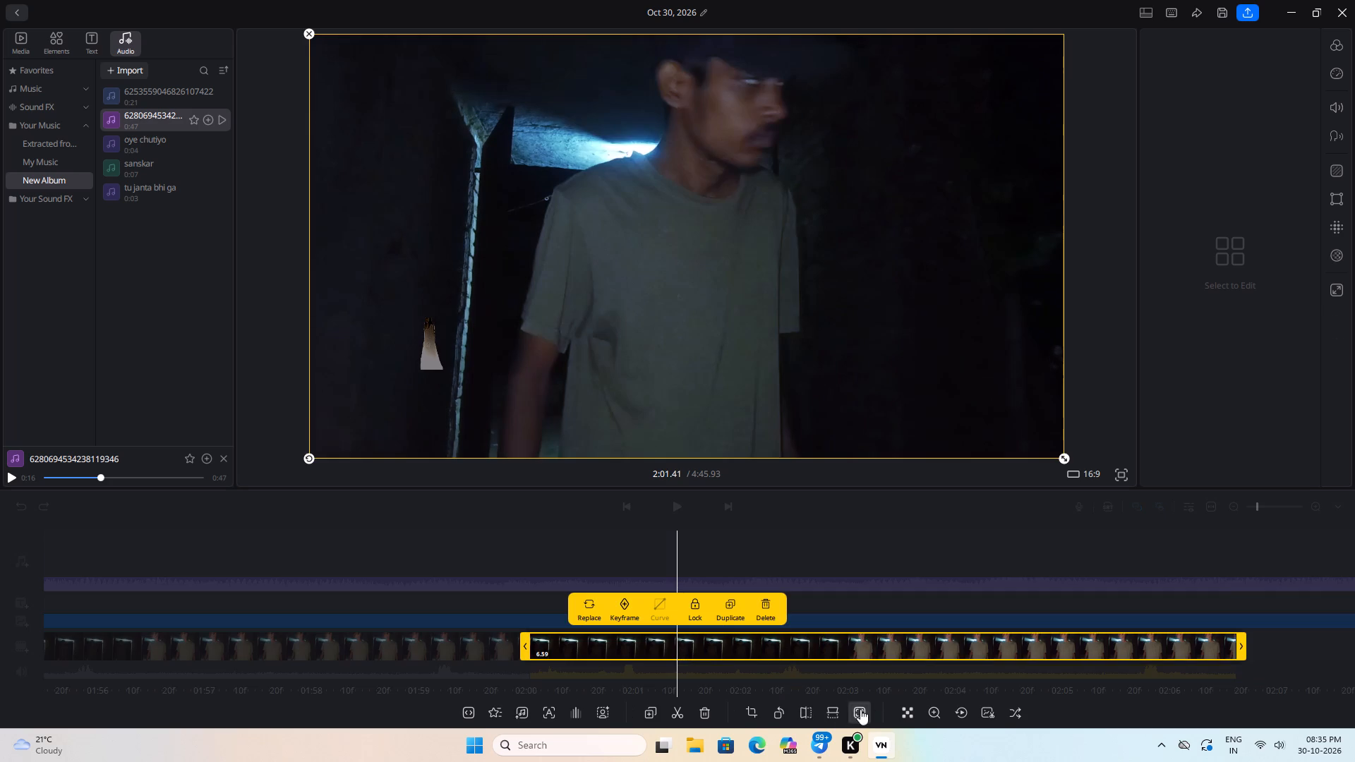
{"action": "left_click", "coordinate": [1013, 715]}
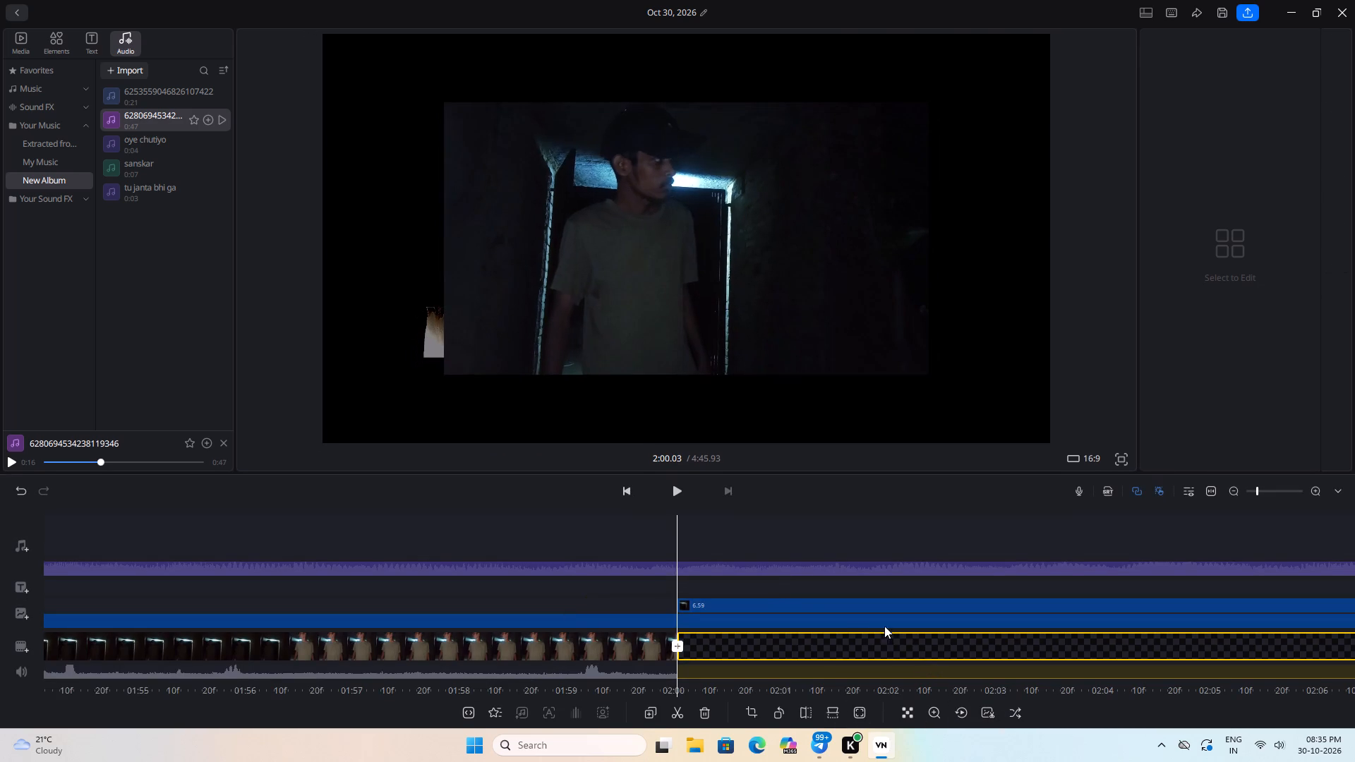
Shift the duplicated overlay clip earlier on a track above the ghost overlay, lining up its start with the ghost and original clip.
{"action": "left_click", "coordinate": [845, 600]}
{"action": "left_click_drag", "start_coordinate": [844, 600], "coordinate": [510, 586]}
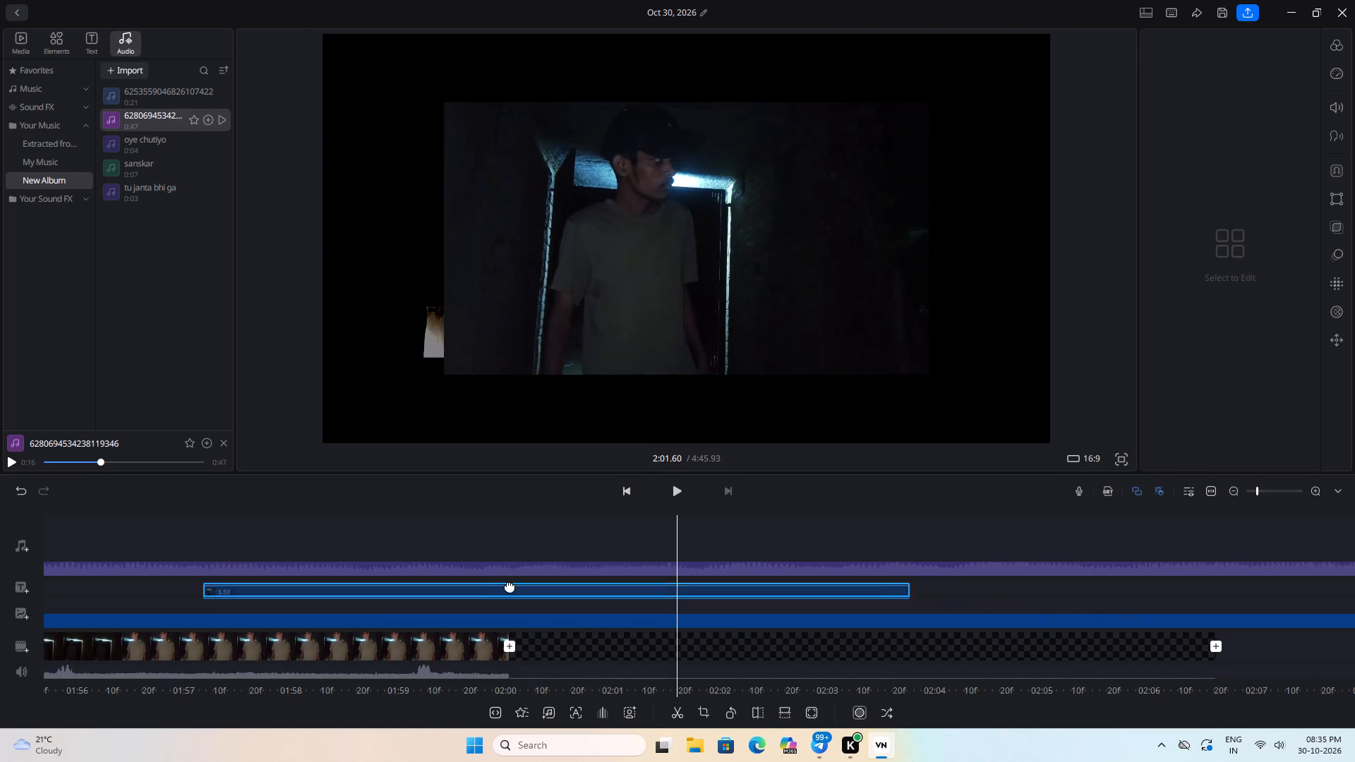
{"action": "left_click_drag", "start_coordinate": [510, 586], "coordinate": [147, 595]}
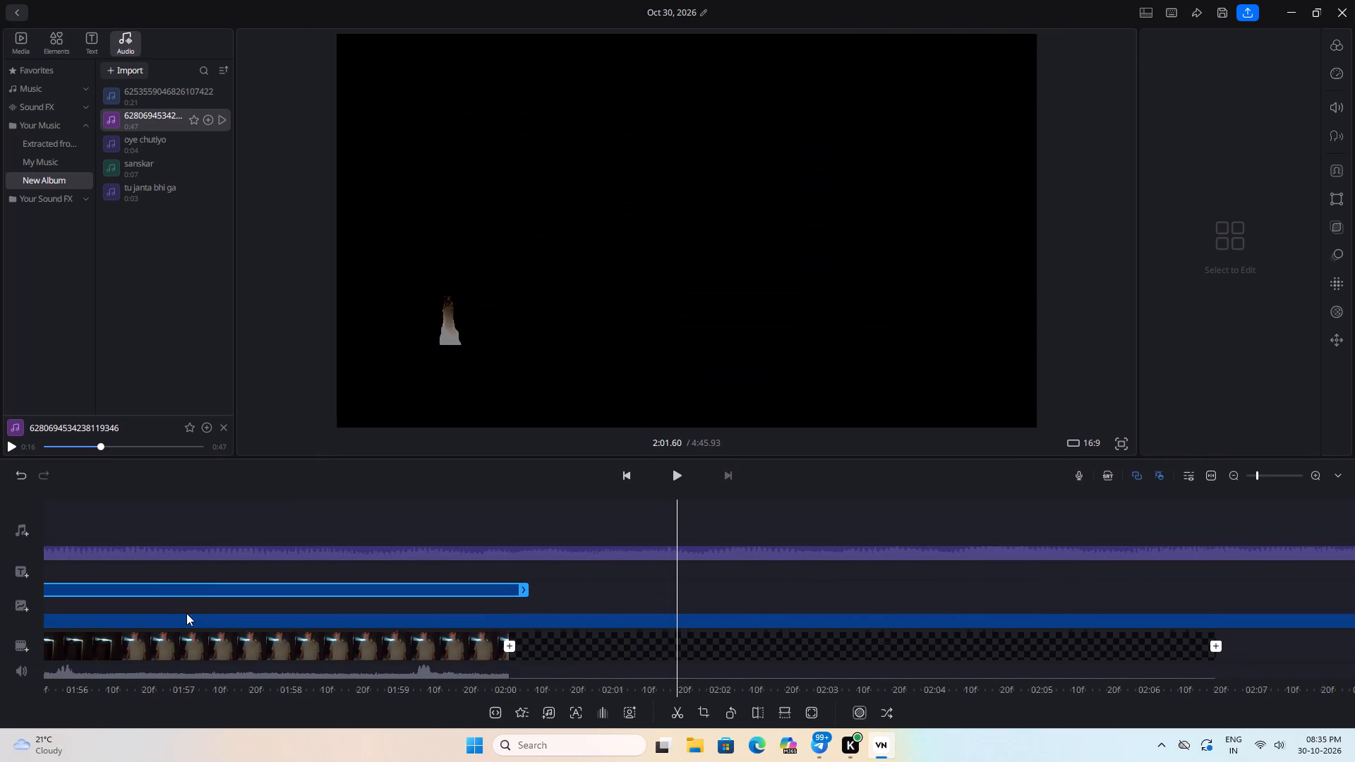
{"action": "left_click_drag", "start_coordinate": [610, 612], "coordinate": [1215, 593]}
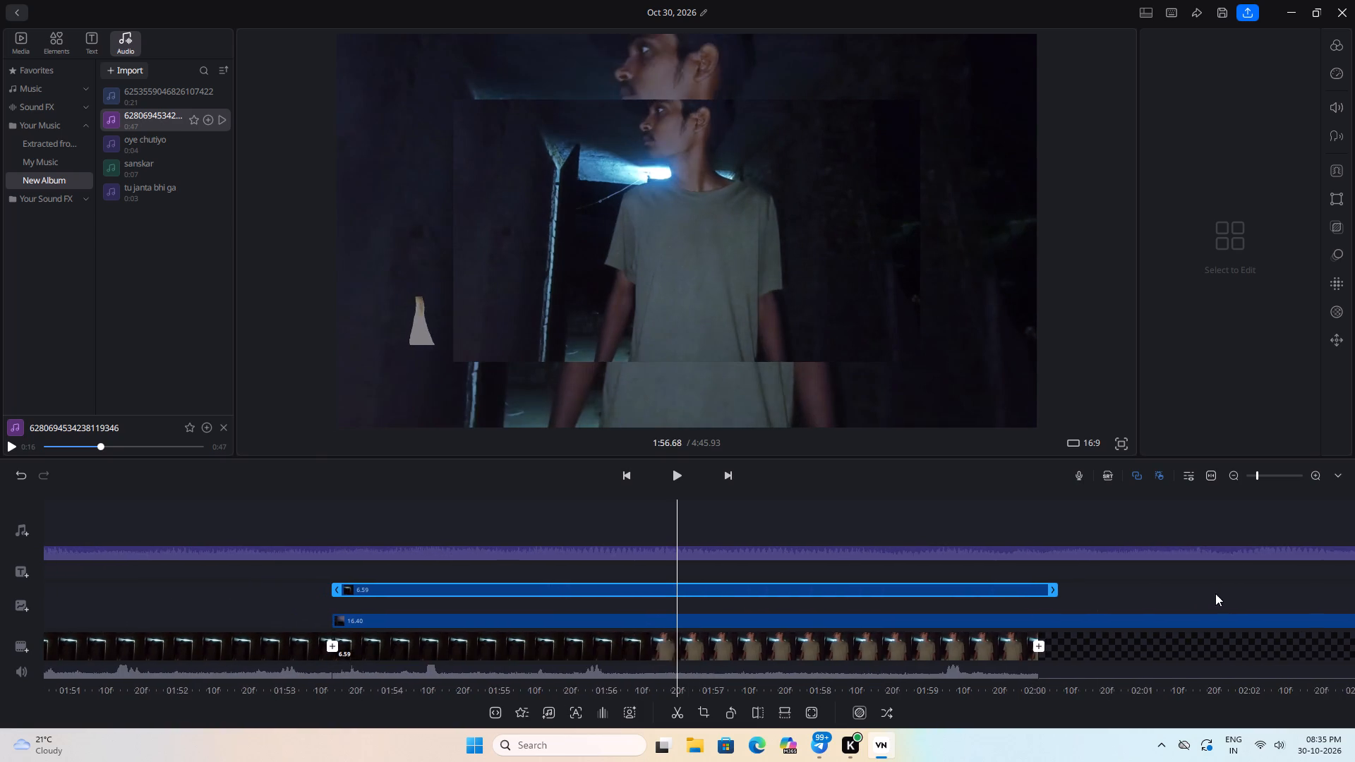
Apply a Cutout to the duplicated 6.59-second overlay clip of the man, with Expand set to 3.
{"action": "left_click_drag", "start_coordinate": [1215, 593], "coordinate": [1234, 591]}
{"action": "left_click", "coordinate": [736, 590]}
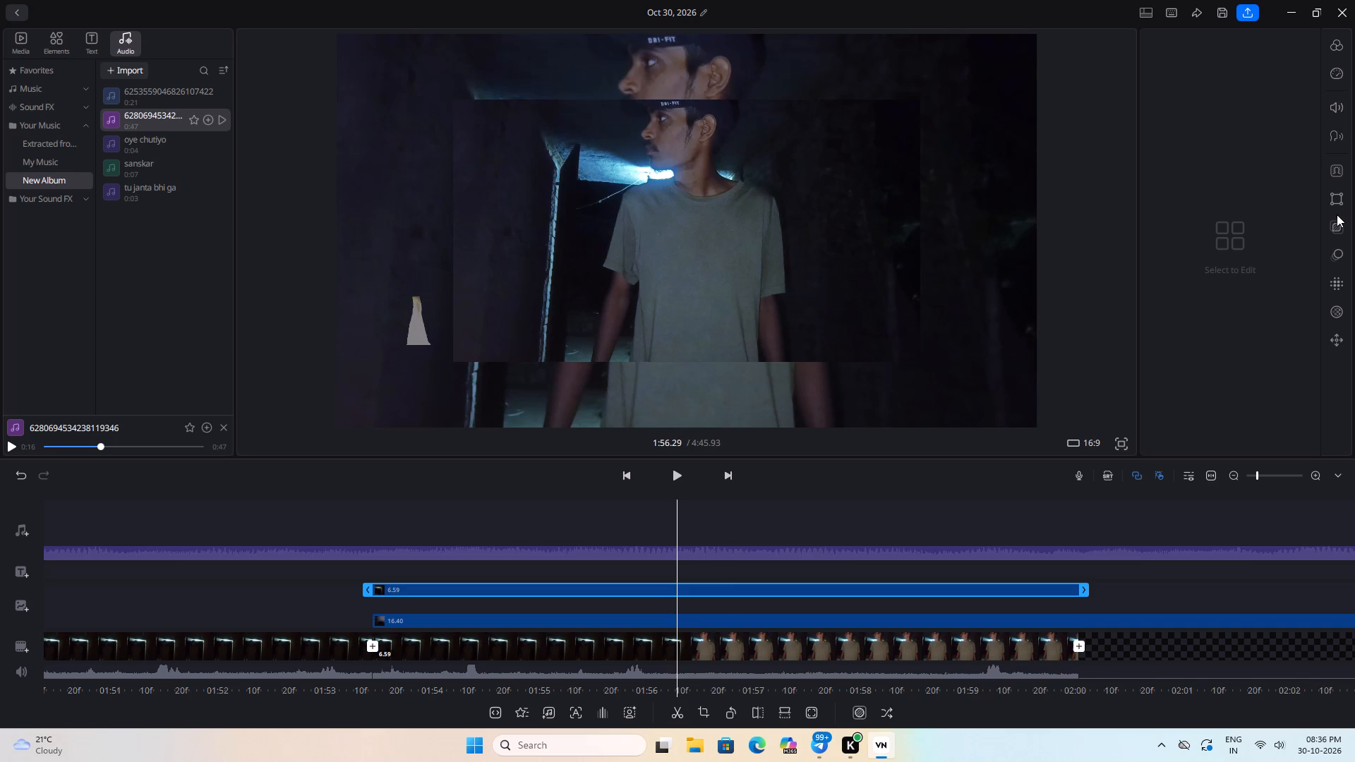
{"action": "left_click", "coordinate": [626, 710]}
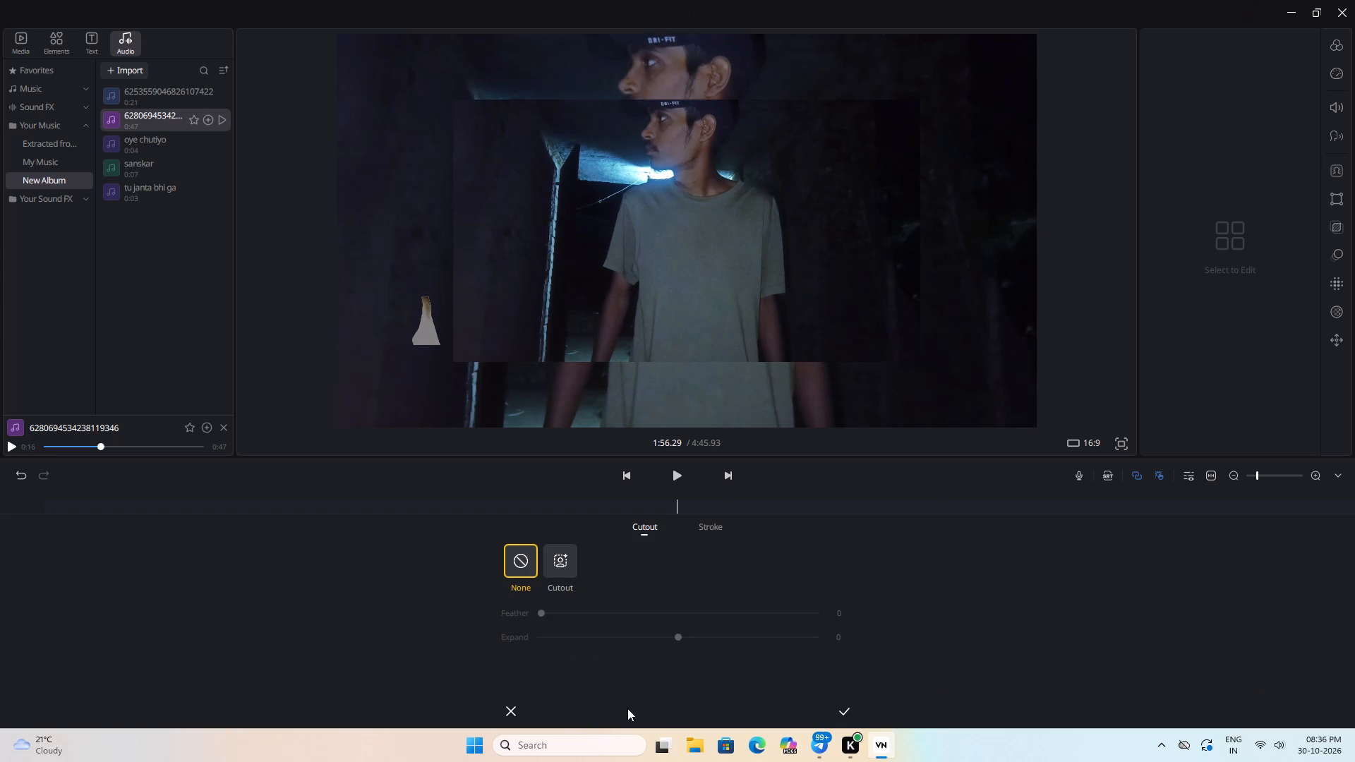
{"action": "left_click", "coordinate": [562, 572]}
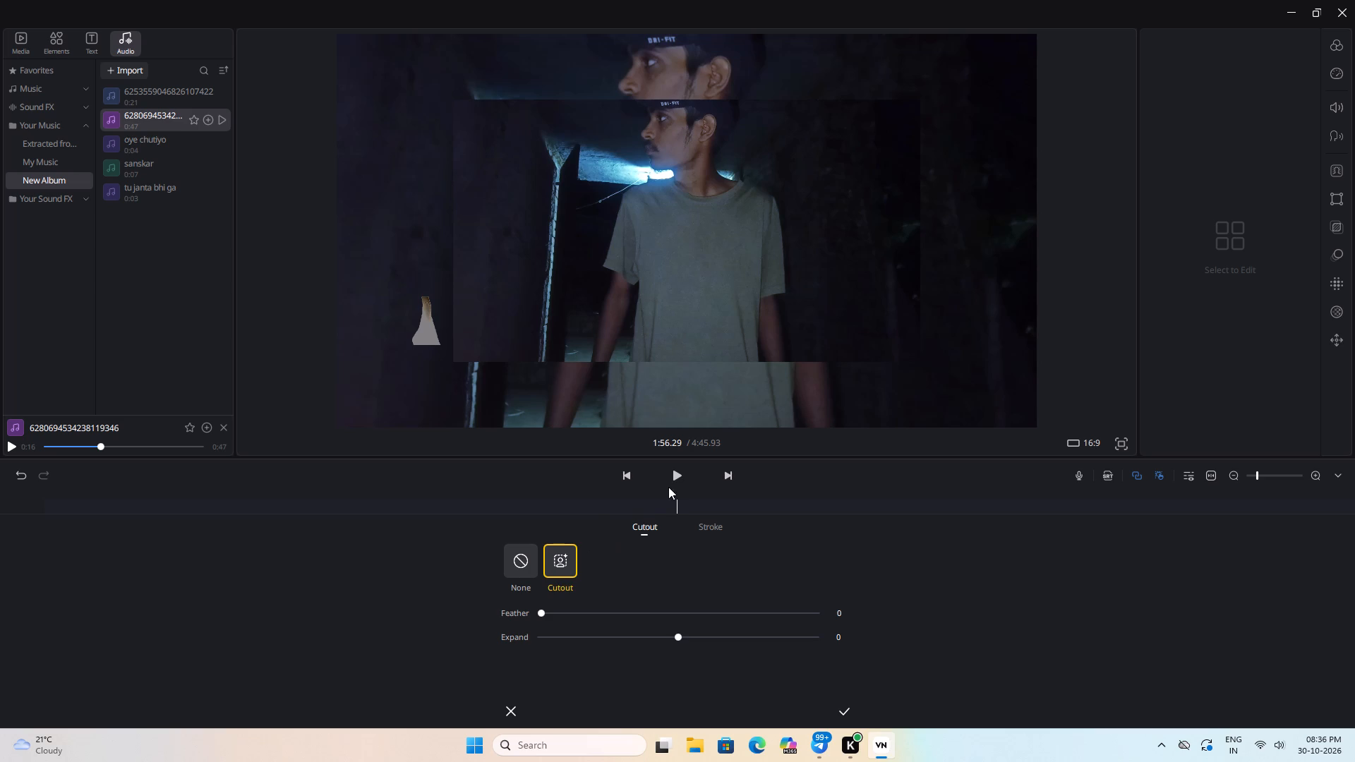
{"action": "key", "text": "space"}
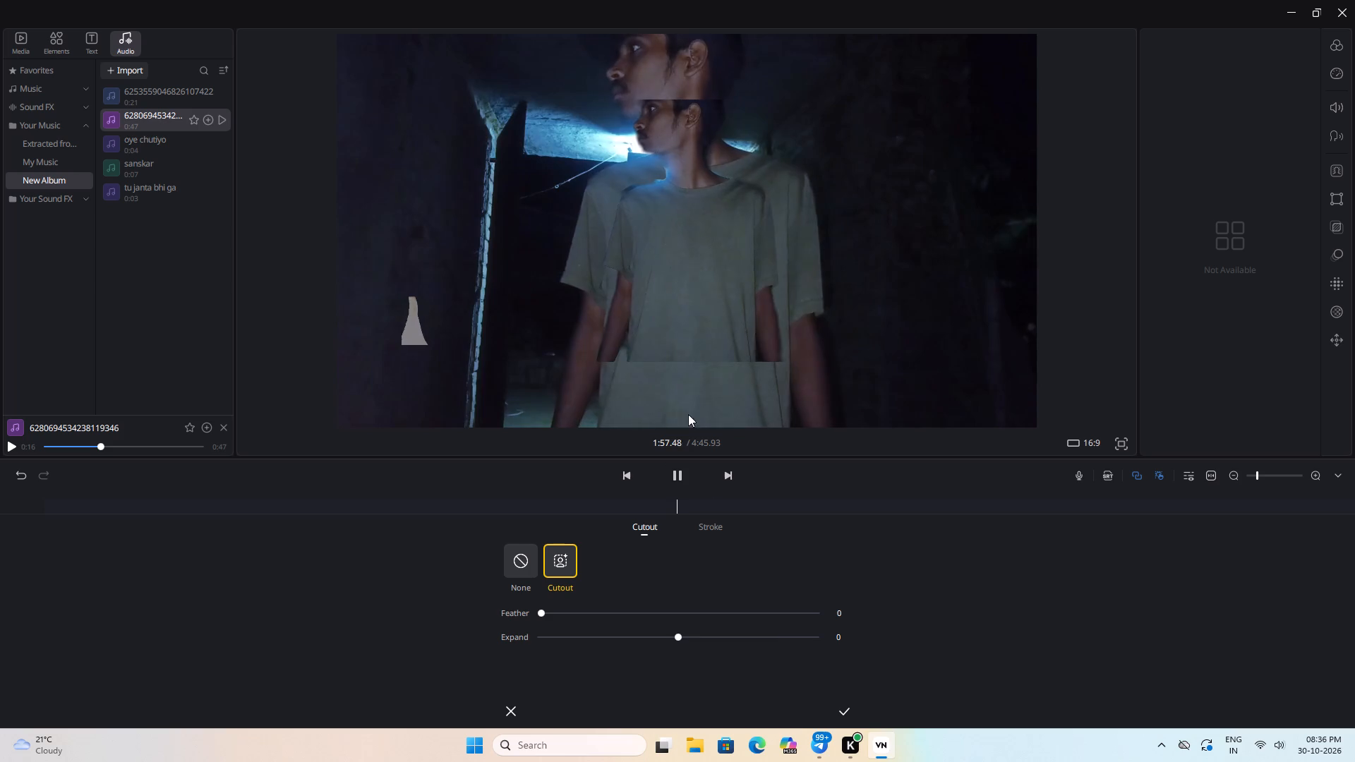
{"action": "key", "text": "space"}
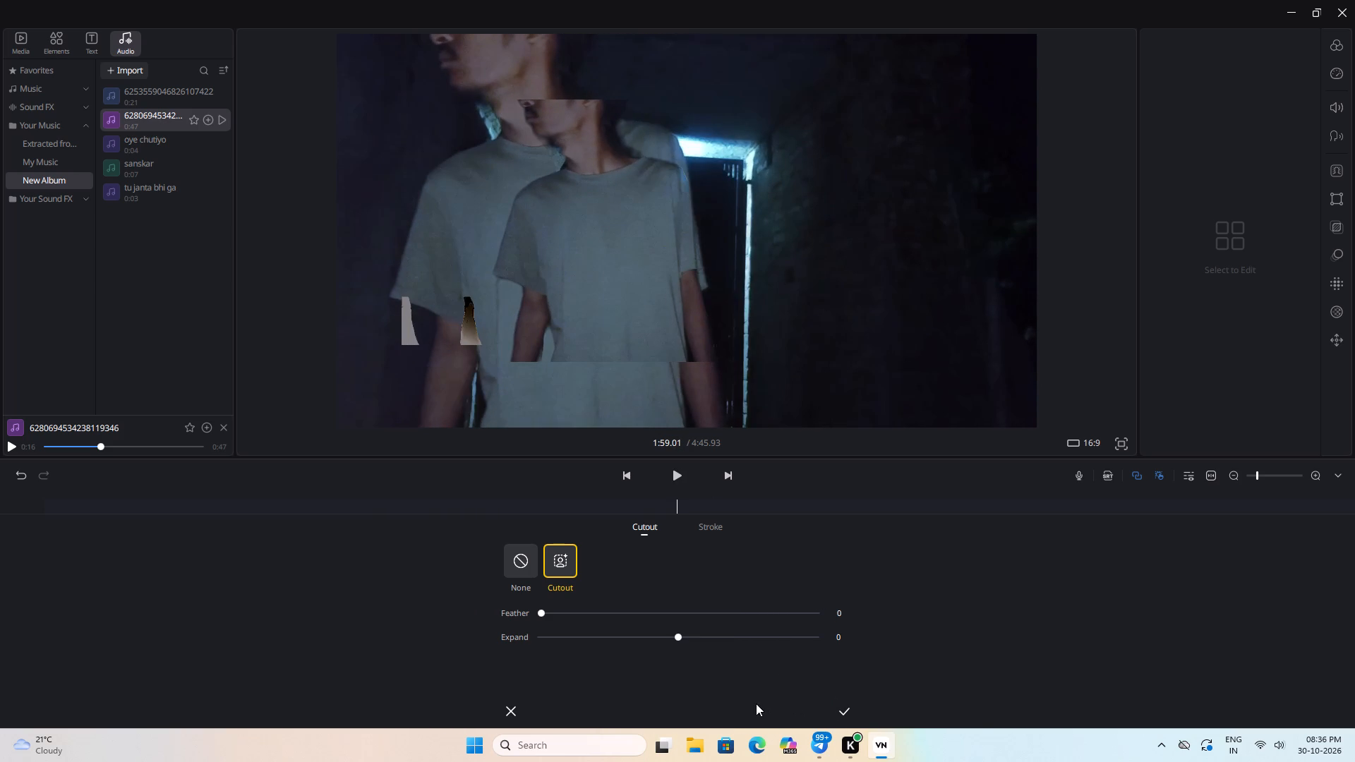
{"action": "left_click_drag", "start_coordinate": [673, 634], "coordinate": [690, 632]}
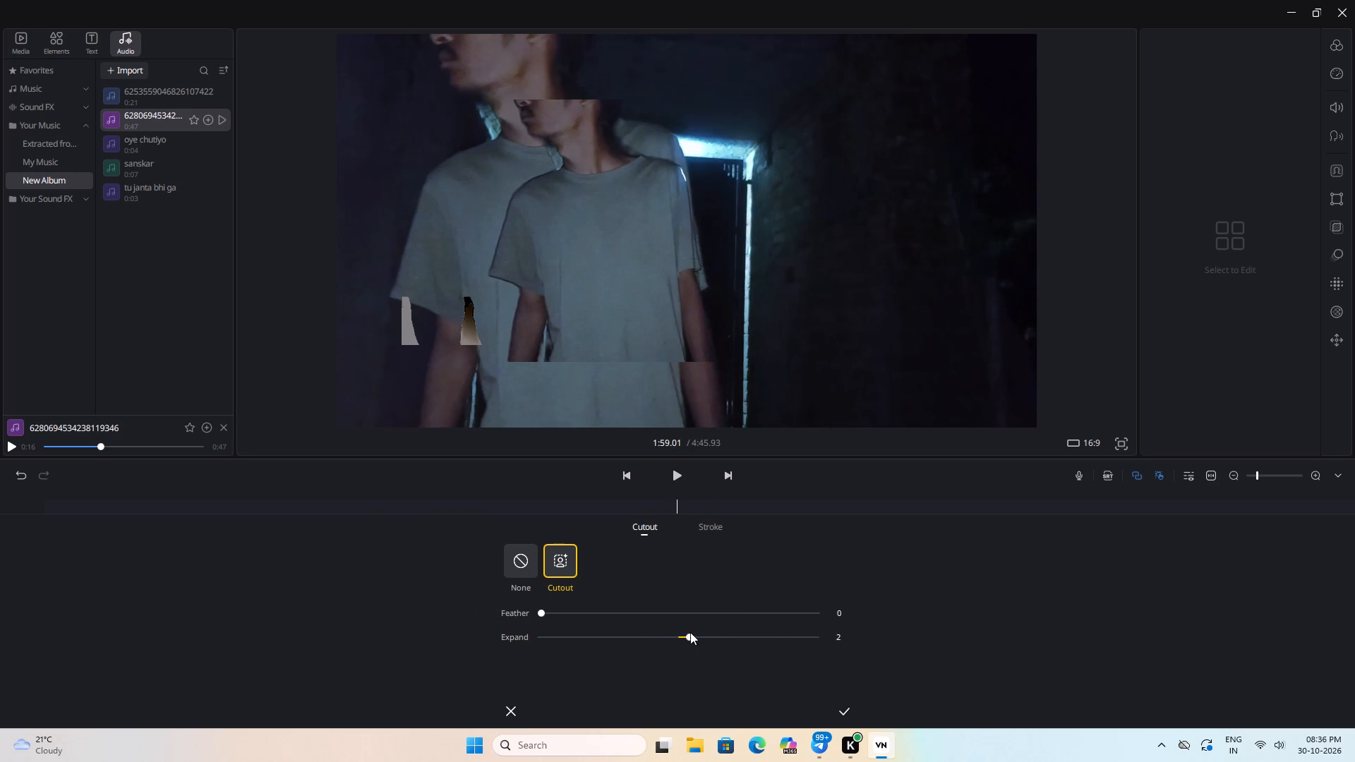
{"action": "left_click_drag", "start_coordinate": [690, 632], "coordinate": [701, 632]}
{"action": "key", "text": "space"}
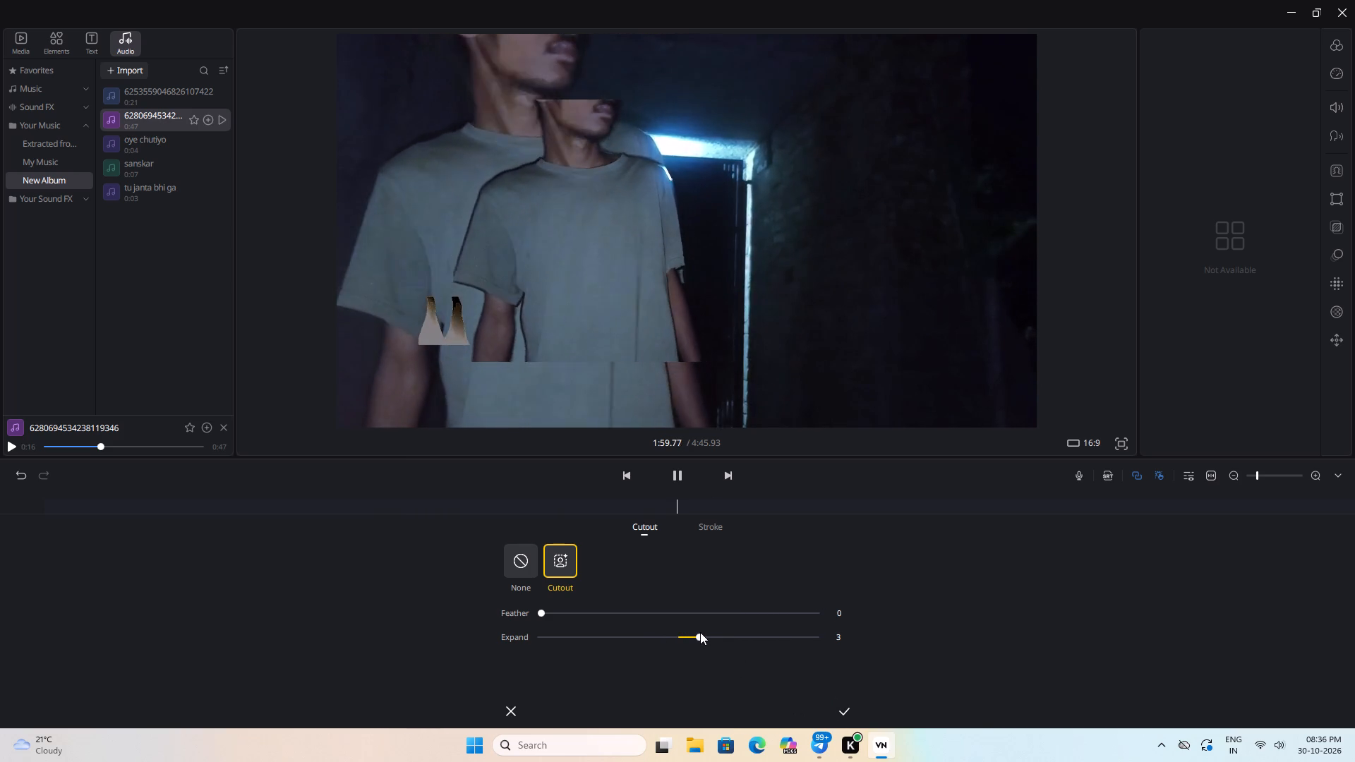
{"action": "key", "text": "space"}
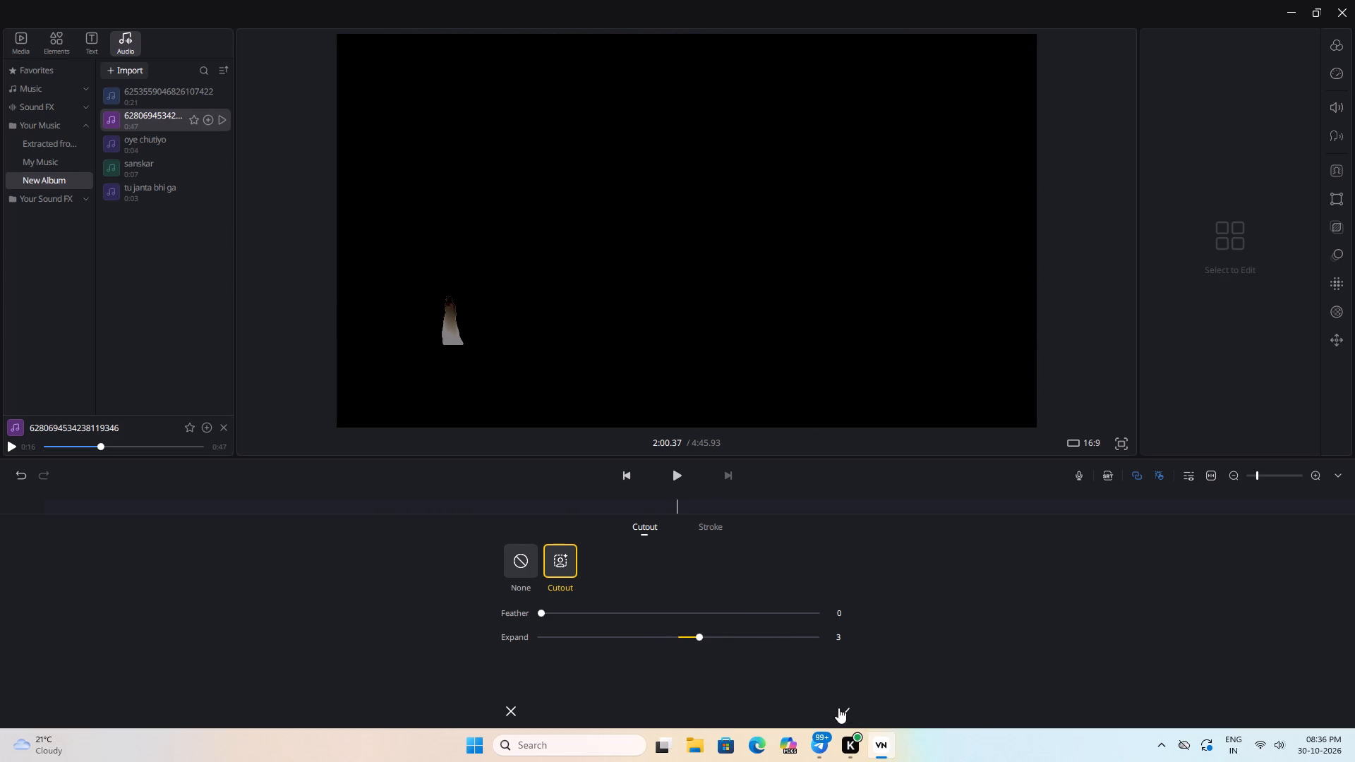
{"action": "left_click", "coordinate": [838, 708]}
Enlarge the cutout overlay clip to nearly full frame and align it over the man in the main clip, checking the match in playback.
{"action": "left_click_drag", "start_coordinate": [731, 593], "coordinate": [1062, 588]}
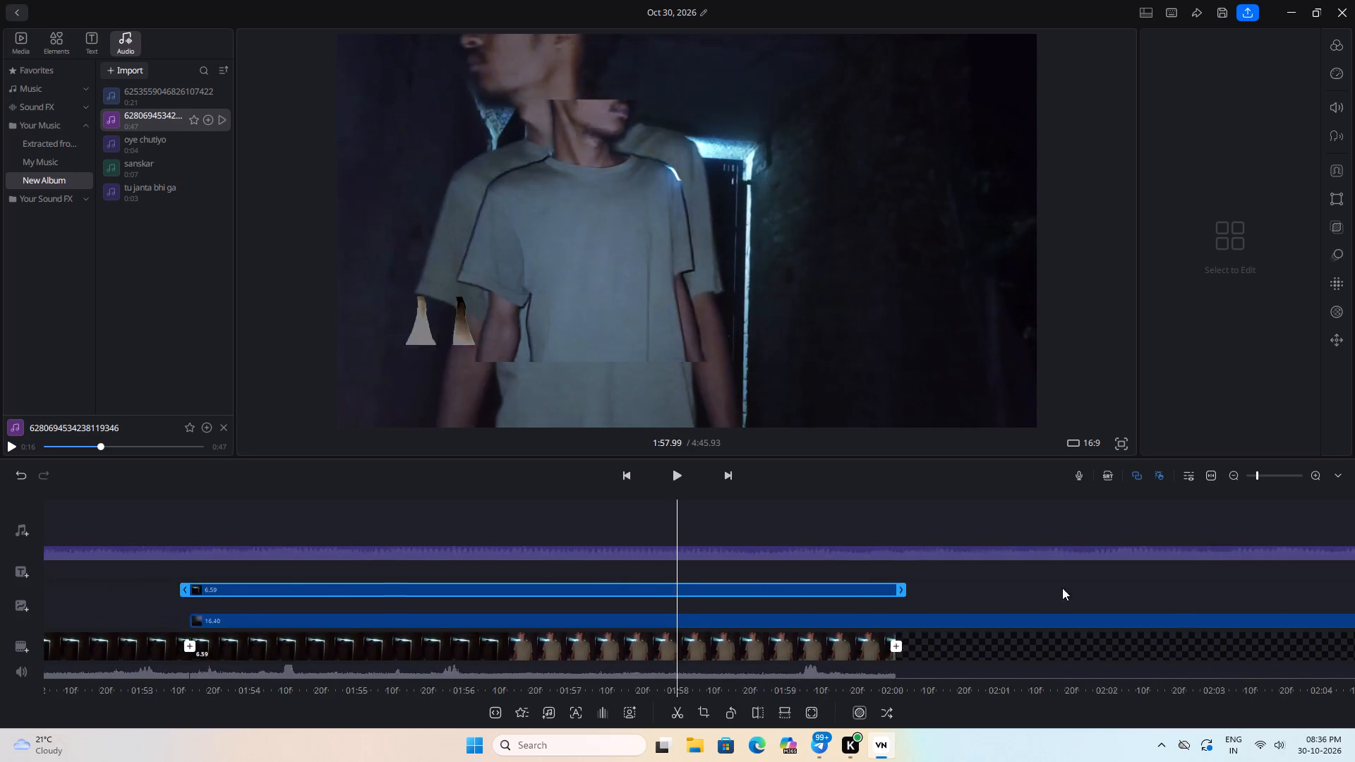
{"action": "left_click_drag", "start_coordinate": [1062, 588], "coordinate": [1354, 569]}
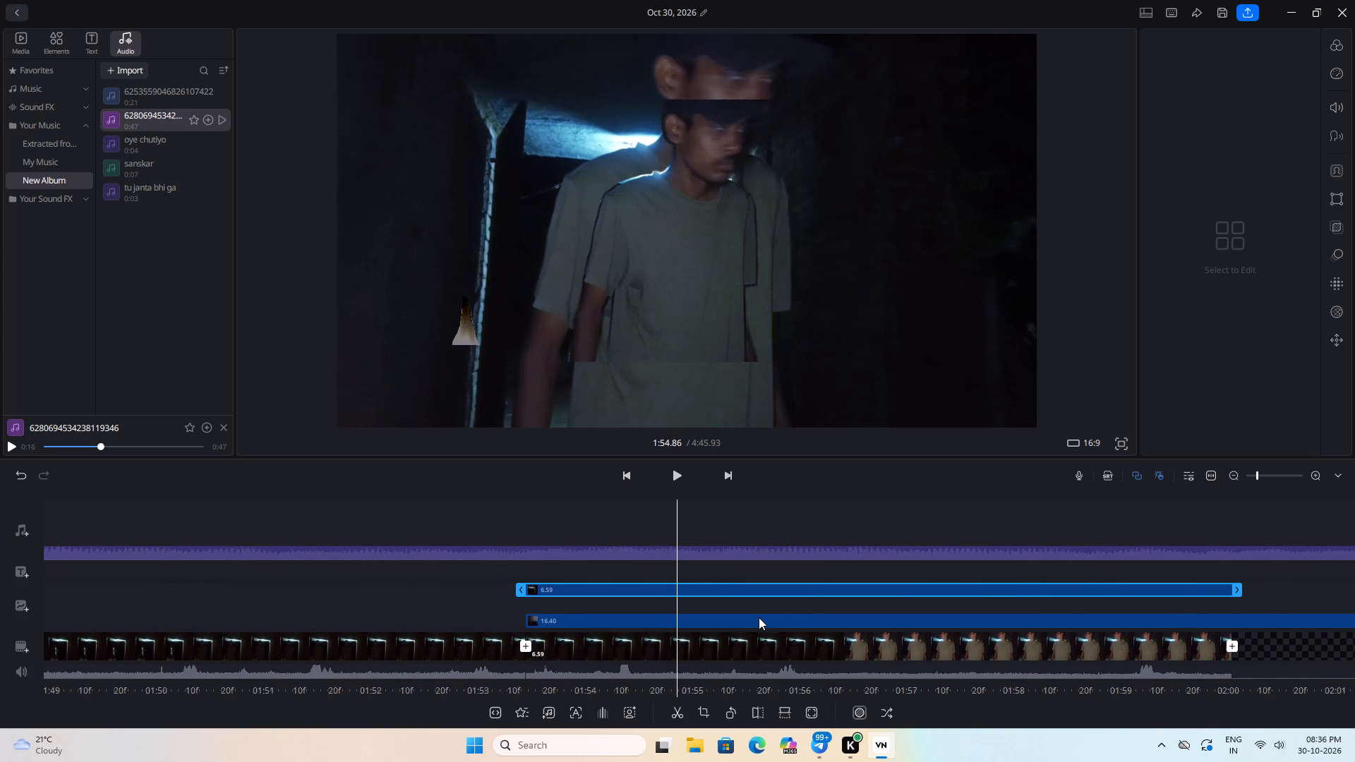
{"action": "left_click_drag", "start_coordinate": [774, 605], "coordinate": [949, 605]}
{"action": "key", "text": "space"}
{"action": "key", "text": "space"}
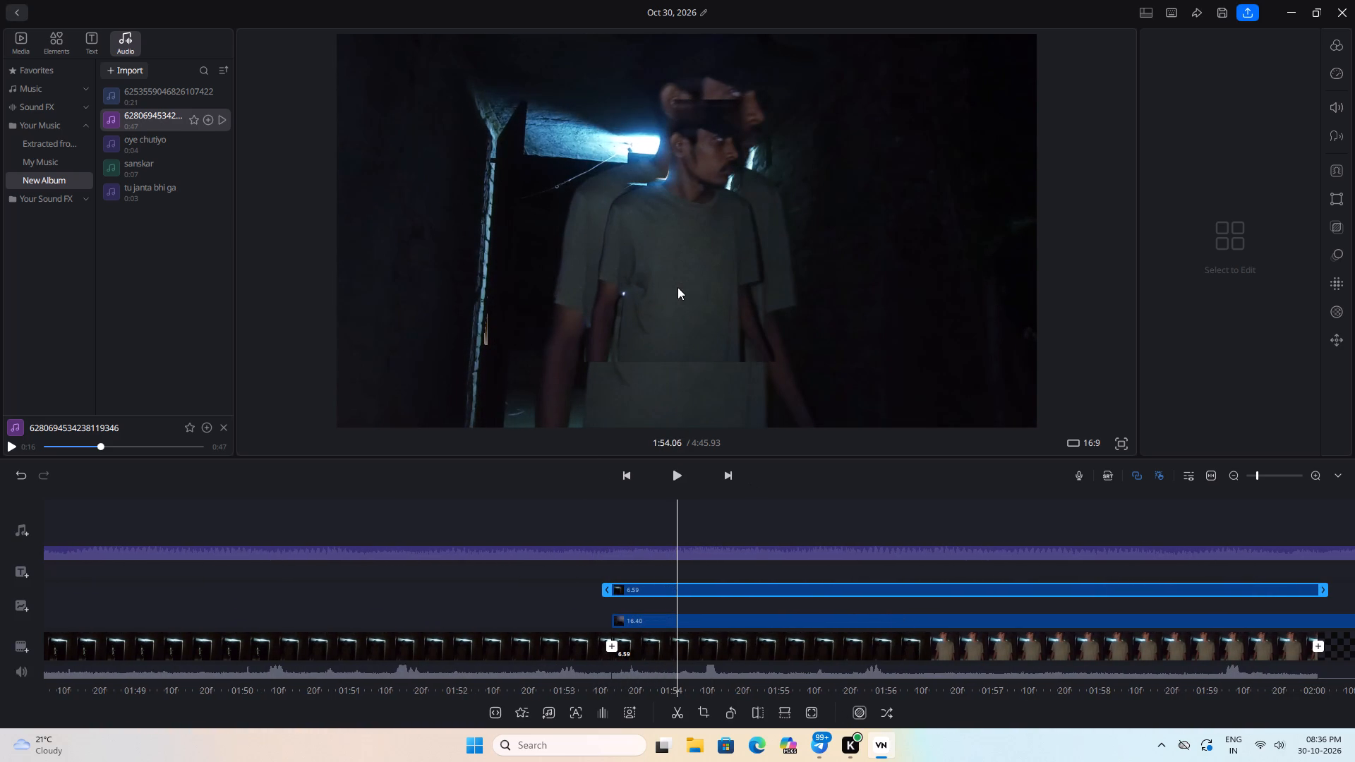
{"action": "left_click", "coordinate": [683, 286]}
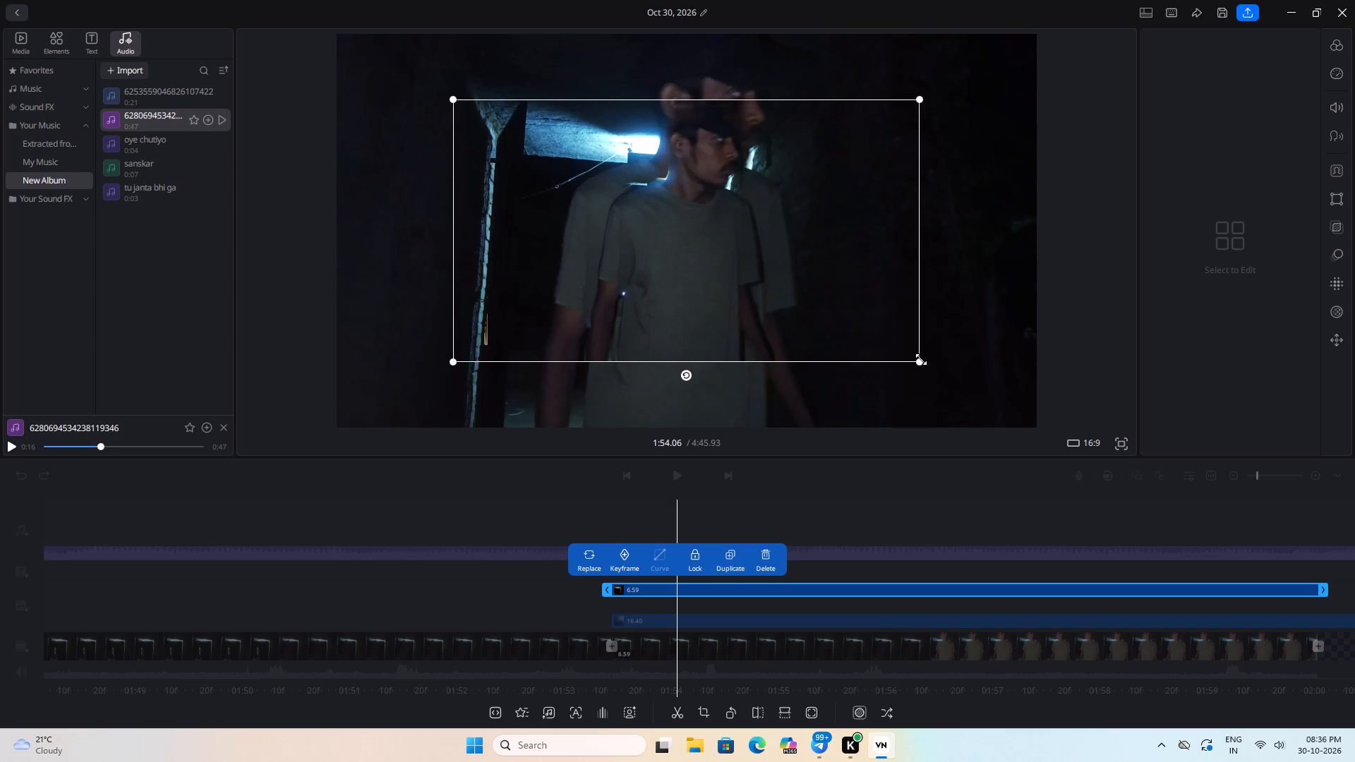
{"action": "left_click_drag", "start_coordinate": [921, 359], "coordinate": [1037, 437]}
{"action": "left_click_drag", "start_coordinate": [857, 371], "coordinate": [793, 331]}
{"action": "left_click_drag", "start_coordinate": [782, 321], "coordinate": [793, 294]}
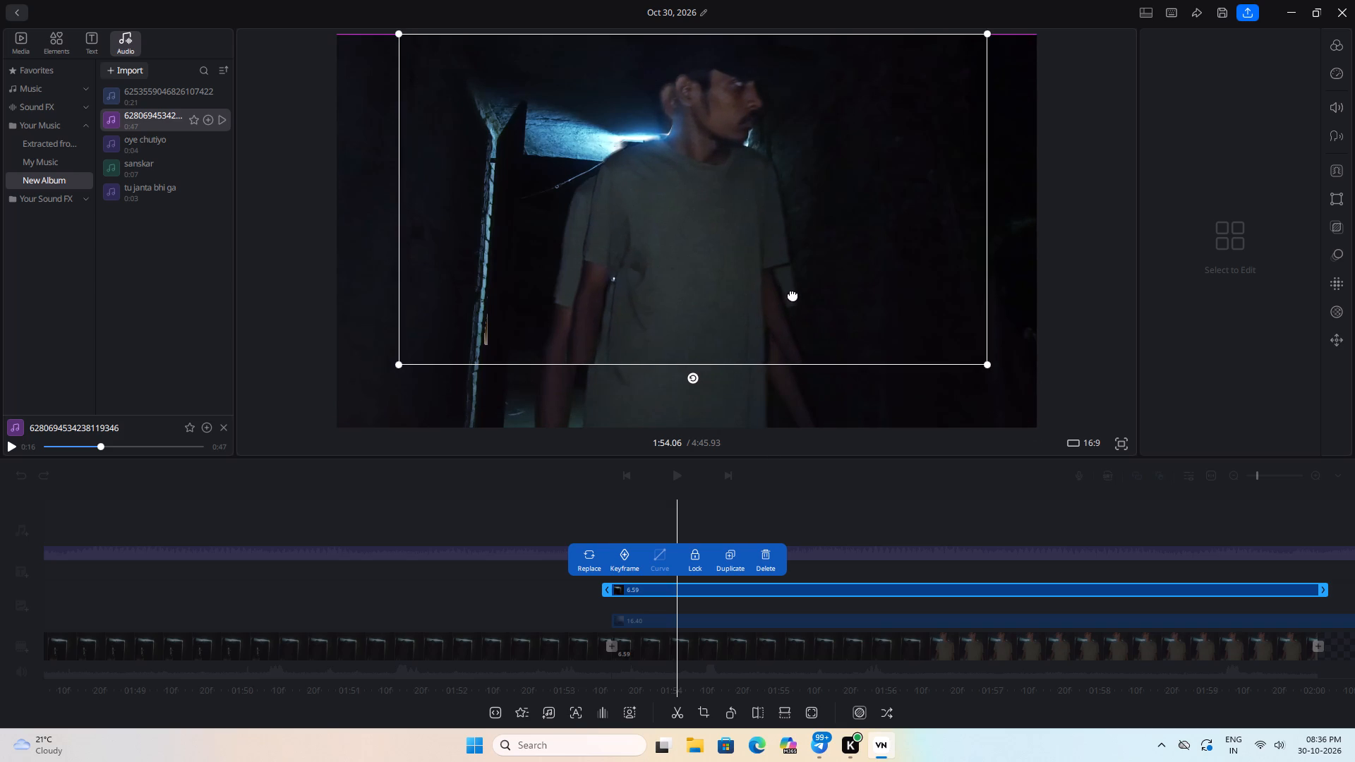
{"action": "left_click_drag", "start_coordinate": [793, 294], "coordinate": [785, 301]}
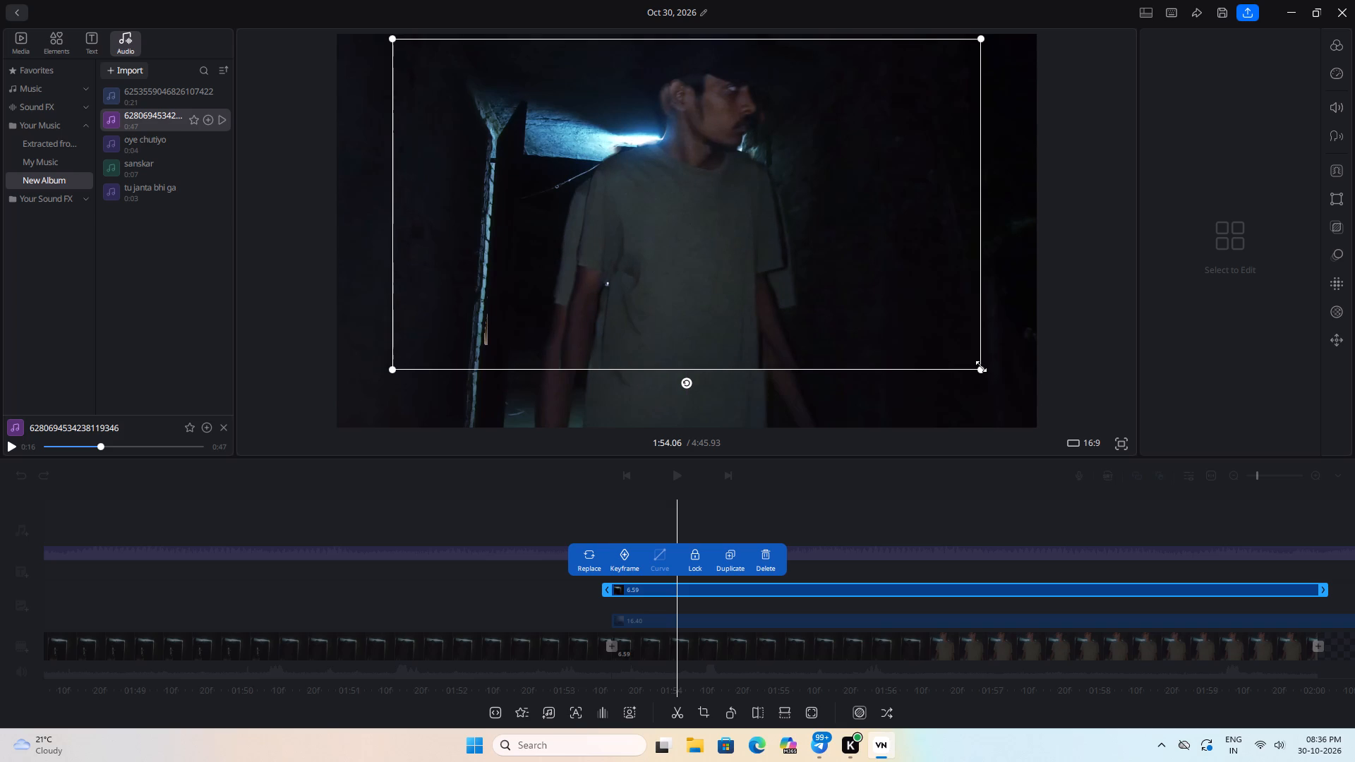
{"action": "left_click_drag", "start_coordinate": [981, 366], "coordinate": [1044, 435]}
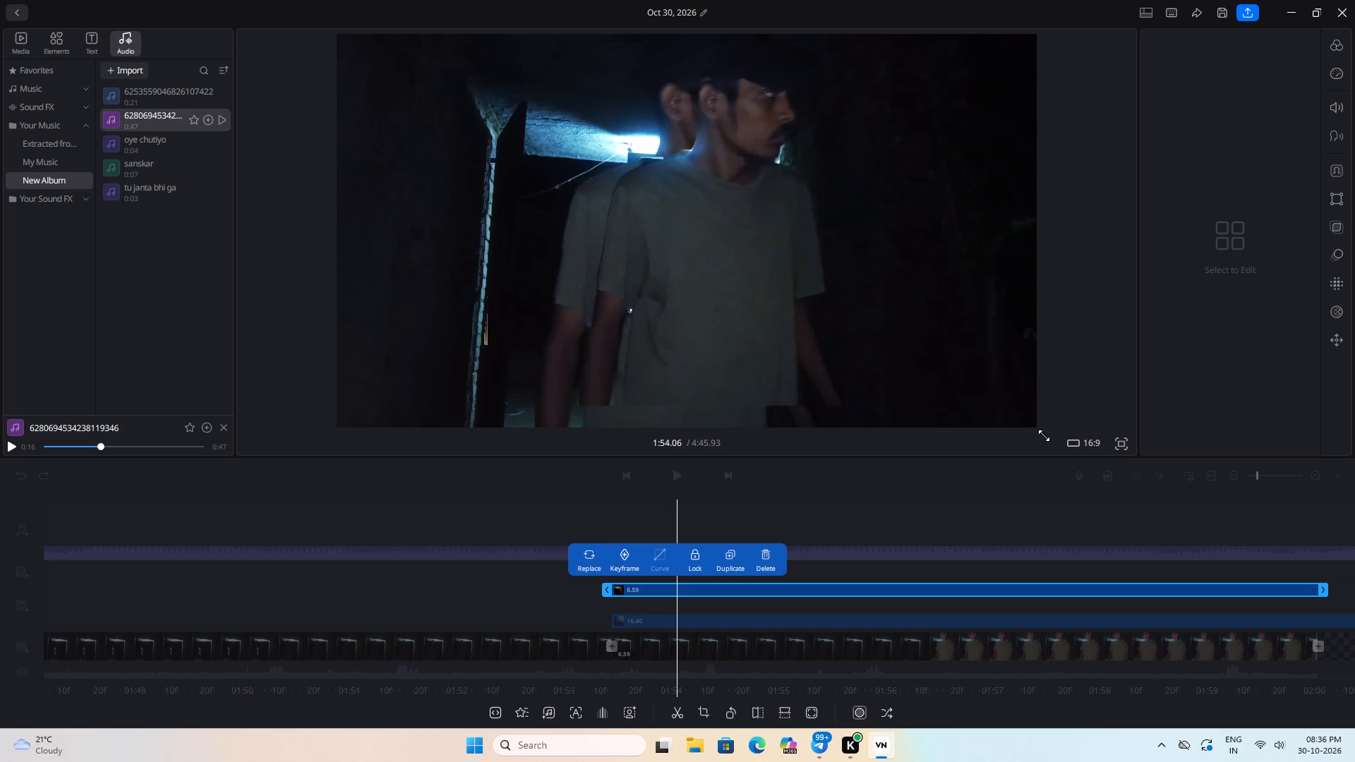
{"action": "left_click_drag", "start_coordinate": [1044, 435], "coordinate": [1068, 457]}
{"action": "left_click_drag", "start_coordinate": [862, 340], "coordinate": [825, 340]}
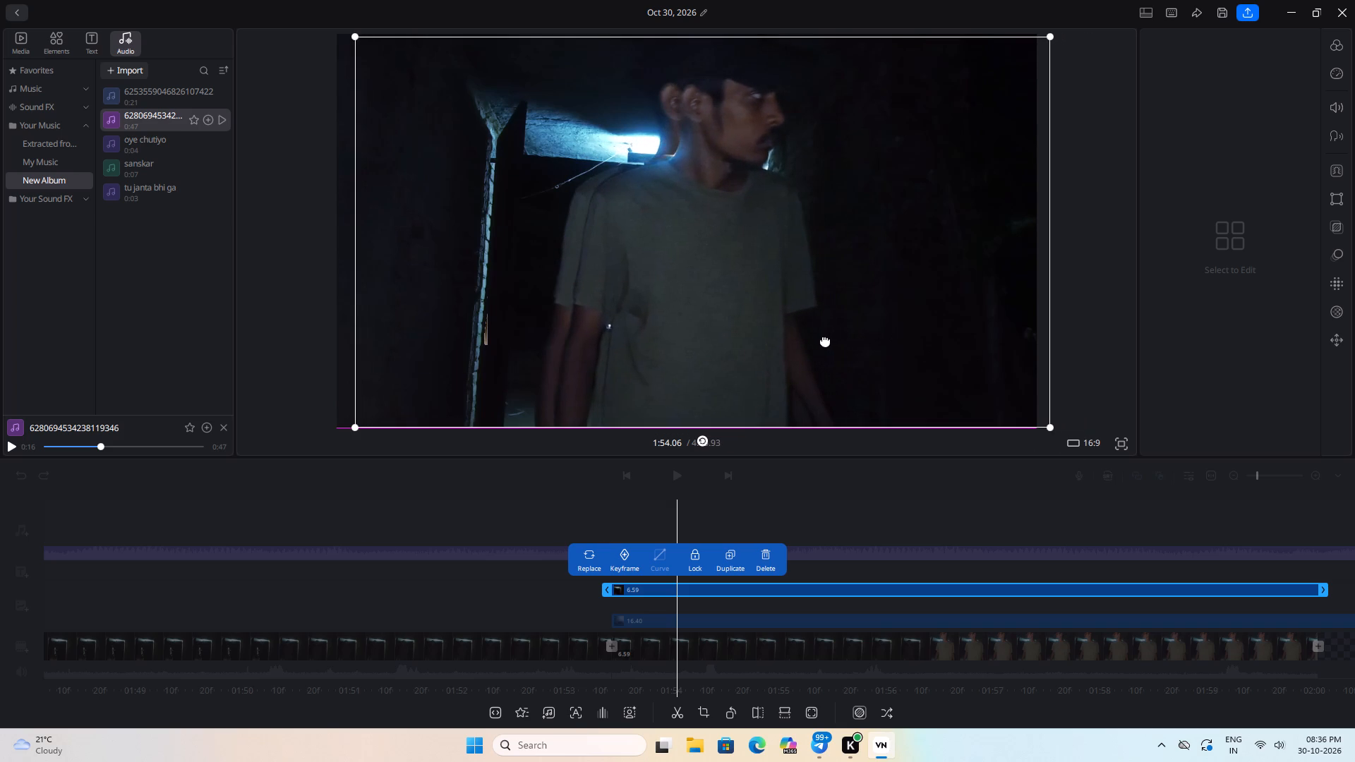
{"action": "left_click_drag", "start_coordinate": [825, 340], "coordinate": [802, 325]}
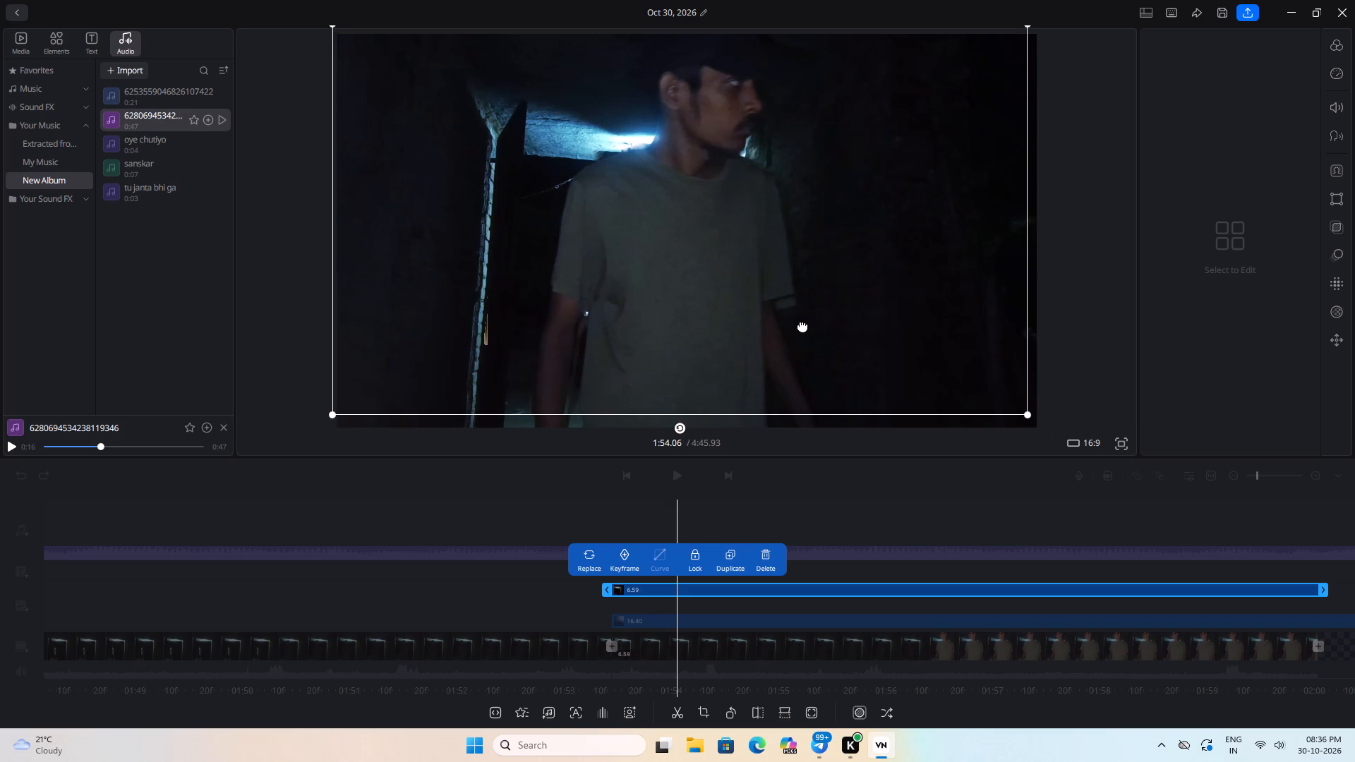
{"action": "left_click_drag", "start_coordinate": [802, 325], "coordinate": [807, 331]}
{"action": "key", "text": "space"}
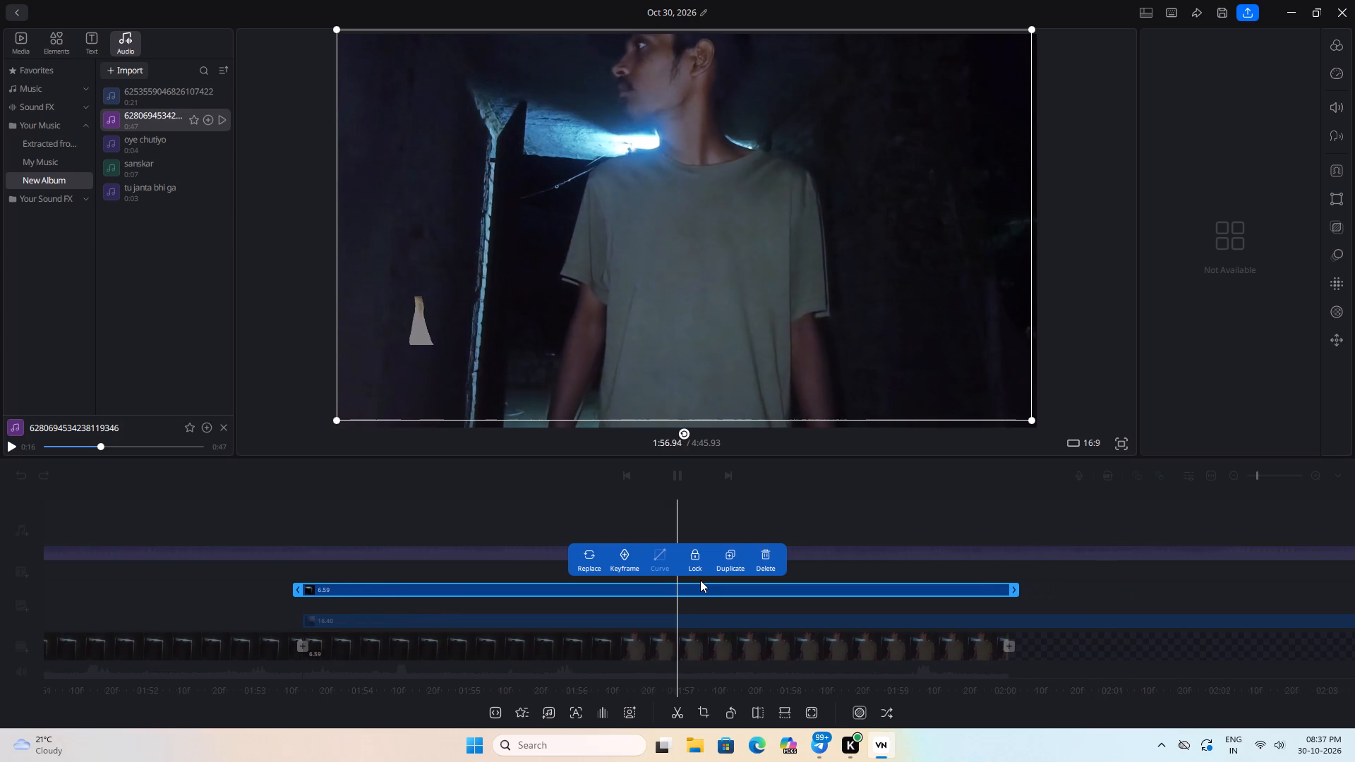
{"action": "key", "text": "space"}
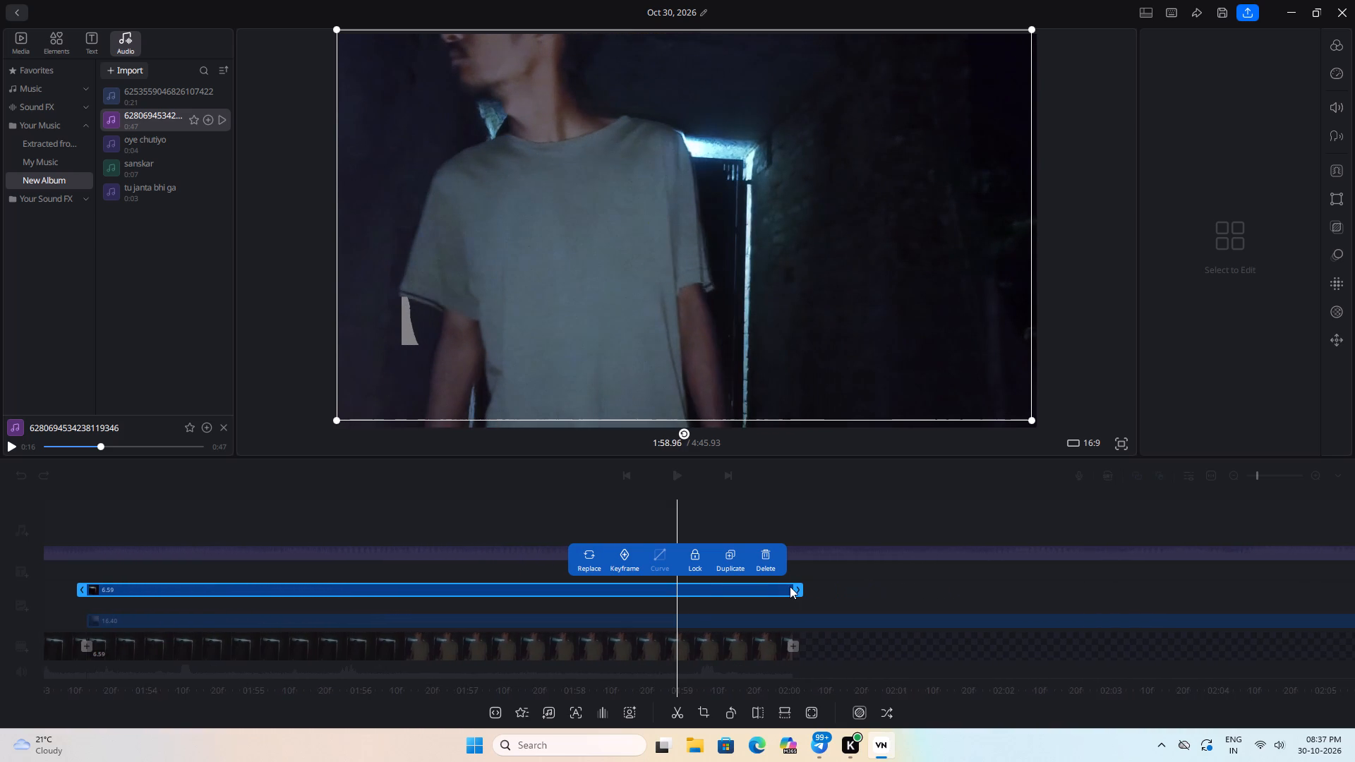
Move the ghost overlay from beside the doorway onto the man's torso and play the section to check the layering.
{"action": "left_click_drag", "start_coordinate": [884, 579], "coordinate": [1250, 575]}
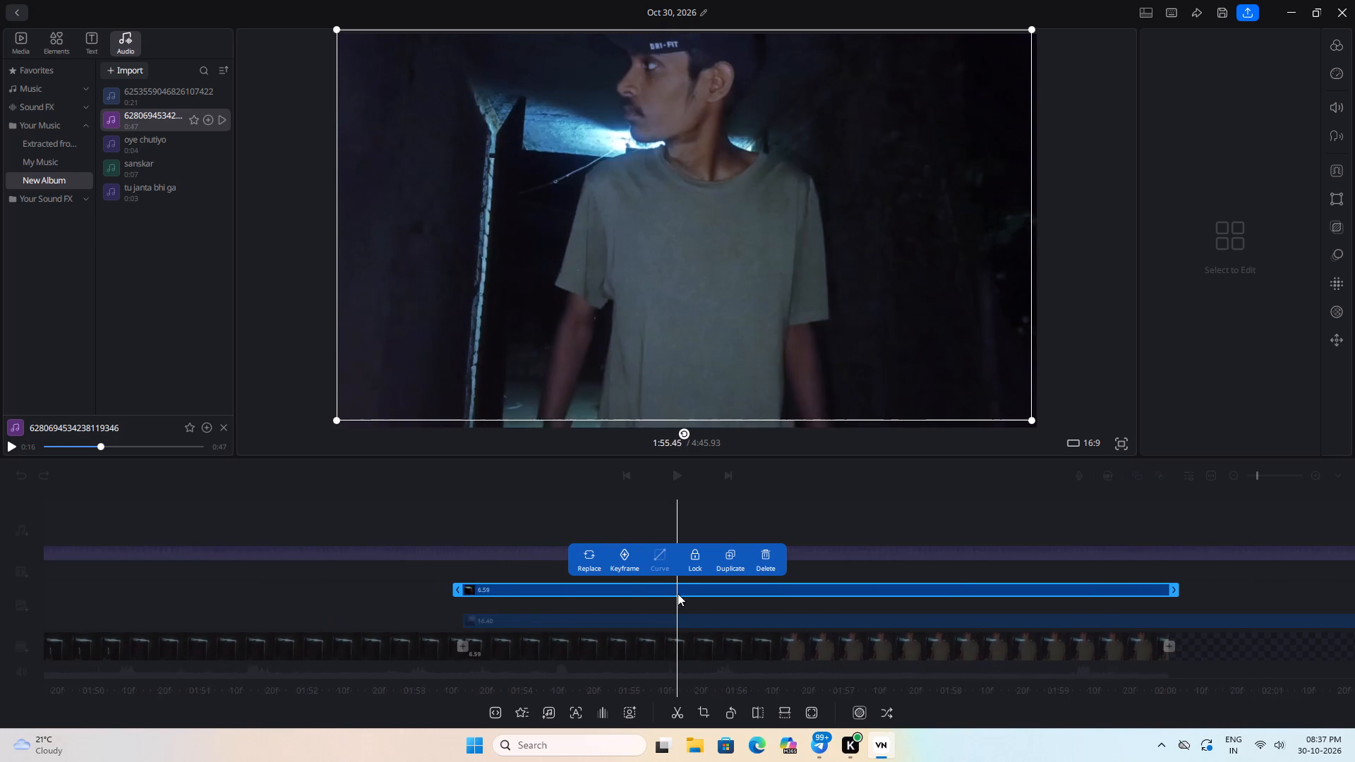
{"action": "left_click_drag", "start_coordinate": [481, 610], "coordinate": [490, 612]}
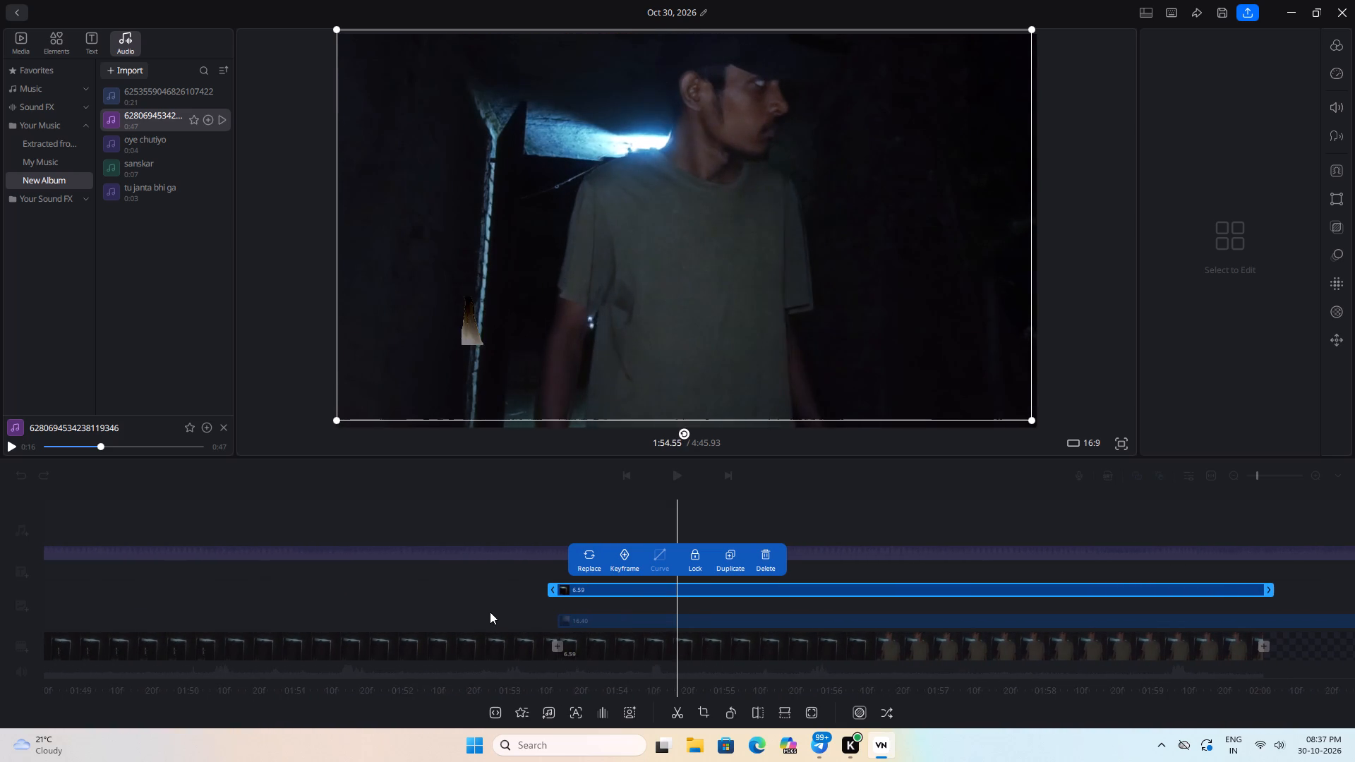
{"action": "left_click_drag", "start_coordinate": [490, 612], "coordinate": [512, 607]}
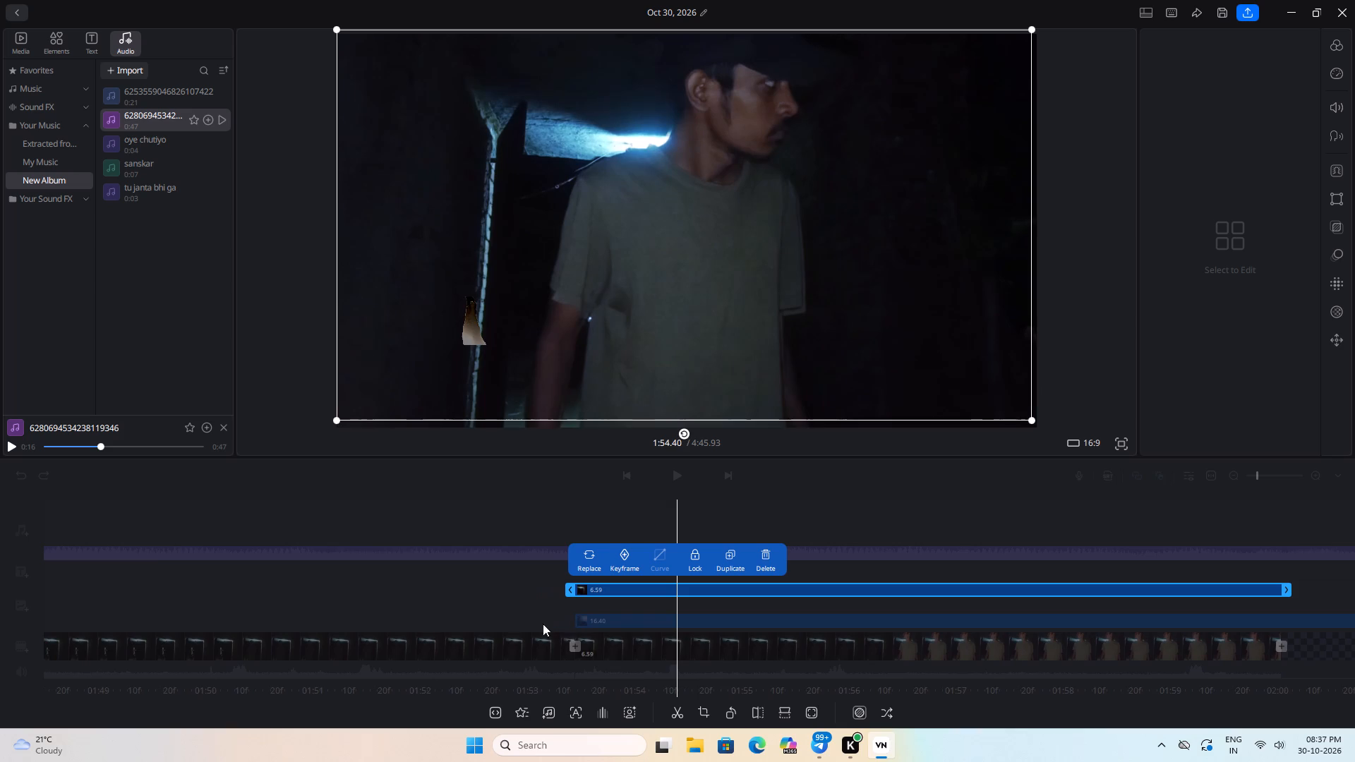
{"action": "left_click", "coordinate": [632, 617]}
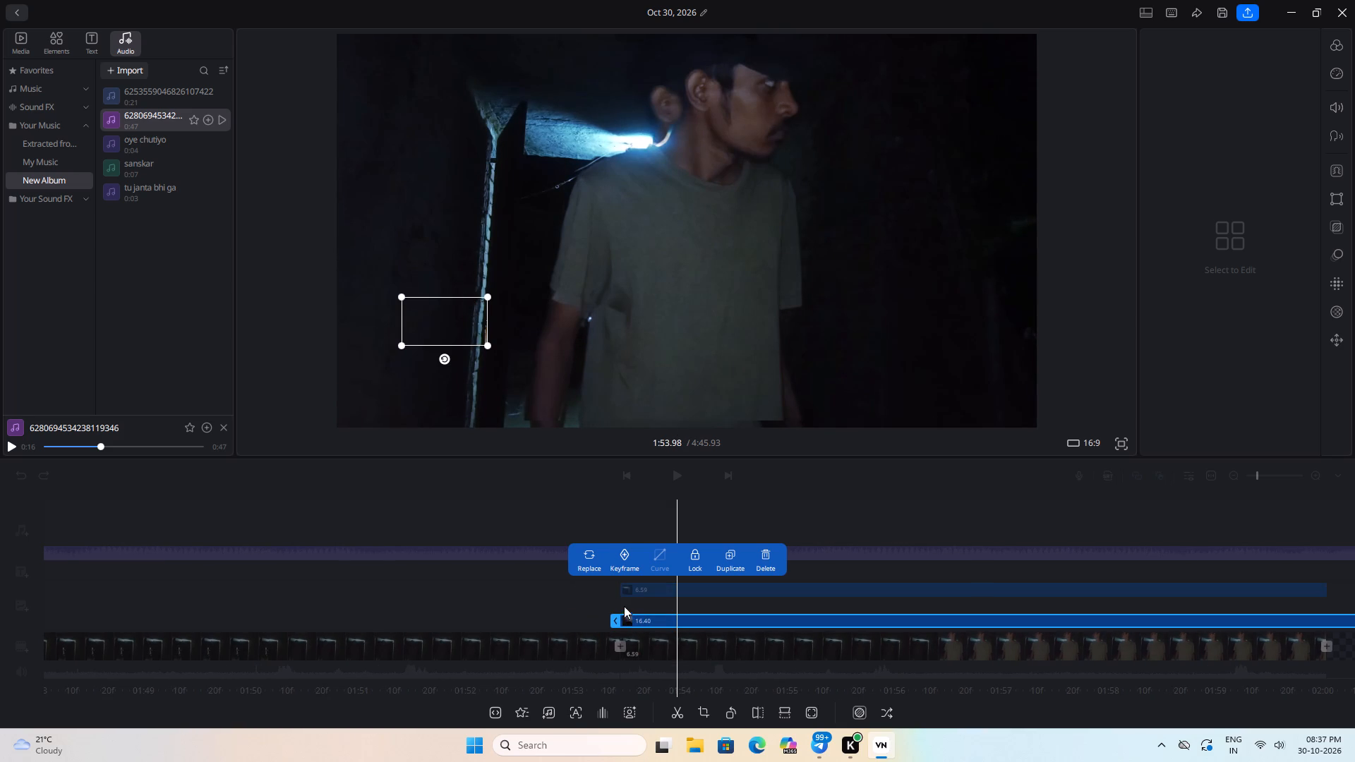
{"action": "left_click_drag", "start_coordinate": [456, 325], "coordinate": [641, 344]}
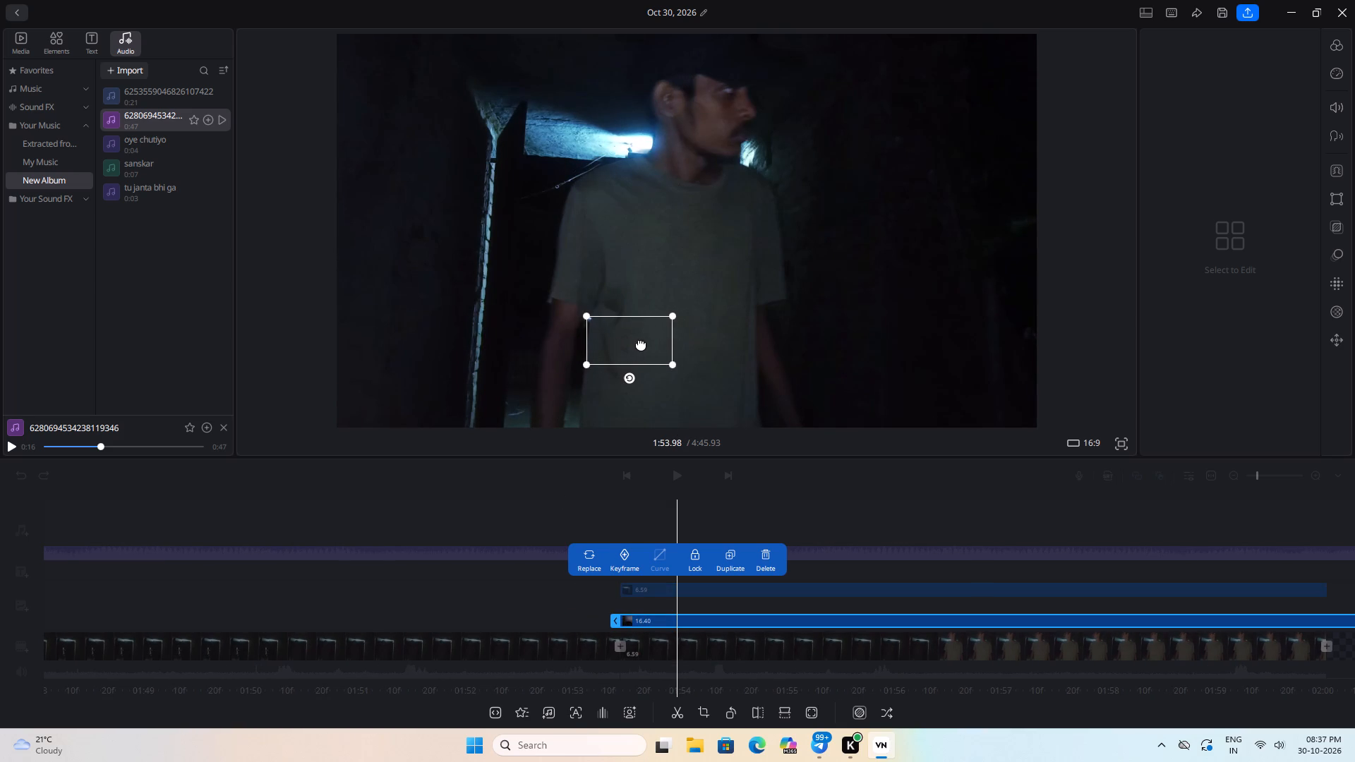
{"action": "left_click_drag", "start_coordinate": [641, 344], "coordinate": [656, 344]}
{"action": "key", "text": "space"}
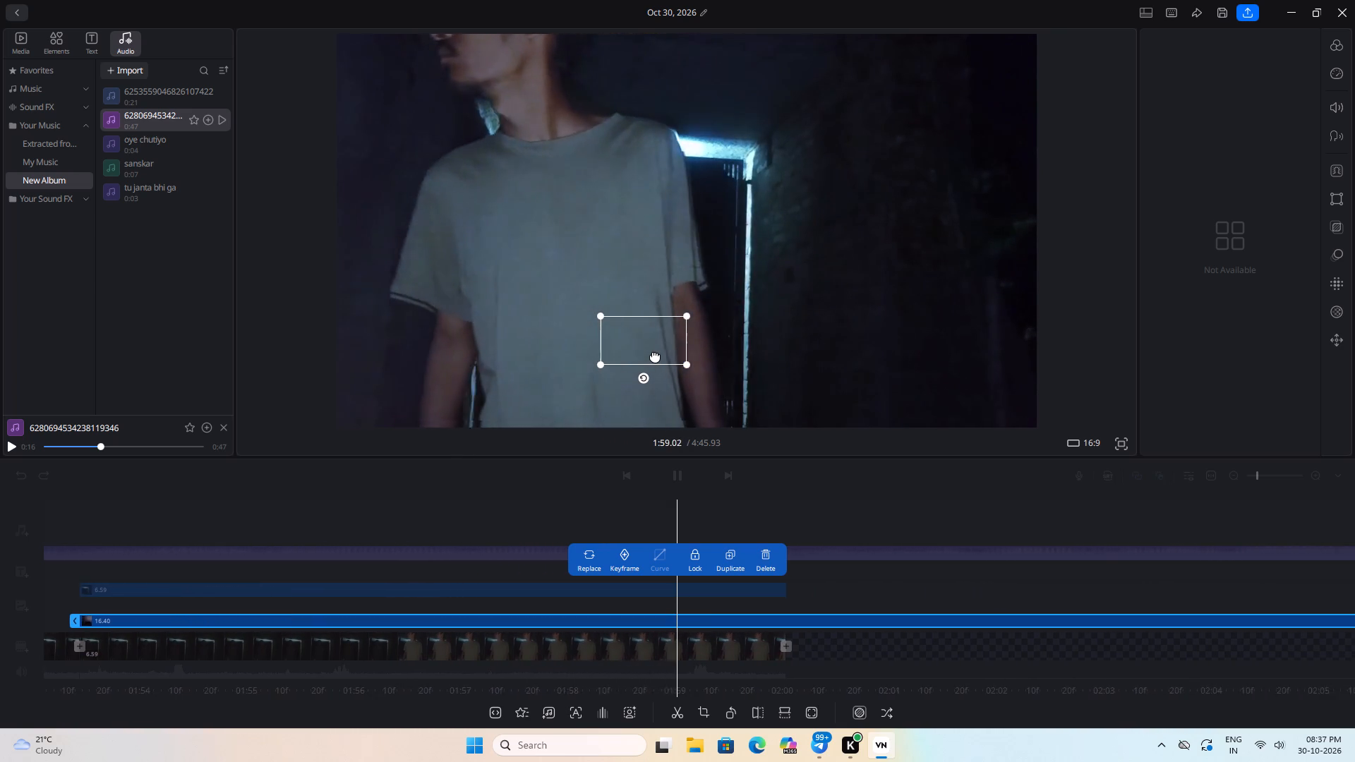
{"action": "key", "text": "space"}
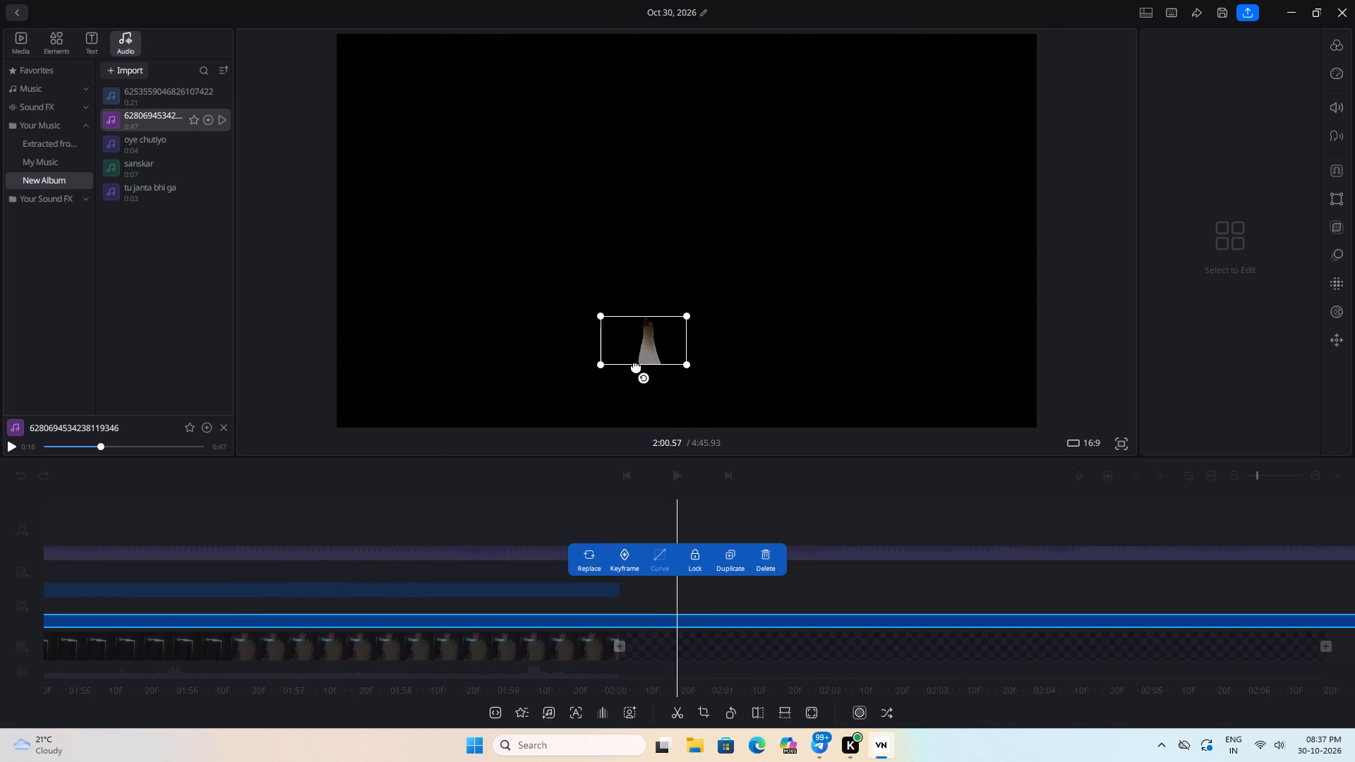
Enlarge the ghost overlay to about twice its size and reposition it beside the man's arm, opposite the lit doorway edge.
{"action": "left_click_drag", "start_coordinate": [462, 592], "coordinate": [830, 603]}
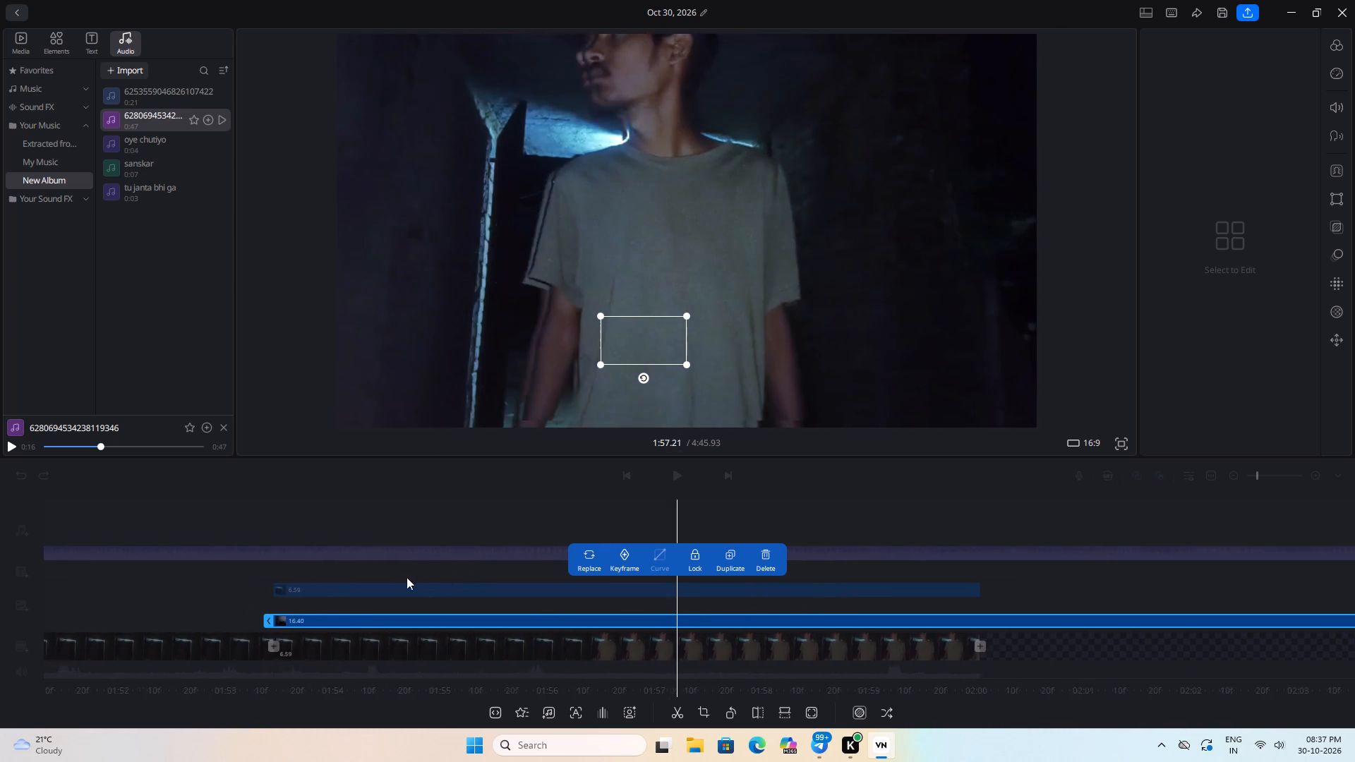
{"action": "left_click_drag", "start_coordinate": [435, 606], "coordinate": [673, 624]}
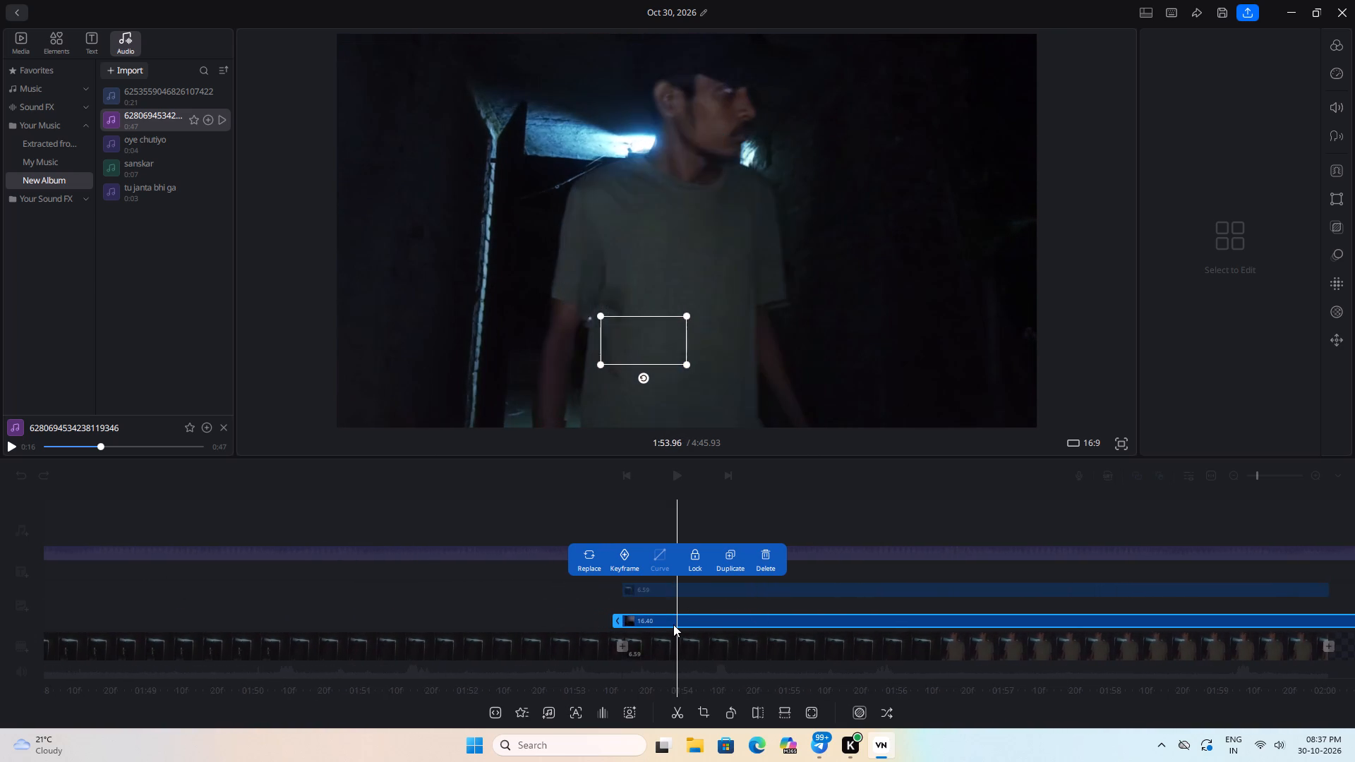
{"action": "left_click_drag", "start_coordinate": [673, 624], "coordinate": [690, 627]}
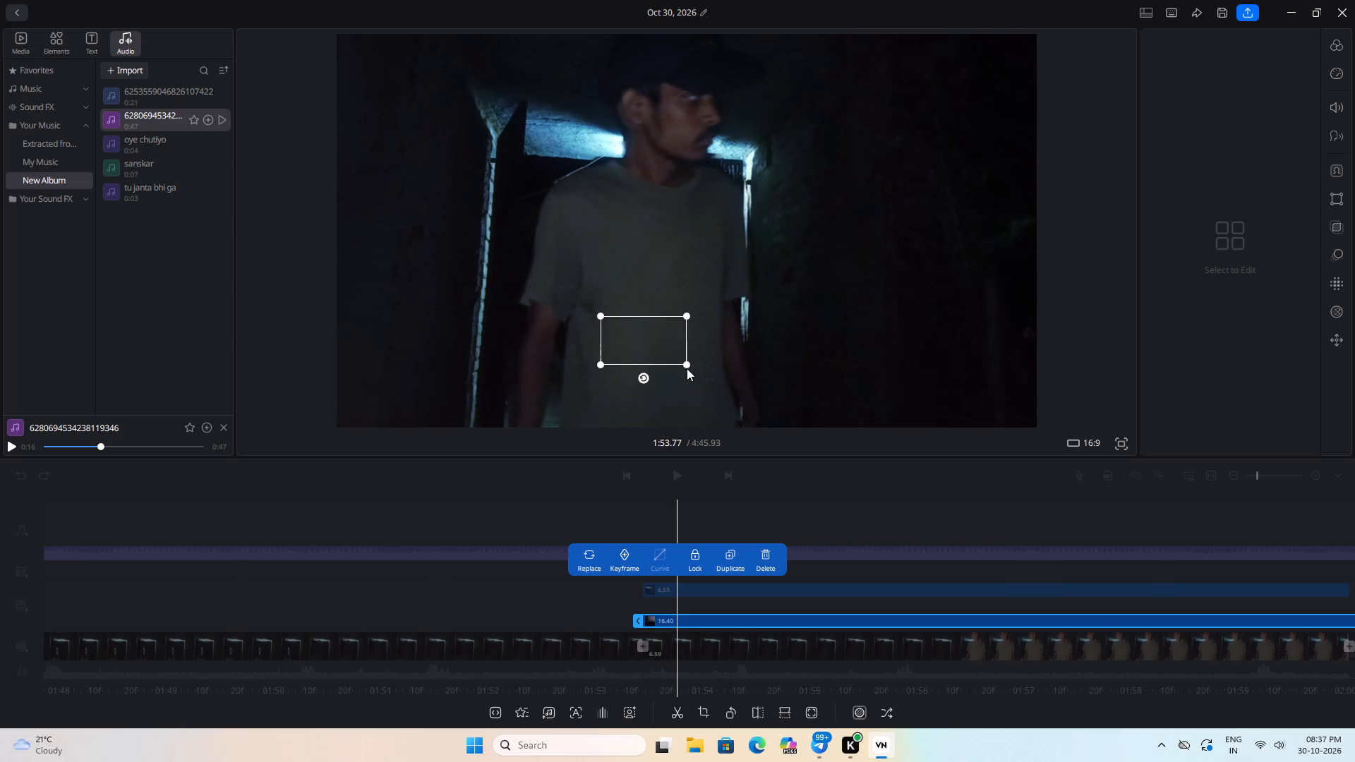
{"action": "left_click_drag", "start_coordinate": [687, 367], "coordinate": [754, 435]}
{"action": "left_click_drag", "start_coordinate": [754, 435], "coordinate": [760, 423]}
{"action": "left_click_drag", "start_coordinate": [746, 375], "coordinate": [750, 370]}
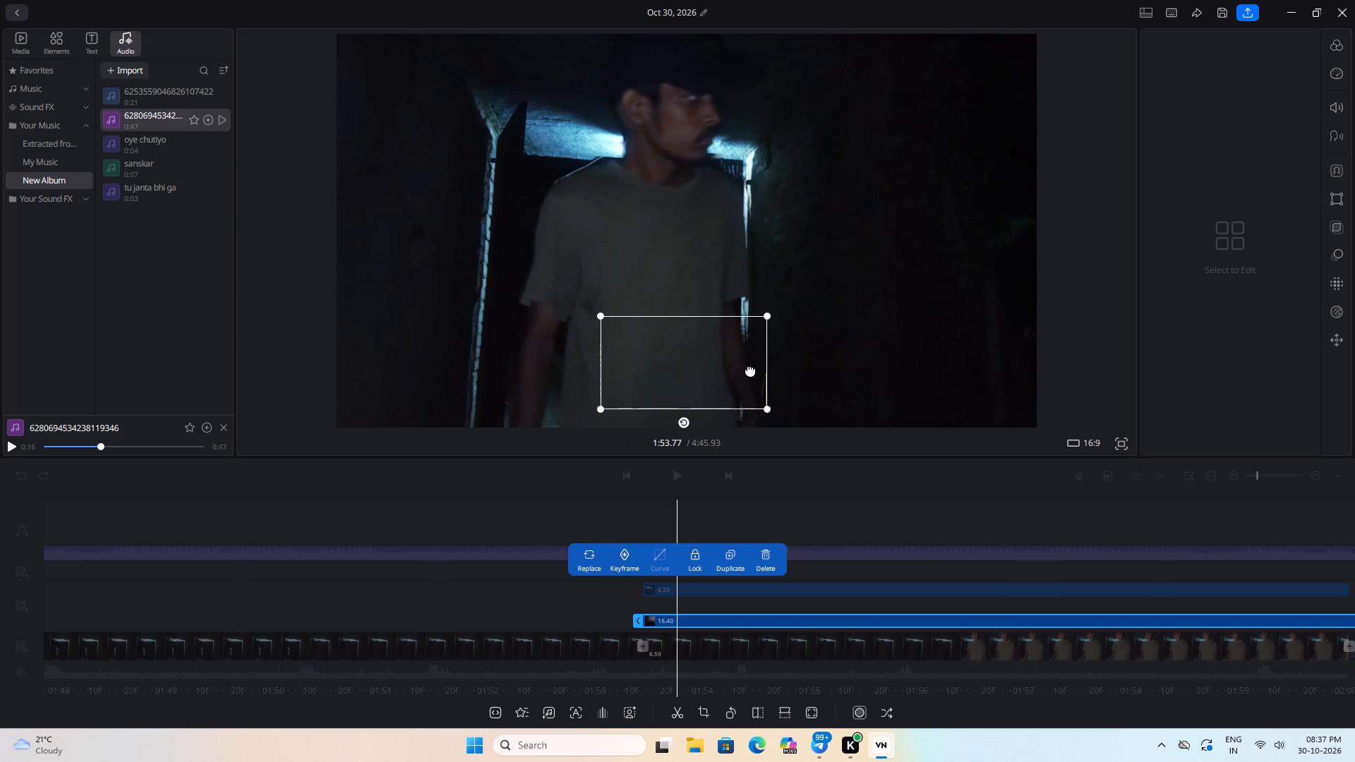
{"action": "left_click_drag", "start_coordinate": [750, 370], "coordinate": [847, 296]}
Play the section from about 1:53.8 to 1:56 and examine how the ghost overlay layers behind the cut-out man.
{"action": "key", "text": "space"}
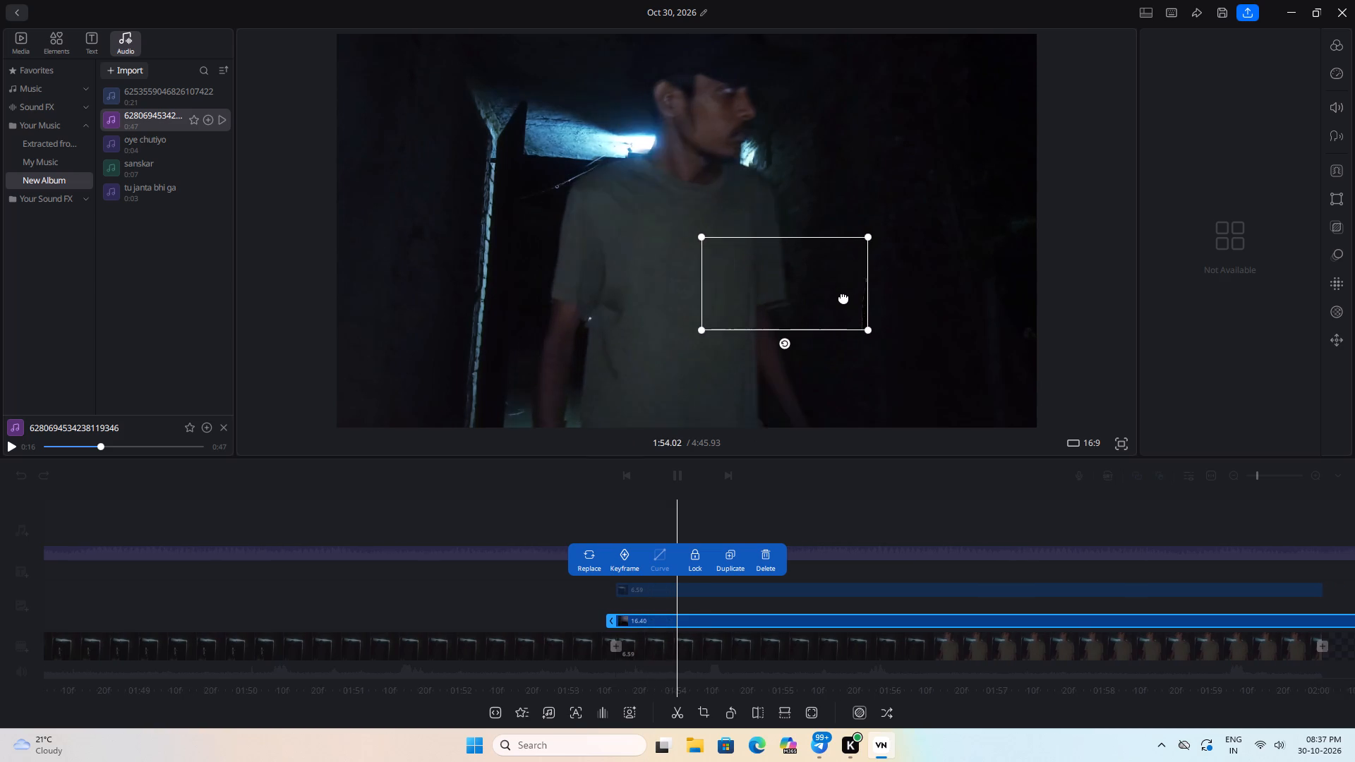
{"action": "left_click", "coordinate": [843, 297]}
{"action": "key", "text": "space"}
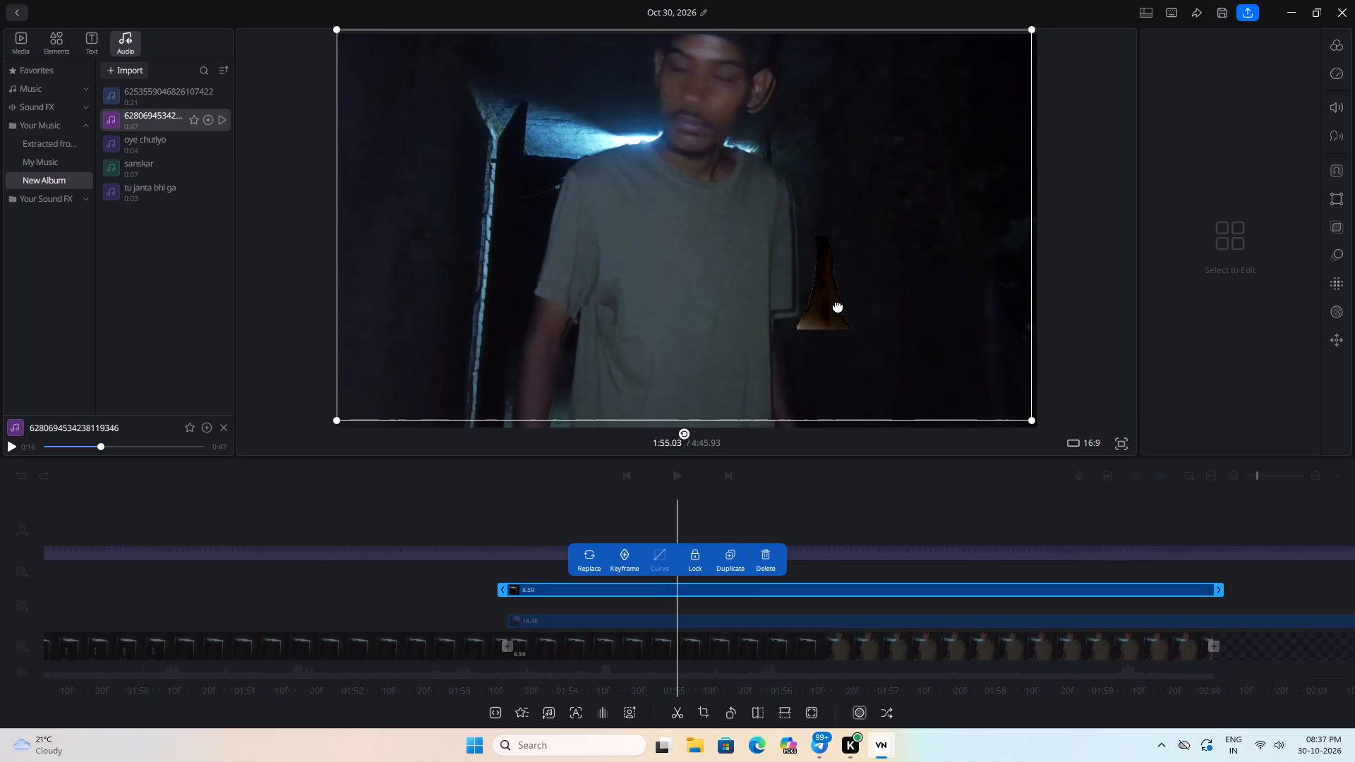
{"action": "left_click", "coordinate": [820, 315]}
{"action": "left_click", "coordinate": [641, 619]}
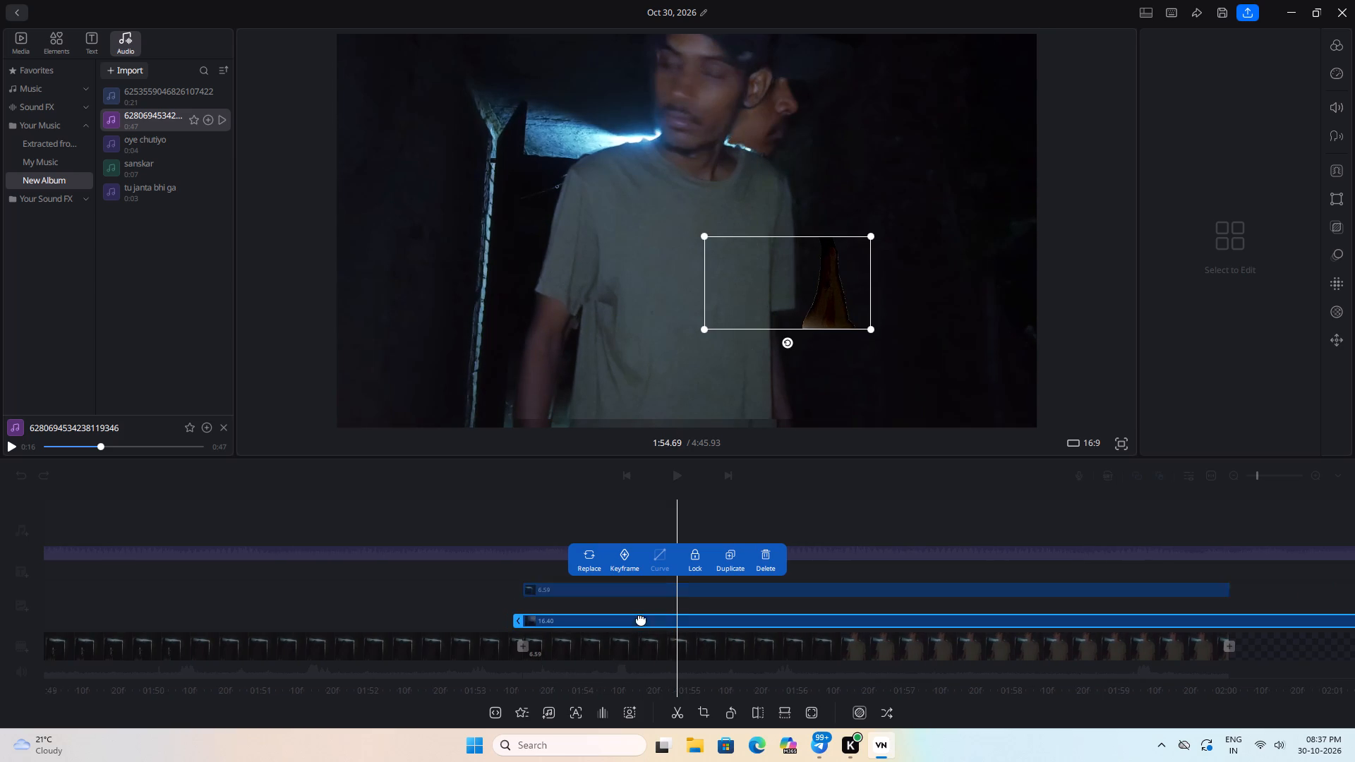
{"action": "key", "text": "space"}
{"action": "key", "text": "space"}
{"action": "key", "text": "space"}
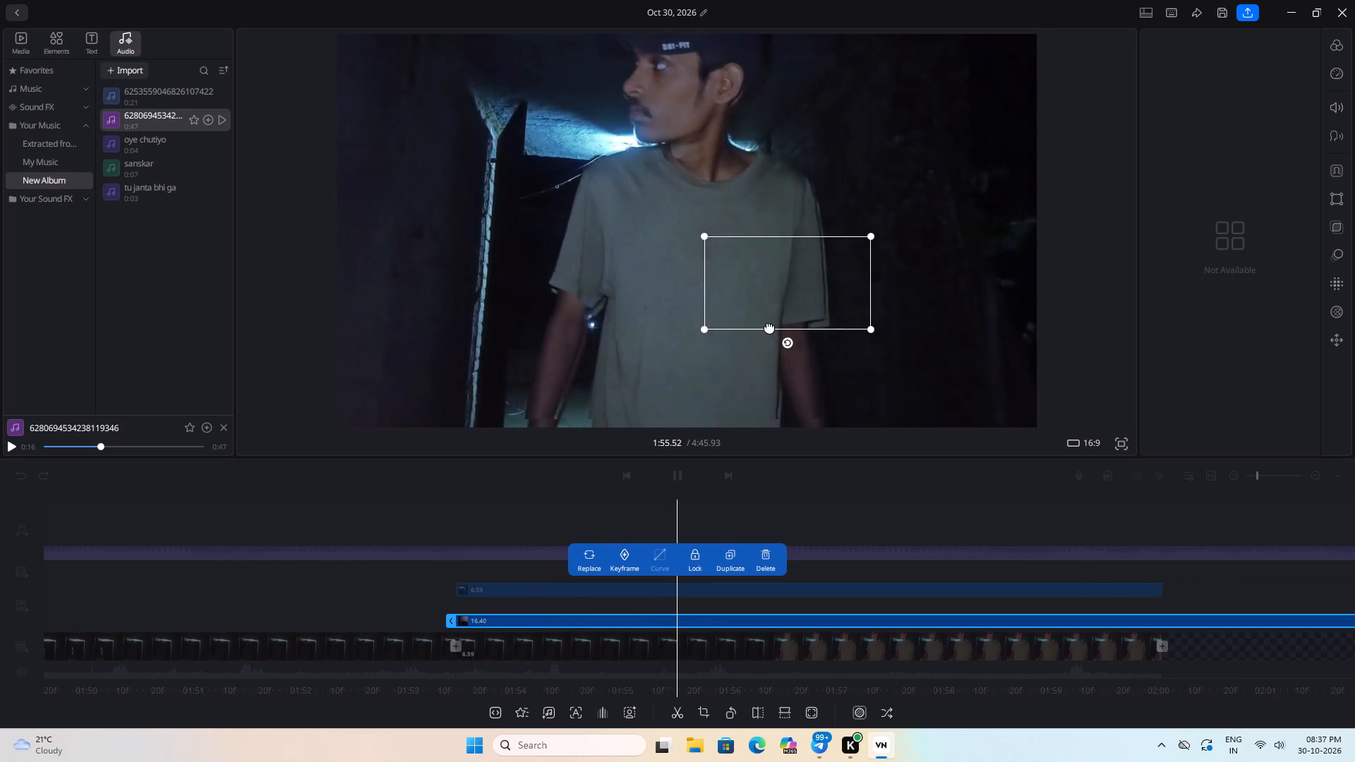
{"action": "key", "text": "space"}
Enlarge the ghost overlay to about 1.8 times its size and place it behind the man's arm nearest the doorway, checking in playback.
{"action": "left_click_drag", "start_coordinate": [793, 308], "coordinate": [594, 361]}
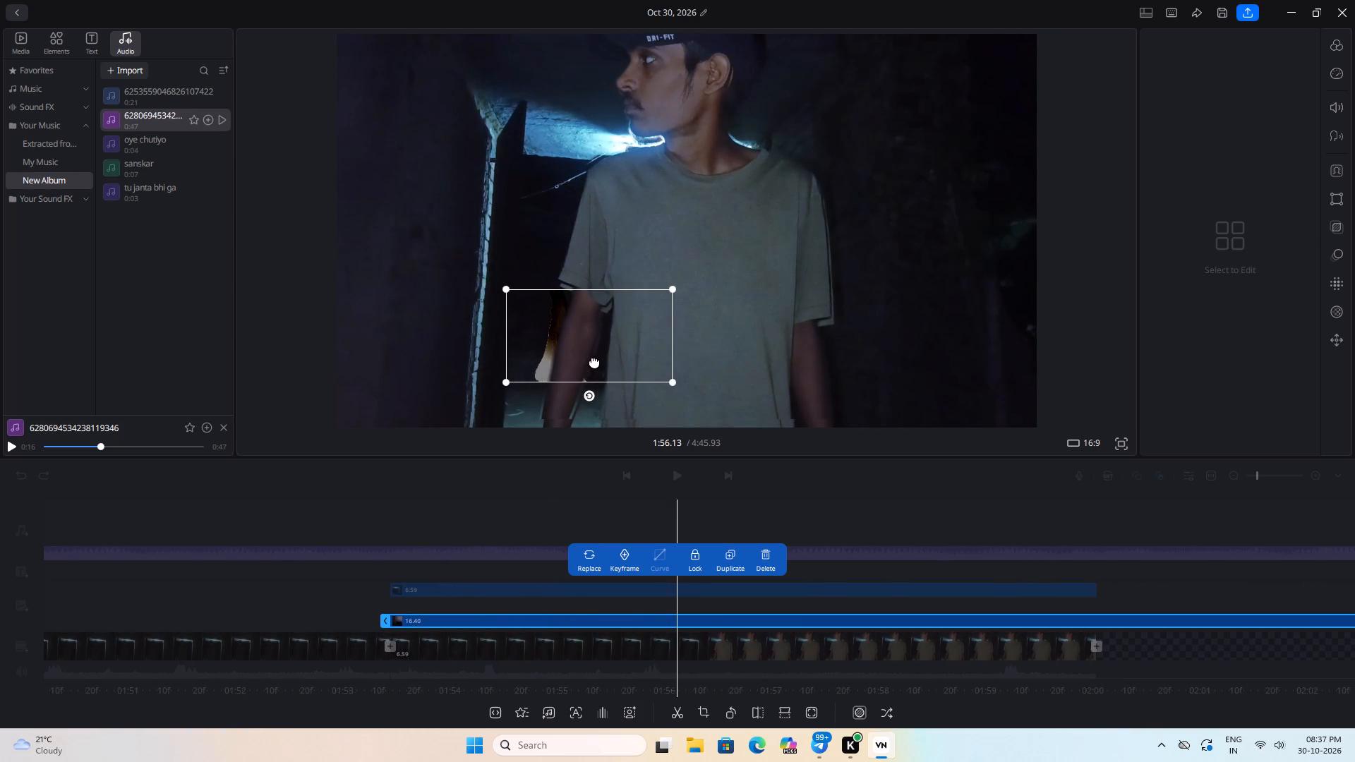
{"action": "left_click_drag", "start_coordinate": [594, 361], "coordinate": [644, 380]}
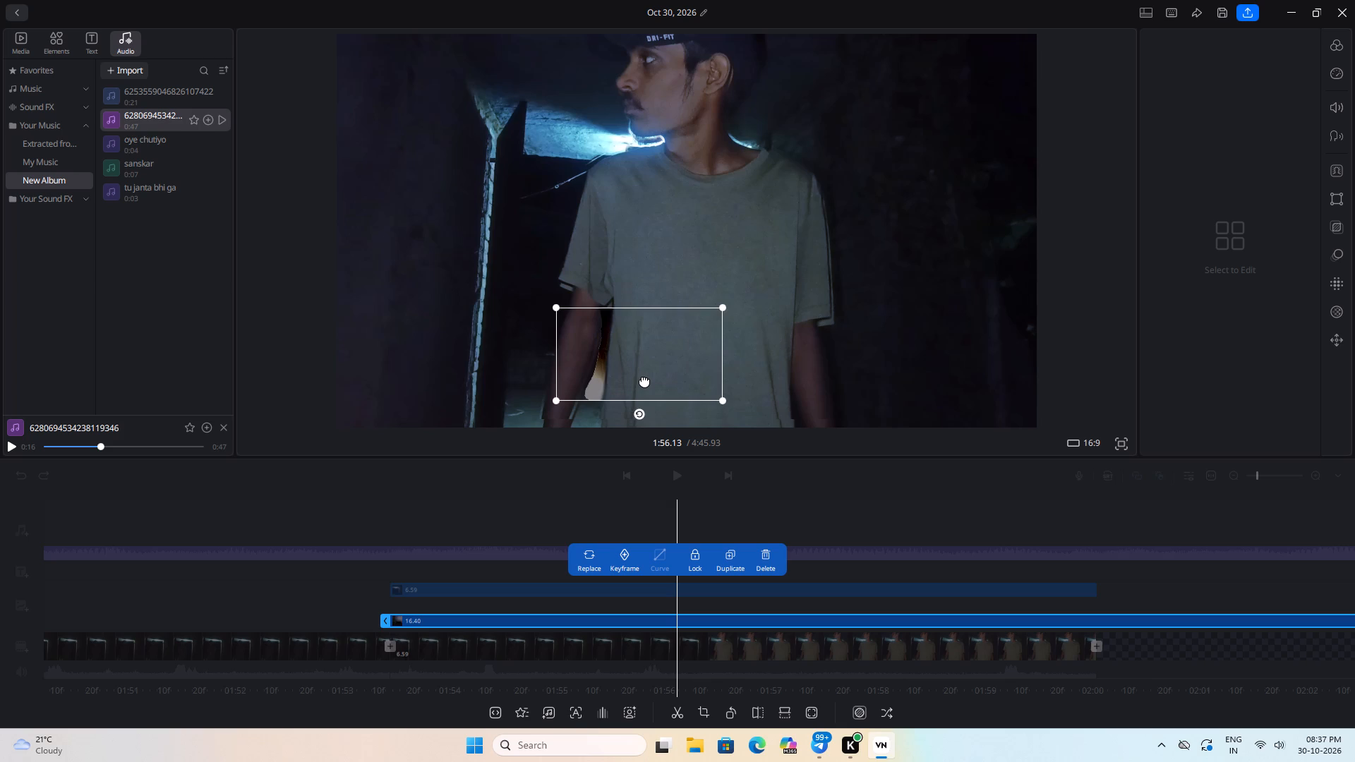
{"action": "left_click_drag", "start_coordinate": [644, 380], "coordinate": [426, 276]}
{"action": "left_click_drag", "start_coordinate": [505, 297], "coordinate": [571, 369]}
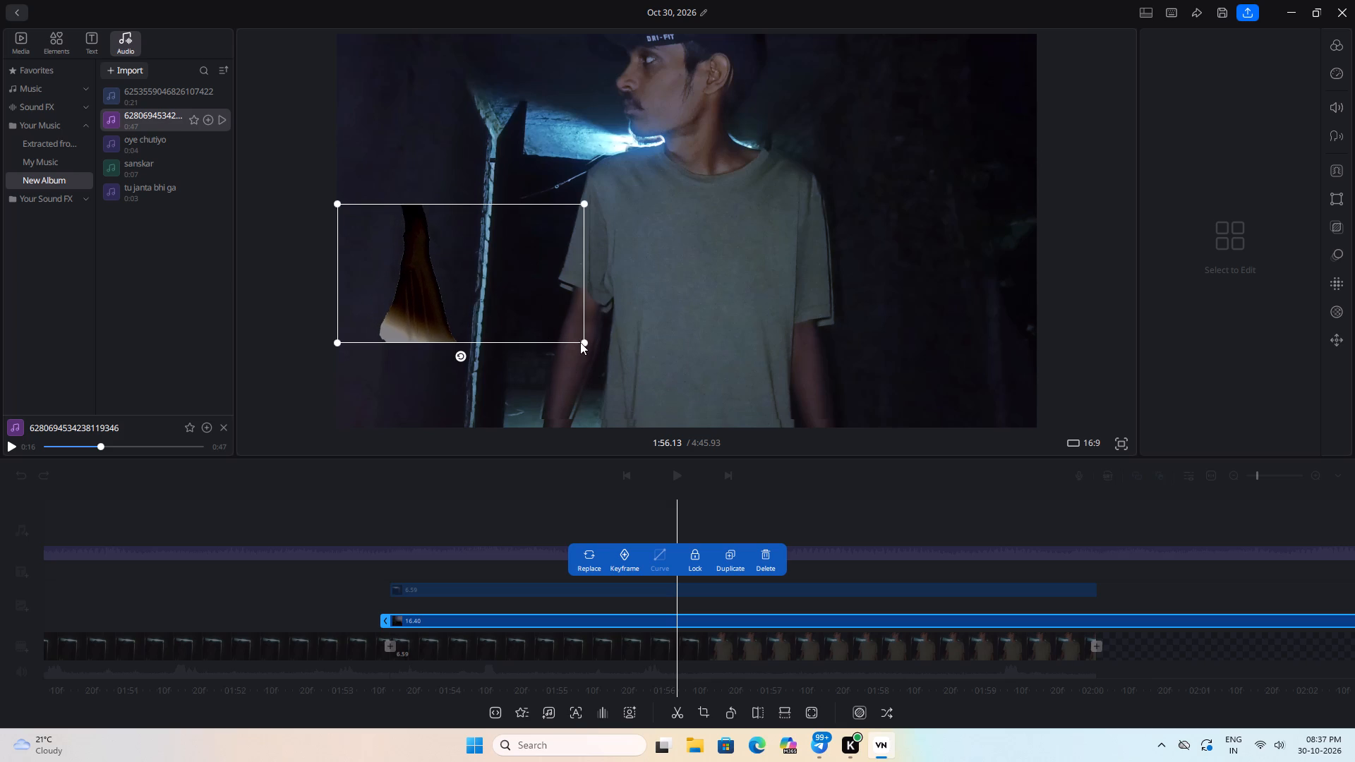
{"action": "left_click_drag", "start_coordinate": [584, 342], "coordinate": [632, 383]}
{"action": "left_click_drag", "start_coordinate": [466, 316], "coordinate": [633, 376]}
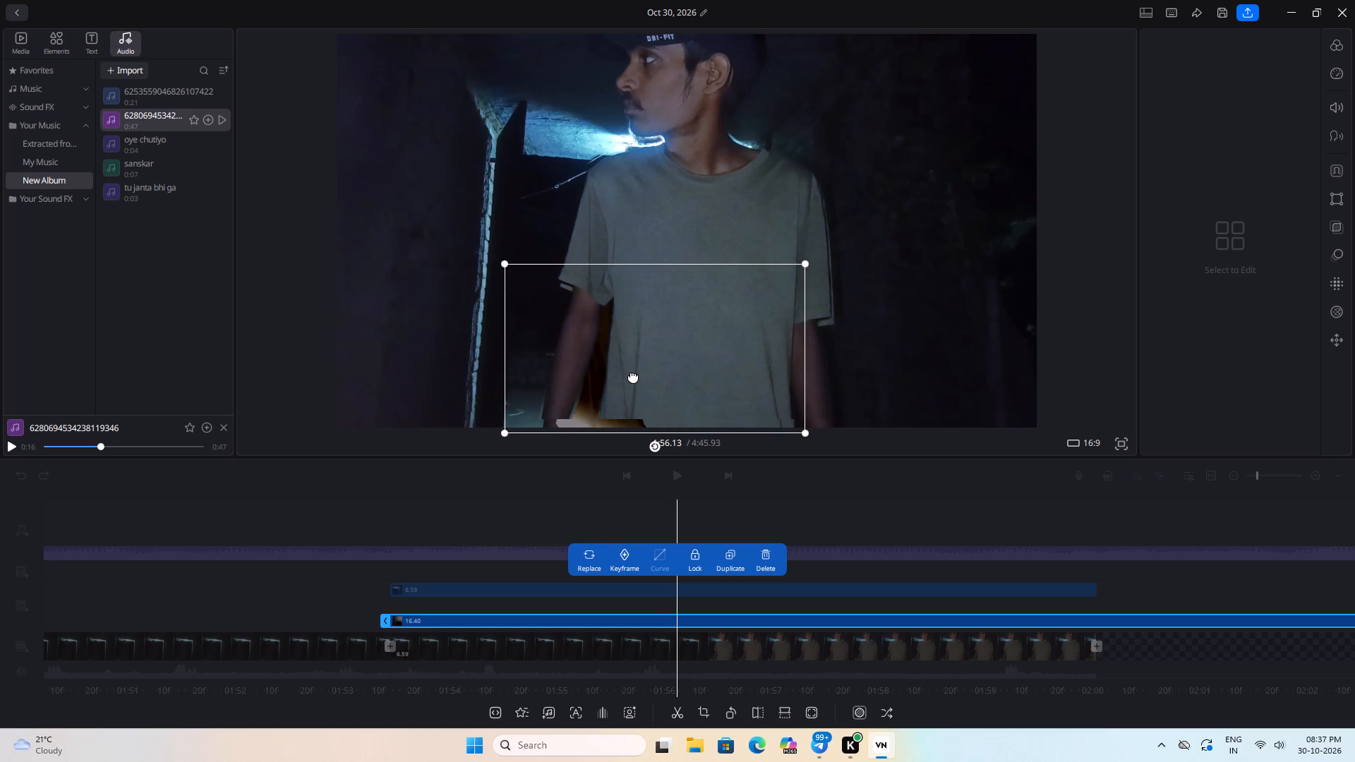
{"action": "left_click_drag", "start_coordinate": [633, 376], "coordinate": [637, 377]}
{"action": "key", "text": "space"}
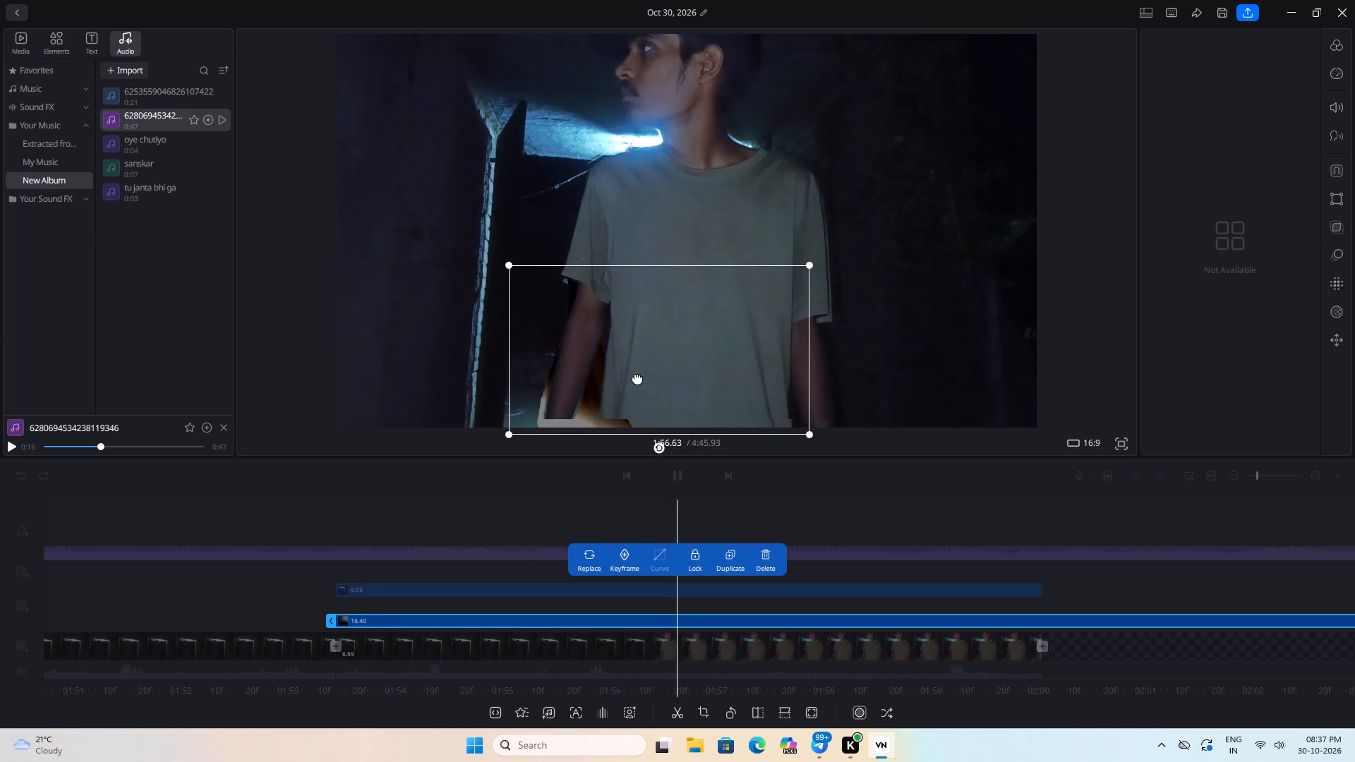
{"action": "key", "text": "space"}
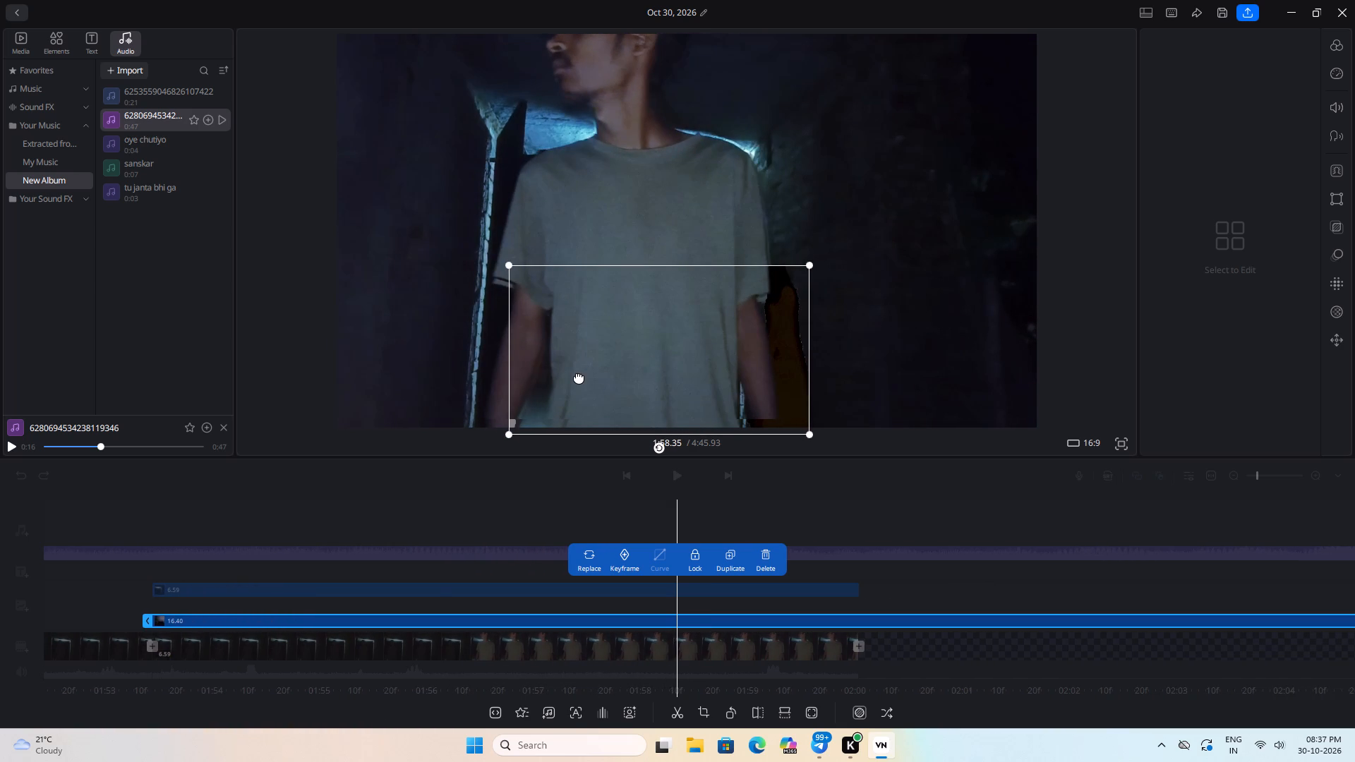
Enlarge the cutout overlay slightly past the frame edges, realign it over the man at about 1:56, and check it in playback.
{"action": "left_click_drag", "start_coordinate": [462, 525], "coordinate": [713, 526]}
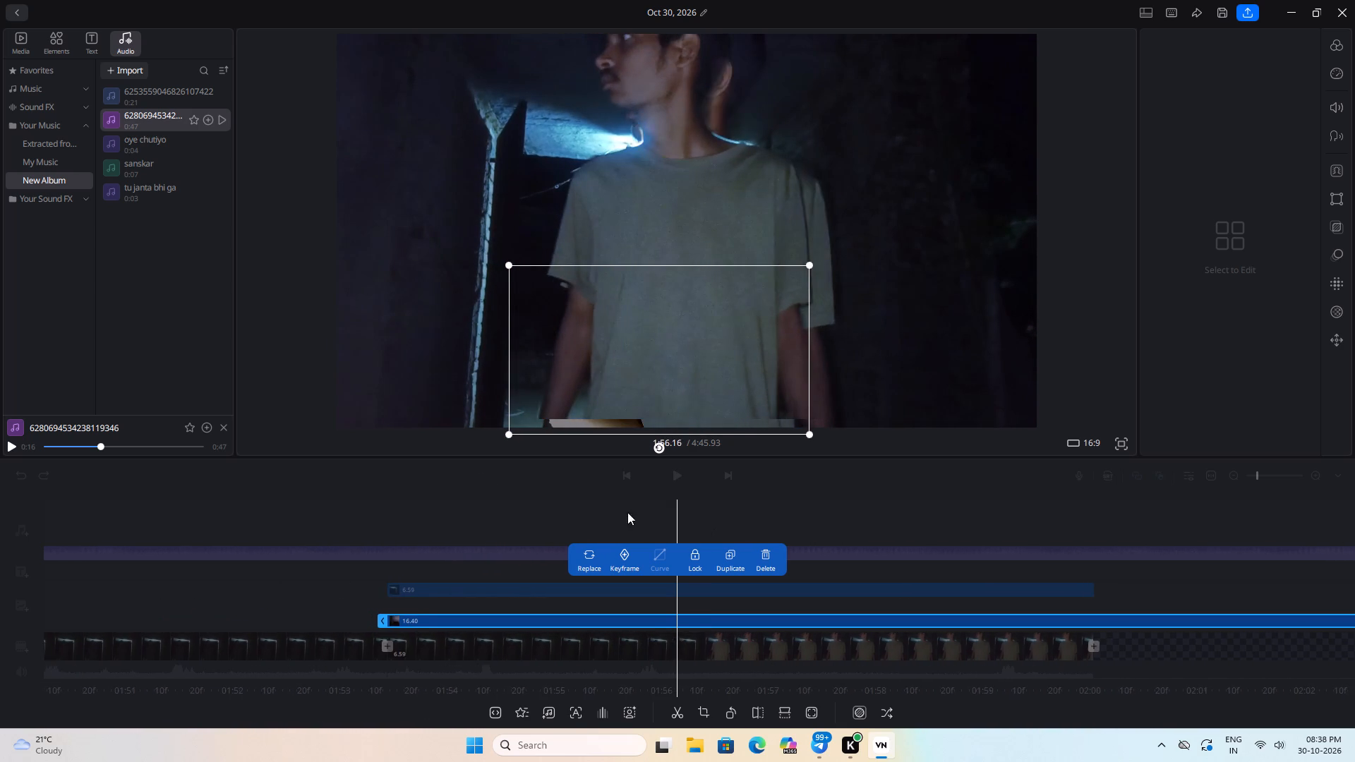
{"action": "left_click_drag", "start_coordinate": [403, 499], "coordinate": [441, 504]}
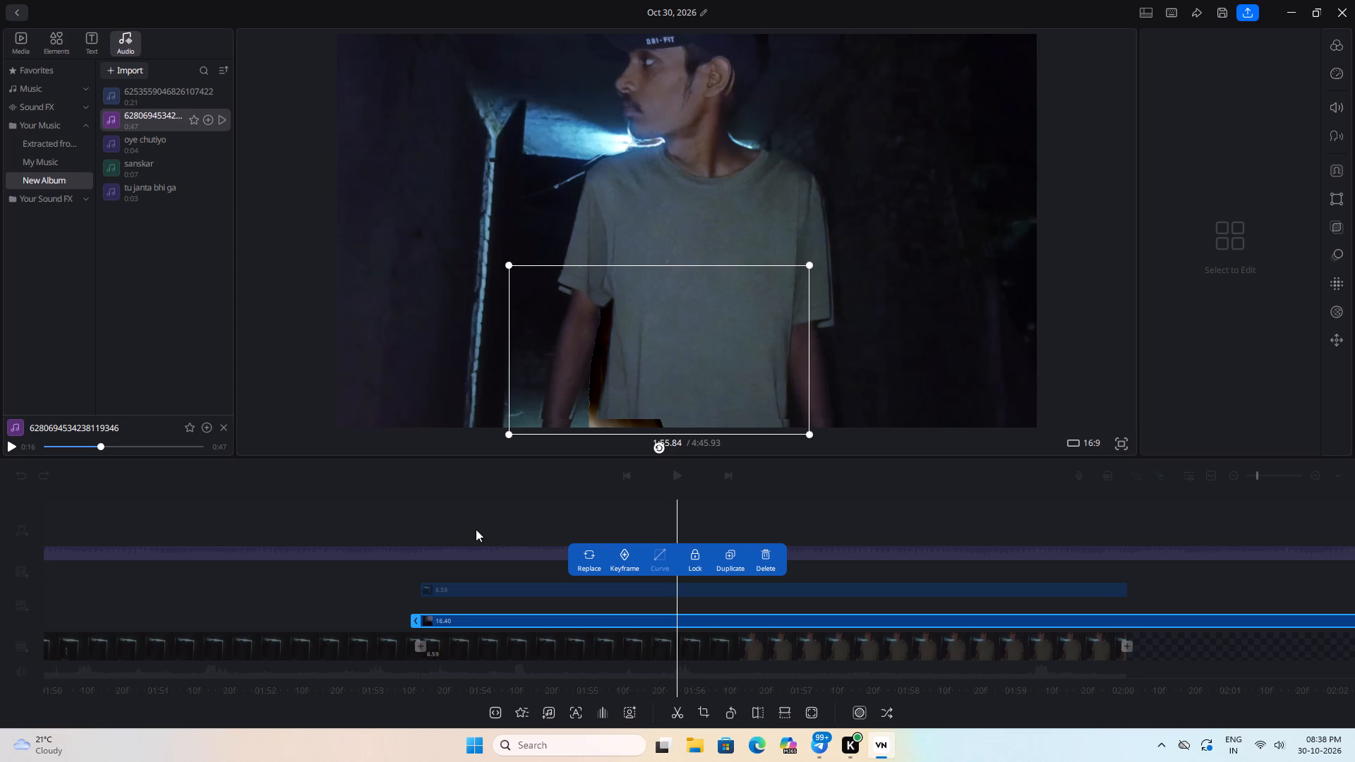
{"action": "left_click_drag", "start_coordinate": [478, 530], "coordinate": [442, 522]}
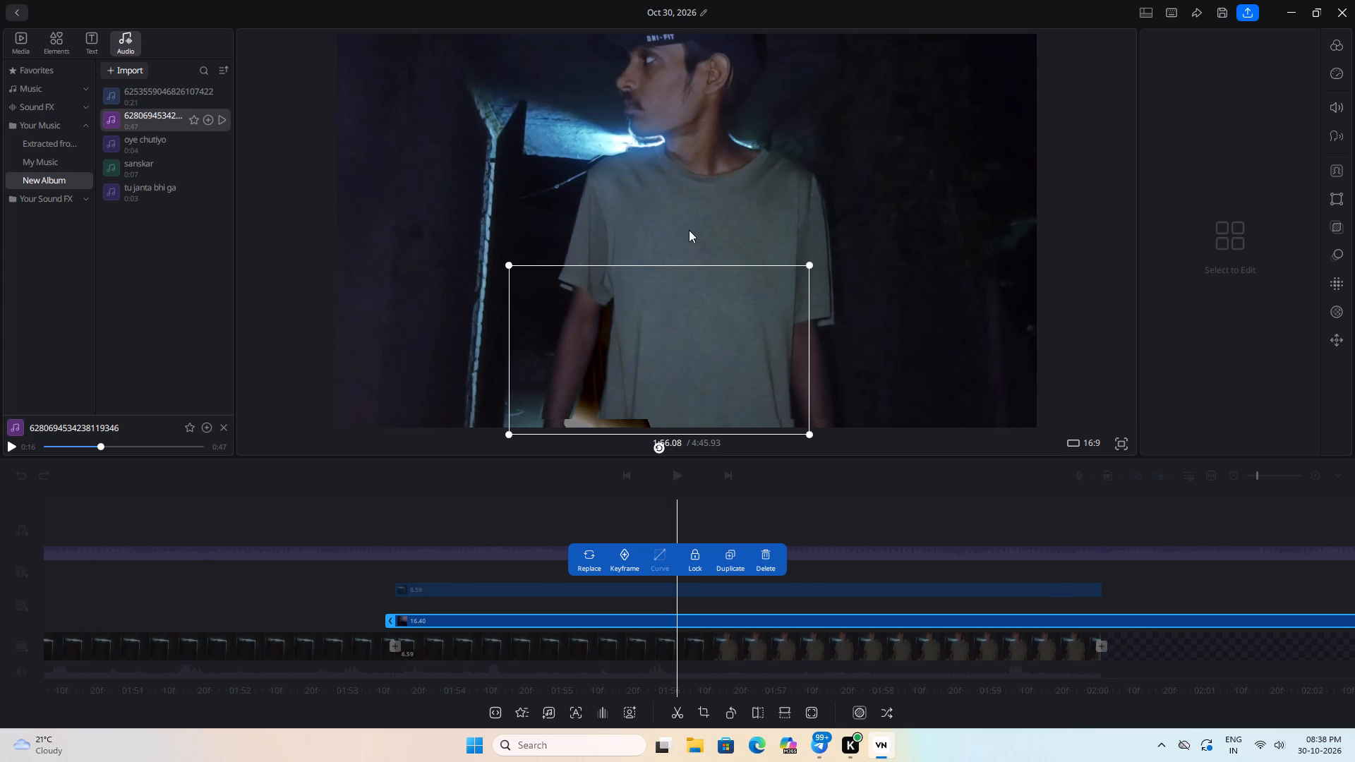
{"action": "left_click", "coordinate": [701, 204]}
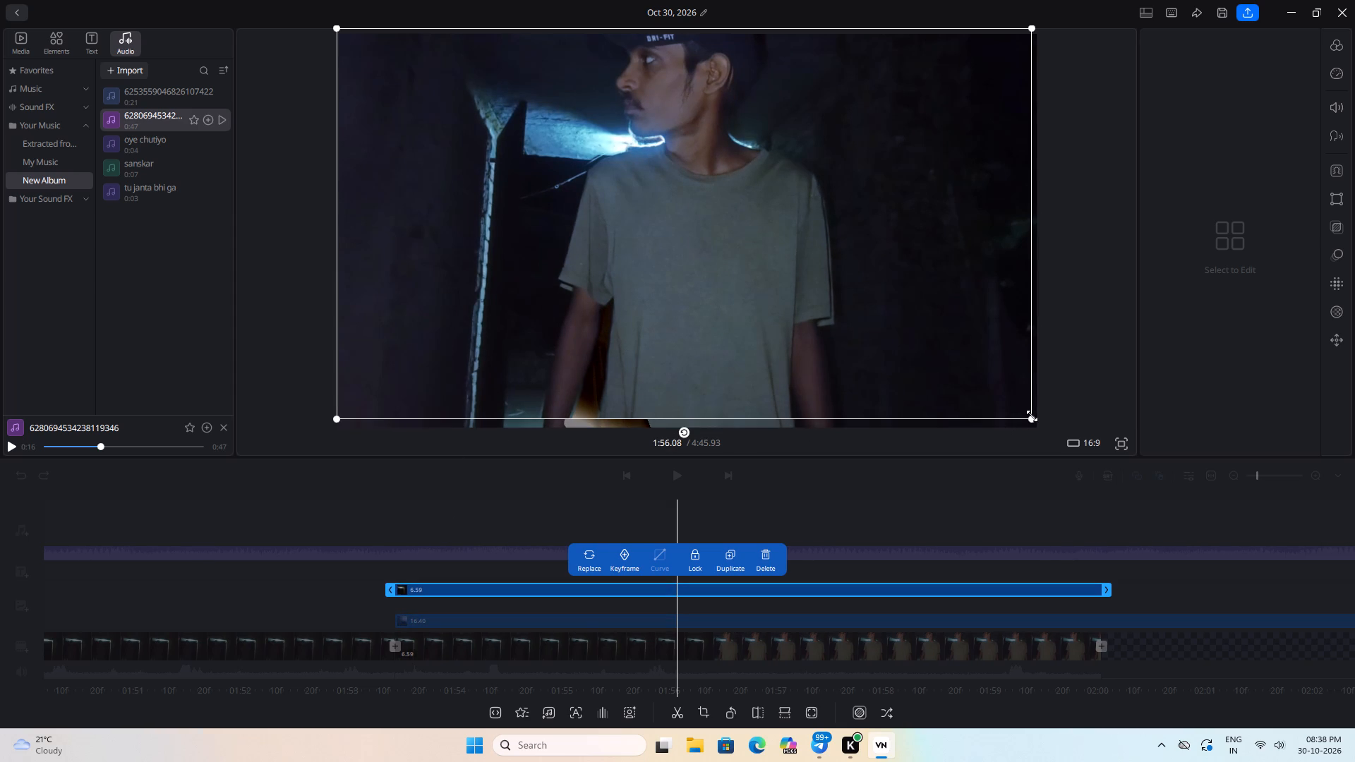
{"action": "left_click_drag", "start_coordinate": [1032, 416], "coordinate": [1040, 440]}
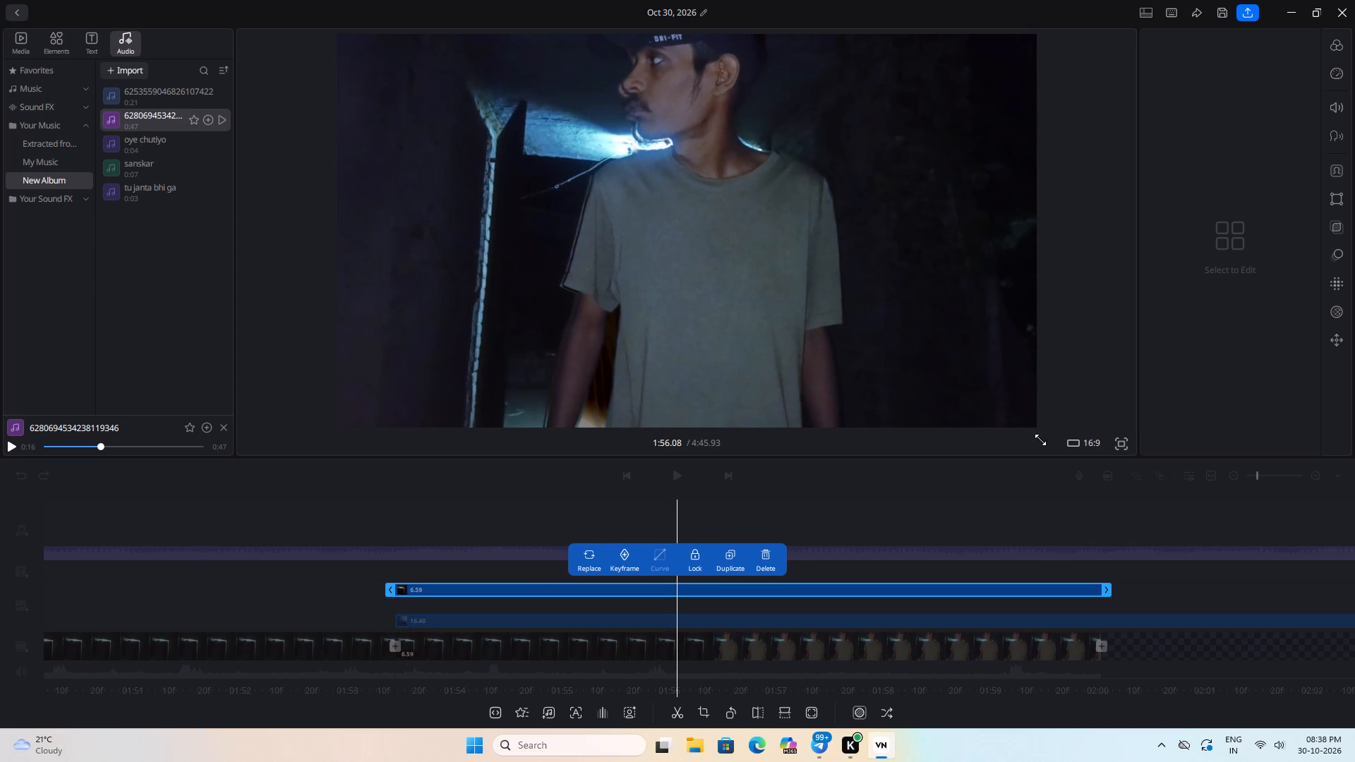
{"action": "left_click_drag", "start_coordinate": [1040, 440], "coordinate": [1038, 437]}
{"action": "left_click_drag", "start_coordinate": [907, 325], "coordinate": [896, 333]}
{"action": "left_click", "coordinate": [868, 333]}
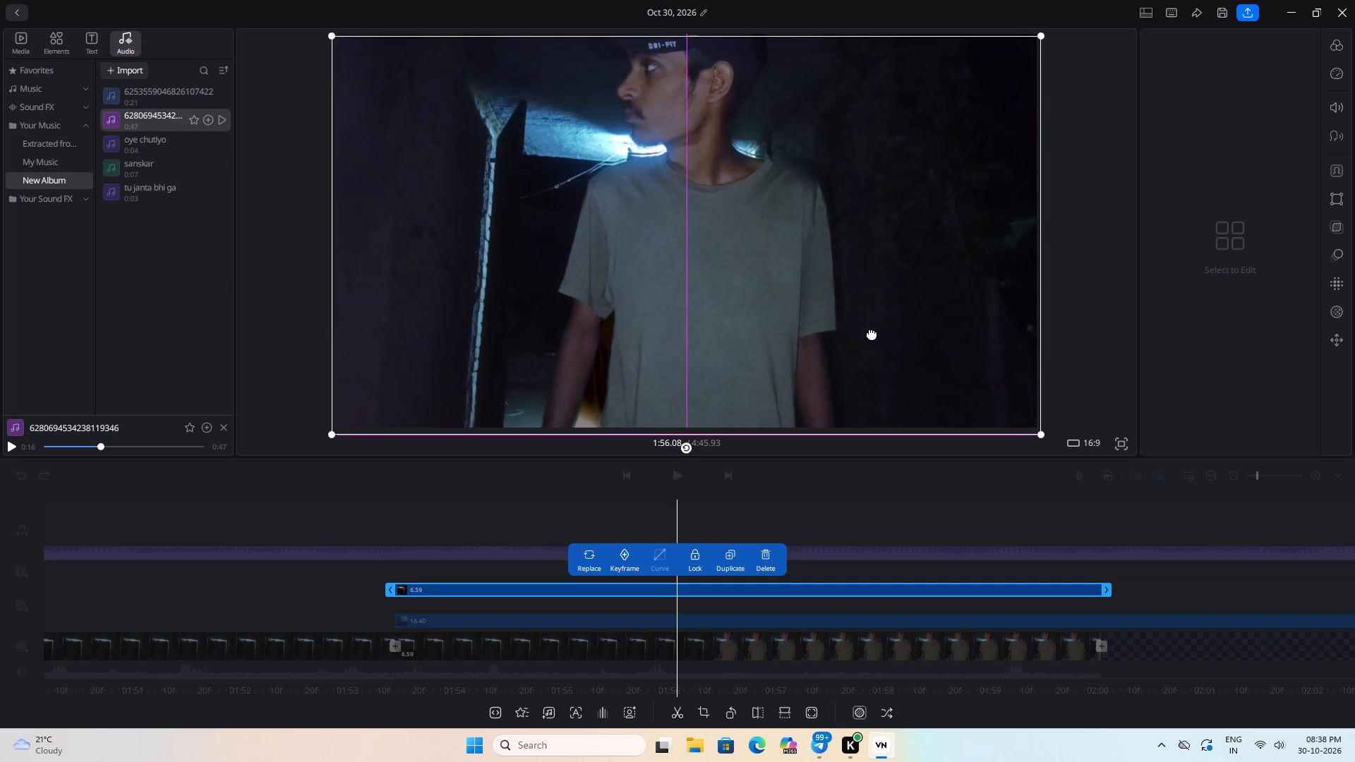
{"action": "key", "text": "space"}
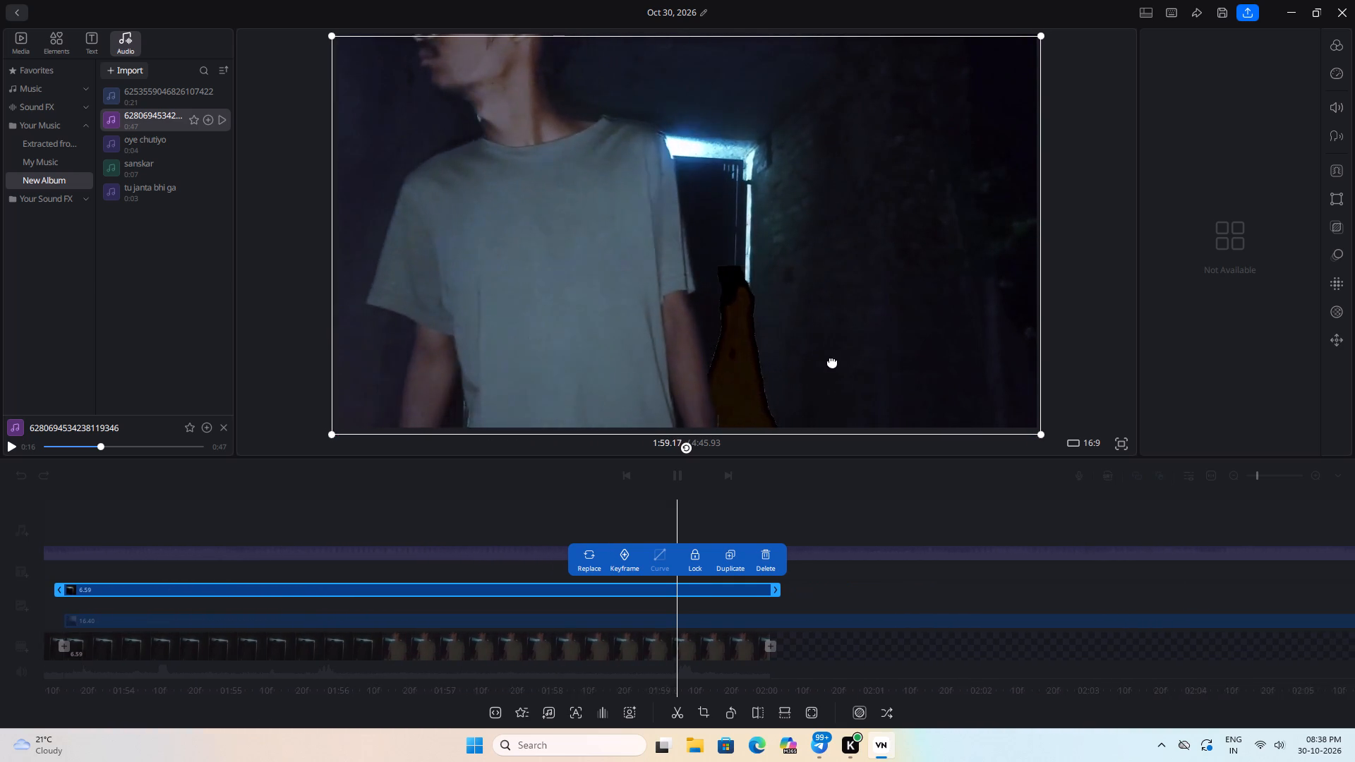
{"action": "key", "text": "space"}
Split the ghost overlay at about 1:57.7, just before the man turns away, and delete the part after the split.
{"action": "left_click_drag", "start_coordinate": [506, 509], "coordinate": [736, 546]}
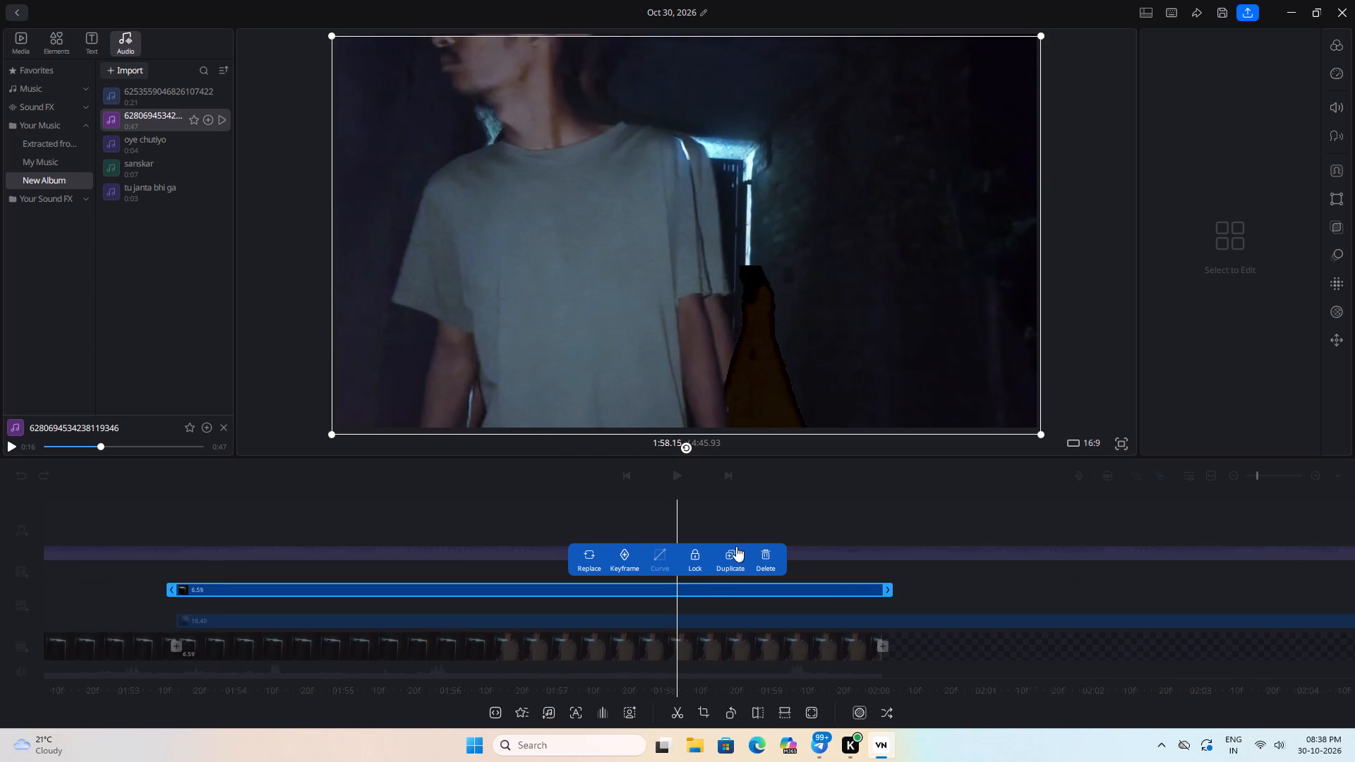
{"action": "left_click_drag", "start_coordinate": [736, 546], "coordinate": [767, 548]}
{"action": "key", "text": "space"}
{"action": "key", "text": "space"}
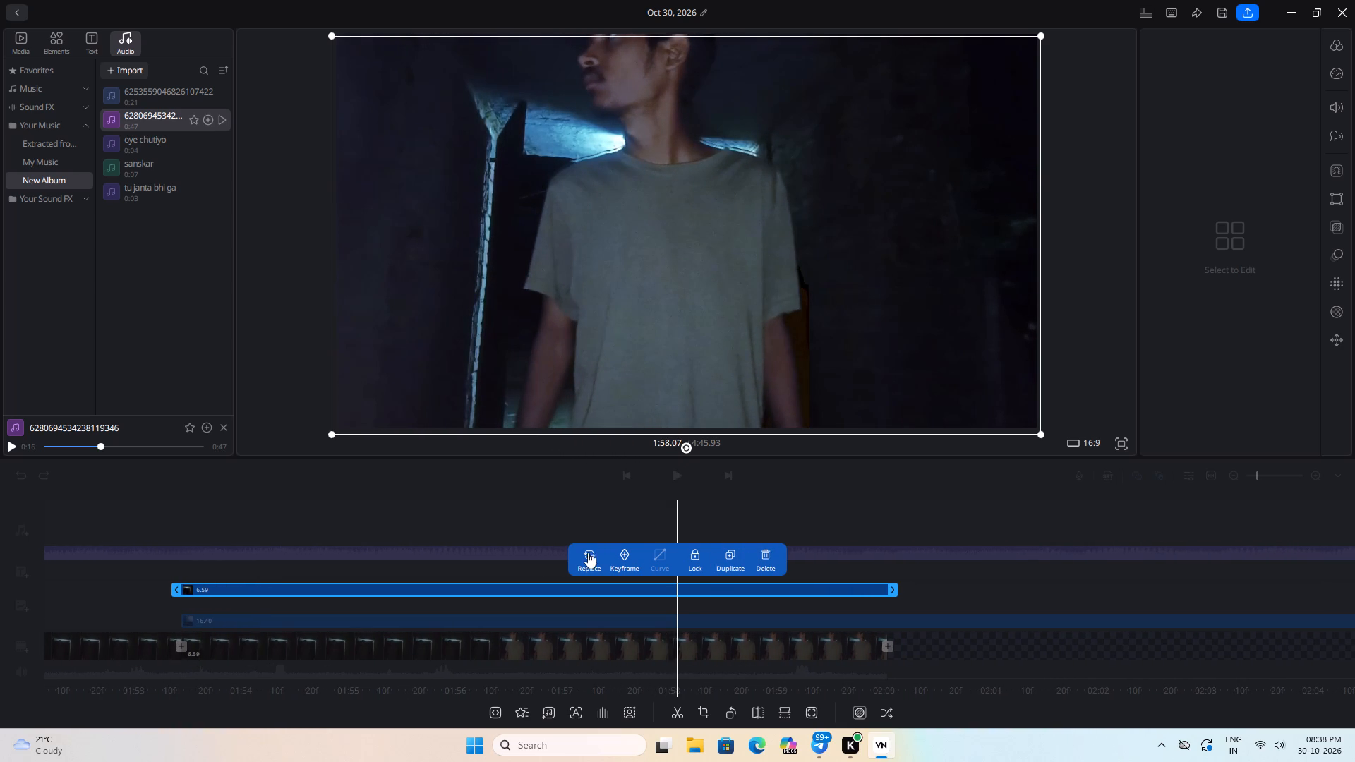
{"action": "left_click_drag", "start_coordinate": [547, 522], "coordinate": [591, 521]}
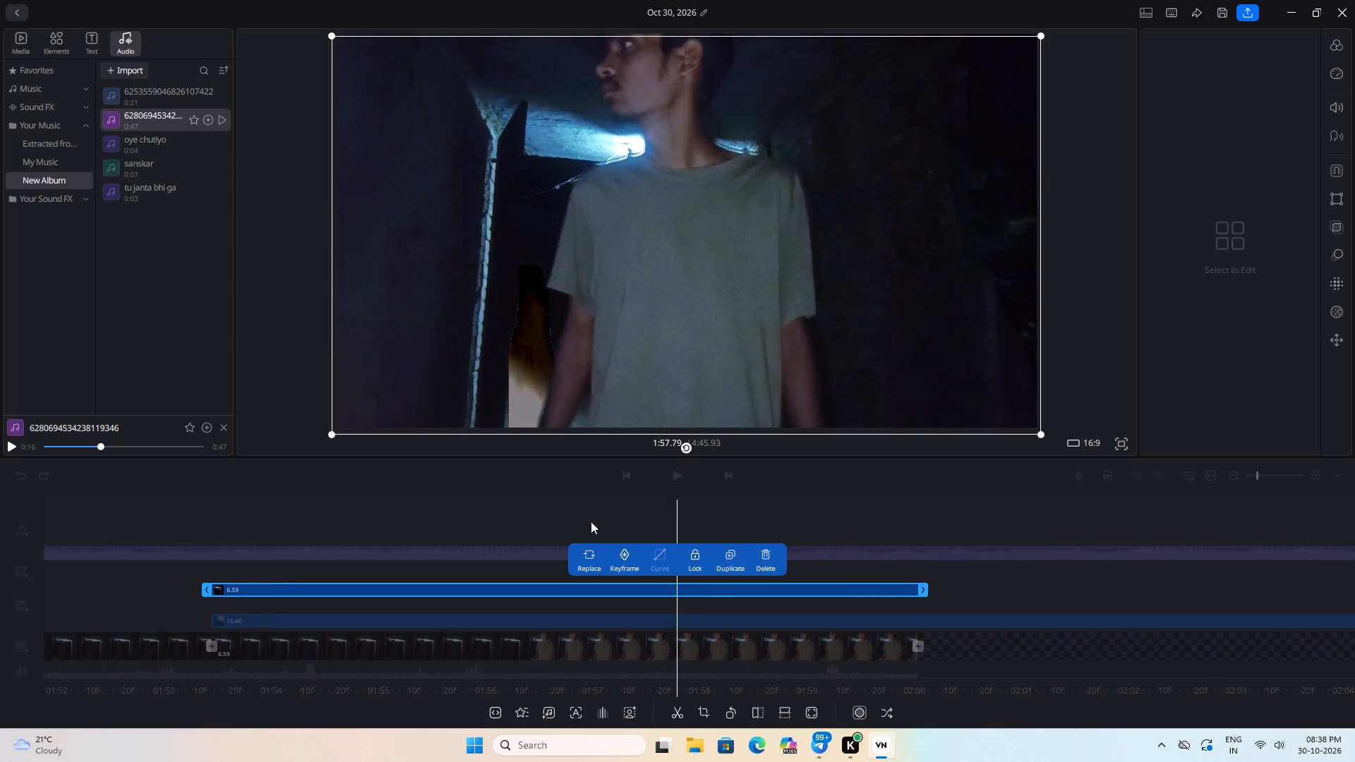
{"action": "left_click_drag", "start_coordinate": [591, 521], "coordinate": [594, 521]}
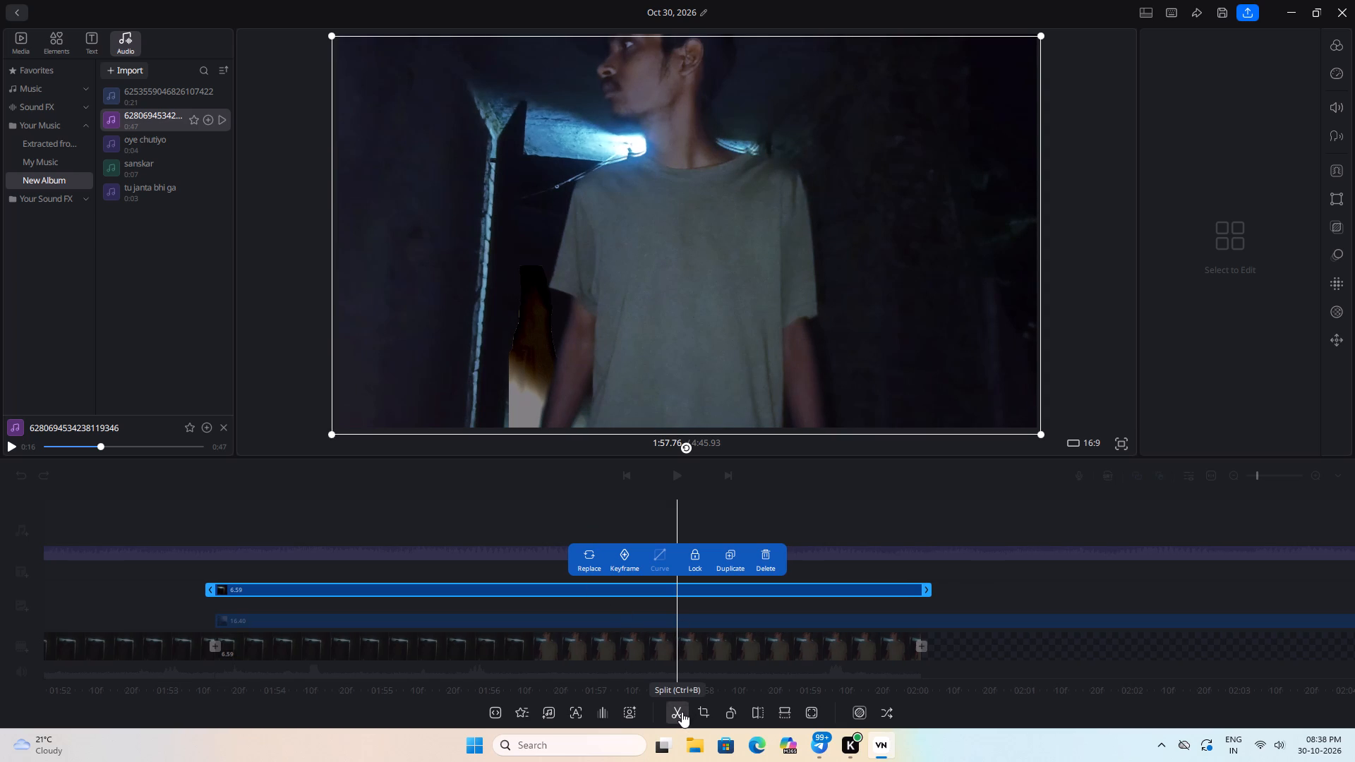
{"action": "left_click", "coordinate": [669, 612]}
{"action": "left_click", "coordinate": [669, 614]}
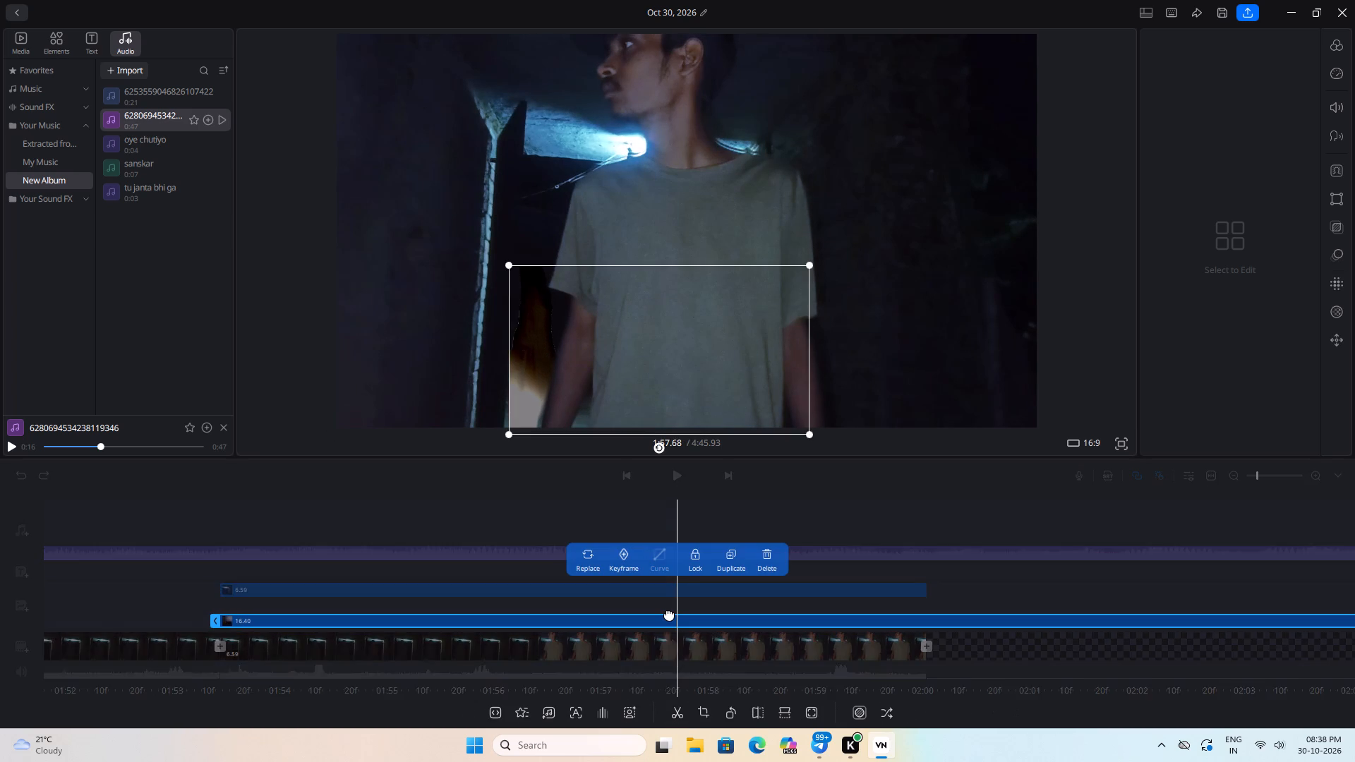
{"action": "left_click", "coordinate": [670, 715]}
{"action": "left_click", "coordinate": [783, 624]}
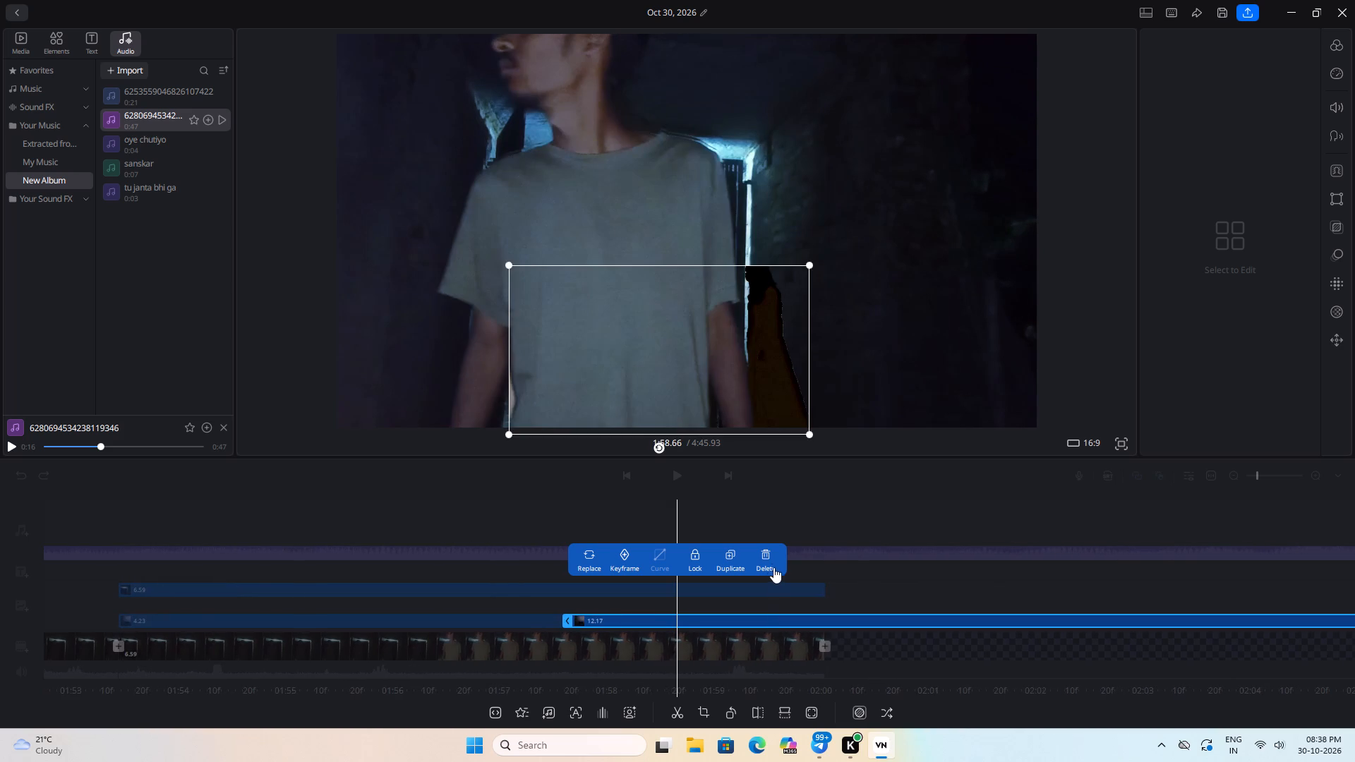
{"action": "left_click", "coordinate": [769, 557]}
Play the section to check the trimmed ghost overlay, and add a keyframe near that overlay's start at about 1:53.5.
{"action": "left_click_drag", "start_coordinate": [649, 630], "coordinate": [711, 634]}
{"action": "left_click_drag", "start_coordinate": [641, 626], "coordinate": [1014, 636]}
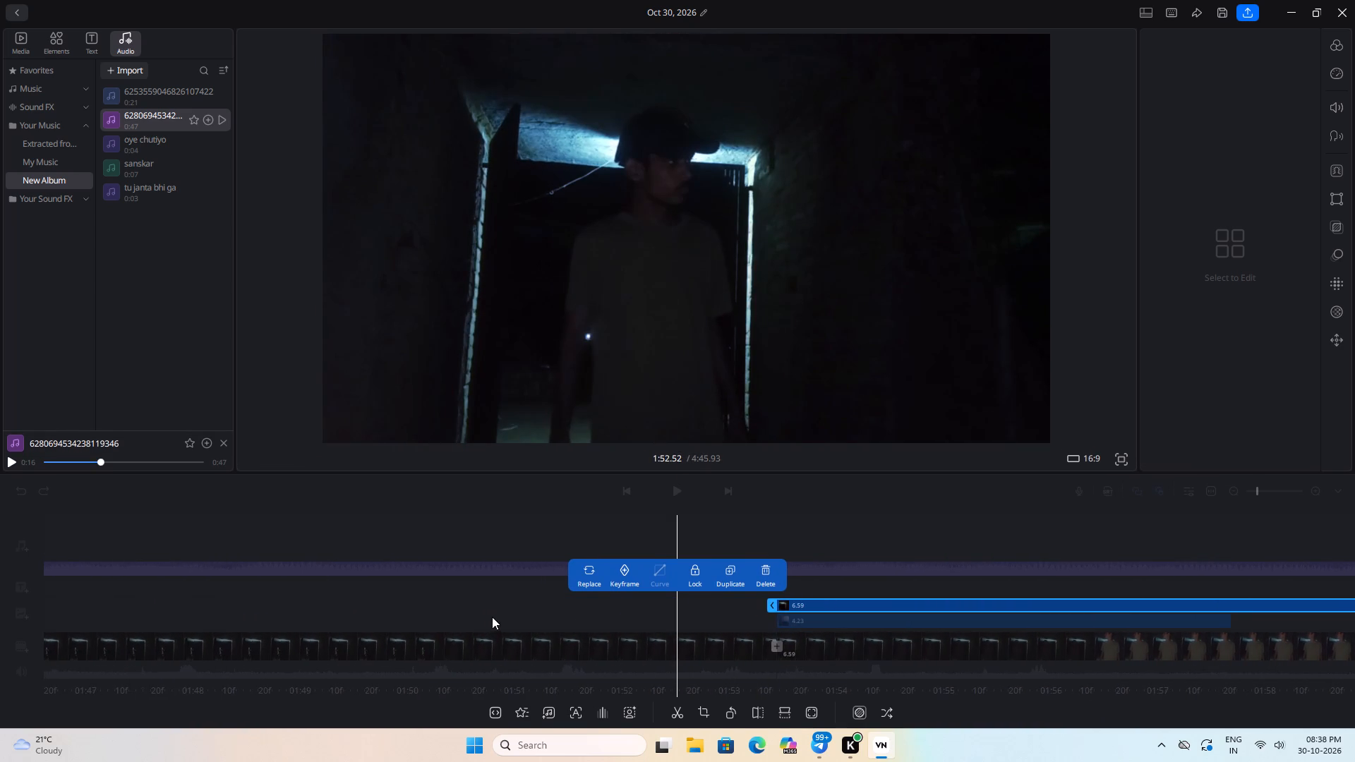
{"action": "left_click_drag", "start_coordinate": [641, 622], "coordinate": [581, 622]}
{"action": "key", "text": "space"}
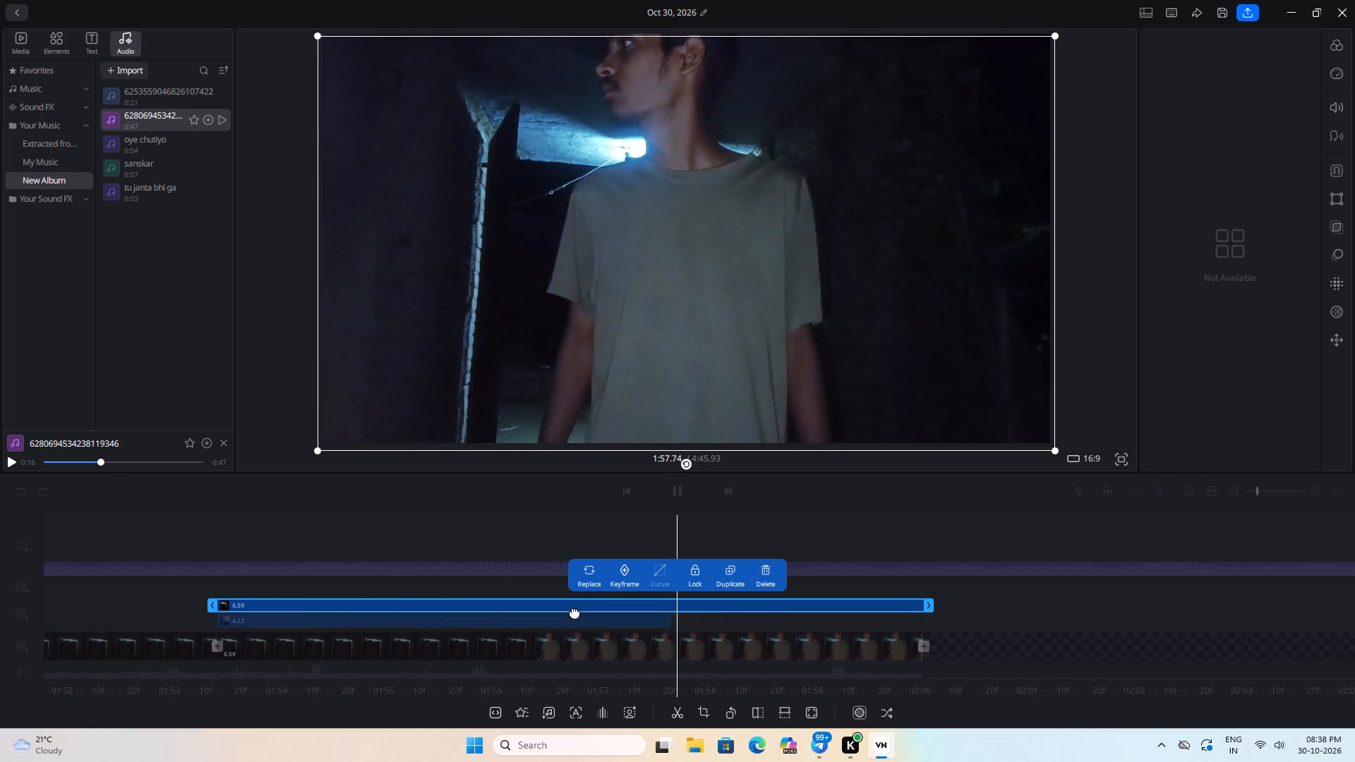
{"action": "key", "text": "space"}
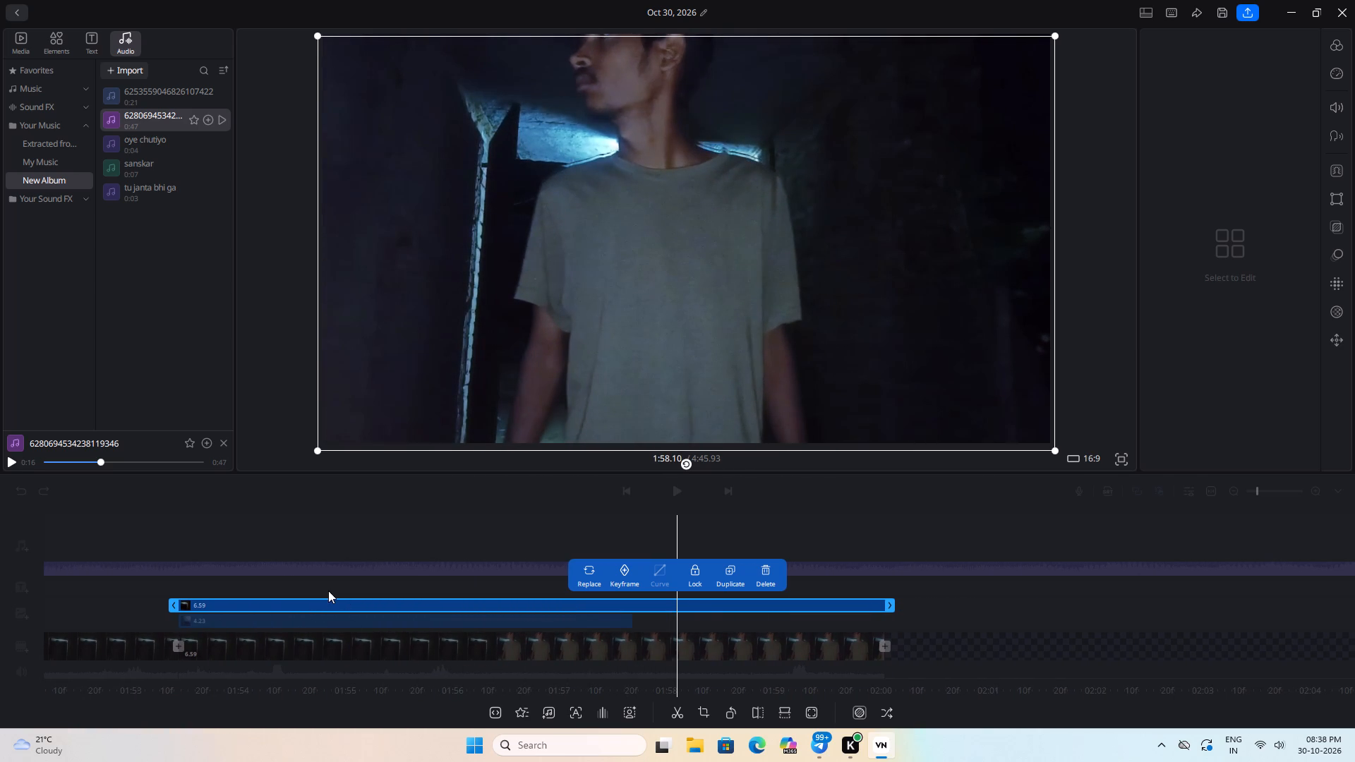
{"action": "left_click_drag", "start_coordinate": [330, 579], "coordinate": [800, 600]}
{"action": "left_click", "coordinate": [681, 620]}
{"action": "left_click_drag", "start_coordinate": [466, 623], "coordinate": [509, 622]}
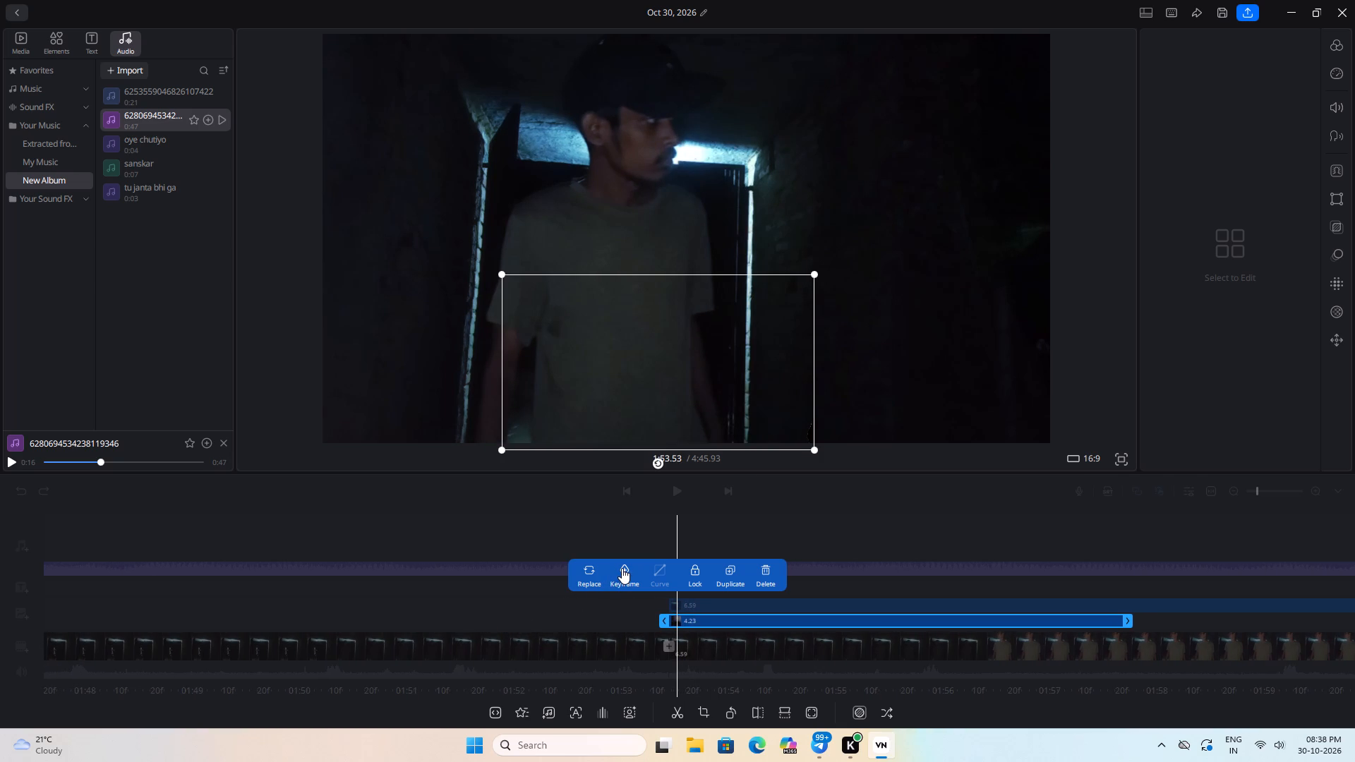
{"action": "left_click", "coordinate": [622, 568]}
Keyframe the ghost overlay at 1:54.24 by shifting it sideways toward the lit doorway edge.
{"action": "left_click_drag", "start_coordinate": [608, 611], "coordinate": [572, 610]}
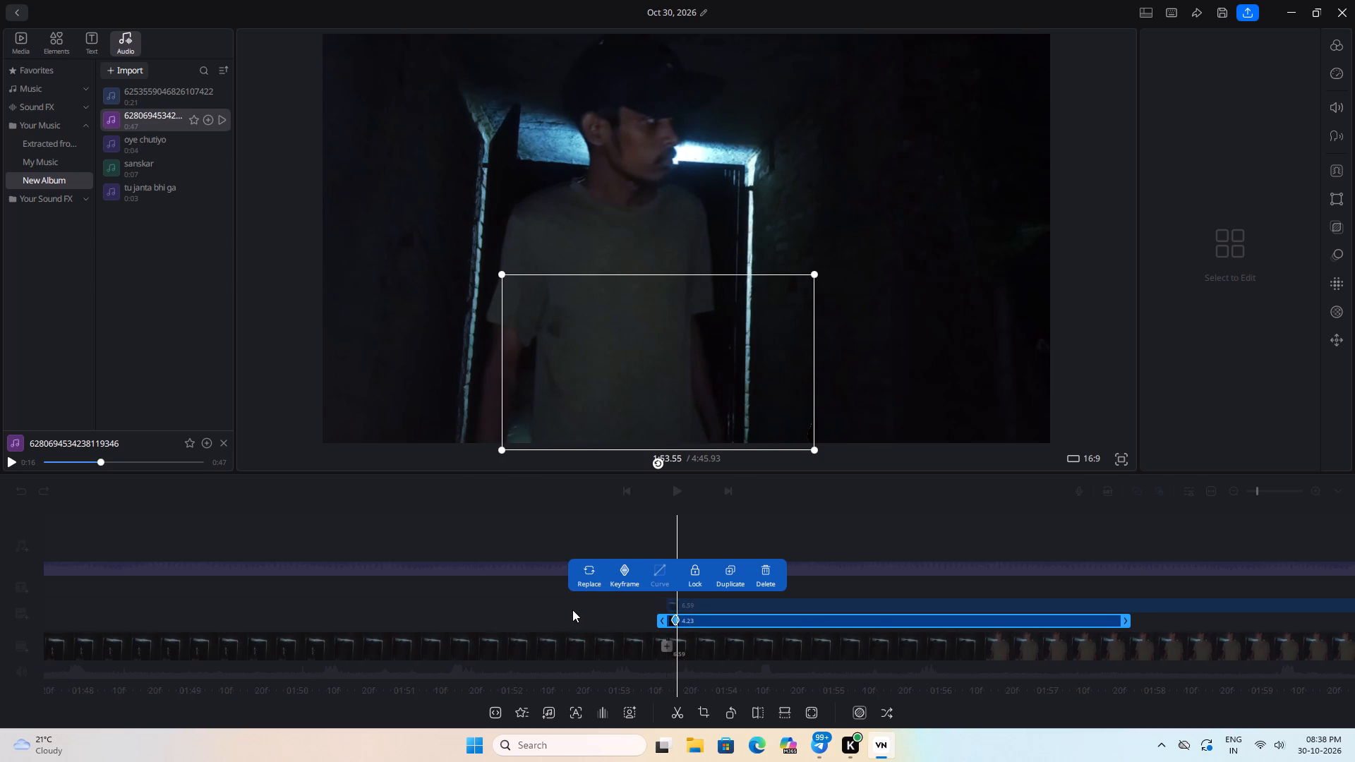
{"action": "left_click_drag", "start_coordinate": [572, 610], "coordinate": [508, 615]}
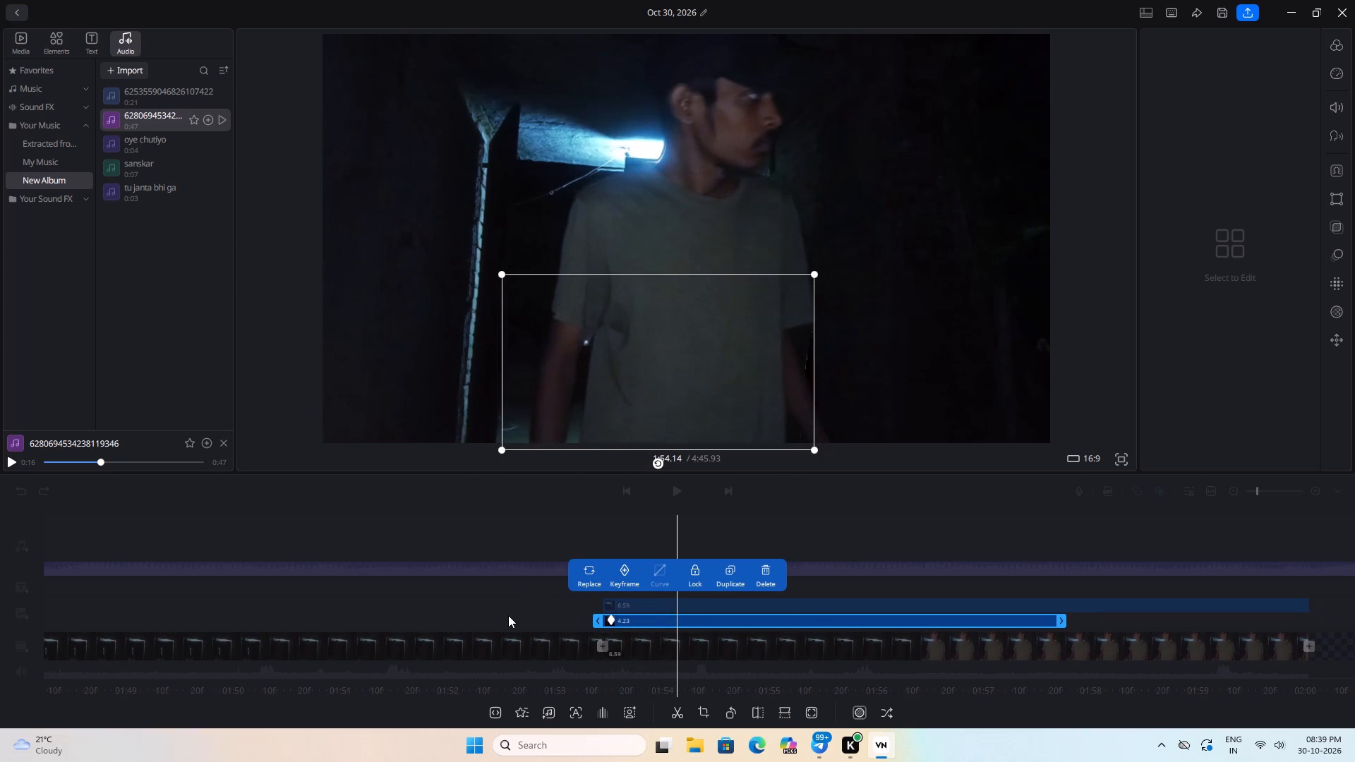
{"action": "left_click_drag", "start_coordinate": [508, 615], "coordinate": [498, 617]}
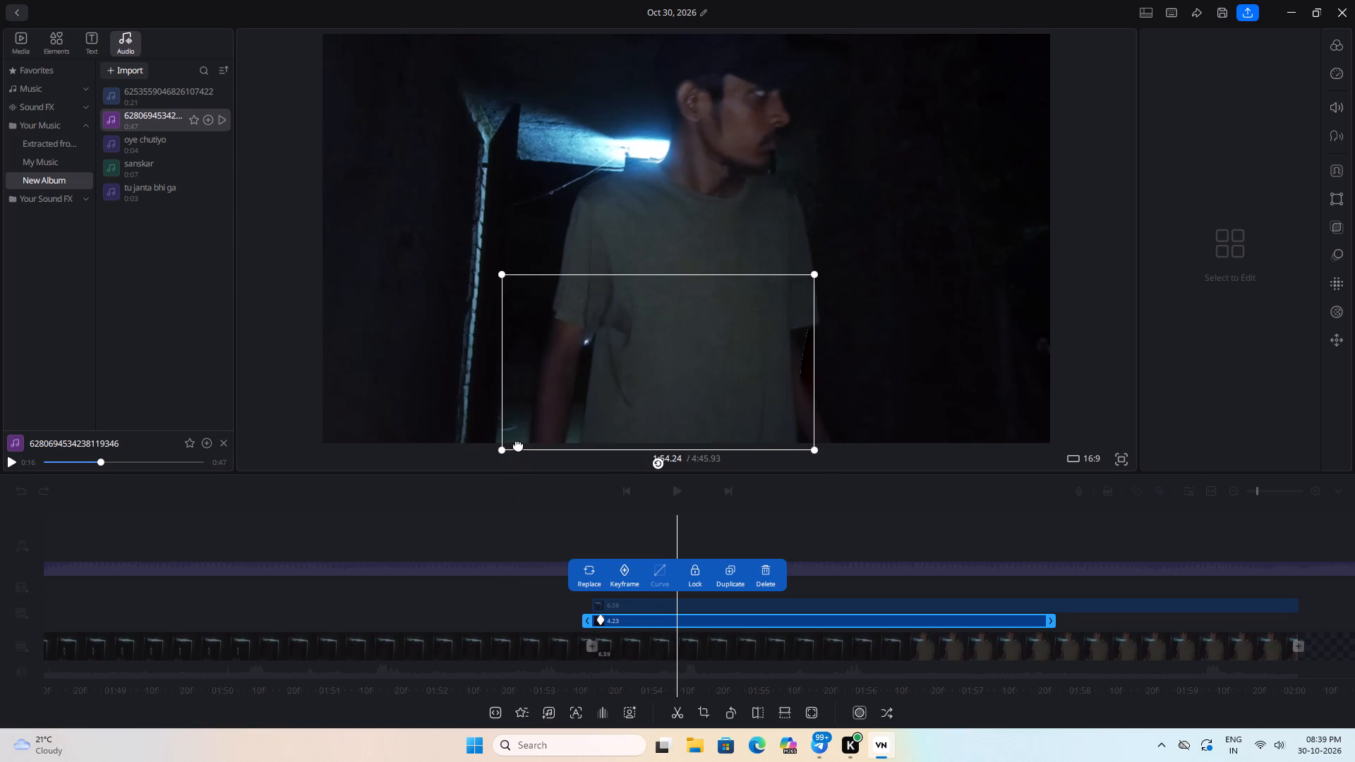
{"action": "left_click_drag", "start_coordinate": [519, 441], "coordinate": [481, 445]}
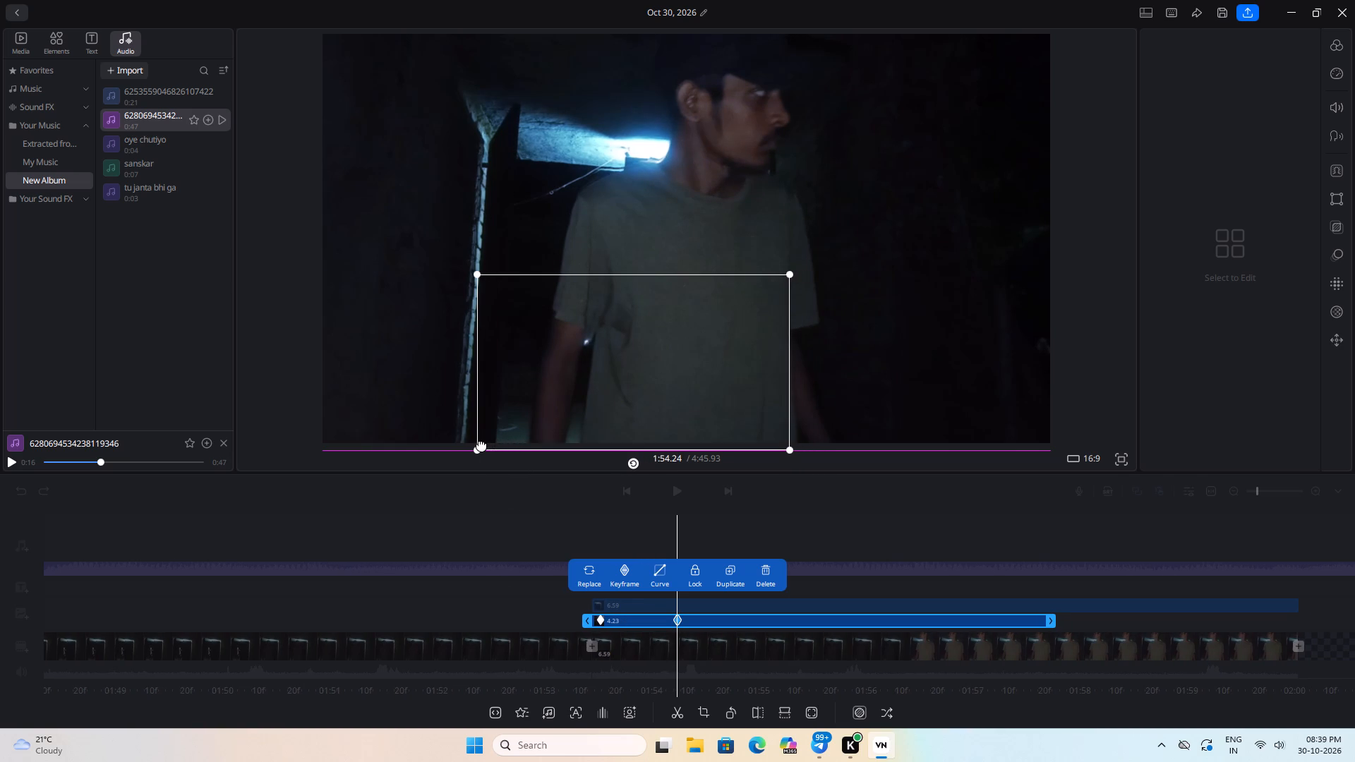
{"action": "left_click_drag", "start_coordinate": [481, 445], "coordinate": [448, 435]}
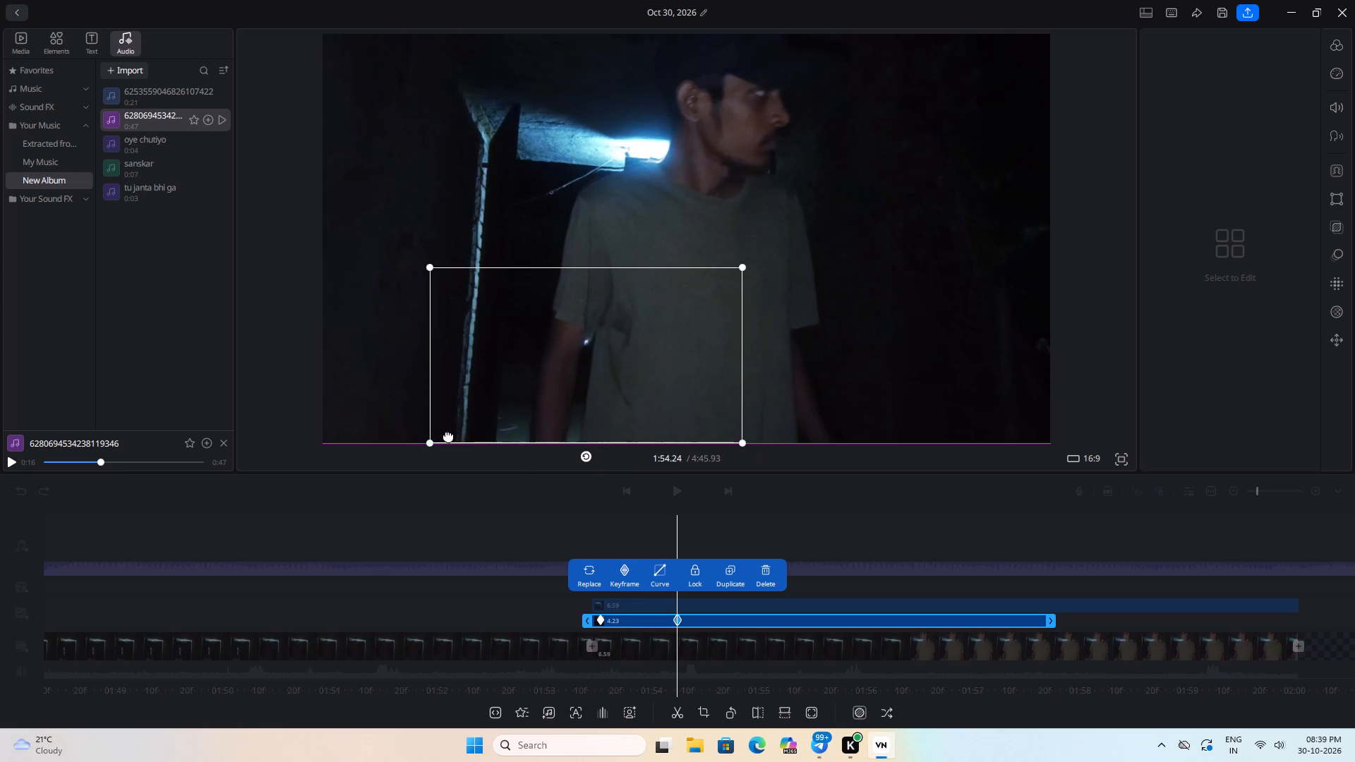
{"action": "left_click_drag", "start_coordinate": [448, 435], "coordinate": [451, 437]}
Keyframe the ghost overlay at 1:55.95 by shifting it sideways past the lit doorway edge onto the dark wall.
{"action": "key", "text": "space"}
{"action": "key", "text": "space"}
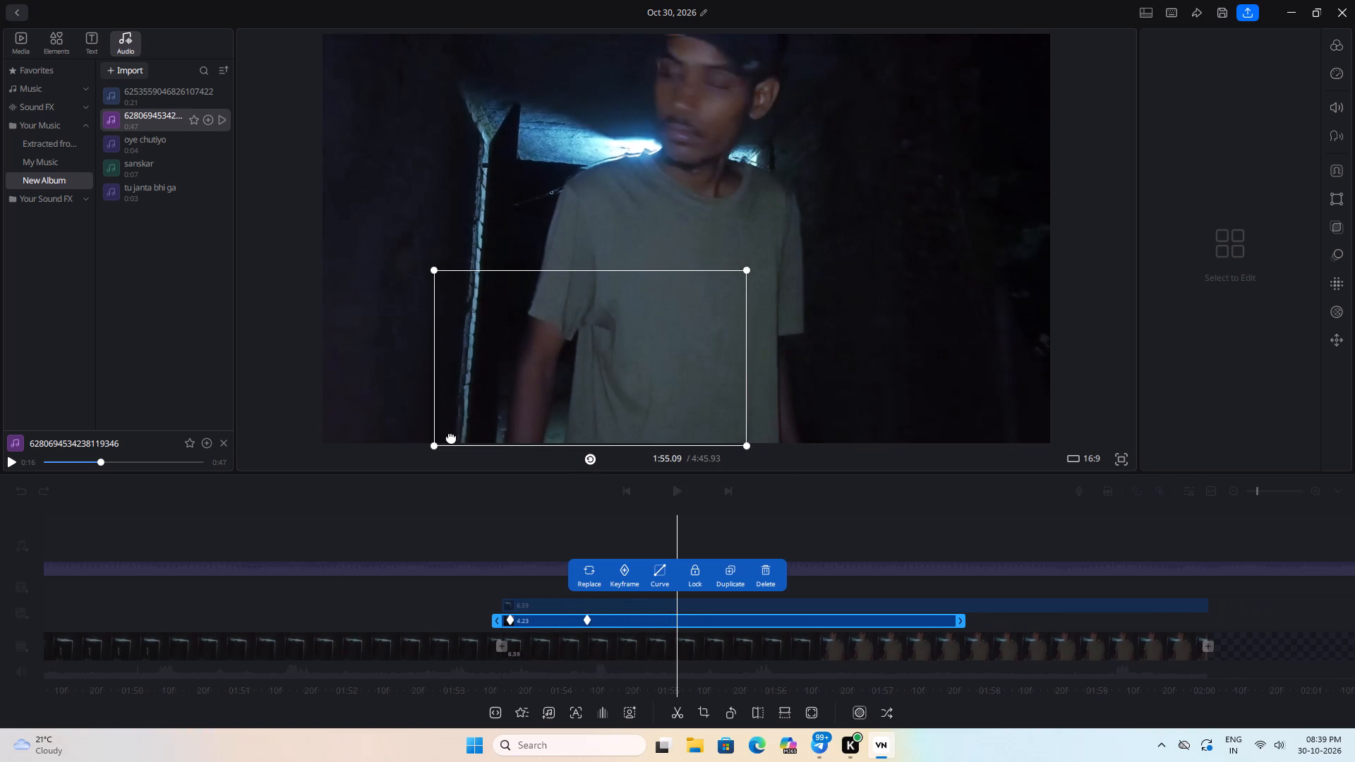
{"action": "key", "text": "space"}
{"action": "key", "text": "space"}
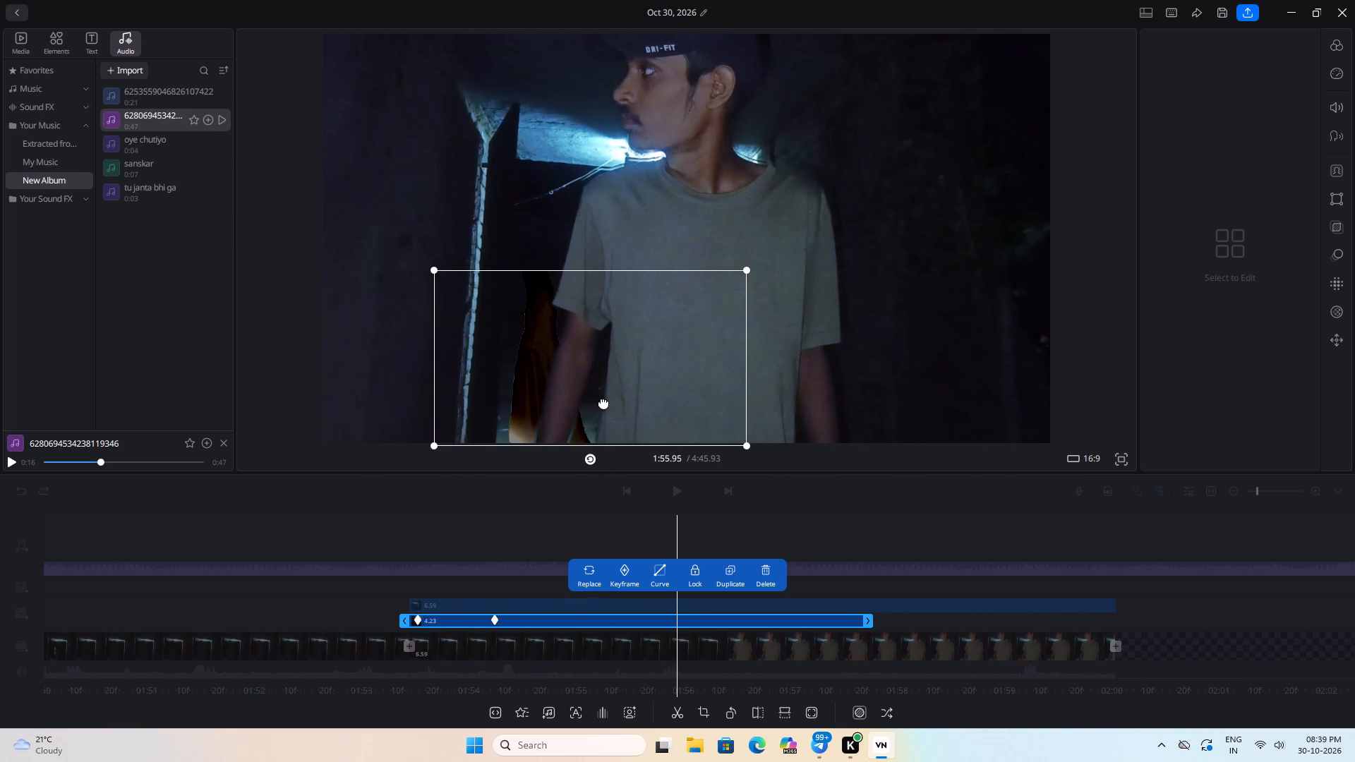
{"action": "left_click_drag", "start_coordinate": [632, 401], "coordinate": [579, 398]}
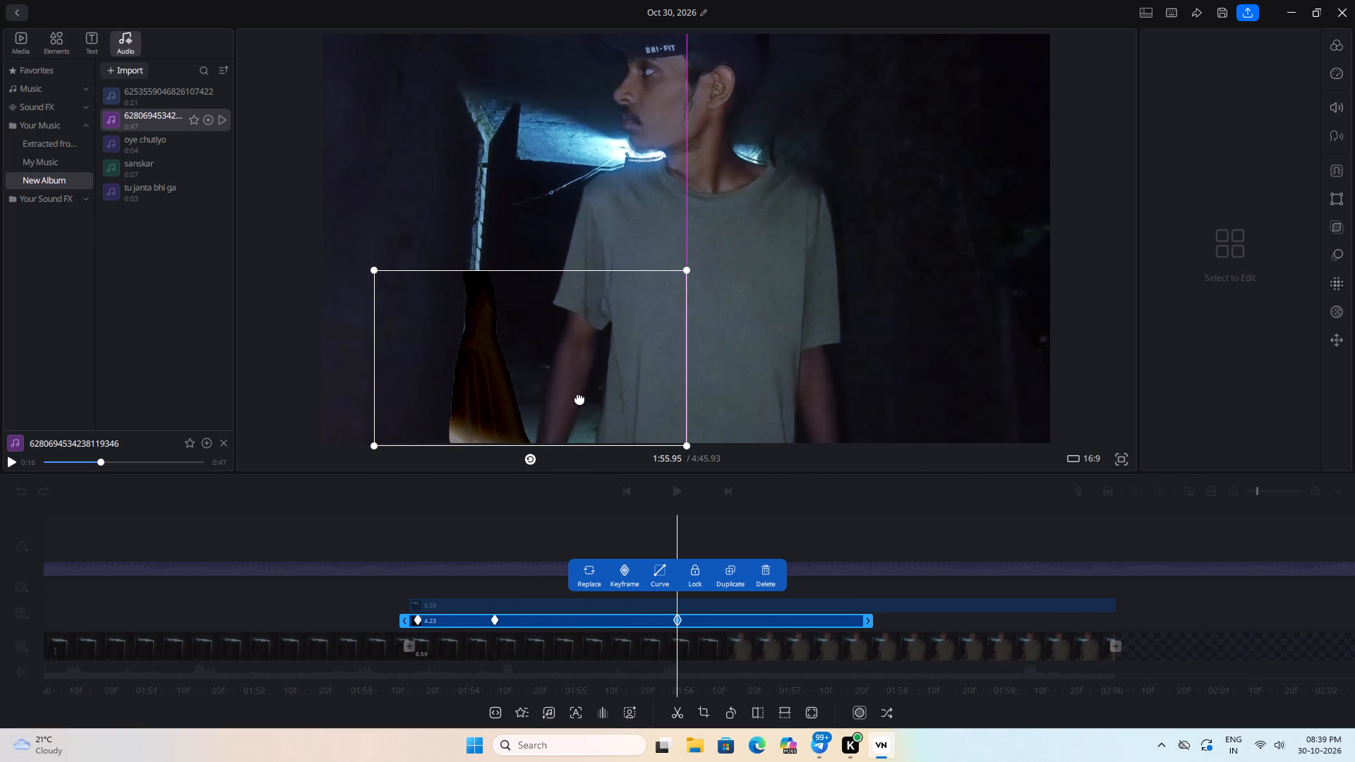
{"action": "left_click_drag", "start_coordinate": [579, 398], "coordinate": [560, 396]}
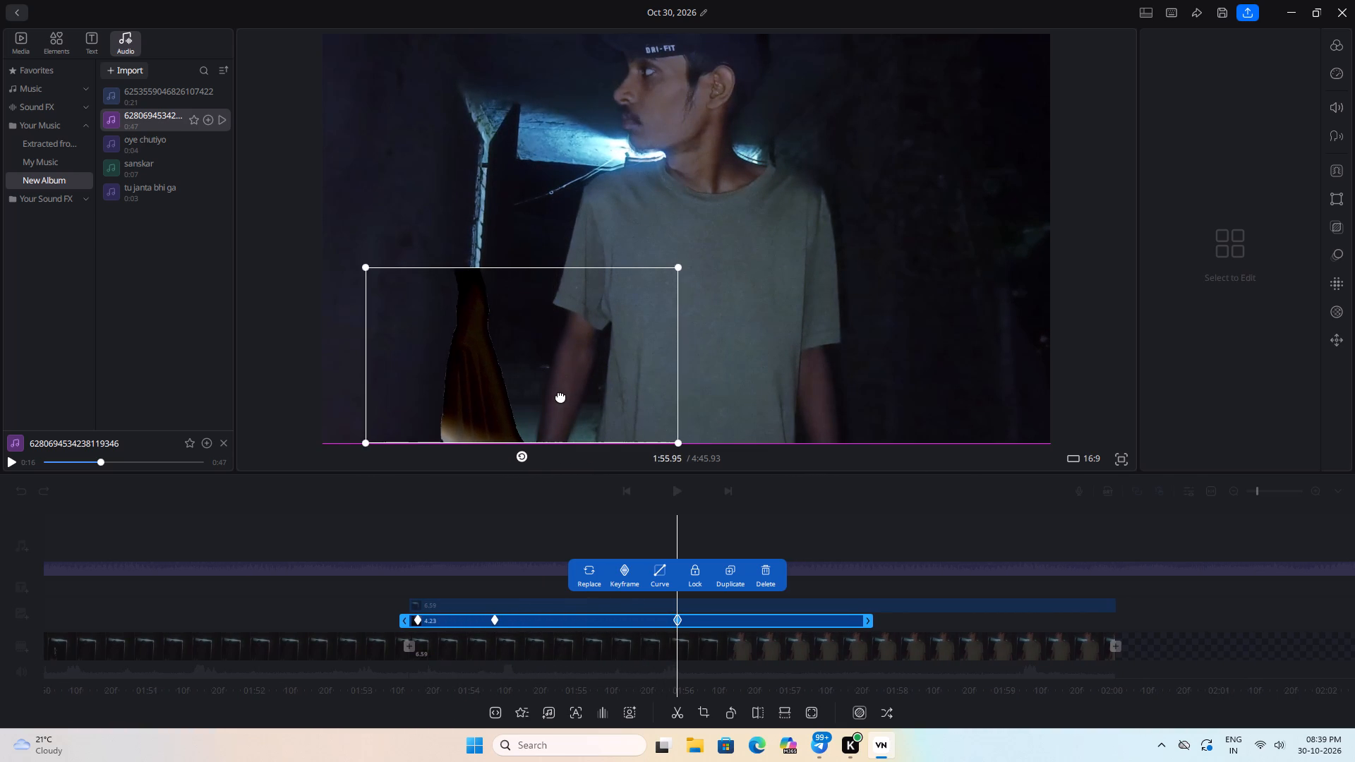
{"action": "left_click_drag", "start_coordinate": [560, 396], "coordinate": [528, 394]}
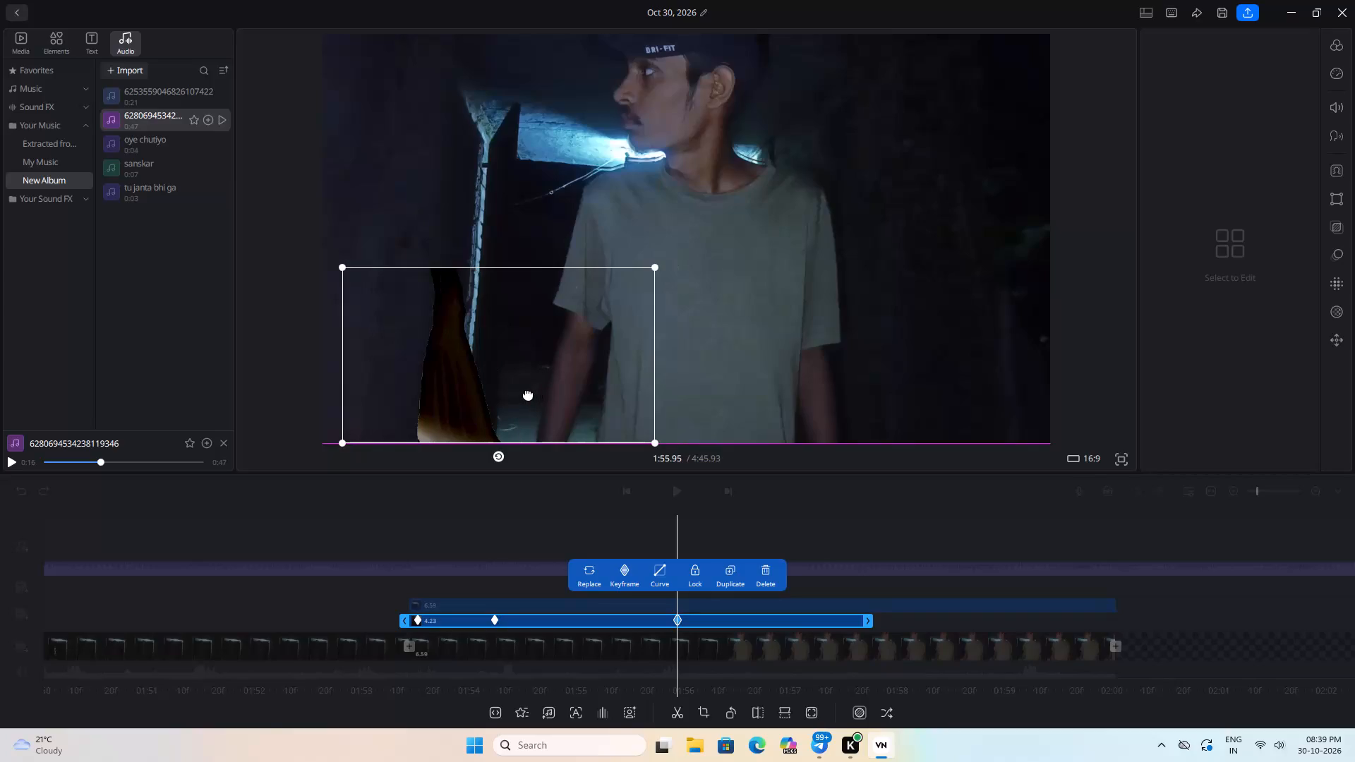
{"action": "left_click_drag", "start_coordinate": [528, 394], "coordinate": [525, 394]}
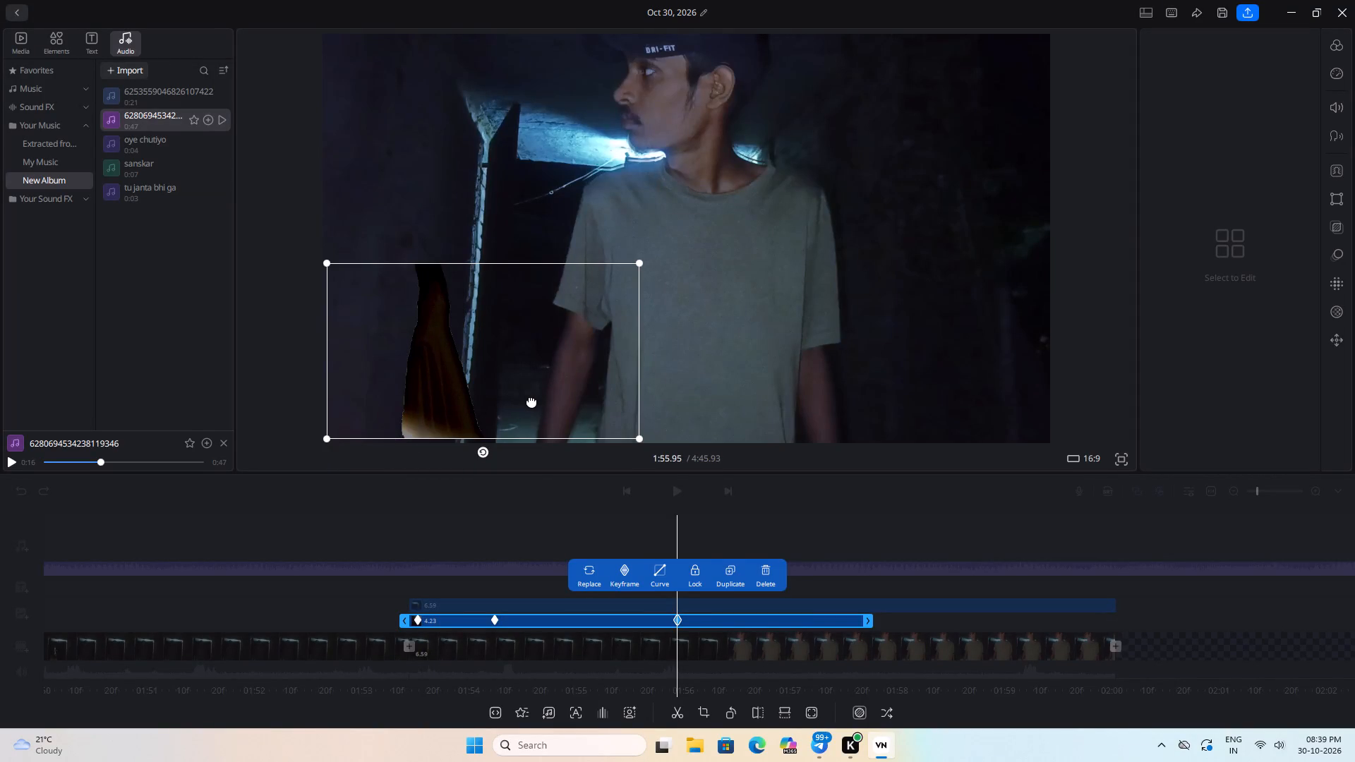
Play the section between about 1:54 and 1:56 repeatedly to examine the ghost overlay's sideways movement behind the man.
{"action": "key", "text": "space"}
{"action": "left_click_drag", "start_coordinate": [481, 522], "coordinate": [805, 543]}
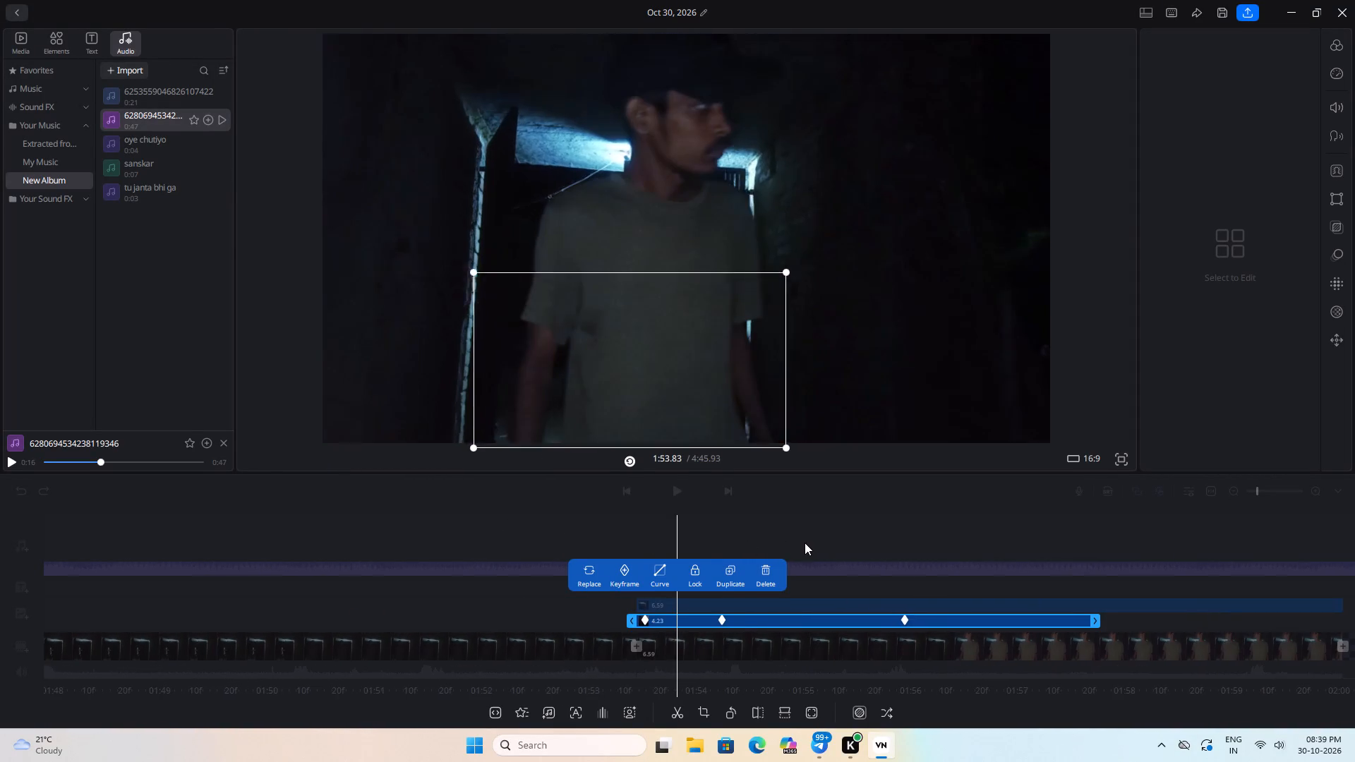
{"action": "key", "text": "space"}
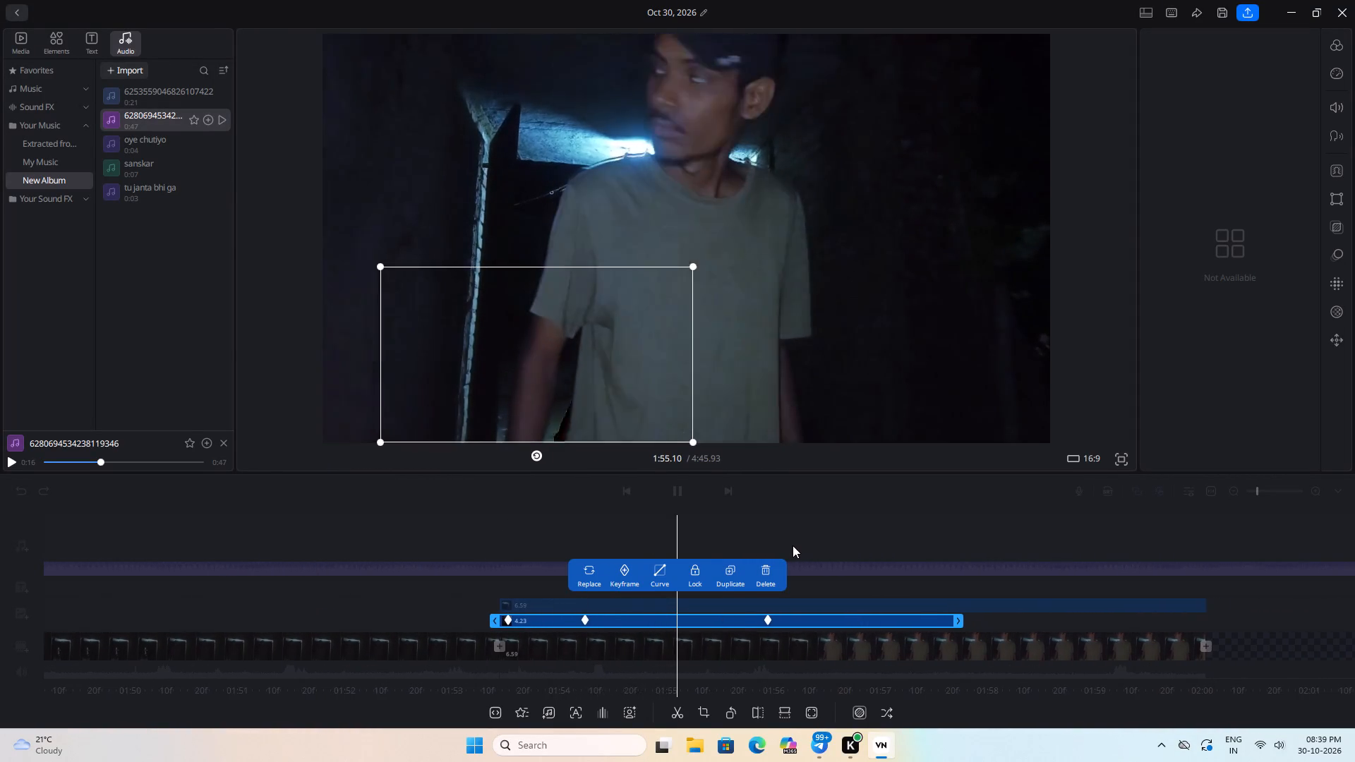
{"action": "key", "text": "space"}
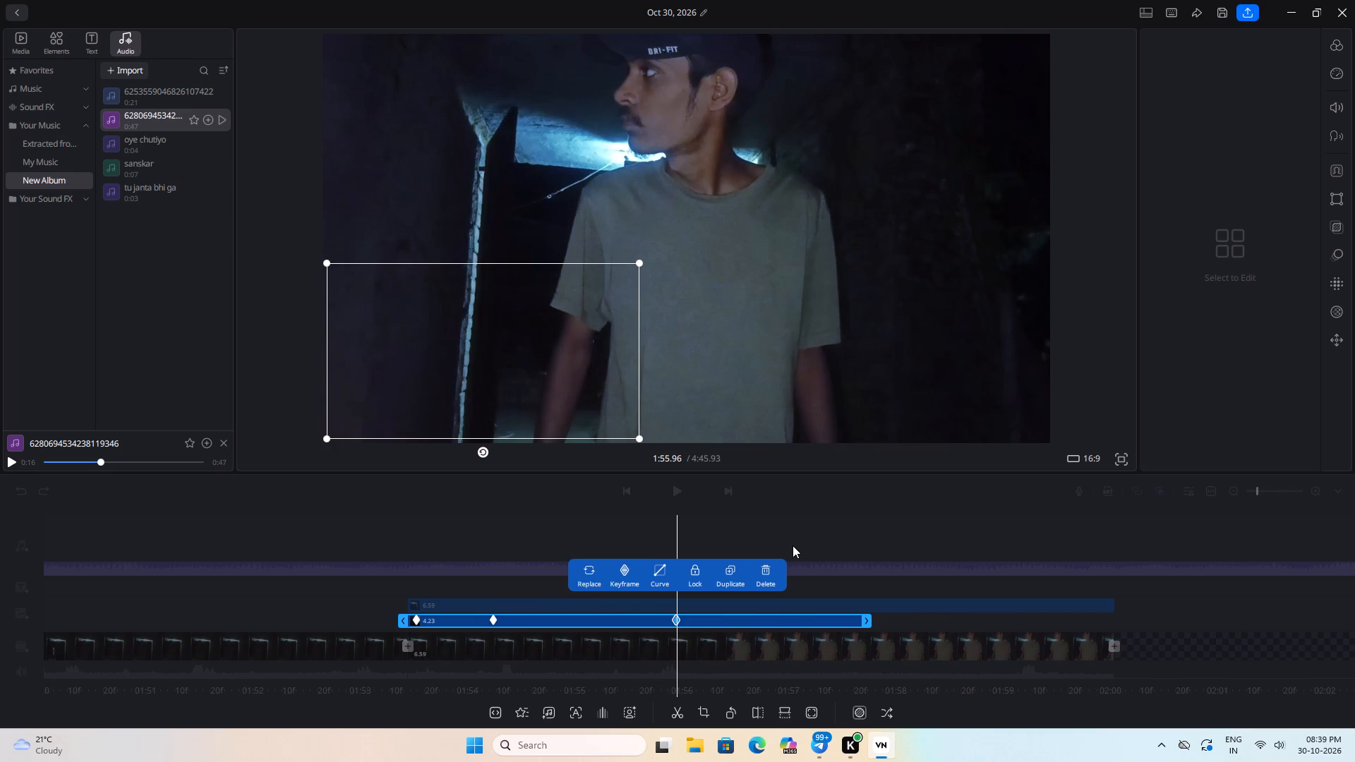
{"action": "left_click_drag", "start_coordinate": [508, 526], "coordinate": [778, 547]}
{"action": "key", "text": "space"}
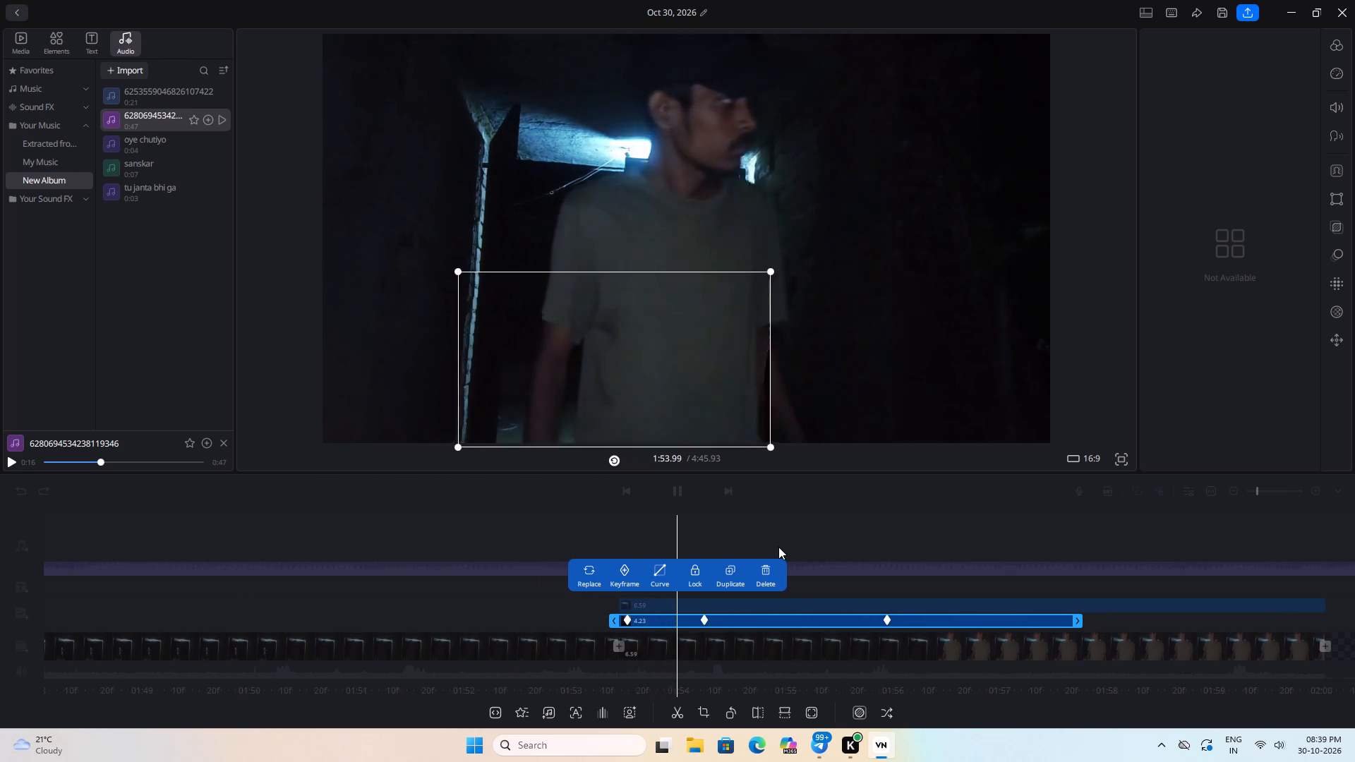
{"action": "key", "text": "space"}
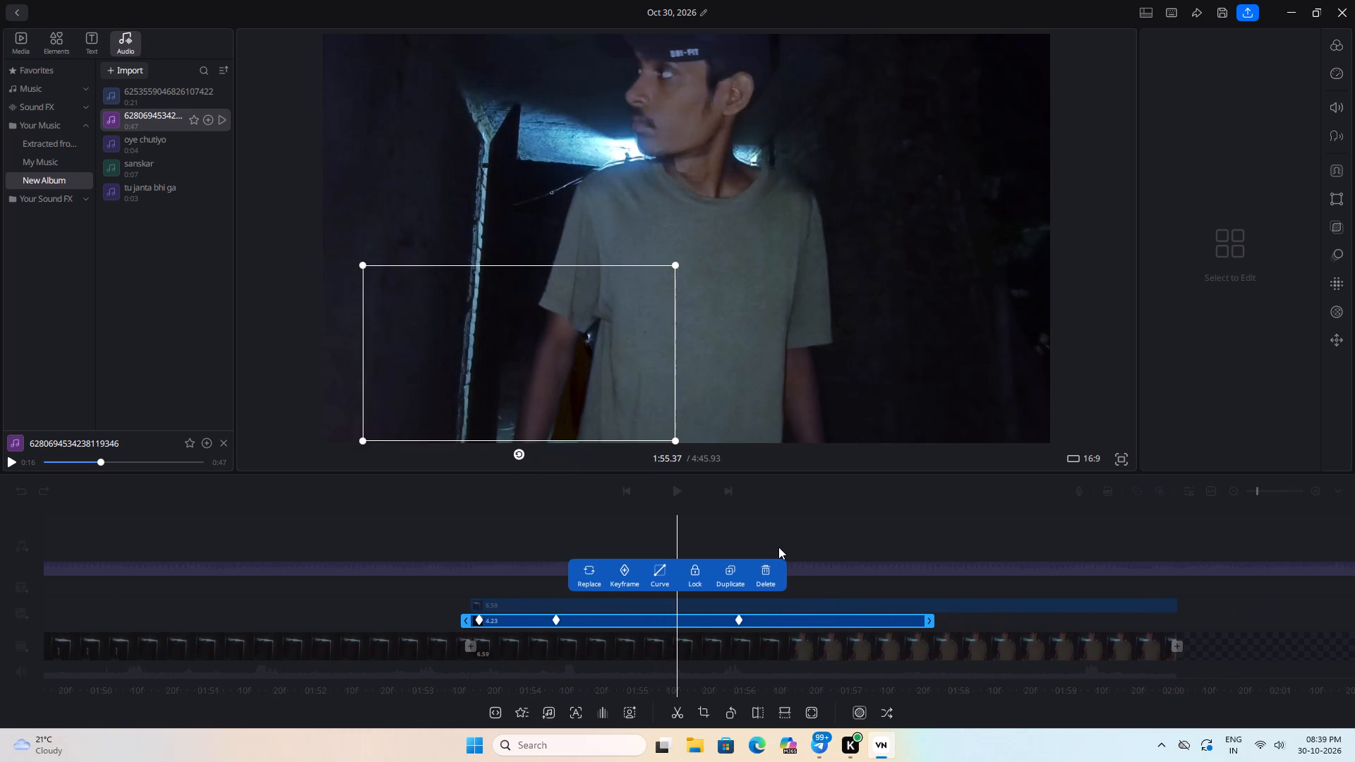
{"action": "key", "text": "space"}
{"action": "key", "text": "space"}
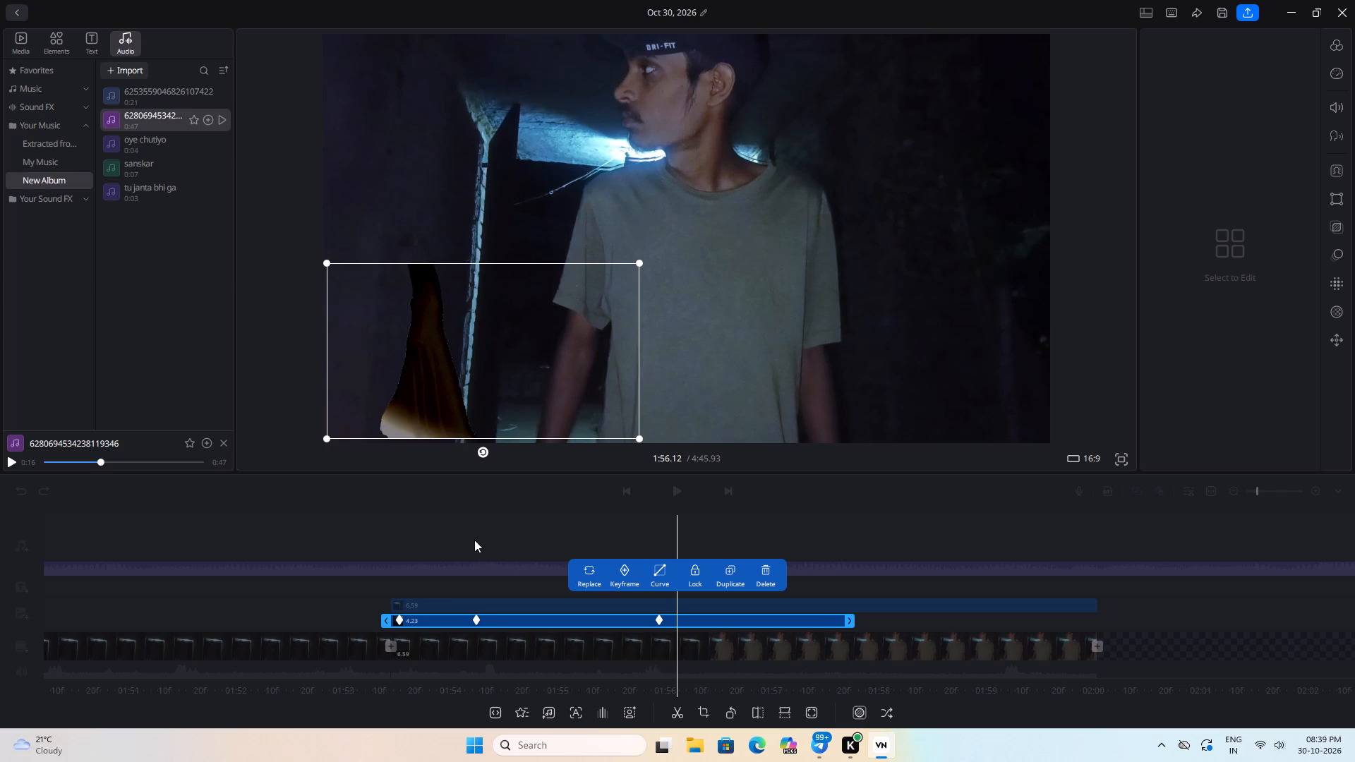
{"action": "left_click_drag", "start_coordinate": [464, 536], "coordinate": [523, 539]}
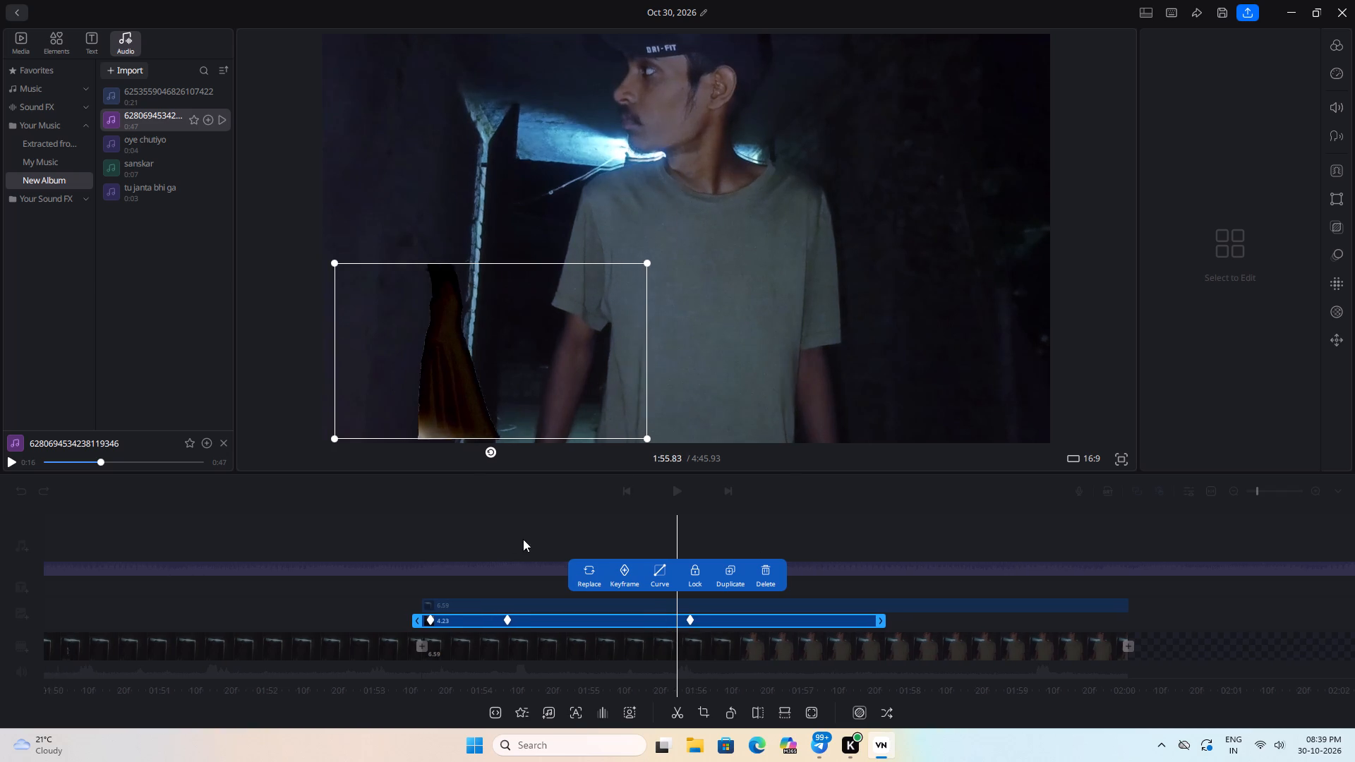
{"action": "left_click_drag", "start_coordinate": [523, 539], "coordinate": [658, 543]}
{"action": "key", "text": "space"}
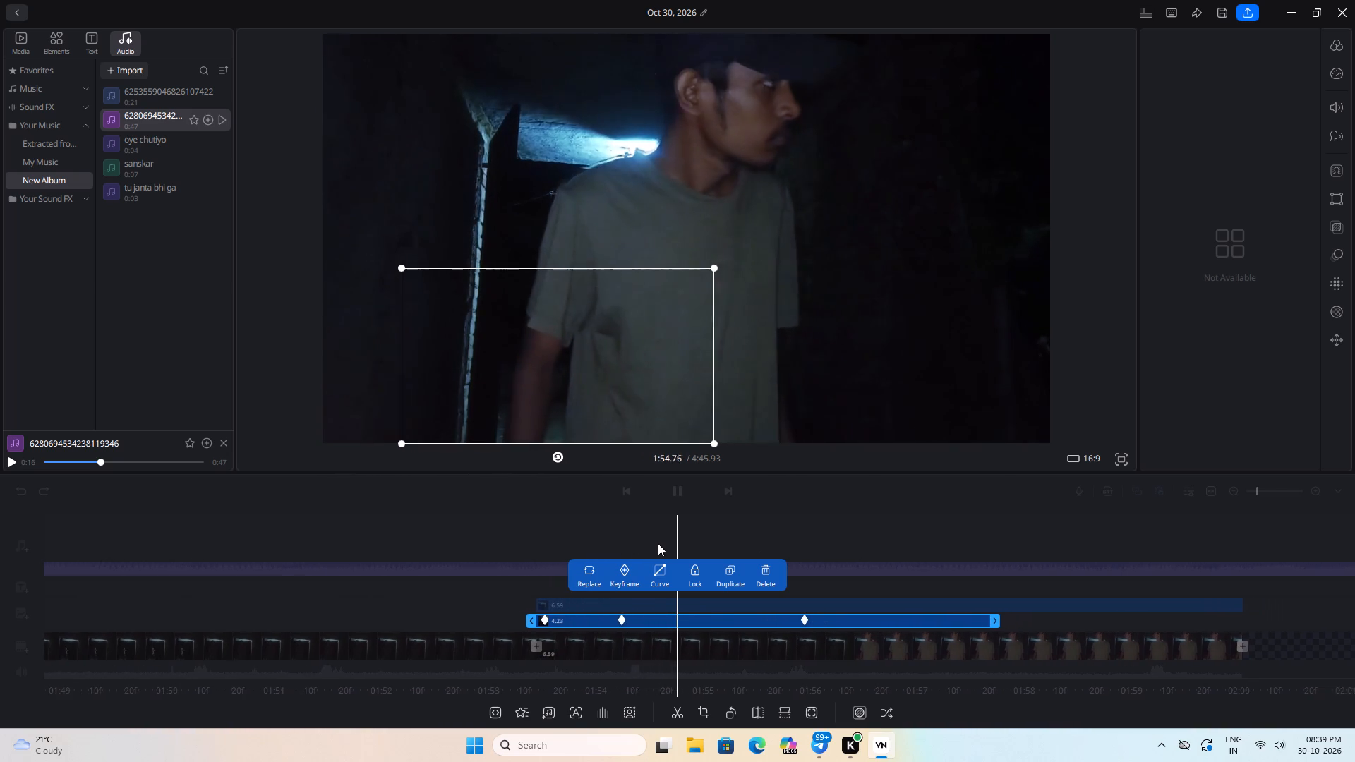
{"action": "key", "text": "space"}
{"action": "key", "text": "space"}
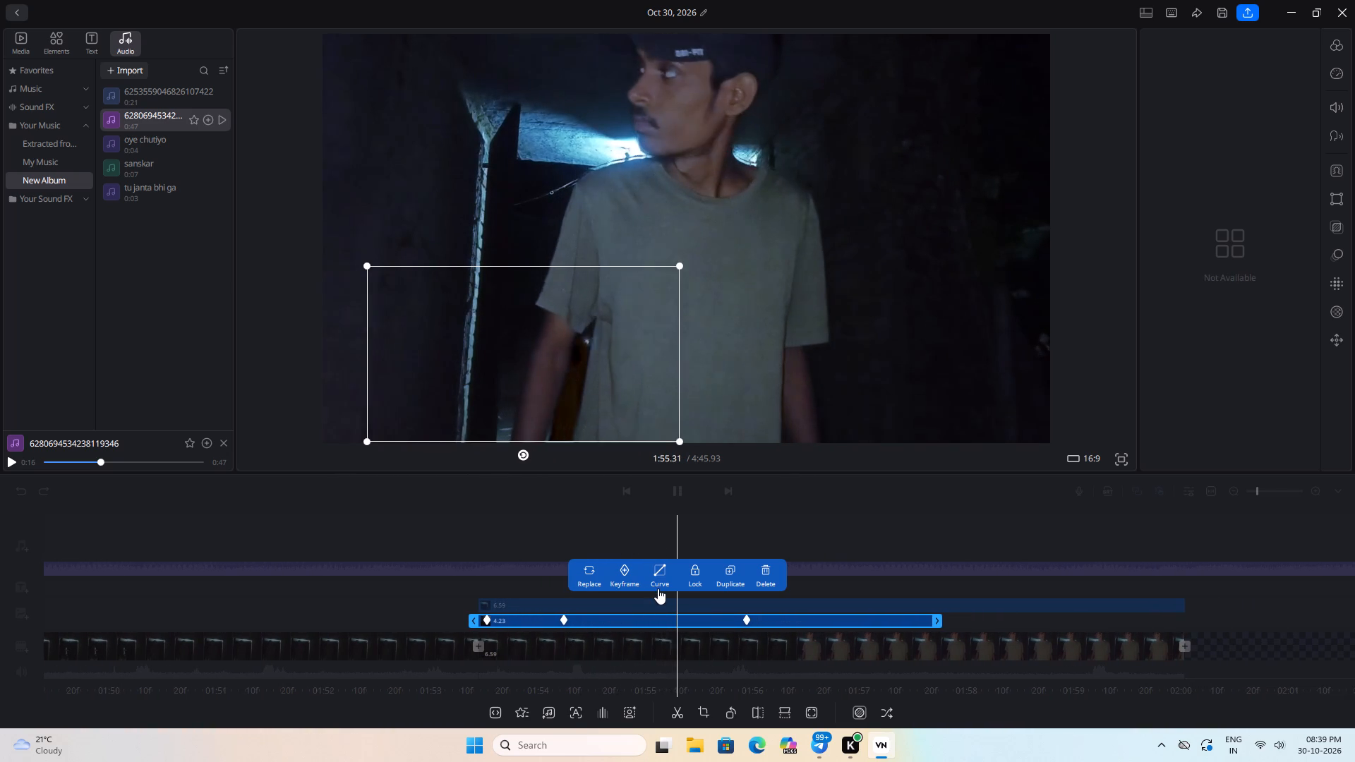
{"action": "key", "text": "space"}
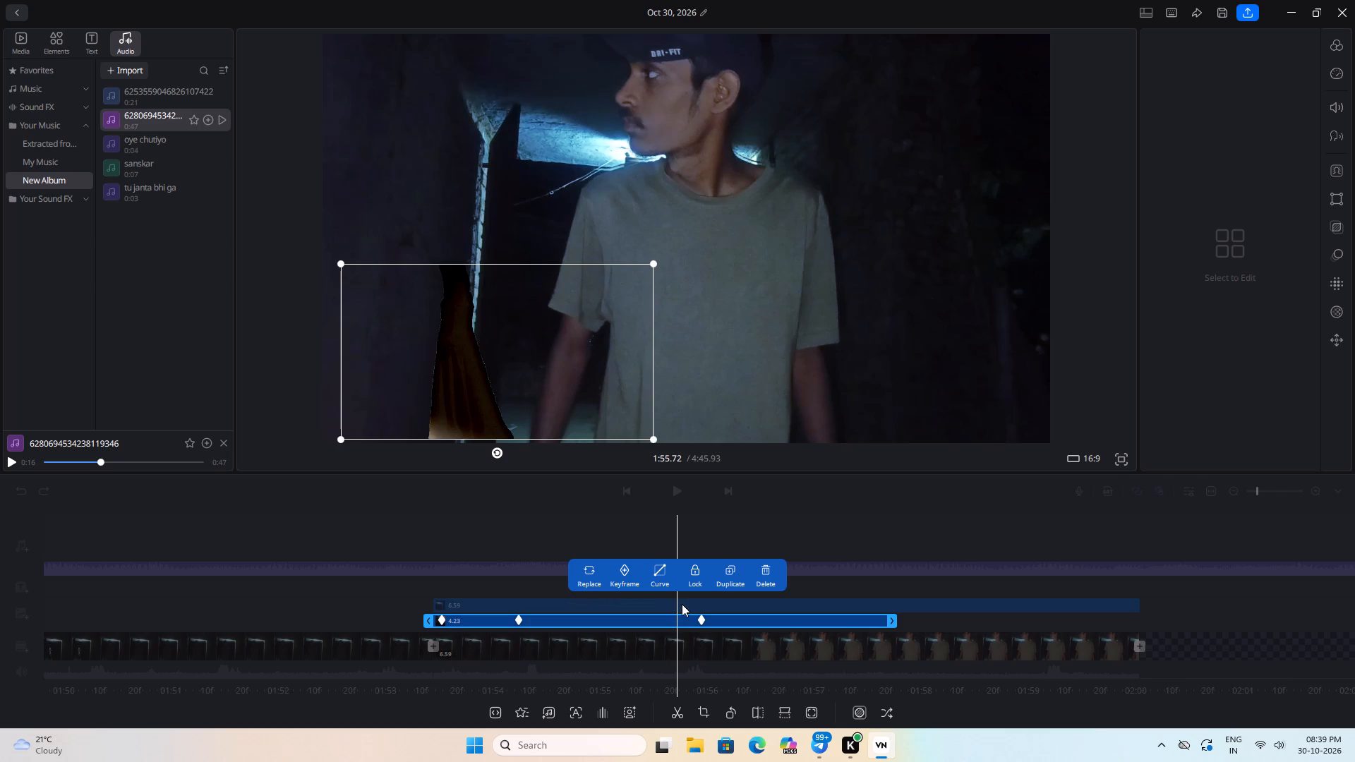
{"action": "key", "text": "space"}
{"action": "key", "text": "space"}
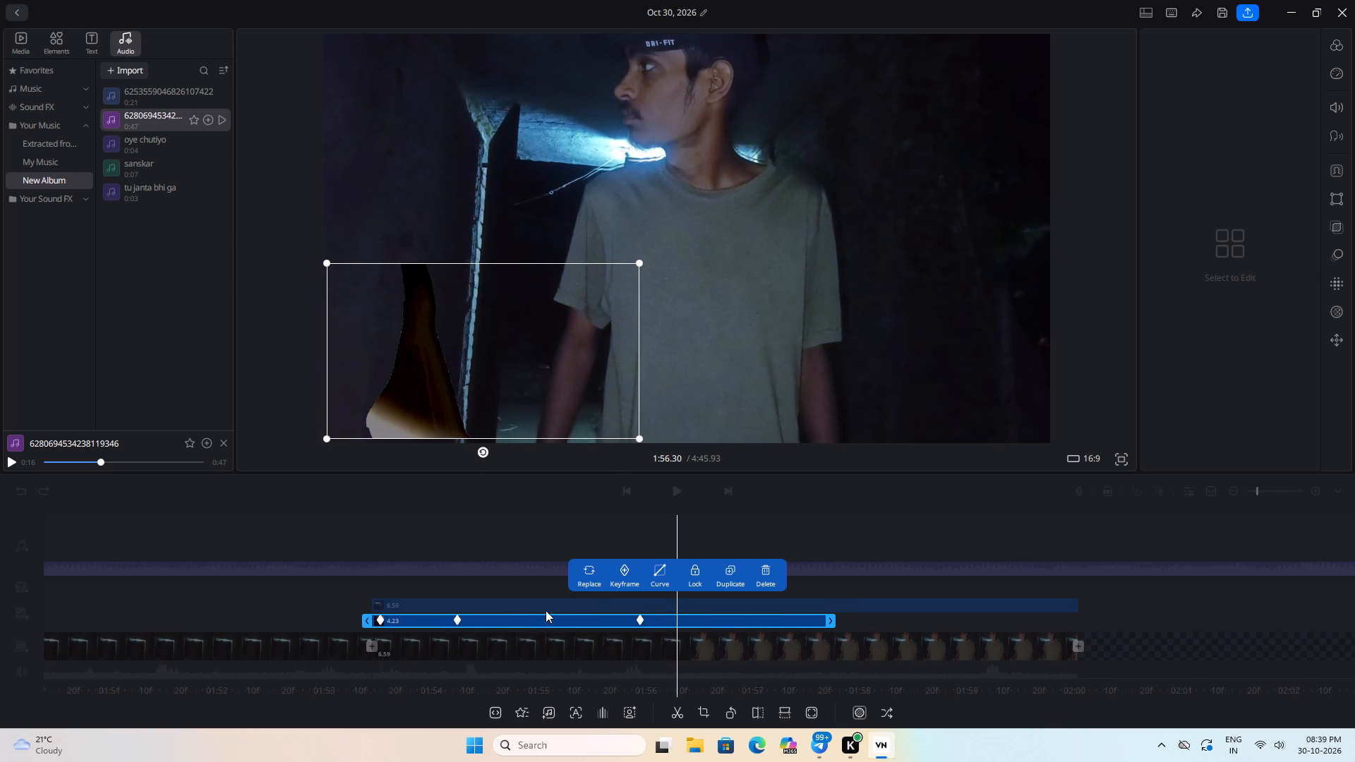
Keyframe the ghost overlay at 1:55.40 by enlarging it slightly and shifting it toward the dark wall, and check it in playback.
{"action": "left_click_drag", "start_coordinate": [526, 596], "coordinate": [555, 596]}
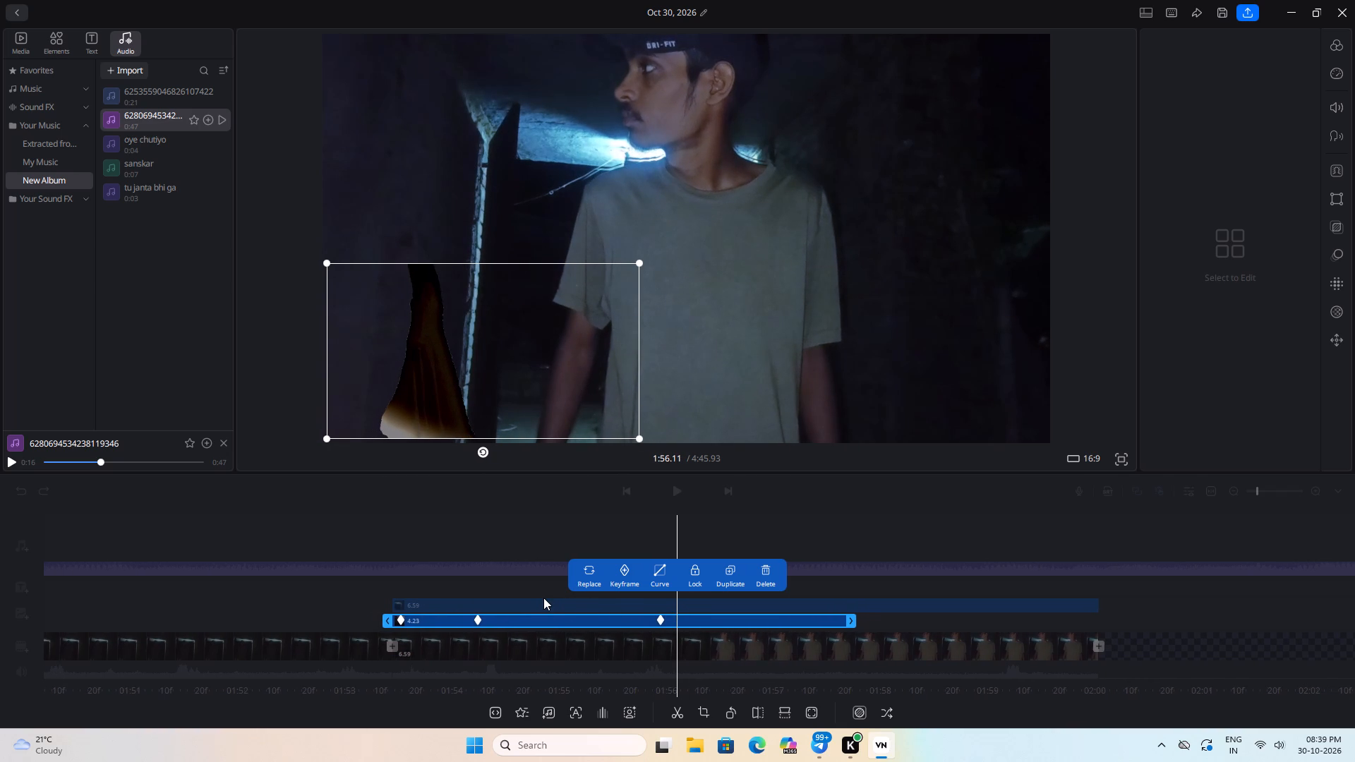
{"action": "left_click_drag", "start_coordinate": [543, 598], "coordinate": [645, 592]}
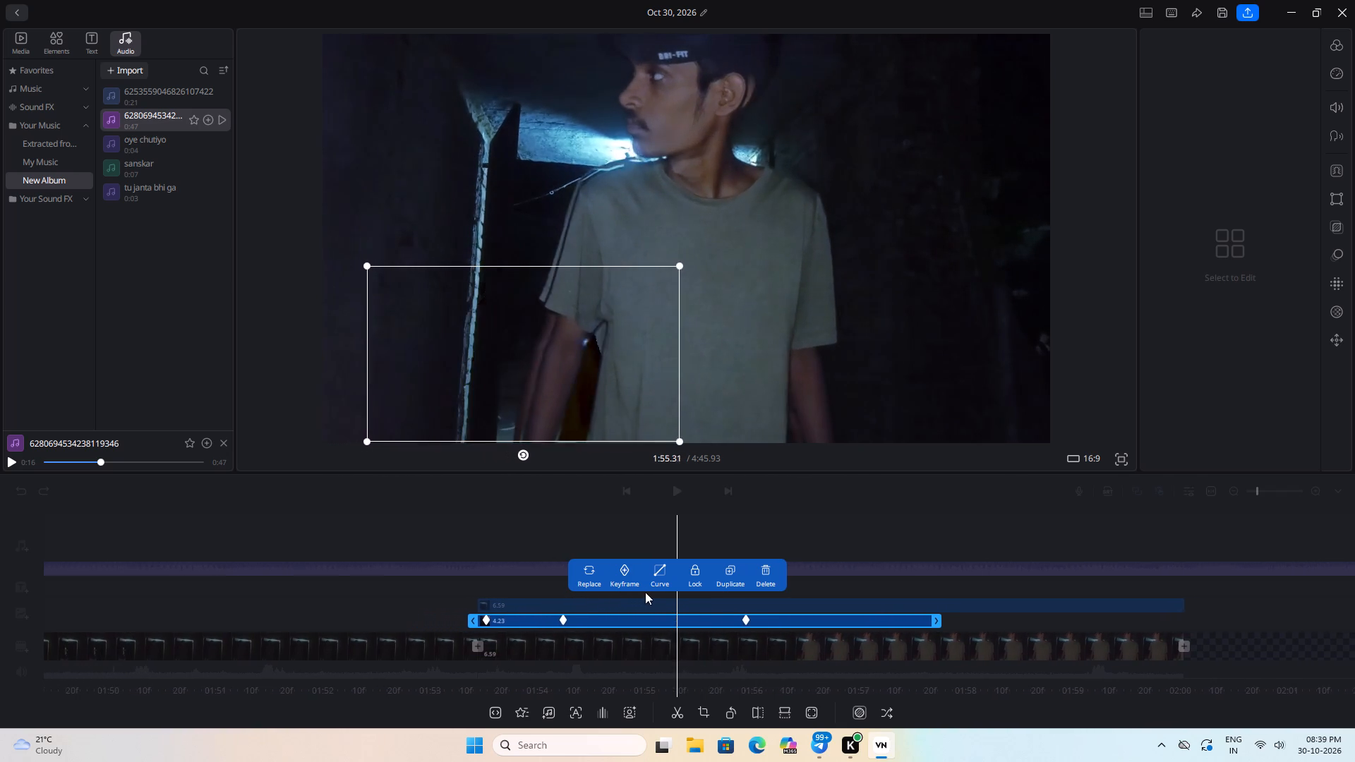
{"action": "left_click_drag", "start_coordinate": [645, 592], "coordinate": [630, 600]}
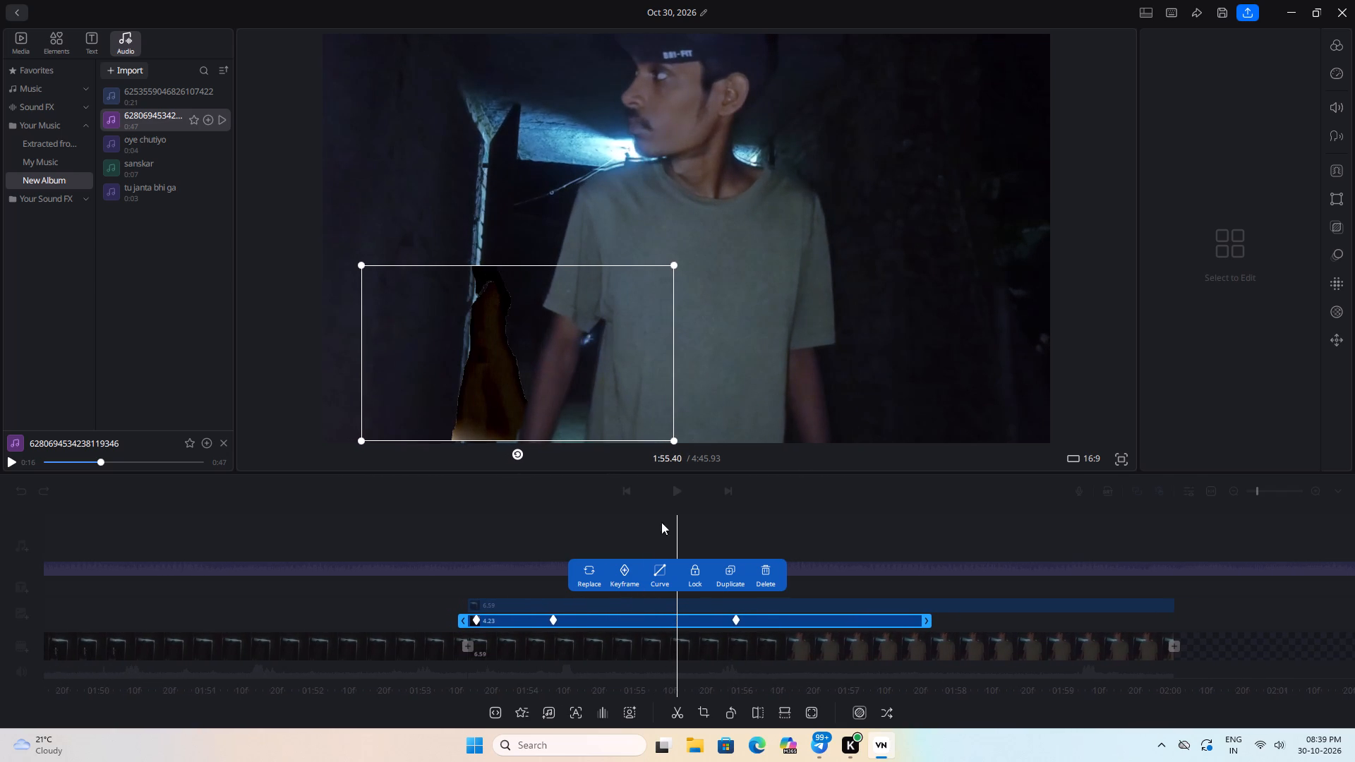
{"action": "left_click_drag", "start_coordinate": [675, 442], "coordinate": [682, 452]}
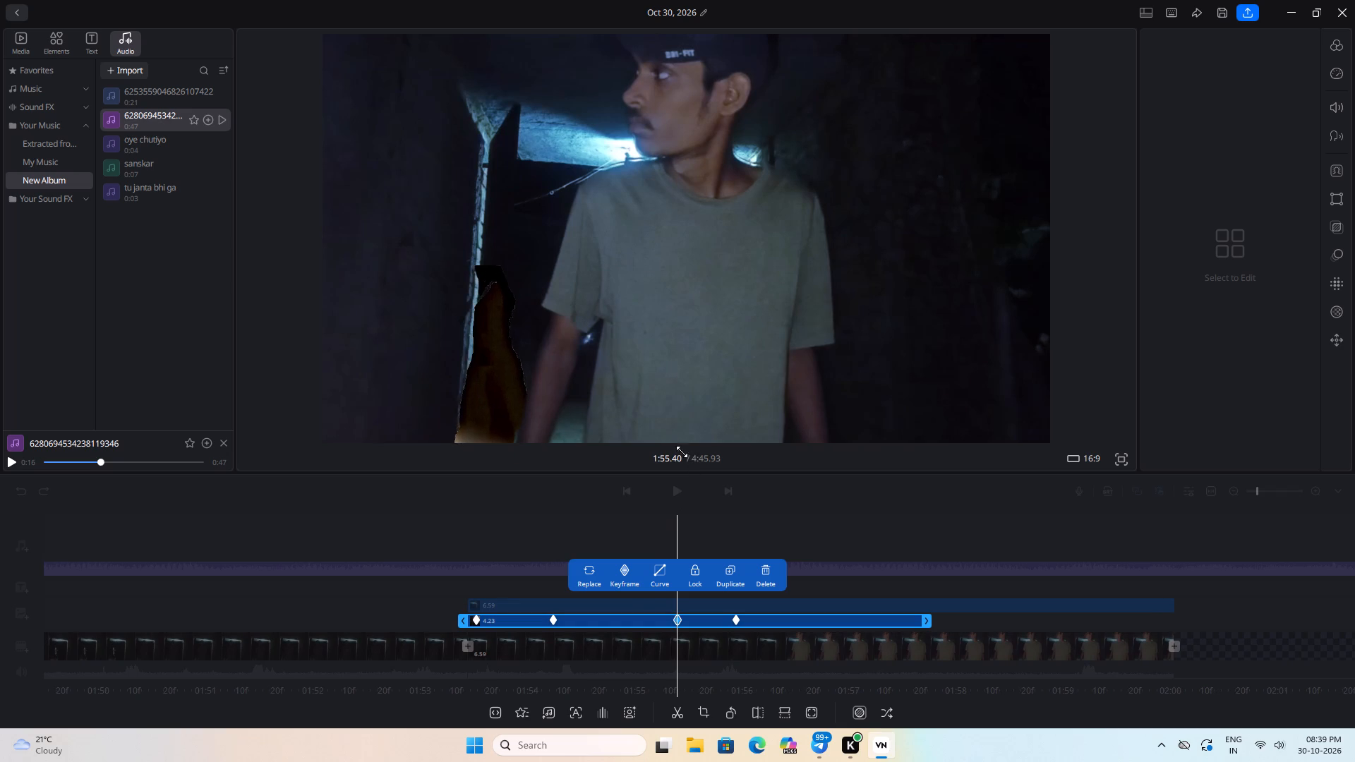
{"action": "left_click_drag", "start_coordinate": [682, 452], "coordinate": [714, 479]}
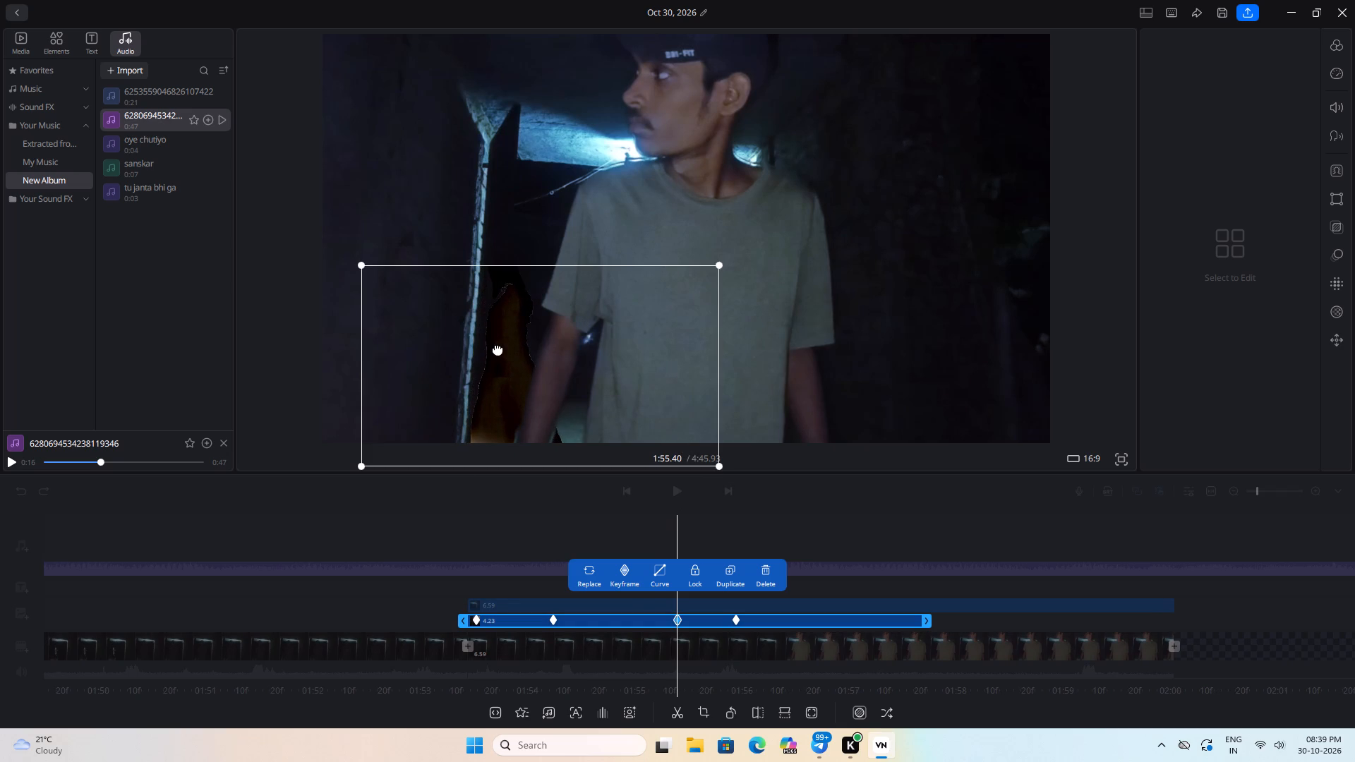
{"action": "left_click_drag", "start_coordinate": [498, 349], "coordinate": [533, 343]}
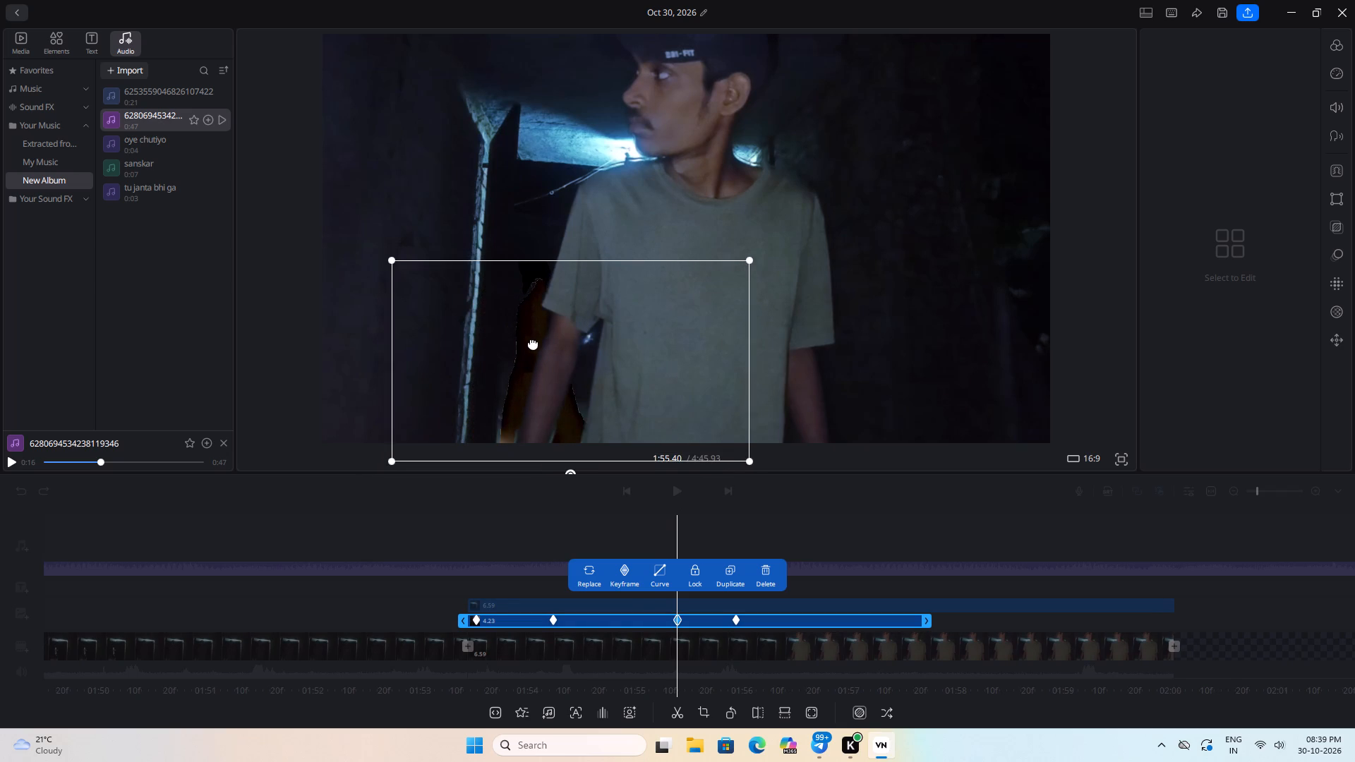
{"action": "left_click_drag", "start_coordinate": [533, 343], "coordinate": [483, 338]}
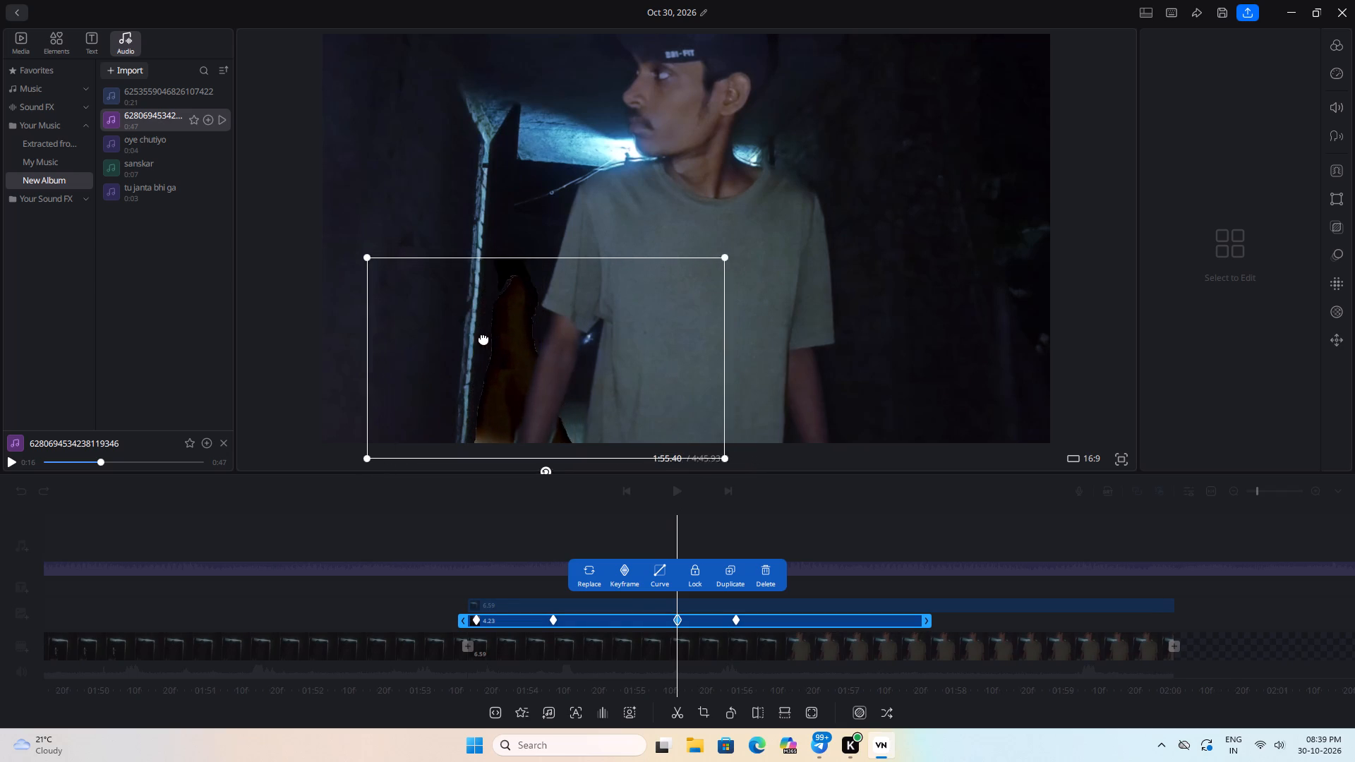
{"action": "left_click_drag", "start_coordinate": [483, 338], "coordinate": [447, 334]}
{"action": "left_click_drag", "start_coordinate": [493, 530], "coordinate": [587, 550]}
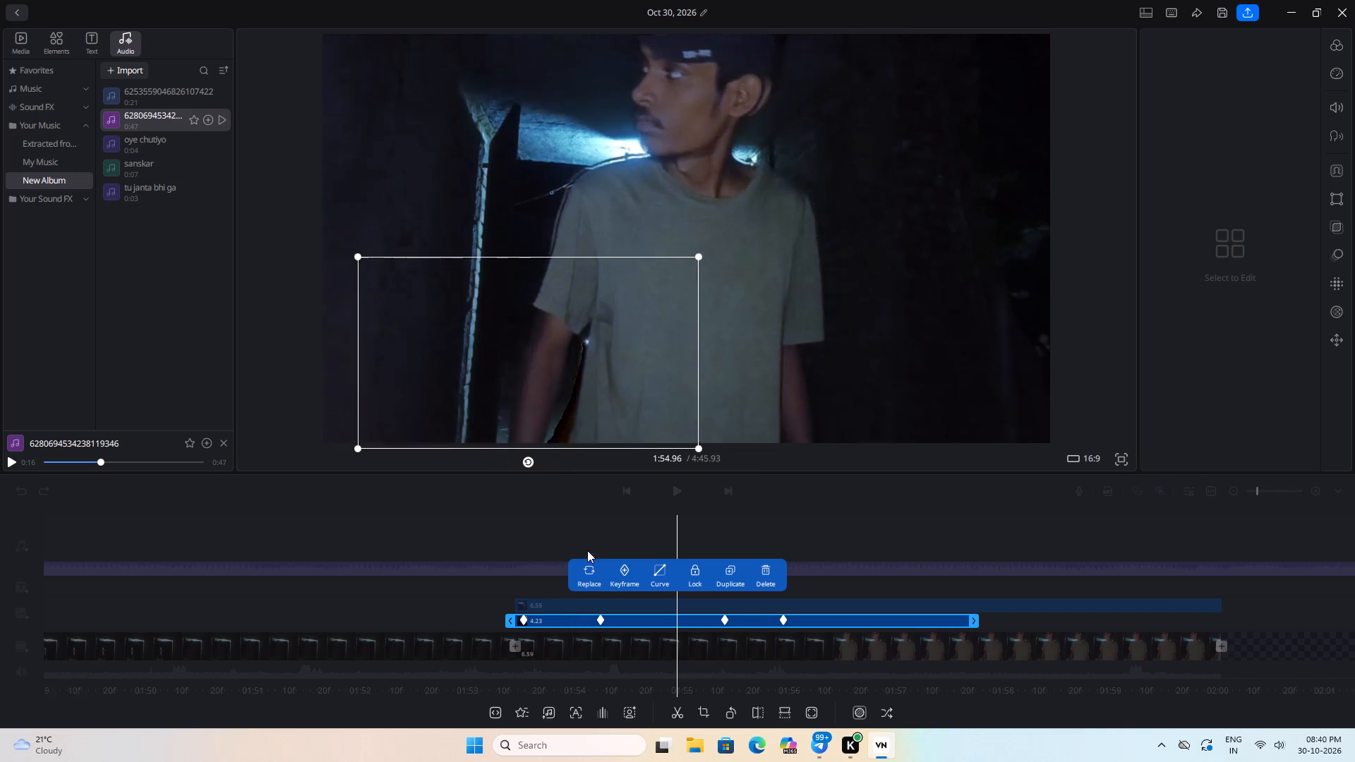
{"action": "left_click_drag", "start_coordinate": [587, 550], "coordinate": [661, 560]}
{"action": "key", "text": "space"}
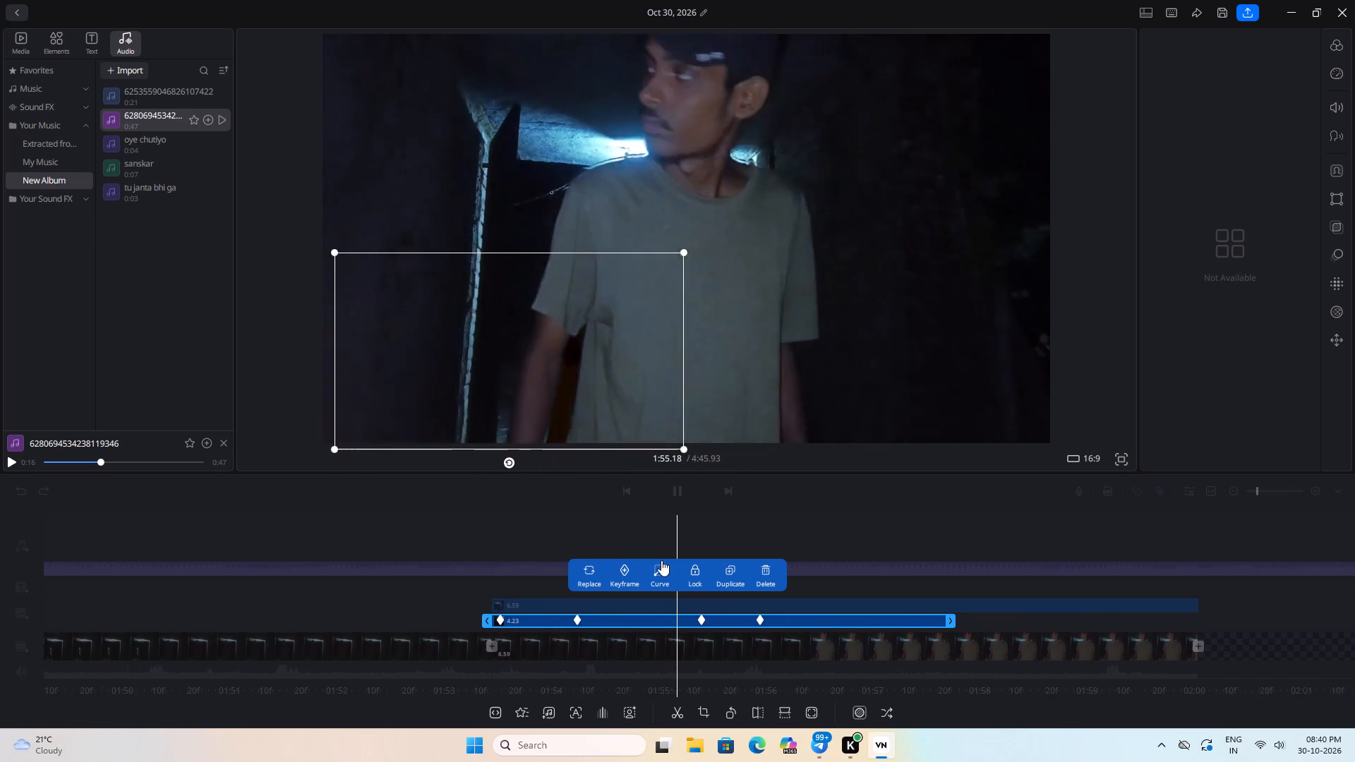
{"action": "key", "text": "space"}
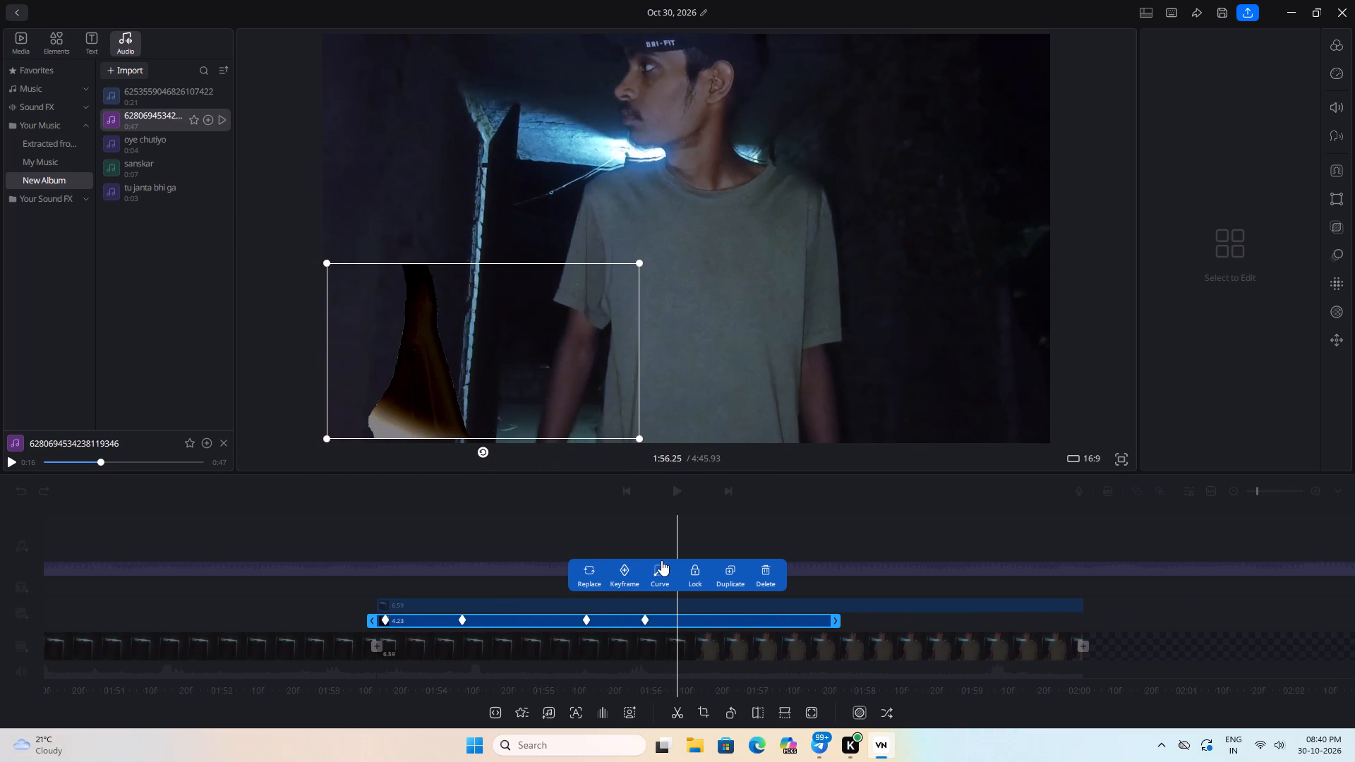
Nudge the ghost overlay about 0.08 s later on its track.
{"action": "left_click", "coordinate": [671, 619]}
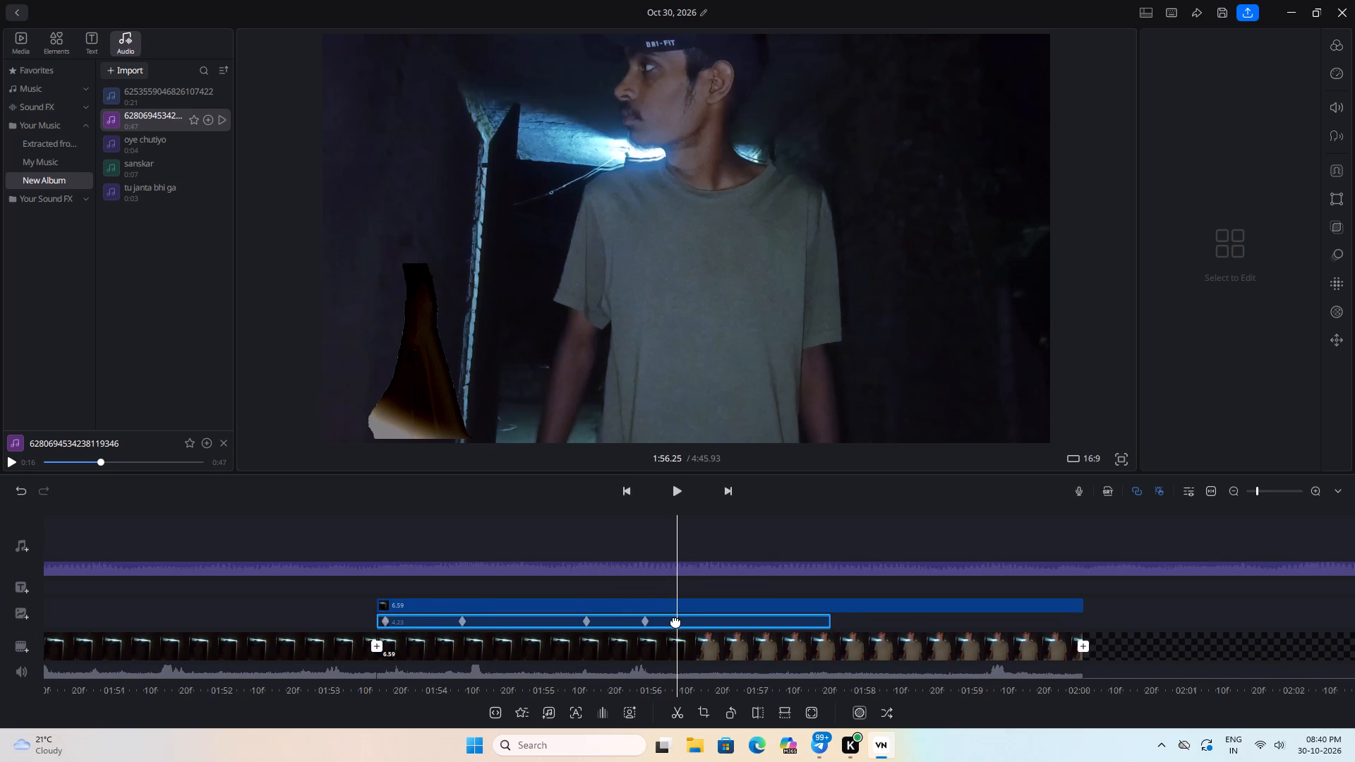
{"action": "left_click_drag", "start_coordinate": [572, 532], "coordinate": [608, 553]}
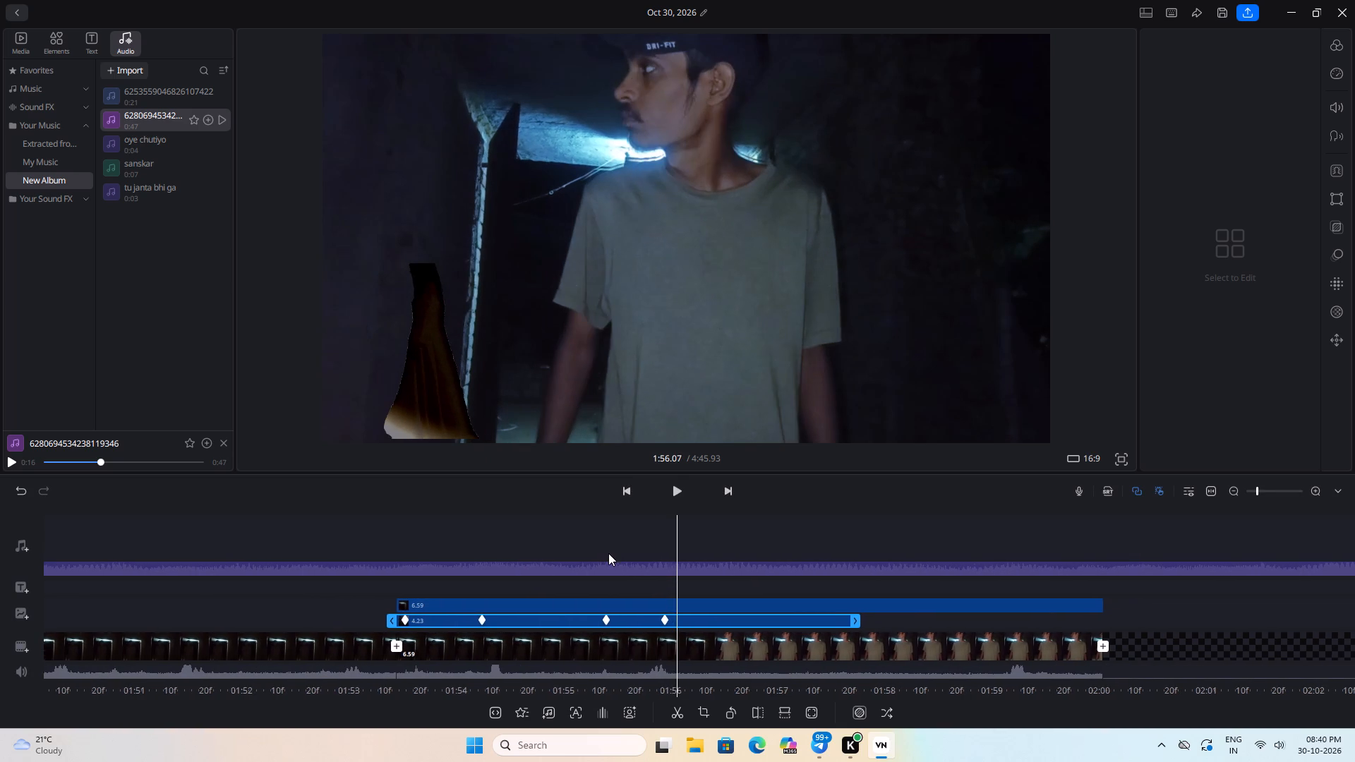
{"action": "left_click_drag", "start_coordinate": [608, 553], "coordinate": [617, 556]}
{"action": "left_click", "coordinate": [692, 622]}
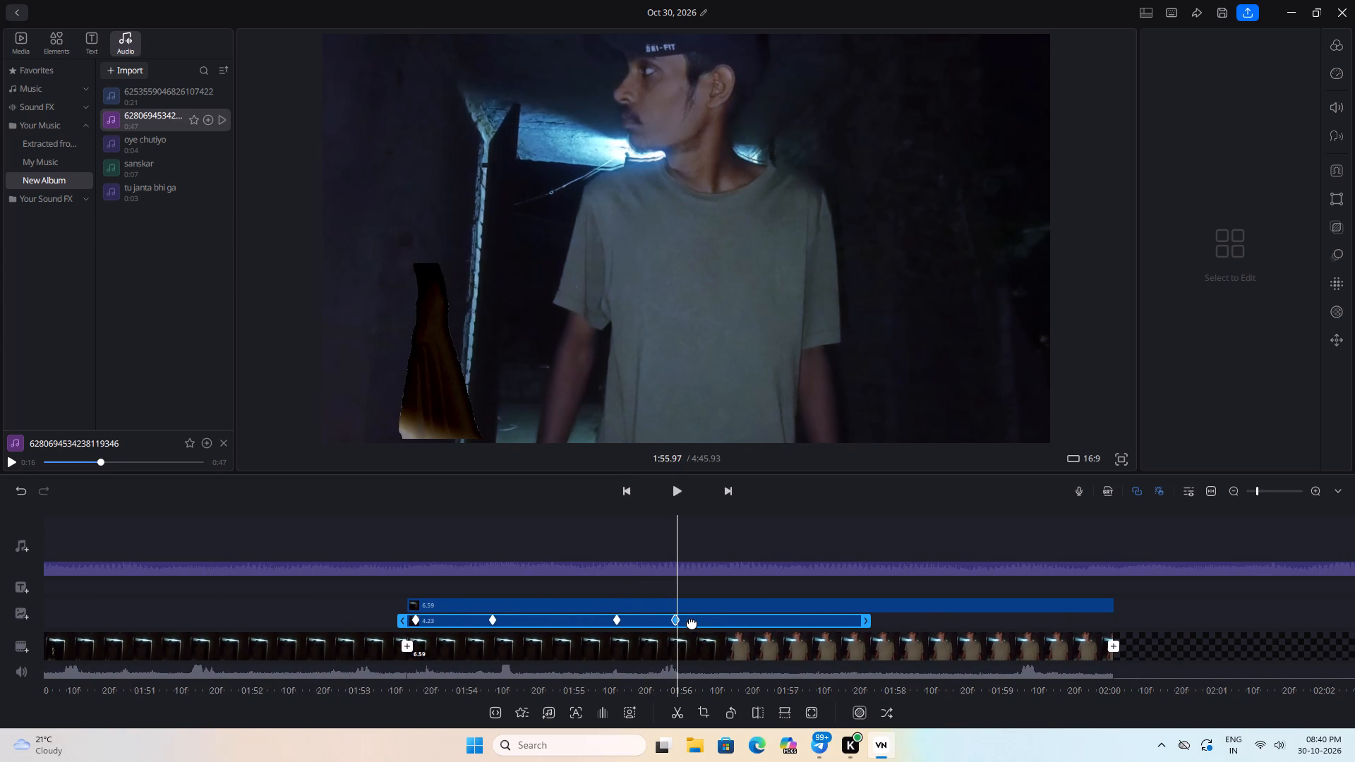
{"action": "left_click_drag", "start_coordinate": [704, 625], "coordinate": [712, 624]}
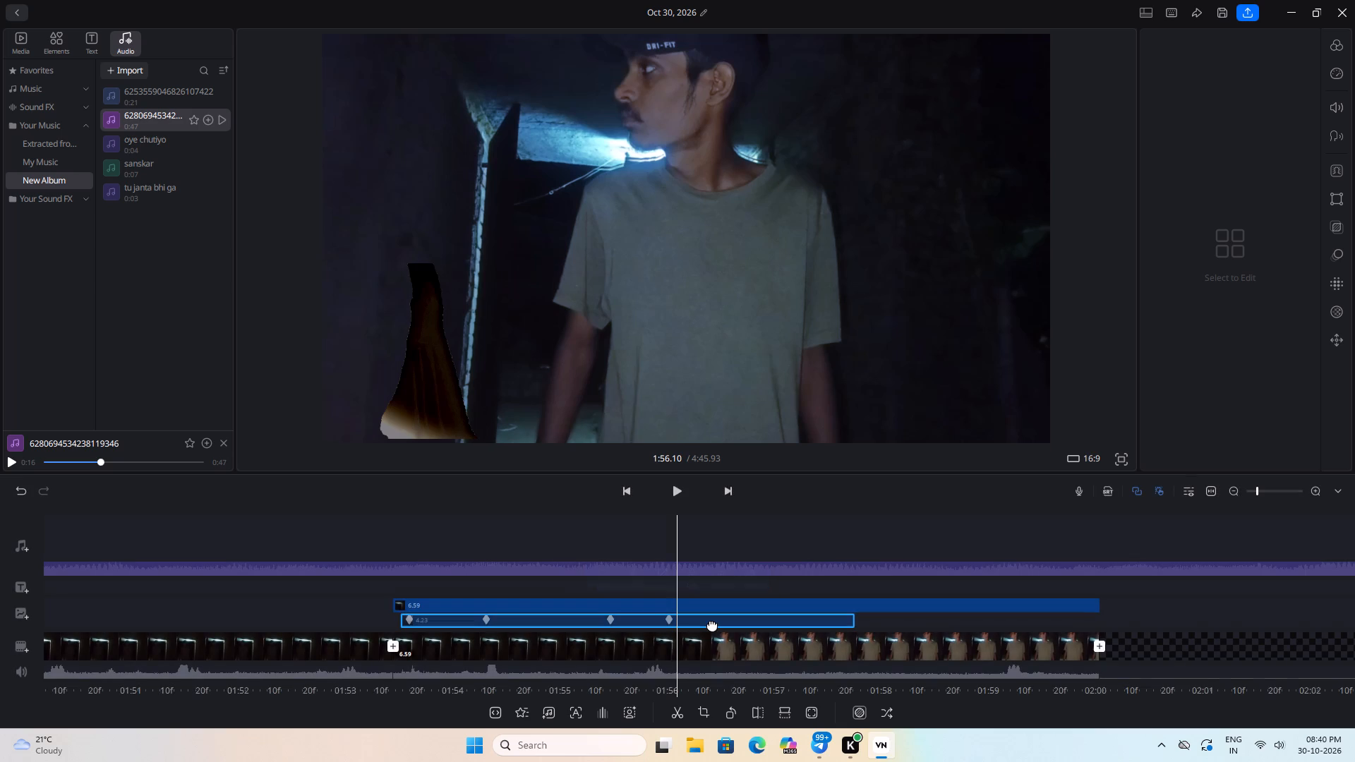
{"action": "left_click_drag", "start_coordinate": [712, 624], "coordinate": [712, 624]}
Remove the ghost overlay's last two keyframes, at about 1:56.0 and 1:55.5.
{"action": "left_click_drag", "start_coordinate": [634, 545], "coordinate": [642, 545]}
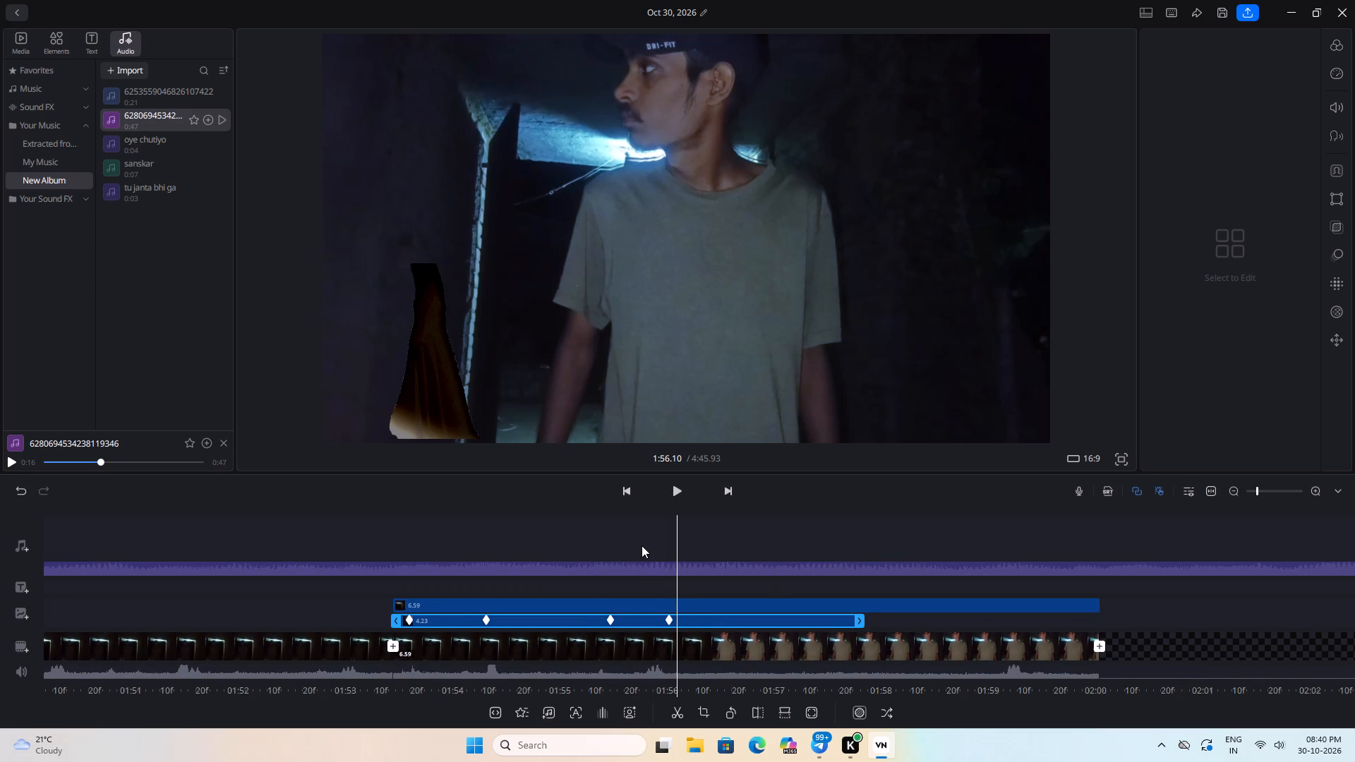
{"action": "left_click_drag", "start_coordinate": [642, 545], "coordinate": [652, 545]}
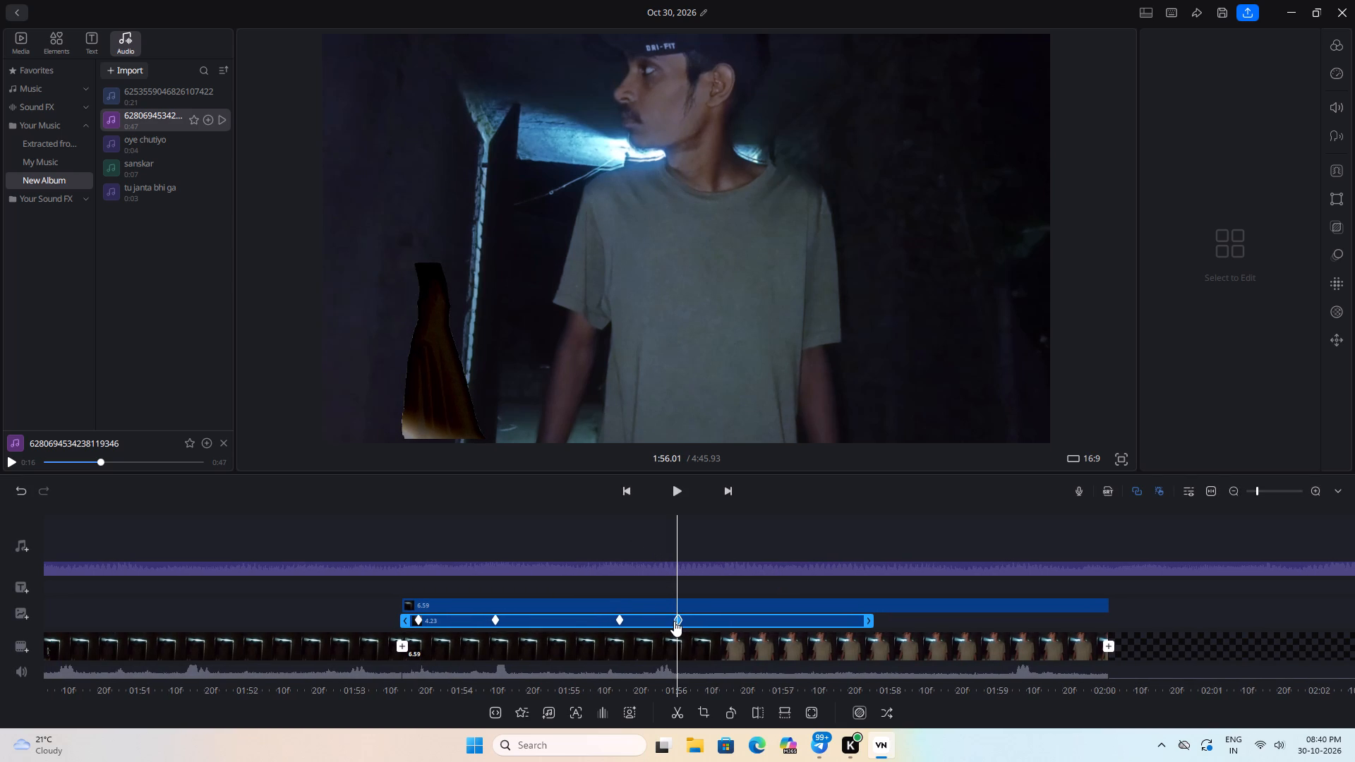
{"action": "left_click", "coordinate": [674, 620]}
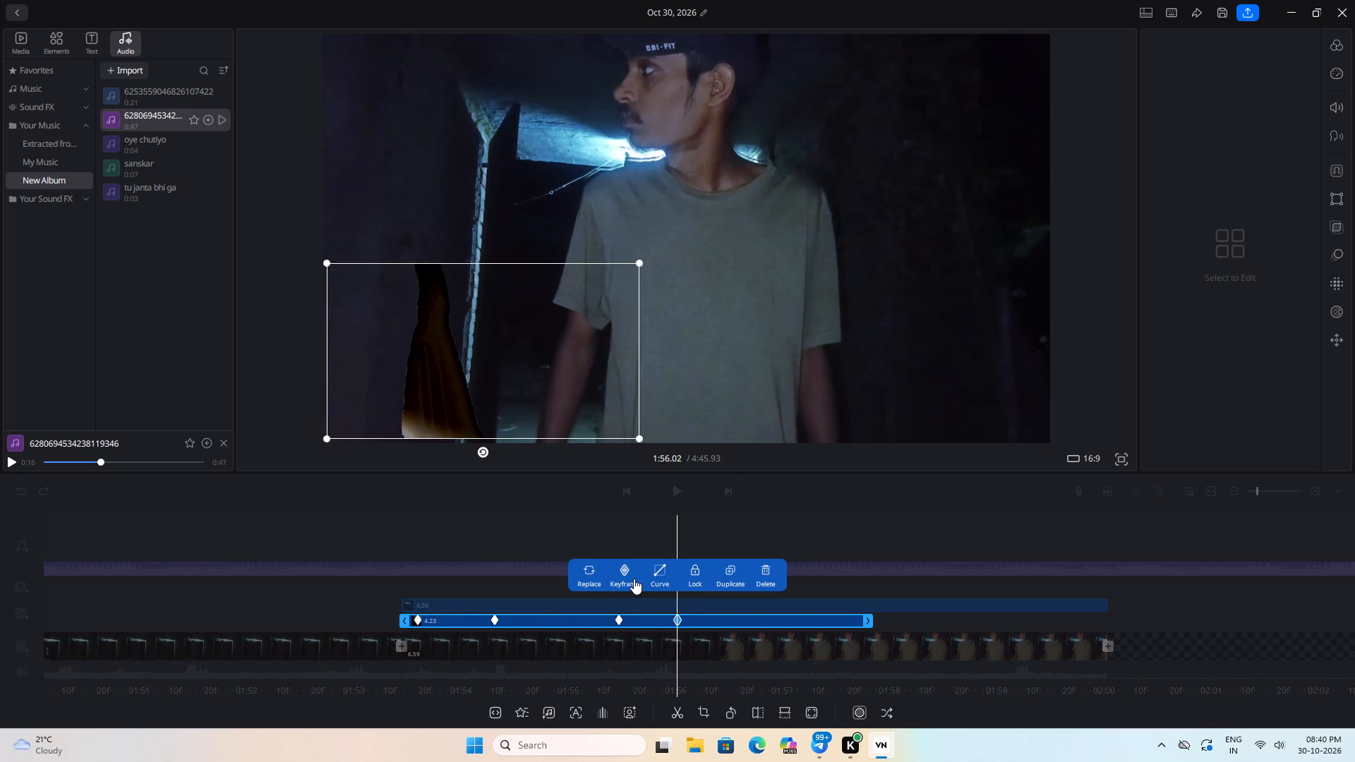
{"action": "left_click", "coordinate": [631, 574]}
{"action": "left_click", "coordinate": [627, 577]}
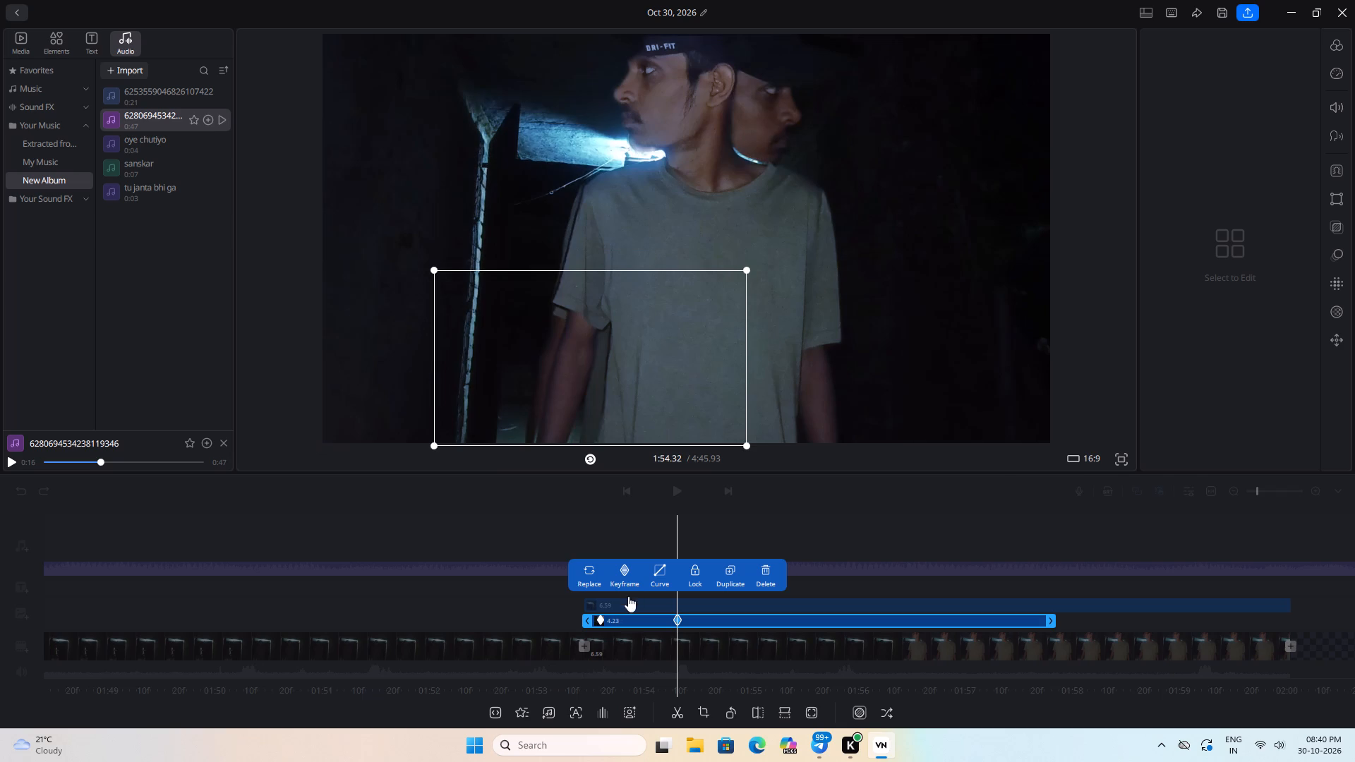
Remove the ghost overlay's remaining two keyframes, at 1:54.32 and about 1:53.6, scrubbing through the clip in between.
{"action": "left_click", "coordinate": [630, 572]}
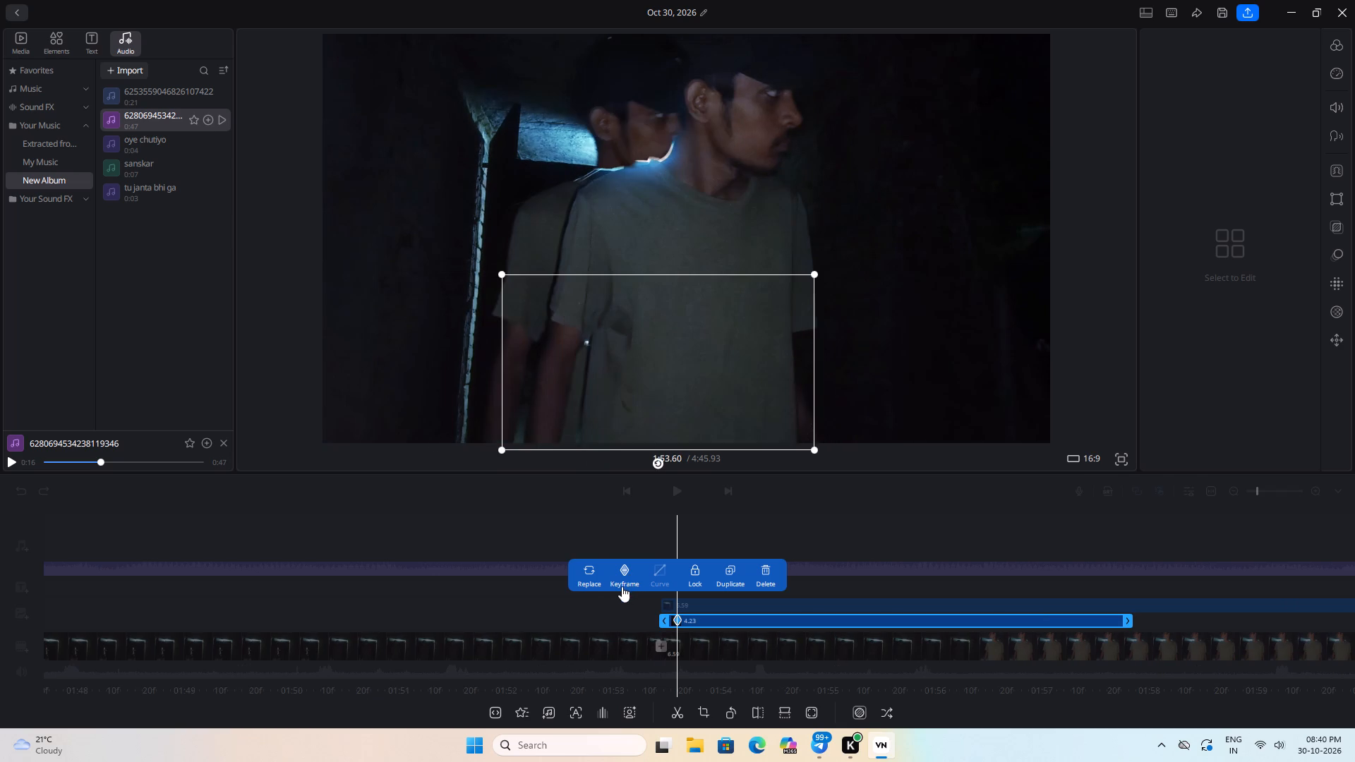
{"action": "left_click_drag", "start_coordinate": [620, 537], "coordinate": [579, 537]}
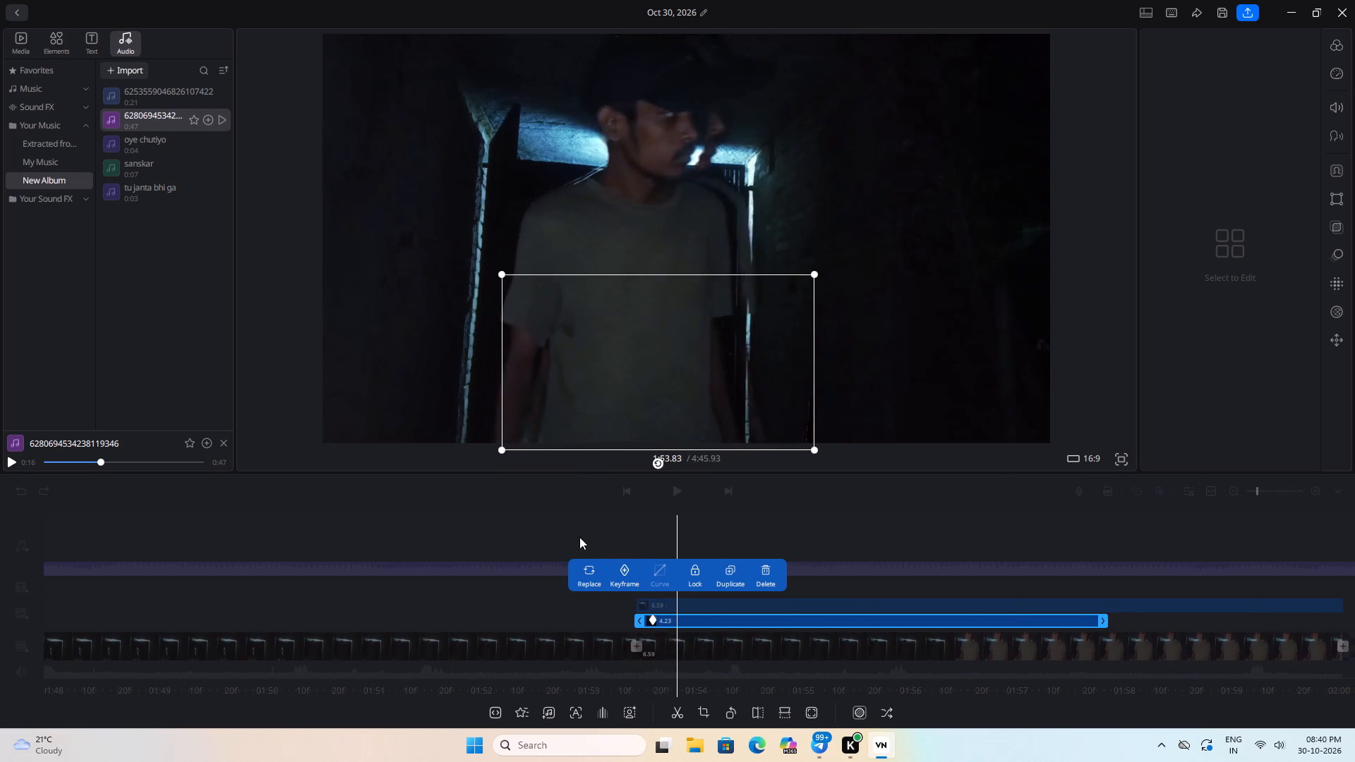
{"action": "left_click_drag", "start_coordinate": [579, 537], "coordinate": [499, 533]}
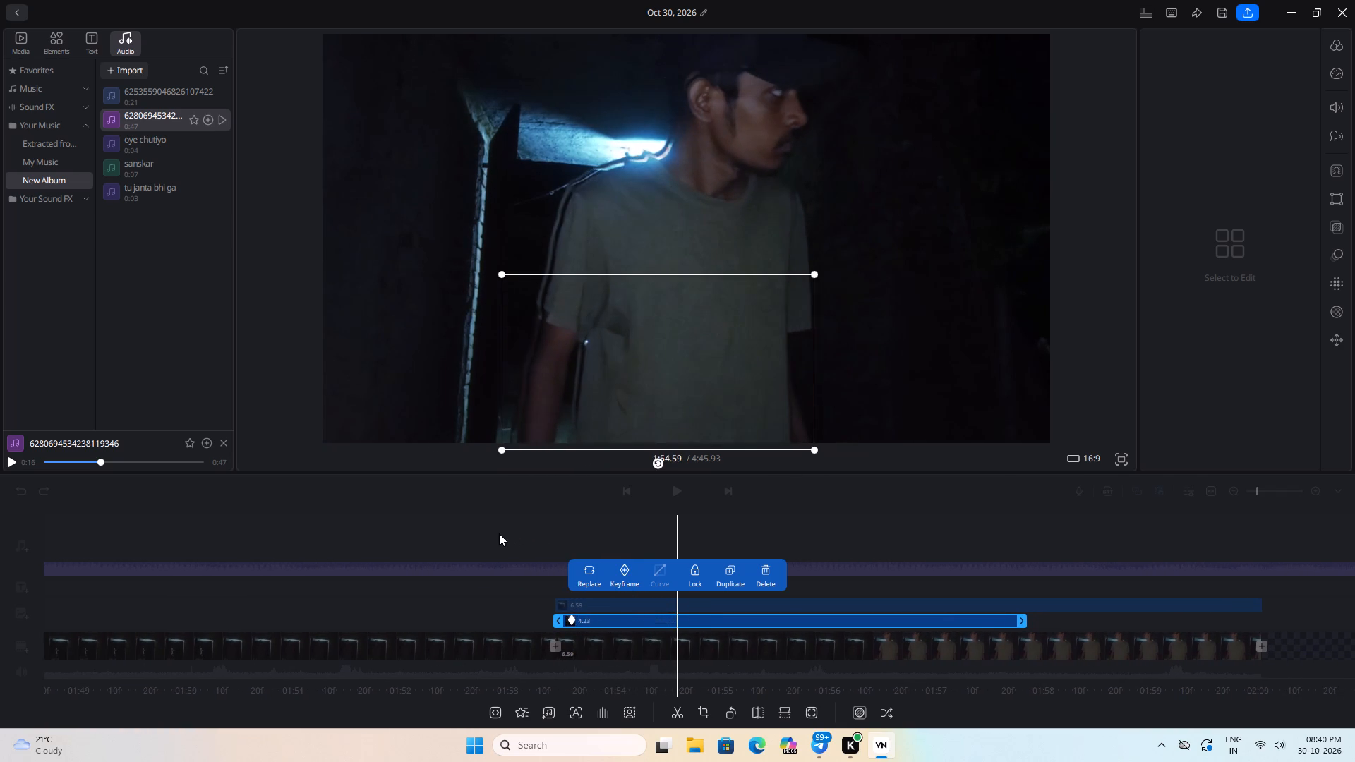
{"action": "left_click_drag", "start_coordinate": [499, 533], "coordinate": [395, 532]}
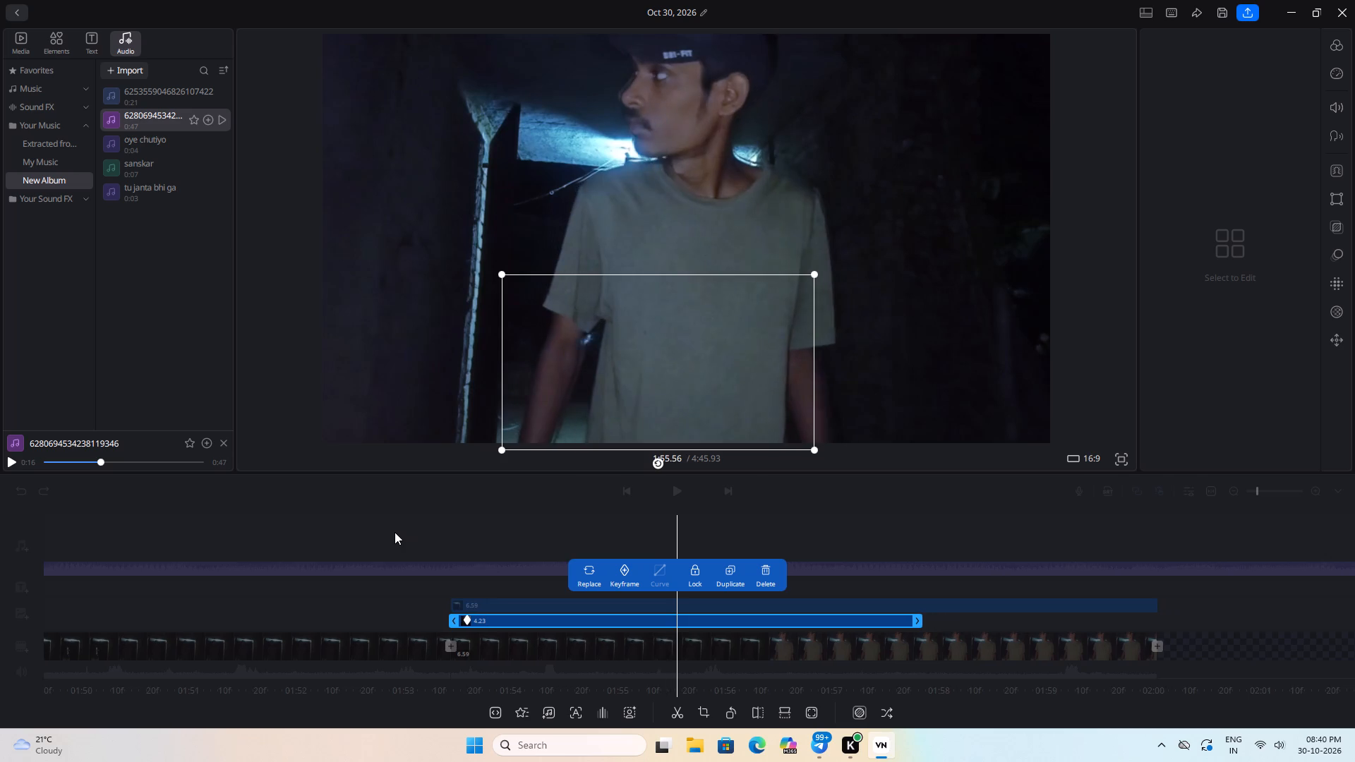
{"action": "left_click_drag", "start_coordinate": [395, 532], "coordinate": [237, 531]}
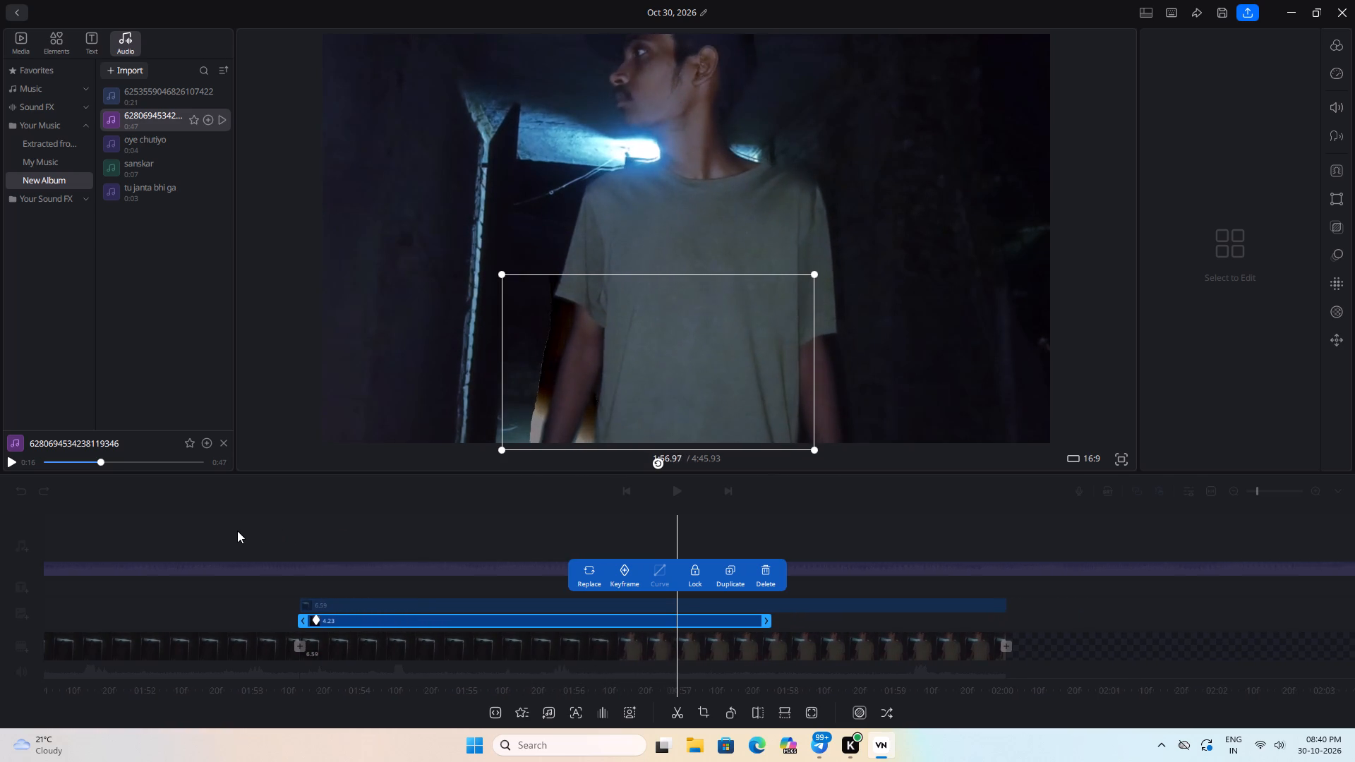
{"action": "left_click_drag", "start_coordinate": [237, 531], "coordinate": [246, 538]}
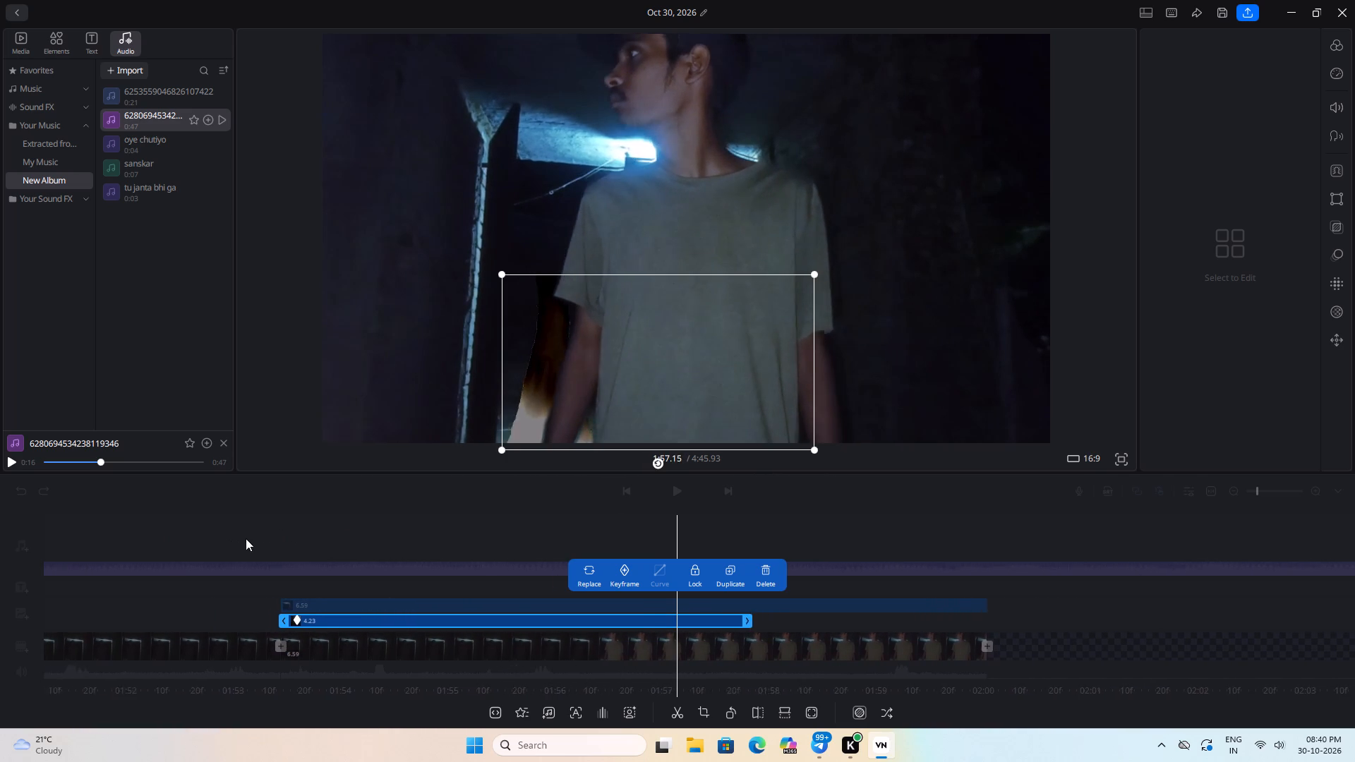
{"action": "left_click_drag", "start_coordinate": [246, 538], "coordinate": [260, 538]}
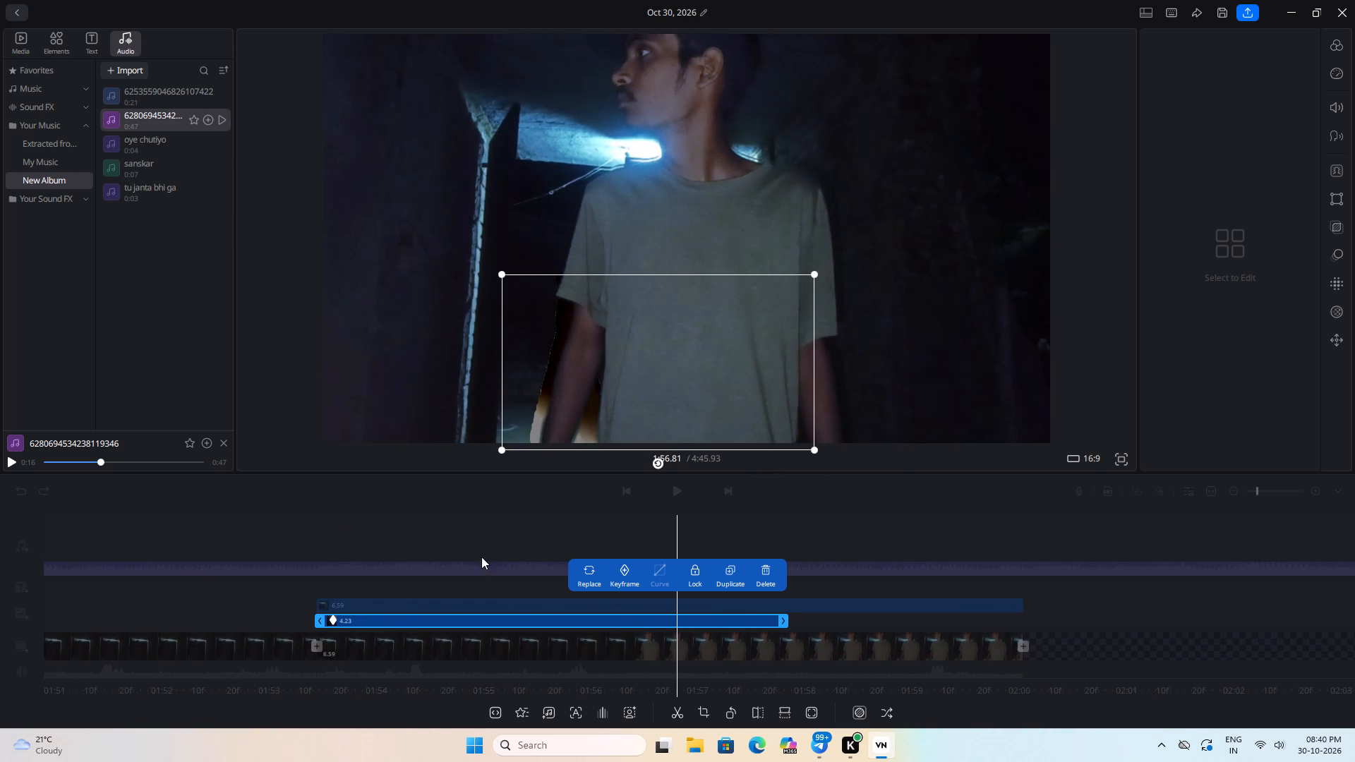
{"action": "left_click_drag", "start_coordinate": [502, 548], "coordinate": [831, 600]}
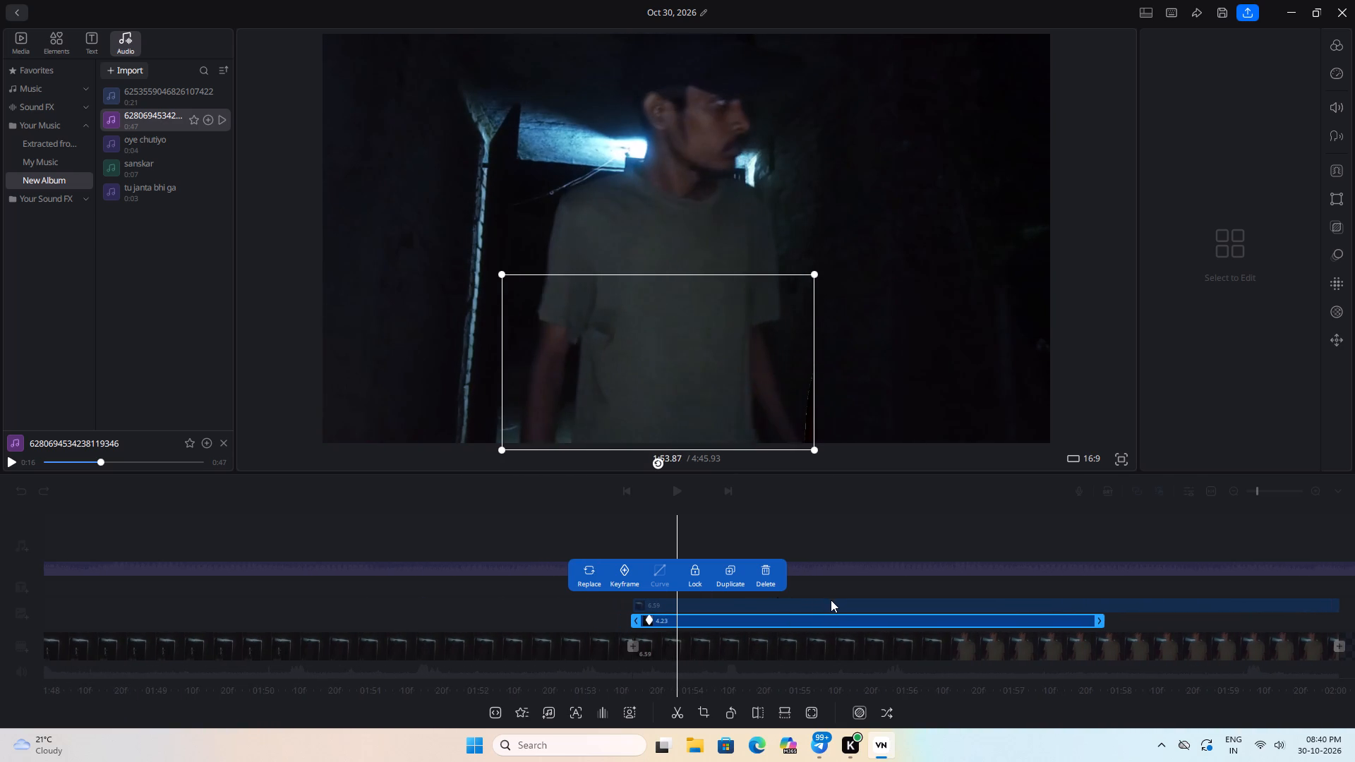
{"action": "left_click_drag", "start_coordinate": [831, 600], "coordinate": [853, 606]}
{"action": "left_click", "coordinate": [630, 579]}
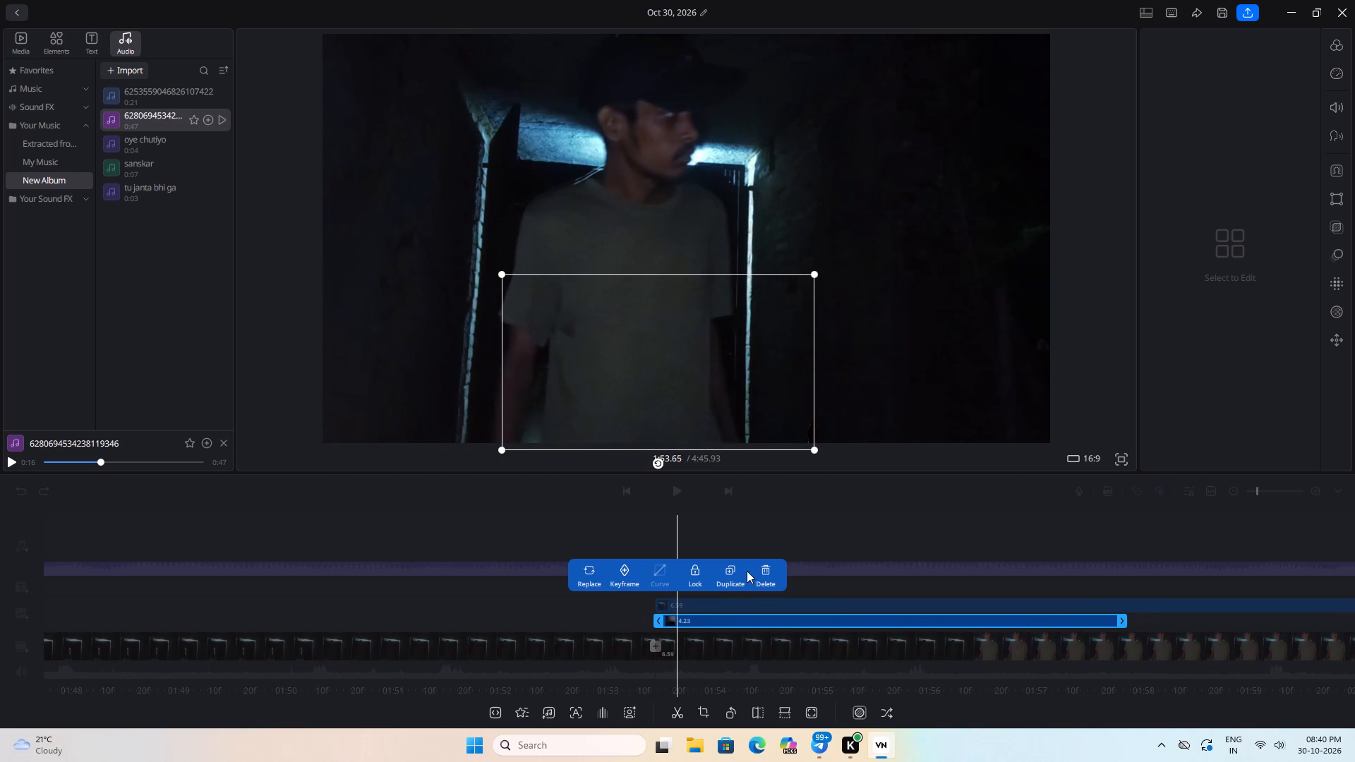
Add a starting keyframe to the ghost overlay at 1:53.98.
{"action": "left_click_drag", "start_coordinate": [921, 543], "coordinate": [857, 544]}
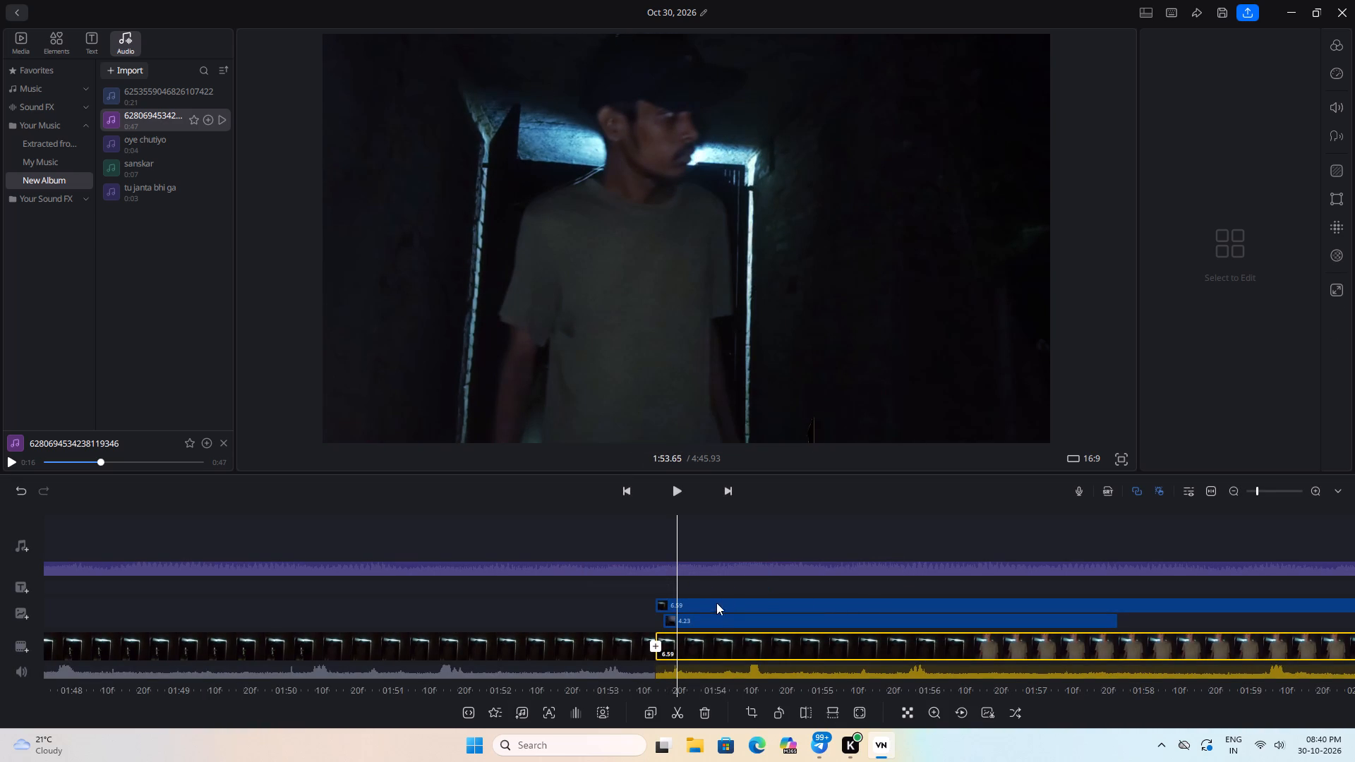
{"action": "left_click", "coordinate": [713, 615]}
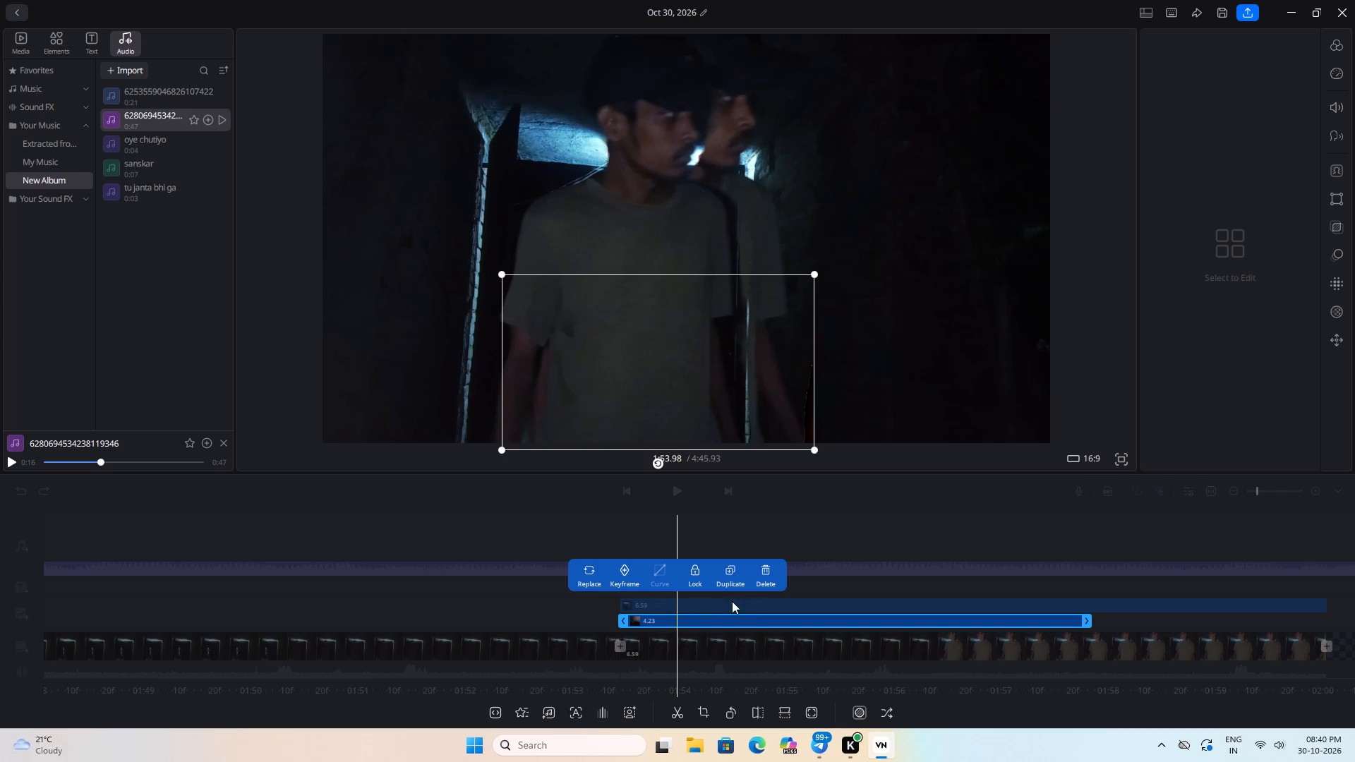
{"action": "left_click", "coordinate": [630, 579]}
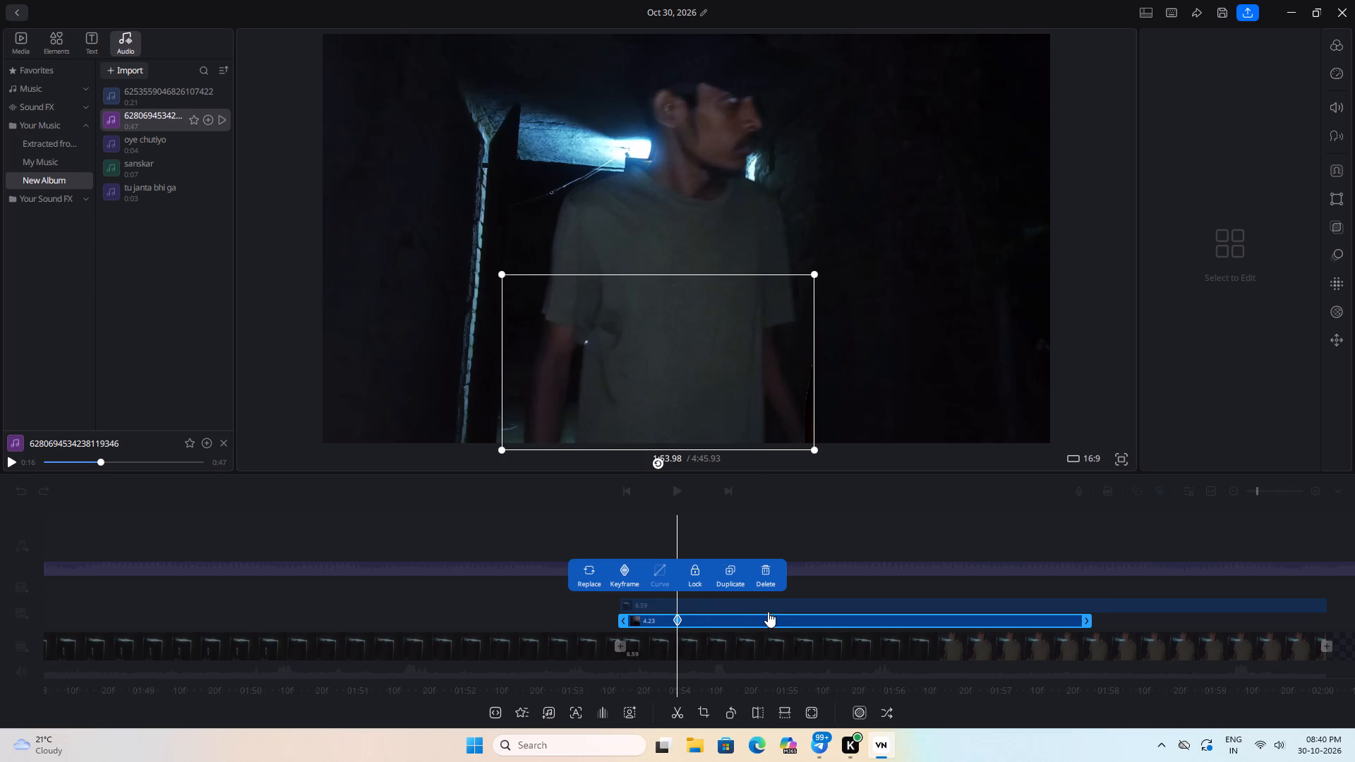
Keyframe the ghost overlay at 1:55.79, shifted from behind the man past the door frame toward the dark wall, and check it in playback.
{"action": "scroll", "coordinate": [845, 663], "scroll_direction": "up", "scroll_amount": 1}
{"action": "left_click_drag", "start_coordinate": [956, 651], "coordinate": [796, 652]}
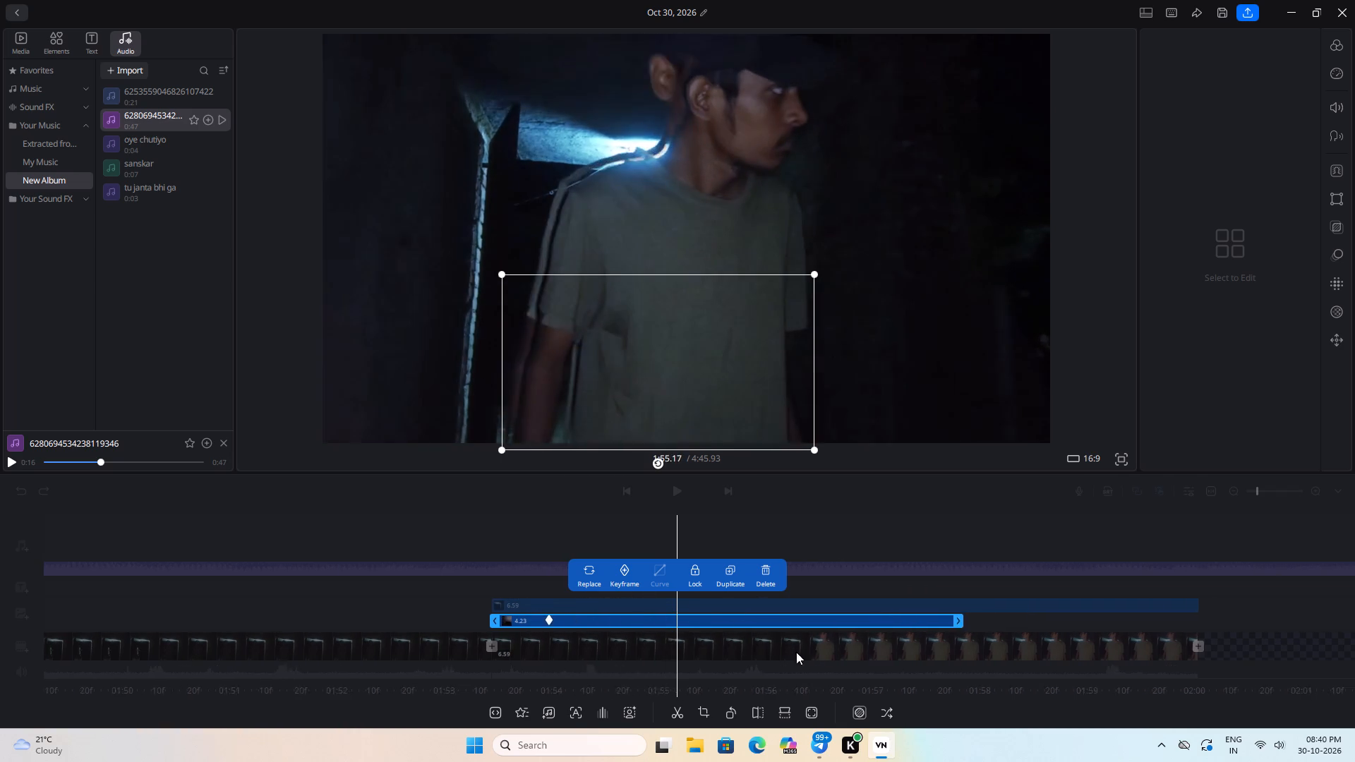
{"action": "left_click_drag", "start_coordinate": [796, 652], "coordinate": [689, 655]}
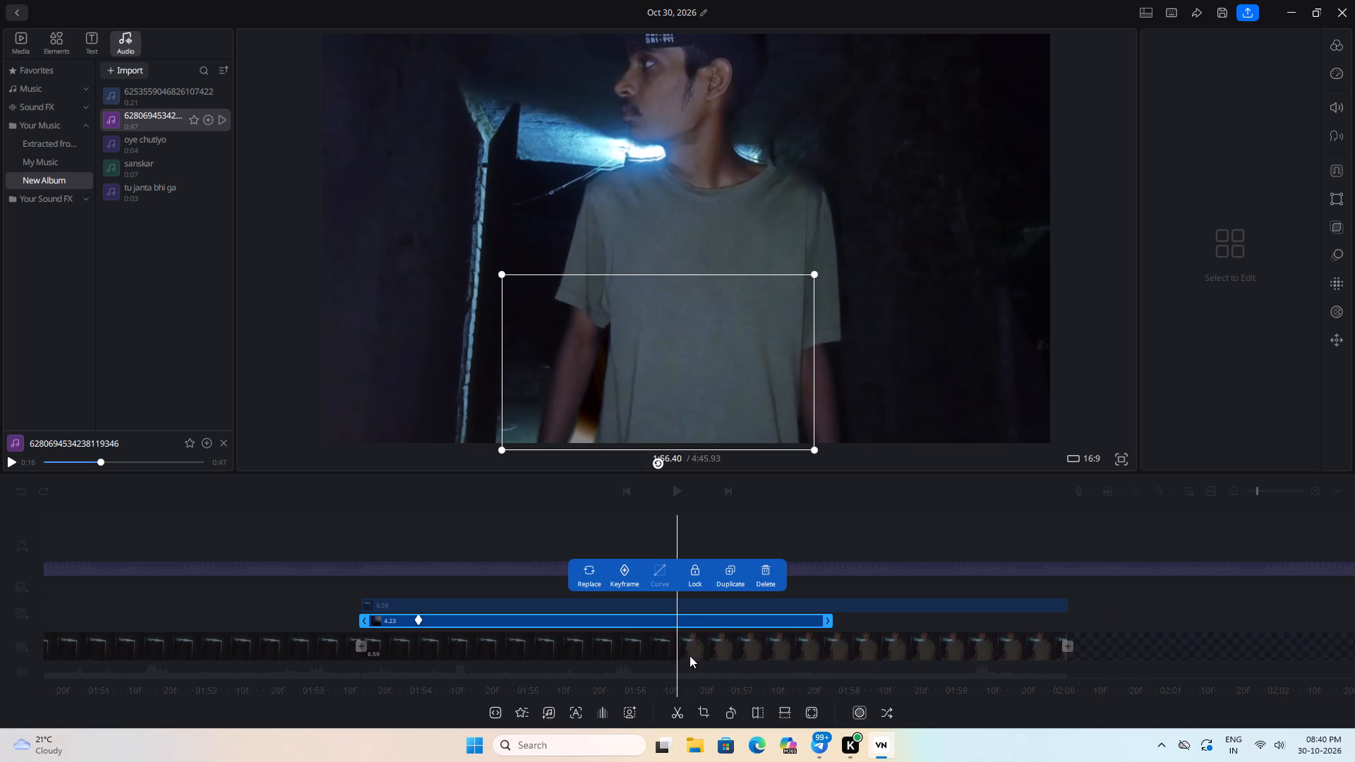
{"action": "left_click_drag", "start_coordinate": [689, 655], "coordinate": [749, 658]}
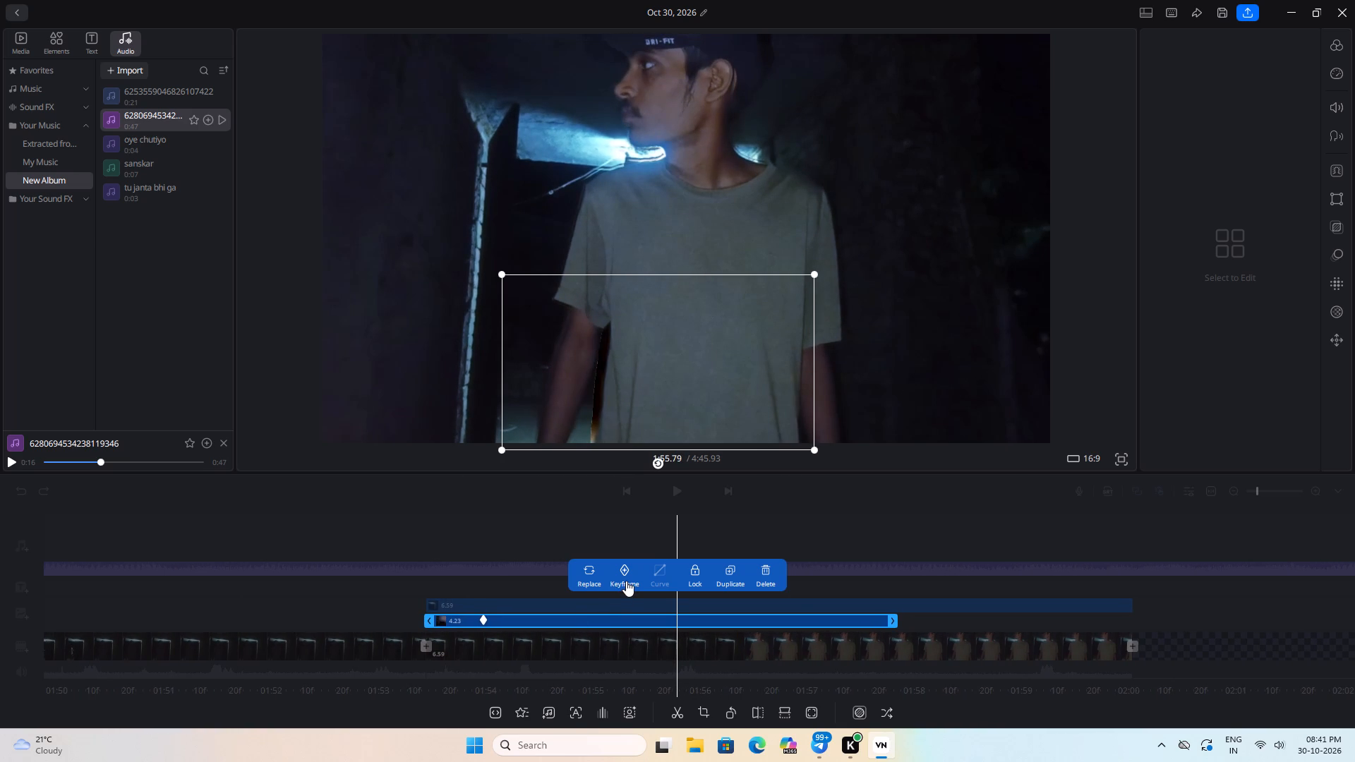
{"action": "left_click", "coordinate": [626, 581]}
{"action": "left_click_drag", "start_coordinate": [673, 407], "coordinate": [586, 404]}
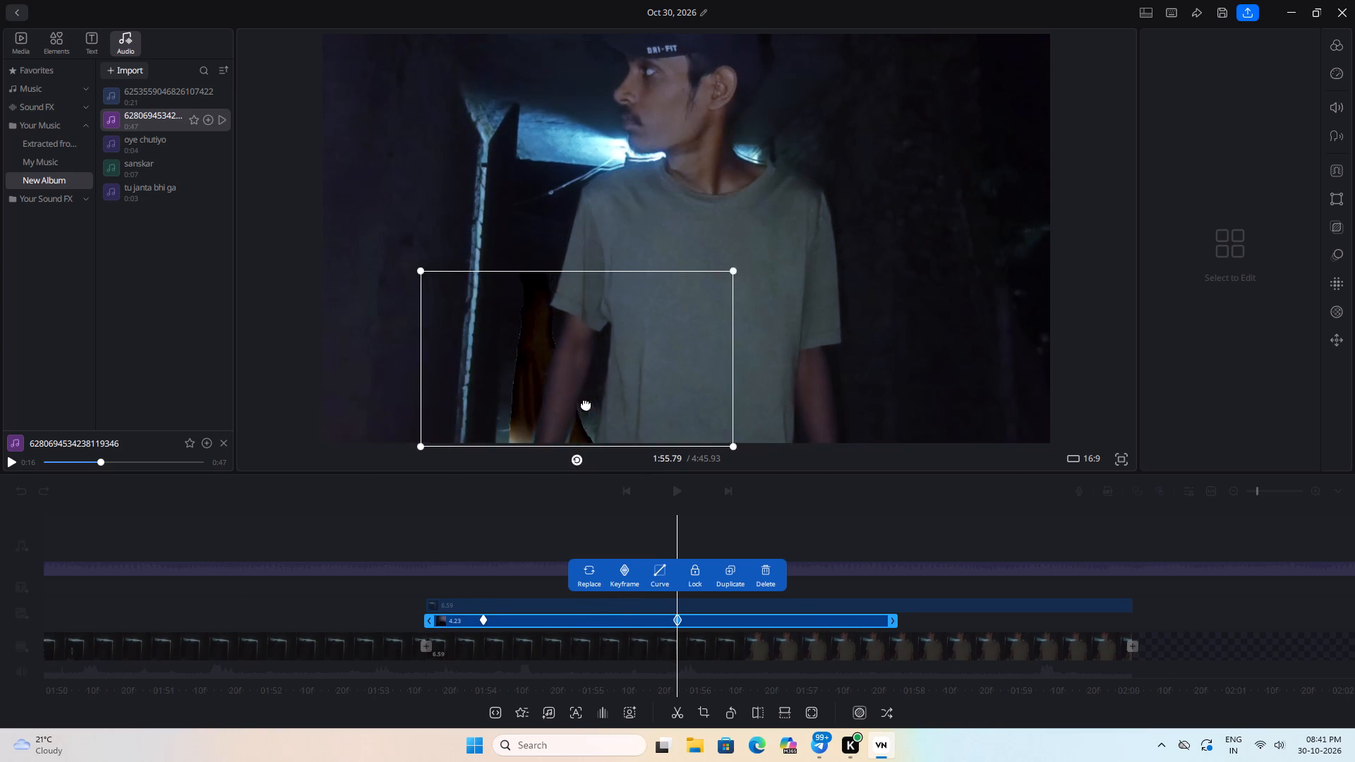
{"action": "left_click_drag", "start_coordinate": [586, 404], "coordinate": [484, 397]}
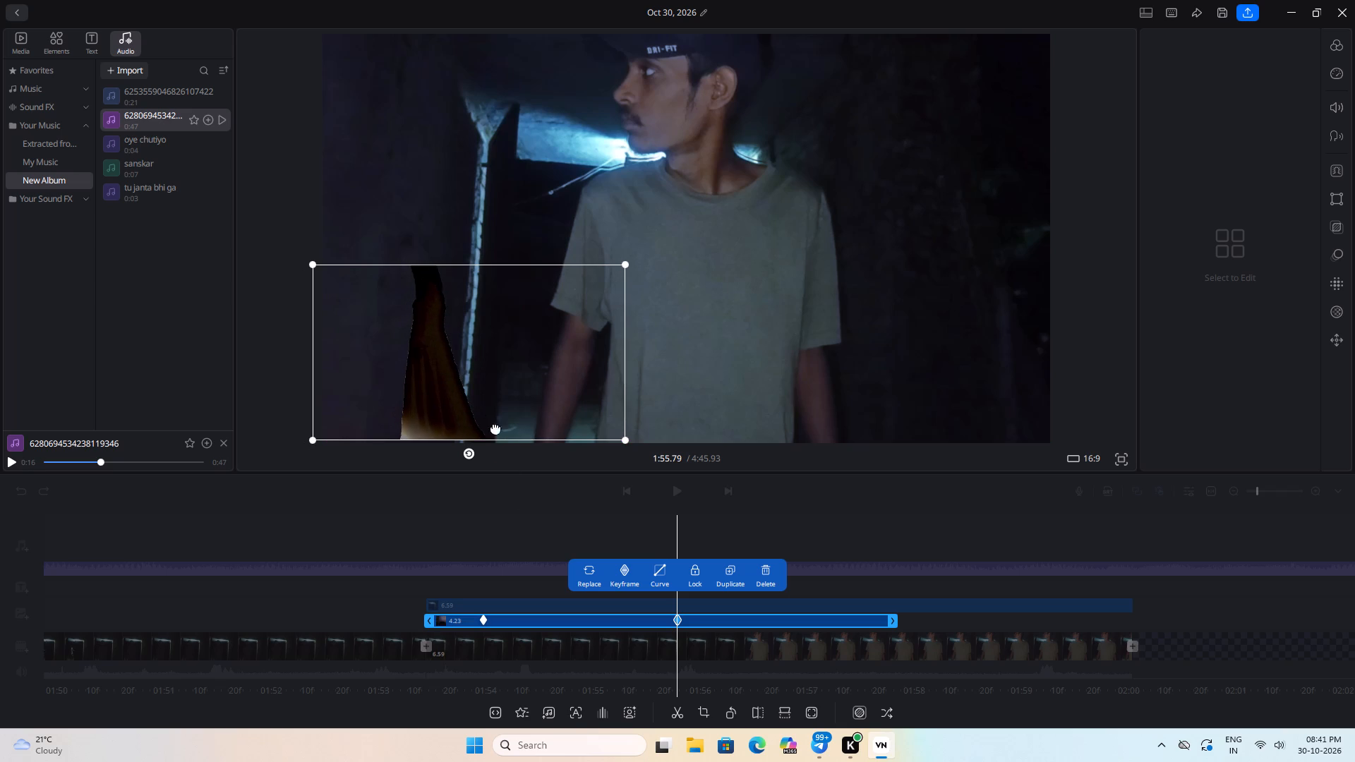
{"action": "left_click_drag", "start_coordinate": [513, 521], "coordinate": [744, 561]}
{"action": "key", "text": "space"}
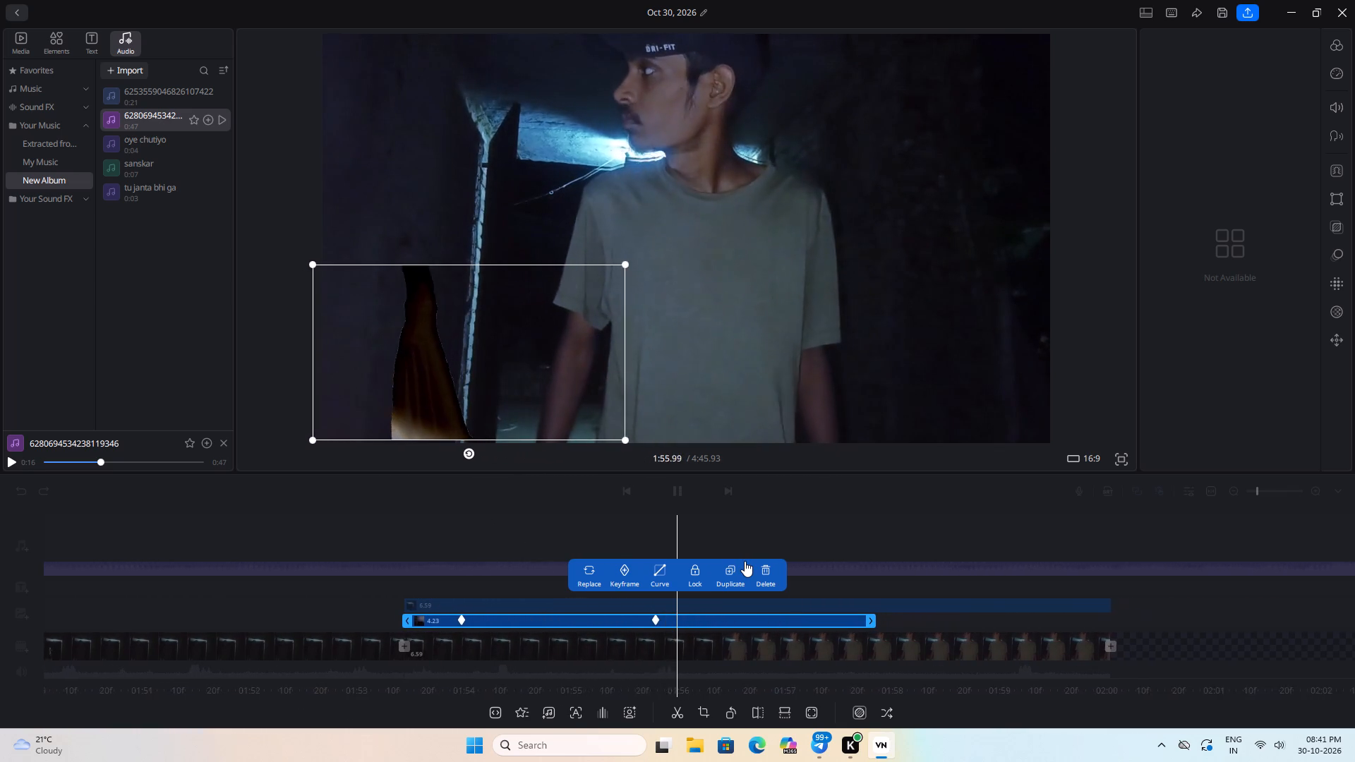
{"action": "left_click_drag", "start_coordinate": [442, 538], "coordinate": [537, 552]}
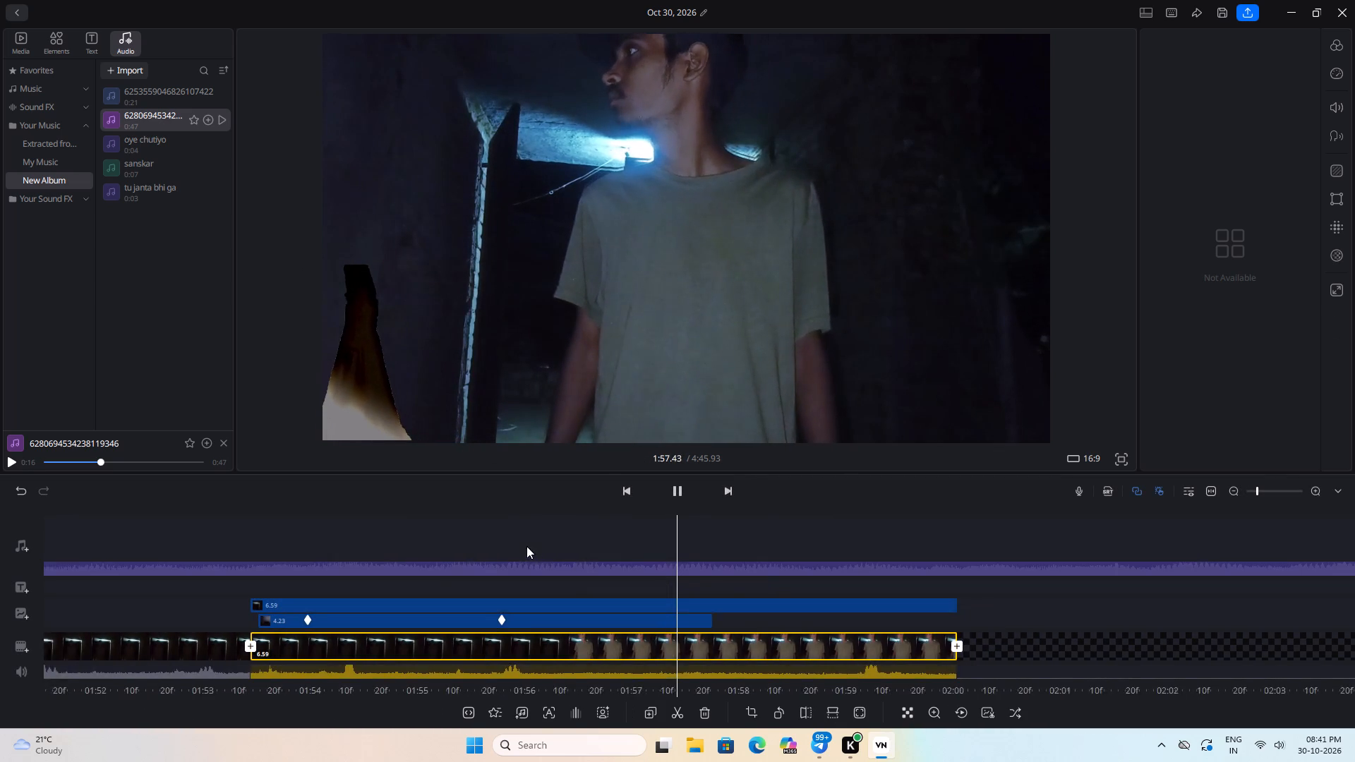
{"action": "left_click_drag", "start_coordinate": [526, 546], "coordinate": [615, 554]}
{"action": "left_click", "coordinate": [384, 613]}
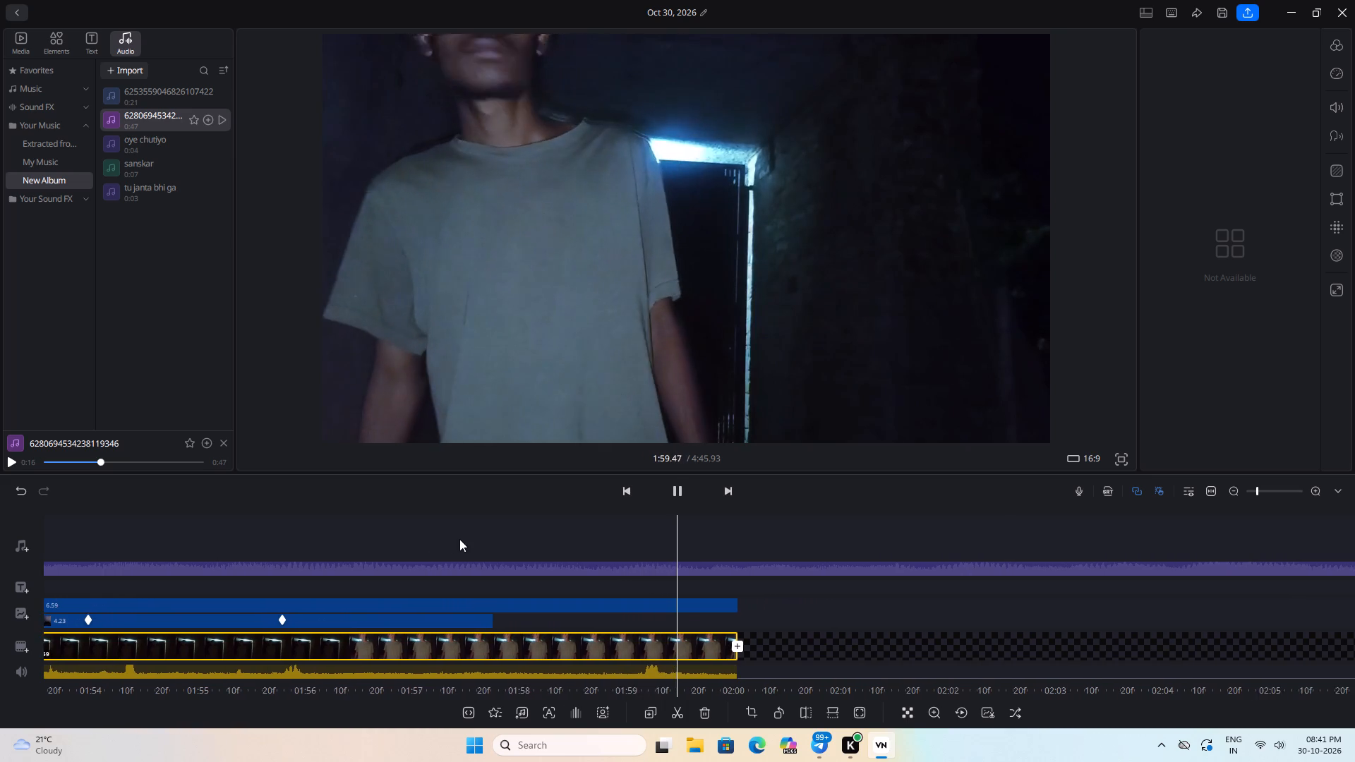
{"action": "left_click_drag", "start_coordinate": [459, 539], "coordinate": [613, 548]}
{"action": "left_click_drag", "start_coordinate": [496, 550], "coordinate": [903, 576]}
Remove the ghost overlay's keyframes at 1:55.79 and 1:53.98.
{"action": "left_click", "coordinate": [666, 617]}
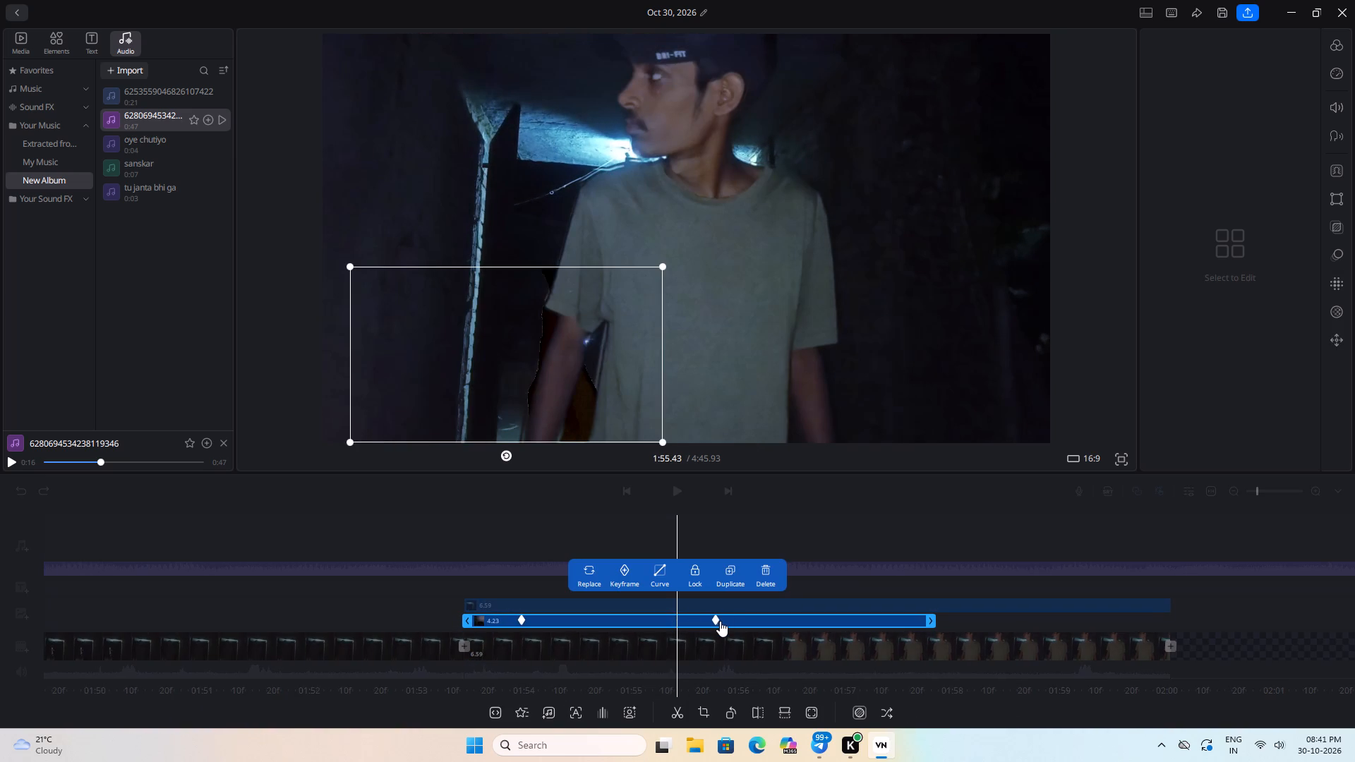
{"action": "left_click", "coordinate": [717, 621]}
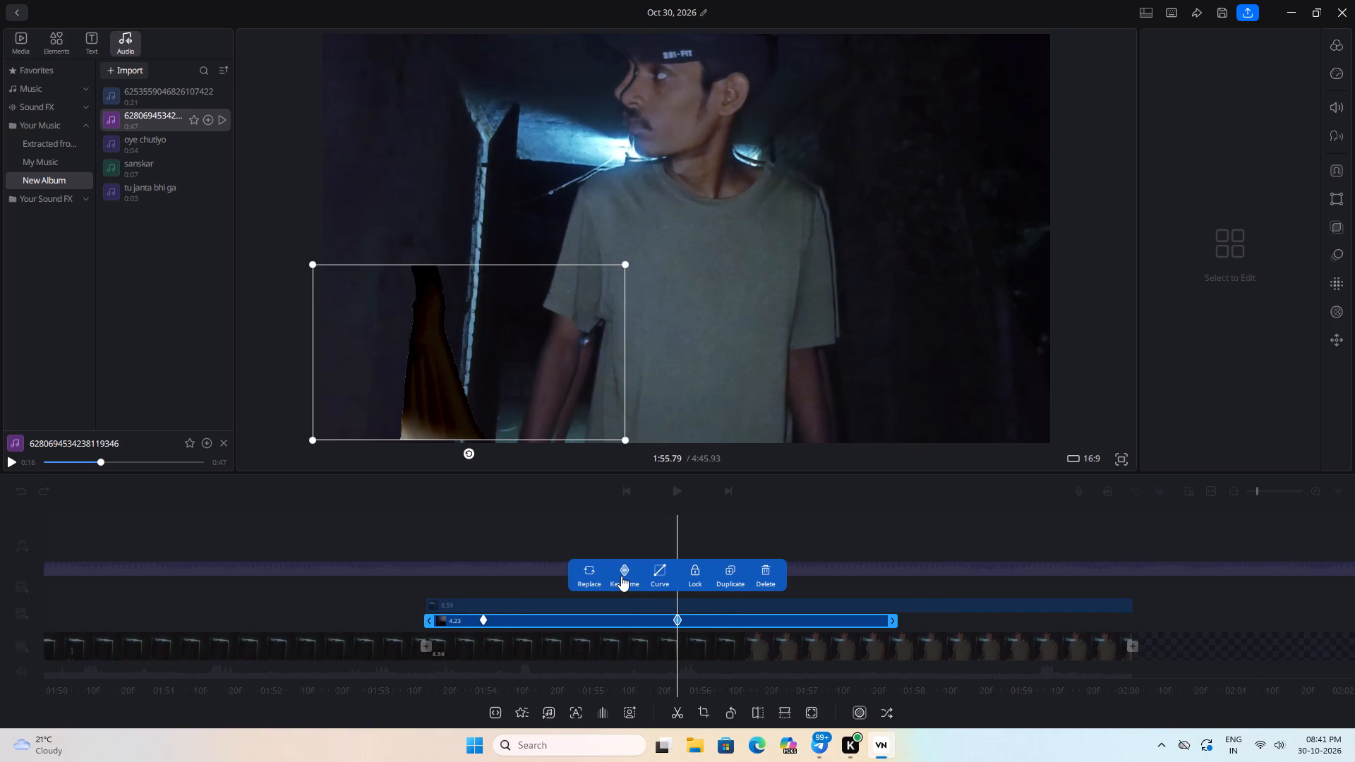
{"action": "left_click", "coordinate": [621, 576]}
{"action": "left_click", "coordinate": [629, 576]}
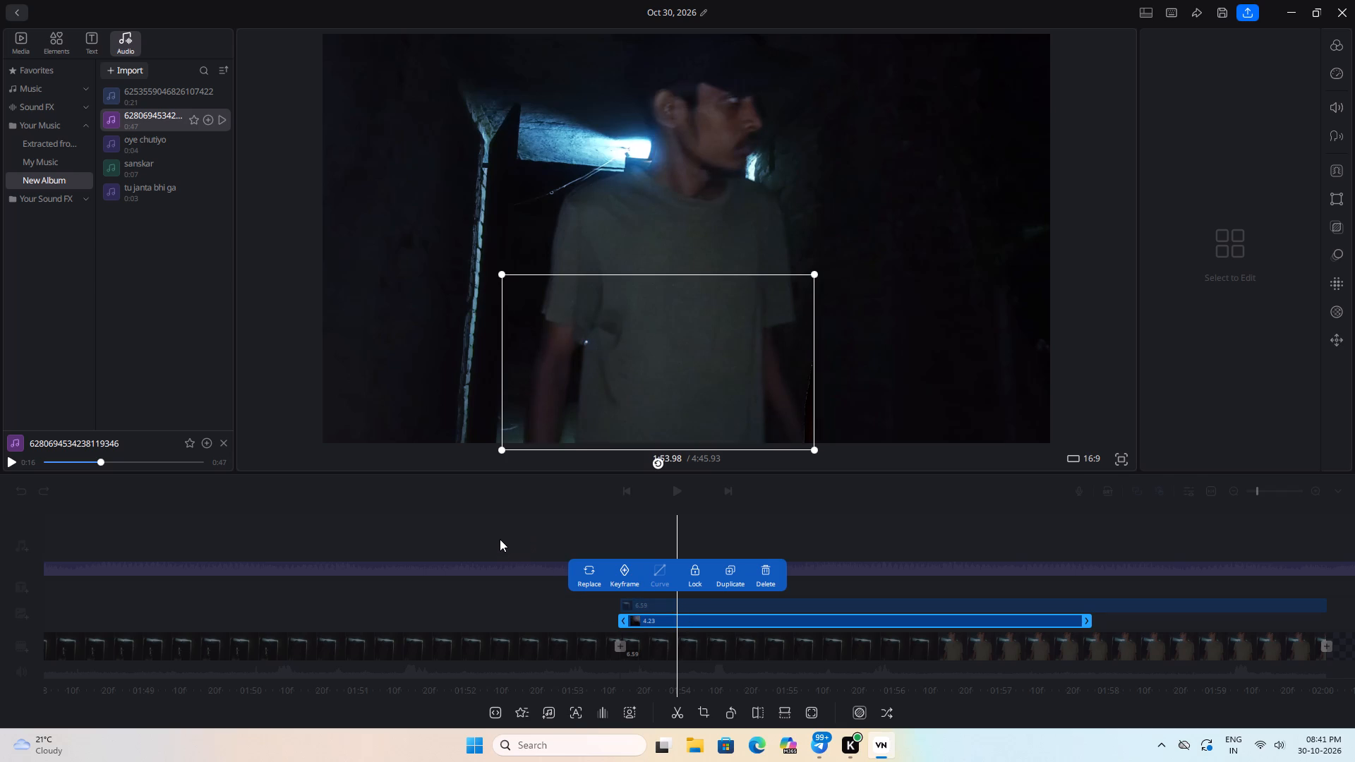
Add a starting keyframe to the ghost overlay at 1:53.68, just after the overlay begins.
{"action": "left_click_drag", "start_coordinate": [500, 539], "coordinate": [562, 548]}
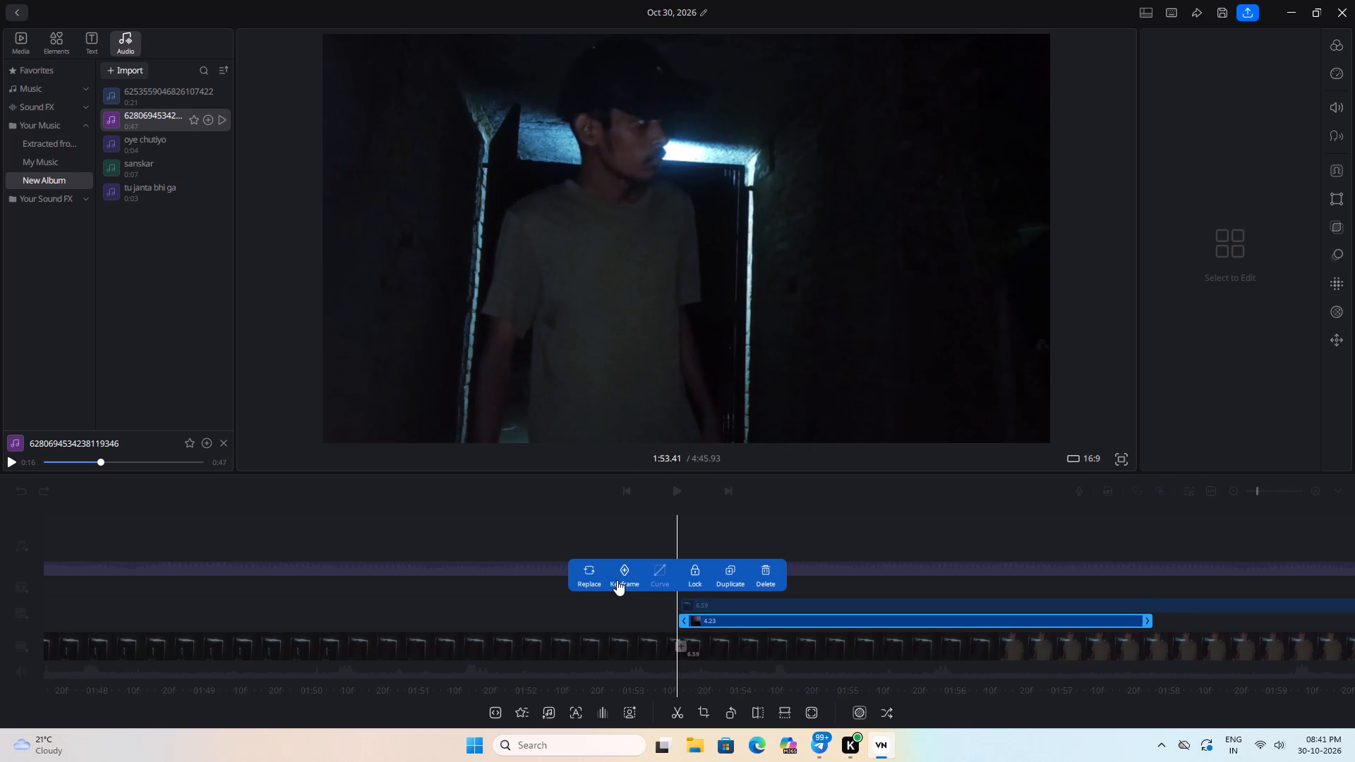
{"action": "left_click_drag", "start_coordinate": [939, 569], "coordinate": [894, 565]}
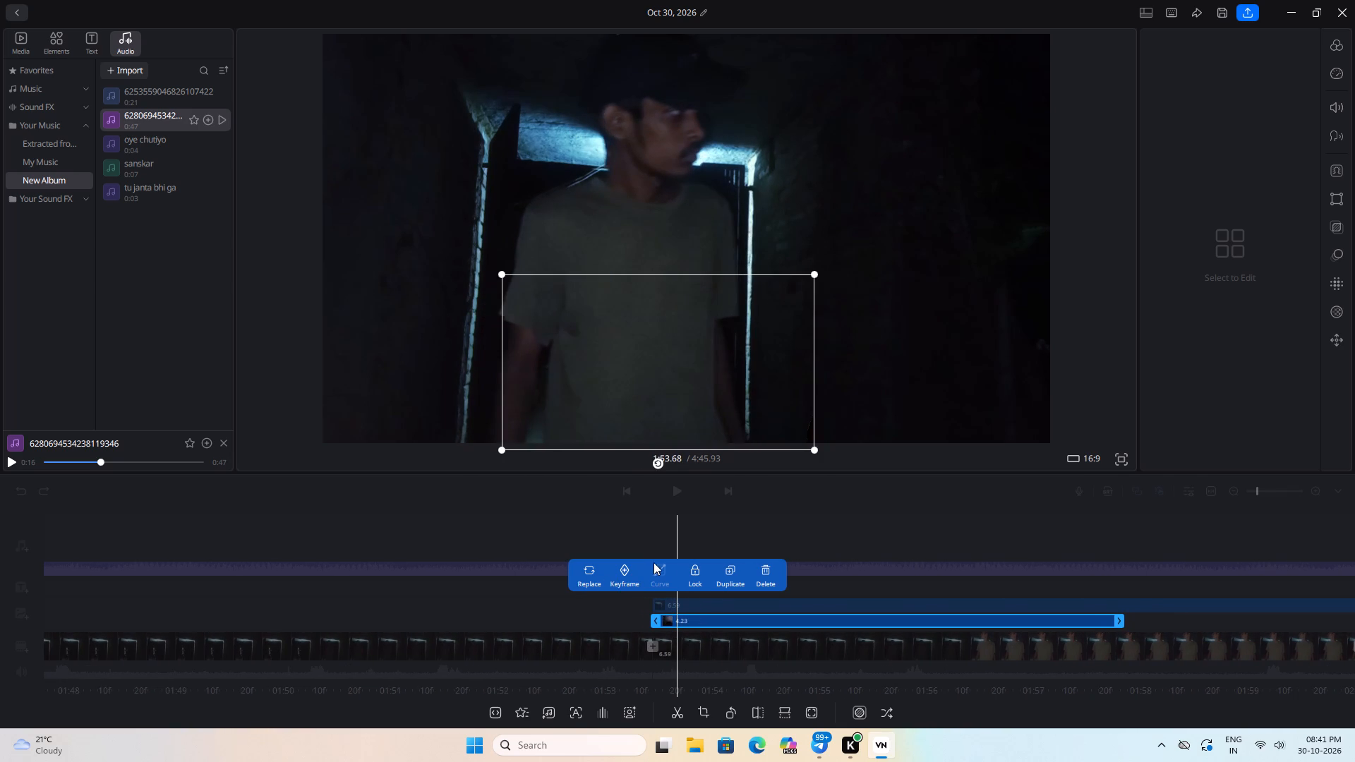
{"action": "left_click", "coordinate": [627, 576]}
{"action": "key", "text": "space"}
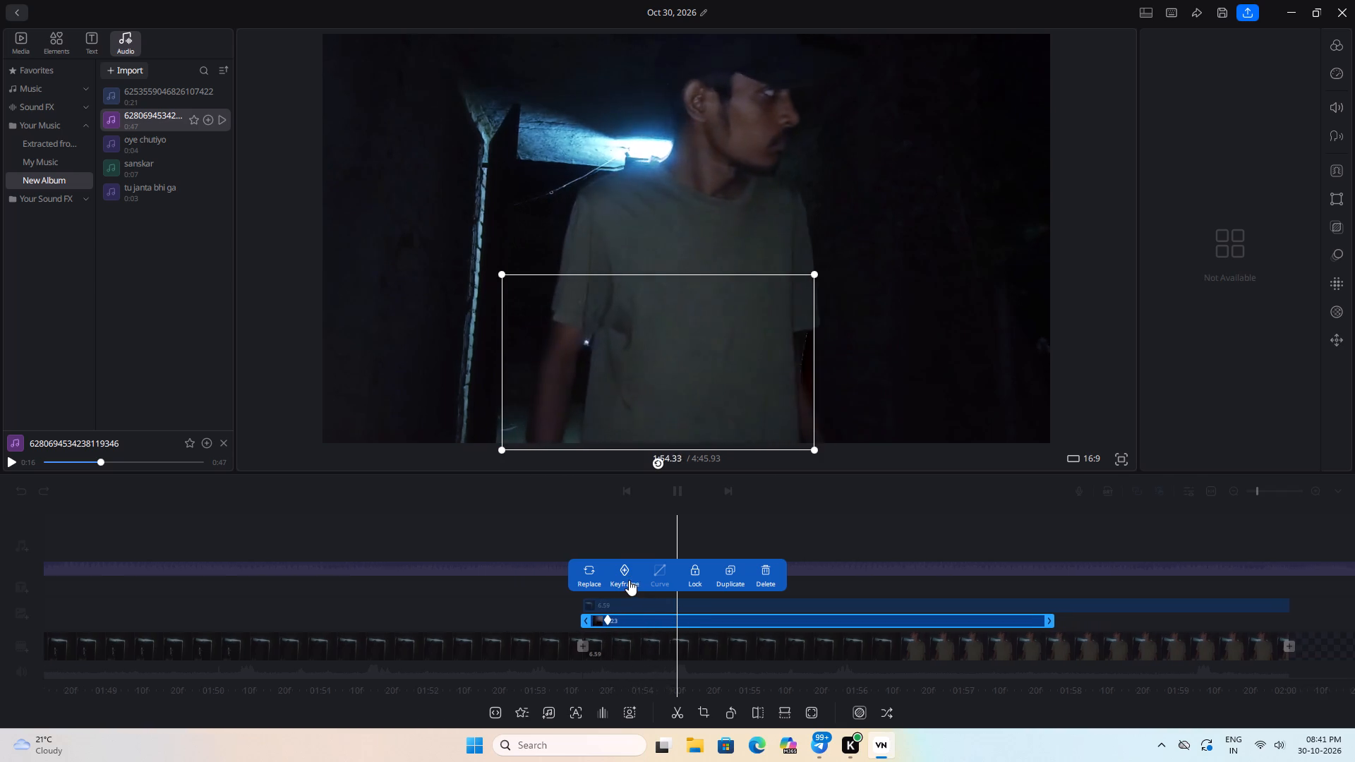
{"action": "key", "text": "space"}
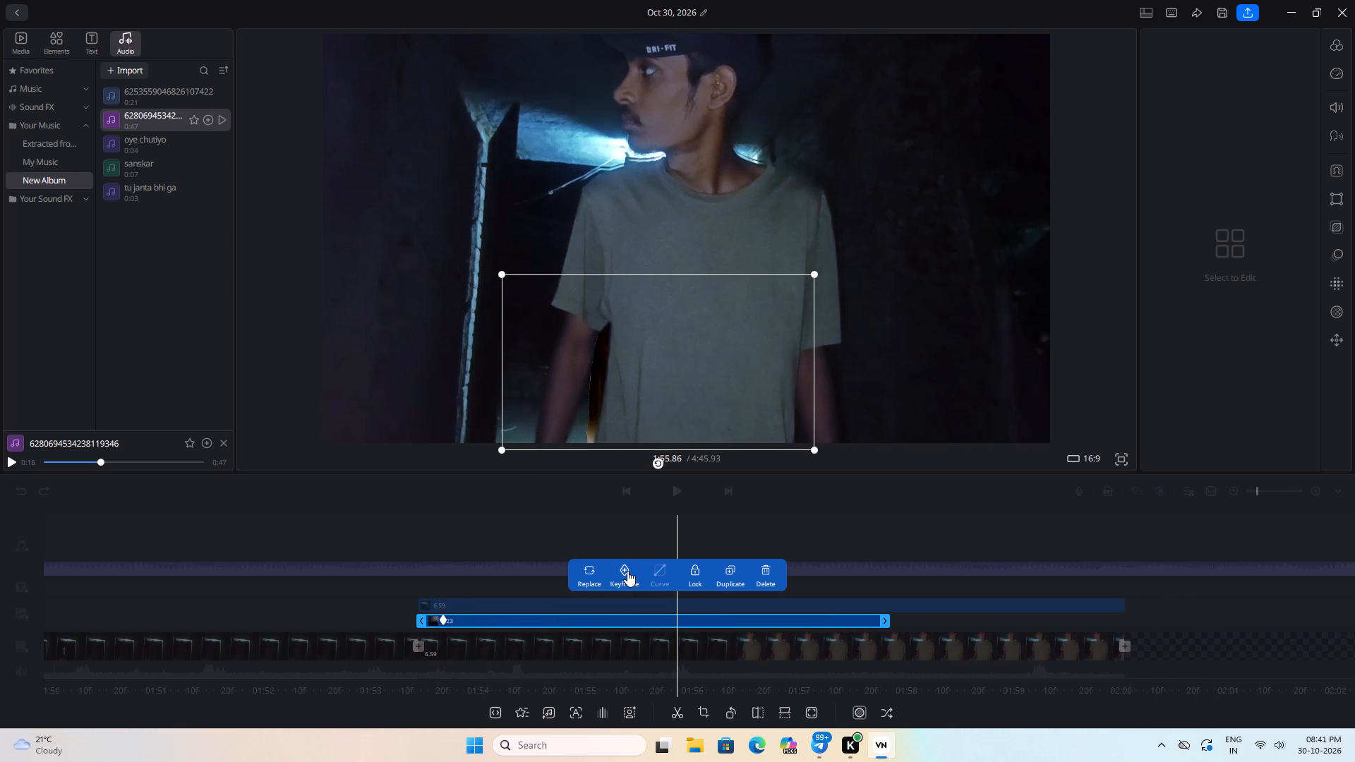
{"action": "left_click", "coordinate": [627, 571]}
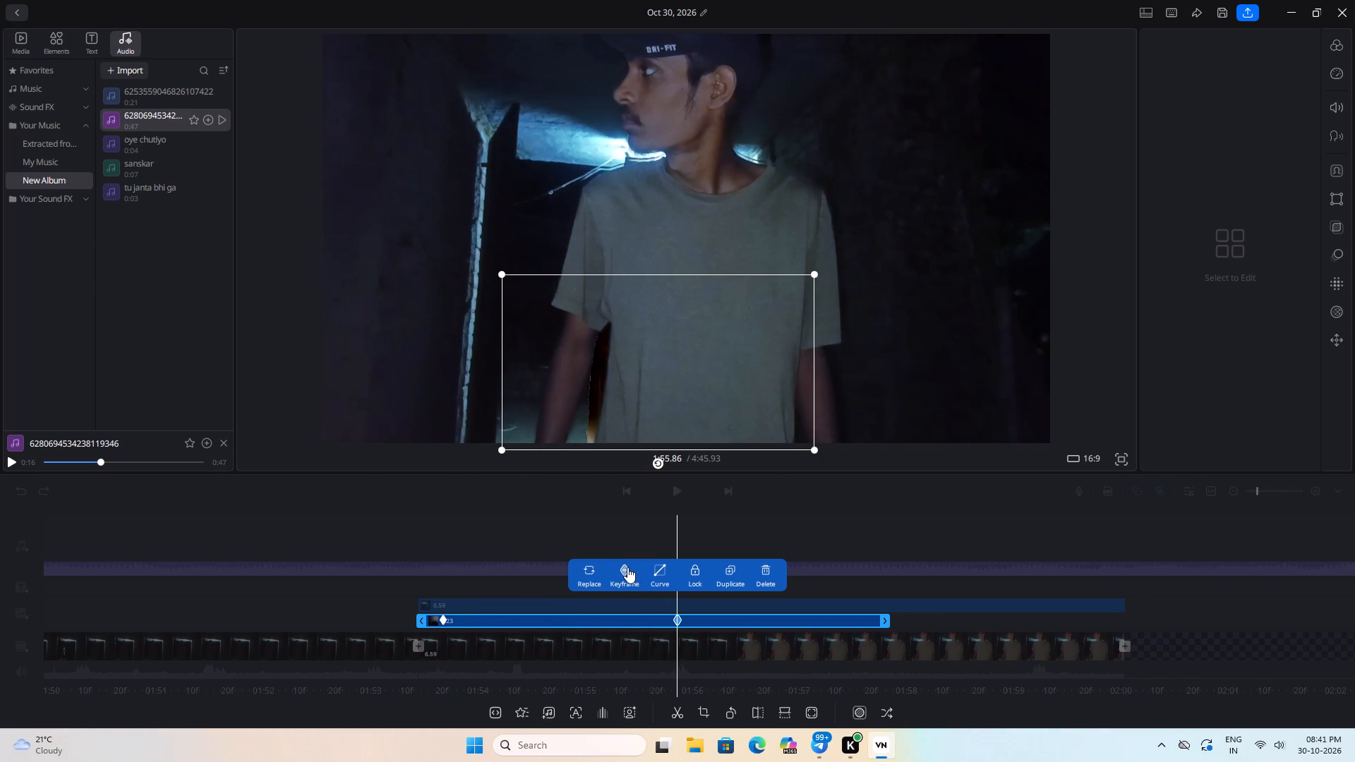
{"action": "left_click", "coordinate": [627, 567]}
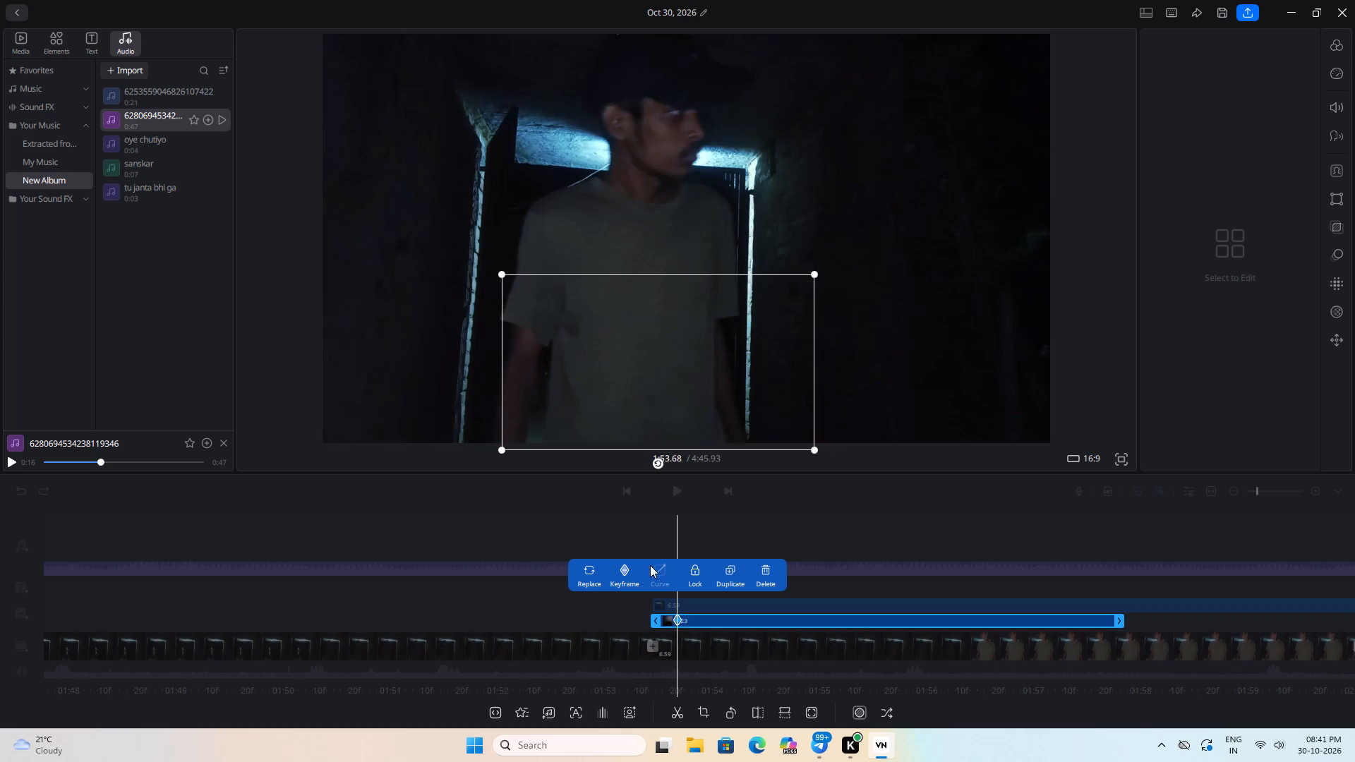
Keyframe the ghost overlay at about 1:55.25, shifted past the door frame toward the dark wall and slightly up, and check it in playback.
{"action": "key", "text": "space"}
{"action": "key", "text": "space"}
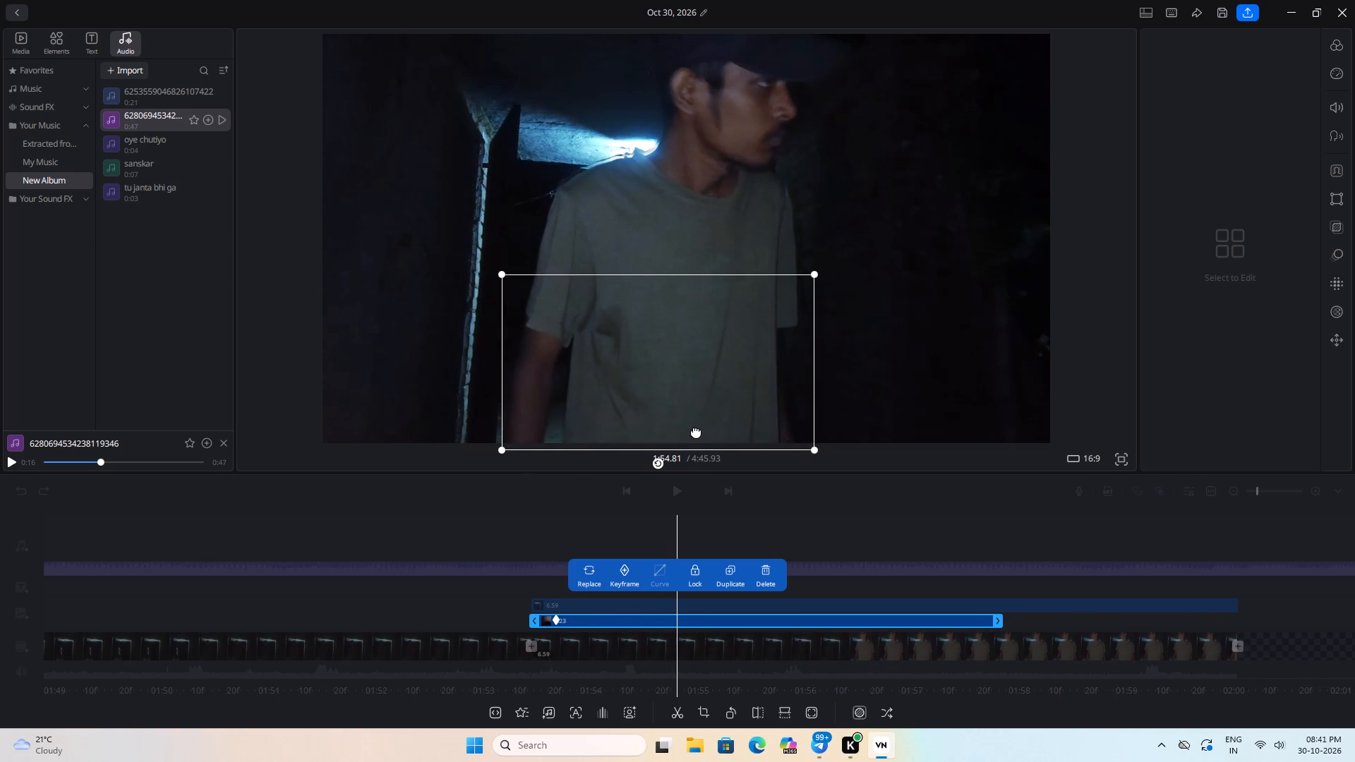
{"action": "key", "text": "space"}
{"action": "key", "text": "space"}
{"action": "left_click_drag", "start_coordinate": [701, 429], "coordinate": [539, 409]}
{"action": "key", "text": "space"}
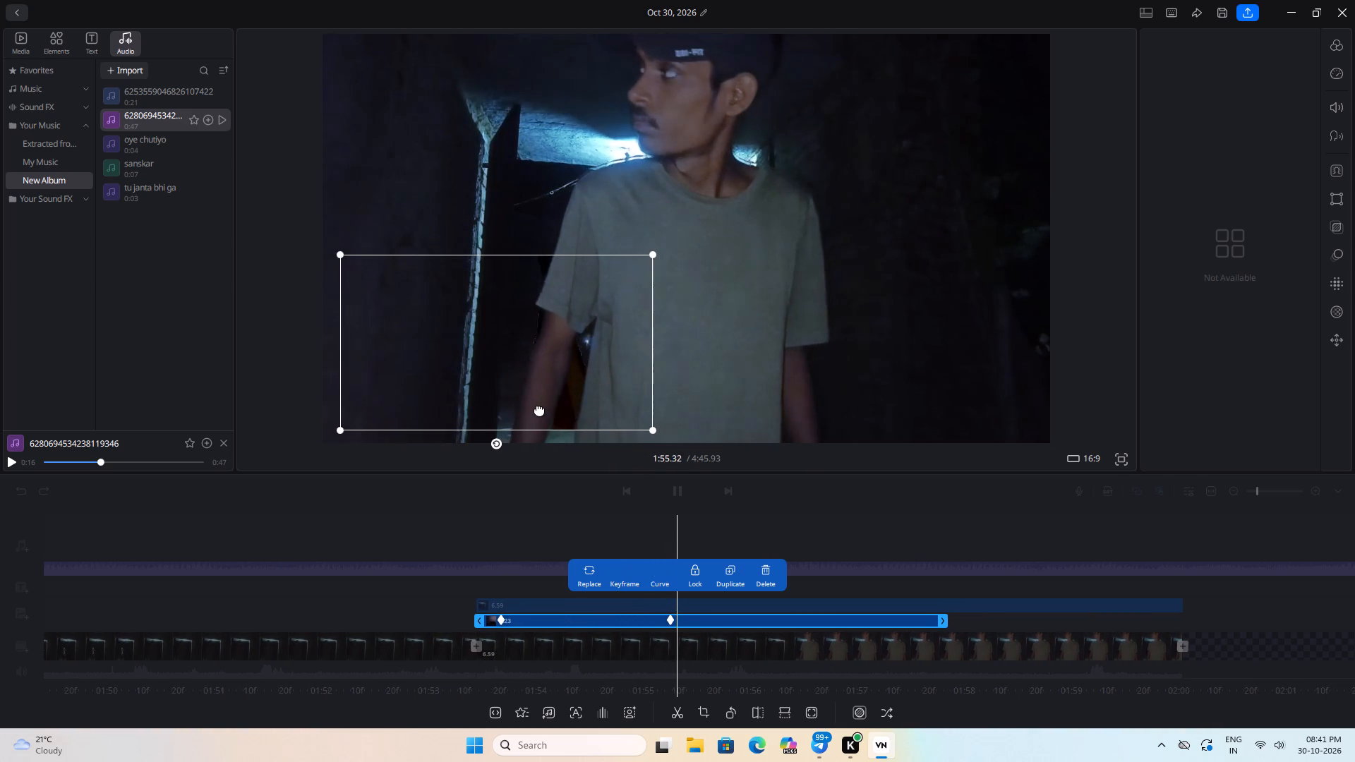
{"action": "key", "text": "space"}
{"action": "left_click_drag", "start_coordinate": [772, 528], "coordinate": [931, 534]}
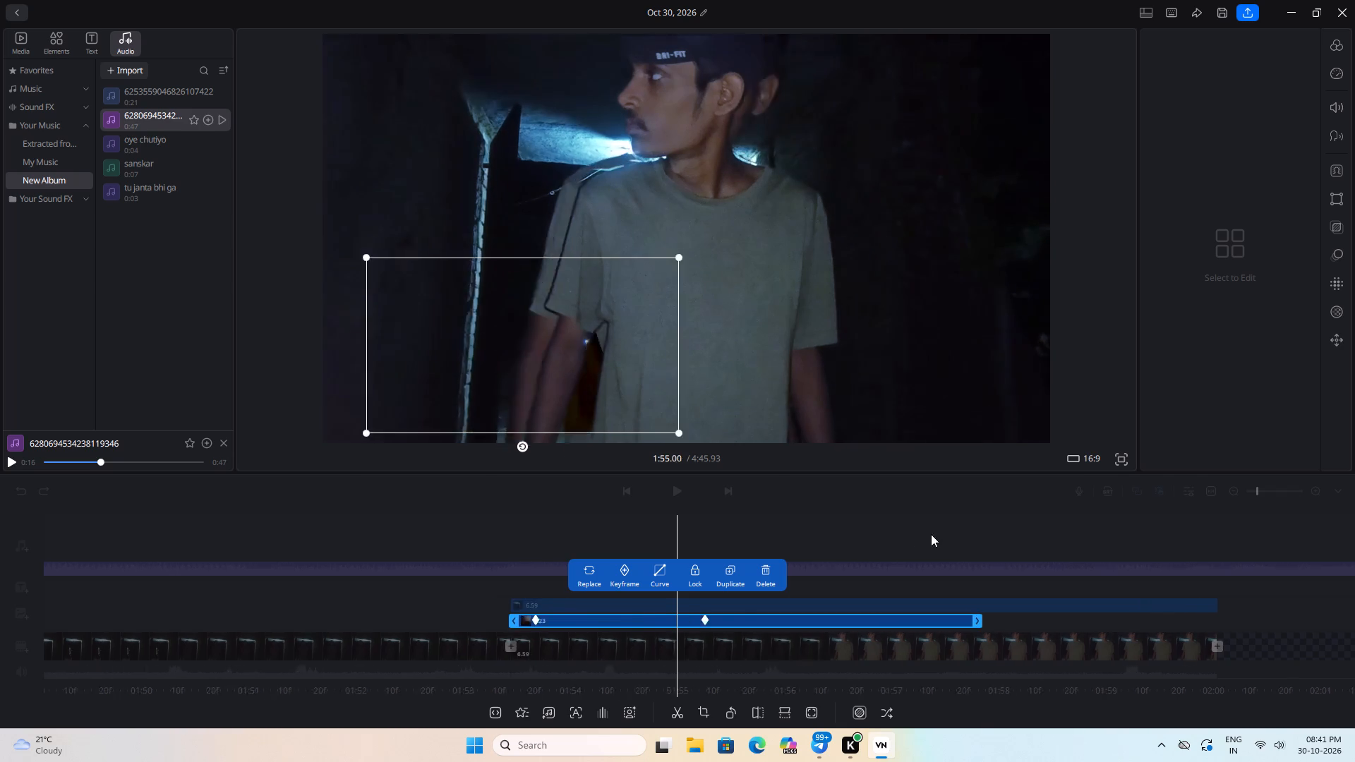
{"action": "left_click_drag", "start_coordinate": [931, 534], "coordinate": [1056, 533]}
{"action": "key", "text": "space"}
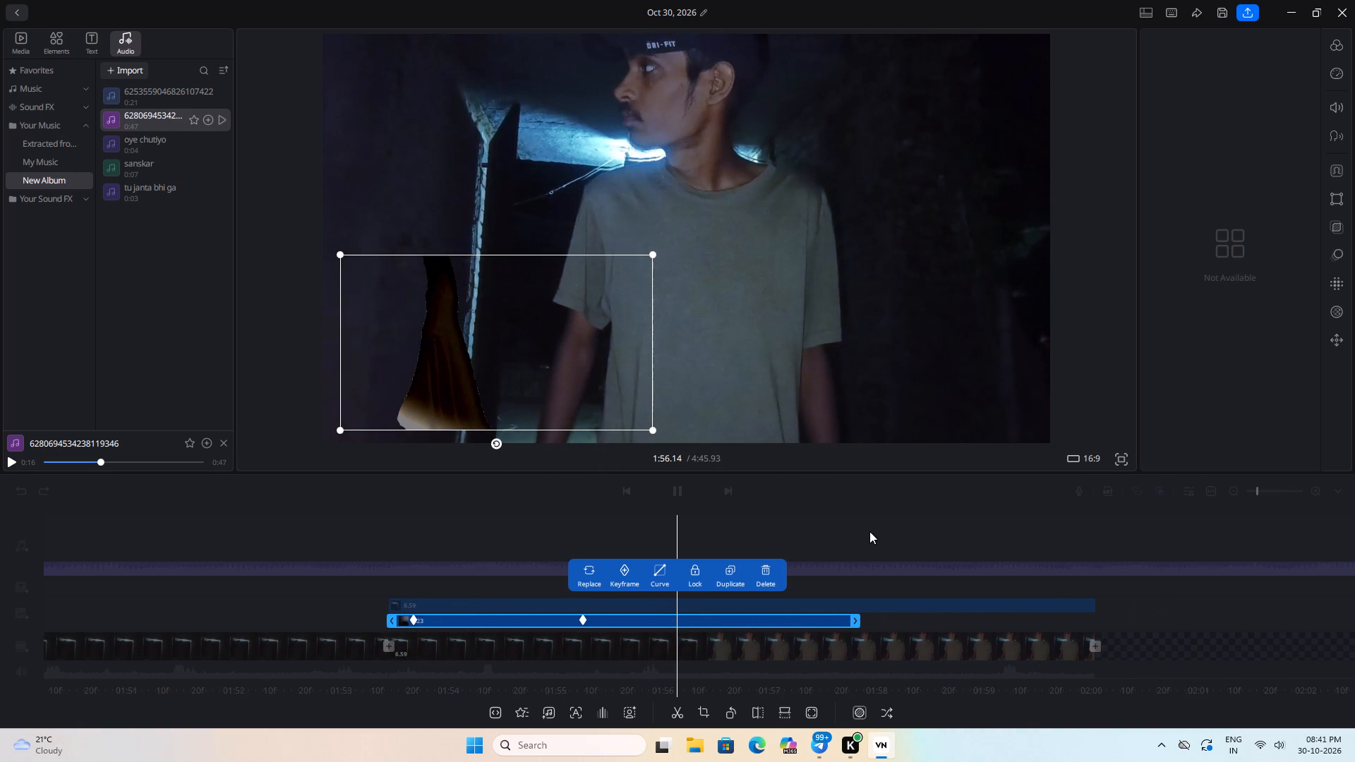
Keyframe the ghost overlay at 1:55.66, shifted slightly from the dark wall back toward the man.
{"action": "left_click_drag", "start_coordinate": [901, 530], "coordinate": [1016, 539]}
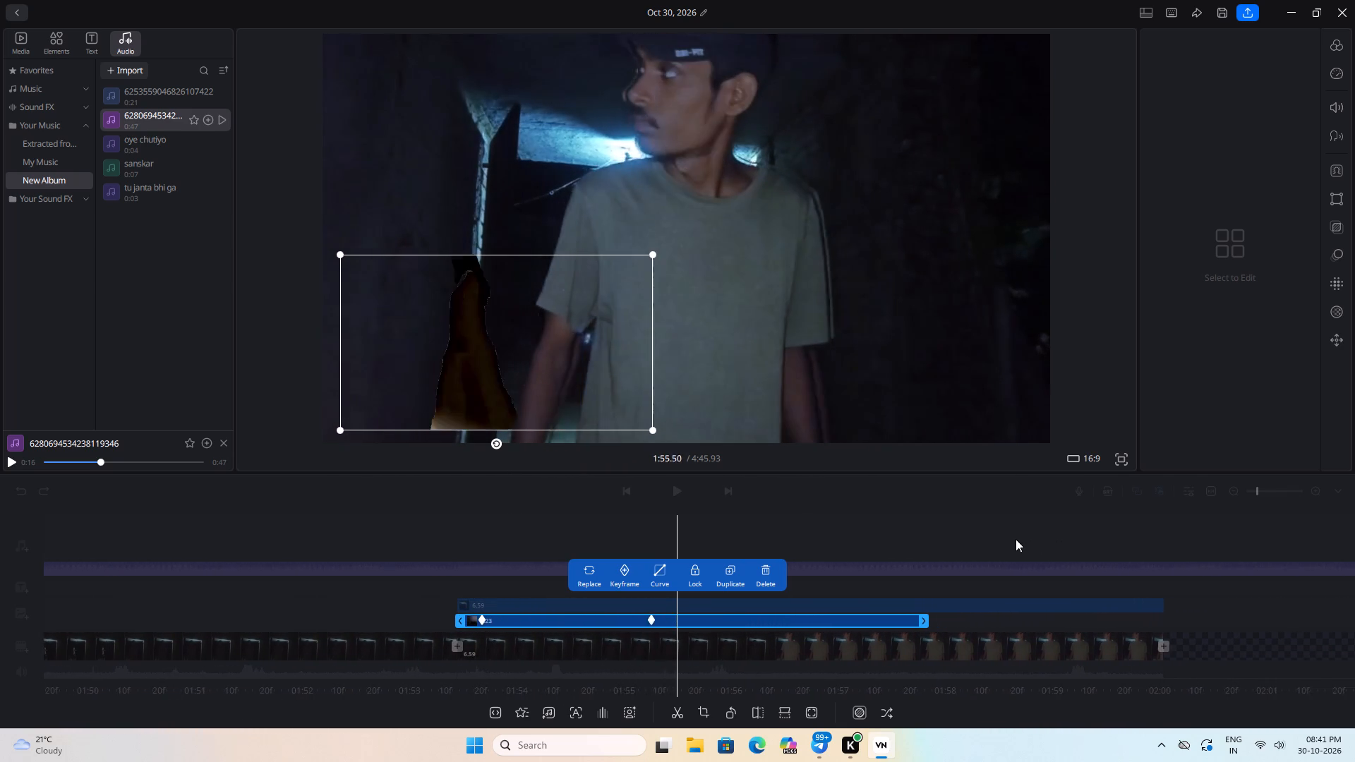
{"action": "left_click_drag", "start_coordinate": [1016, 539], "coordinate": [1016, 533]}
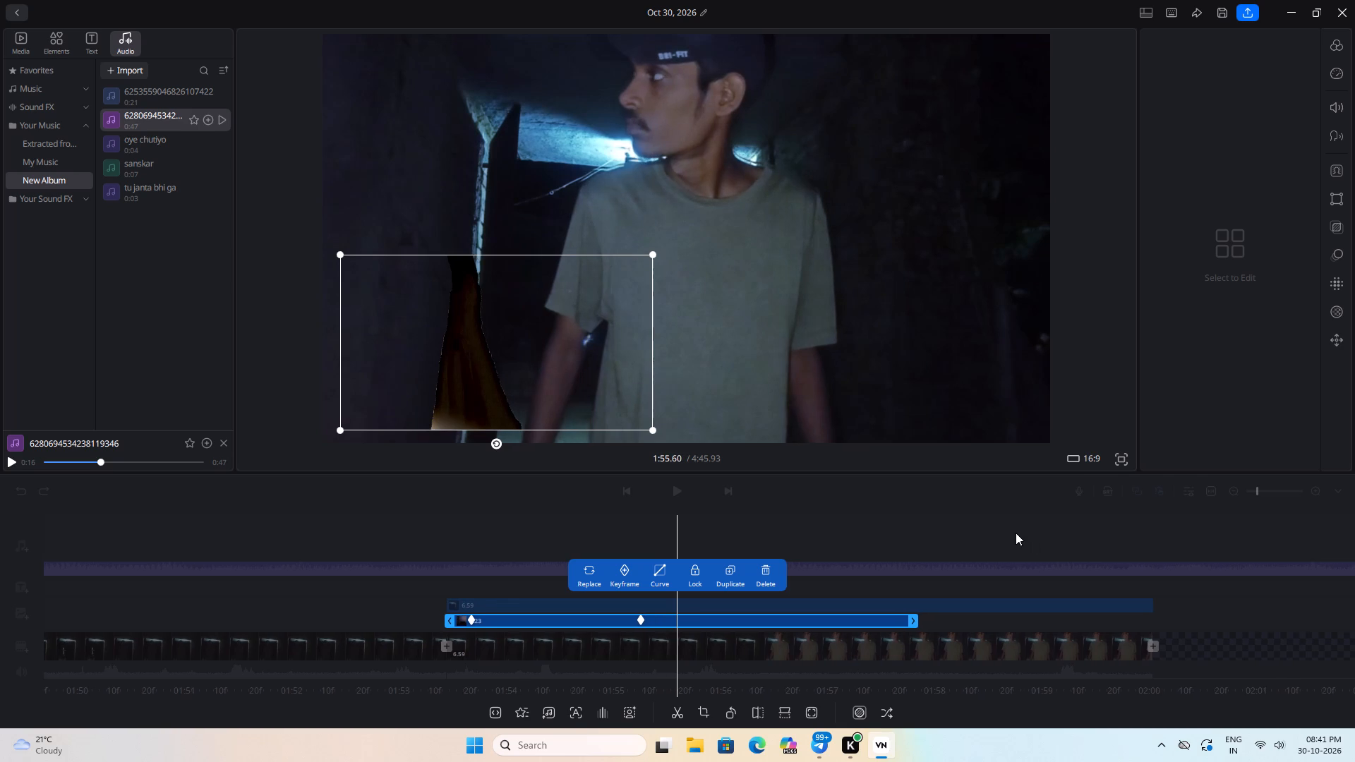
{"action": "left_click_drag", "start_coordinate": [1016, 533], "coordinate": [1021, 538]}
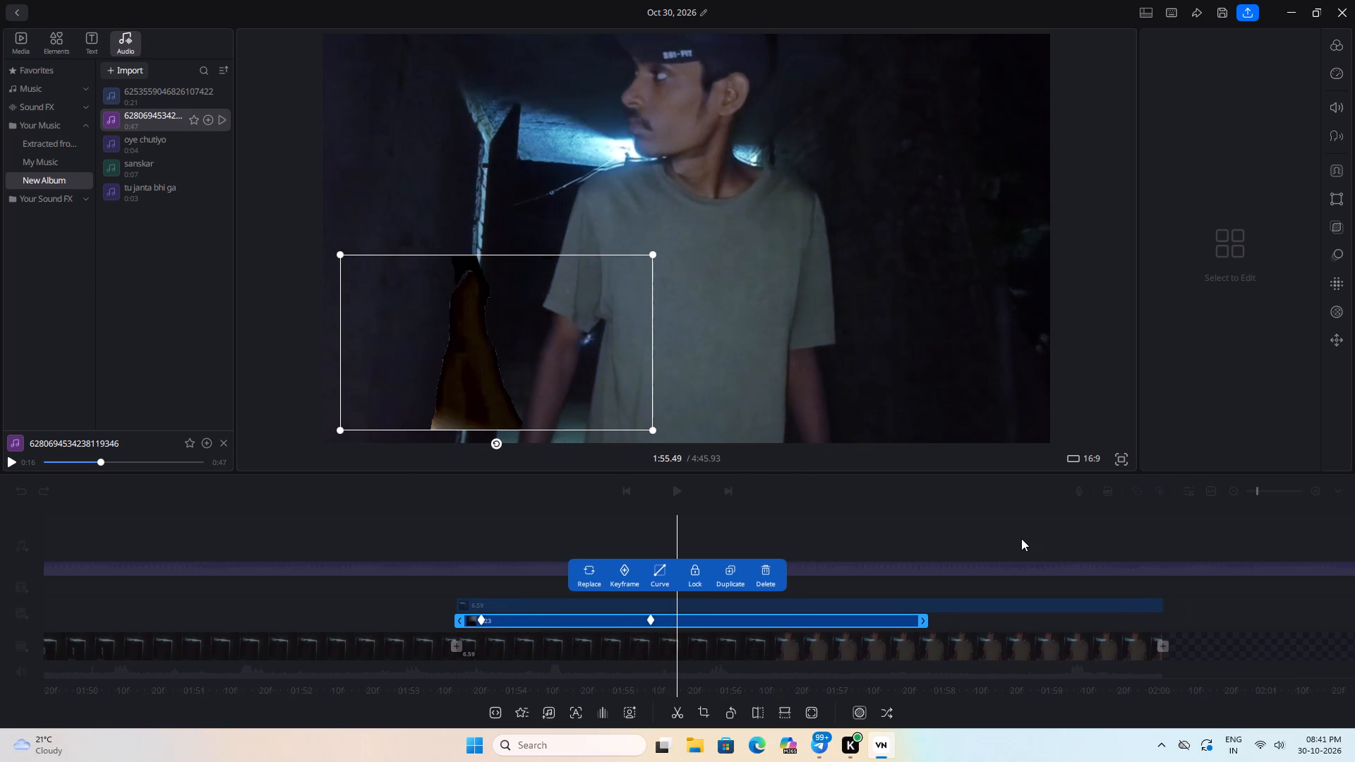
{"action": "left_click_drag", "start_coordinate": [1021, 538], "coordinate": [1025, 535]}
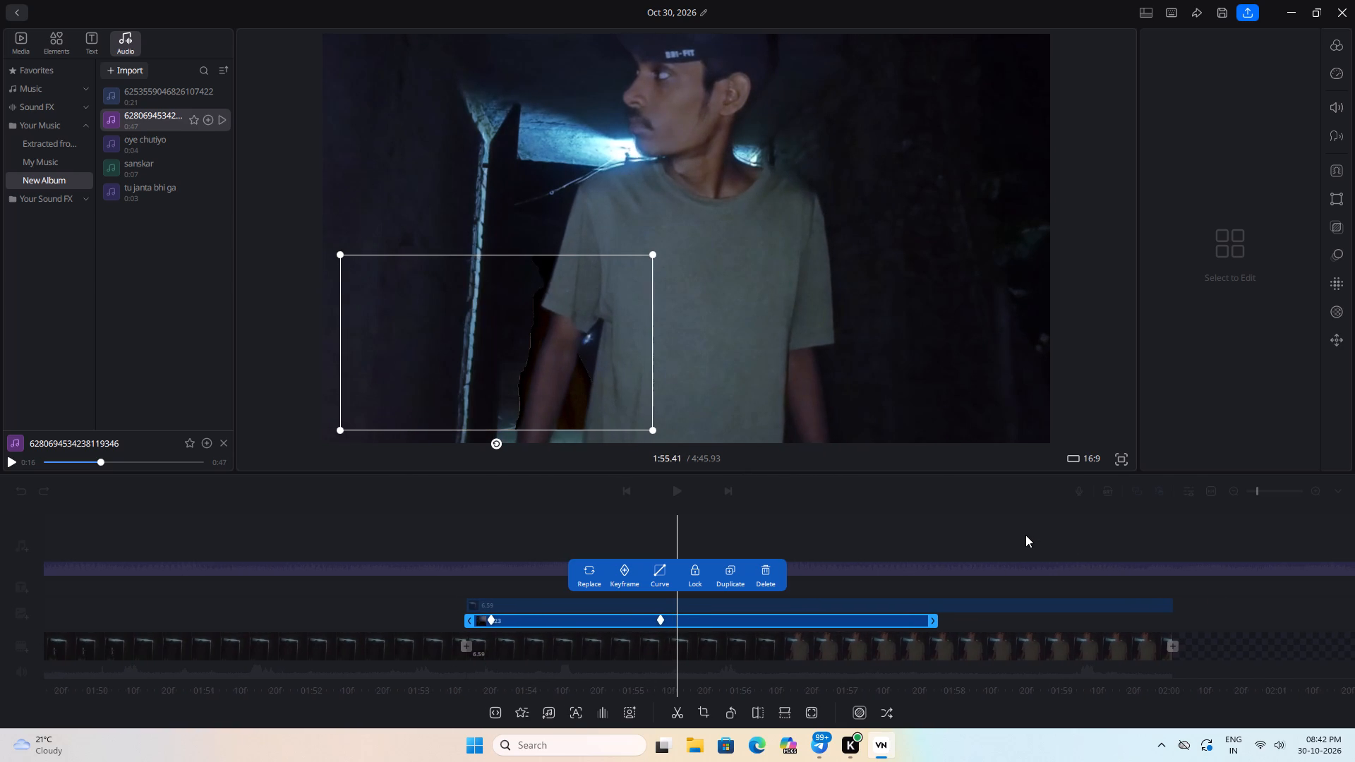
{"action": "left_click_drag", "start_coordinate": [1025, 535], "coordinate": [1022, 535]}
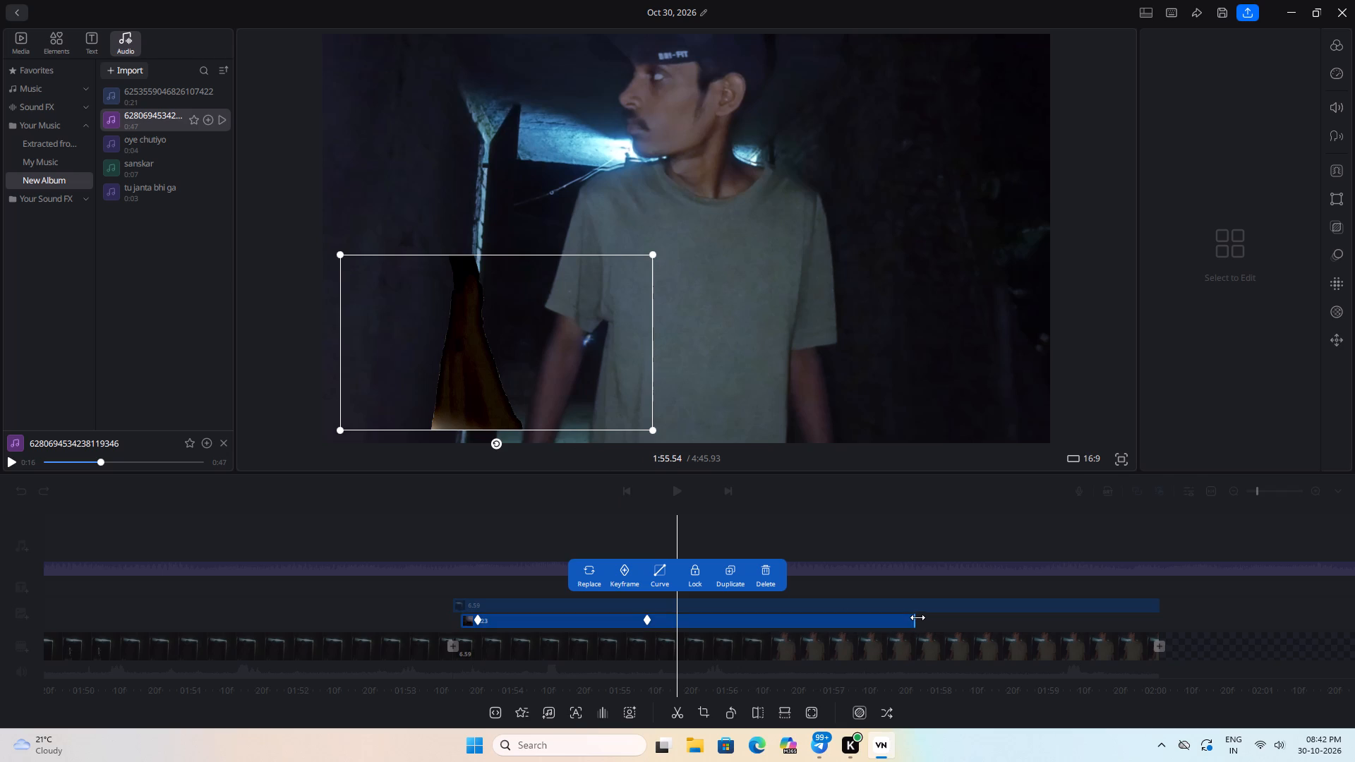
{"action": "left_click_drag", "start_coordinate": [893, 530], "coordinate": [944, 536]}
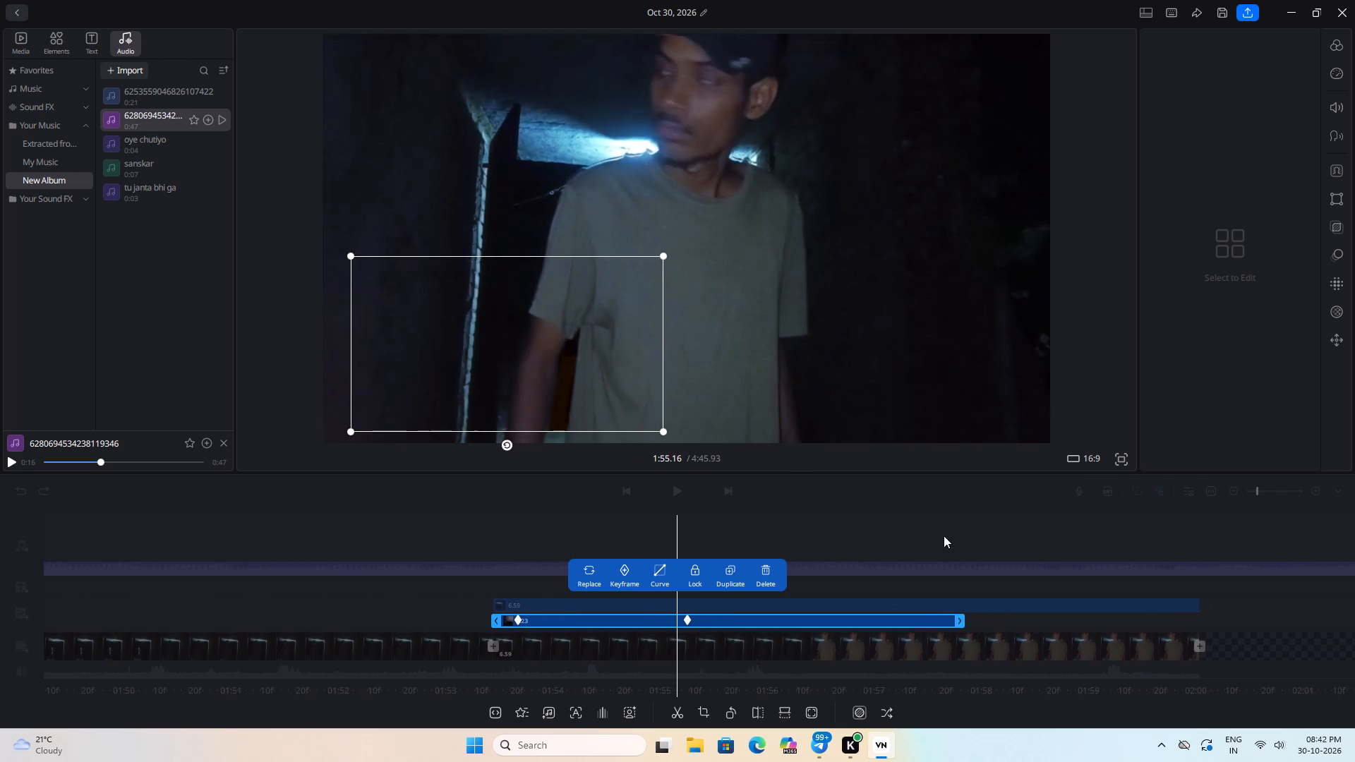
{"action": "left_click_drag", "start_coordinate": [944, 536], "coordinate": [896, 538]}
{"action": "left_click_drag", "start_coordinate": [578, 387], "coordinate": [593, 388]}
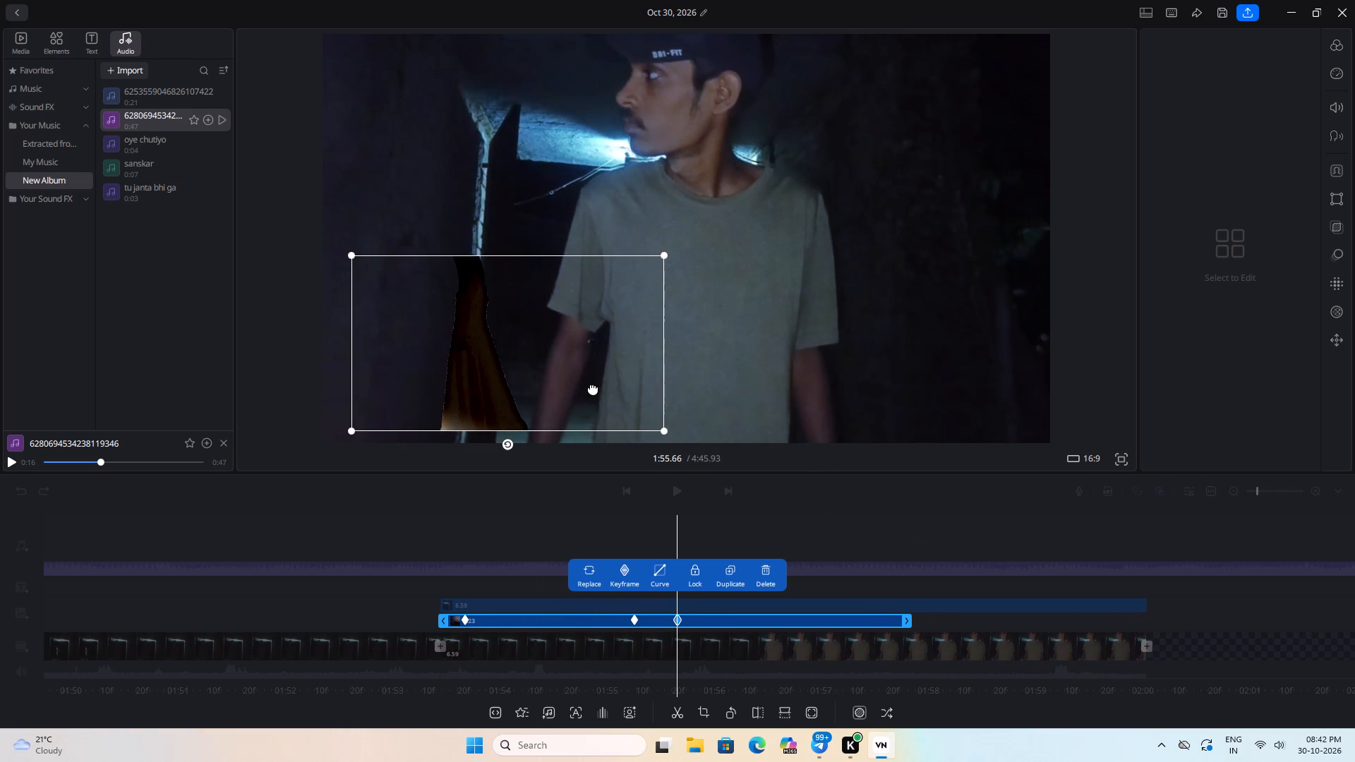
{"action": "left_click_drag", "start_coordinate": [593, 388], "coordinate": [603, 389]}
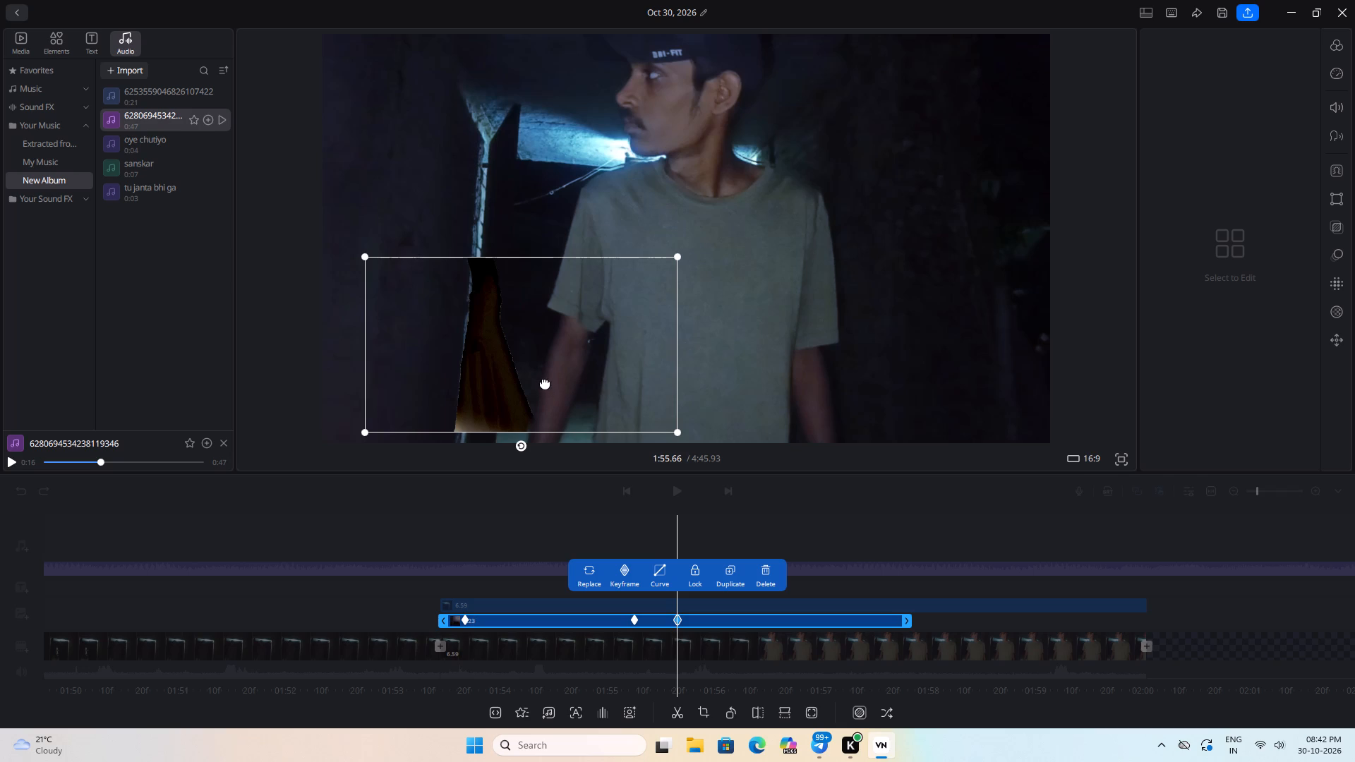
{"action": "left_click_drag", "start_coordinate": [794, 478], "coordinate": [800, 478]}
{"action": "left_click_drag", "start_coordinate": [800, 478], "coordinate": [823, 481]}
Nudge the cut-out man overlay until it lines up with the man in the base clip, and check it in playback.
{"action": "left_click", "coordinate": [492, 361]}
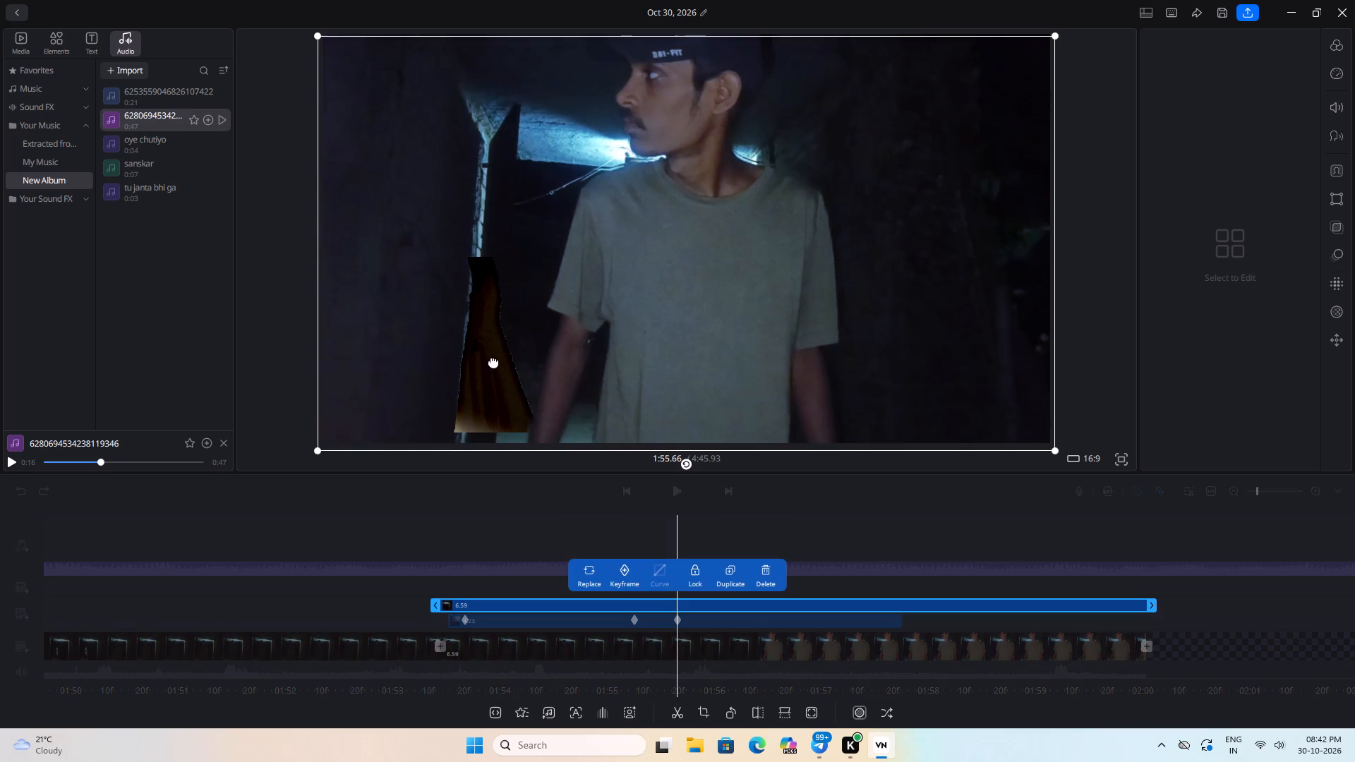
{"action": "left_click_drag", "start_coordinate": [495, 357], "coordinate": [508, 358]}
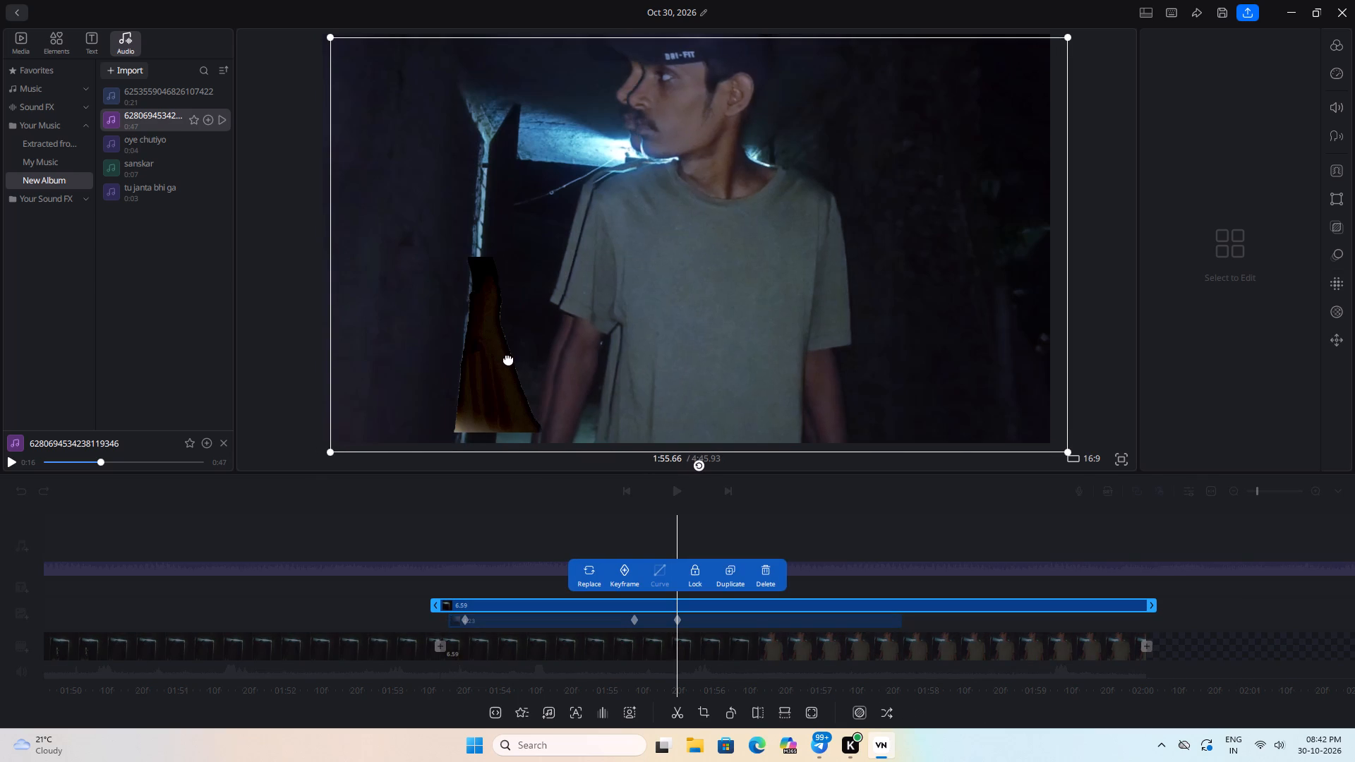
{"action": "left_click_drag", "start_coordinate": [508, 358], "coordinate": [502, 358]}
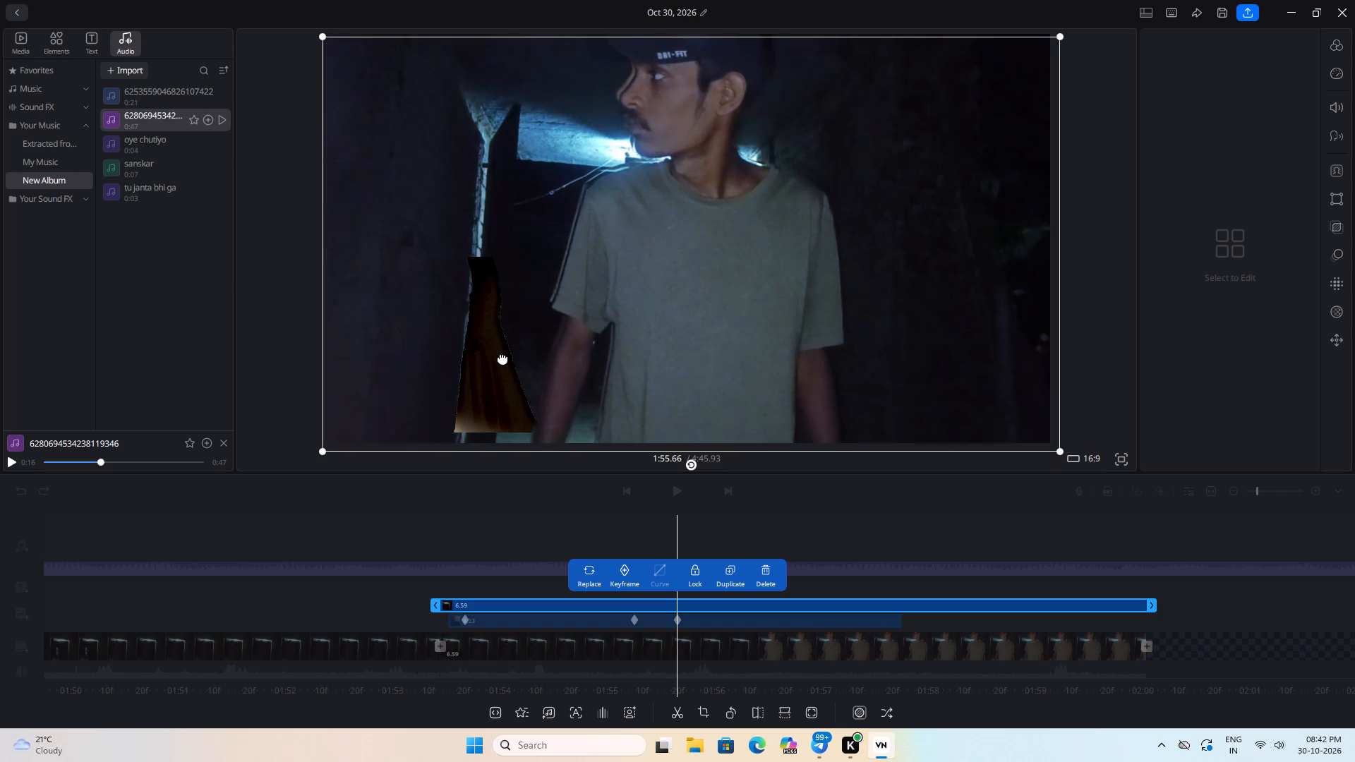
{"action": "left_click_drag", "start_coordinate": [502, 358], "coordinate": [502, 353]}
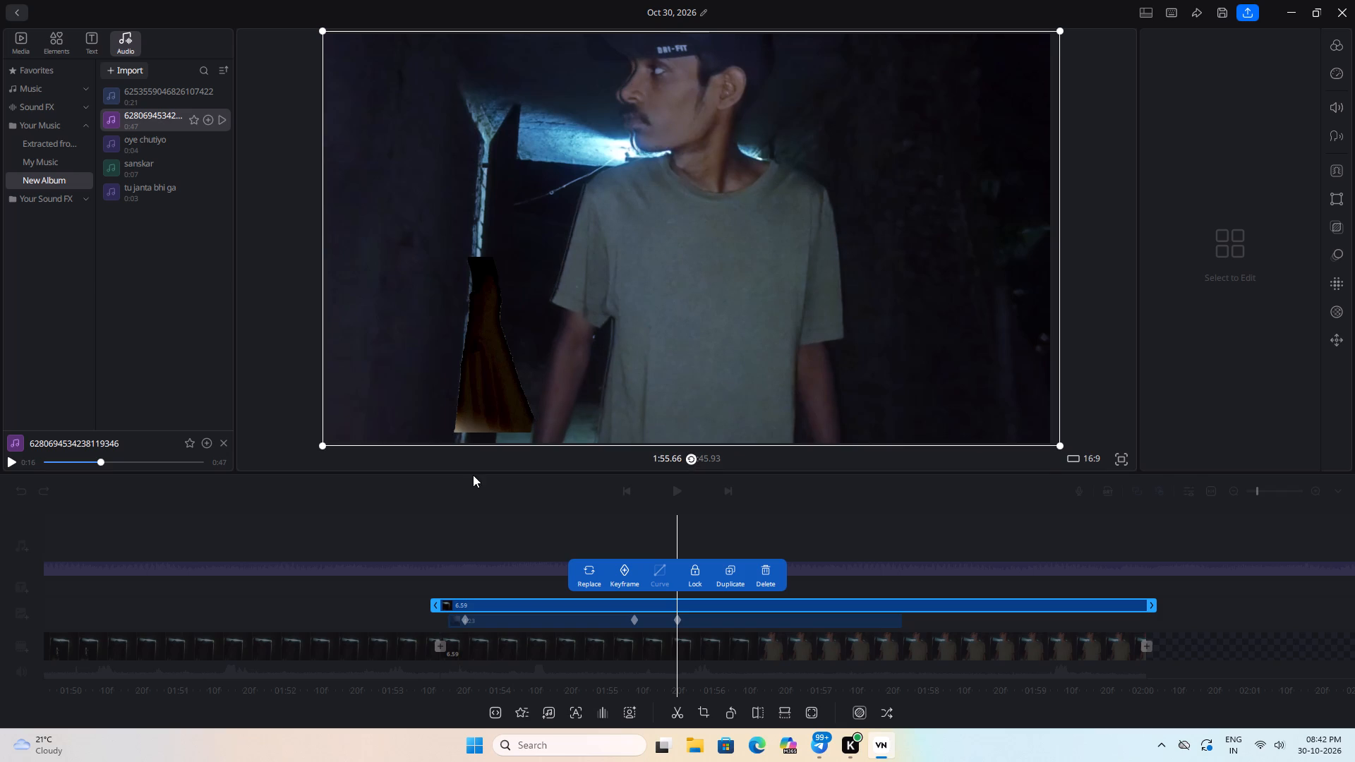
{"action": "left_click", "coordinate": [541, 507]}
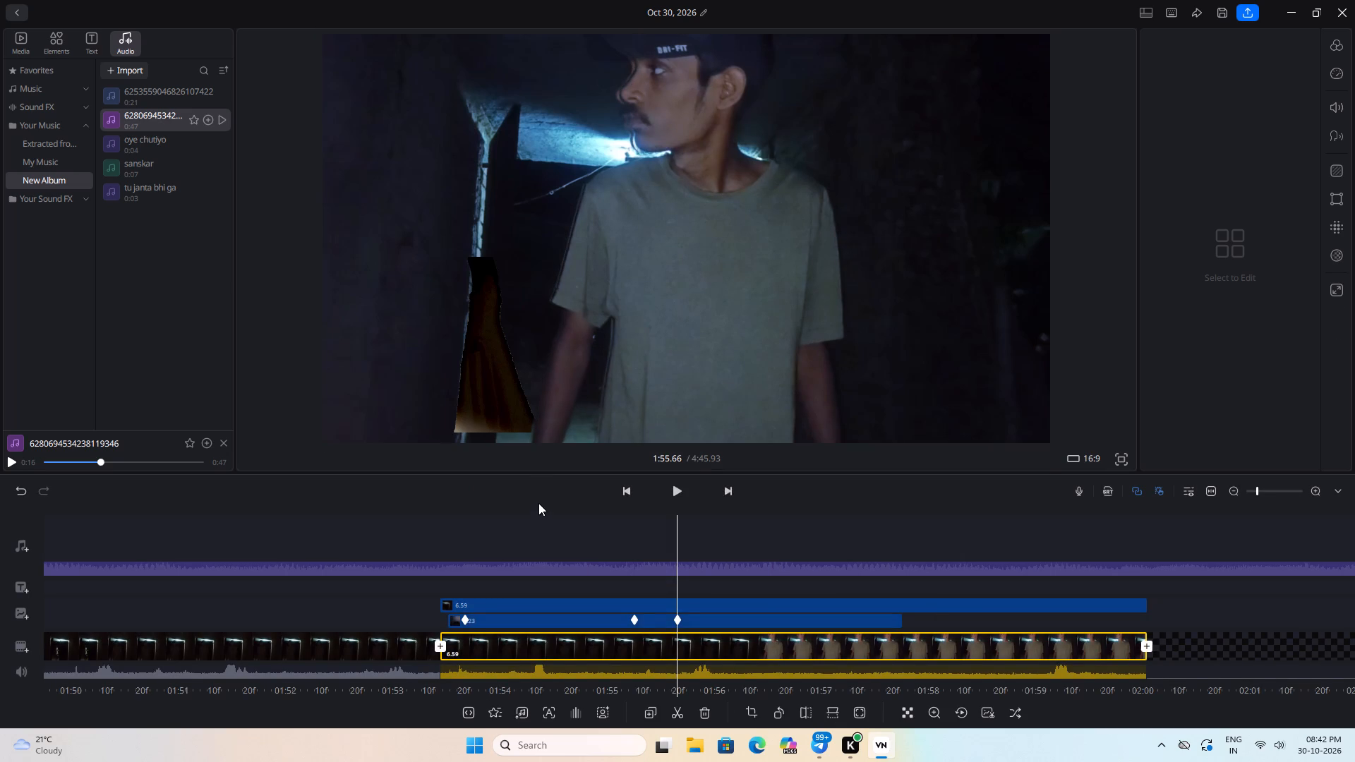
{"action": "key", "text": "space"}
{"action": "key", "text": "space"}
{"action": "left_click", "coordinate": [668, 315]}
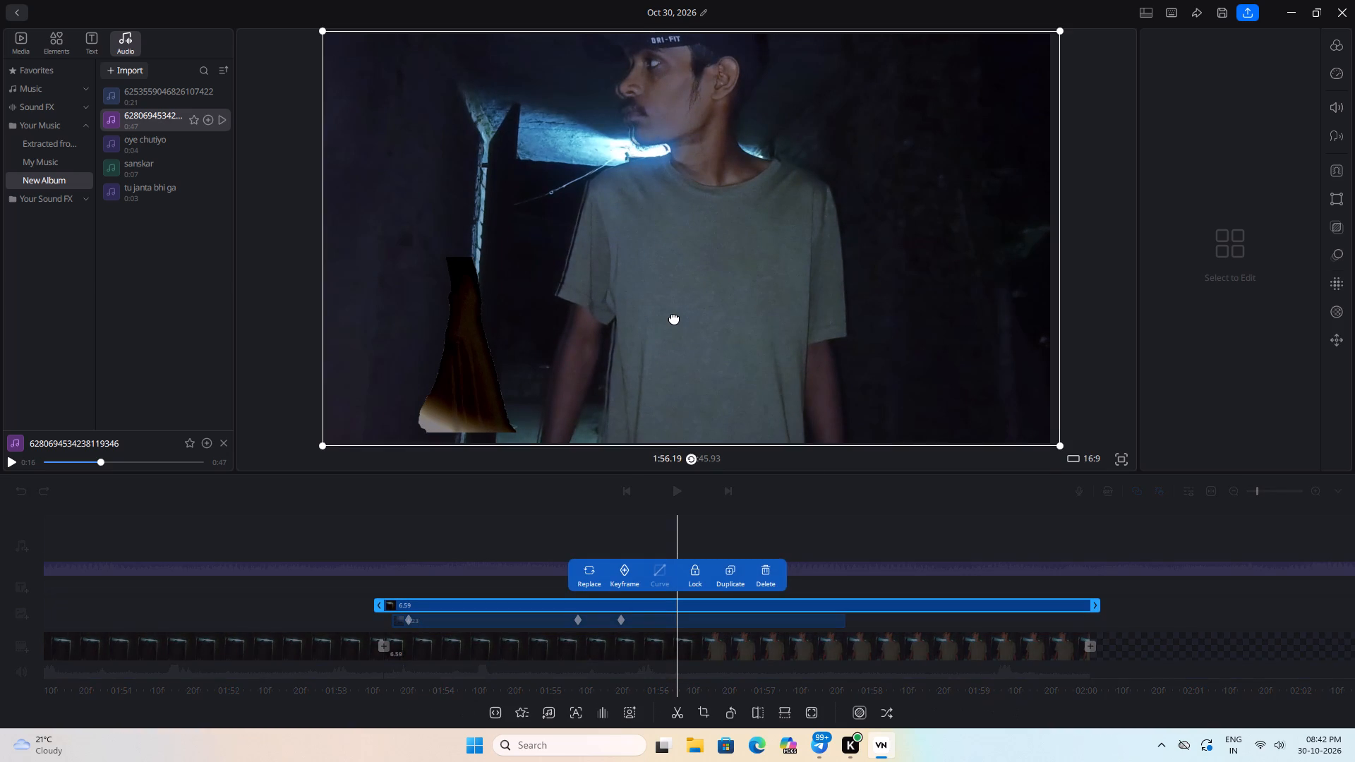
{"action": "left_click_drag", "start_coordinate": [675, 317], "coordinate": [671, 324]}
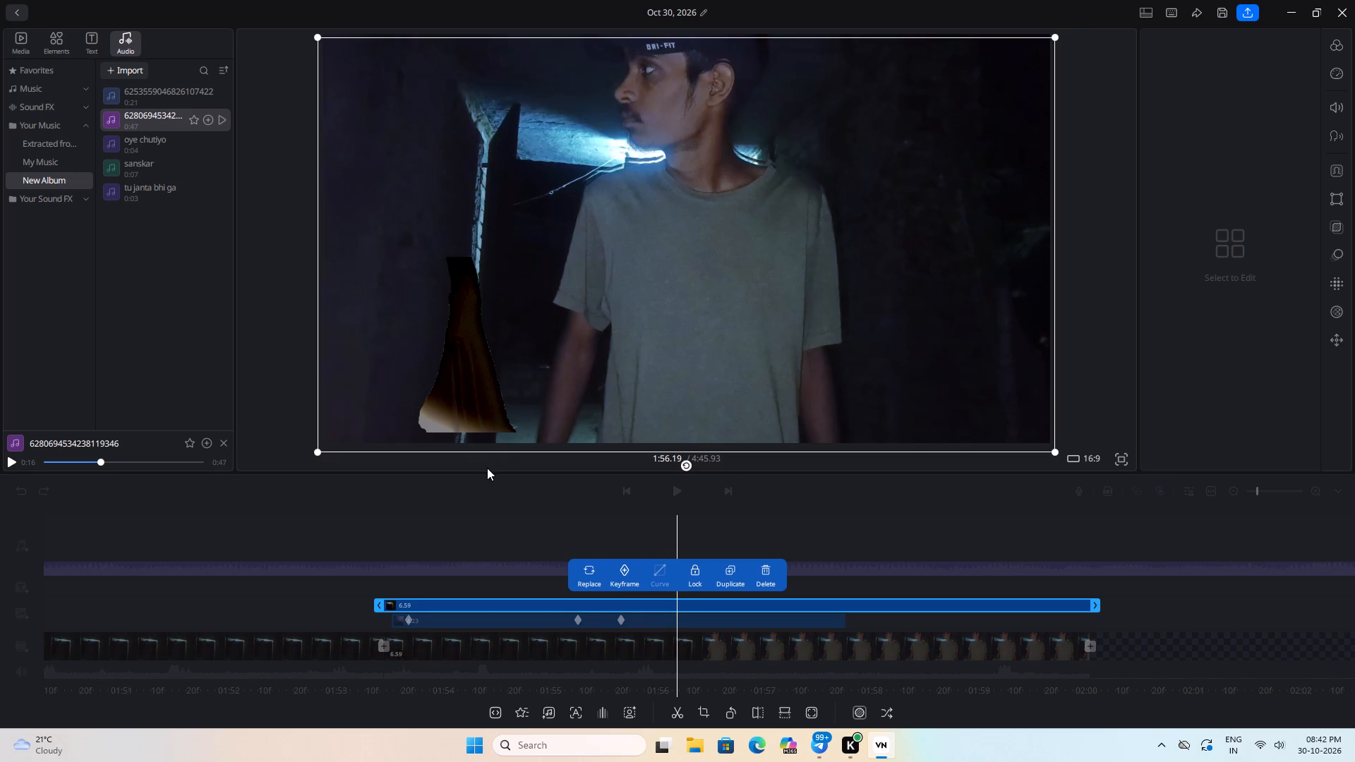
{"action": "key", "text": "space"}
{"action": "key", "text": "space"}
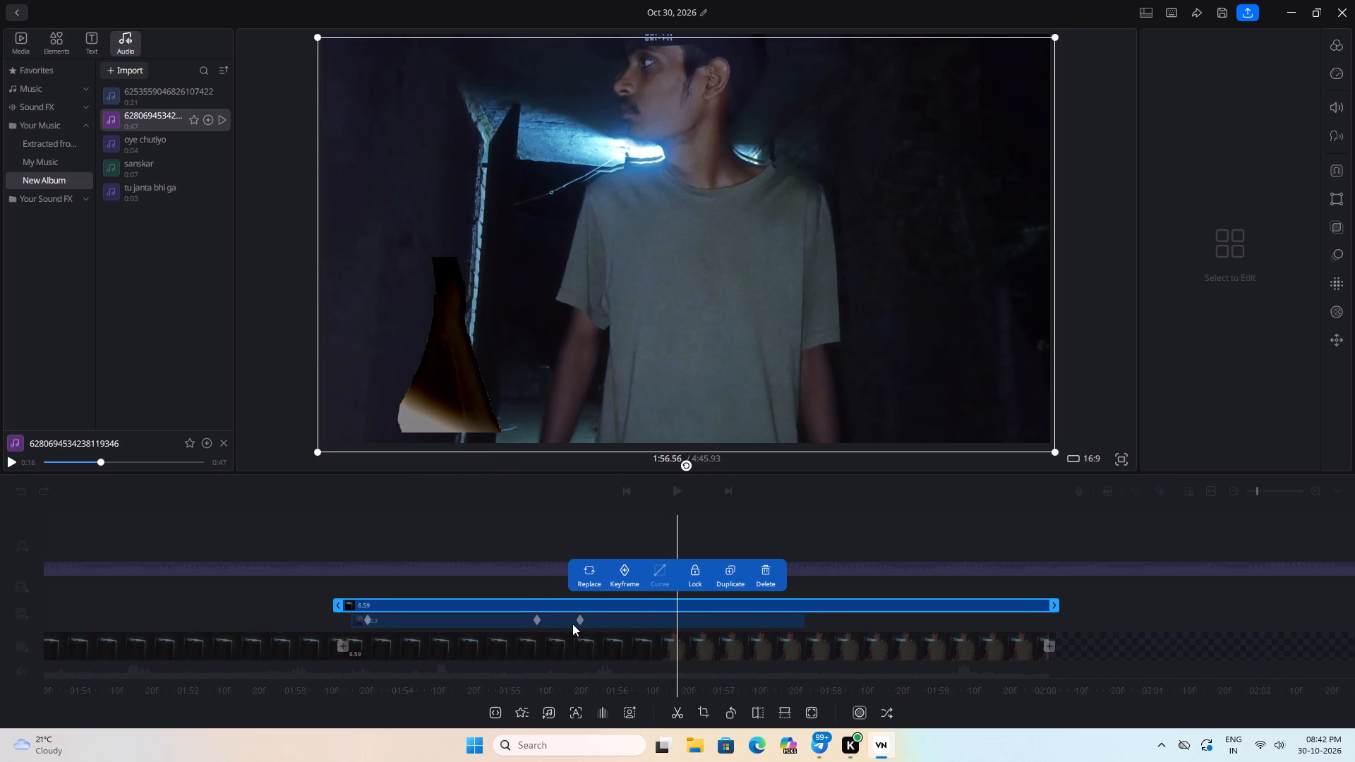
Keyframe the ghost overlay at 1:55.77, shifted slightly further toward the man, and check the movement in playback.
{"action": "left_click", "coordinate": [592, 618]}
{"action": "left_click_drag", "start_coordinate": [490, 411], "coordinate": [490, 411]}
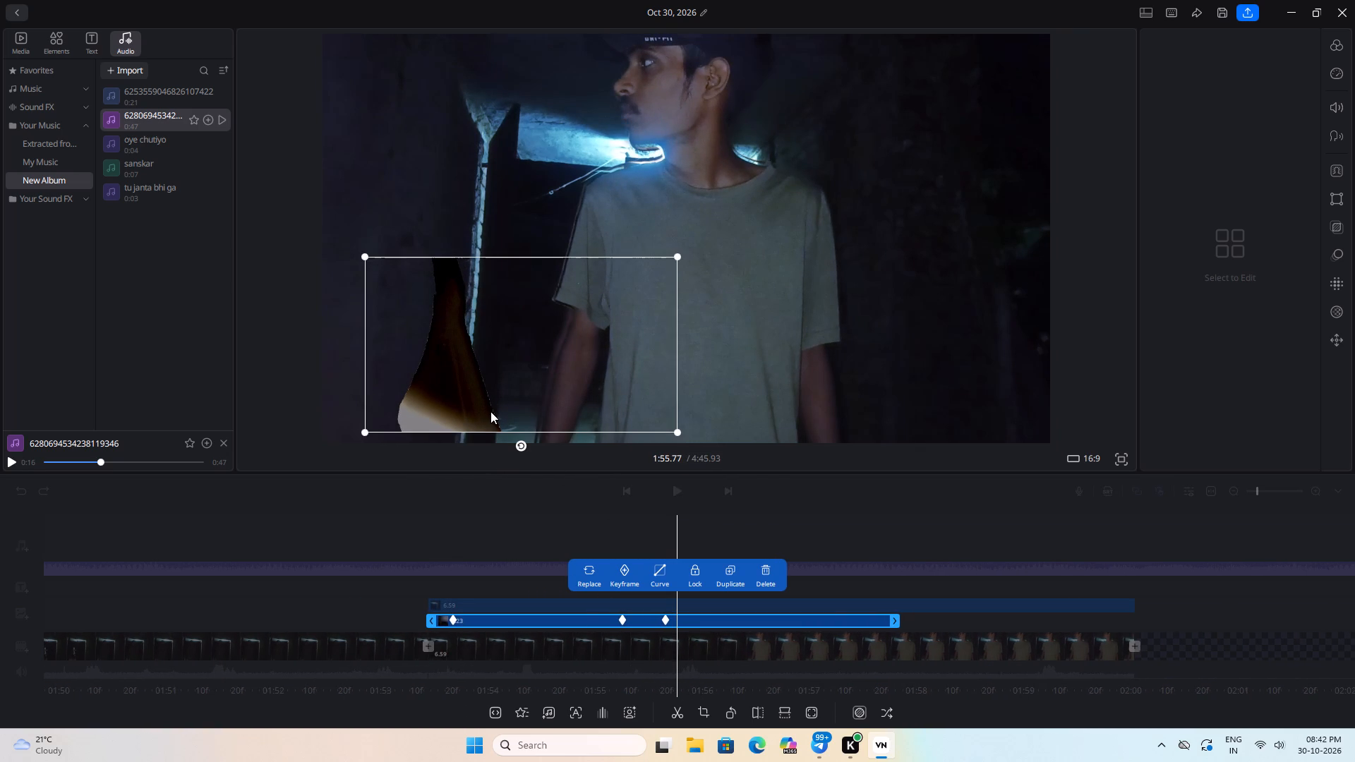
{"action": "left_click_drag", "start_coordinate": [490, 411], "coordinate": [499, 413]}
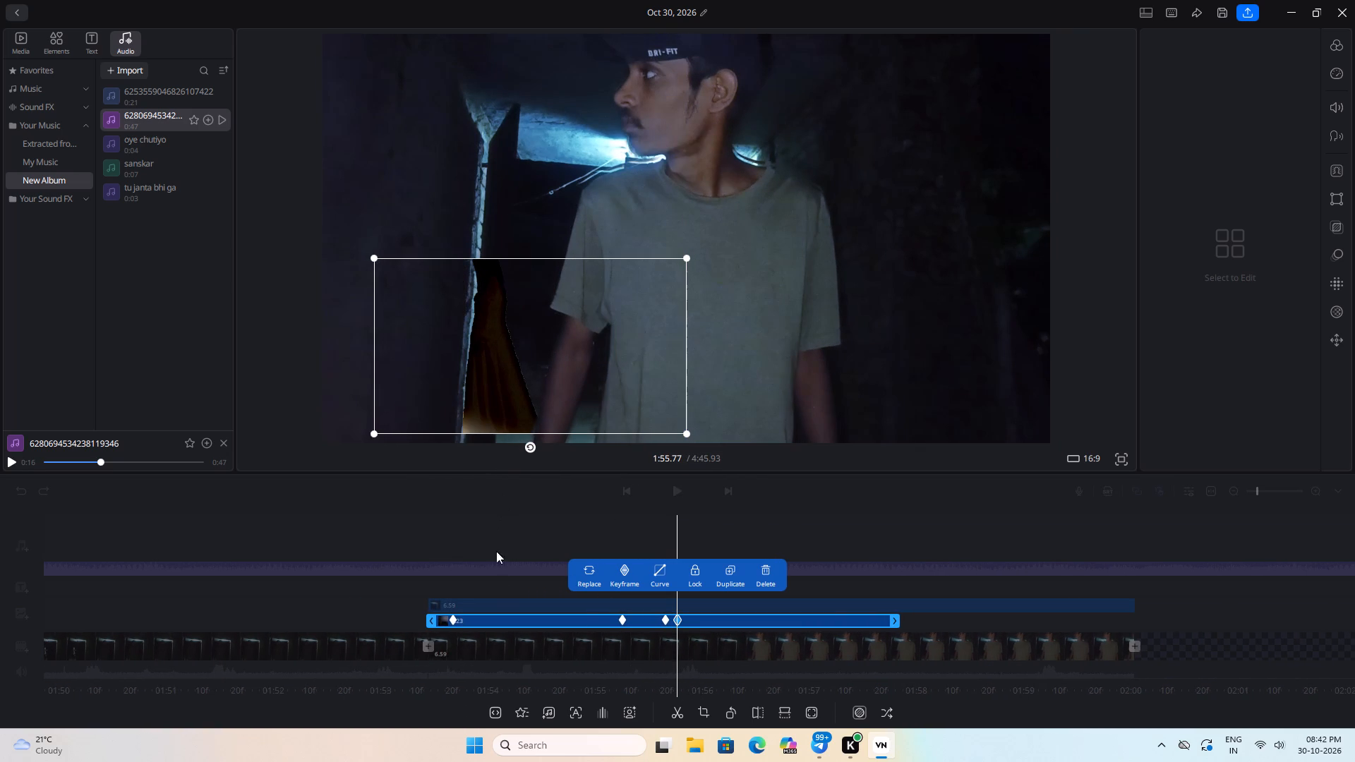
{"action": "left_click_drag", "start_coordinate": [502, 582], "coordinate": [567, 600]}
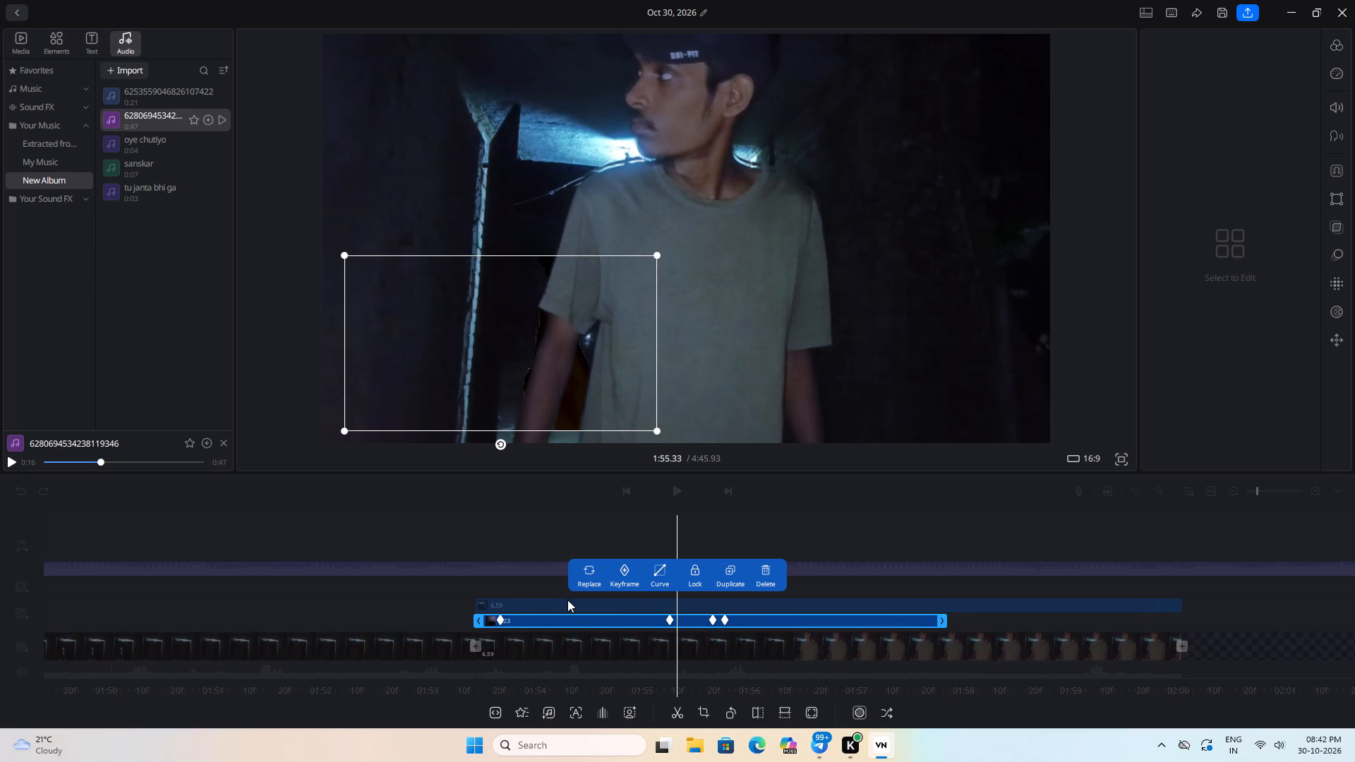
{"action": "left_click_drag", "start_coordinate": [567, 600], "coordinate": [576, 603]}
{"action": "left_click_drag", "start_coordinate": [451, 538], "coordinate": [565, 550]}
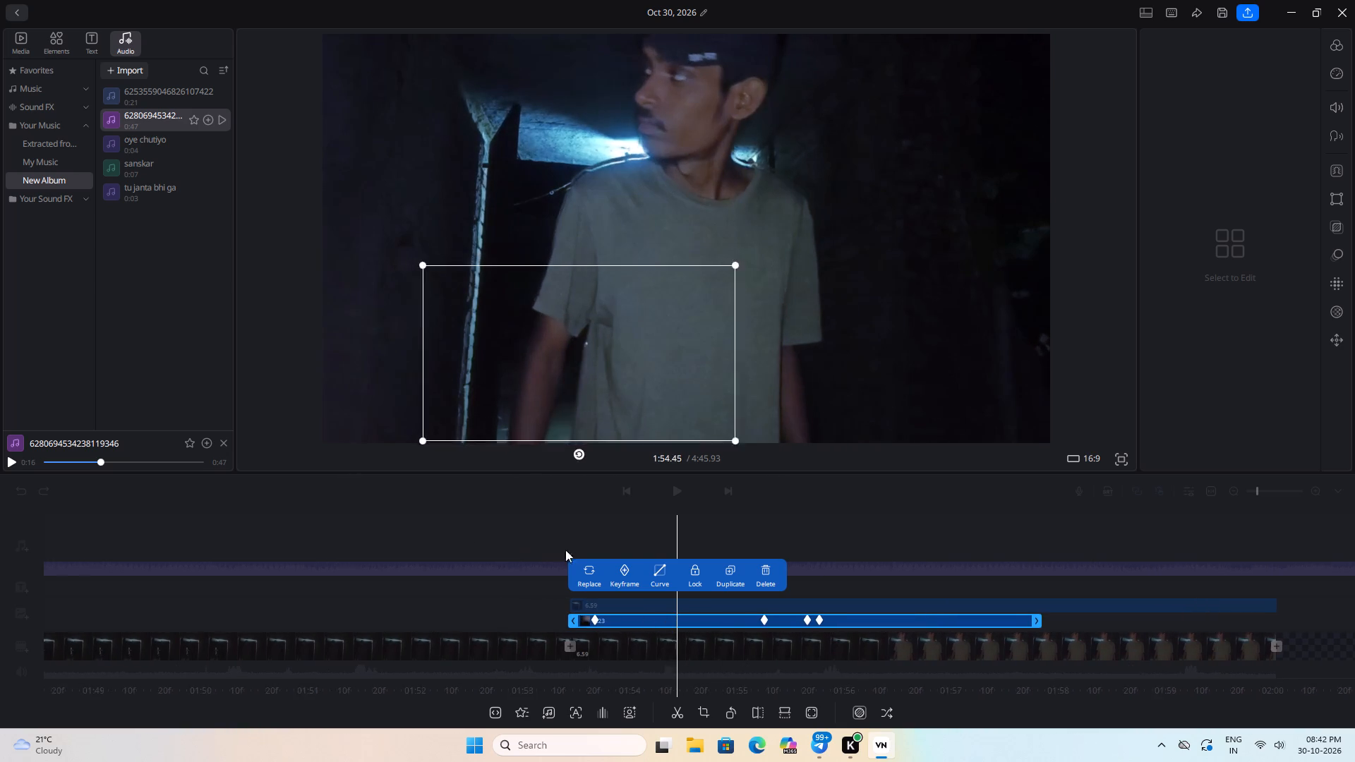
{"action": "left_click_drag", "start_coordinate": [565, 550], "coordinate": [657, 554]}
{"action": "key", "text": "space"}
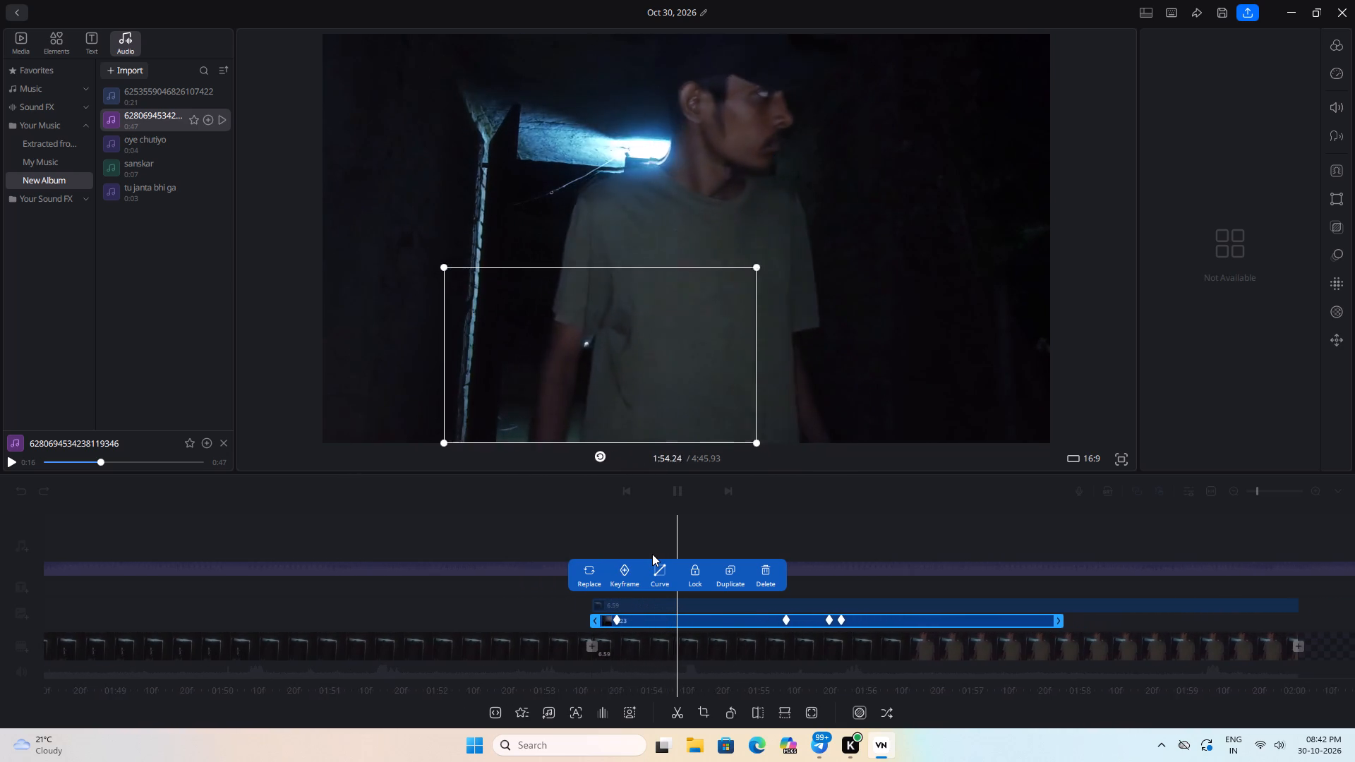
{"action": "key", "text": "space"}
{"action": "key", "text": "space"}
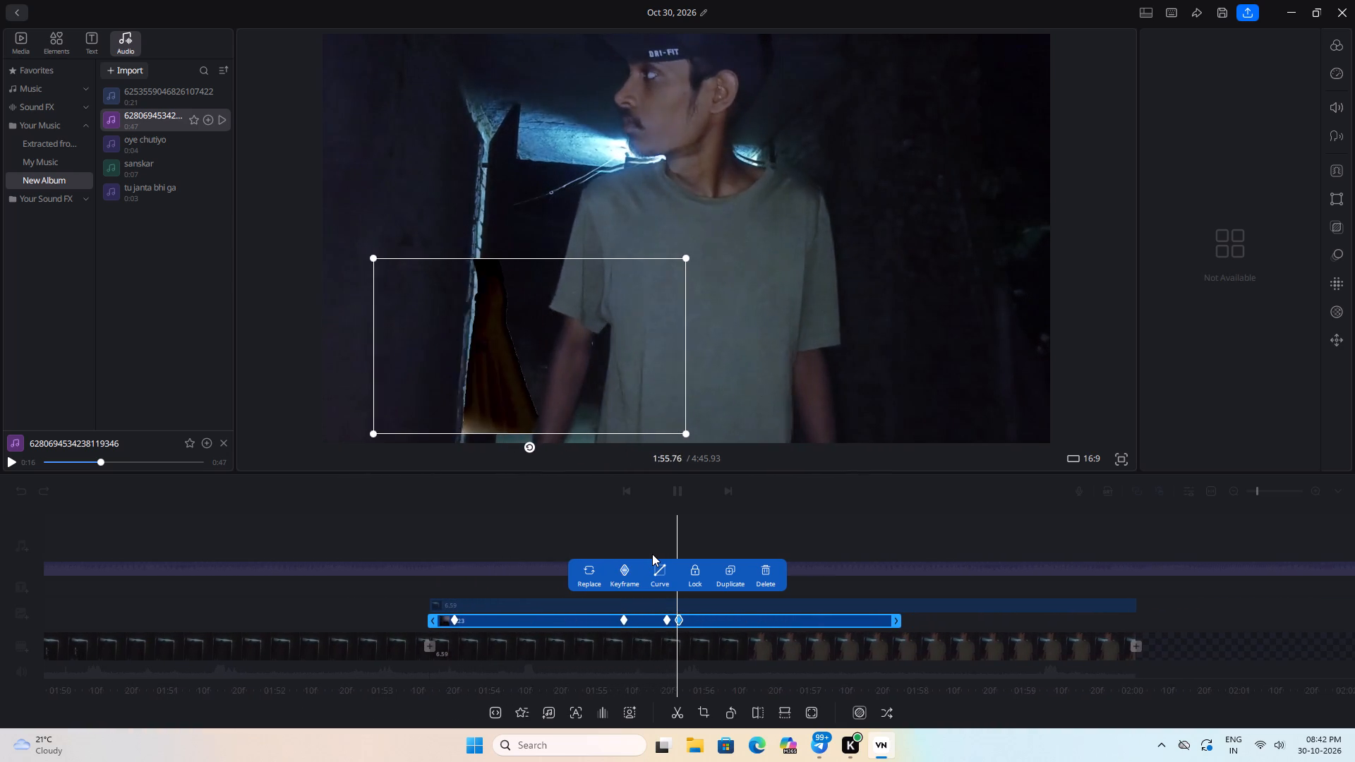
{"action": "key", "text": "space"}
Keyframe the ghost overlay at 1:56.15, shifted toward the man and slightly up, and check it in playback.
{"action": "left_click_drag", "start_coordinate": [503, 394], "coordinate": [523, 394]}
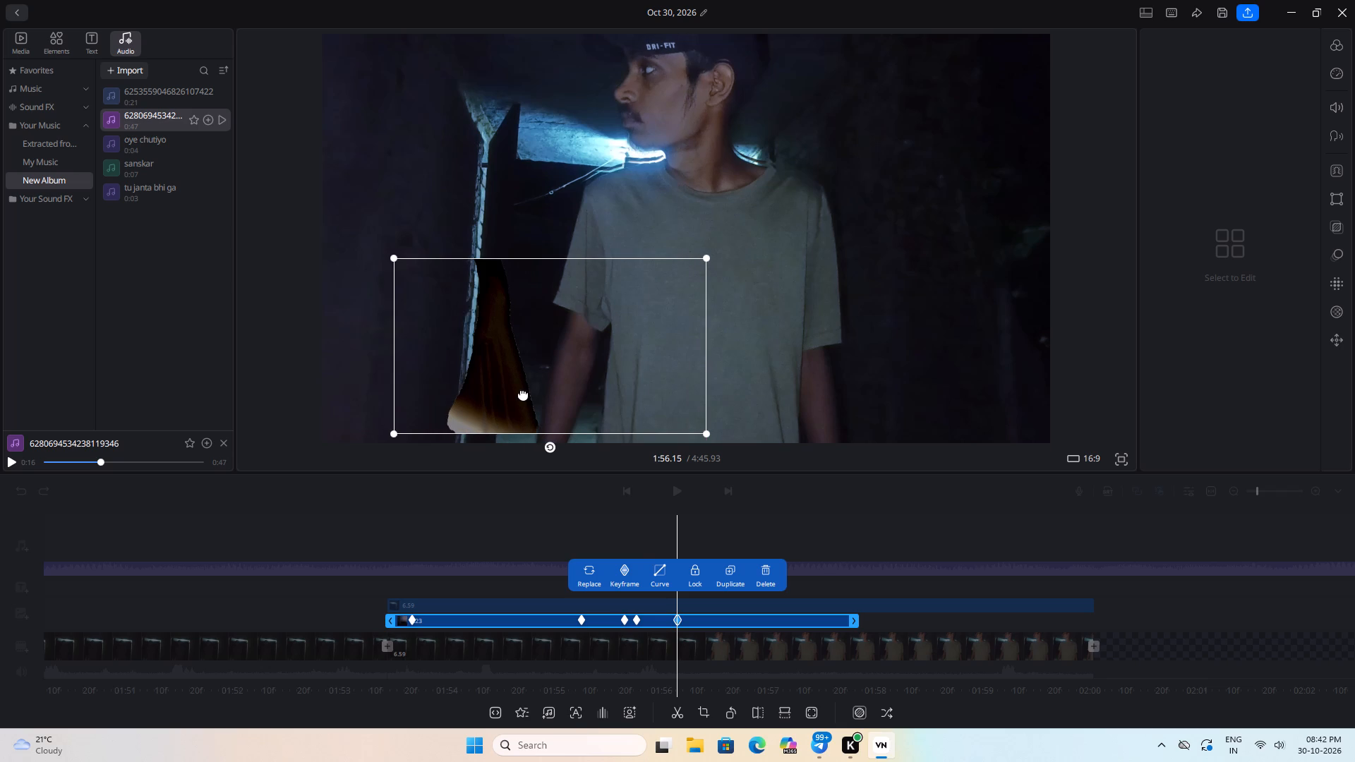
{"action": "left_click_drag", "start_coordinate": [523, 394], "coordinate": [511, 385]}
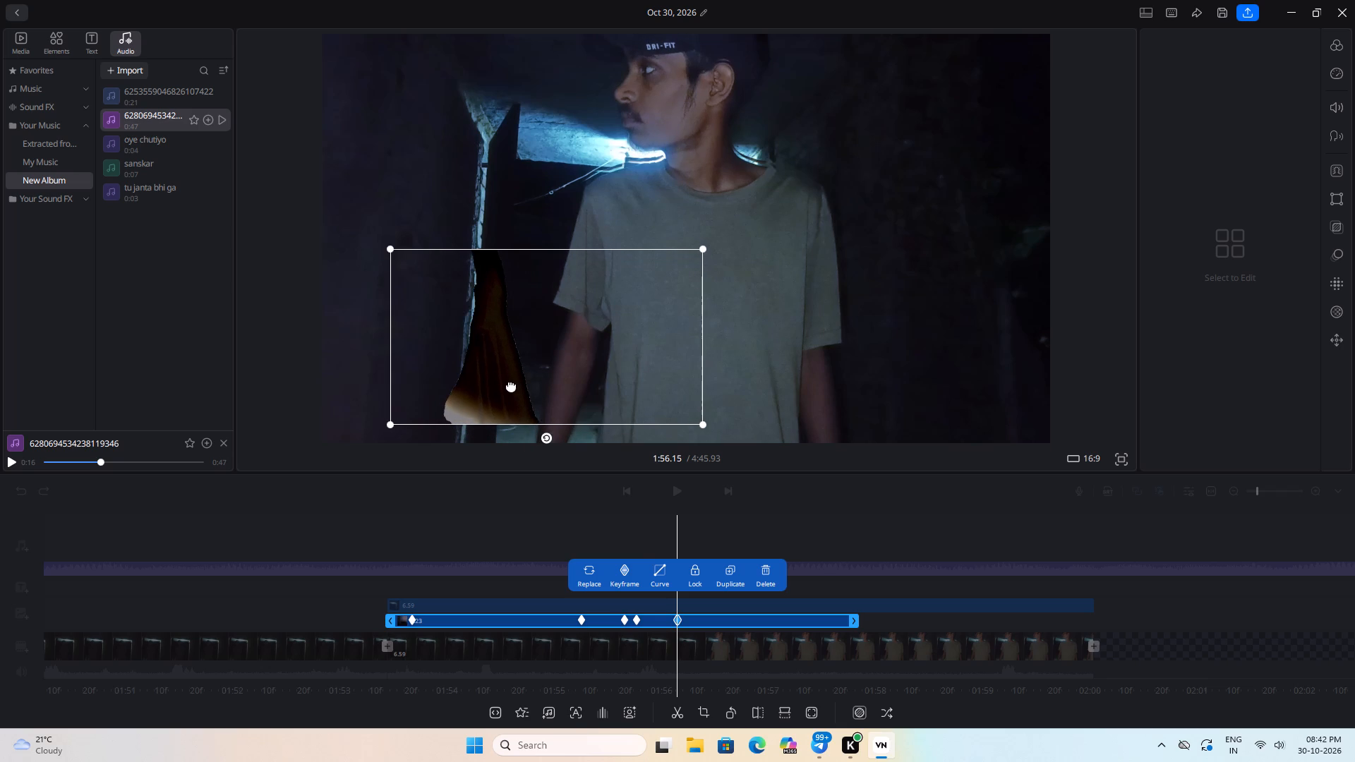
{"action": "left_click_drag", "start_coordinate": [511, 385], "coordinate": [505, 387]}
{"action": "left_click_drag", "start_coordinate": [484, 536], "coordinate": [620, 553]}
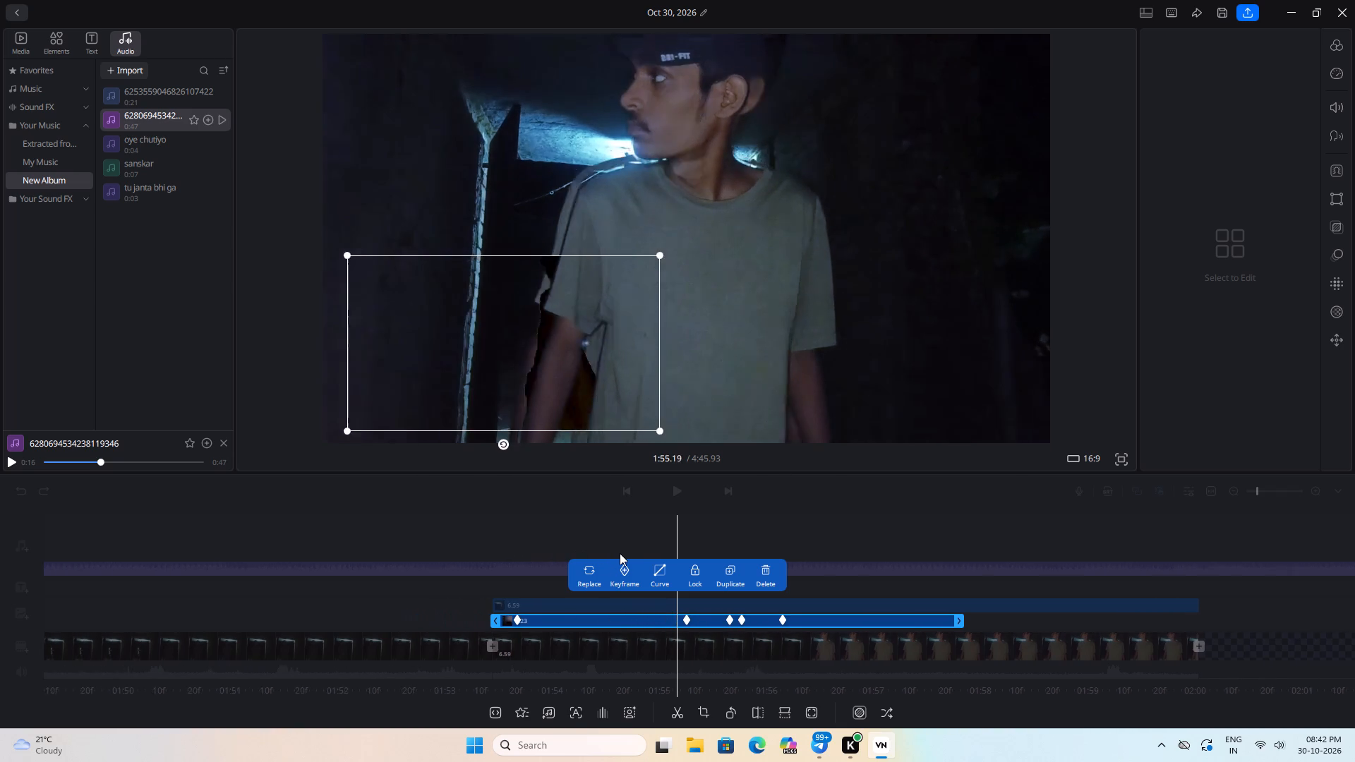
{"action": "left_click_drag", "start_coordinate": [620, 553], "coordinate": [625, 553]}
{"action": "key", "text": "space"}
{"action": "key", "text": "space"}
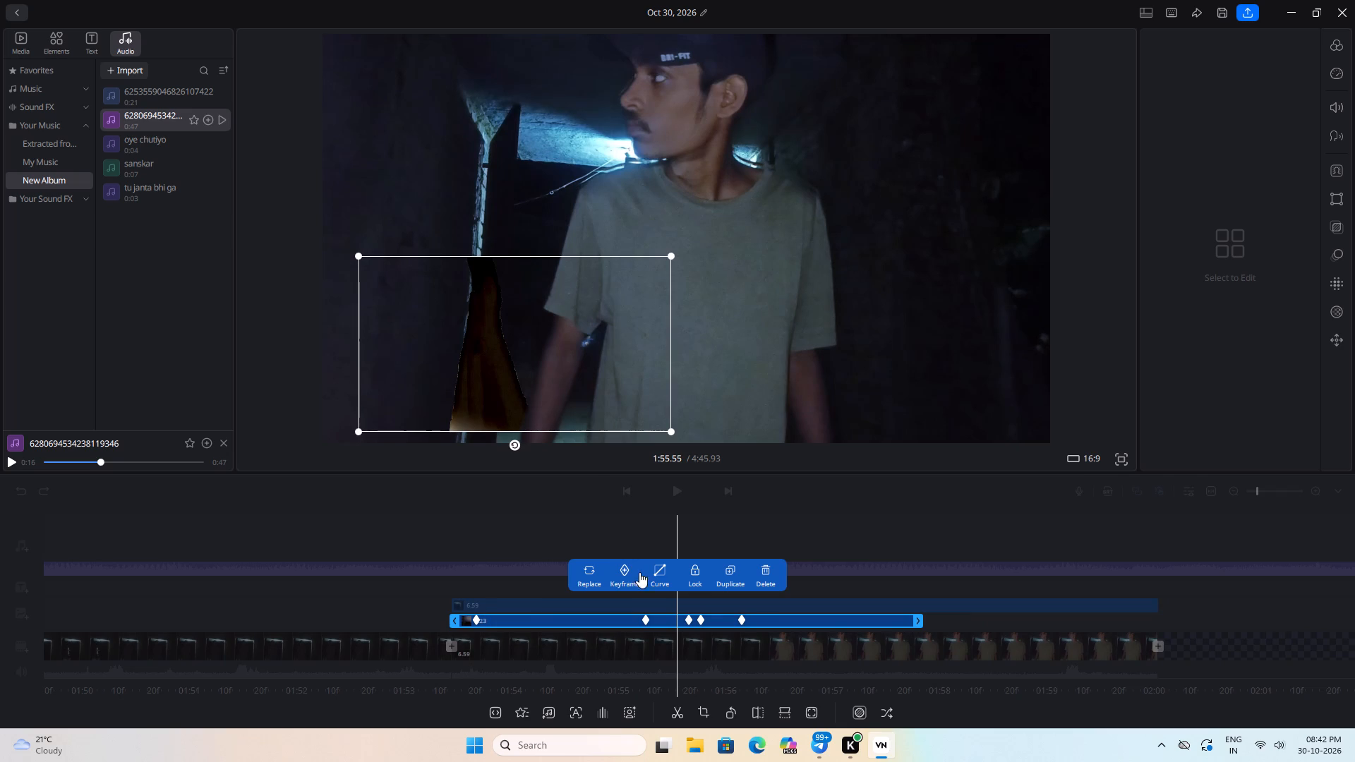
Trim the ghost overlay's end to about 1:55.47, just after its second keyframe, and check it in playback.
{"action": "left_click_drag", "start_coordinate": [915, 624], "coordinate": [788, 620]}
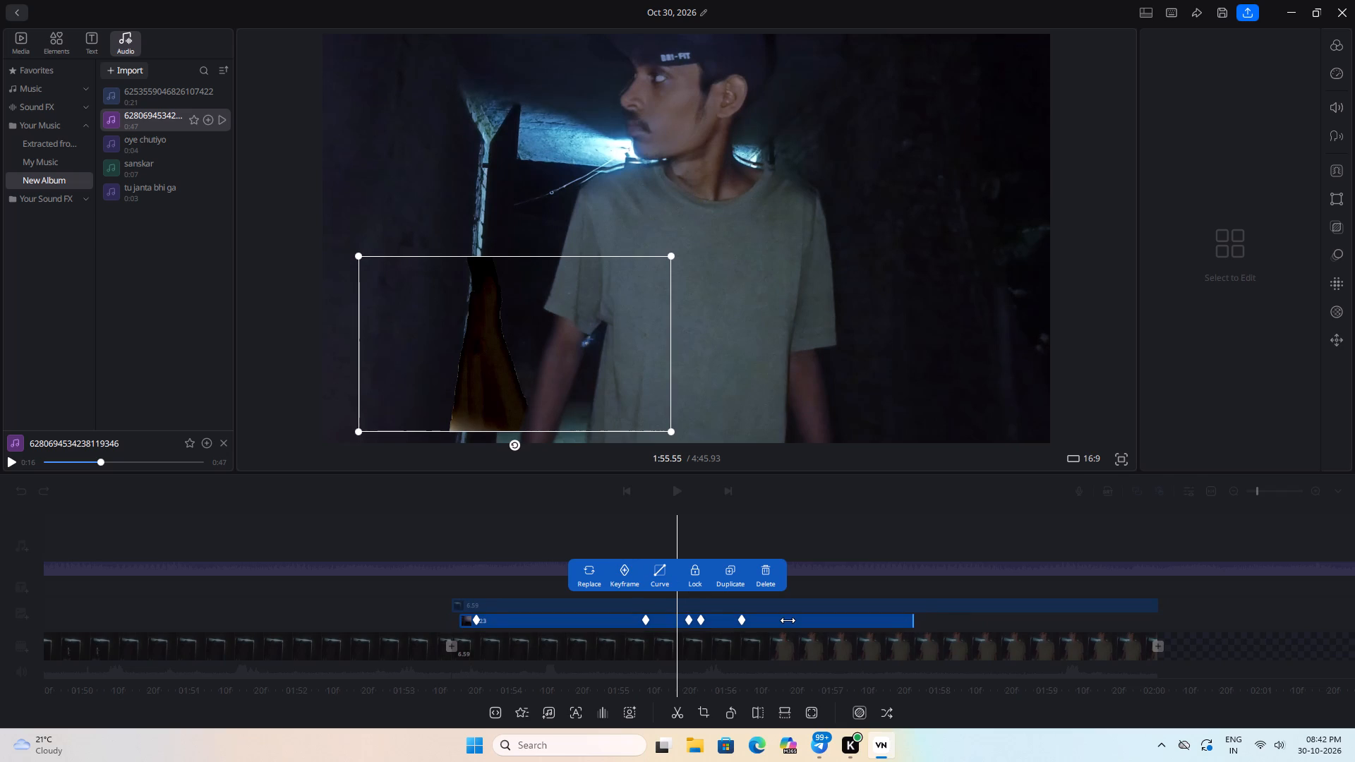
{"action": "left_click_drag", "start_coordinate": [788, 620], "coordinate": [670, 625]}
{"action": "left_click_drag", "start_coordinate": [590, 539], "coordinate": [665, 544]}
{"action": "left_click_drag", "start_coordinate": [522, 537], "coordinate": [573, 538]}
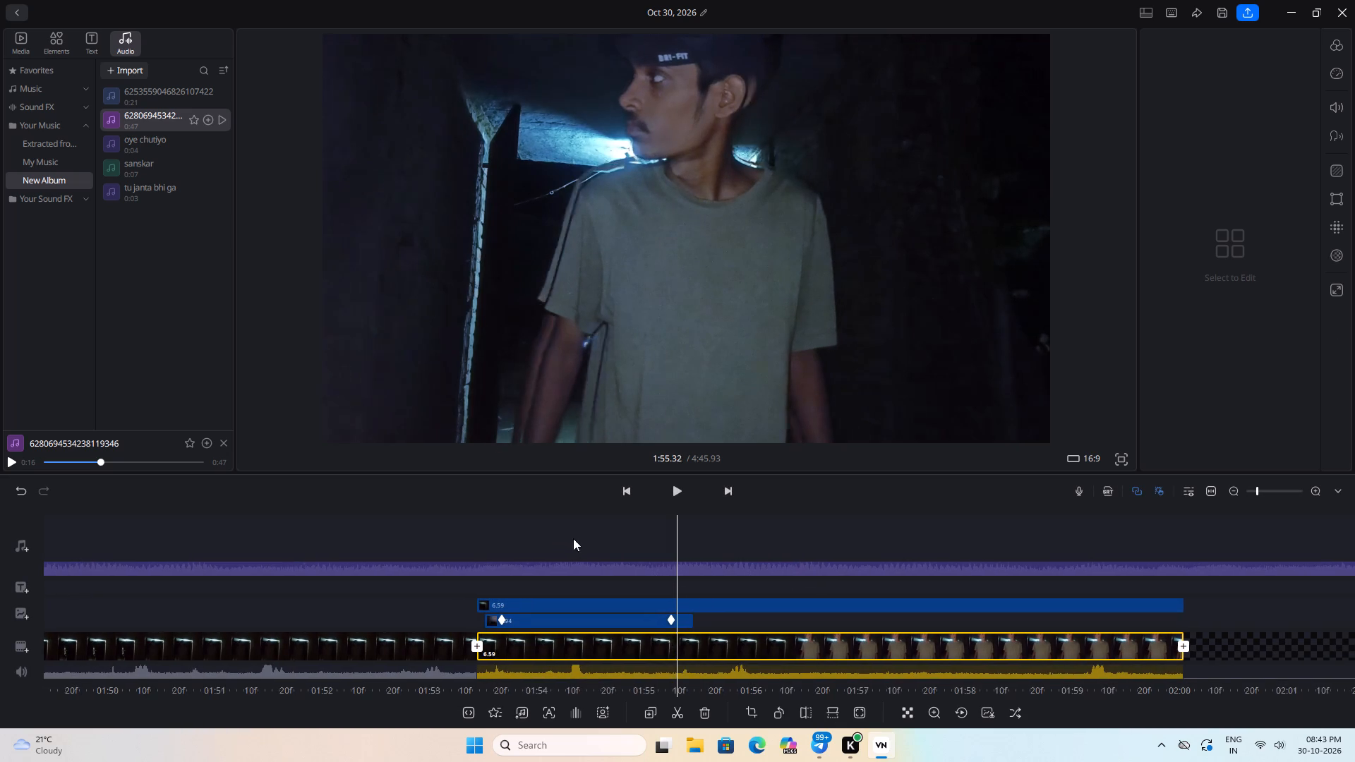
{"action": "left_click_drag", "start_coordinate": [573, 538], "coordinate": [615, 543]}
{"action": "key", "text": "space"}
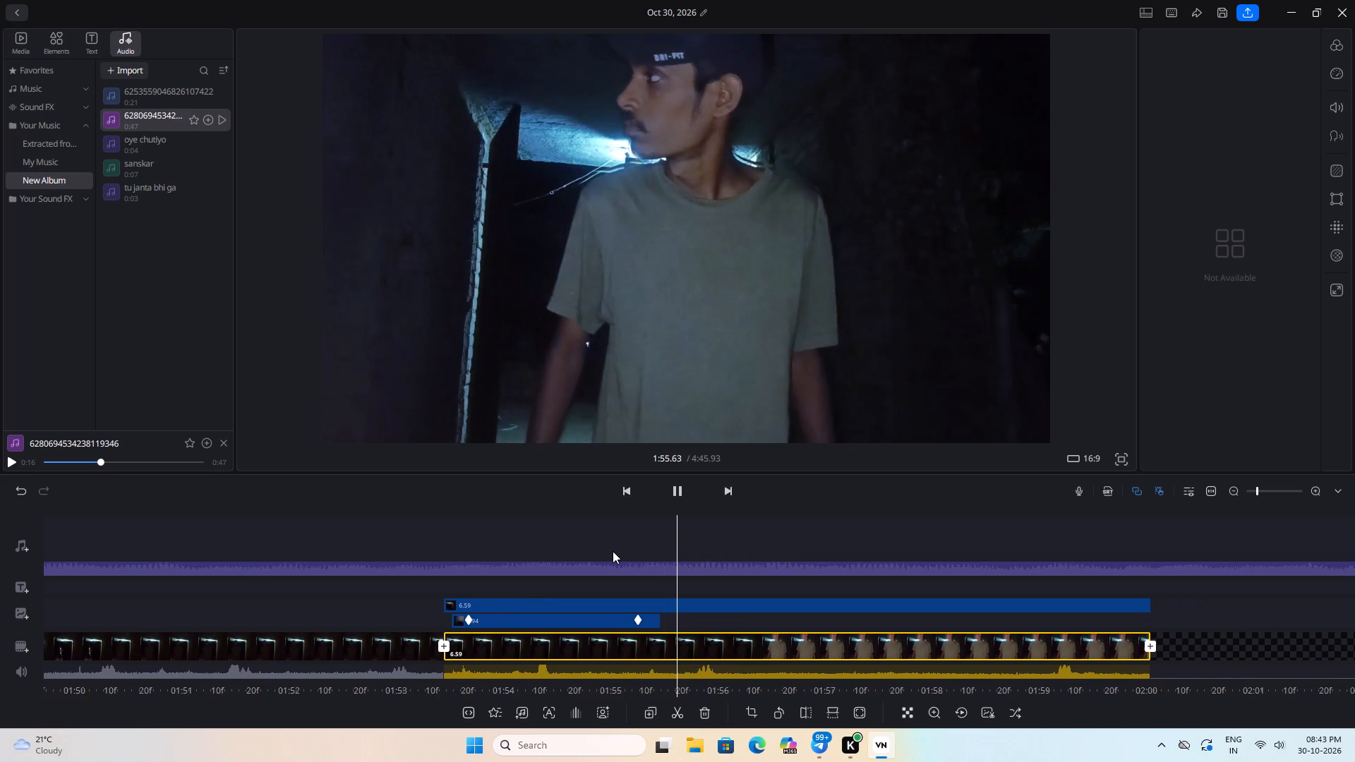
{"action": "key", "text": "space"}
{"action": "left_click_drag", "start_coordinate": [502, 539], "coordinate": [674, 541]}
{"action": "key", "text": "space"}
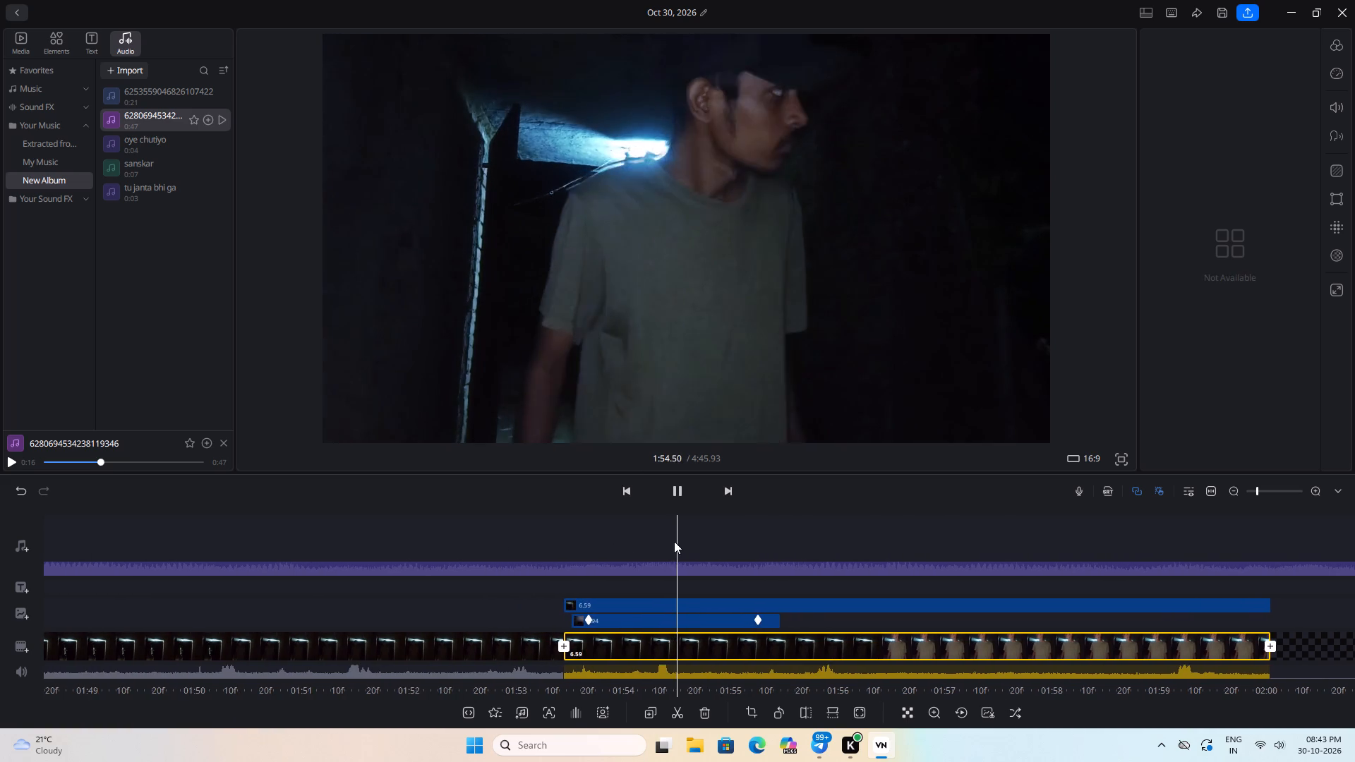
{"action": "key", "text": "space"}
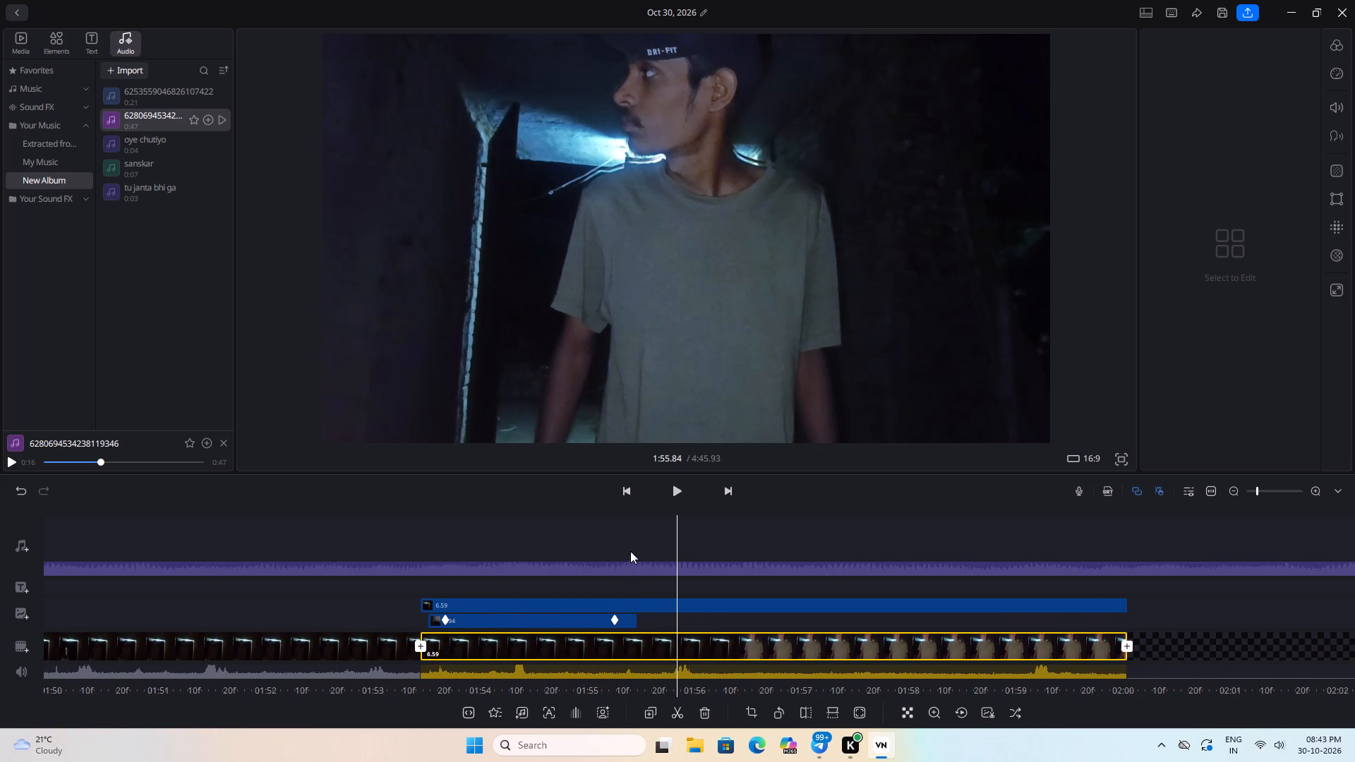
Set the ghost overlay's end to about 1:55.7, just after its 1:55.66 keyframe, and check it in playback.
{"action": "left_click", "coordinate": [597, 618]}
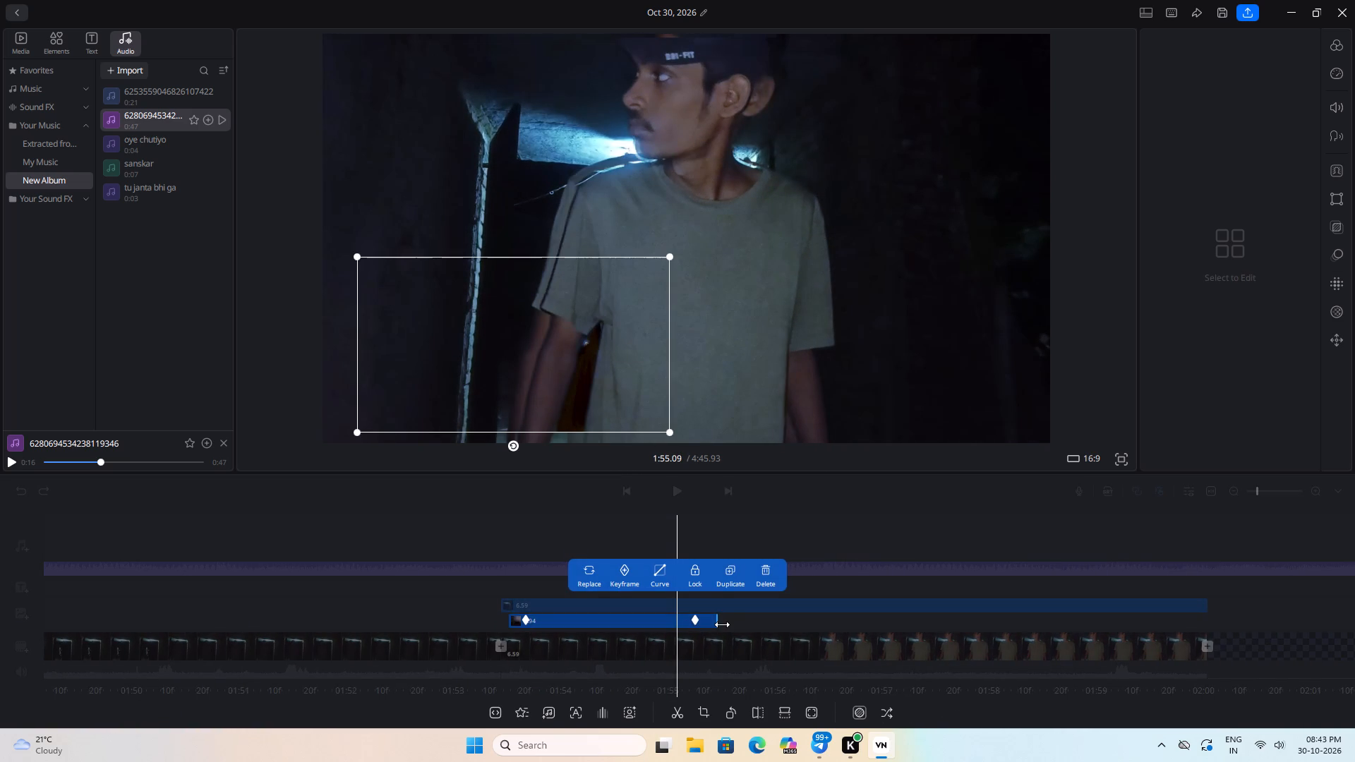
{"action": "left_click_drag", "start_coordinate": [722, 624], "coordinate": [745, 621]}
{"action": "key", "text": "space"}
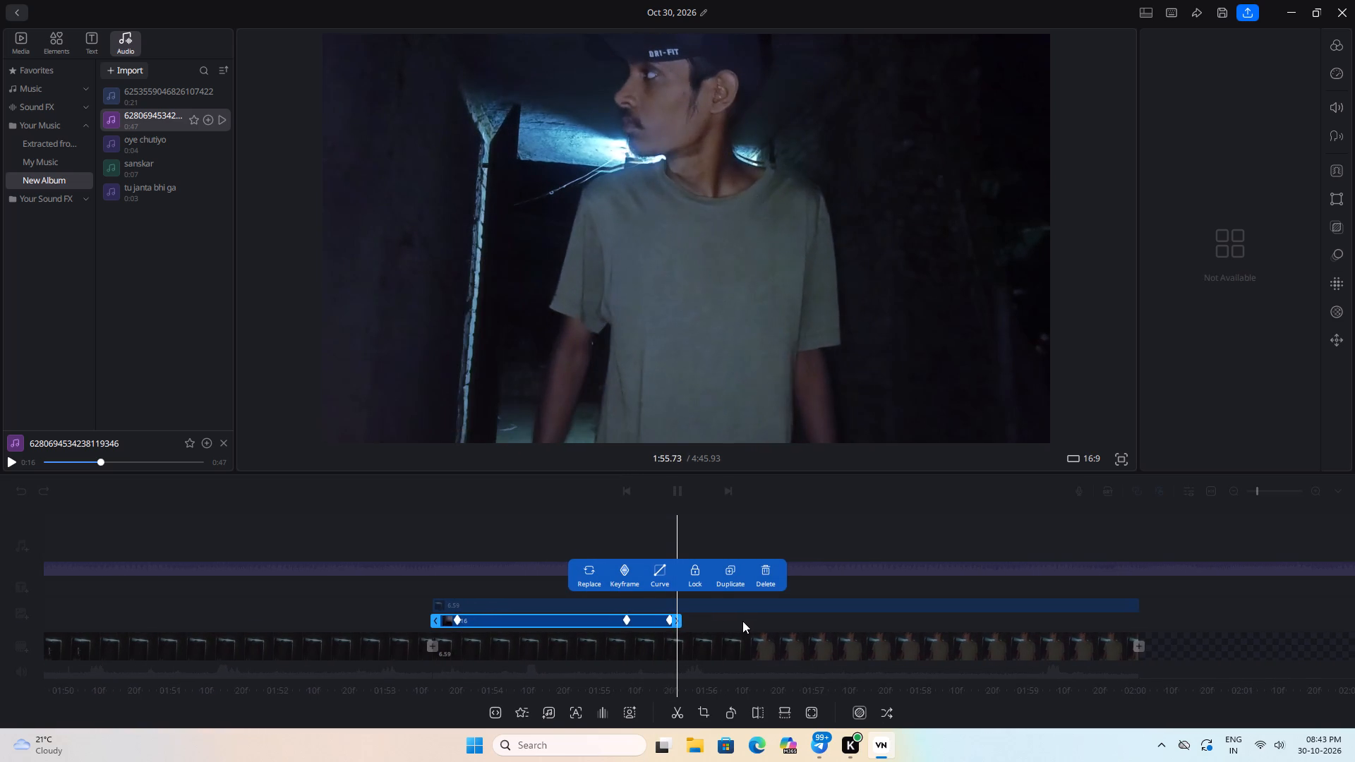
{"action": "key", "text": "space"}
{"action": "left_click_drag", "start_coordinate": [564, 533], "coordinate": [618, 533]}
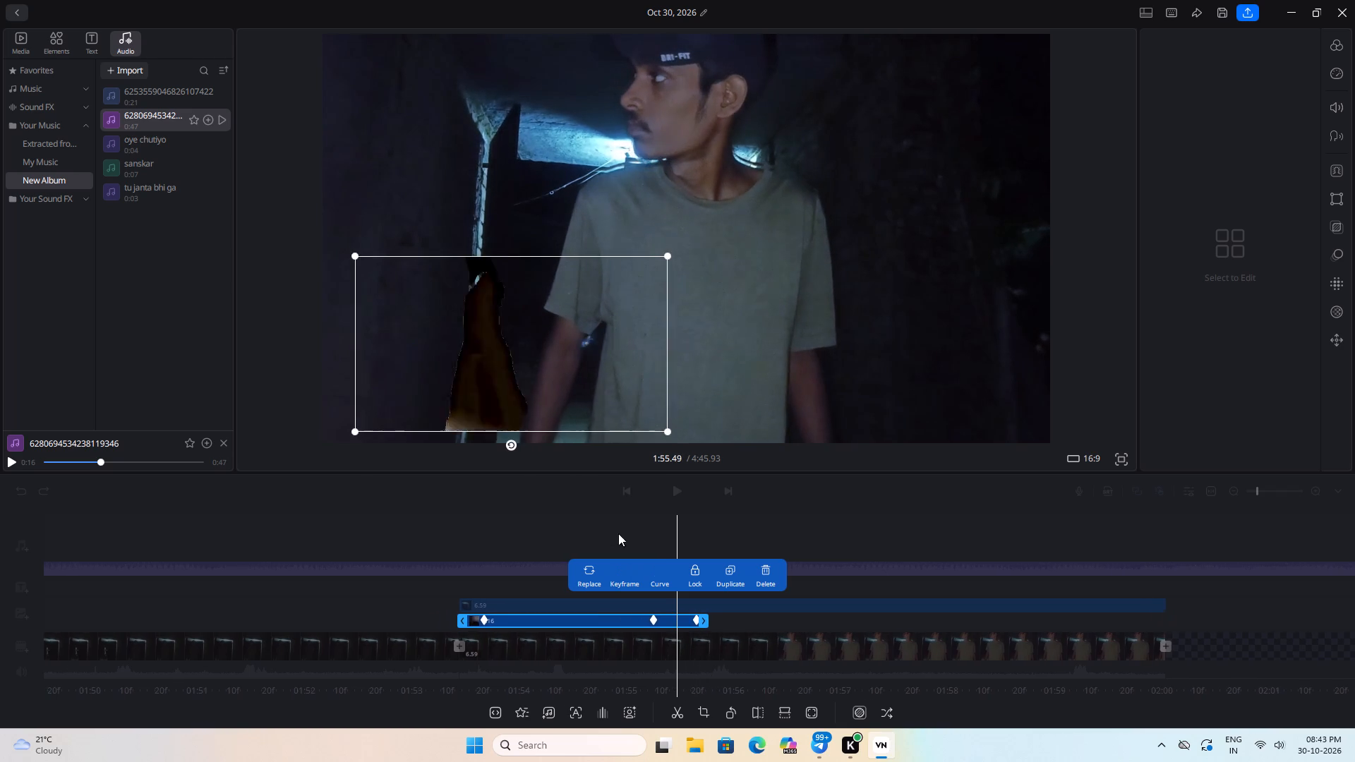
Apply a Vase mask to the ghost overlay at 1:55.59, widen the mask, and check it in playback.
{"action": "left_click_drag", "start_coordinate": [618, 533], "coordinate": [602, 536]}
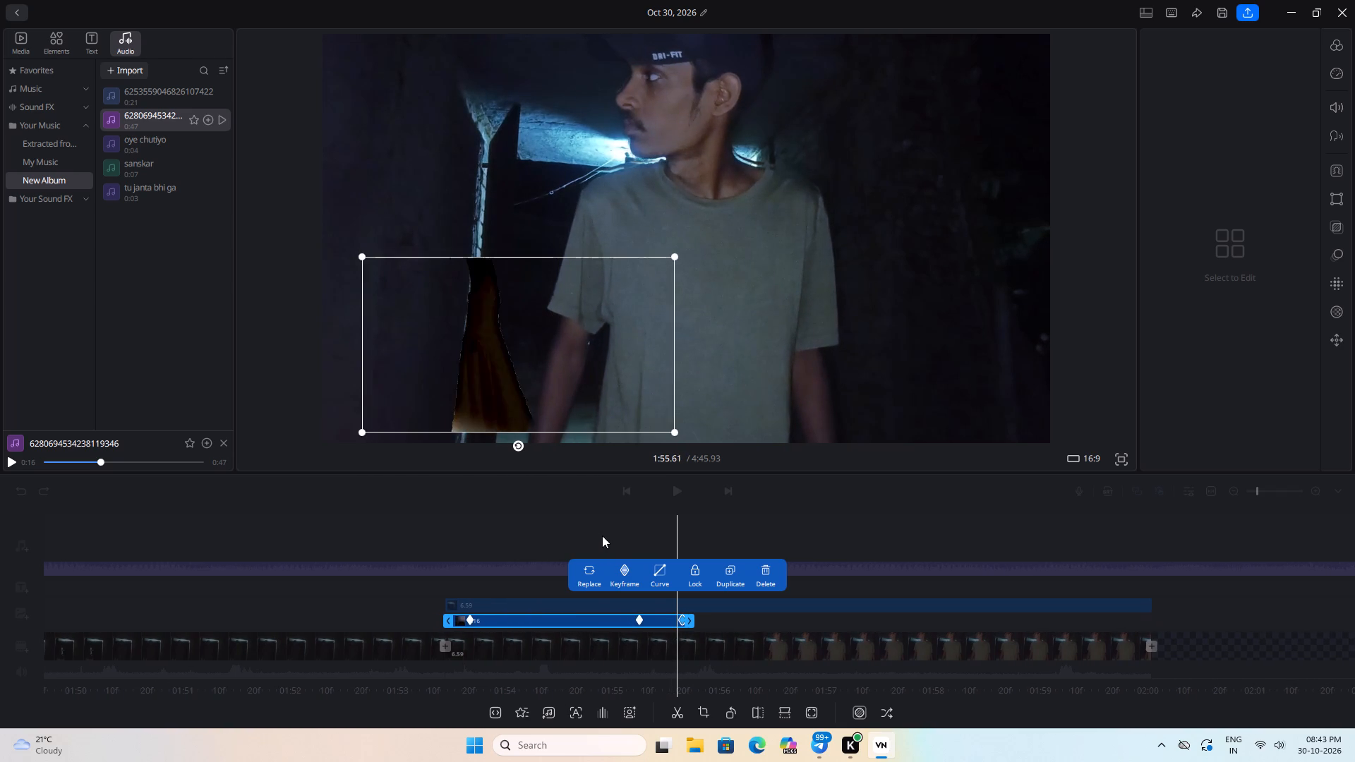
{"action": "left_click_drag", "start_coordinate": [602, 536], "coordinate": [601, 536]}
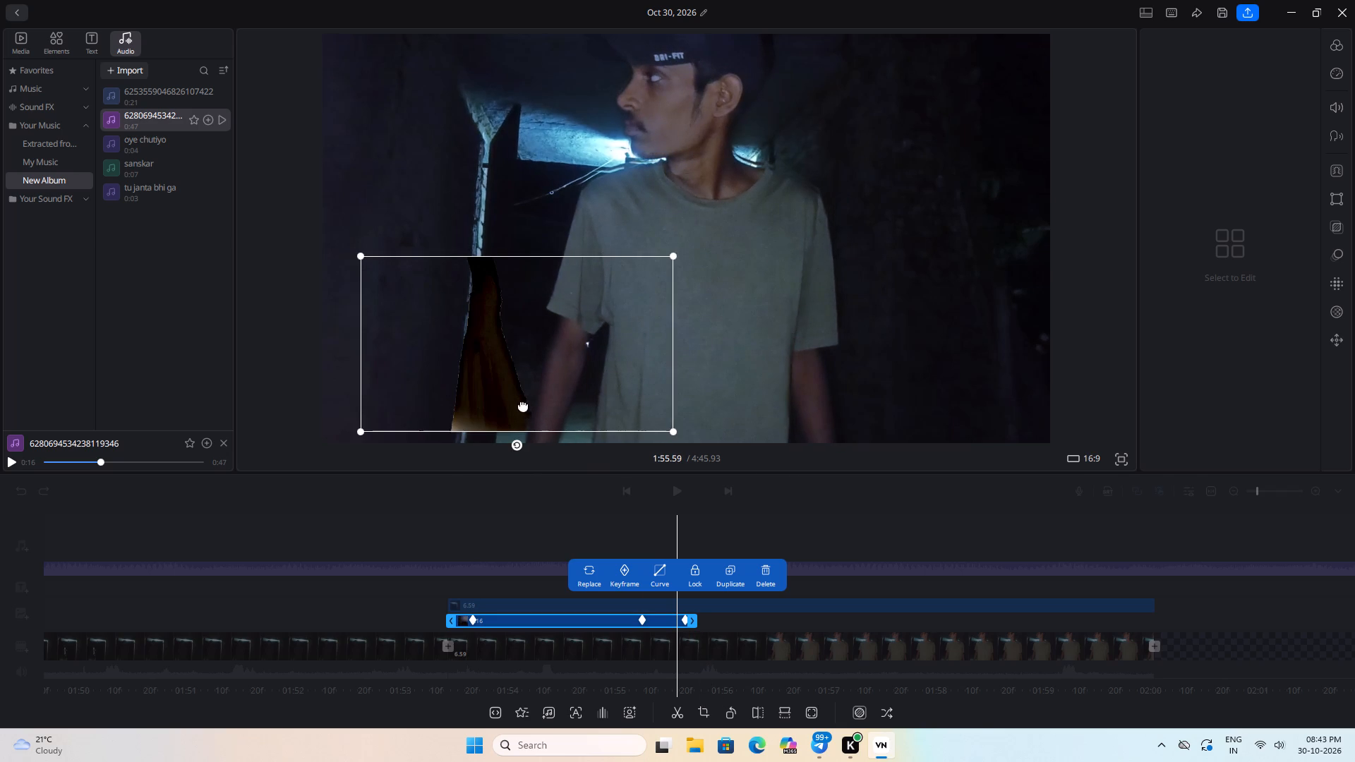
{"action": "left_click", "coordinate": [860, 715]}
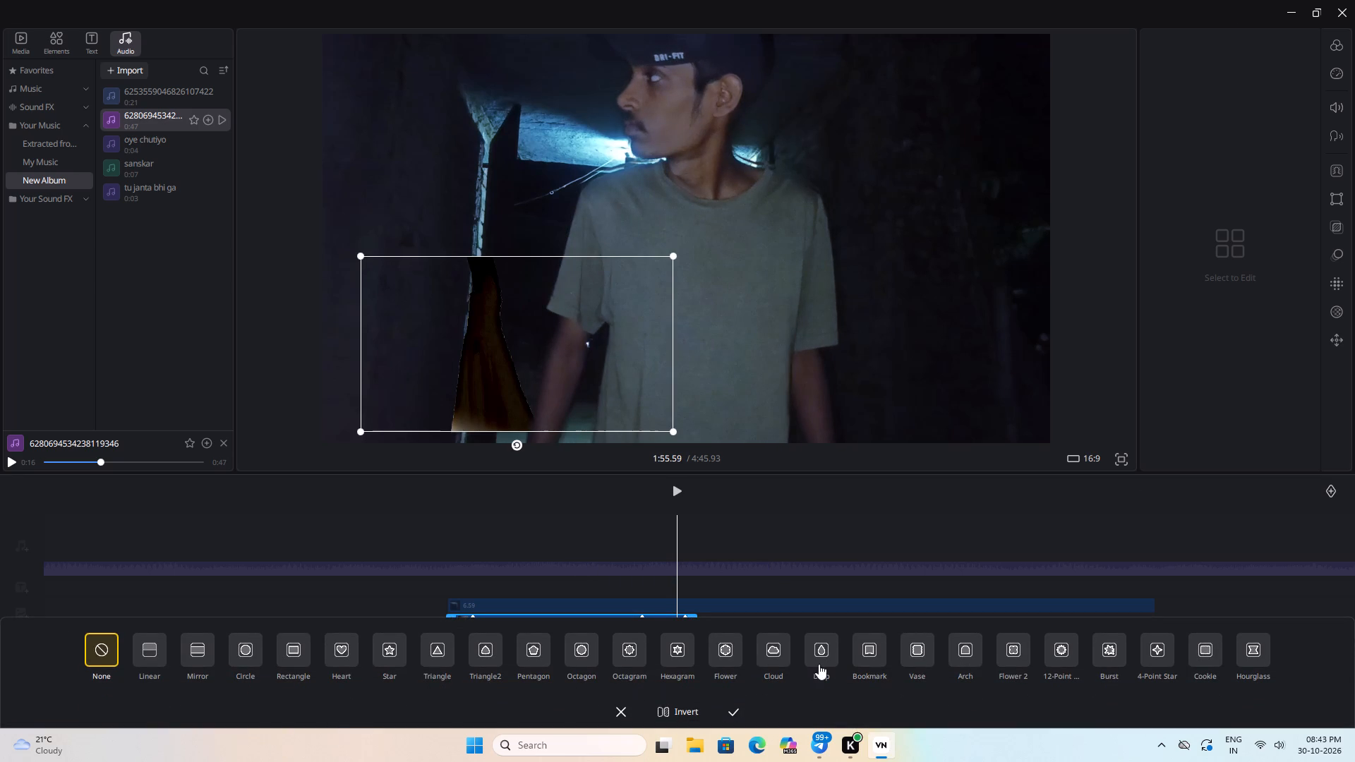
{"action": "left_click", "coordinate": [916, 646]}
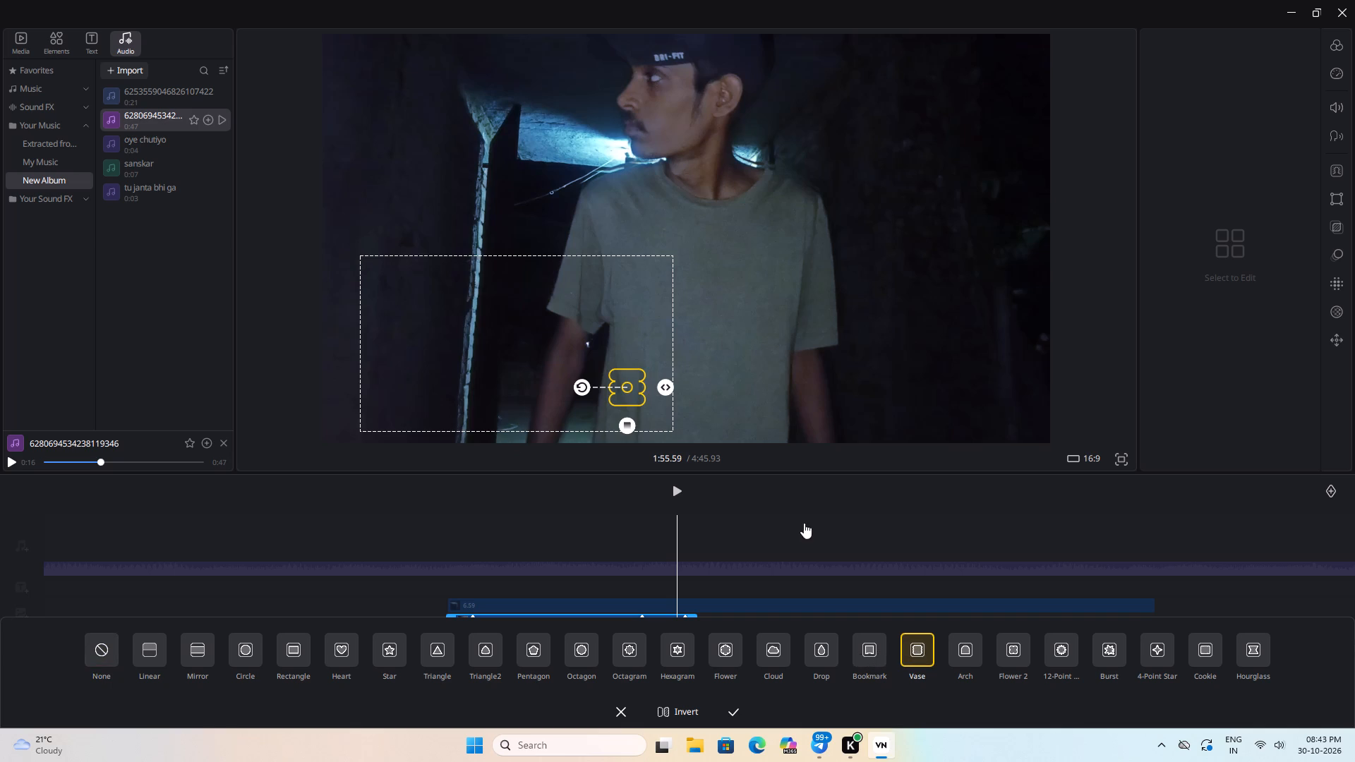
{"action": "left_click_drag", "start_coordinate": [667, 391], "coordinate": [722, 397]}
{"action": "key", "text": "space"}
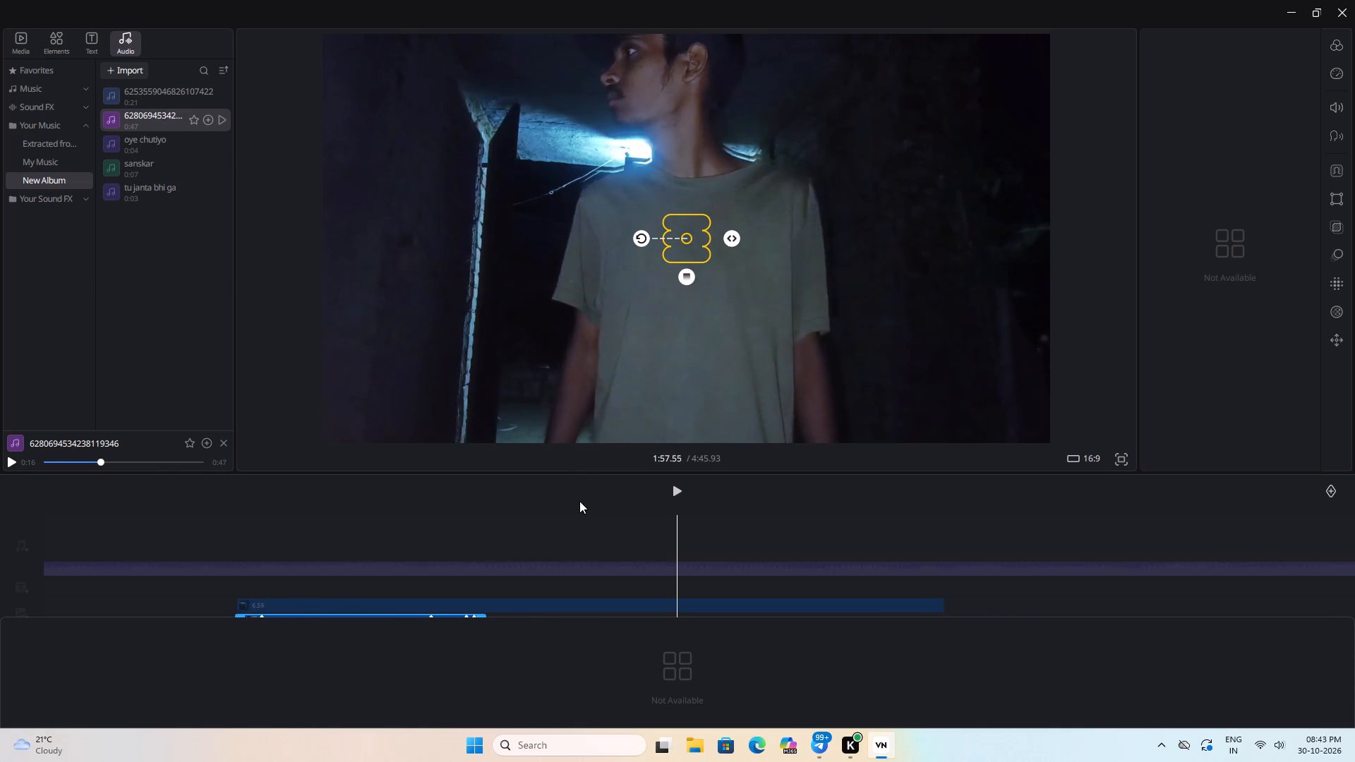
{"action": "left_click_drag", "start_coordinate": [579, 501], "coordinate": [677, 506]}
{"action": "key", "text": "space"}
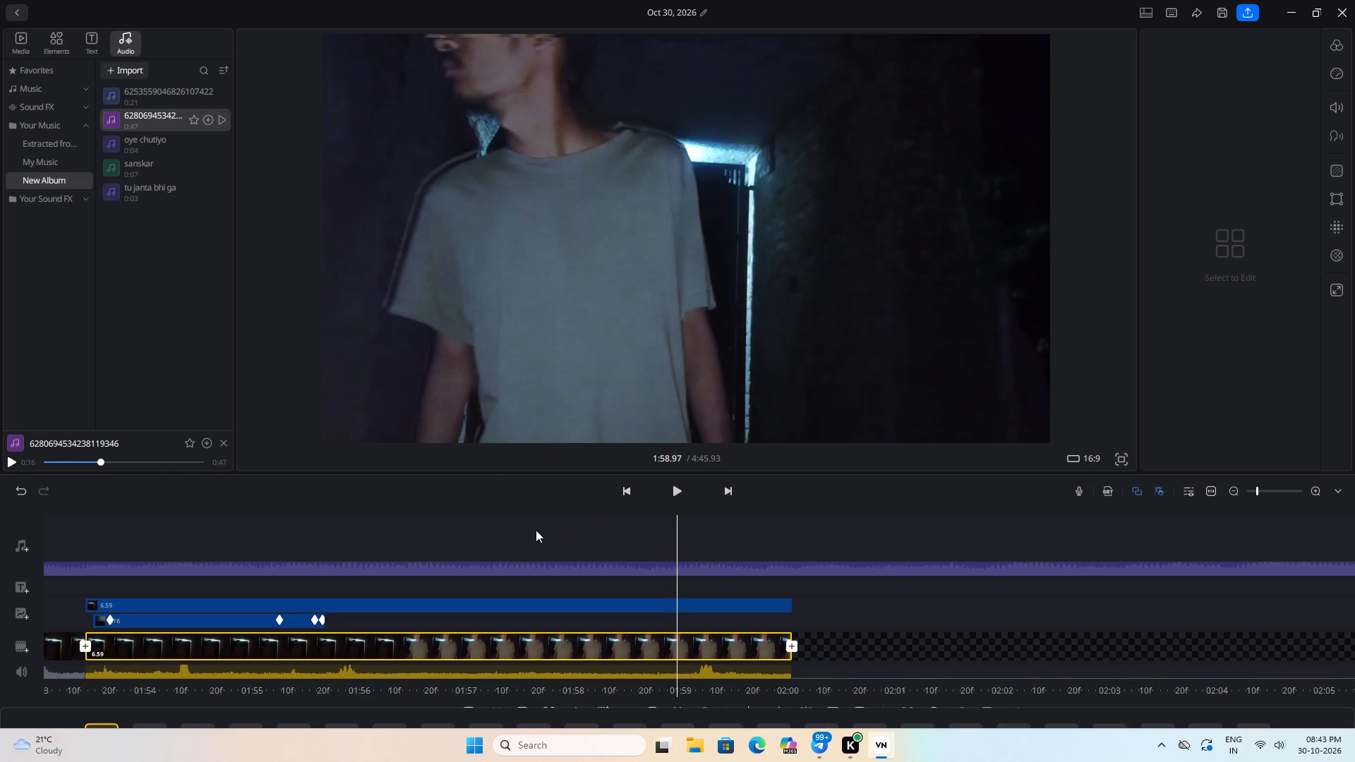
{"action": "left_click_drag", "start_coordinate": [555, 531], "coordinate": [697, 526]}
{"action": "left_click_drag", "start_coordinate": [464, 543], "coordinate": [1082, 537]}
{"action": "key", "text": "space"}
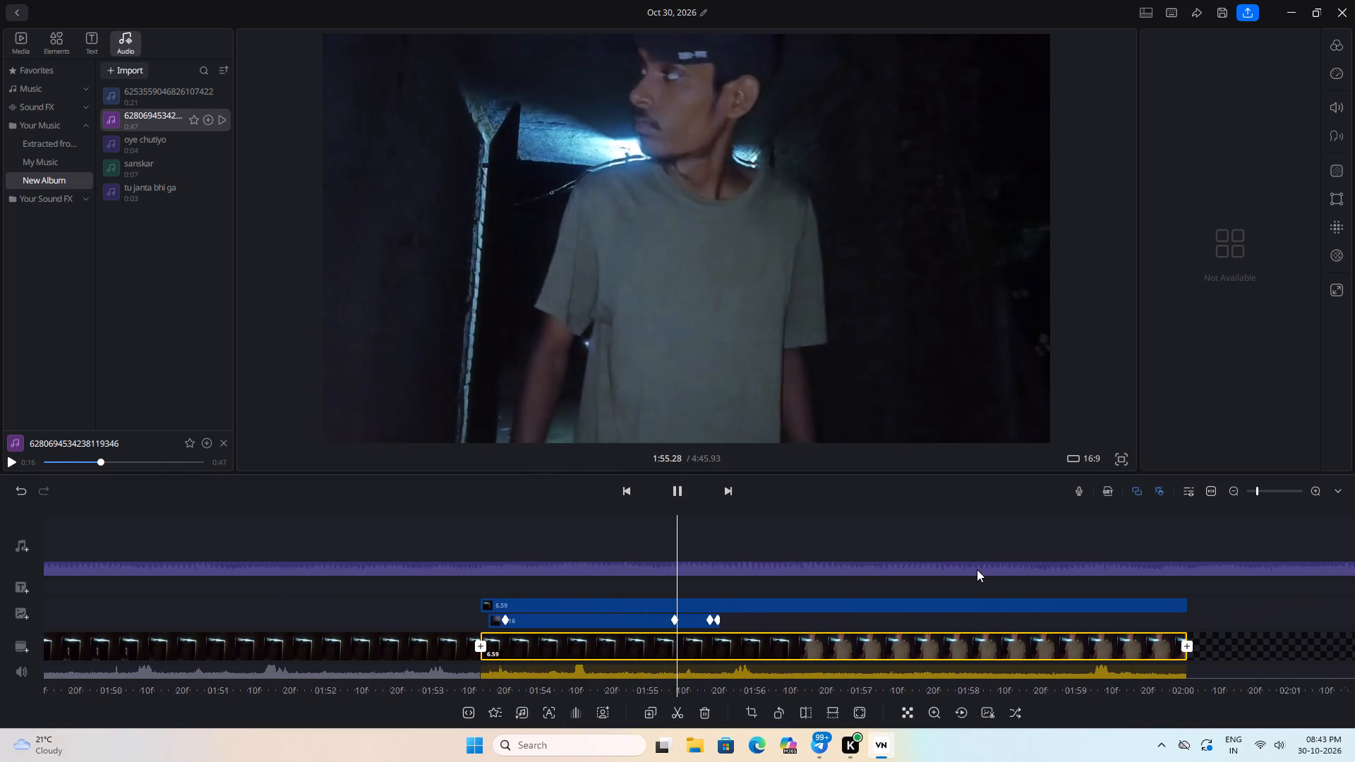
{"action": "key", "text": "space"}
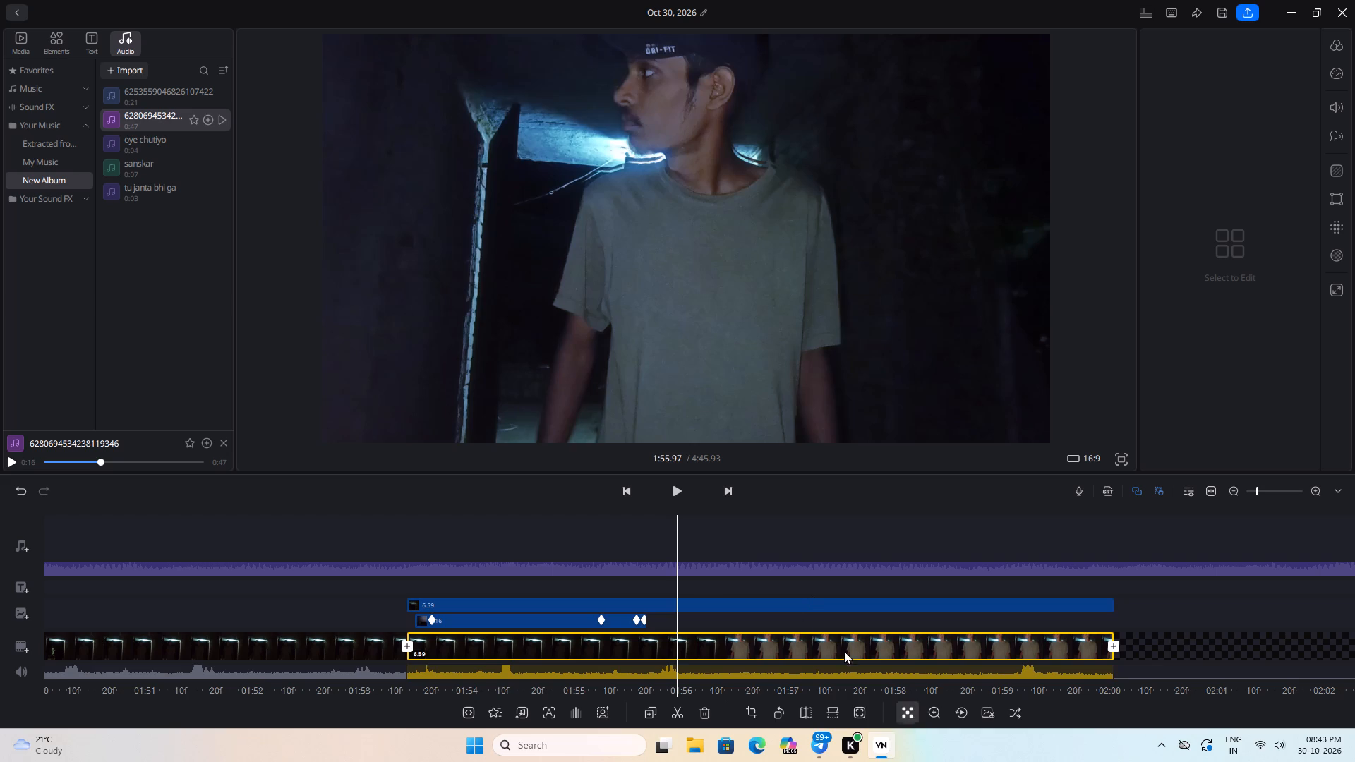
{"action": "left_click_drag", "start_coordinate": [723, 593], "coordinate": [975, 588]}
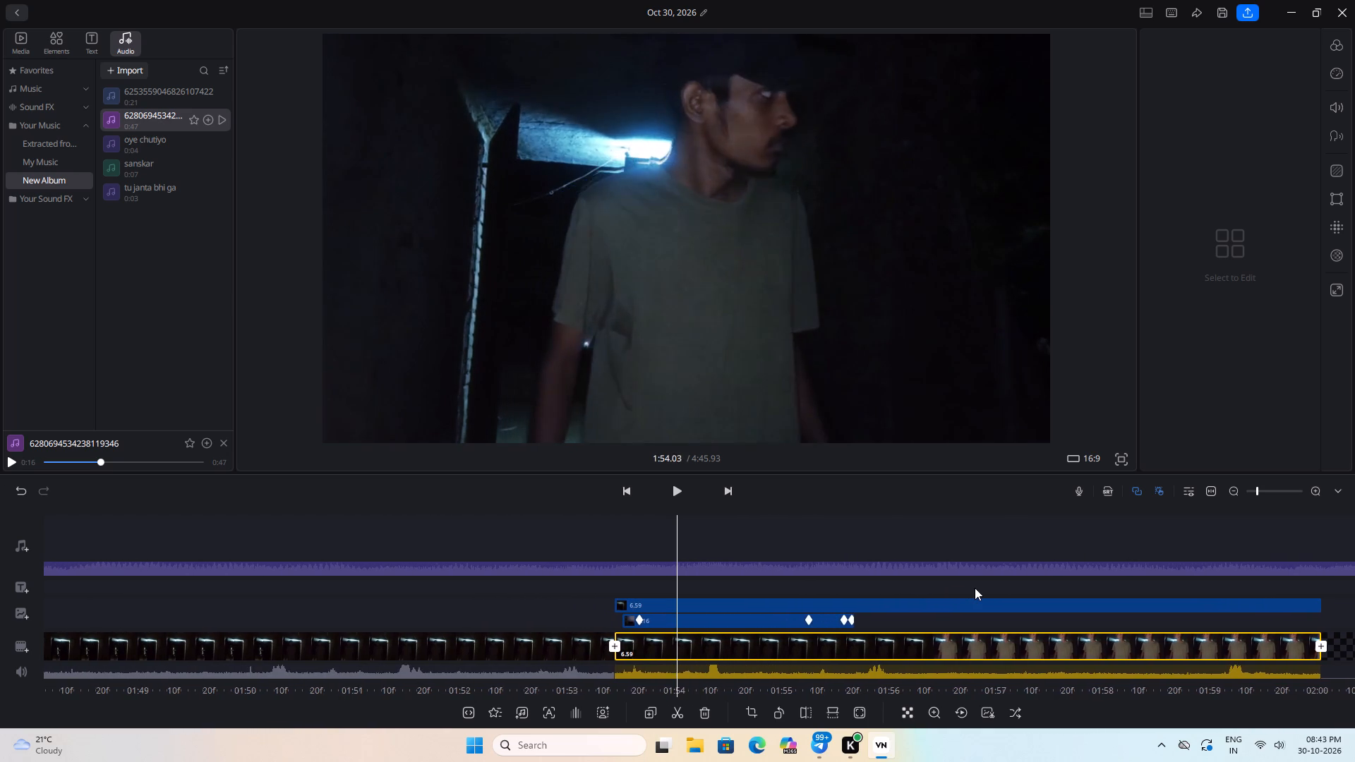
{"action": "left_click_drag", "start_coordinate": [975, 588], "coordinate": [976, 588]}
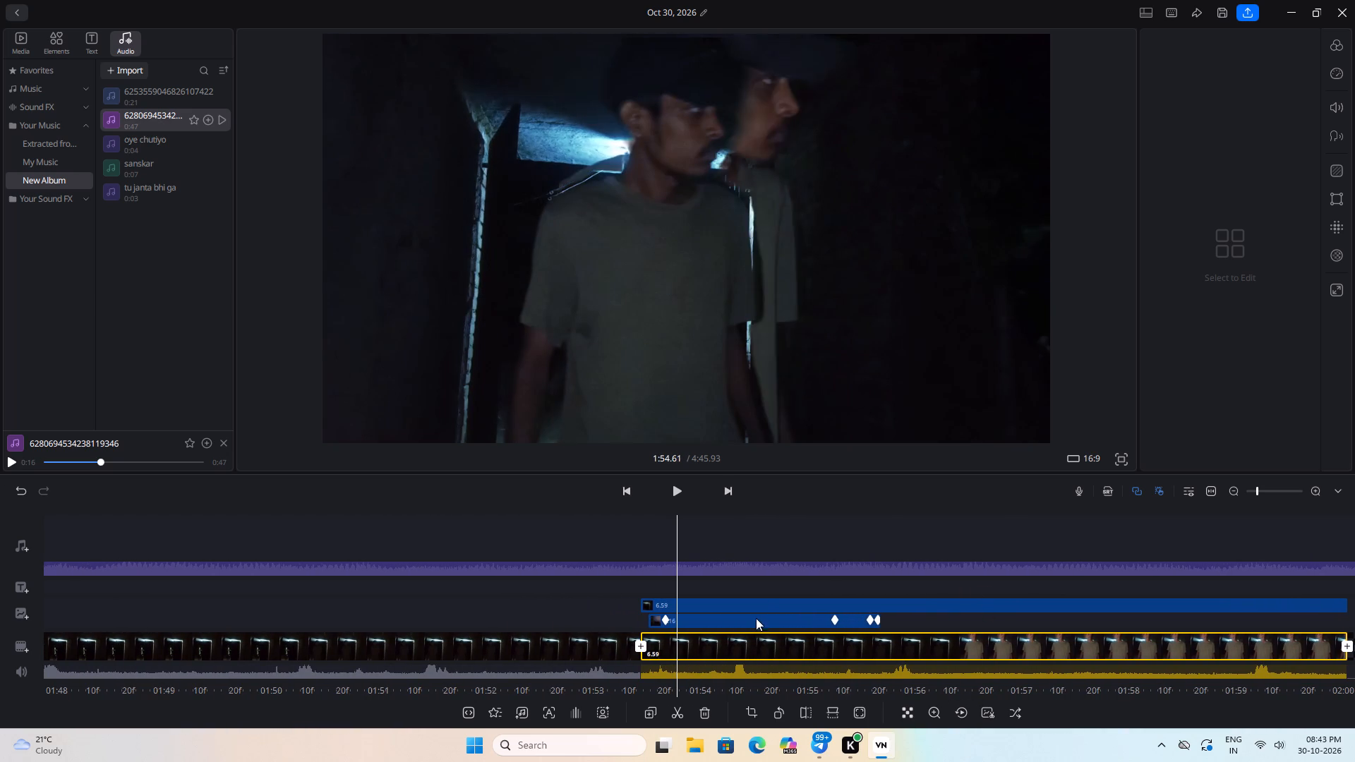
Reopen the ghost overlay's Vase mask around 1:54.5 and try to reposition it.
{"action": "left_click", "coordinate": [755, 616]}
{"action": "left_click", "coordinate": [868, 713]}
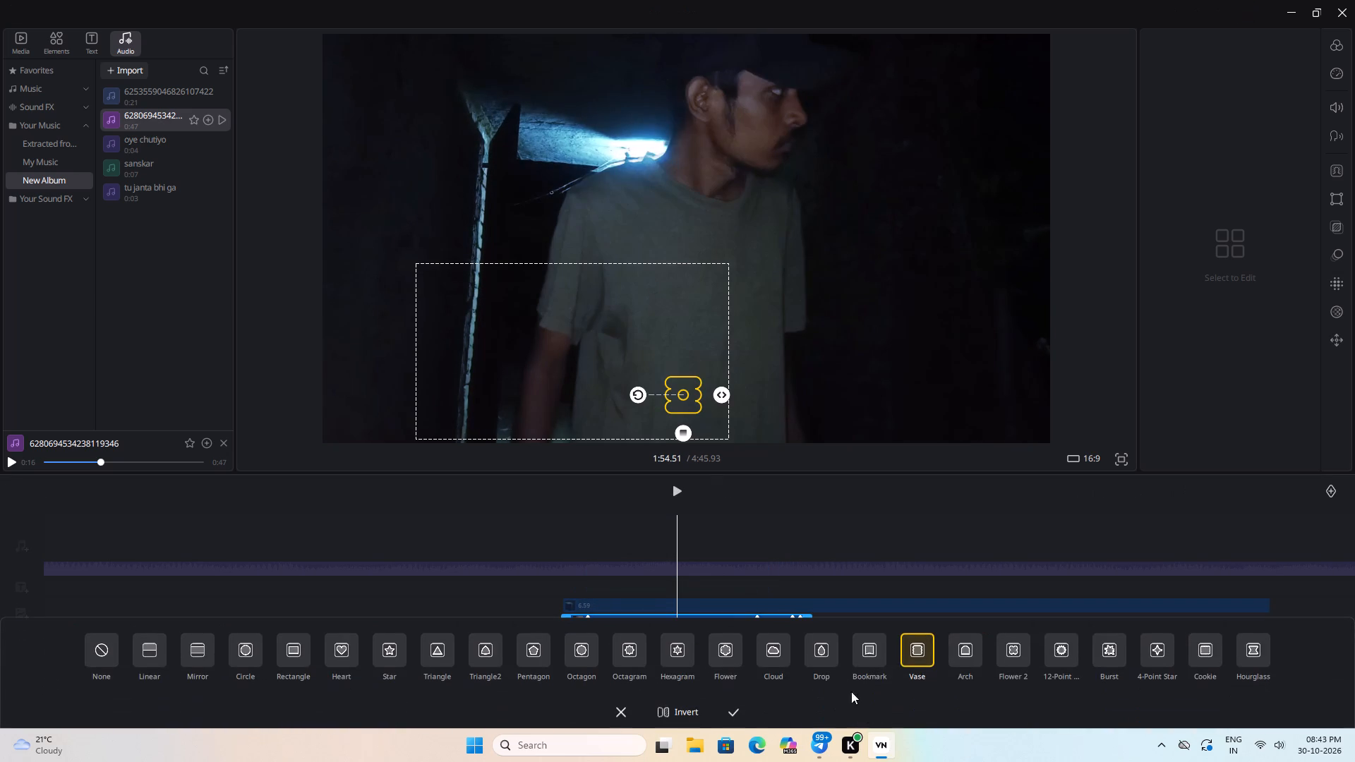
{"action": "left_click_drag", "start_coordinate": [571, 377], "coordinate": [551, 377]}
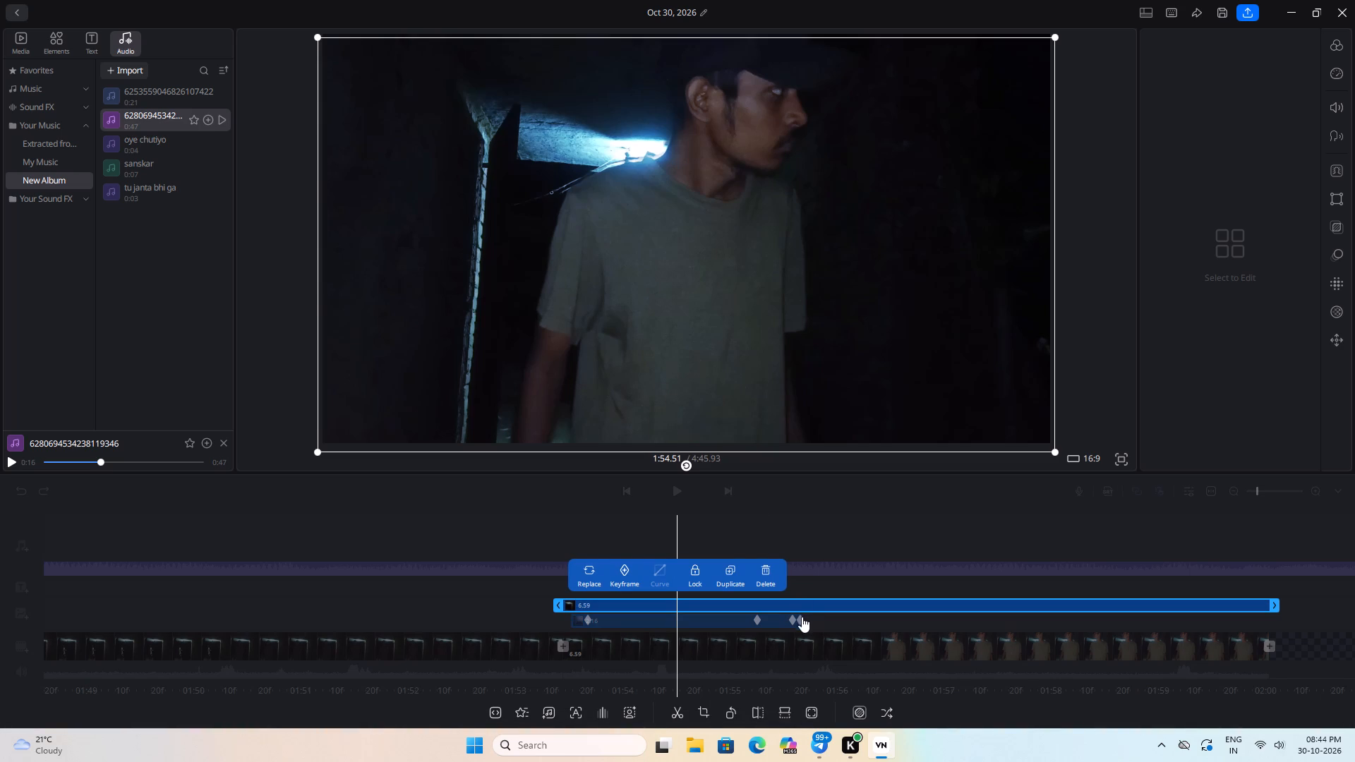
Undo the recent end trims on the ghost overlay and check the restored section in playback.
{"action": "key", "text": "ctrl+z"}
{"action": "key", "text": "ctrl+z"}
{"action": "left_click_drag", "start_coordinate": [451, 588], "coordinate": [552, 595]}
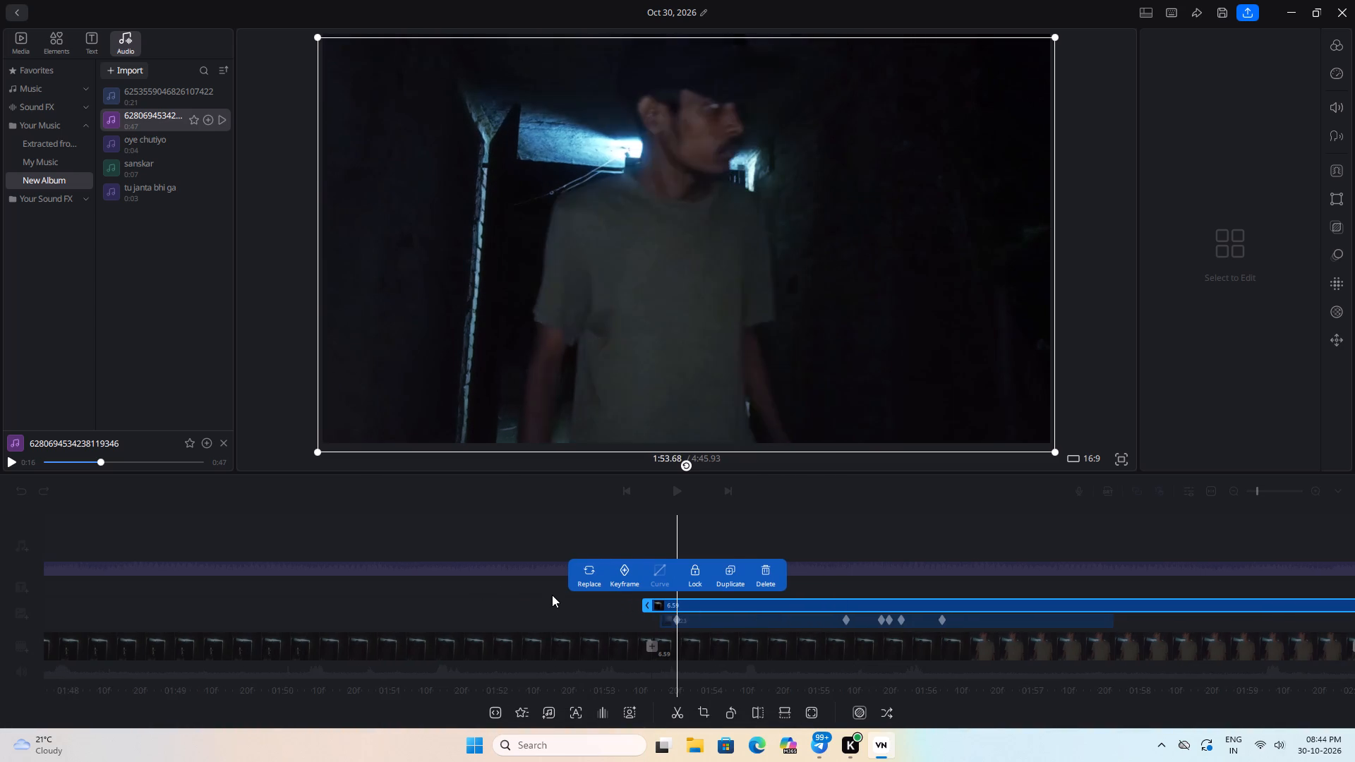
{"action": "key", "text": "space"}
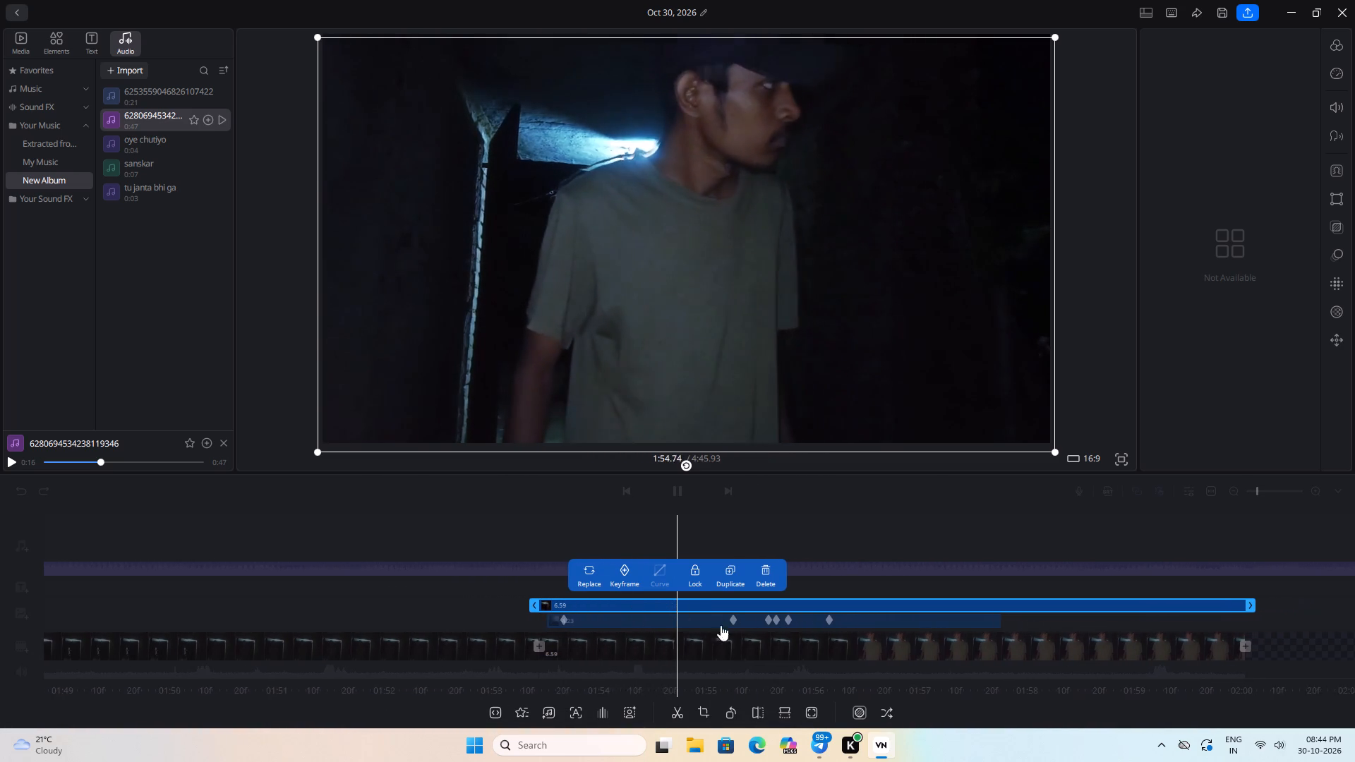
{"action": "key", "text": "space"}
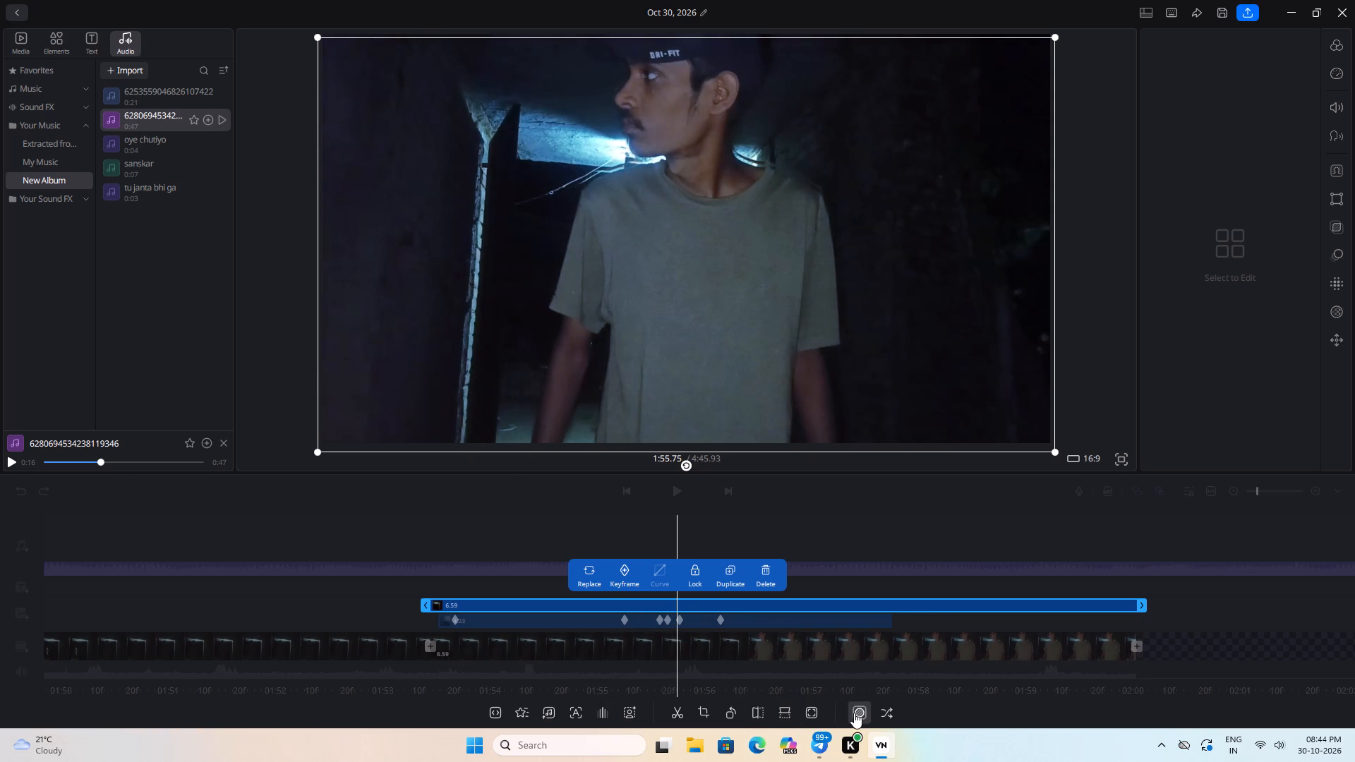
{"action": "left_click", "coordinate": [854, 713]}
{"action": "left_click", "coordinate": [620, 710]}
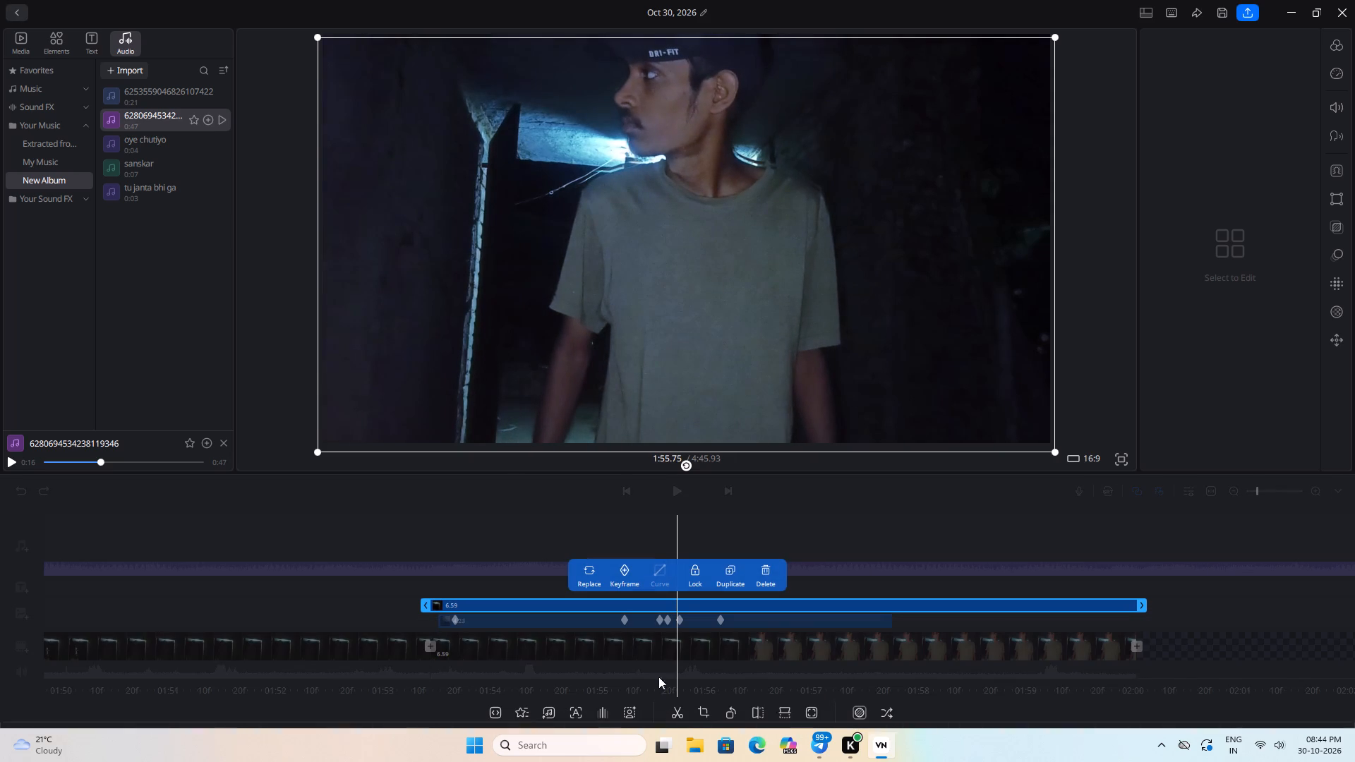
{"action": "key", "text": "space"}
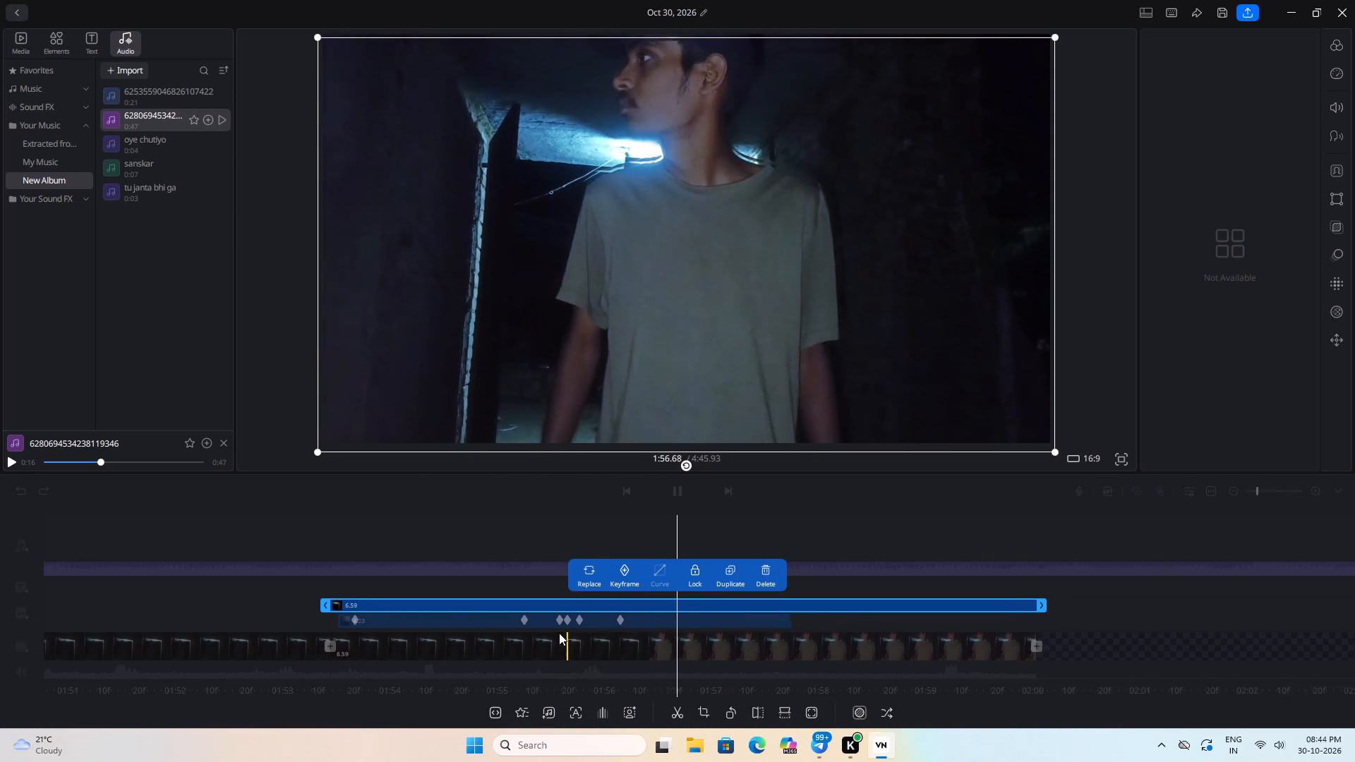
{"action": "key", "text": "space"}
Delete all of the ghost overlay's keyframes, working back from 1:56.15 to 1:53.68.
{"action": "left_click", "coordinate": [610, 617]}
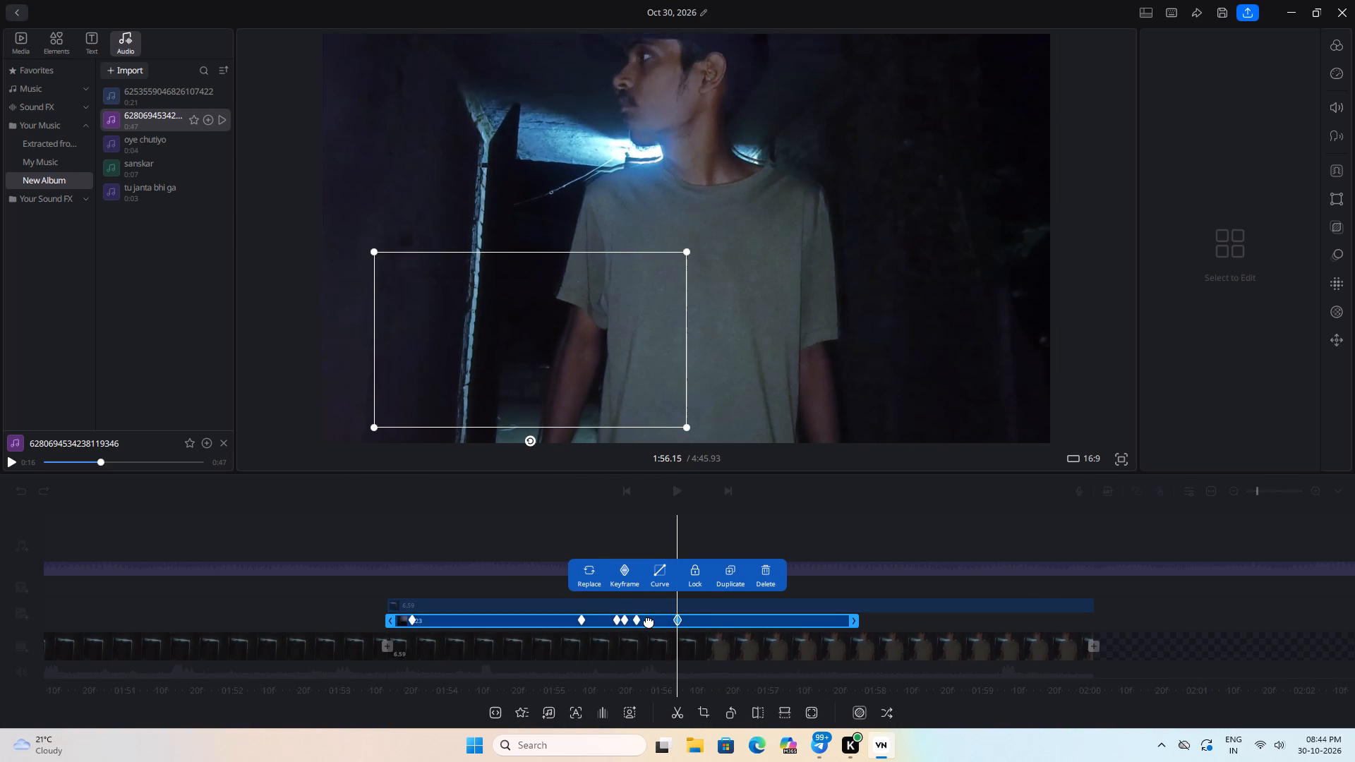
{"action": "left_click", "coordinate": [624, 573]}
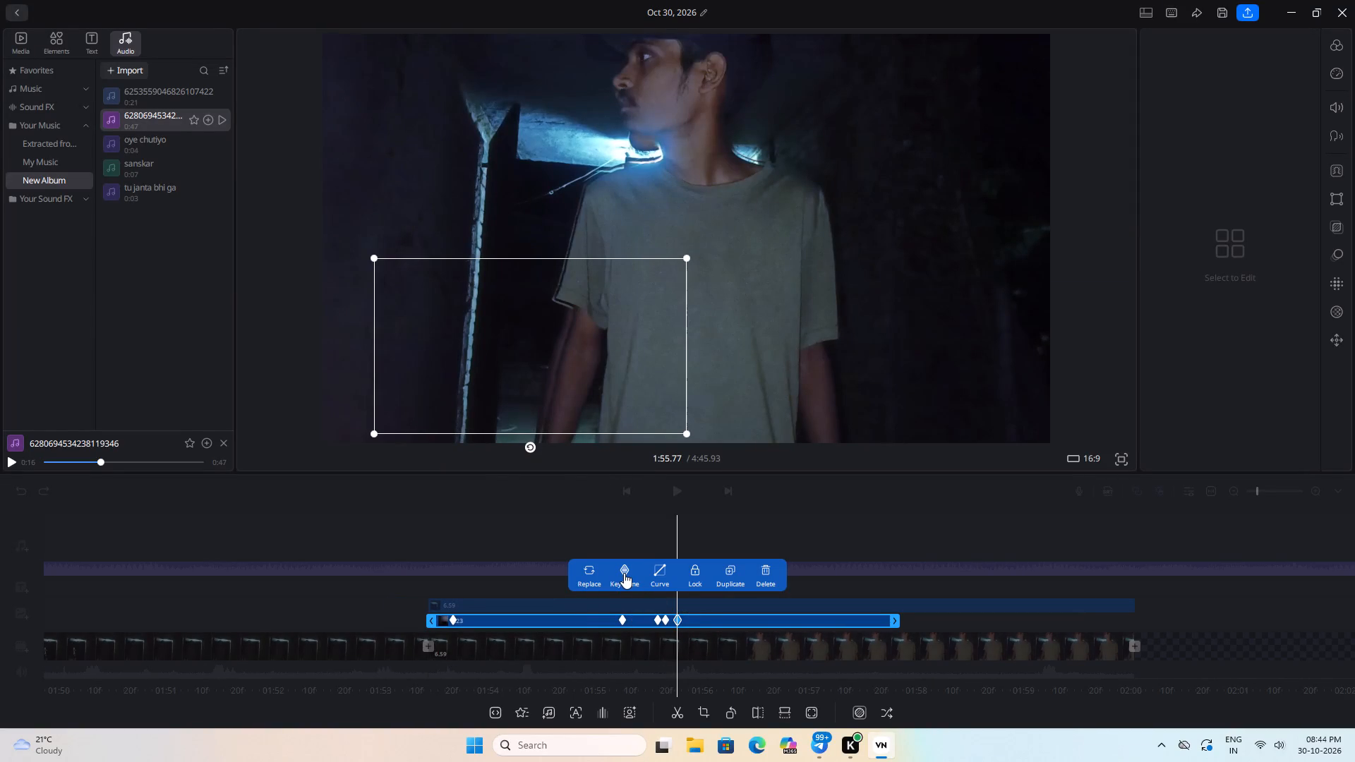
{"action": "double_click", "coordinate": [625, 574]}
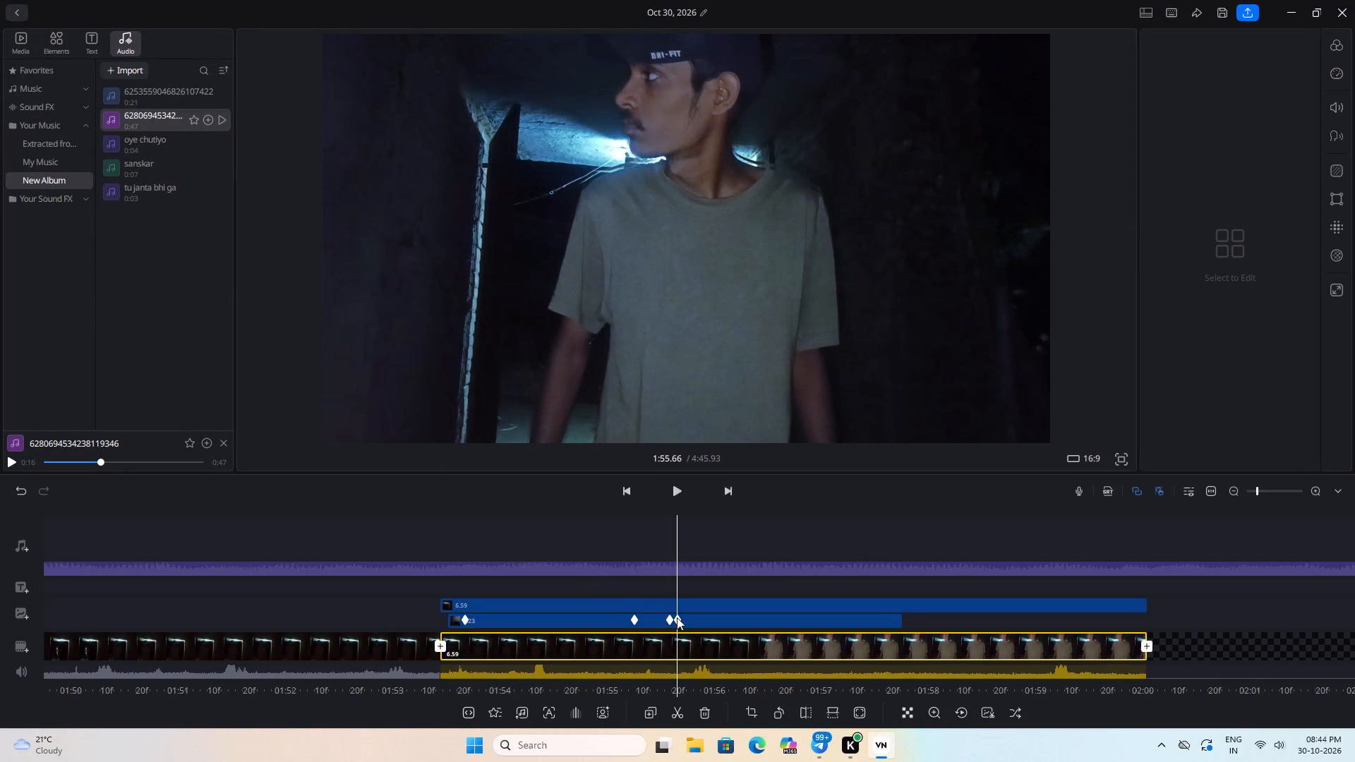
{"action": "left_click", "coordinate": [677, 617]}
{"action": "left_click", "coordinate": [621, 573]}
{"action": "left_click", "coordinate": [621, 574]}
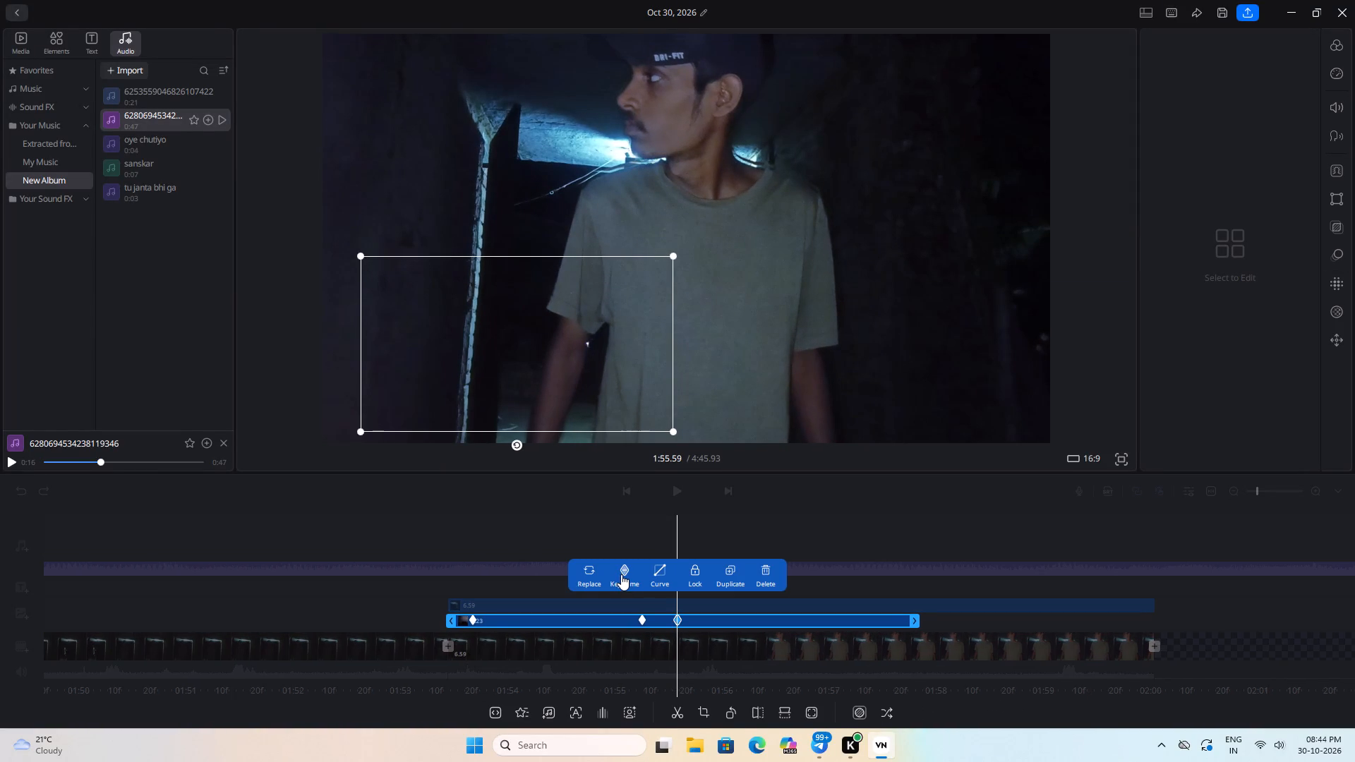
{"action": "left_click", "coordinate": [624, 574]}
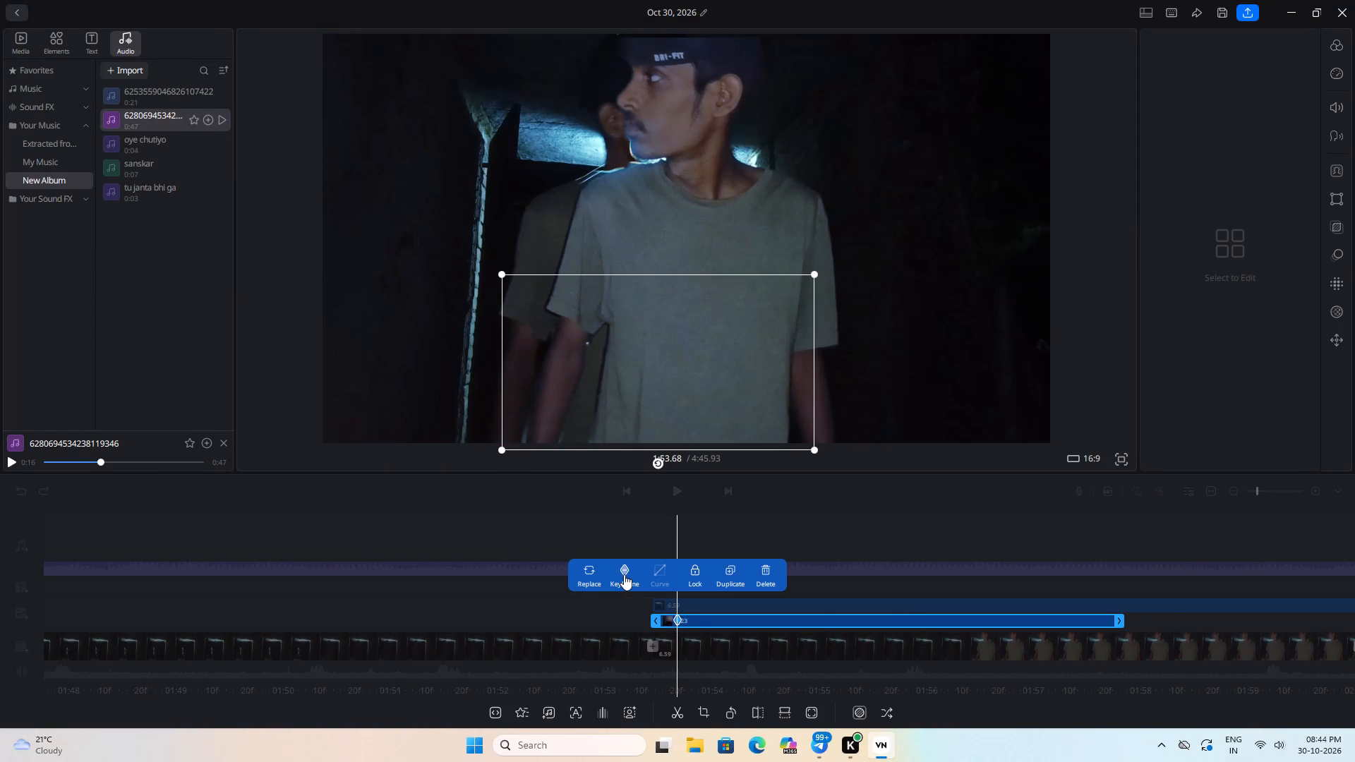
{"action": "left_click", "coordinate": [624, 574]}
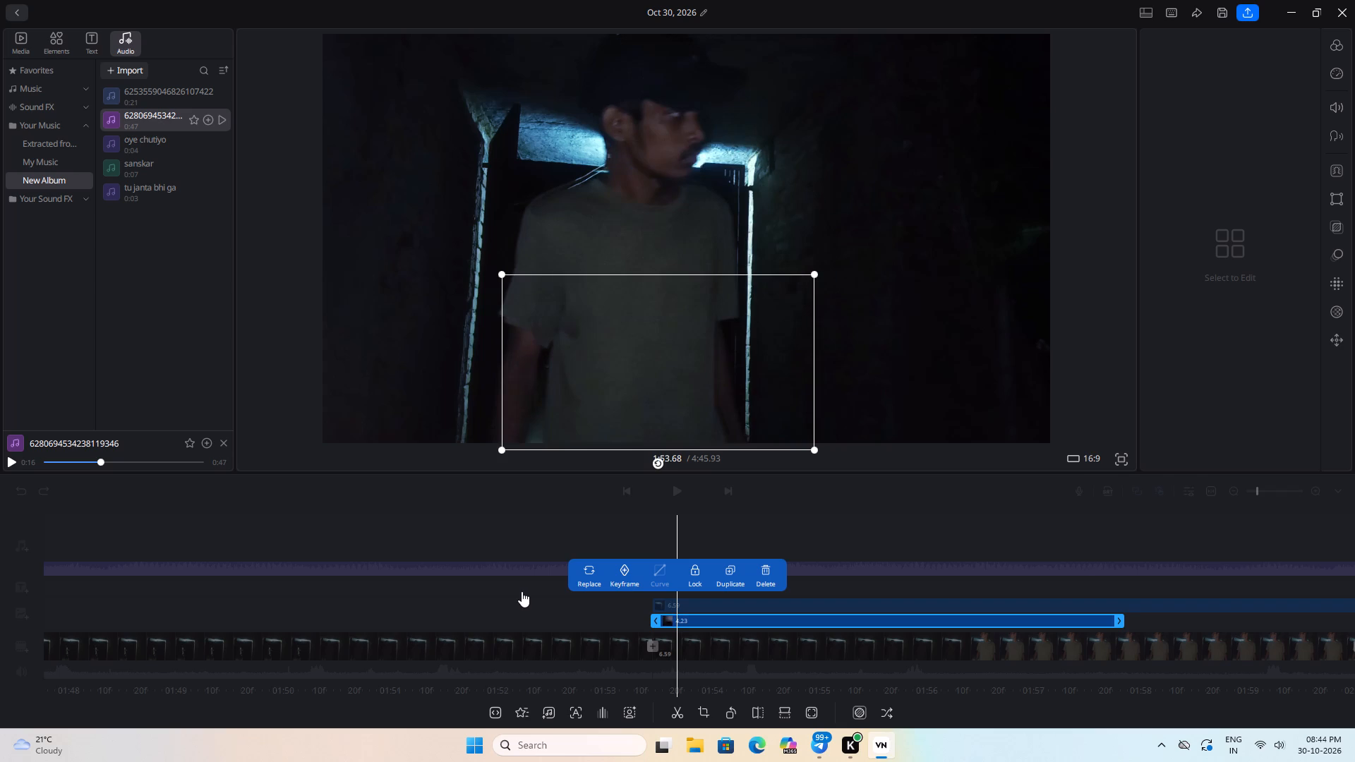
{"action": "left_click", "coordinate": [522, 591]}
Shift the ghost overlay slightly earlier on the timeline and check it in playback.
{"action": "left_click", "coordinate": [702, 619]}
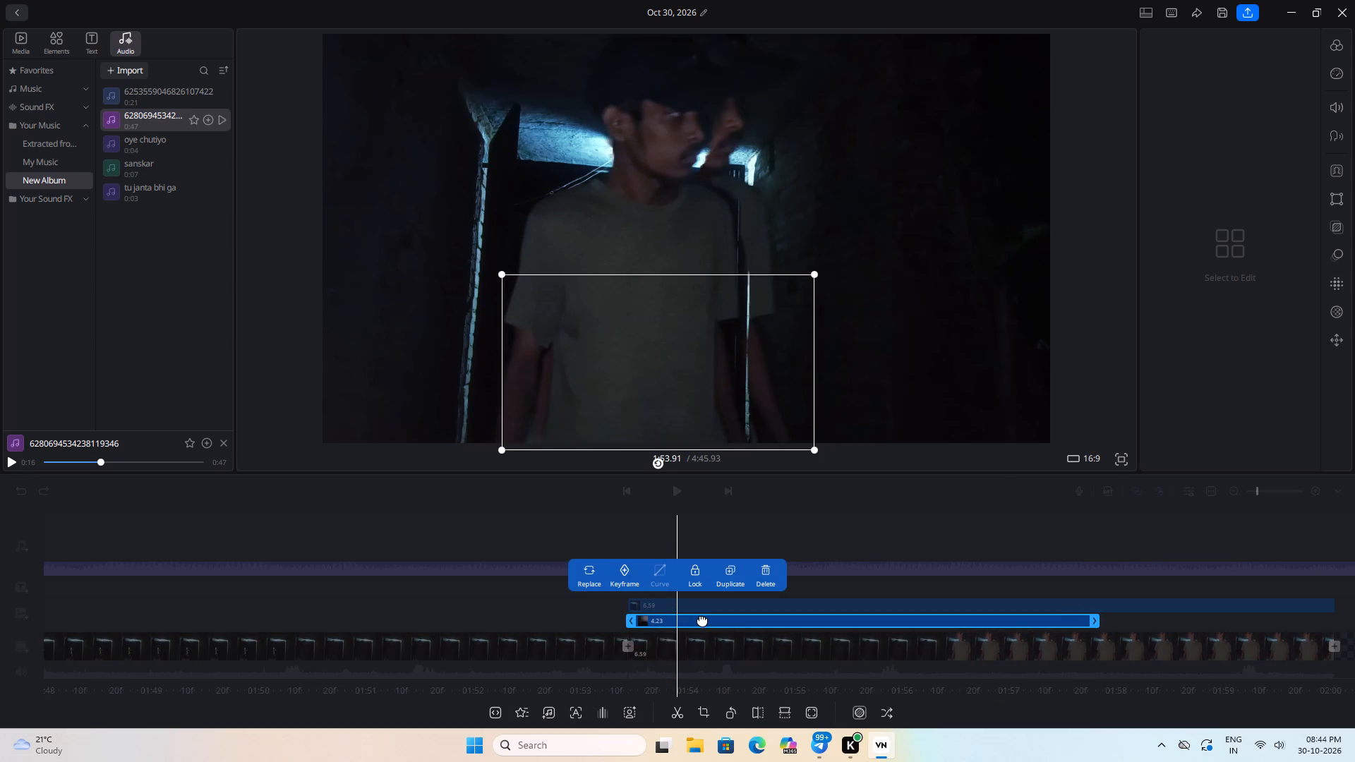
{"action": "left_click_drag", "start_coordinate": [702, 619], "coordinate": [696, 619]}
{"action": "left_click_drag", "start_coordinate": [536, 612], "coordinate": [582, 611]}
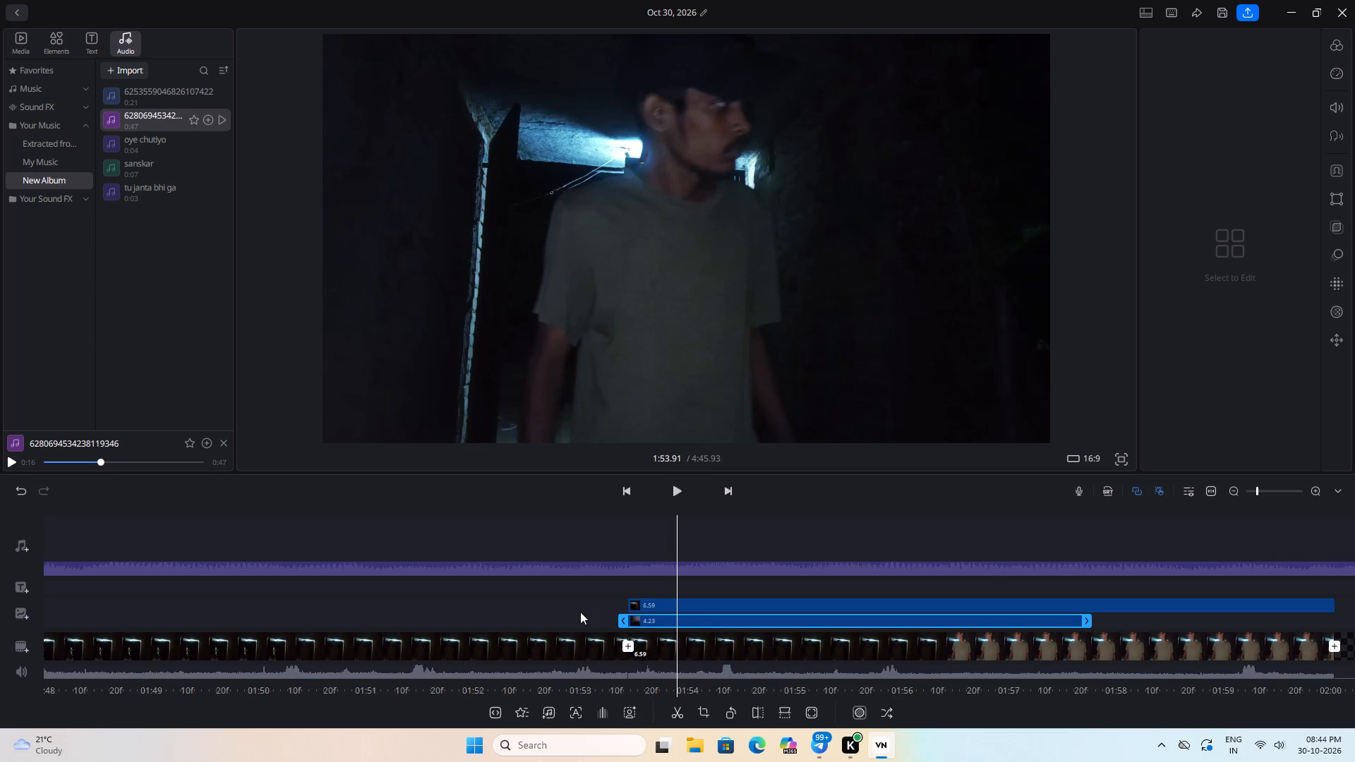
{"action": "left_click_drag", "start_coordinate": [482, 595], "coordinate": [566, 594]}
{"action": "key", "text": "space"}
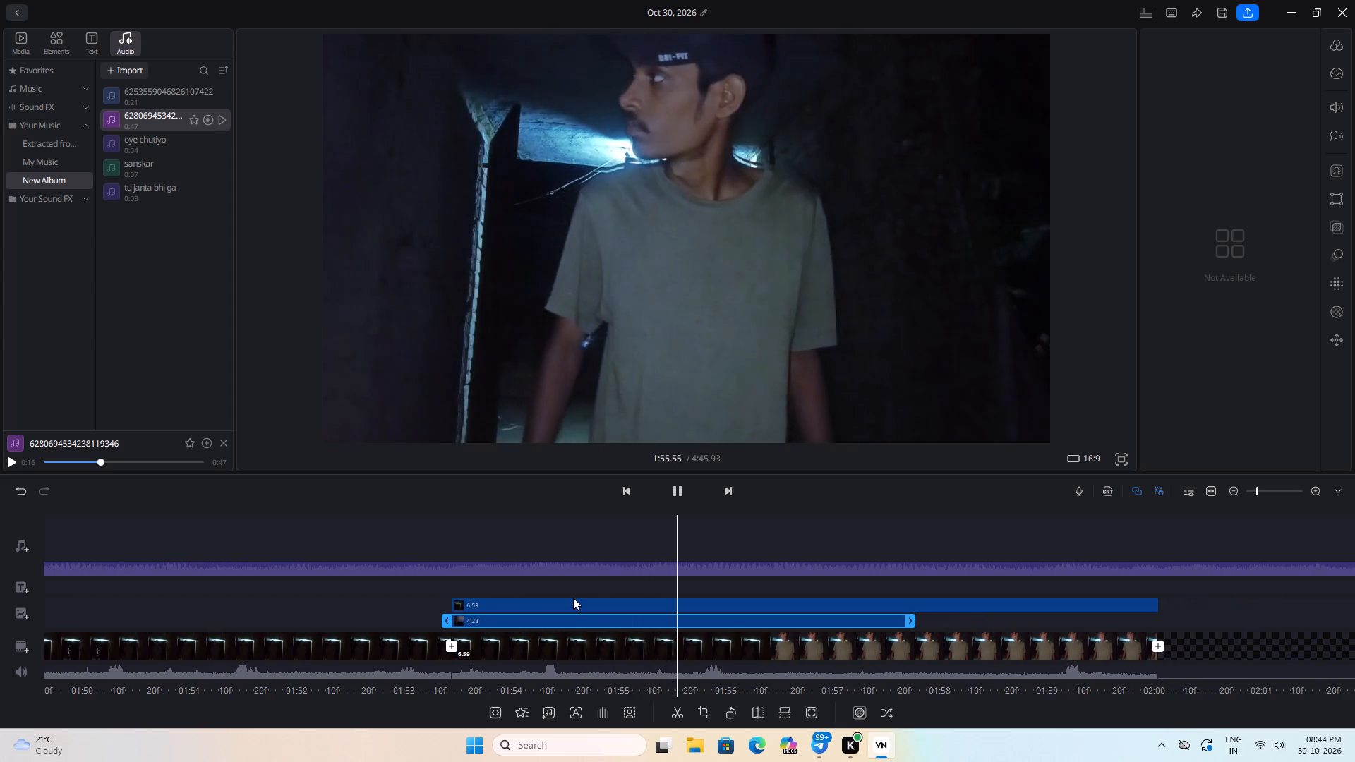
{"action": "left_click_drag", "start_coordinate": [306, 576], "coordinate": [712, 606]}
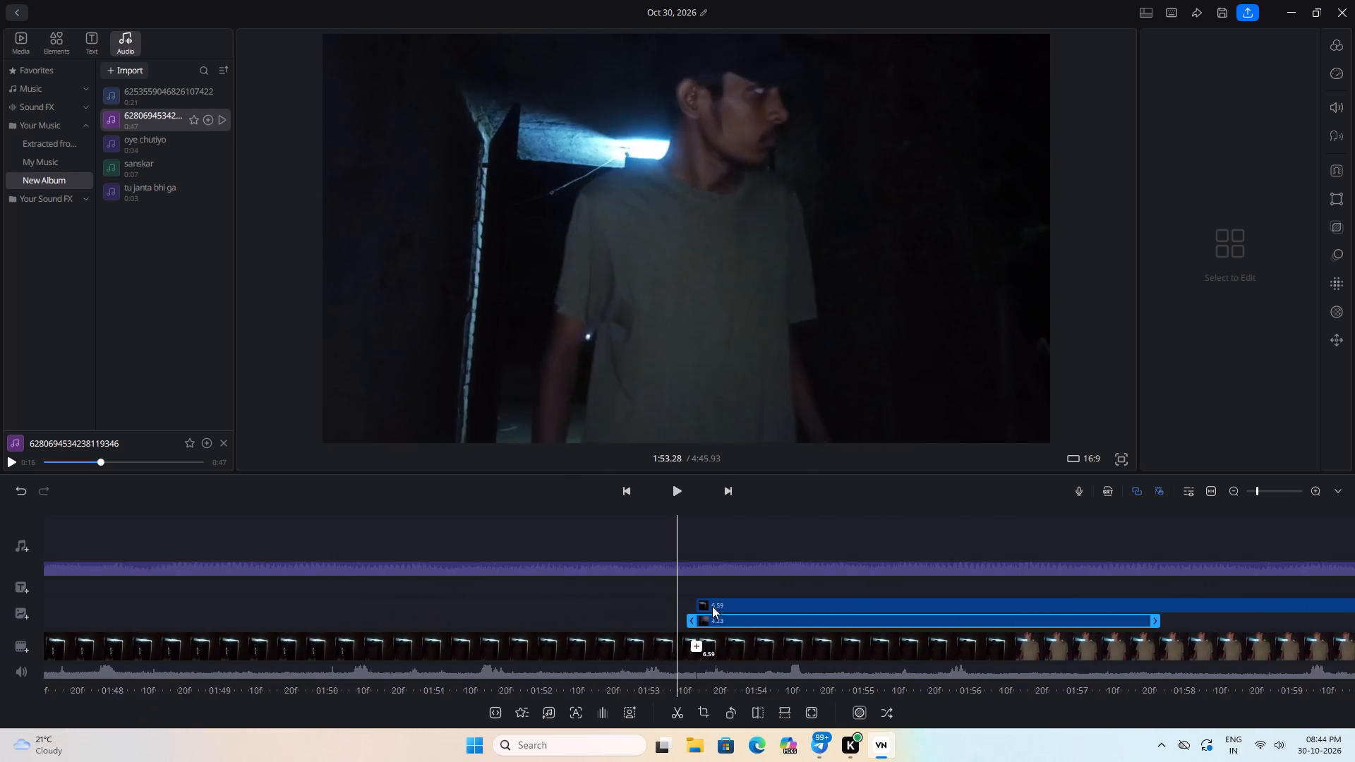
{"action": "left_click_drag", "start_coordinate": [712, 606], "coordinate": [734, 606]}
{"action": "key", "text": "space"}
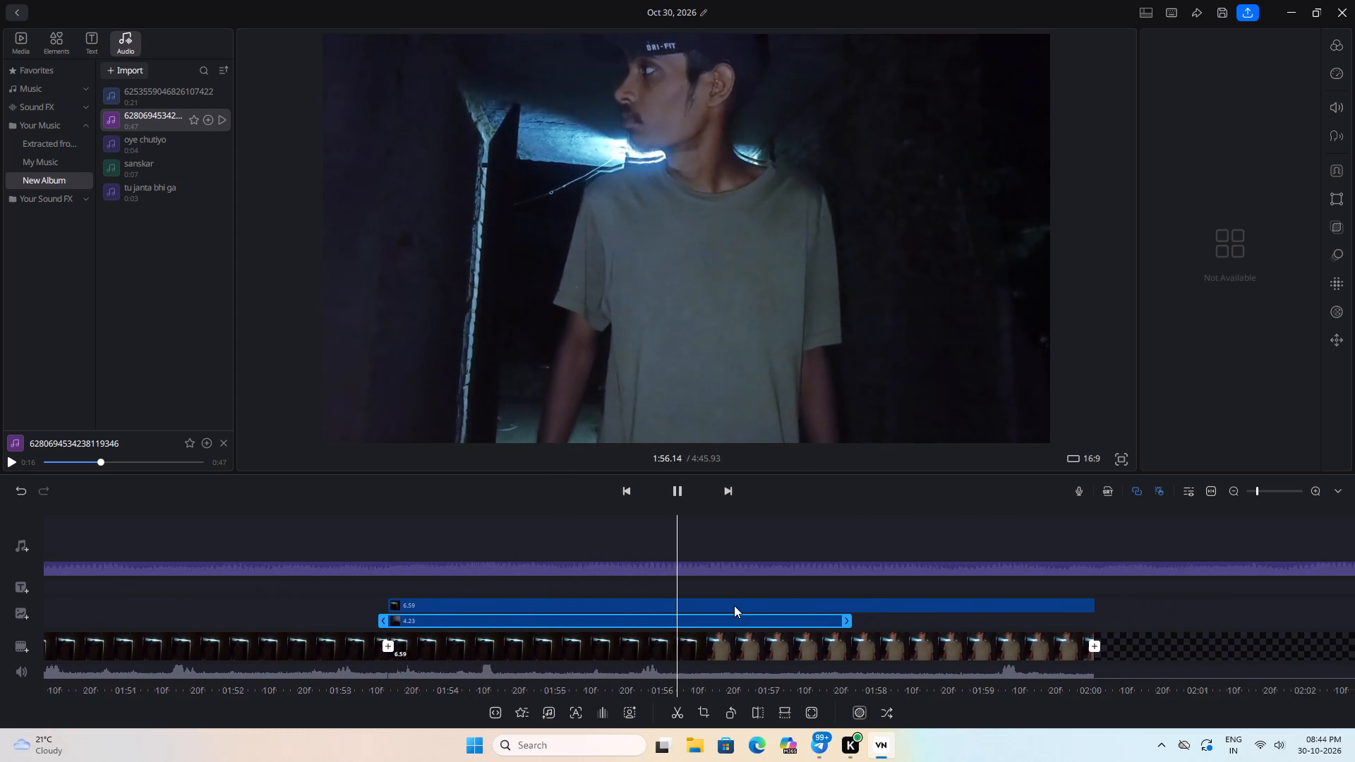
{"action": "key", "text": "space"}
Move the ghost overlay away from the man, up and past the picture's left edge, and check it in playback.
{"action": "left_click", "coordinate": [512, 618]}
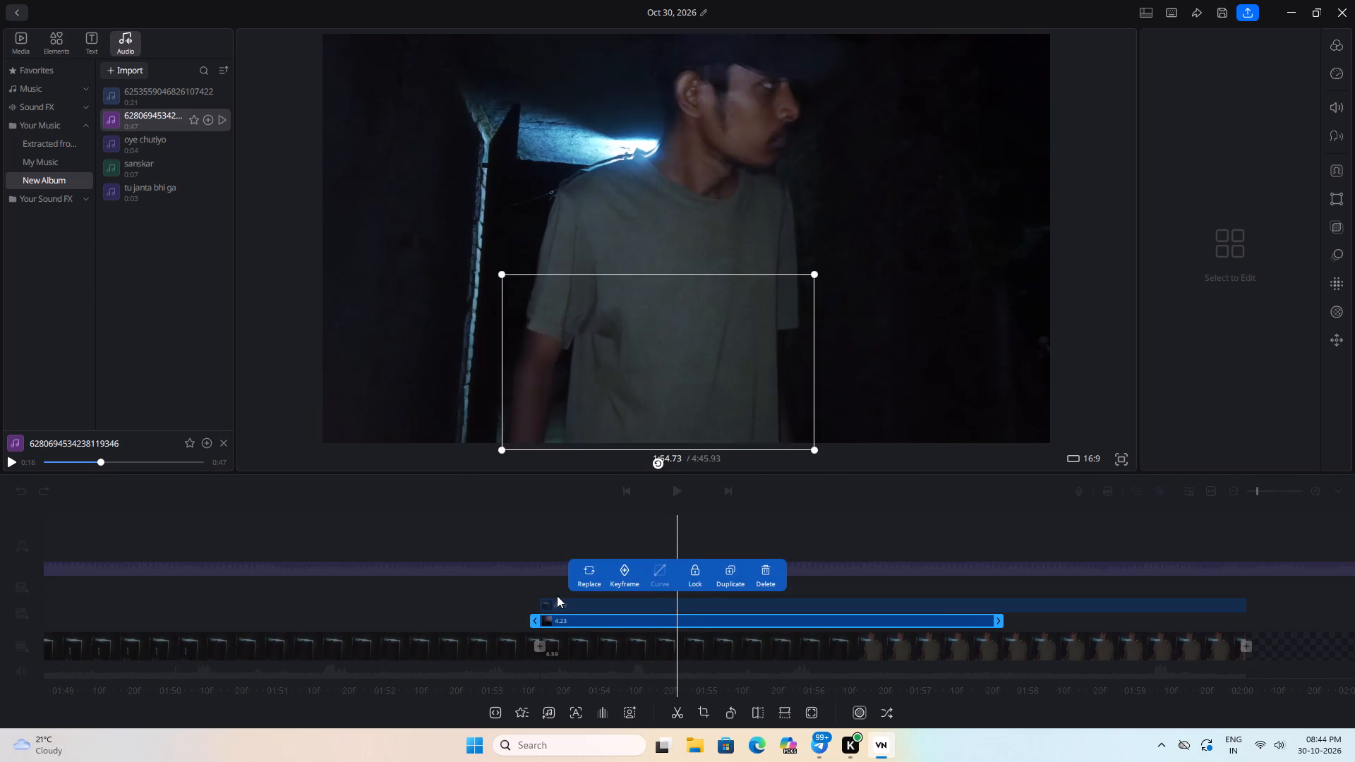
{"action": "left_click_drag", "start_coordinate": [603, 433], "coordinate": [431, 411]}
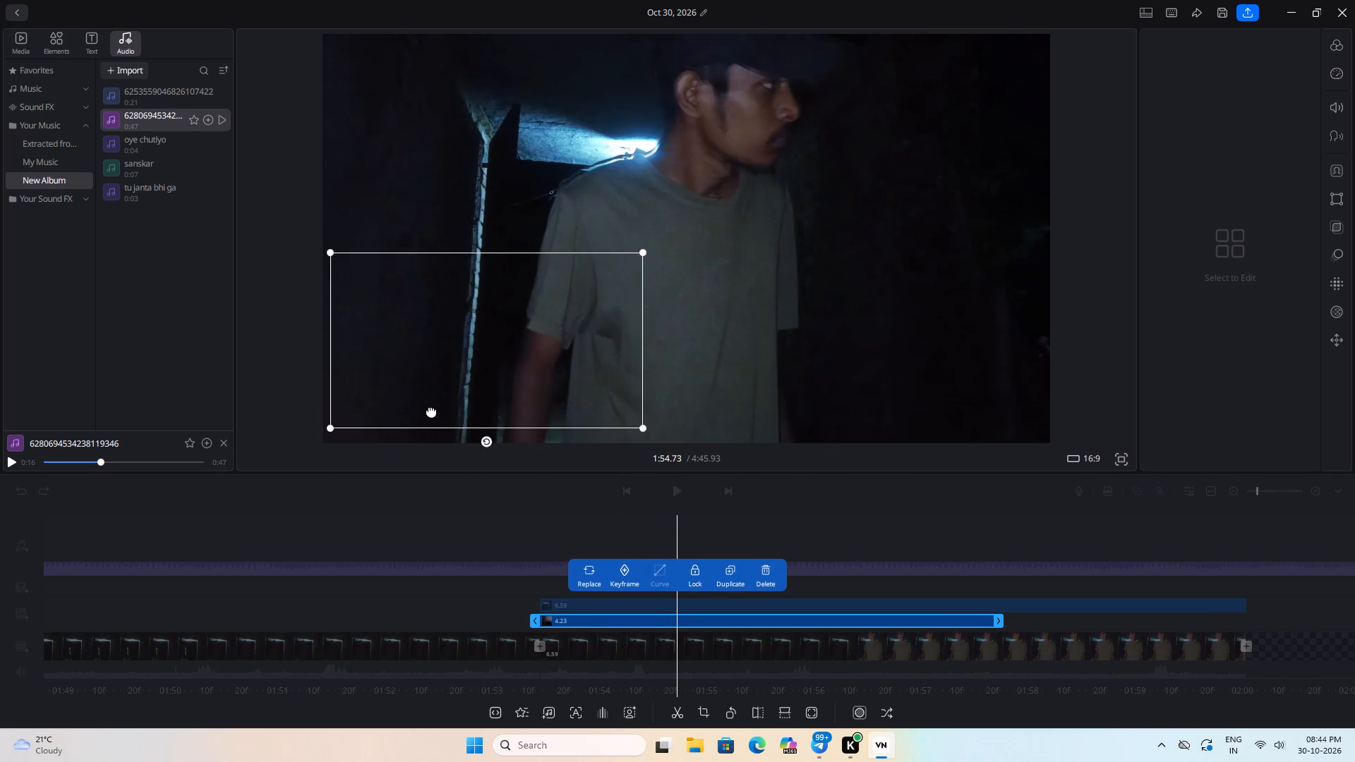
{"action": "left_click_drag", "start_coordinate": [431, 411], "coordinate": [326, 377]}
{"action": "key", "text": "space"}
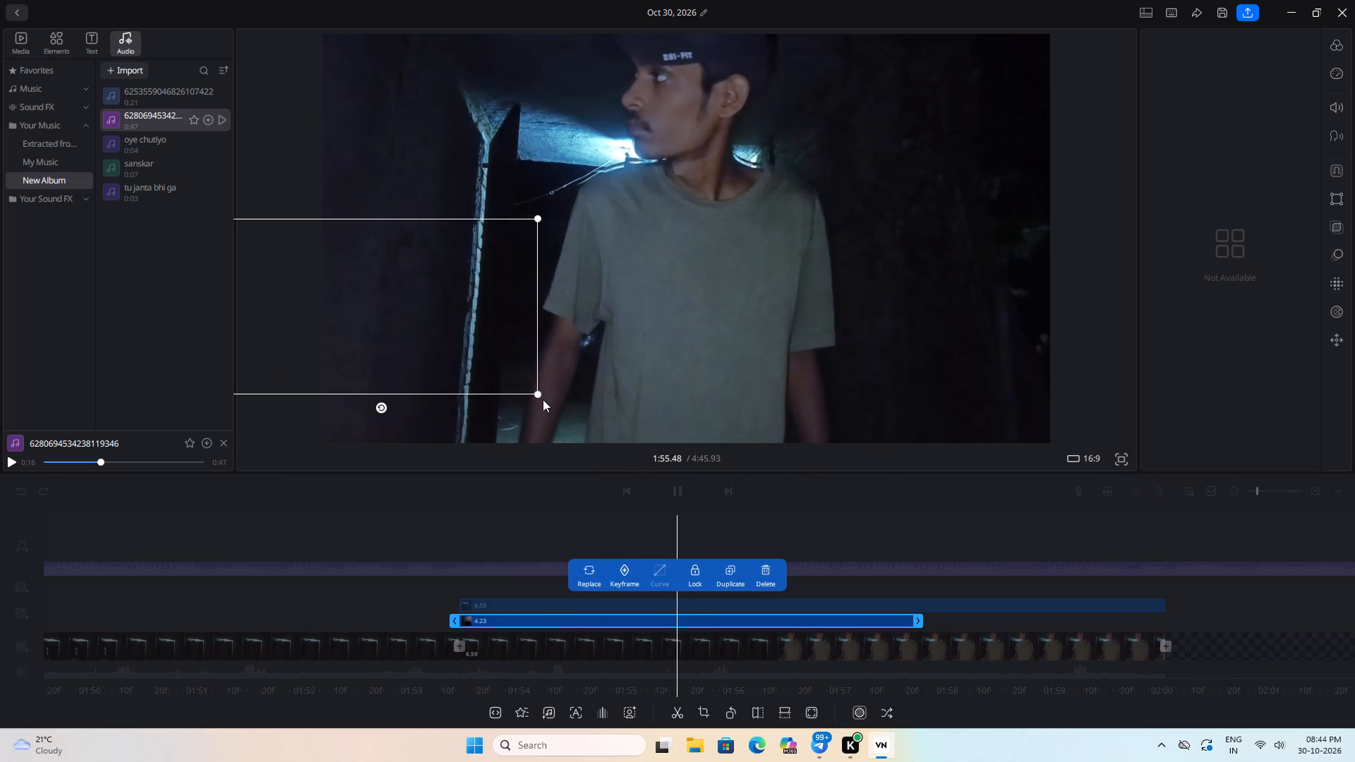
{"action": "key", "text": "space"}
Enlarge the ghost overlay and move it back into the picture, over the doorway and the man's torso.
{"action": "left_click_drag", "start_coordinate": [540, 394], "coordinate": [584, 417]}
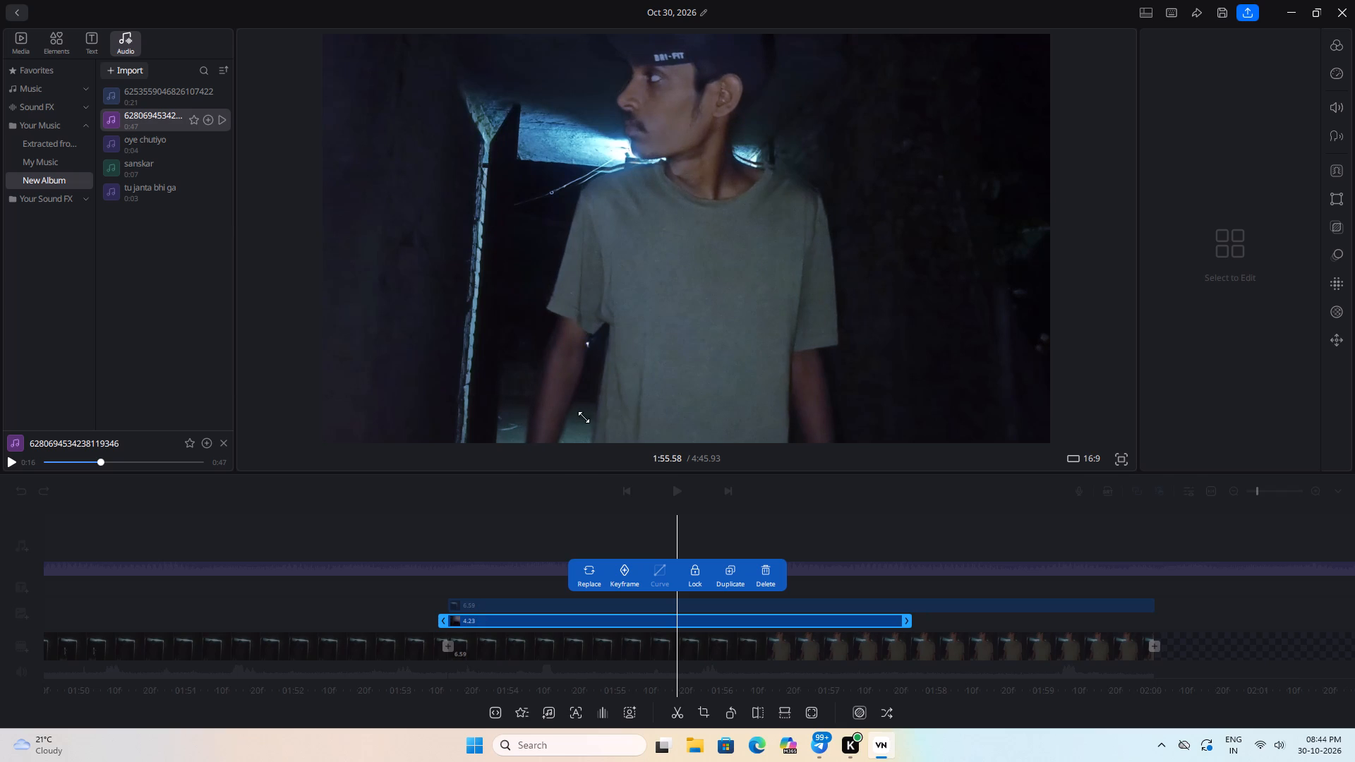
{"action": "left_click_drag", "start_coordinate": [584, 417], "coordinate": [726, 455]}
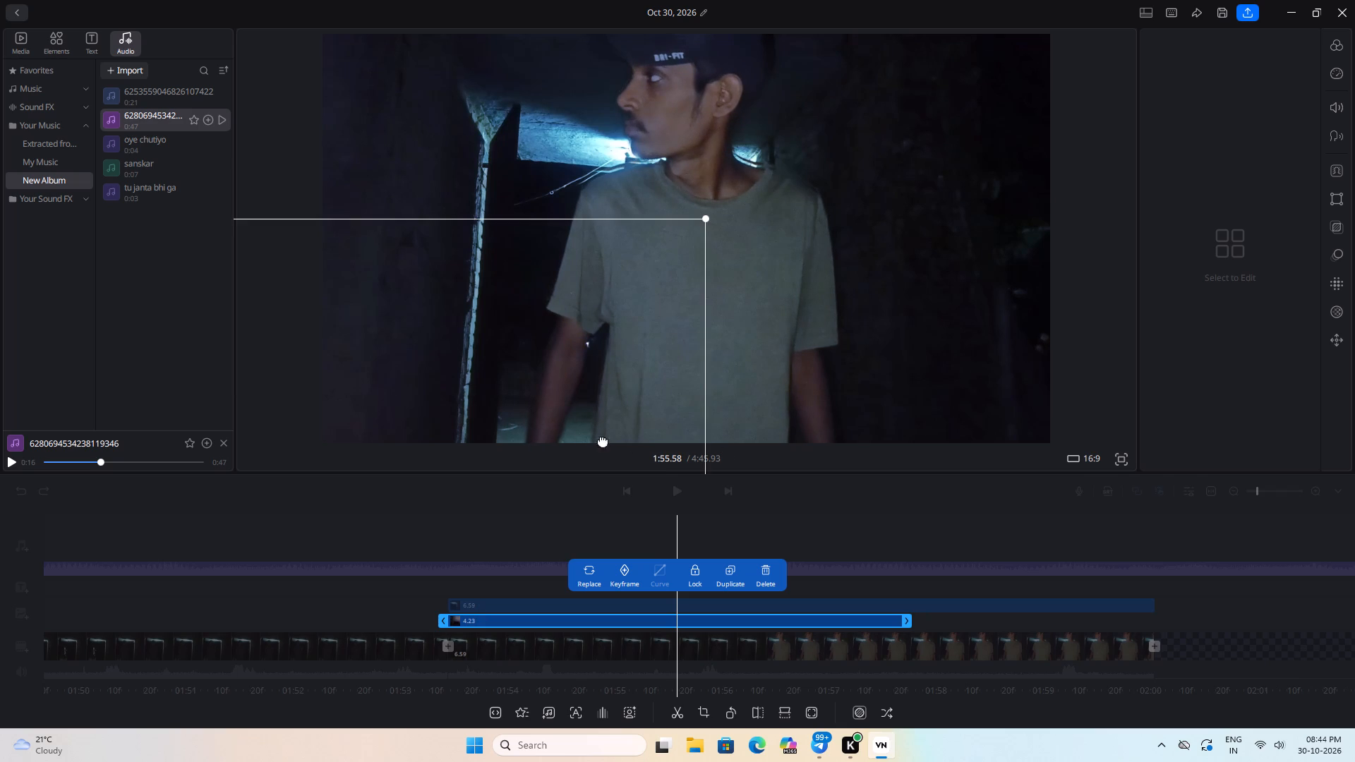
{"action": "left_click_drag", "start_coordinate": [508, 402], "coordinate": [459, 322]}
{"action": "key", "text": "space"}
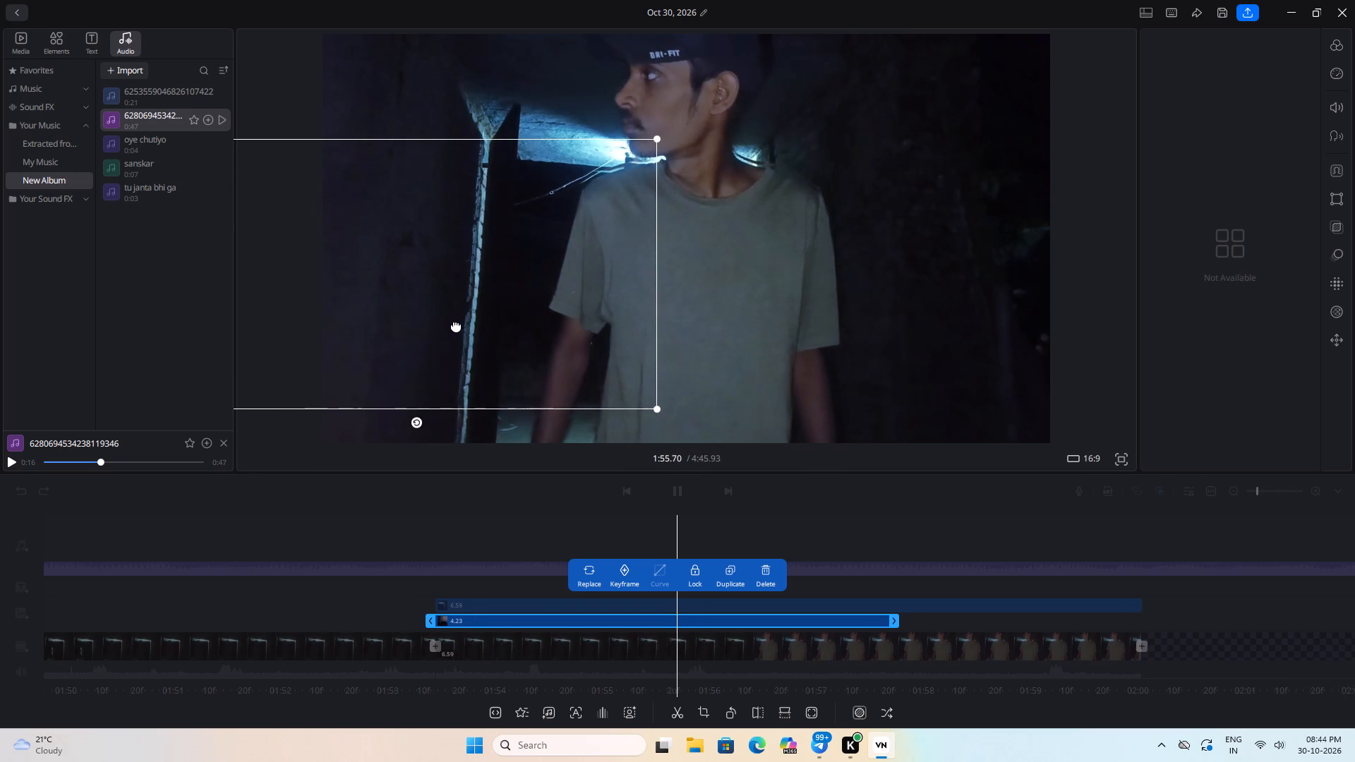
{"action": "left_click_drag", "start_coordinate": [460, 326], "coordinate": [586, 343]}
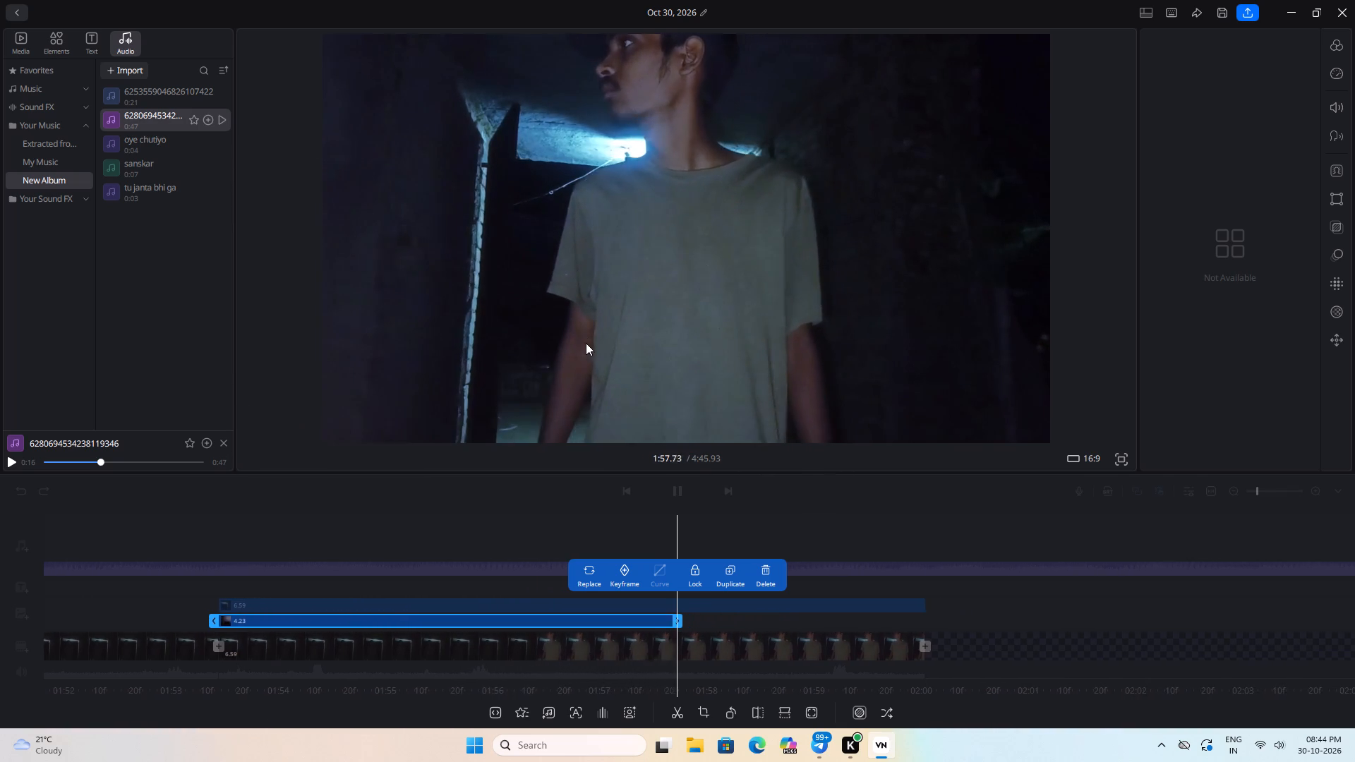
Review the enlarged ghost overlay between about 1:54 and 1:58 by scrubbing and playing the section.
{"action": "key", "text": "space"}
{"action": "left_click_drag", "start_coordinate": [478, 555], "coordinate": [502, 552]}
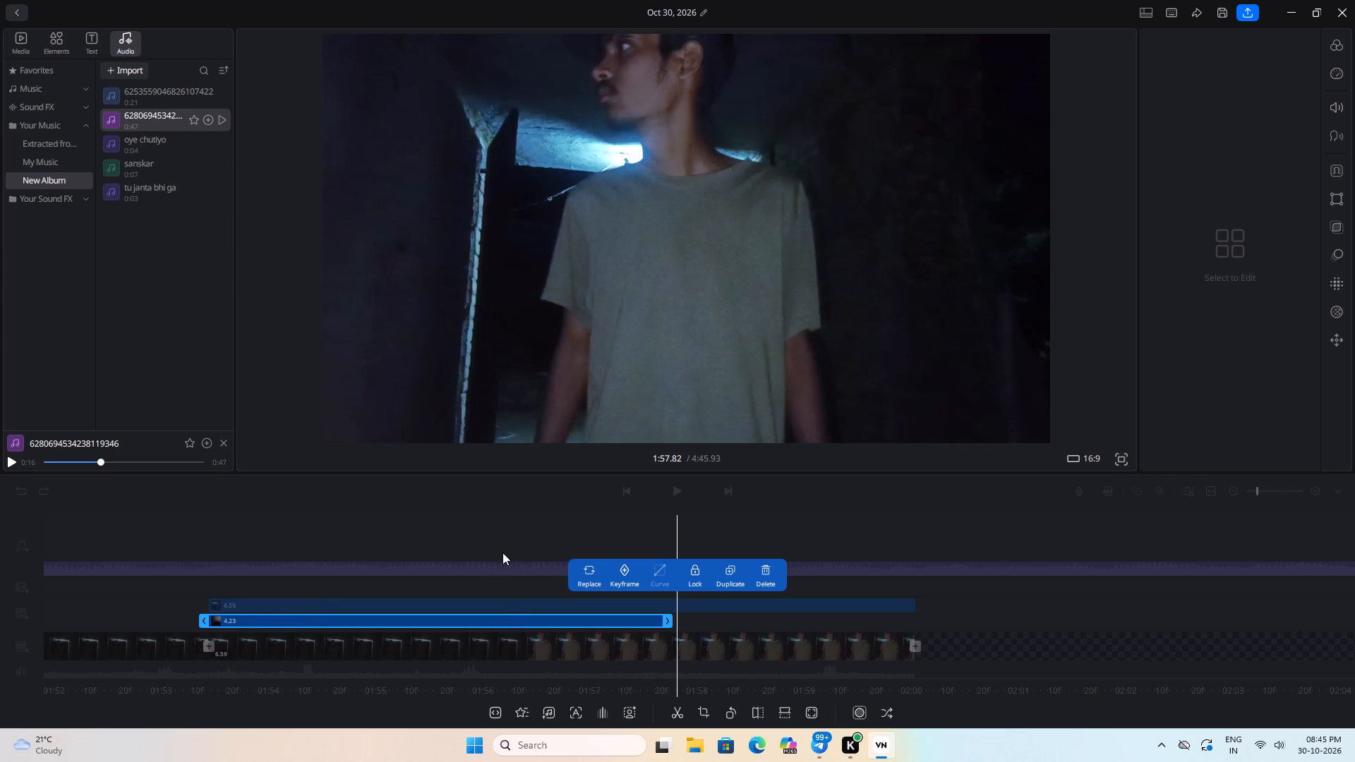
{"action": "left_click_drag", "start_coordinate": [502, 552], "coordinate": [883, 563]}
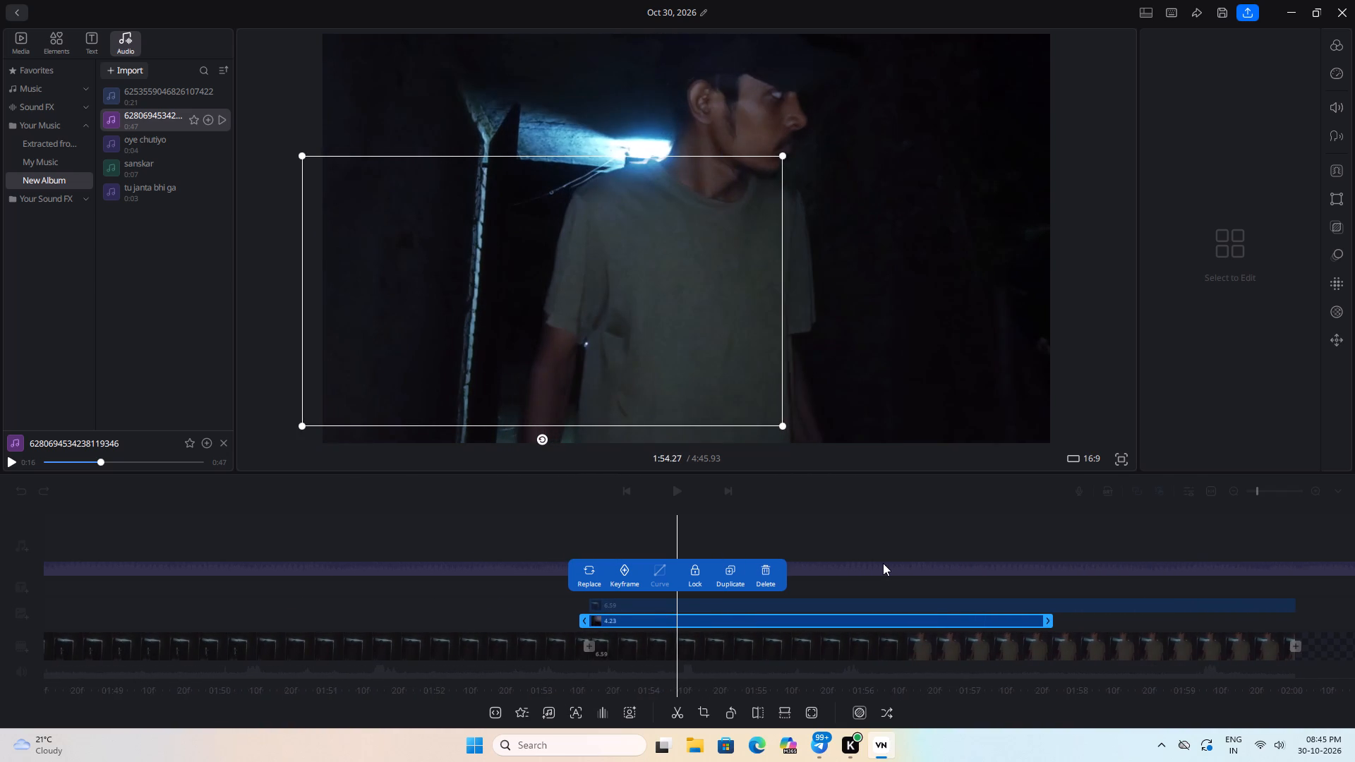
{"action": "left_click_drag", "start_coordinate": [883, 563], "coordinate": [567, 571]}
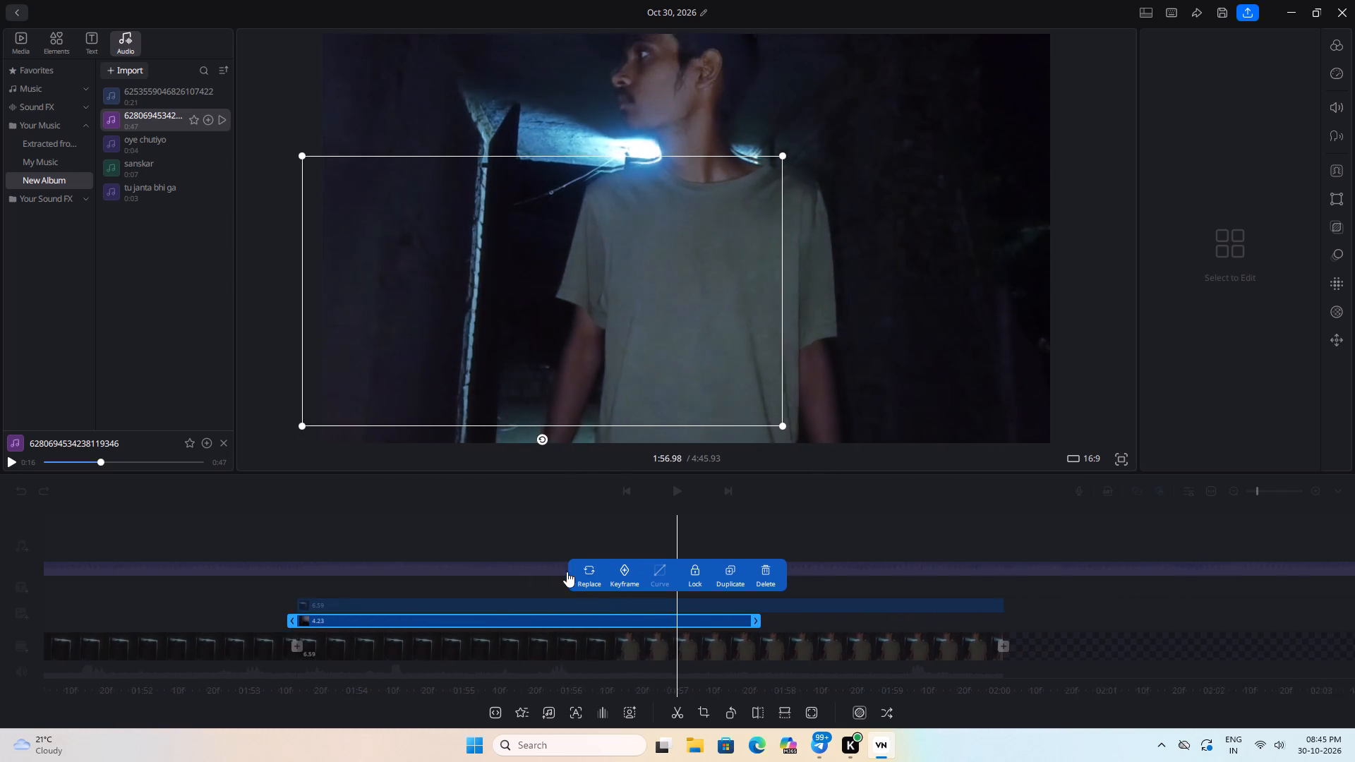
{"action": "left_click_drag", "start_coordinate": [567, 571], "coordinate": [790, 581]}
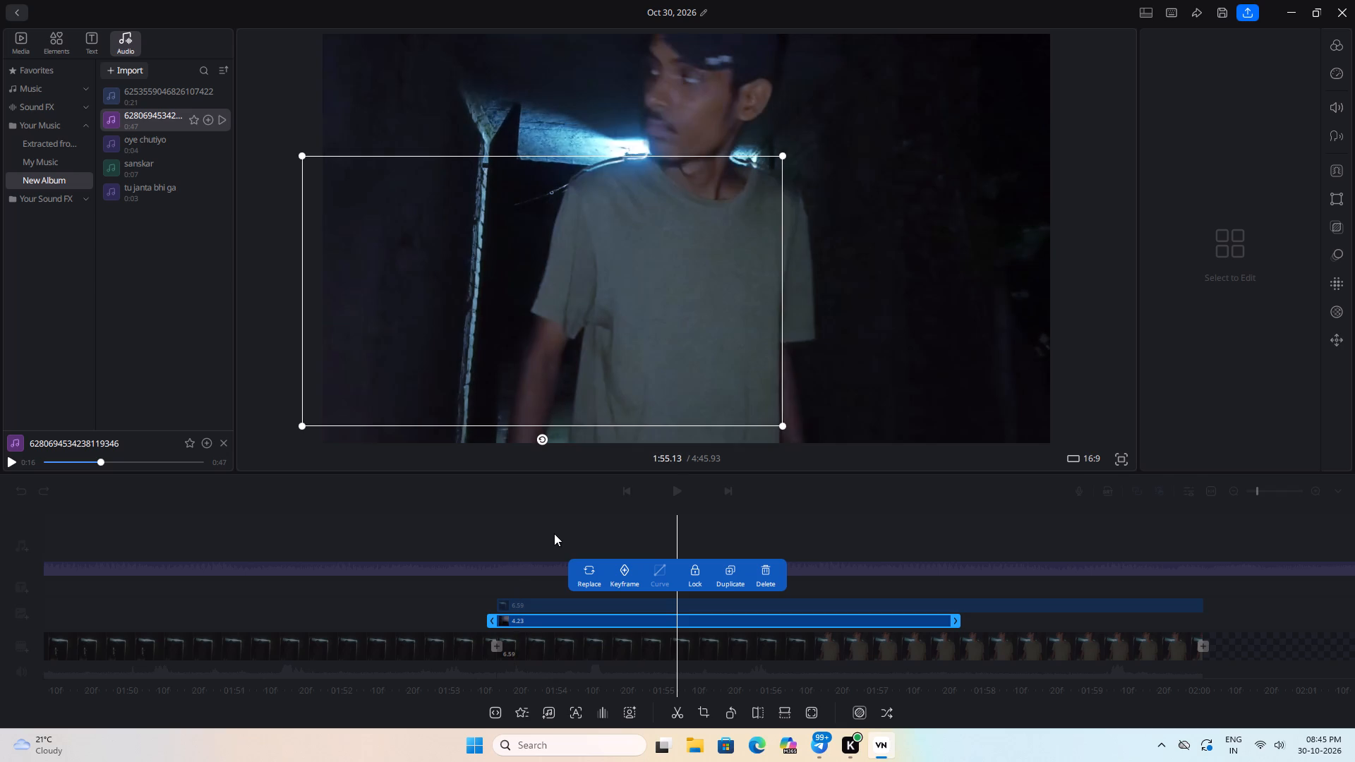
{"action": "left_click_drag", "start_coordinate": [555, 531], "coordinate": [716, 536]}
{"action": "key", "text": "space"}
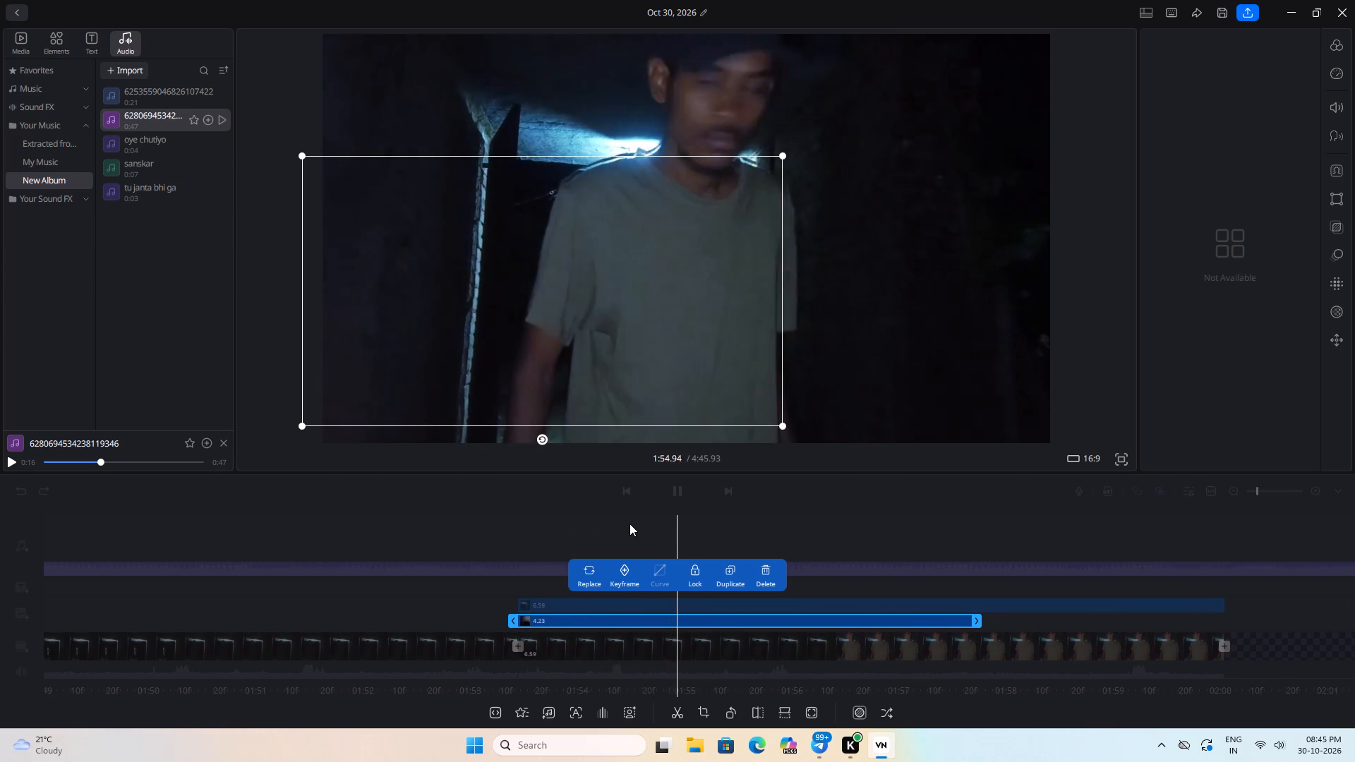
{"action": "key", "text": "space"}
{"action": "key", "text": "space"}
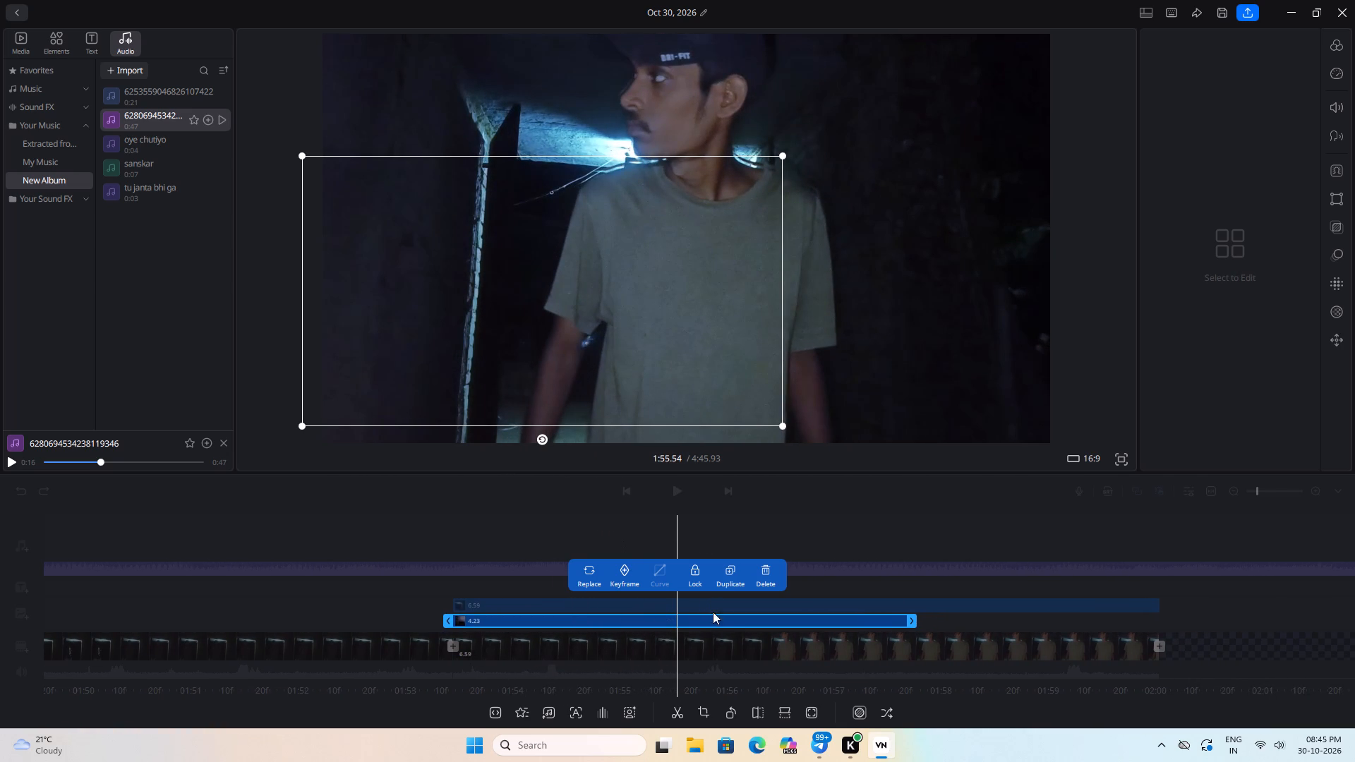
{"action": "key", "text": "space"}
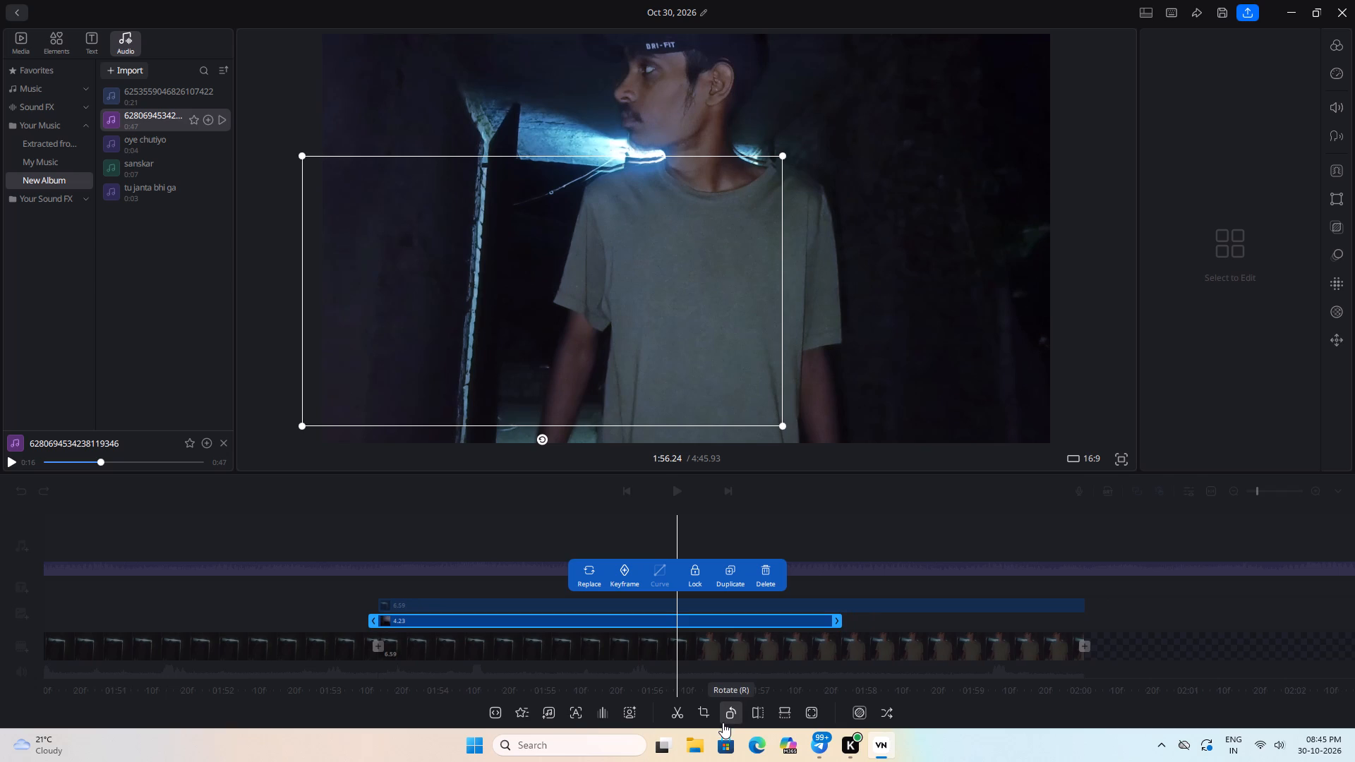
Undo the ghost overlay's recent resizing, moves, timeline shift and keyframe deletions, and check the section in playback.
{"action": "key", "text": "ctrl+z"}
{"action": "key", "text": "ctrl+z"}
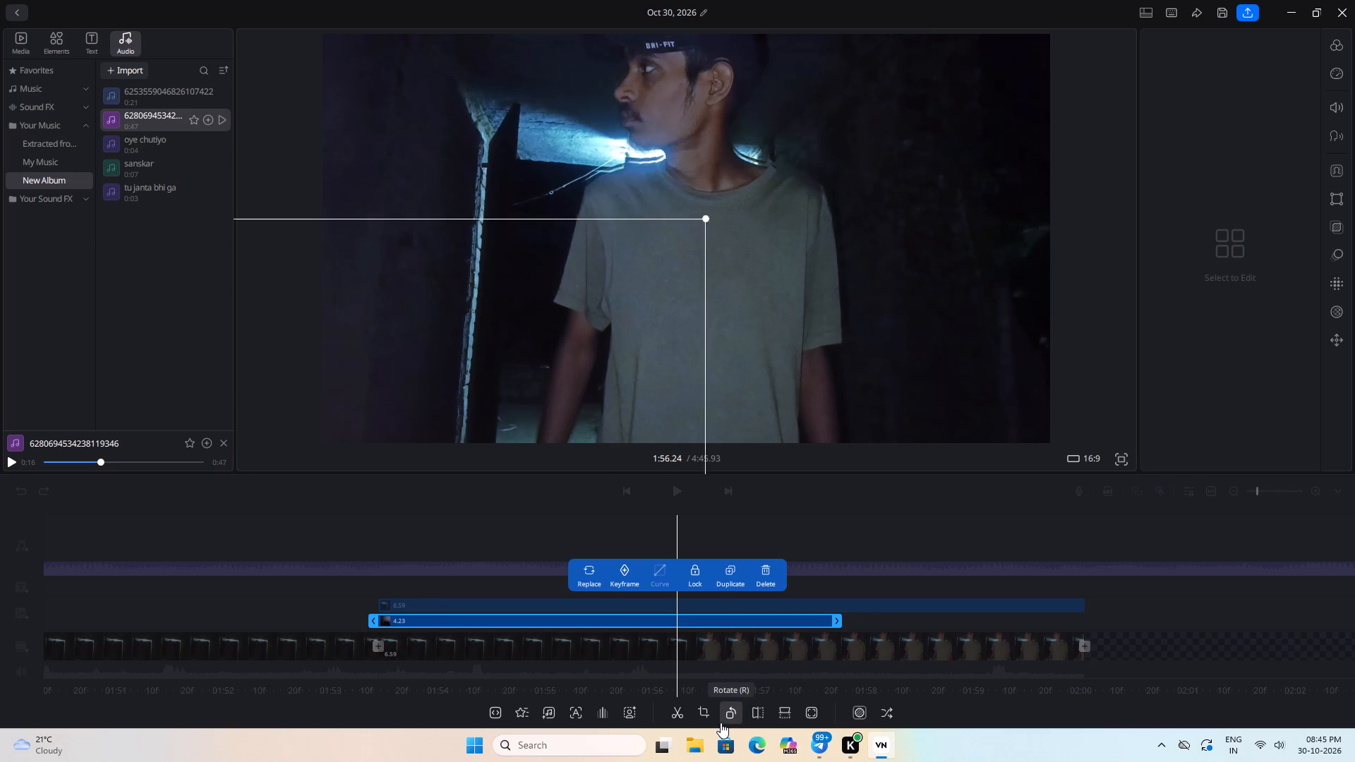
{"action": "key", "text": "ctrl+z"}
{"action": "key", "text": "ctrl+z"}
{"action": "key", "text": "ctrl+z"}
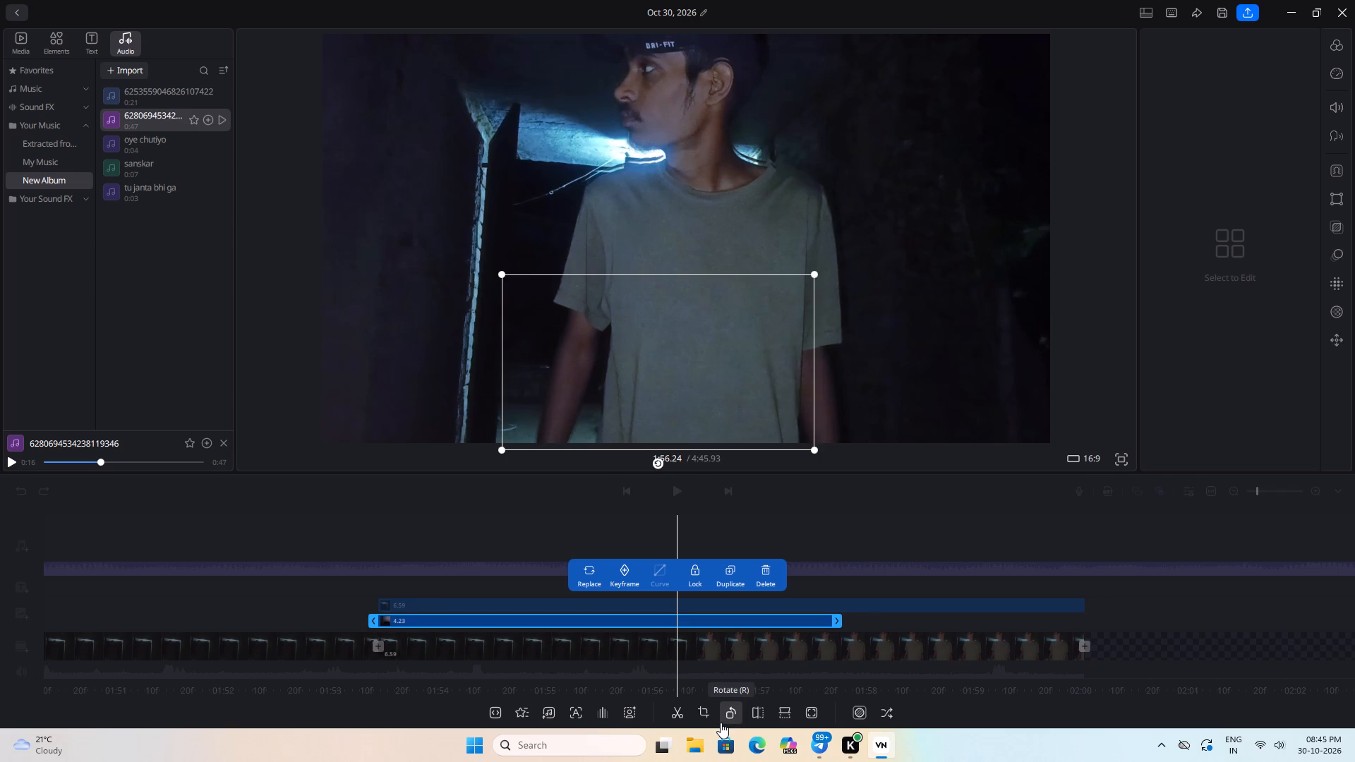
{"action": "key", "text": "ctrl+z"}
{"action": "key", "text": "ctrl+z"}
{"action": "key", "text": "ctrl+z"}
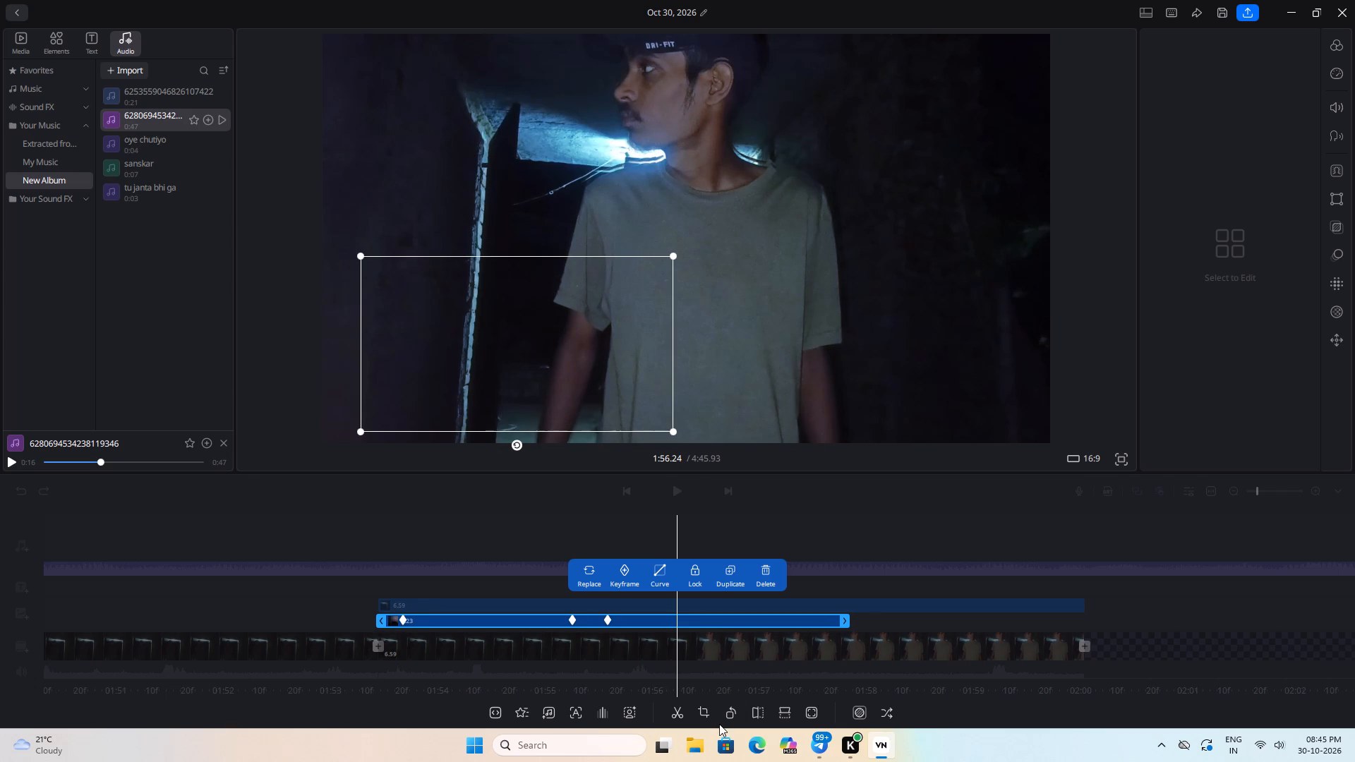
{"action": "key", "text": "space"}
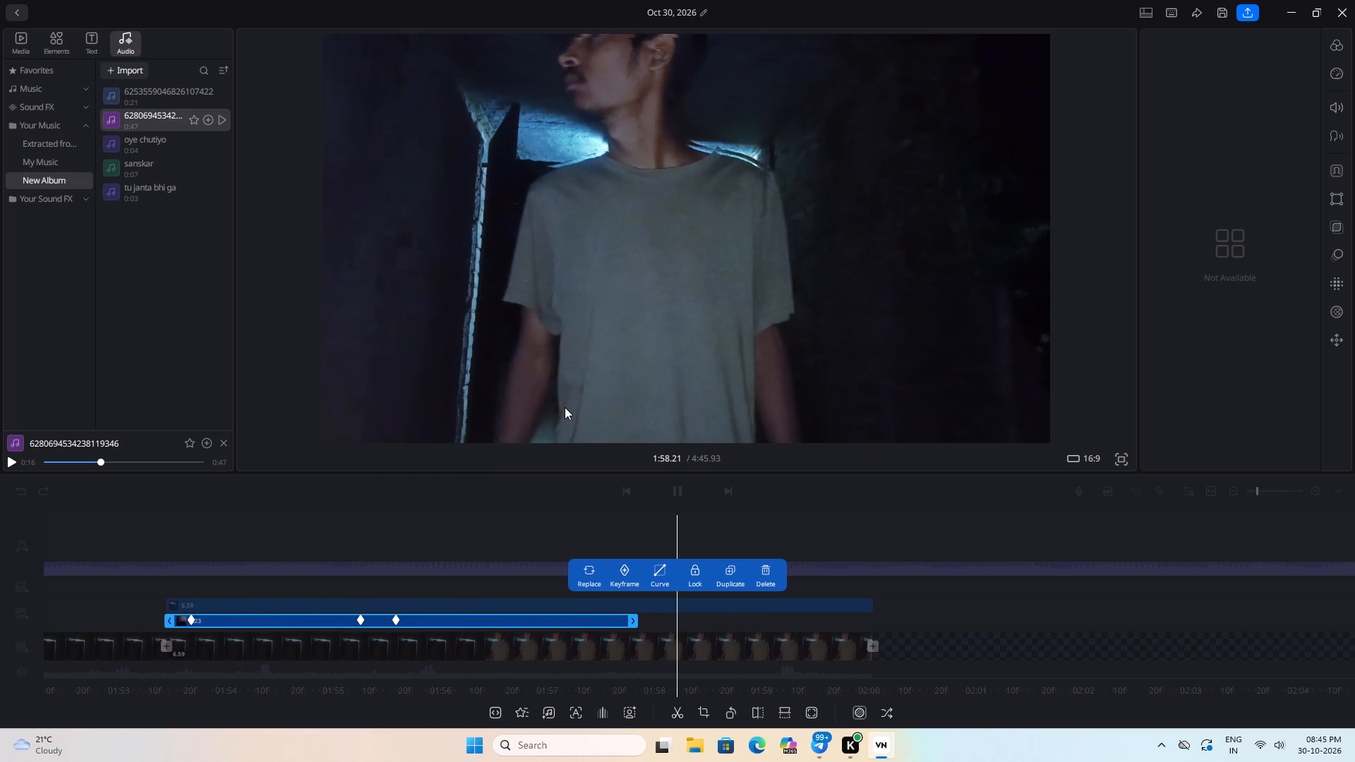
{"action": "key", "text": "space"}
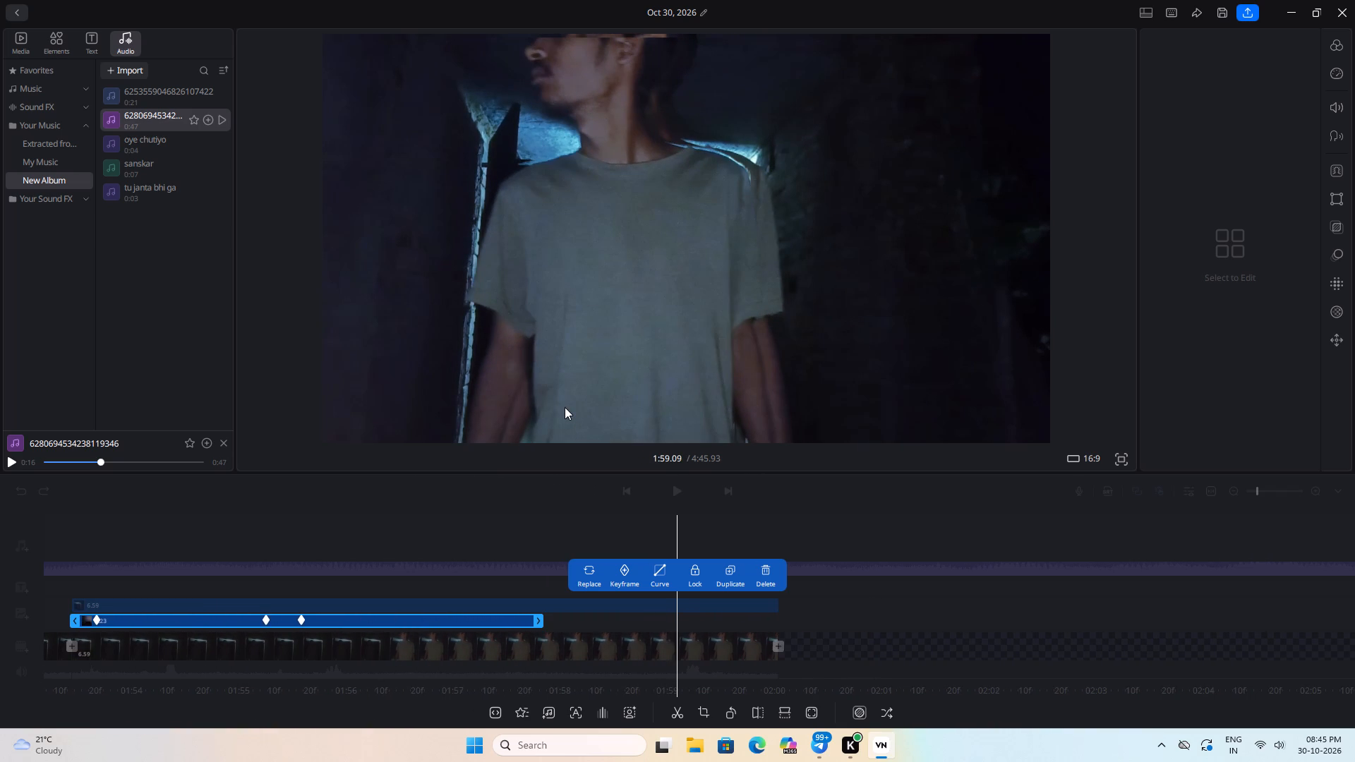
Undo further back through the ghost overlay's earlier keyframe edits from 1:55.66 onward.
{"action": "type", "text": "zzzz"}
{"action": "key", "text": "ctrl+z"}
{"action": "key", "text": "ctrl+z"}
{"action": "key", "text": "ctrl+z"}
{"action": "key", "text": "ctrl+z"}
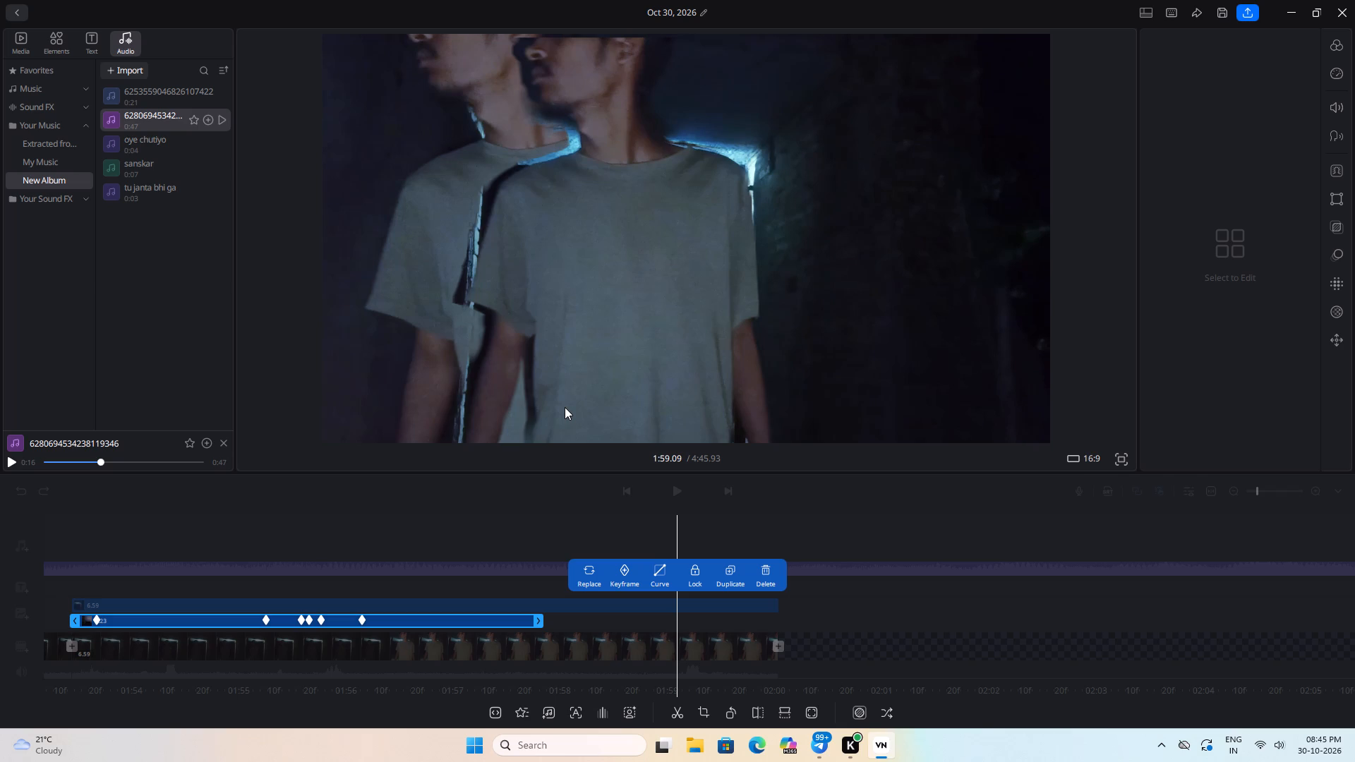
{"action": "key", "text": "ctrl+z"}
{"action": "key", "text": "ctrl+z"}
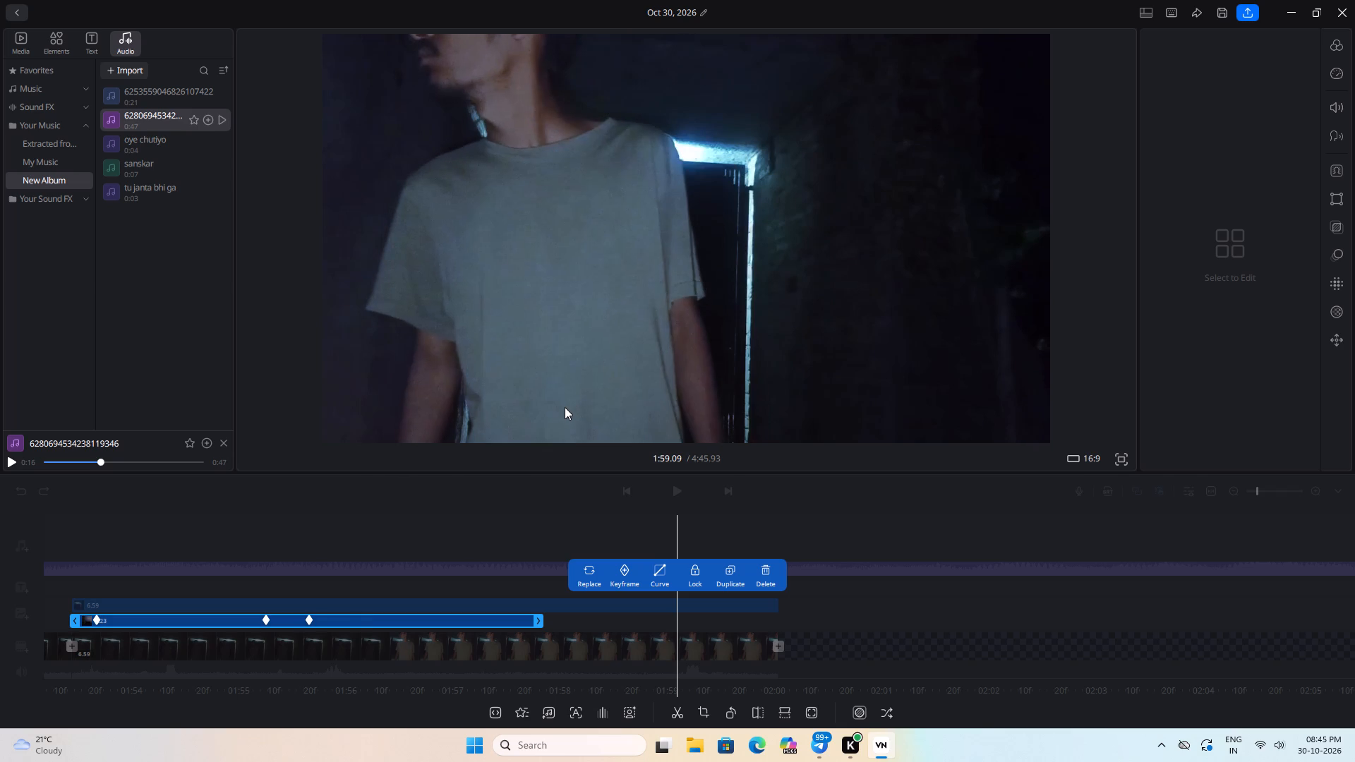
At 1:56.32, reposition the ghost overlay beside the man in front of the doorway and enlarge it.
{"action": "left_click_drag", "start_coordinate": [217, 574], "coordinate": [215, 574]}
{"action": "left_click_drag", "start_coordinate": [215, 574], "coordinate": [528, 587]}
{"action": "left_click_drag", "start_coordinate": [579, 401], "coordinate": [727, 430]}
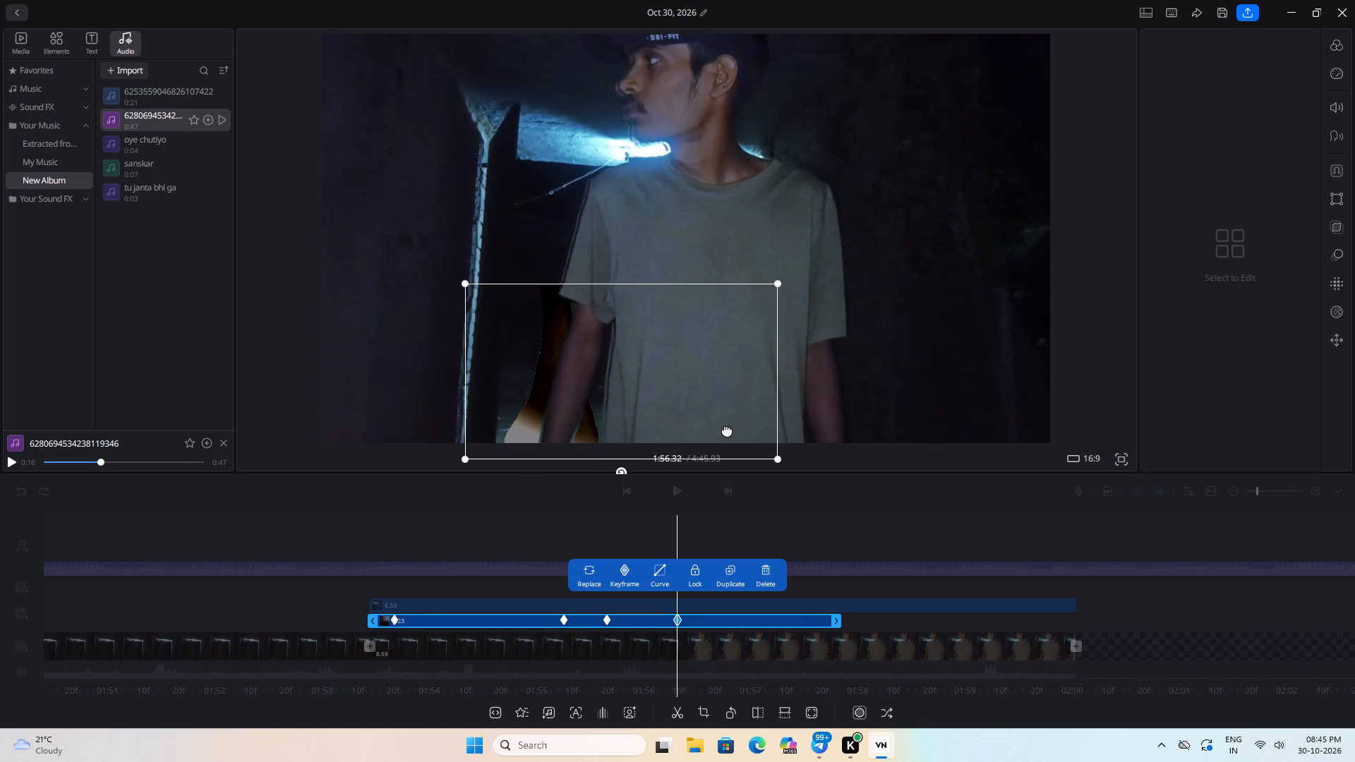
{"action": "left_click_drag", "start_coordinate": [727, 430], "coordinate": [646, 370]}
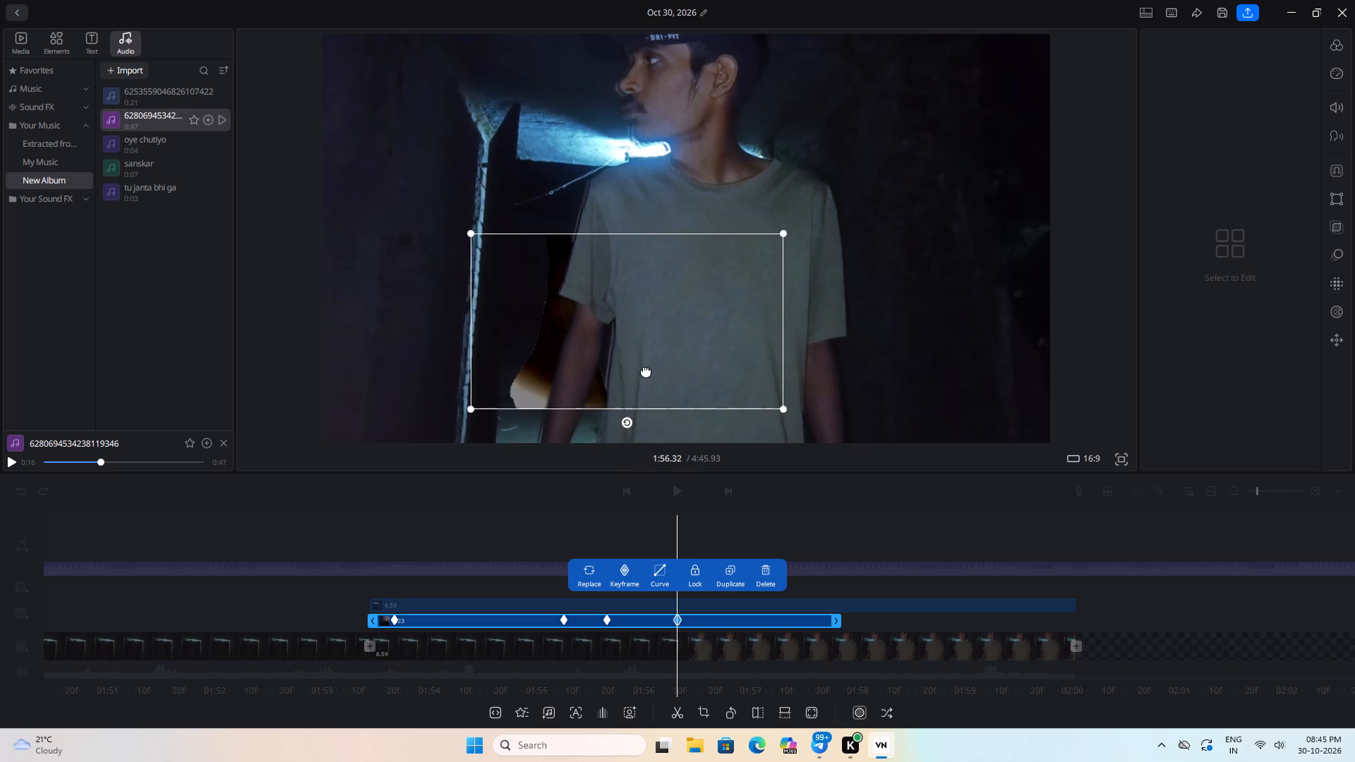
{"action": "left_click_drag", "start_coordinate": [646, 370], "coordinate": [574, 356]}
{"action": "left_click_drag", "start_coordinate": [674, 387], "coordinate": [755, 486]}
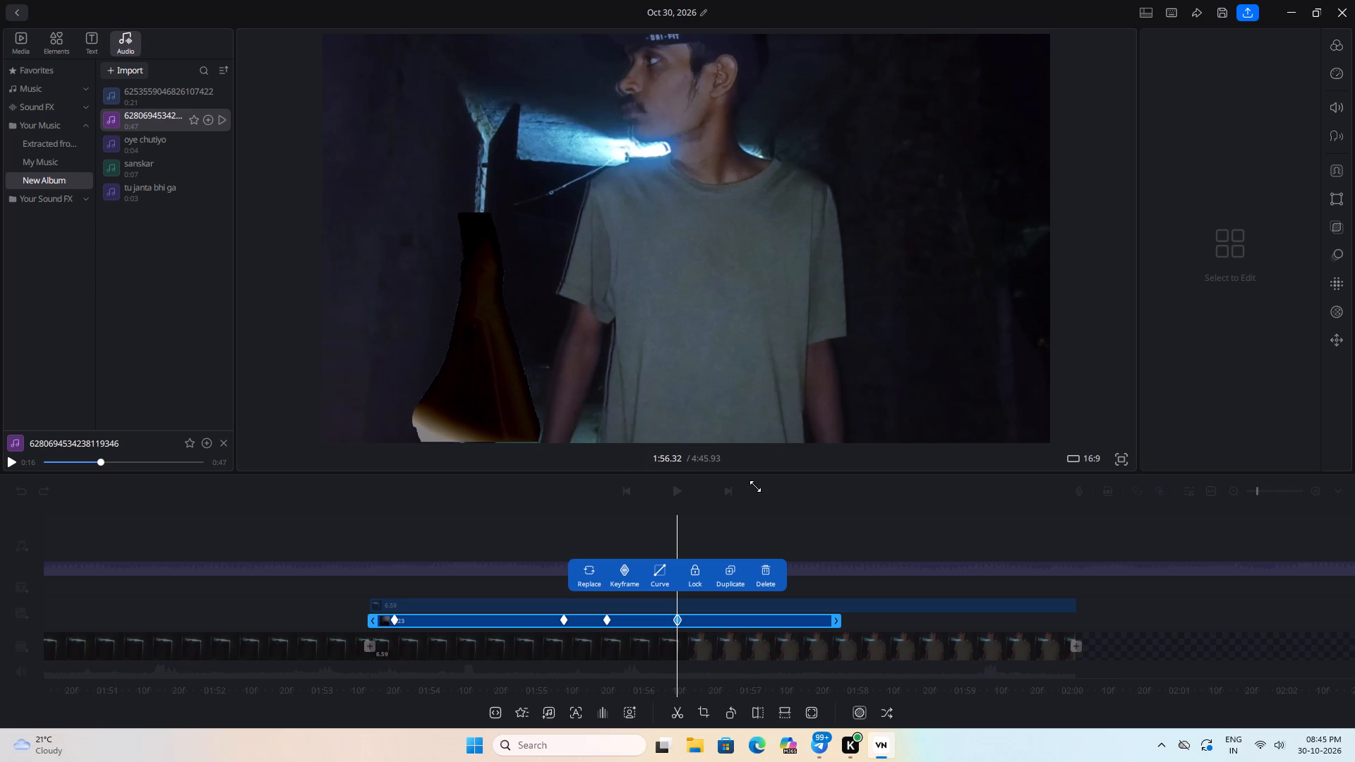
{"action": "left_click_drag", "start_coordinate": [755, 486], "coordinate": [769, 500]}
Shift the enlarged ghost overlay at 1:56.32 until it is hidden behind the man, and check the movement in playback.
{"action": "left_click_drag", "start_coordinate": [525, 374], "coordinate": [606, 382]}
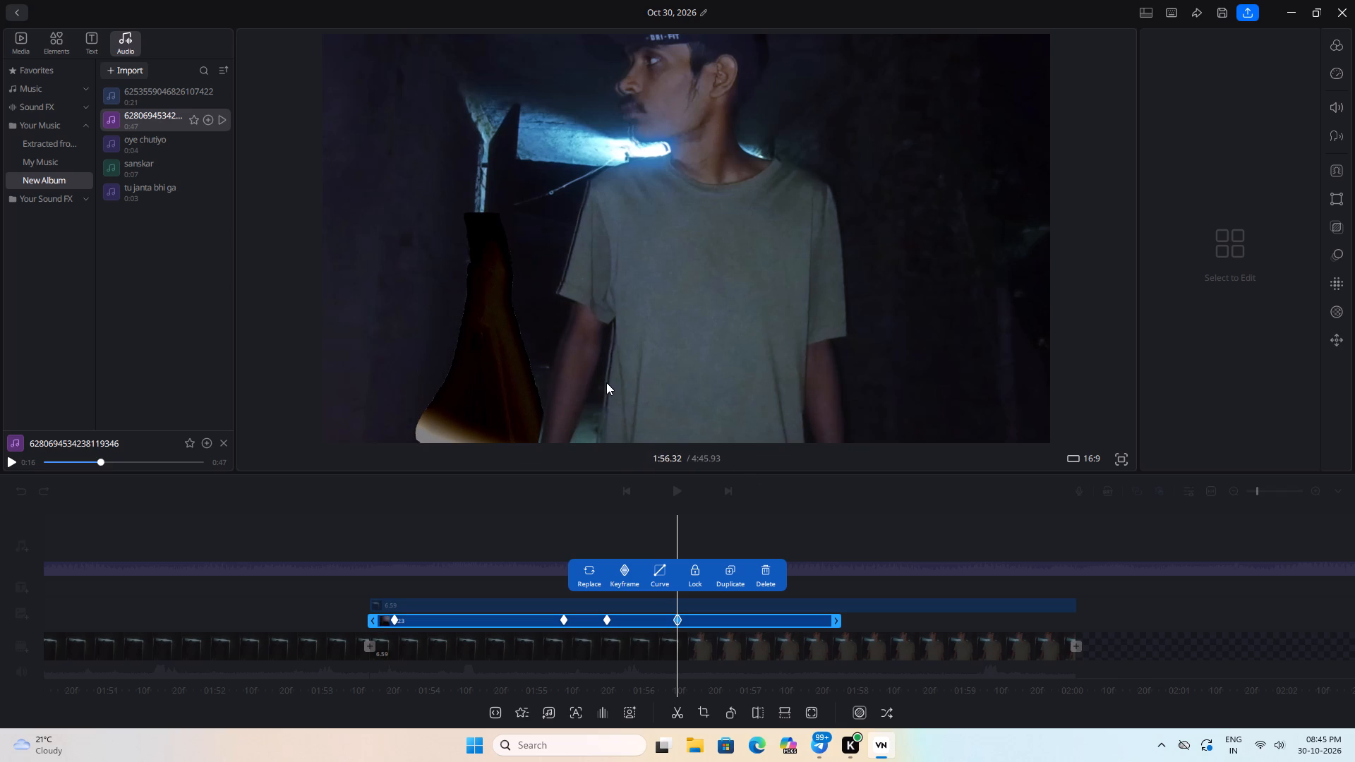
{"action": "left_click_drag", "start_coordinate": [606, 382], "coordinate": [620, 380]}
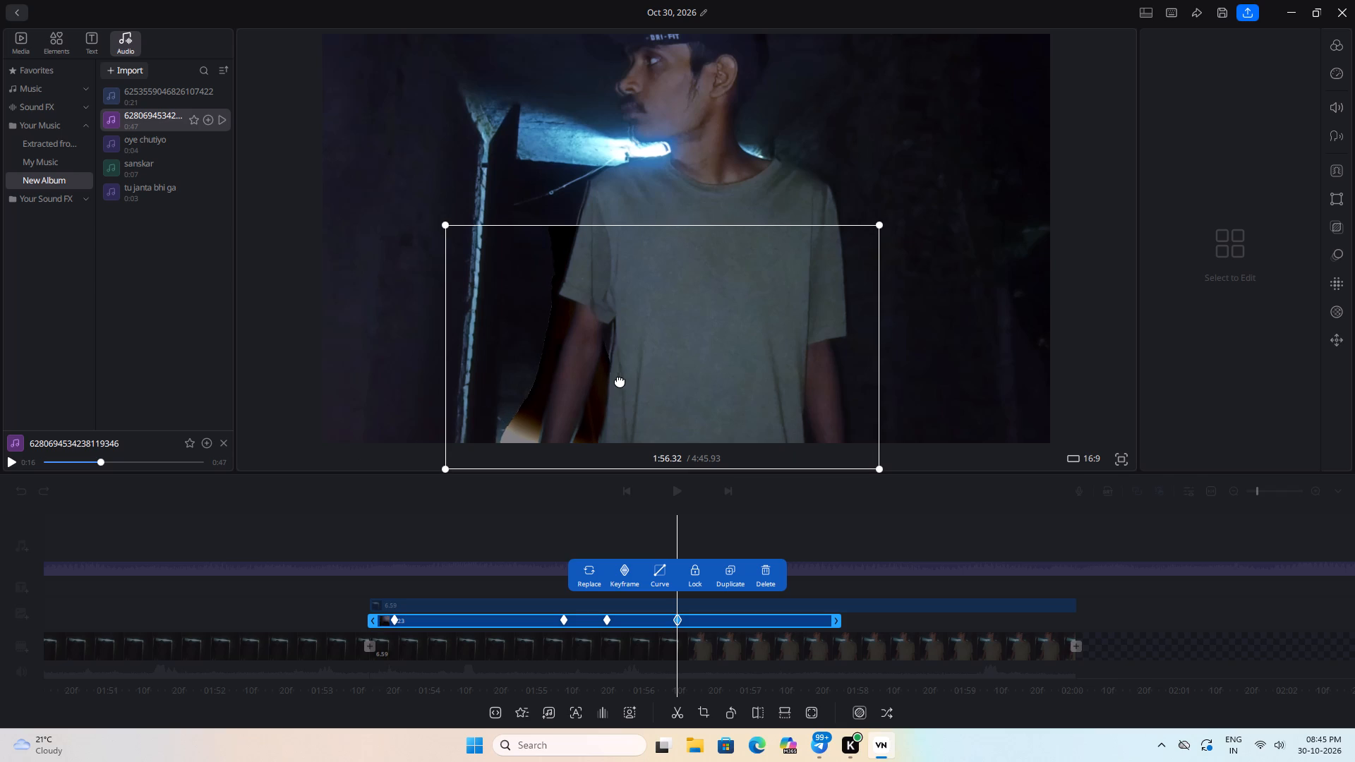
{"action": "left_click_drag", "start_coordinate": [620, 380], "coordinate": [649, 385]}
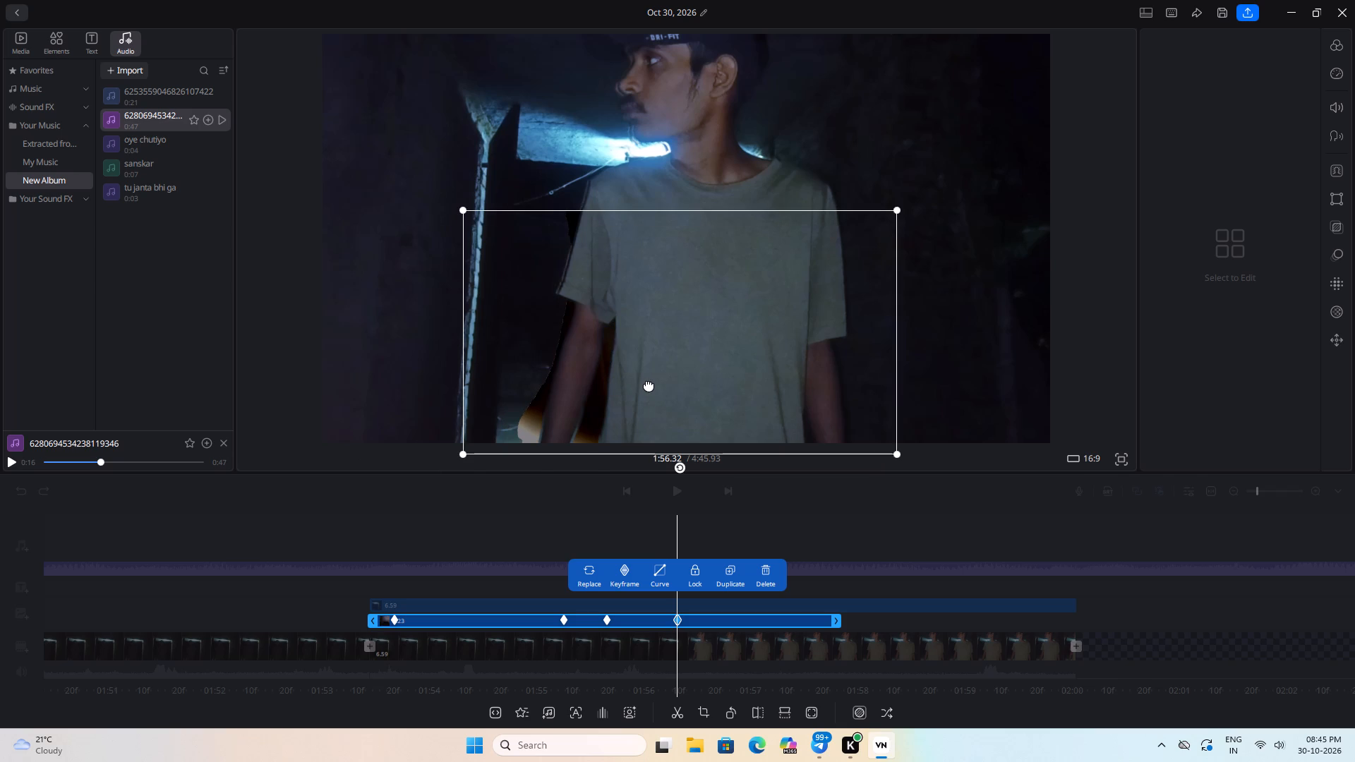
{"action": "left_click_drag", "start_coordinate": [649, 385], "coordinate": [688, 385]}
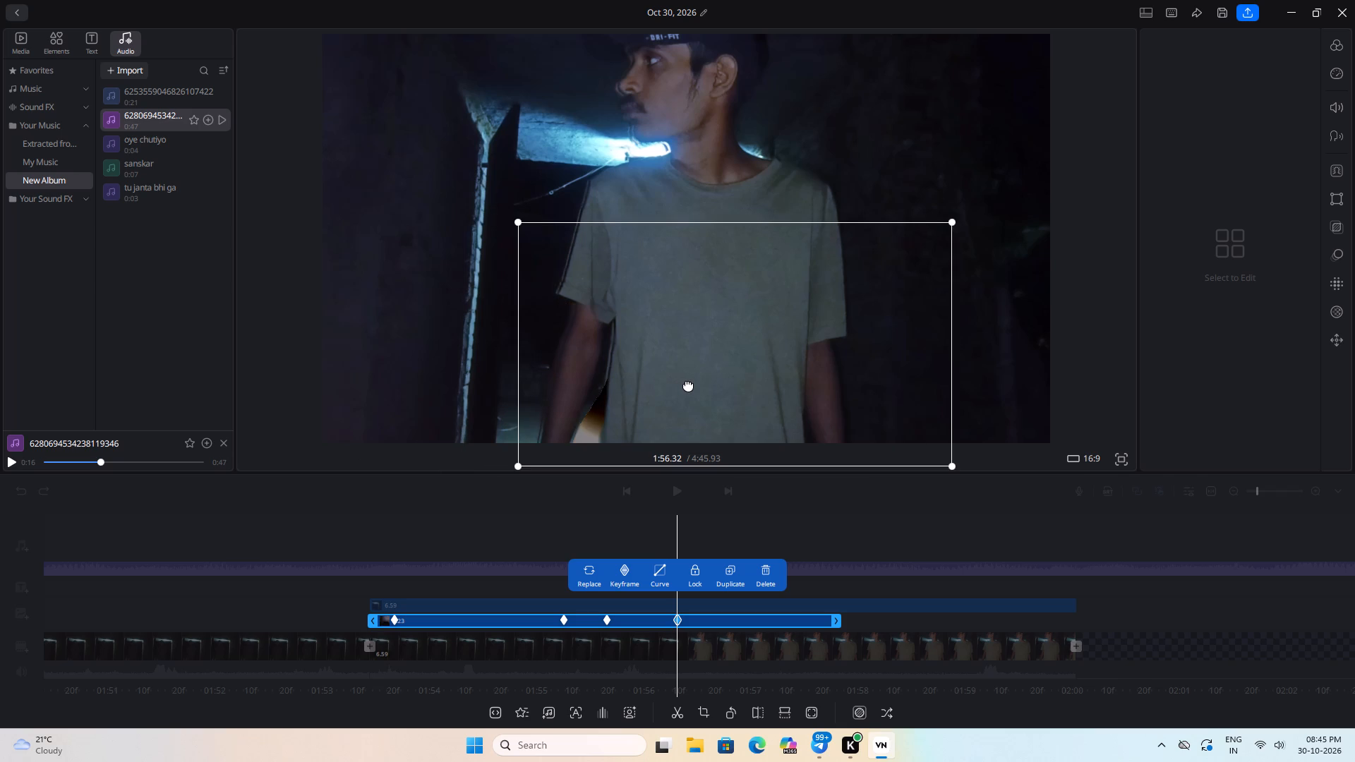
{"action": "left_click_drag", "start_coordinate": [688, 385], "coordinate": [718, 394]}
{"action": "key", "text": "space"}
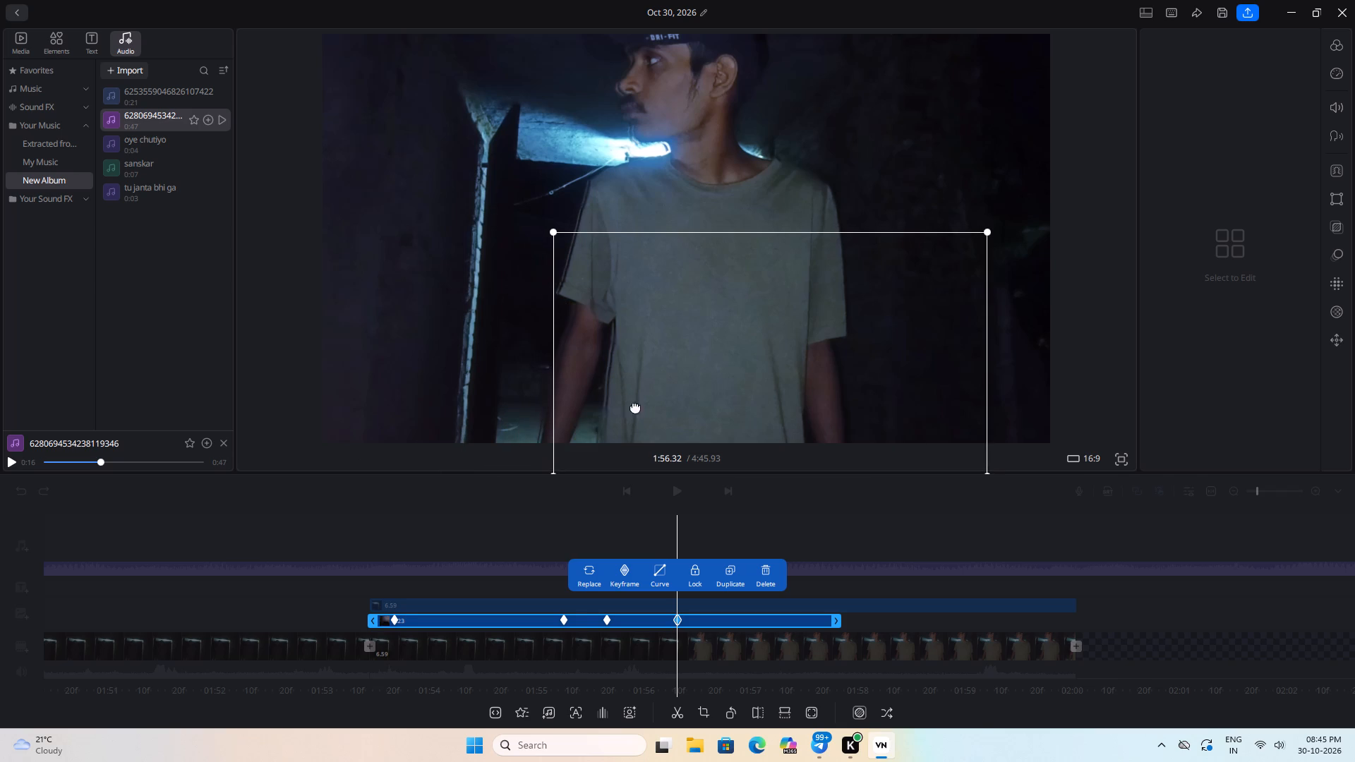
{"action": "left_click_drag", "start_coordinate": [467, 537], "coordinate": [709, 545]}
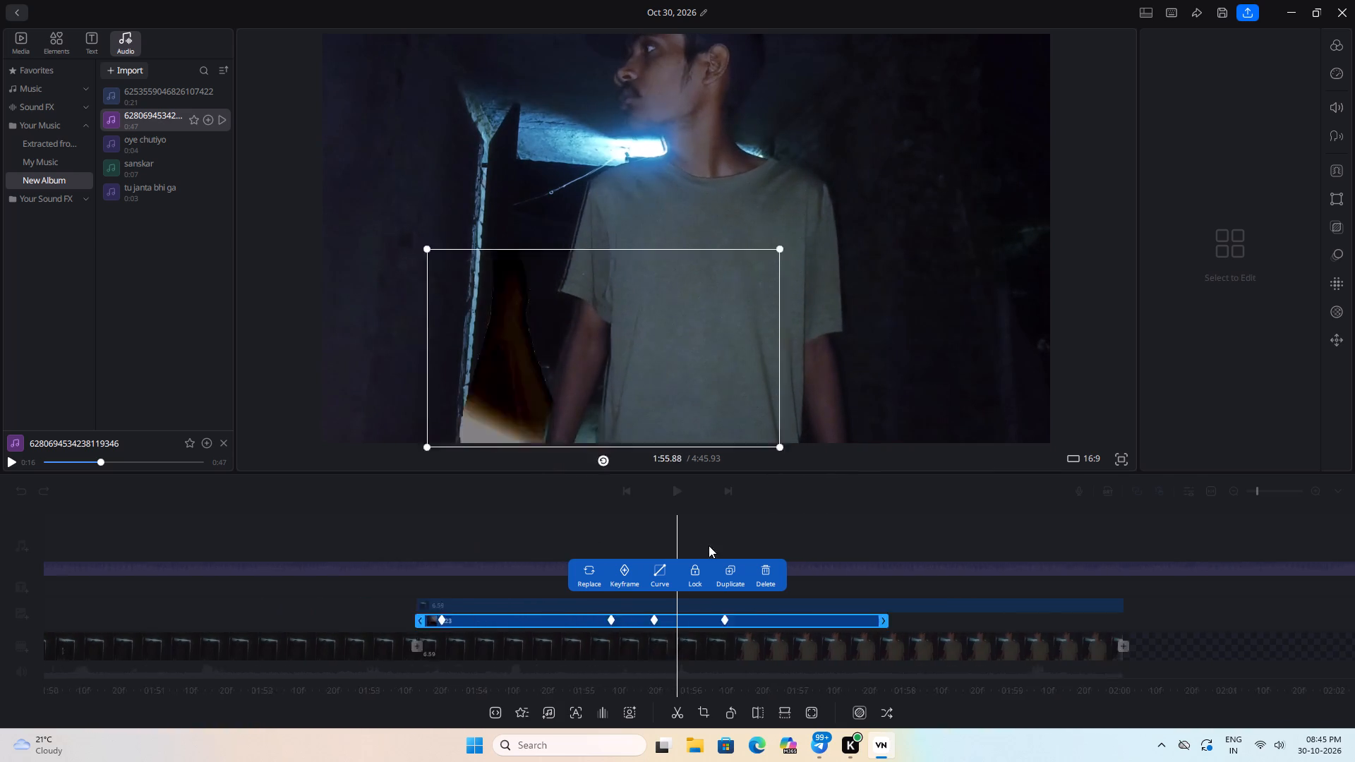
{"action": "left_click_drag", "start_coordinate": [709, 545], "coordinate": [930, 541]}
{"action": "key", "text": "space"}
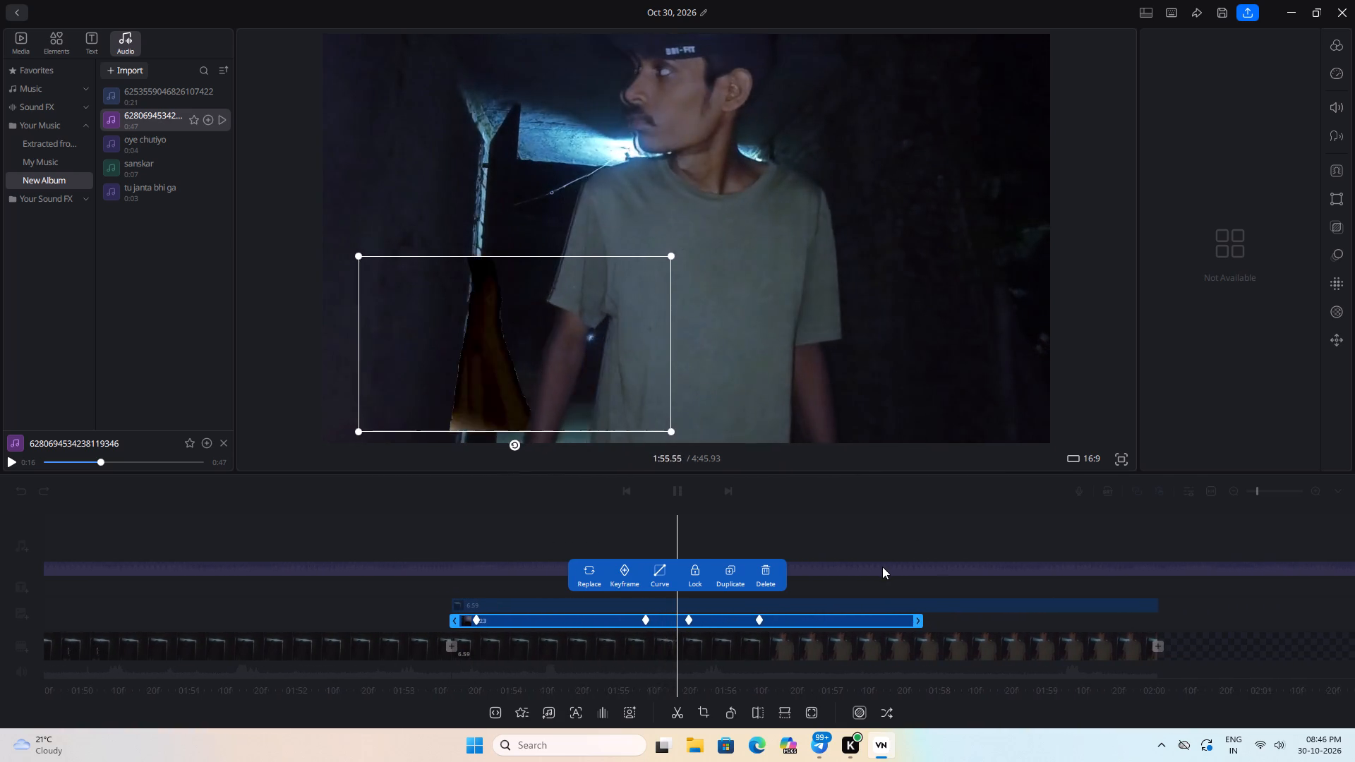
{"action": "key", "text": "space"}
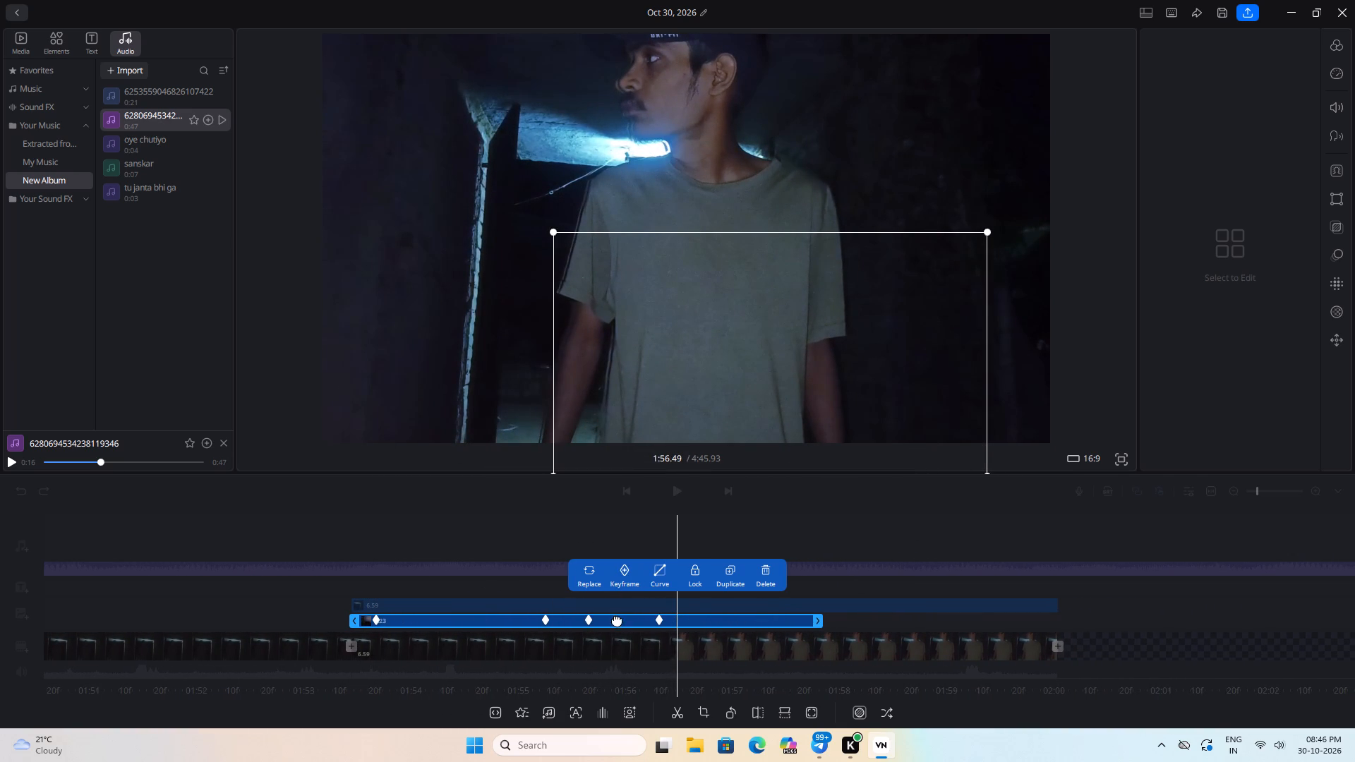
Delete the ghost overlay's keyframes from 1:56.32 back to 1:55.26, keeping the one at 1:53.68, and check it in playback.
{"action": "left_click", "coordinate": [661, 616]}
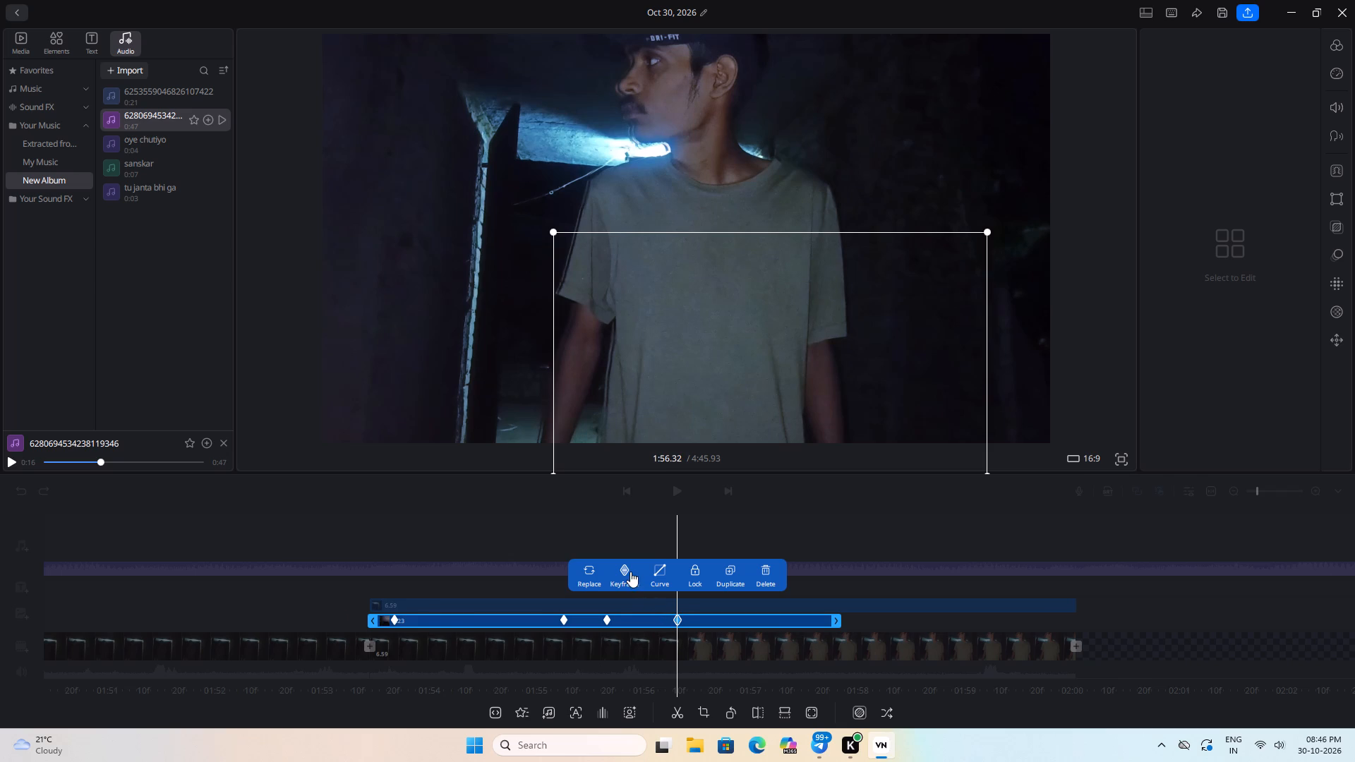
{"action": "left_click", "coordinate": [630, 571]}
{"action": "left_click", "coordinate": [629, 576]}
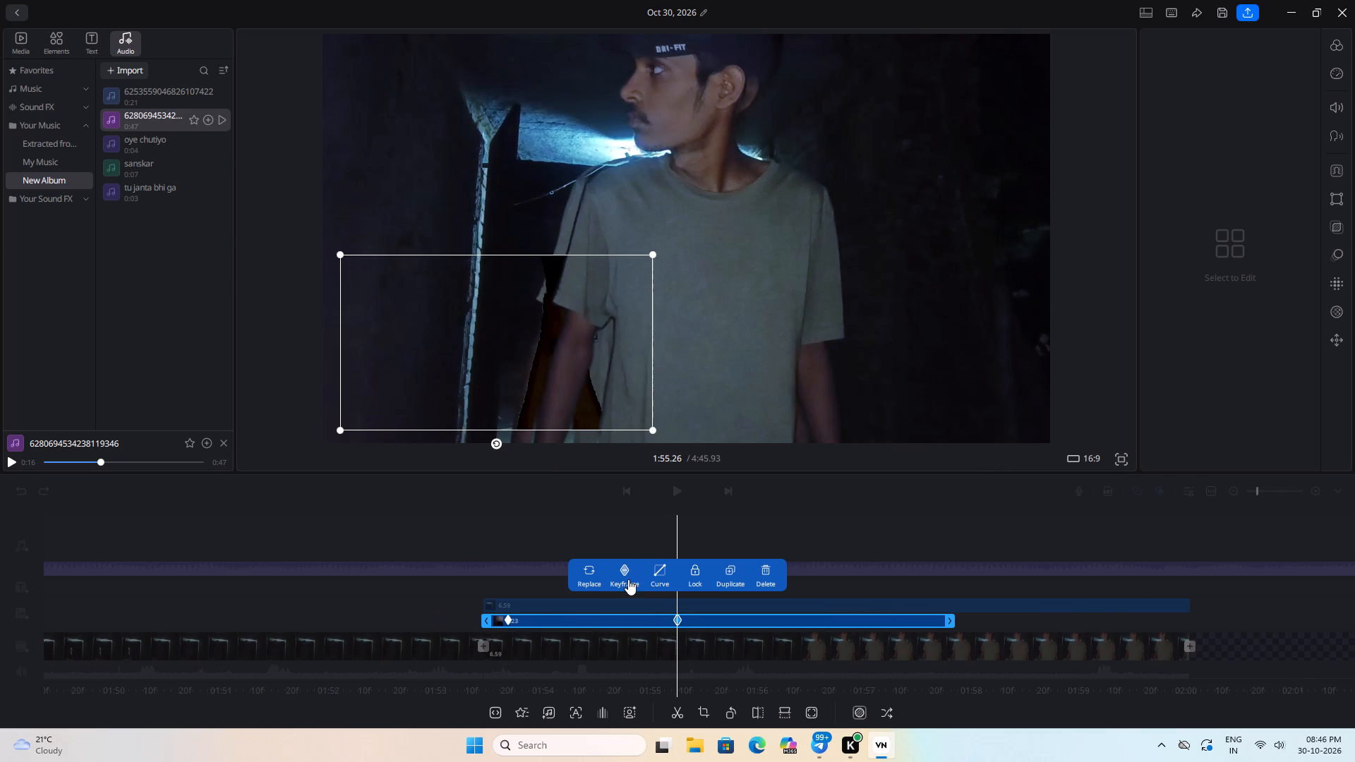
{"action": "left_click", "coordinate": [626, 576]}
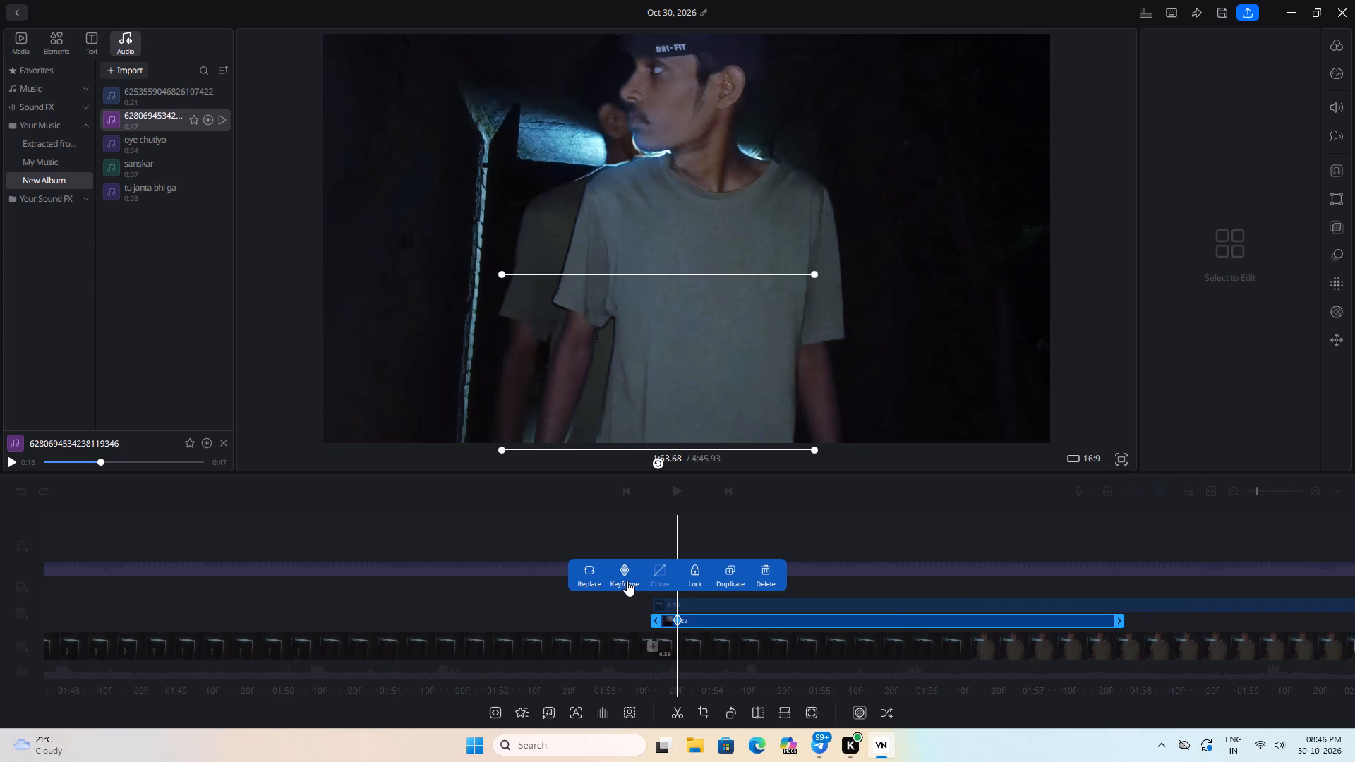
{"action": "key", "text": "space"}
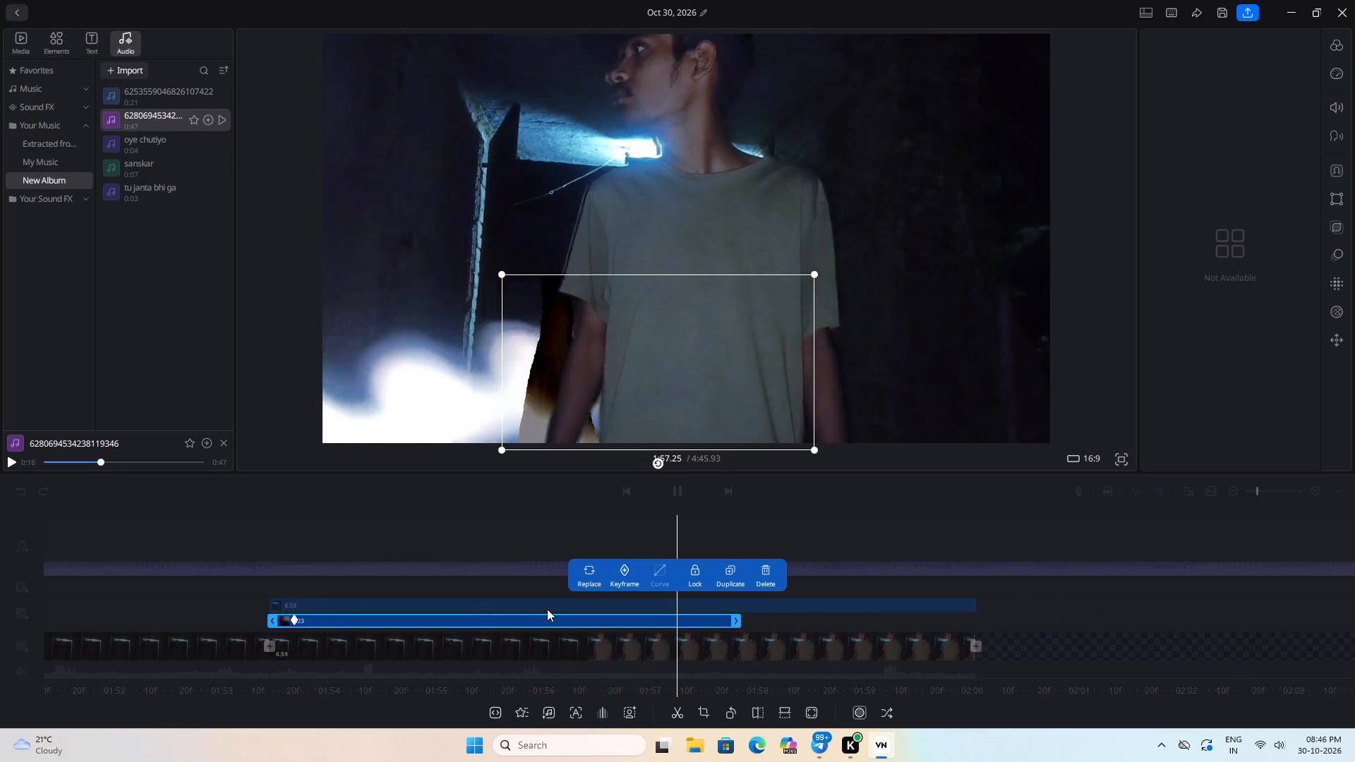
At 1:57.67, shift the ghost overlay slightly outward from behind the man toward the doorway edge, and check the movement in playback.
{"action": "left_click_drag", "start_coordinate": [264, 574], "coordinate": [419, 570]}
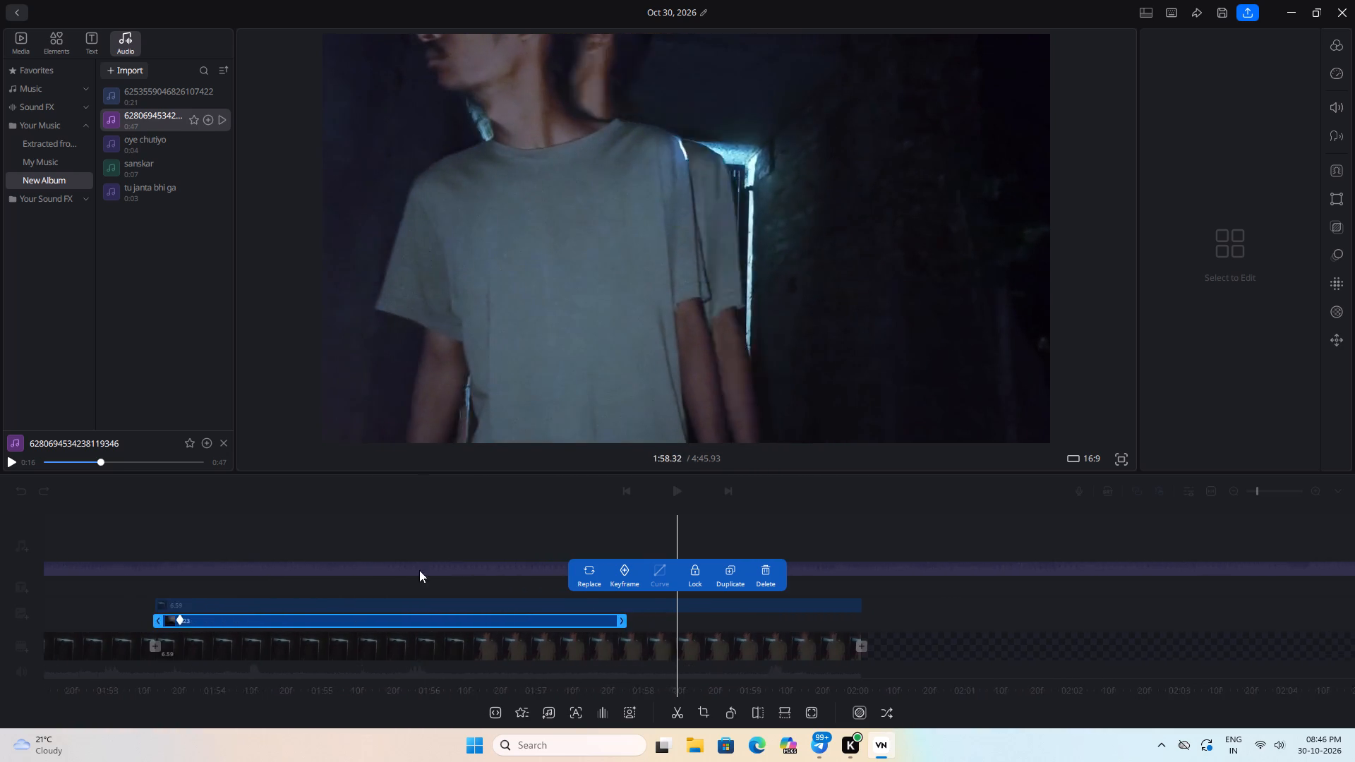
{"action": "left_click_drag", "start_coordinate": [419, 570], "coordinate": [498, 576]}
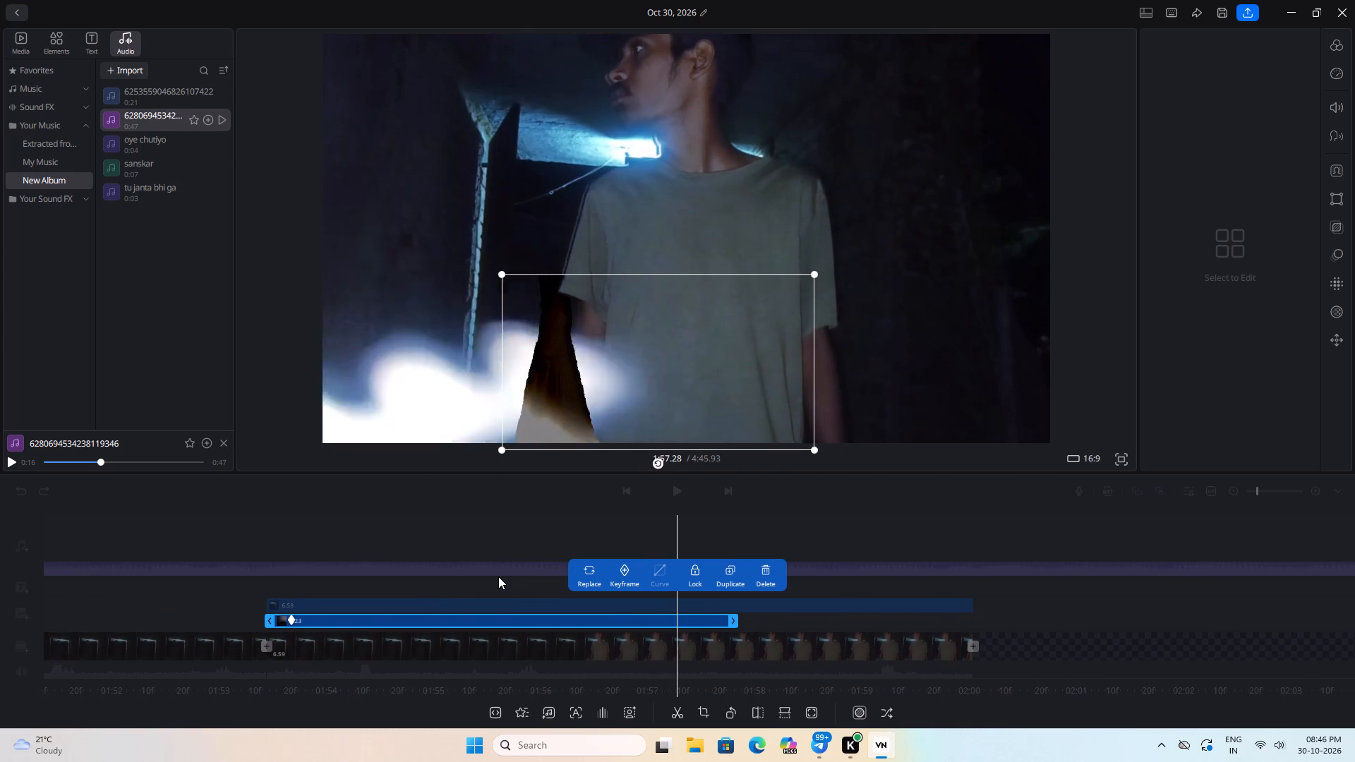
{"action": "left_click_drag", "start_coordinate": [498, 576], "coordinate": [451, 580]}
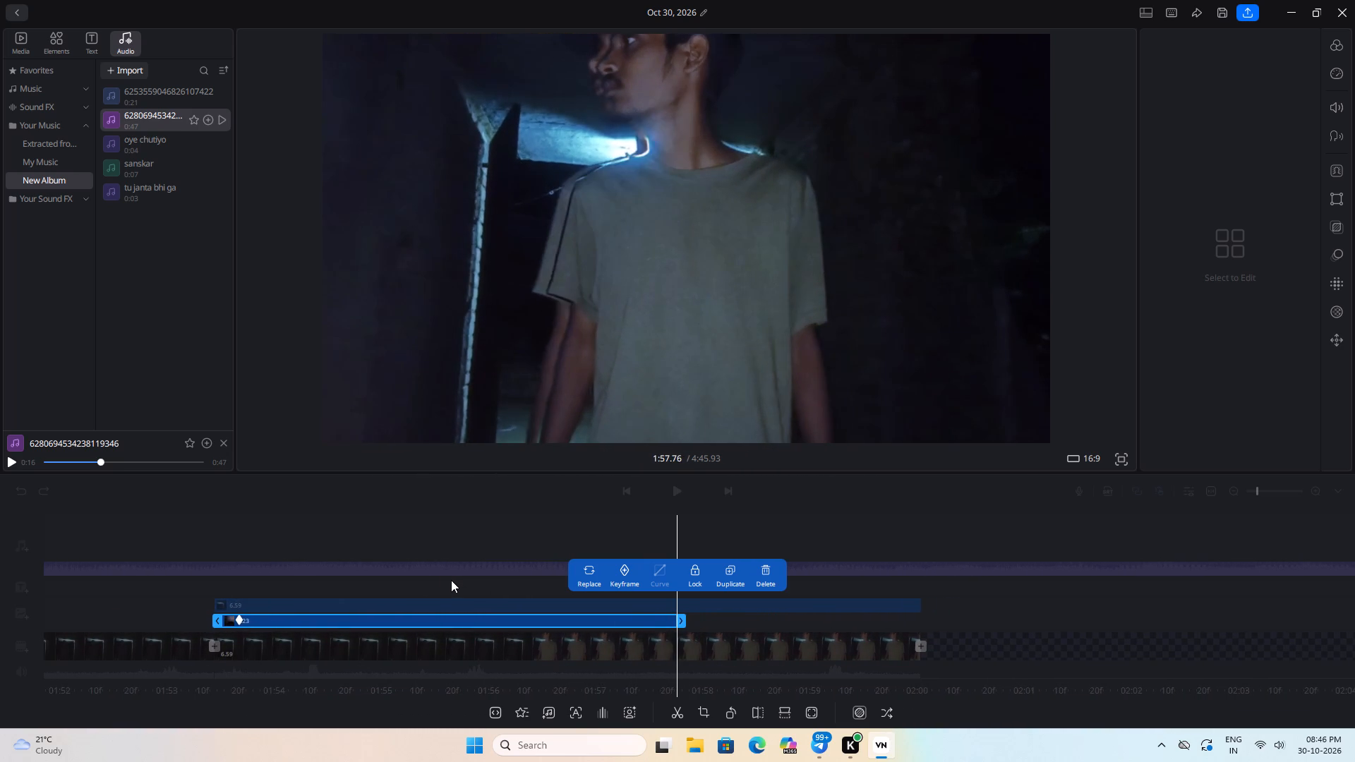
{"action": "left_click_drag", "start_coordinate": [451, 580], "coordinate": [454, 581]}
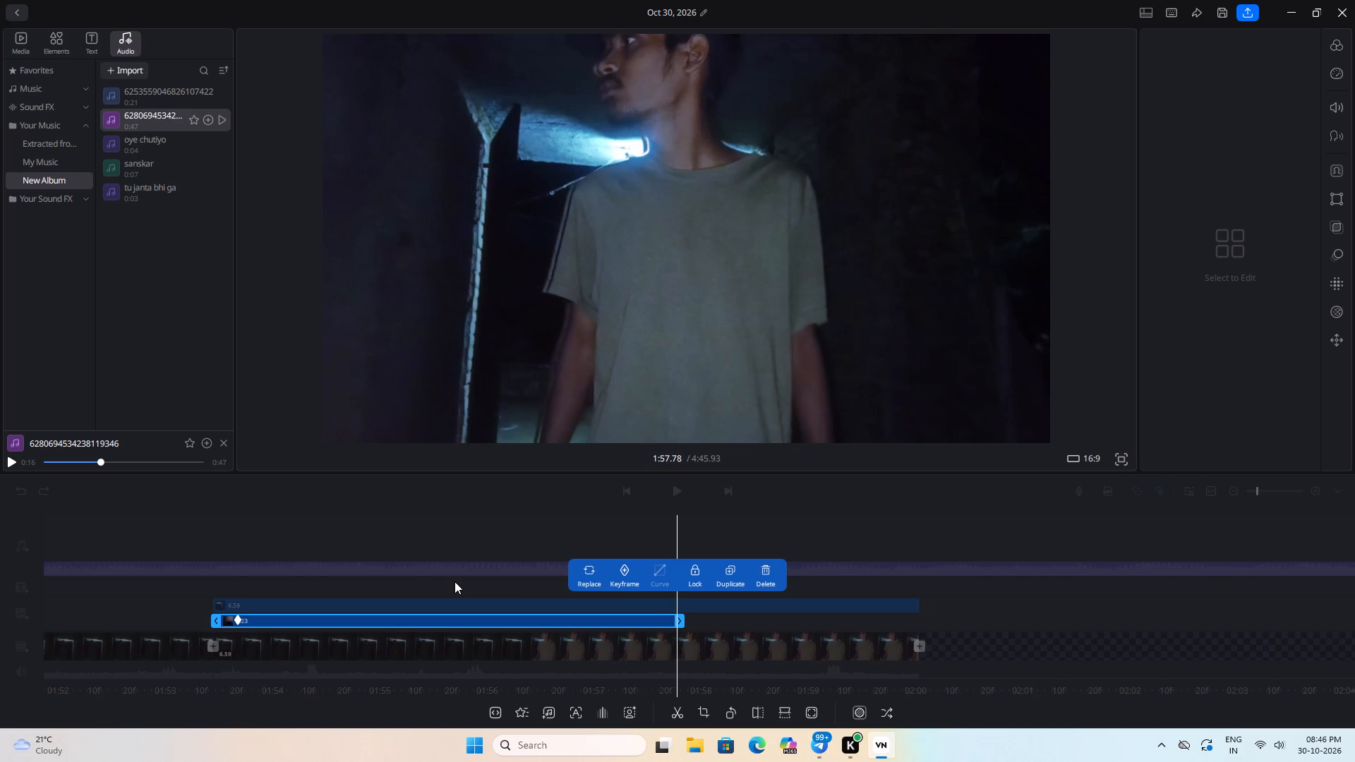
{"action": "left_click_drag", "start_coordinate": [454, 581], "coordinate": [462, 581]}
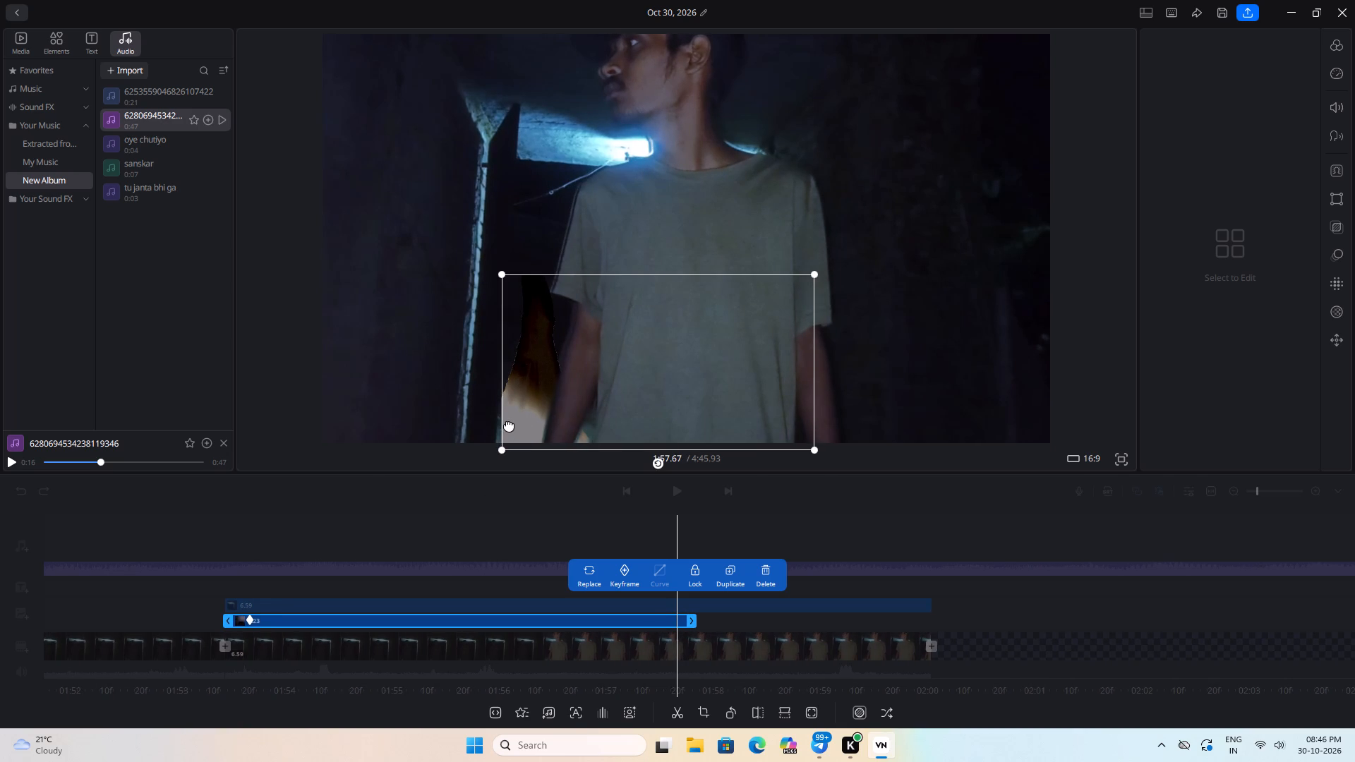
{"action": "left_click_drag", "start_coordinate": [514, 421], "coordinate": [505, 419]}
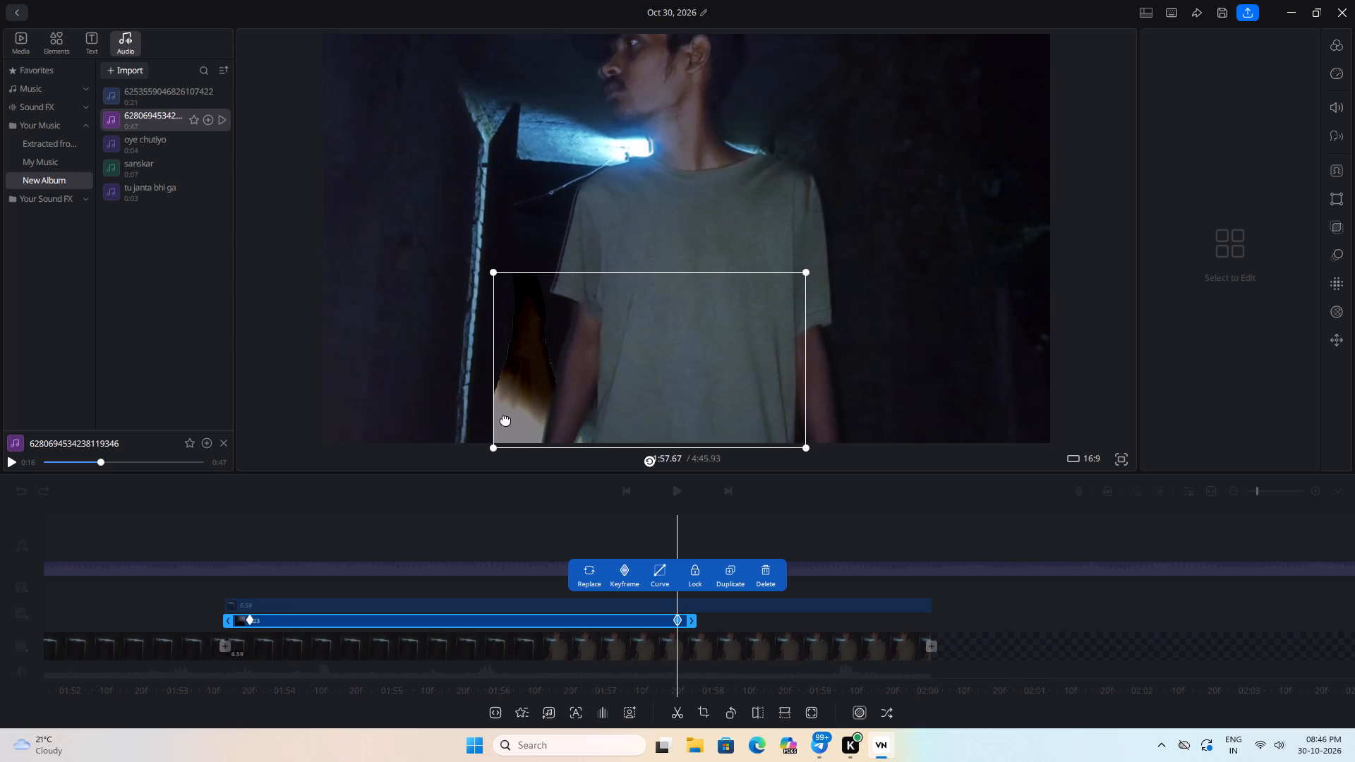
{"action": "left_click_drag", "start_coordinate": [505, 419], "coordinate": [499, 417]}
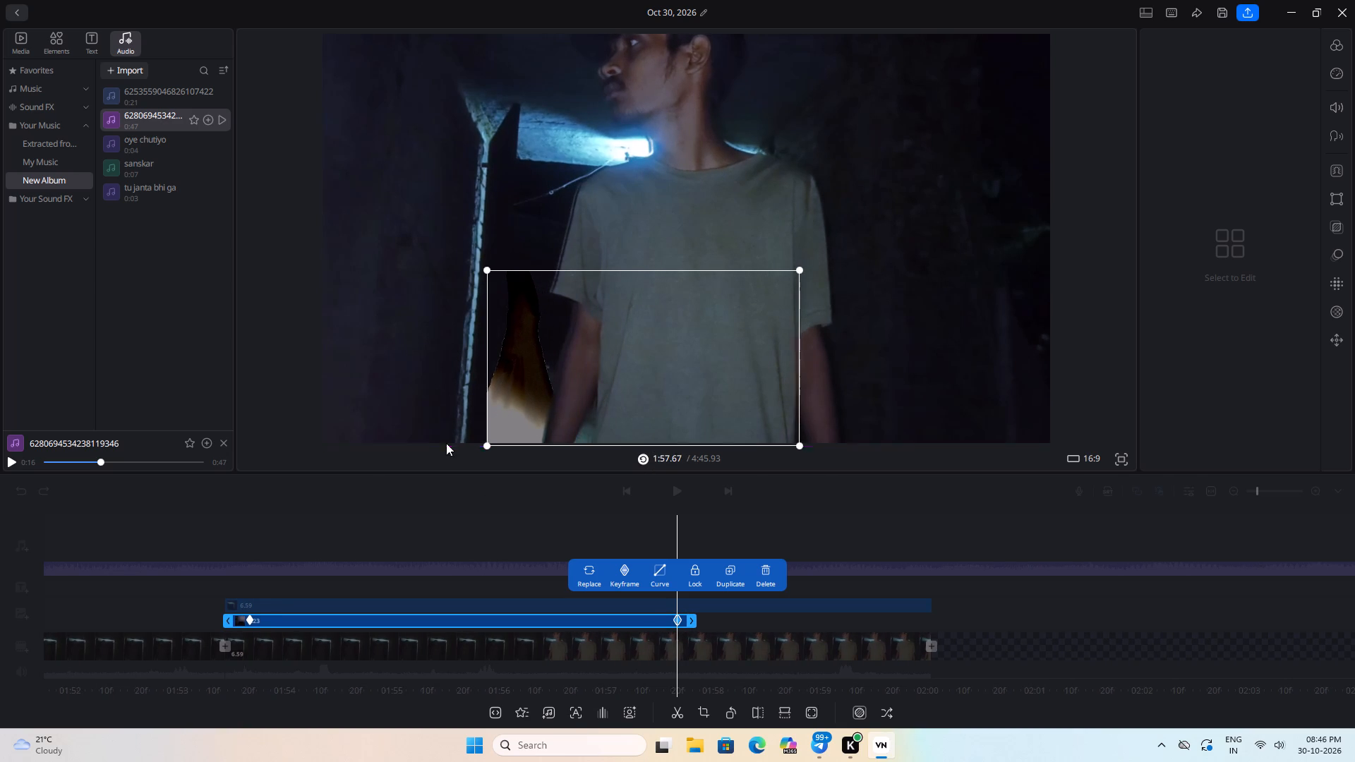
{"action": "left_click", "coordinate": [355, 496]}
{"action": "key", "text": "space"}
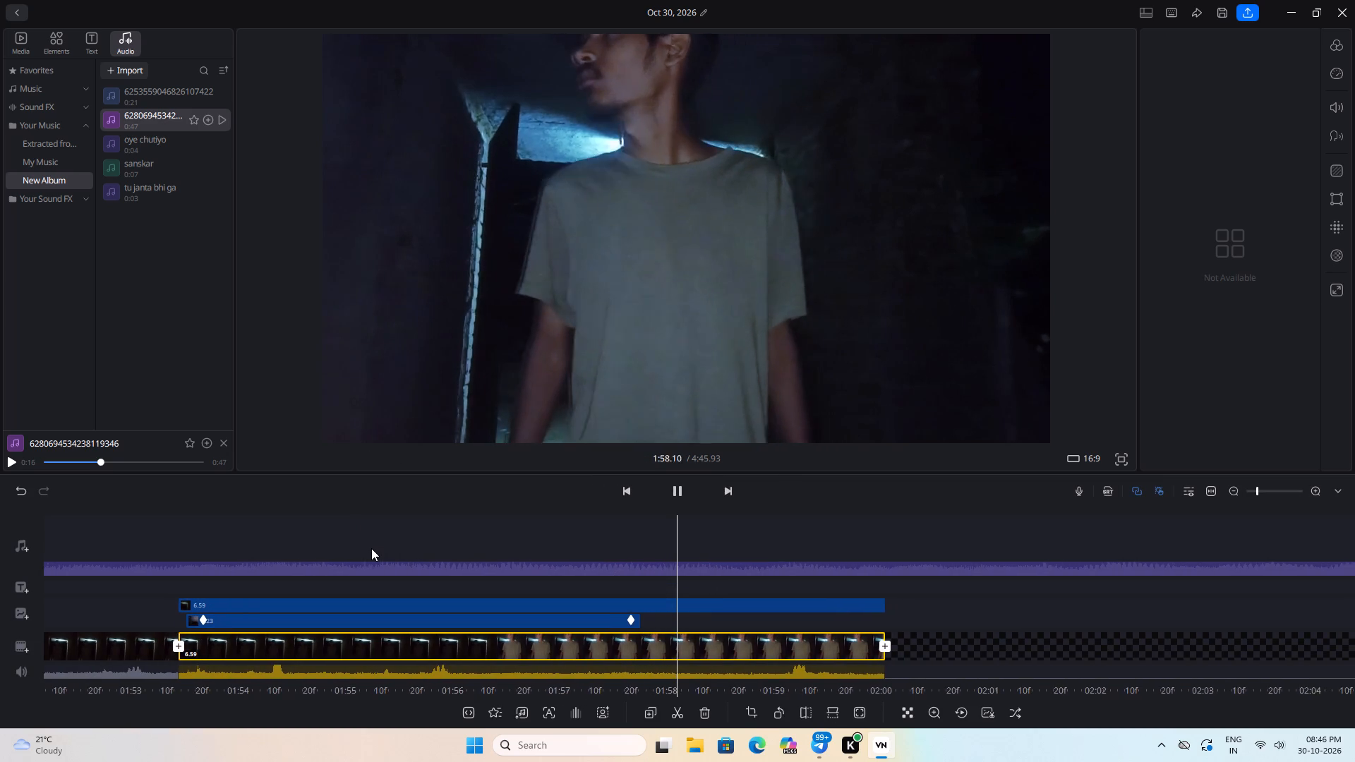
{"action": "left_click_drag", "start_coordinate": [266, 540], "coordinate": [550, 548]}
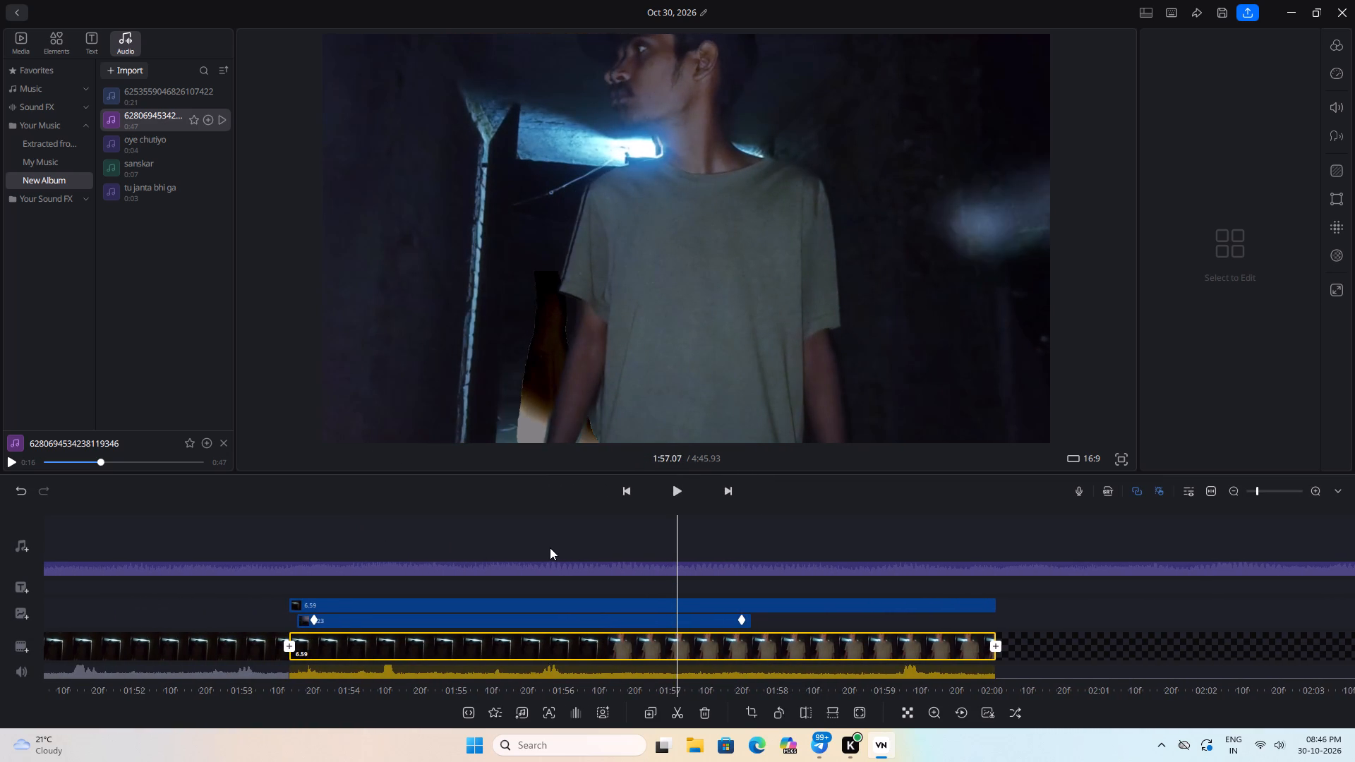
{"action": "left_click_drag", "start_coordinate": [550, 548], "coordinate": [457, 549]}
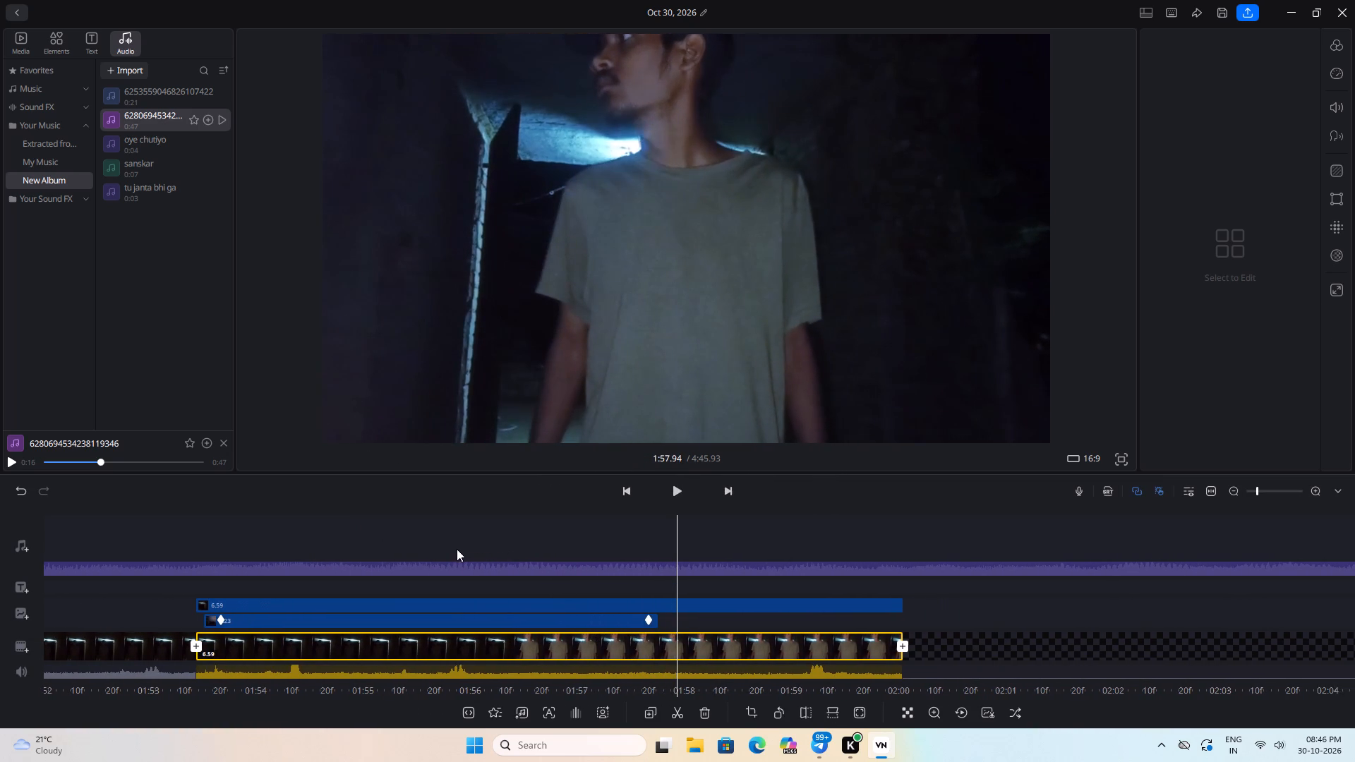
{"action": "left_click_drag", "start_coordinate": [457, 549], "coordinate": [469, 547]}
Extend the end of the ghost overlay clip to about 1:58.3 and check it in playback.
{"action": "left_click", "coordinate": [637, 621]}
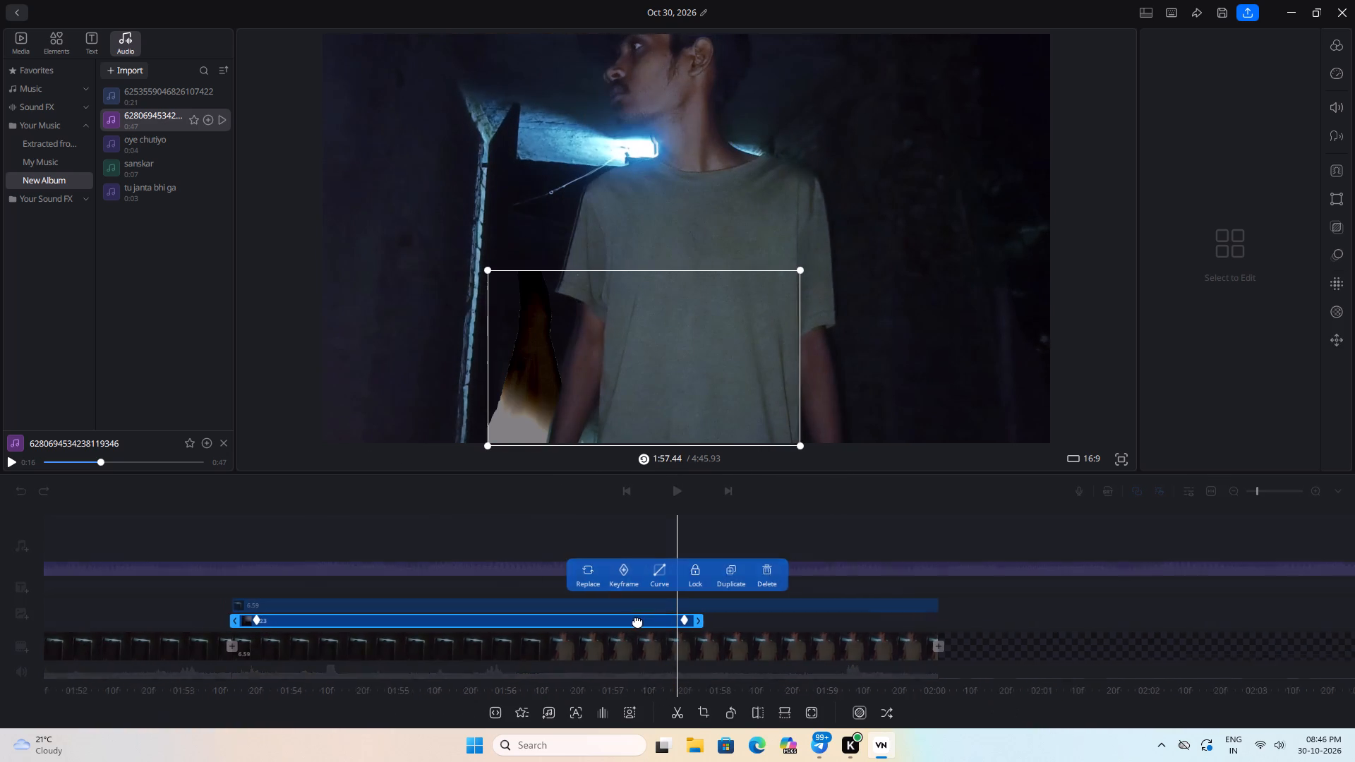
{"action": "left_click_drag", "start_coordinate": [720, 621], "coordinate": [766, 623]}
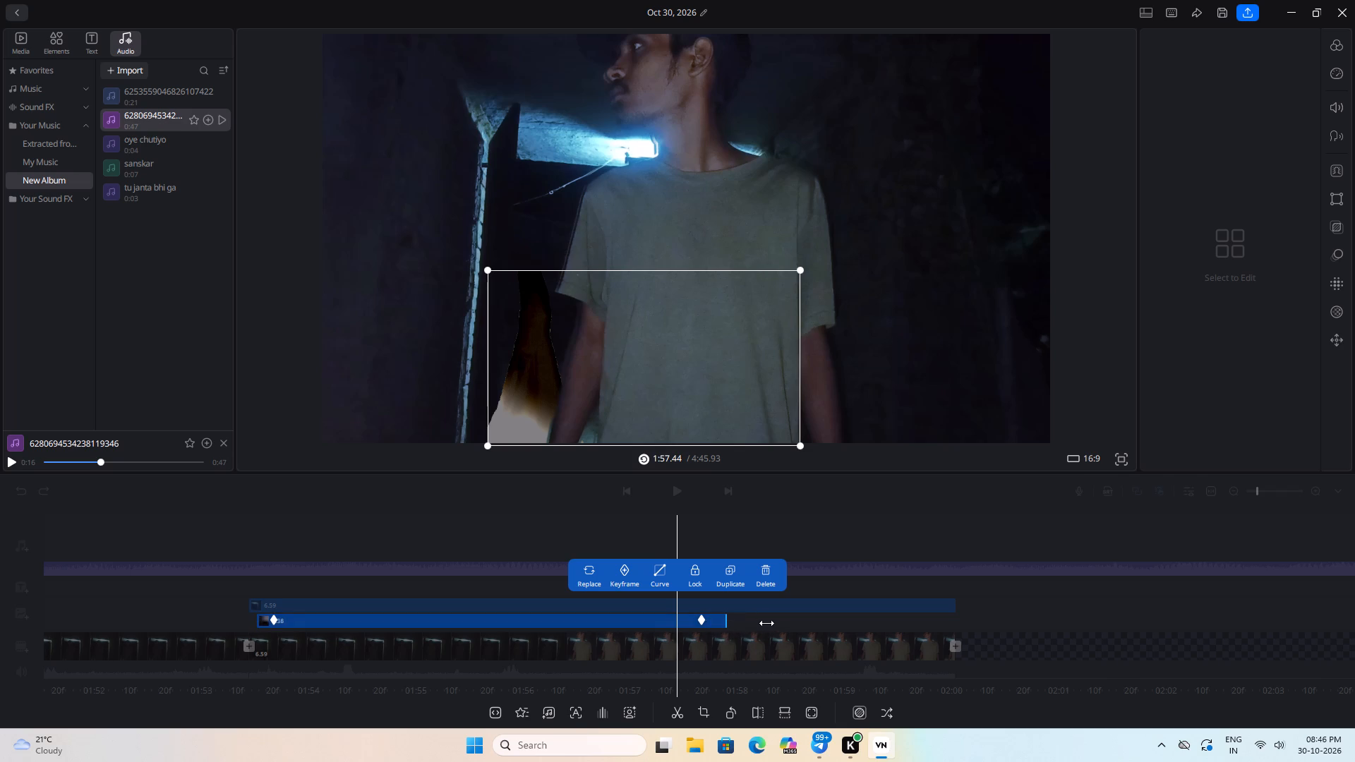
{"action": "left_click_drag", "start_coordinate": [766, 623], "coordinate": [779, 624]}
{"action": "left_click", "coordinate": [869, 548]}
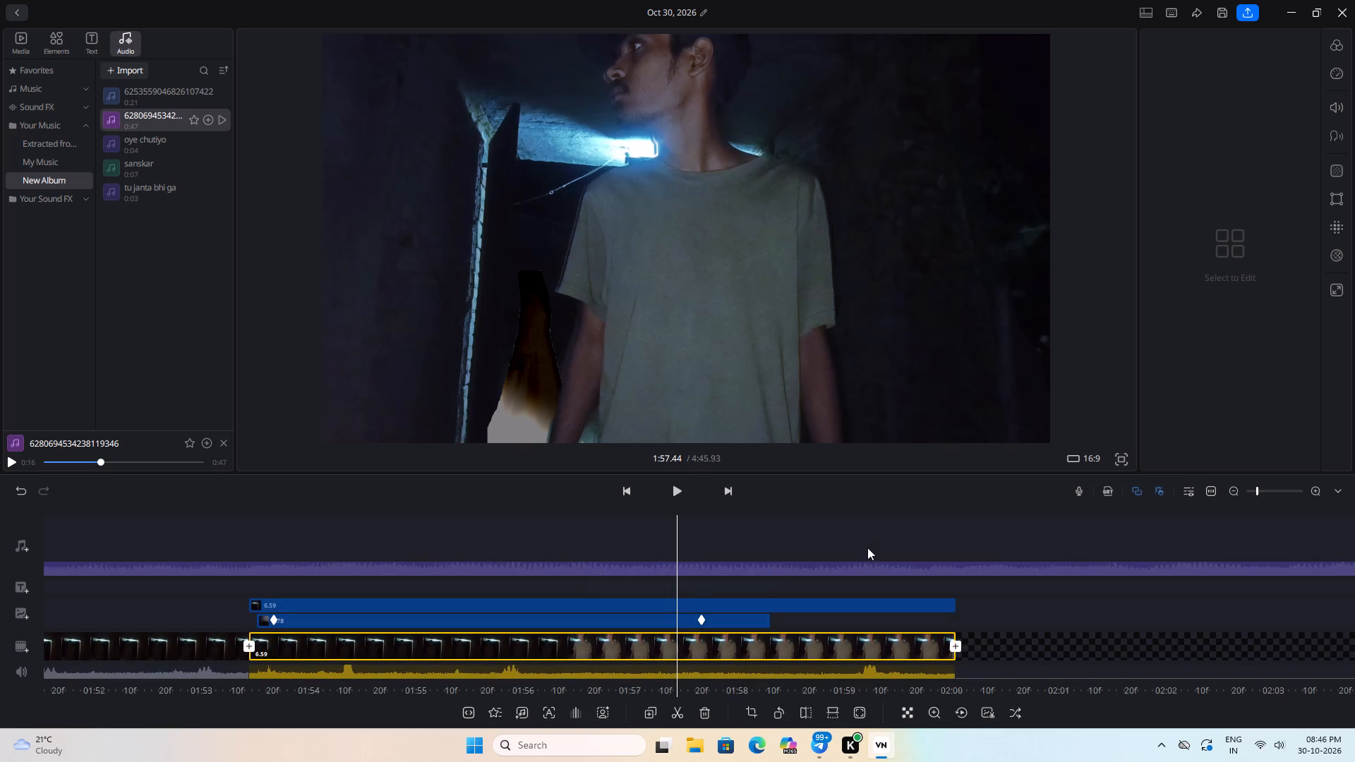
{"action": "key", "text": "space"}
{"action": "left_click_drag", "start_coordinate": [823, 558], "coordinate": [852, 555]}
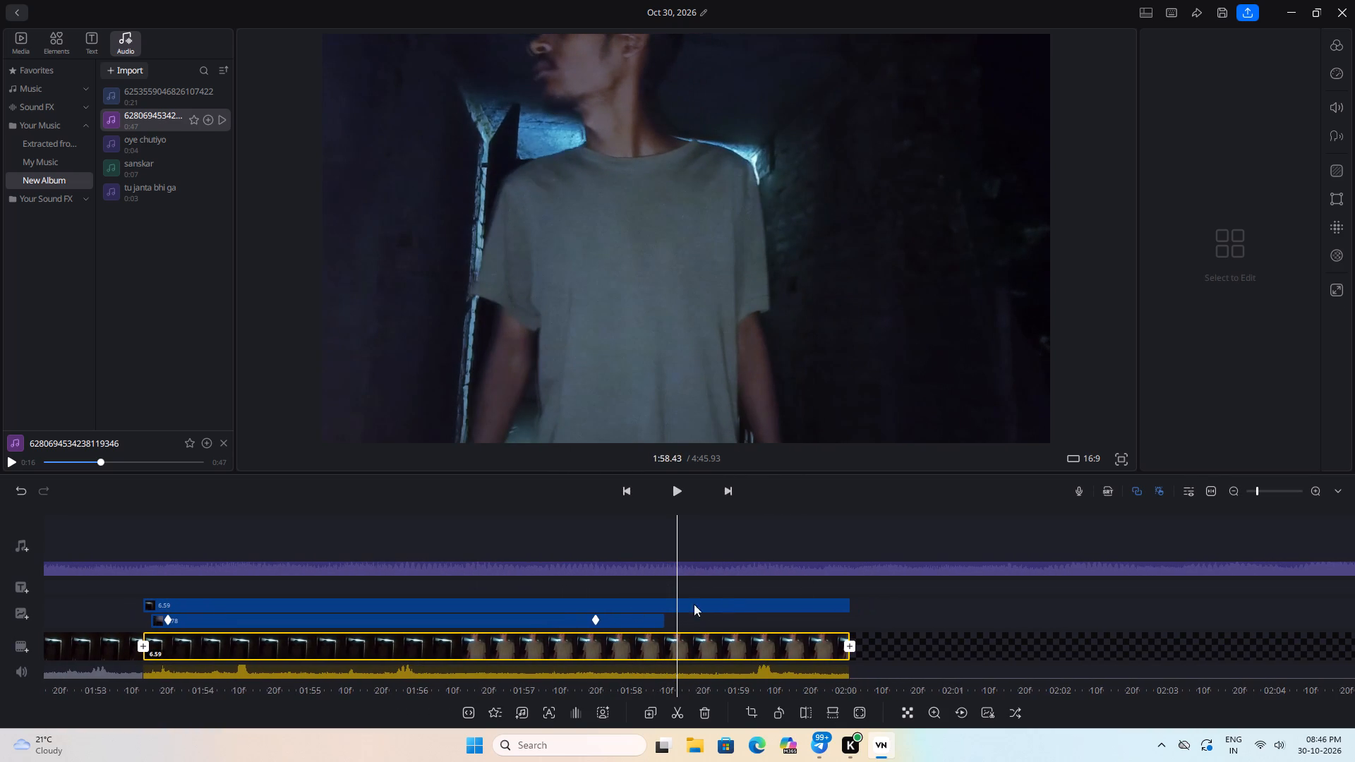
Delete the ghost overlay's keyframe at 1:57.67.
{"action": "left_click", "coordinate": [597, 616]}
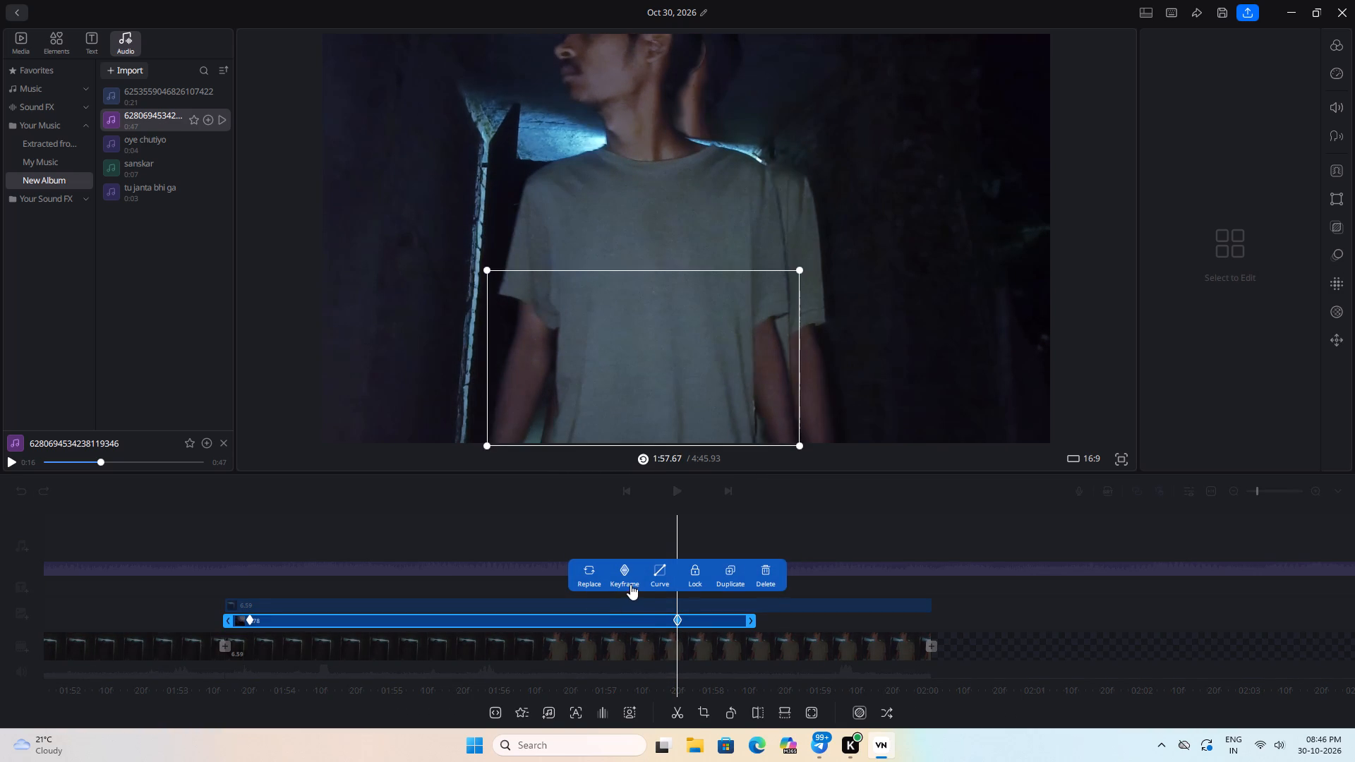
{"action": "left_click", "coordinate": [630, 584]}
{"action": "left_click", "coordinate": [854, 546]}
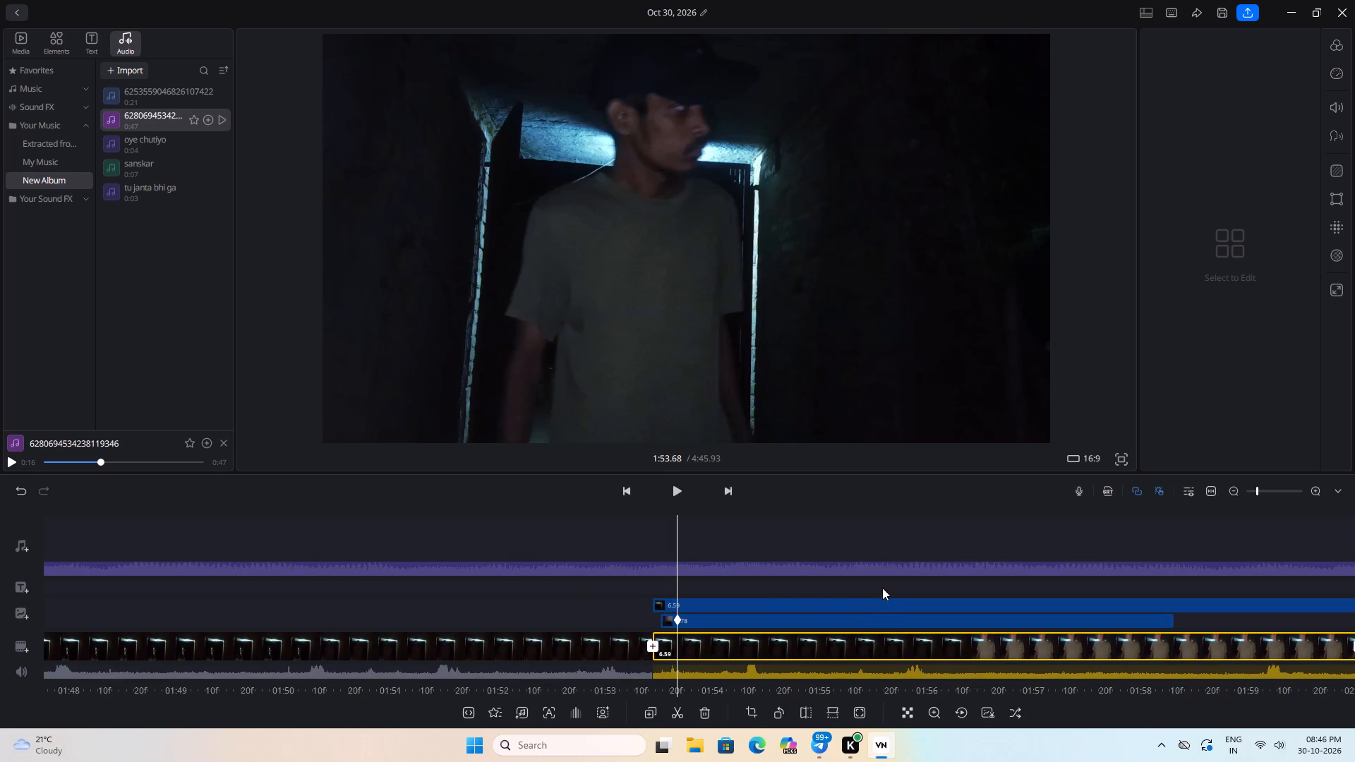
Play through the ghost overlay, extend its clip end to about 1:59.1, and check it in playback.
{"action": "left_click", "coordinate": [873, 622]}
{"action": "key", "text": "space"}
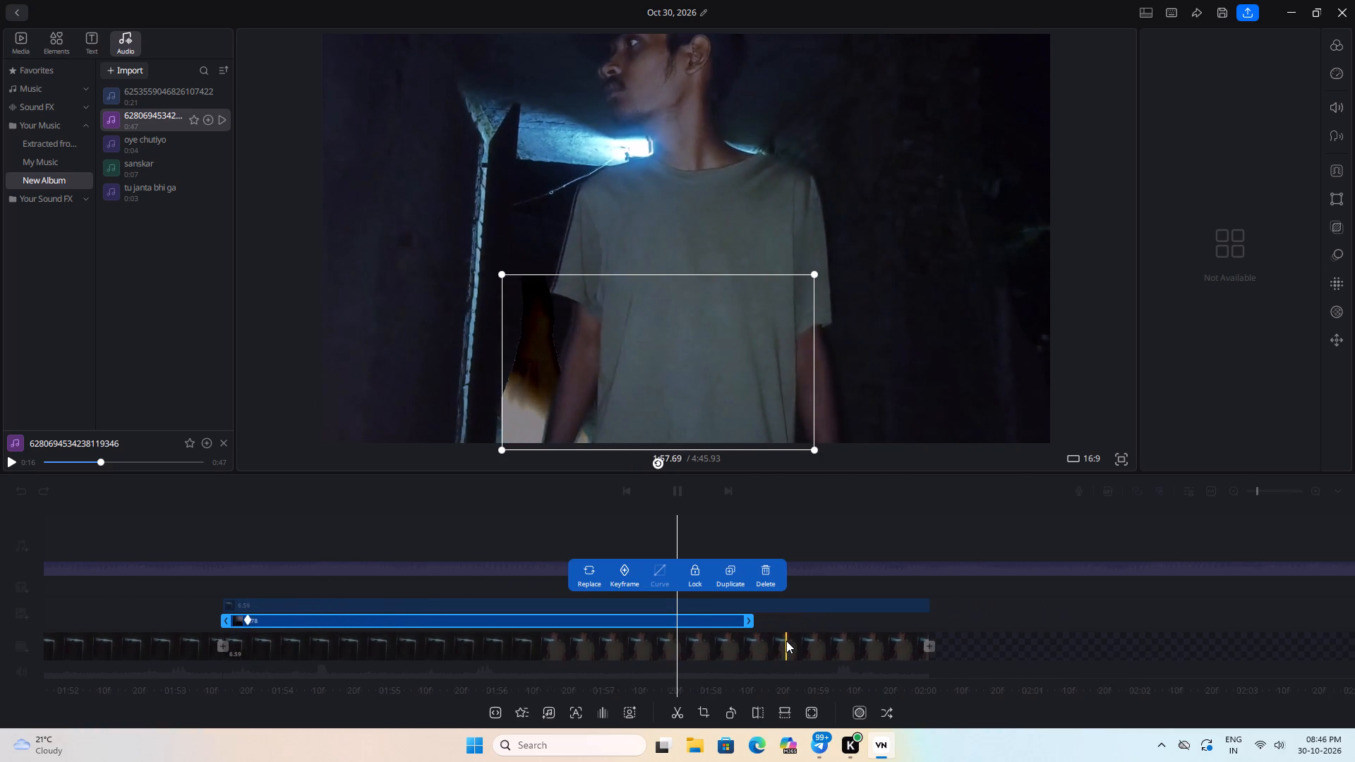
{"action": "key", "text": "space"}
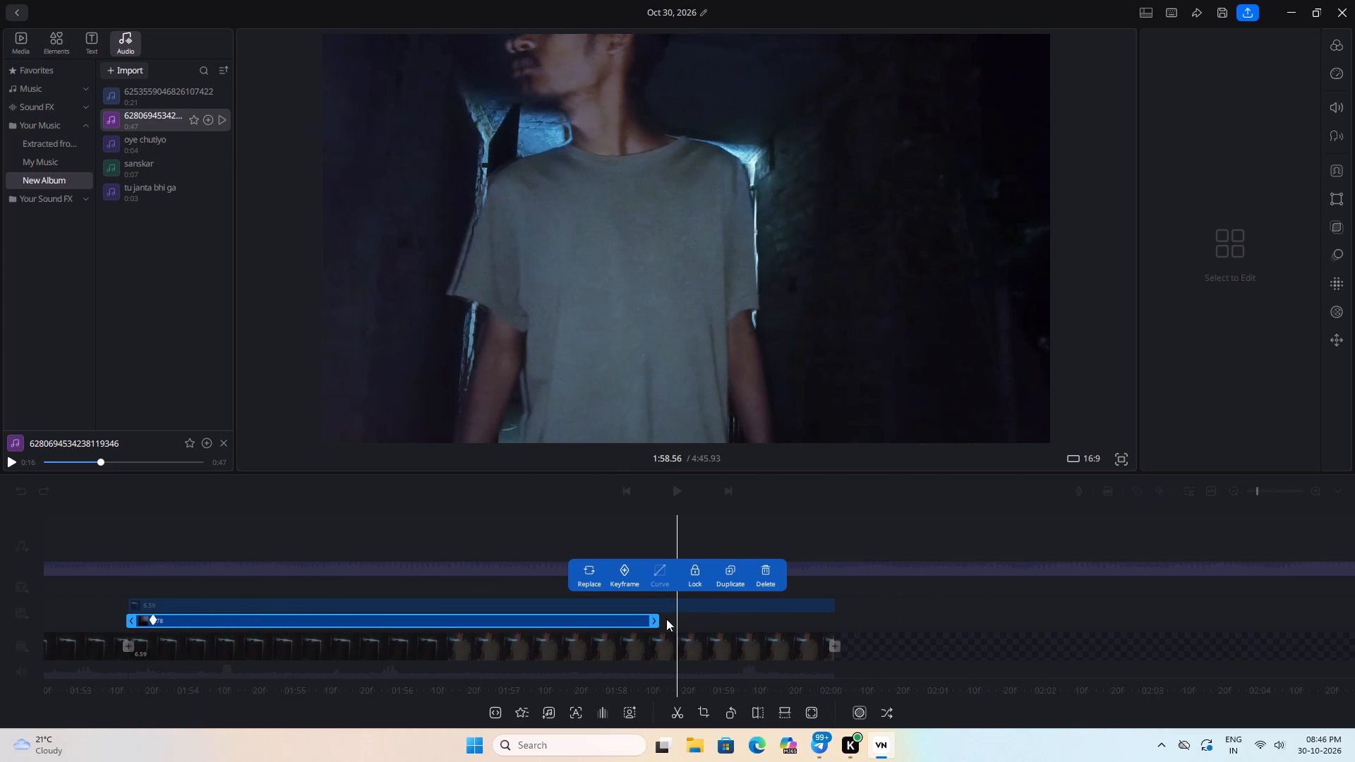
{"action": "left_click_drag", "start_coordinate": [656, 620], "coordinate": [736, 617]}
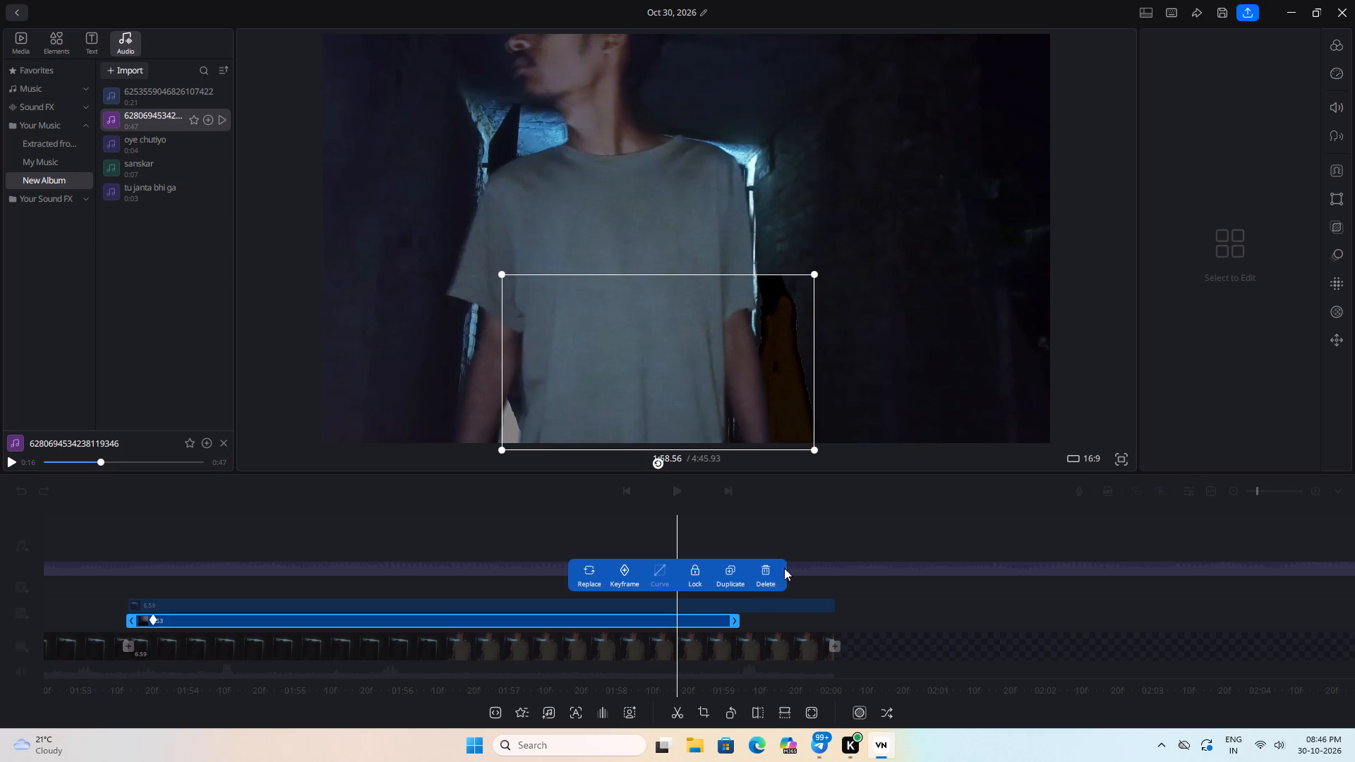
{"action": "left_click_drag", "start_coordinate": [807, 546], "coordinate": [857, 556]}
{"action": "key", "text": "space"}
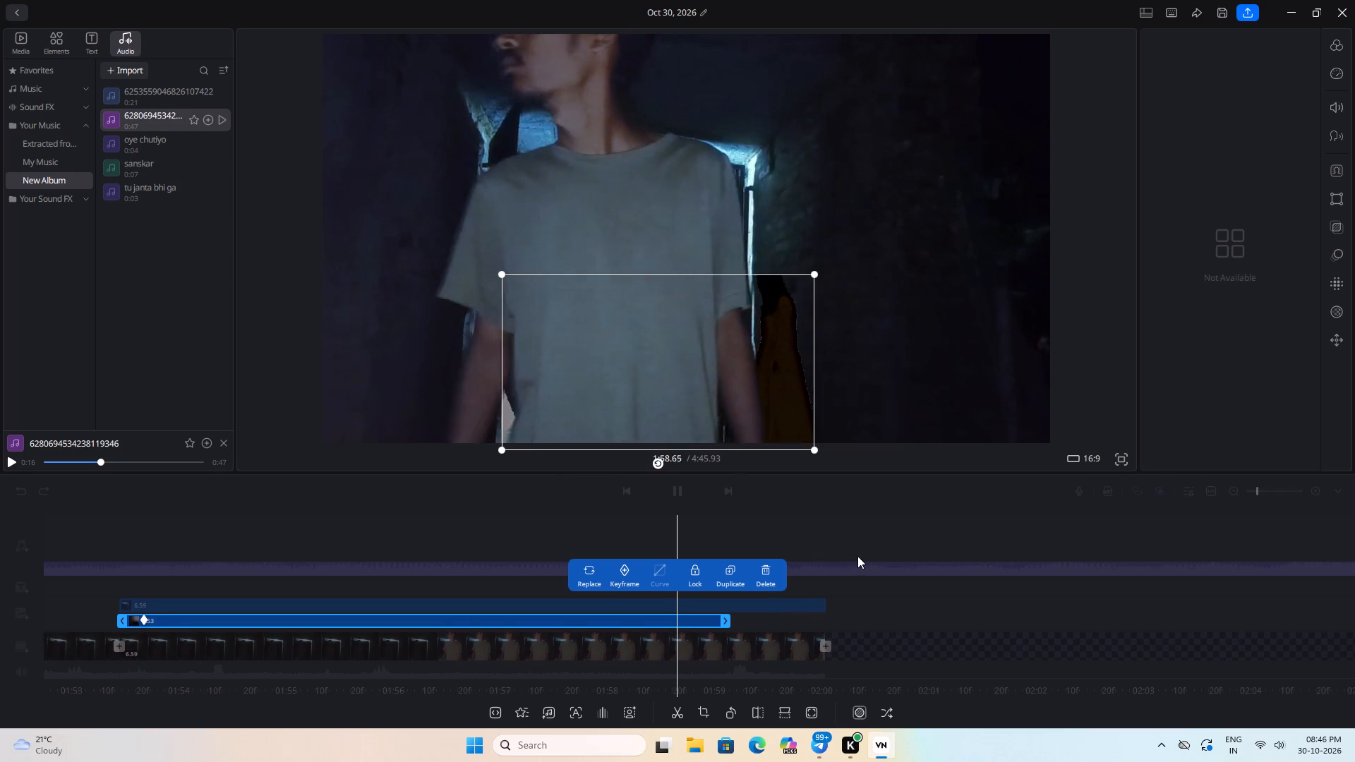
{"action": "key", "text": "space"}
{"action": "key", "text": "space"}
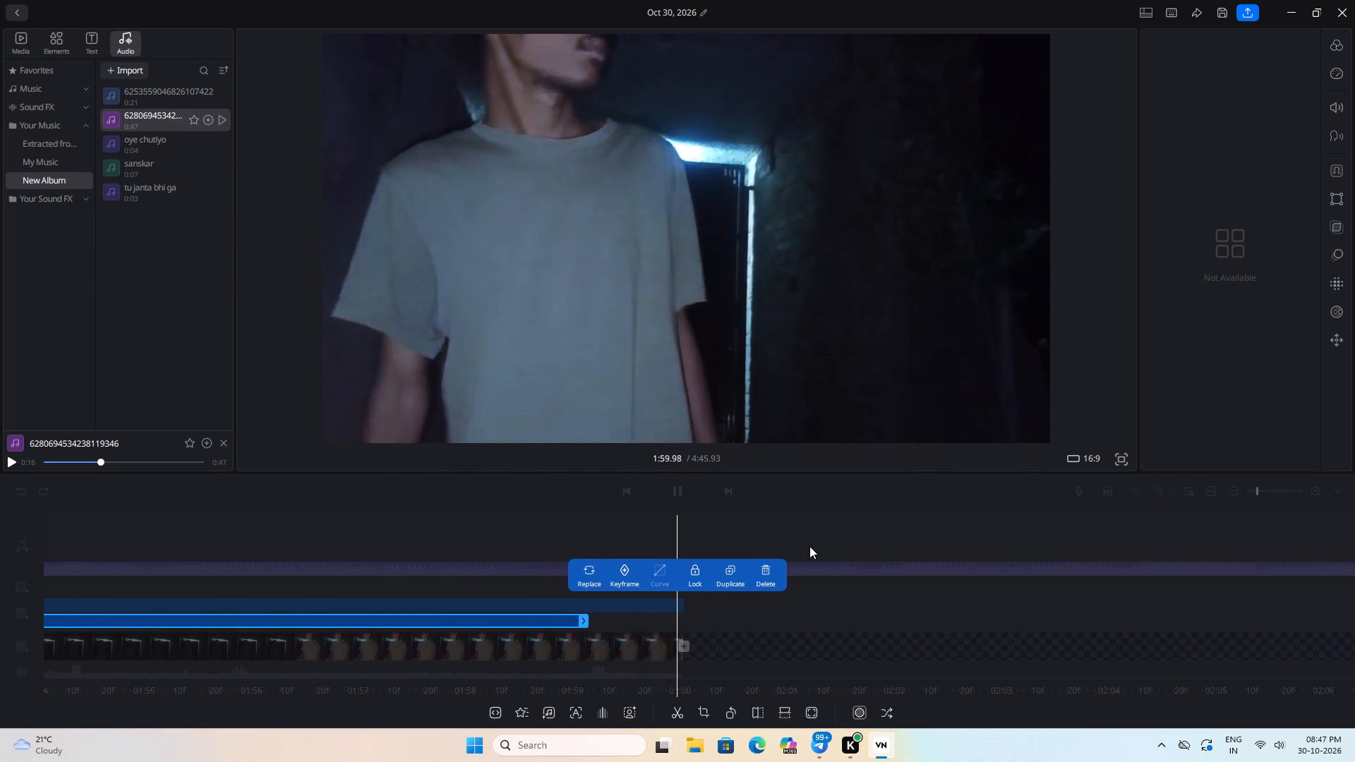
Replay the extended ghost overlay in short bursts from about 1:56.9, examining where it shows around the man.
{"action": "left_click_drag", "start_coordinate": [809, 547], "coordinate": [1201, 525]}
{"action": "key", "text": "space"}
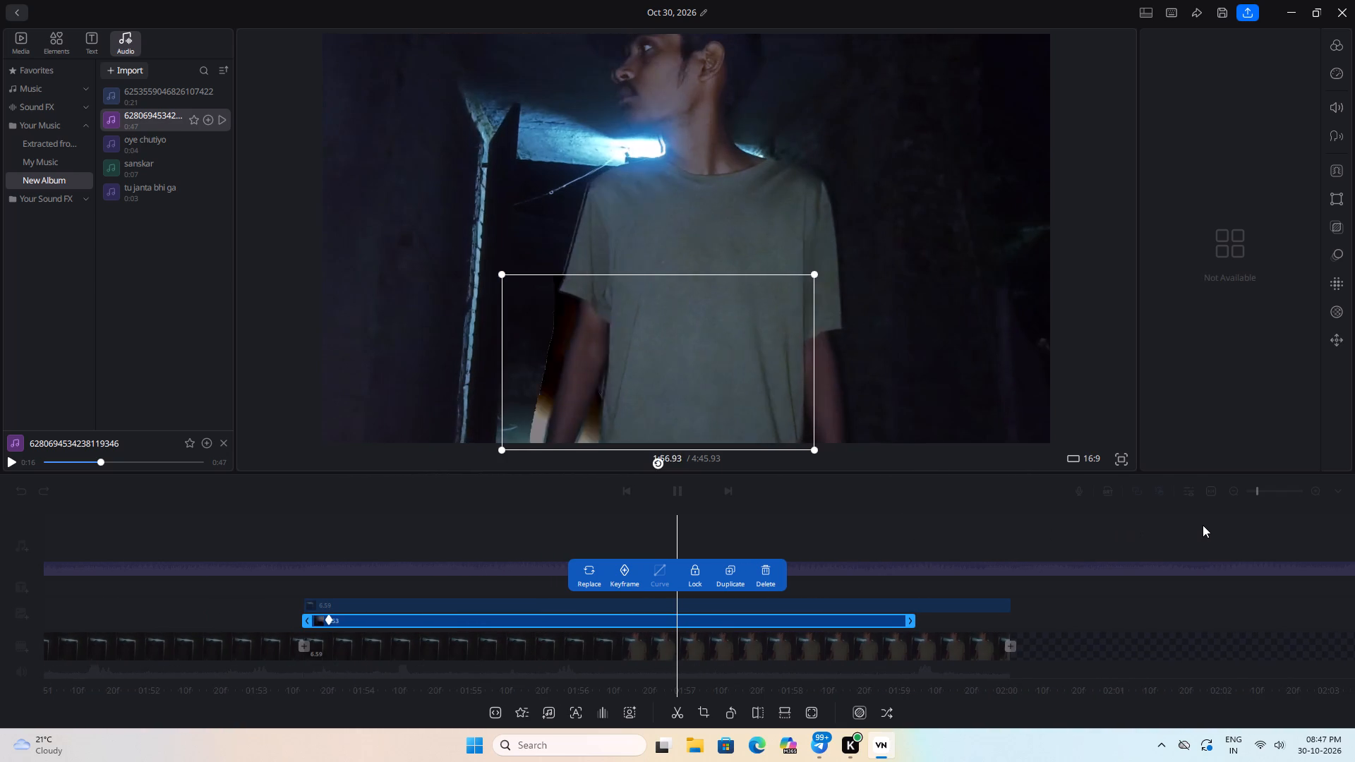
{"action": "key", "text": "space"}
{"action": "key", "text": "space"}
{"action": "key", "text": "space"}
{"action": "key", "text": "space"}
{"action": "key", "text": "space"}
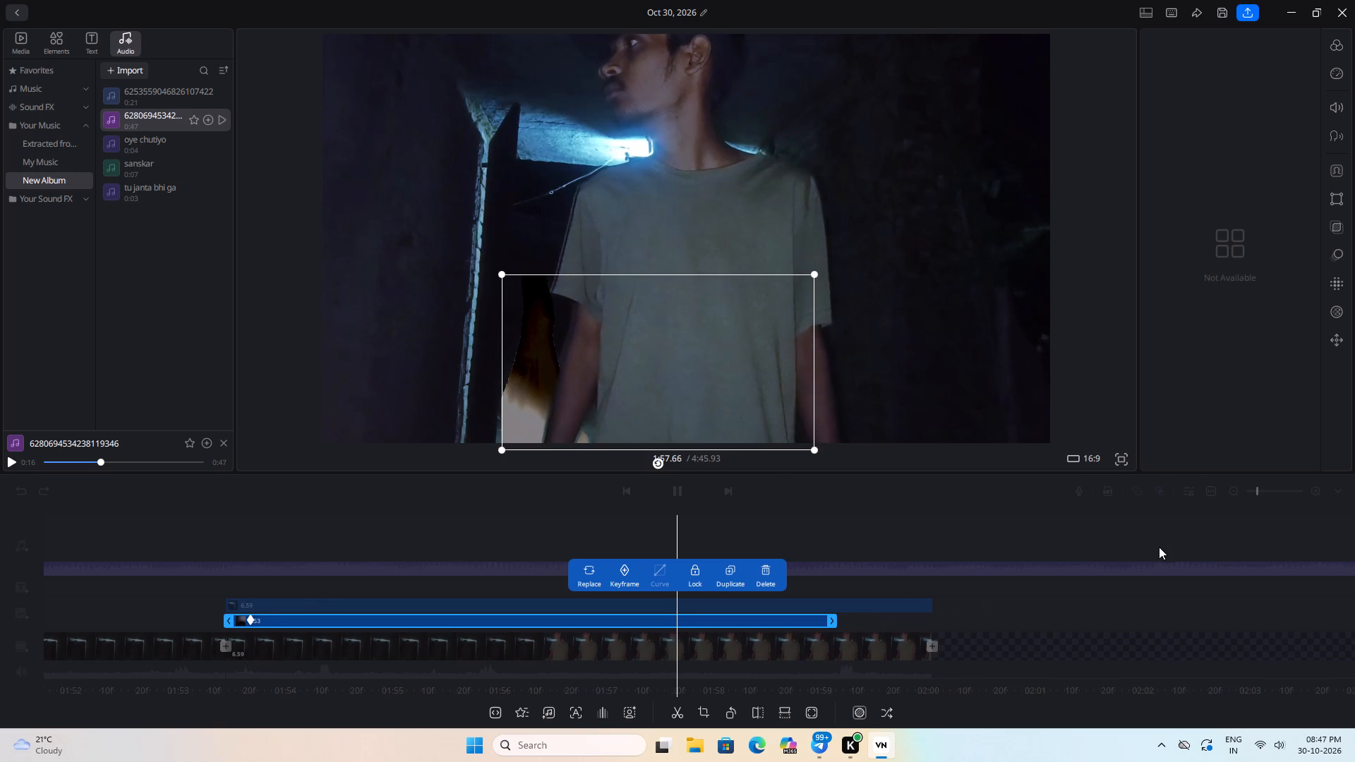
{"action": "key", "text": "space"}
{"action": "key", "text": "space"}
{"action": "left_click_drag", "start_coordinate": [802, 534], "coordinate": [813, 534]}
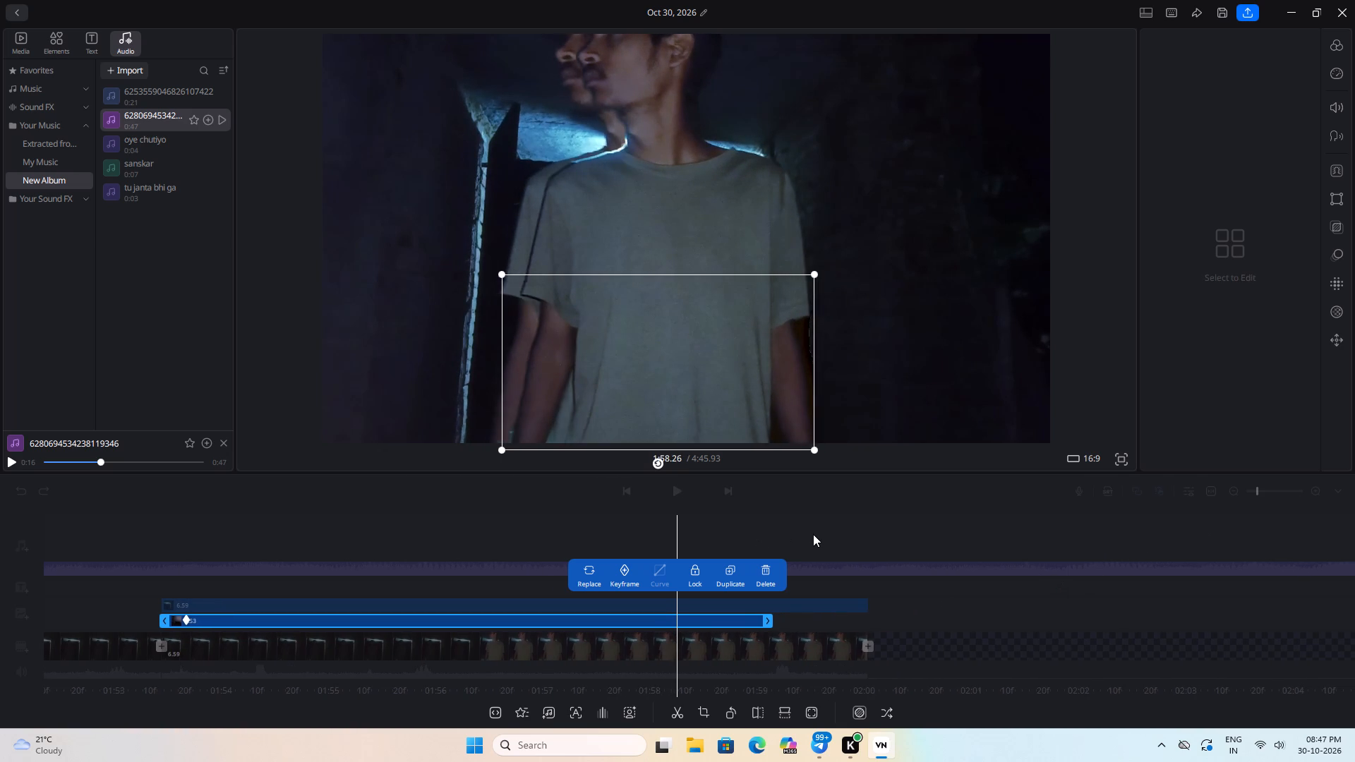
{"action": "left_click_drag", "start_coordinate": [813, 534], "coordinate": [833, 534]}
{"action": "key", "text": "space"}
{"action": "key", "text": "space"}
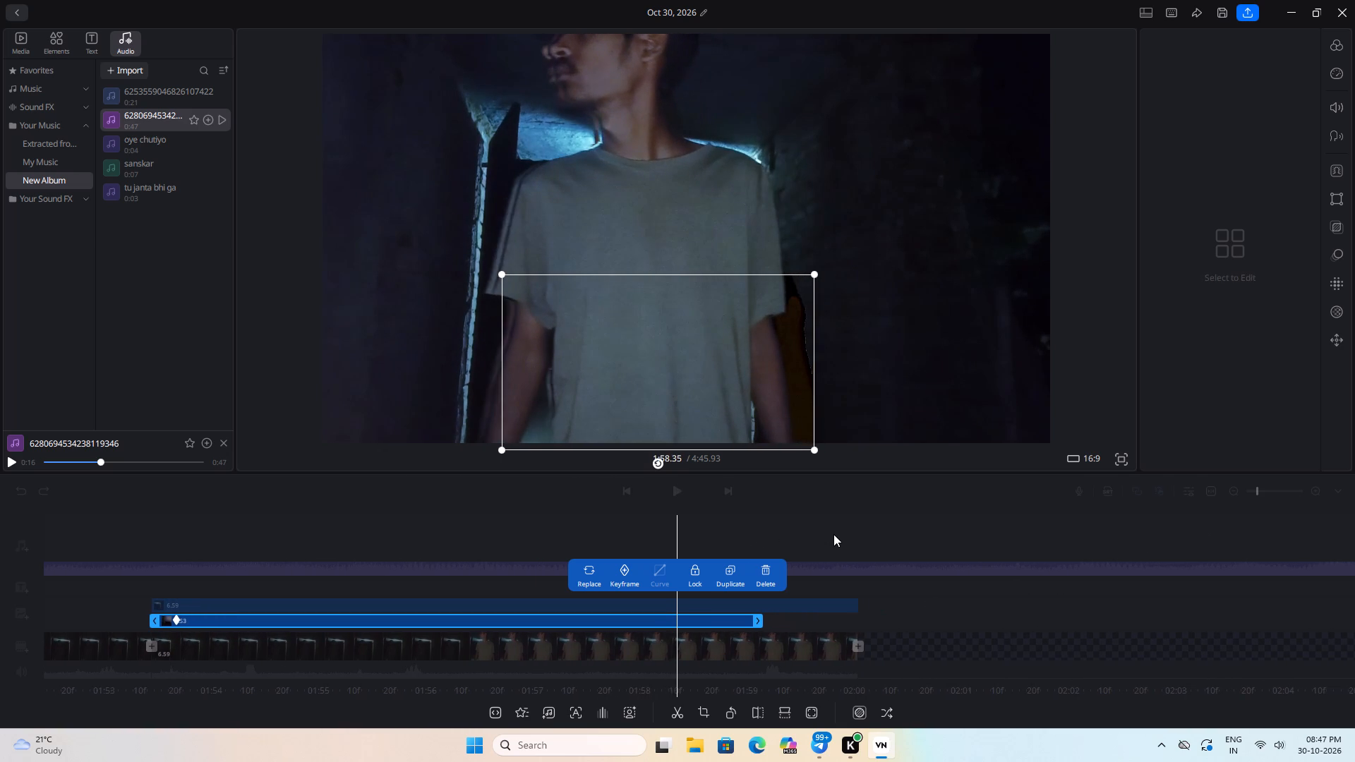
Find the frame at 1:58.03 where the man covers the ghost overlay, and trim the overlay clip's end to about there.
{"action": "left_click_drag", "start_coordinate": [833, 536], "coordinate": [915, 538]}
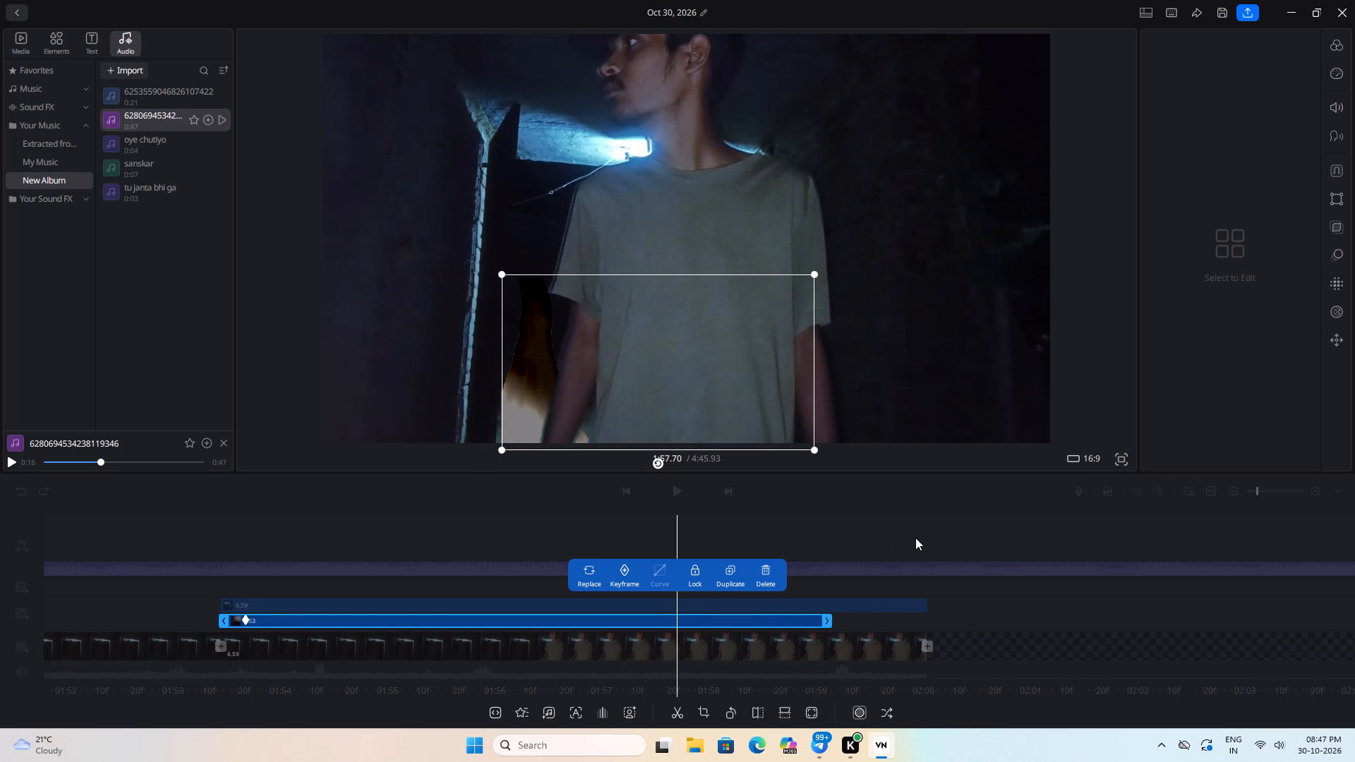
{"action": "left_click_drag", "start_coordinate": [915, 538], "coordinate": [889, 545]}
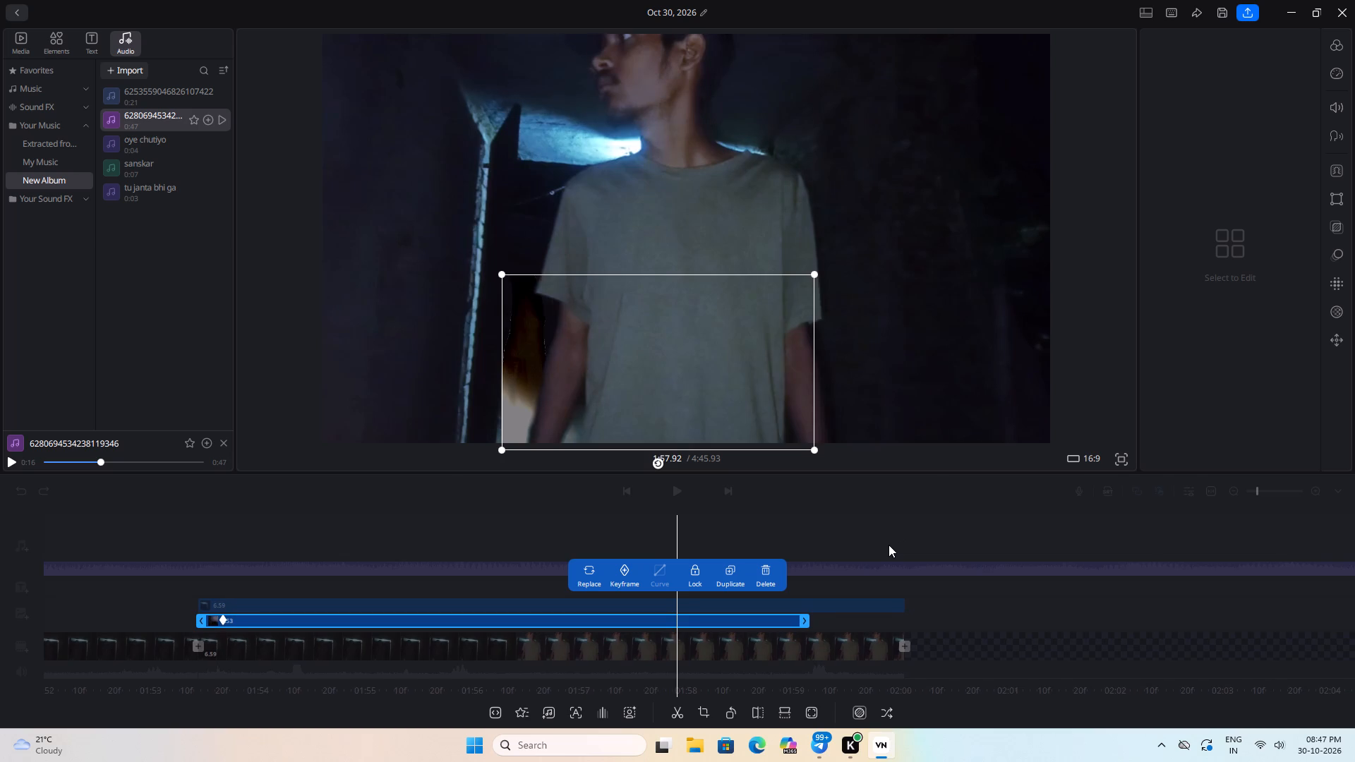
{"action": "left_click_drag", "start_coordinate": [889, 545], "coordinate": [880, 547]}
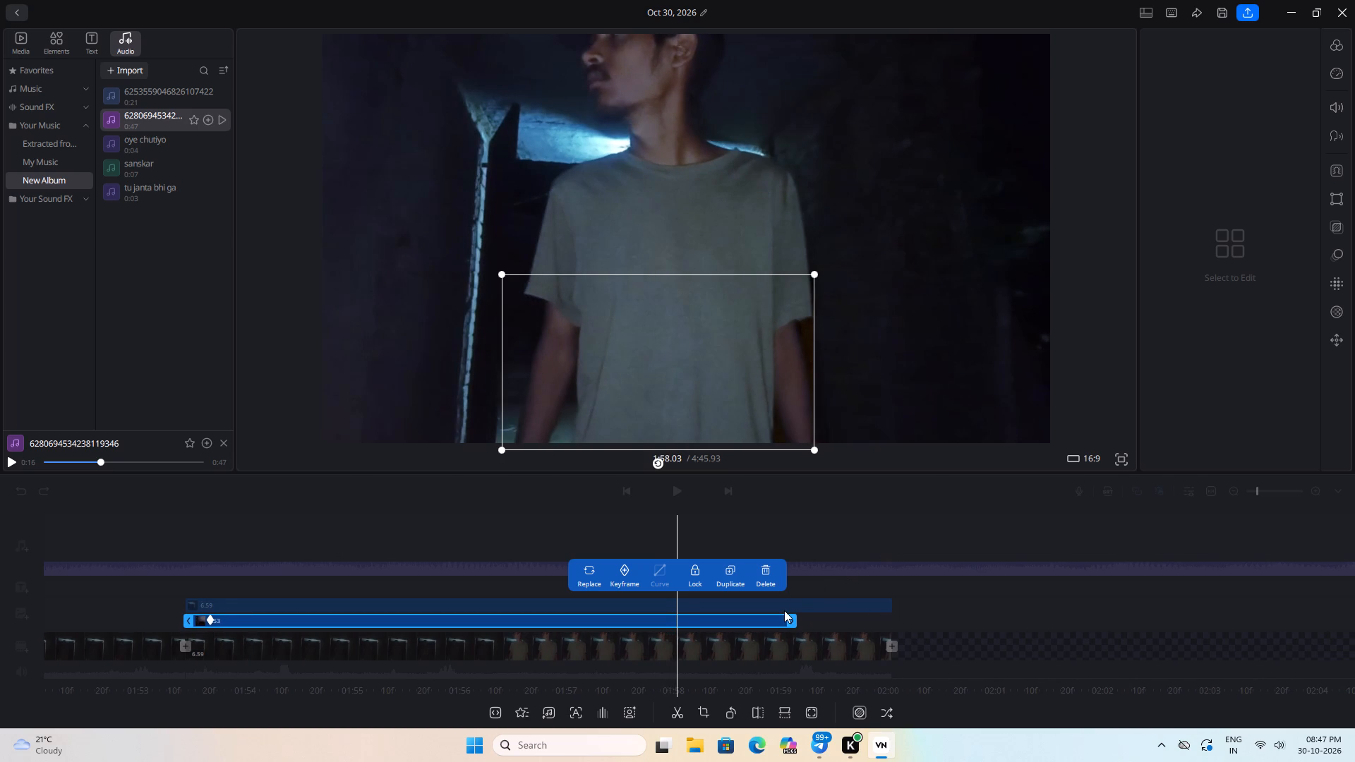
{"action": "left_click_drag", "start_coordinate": [787, 624], "coordinate": [684, 631]}
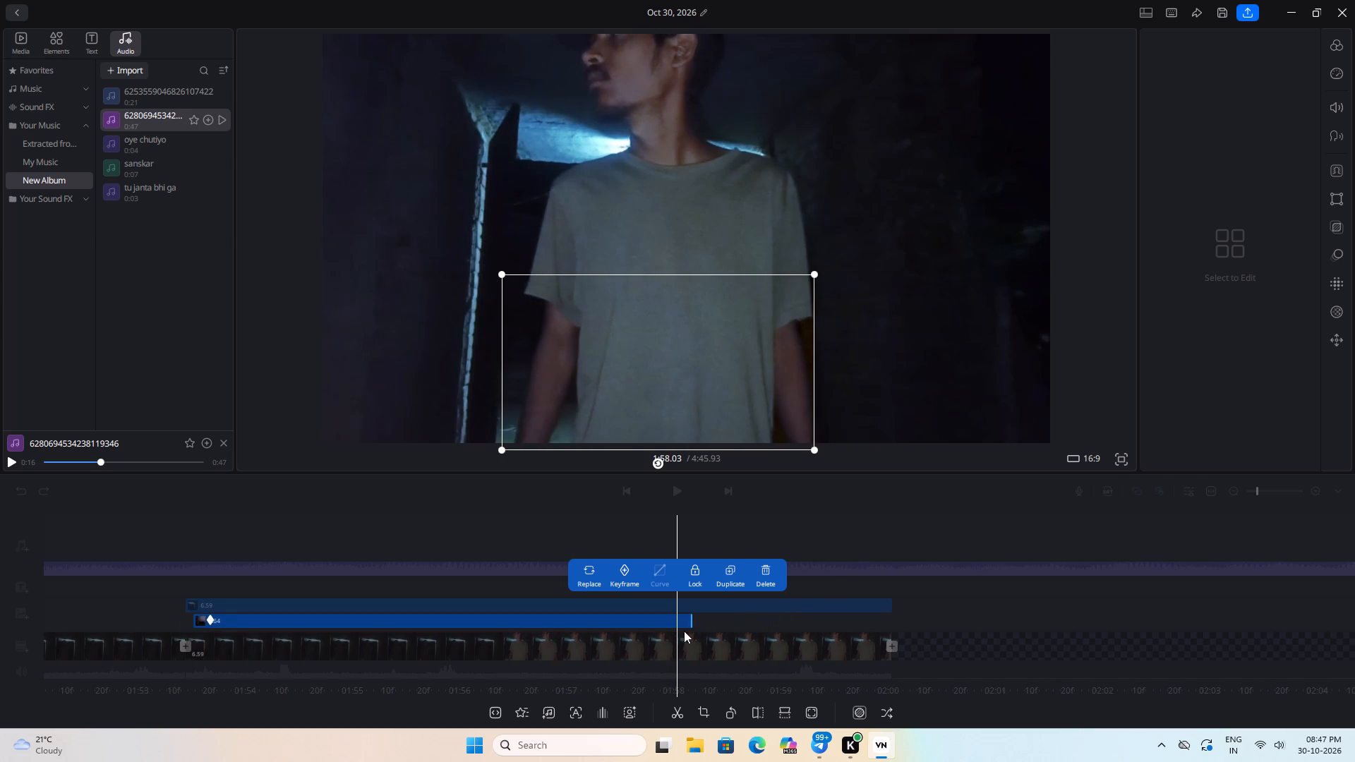
{"action": "left_click_drag", "start_coordinate": [684, 631], "coordinate": [679, 631]}
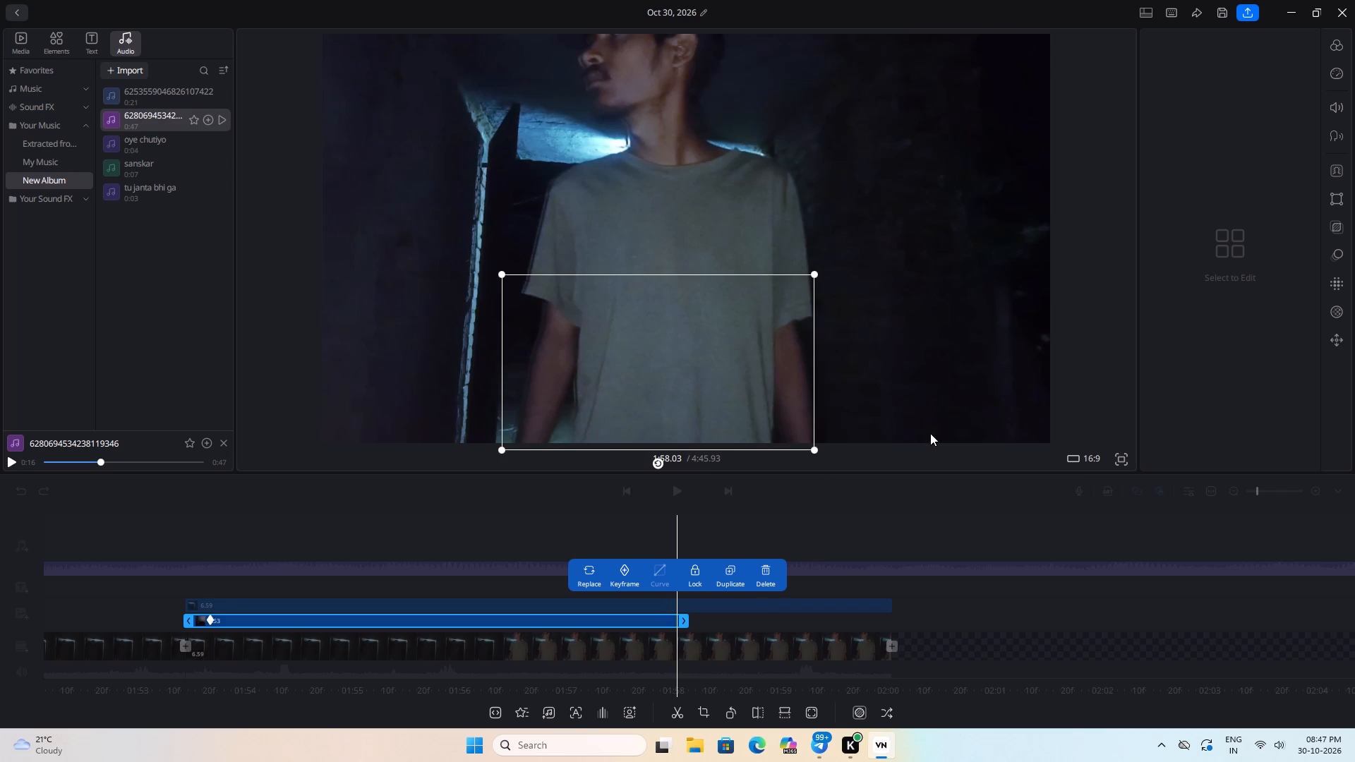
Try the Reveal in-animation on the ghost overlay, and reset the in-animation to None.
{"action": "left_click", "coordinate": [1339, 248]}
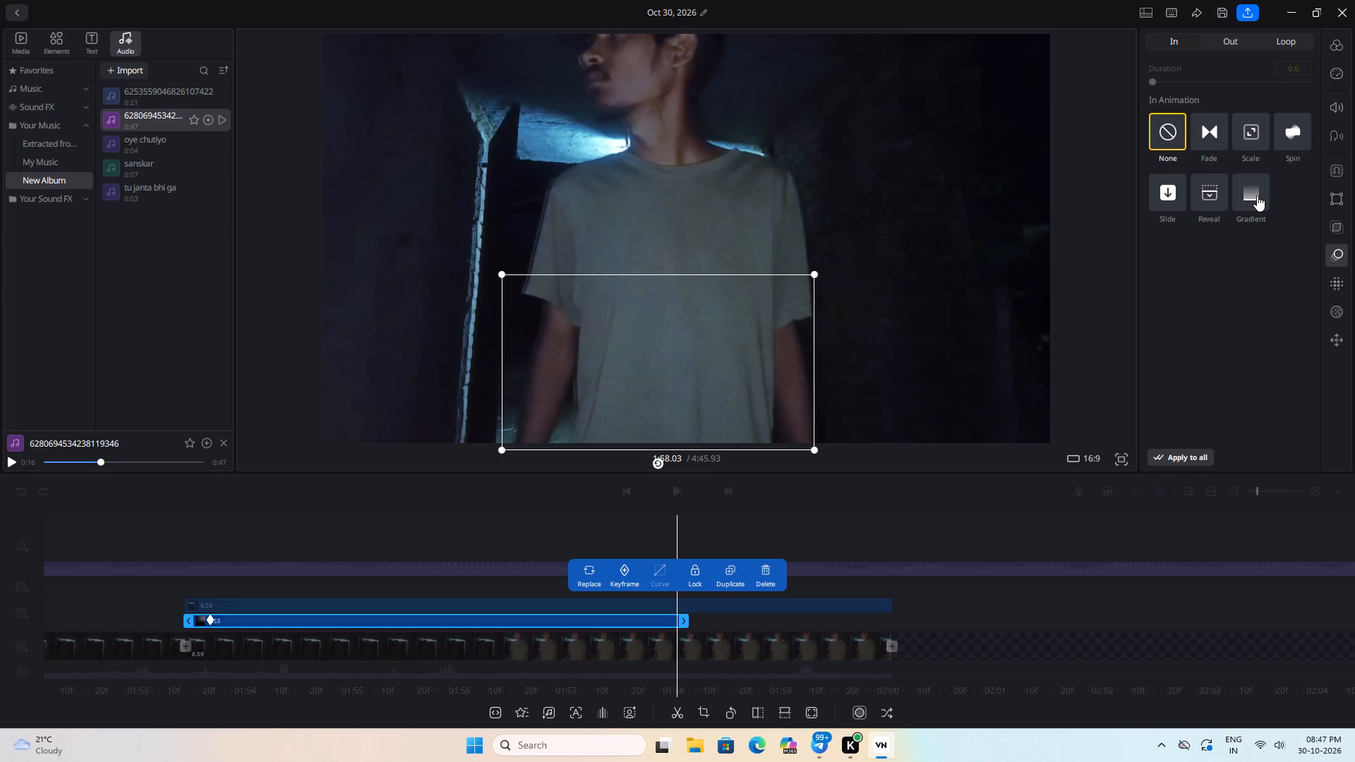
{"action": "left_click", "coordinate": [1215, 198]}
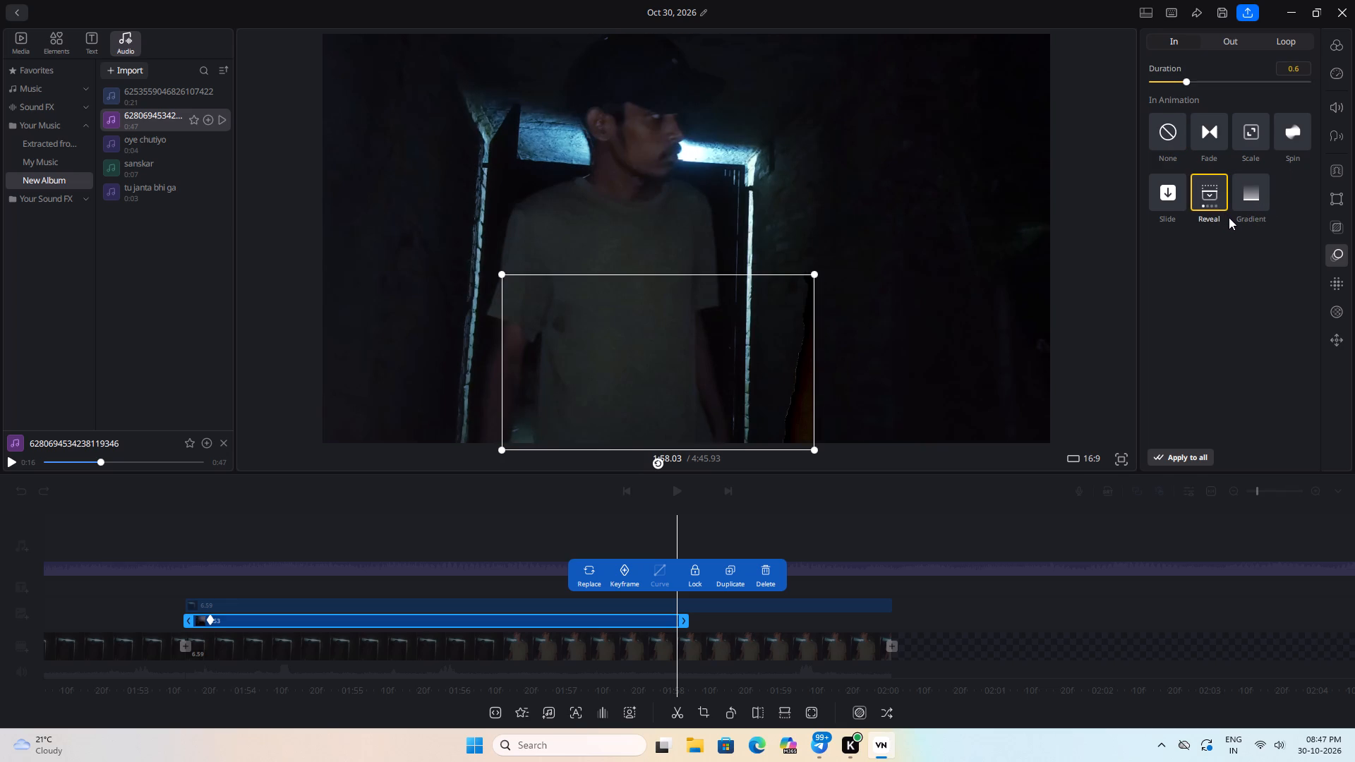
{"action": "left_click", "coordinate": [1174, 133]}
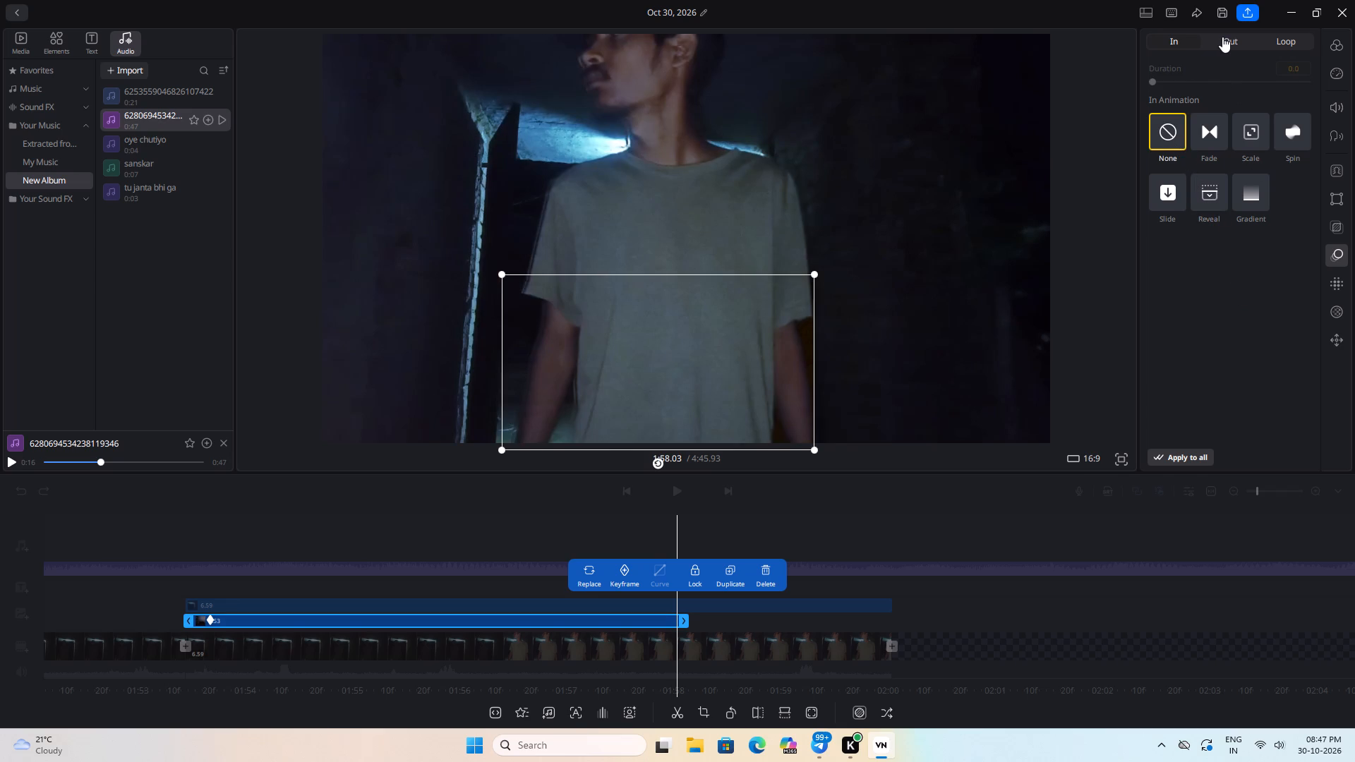
Apply the Reveal out-animation to the ghost overlay.
{"action": "left_click", "coordinate": [1223, 37]}
{"action": "left_click", "coordinate": [1239, 40]}
{"action": "left_click", "coordinate": [1215, 187]}
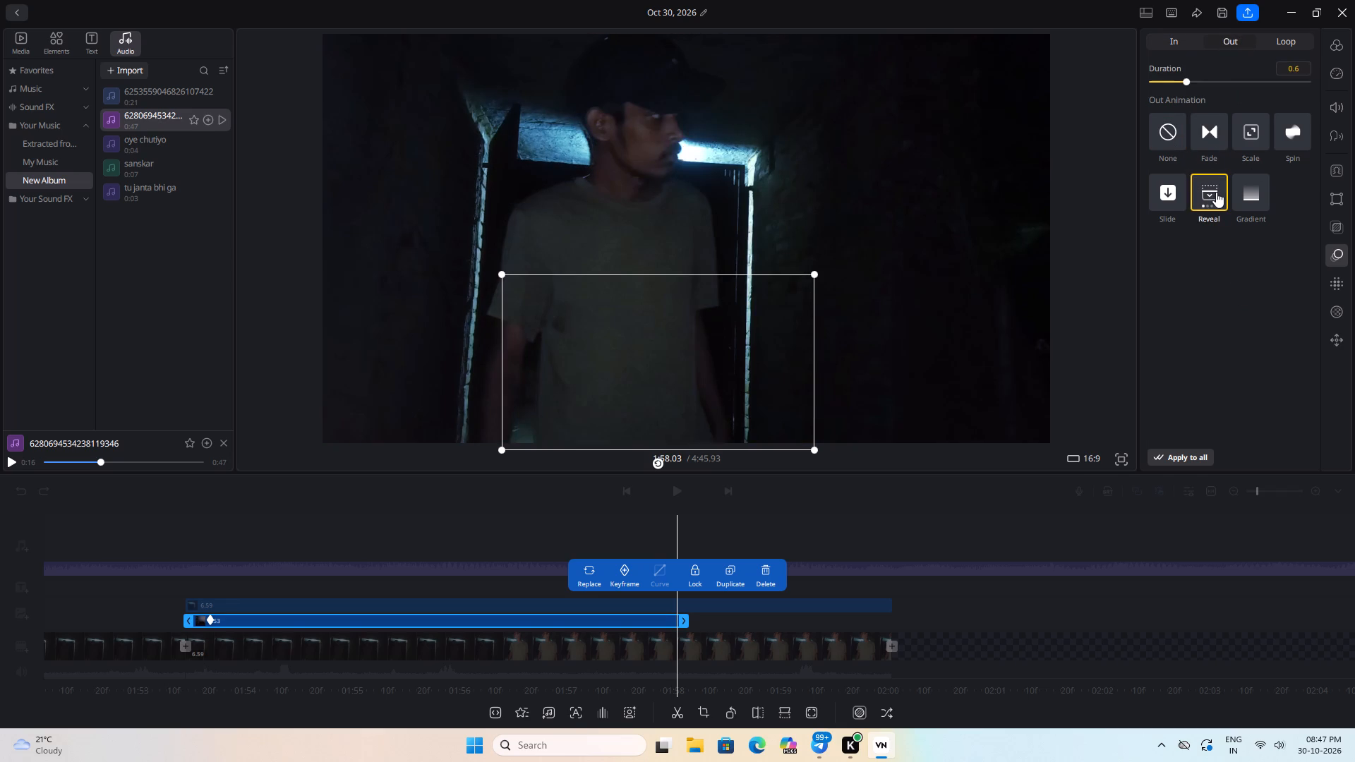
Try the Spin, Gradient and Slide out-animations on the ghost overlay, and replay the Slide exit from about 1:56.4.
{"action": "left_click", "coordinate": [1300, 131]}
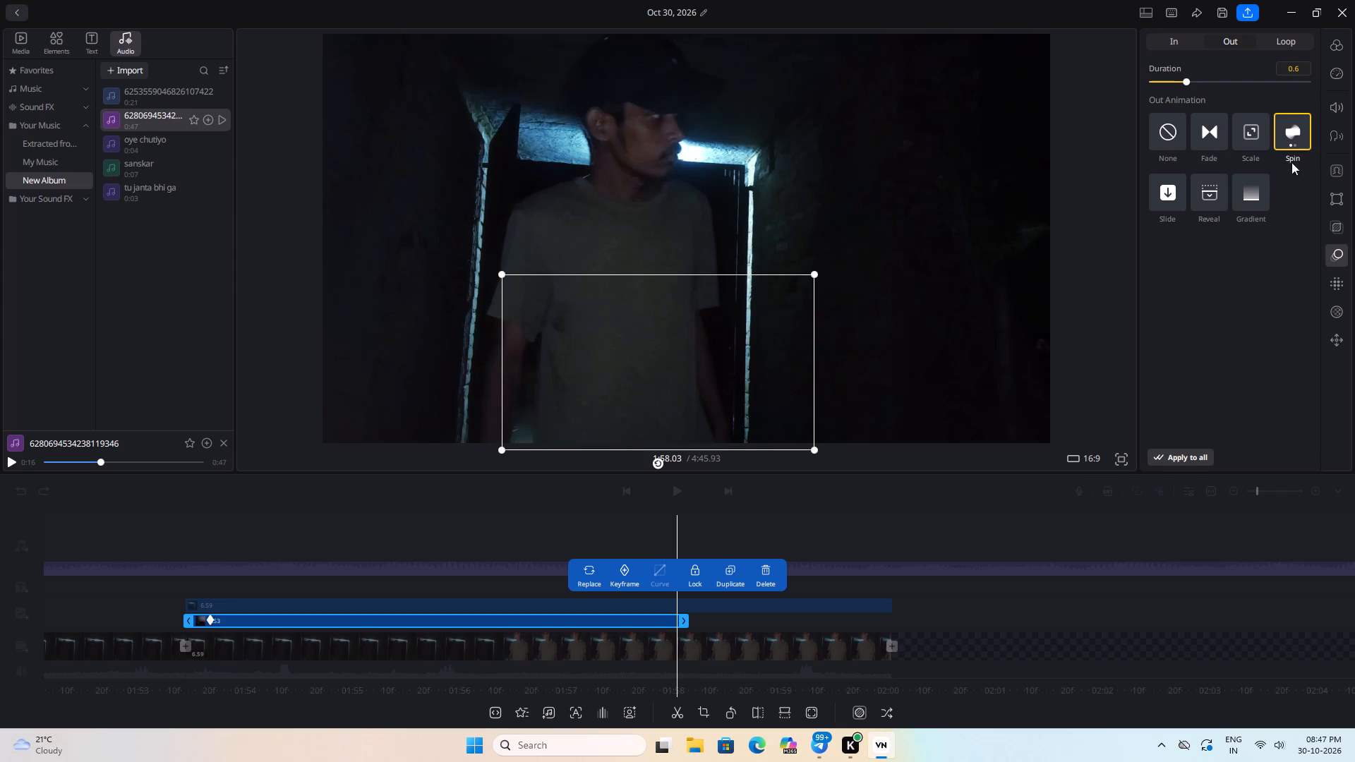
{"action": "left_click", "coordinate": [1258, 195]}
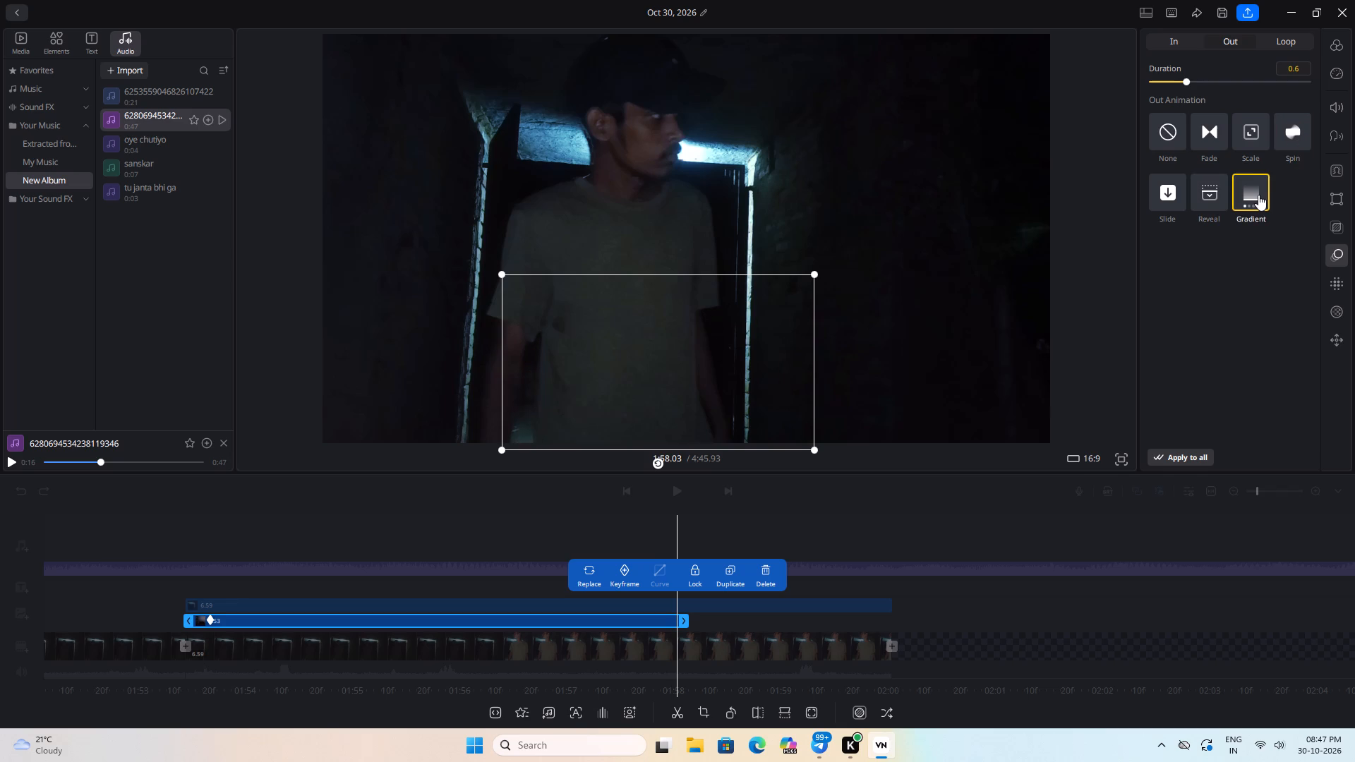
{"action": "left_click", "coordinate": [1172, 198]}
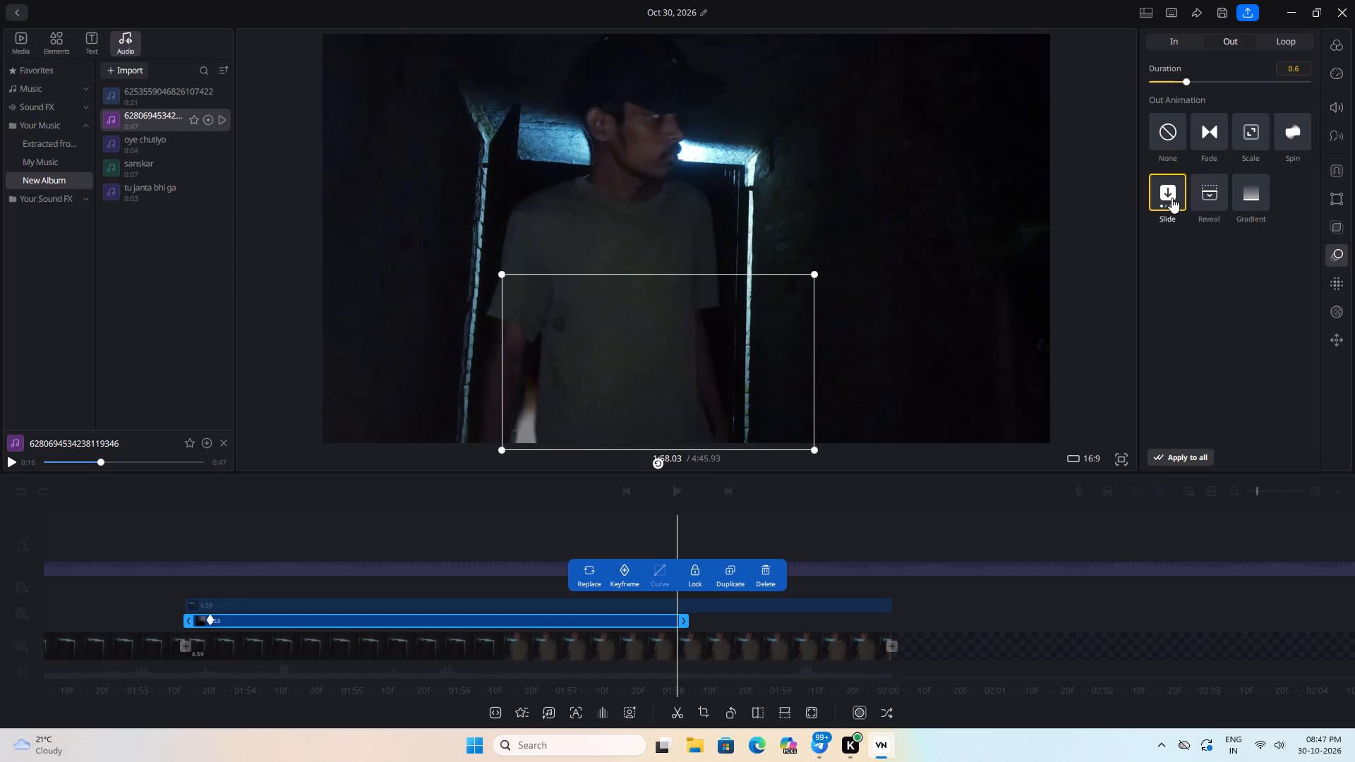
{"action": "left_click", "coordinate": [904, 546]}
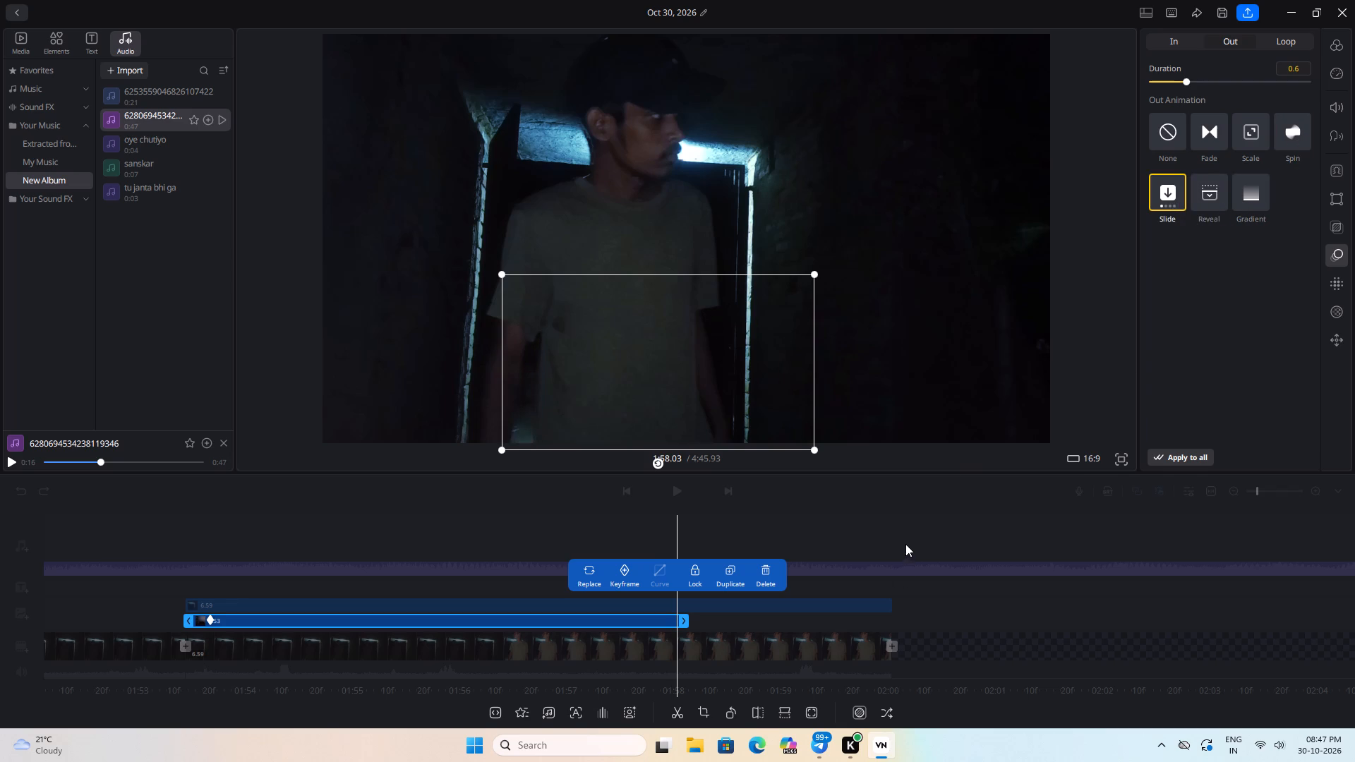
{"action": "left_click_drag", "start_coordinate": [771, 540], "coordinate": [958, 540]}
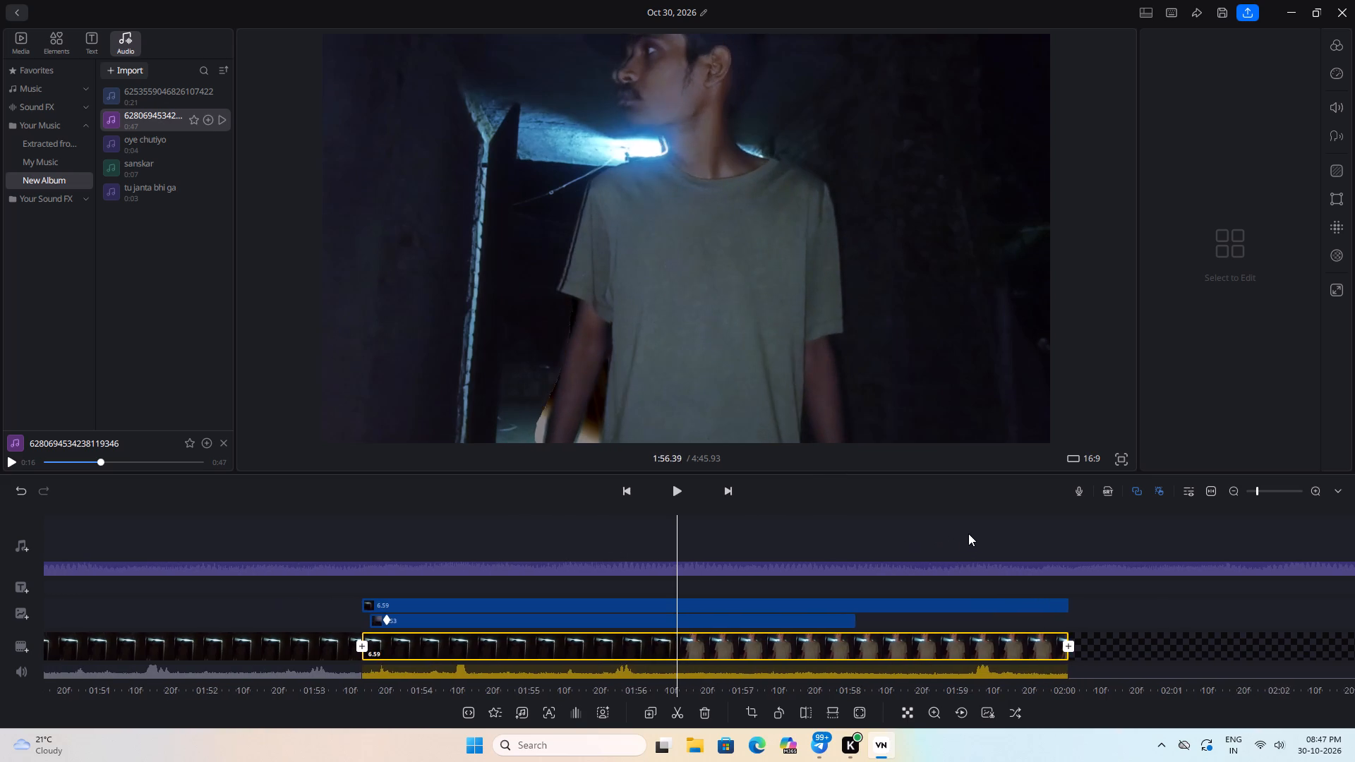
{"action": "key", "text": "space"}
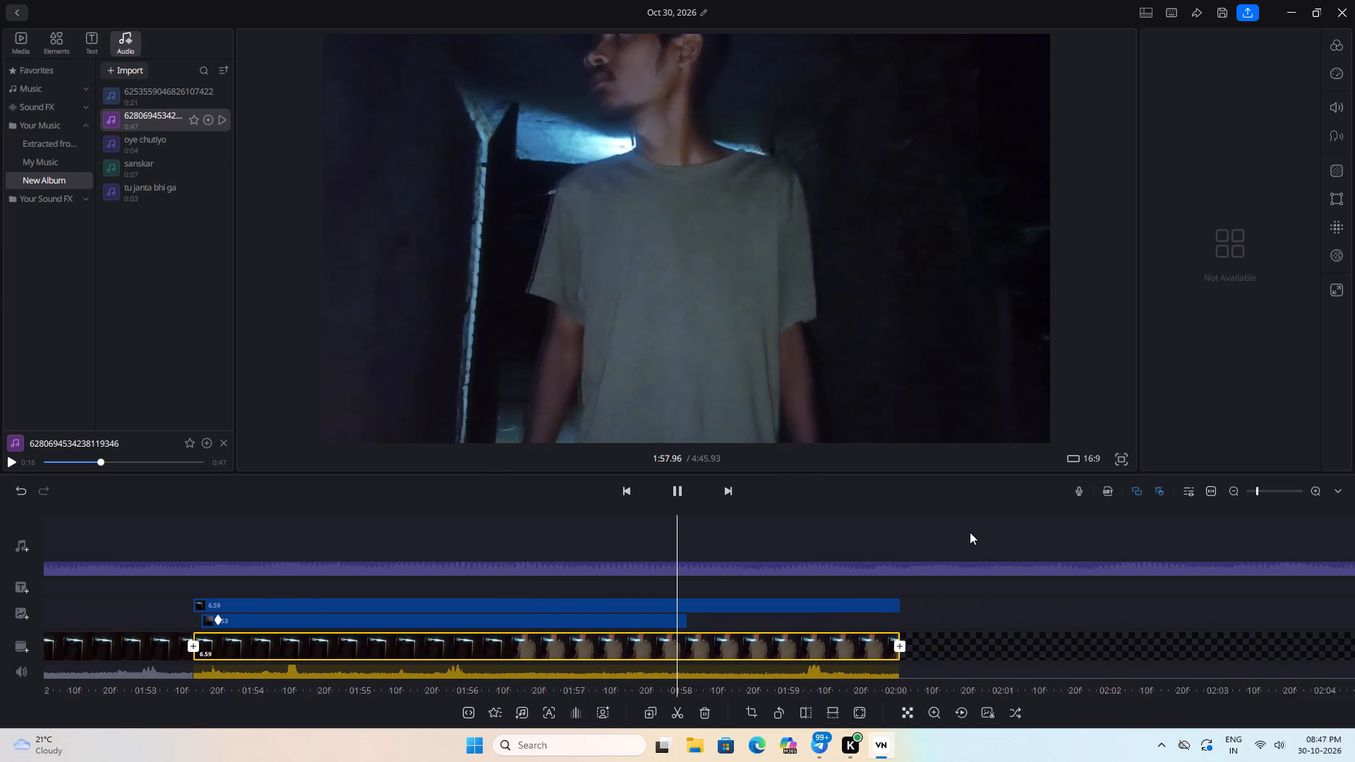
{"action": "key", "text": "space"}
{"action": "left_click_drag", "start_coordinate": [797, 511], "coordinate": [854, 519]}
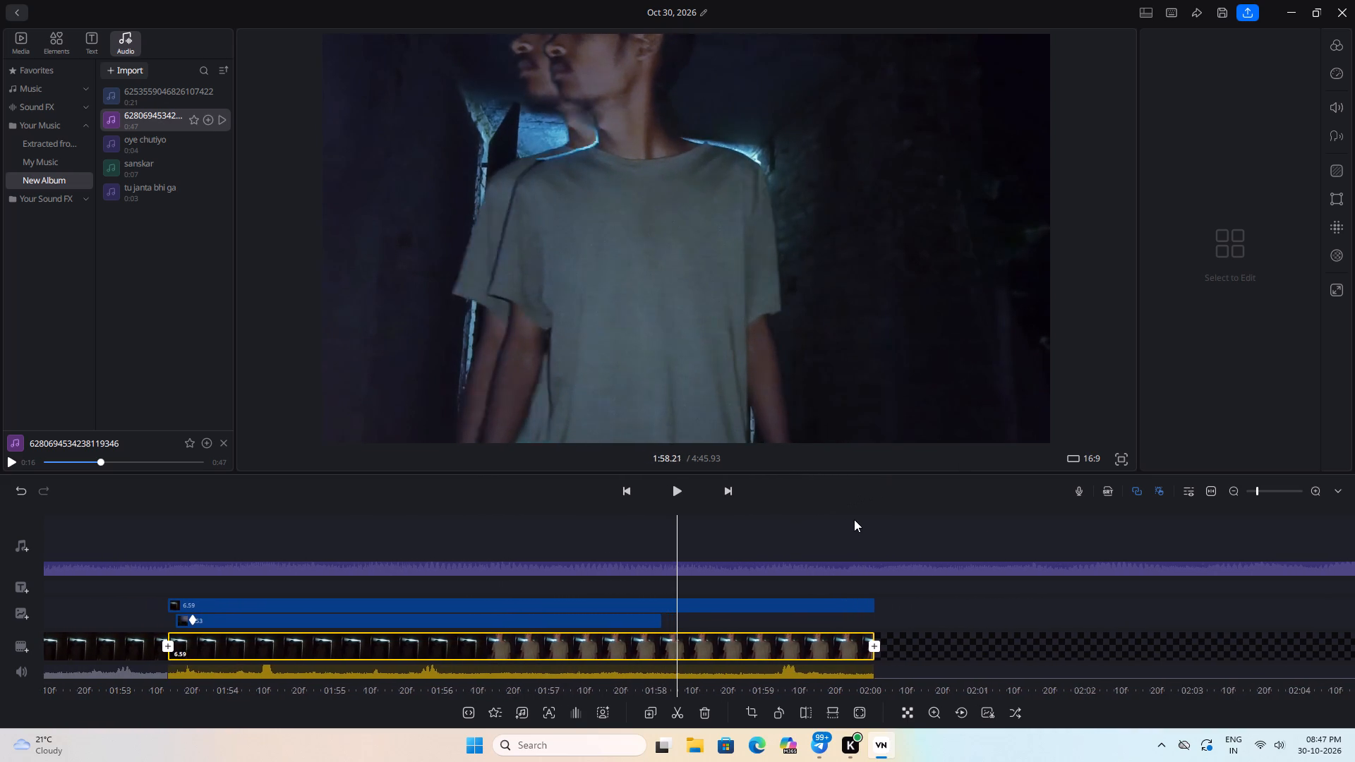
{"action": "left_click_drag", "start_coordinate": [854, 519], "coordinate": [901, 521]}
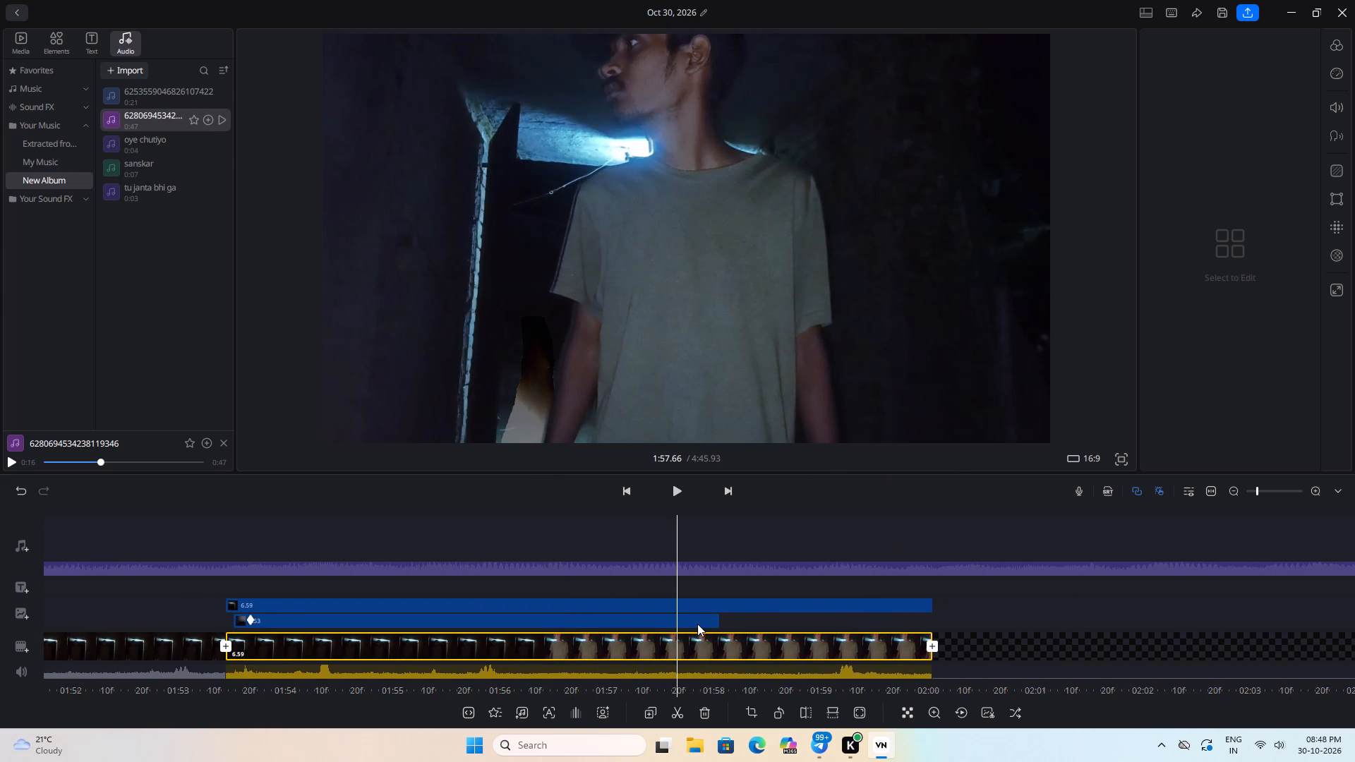
Apply the Scale out-animation to the ghost overlay with a duration of 1.4.
{"action": "left_click", "coordinate": [697, 624]}
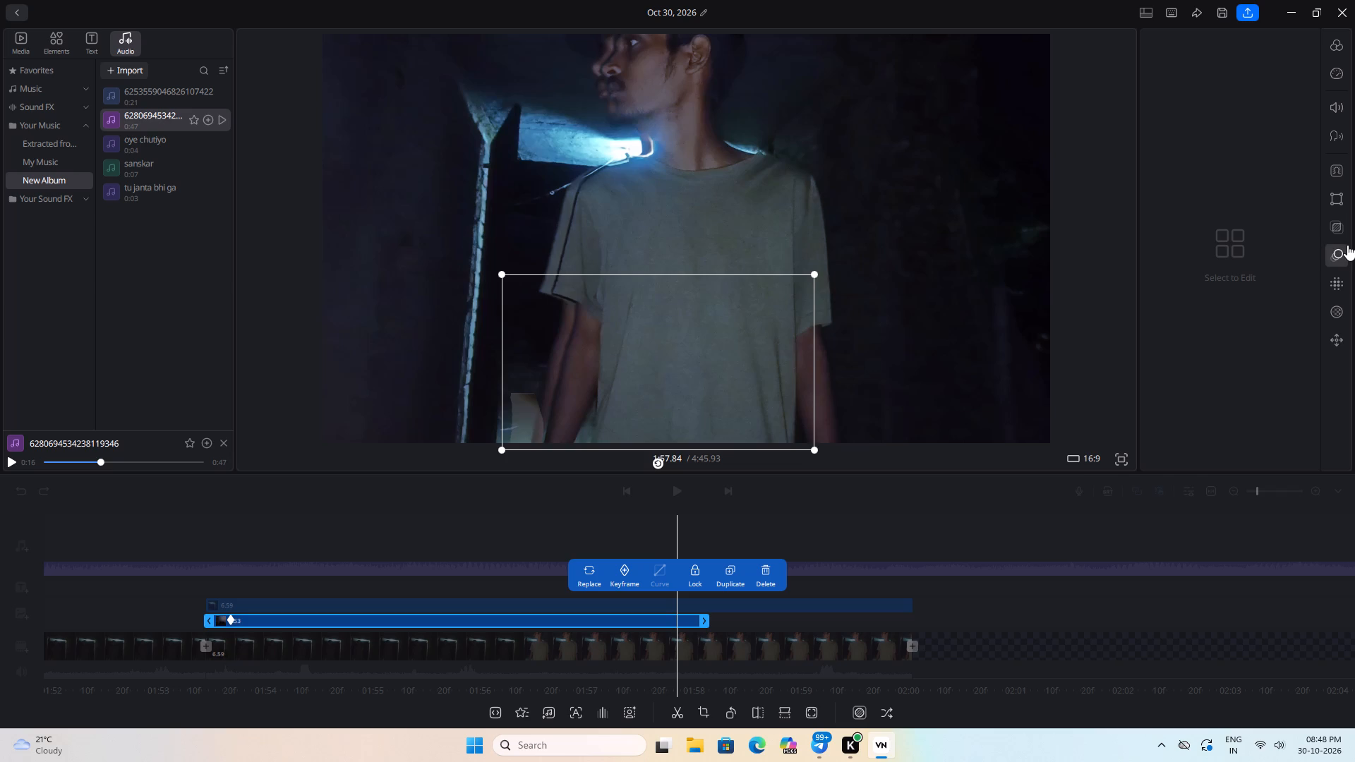
{"action": "left_click", "coordinate": [1345, 246]}
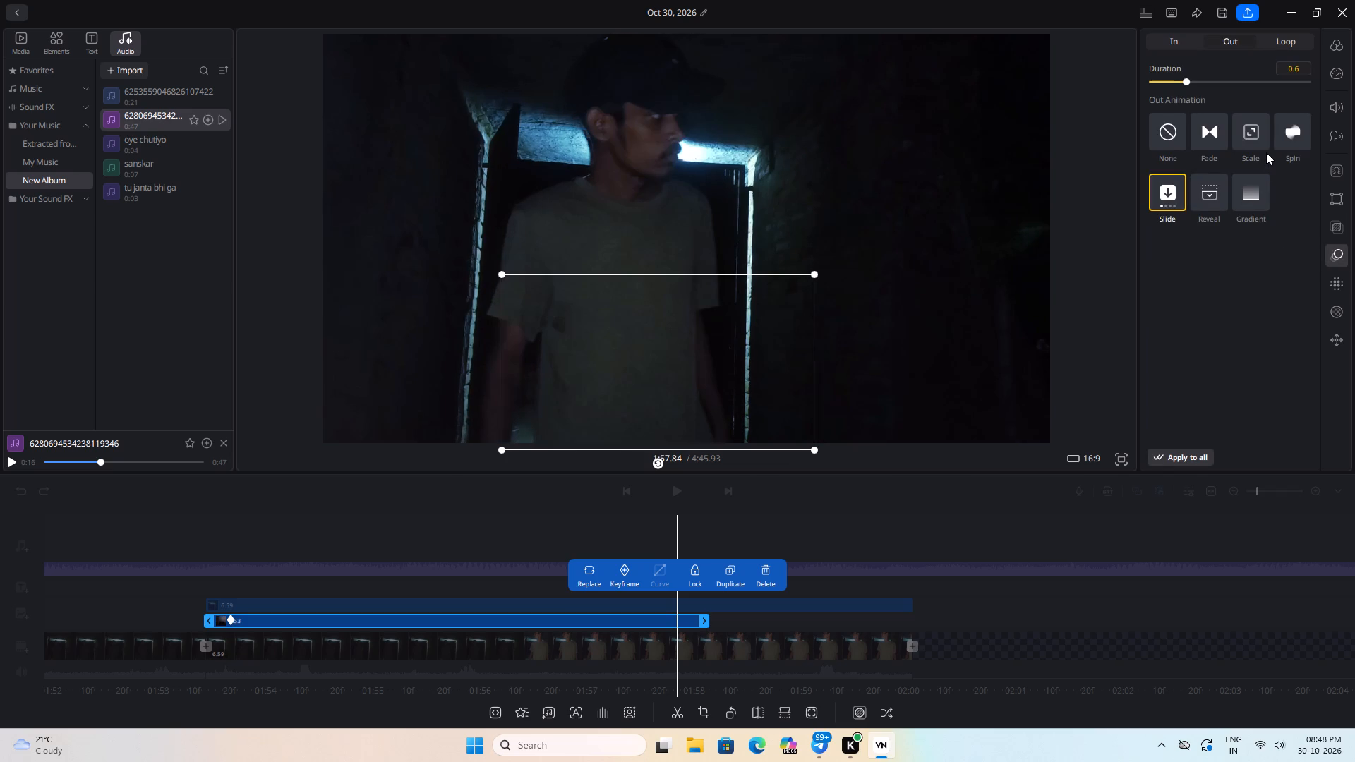
{"action": "left_click", "coordinate": [1251, 128]}
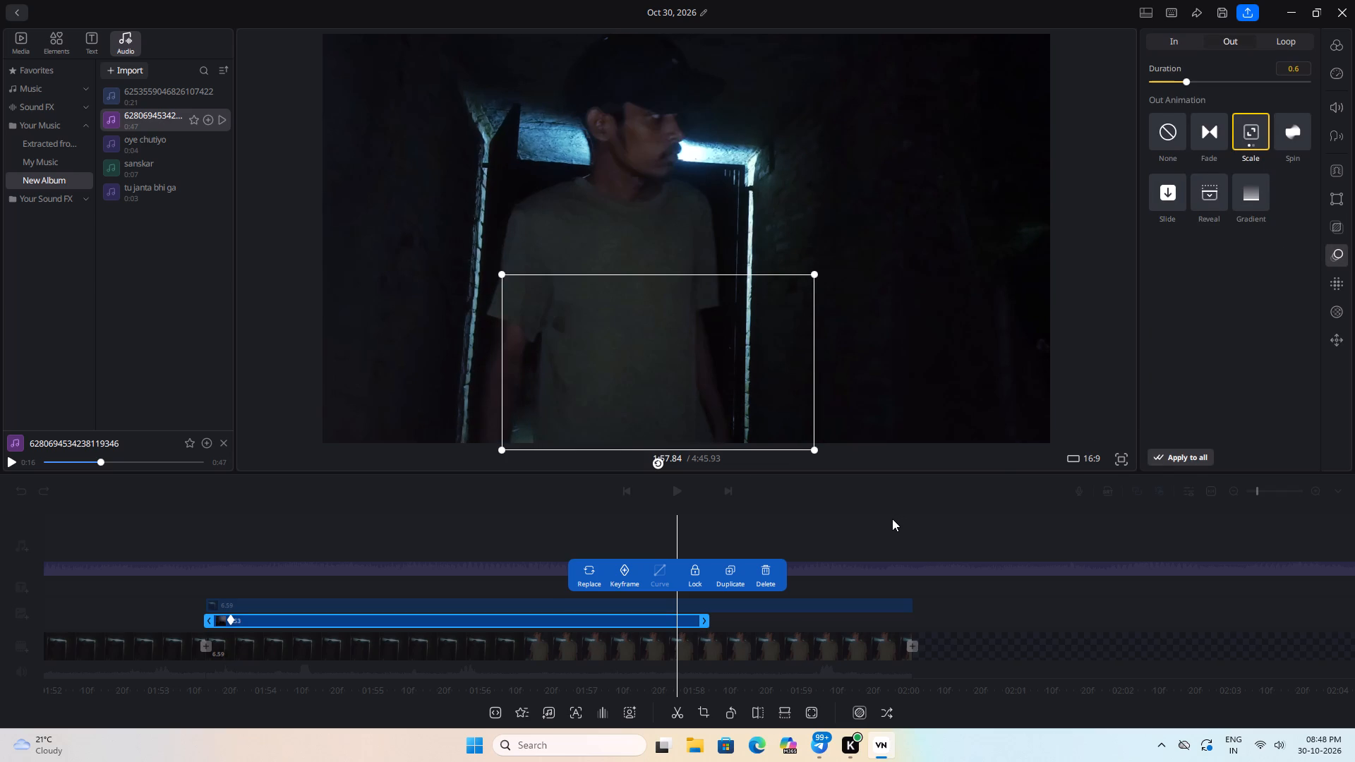
{"action": "left_click_drag", "start_coordinate": [1184, 83], "coordinate": [1233, 78]}
{"action": "left_click_drag", "start_coordinate": [1233, 78], "coordinate": [1250, 80]}
Replay and scrub between about 1:56.5 and 1:58, examining how the ghost overlay scales out beside the man.
{"action": "key", "text": "space"}
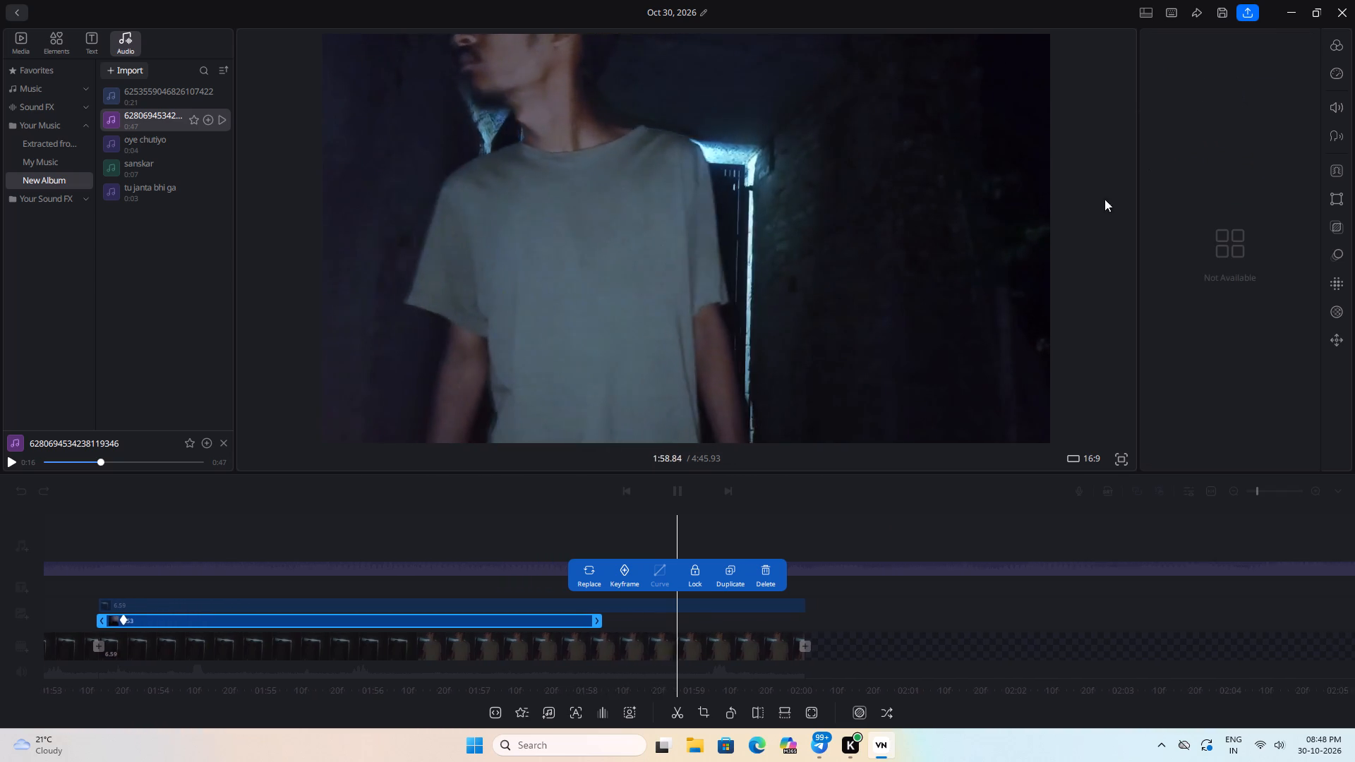
{"action": "left_click_drag", "start_coordinate": [847, 487], "coordinate": [985, 488]}
{"action": "left_click_drag", "start_coordinate": [848, 529], "coordinate": [1209, 508]}
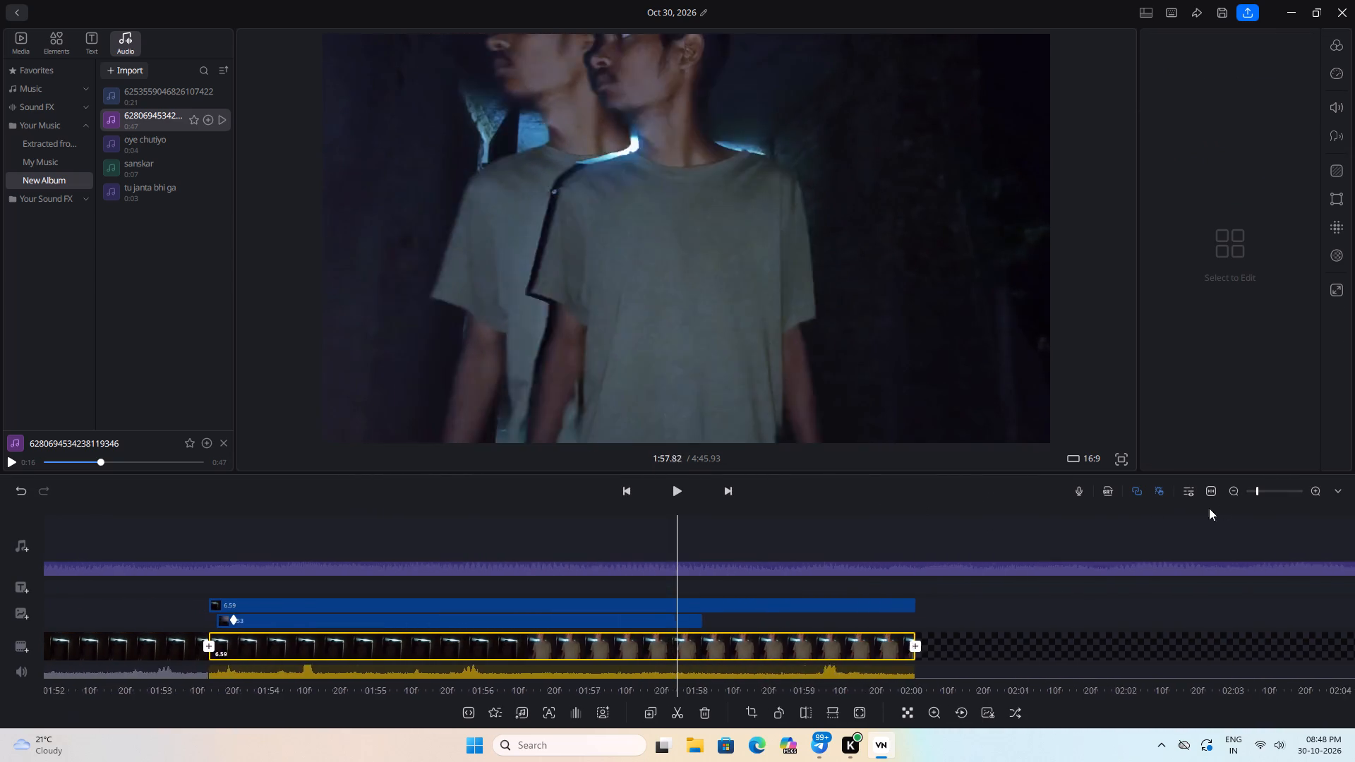
{"action": "left_click_drag", "start_coordinate": [1209, 508], "coordinate": [1255, 498]}
{"action": "key", "text": "space"}
{"action": "key", "text": "space"}
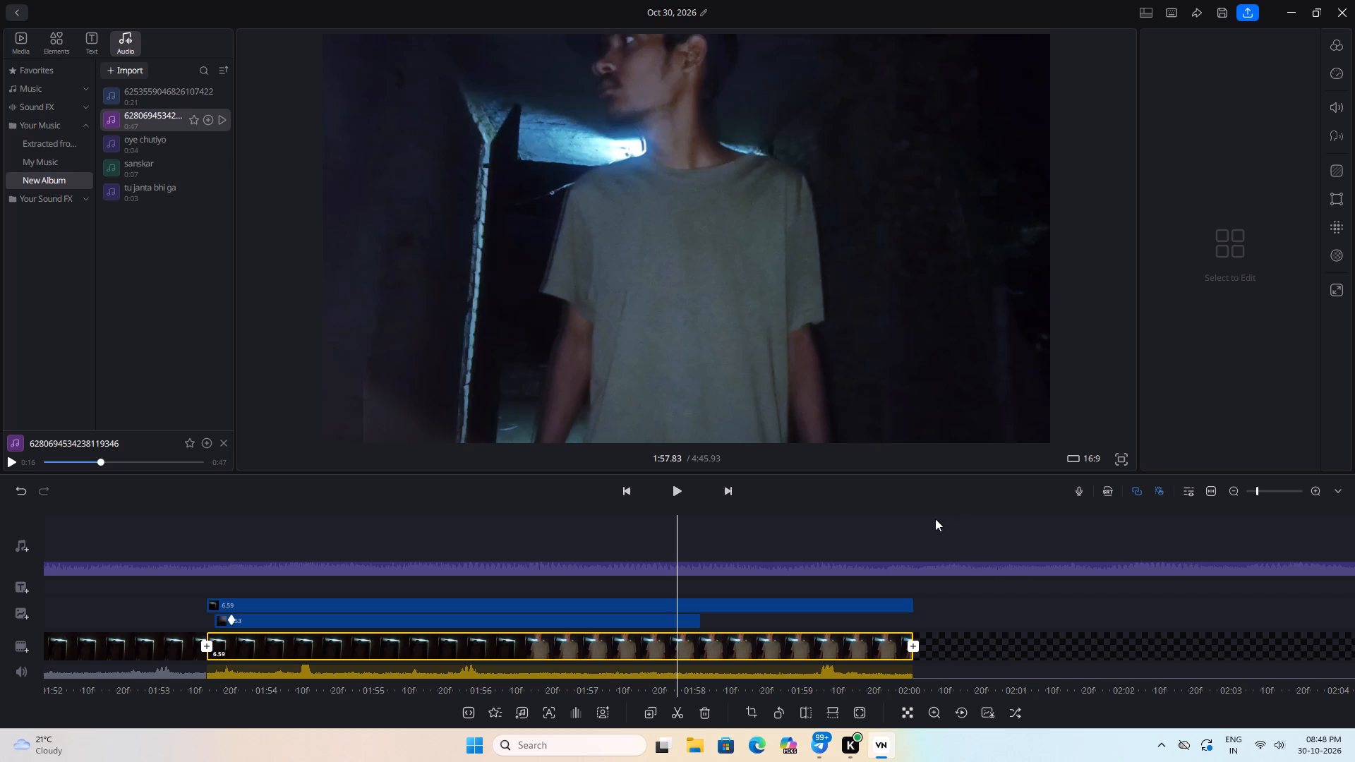
{"action": "left_click_drag", "start_coordinate": [849, 534], "coordinate": [951, 543]}
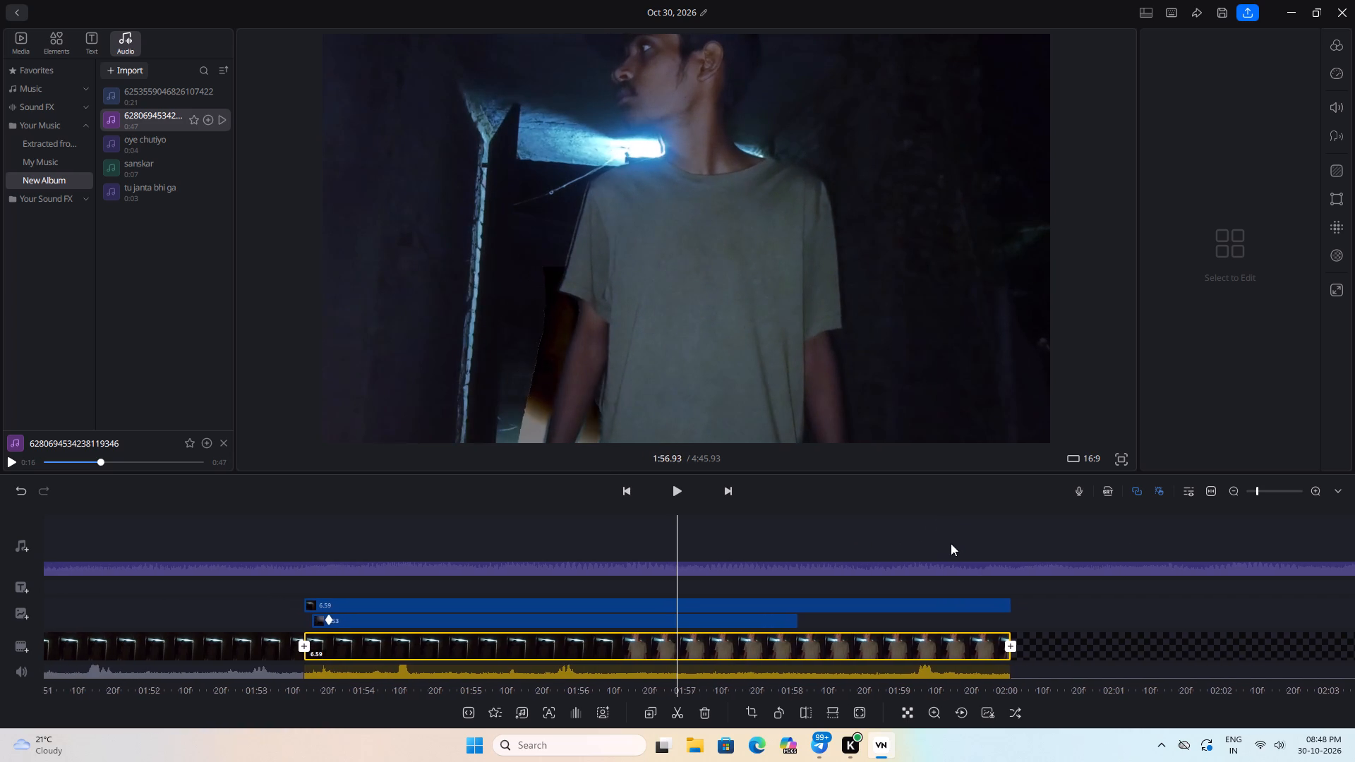
{"action": "left_click_drag", "start_coordinate": [951, 543], "coordinate": [902, 545]}
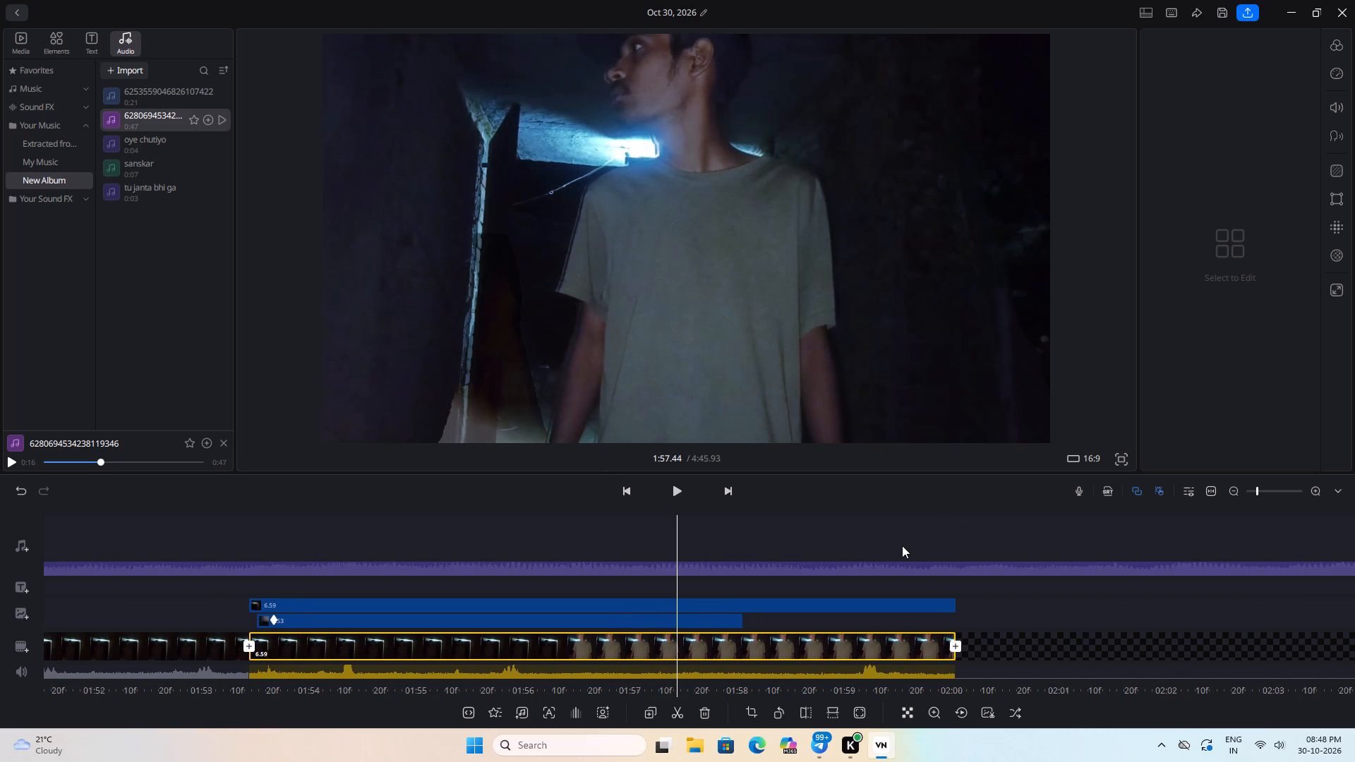
{"action": "left_click_drag", "start_coordinate": [902, 545], "coordinate": [1008, 545]}
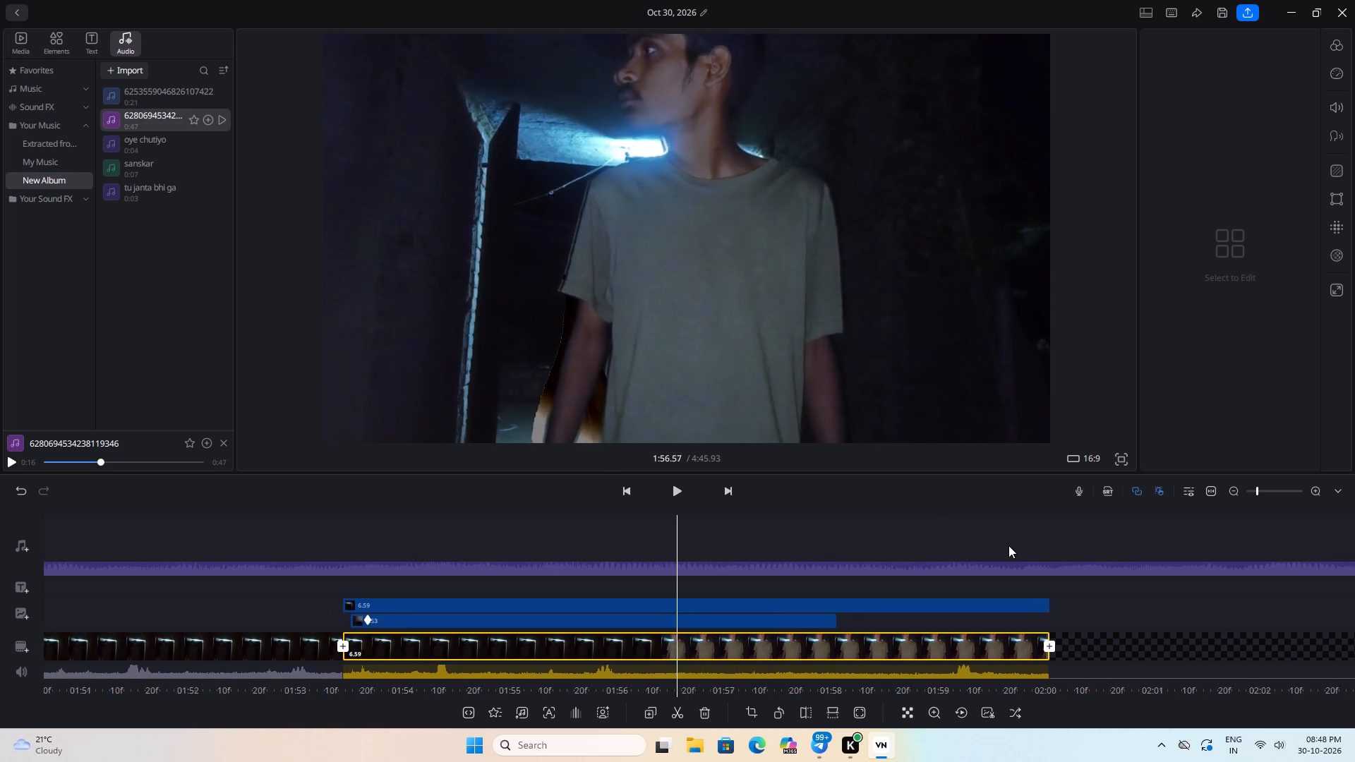
{"action": "left_click_drag", "start_coordinate": [1008, 545], "coordinate": [846, 546]}
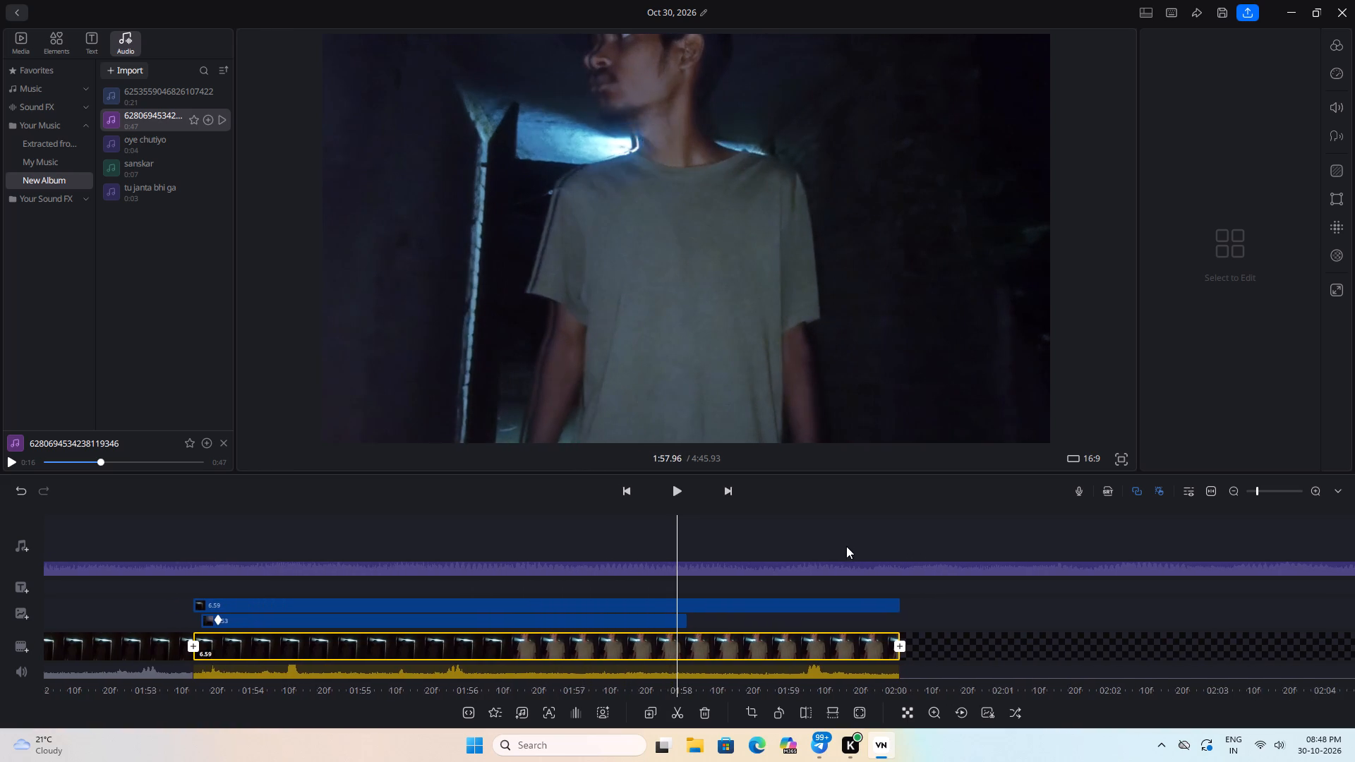
{"action": "left_click_drag", "start_coordinate": [846, 546], "coordinate": [972, 539]}
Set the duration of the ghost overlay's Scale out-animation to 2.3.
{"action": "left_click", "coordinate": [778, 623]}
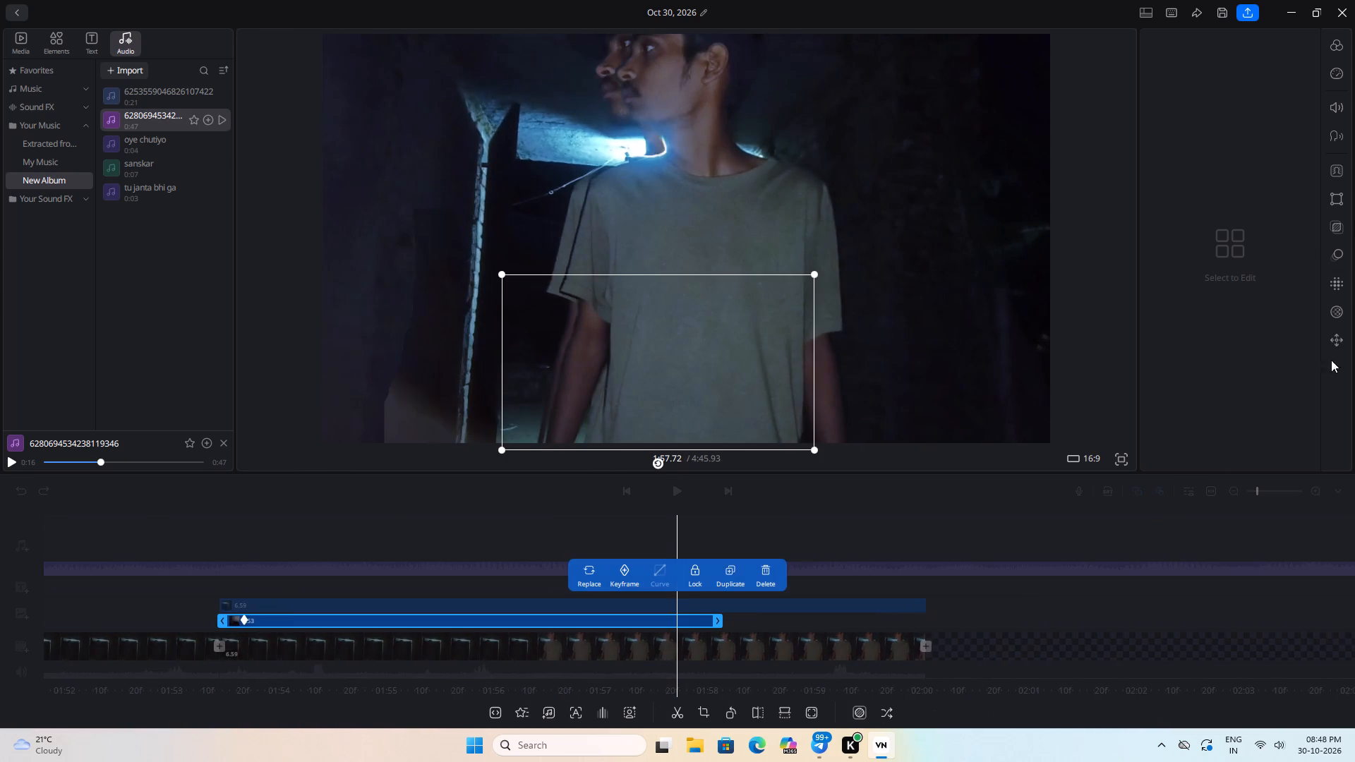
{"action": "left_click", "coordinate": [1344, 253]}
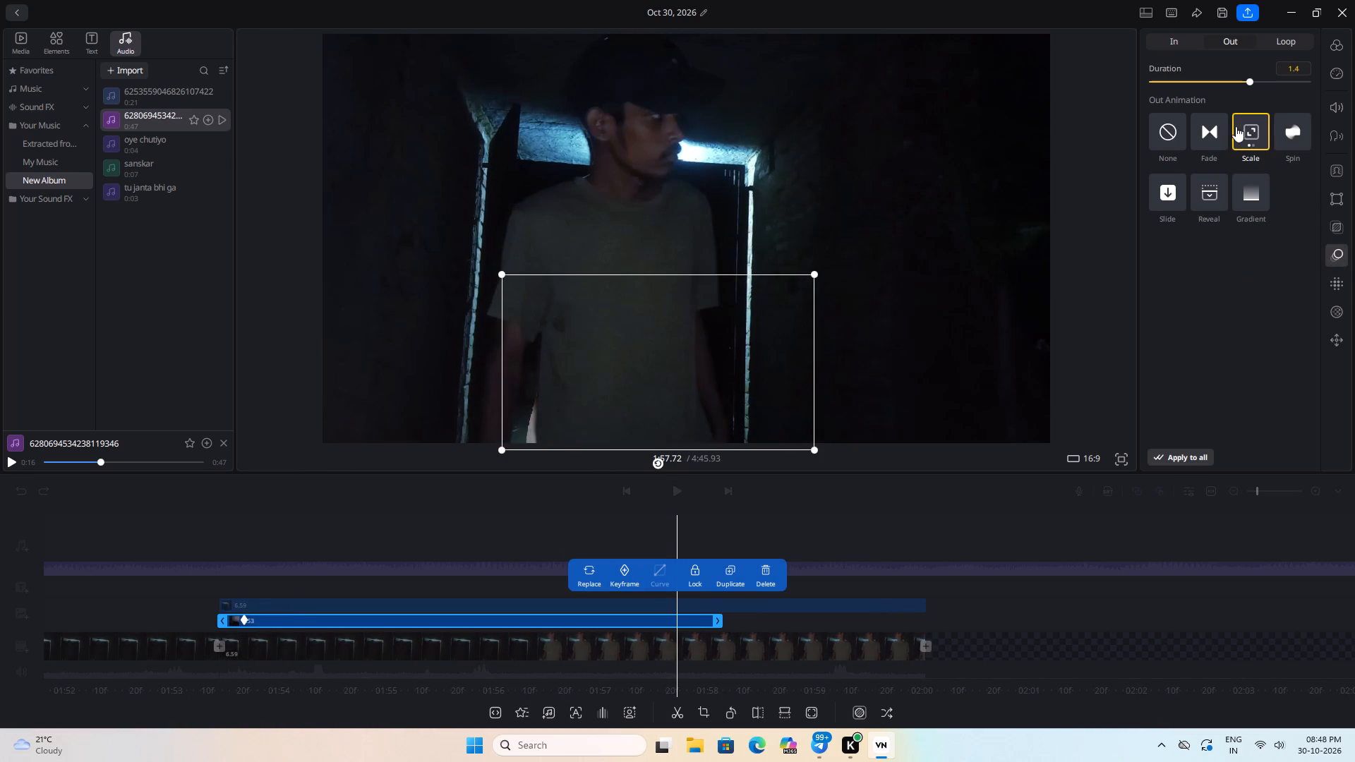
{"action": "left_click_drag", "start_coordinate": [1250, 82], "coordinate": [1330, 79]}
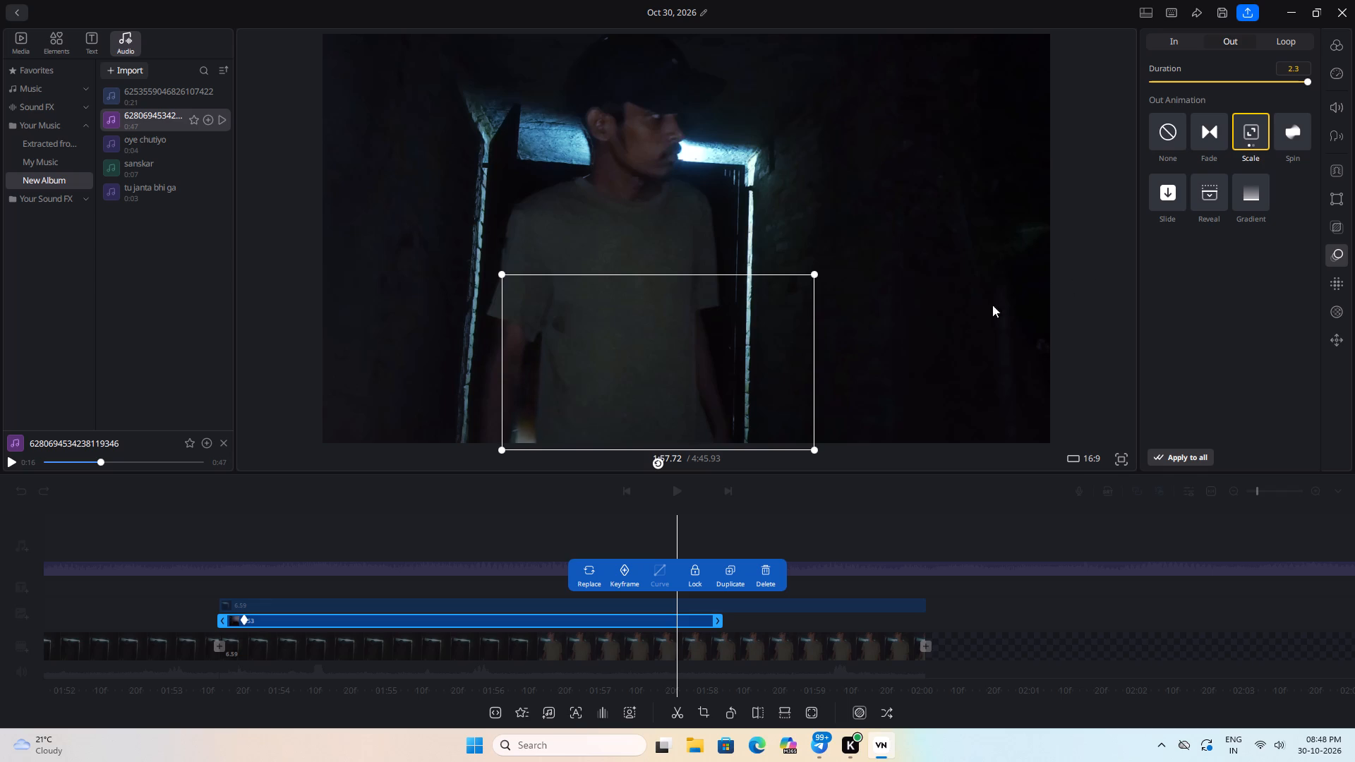
Replay the ghost overlay's lengthened exit from about 1:56.4 in short bursts, examining how it disappears behind the man.
{"action": "left_click_drag", "start_coordinate": [819, 504], "coordinate": [879, 512]}
{"action": "left_click_drag", "start_coordinate": [749, 558], "coordinate": [906, 576]}
{"action": "left_click_drag", "start_coordinate": [913, 583], "coordinate": [917, 583]}
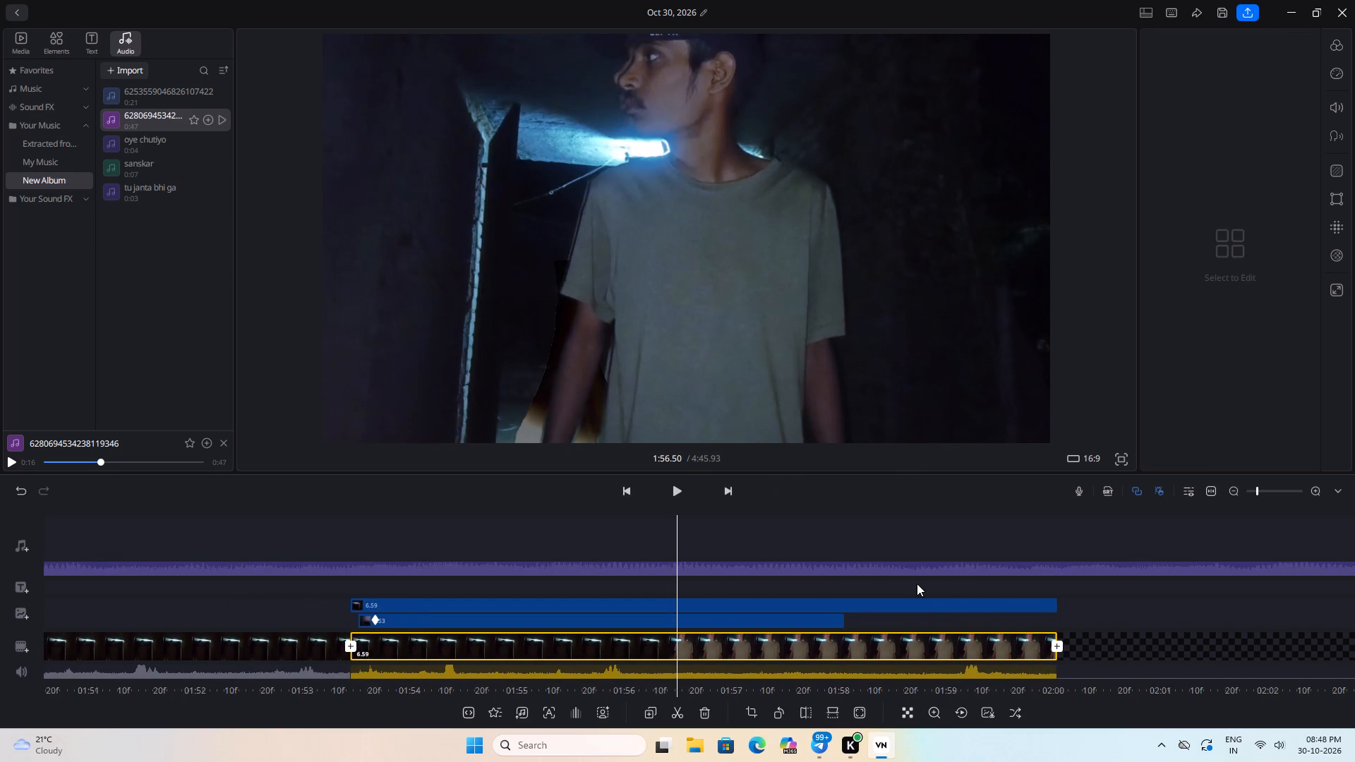
{"action": "left_click_drag", "start_coordinate": [917, 583], "coordinate": [1005, 574]}
{"action": "key", "text": "space"}
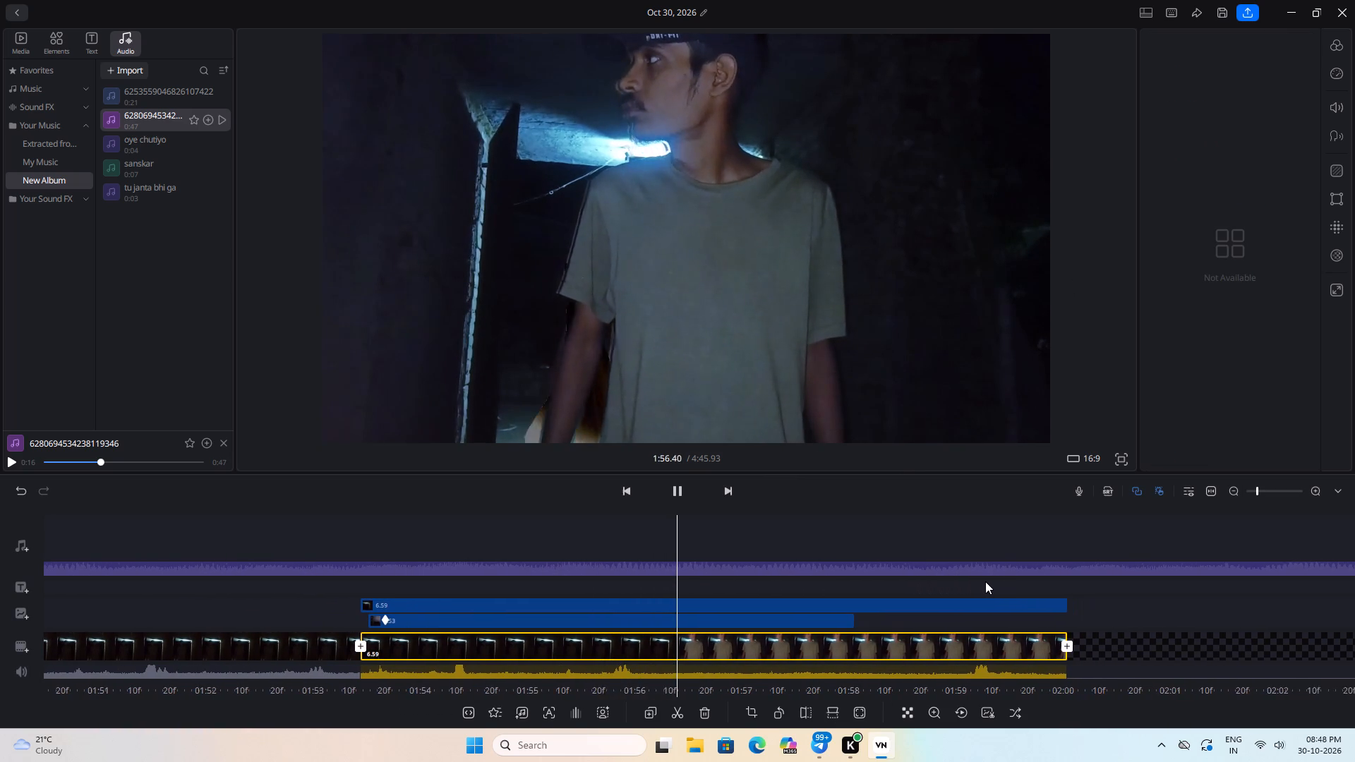
{"action": "key", "text": "space"}
{"action": "key", "text": "space"}
{"action": "key", "text": "space"}
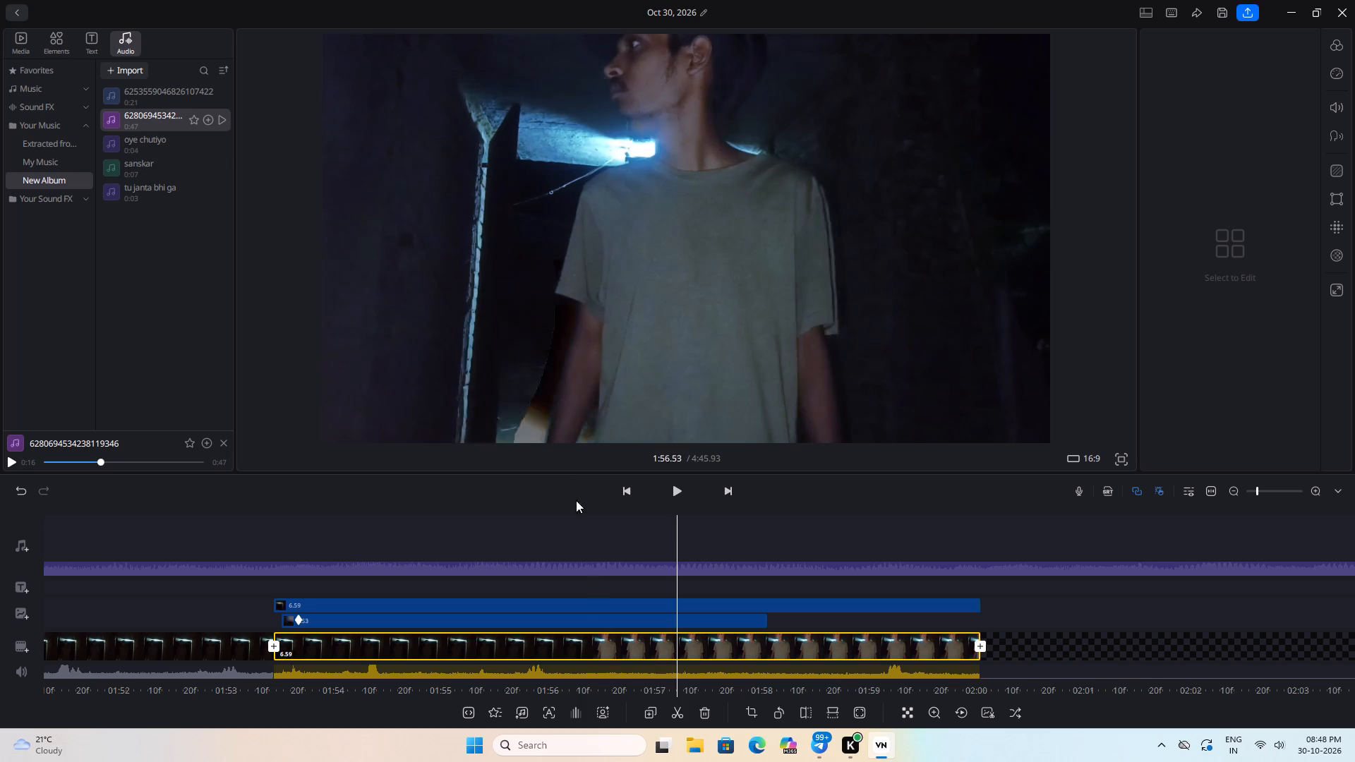
{"action": "key", "text": "space"}
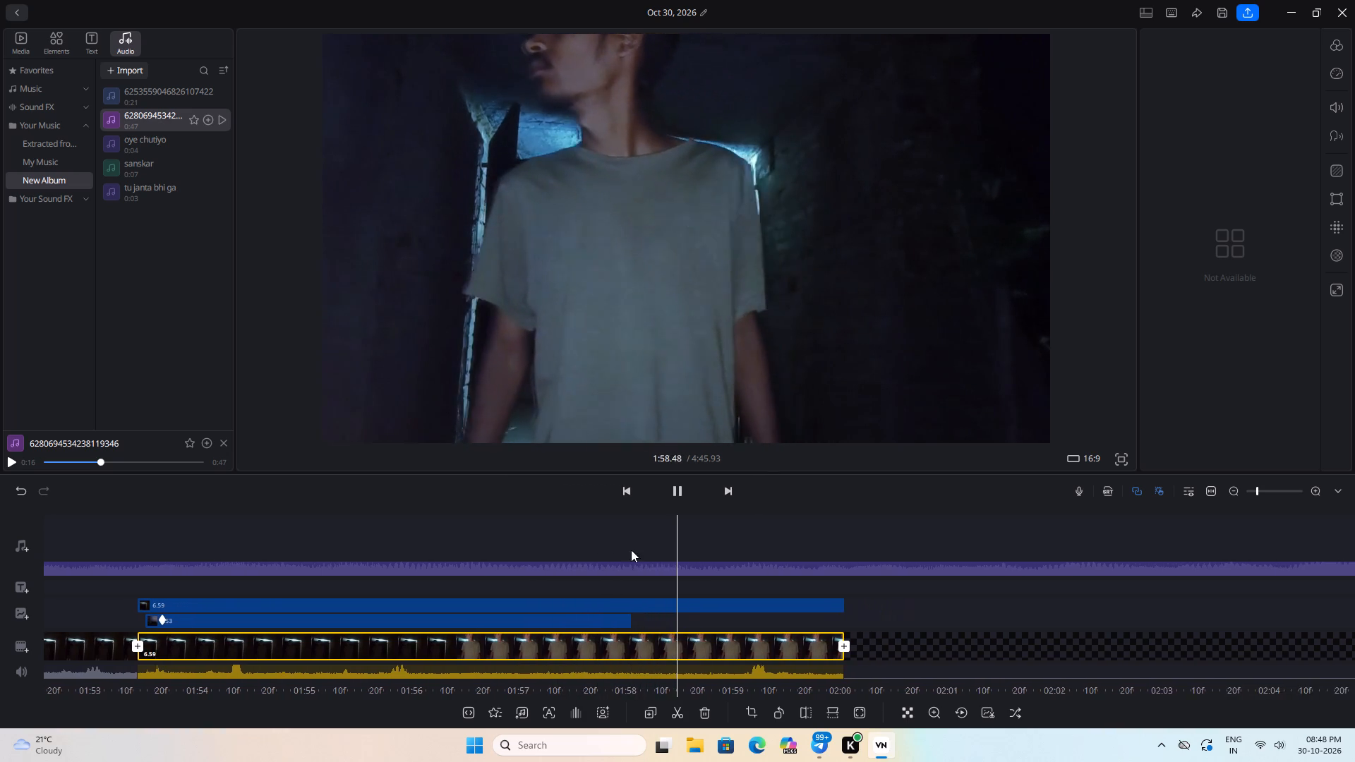
{"action": "left_click_drag", "start_coordinate": [600, 550], "coordinate": [833, 585]}
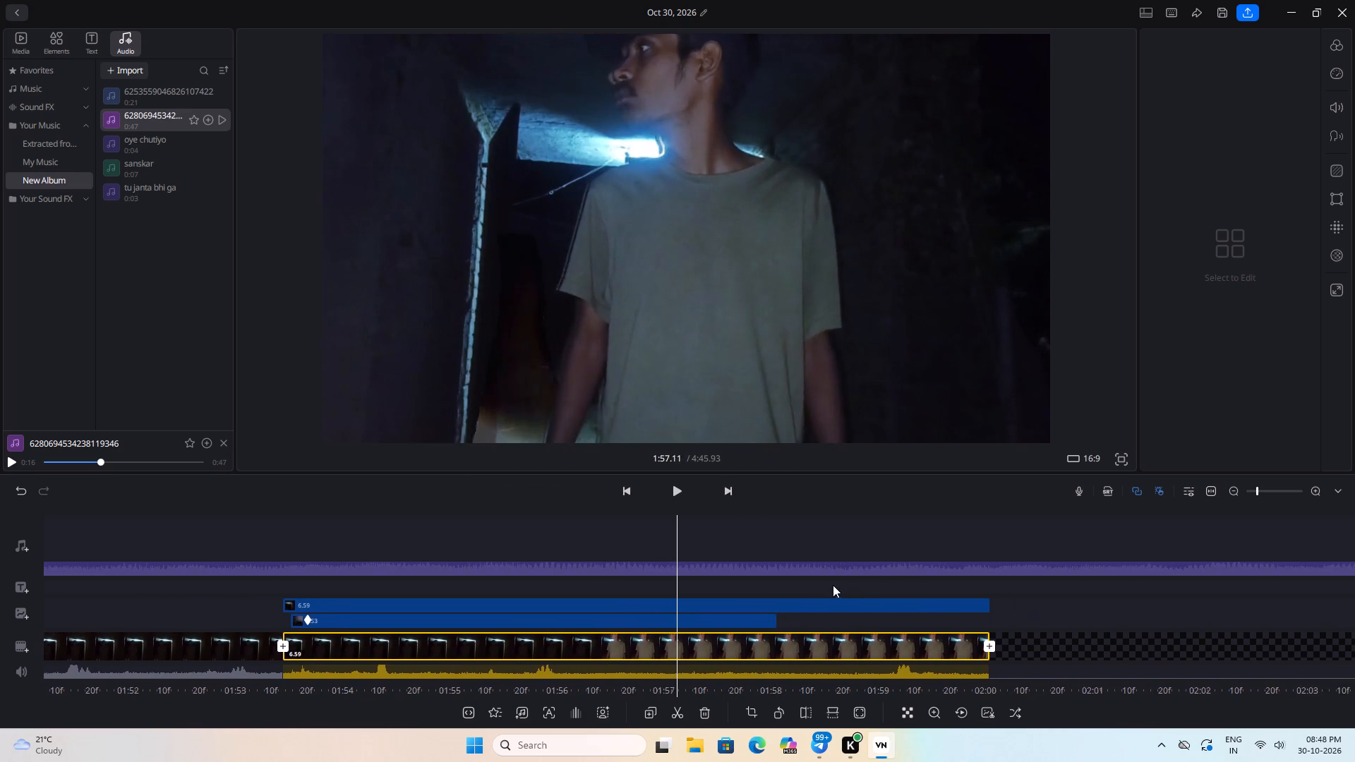
{"action": "left_click_drag", "start_coordinate": [833, 585], "coordinate": [845, 588]}
Shorten the ghost overlay's Scale out-animation to a duration of 0.2.
{"action": "left_click", "coordinate": [765, 624]}
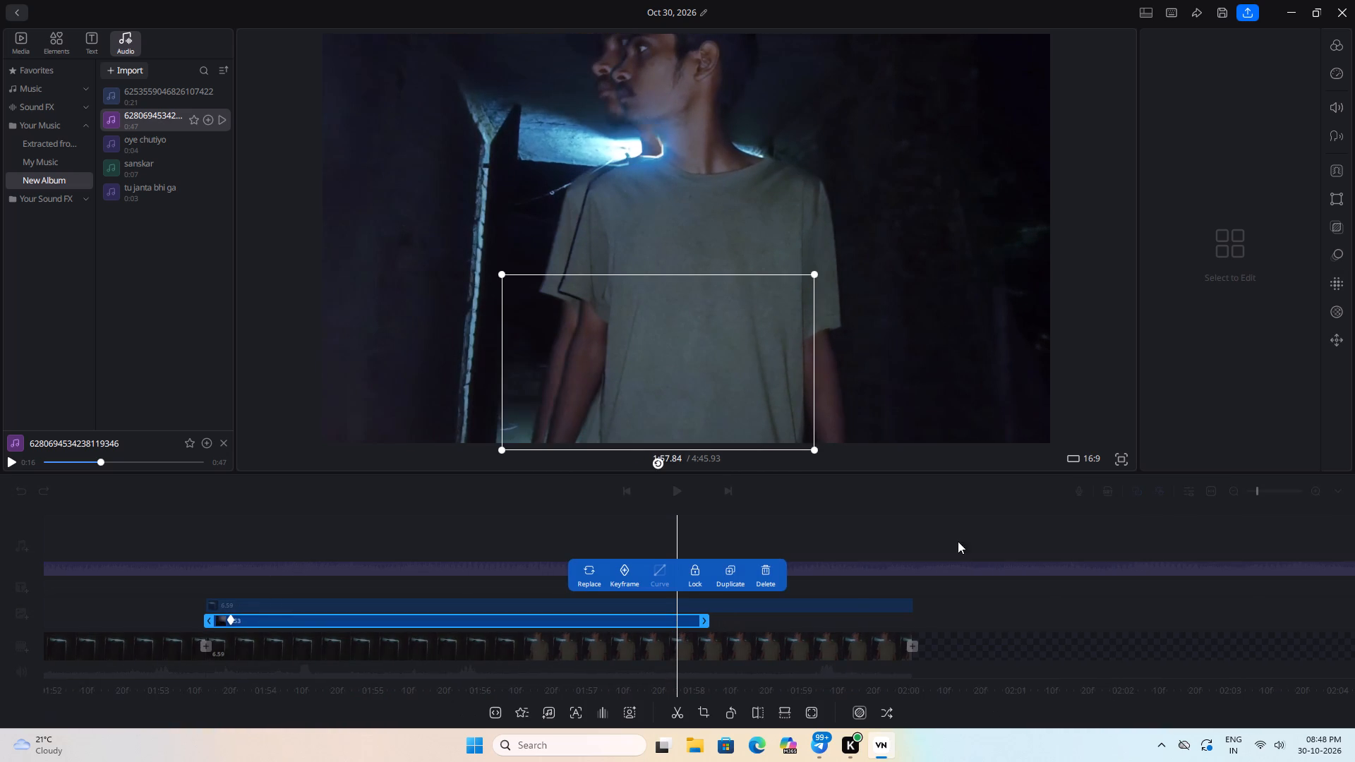
{"action": "left_click", "coordinate": [1341, 257]}
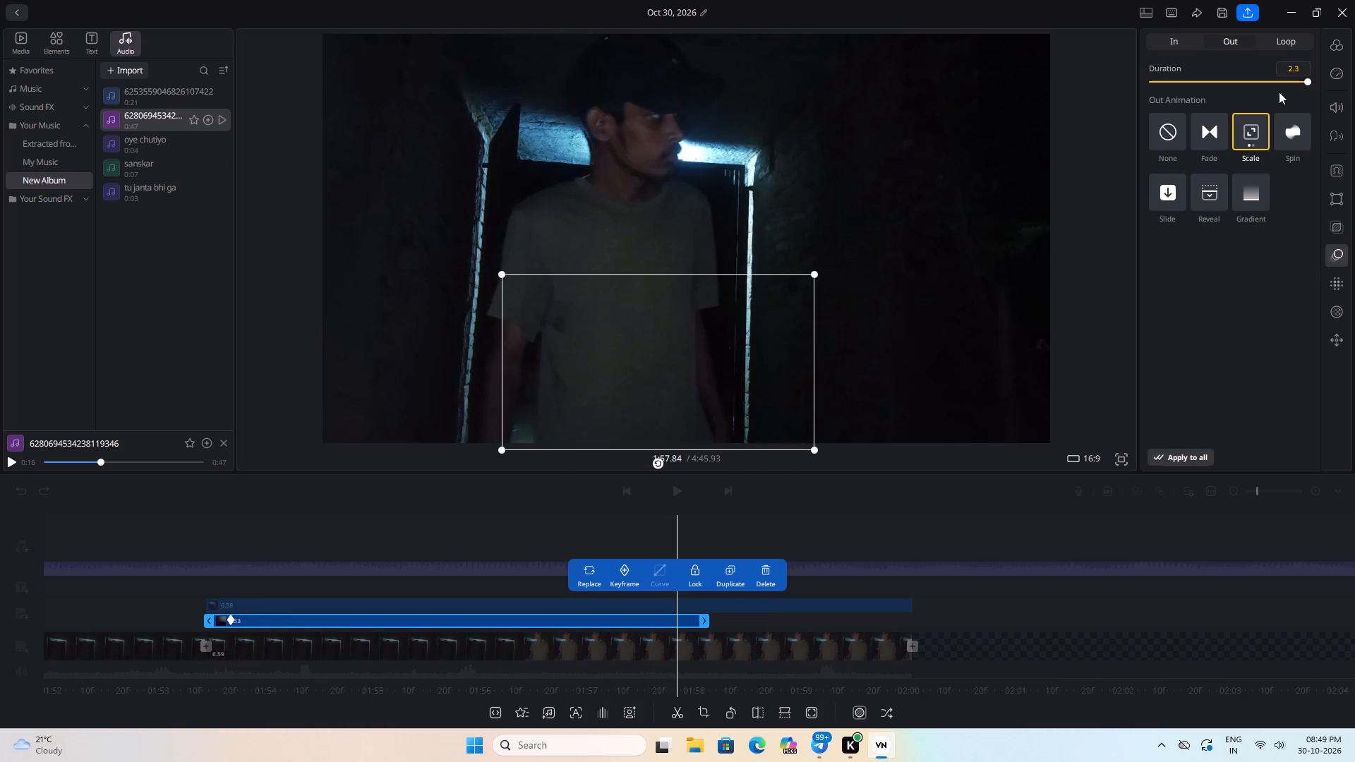
{"action": "left_click_drag", "start_coordinate": [1308, 80], "coordinate": [1199, 90]}
{"action": "left_click_drag", "start_coordinate": [914, 540], "coordinate": [1011, 540]}
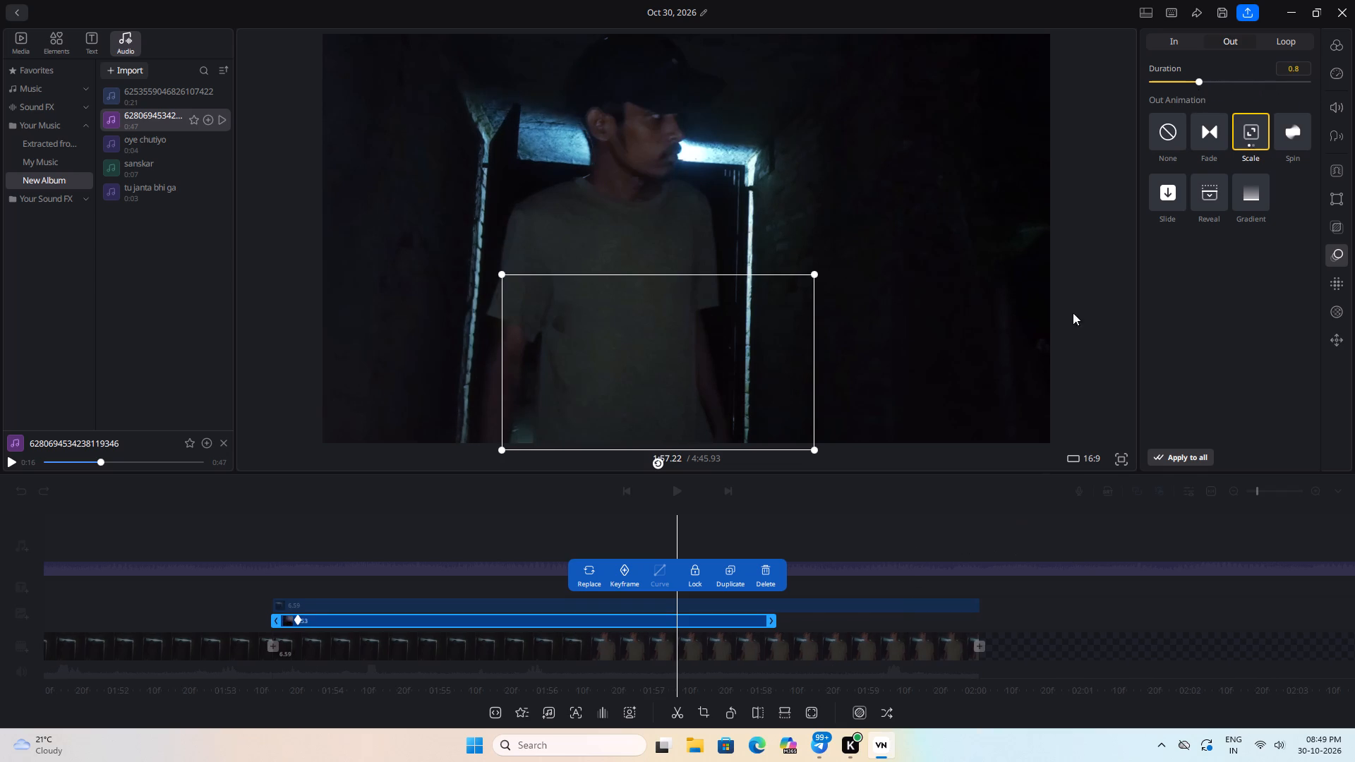
{"action": "left_click_drag", "start_coordinate": [1198, 78], "coordinate": [1186, 80]}
{"action": "left_click_drag", "start_coordinate": [1184, 80], "coordinate": [1167, 83]}
{"action": "left_click_drag", "start_coordinate": [1167, 78], "coordinate": [1156, 80]}
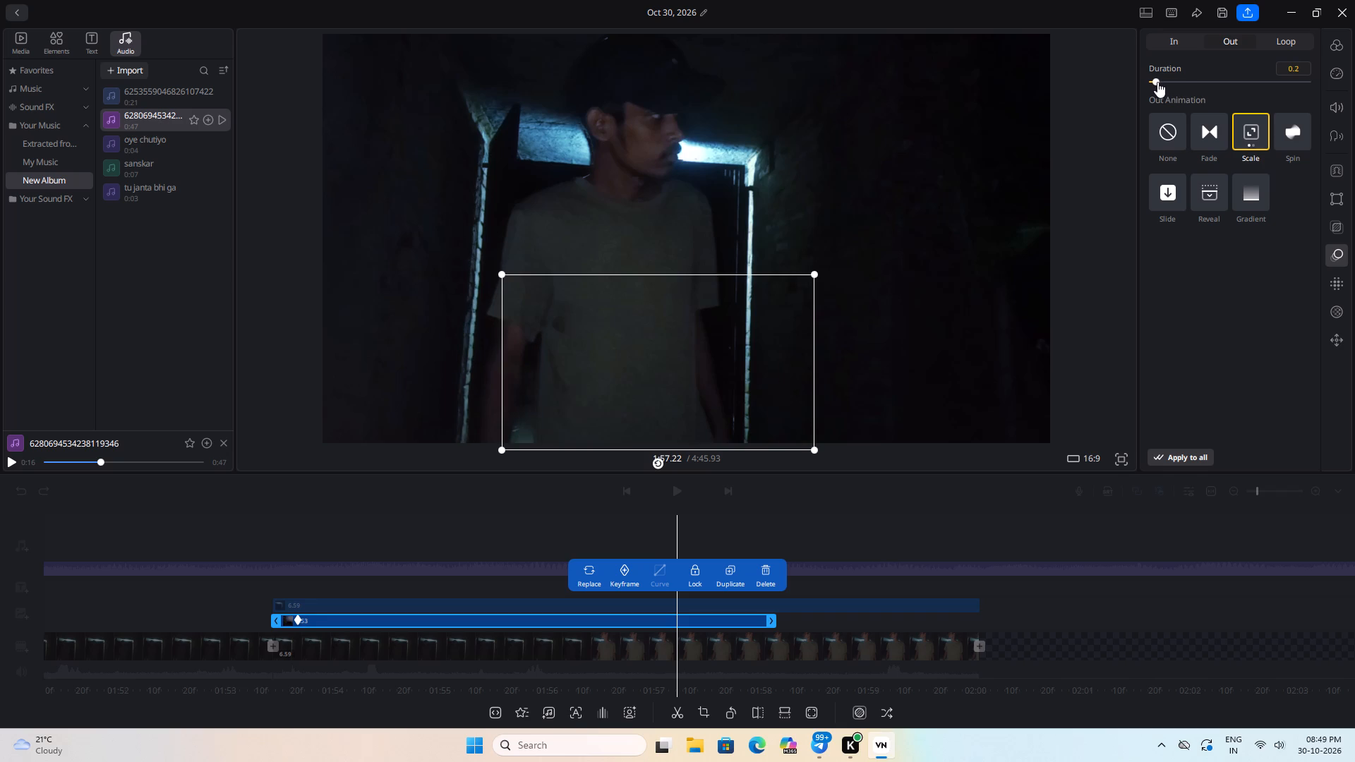
{"action": "left_click", "coordinate": [1157, 82]}
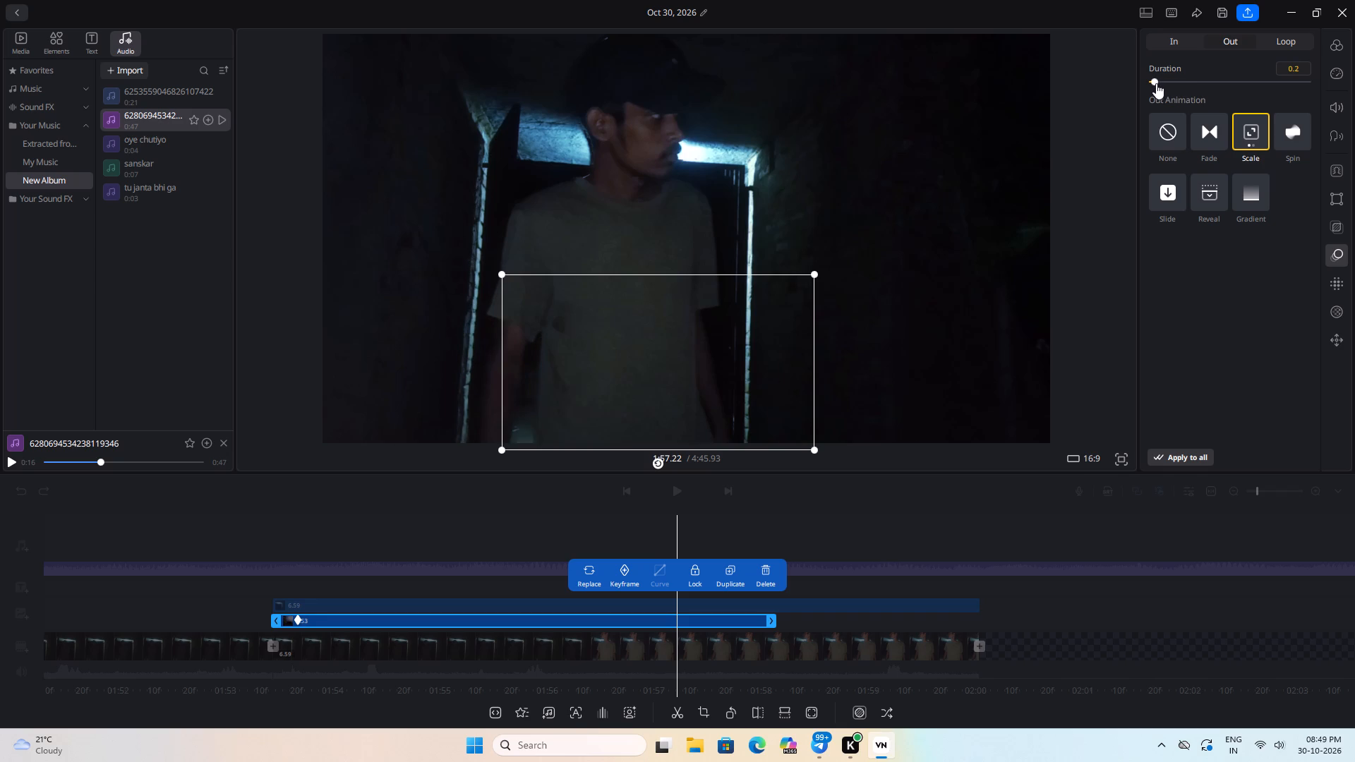
{"action": "left_click", "coordinate": [1155, 79]}
Replay the ghost overlay's shortened exit between about 1:56 and 1:59, examining how it disappears beside the man.
{"action": "left_click", "coordinate": [1066, 405]}
{"action": "left_click_drag", "start_coordinate": [908, 524], "coordinate": [1039, 513]}
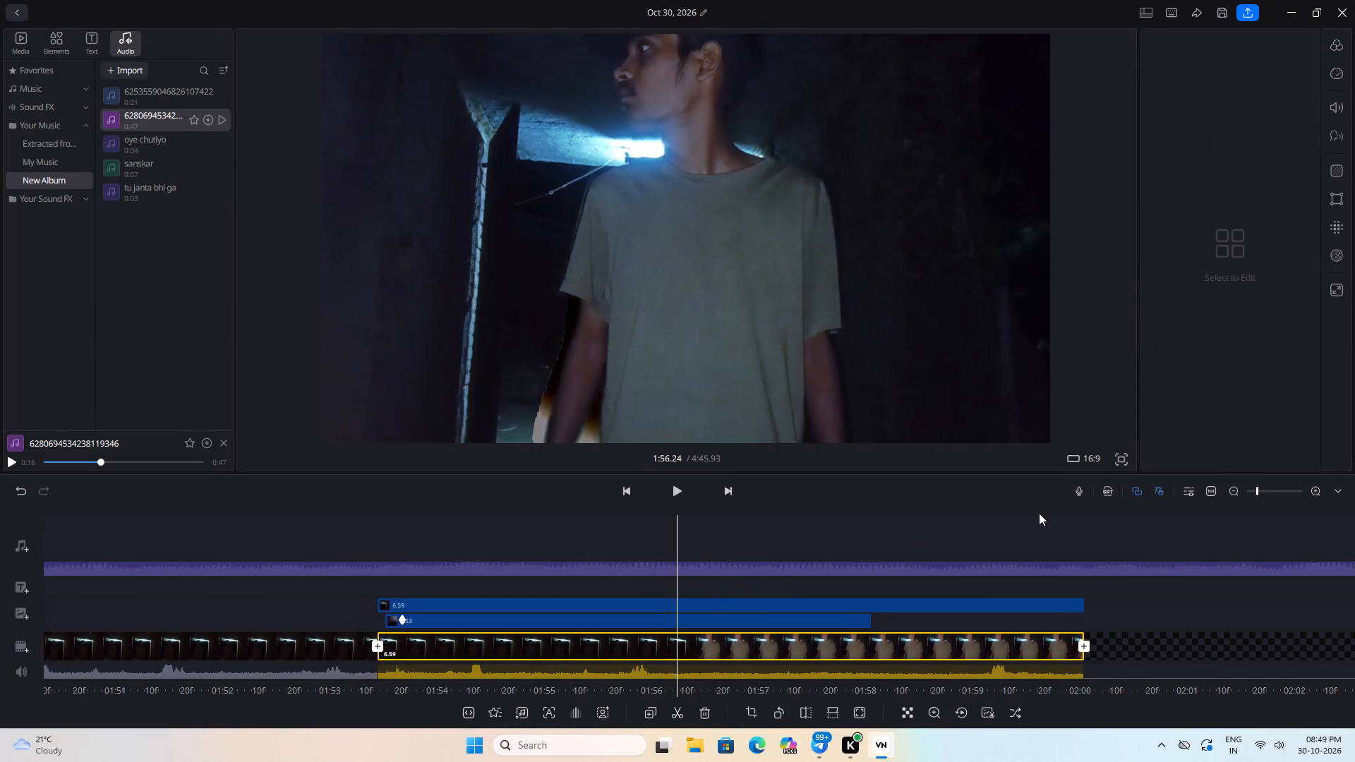
{"action": "left_click_drag", "start_coordinate": [1039, 513], "coordinate": [1059, 513]}
{"action": "key", "text": "space"}
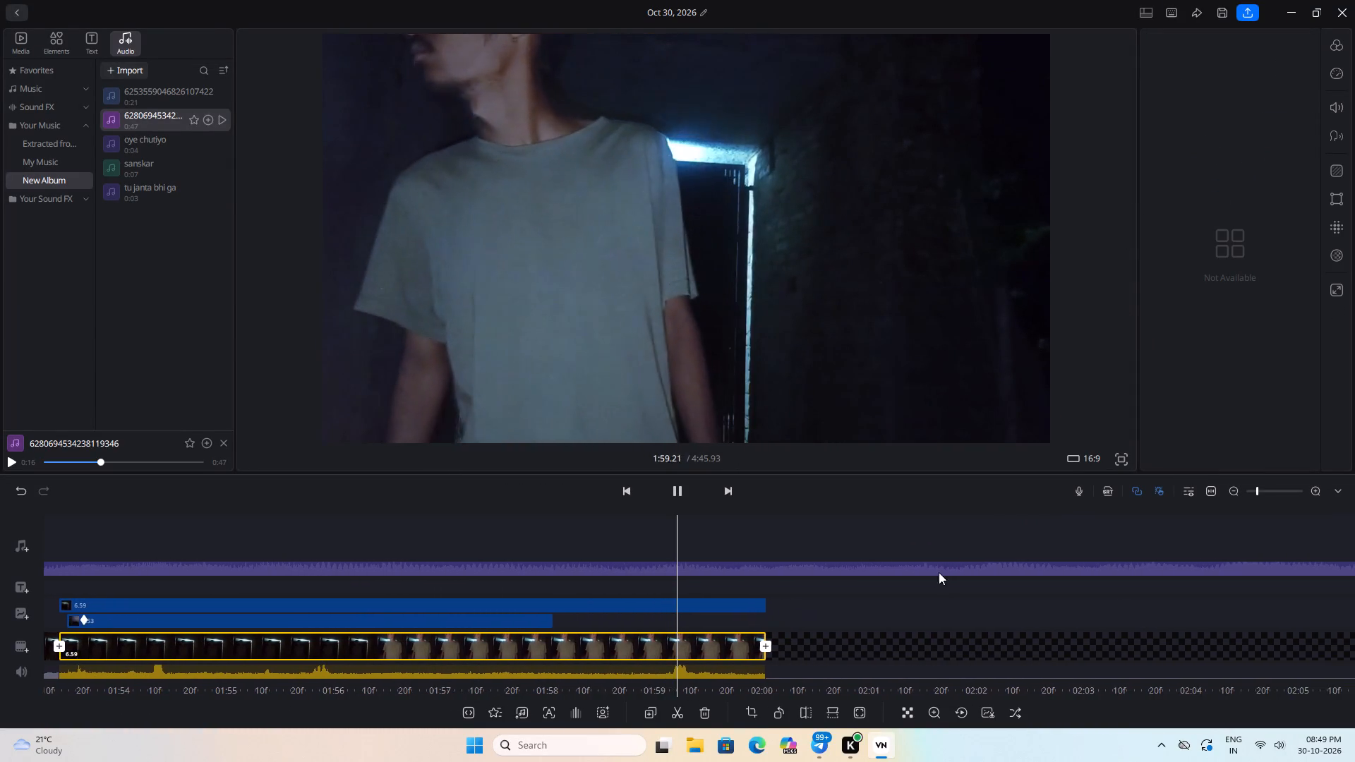
{"action": "left_click_drag", "start_coordinate": [927, 590], "coordinate": [1204, 598]}
{"action": "key", "text": "space"}
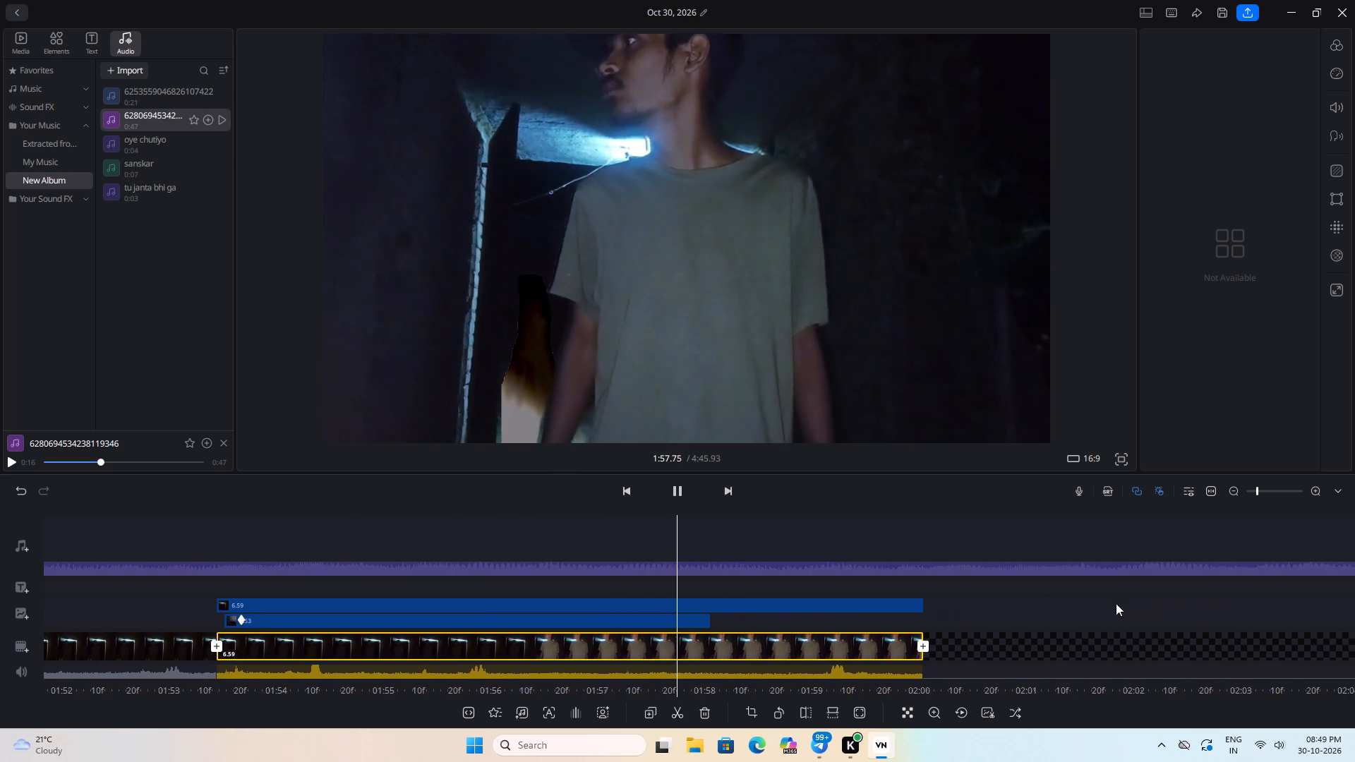
{"action": "key", "text": "space"}
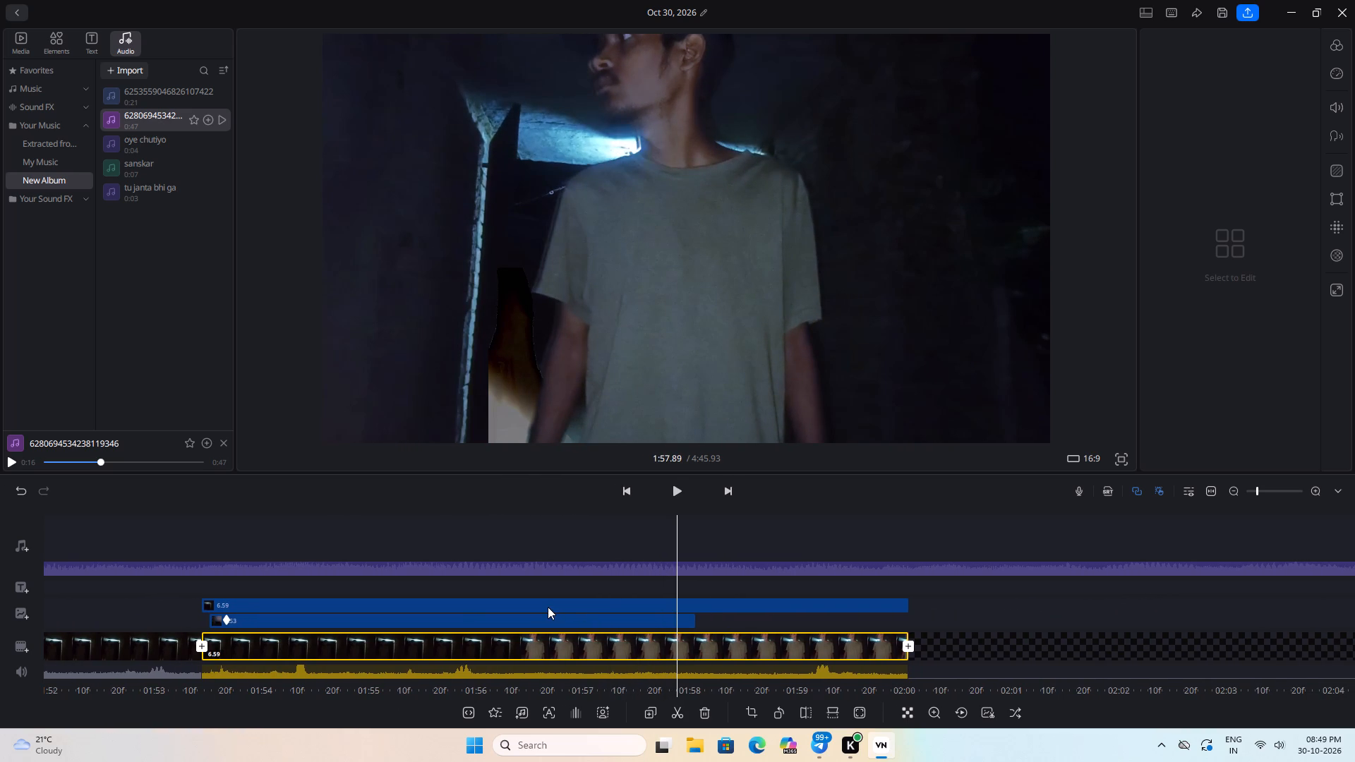
Align the full-frame man overlay above the ghost with the frame's centre guides and replay the section up to about 1:58.
{"action": "left_click", "coordinate": [472, 603]}
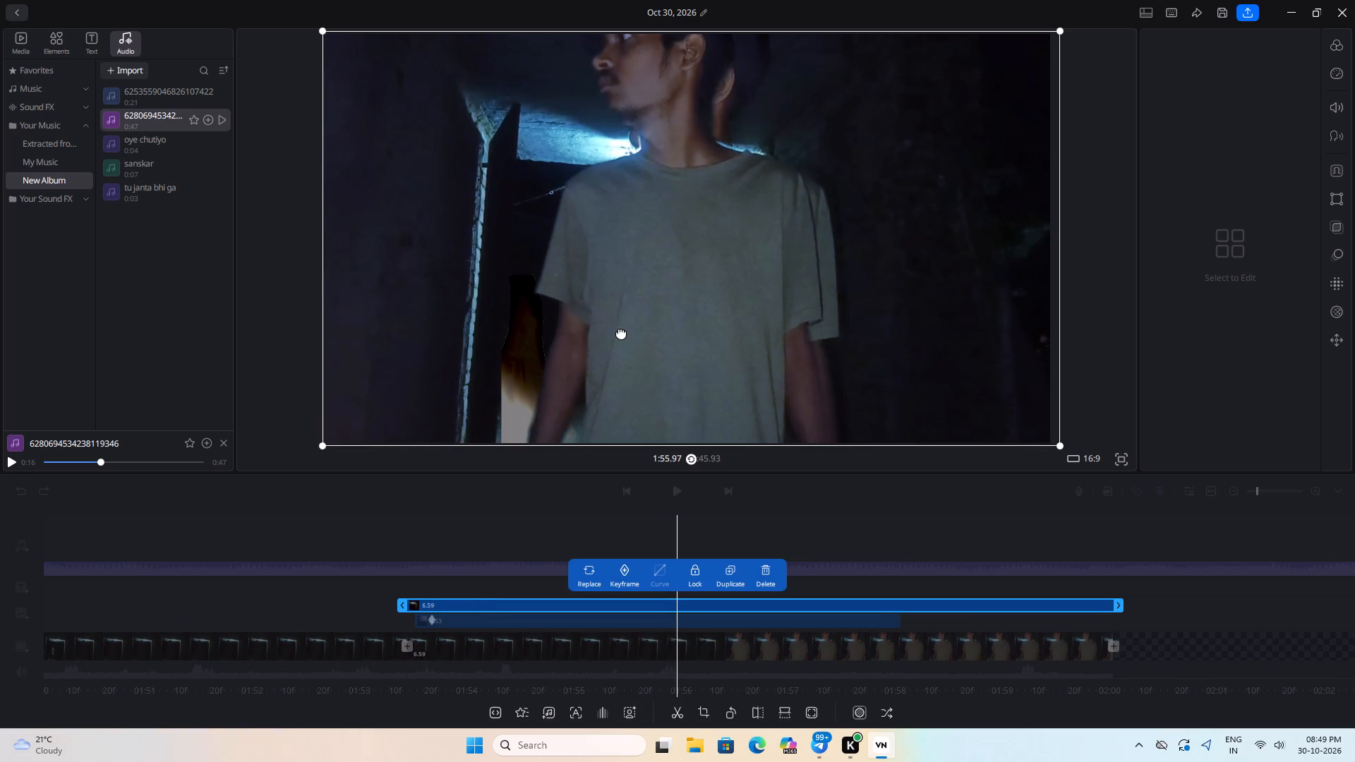
{"action": "left_click", "coordinate": [675, 287]}
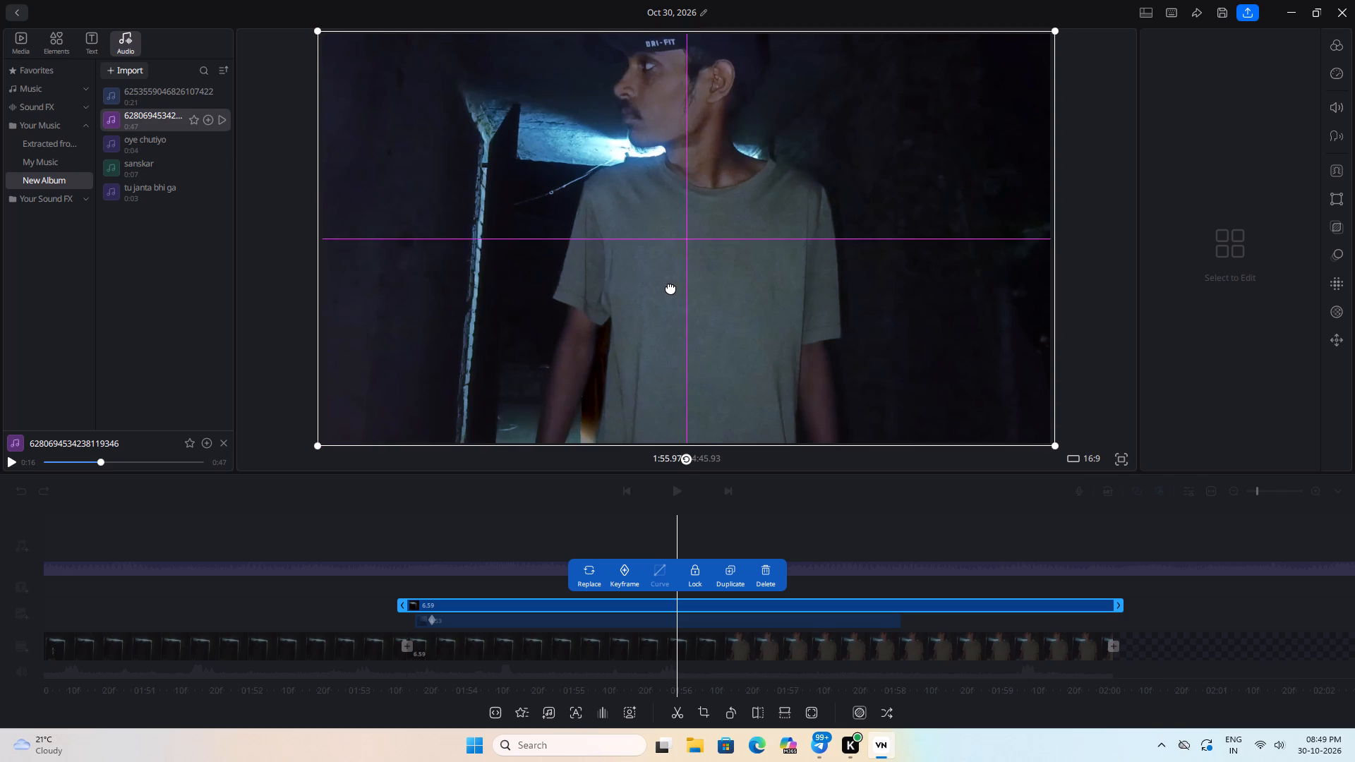
{"action": "left_click_drag", "start_coordinate": [929, 531], "coordinate": [1293, 530]}
{"action": "key", "text": "space"}
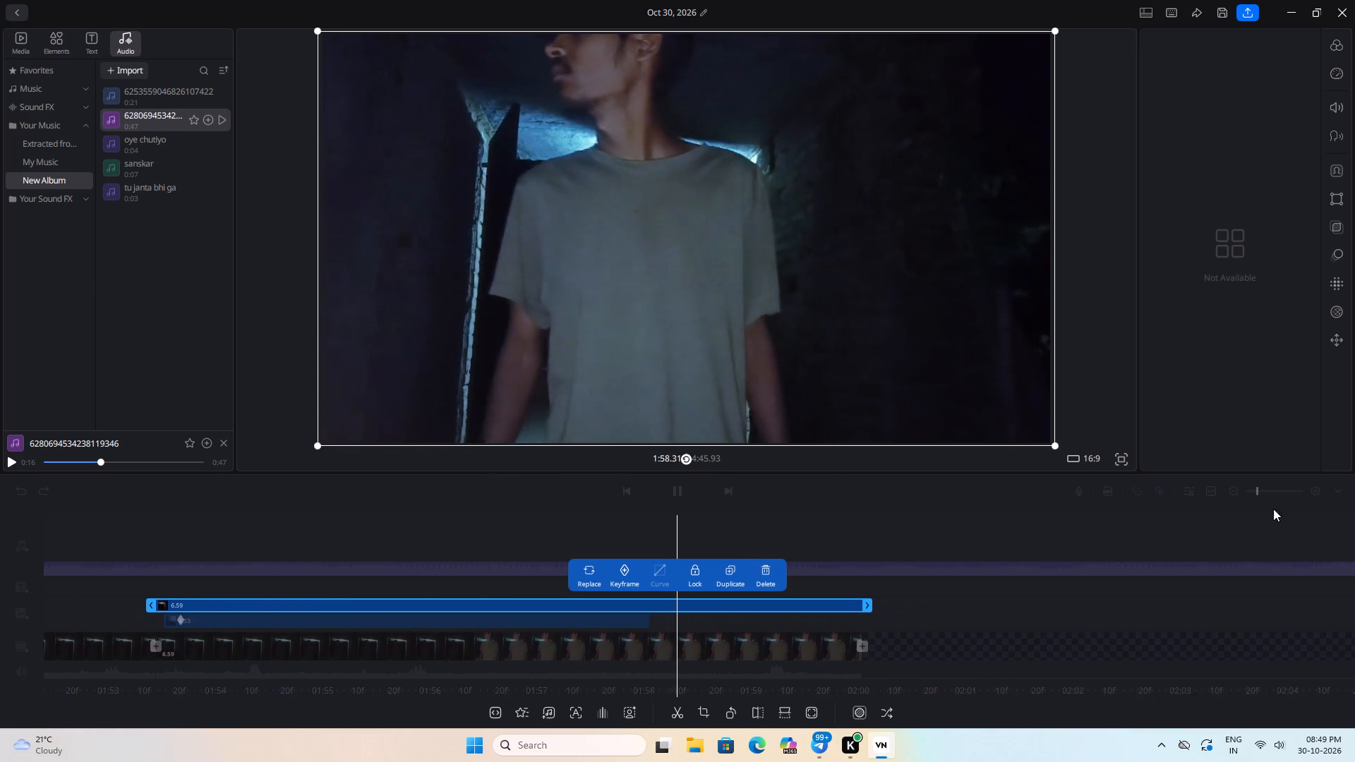
{"action": "left_click_drag", "start_coordinate": [1024, 535], "coordinate": [1179, 532]}
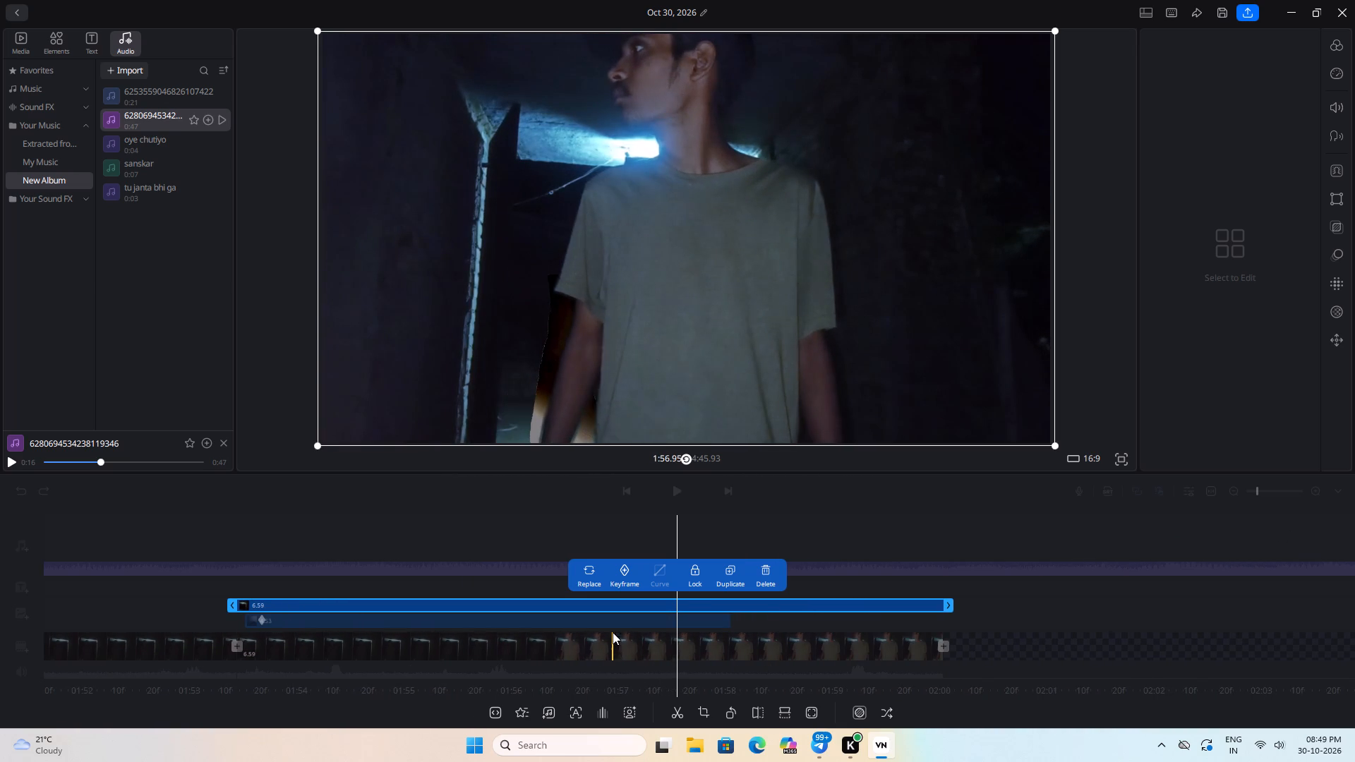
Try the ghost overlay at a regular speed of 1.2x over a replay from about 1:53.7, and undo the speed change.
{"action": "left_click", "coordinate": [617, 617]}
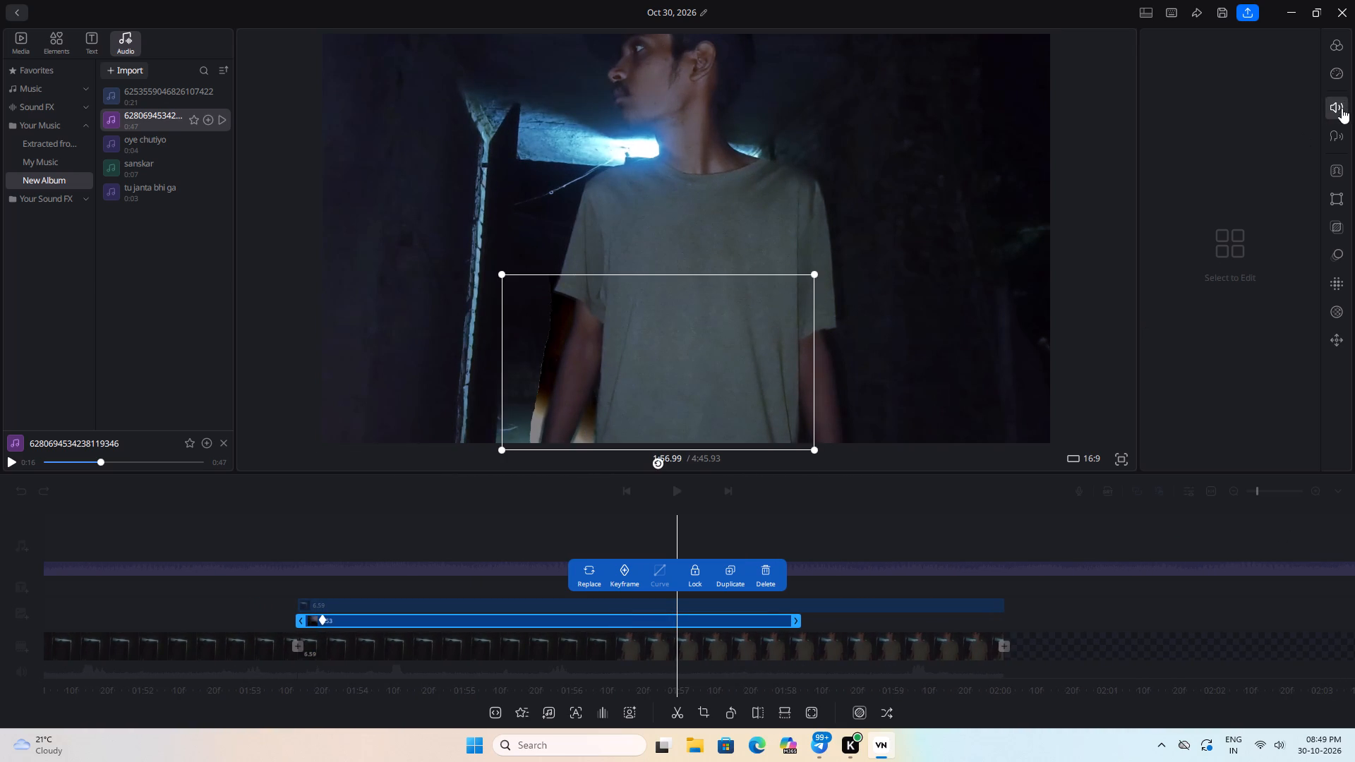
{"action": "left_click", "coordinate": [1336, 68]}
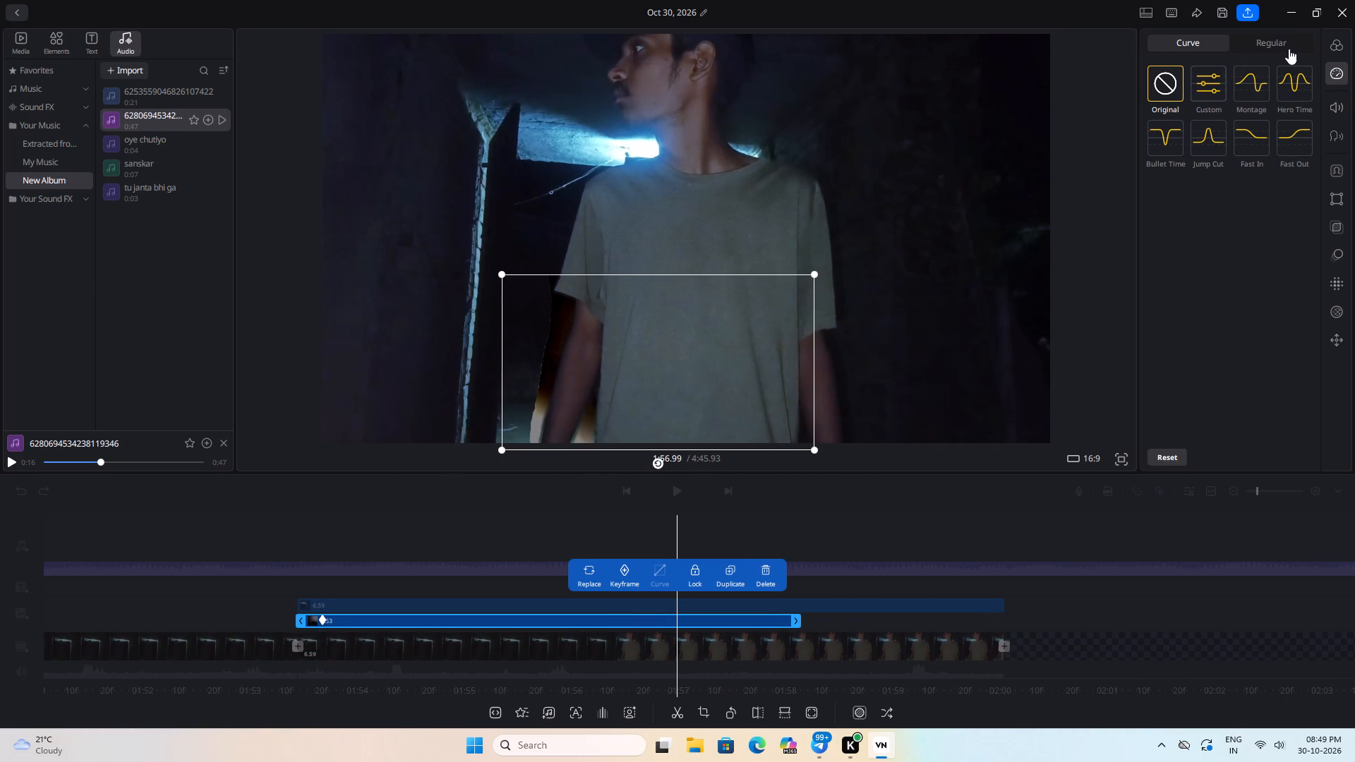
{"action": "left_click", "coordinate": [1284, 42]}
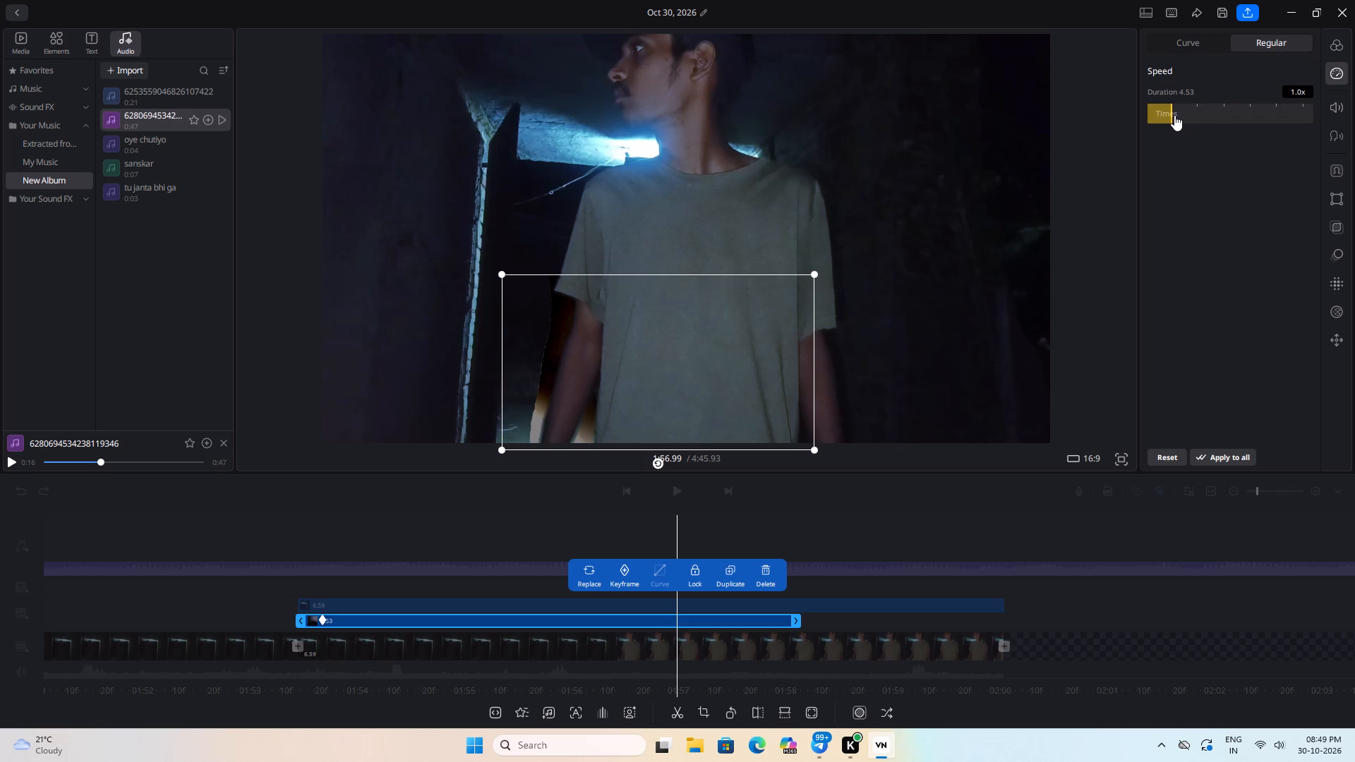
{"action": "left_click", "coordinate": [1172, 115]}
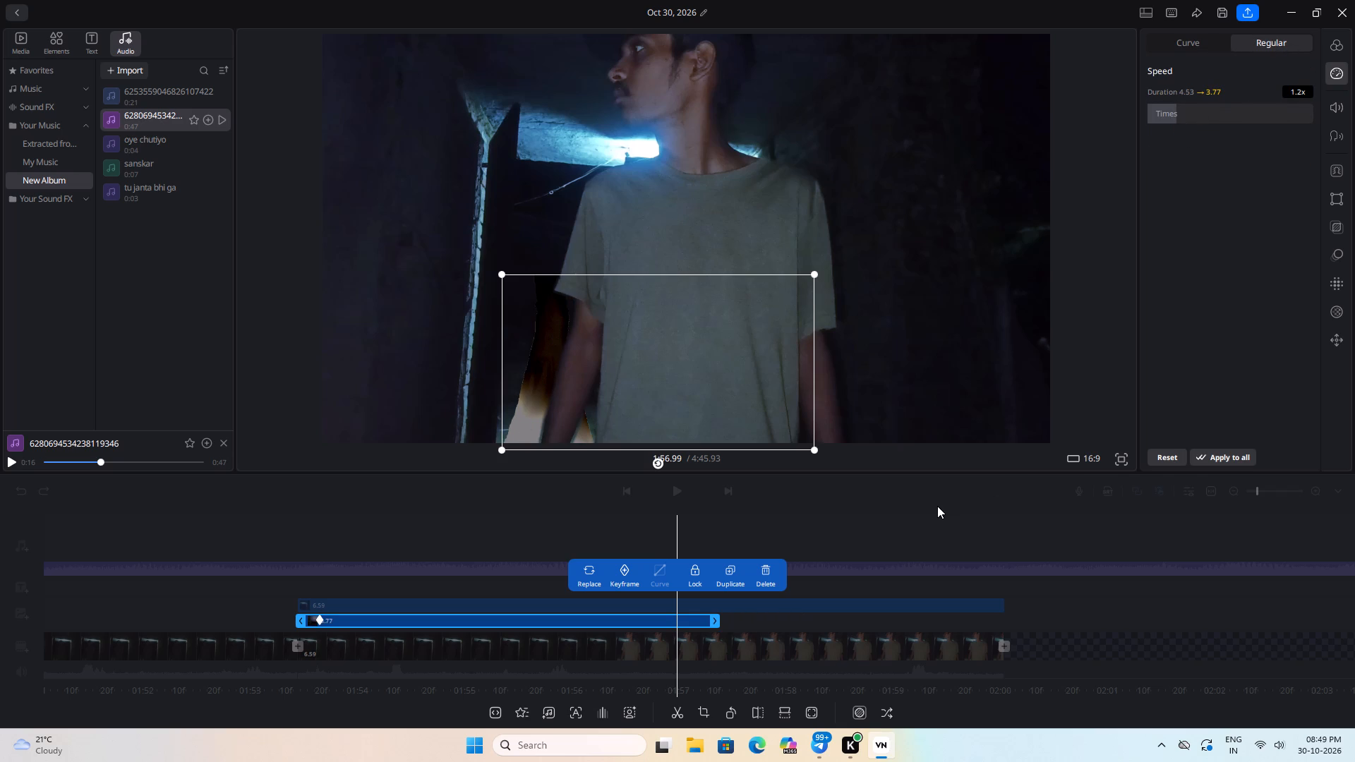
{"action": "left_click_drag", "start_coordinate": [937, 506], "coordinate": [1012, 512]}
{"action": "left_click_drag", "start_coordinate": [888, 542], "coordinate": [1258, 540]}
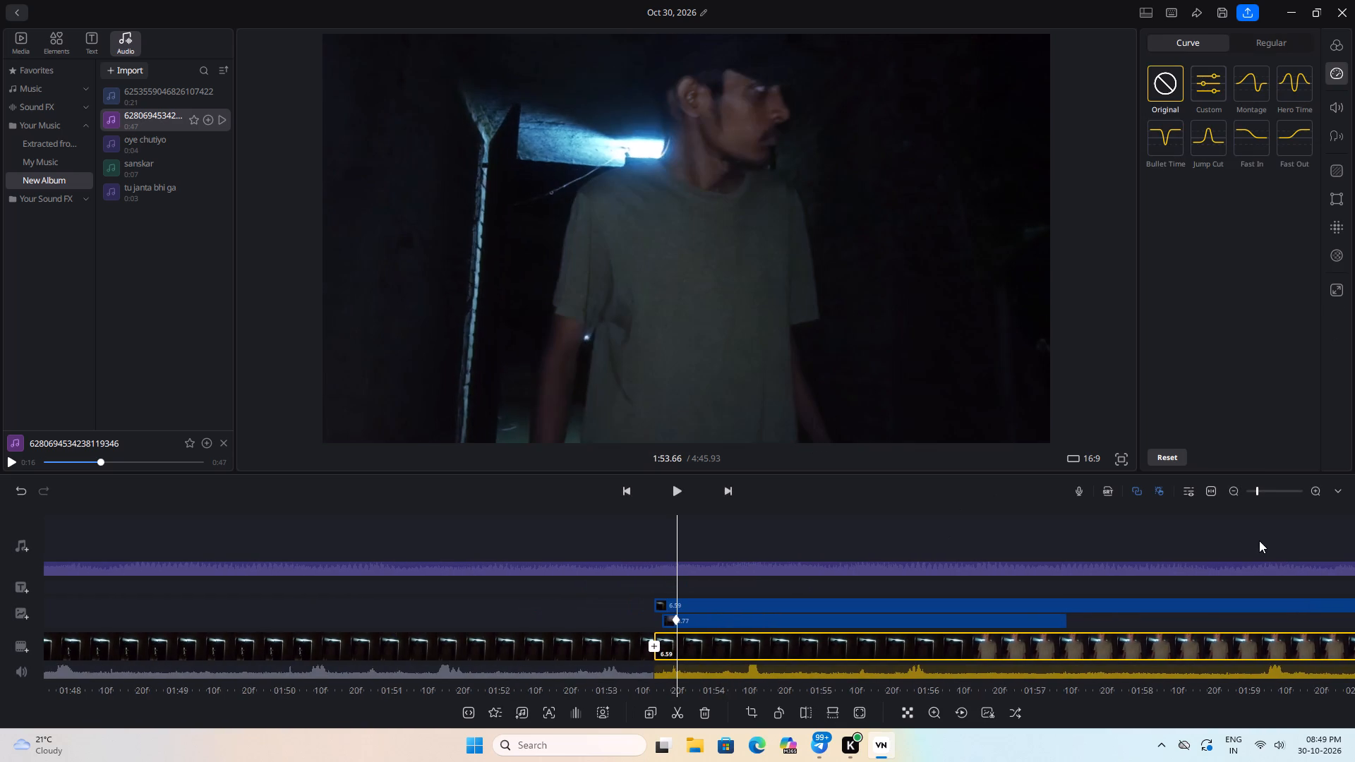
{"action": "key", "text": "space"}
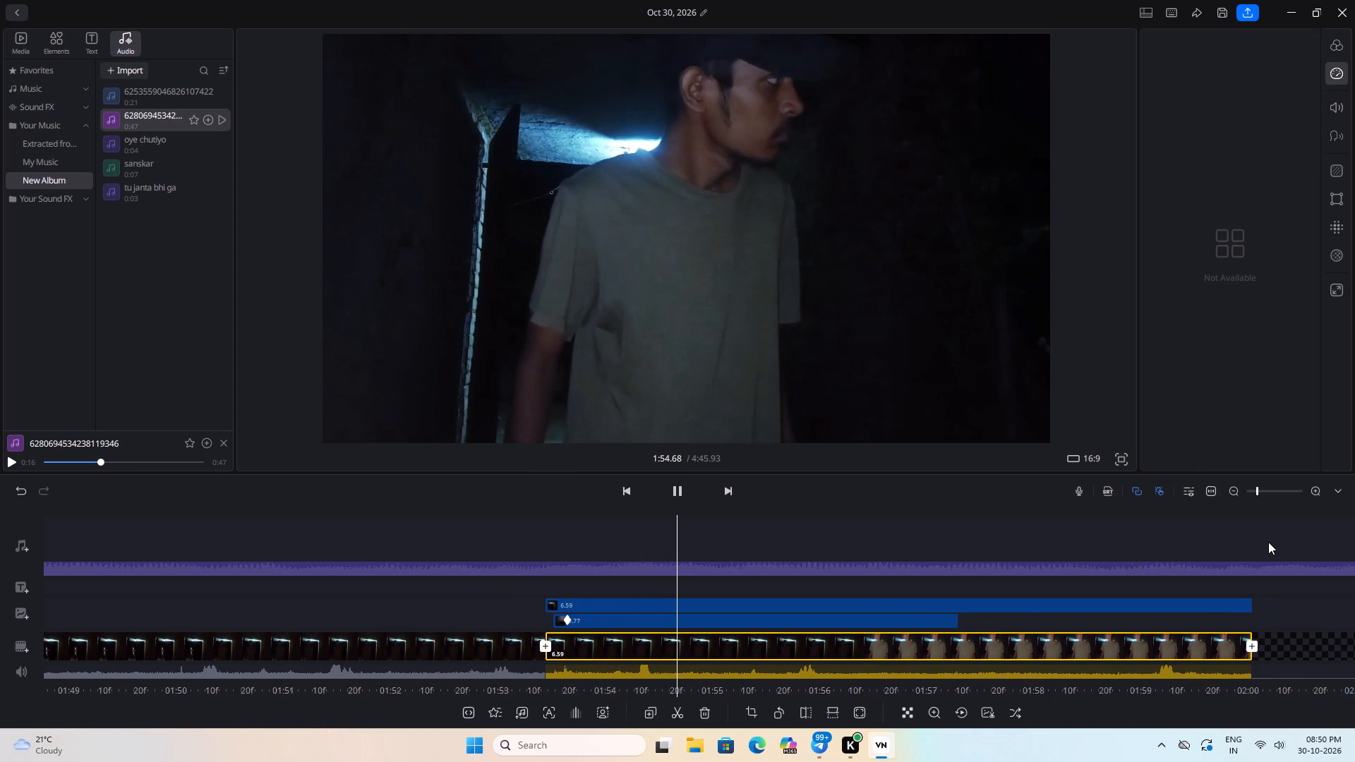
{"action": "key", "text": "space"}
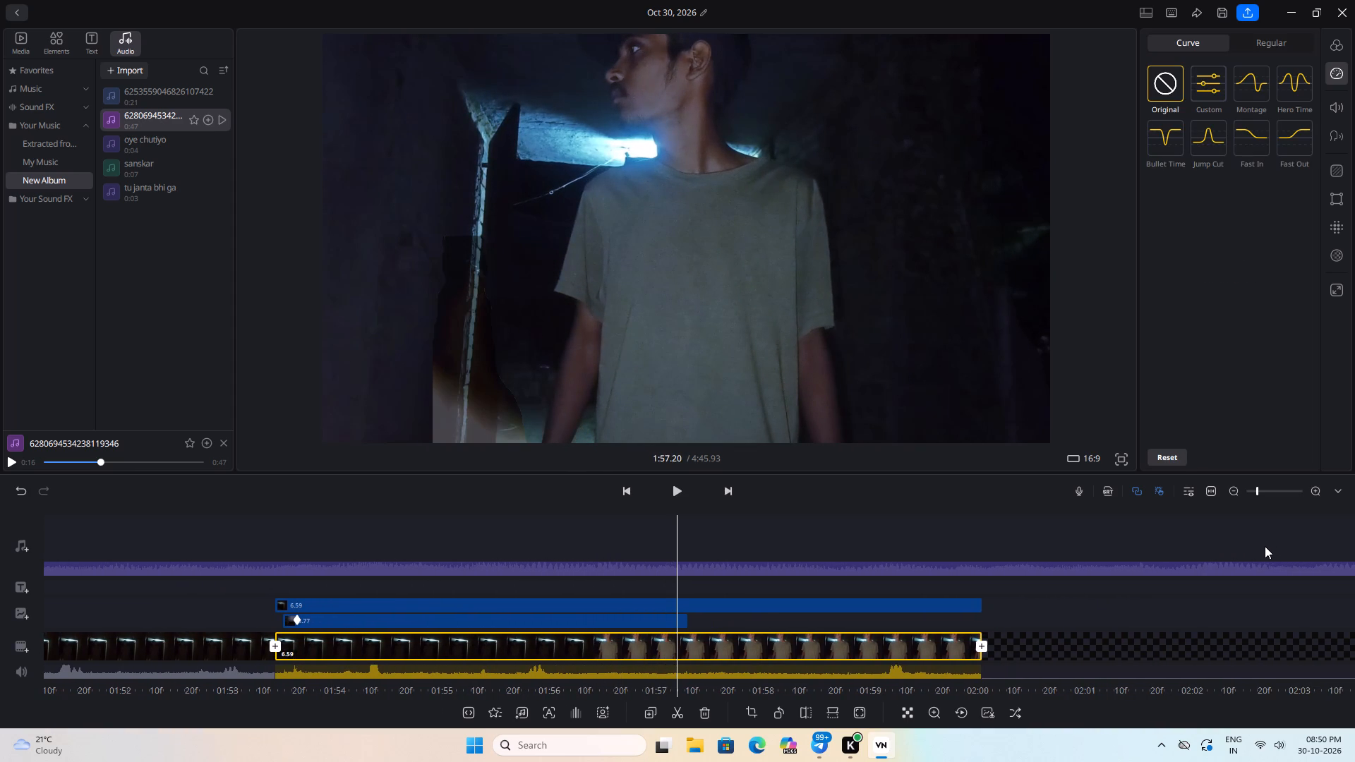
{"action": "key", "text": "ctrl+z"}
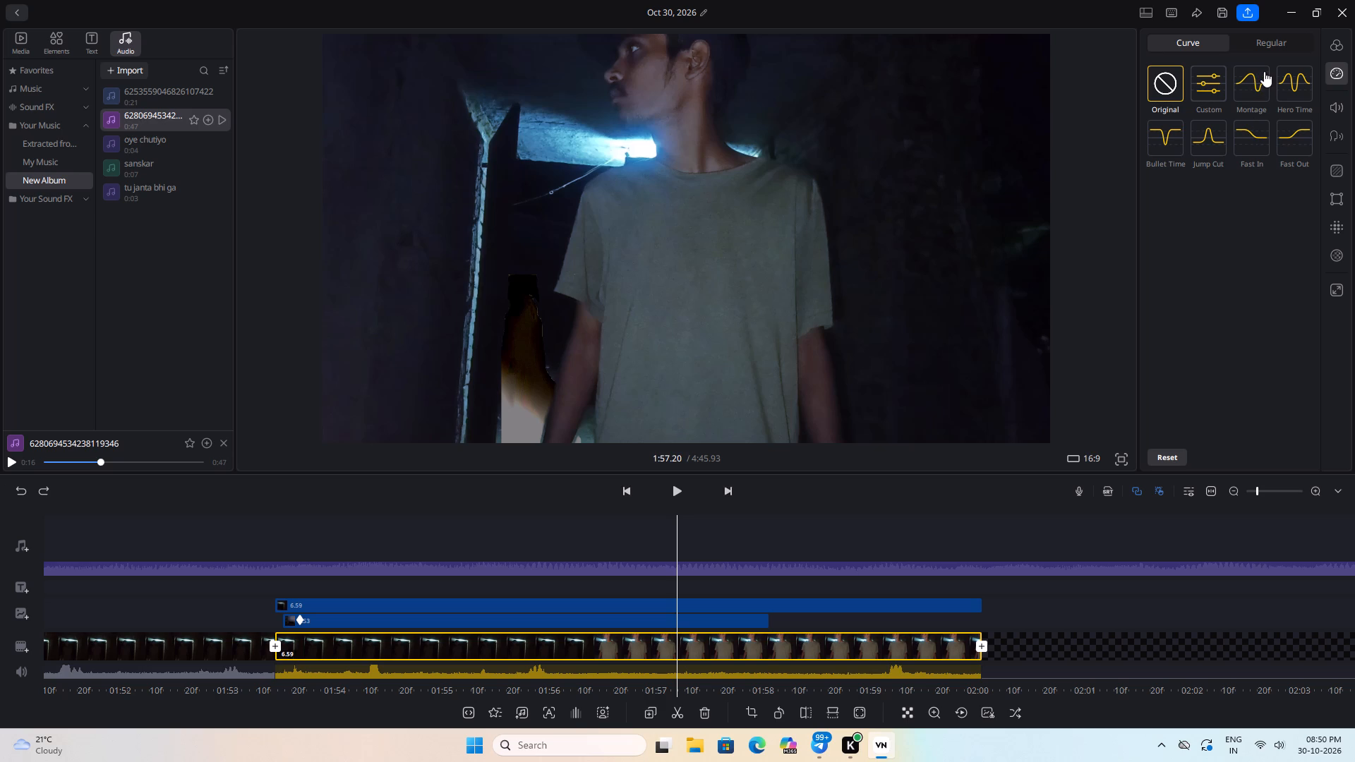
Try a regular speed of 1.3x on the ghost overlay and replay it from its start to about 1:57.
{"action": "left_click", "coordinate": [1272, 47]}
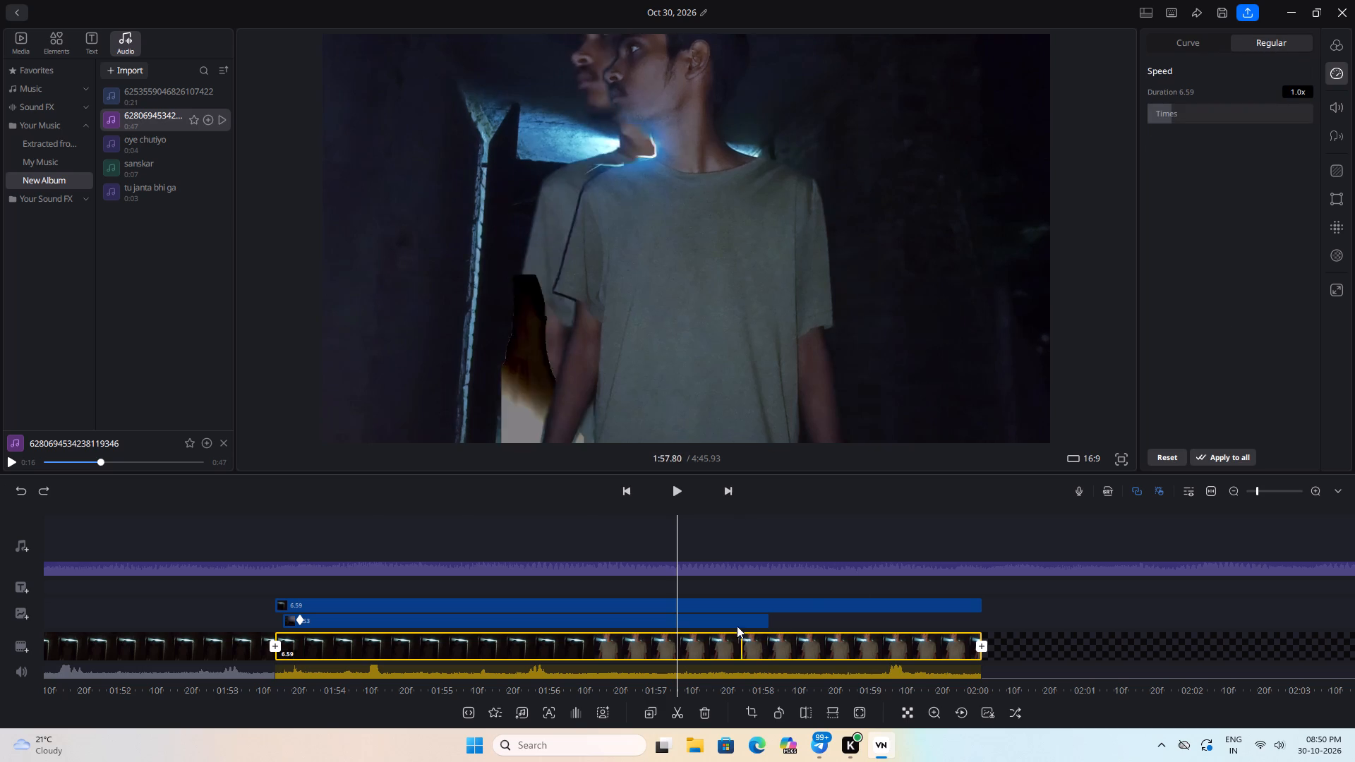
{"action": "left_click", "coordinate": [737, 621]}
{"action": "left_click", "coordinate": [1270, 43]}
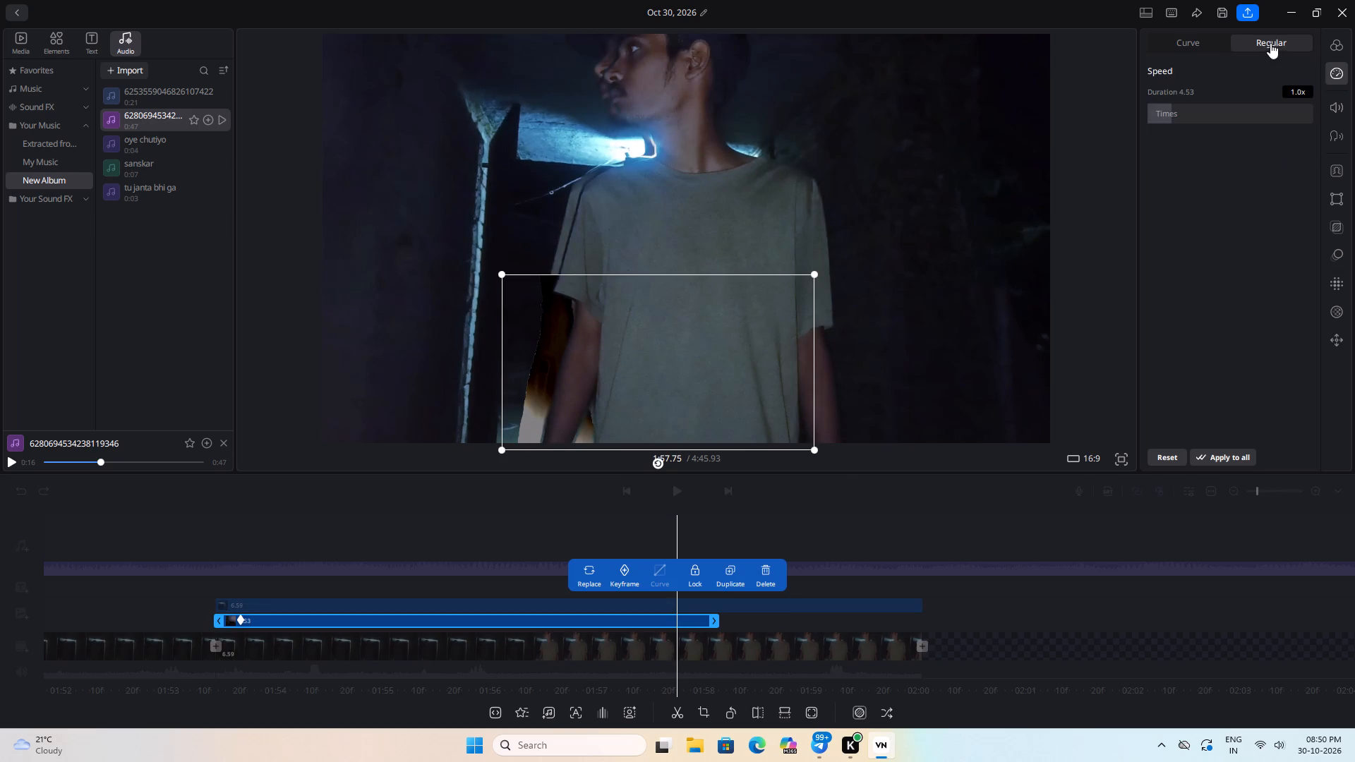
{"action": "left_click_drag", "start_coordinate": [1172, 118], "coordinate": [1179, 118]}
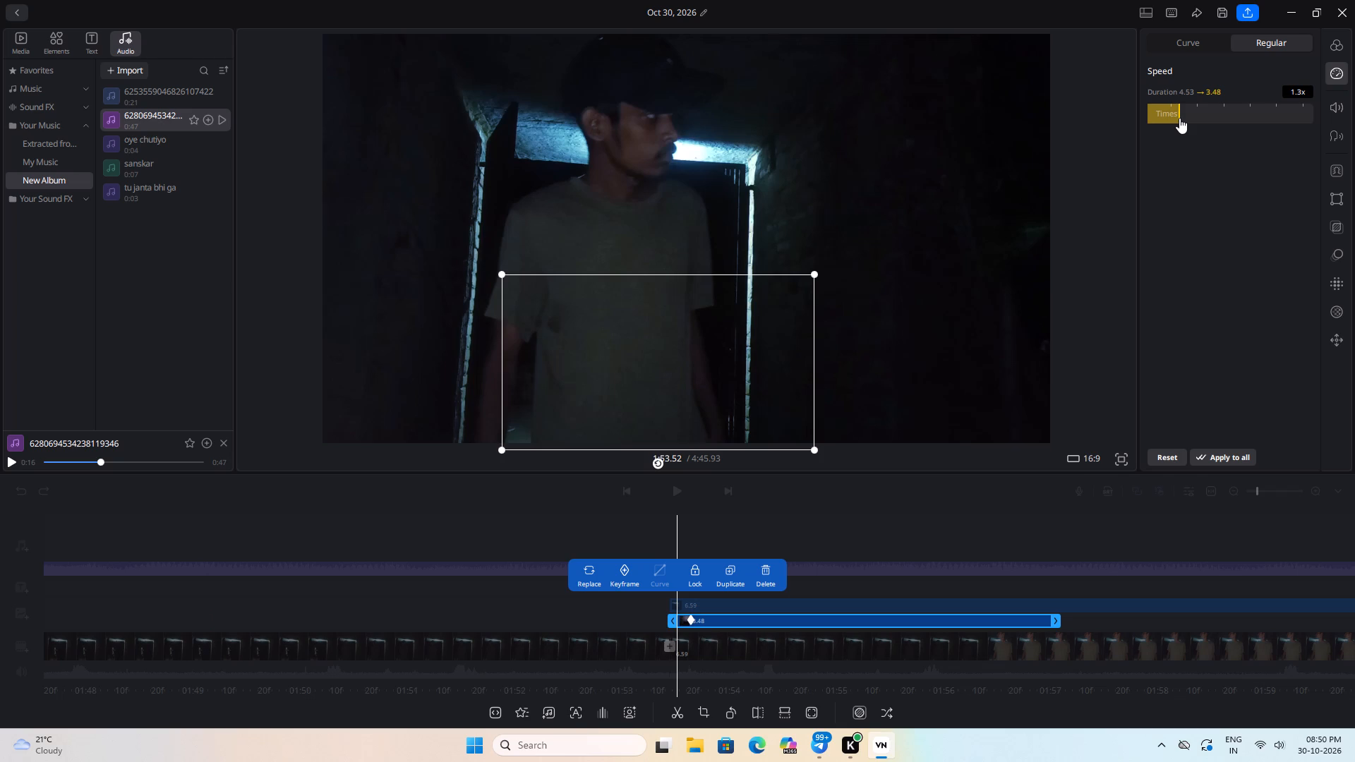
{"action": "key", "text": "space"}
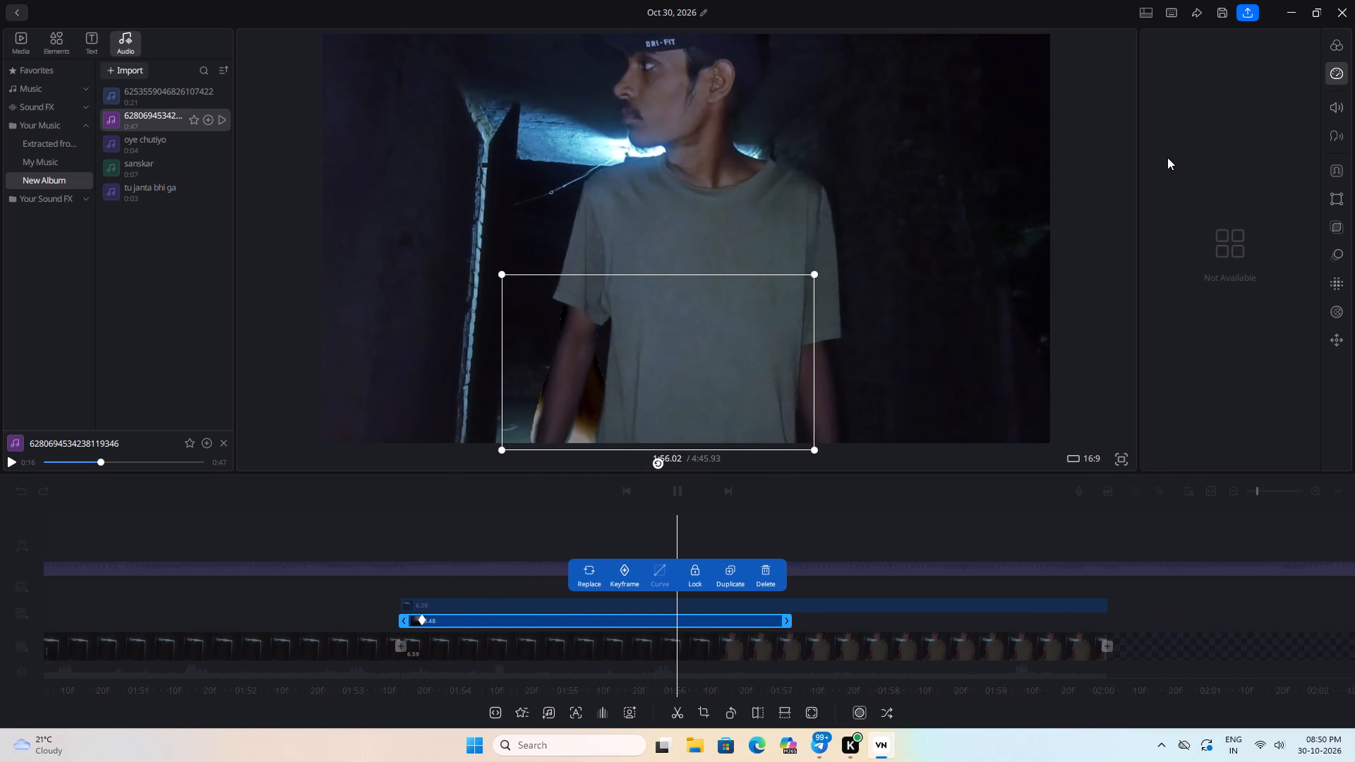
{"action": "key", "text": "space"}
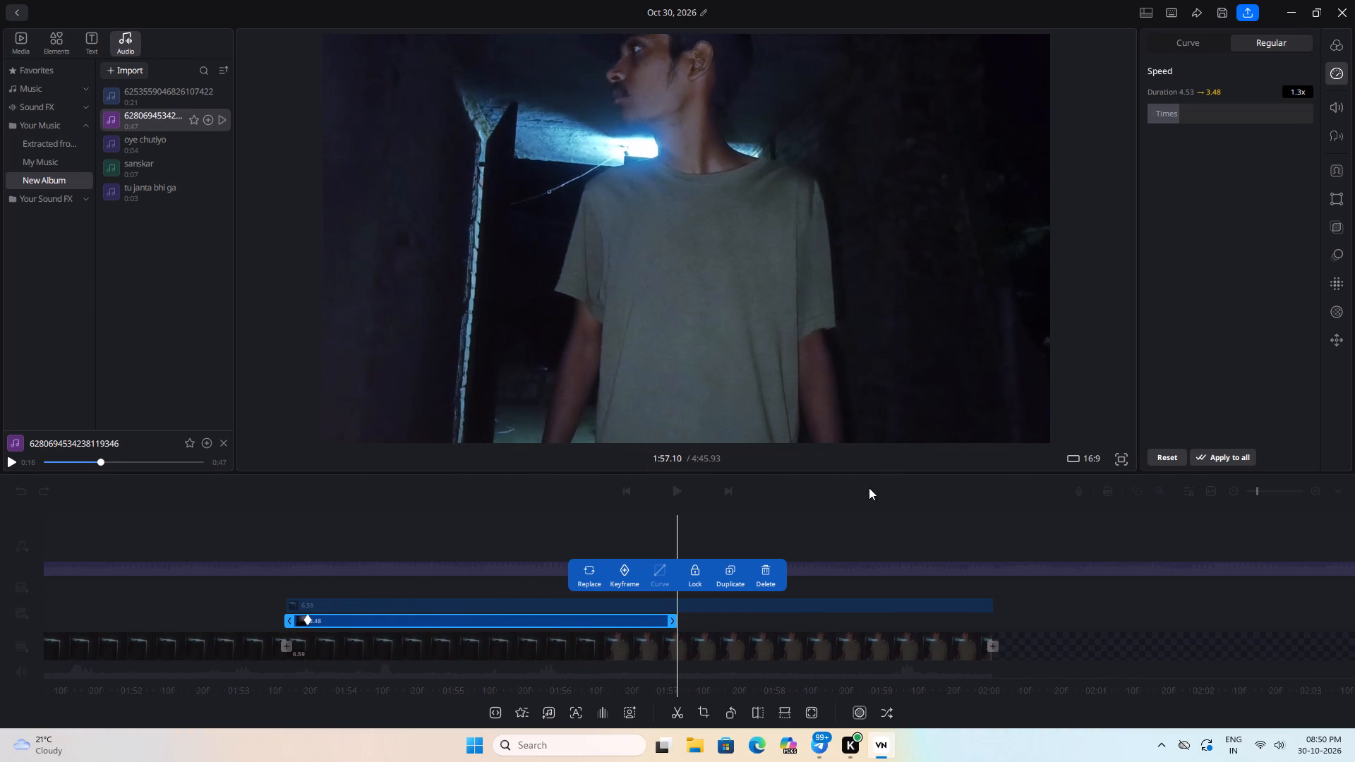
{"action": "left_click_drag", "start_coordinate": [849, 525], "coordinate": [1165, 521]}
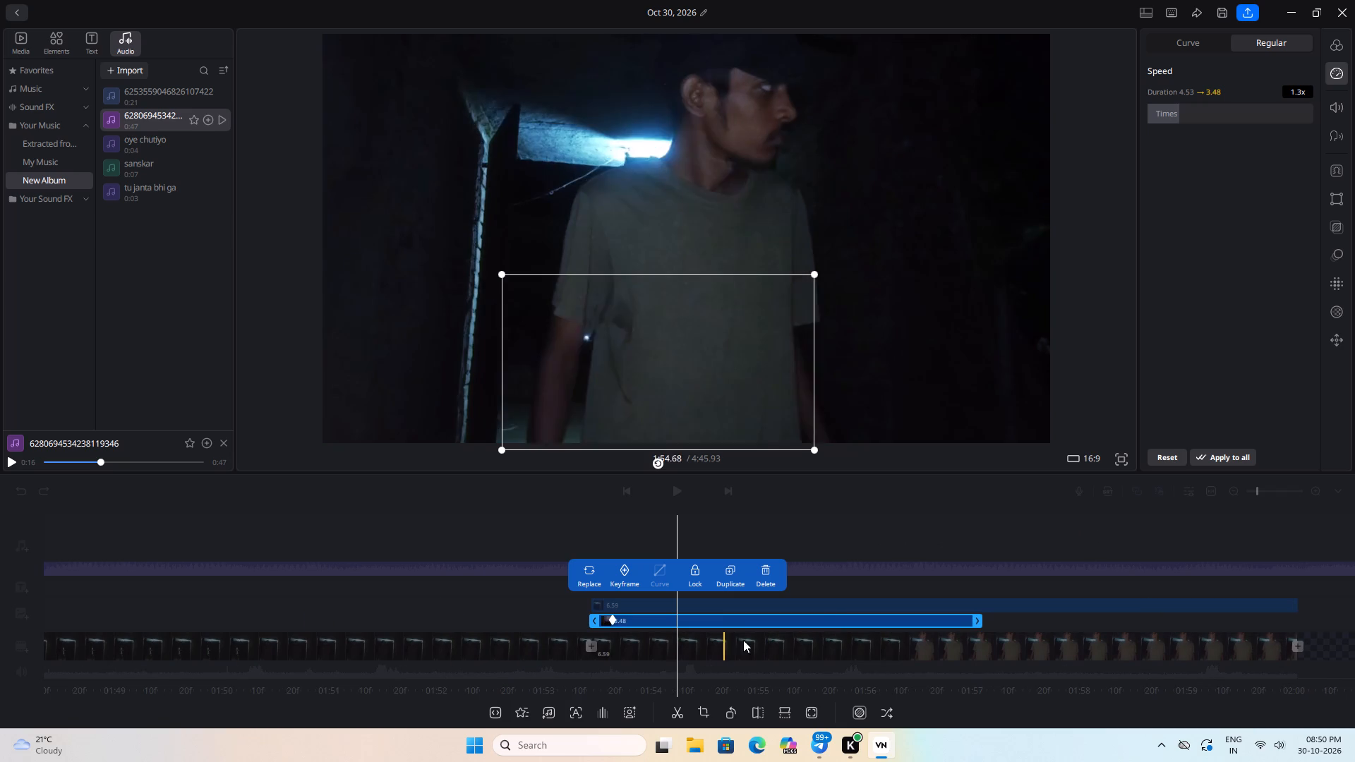
Set the ghost overlay's regular speed to 2.1x and check its faster movement between about 1:54 and 1:56.
{"action": "left_click", "coordinate": [802, 617]}
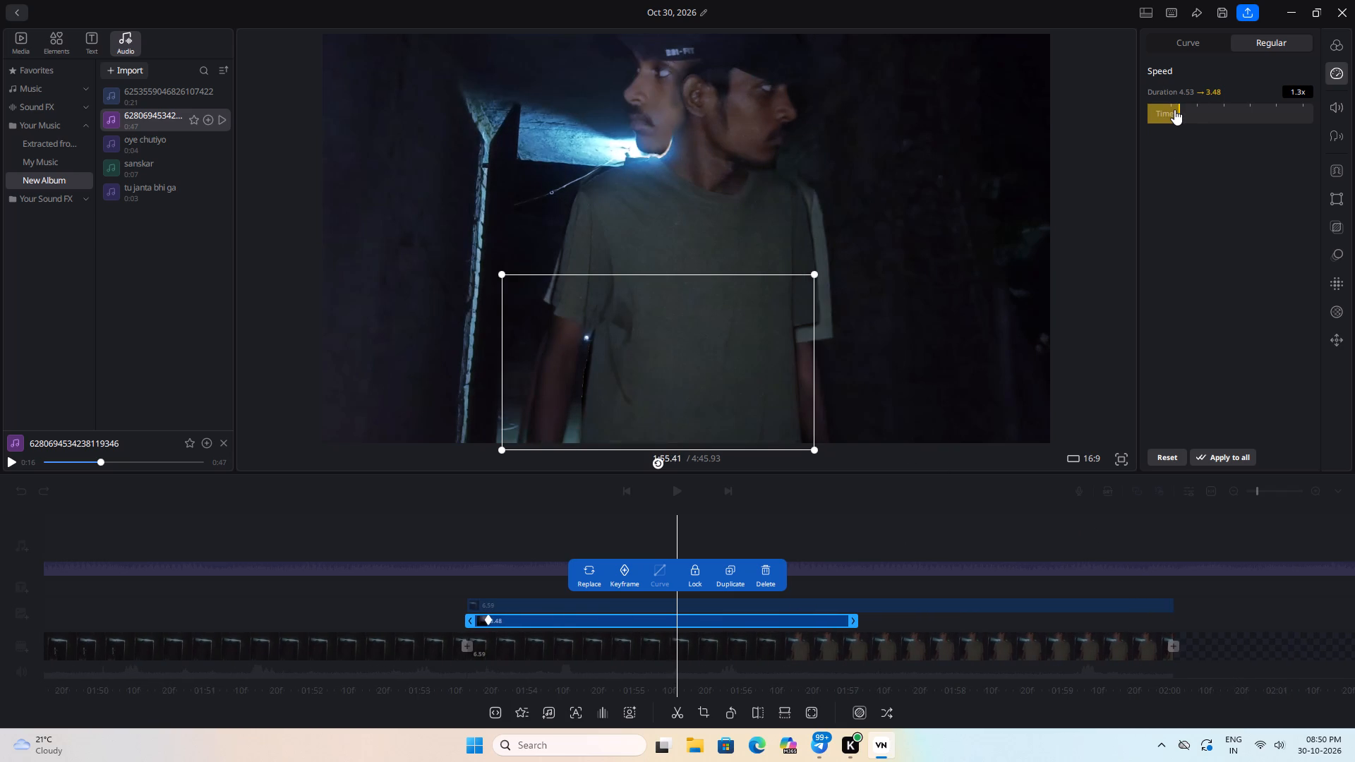
{"action": "left_click_drag", "start_coordinate": [1175, 109], "coordinate": [1198, 114]}
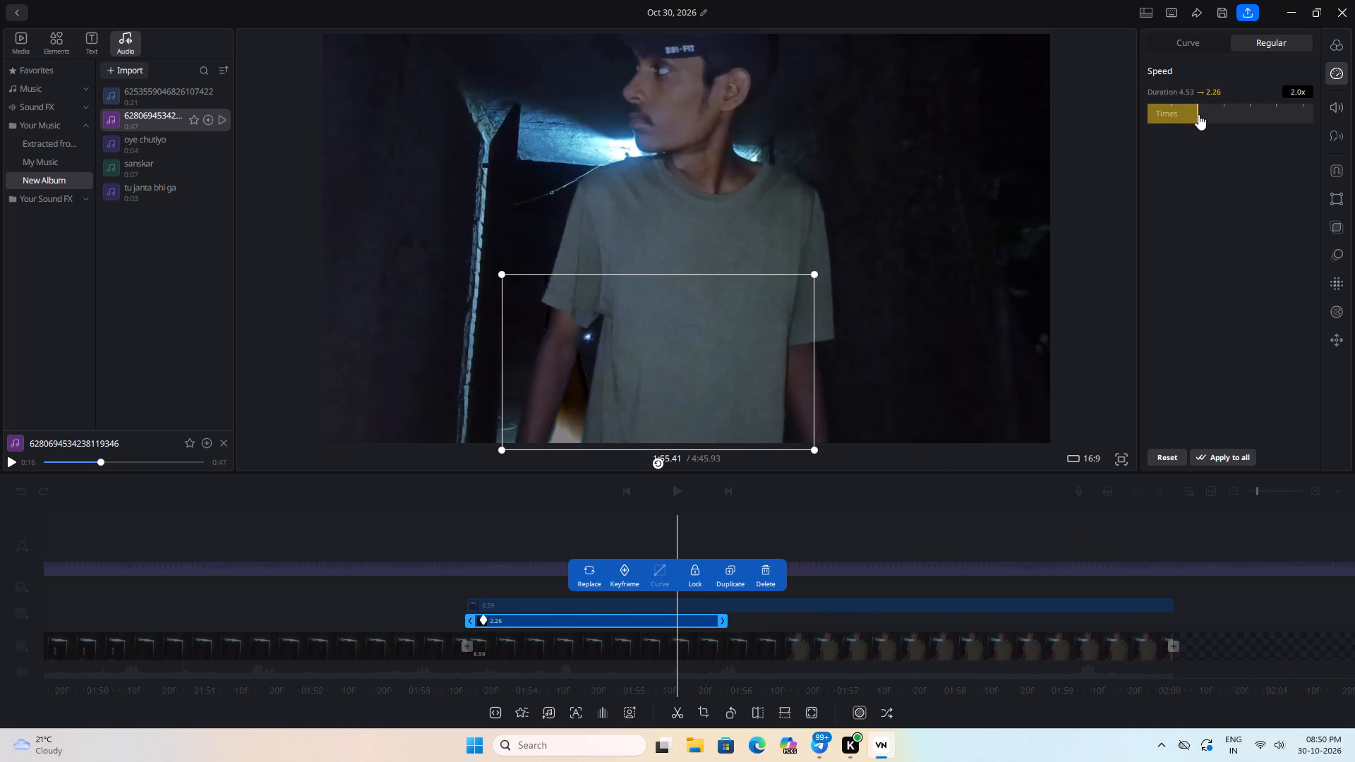
{"action": "left_click_drag", "start_coordinate": [1198, 114], "coordinate": [1200, 121]}
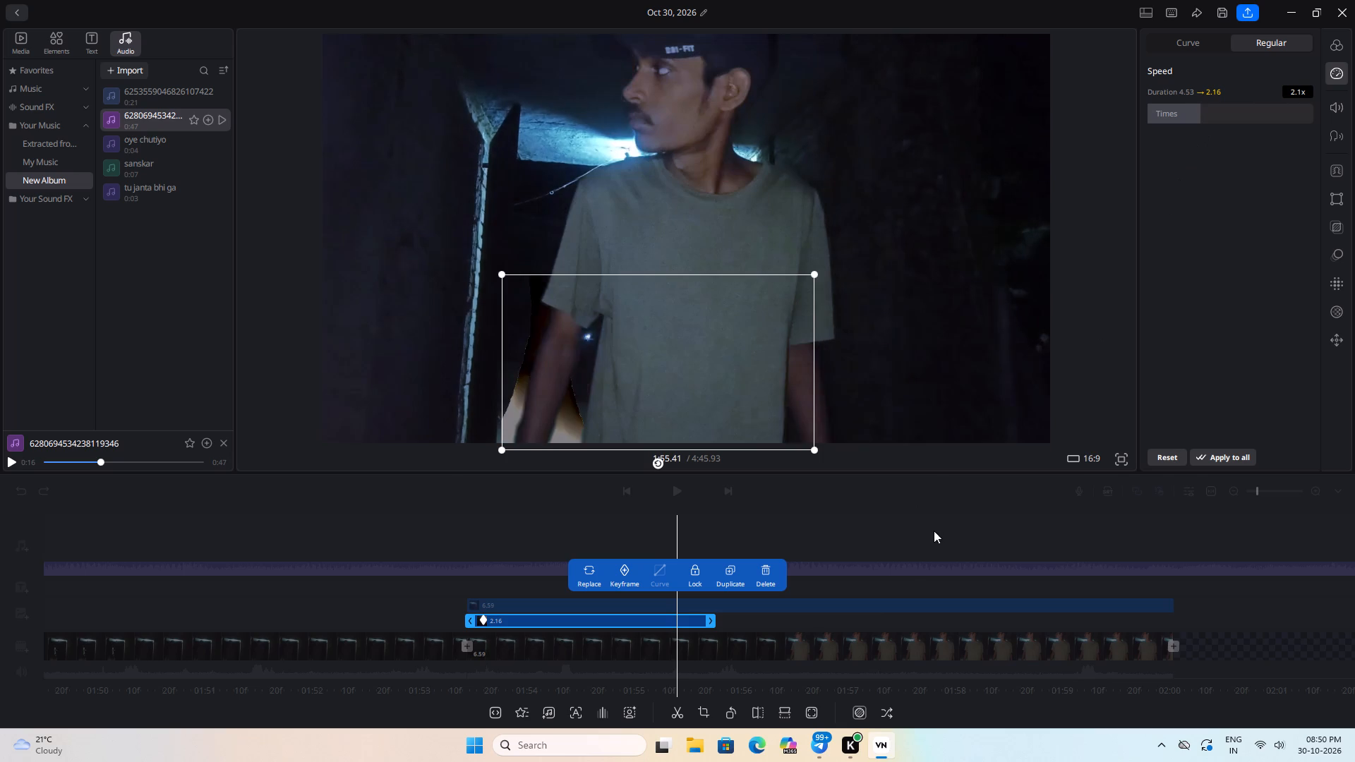
{"action": "left_click_drag", "start_coordinate": [912, 522], "coordinate": [1157, 514]}
{"action": "key", "text": "space"}
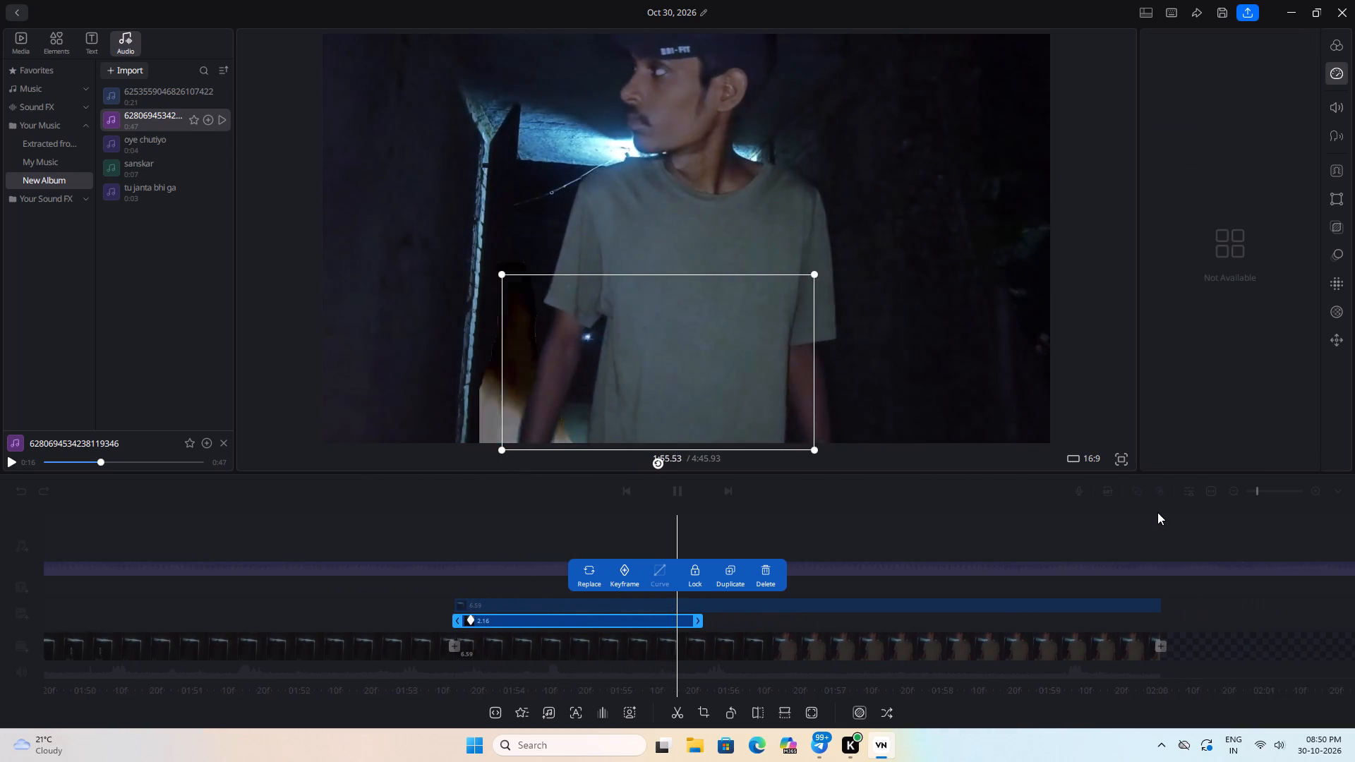
{"action": "left_click_drag", "start_coordinate": [994, 526], "coordinate": [1285, 519]}
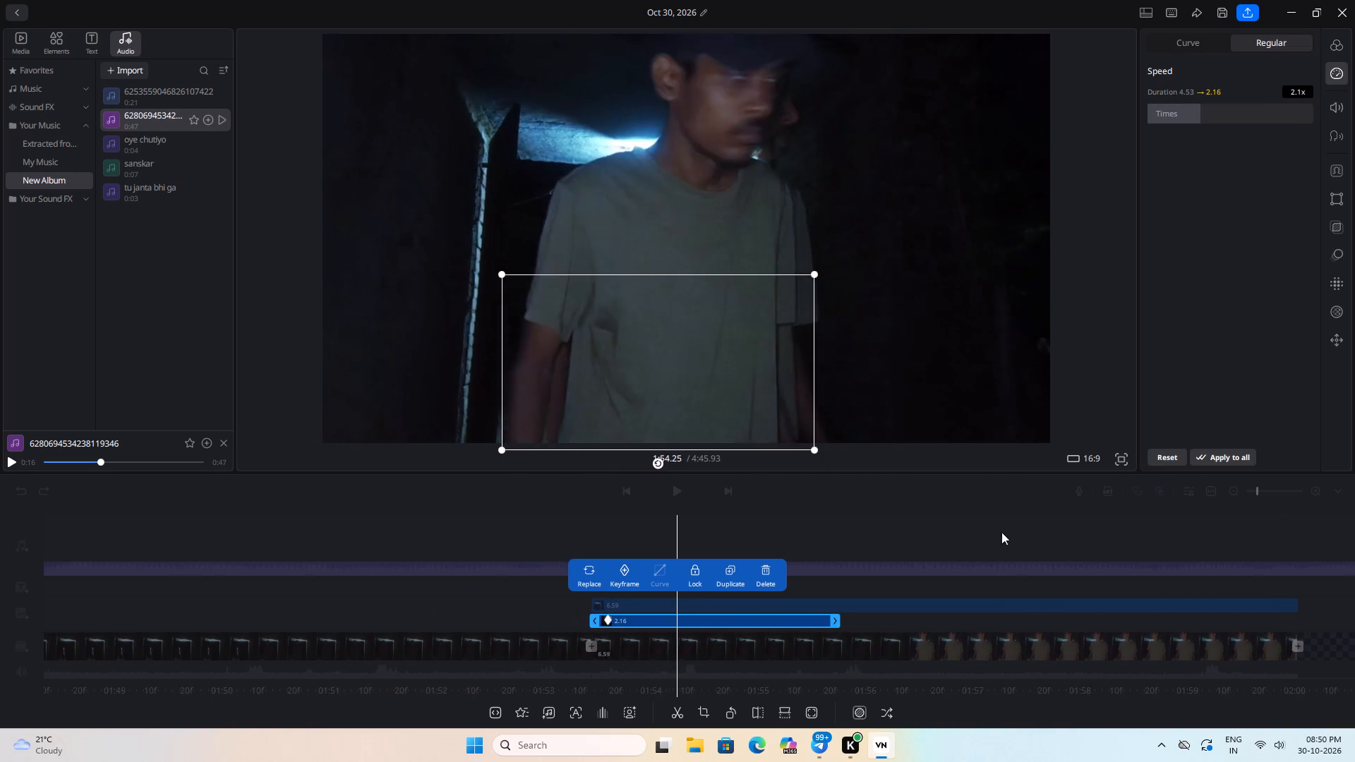
{"action": "left_click_drag", "start_coordinate": [960, 533], "coordinate": [1126, 537]}
{"action": "key", "text": "space"}
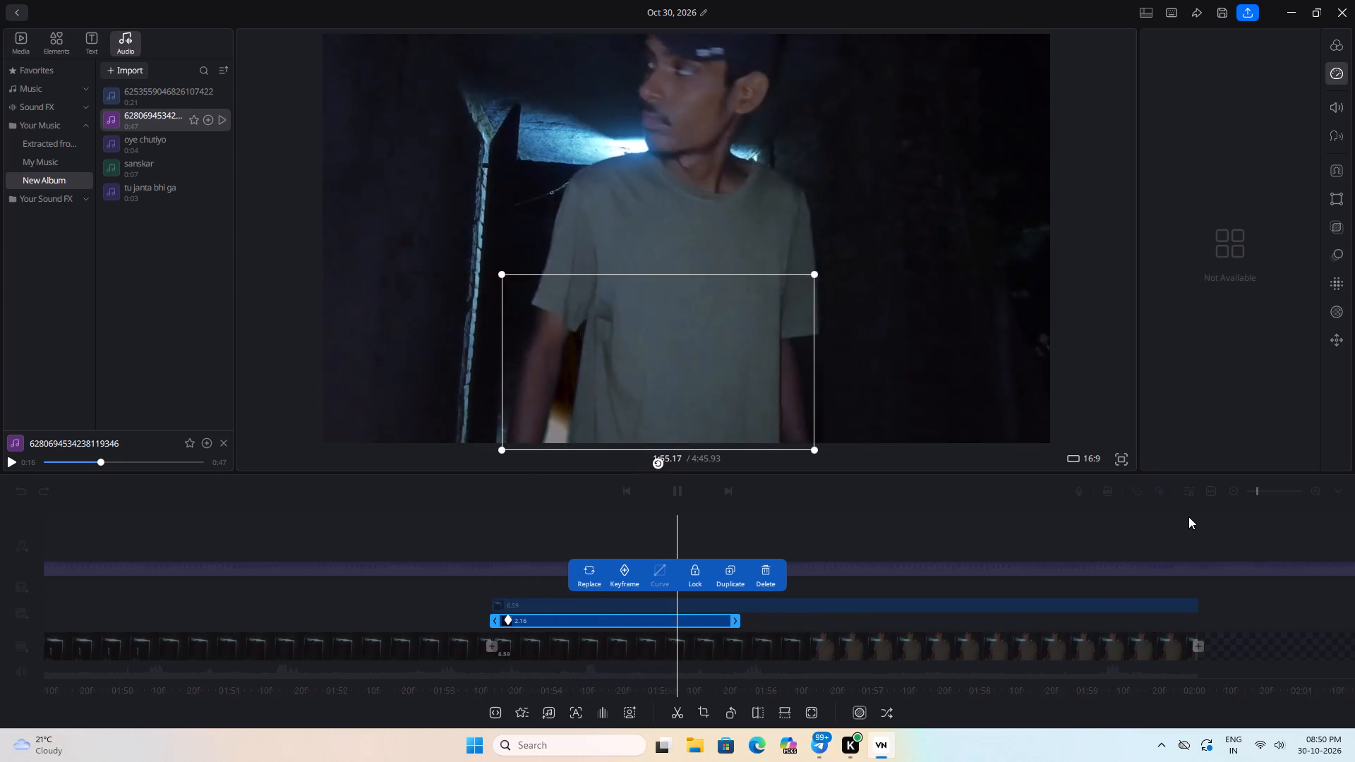
{"action": "left_click_drag", "start_coordinate": [954, 541], "coordinate": [1104, 534]}
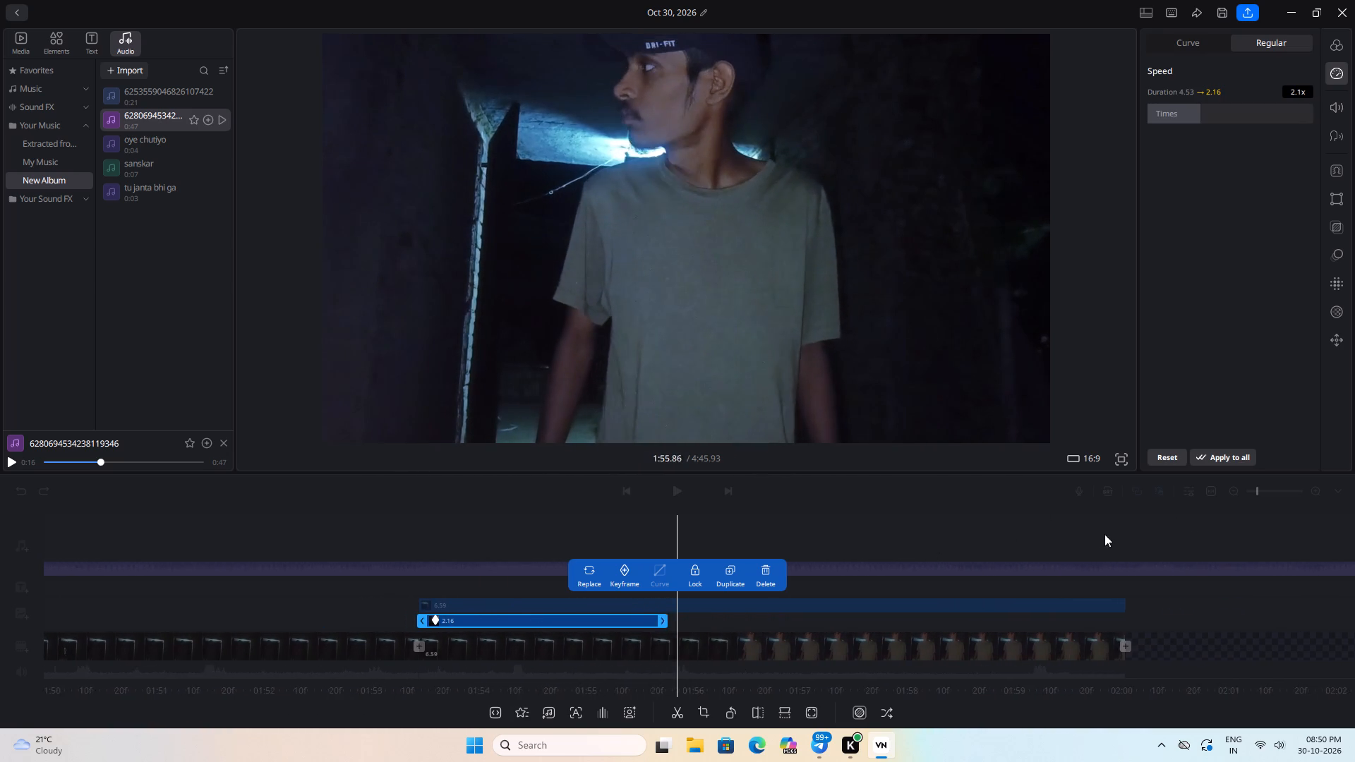
{"action": "left_click_drag", "start_coordinate": [1104, 534], "coordinate": [1132, 531]}
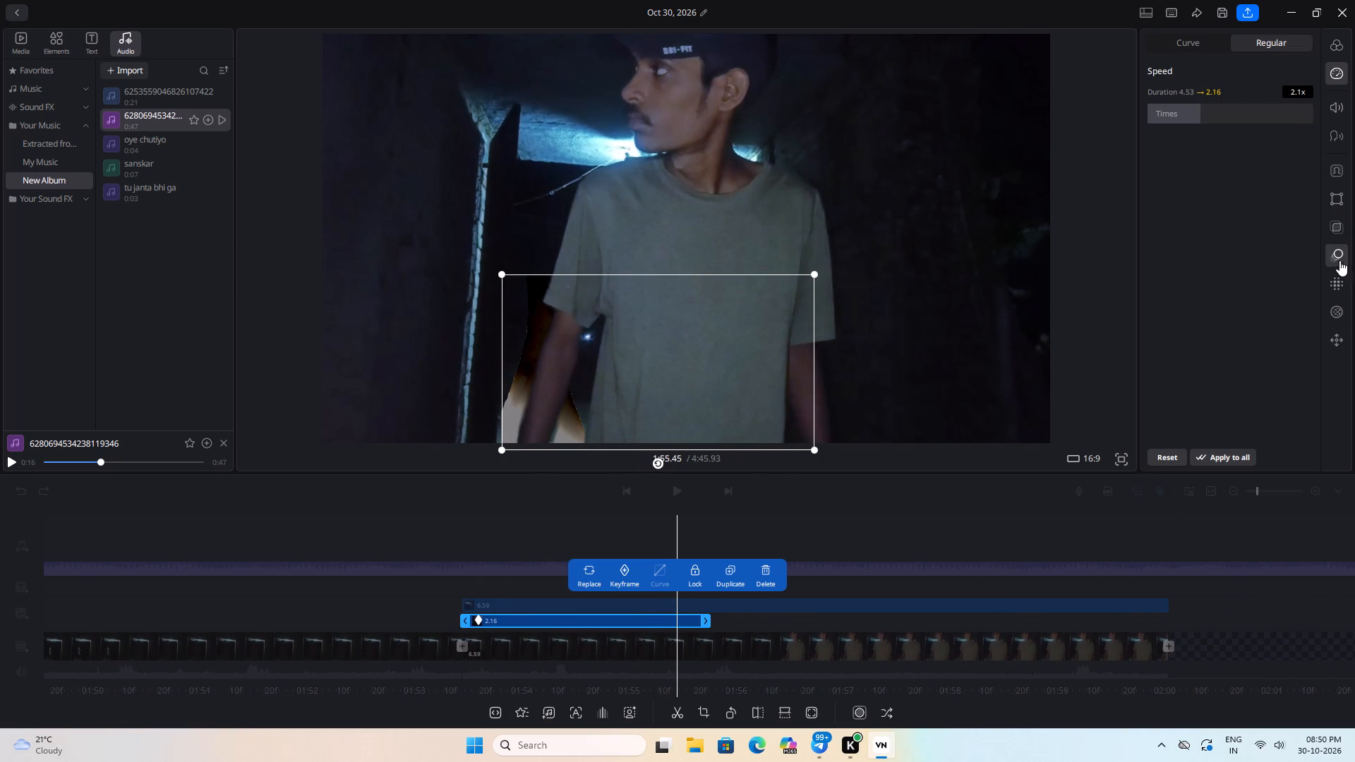
Shorten the ghost overlay's Scale out-animation to a duration of 0.1 and replay its exit around 1:55.5.
{"action": "left_click", "coordinate": [1339, 254]}
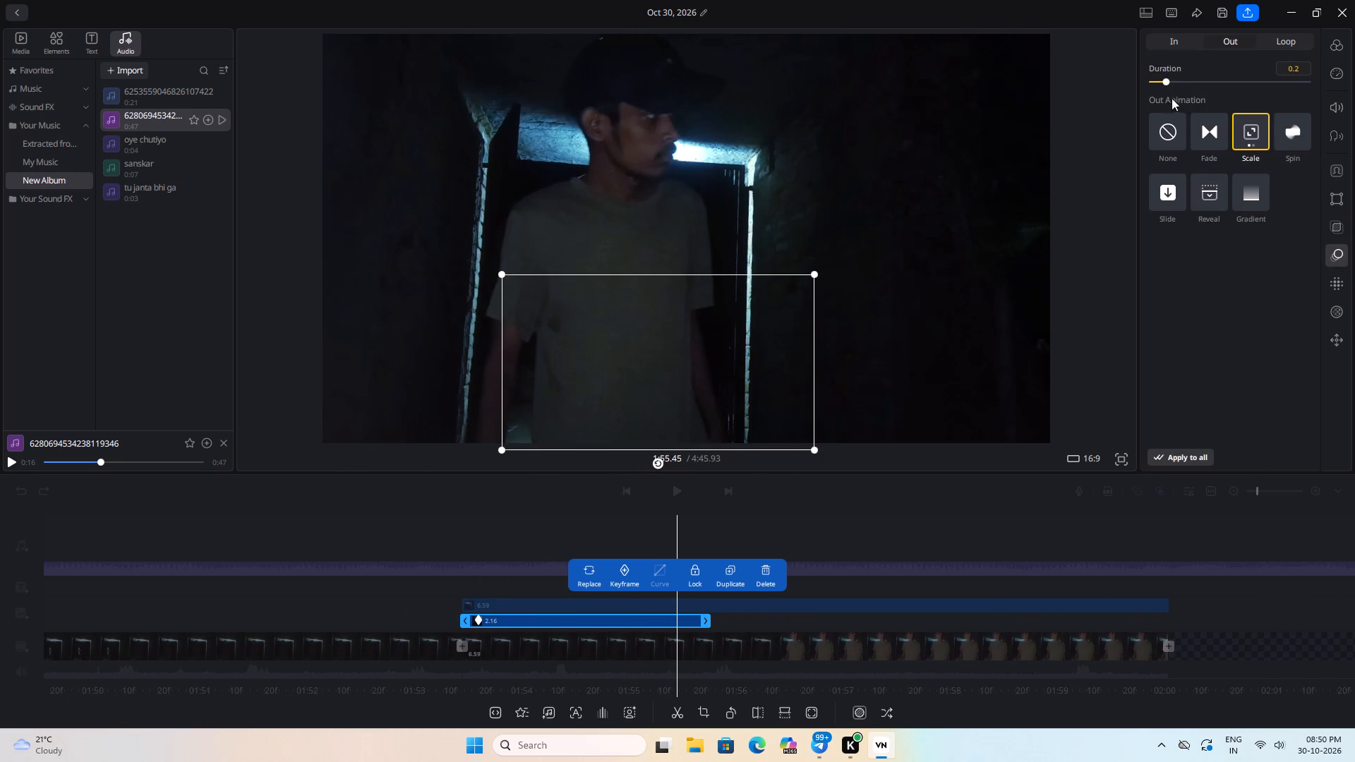
{"action": "left_click_drag", "start_coordinate": [1167, 83], "coordinate": [1154, 84]}
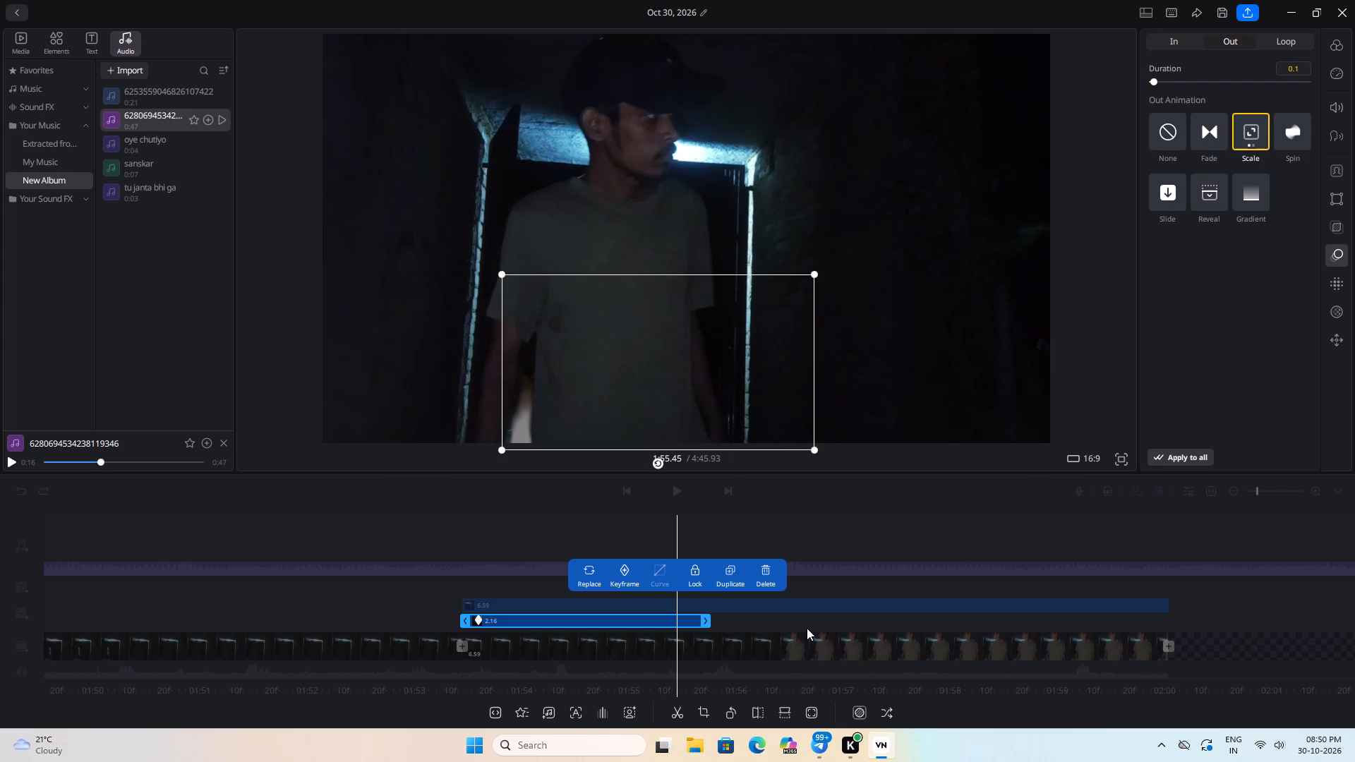
{"action": "key", "text": "space"}
{"action": "key", "text": "space"}
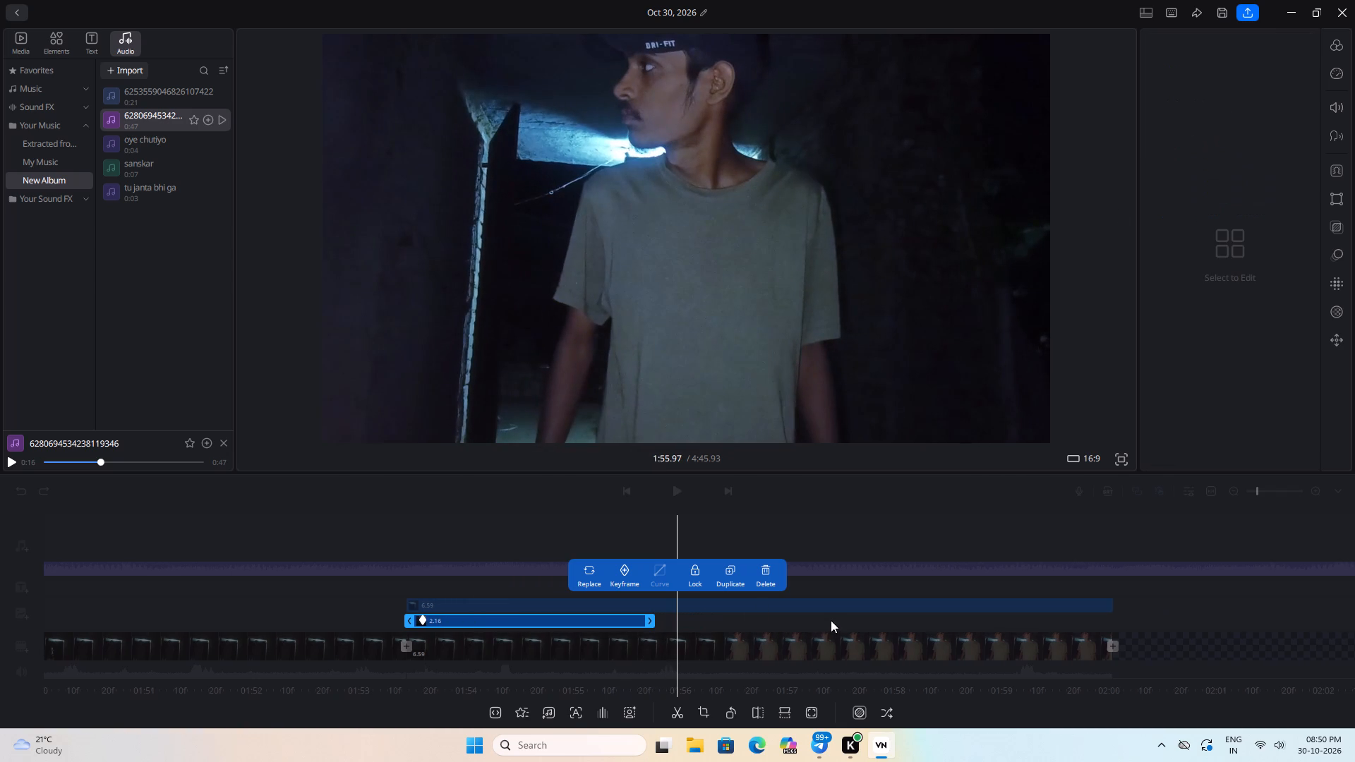
{"action": "left_click", "coordinate": [843, 533]}
{"action": "left_click_drag", "start_coordinate": [787, 559], "coordinate": [1107, 544]}
{"action": "key", "text": "space"}
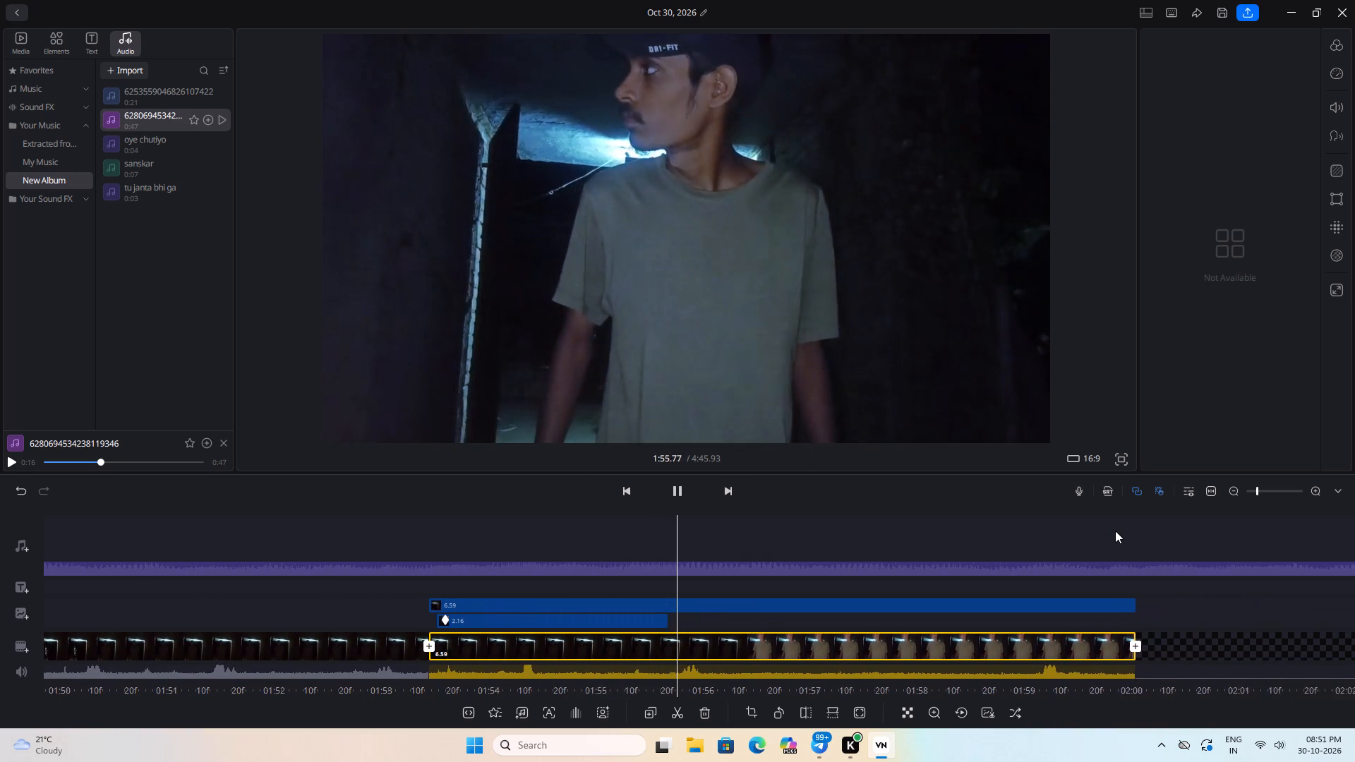
{"action": "left_click_drag", "start_coordinate": [851, 546], "coordinate": [1038, 540]}
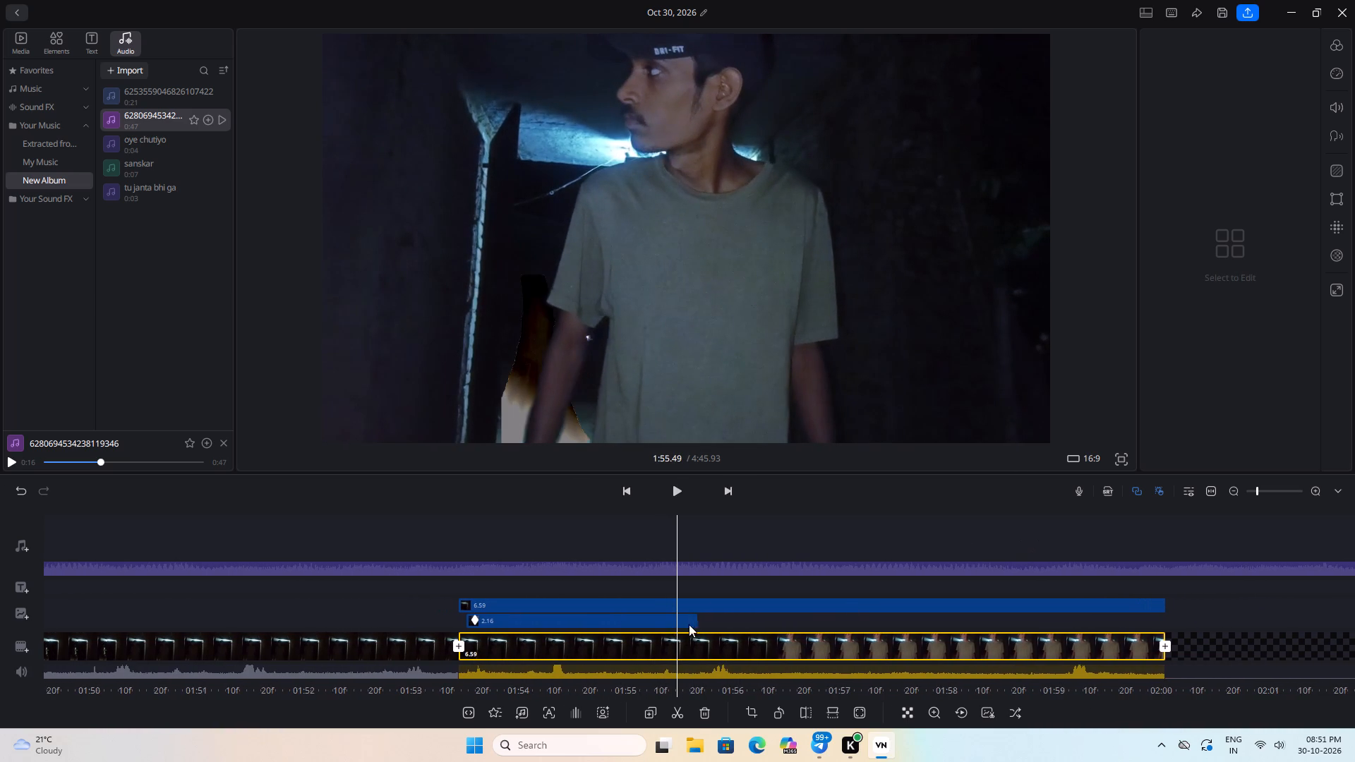
Remove the ghost overlay's out-animation by setting it to None.
{"action": "left_click", "coordinate": [687, 620]}
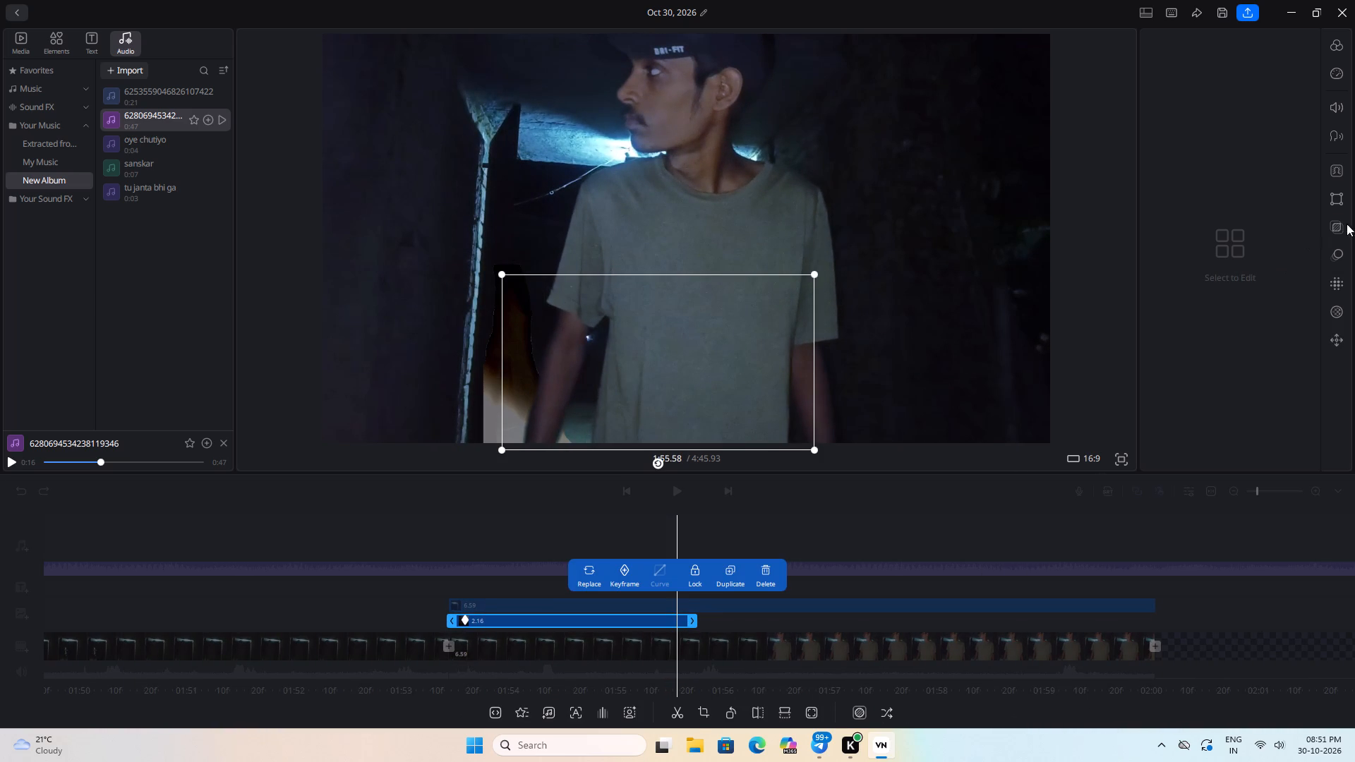
{"action": "left_click", "coordinate": [1334, 261]}
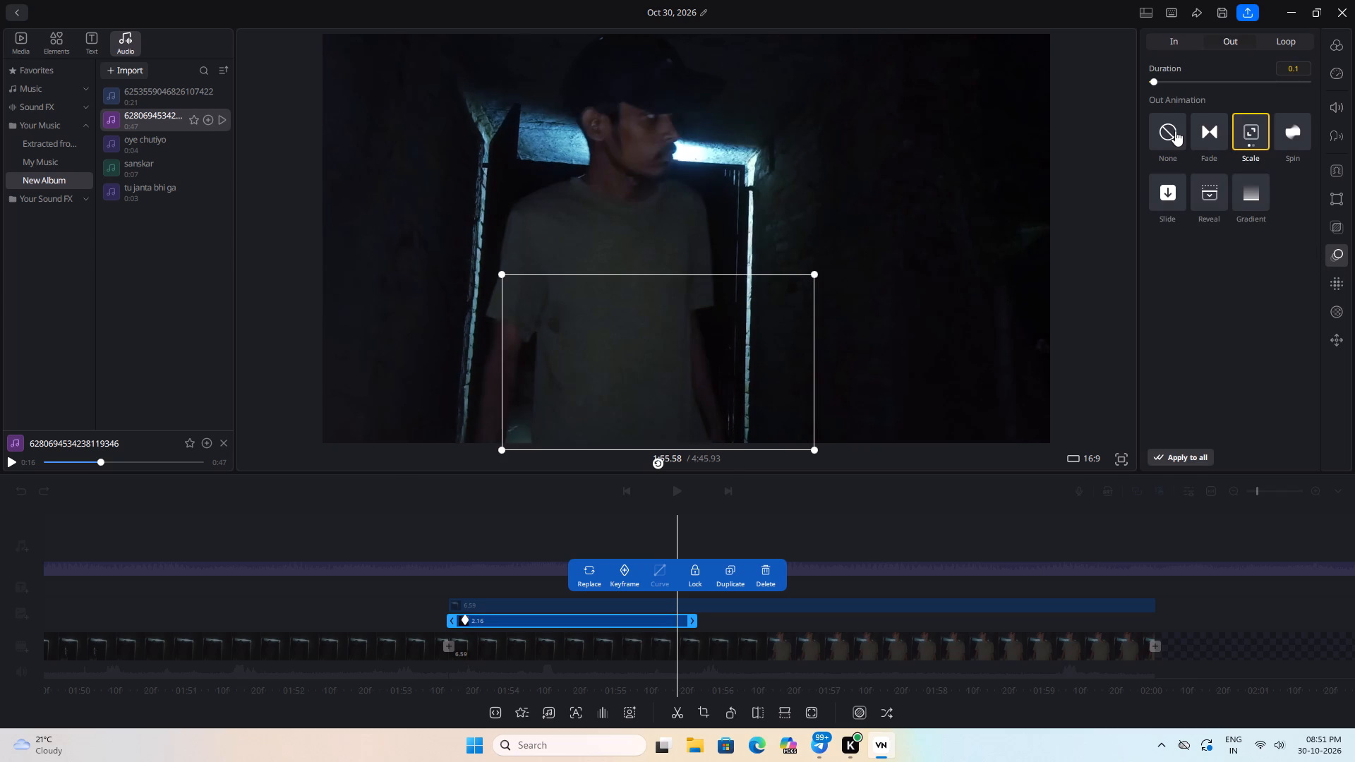
{"action": "left_click", "coordinate": [1175, 131]}
{"action": "left_click_drag", "start_coordinate": [816, 520], "coordinate": [901, 529]}
{"action": "key", "text": "space"}
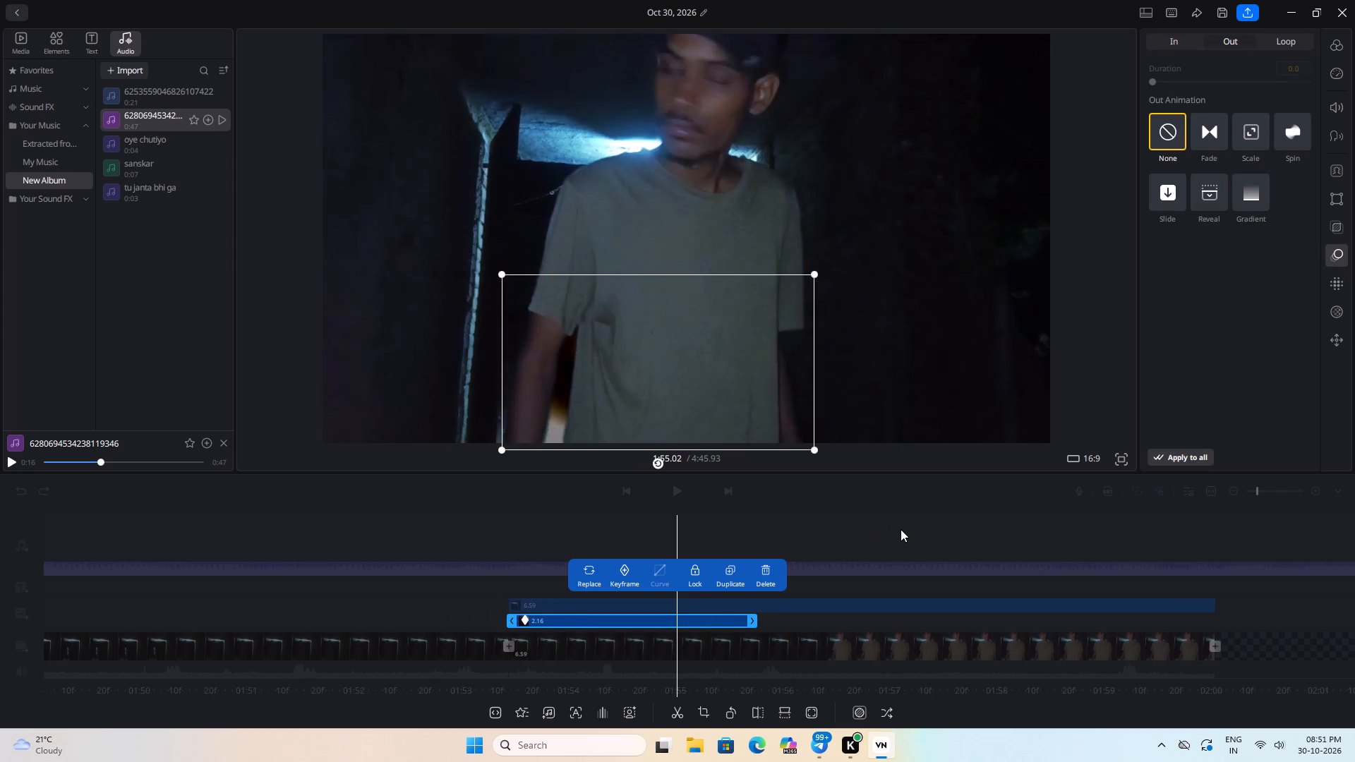
Replay the ghost overlay between about 1:54.5 and 1:57 to examine how it exits without an out-animation.
{"action": "left_click_drag", "start_coordinate": [822, 556], "coordinate": [985, 552]}
{"action": "left_click_drag", "start_coordinate": [941, 557], "coordinate": [1043, 551]}
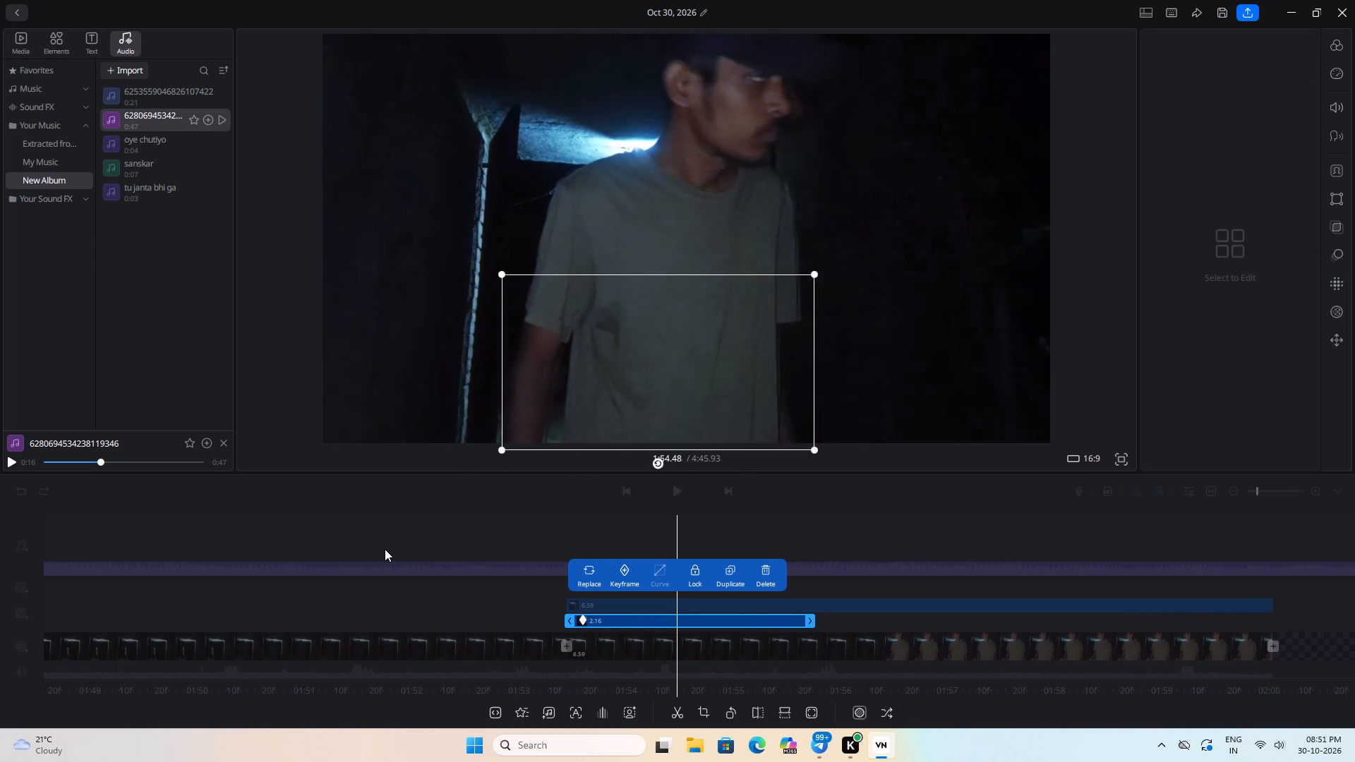
{"action": "left_click", "coordinate": [385, 549]}
{"action": "key", "text": "space"}
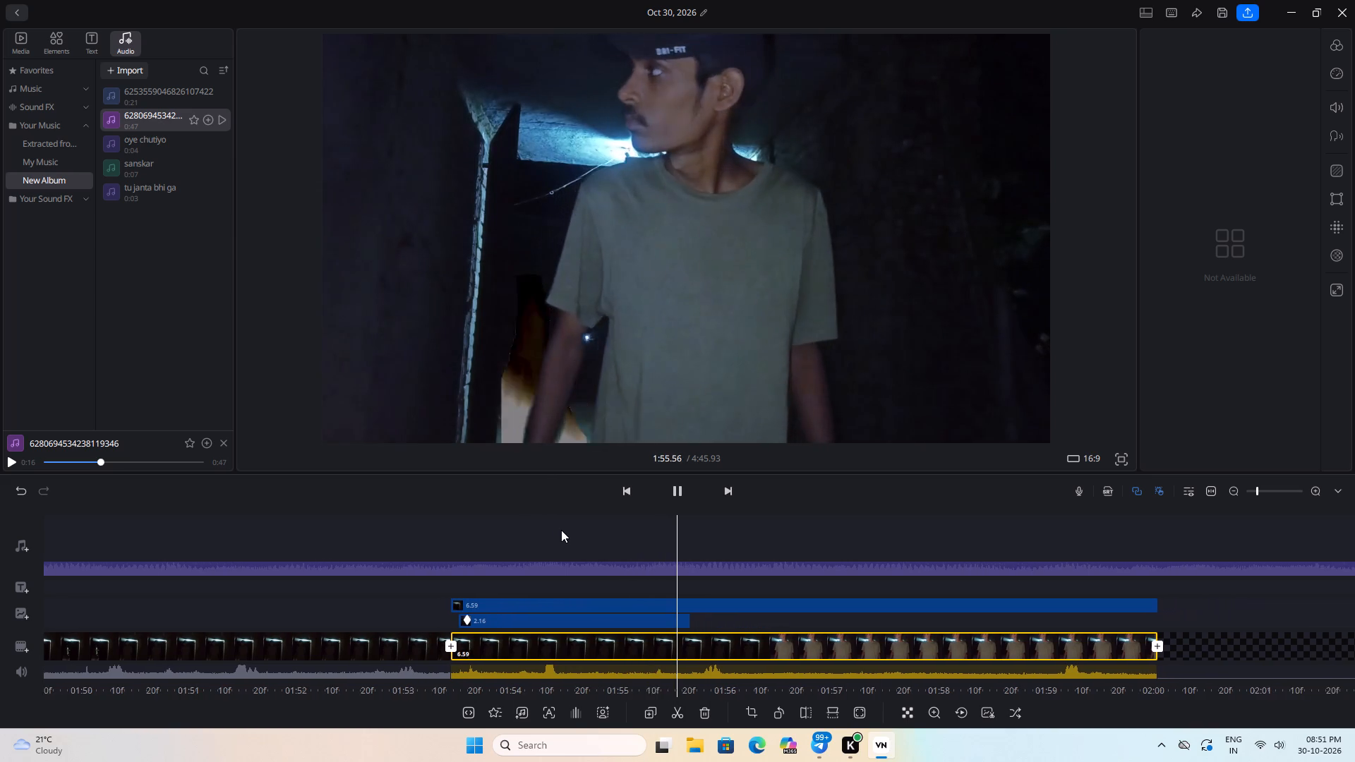
{"action": "key", "text": "space"}
{"action": "key", "text": "space"}
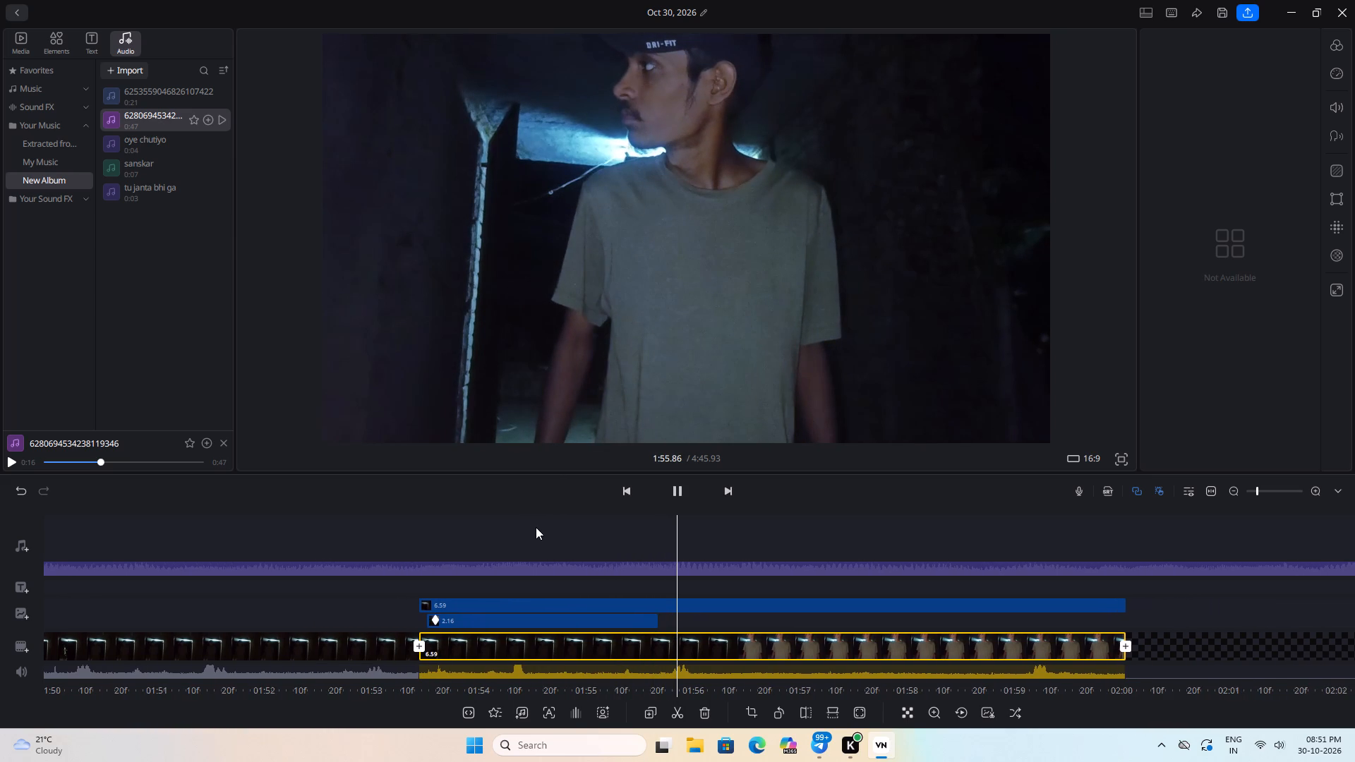
{"action": "key", "text": "space"}
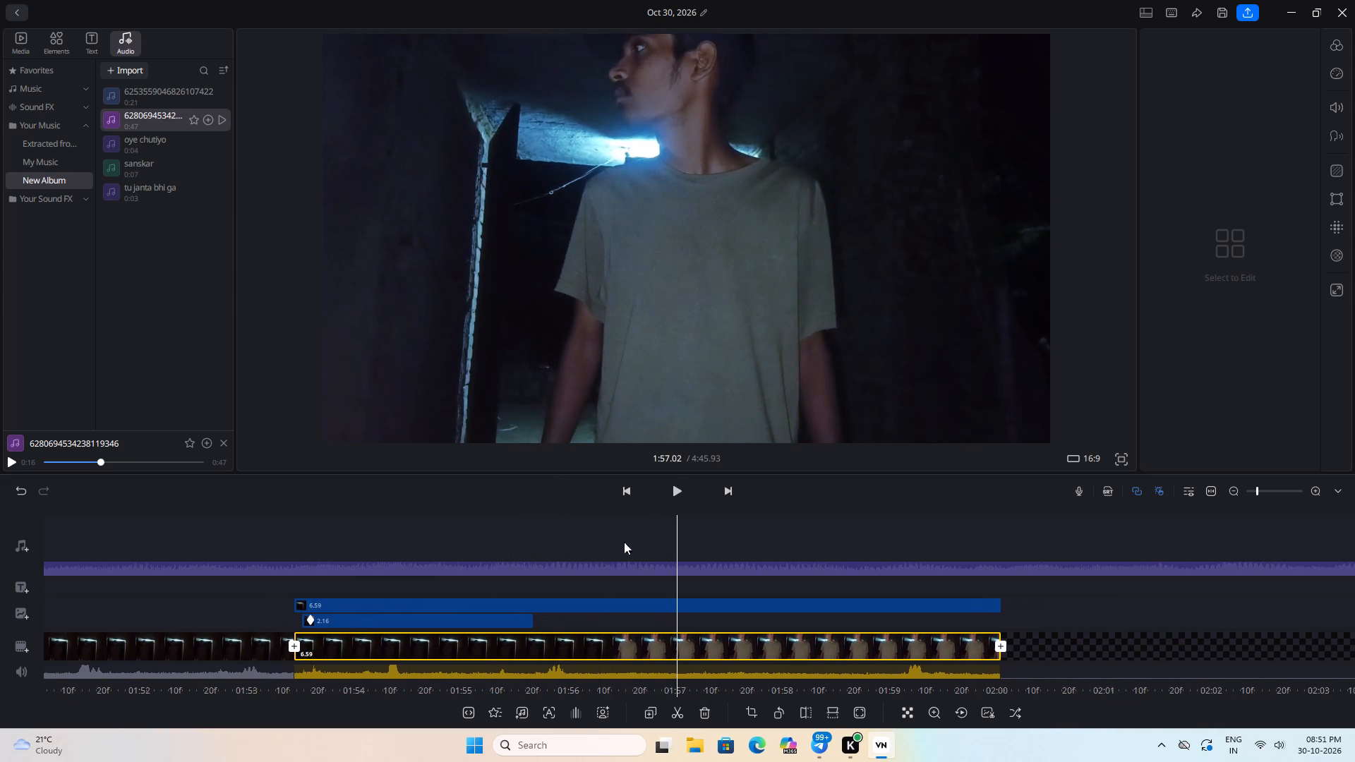
{"action": "left_click_drag", "start_coordinate": [564, 547], "coordinate": [746, 552]}
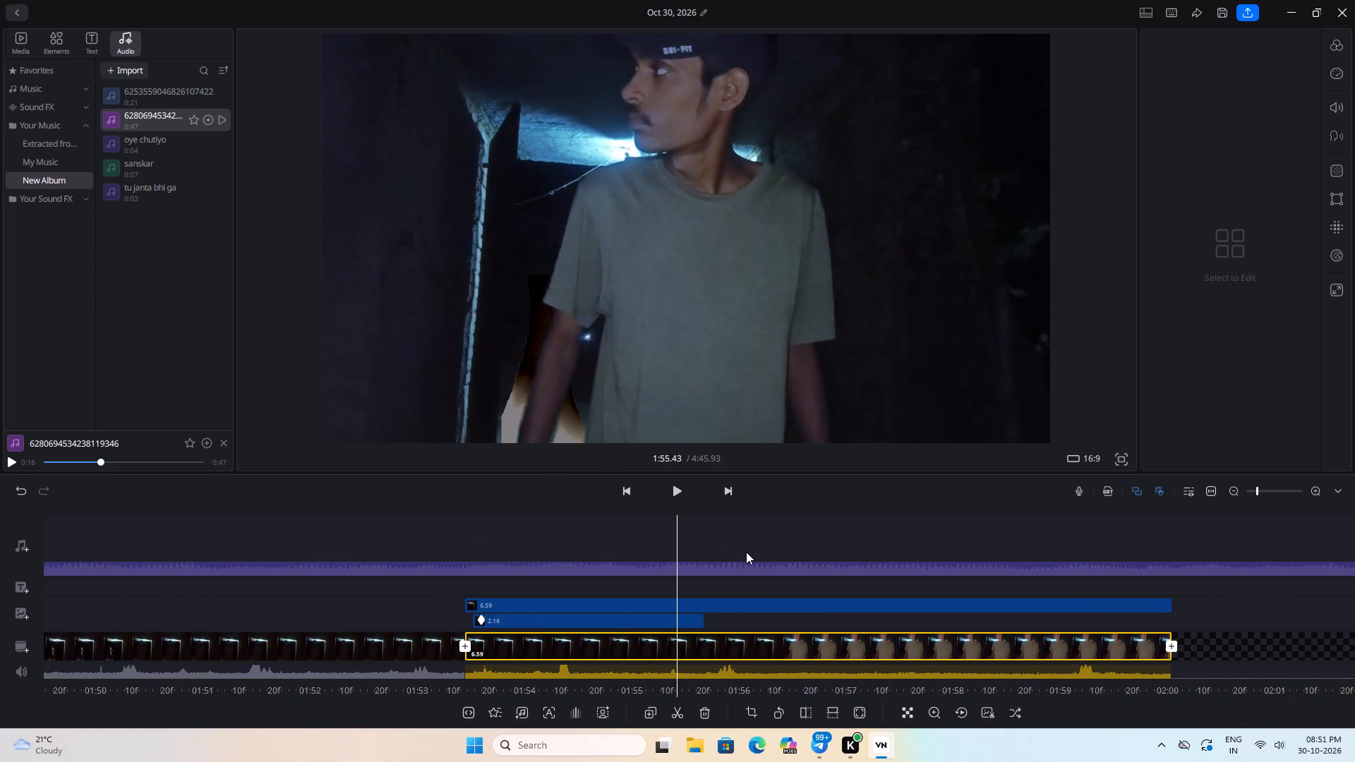
{"action": "key", "text": "space"}
{"action": "key", "text": "space"}
{"action": "key", "text": "space"}
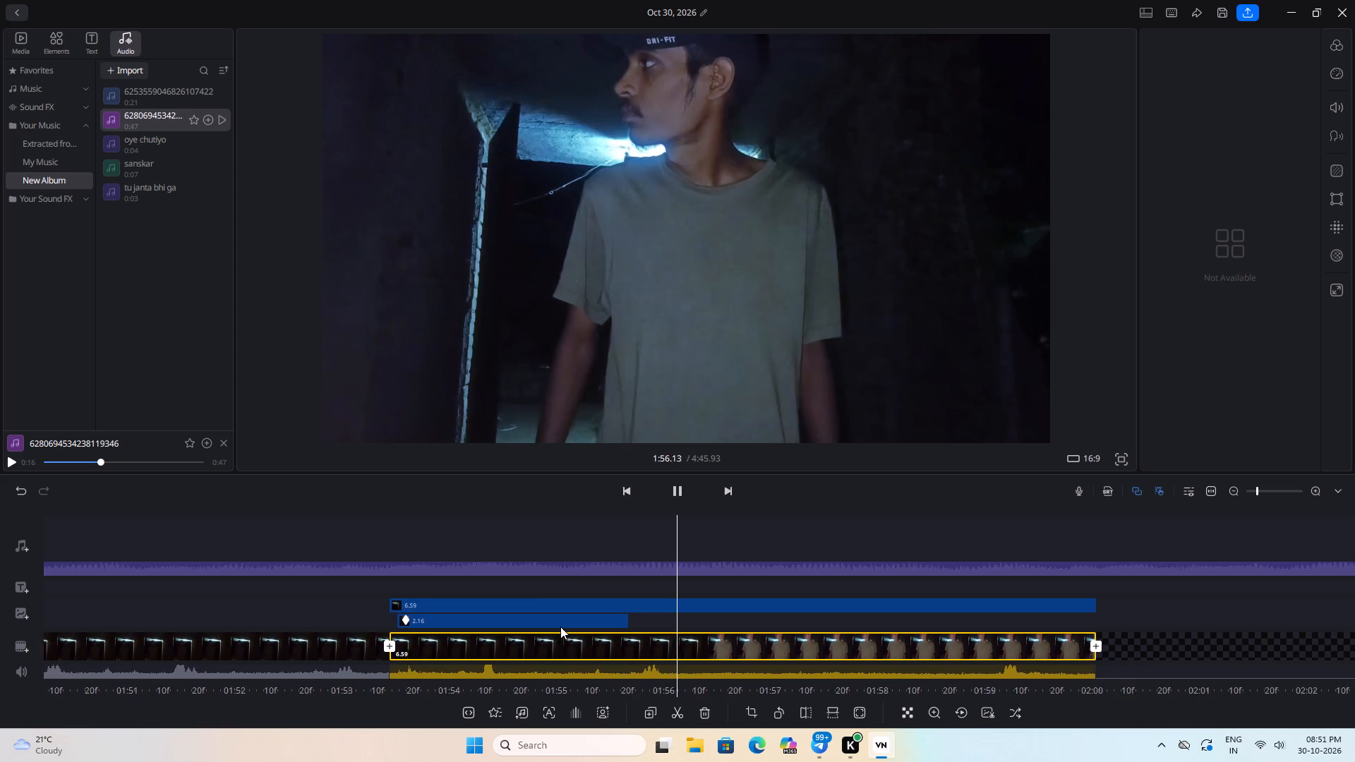
{"action": "left_click_drag", "start_coordinate": [542, 623], "coordinate": [816, 612]}
{"action": "key", "text": "space"}
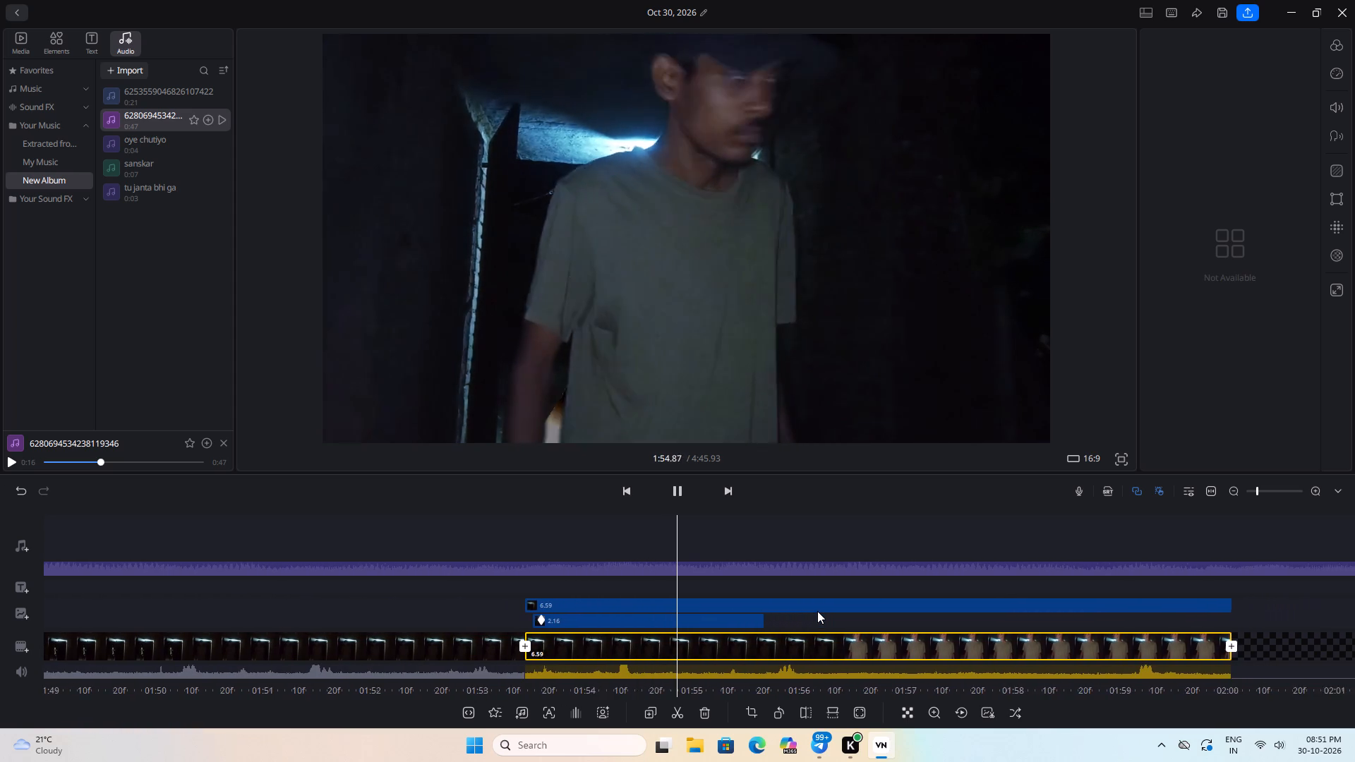
{"action": "key", "text": "space"}
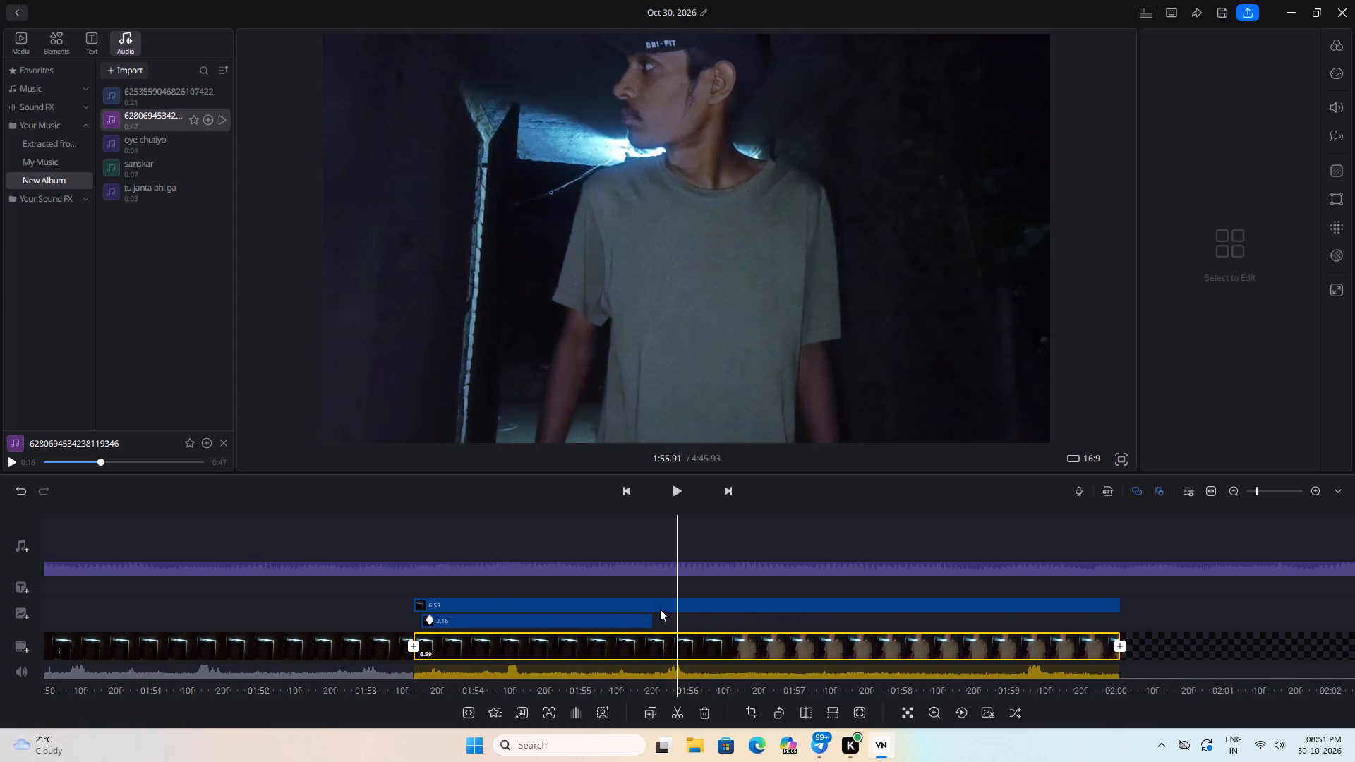
Shift the ghost overlay slightly toward the door frame at about 1:55.7, adding a position keyframe near its end.
{"action": "left_click", "coordinate": [615, 614]}
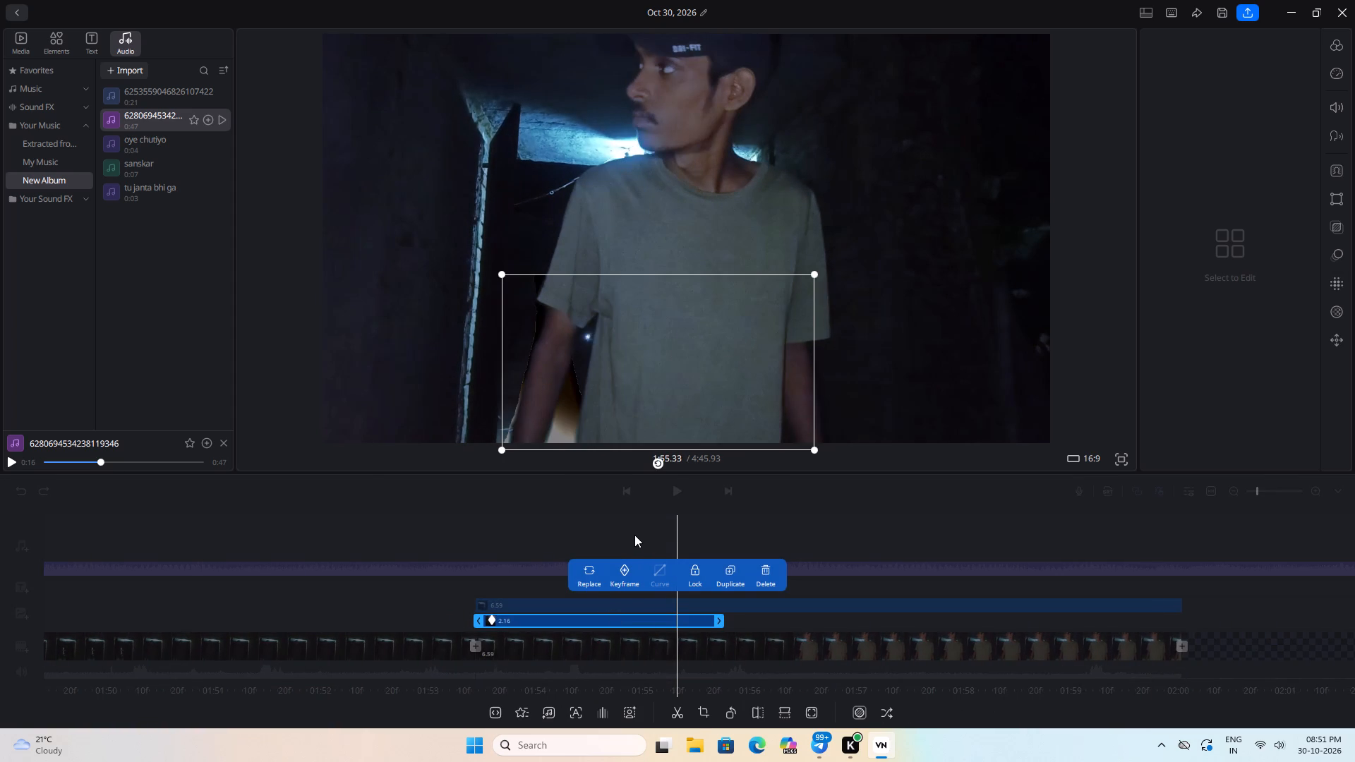
{"action": "key", "text": "space"}
{"action": "key", "text": "space"}
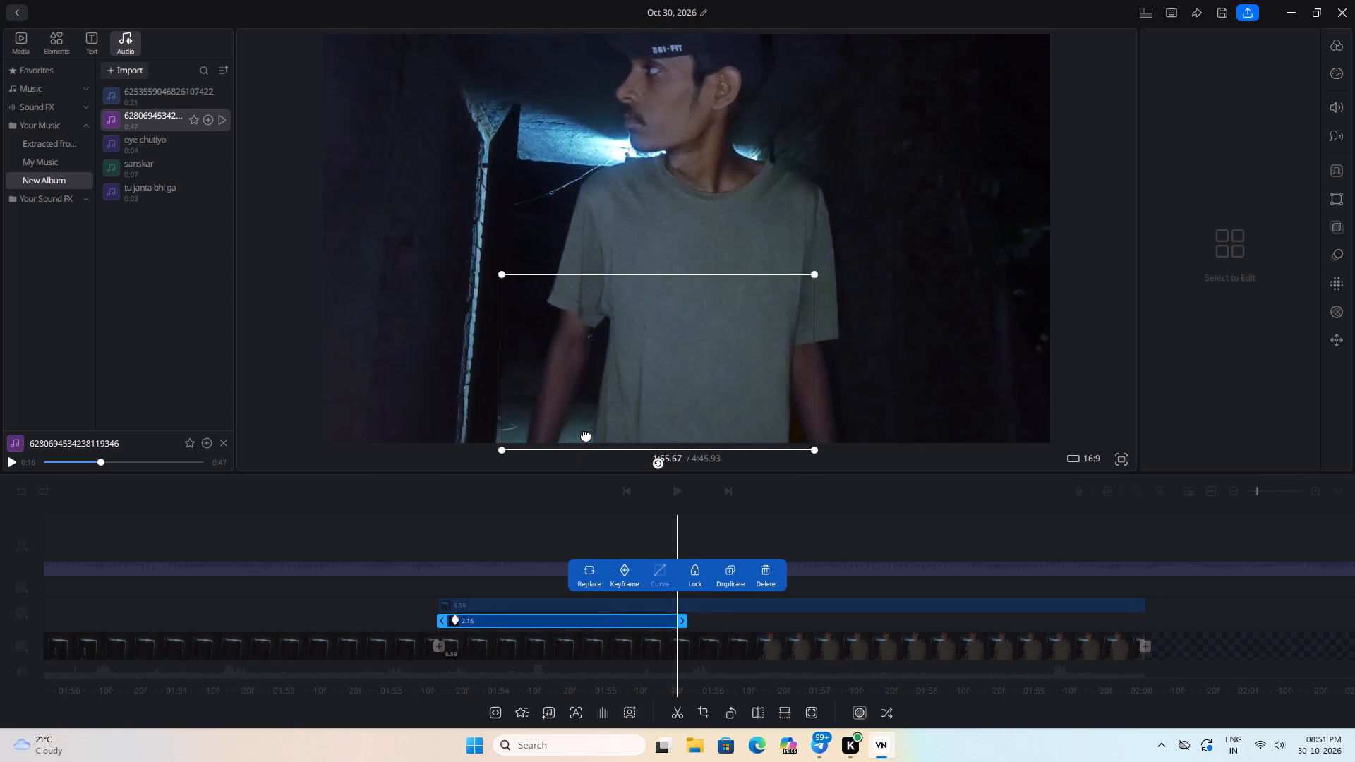
{"action": "left_click_drag", "start_coordinate": [586, 435], "coordinate": [570, 435]}
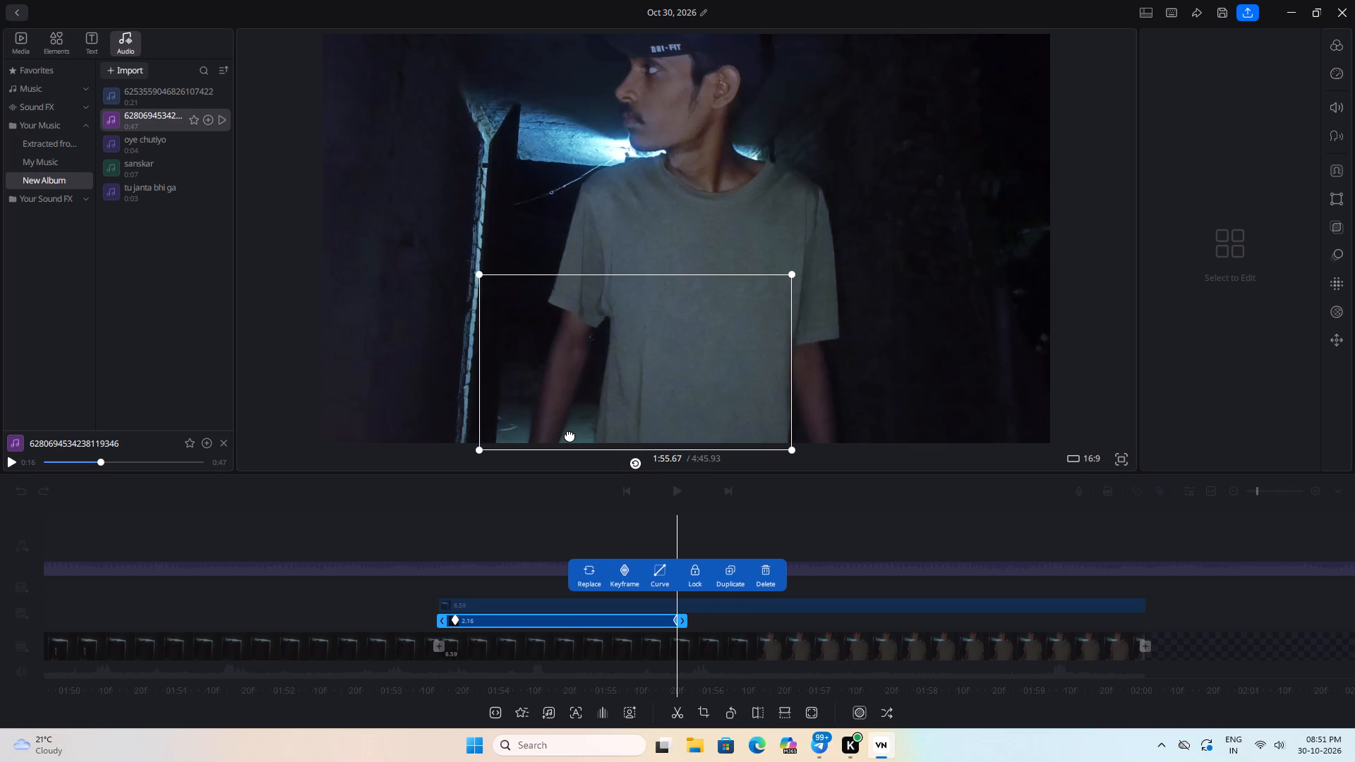
{"action": "left_click_drag", "start_coordinate": [570, 435], "coordinate": [572, 435]}
Replay the ghost overlay between about 1:54.5 and 1:56 to check its movement toward the end keyframe.
{"action": "key", "text": "space"}
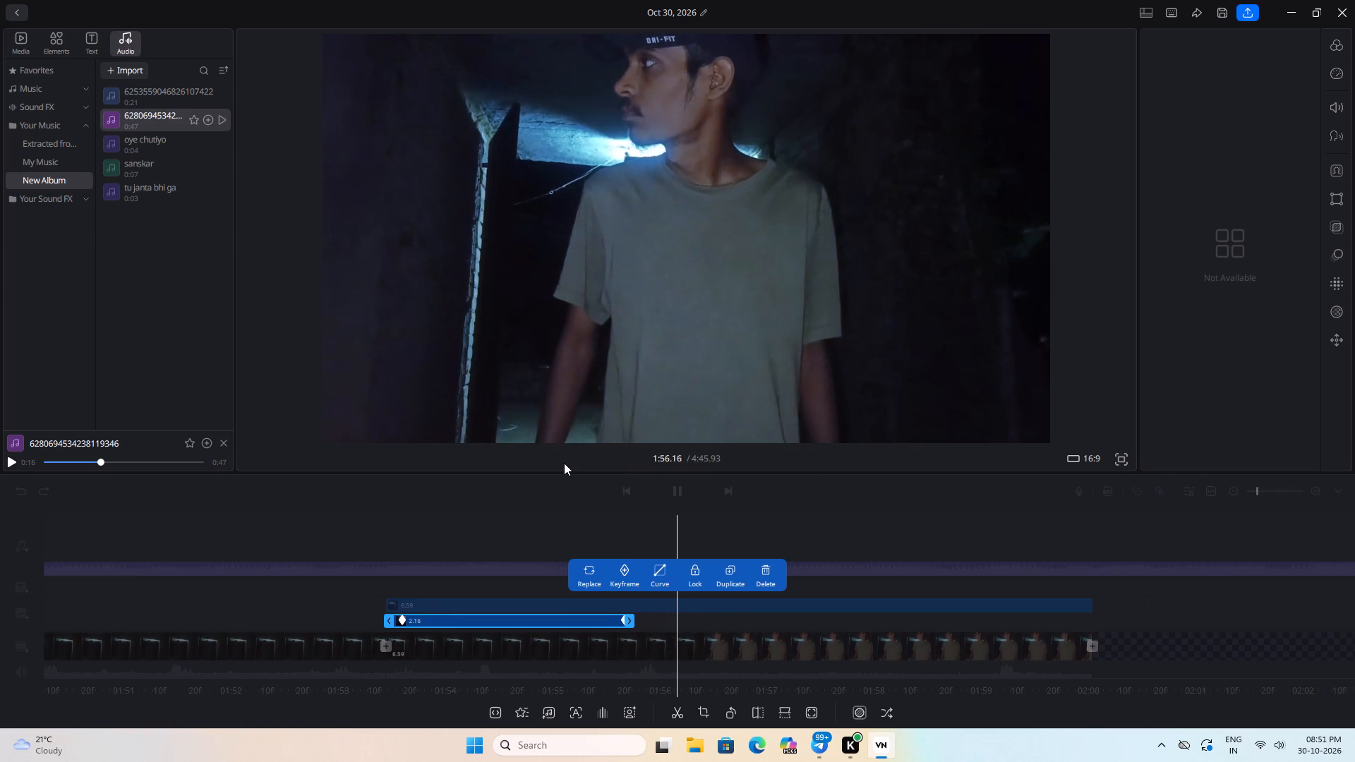
{"action": "left_click_drag", "start_coordinate": [564, 464], "coordinate": [707, 478]}
{"action": "left_click_drag", "start_coordinate": [542, 548], "coordinate": [936, 570]}
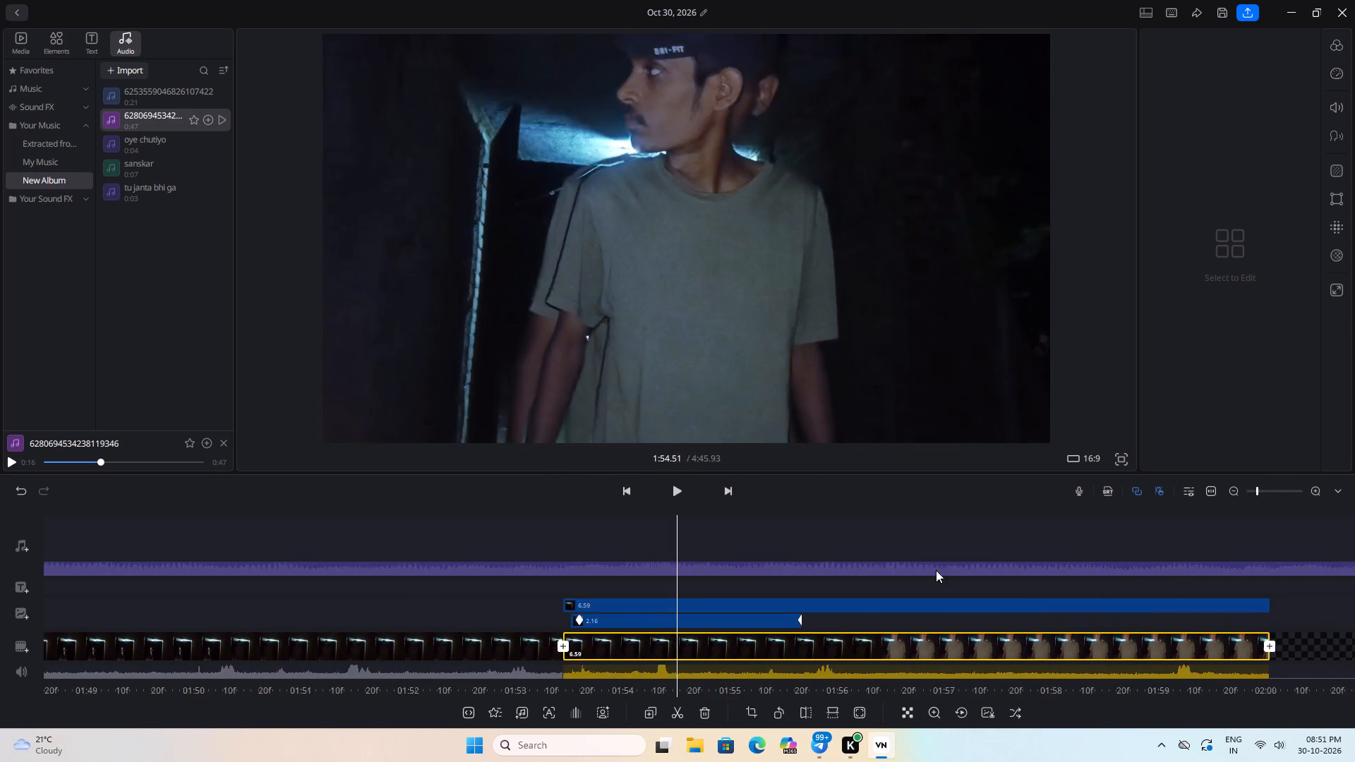
{"action": "left_click_drag", "start_coordinate": [936, 570], "coordinate": [988, 571]}
{"action": "key", "text": "space"}
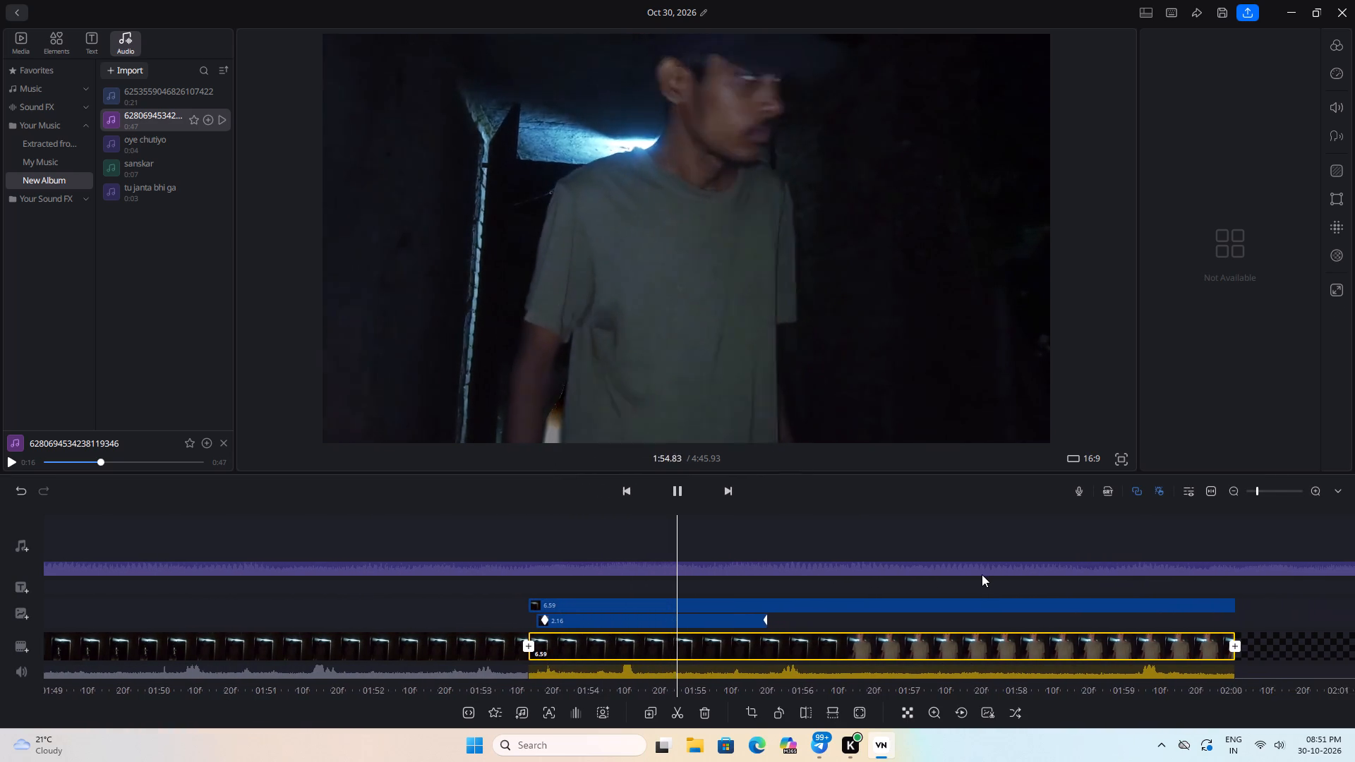
{"action": "key", "text": "space"}
{"action": "left_click_drag", "start_coordinate": [595, 567], "coordinate": [605, 567]}
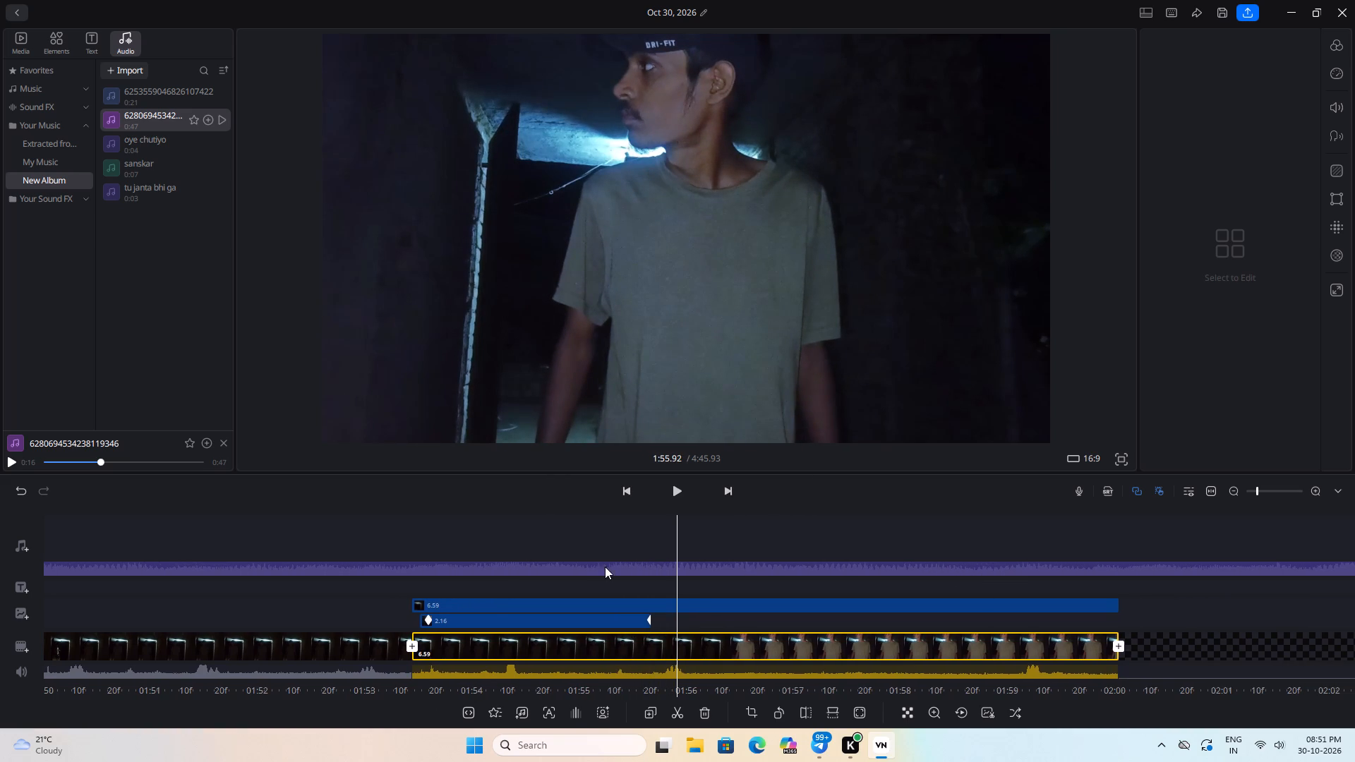
{"action": "left_click_drag", "start_coordinate": [605, 567], "coordinate": [892, 576]}
{"action": "key", "text": "space"}
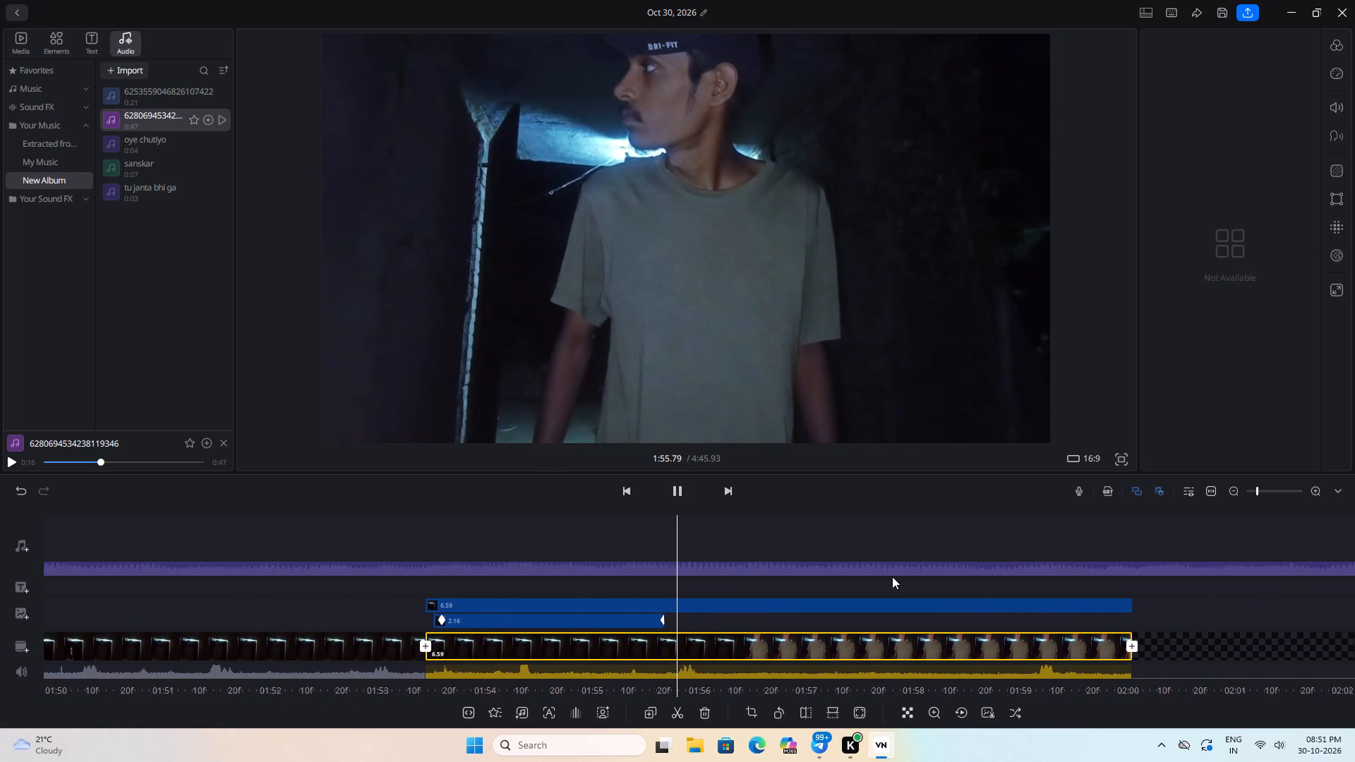
{"action": "left_click_drag", "start_coordinate": [621, 588], "coordinate": [879, 610]}
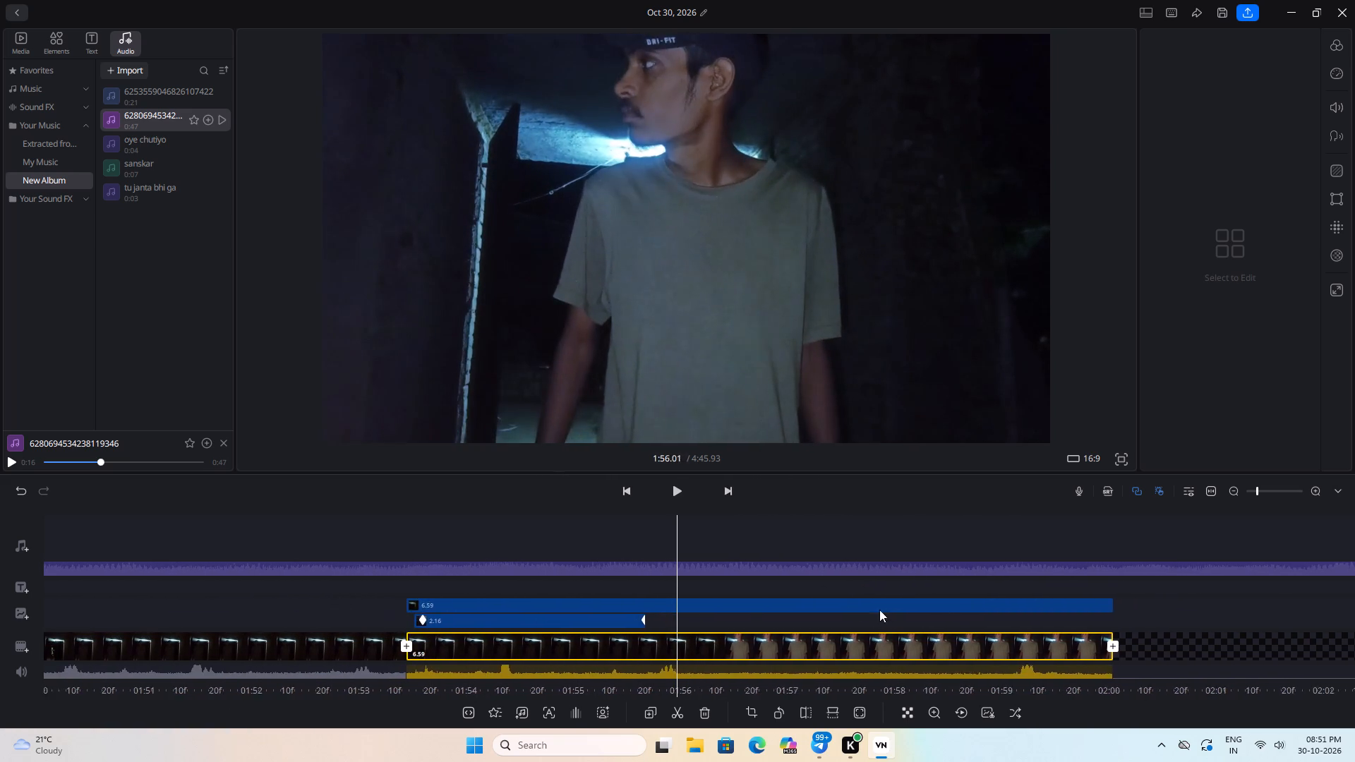
Review the timeline from the courtyard footage at about 1:18 through the doorway clips to the blank clip's end near 2:06.
{"action": "left_click_drag", "start_coordinate": [879, 610], "coordinate": [1114, 613]}
{"action": "left_click_drag", "start_coordinate": [736, 606], "coordinate": [774, 607]}
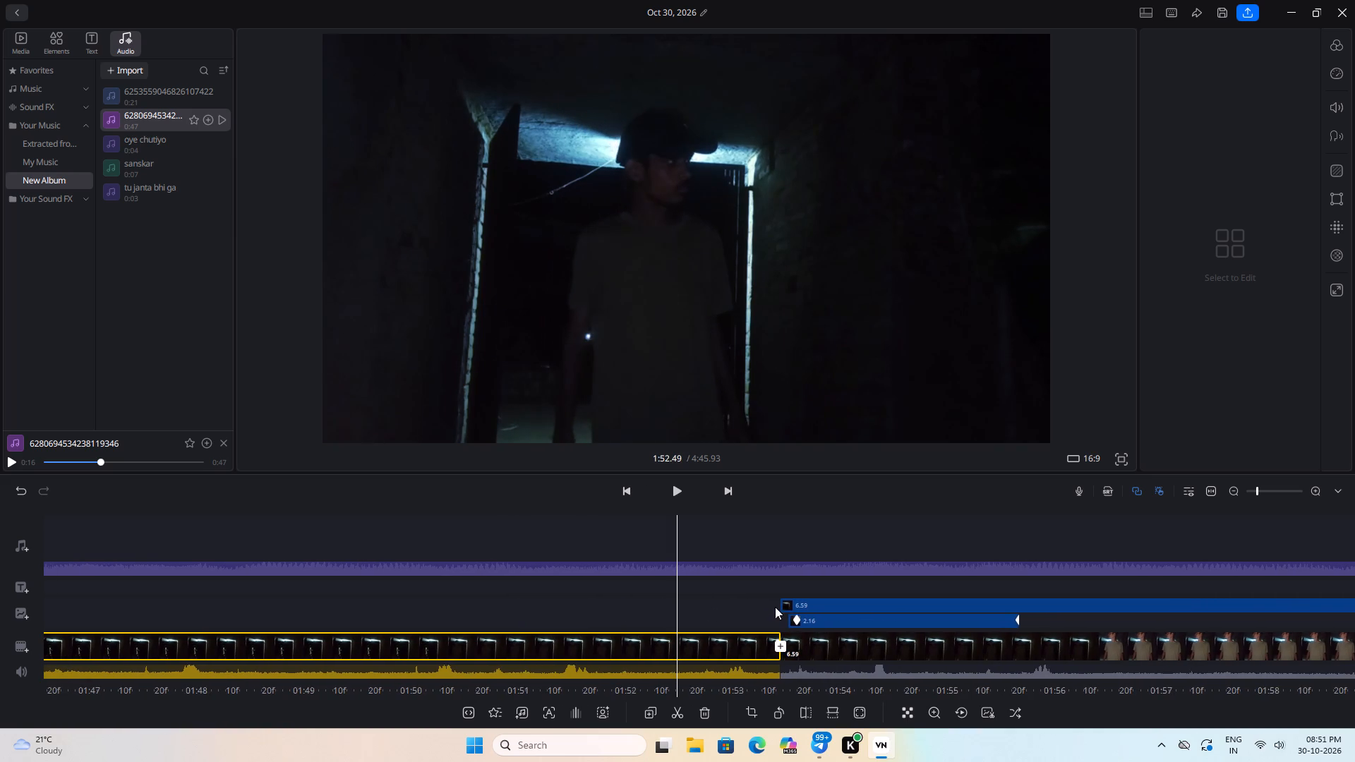
{"action": "left_click_drag", "start_coordinate": [649, 607], "coordinate": [771, 595]}
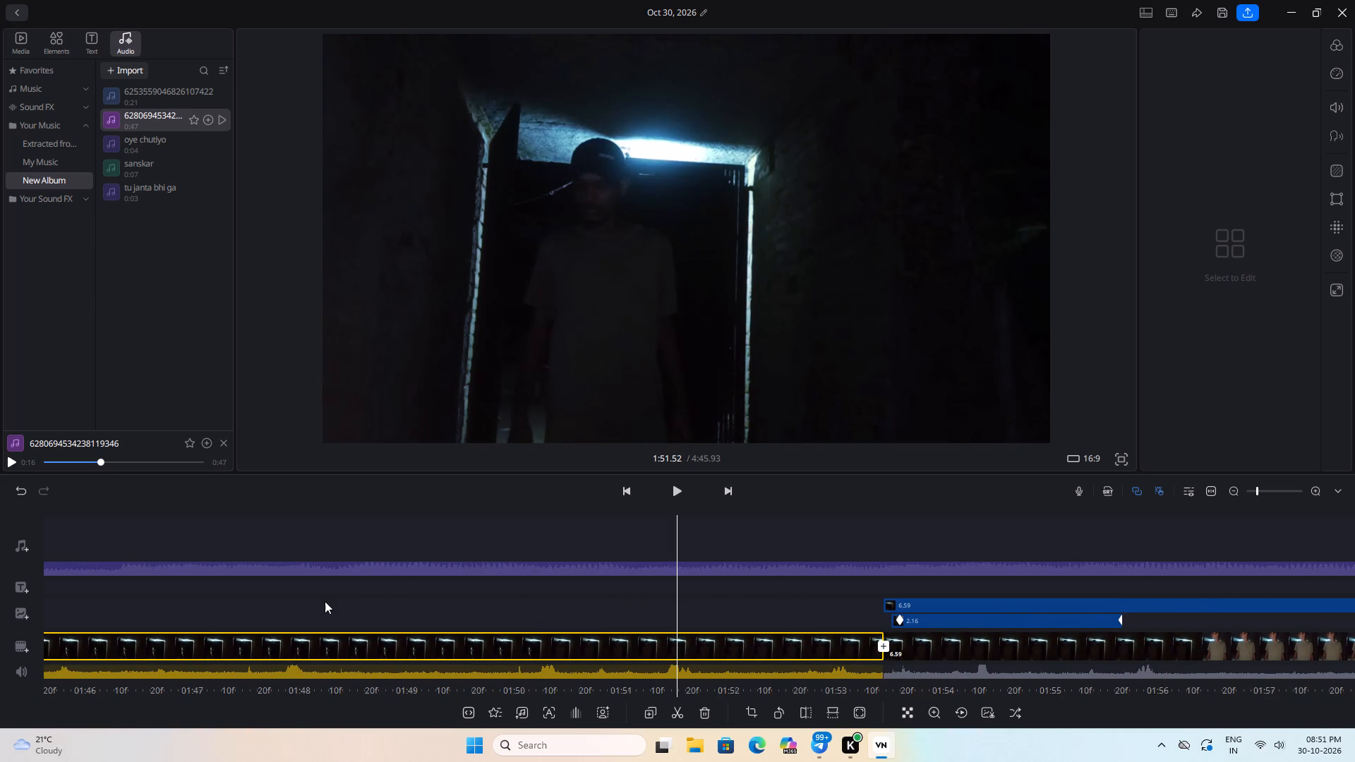
{"action": "left_click_drag", "start_coordinate": [319, 601], "coordinate": [768, 627]}
{"action": "left_click_drag", "start_coordinate": [495, 597], "coordinate": [874, 576]}
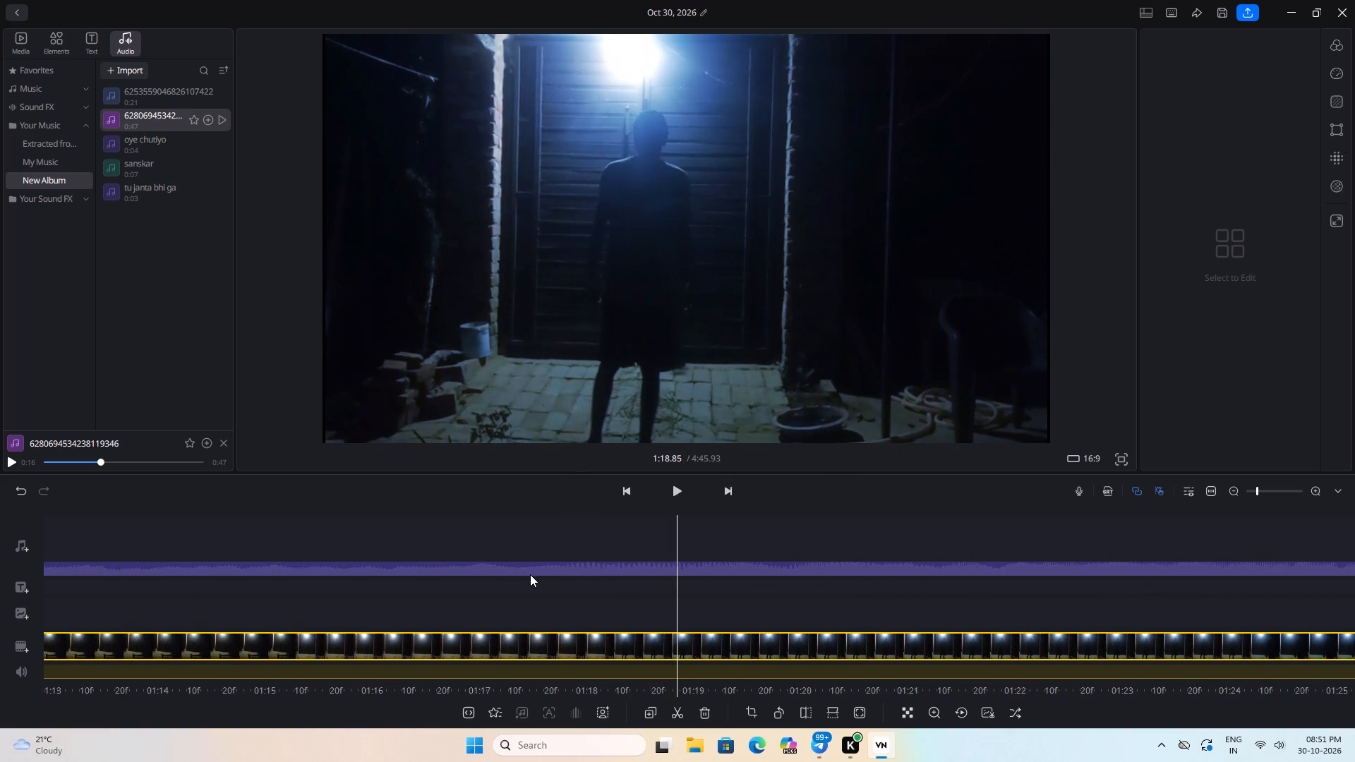
{"action": "left_click_drag", "start_coordinate": [964, 616], "coordinate": [630, 619]}
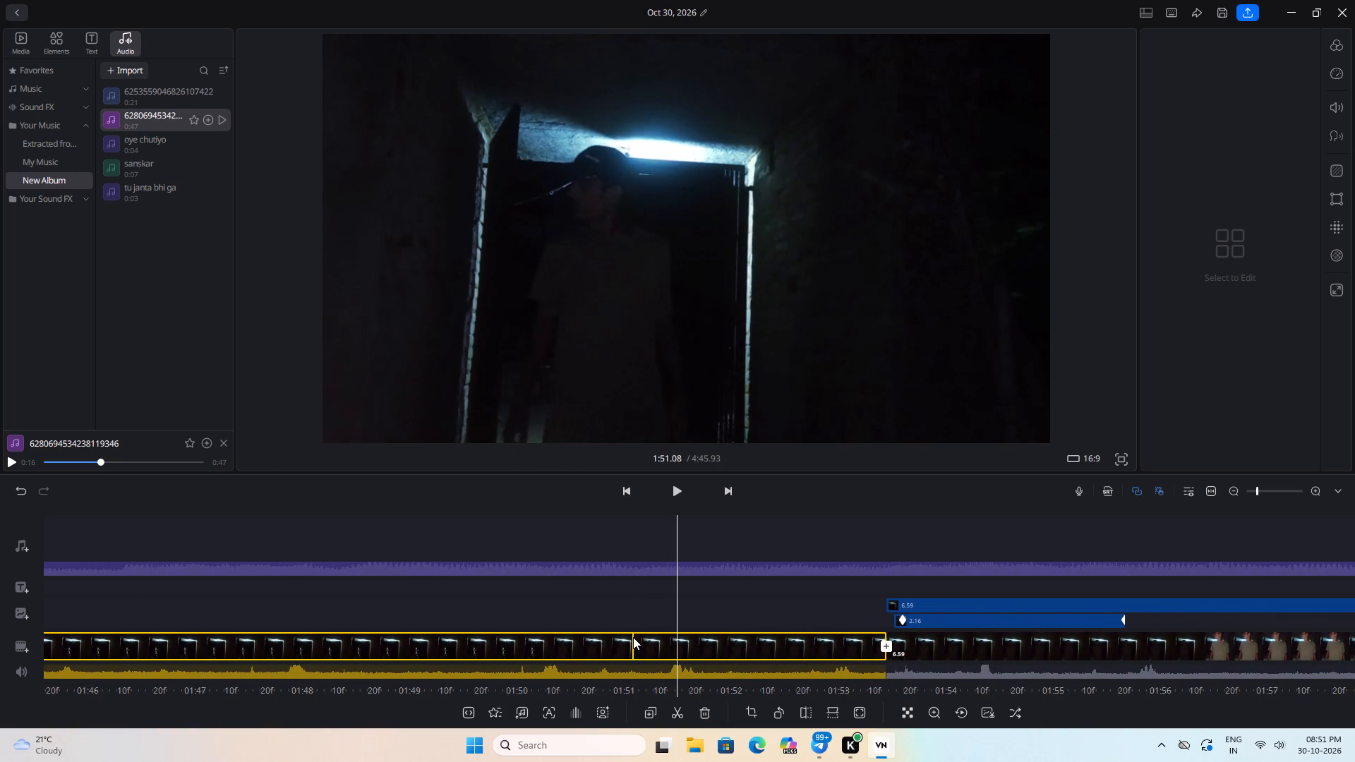
{"action": "left_click_drag", "start_coordinate": [839, 607], "coordinate": [508, 579]}
{"action": "left_click_drag", "start_coordinate": [742, 563], "coordinate": [605, 580]}
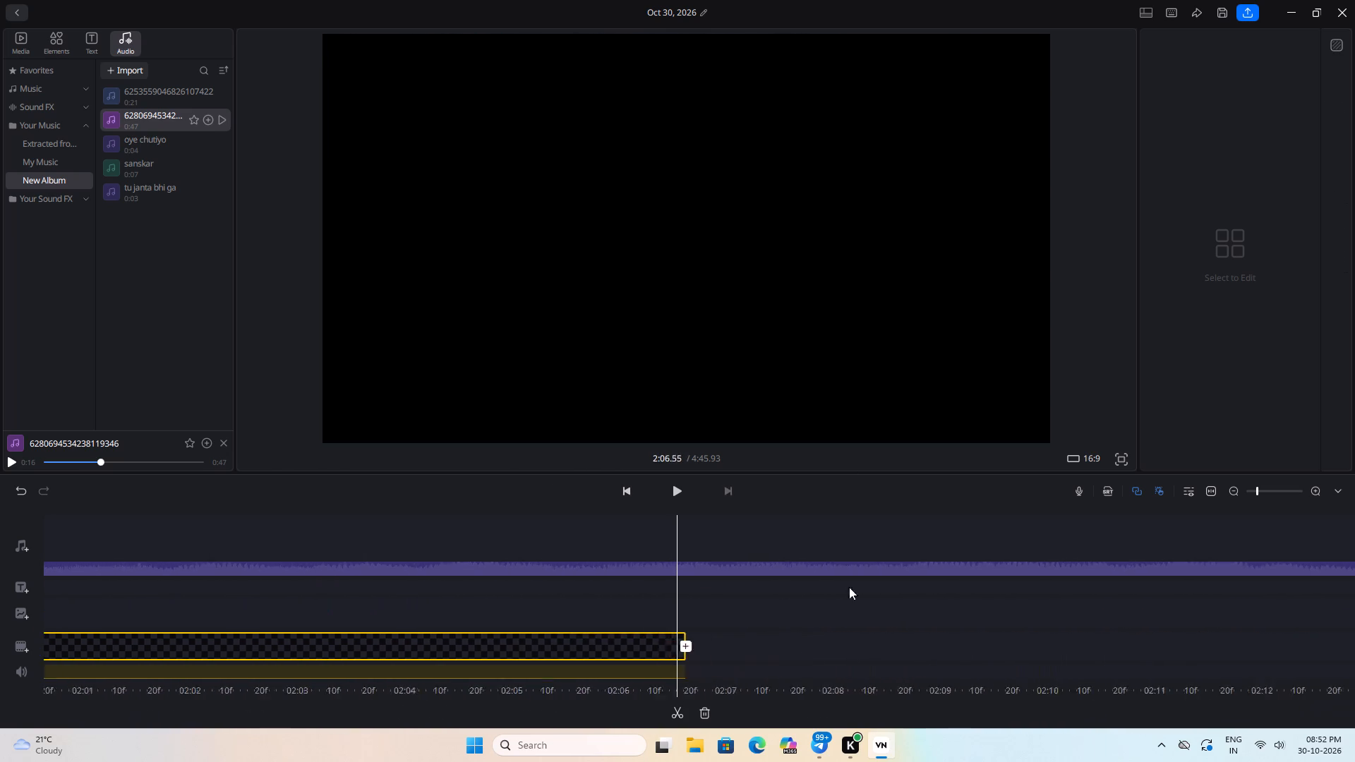
Delete the blank clip that follows the last doorway clip at about 2:00.
{"action": "left_click_drag", "start_coordinate": [878, 593], "coordinate": [1354, 571]}
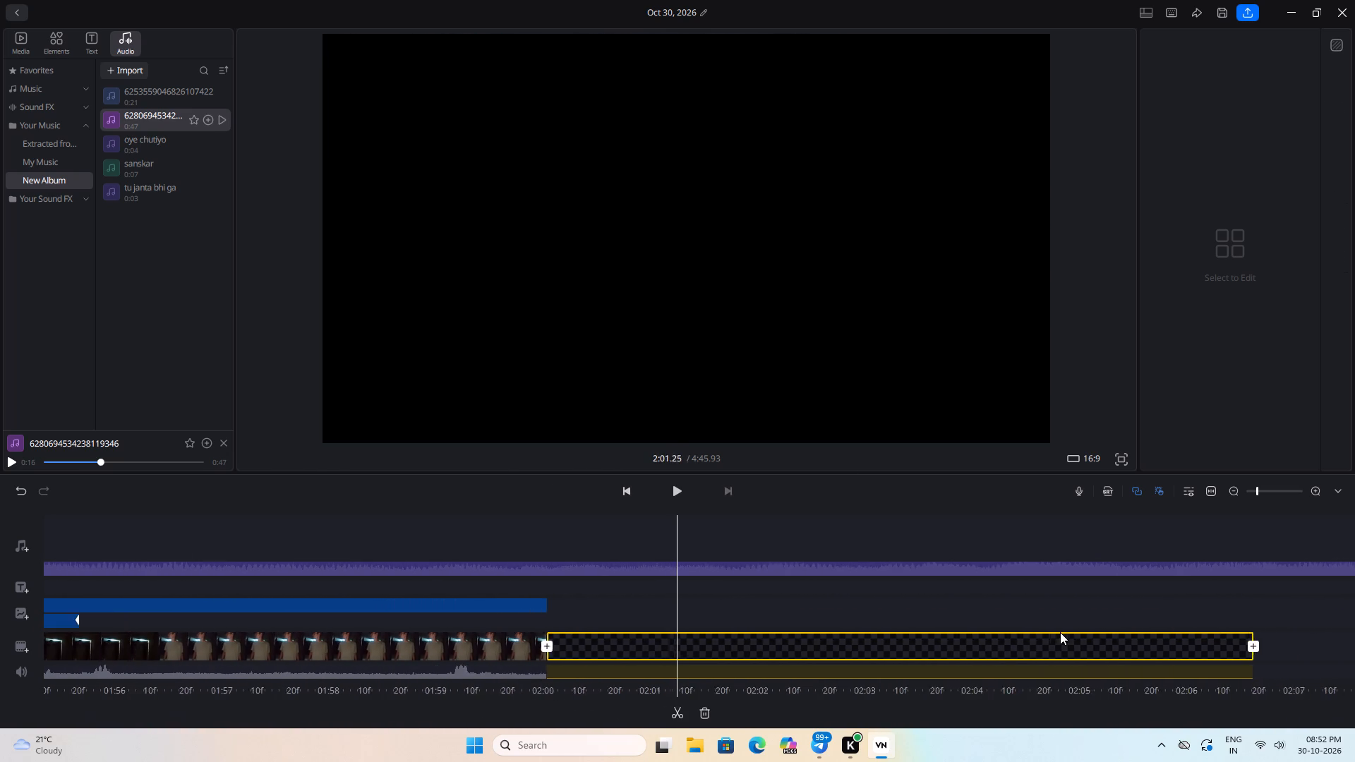
{"action": "left_click", "coordinate": [1060, 632]}
{"action": "left_click", "coordinate": [1060, 646]}
{"action": "left_click", "coordinate": [767, 612]}
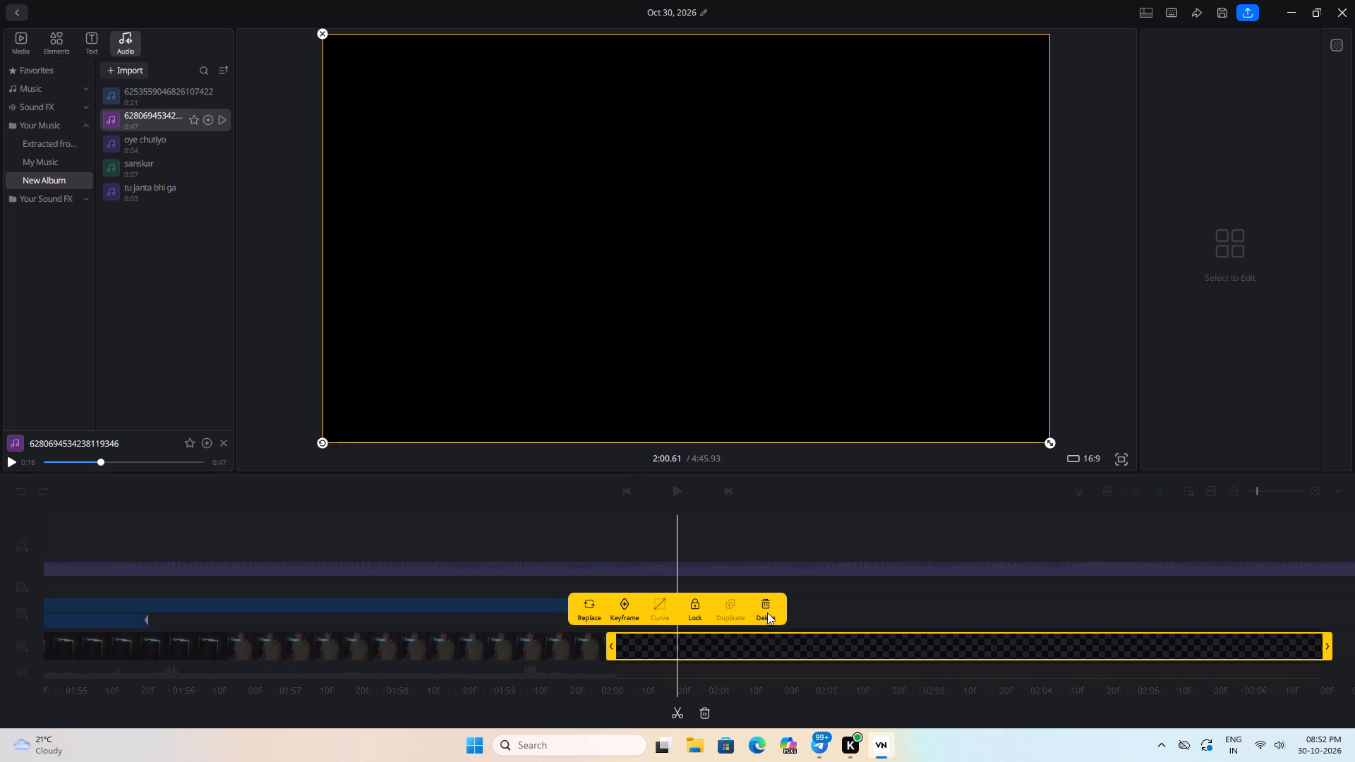
{"action": "left_click", "coordinate": [848, 634]}
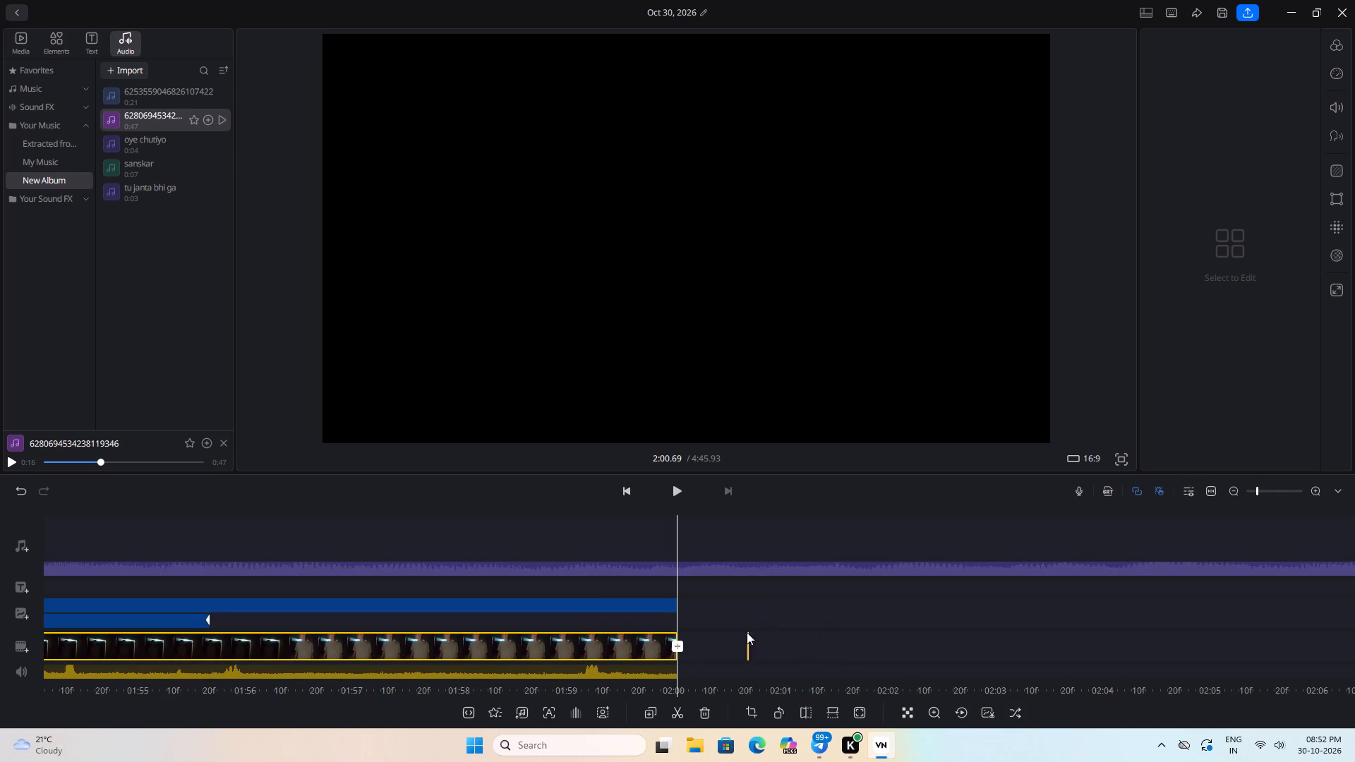
Play and scrub back through the doorway clips from about 1:59 to 1:44 to review the sequence.
{"action": "left_click_drag", "start_coordinate": [747, 632], "coordinate": [997, 620]}
{"action": "left_click", "coordinate": [684, 485]}
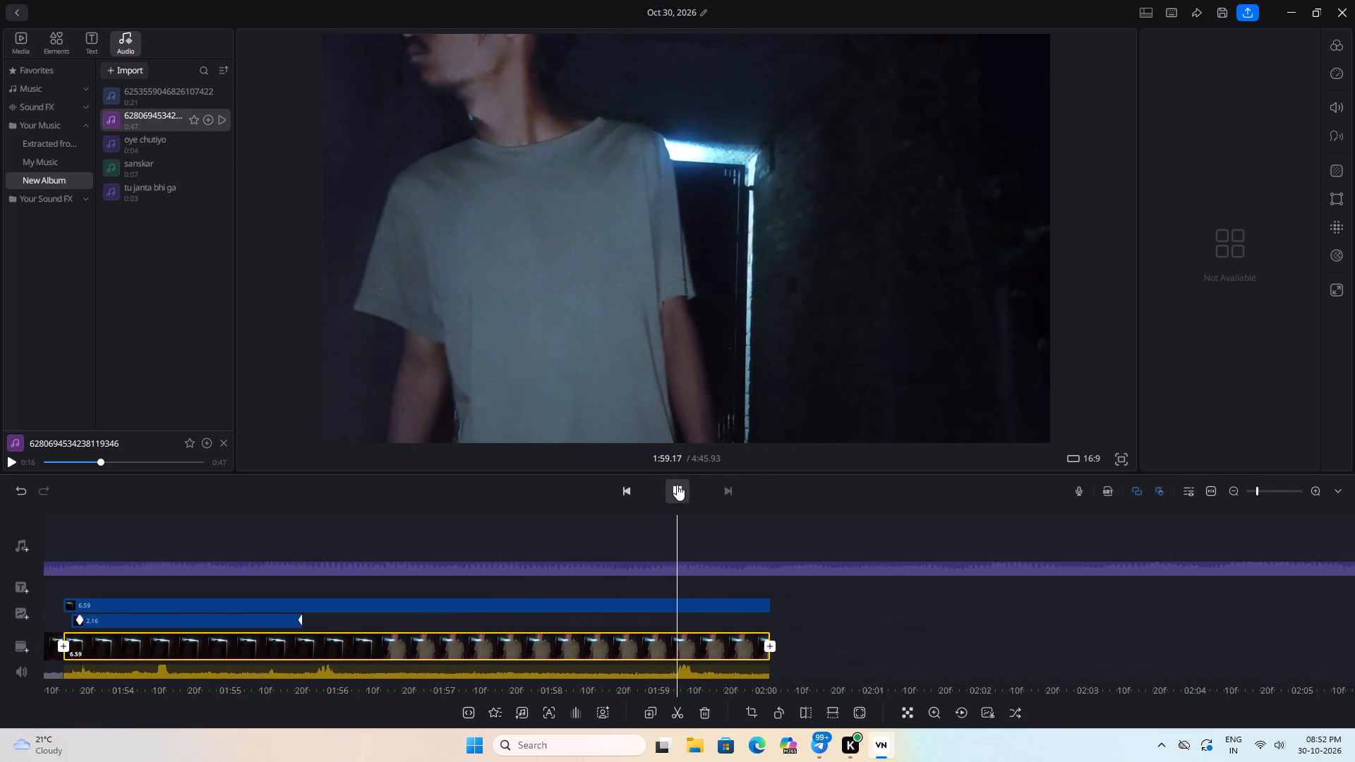
{"action": "left_click_drag", "start_coordinate": [694, 605], "coordinate": [960, 615]}
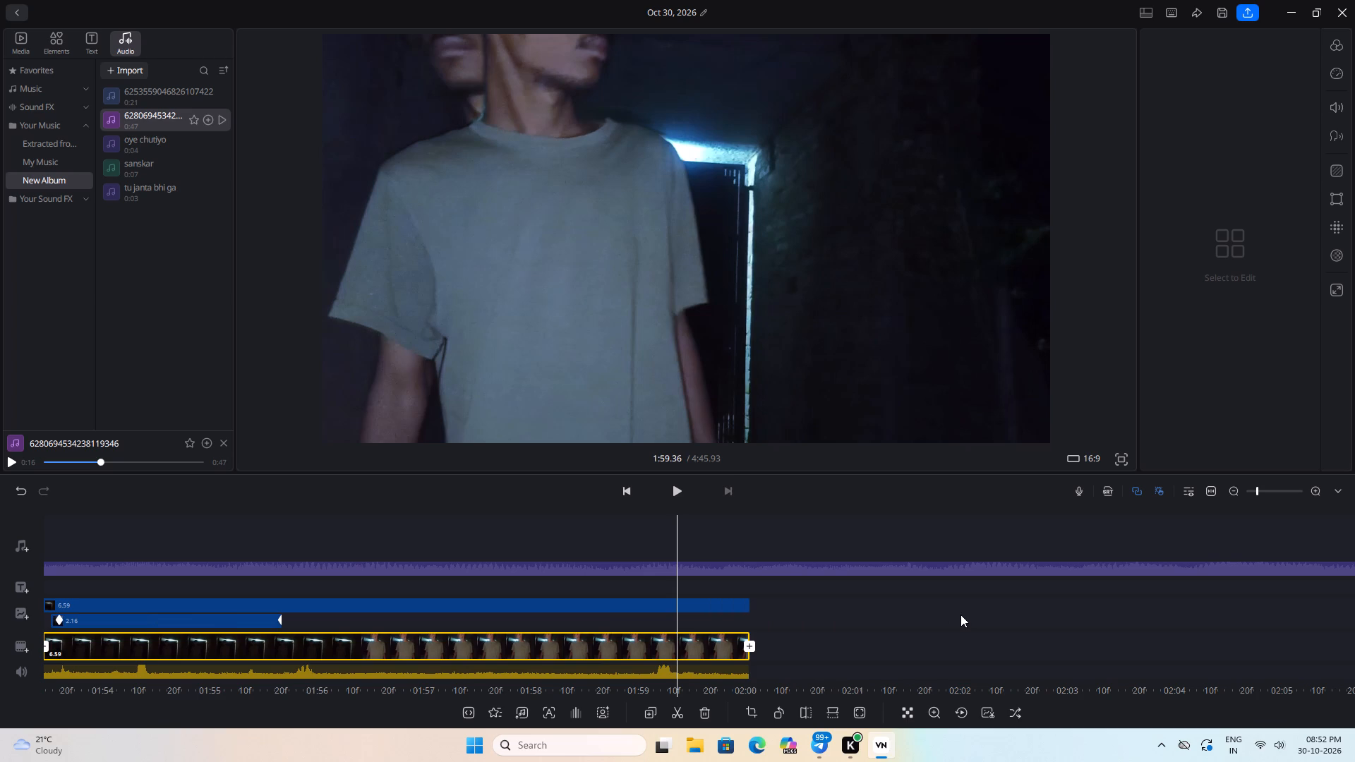
{"action": "left_click_drag", "start_coordinate": [960, 615], "coordinate": [1166, 616]}
{"action": "left_click_drag", "start_coordinate": [363, 587], "coordinate": [556, 591]}
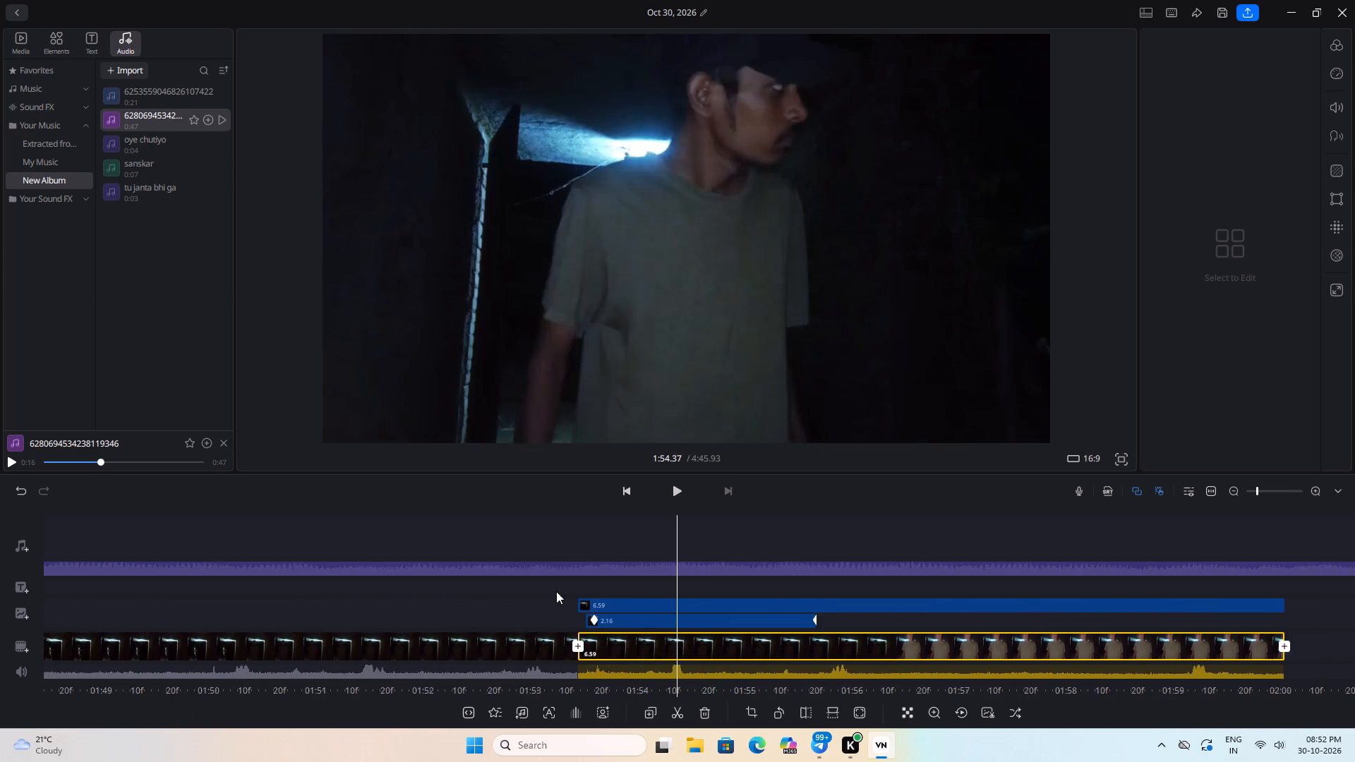
{"action": "left_click_drag", "start_coordinate": [556, 591], "coordinate": [1082, 608]}
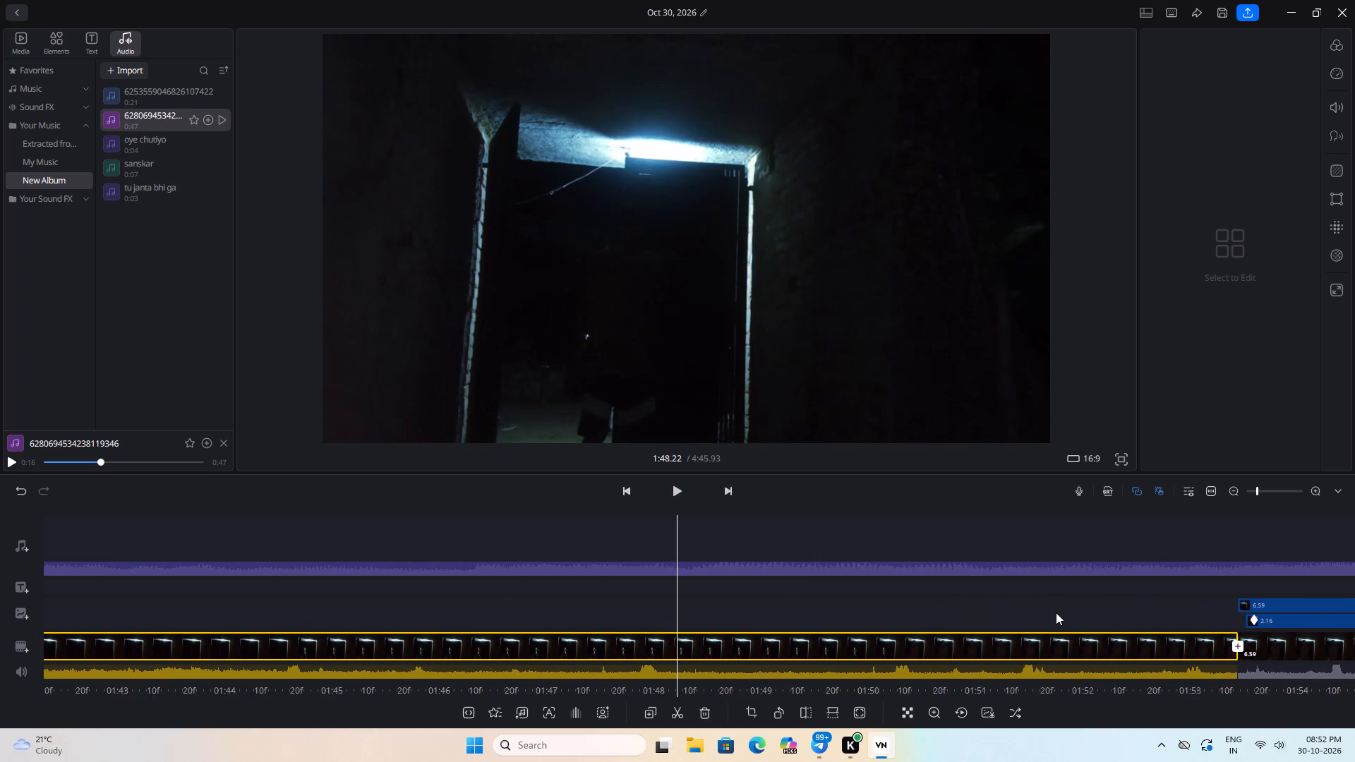
{"action": "left_click", "coordinate": [679, 493]}
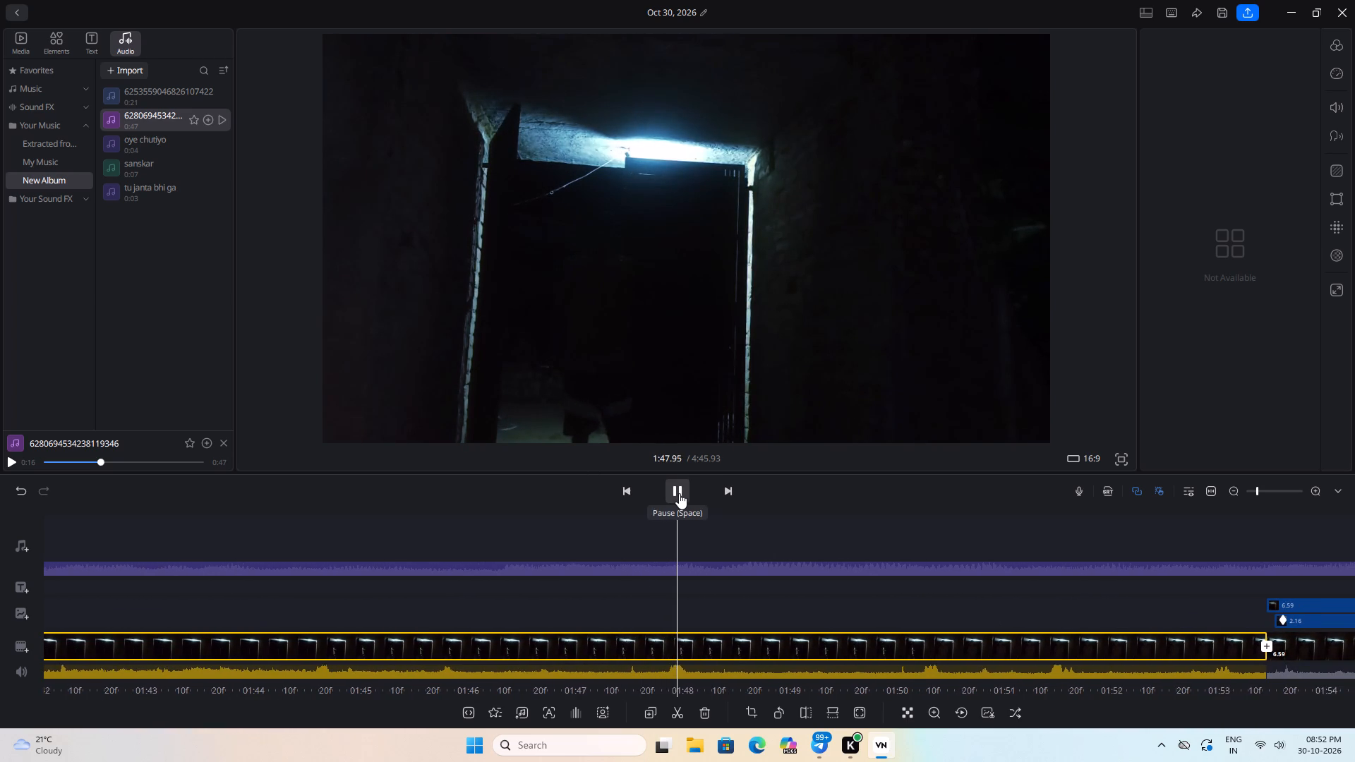
{"action": "left_click_drag", "start_coordinate": [498, 582], "coordinate": [833, 595]}
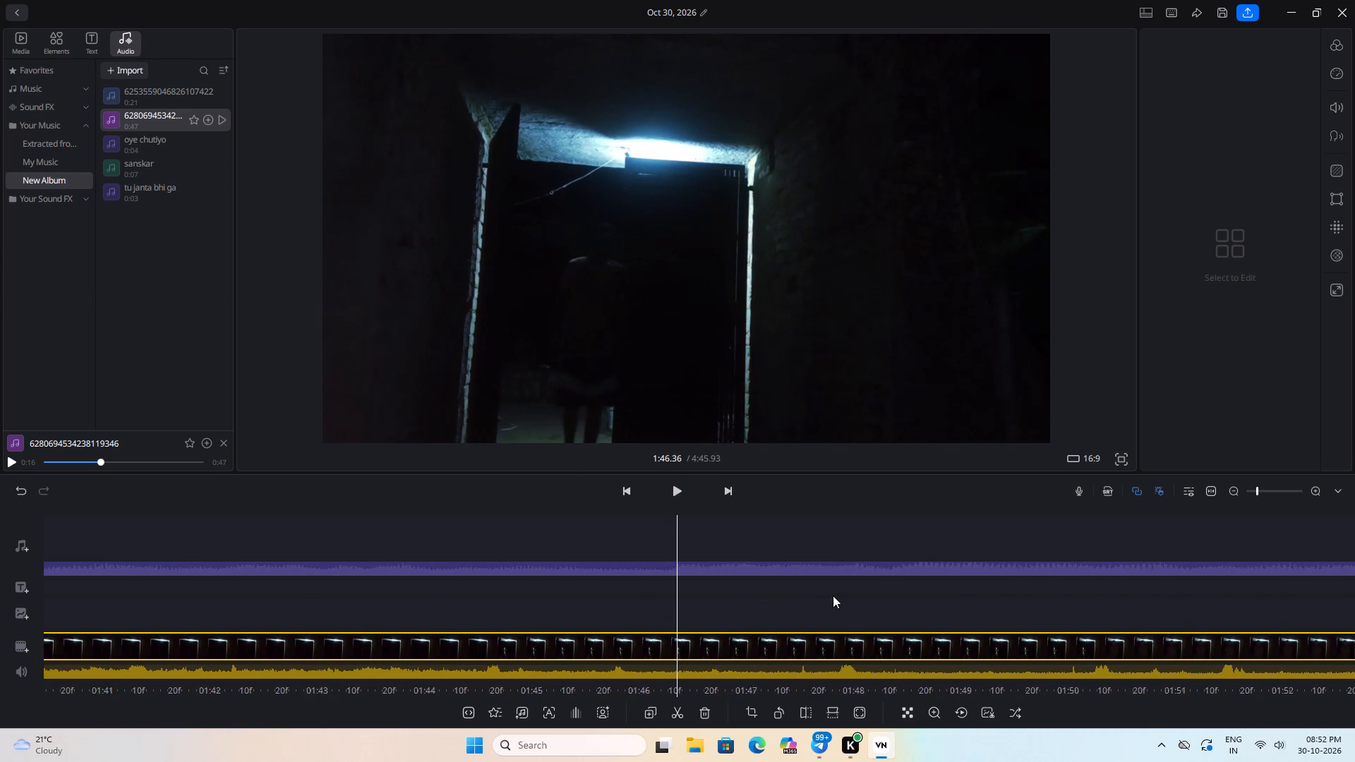
{"action": "left_click_drag", "start_coordinate": [833, 595], "coordinate": [982, 597]}
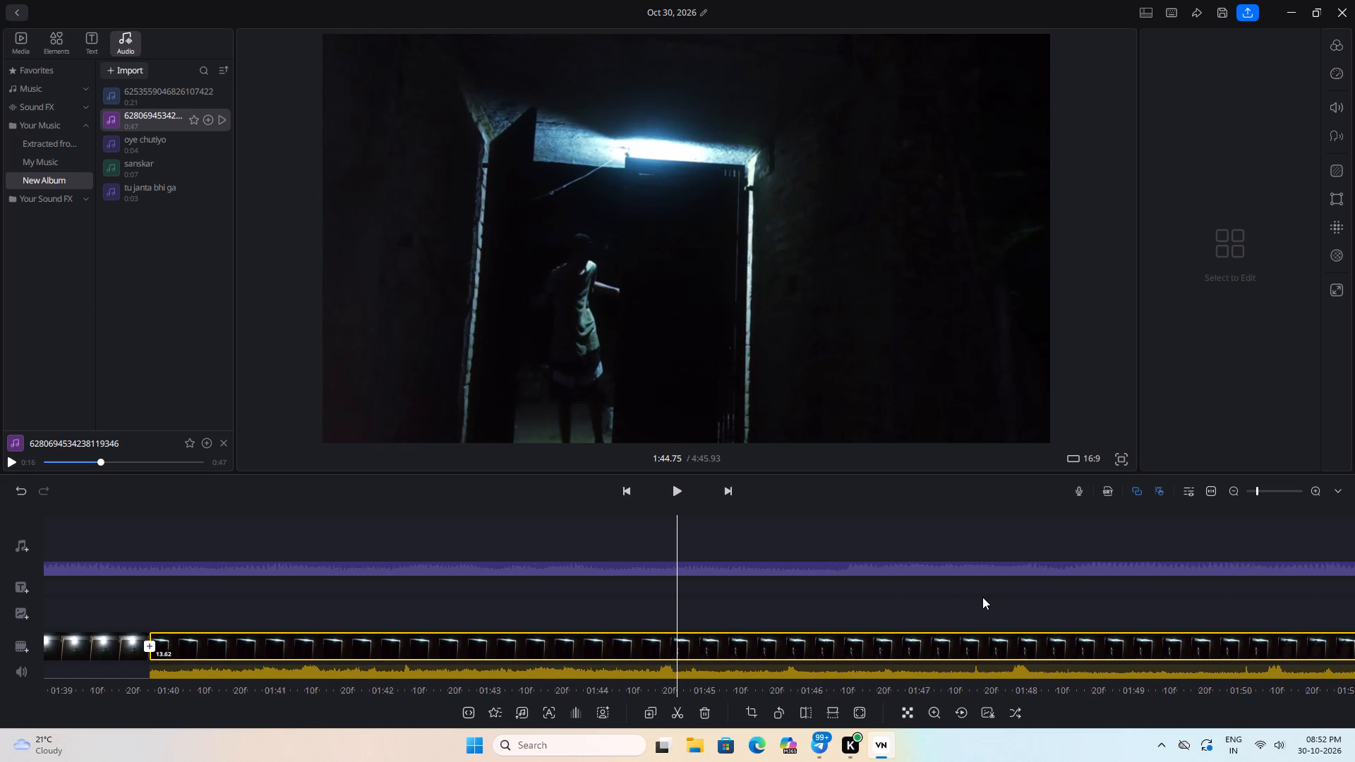
Scrub back from the doorway clips to the courtyard footage and play it from about 1:18 to 1:23 to review it.
{"action": "left_click_drag", "start_coordinate": [667, 599], "coordinate": [1068, 592]}
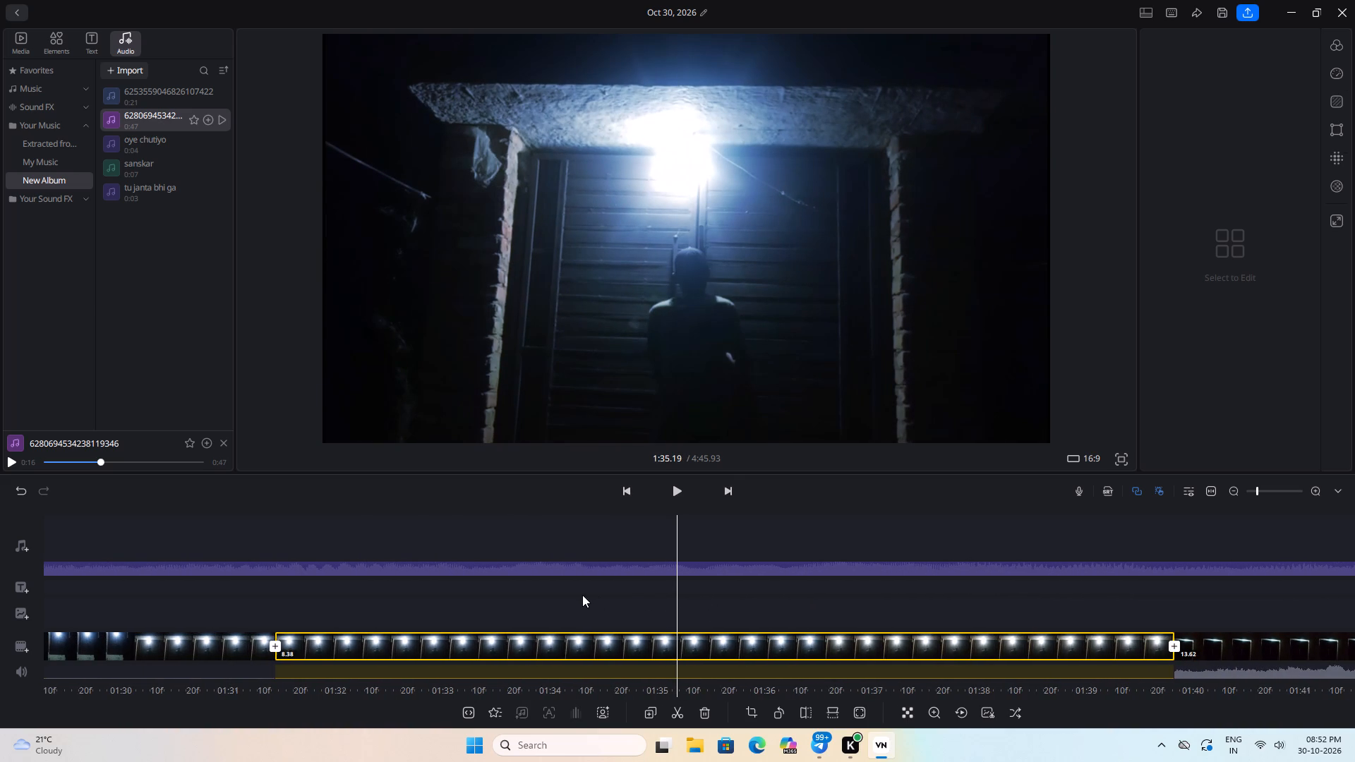
{"action": "left_click_drag", "start_coordinate": [578, 594], "coordinate": [1008, 598]}
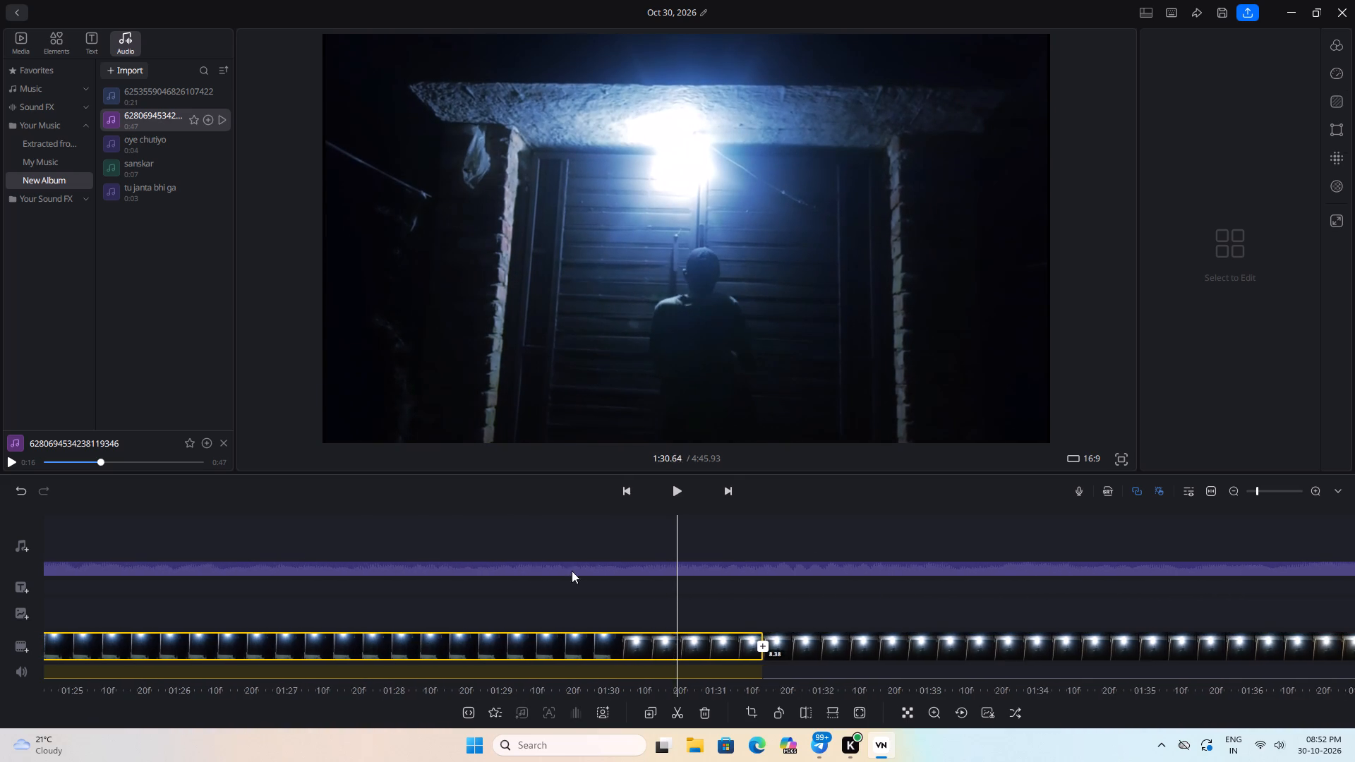
{"action": "left_click_drag", "start_coordinate": [509, 580], "coordinate": [860, 594]}
{"action": "left_click_drag", "start_coordinate": [543, 600], "coordinate": [737, 608]}
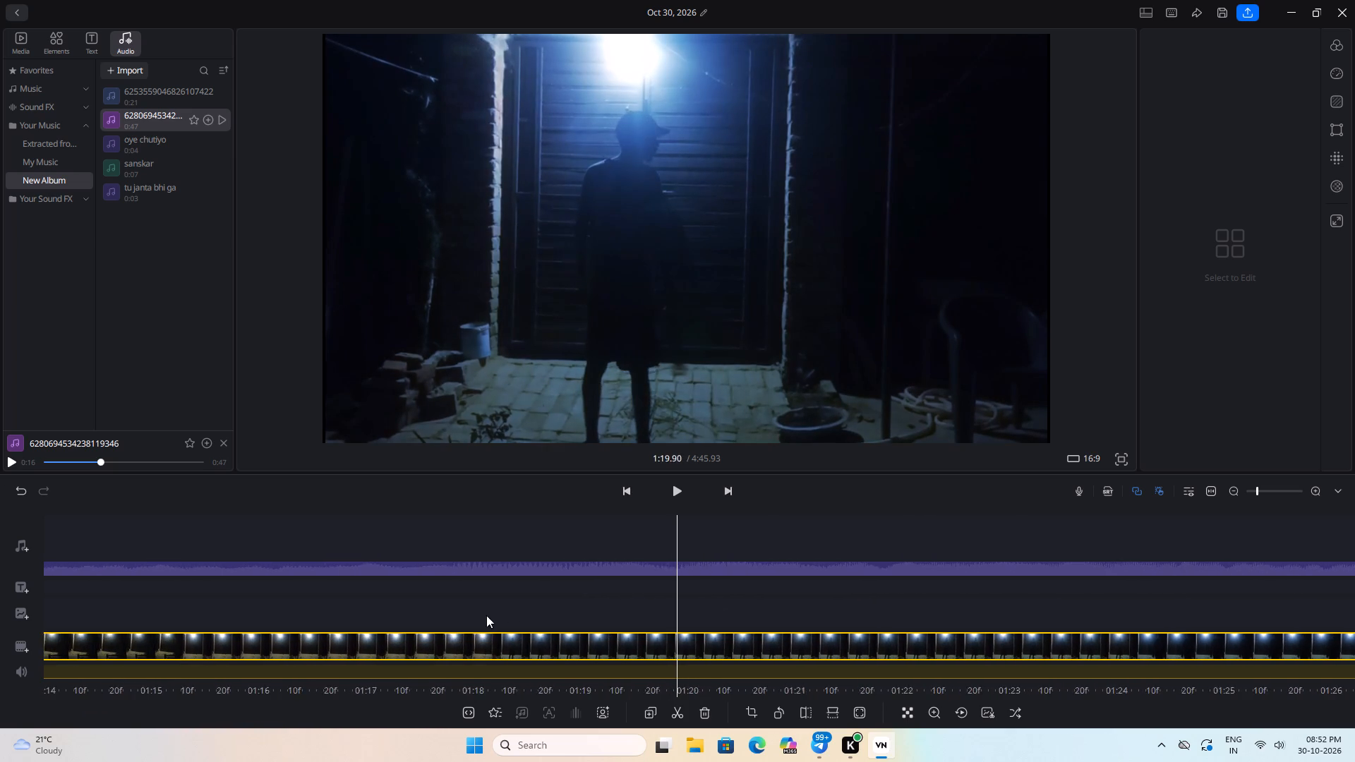
{"action": "left_click_drag", "start_coordinate": [501, 612], "coordinate": [666, 614]}
{"action": "left_click_drag", "start_coordinate": [543, 620], "coordinate": [651, 621]}
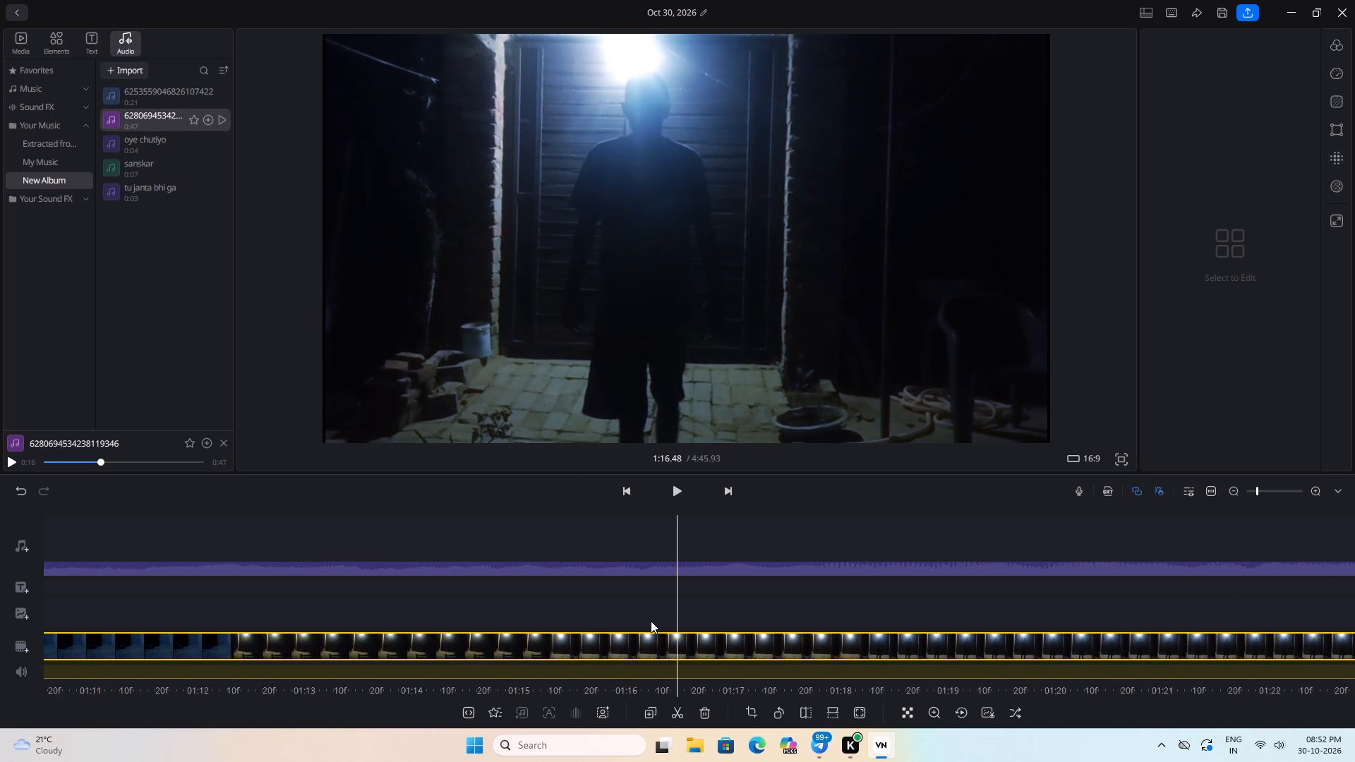
{"action": "left_click_drag", "start_coordinate": [651, 621], "coordinate": [442, 625]}
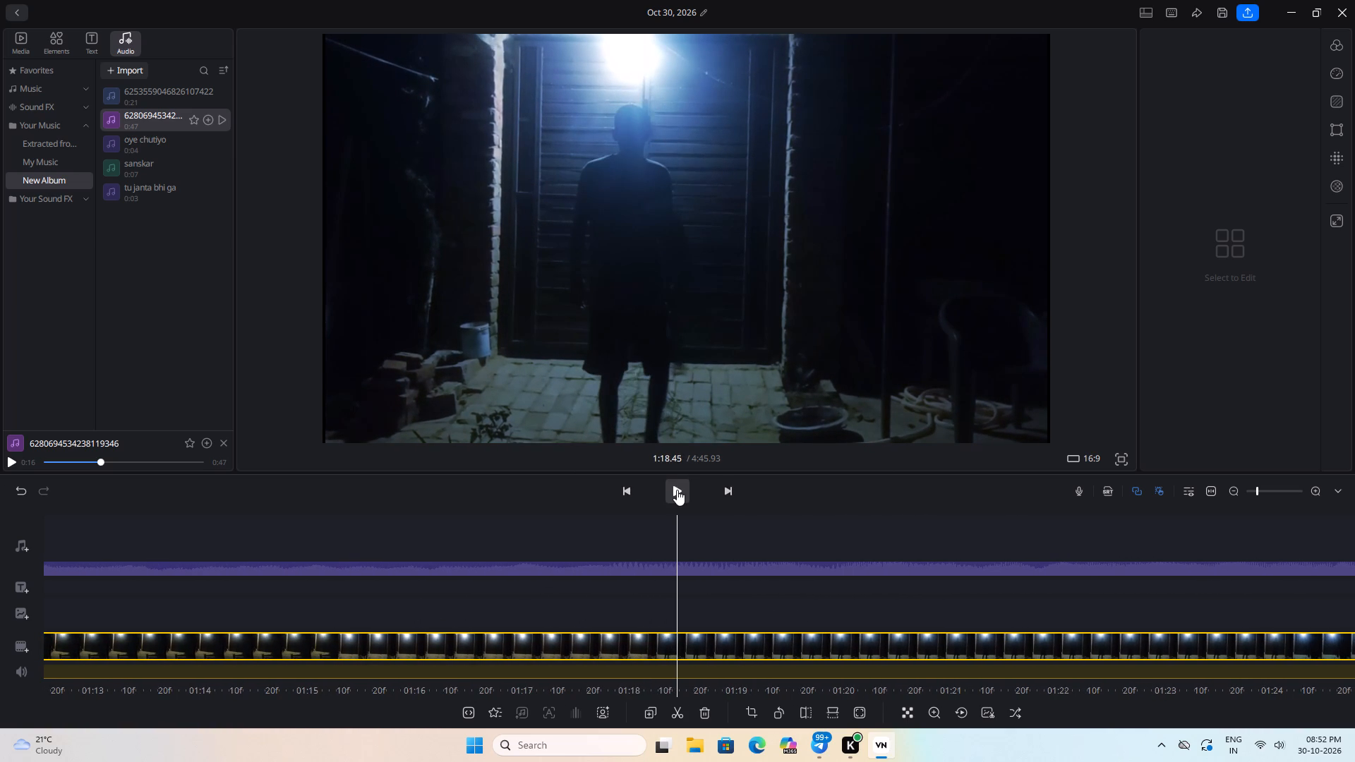
{"action": "left_click", "coordinate": [677, 490]}
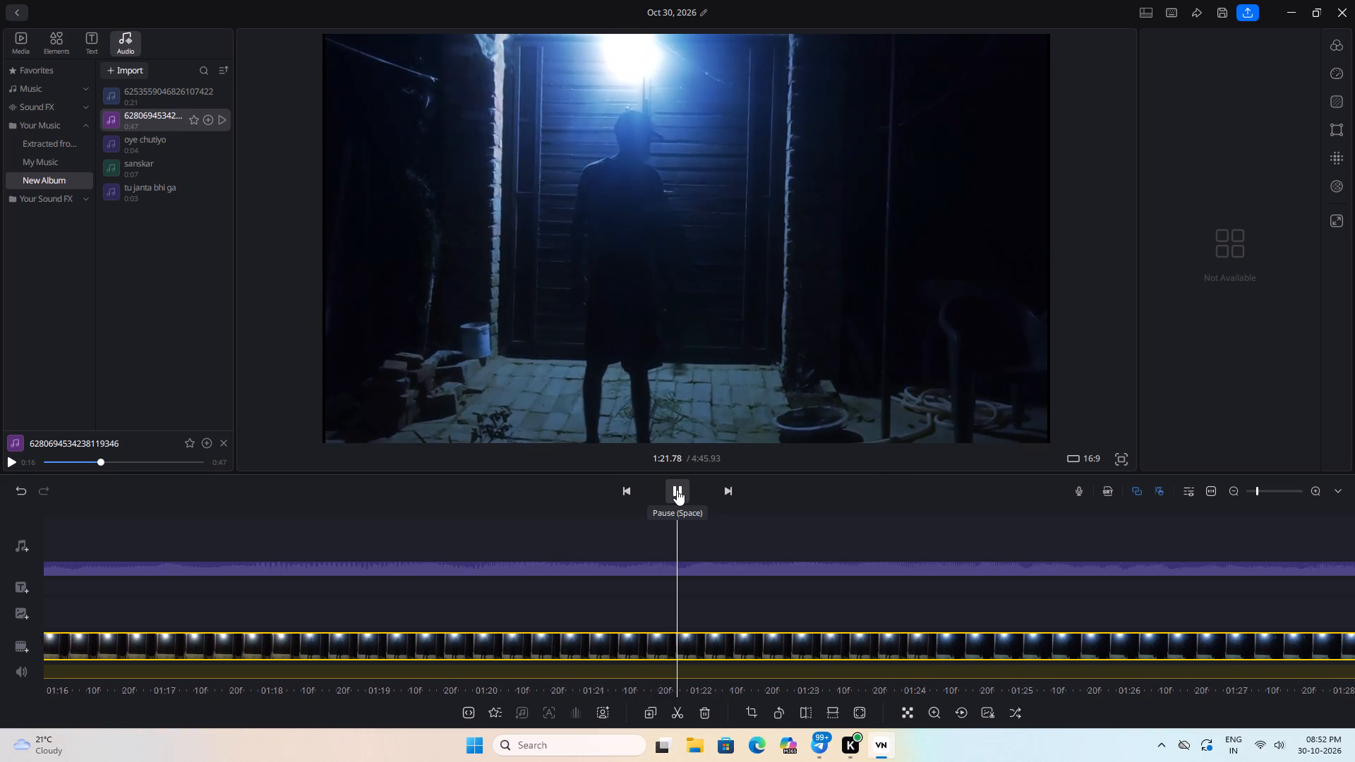
{"action": "left_click", "coordinate": [677, 490]}
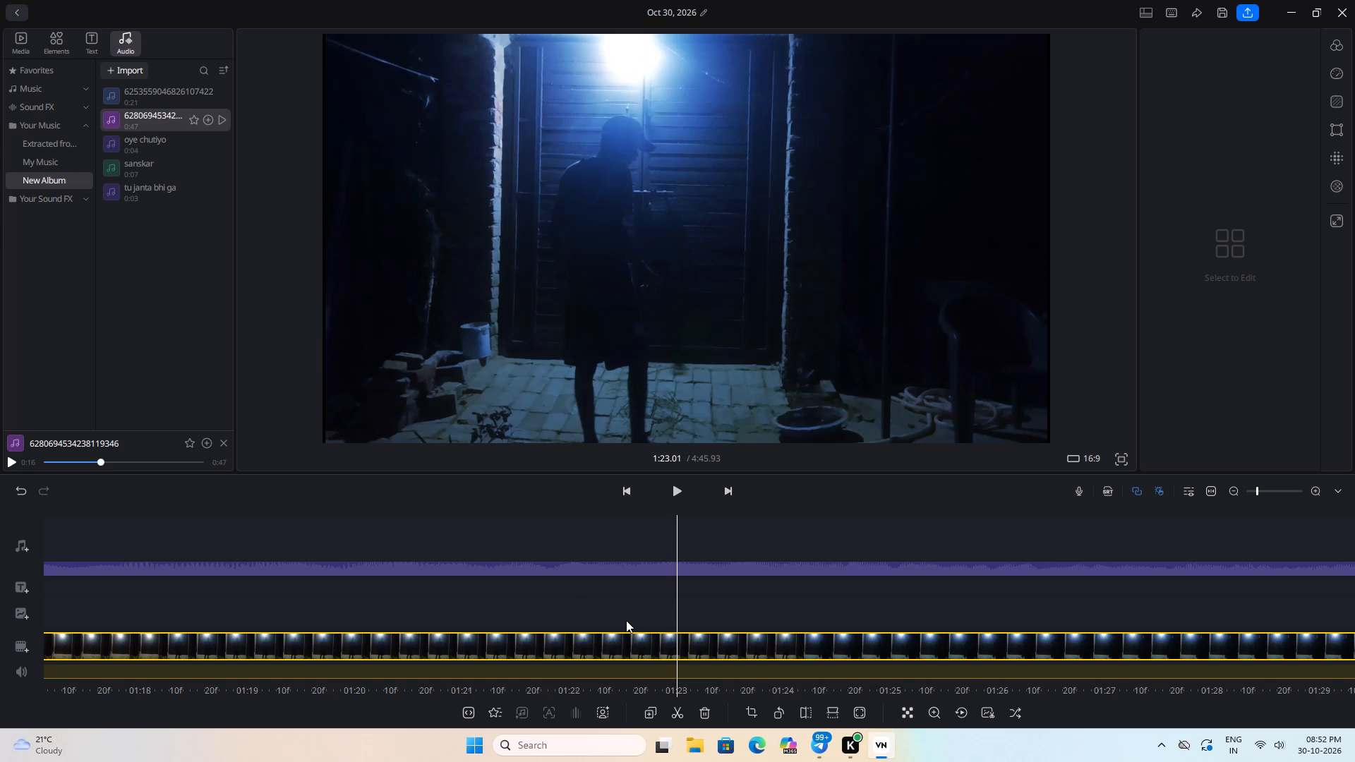
Return through the desk footage to the start of the timeline and play the video from 0:00 to review it.
{"action": "left_click_drag", "start_coordinate": [497, 589], "coordinate": [974, 598]}
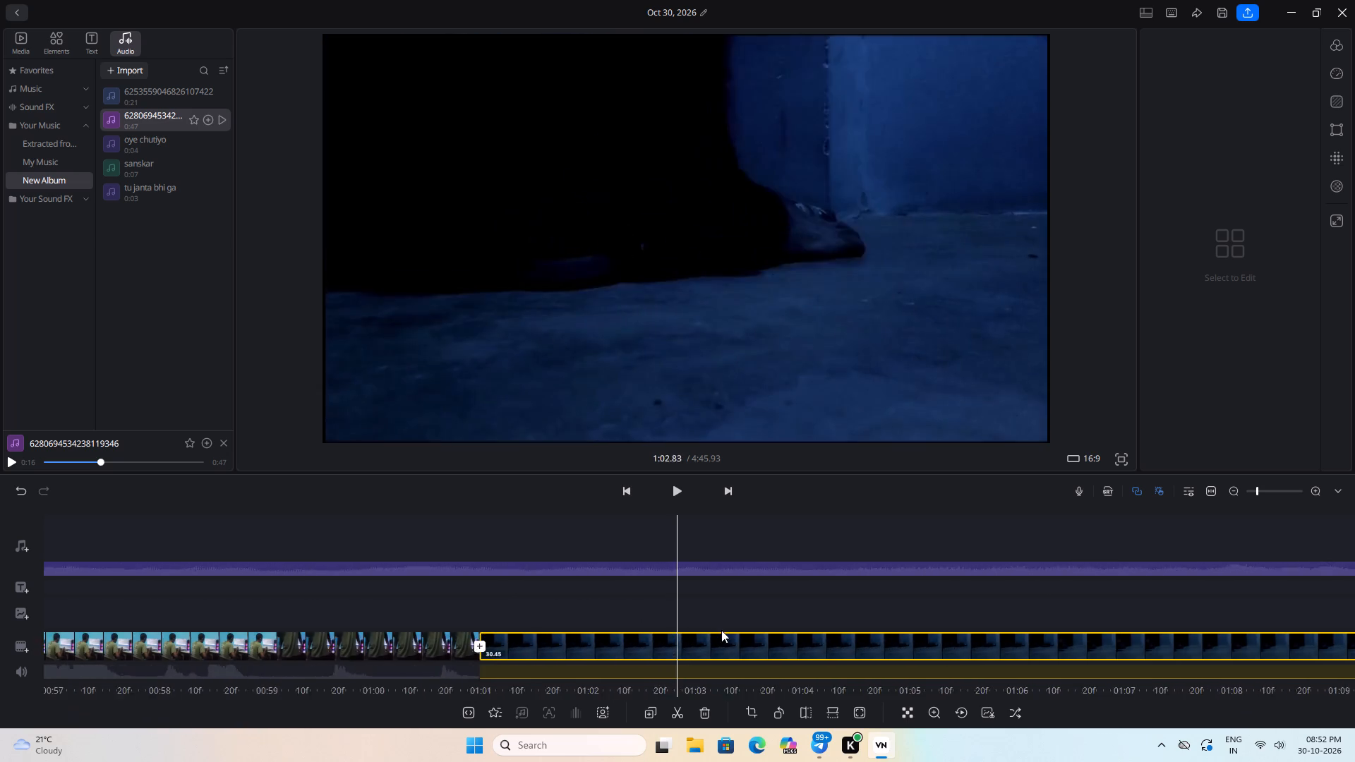
{"action": "left_click", "coordinate": [1258, 495]}
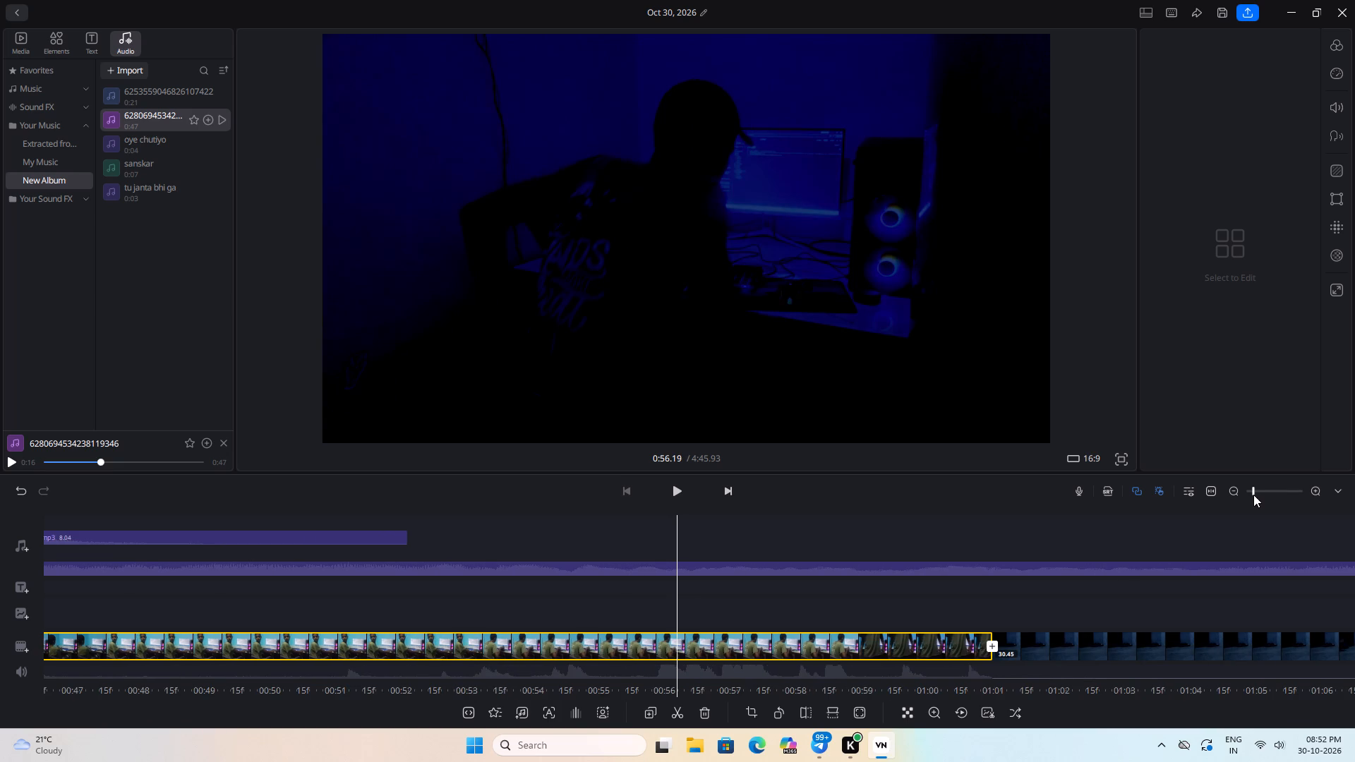
{"action": "left_click_drag", "start_coordinate": [651, 603], "coordinate": [989, 596]}
{"action": "left_click_drag", "start_coordinate": [447, 608], "coordinate": [910, 617]}
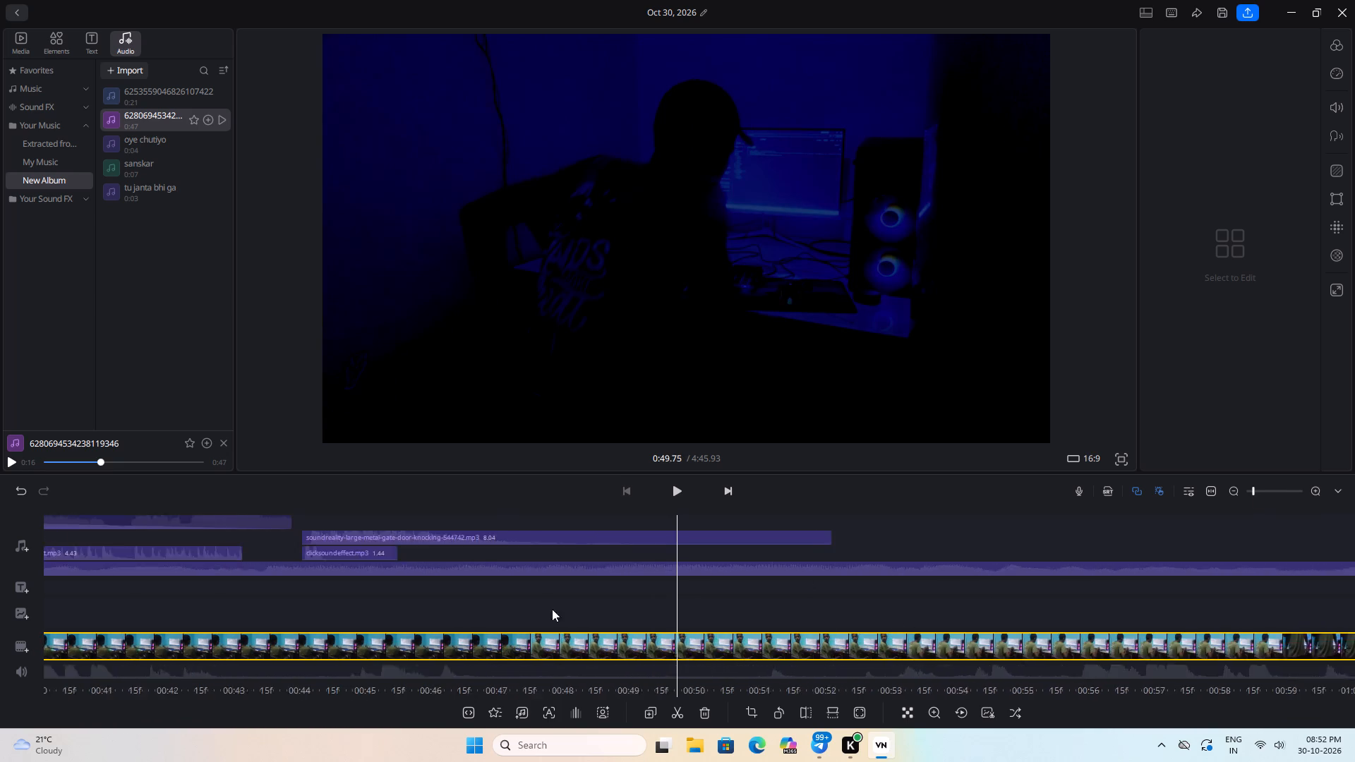
{"action": "left_click_drag", "start_coordinate": [381, 601], "coordinate": [751, 600]}
{"action": "left_click_drag", "start_coordinate": [447, 617], "coordinate": [956, 621]}
{"action": "left_click_drag", "start_coordinate": [519, 636], "coordinate": [829, 628]}
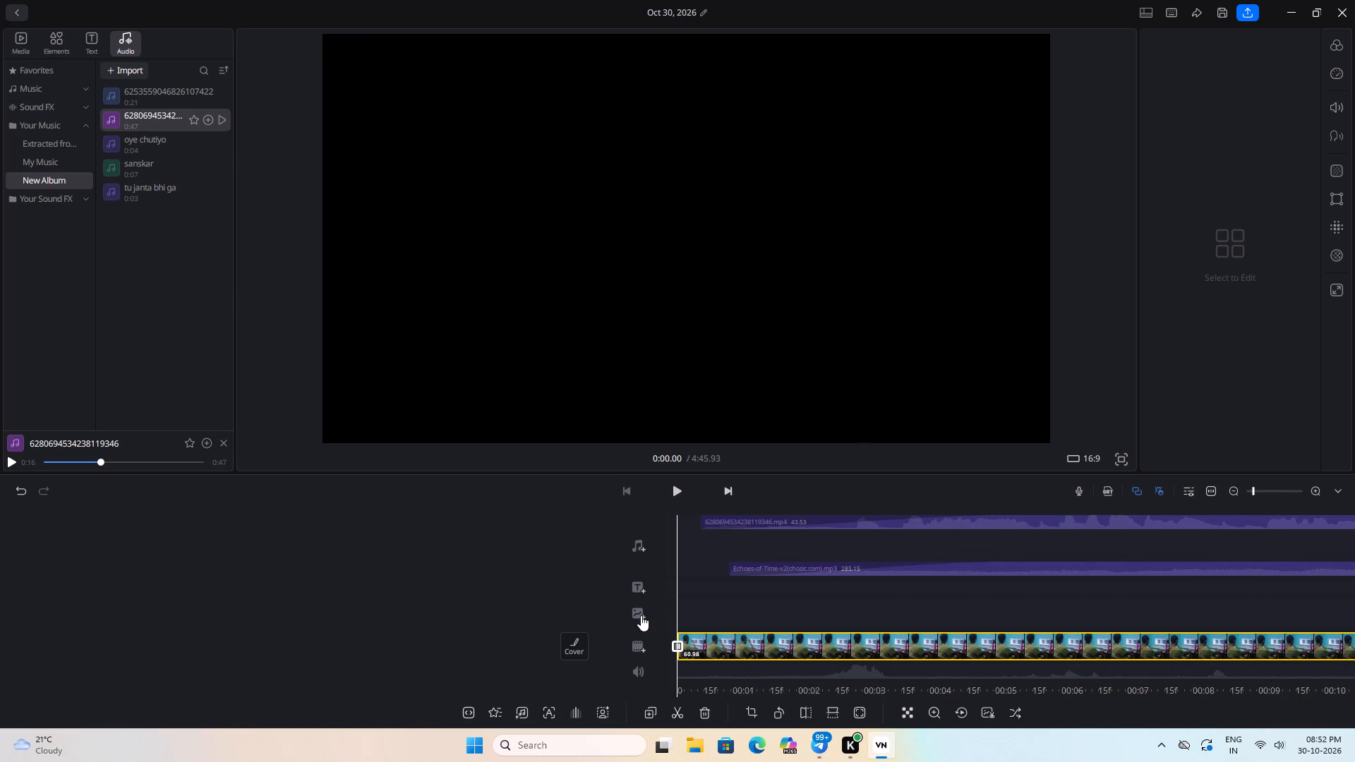
{"action": "key", "text": "space"}
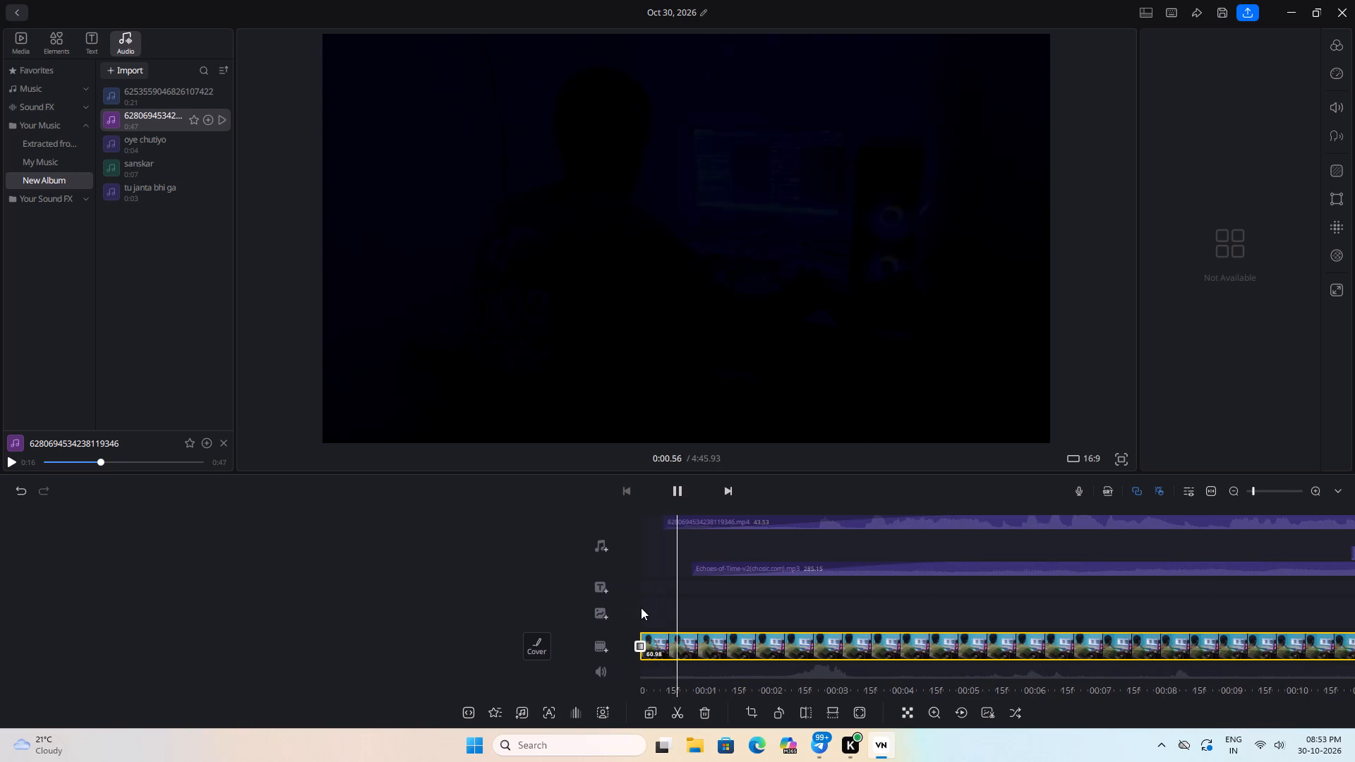
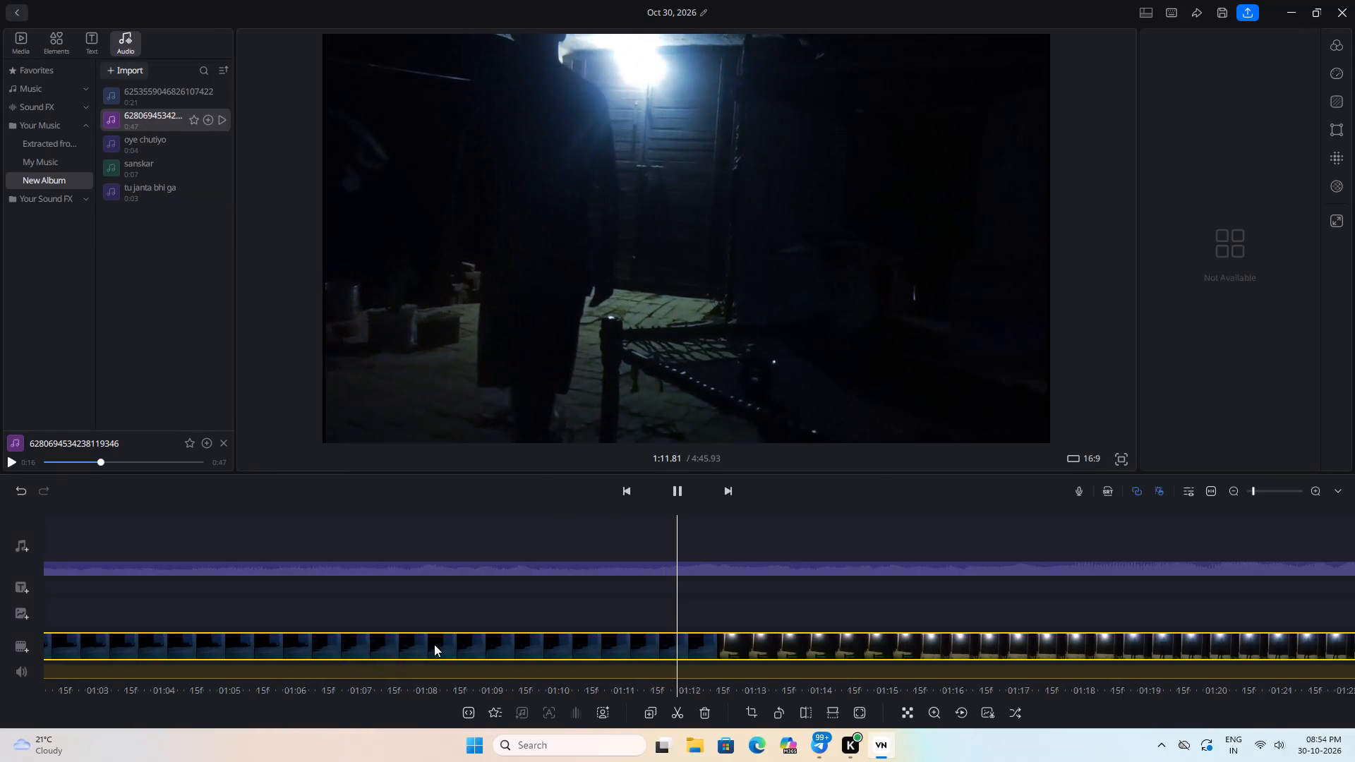
Set the vibrance of the selected night-time doorway video clip to -4 in its colour adjustments.
{"action": "left_click", "coordinate": [1340, 35]}
{"action": "left_click", "coordinate": [1282, 41]}
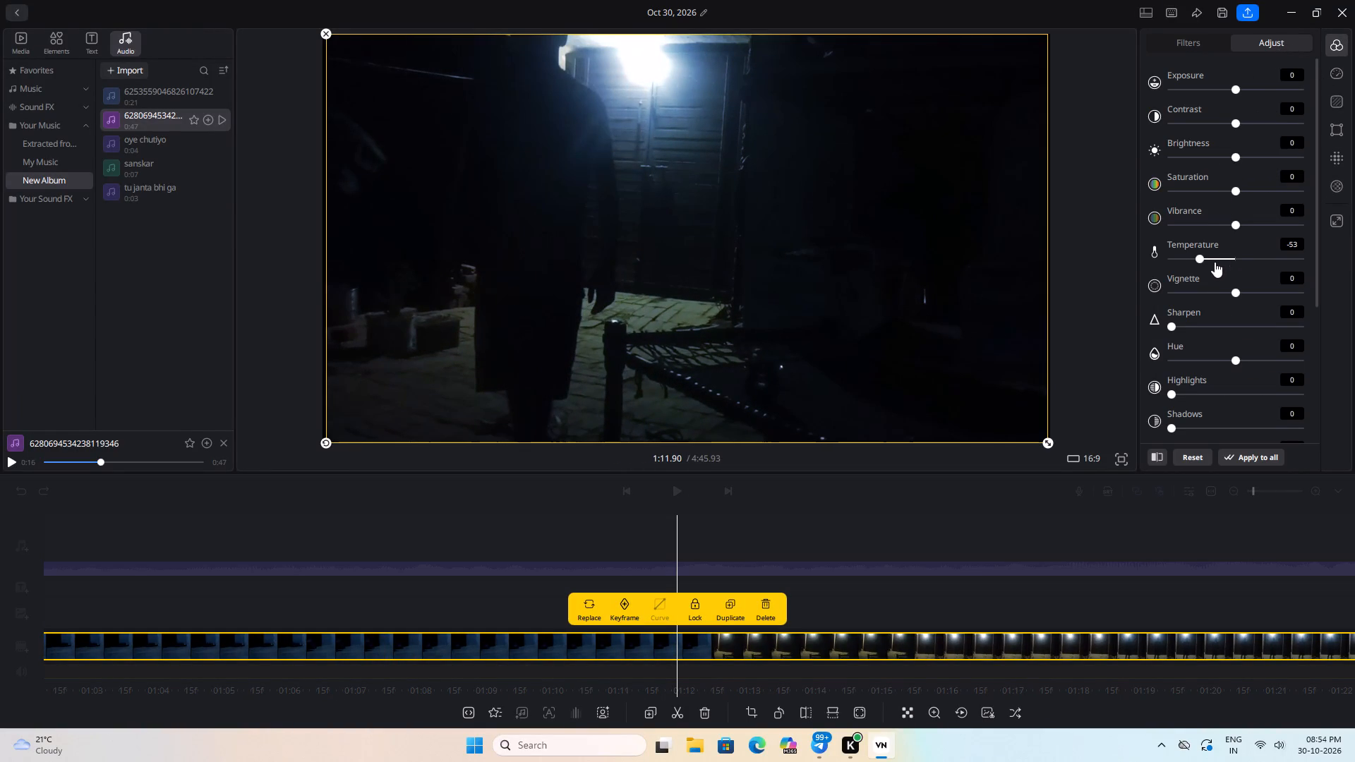
{"action": "left_click_drag", "start_coordinate": [1237, 219], "coordinate": [1201, 226]}
{"action": "left_click_drag", "start_coordinate": [1201, 226], "coordinate": [1231, 227]}
{"action": "left_click_drag", "start_coordinate": [1231, 227], "coordinate": [1233, 228]}
{"action": "scroll", "coordinate": [1200, 368], "scroll_direction": "down", "scroll_amount": 3}
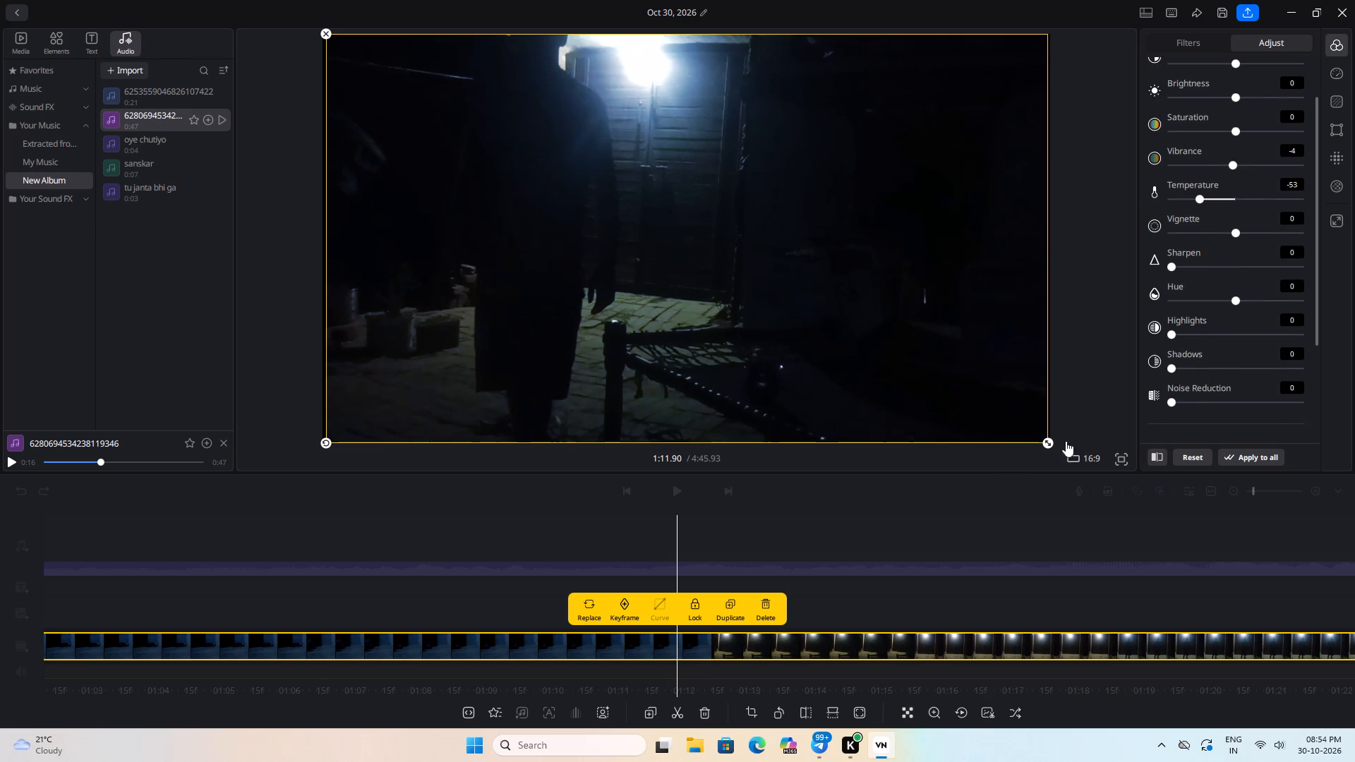
Play back and scrub through the doorway clip between about 1:12 and 1:26 to review its colour look.
{"action": "key", "text": "space"}
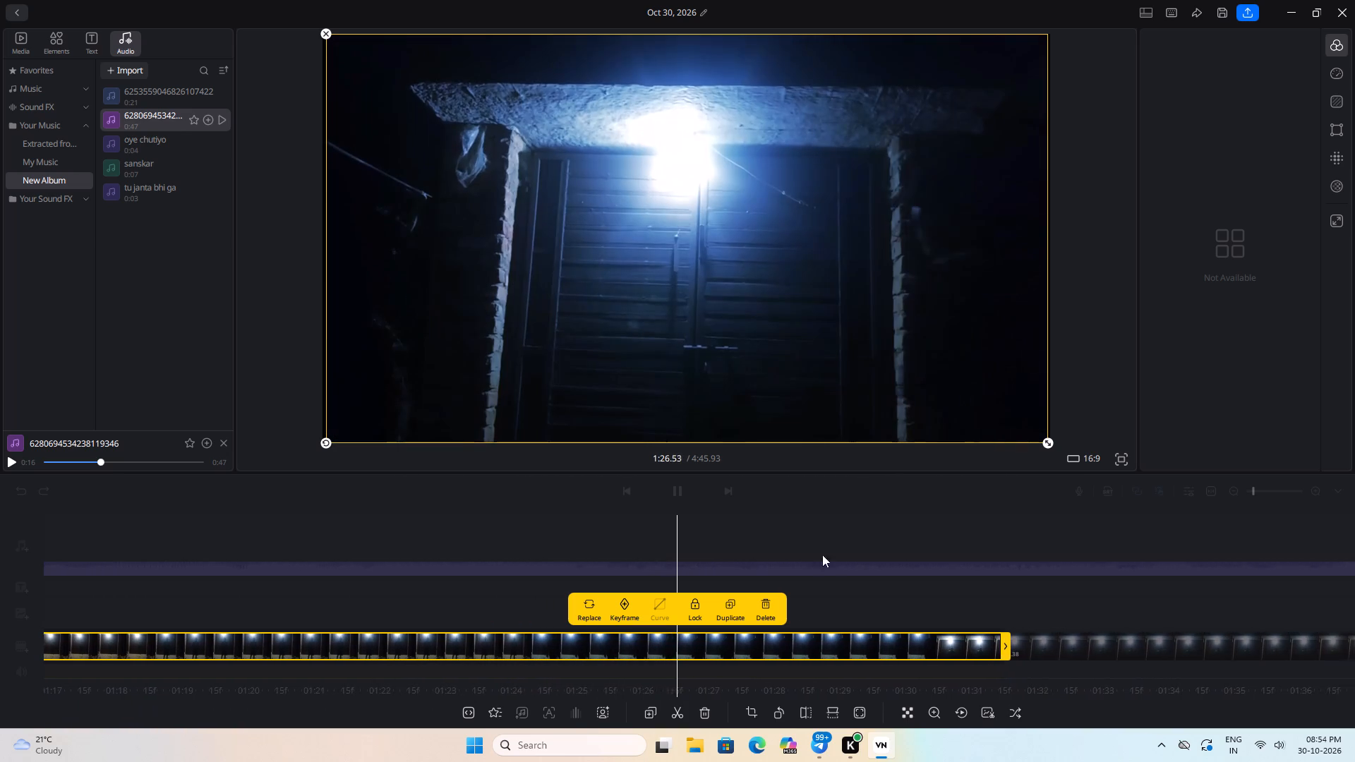
{"action": "left_click", "coordinate": [603, 531]}
{"action": "left_click_drag", "start_coordinate": [570, 538], "coordinate": [833, 549]}
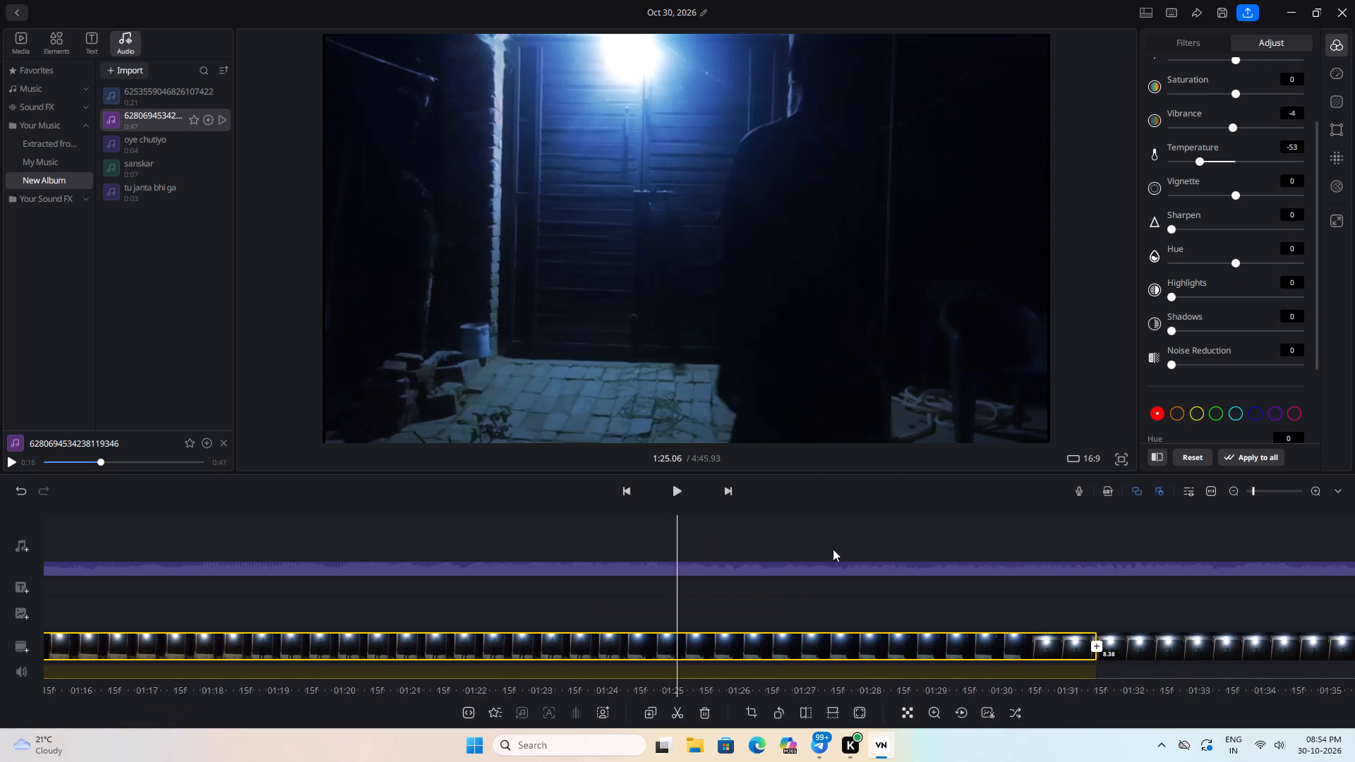
{"action": "left_click_drag", "start_coordinate": [833, 549], "coordinate": [1040, 568]}
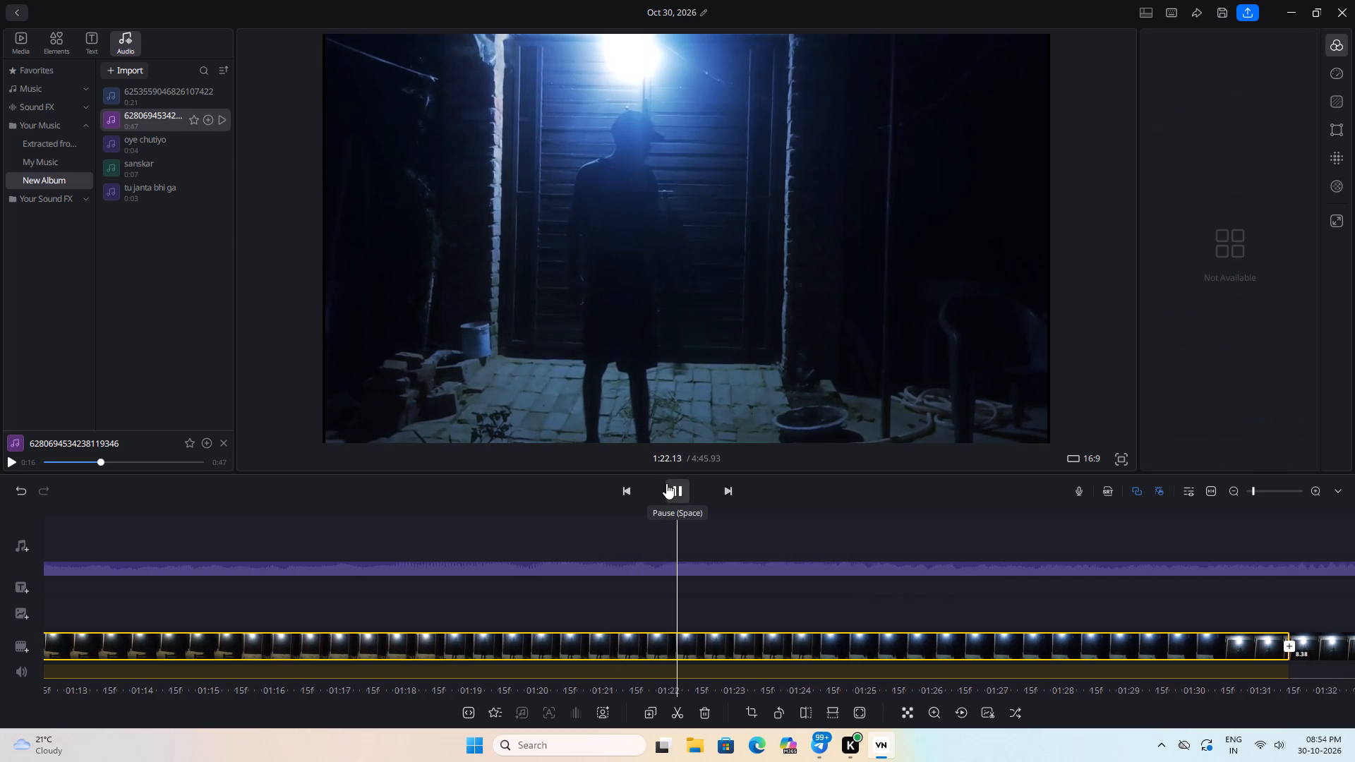
{"action": "left_click", "coordinate": [680, 488]}
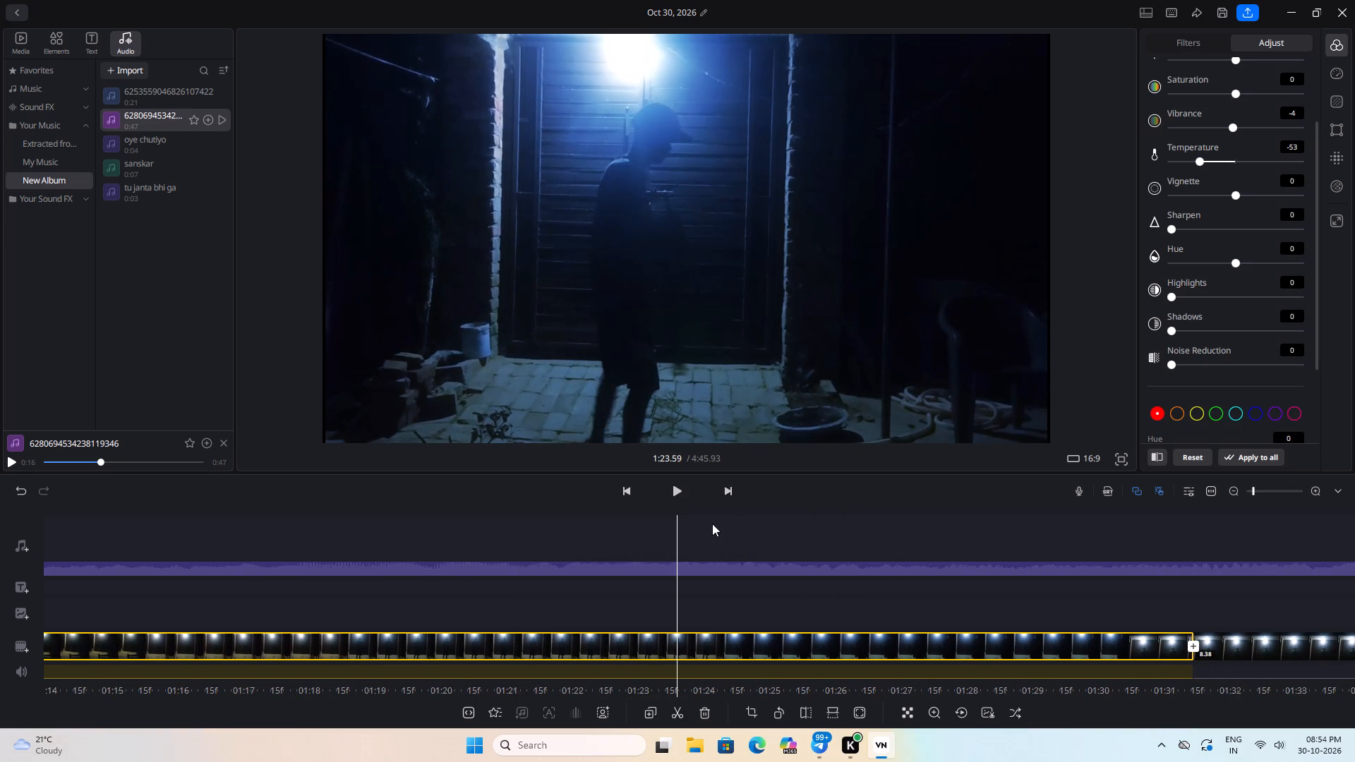
{"action": "left_click_drag", "start_coordinate": [712, 524], "coordinate": [1027, 522]}
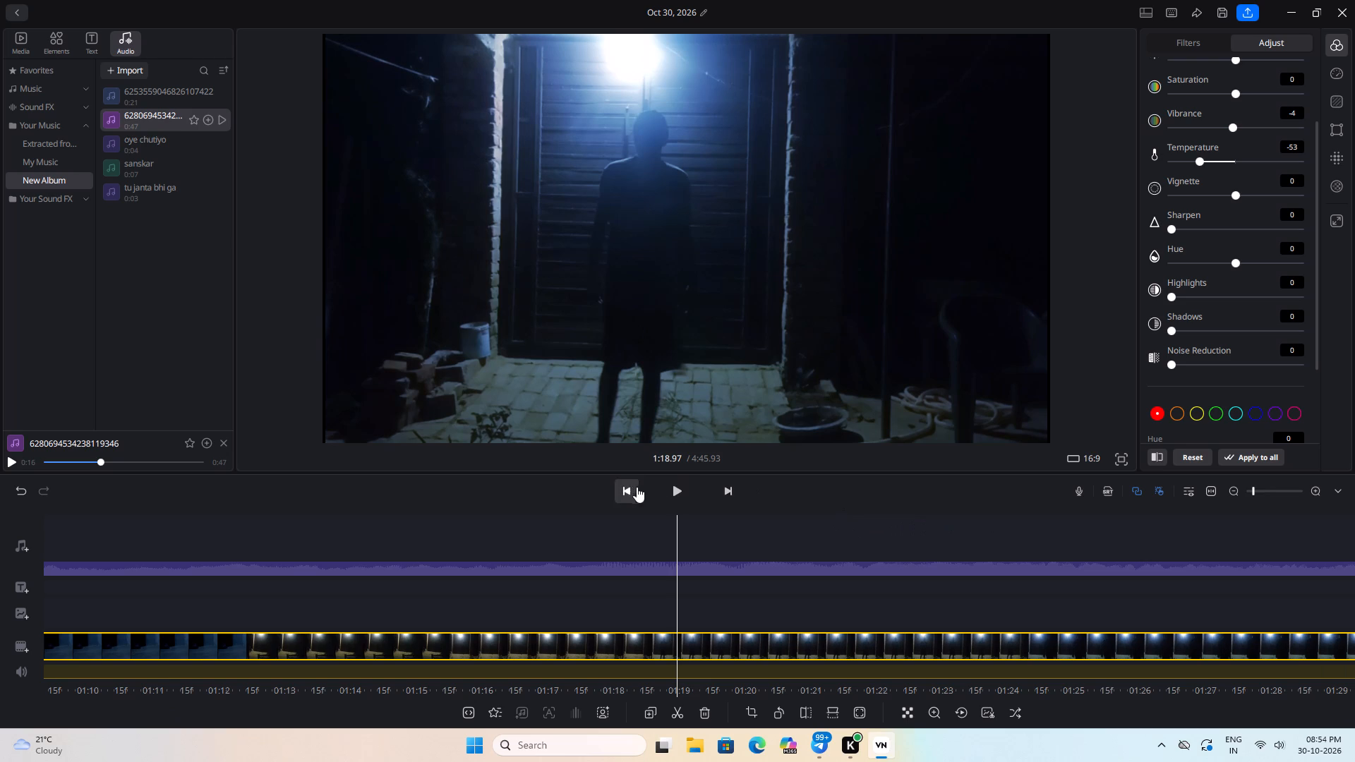
{"action": "left_click", "coordinate": [673, 487]}
{"action": "left_click_drag", "start_coordinate": [497, 524], "coordinate": [733, 543]}
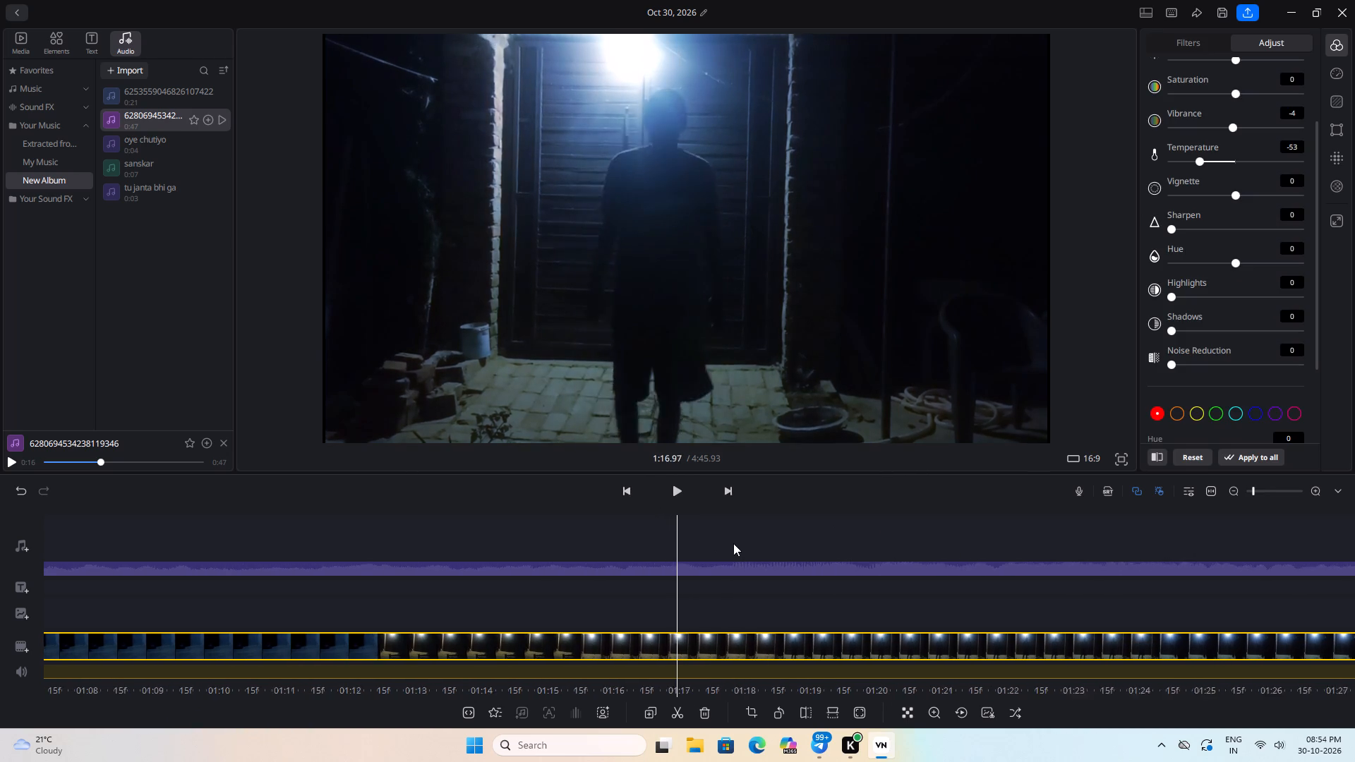
{"action": "left_click_drag", "start_coordinate": [733, 543], "coordinate": [922, 532]}
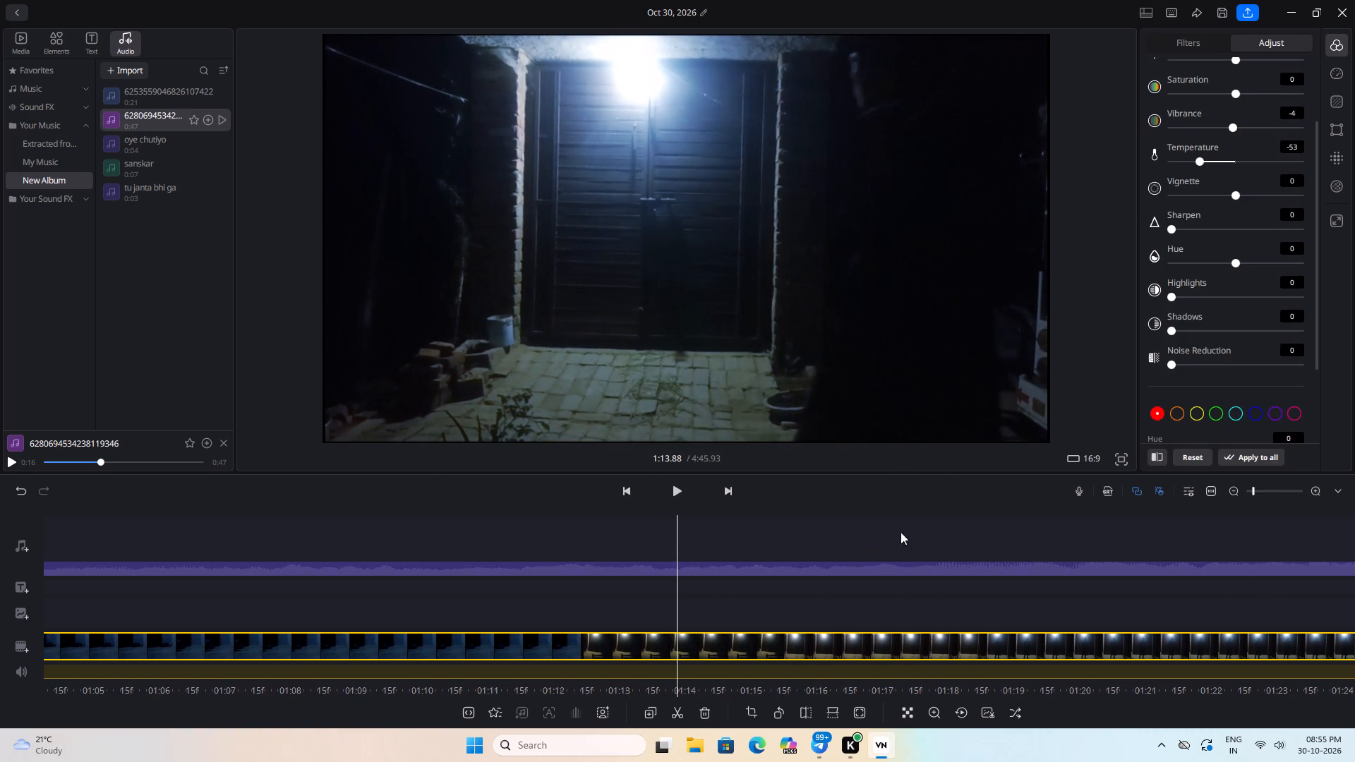
{"action": "left_click", "coordinate": [675, 493]}
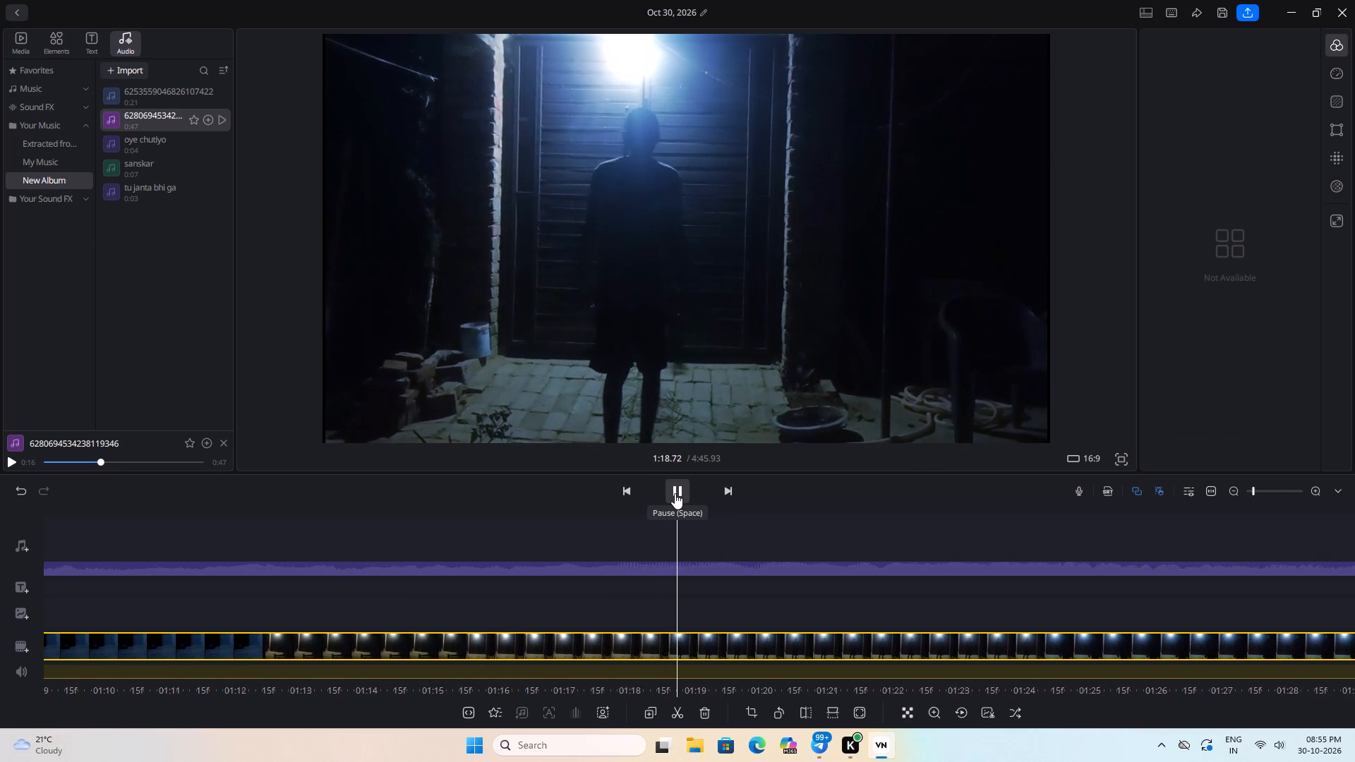
{"action": "left_click", "coordinate": [675, 493]}
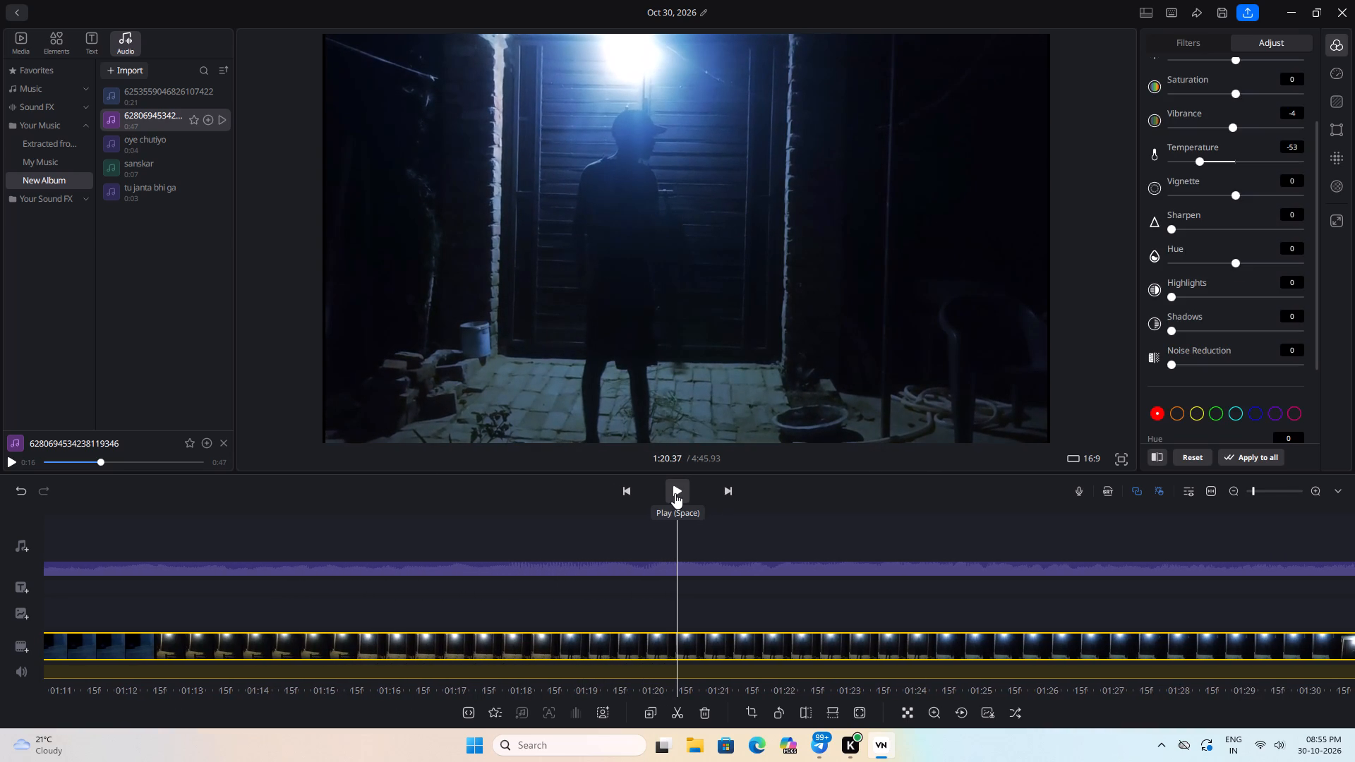
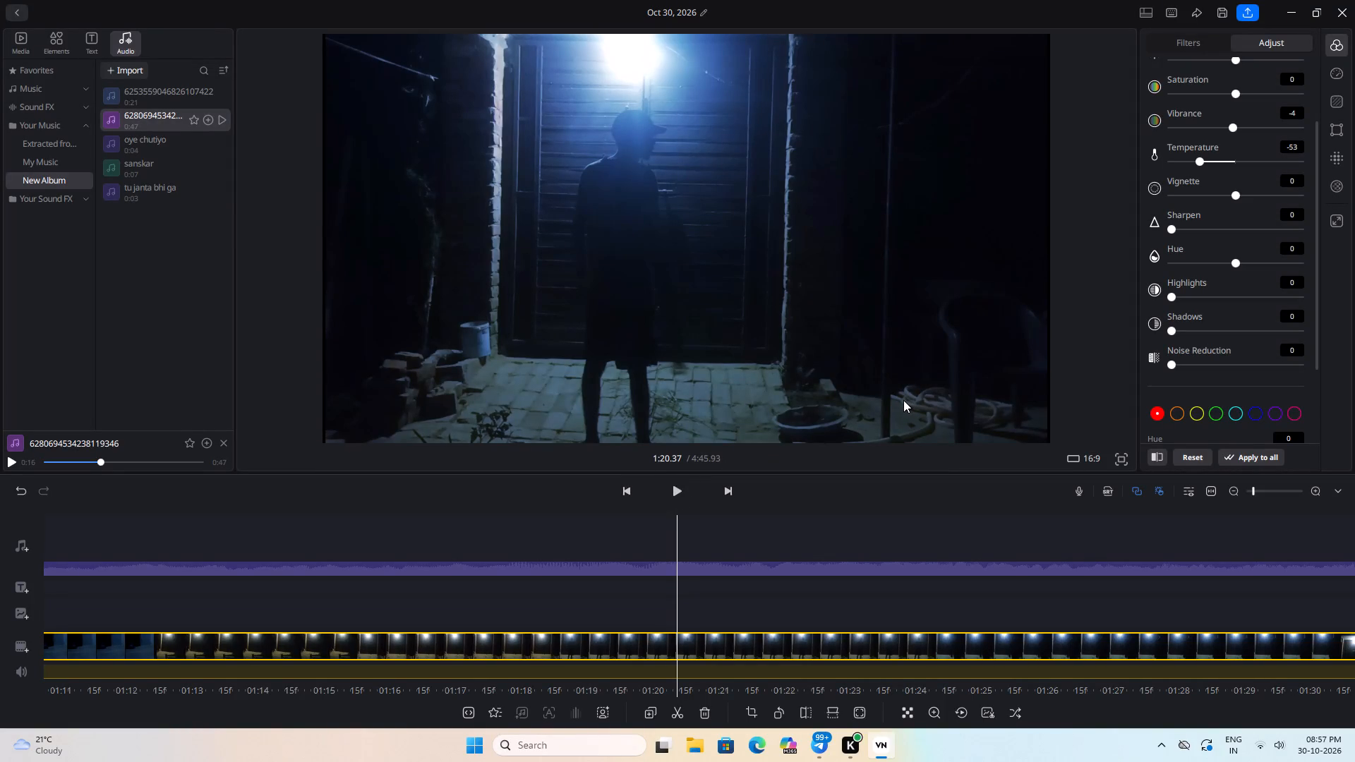
Reduce the maximised video editor to a smaller floating window to uncover the desktop and the Unigram chat window behind it.
{"action": "left_click", "coordinate": [1315, 13]}
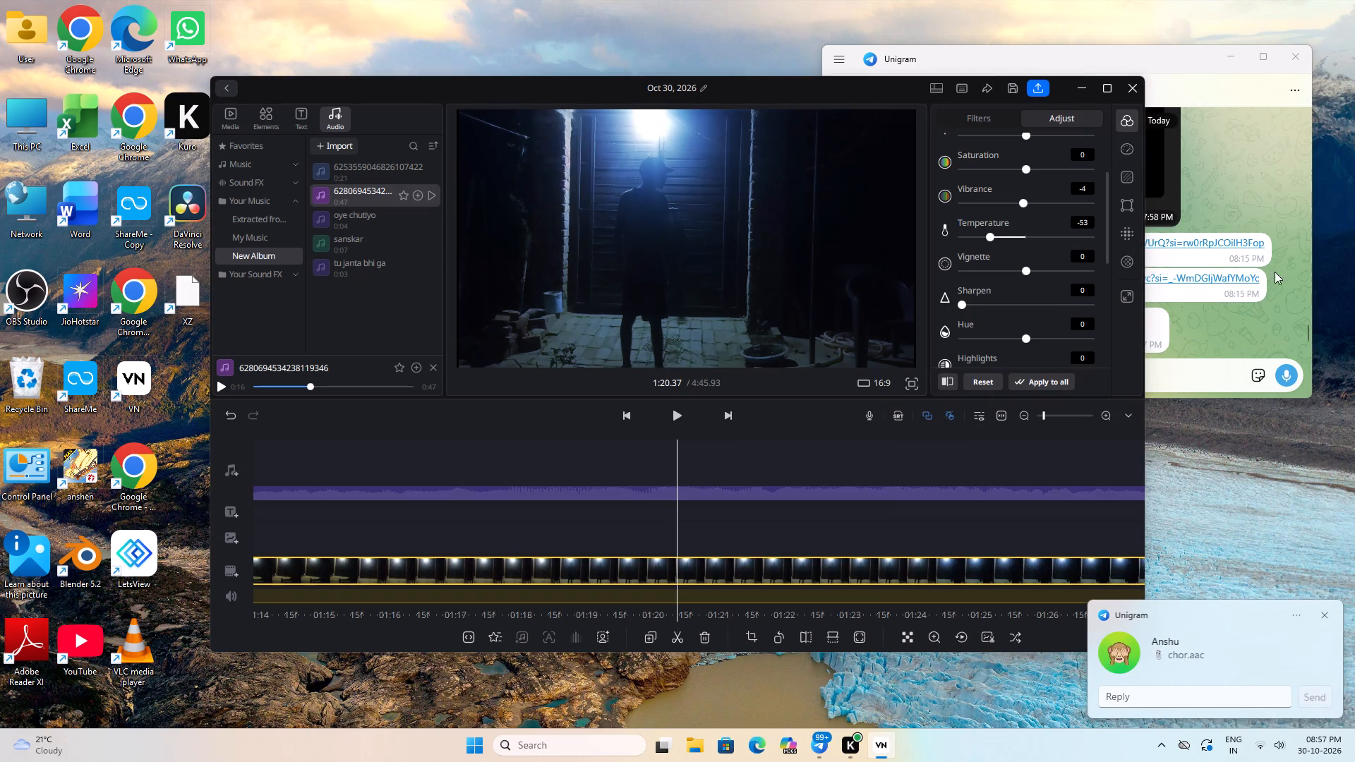
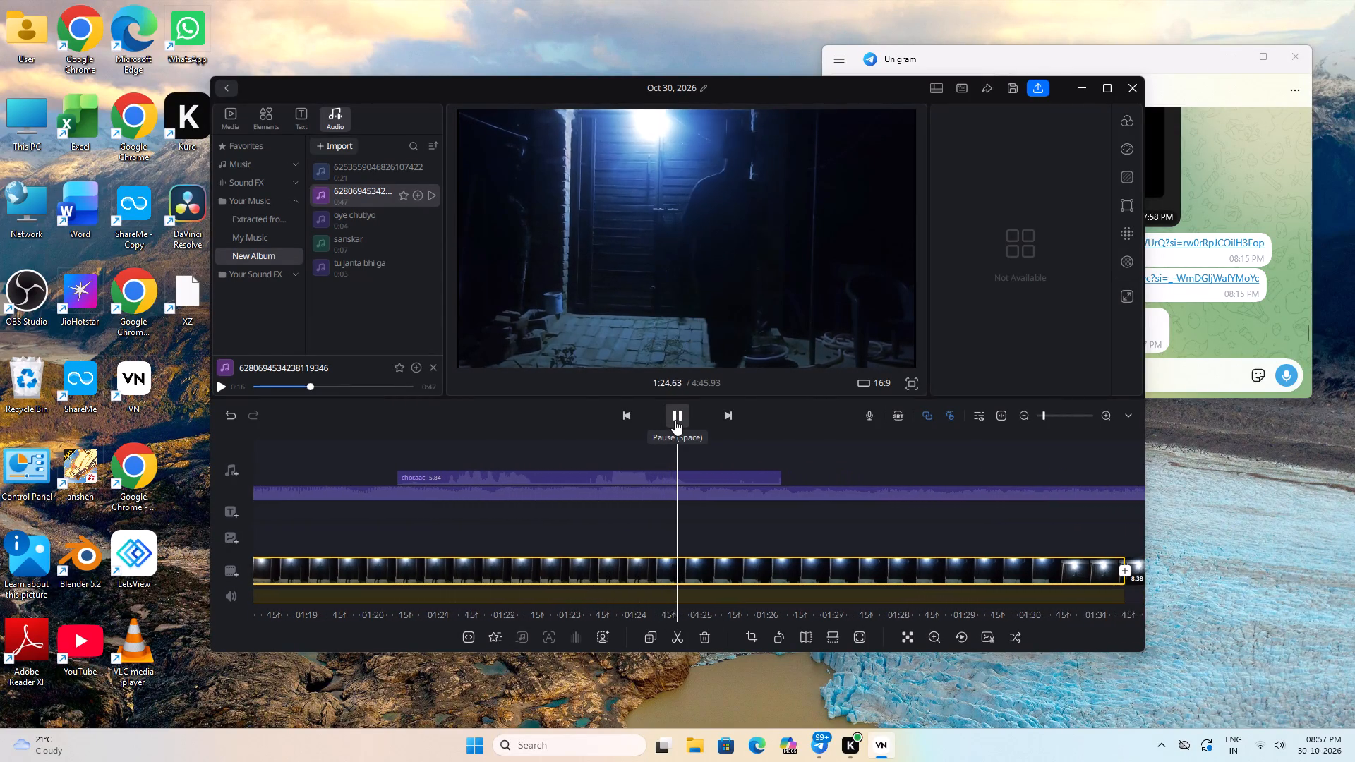
Move the 5.84-second audio clip above the music track earlier so it starts at about 1:17.5.
{"action": "left_click_drag", "start_coordinate": [418, 519], "coordinate": [712, 554]}
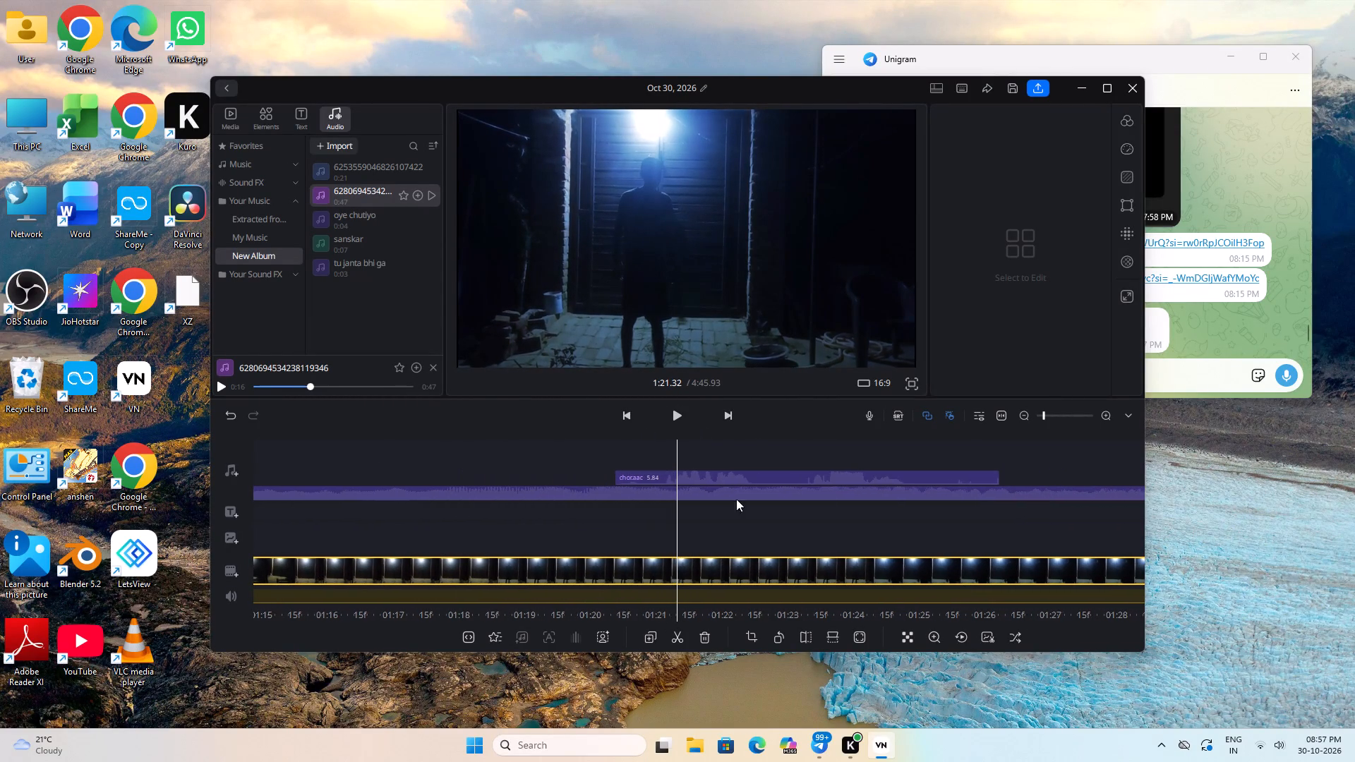
{"action": "left_click", "coordinate": [744, 468]}
{"action": "left_click", "coordinate": [742, 474]}
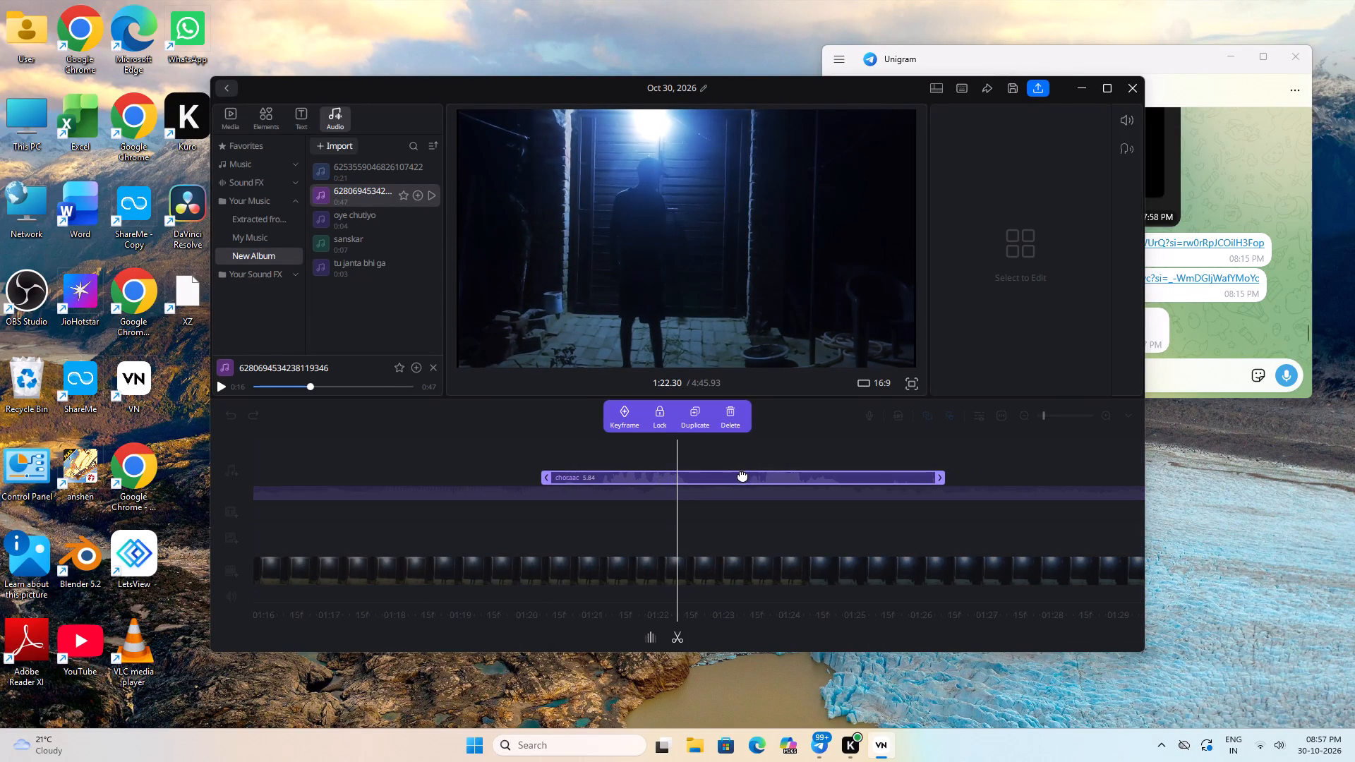
{"action": "left_click_drag", "start_coordinate": [742, 475], "coordinate": [550, 468]}
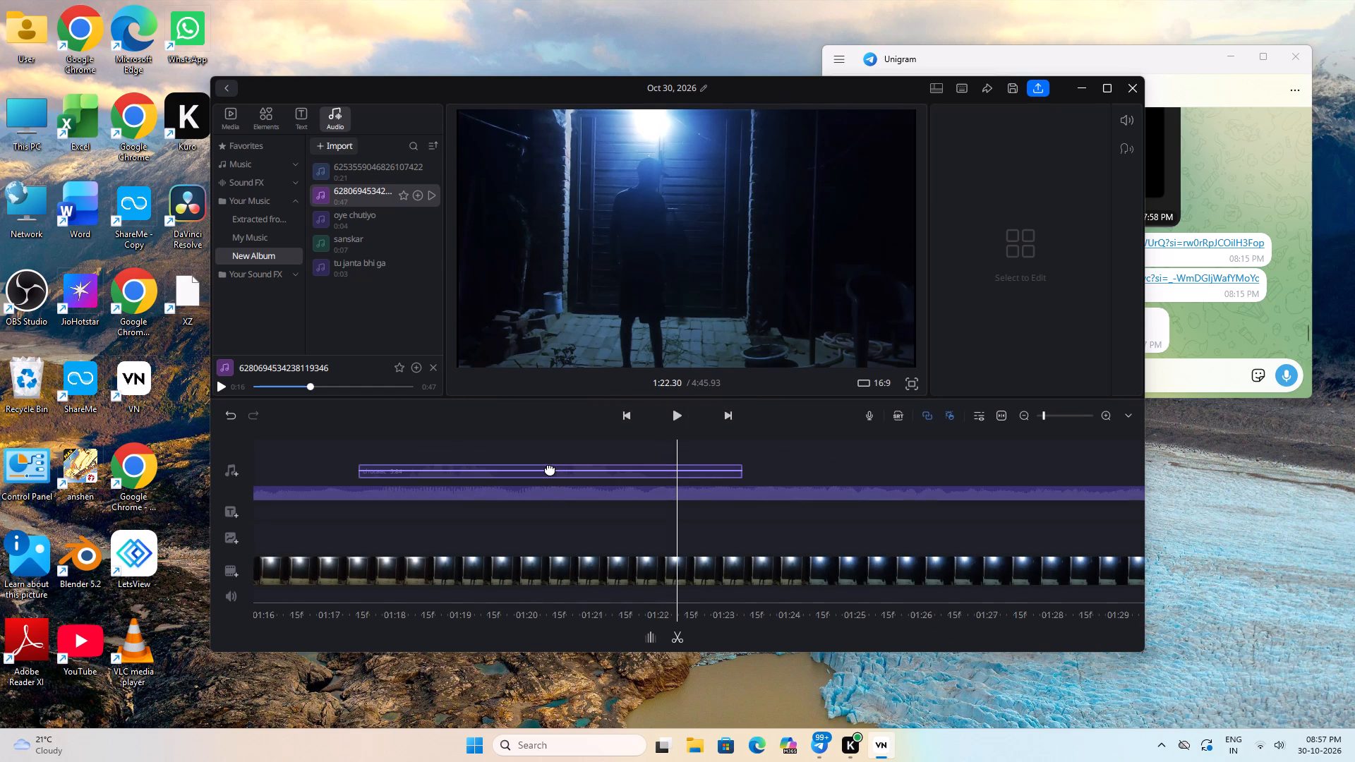
{"action": "left_click_drag", "start_coordinate": [550, 468], "coordinate": [550, 474]}
Play back the section from about 1:17 to 1:23.7 to check the moved audio clip's timing.
{"action": "left_click_drag", "start_coordinate": [516, 522], "coordinate": [829, 540]}
{"action": "left_click", "coordinate": [697, 541]}
{"action": "left_click_drag", "start_coordinate": [538, 524], "coordinate": [908, 540]}
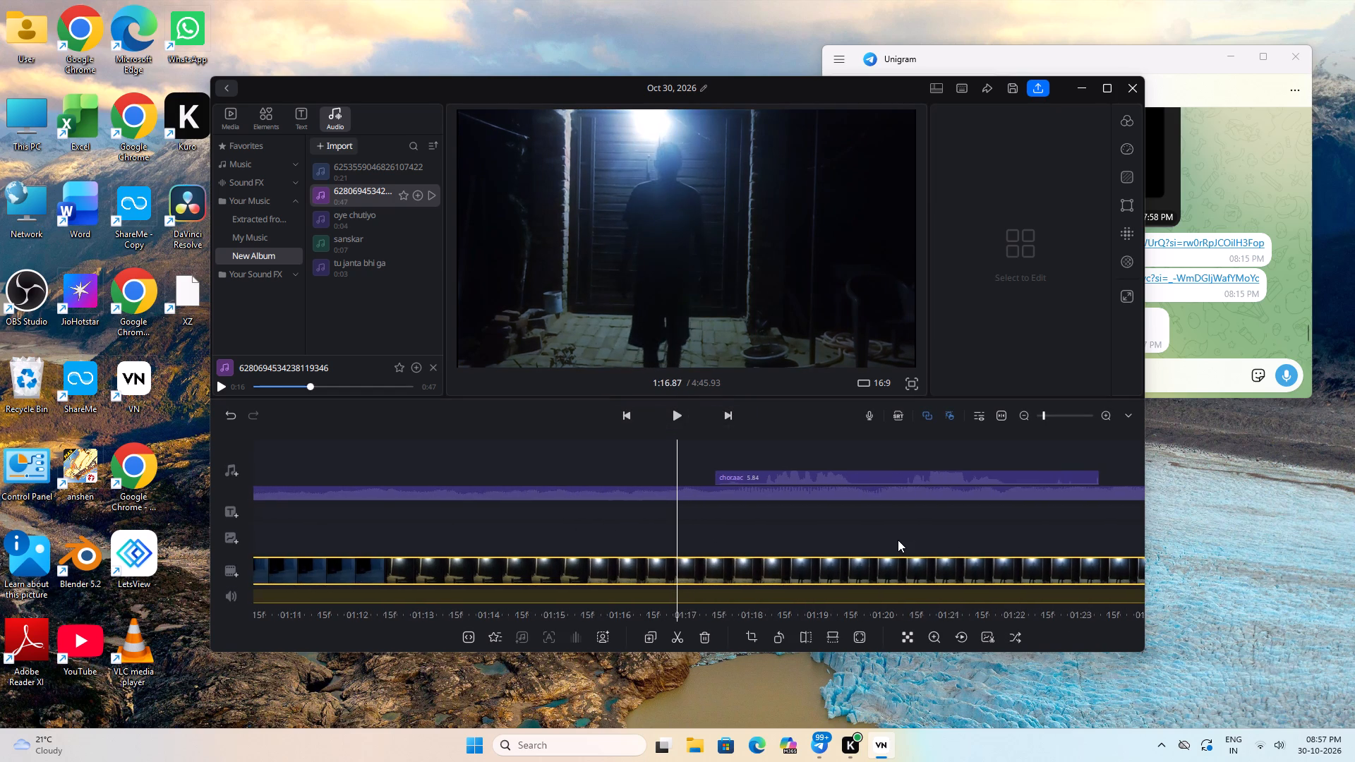
{"action": "key", "text": "space"}
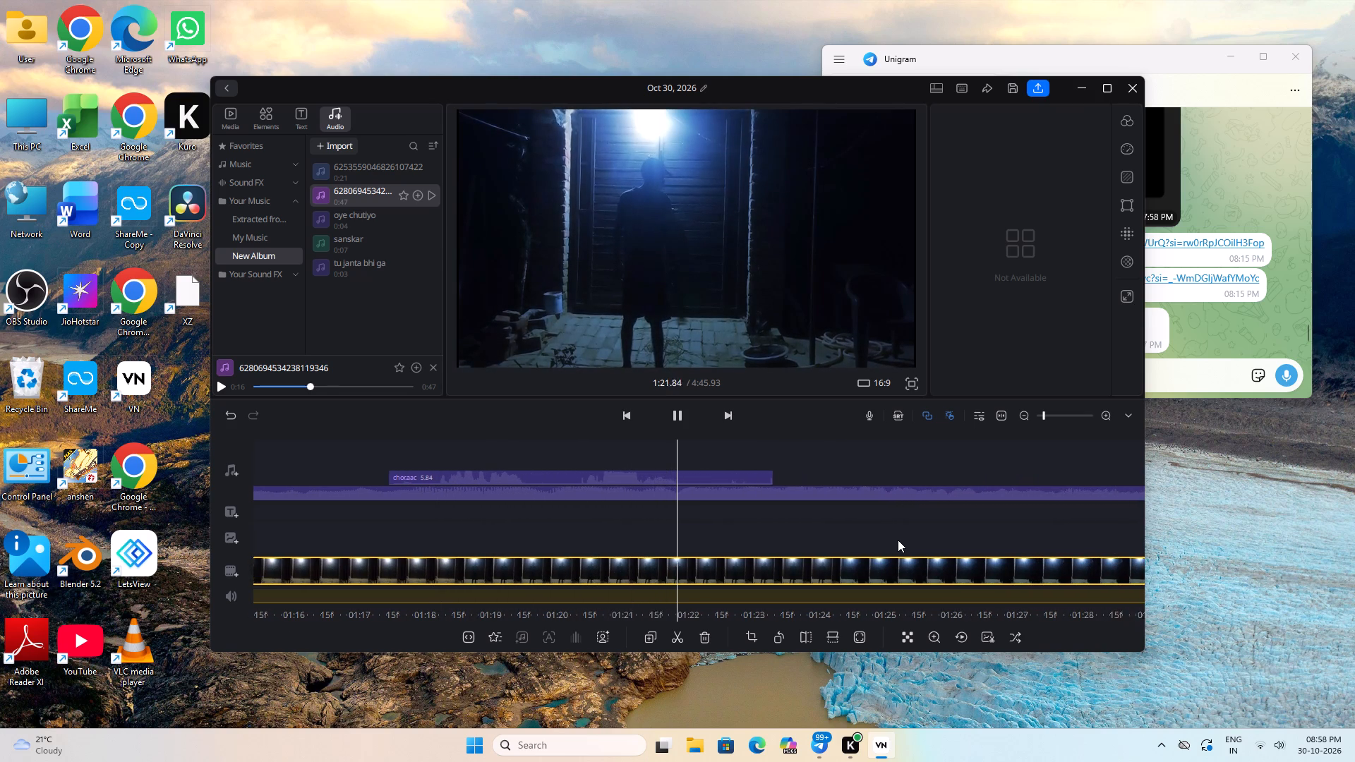
{"action": "key", "text": "space"}
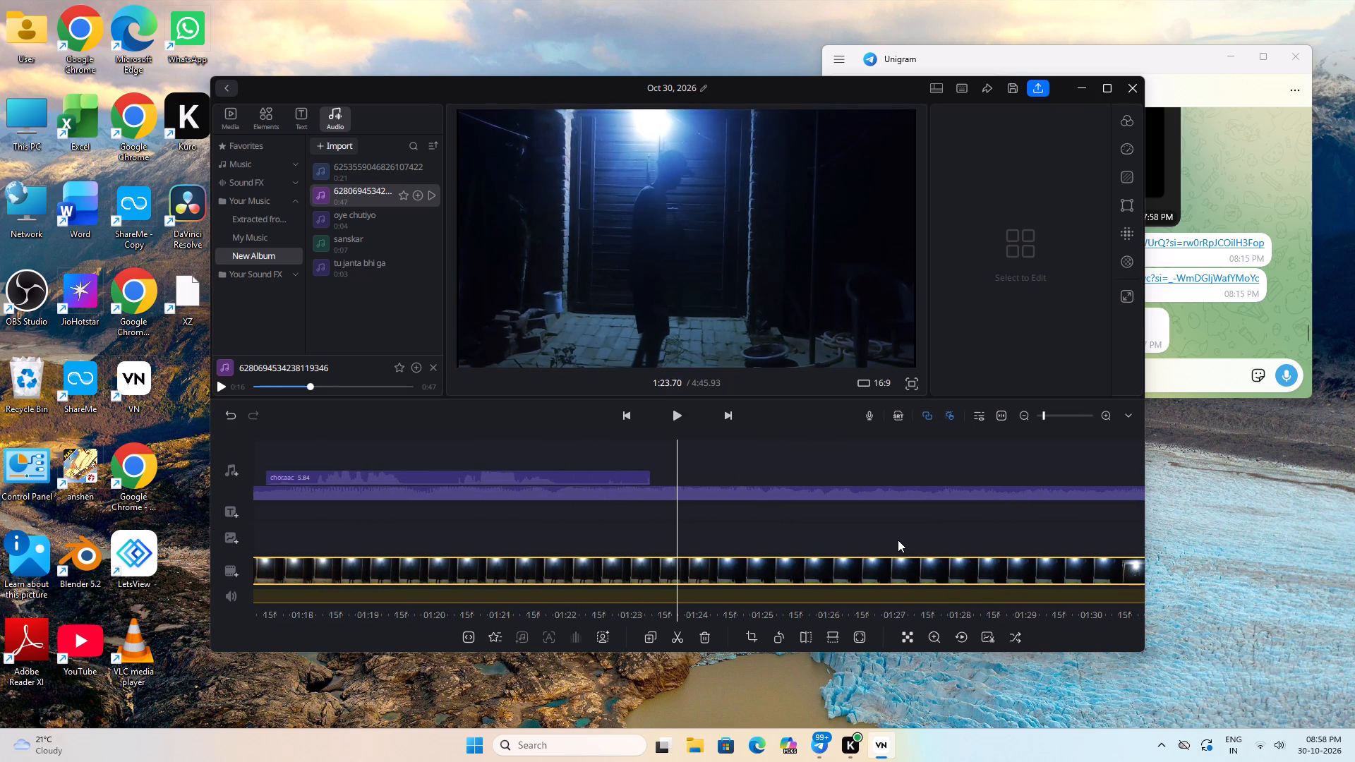
Turn on Denoise at Medium for the 5.84-second audio clip.
{"action": "left_click", "coordinate": [582, 475]}
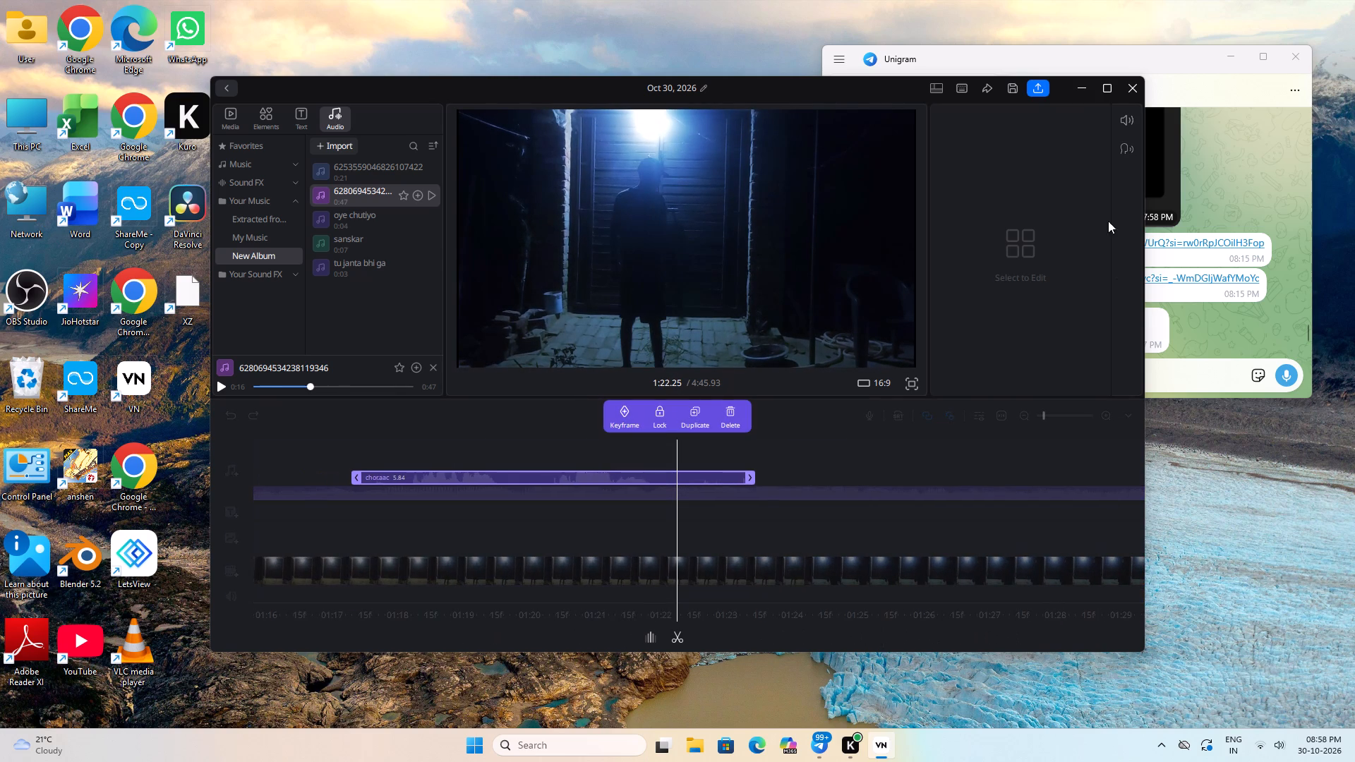
{"action": "left_click", "coordinate": [1128, 119]}
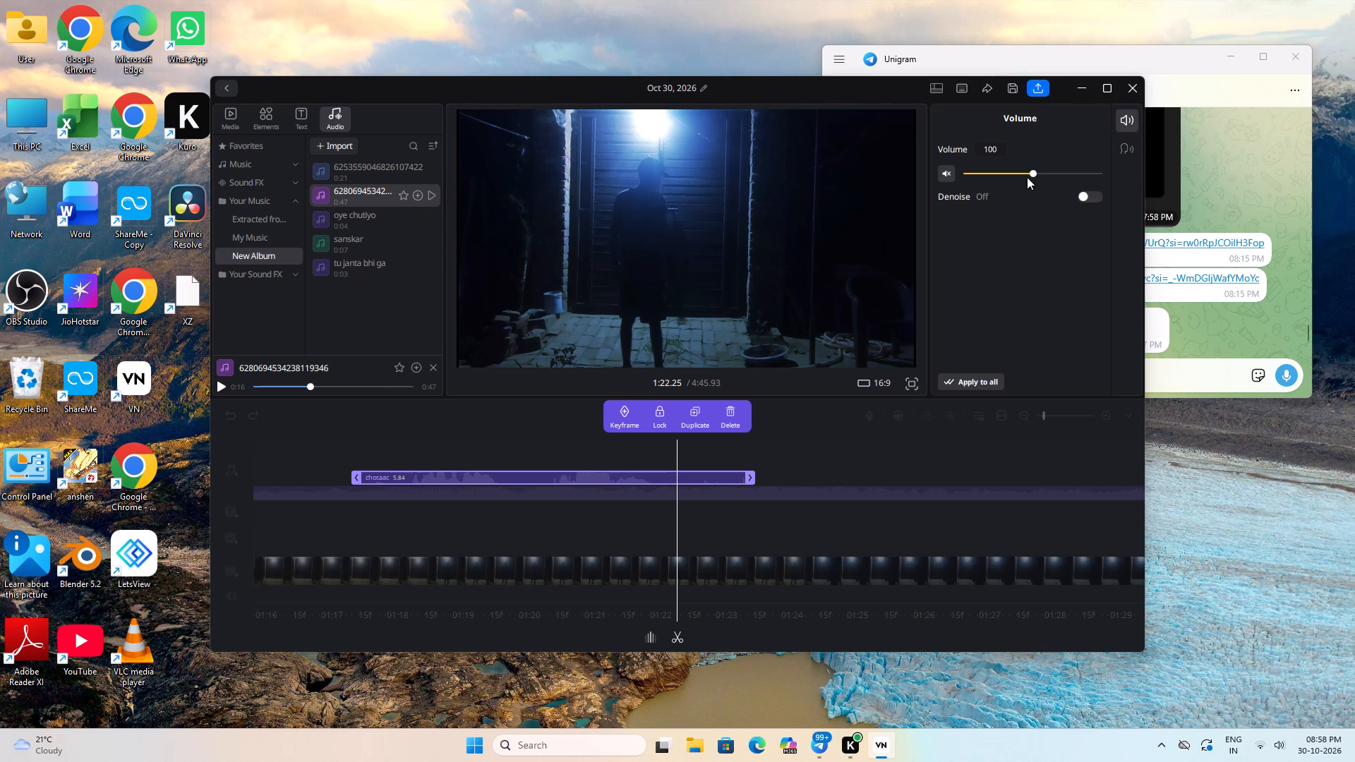
{"action": "left_click", "coordinate": [1090, 197]}
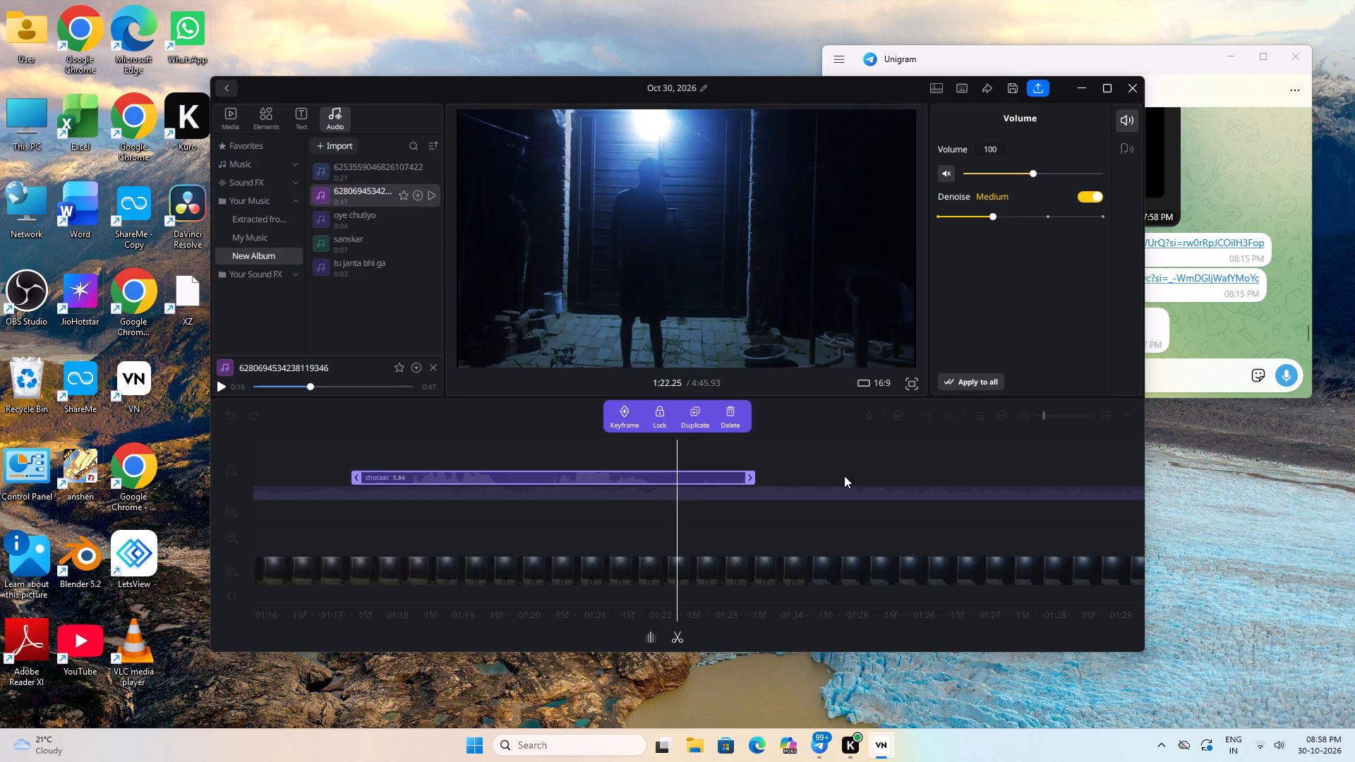
Play back from about 1:16, just before the 5.84-second audio clip, to check the denoised sound.
{"action": "left_click_drag", "start_coordinate": [833, 465], "coordinate": [1275, 445]}
{"action": "key", "text": "space"}
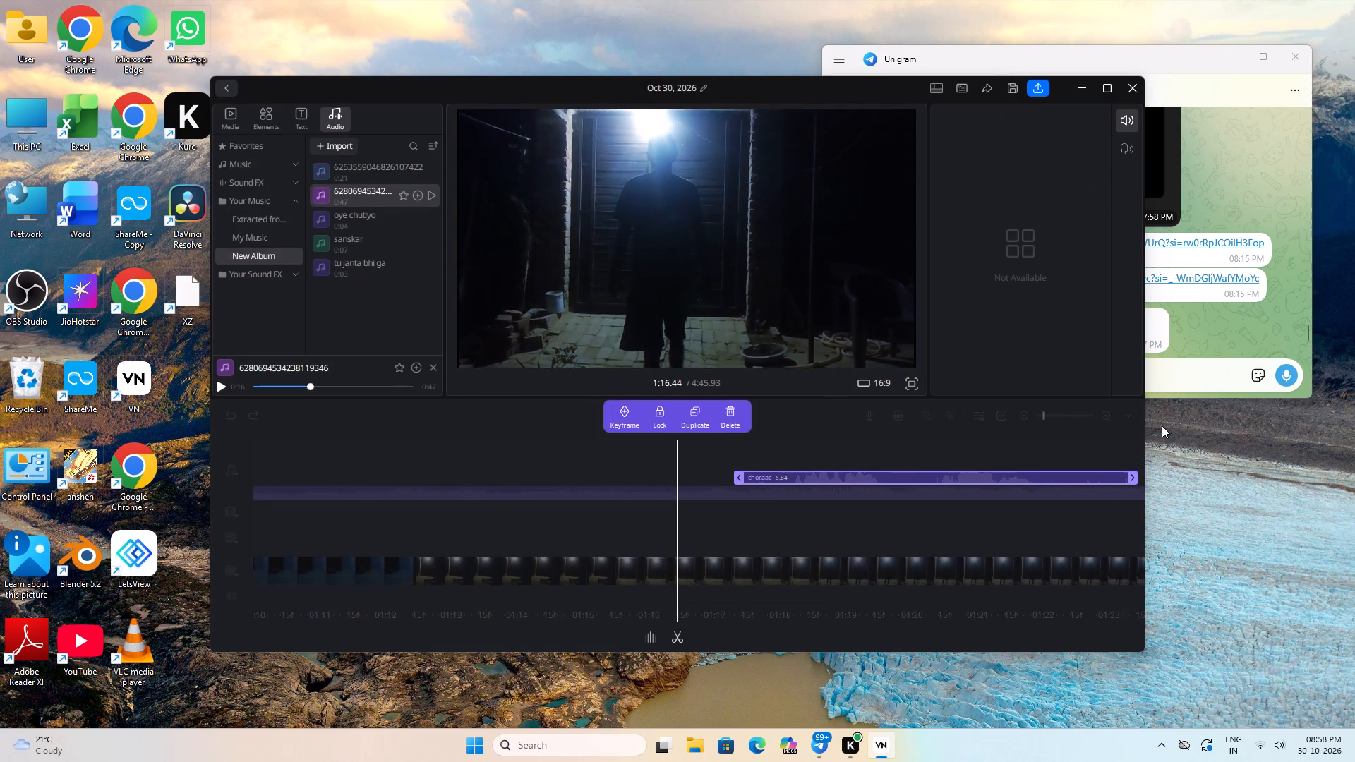
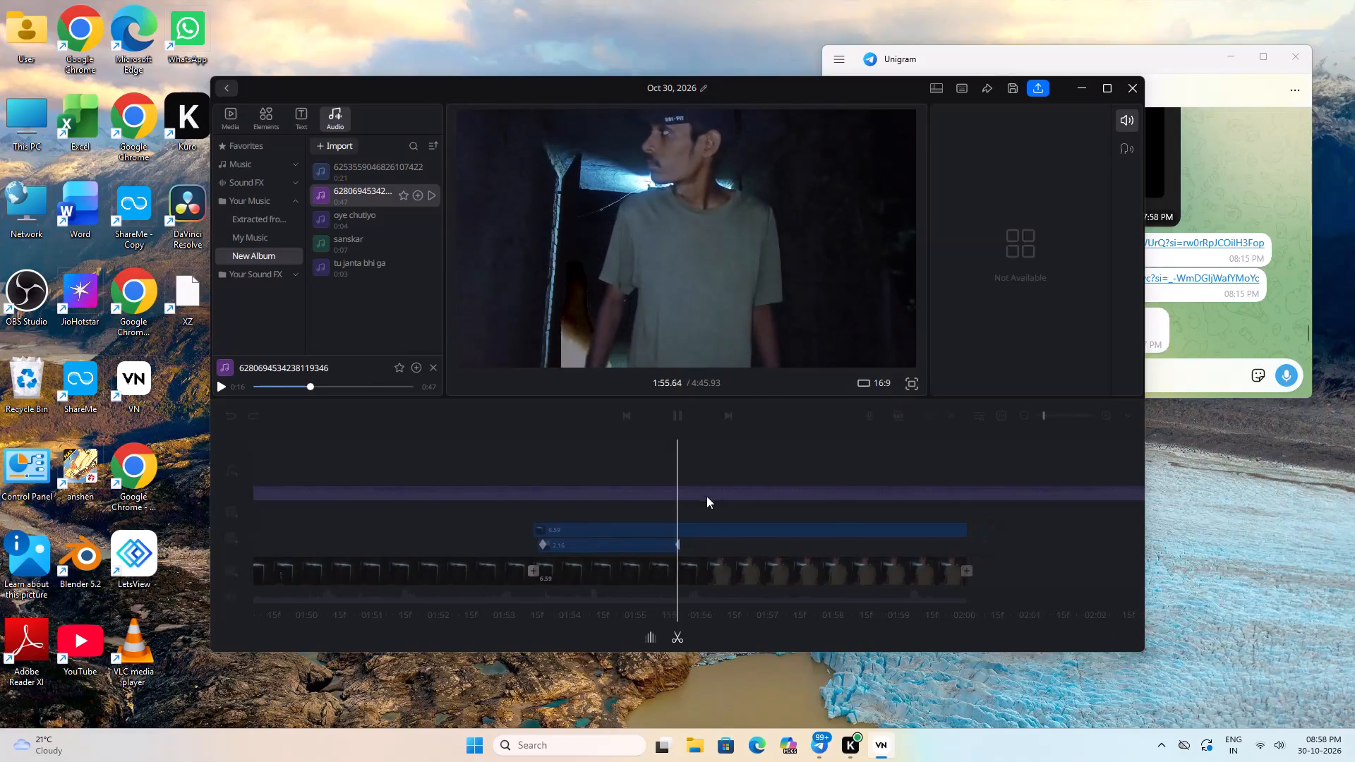
Replay the section from about 1:52 to 1:56 to check the start of the overlaid doorway clip.
{"action": "left_click_drag", "start_coordinate": [706, 496], "coordinate": [927, 468]}
{"action": "key", "text": "space"}
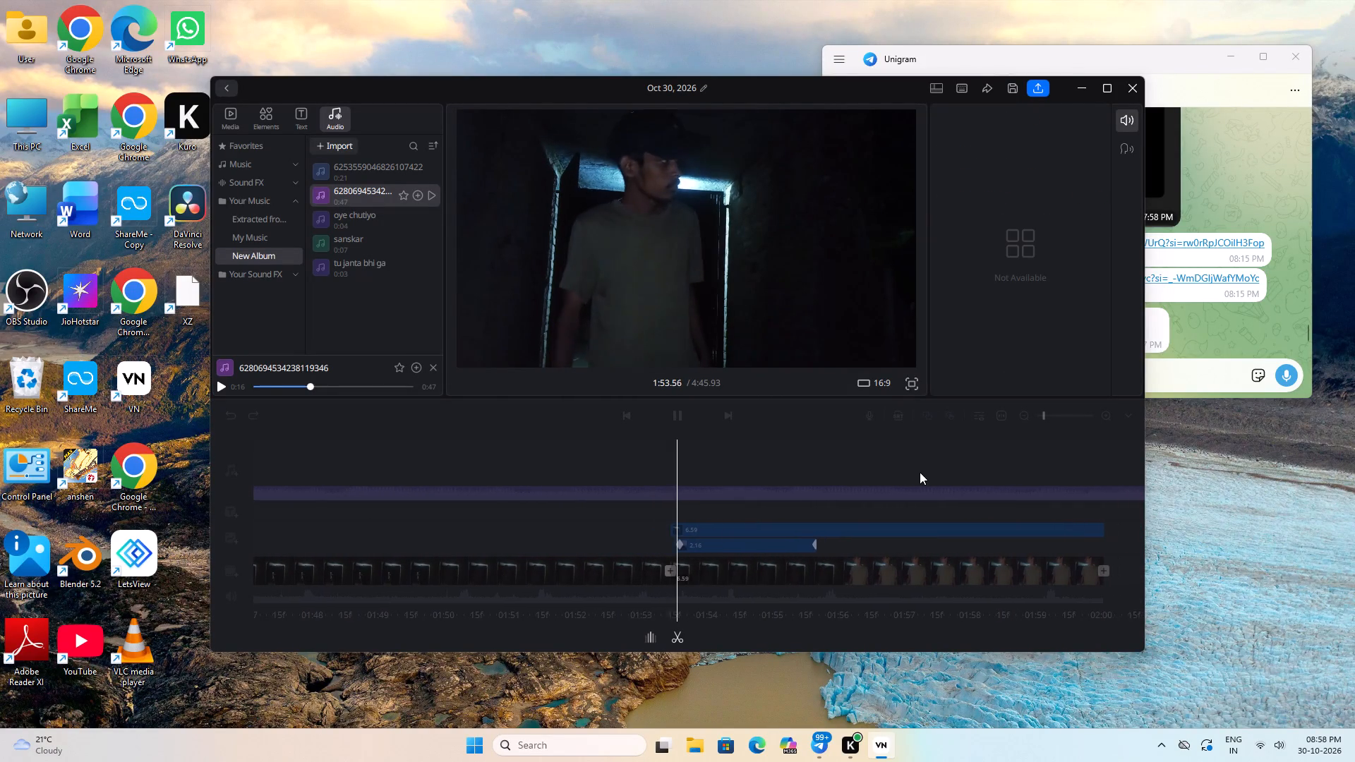
{"action": "left_click_drag", "start_coordinate": [721, 504], "coordinate": [948, 477]}
{"action": "key", "text": "space"}
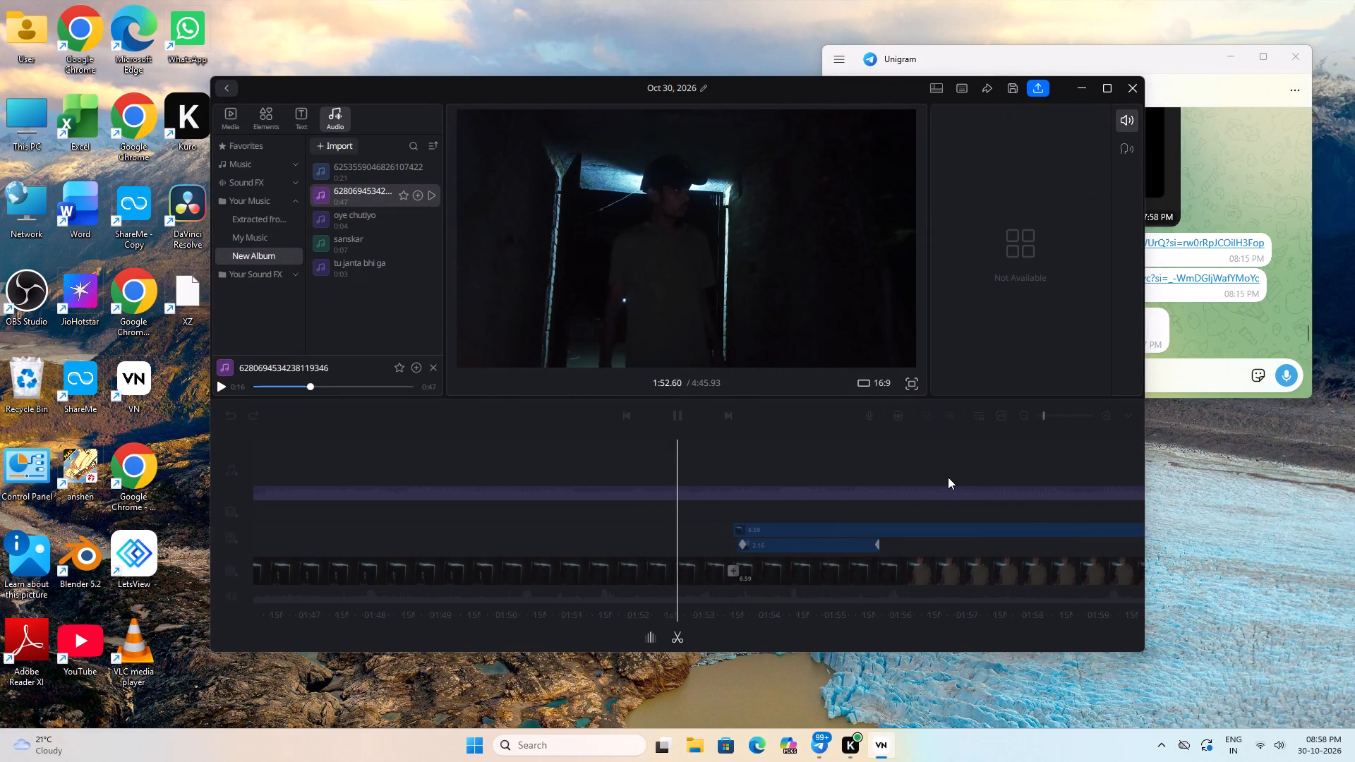
{"action": "left_click_drag", "start_coordinate": [817, 496], "coordinate": [944, 487]}
{"action": "key", "text": "space"}
{"action": "key", "text": "space"}
{"action": "left_click_drag", "start_coordinate": [913, 492], "coordinate": [982, 488]}
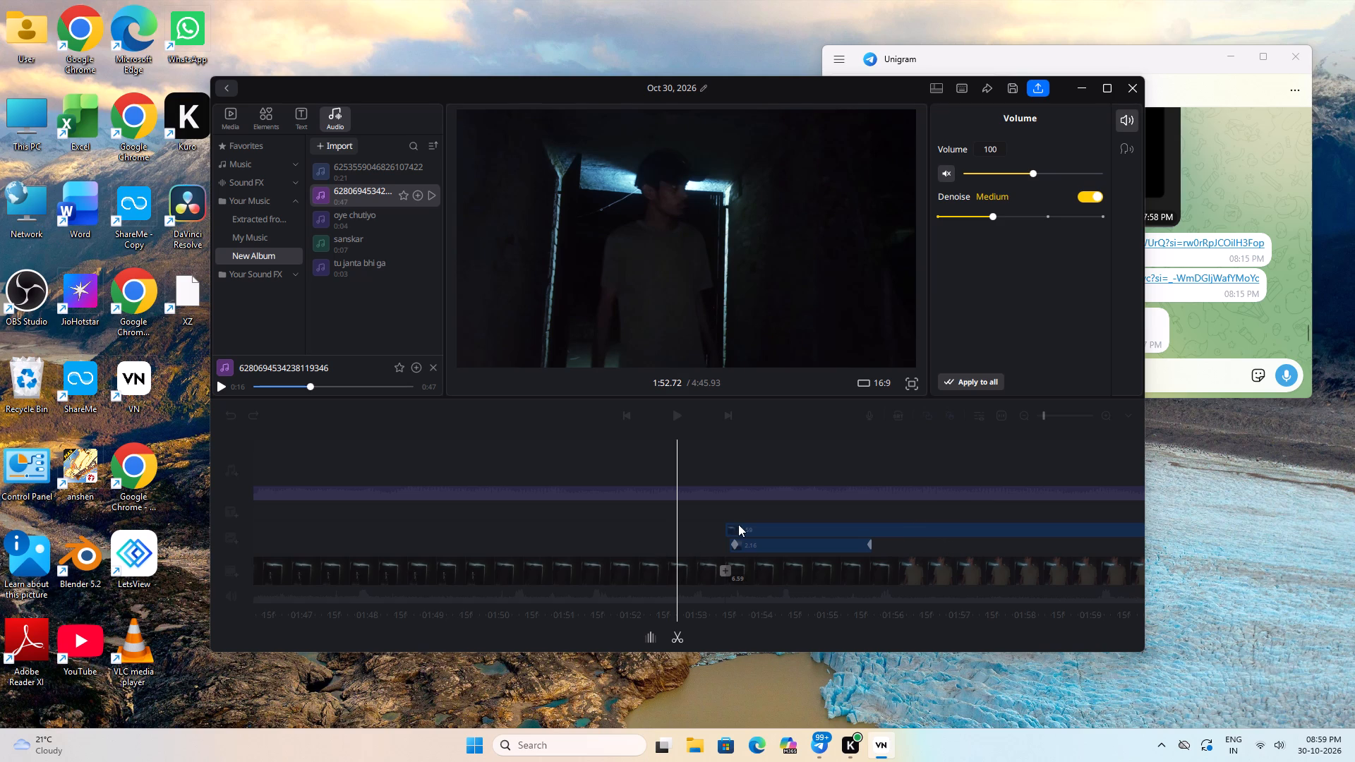
Shift the 6.59-second overlay clip slightly in the frame at about 1:54.5 to line up with the main clip's figure.
{"action": "left_click", "coordinate": [766, 579]}
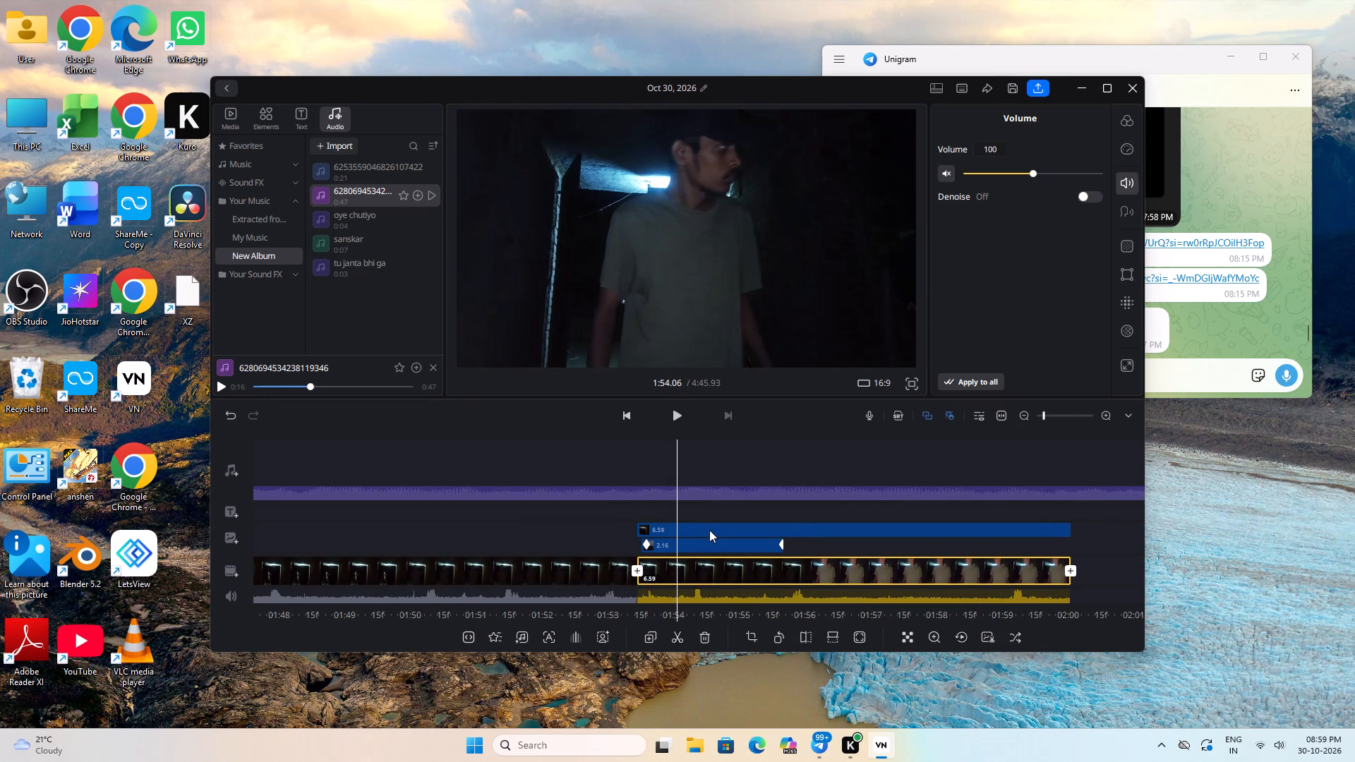
{"action": "left_click", "coordinate": [711, 528]}
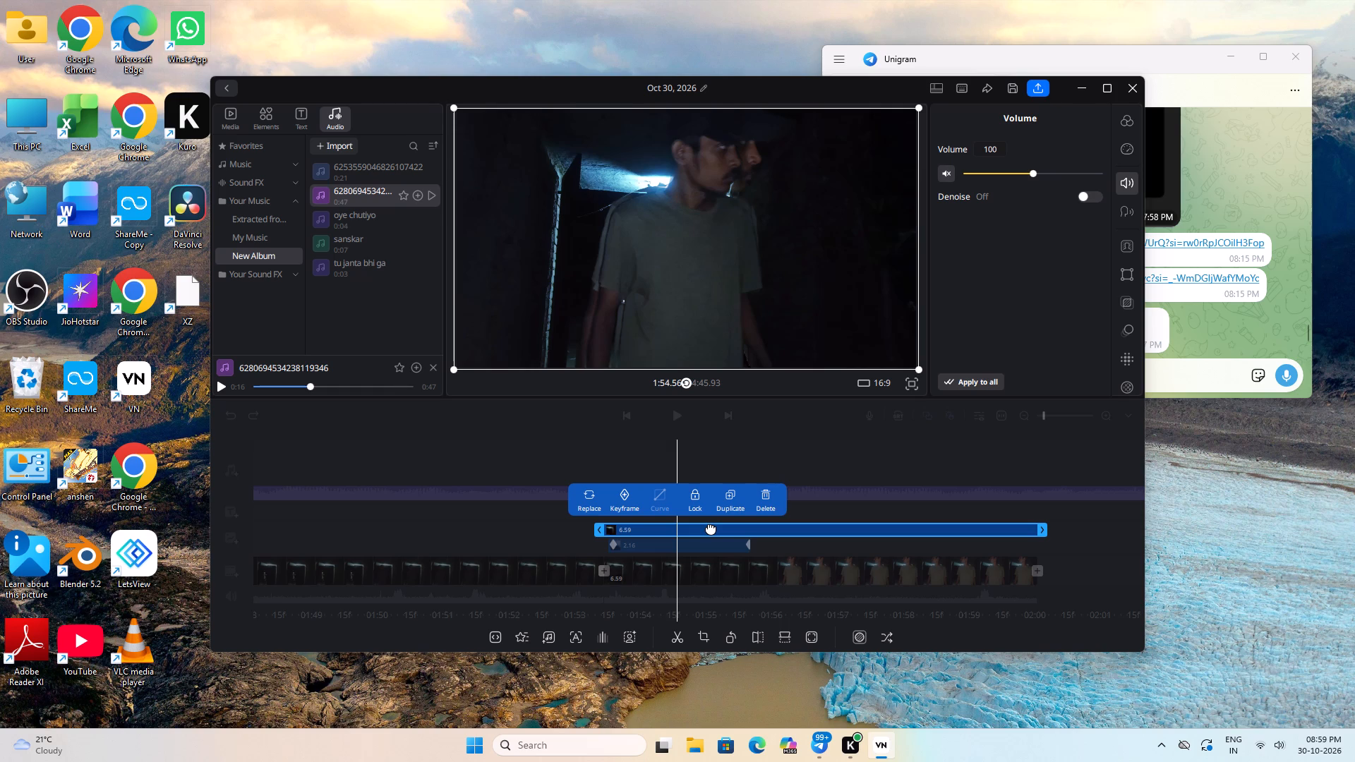
{"action": "left_click", "coordinate": [704, 339]}
{"action": "left_click", "coordinate": [815, 275]}
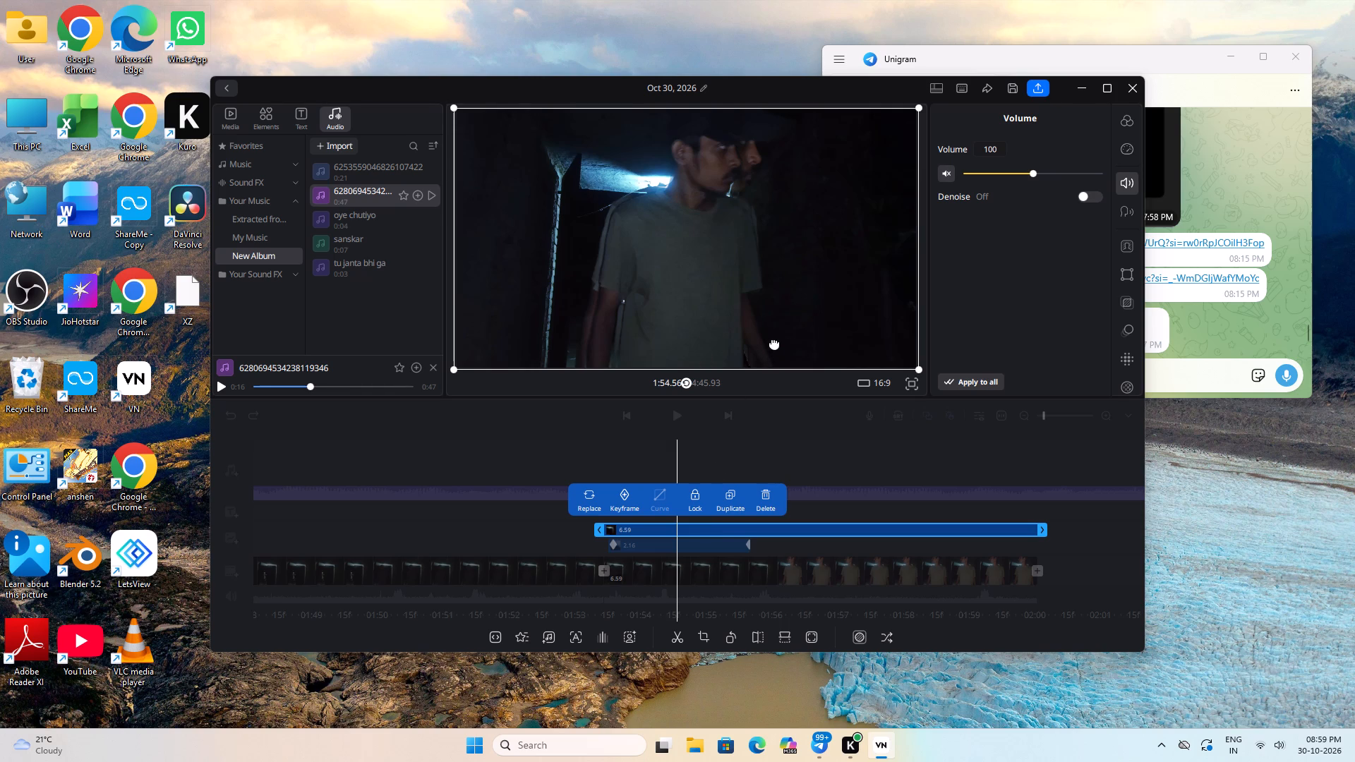
{"action": "left_click", "coordinate": [774, 343]}
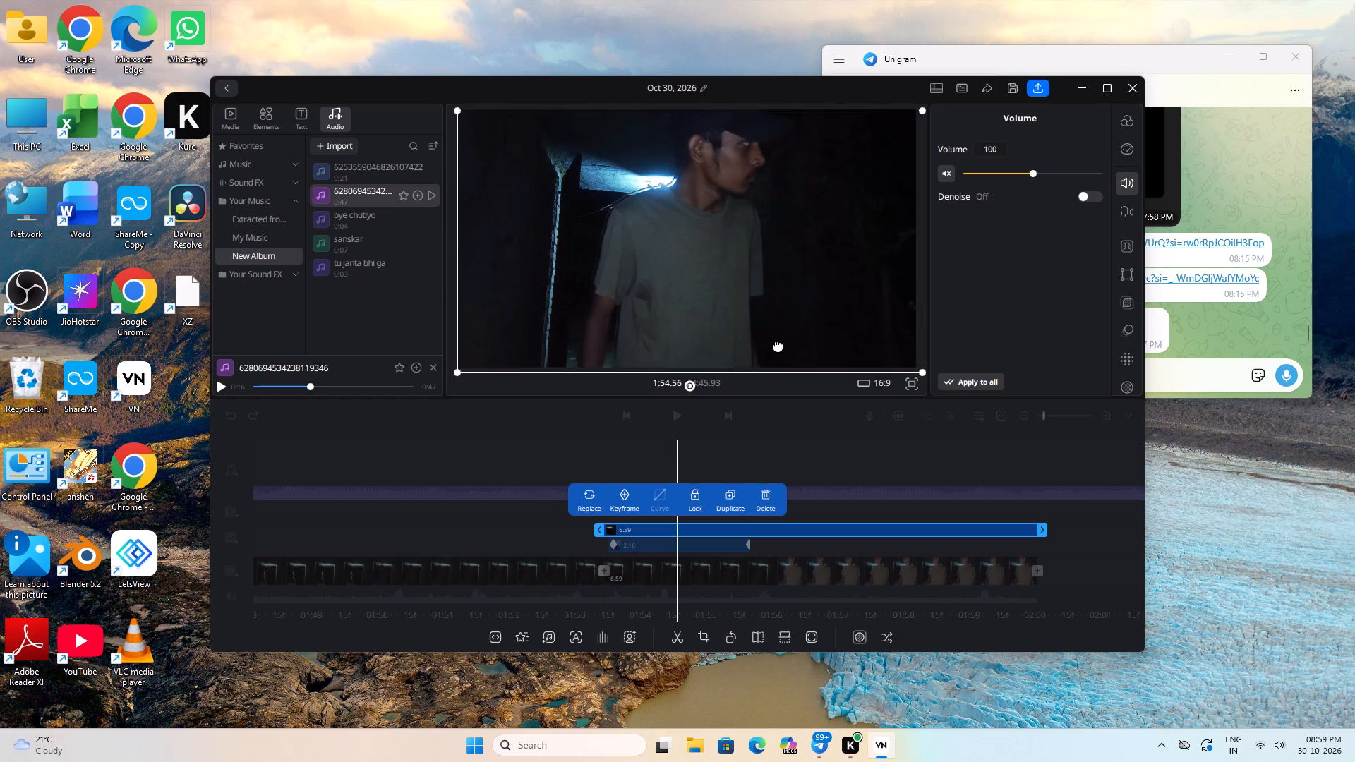
Play on from about 1:54.5 and nudge the overlay clip slightly leftward in the frame during playback.
{"action": "key", "text": "space"}
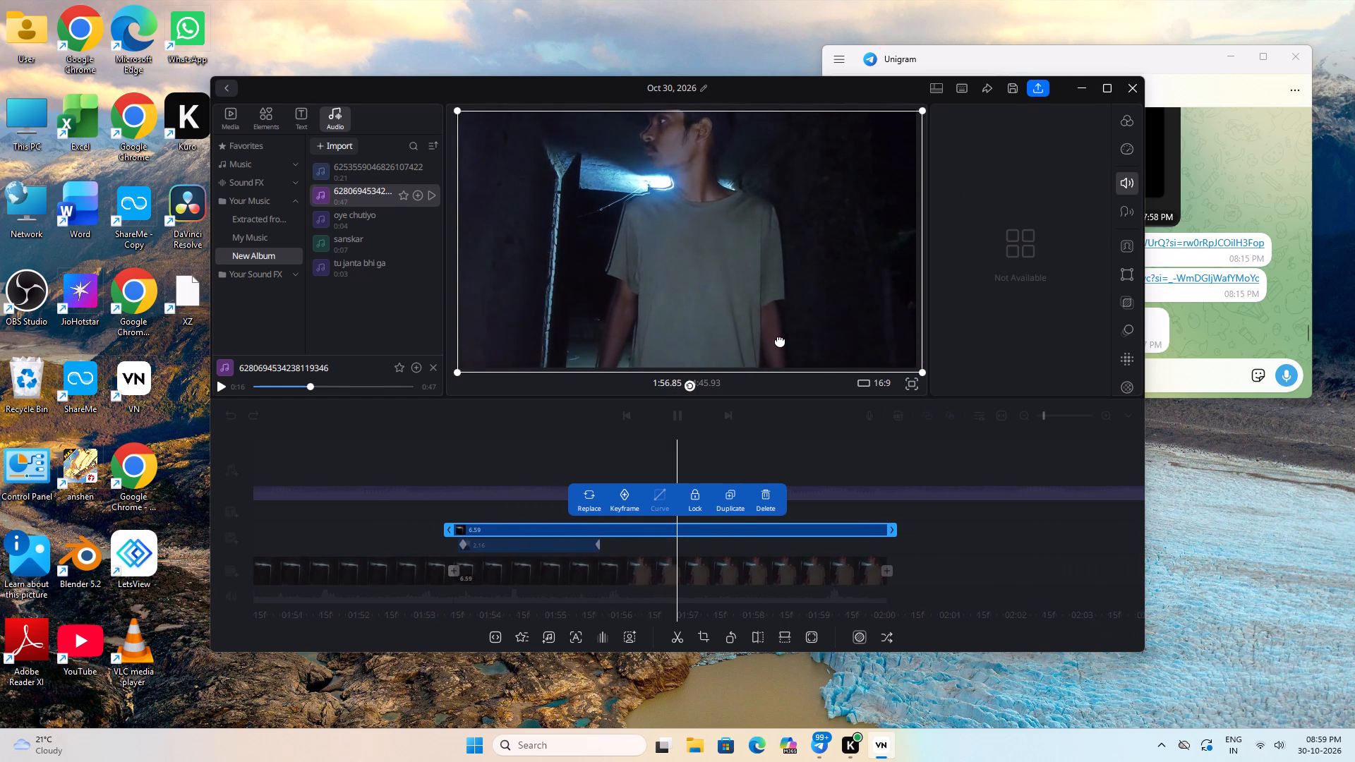
{"action": "left_click_drag", "start_coordinate": [780, 339], "coordinate": [773, 337]}
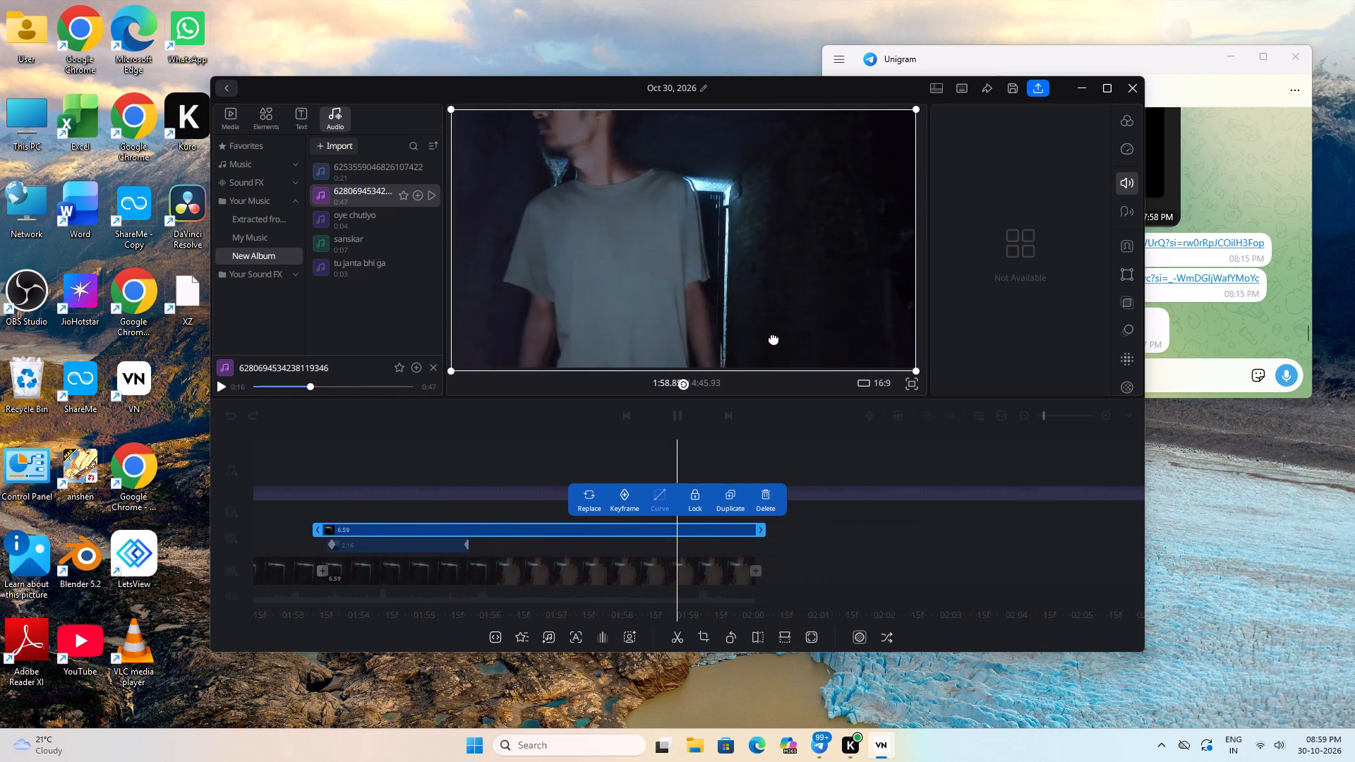
{"action": "left_click", "coordinate": [773, 338]}
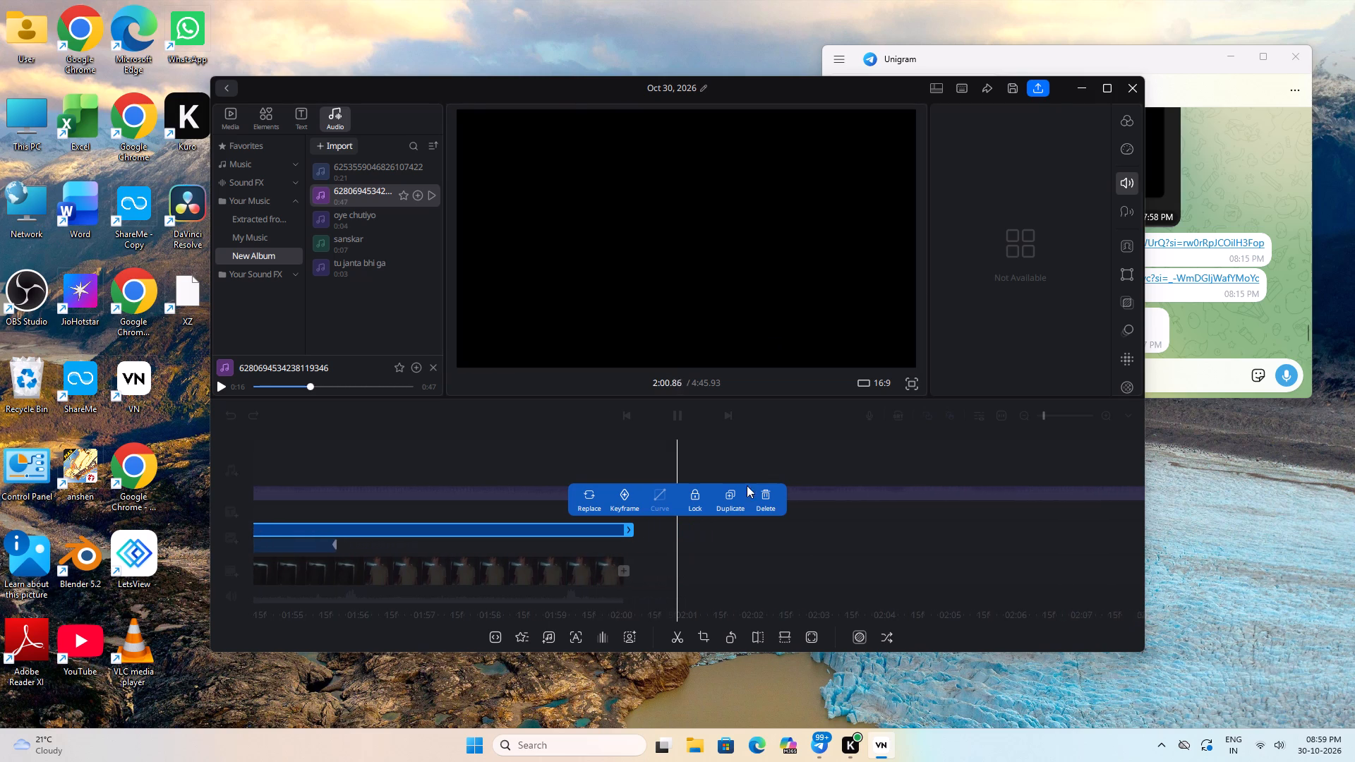
Scrub and play back between about 1:54 and 1:57 to check how the overlay lines up with the main clip.
{"action": "left_click_drag", "start_coordinate": [718, 536], "coordinate": [985, 532]}
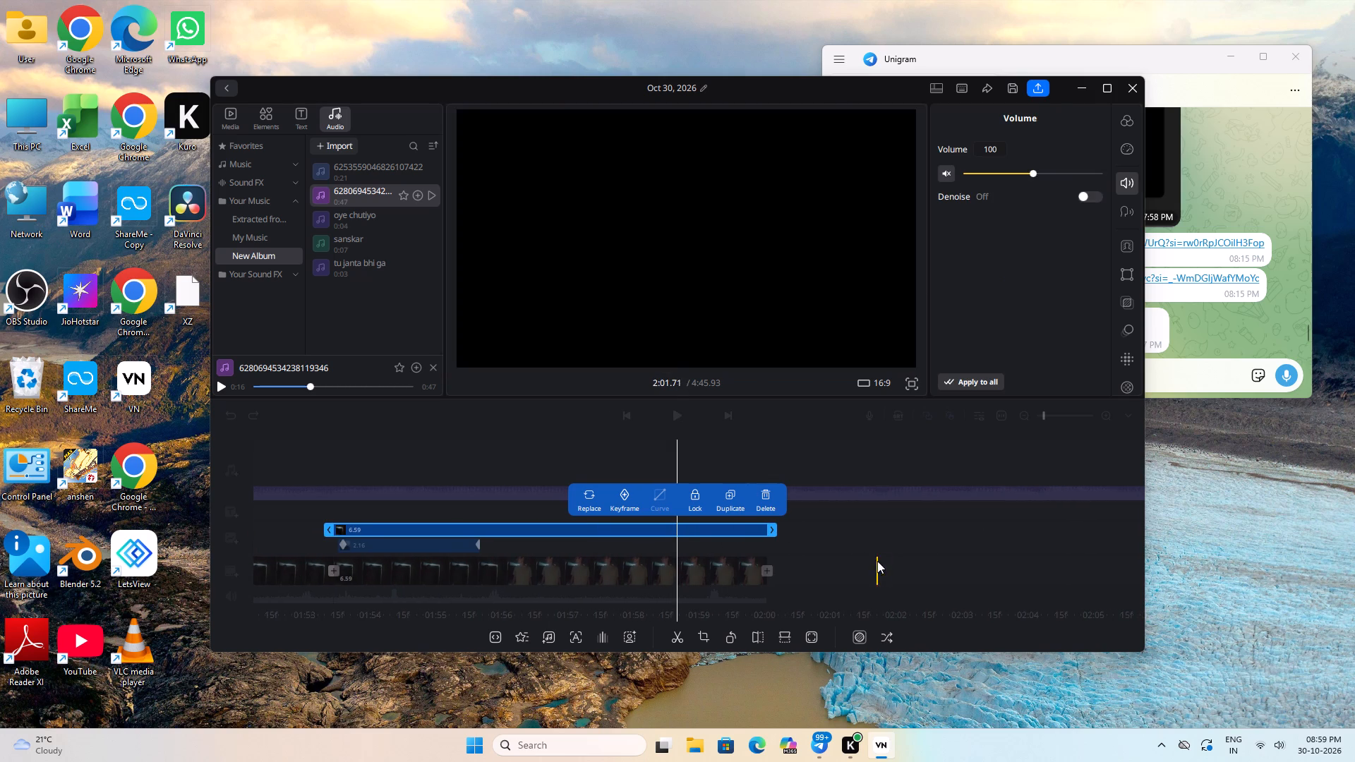
{"action": "left_click_drag", "start_coordinate": [877, 561], "coordinate": [964, 550]}
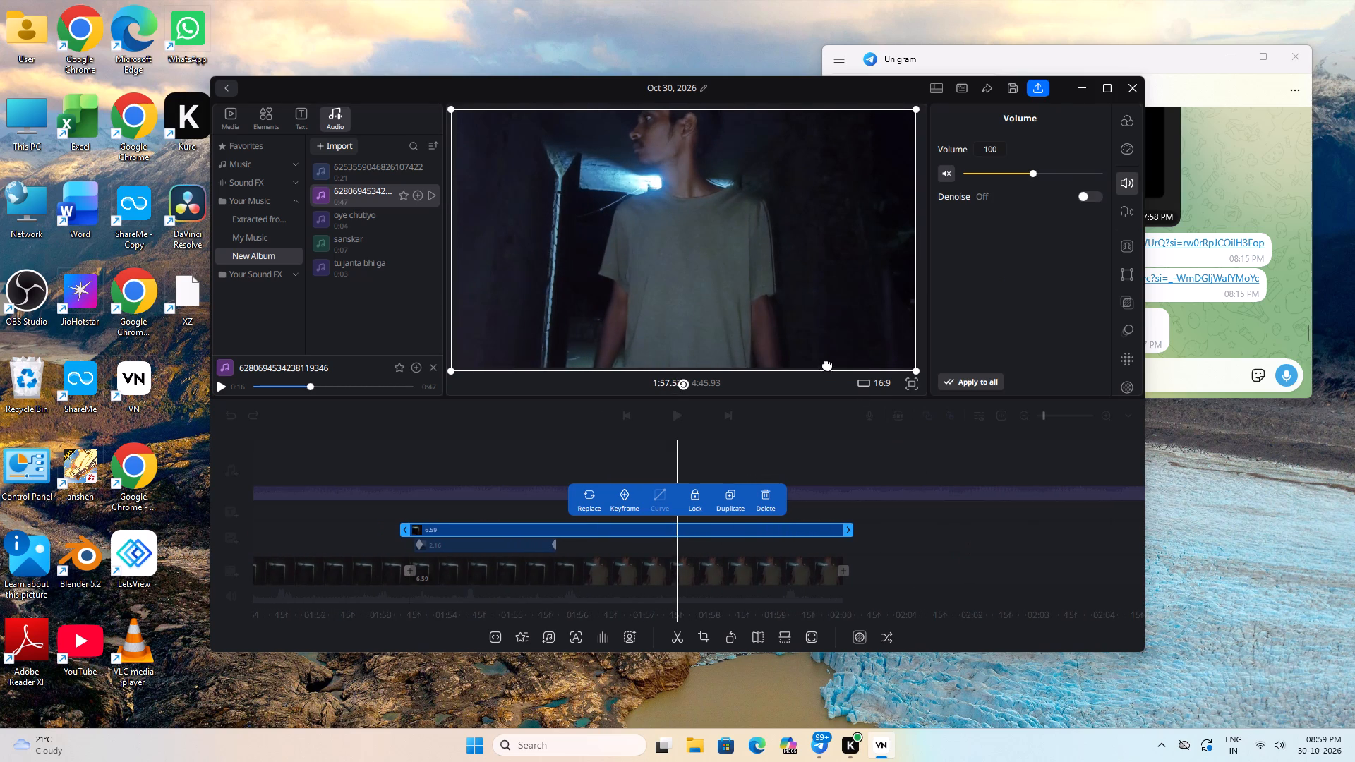
{"action": "left_click_drag", "start_coordinate": [914, 564], "coordinate": [1025, 551]}
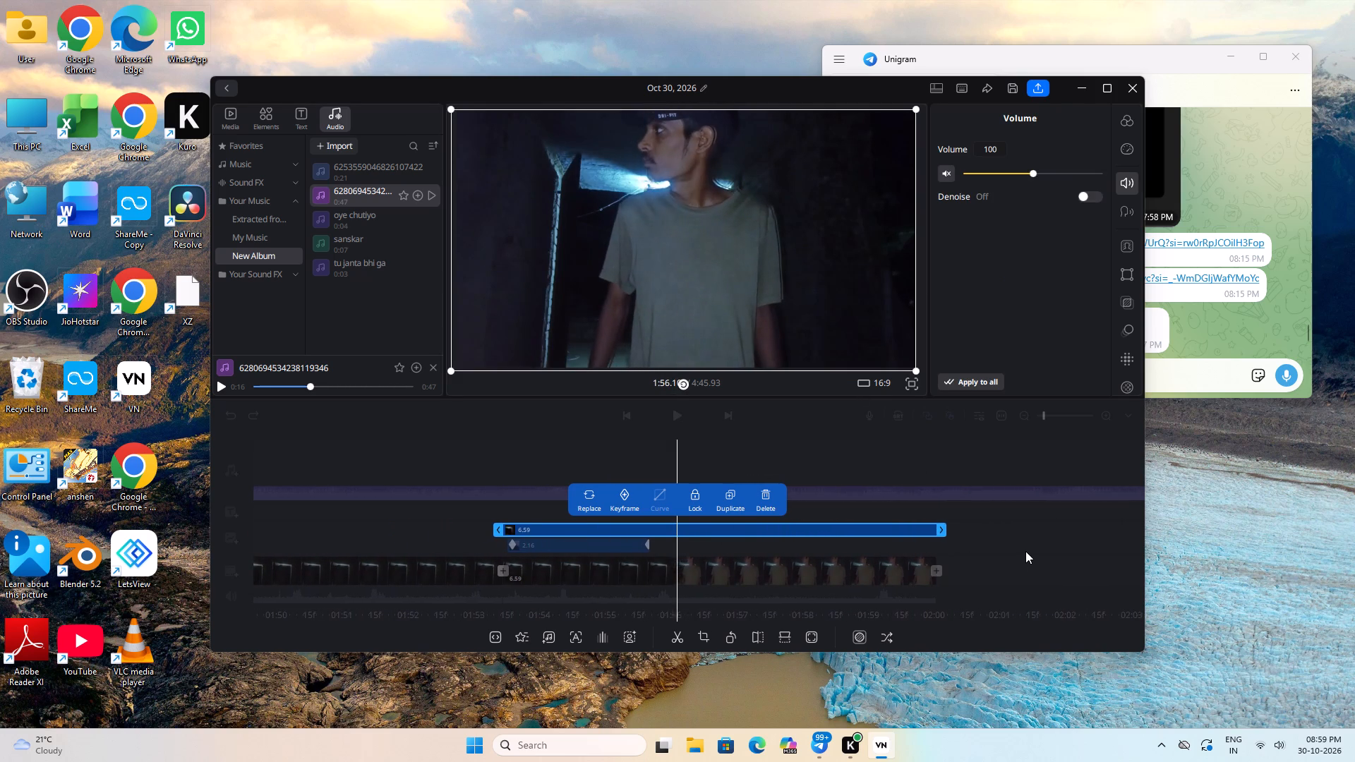
{"action": "left_click_drag", "start_coordinate": [1025, 551], "coordinate": [1102, 553]}
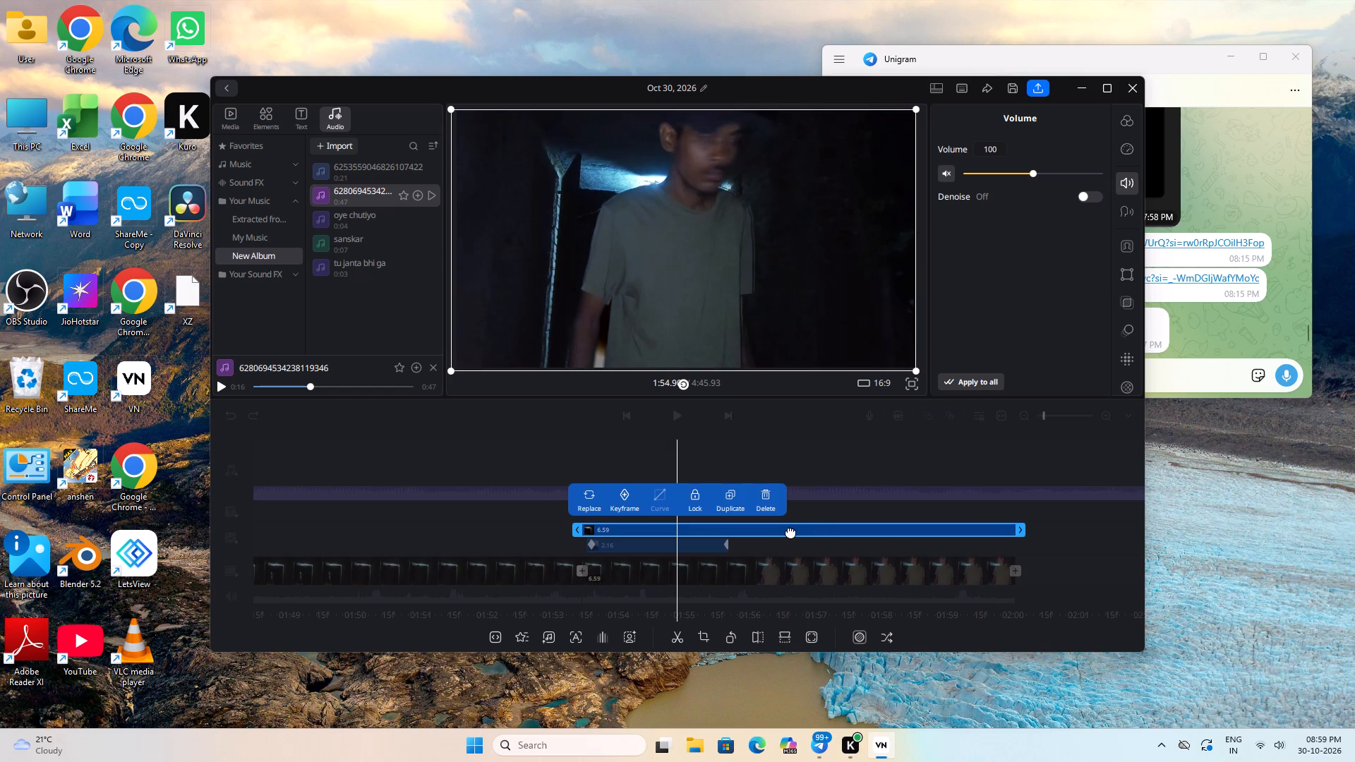
{"action": "left_click", "coordinate": [788, 528]}
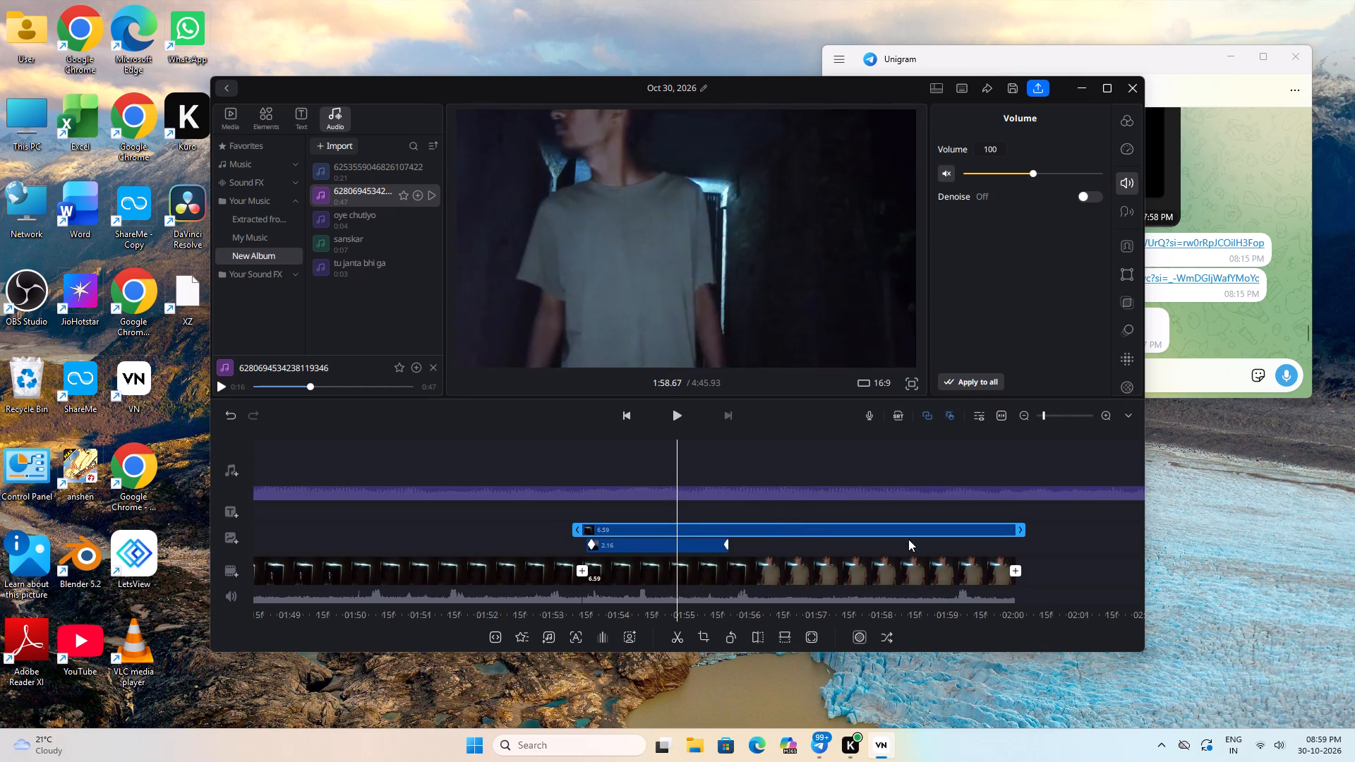
{"action": "left_click_drag", "start_coordinate": [476, 521], "coordinate": [528, 516]}
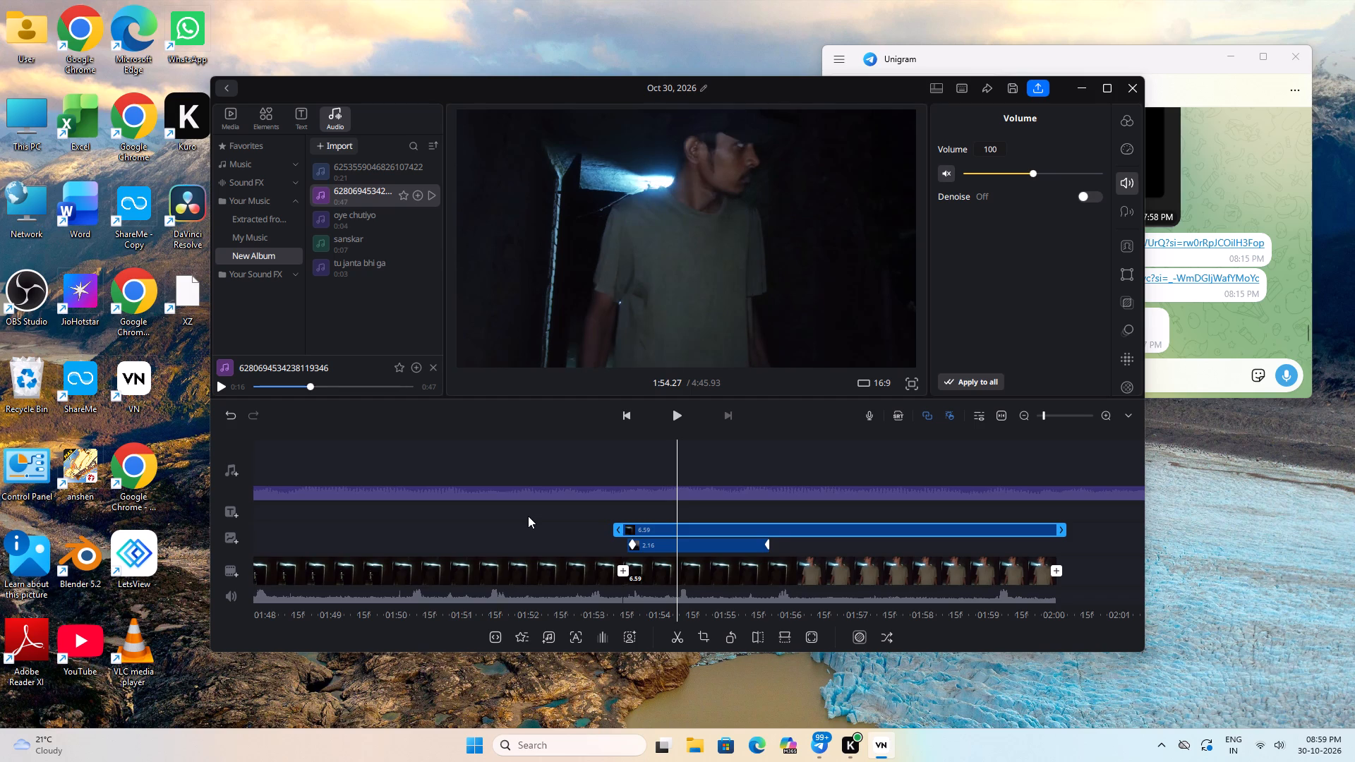
{"action": "left_click_drag", "start_coordinate": [528, 516], "coordinate": [513, 518]}
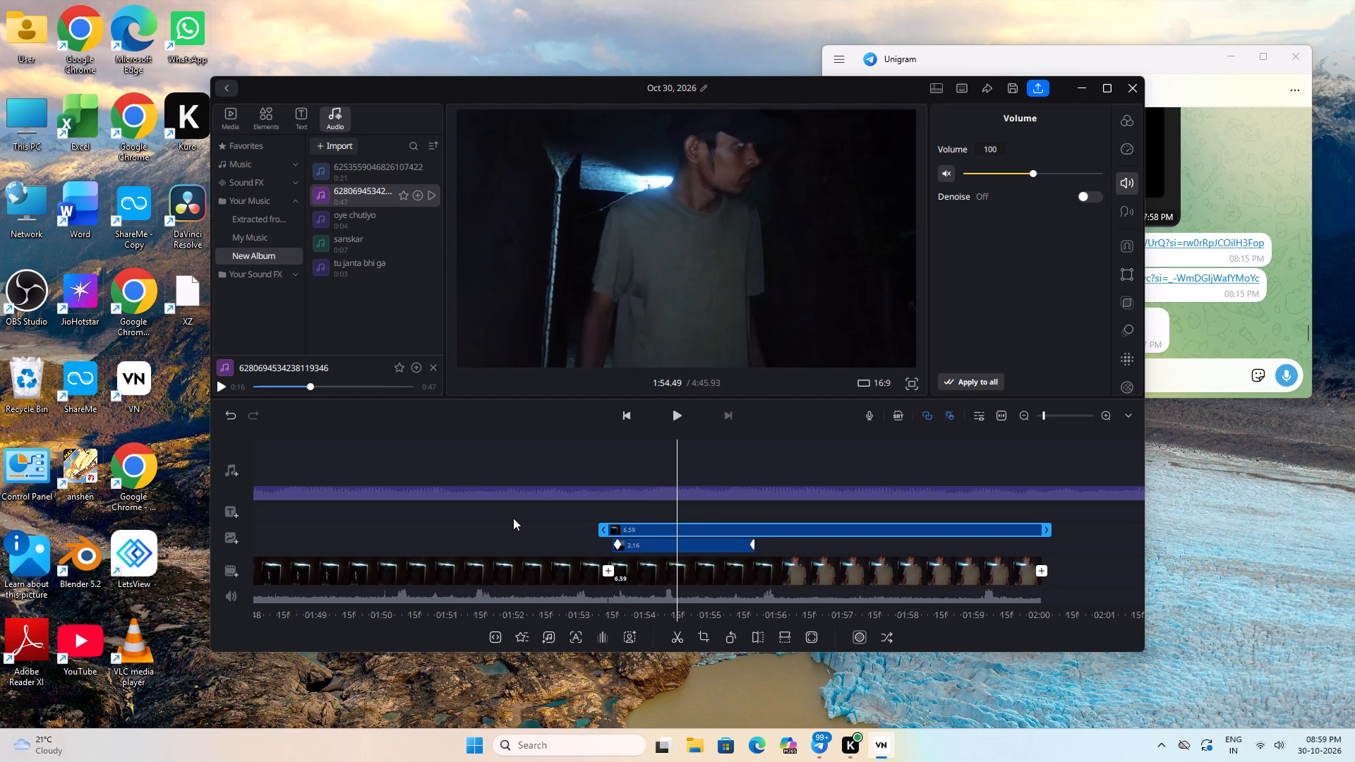
{"action": "left_click_drag", "start_coordinate": [513, 518], "coordinate": [519, 519]}
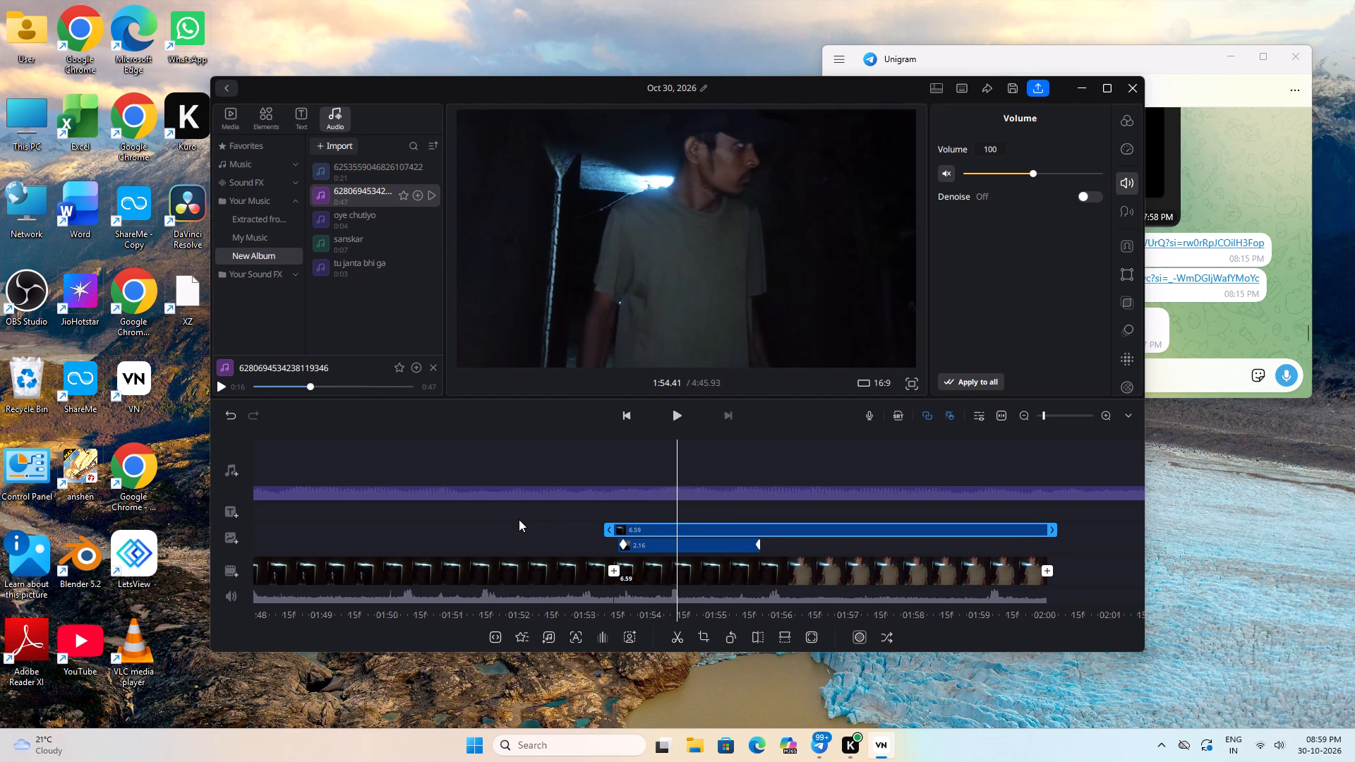
{"action": "left_click_drag", "start_coordinate": [519, 519], "coordinate": [464, 520]}
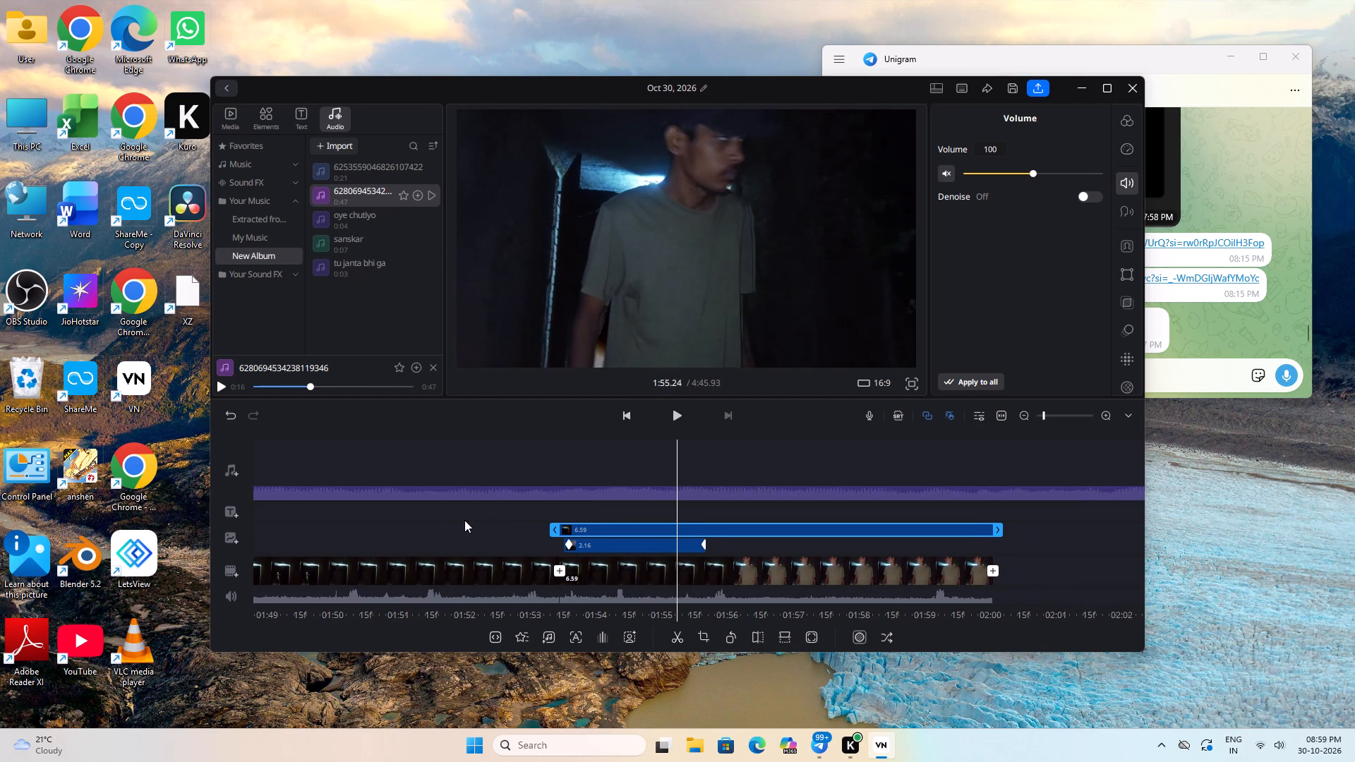
{"action": "left_click_drag", "start_coordinate": [464, 520], "coordinate": [470, 519]}
{"action": "key", "text": "space"}
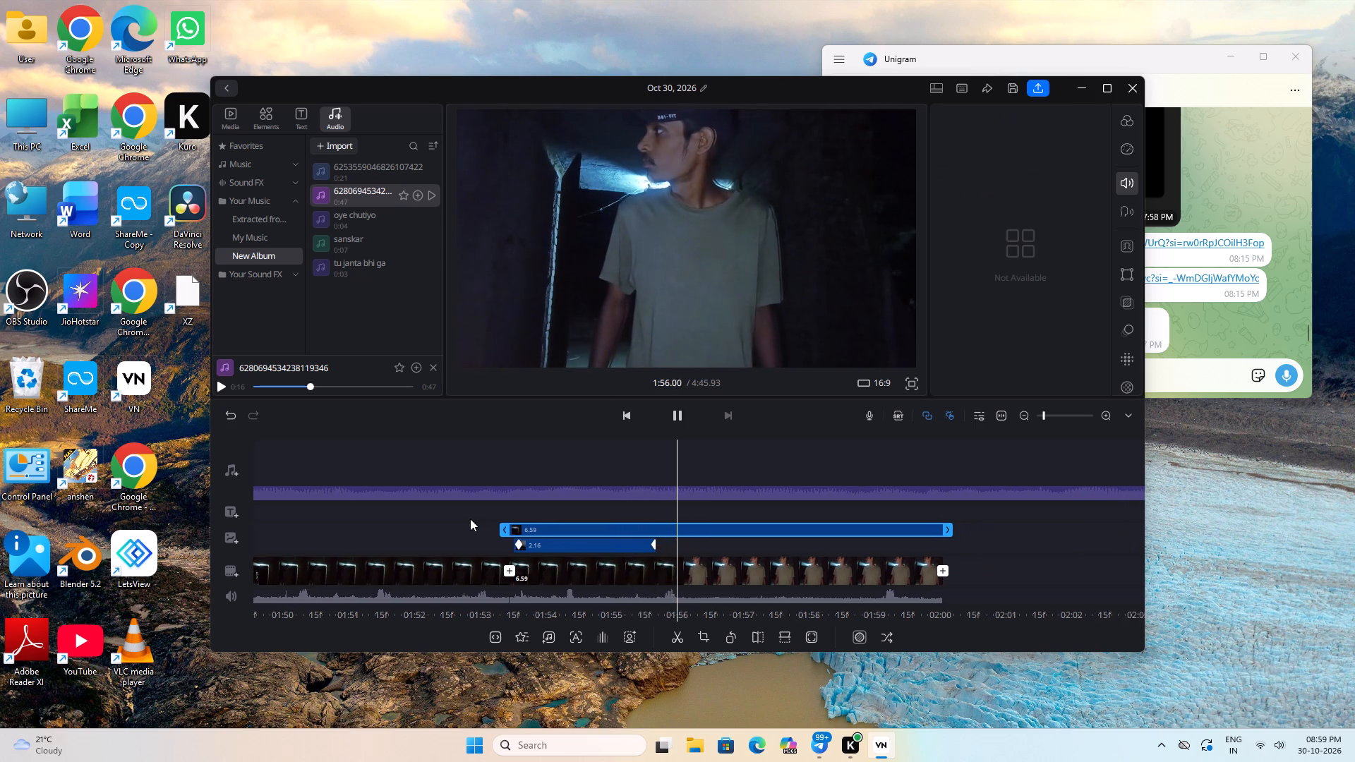
{"action": "key", "text": "space"}
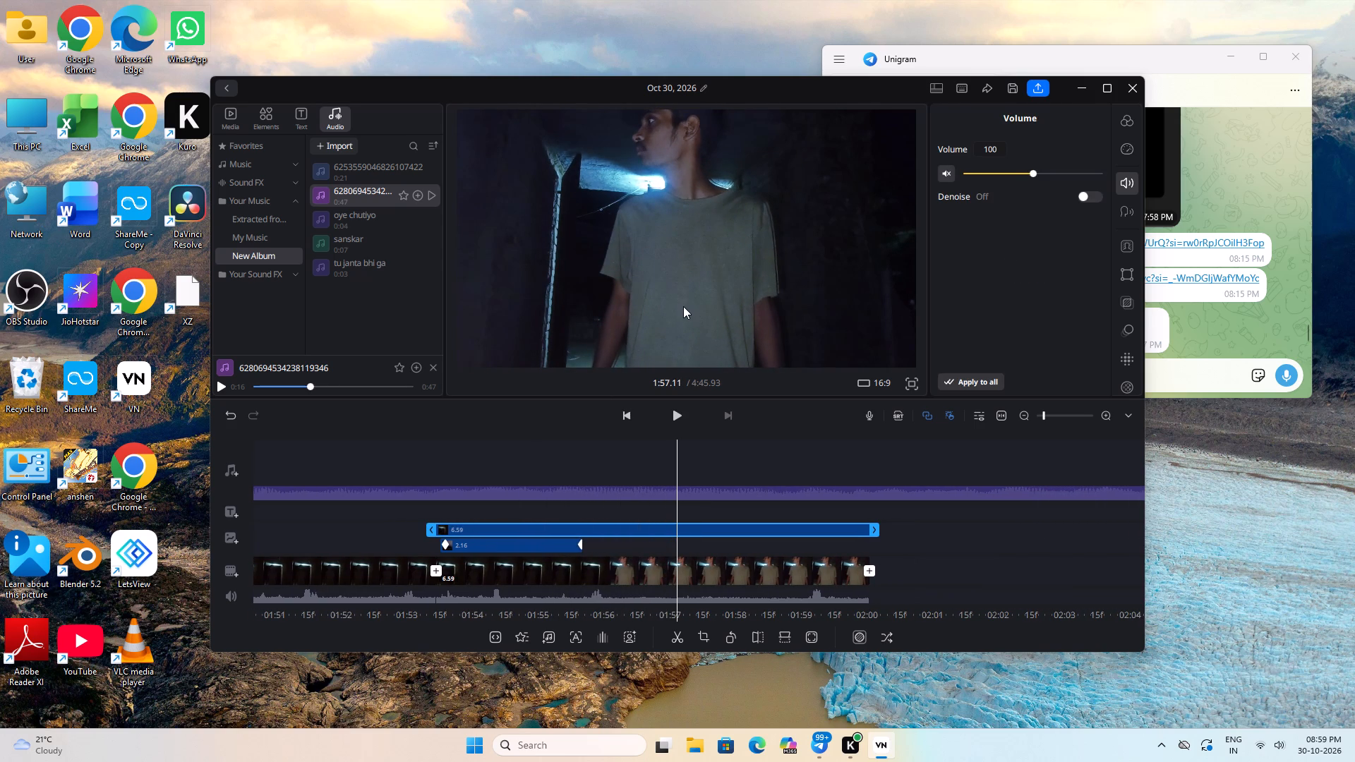
Nudge the overlay clip slightly to the right in the frame at about 1:57.
{"action": "left_click_drag", "start_coordinate": [682, 306], "coordinate": [699, 301]}
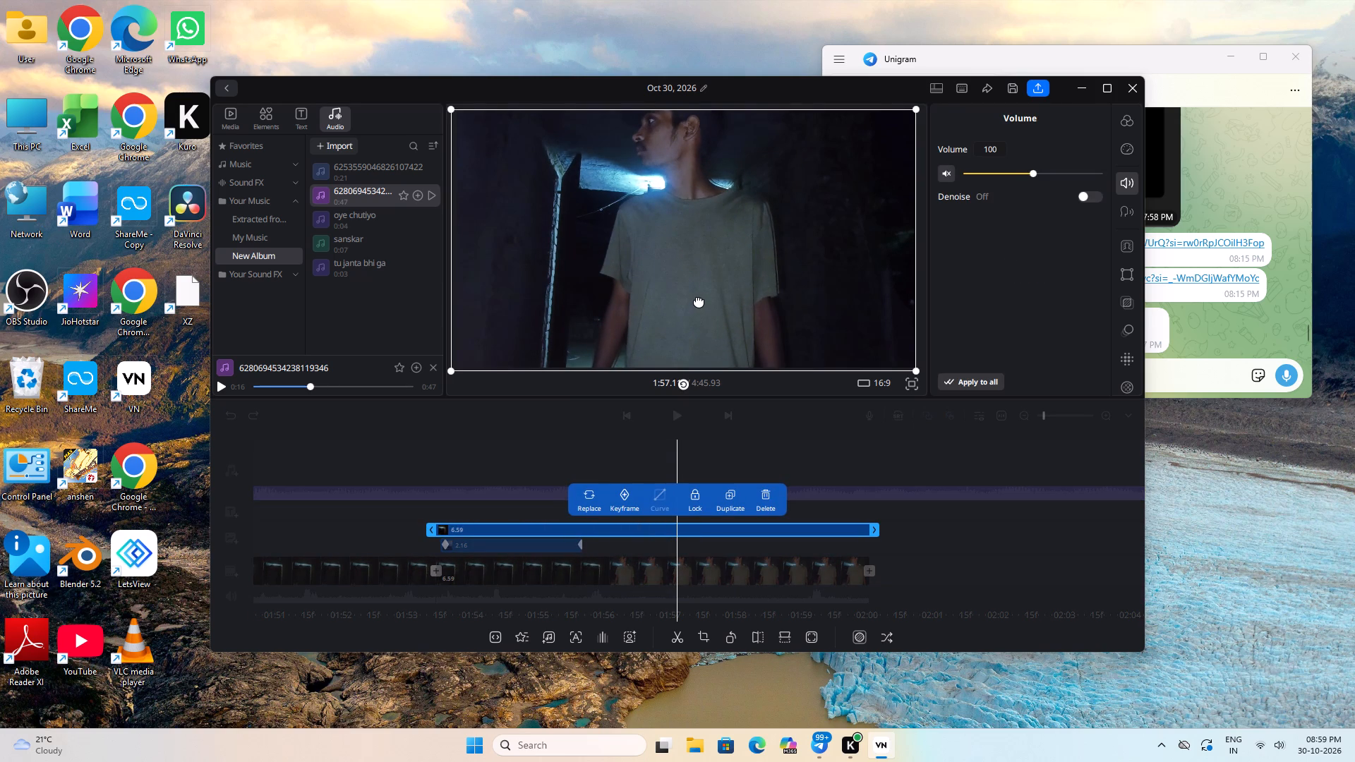
{"action": "left_click_drag", "start_coordinate": [699, 301], "coordinate": [709, 295]}
{"action": "left_click", "coordinate": [709, 294]}
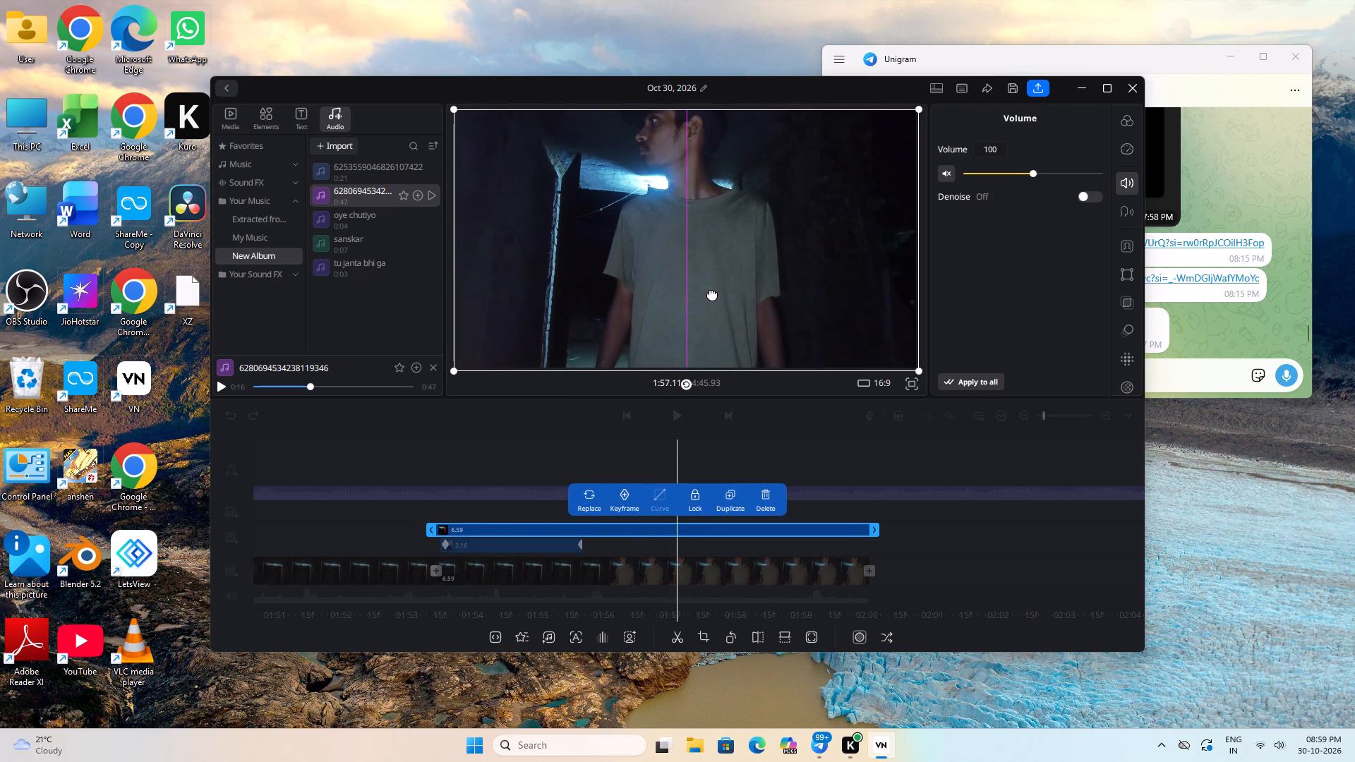
{"action": "left_click", "coordinate": [552, 427]}
Play back from before 1:56 to about 1:56.7 to check the adjusted overlay against the main clip.
{"action": "left_click_drag", "start_coordinate": [532, 430], "coordinate": [564, 430]}
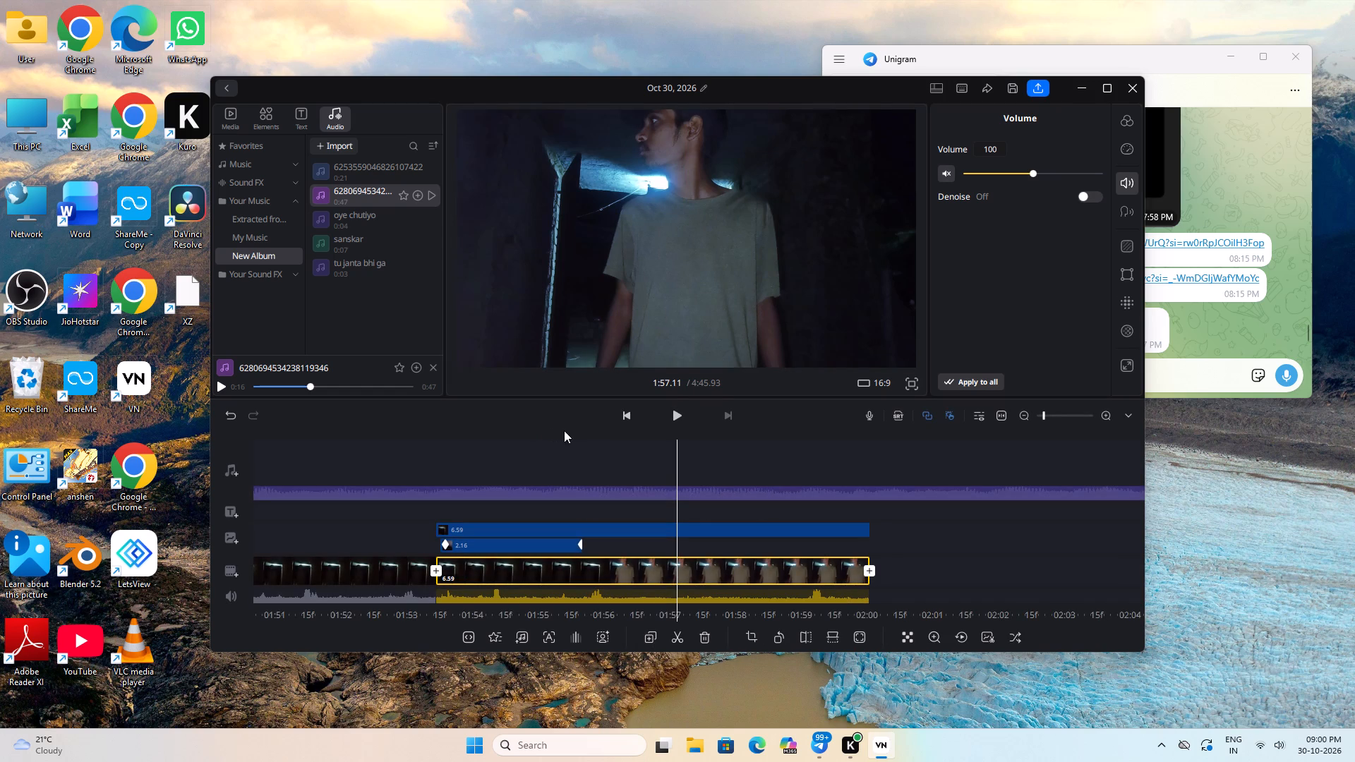
{"action": "left_click_drag", "start_coordinate": [564, 430], "coordinate": [594, 430]}
{"action": "left_click_drag", "start_coordinate": [523, 465], "coordinate": [699, 487]}
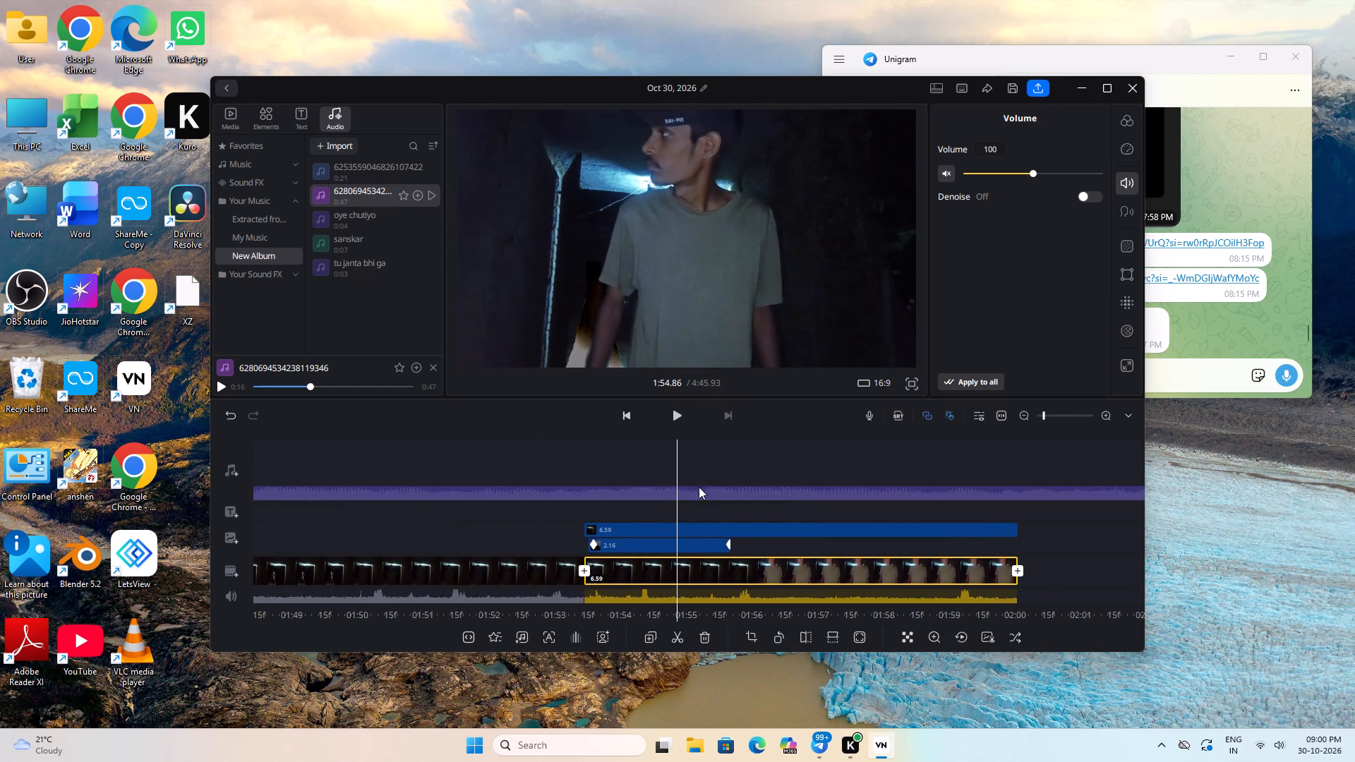
{"action": "left_click_drag", "start_coordinate": [699, 487], "coordinate": [738, 490]}
{"action": "key", "text": "space"}
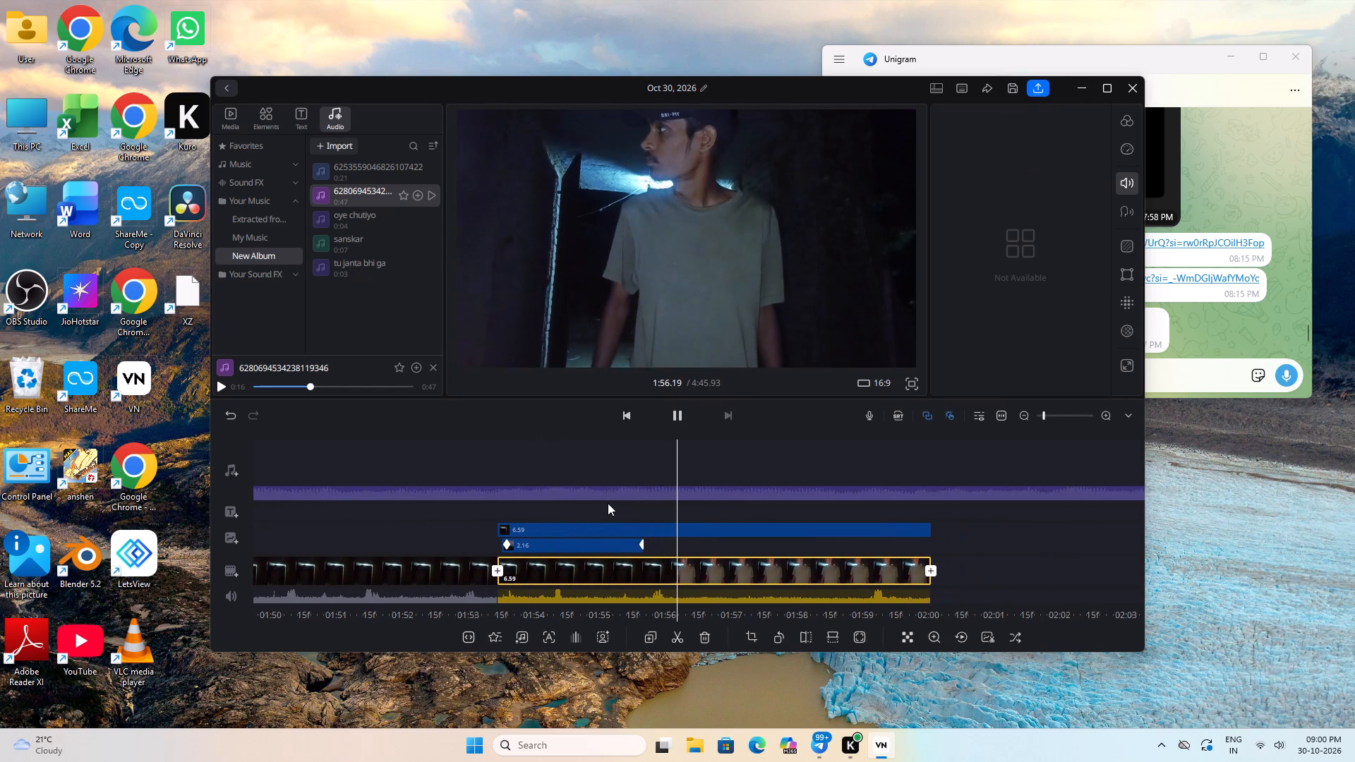
{"action": "key", "text": "space"}
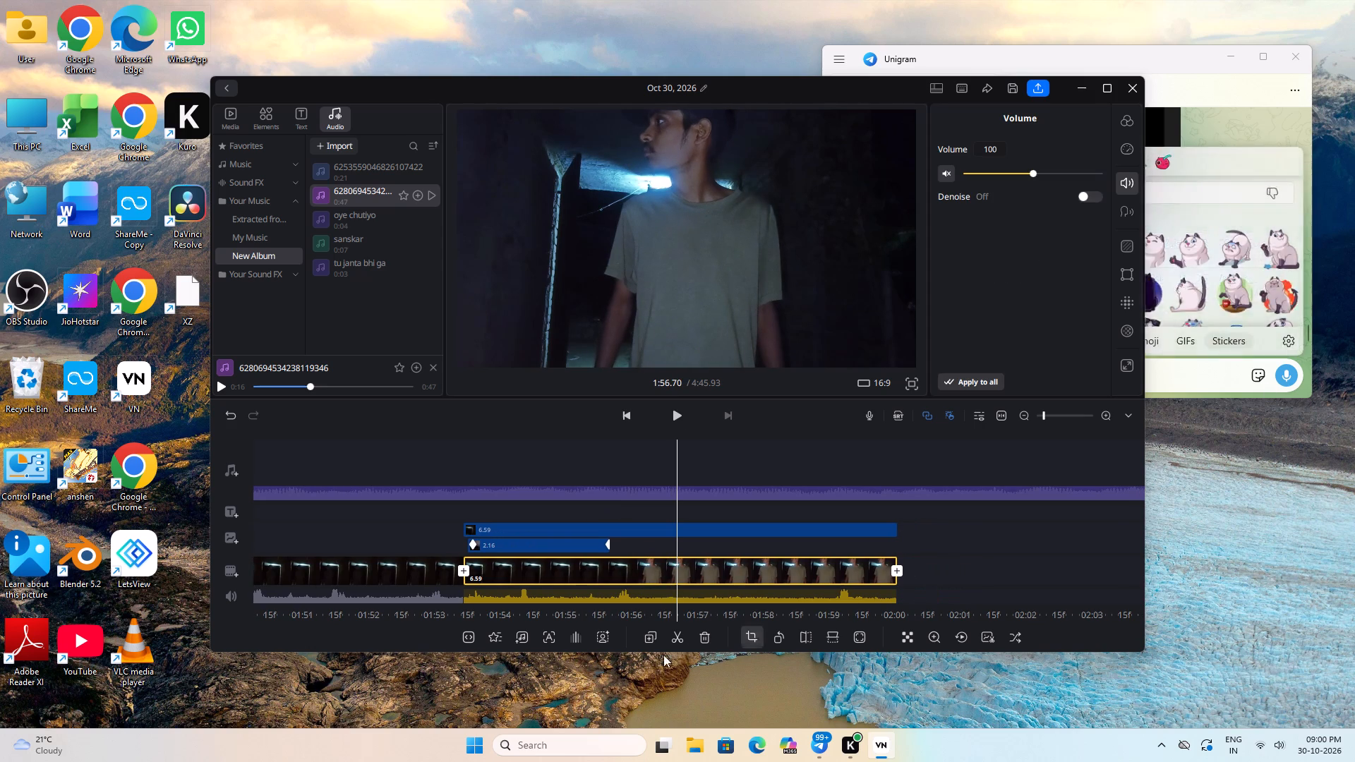
Switch to Google Chrome in a maximized window and search Google for "horror sound efects".
{"action": "double_click", "coordinate": [138, 480]}
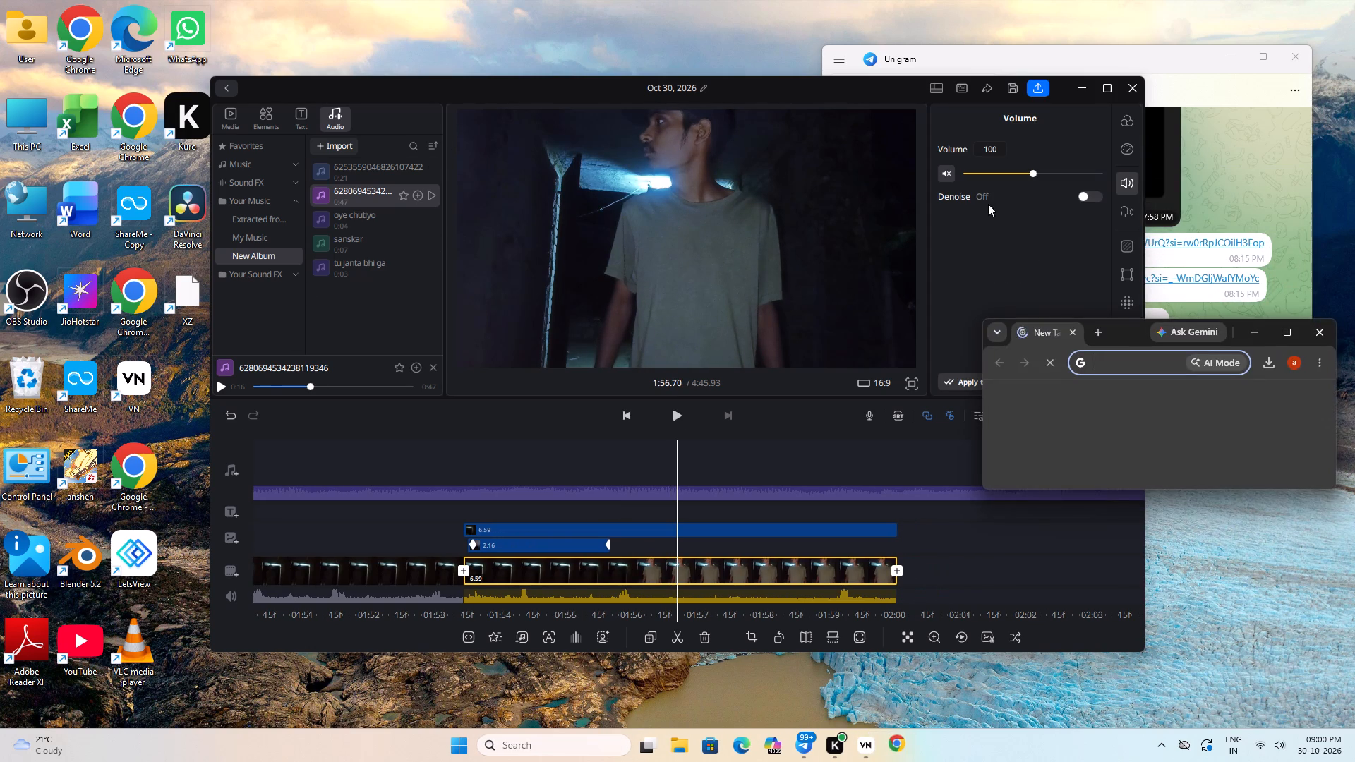
{"action": "left_click", "coordinate": [1289, 335]}
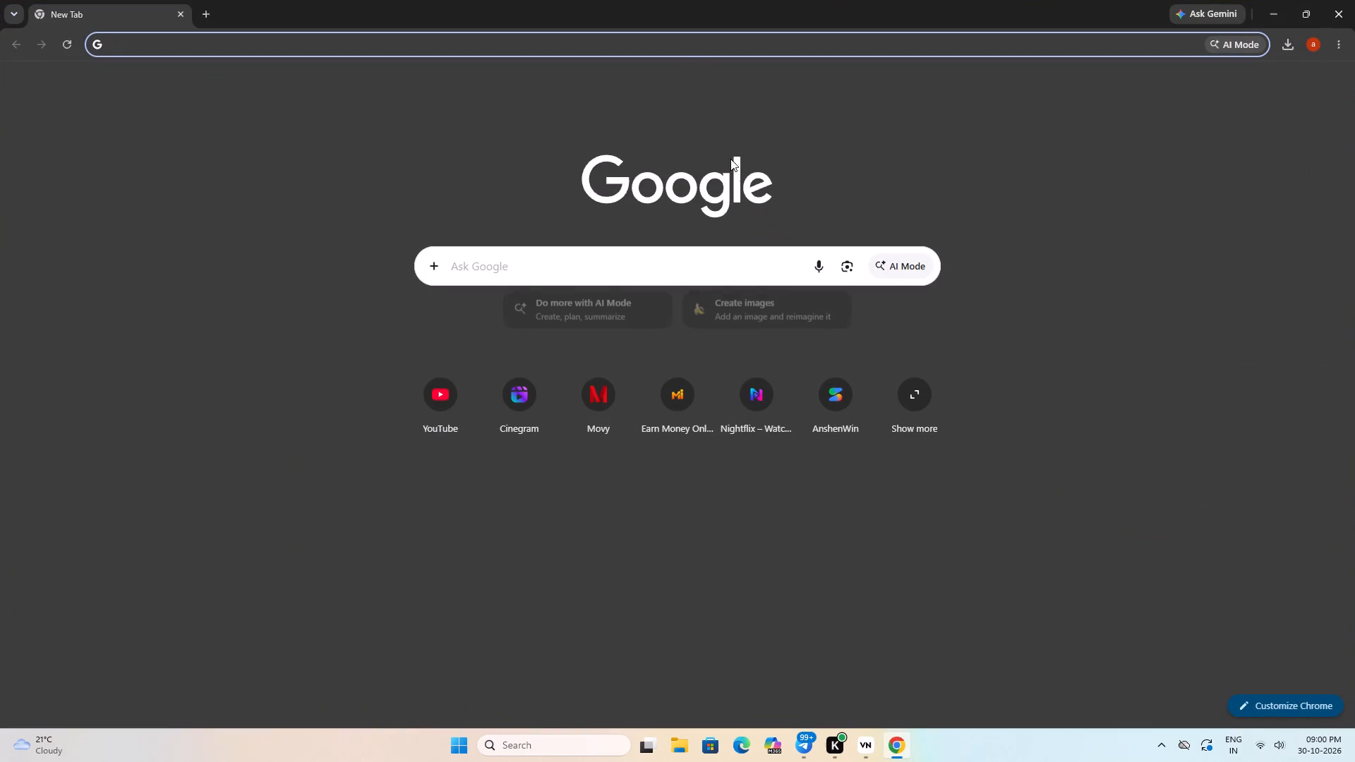
{"action": "left_click", "coordinate": [696, 42]}
{"action": "key", "text": "h"}
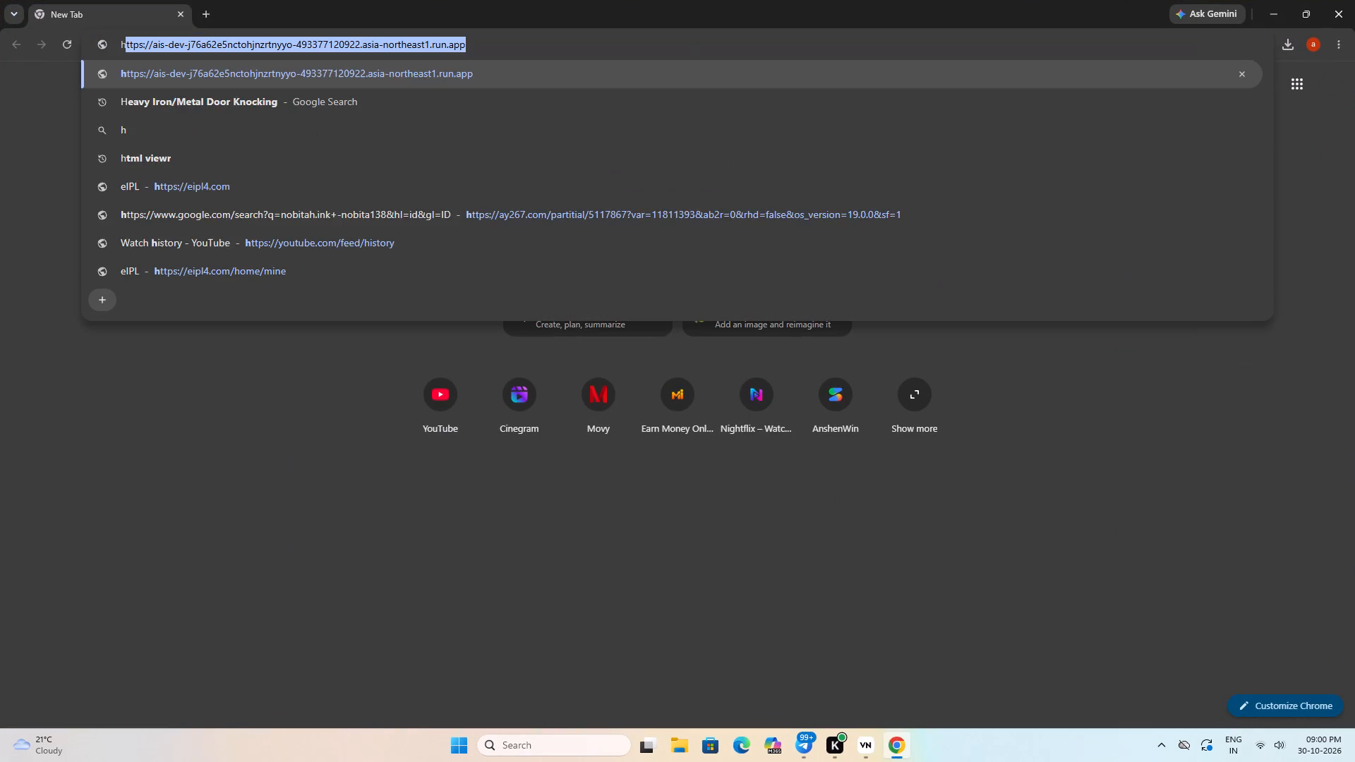
{"action": "type", "text": "orror"}
{"action": "key", "text": "space"}
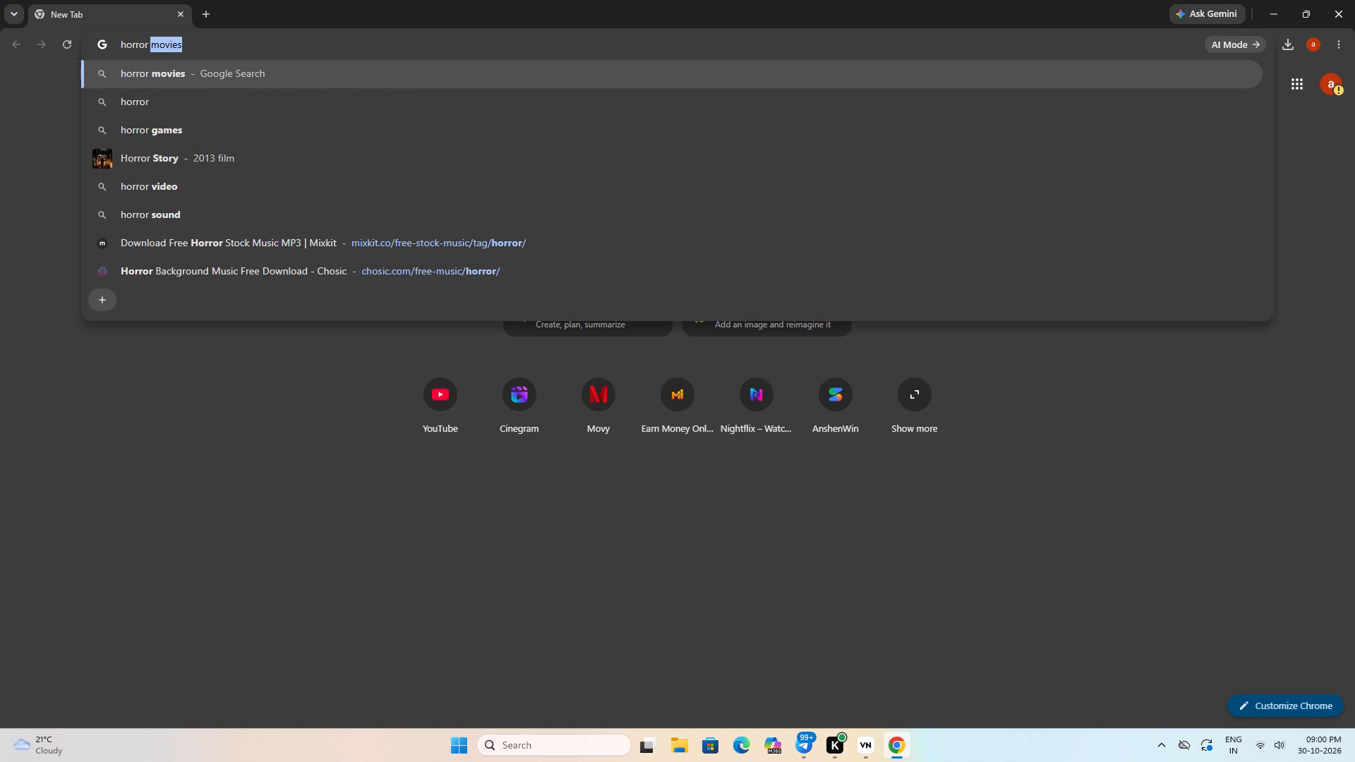
{"action": "type", "text": "sd"}
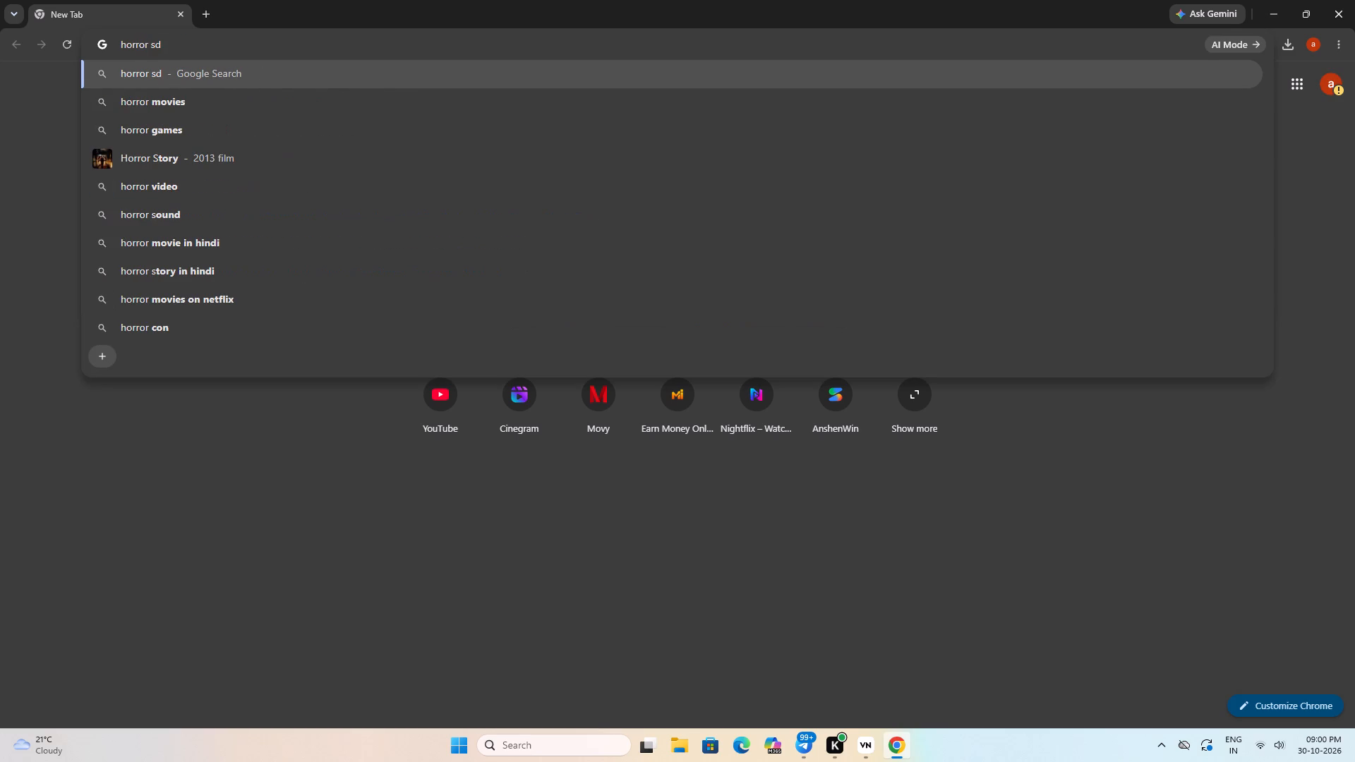
{"action": "key", "text": "BackSpace"}
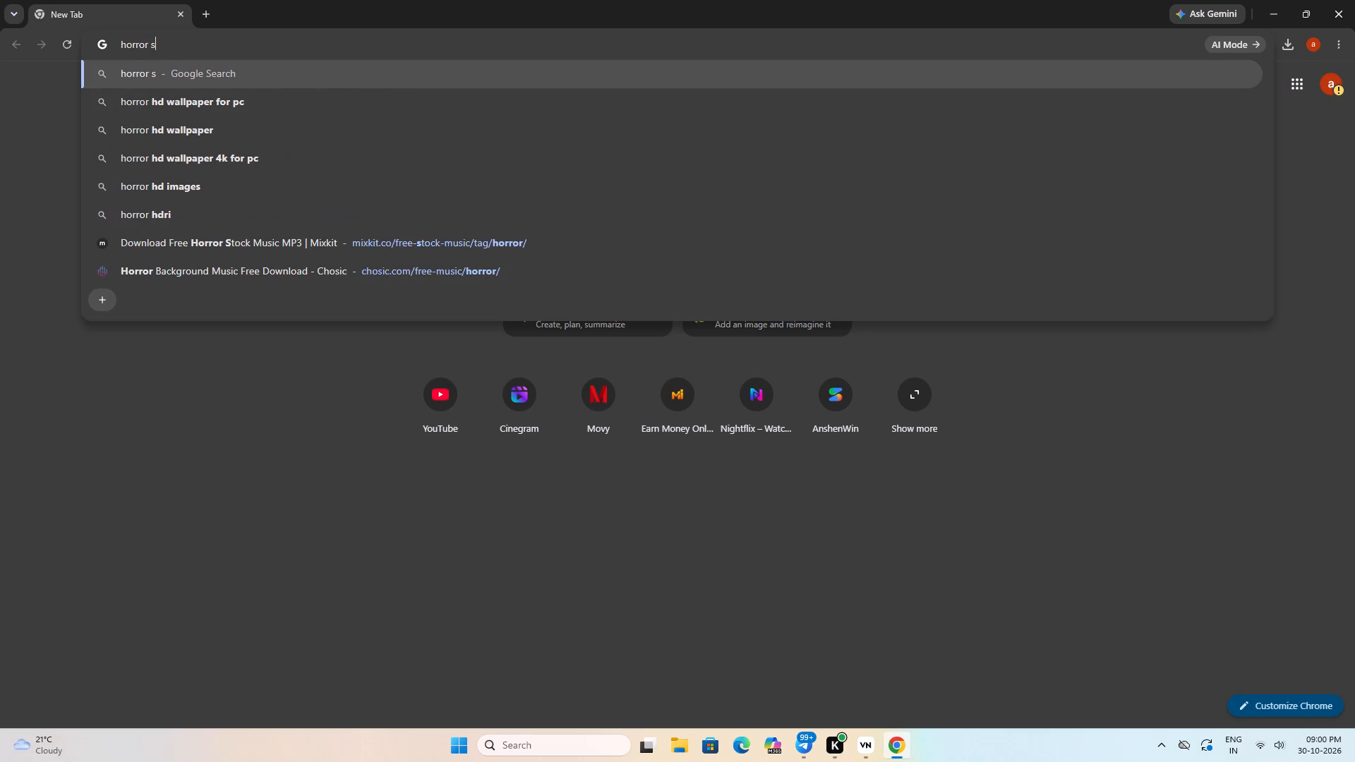
{"action": "key", "text": "9"}
{"action": "key", "text": "BackSpace"}
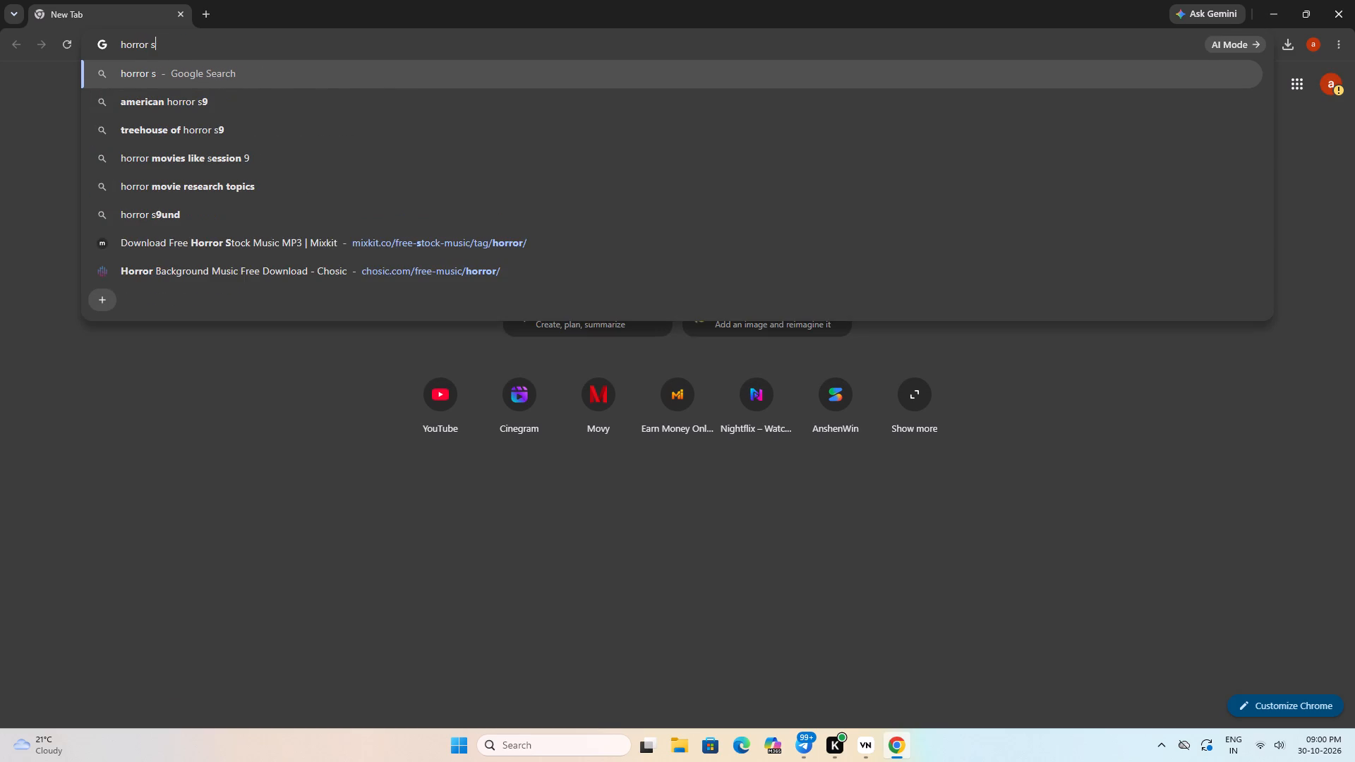
{"action": "type", "text": "oundf"}
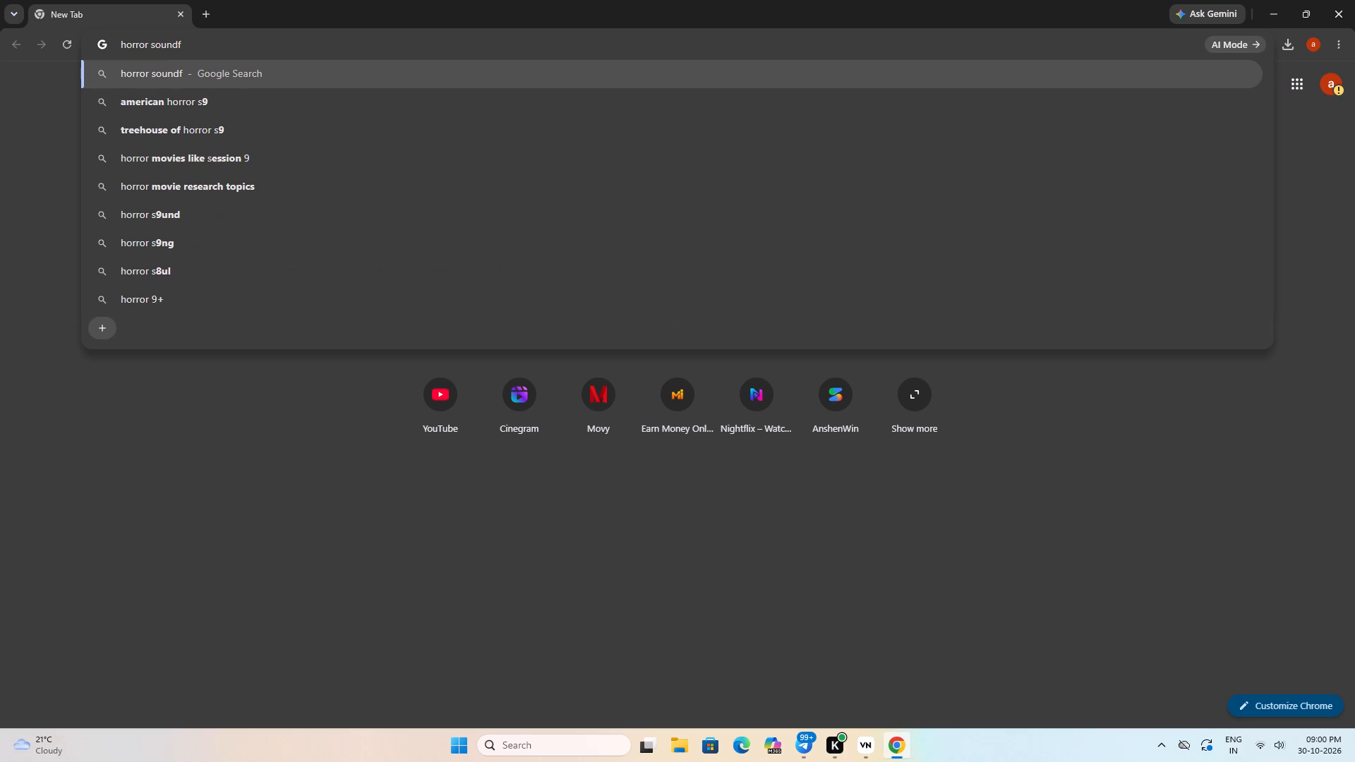
{"action": "key", "text": "BackSpace"}
{"action": "key", "text": "space"}
{"action": "type", "text": "ef"}
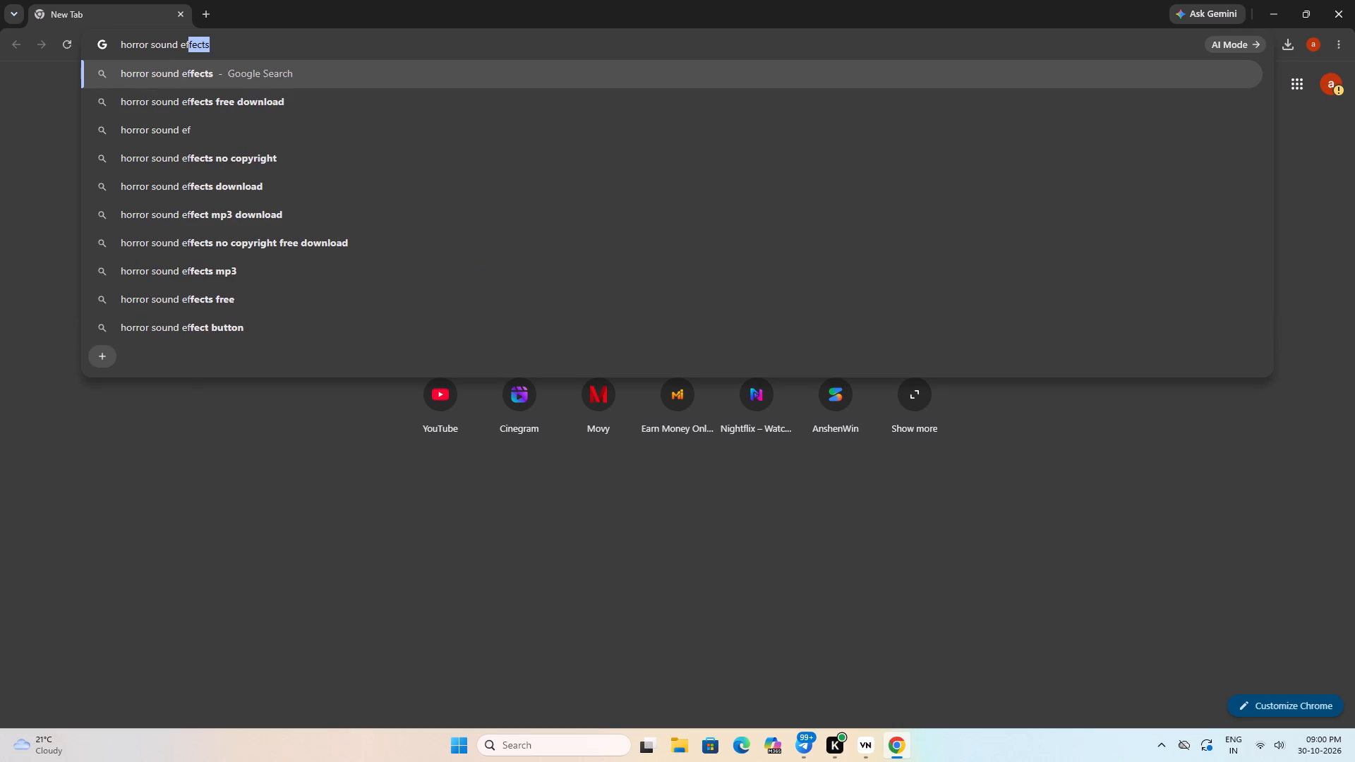
{"action": "key", "text": "BackSpace"}
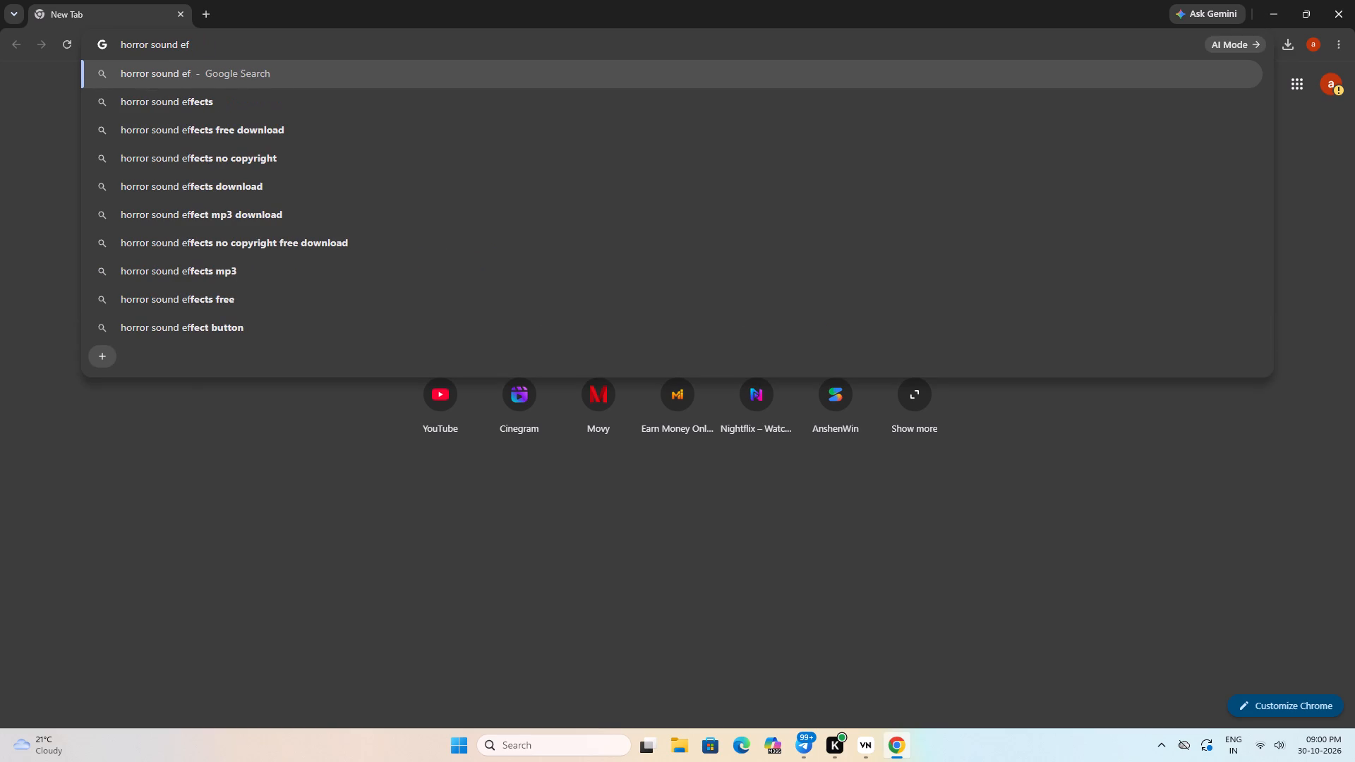
{"action": "type", "text": "ww"}
{"action": "key", "text": "BackSpace"}
{"action": "key", "text": "BackSpace"}
{"action": "key", "text": "d"}
{"action": "key", "text": "BackSpace"}
{"action": "key", "text": "d"}
{"action": "key", "text": "BackSpace"}
{"action": "type", "text": "qq"}
{"action": "key", "text": "BackSpace"}
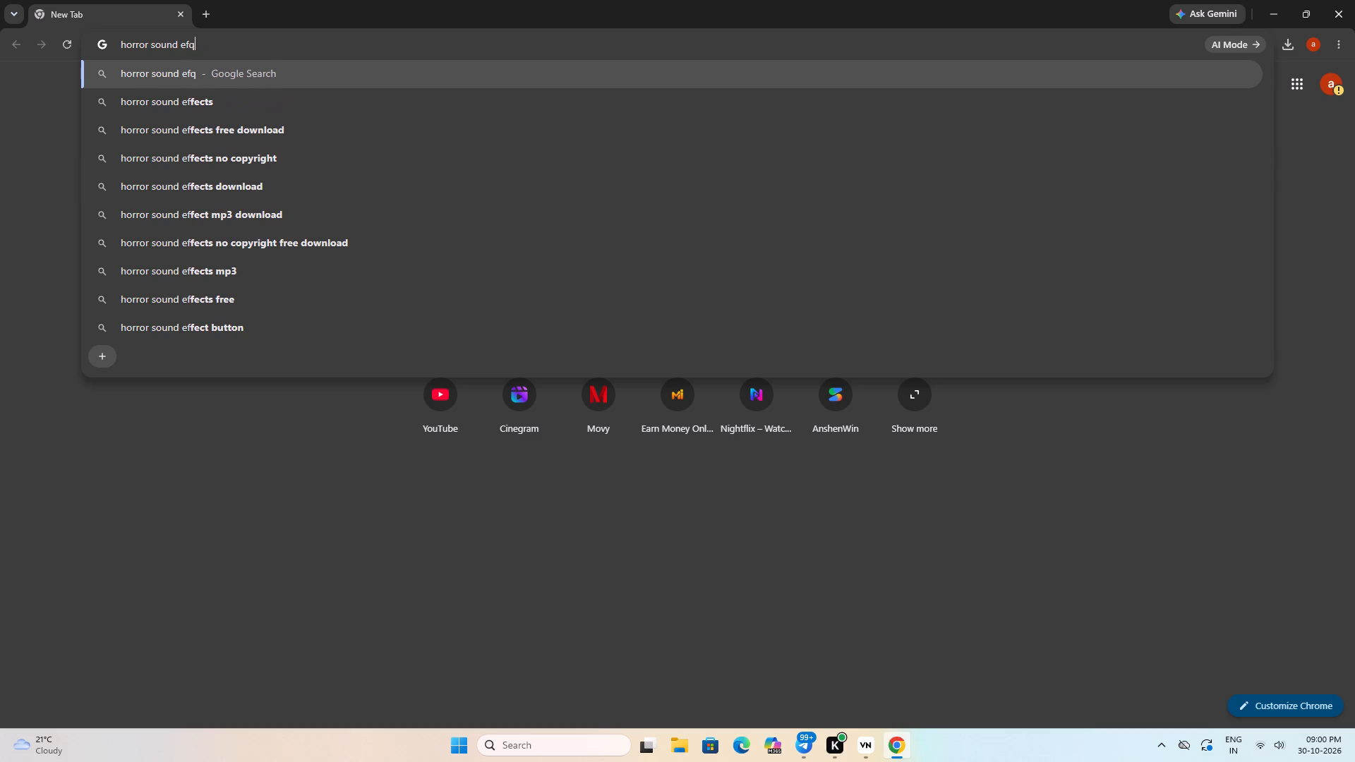
{"action": "key", "text": "BackSpace"}
{"action": "type", "text": "ss"}
{"action": "key", "text": "BackSpace"}
{"action": "key", "text": "BackSpace"}
{"action": "type", "text": "ee"}
{"action": "key", "text": "BackSpace"}
{"action": "key", "text": "c"}
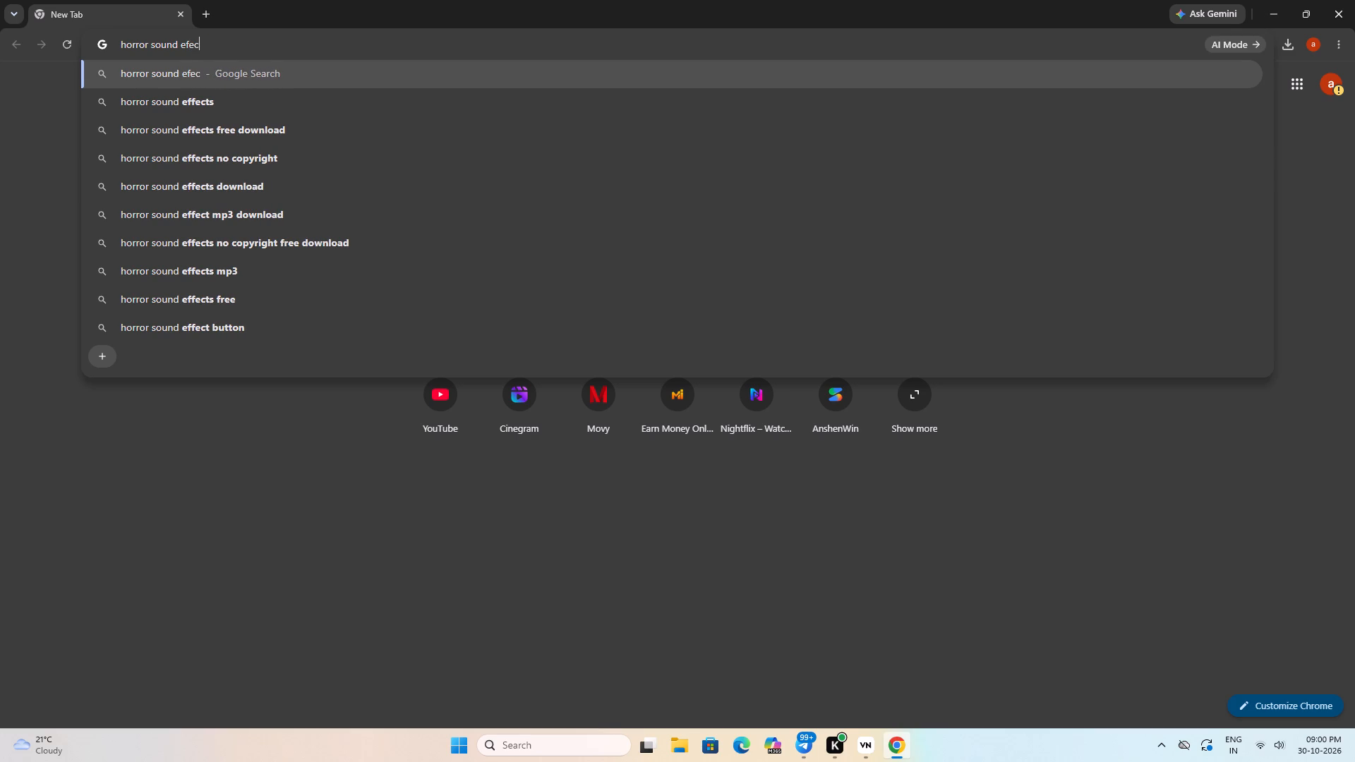
{"action": "key", "text": "r"}
{"action": "key", "text": "BackSpace"}
{"action": "key", "text": "t"}
{"action": "key", "text": "BackSpace"}
{"action": "type", "text": "td"}
{"action": "key", "text": "BackSpace"}
{"action": "key", "text": "s"}
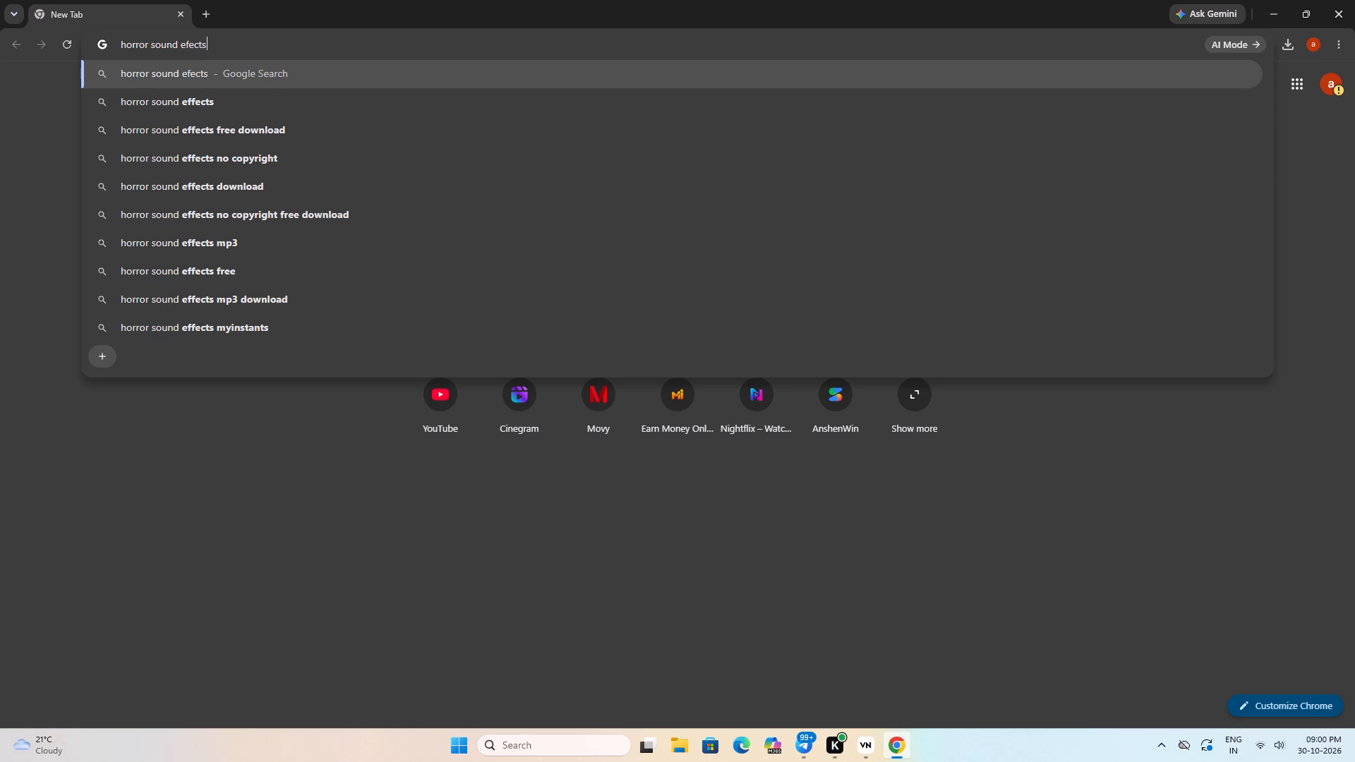
{"action": "key", "text": "Return"}
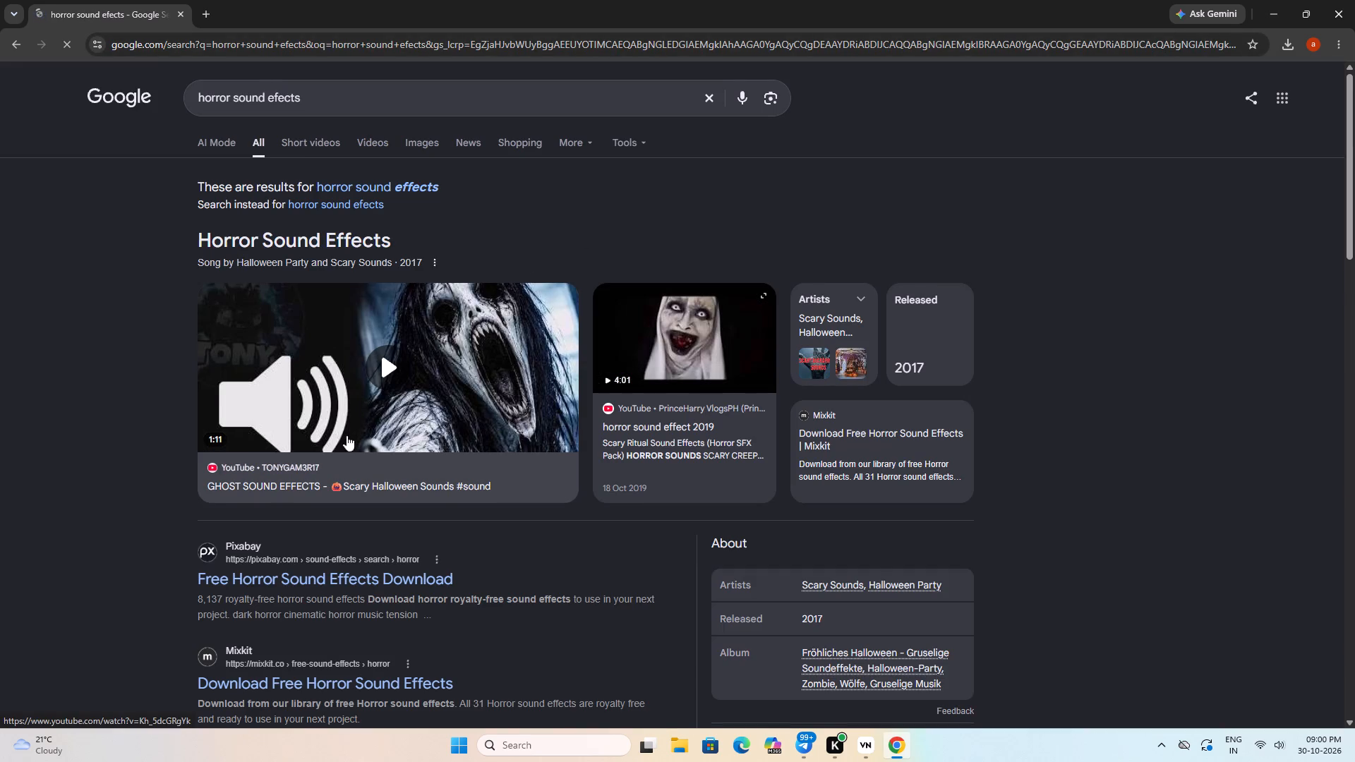
Look through the search results and open the Myinstants page "Horror Soundboard - Instant Sound Buttons".
{"action": "scroll", "coordinate": [291, 492], "scroll_direction": "down", "scroll_amount": 2}
{"action": "scroll", "coordinate": [388, 565], "scroll_direction": "down", "scroll_amount": 1}
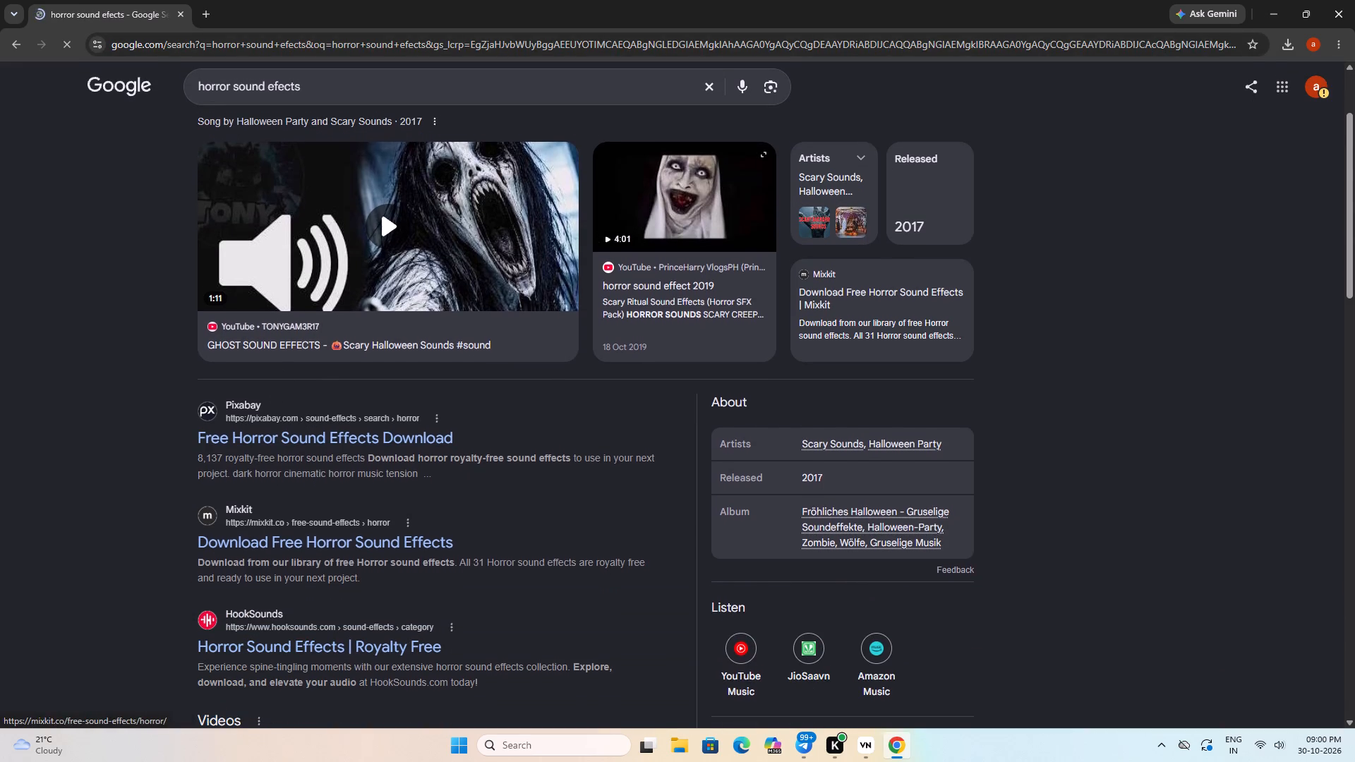
{"action": "scroll", "coordinate": [388, 566], "scroll_direction": "down", "scroll_amount": 6}
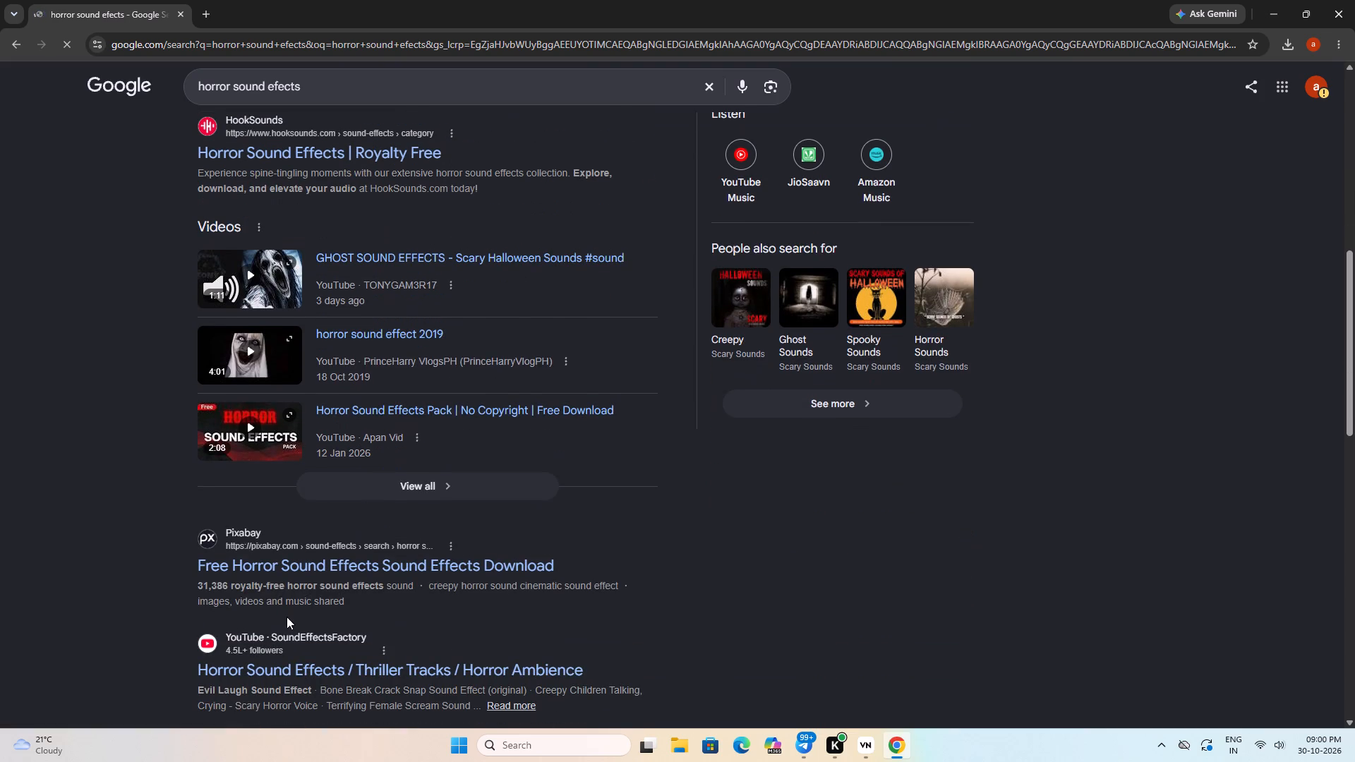
{"action": "scroll", "coordinate": [367, 578], "scroll_direction": "down", "scroll_amount": 4}
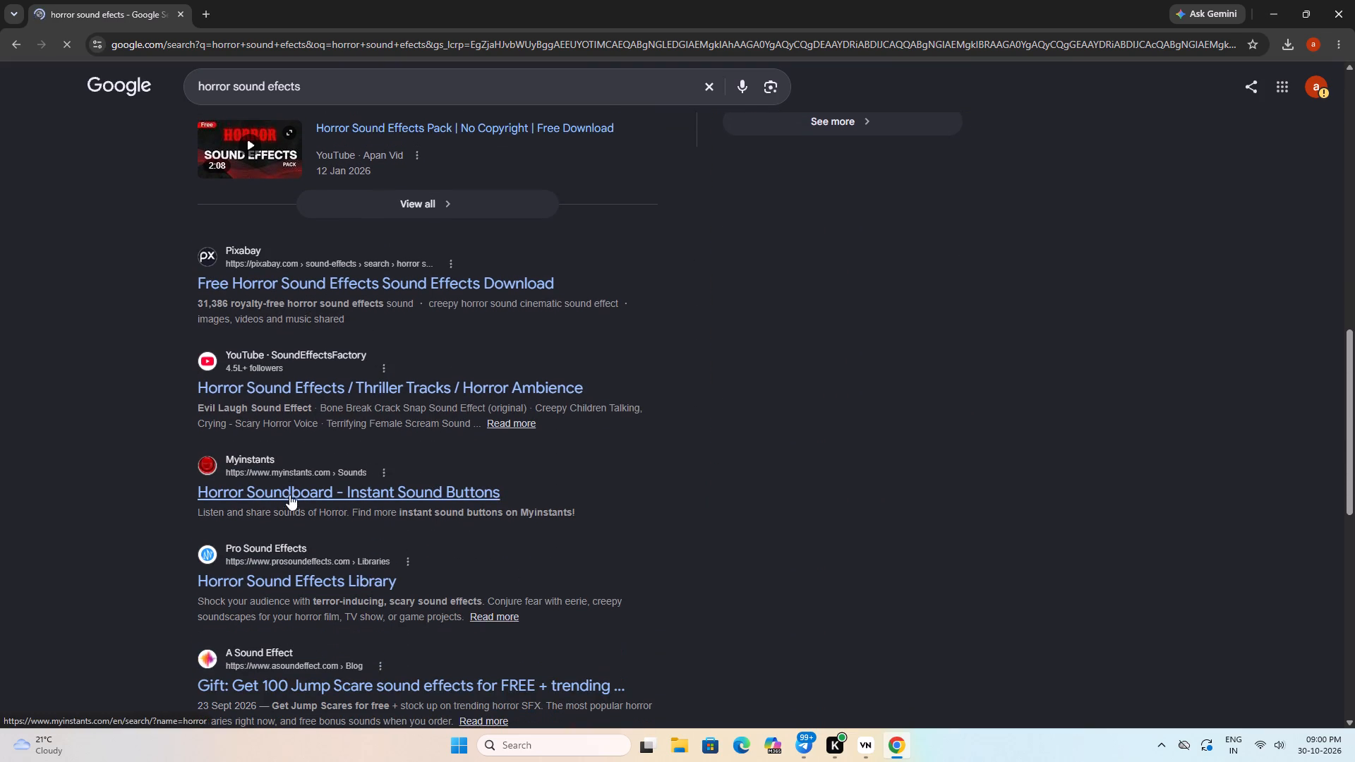
{"action": "left_click", "coordinate": [289, 498]}
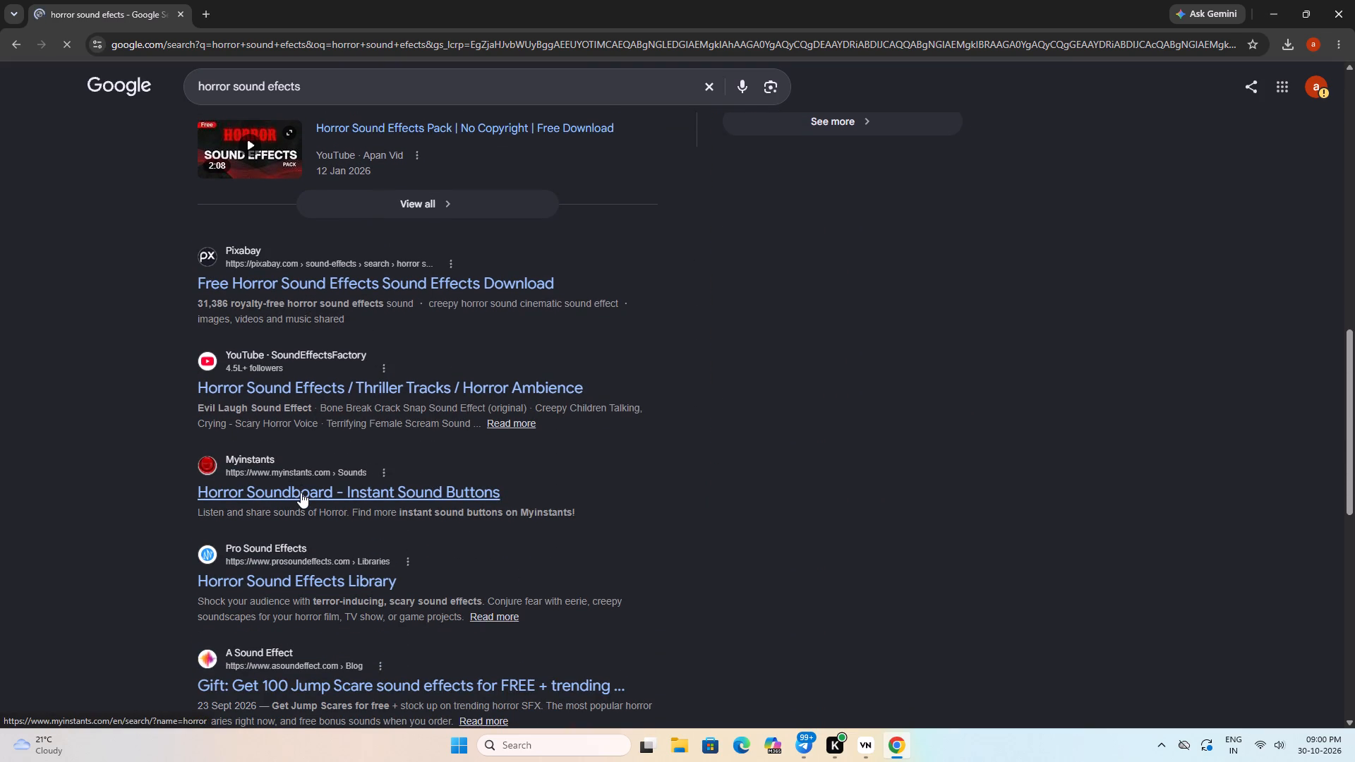
{"action": "left_click", "coordinate": [301, 492]}
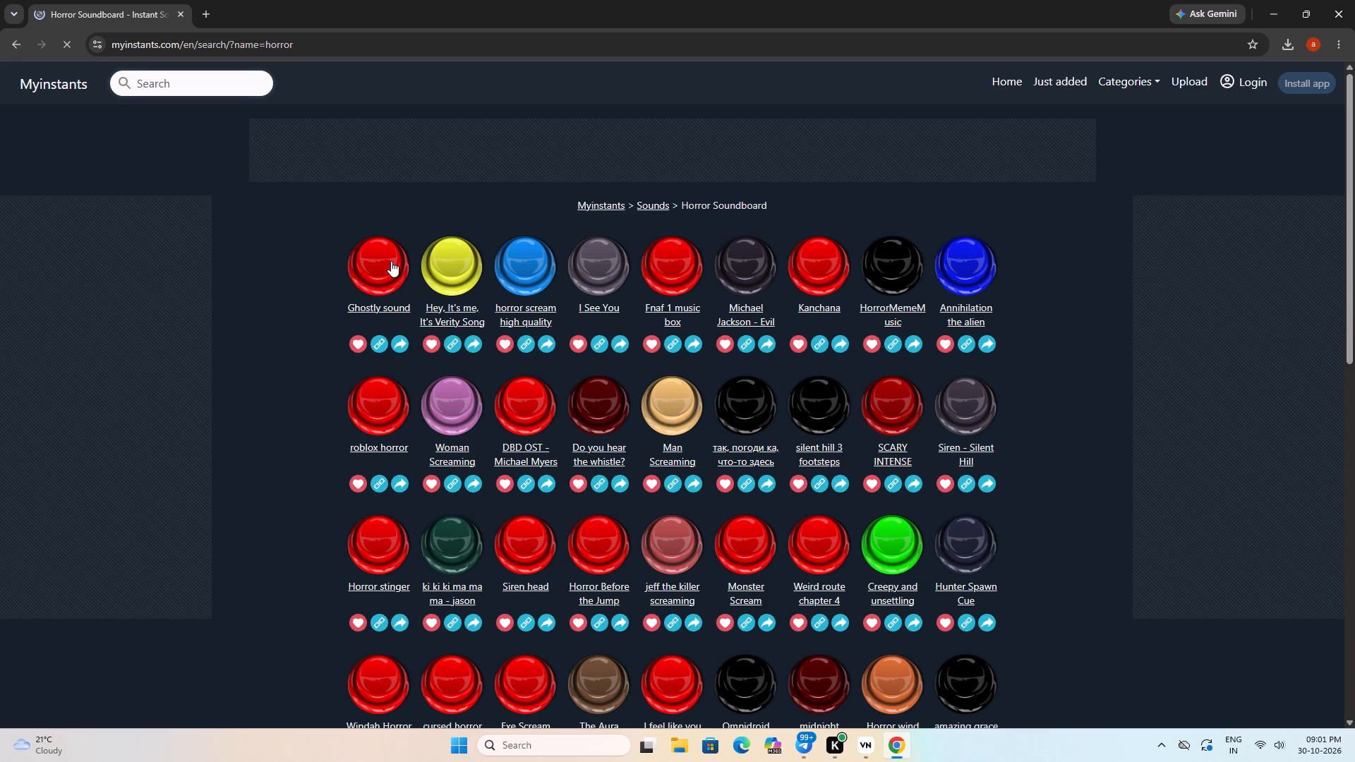
Audition horror sounds on the soundboard, including Ghostly sound, HorrorMemeMusic, Do you hear the whistle?, Windah Horror Basudara and Horror stinger.
{"action": "left_click", "coordinate": [391, 261]}
{"action": "left_click", "coordinate": [459, 272]}
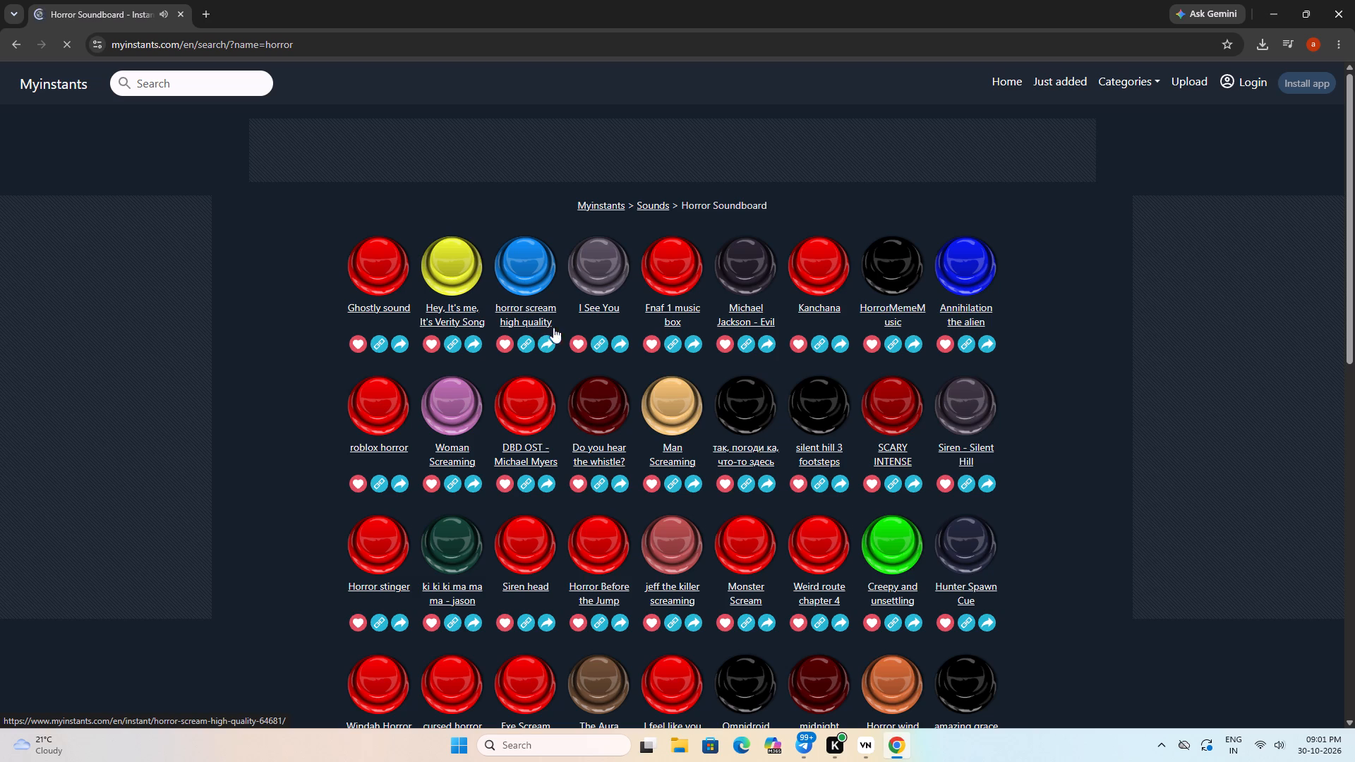
{"action": "left_click", "coordinate": [896, 282]}
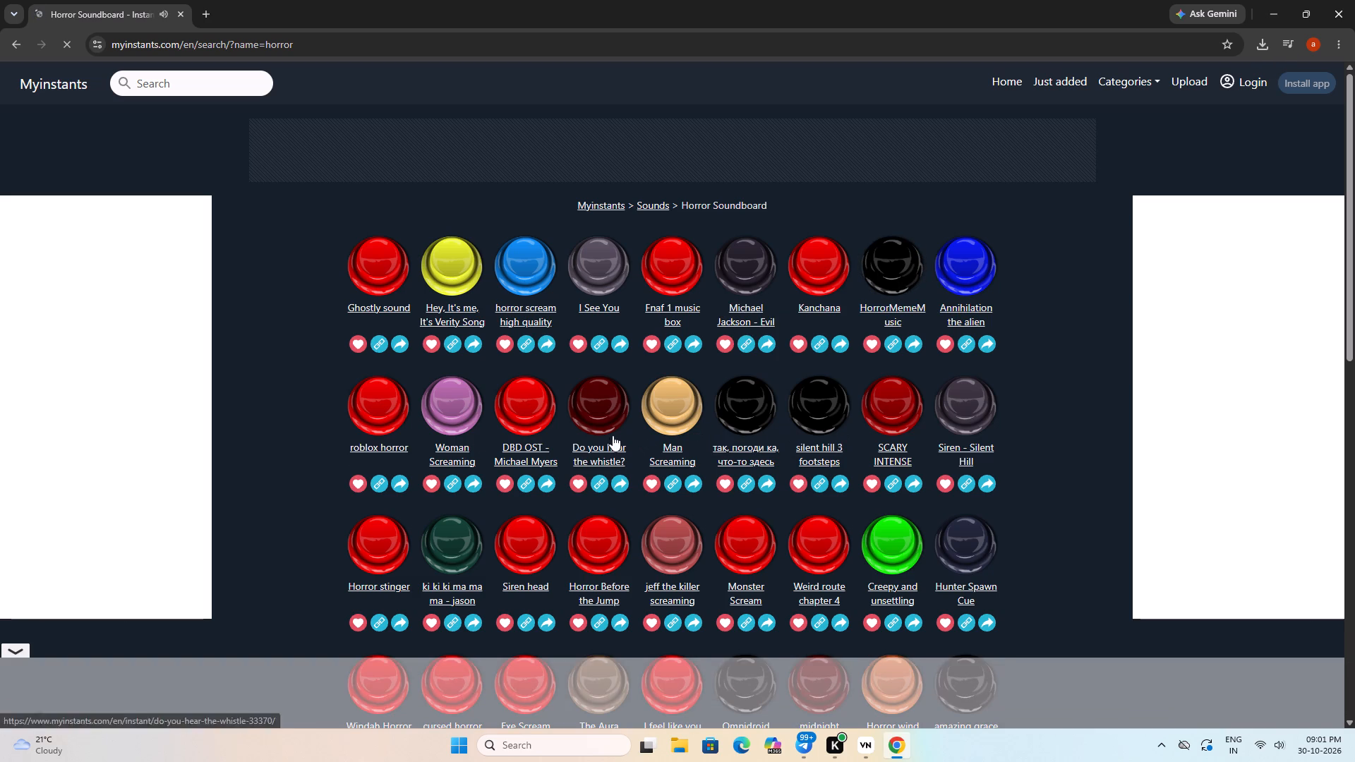
{"action": "left_click", "coordinate": [611, 414]}
{"action": "scroll", "coordinate": [713, 399], "scroll_direction": "down", "scroll_amount": 1}
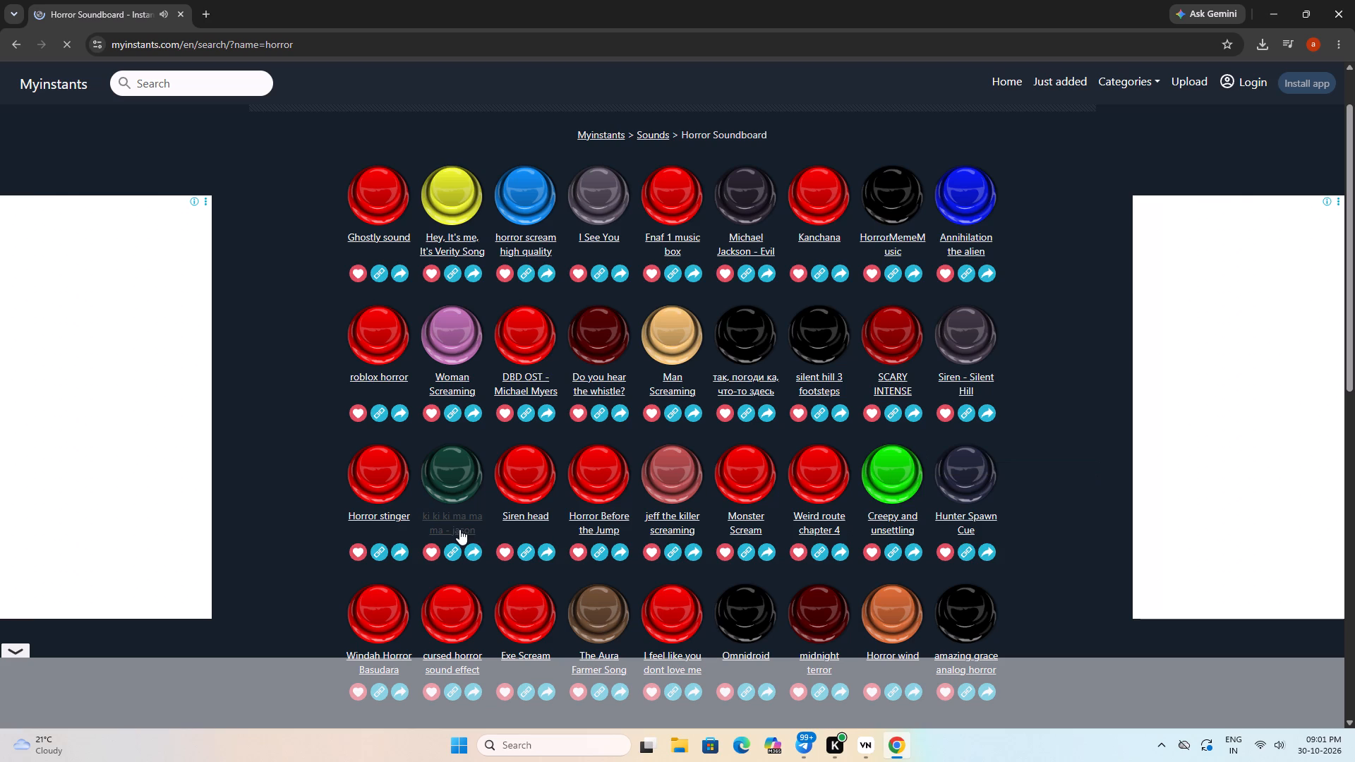
{"action": "left_click", "coordinate": [371, 485]}
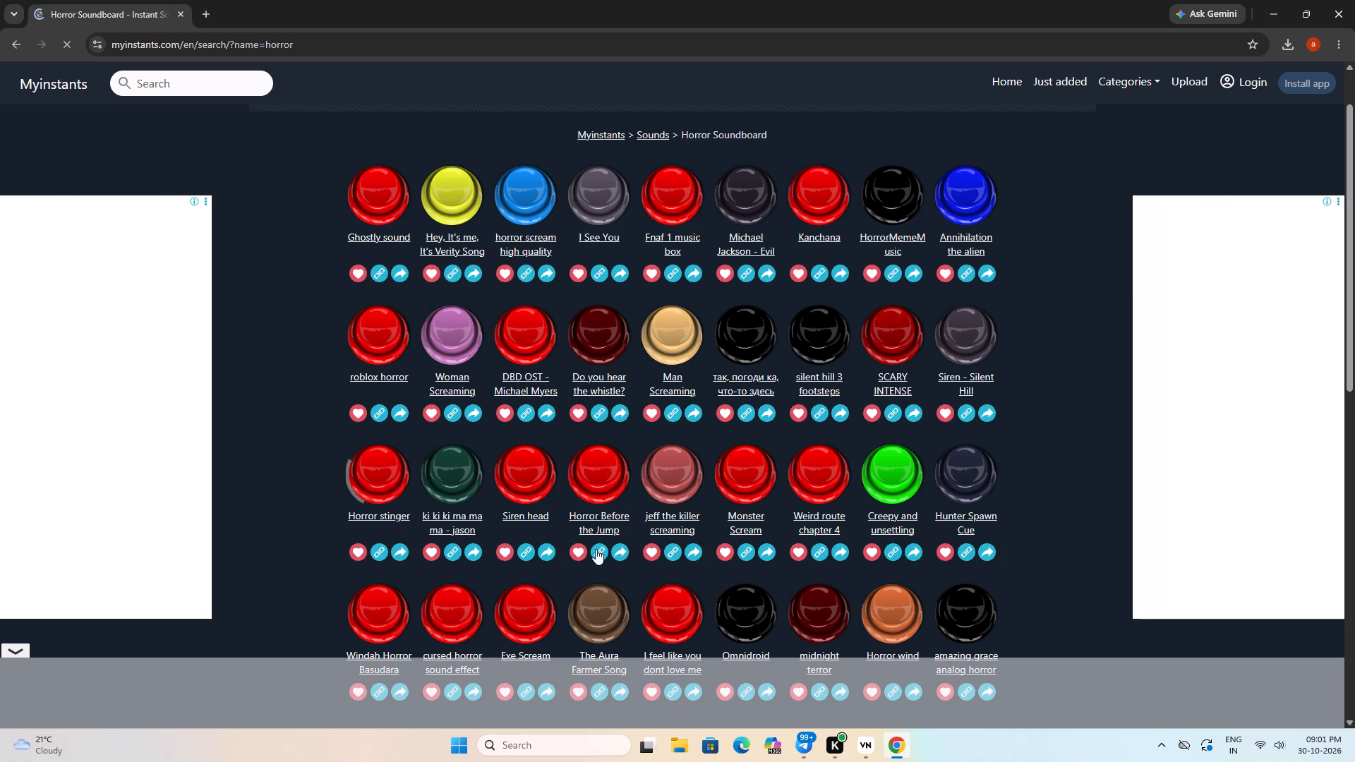
{"action": "scroll", "coordinate": [634, 552], "scroll_direction": "up", "scroll_amount": 2}
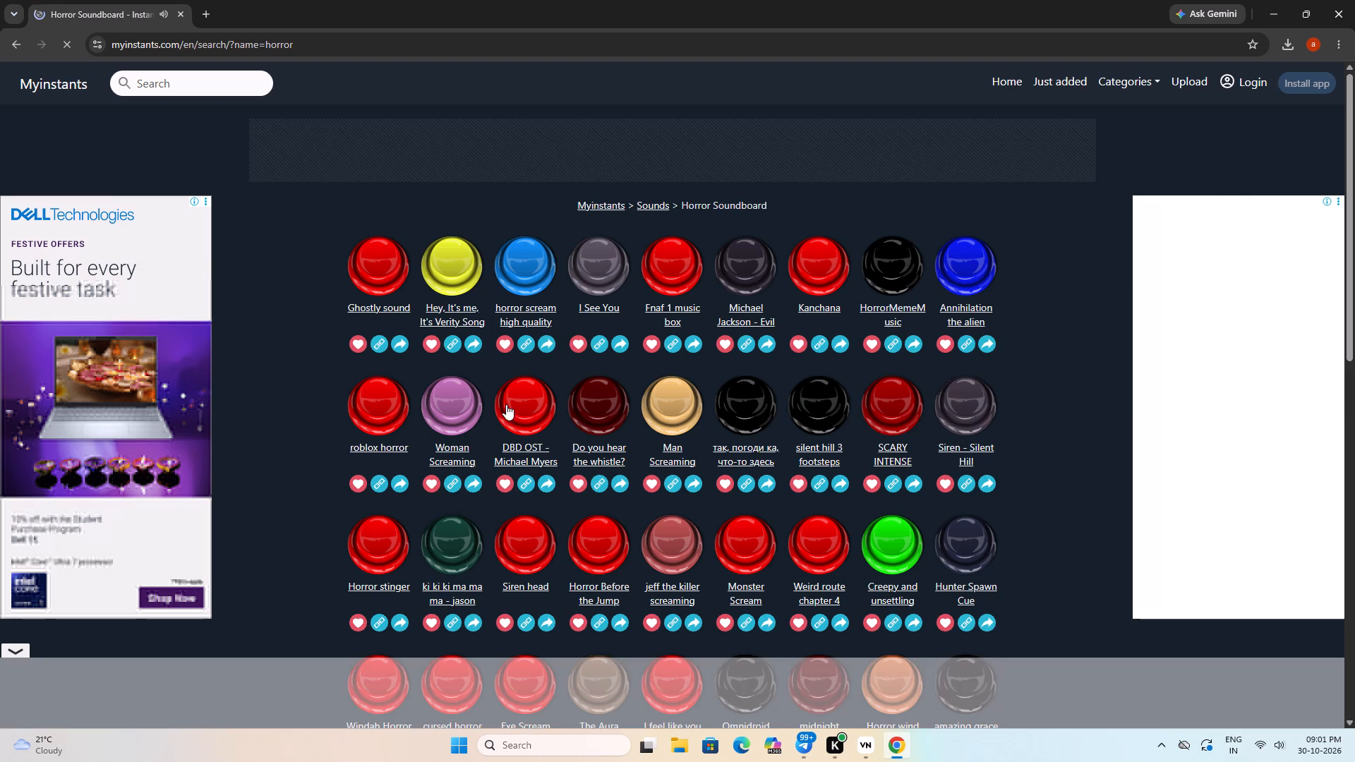
{"action": "scroll", "coordinate": [506, 405], "scroll_direction": "down", "scroll_amount": 2}
{"action": "scroll", "coordinate": [471, 452], "scroll_direction": "down", "scroll_amount": 2}
{"action": "left_click", "coordinate": [361, 402]}
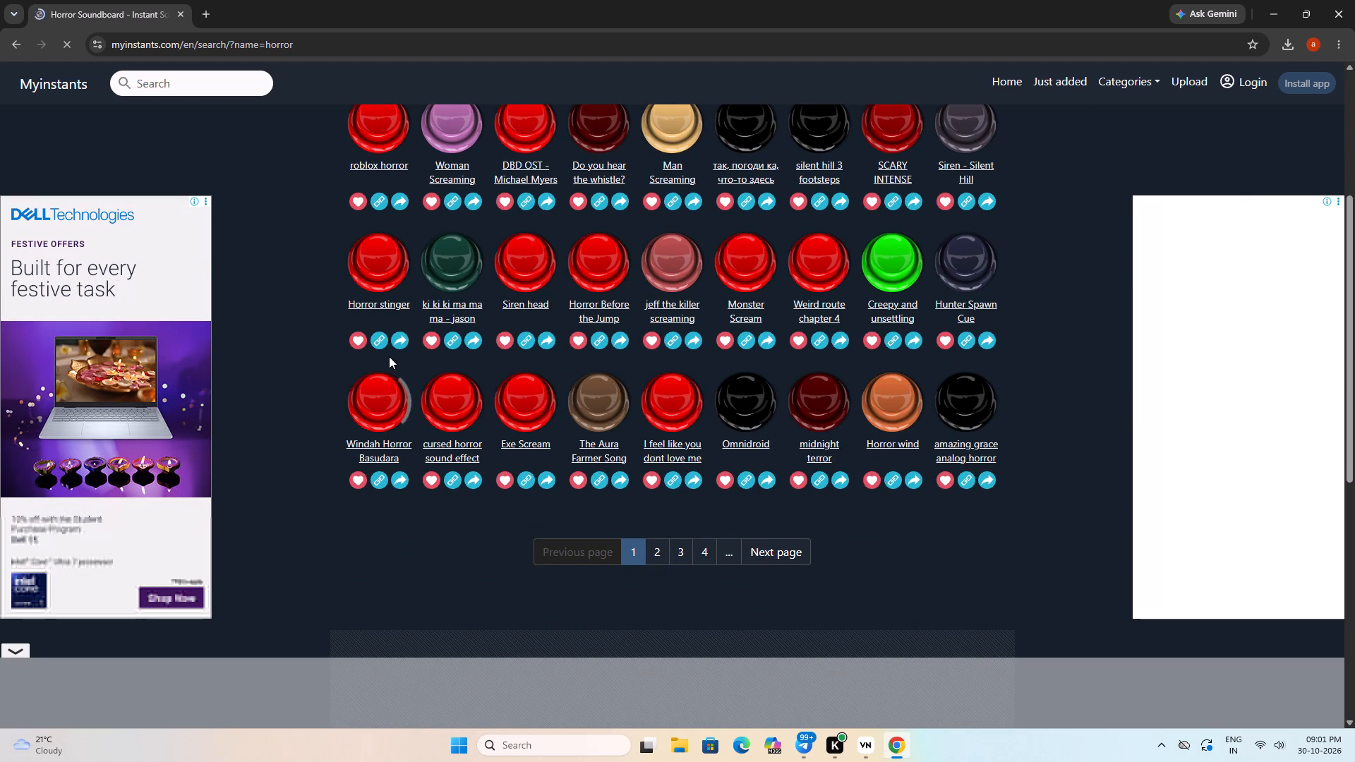
{"action": "left_click", "coordinate": [387, 270]}
Open the Horror stinger sound's page and download it as an MP3.
{"action": "left_click", "coordinate": [380, 302]}
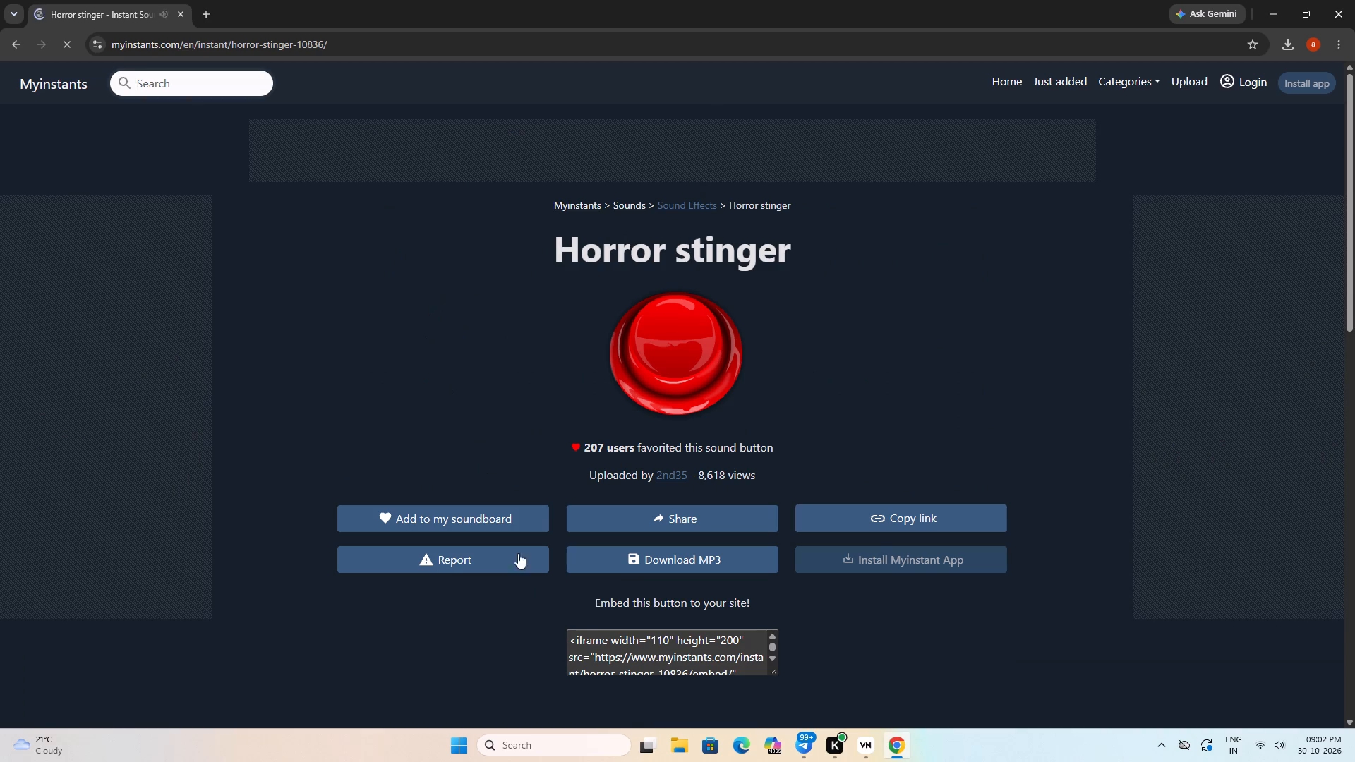
{"action": "left_click", "coordinate": [686, 553]}
Restore the browser to a smaller window and place the downloaded horror-stinger.mp3 on the VN timeline above the long audio clip, at about 1:56.
{"action": "left_click", "coordinate": [1303, 13]}
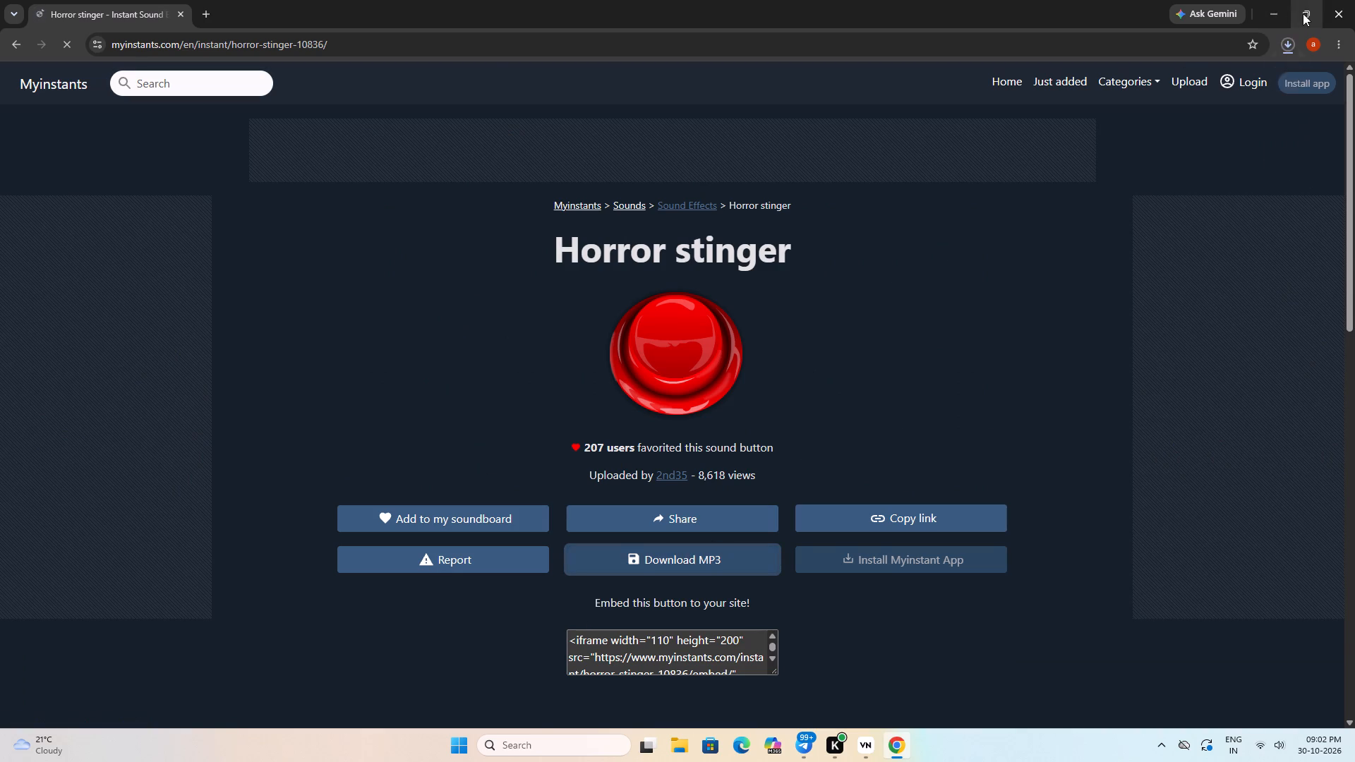
{"action": "left_click_drag", "start_coordinate": [1204, 403], "coordinate": [1203, 403]}
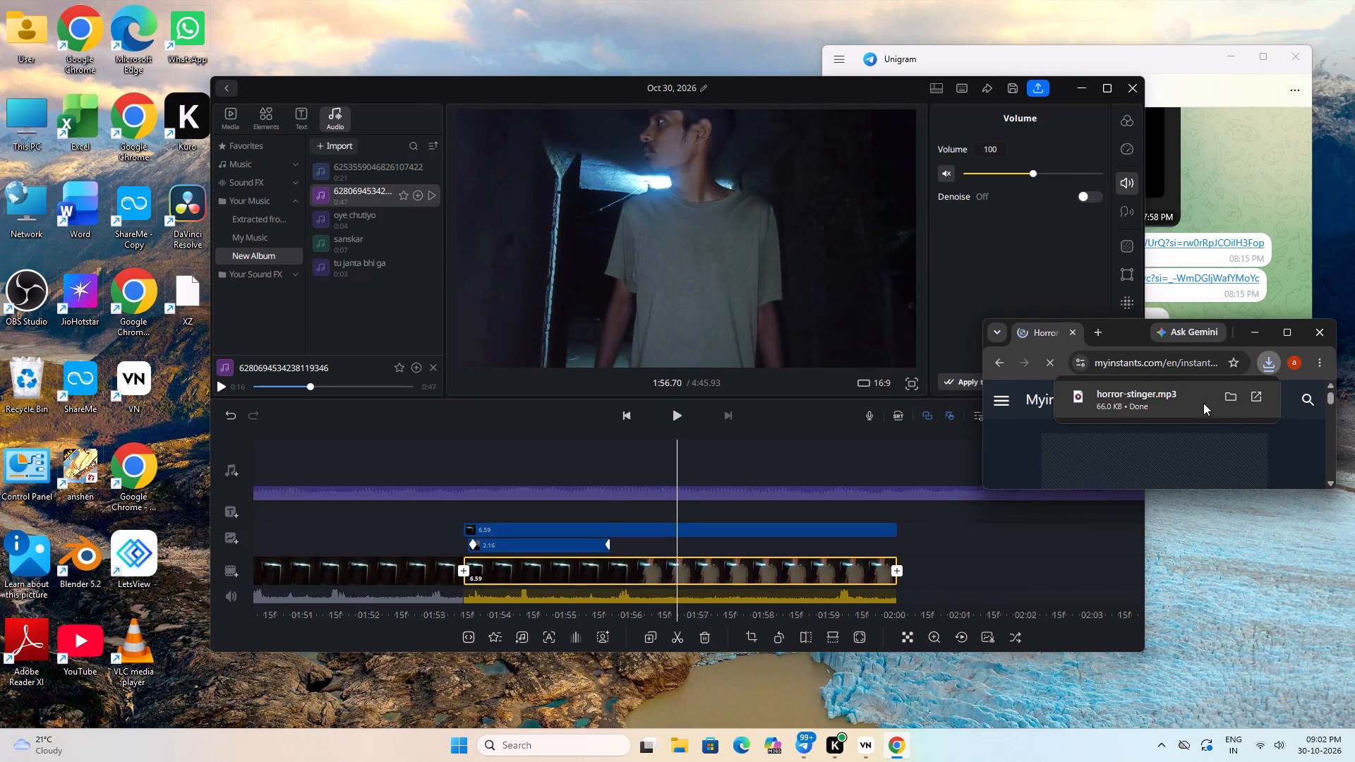
{"action": "left_click_drag", "start_coordinate": [1203, 403], "coordinate": [646, 507]}
{"action": "left_click_drag", "start_coordinate": [646, 507], "coordinate": [645, 486]}
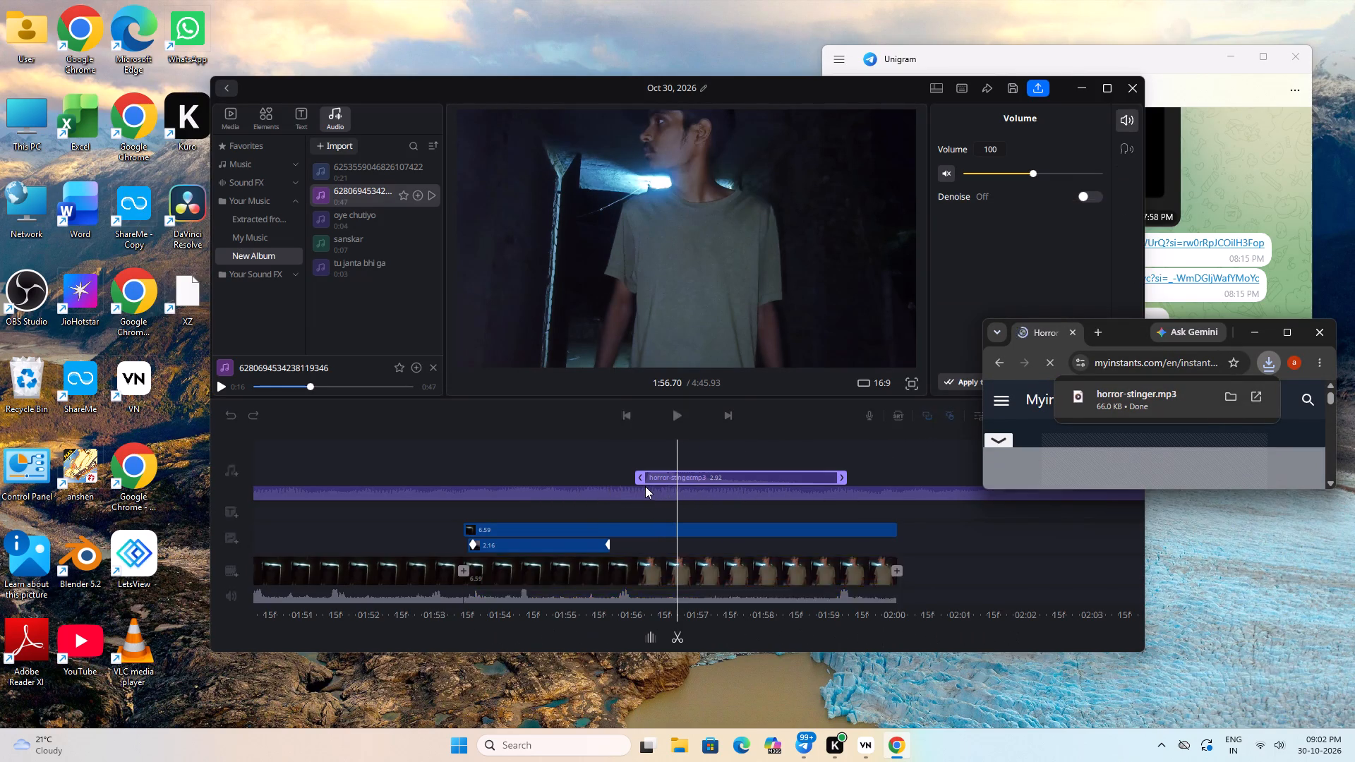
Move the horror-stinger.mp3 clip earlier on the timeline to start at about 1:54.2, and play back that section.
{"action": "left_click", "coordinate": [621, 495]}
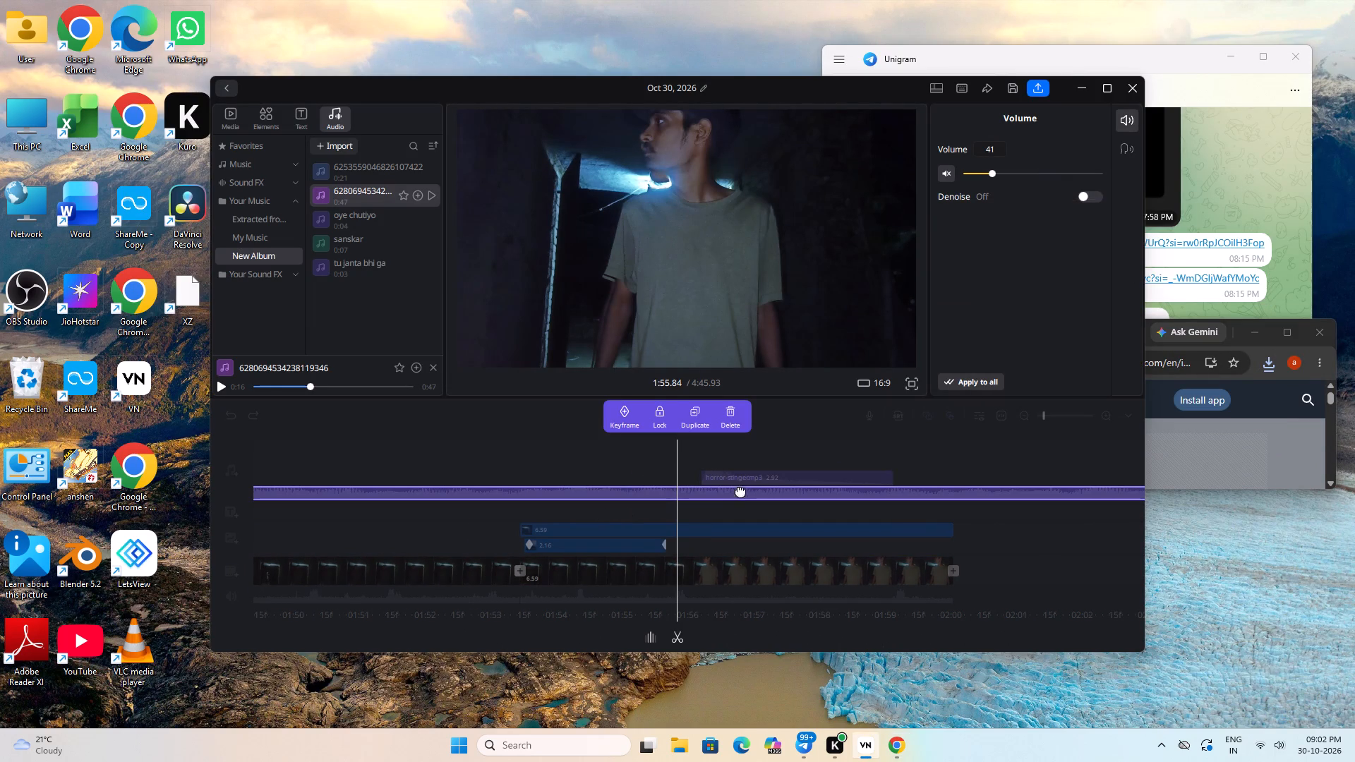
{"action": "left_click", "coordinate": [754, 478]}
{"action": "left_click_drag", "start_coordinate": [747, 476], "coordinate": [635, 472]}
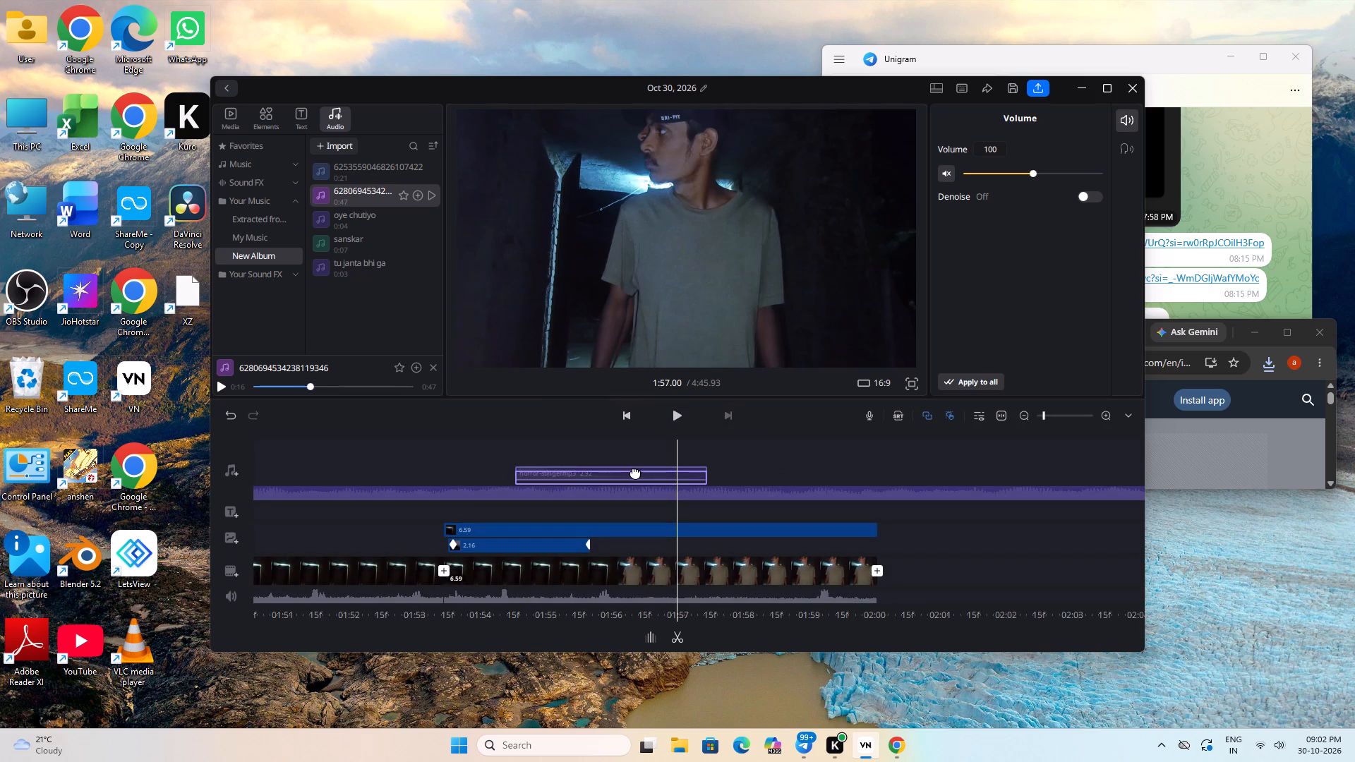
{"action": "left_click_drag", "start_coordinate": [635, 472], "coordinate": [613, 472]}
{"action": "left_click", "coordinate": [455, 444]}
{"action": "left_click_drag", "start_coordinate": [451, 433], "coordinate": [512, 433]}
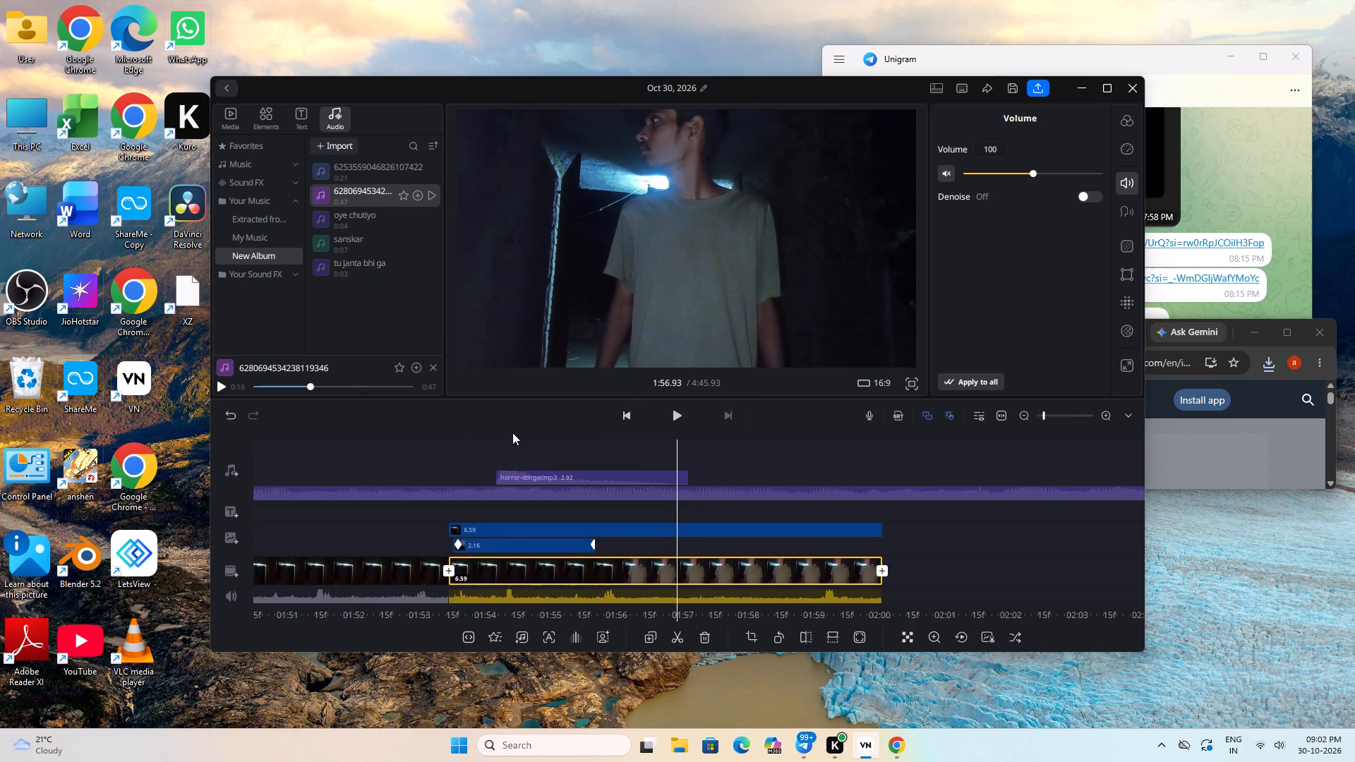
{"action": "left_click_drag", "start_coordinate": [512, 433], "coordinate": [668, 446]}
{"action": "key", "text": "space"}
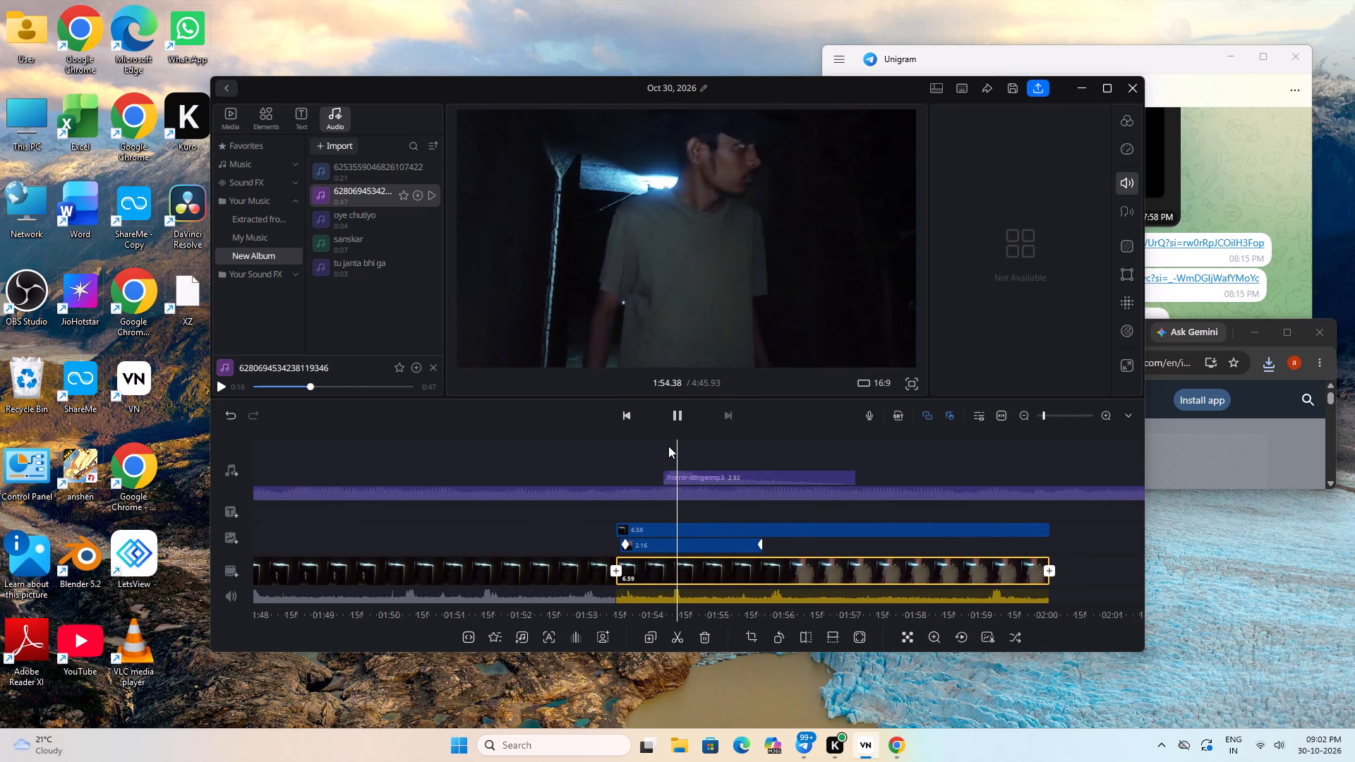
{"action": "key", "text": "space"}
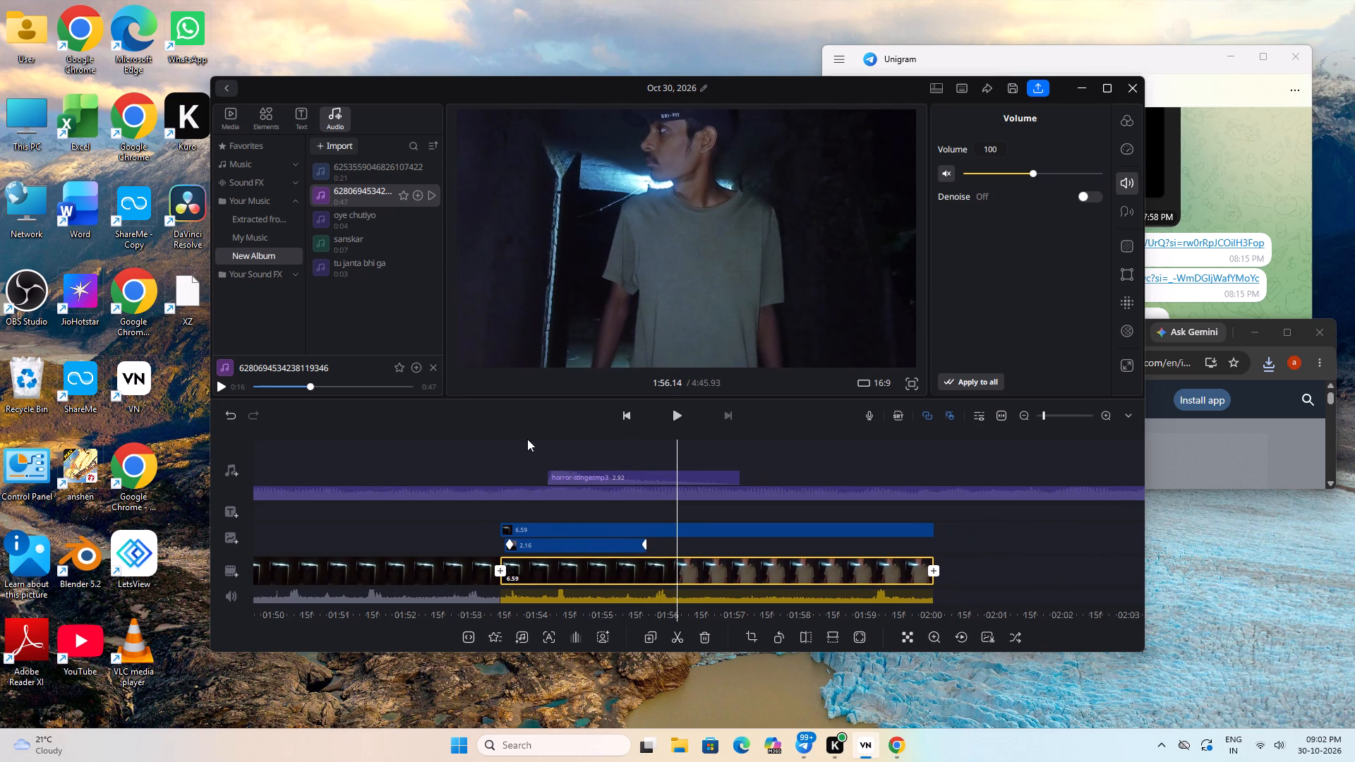
Mute the short 2.16 s overlay clip beneath the 6.59 s overlay, and play back the section around 1:54.
{"action": "left_click", "coordinate": [578, 538]}
{"action": "left_click", "coordinate": [552, 544]}
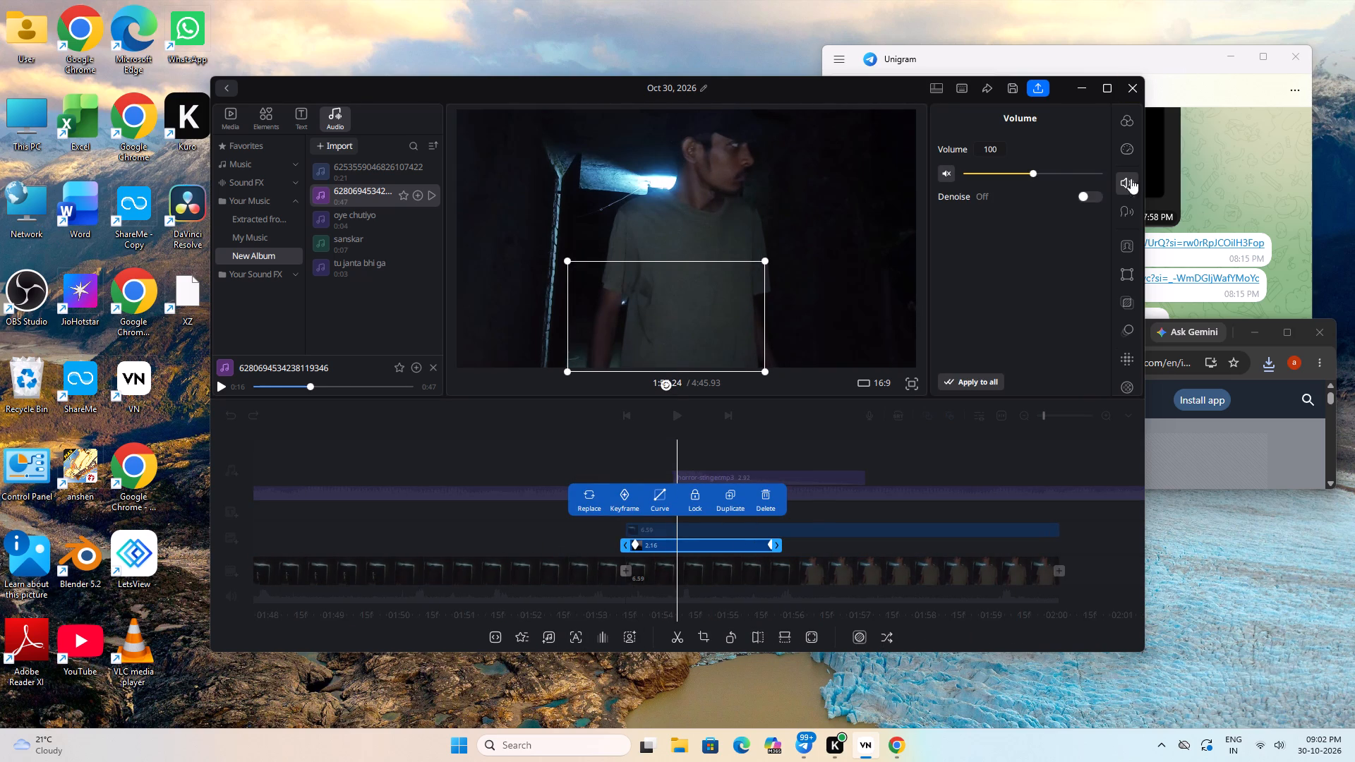
{"action": "left_click", "coordinate": [951, 177]}
{"action": "left_click", "coordinate": [467, 454]}
{"action": "key", "text": "space"}
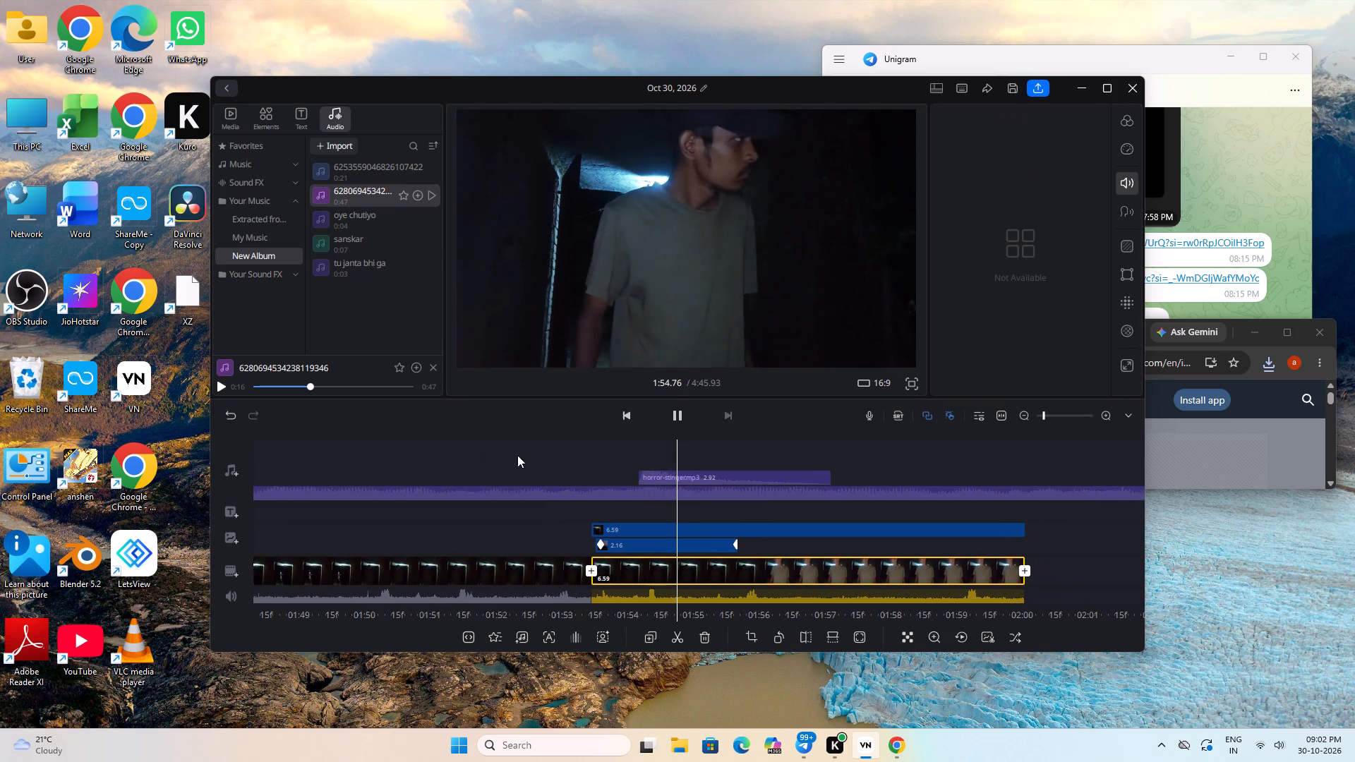
{"action": "key", "text": "space"}
{"action": "left_click_drag", "start_coordinate": [508, 456], "coordinate": [597, 460]}
{"action": "key", "text": "space"}
{"action": "key", "text": "space"}
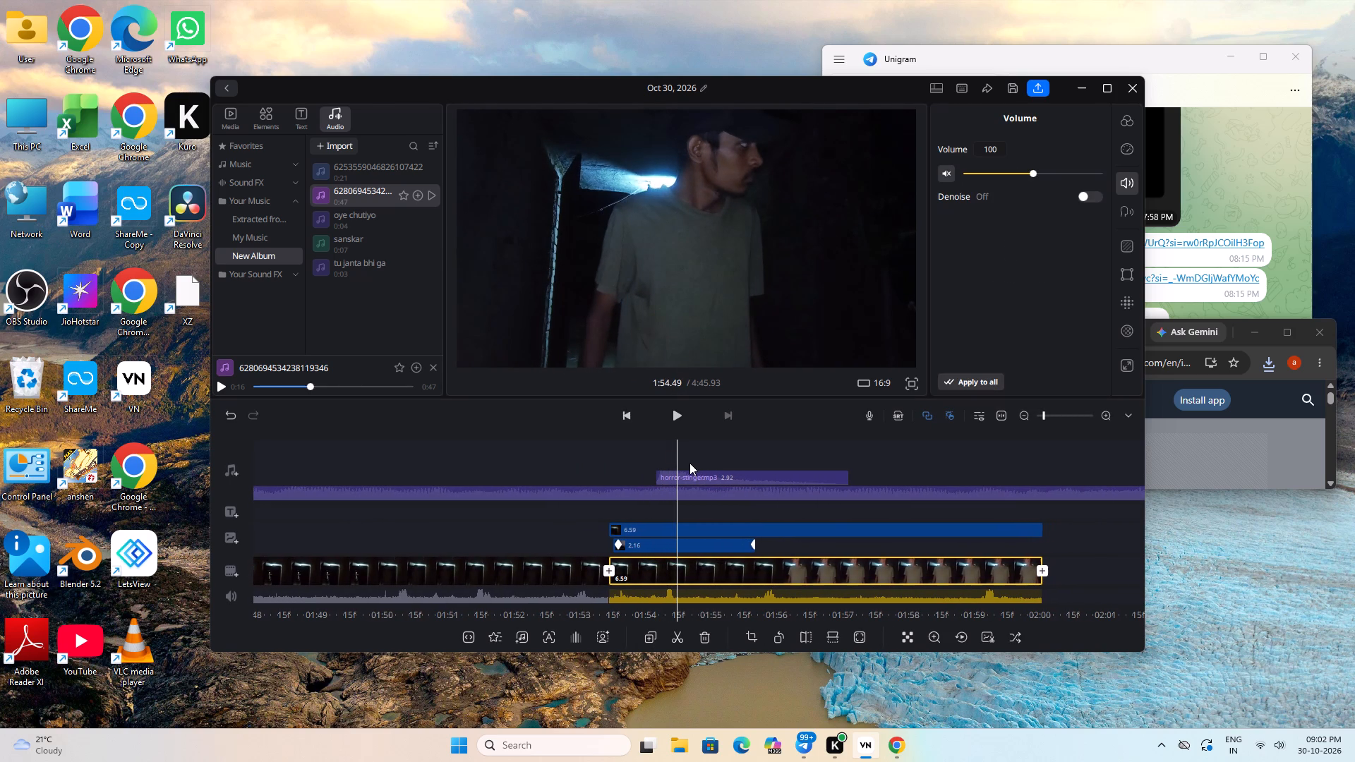
Shift the horror-stinger.mp3 clip slightly to start at about 1:54.8, and play back the section.
{"action": "left_click", "coordinate": [689, 463]}
{"action": "left_click_drag", "start_coordinate": [689, 470], "coordinate": [697, 472]}
{"action": "left_click", "coordinate": [697, 472]}
{"action": "left_click_drag", "start_coordinate": [685, 475], "coordinate": [709, 478]}
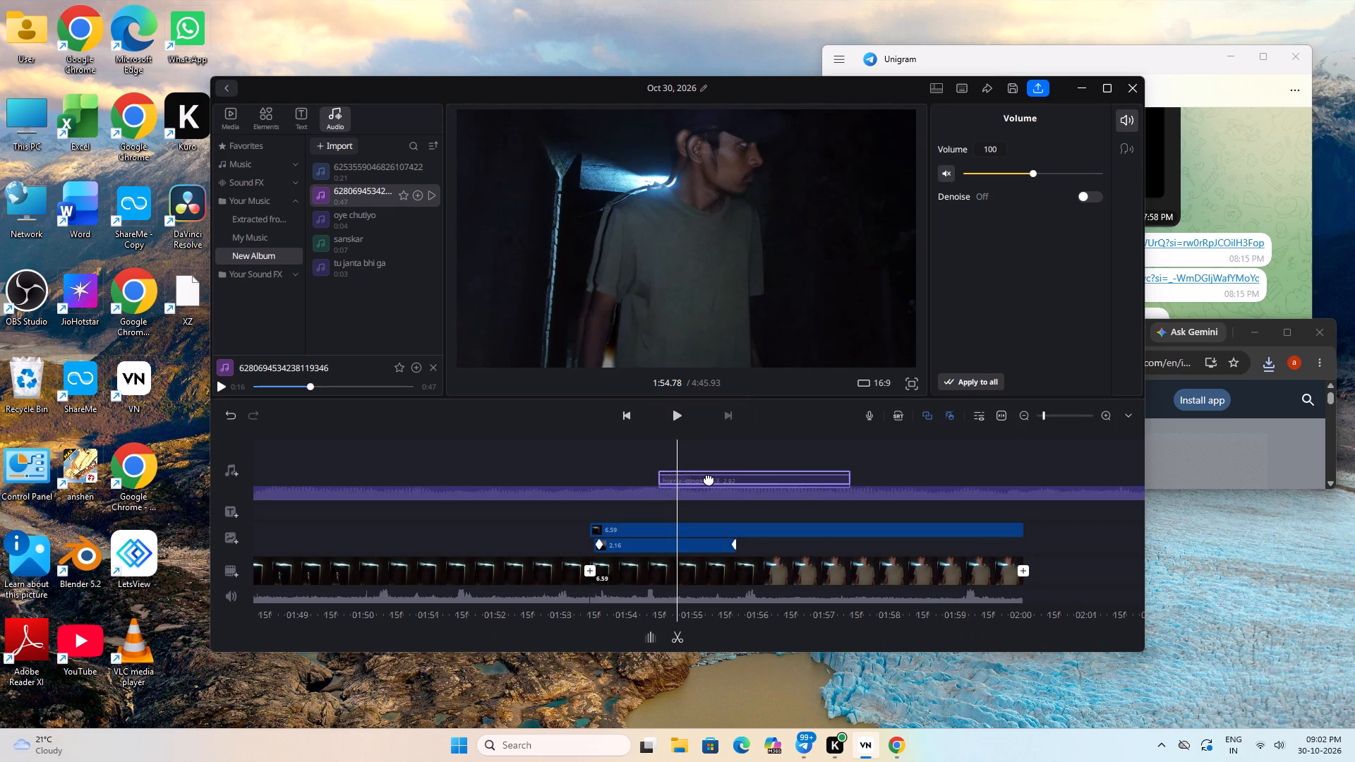
{"action": "left_click_drag", "start_coordinate": [709, 478], "coordinate": [725, 478]}
{"action": "left_click", "coordinate": [579, 469]}
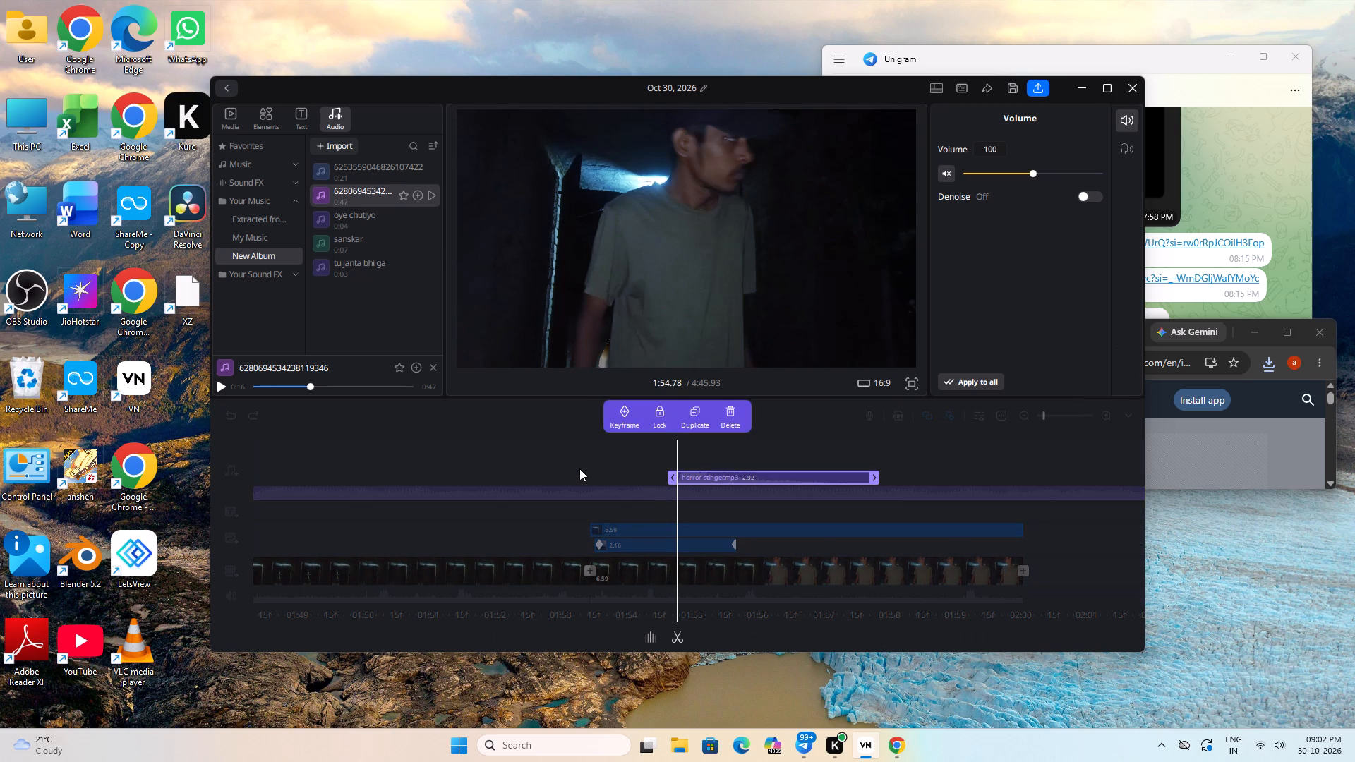
{"action": "left_click_drag", "start_coordinate": [583, 465], "coordinate": [660, 472]}
{"action": "key", "text": "space"}
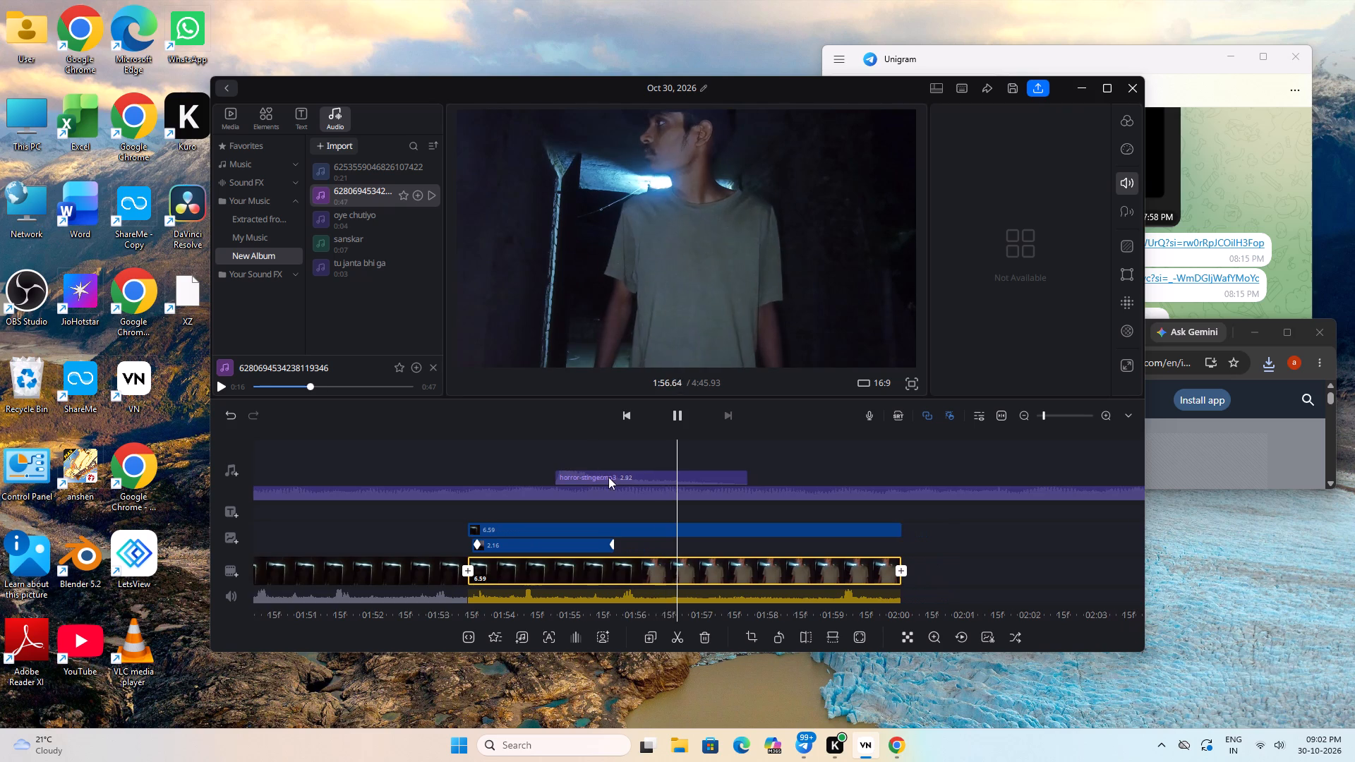
Raise the horror-stinger.mp3 clip's volume to 1000 and play back the section to check it.
{"action": "left_click", "coordinate": [543, 479]}
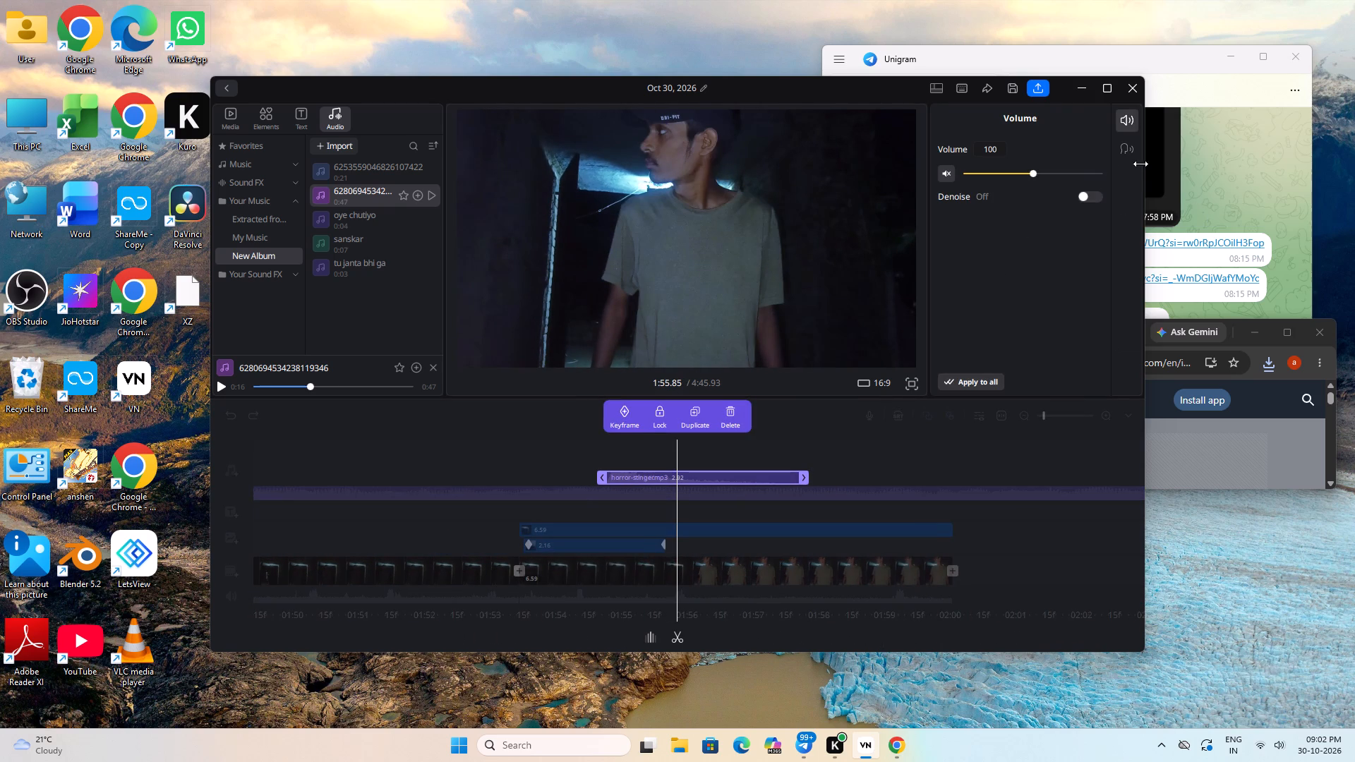
{"action": "left_click_drag", "start_coordinate": [1032, 175], "coordinate": [1146, 180]}
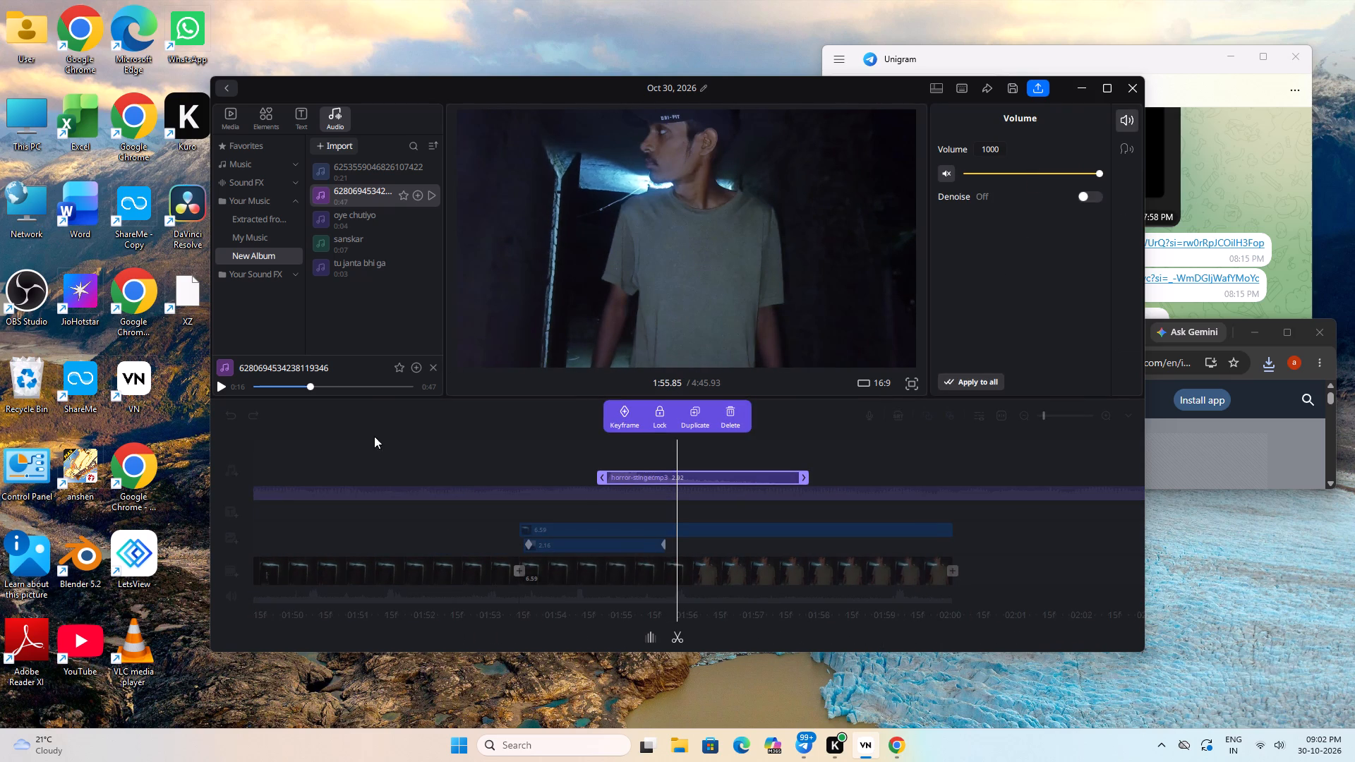
{"action": "left_click", "coordinate": [402, 439]}
{"action": "key", "text": "space"}
{"action": "key", "text": "space"}
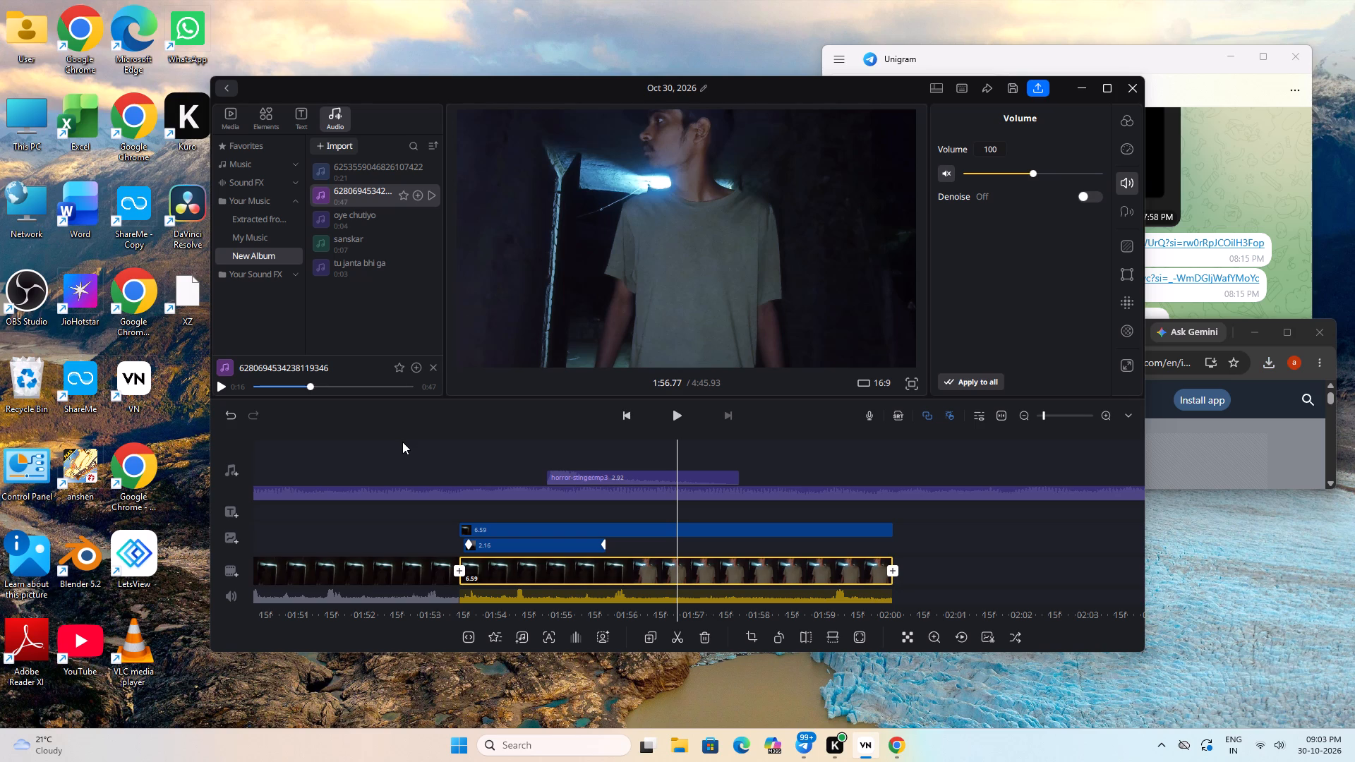
{"action": "left_click_drag", "start_coordinate": [426, 465], "coordinate": [690, 458]}
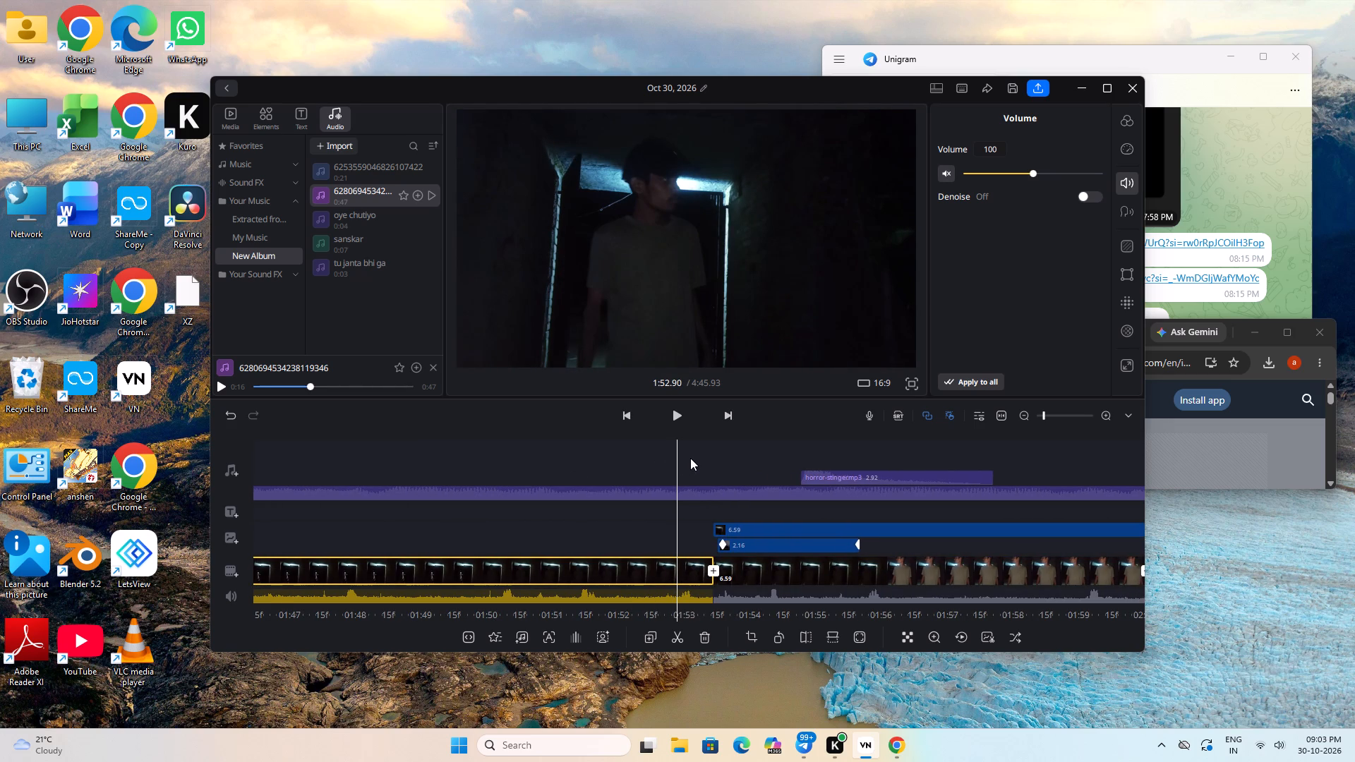
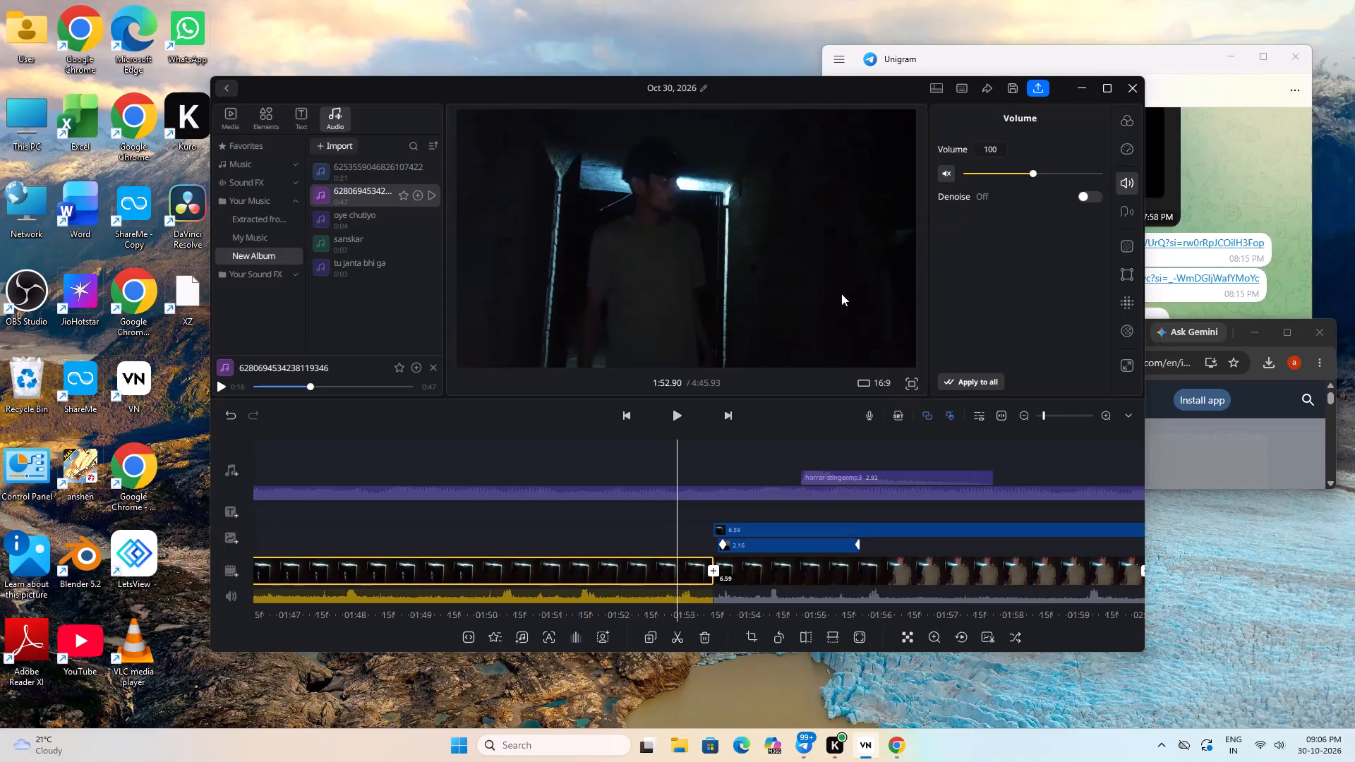
Play back the section from about 1:53 to 1:56 to check the horror-stinger.mp3 clip against the action, and return to about 1:53.
{"action": "left_click", "coordinate": [684, 415]}
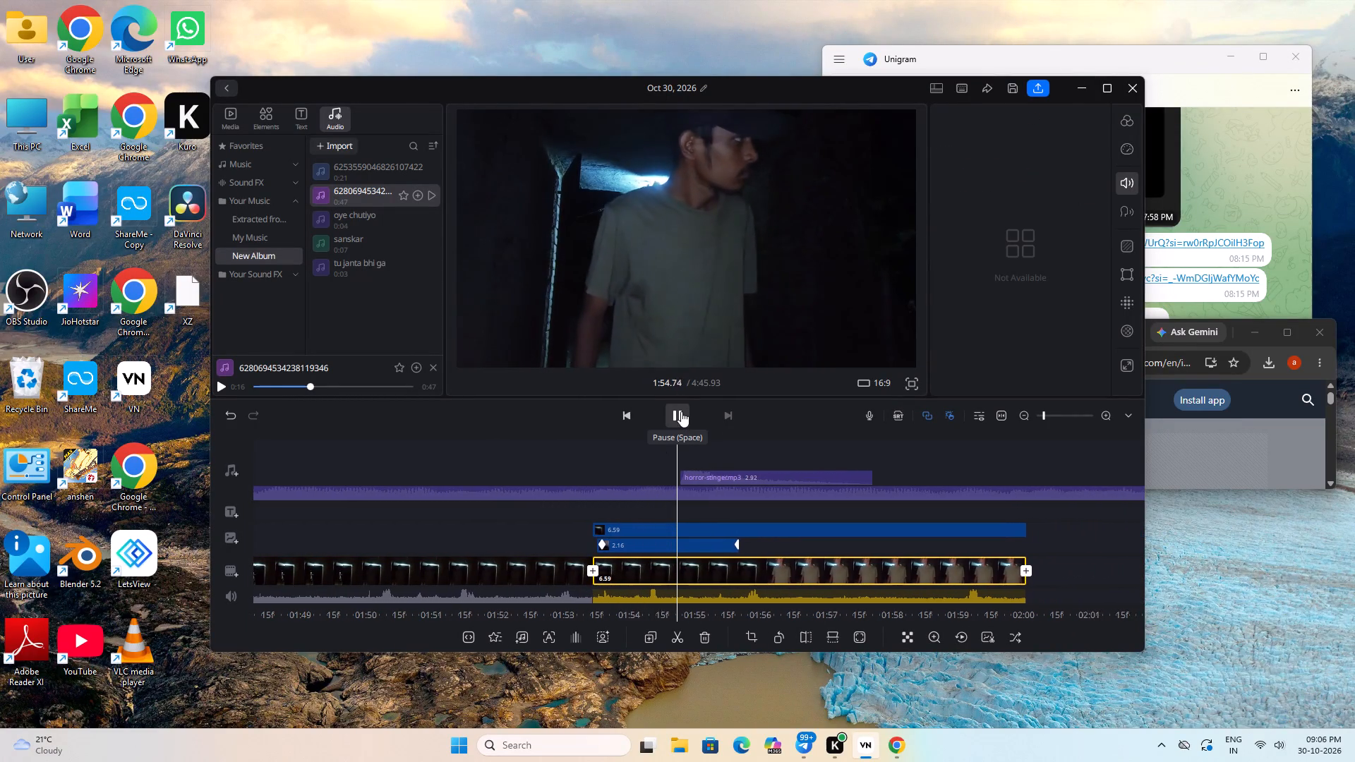
{"action": "left_click", "coordinate": [682, 412]}
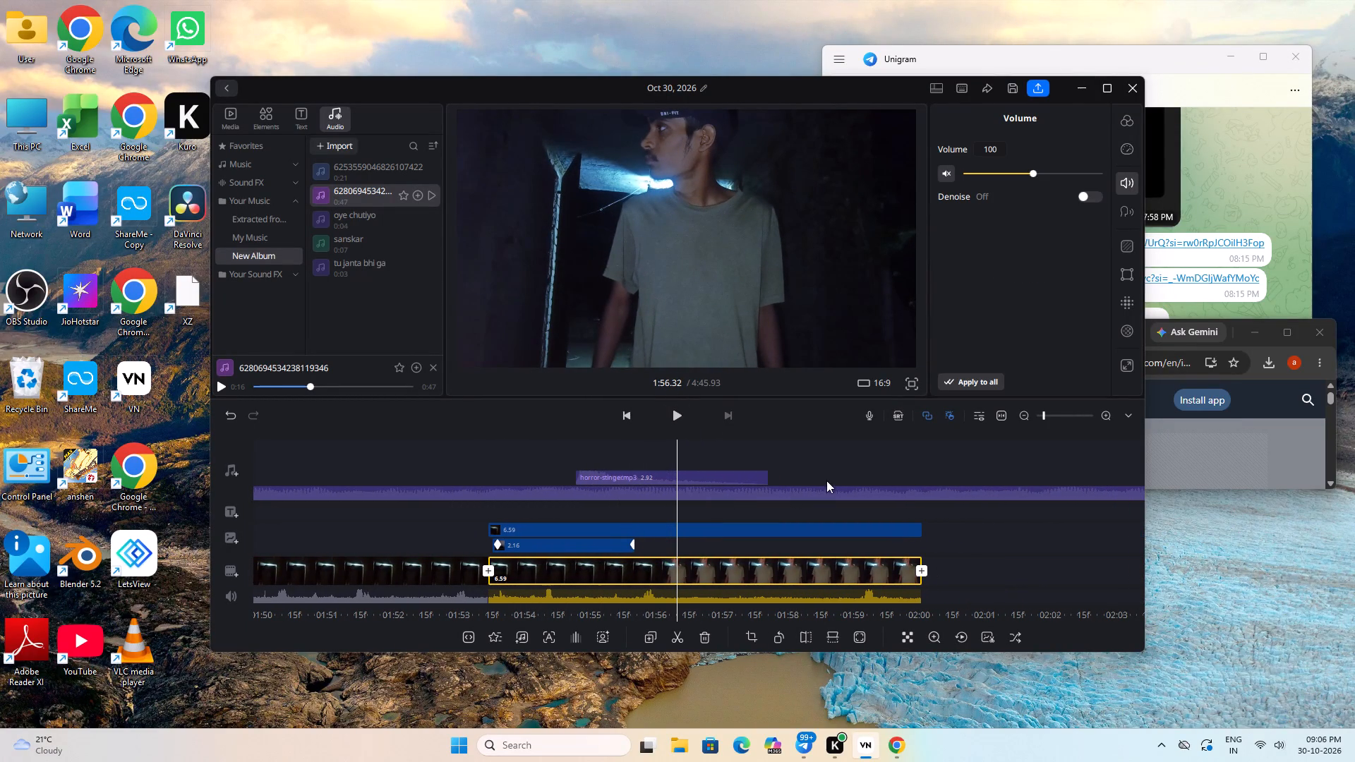
{"action": "left_click_drag", "start_coordinate": [956, 465], "coordinate": [1179, 467]}
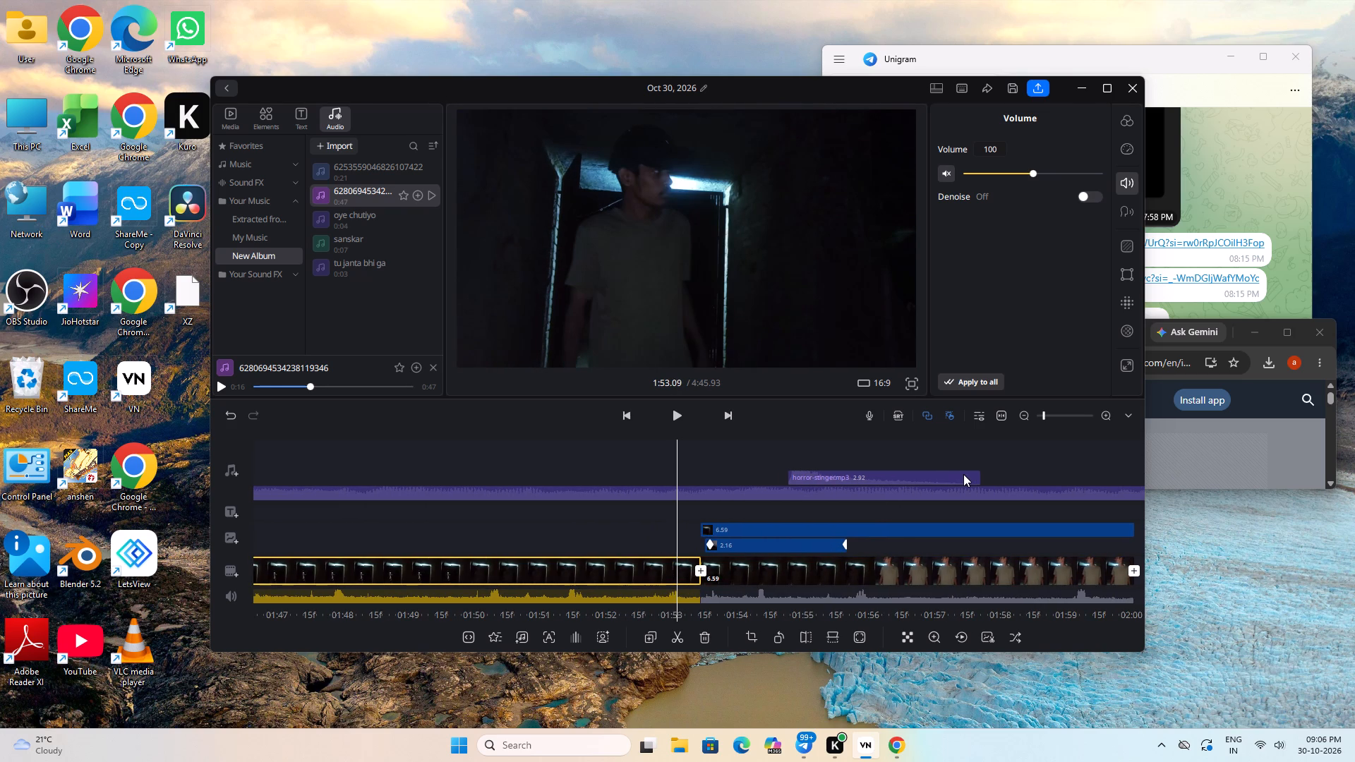
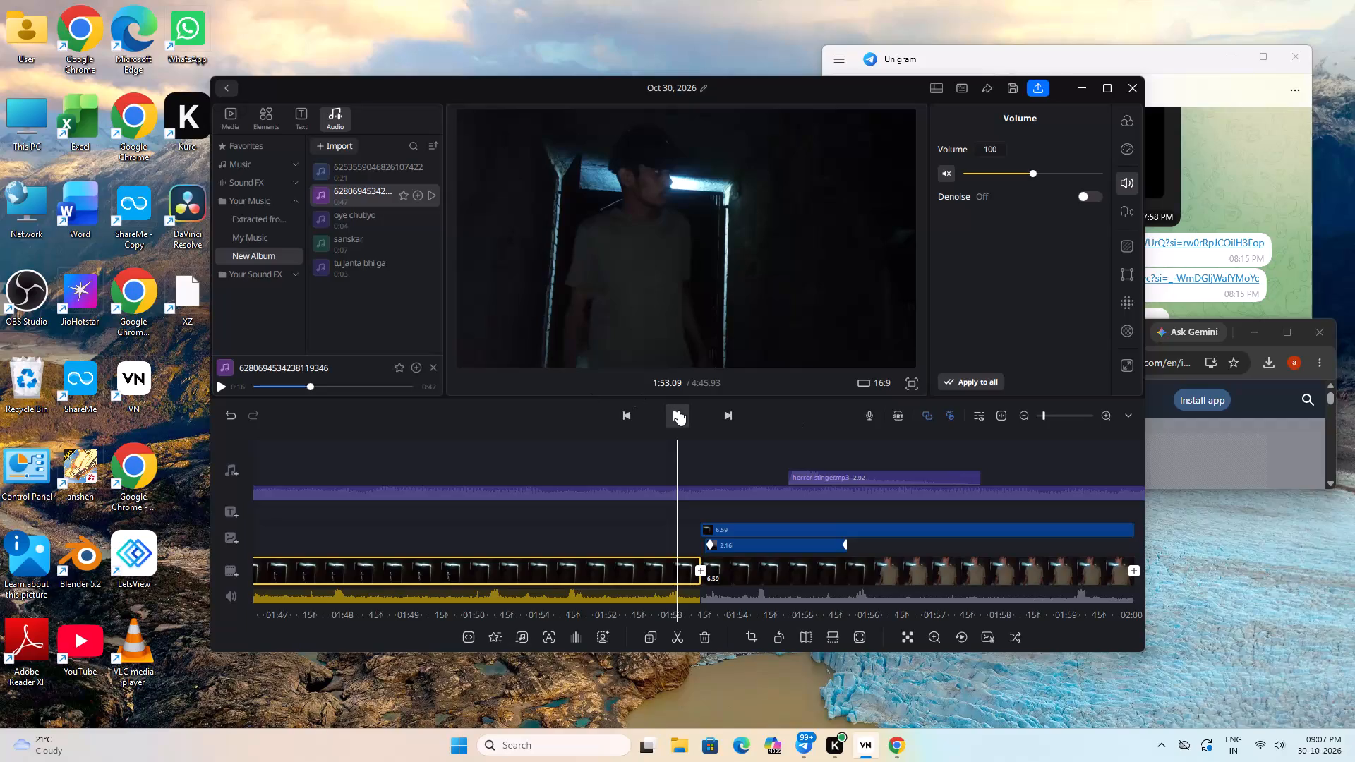
Play back the section from about 1:53 to 1:57 to check the stinger against the overlays, and return to about 1:53.8.
{"action": "left_click", "coordinate": [679, 411]}
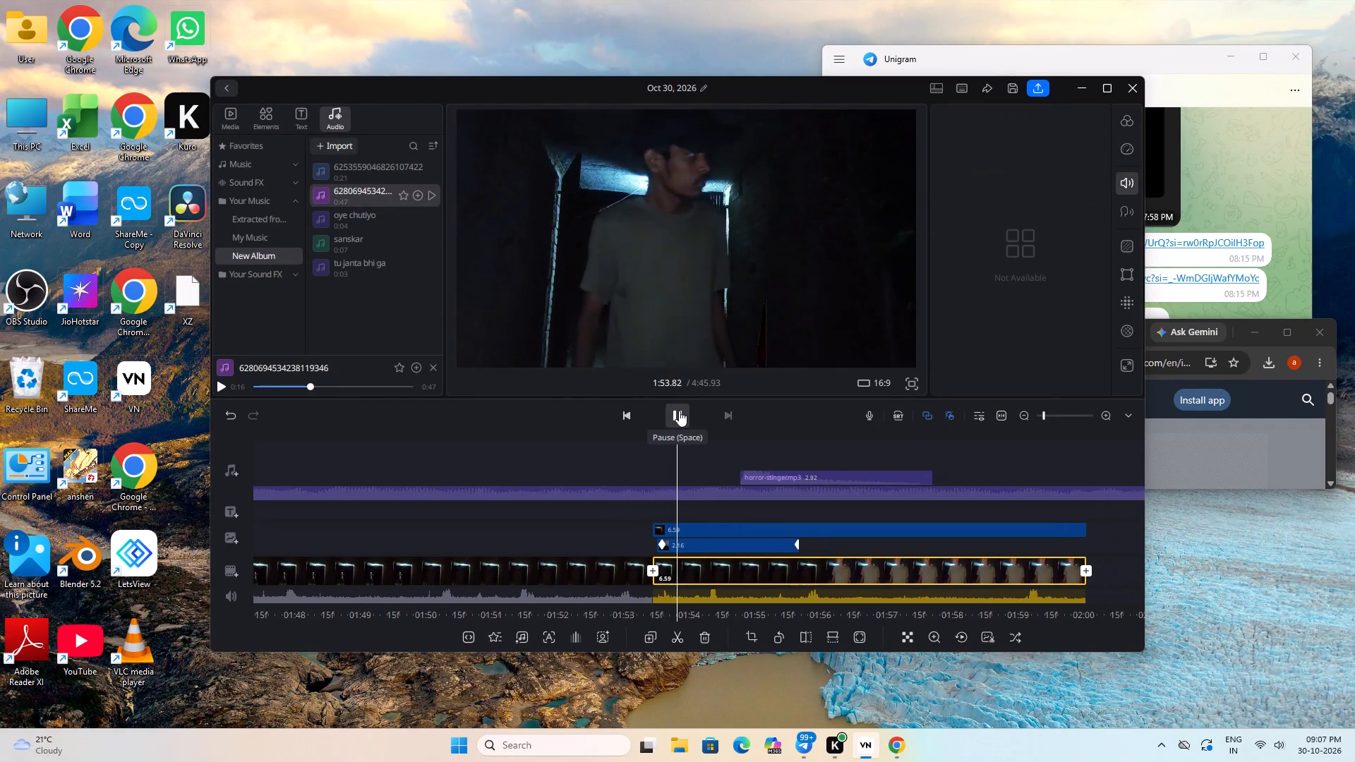
{"action": "left_click_drag", "start_coordinate": [516, 538], "coordinate": [648, 531]}
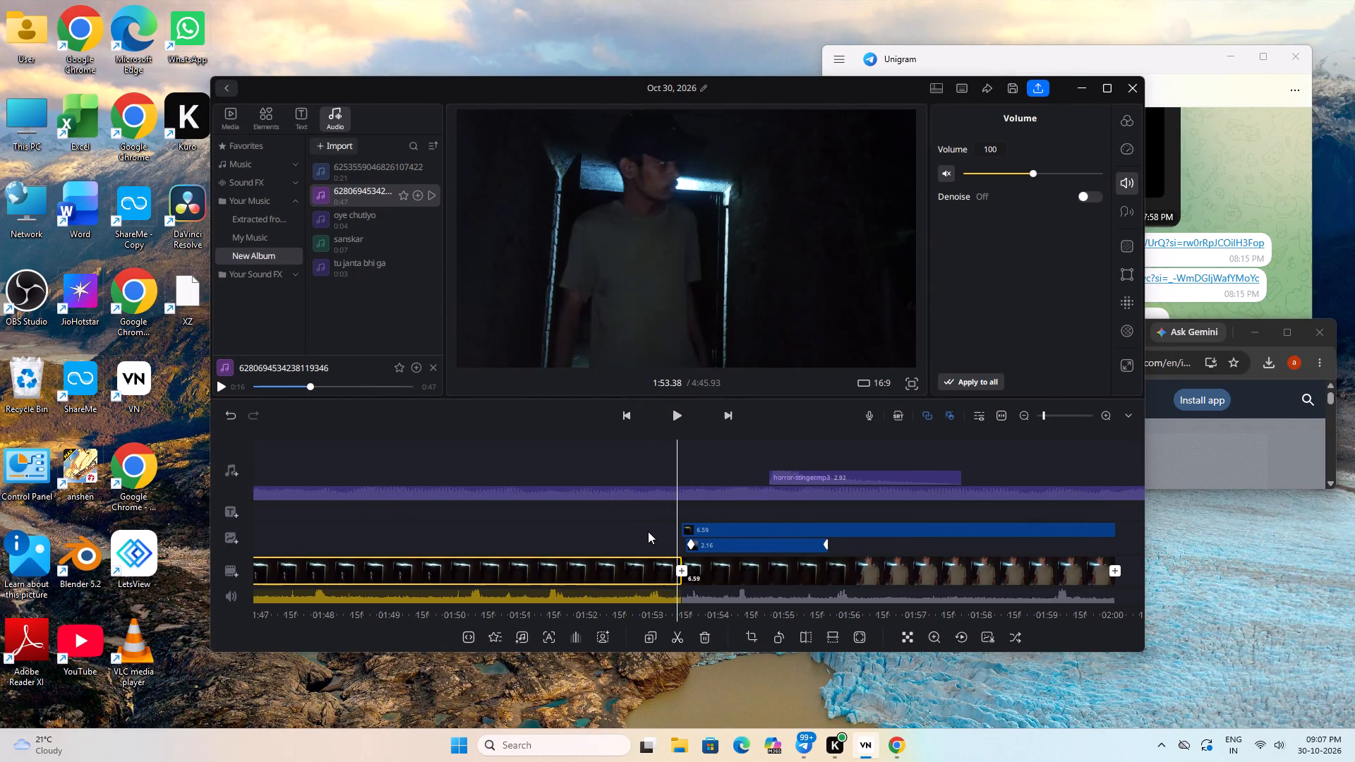
{"action": "left_click_drag", "start_coordinate": [648, 531], "coordinate": [642, 537]}
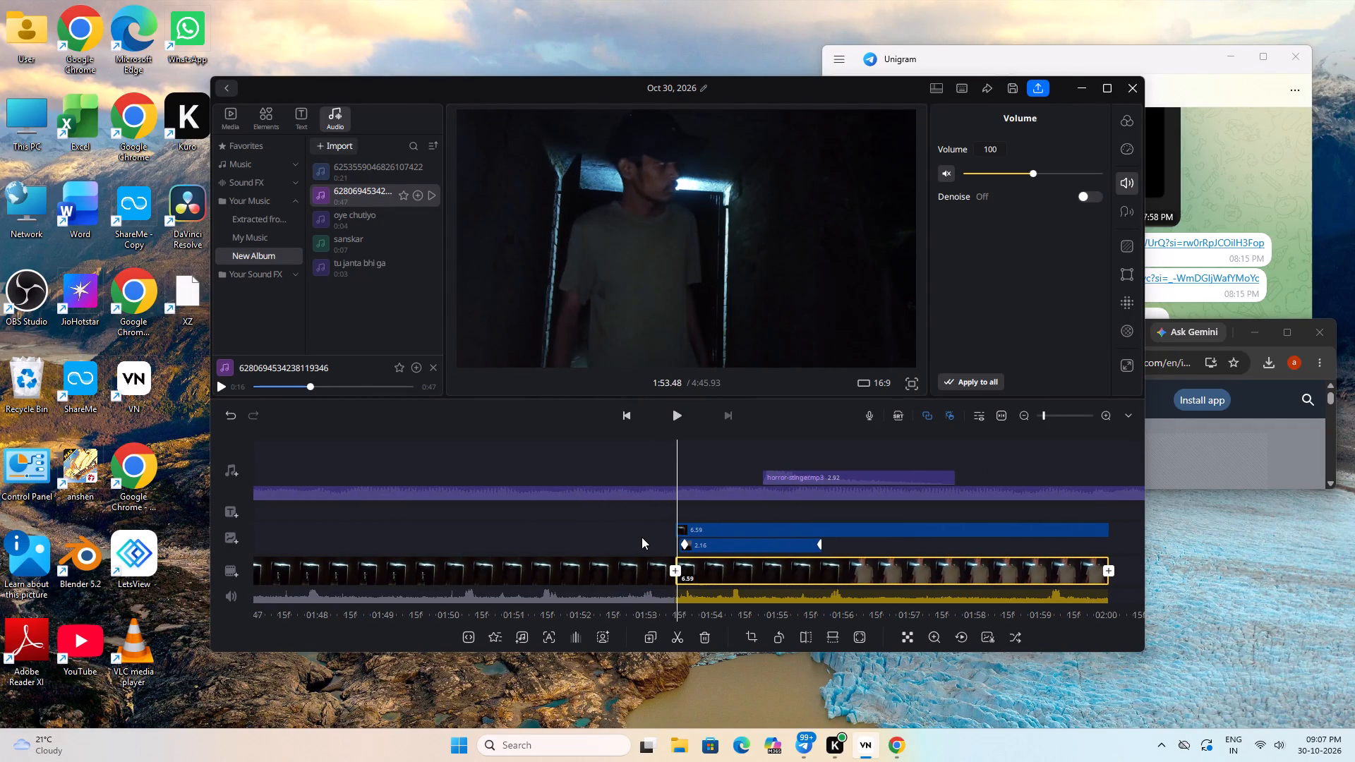
{"action": "left_click_drag", "start_coordinate": [642, 537], "coordinate": [640, 538]}
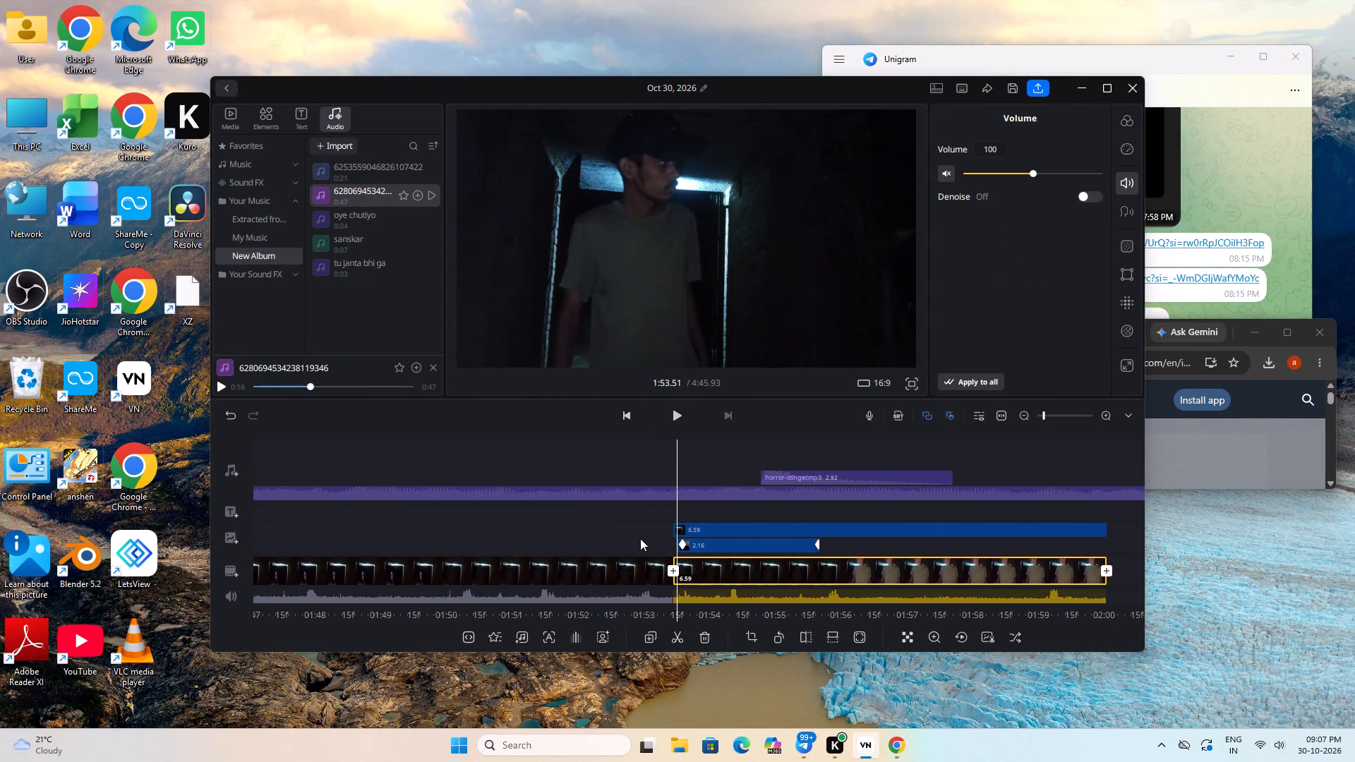
{"action": "left_click_drag", "start_coordinate": [640, 538], "coordinate": [642, 539]}
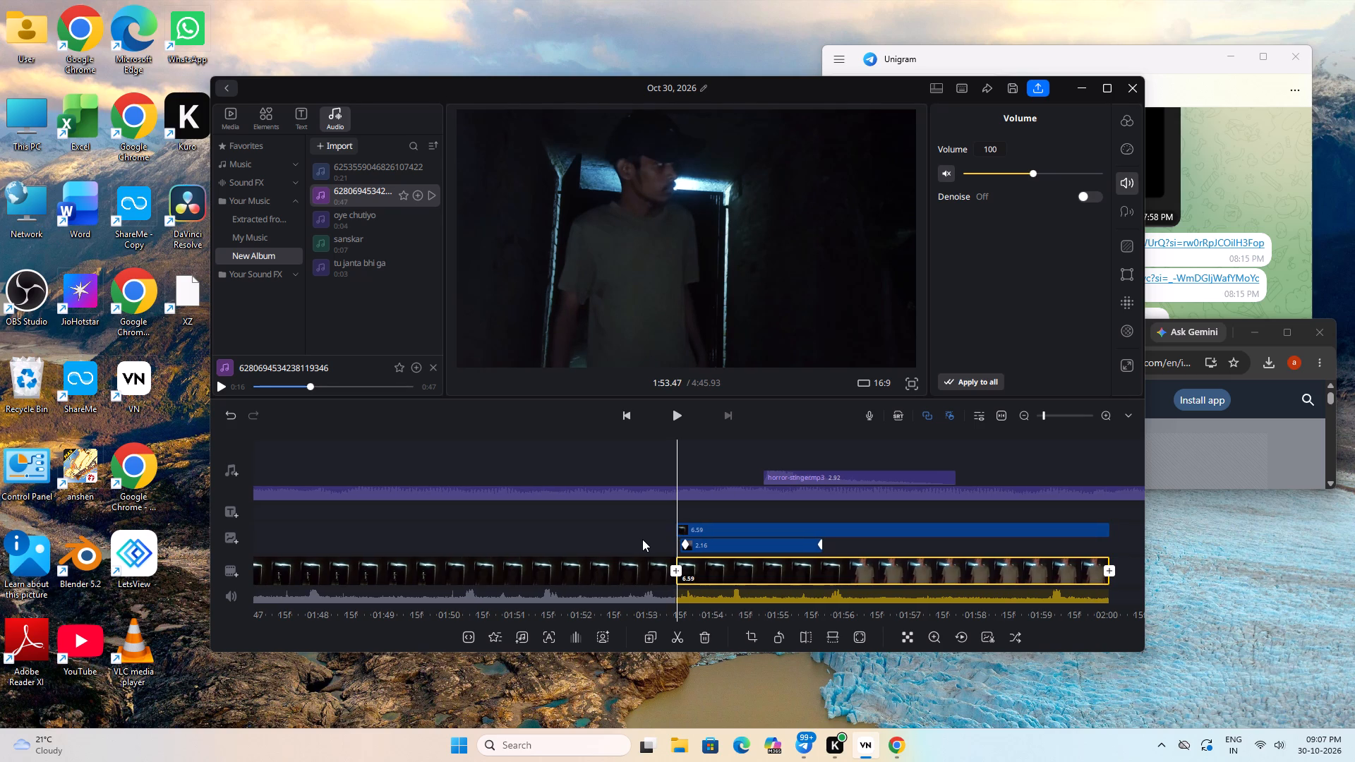
{"action": "left_click_drag", "start_coordinate": [642, 539], "coordinate": [644, 539]}
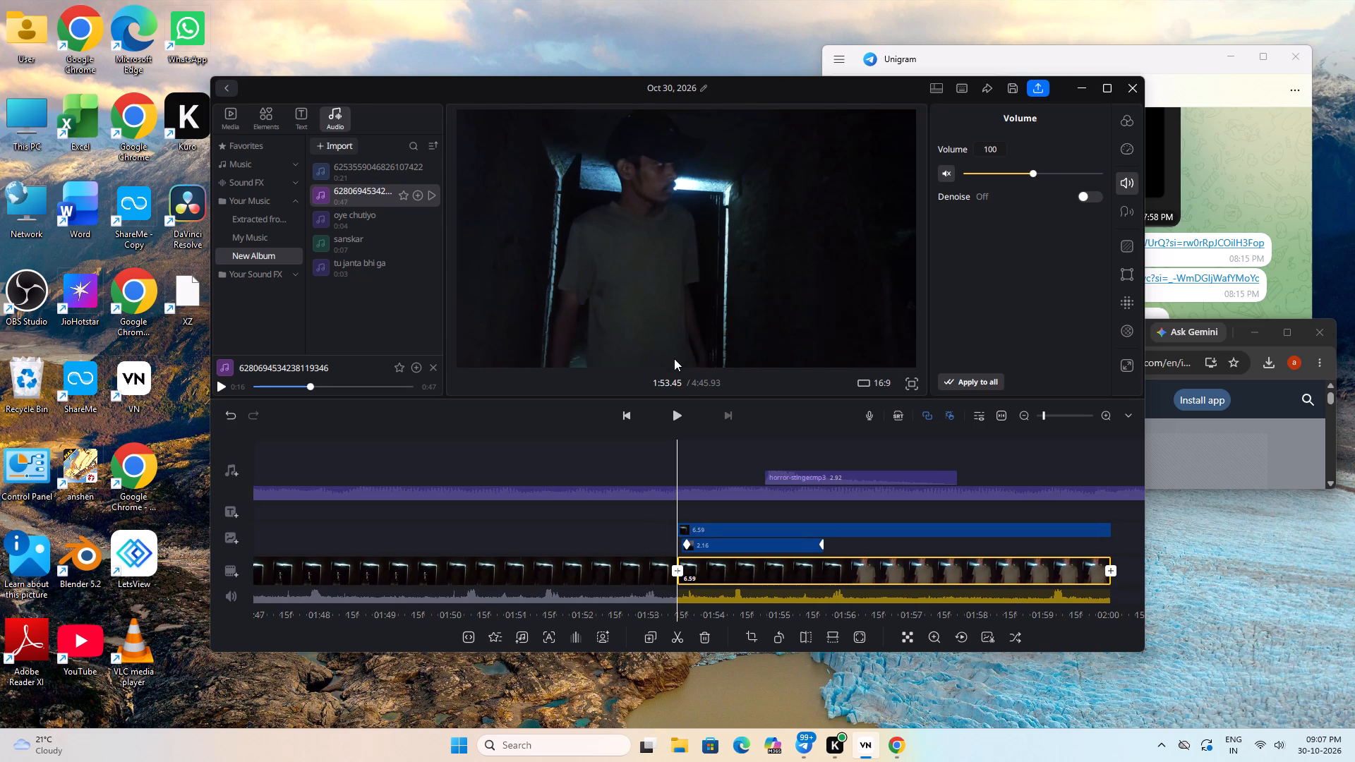
{"action": "left_click", "coordinate": [679, 412]}
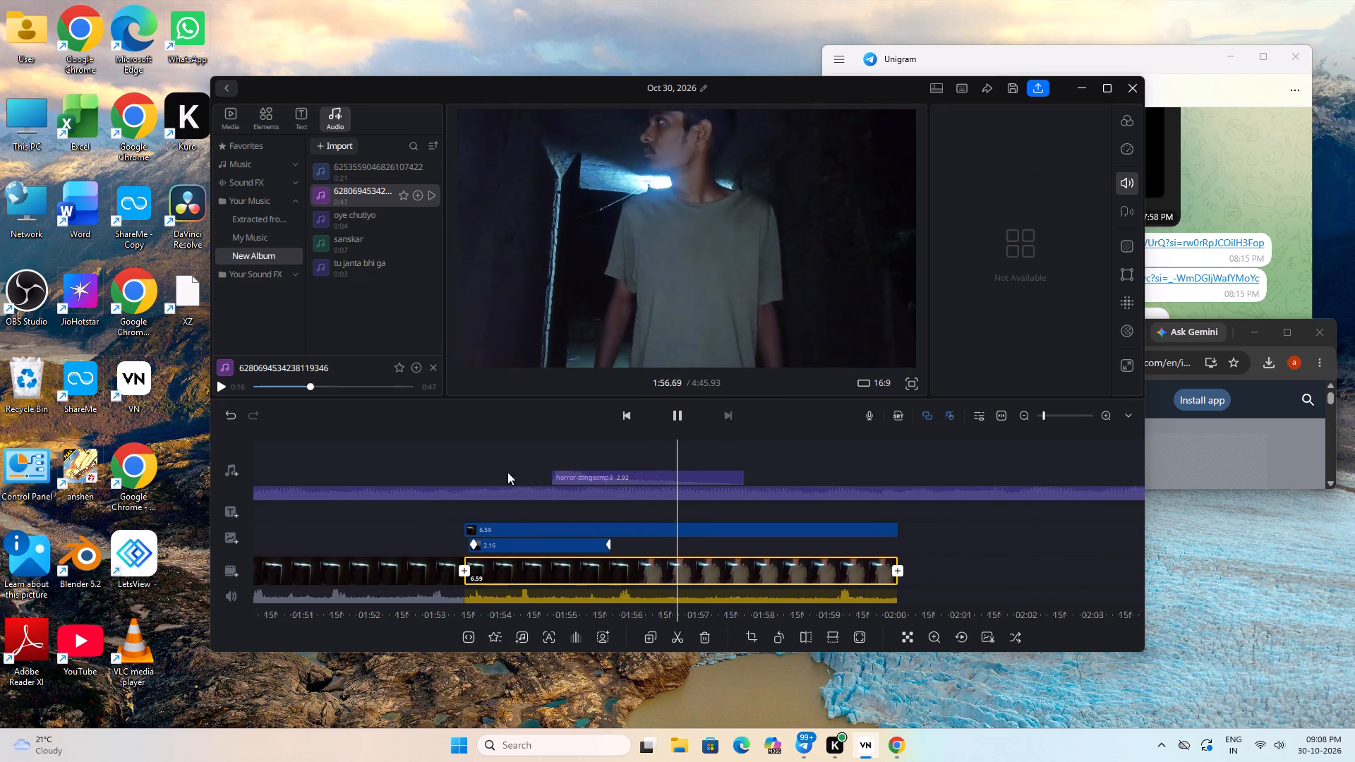
{"action": "left_click_drag", "start_coordinate": [402, 468], "coordinate": [680, 498]}
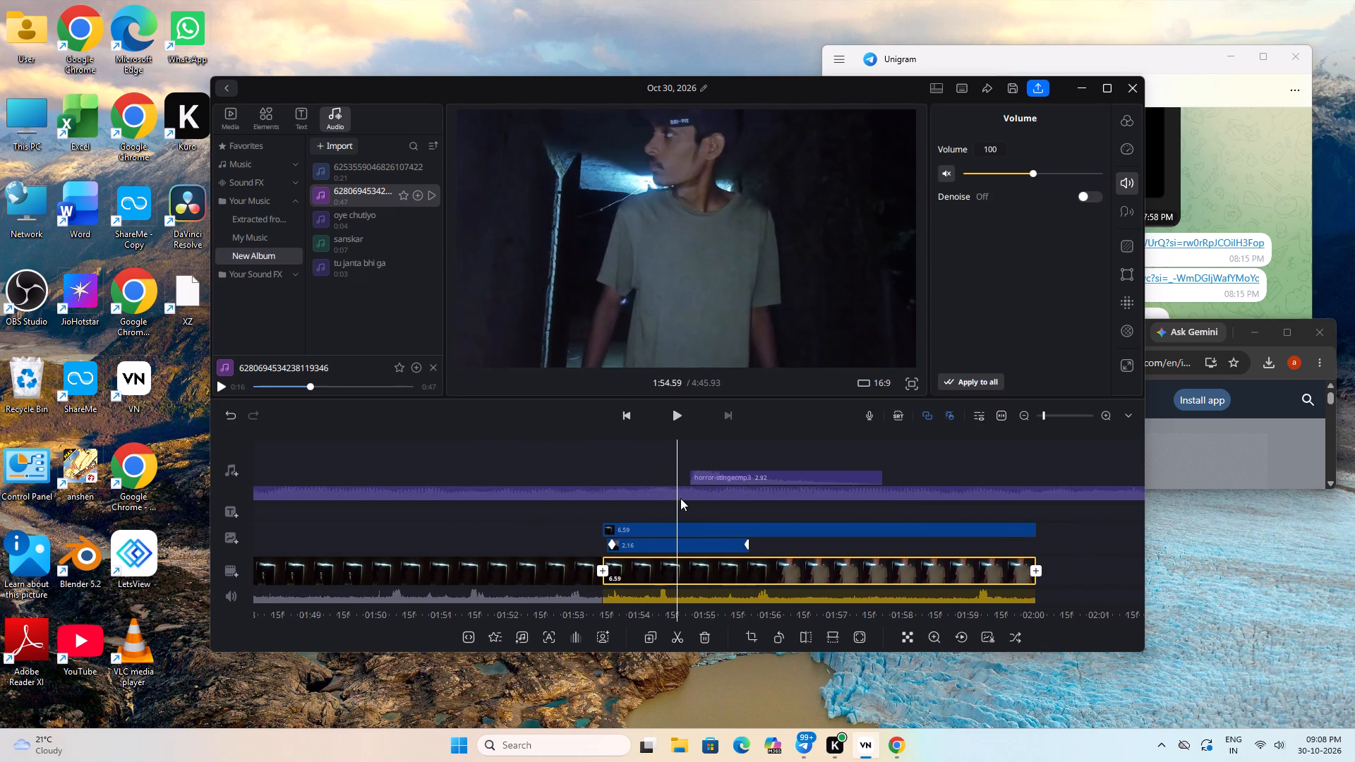
{"action": "left_click_drag", "start_coordinate": [680, 498], "coordinate": [722, 508]}
Split the longer upper overlay clip at 1:53.80, just after the main-track cut.
{"action": "left_click", "coordinate": [762, 346]}
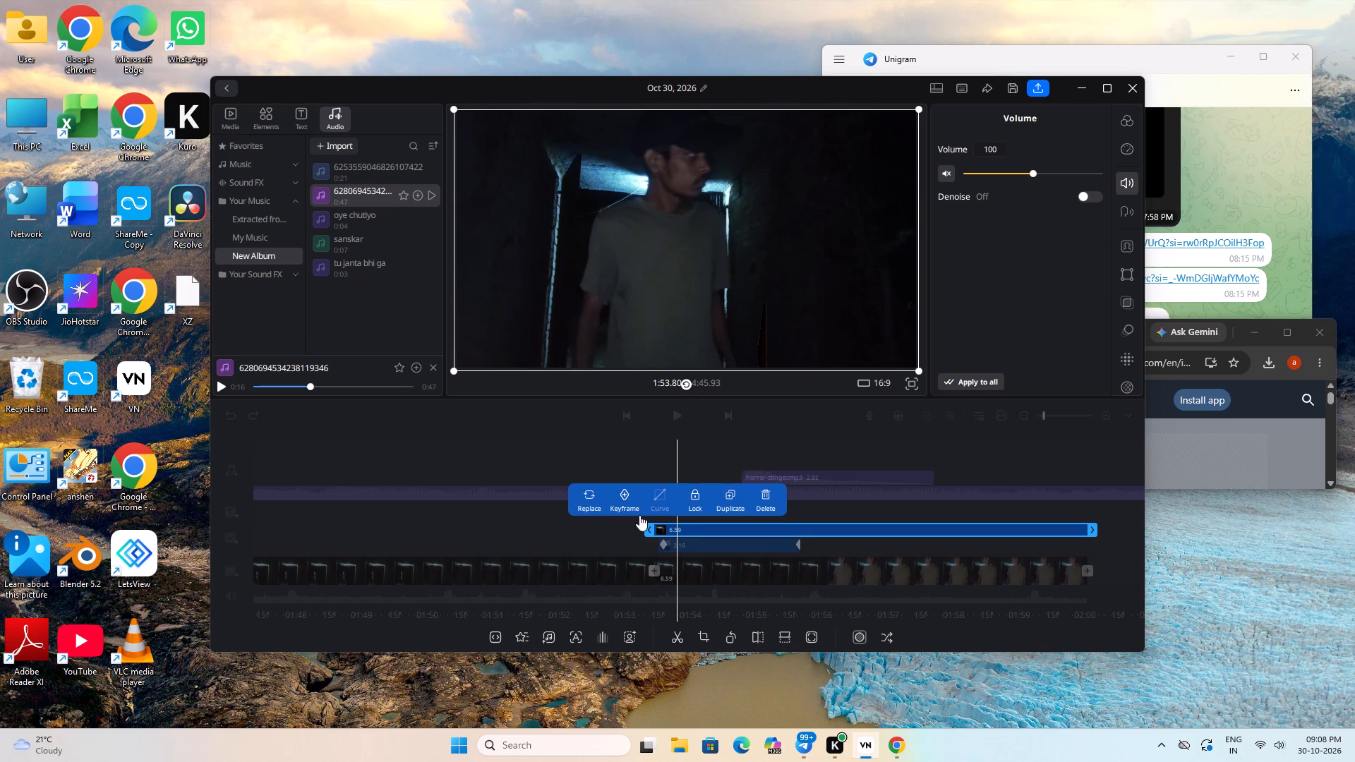
{"action": "left_click", "coordinate": [686, 641]}
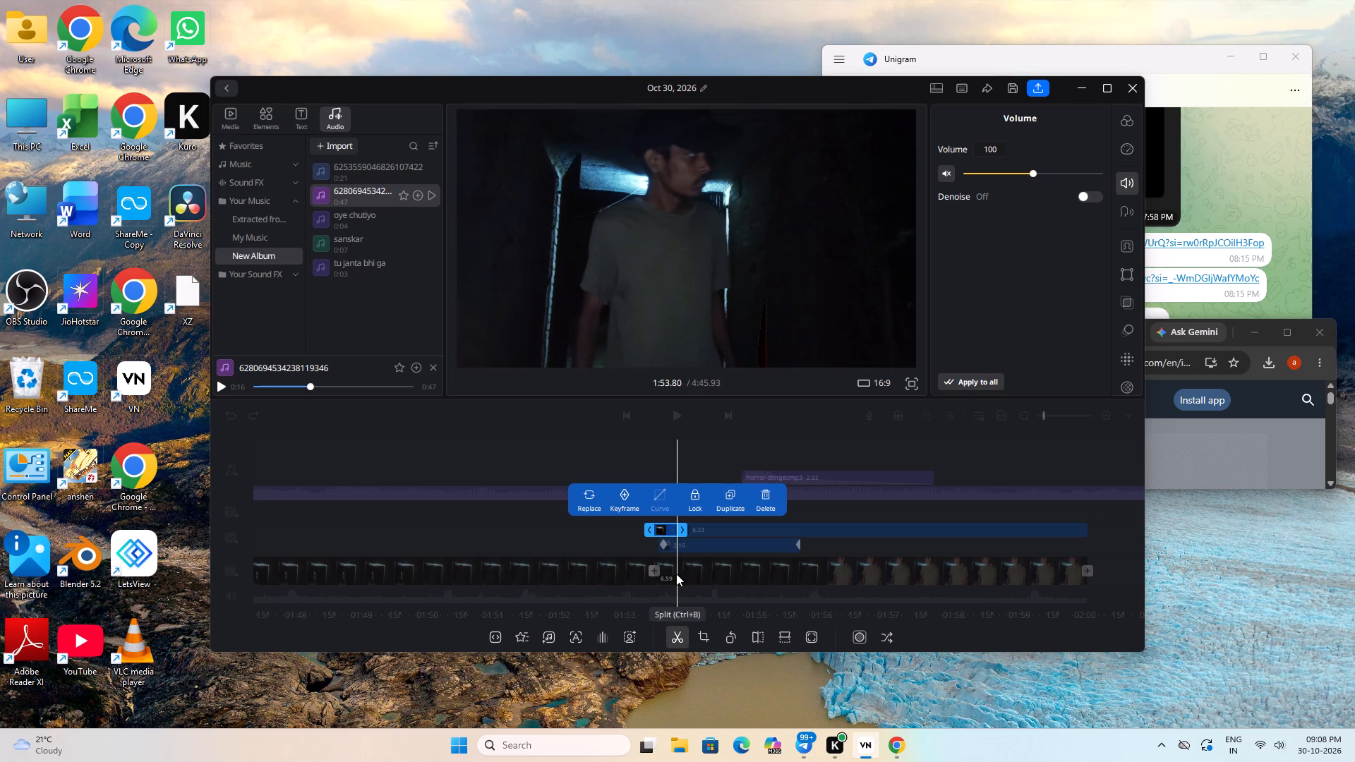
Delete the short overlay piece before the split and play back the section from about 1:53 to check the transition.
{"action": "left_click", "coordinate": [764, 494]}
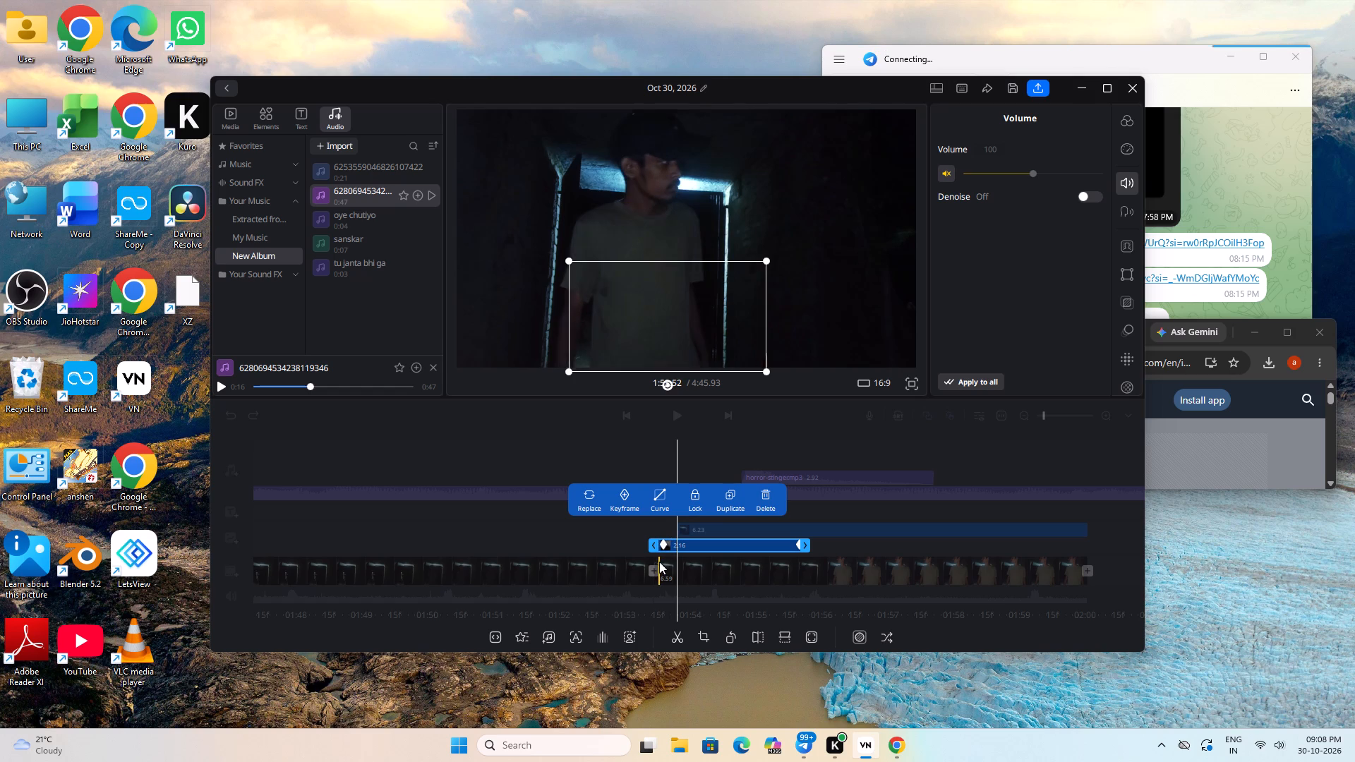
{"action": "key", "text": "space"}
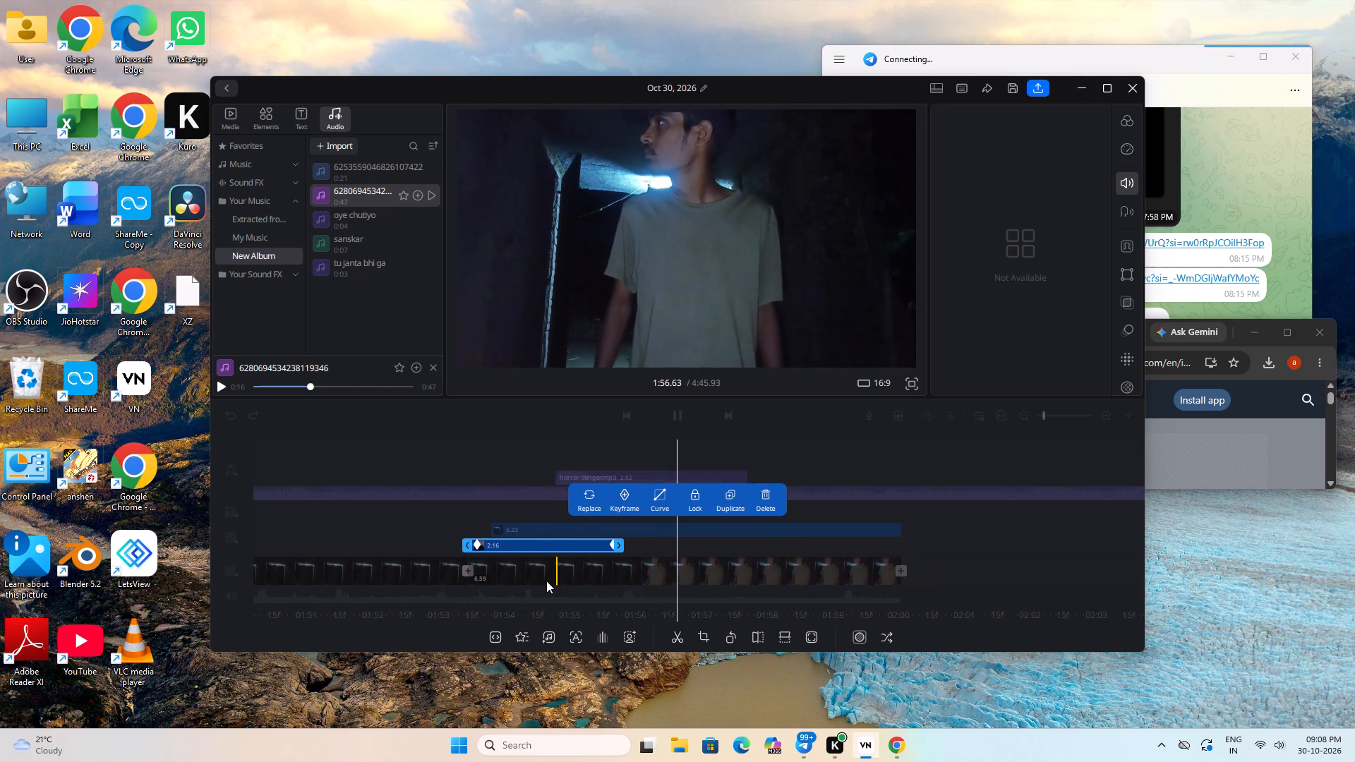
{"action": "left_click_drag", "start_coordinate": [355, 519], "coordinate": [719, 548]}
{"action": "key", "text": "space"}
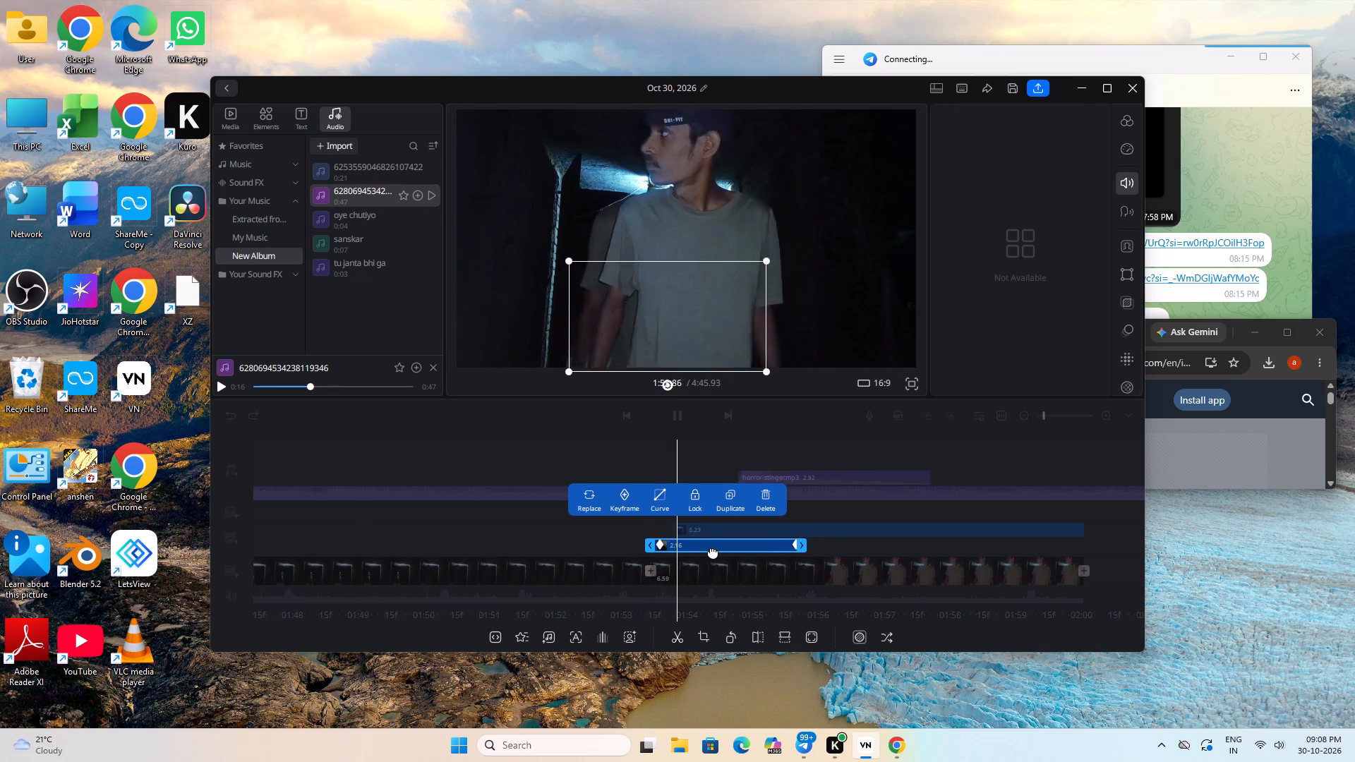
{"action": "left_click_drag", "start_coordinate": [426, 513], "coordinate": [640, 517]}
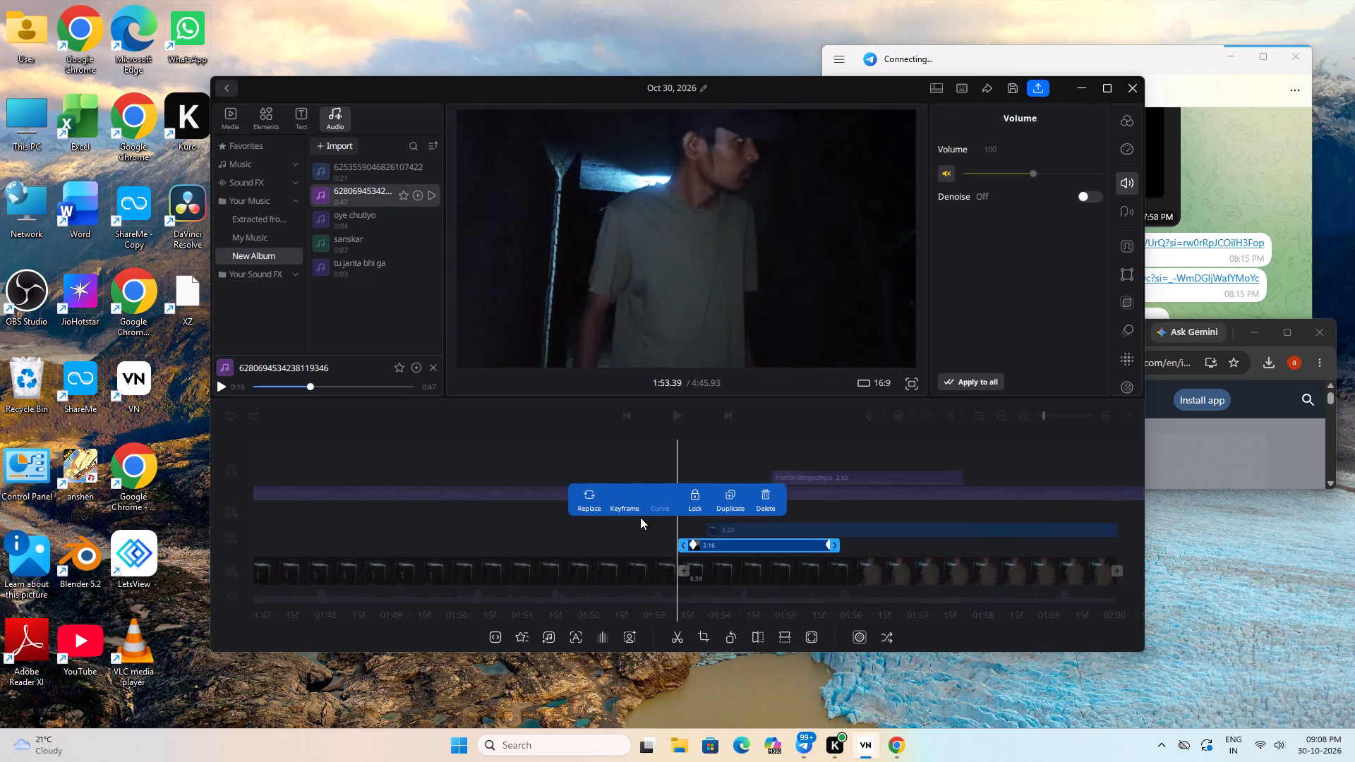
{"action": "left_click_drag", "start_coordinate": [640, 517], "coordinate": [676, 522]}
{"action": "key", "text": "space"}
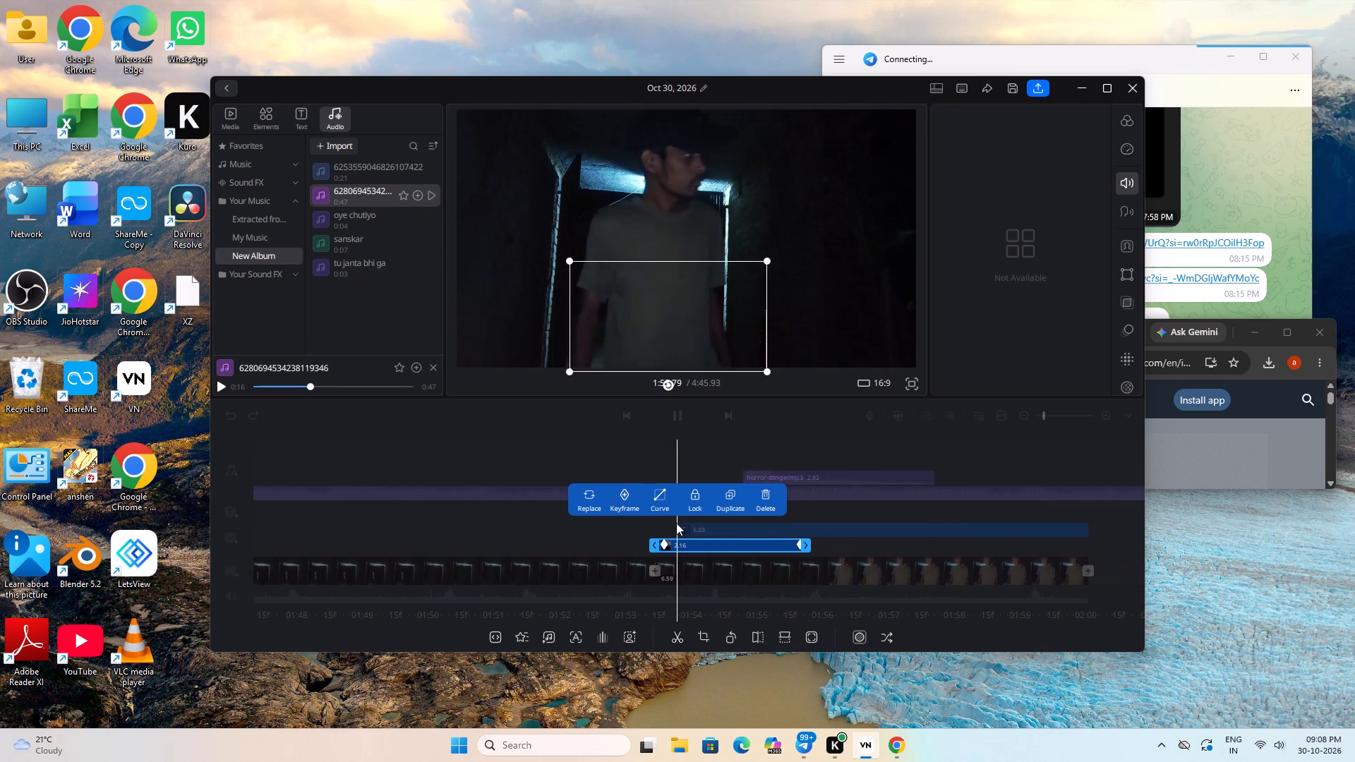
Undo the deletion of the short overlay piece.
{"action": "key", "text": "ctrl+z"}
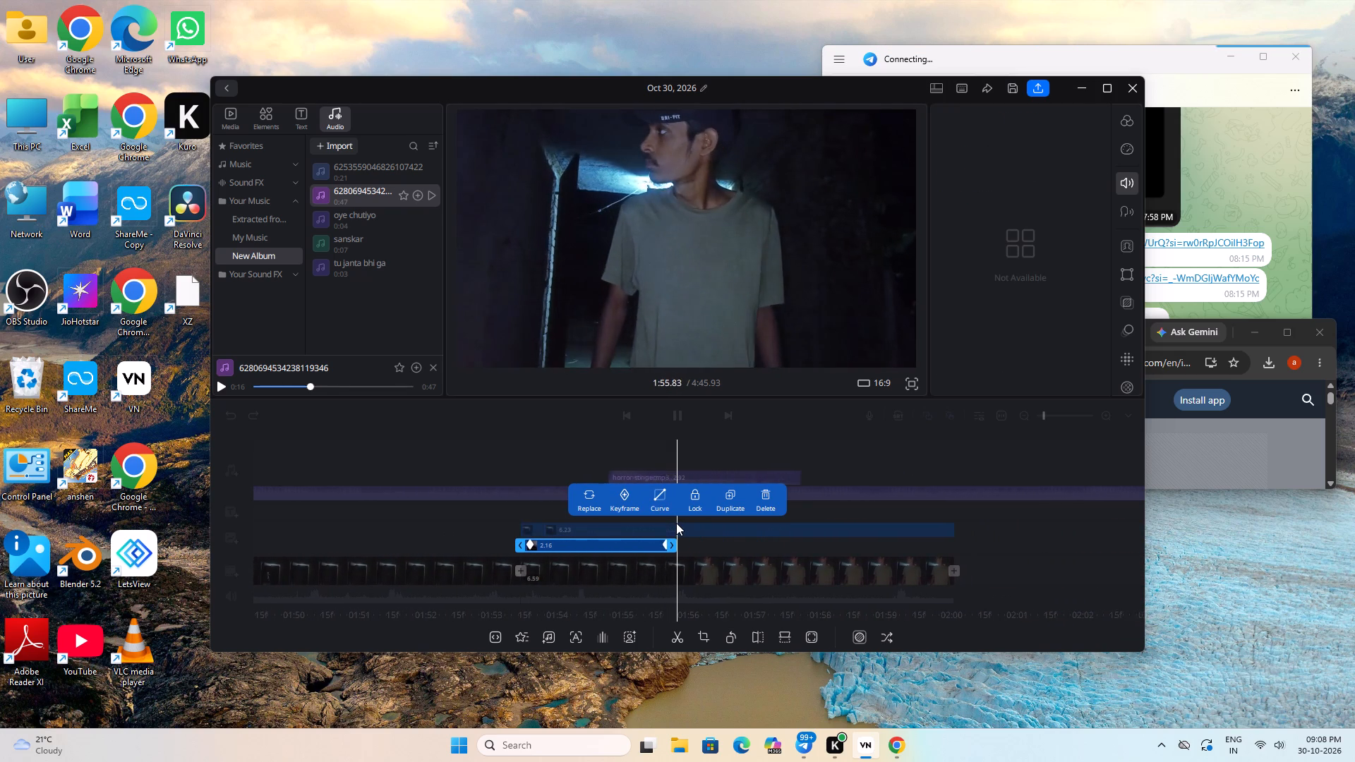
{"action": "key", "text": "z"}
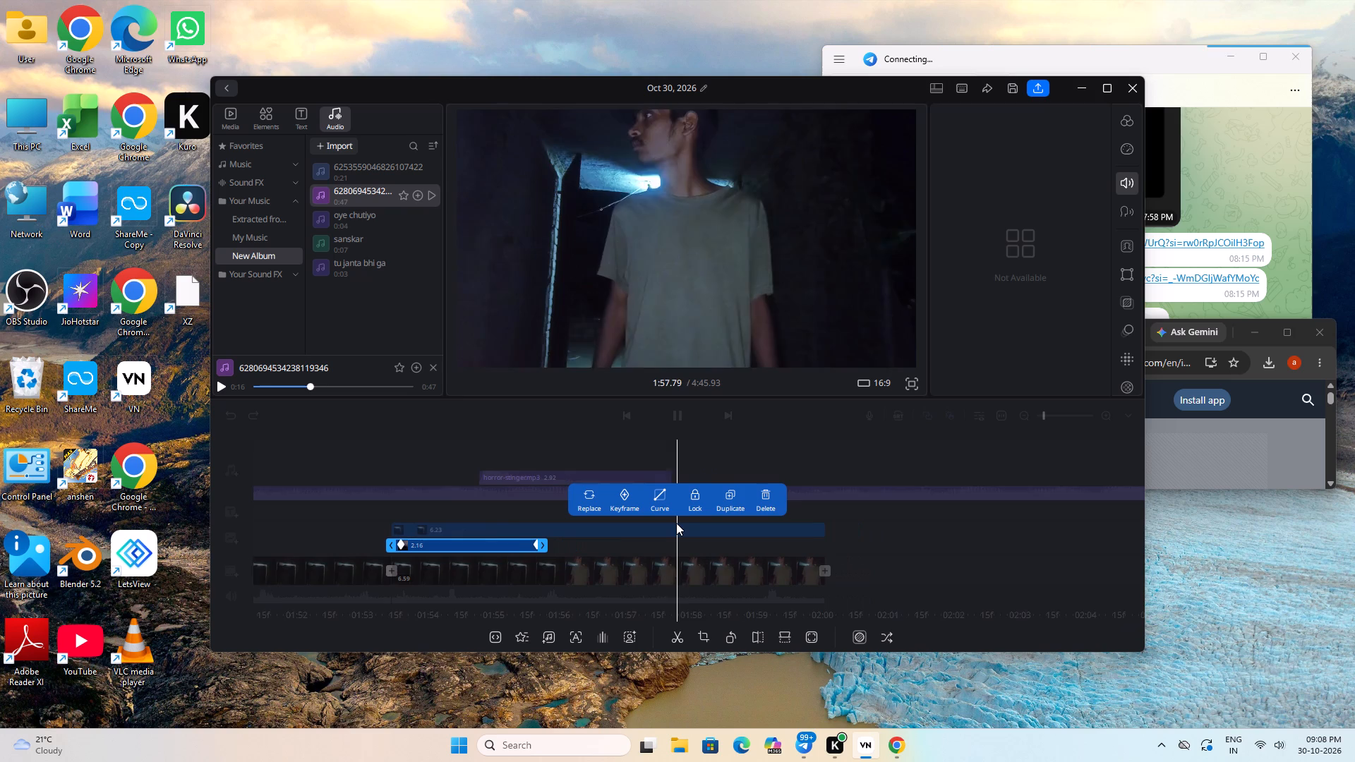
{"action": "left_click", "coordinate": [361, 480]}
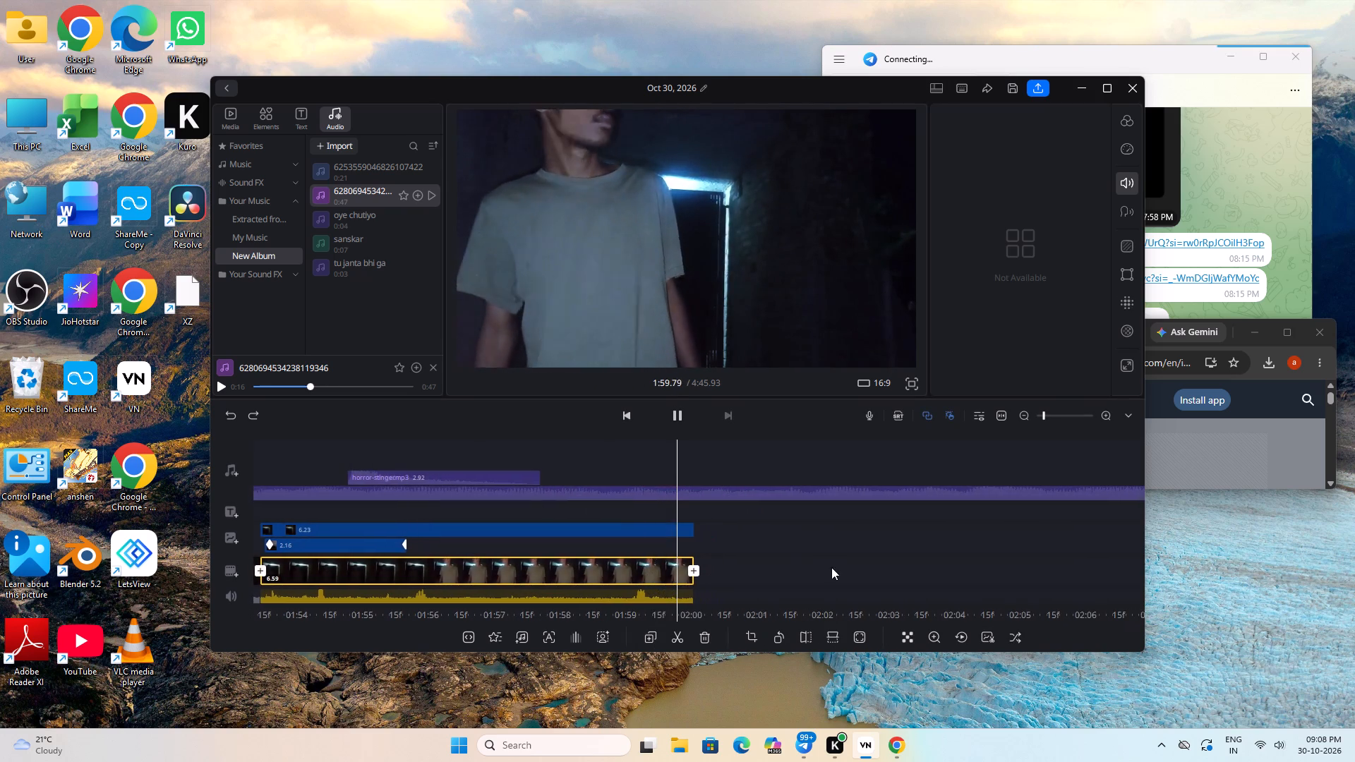
Replay the section up to about 1:55.7 to check the lower 2.16-second overlay against the horror-stinger.mp3 sound.
{"action": "left_click_drag", "start_coordinate": [835, 567], "coordinate": [1354, 538]}
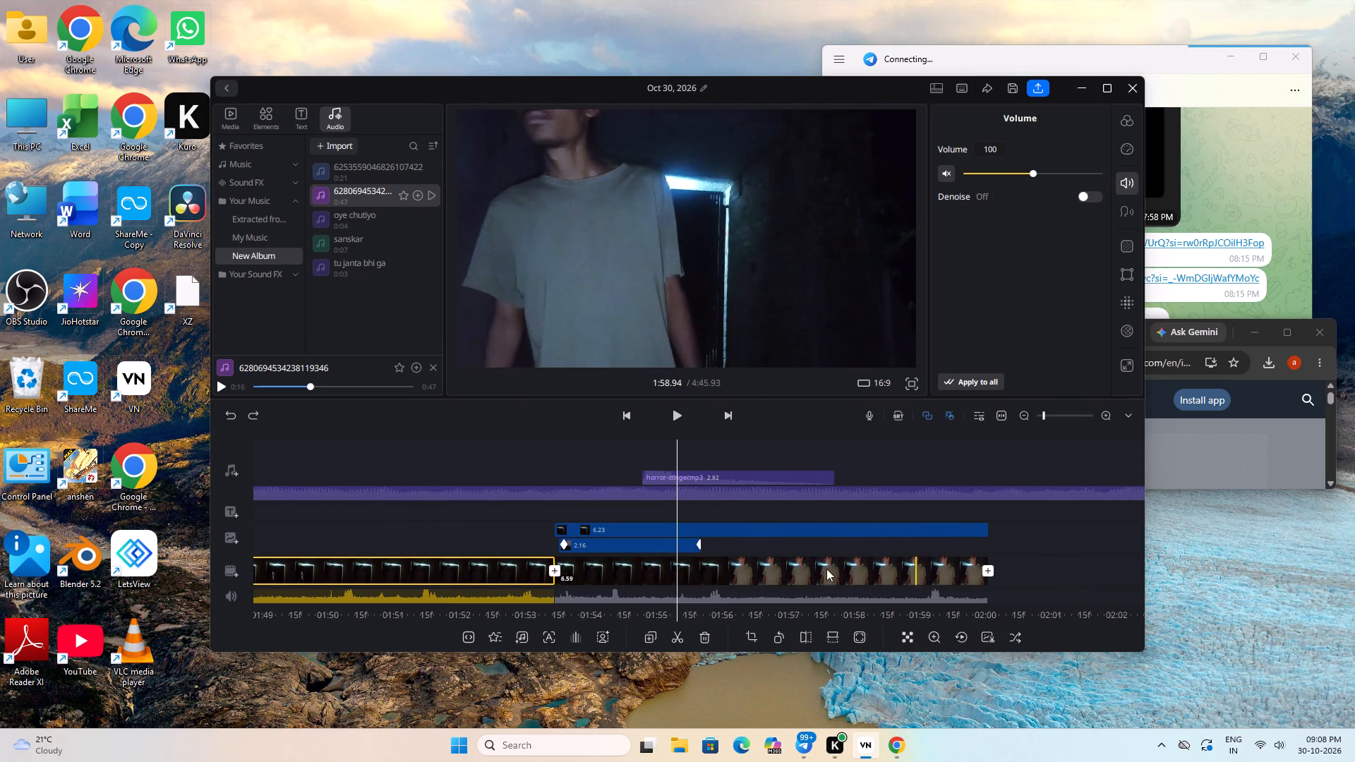
{"action": "left_click_drag", "start_coordinate": [509, 529], "coordinate": [562, 529]}
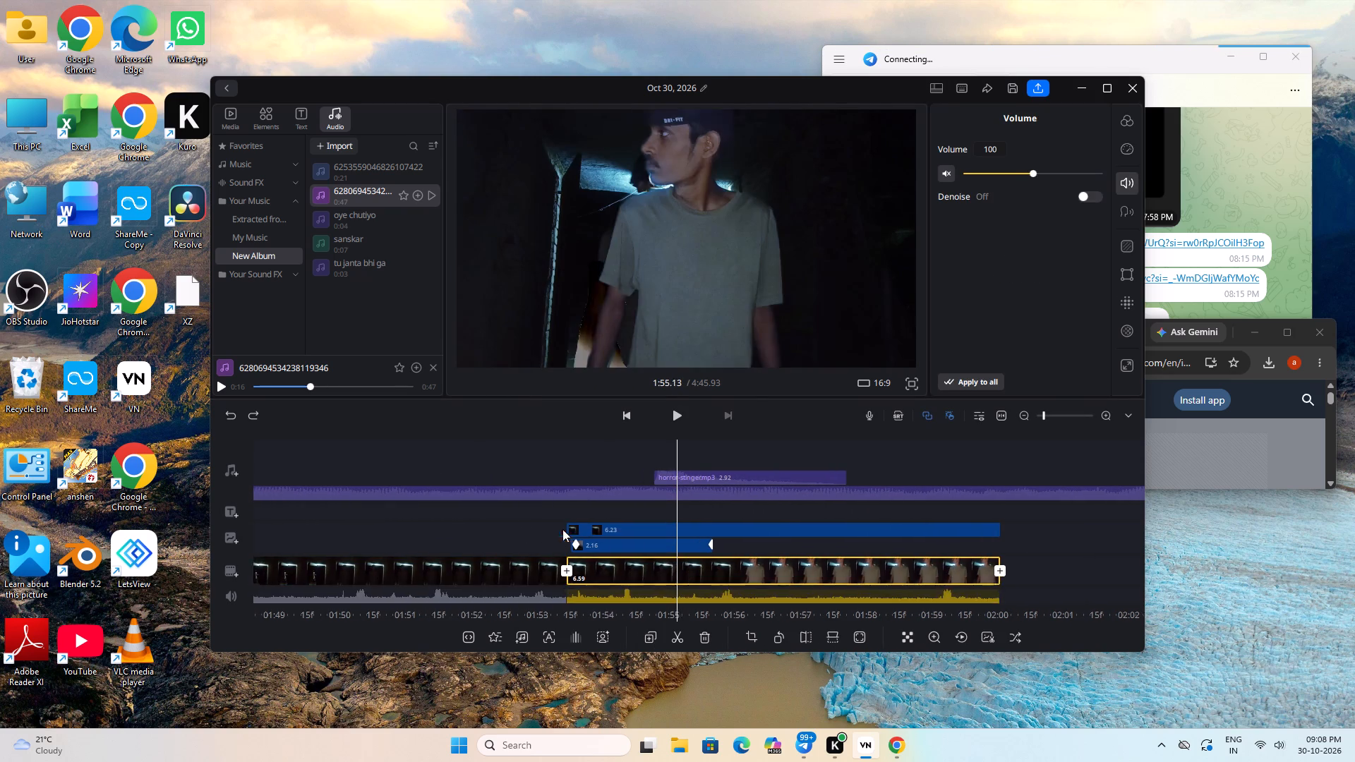
{"action": "left_click_drag", "start_coordinate": [562, 529], "coordinate": [669, 536]}
{"action": "key", "text": "space"}
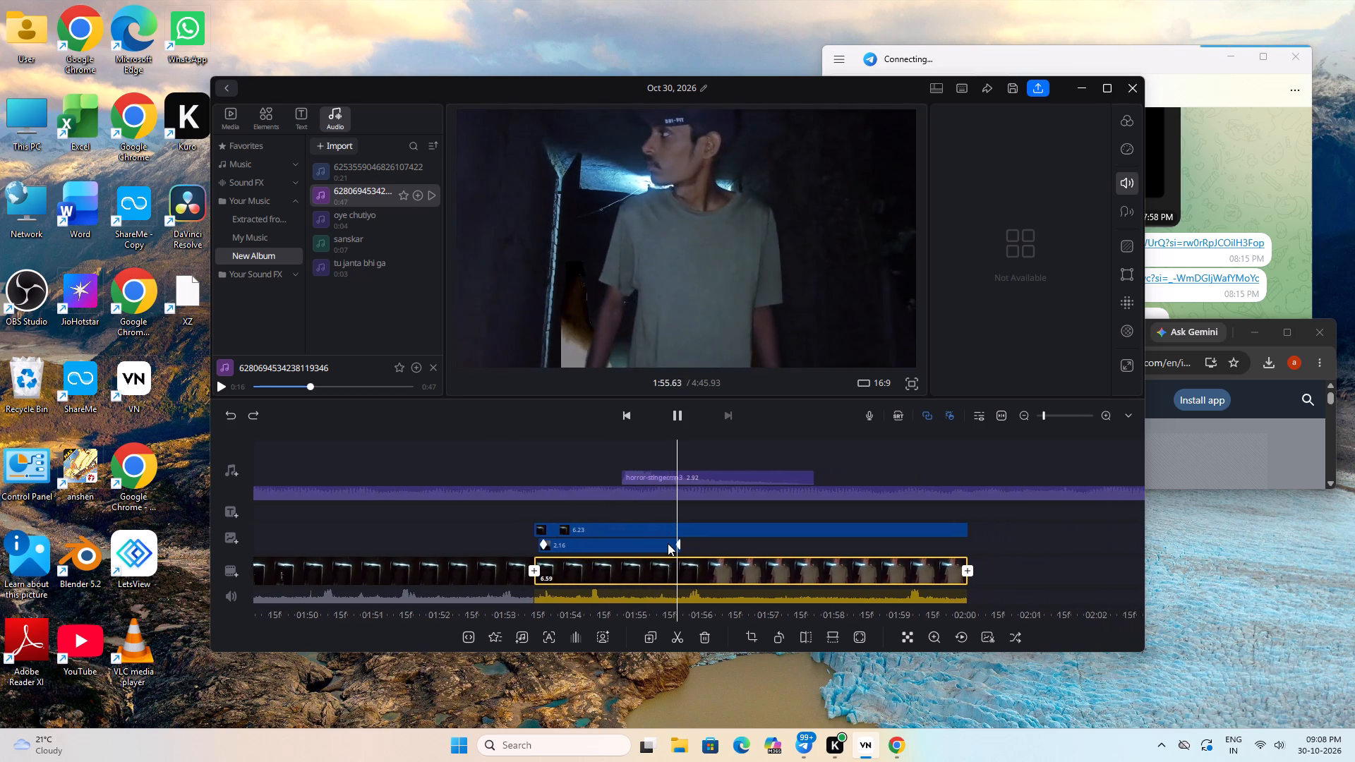
{"action": "left_click_drag", "start_coordinate": [914, 517], "coordinate": [1075, 522]}
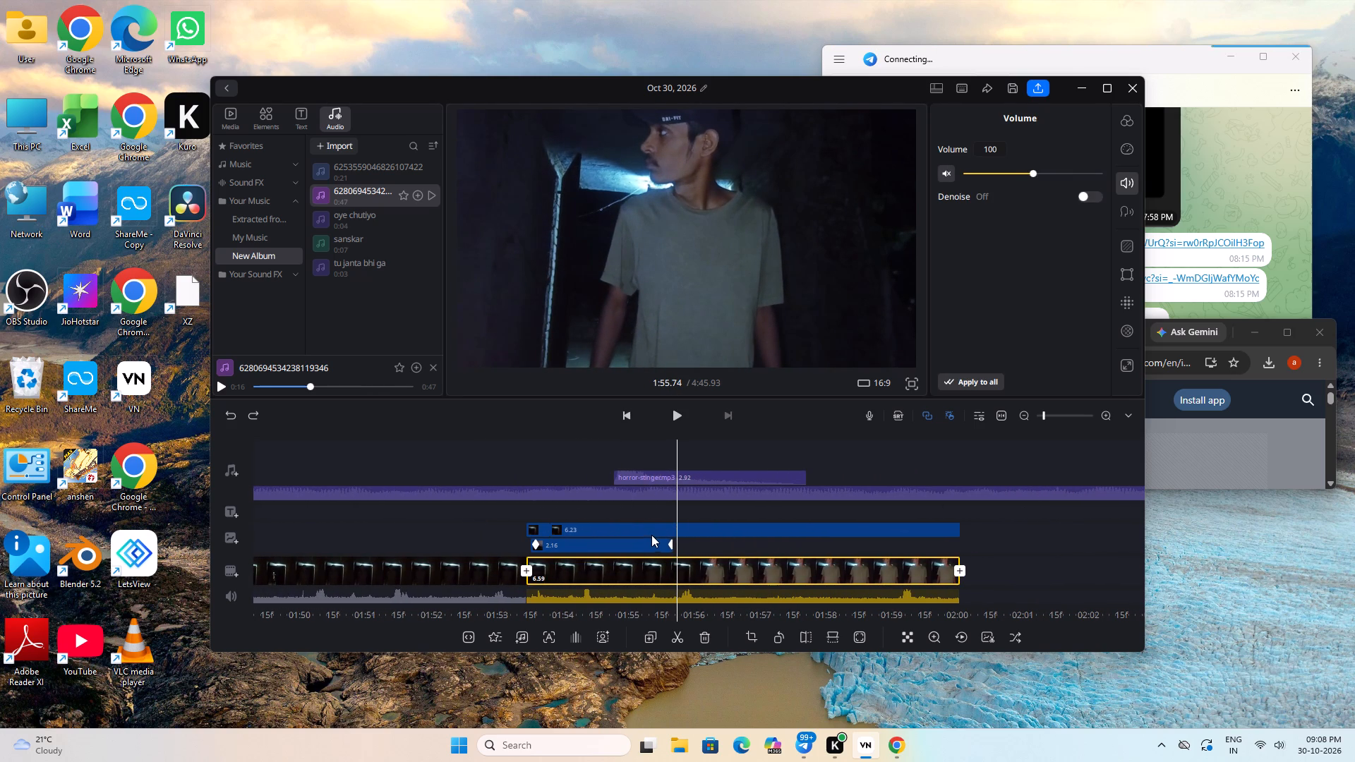
{"action": "left_click", "coordinate": [651, 542]}
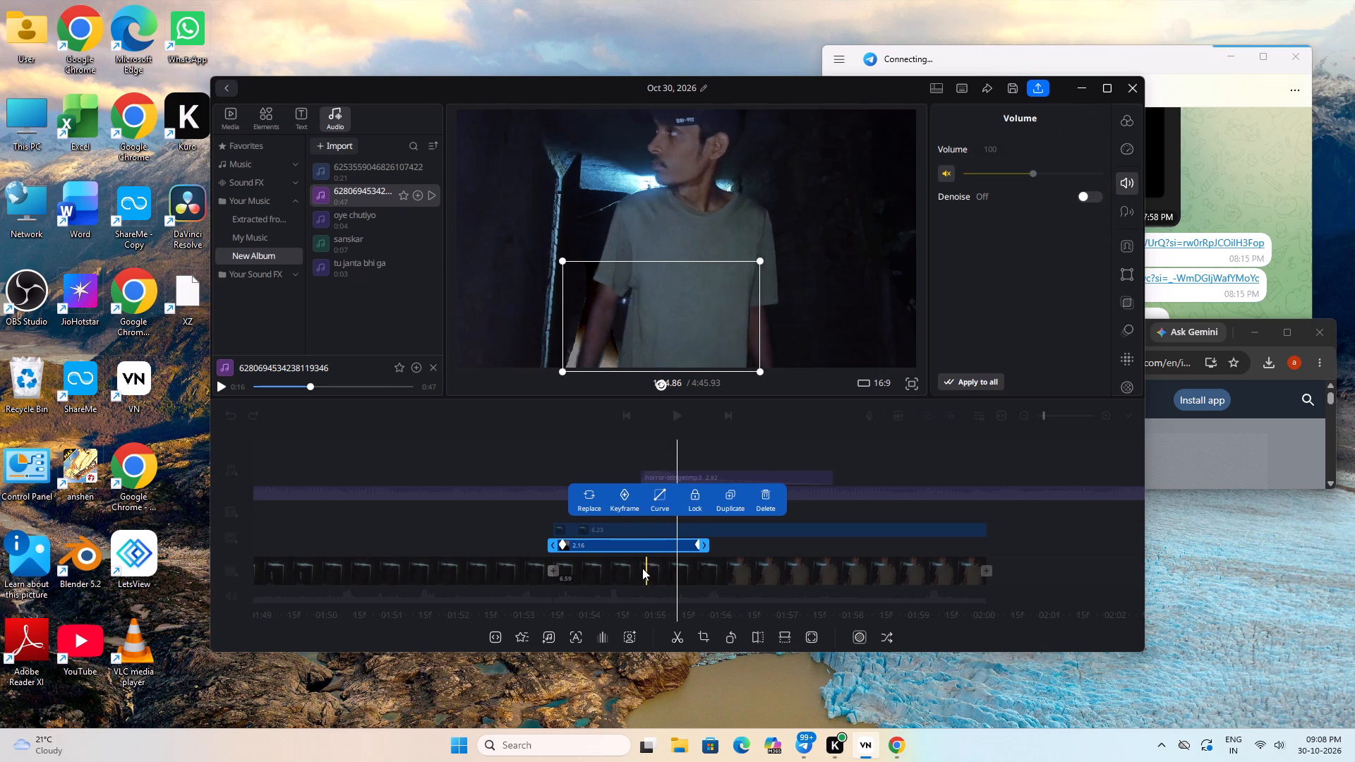
Lower the volume of the horror-stinger.mp3 clip to 264.
{"action": "left_click", "coordinate": [809, 465]}
{"action": "left_click", "coordinate": [810, 474]}
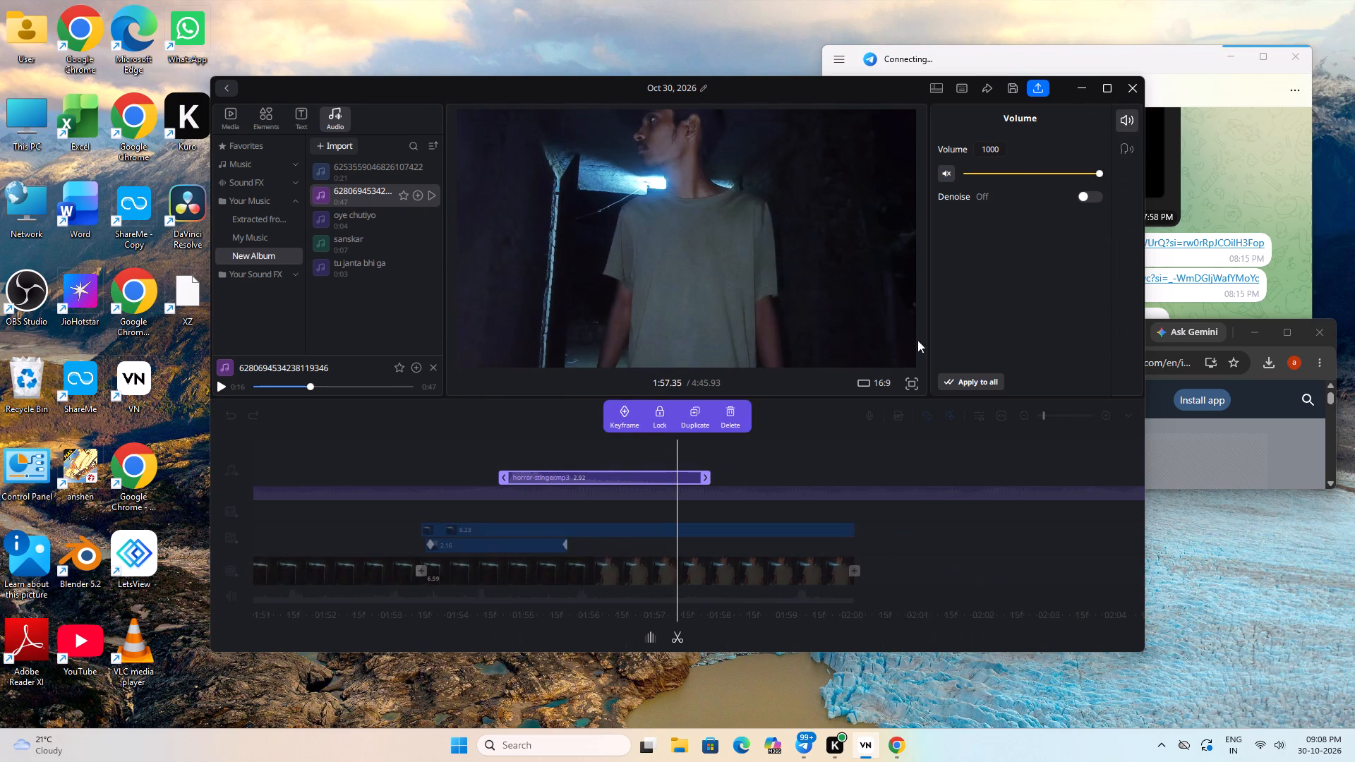
{"action": "left_click_drag", "start_coordinate": [1096, 173], "coordinate": [1047, 181]}
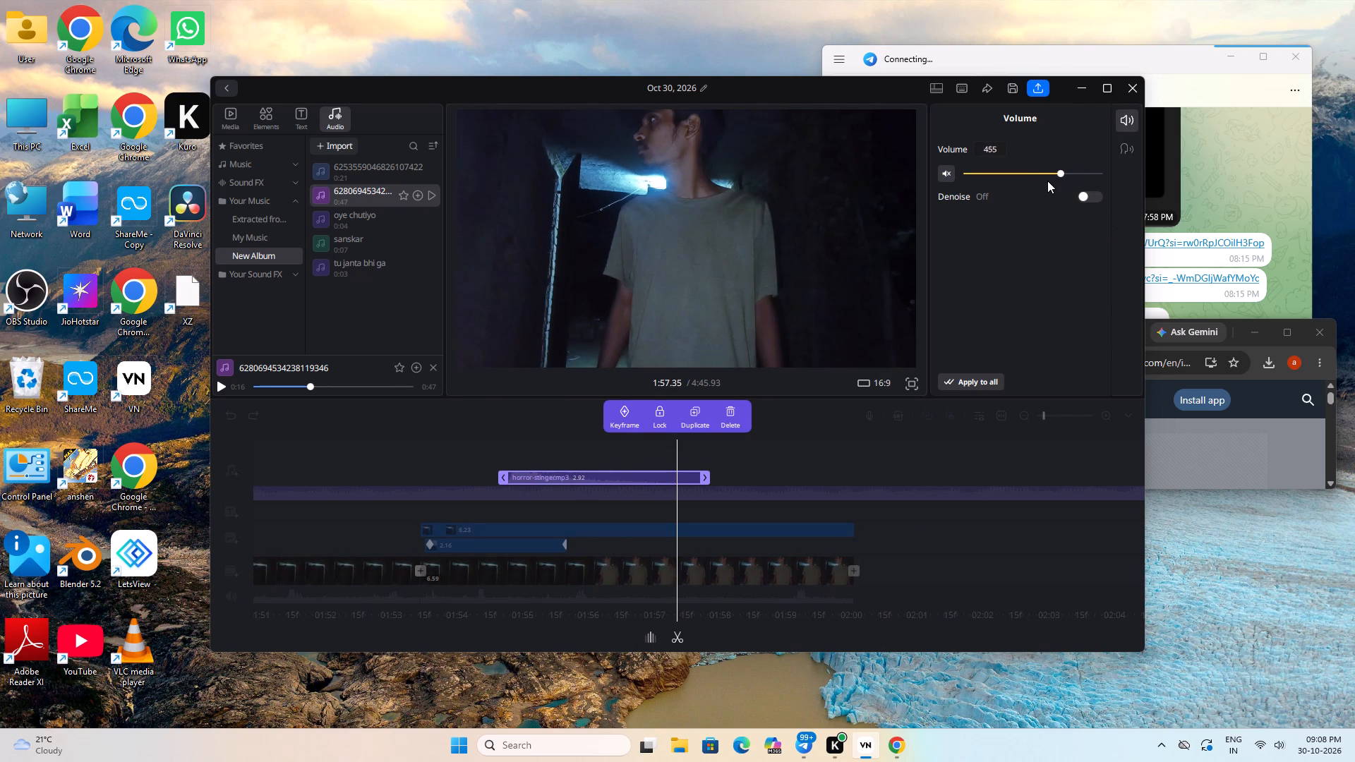
{"action": "left_click_drag", "start_coordinate": [1047, 181], "coordinate": [1046, 181]}
Play back from about 1:54 to 1:56 to check the stinger's new level against the action.
{"action": "left_click_drag", "start_coordinate": [838, 475], "coordinate": [1067, 477]}
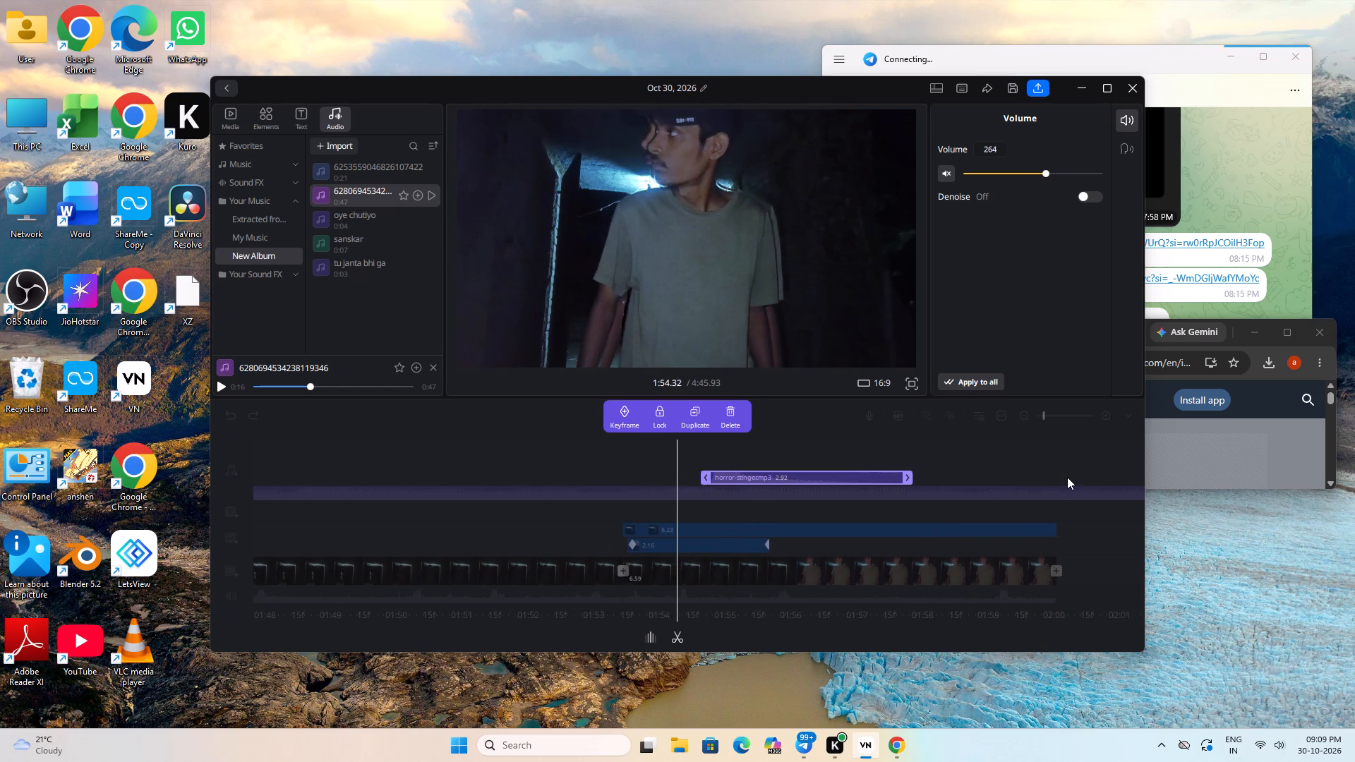
{"action": "left_click_drag", "start_coordinate": [1067, 477], "coordinate": [1068, 476]}
{"action": "key", "text": "space"}
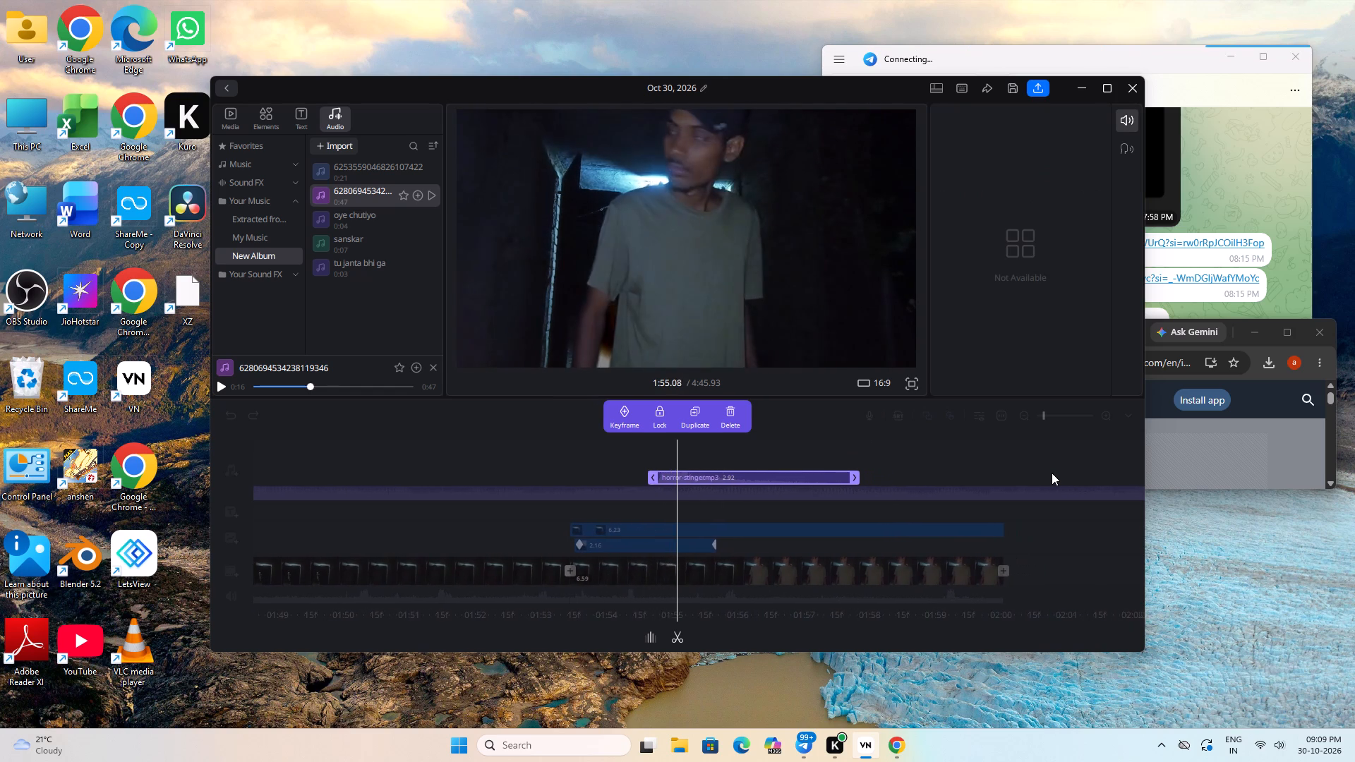
{"action": "key", "text": "space"}
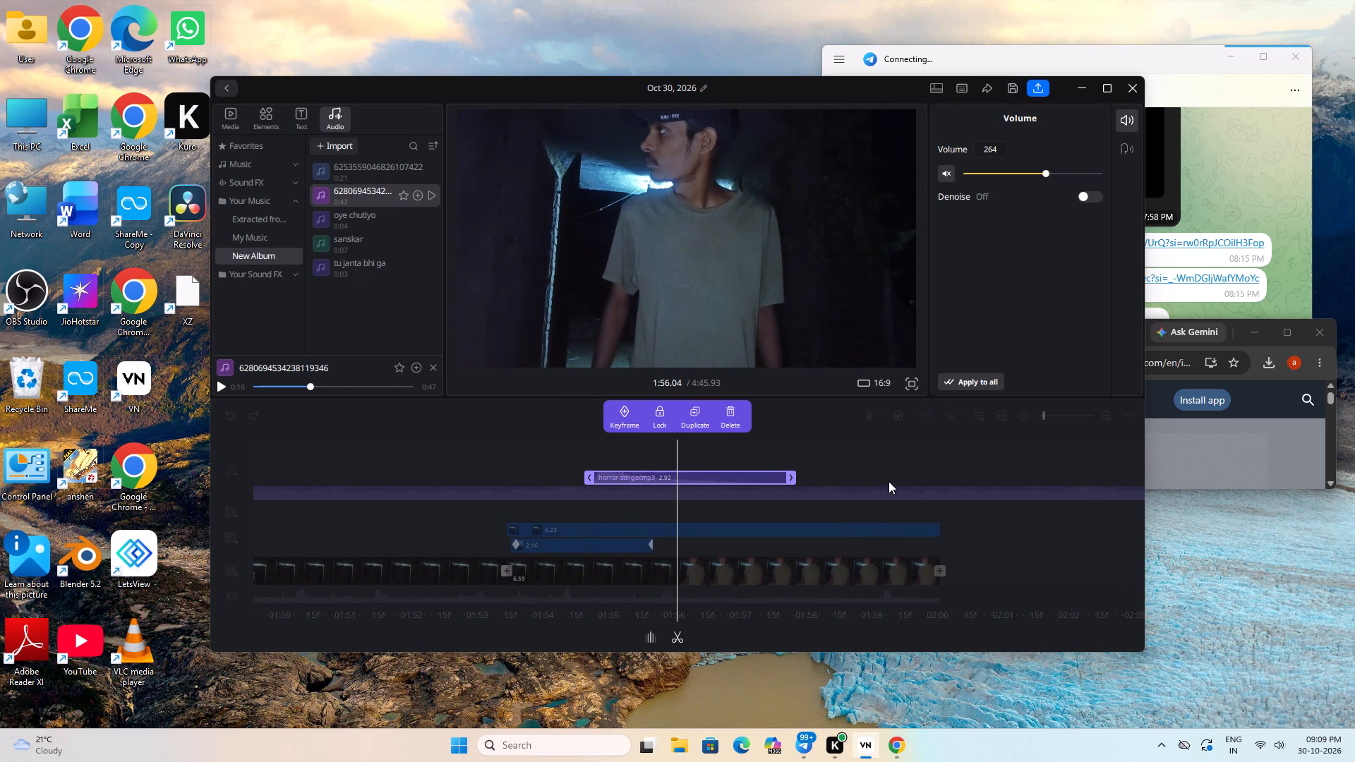
Go back through the earlier footage to the lit doorway shot at about 1:37.
{"action": "left_click_drag", "start_coordinate": [890, 481], "coordinate": [1155, 456]}
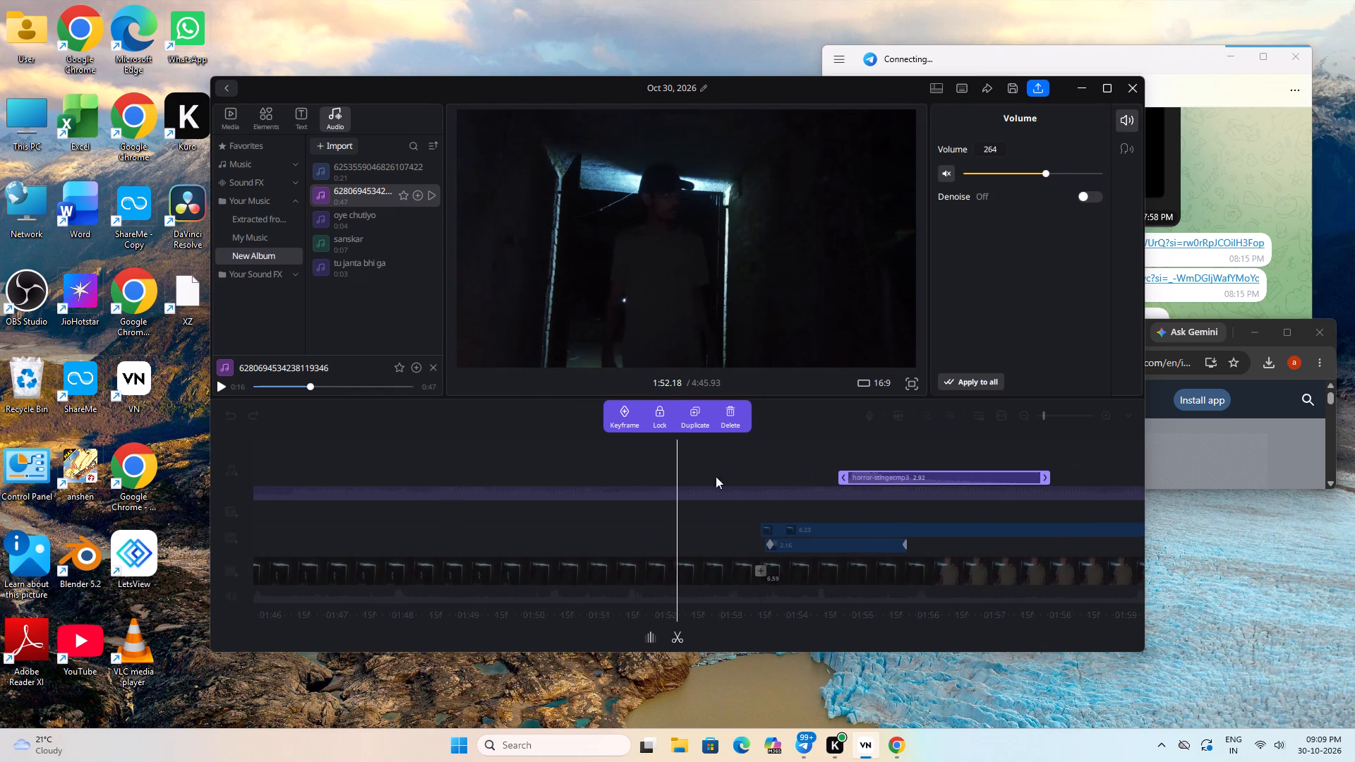
{"action": "left_click", "coordinate": [666, 470]}
{"action": "left_click_drag", "start_coordinate": [647, 473], "coordinate": [902, 459]}
{"action": "left_click_drag", "start_coordinate": [654, 476], "coordinate": [852, 473]}
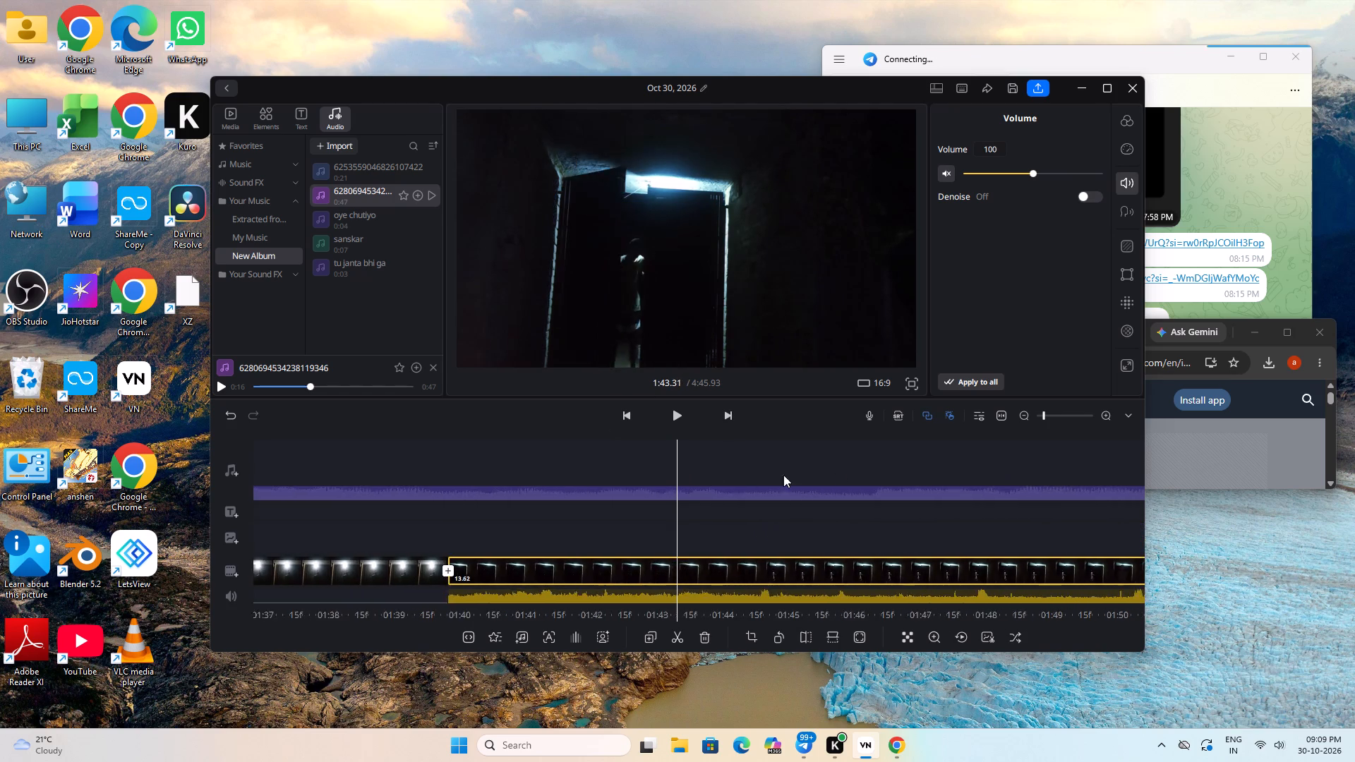
{"action": "left_click_drag", "start_coordinate": [722, 481], "coordinate": [821, 484]}
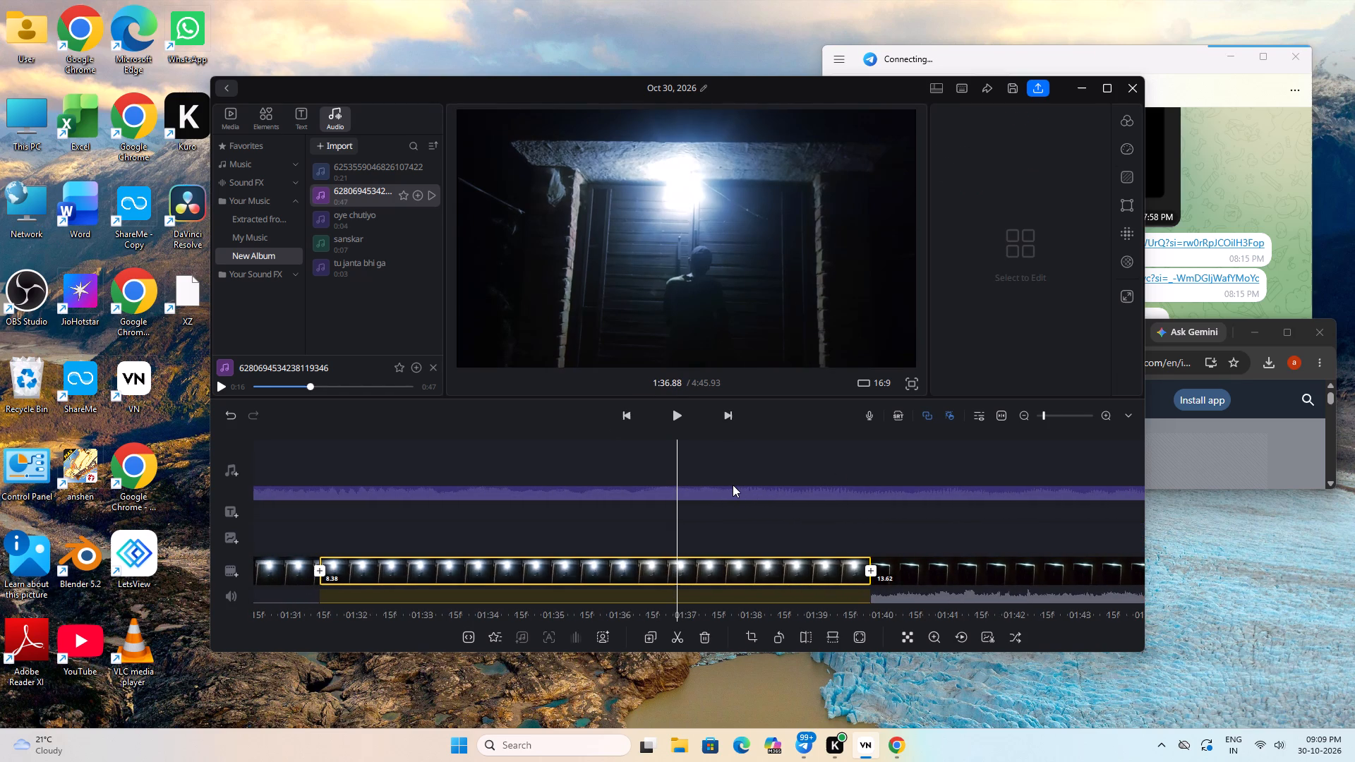
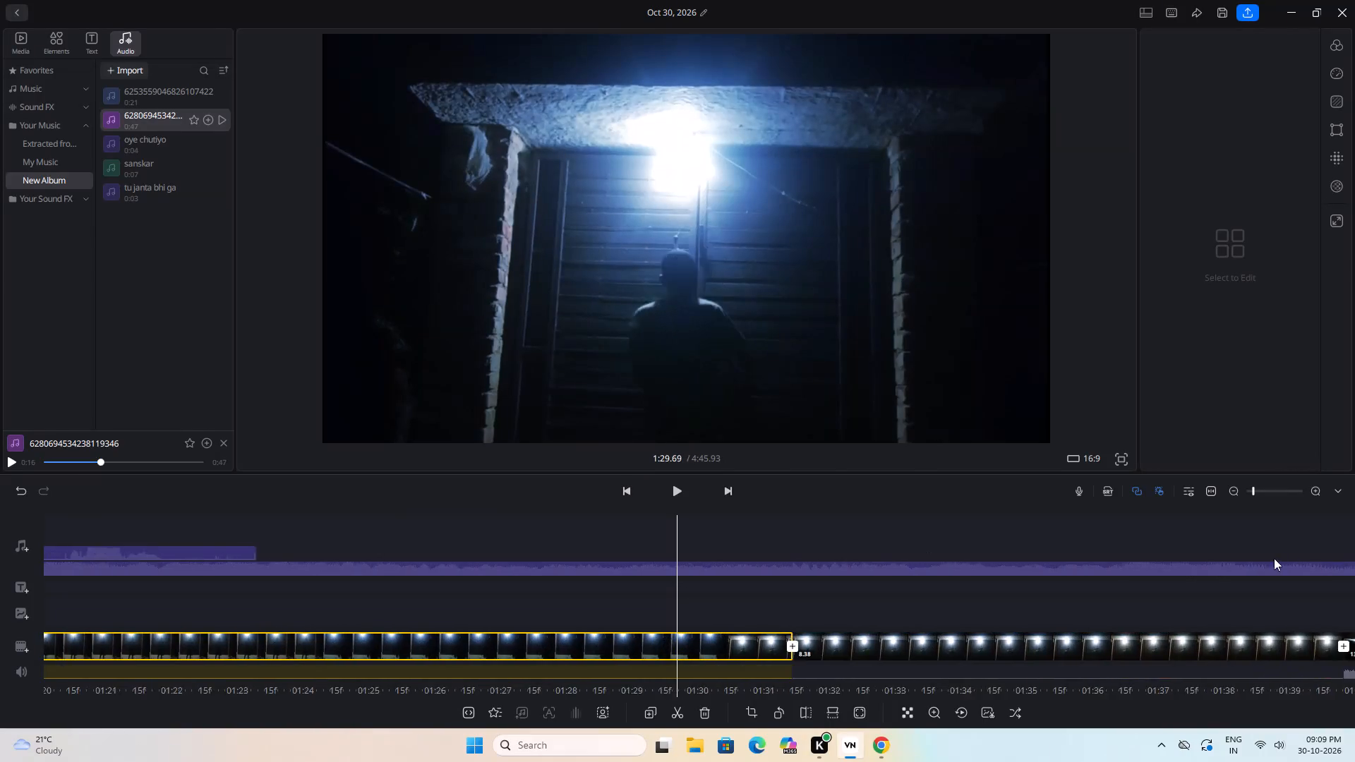
Go back to the opening computer-desk footage and play it to about 0:28 to check the click and keyboard-typing sounds against the action.
{"action": "left_click_drag", "start_coordinate": [890, 544], "coordinate": [1155, 533]}
{"action": "left_click_drag", "start_coordinate": [927, 564], "coordinate": [1124, 536]}
{"action": "left_click_drag", "start_coordinate": [885, 540], "coordinate": [1072, 537]}
{"action": "left_click_drag", "start_coordinate": [874, 556], "coordinate": [1078, 552]}
{"action": "left_click_drag", "start_coordinate": [716, 567], "coordinate": [892, 563]}
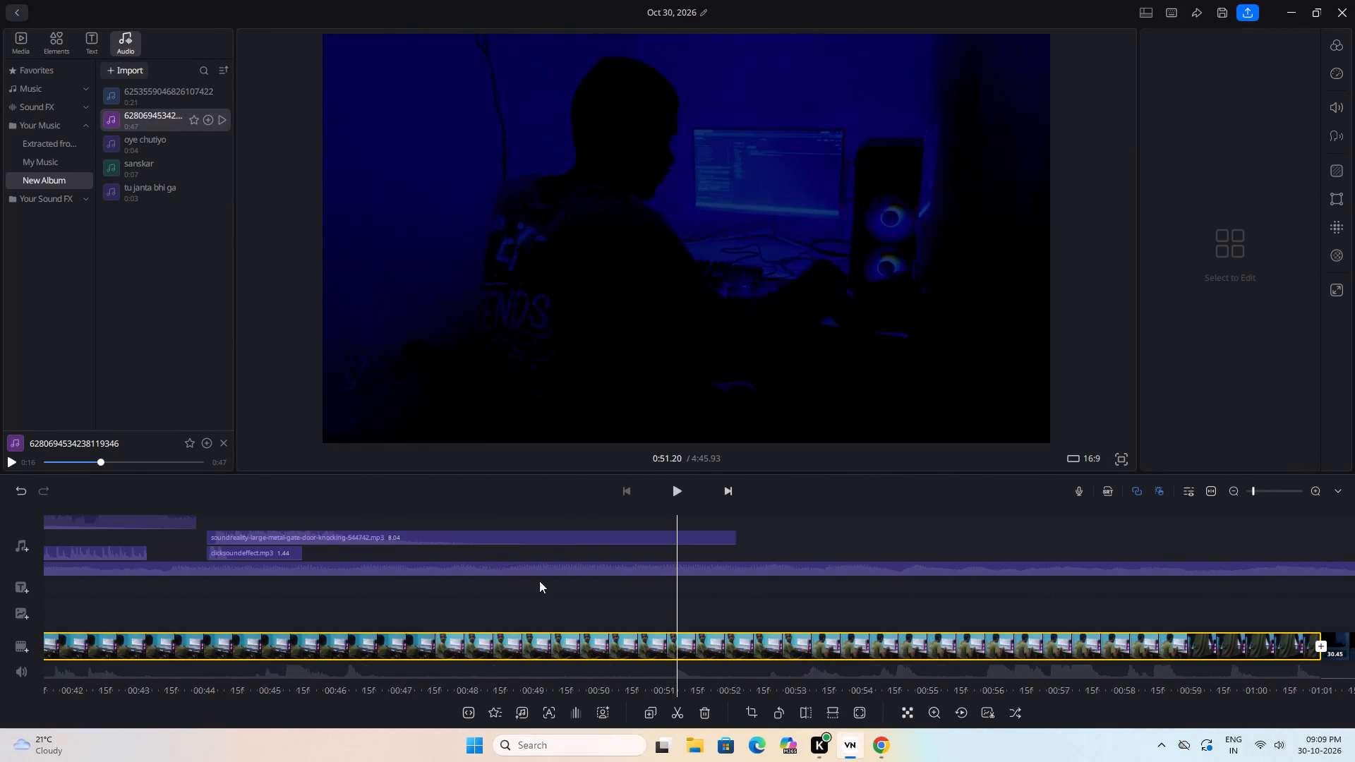
{"action": "left_click_drag", "start_coordinate": [560, 582], "coordinate": [886, 581]}
{"action": "left_click_drag", "start_coordinate": [656, 596], "coordinate": [1073, 581]}
{"action": "left_click_drag", "start_coordinate": [842, 565], "coordinate": [1228, 561]}
{"action": "left_click_drag", "start_coordinate": [1006, 577], "coordinate": [1104, 576]}
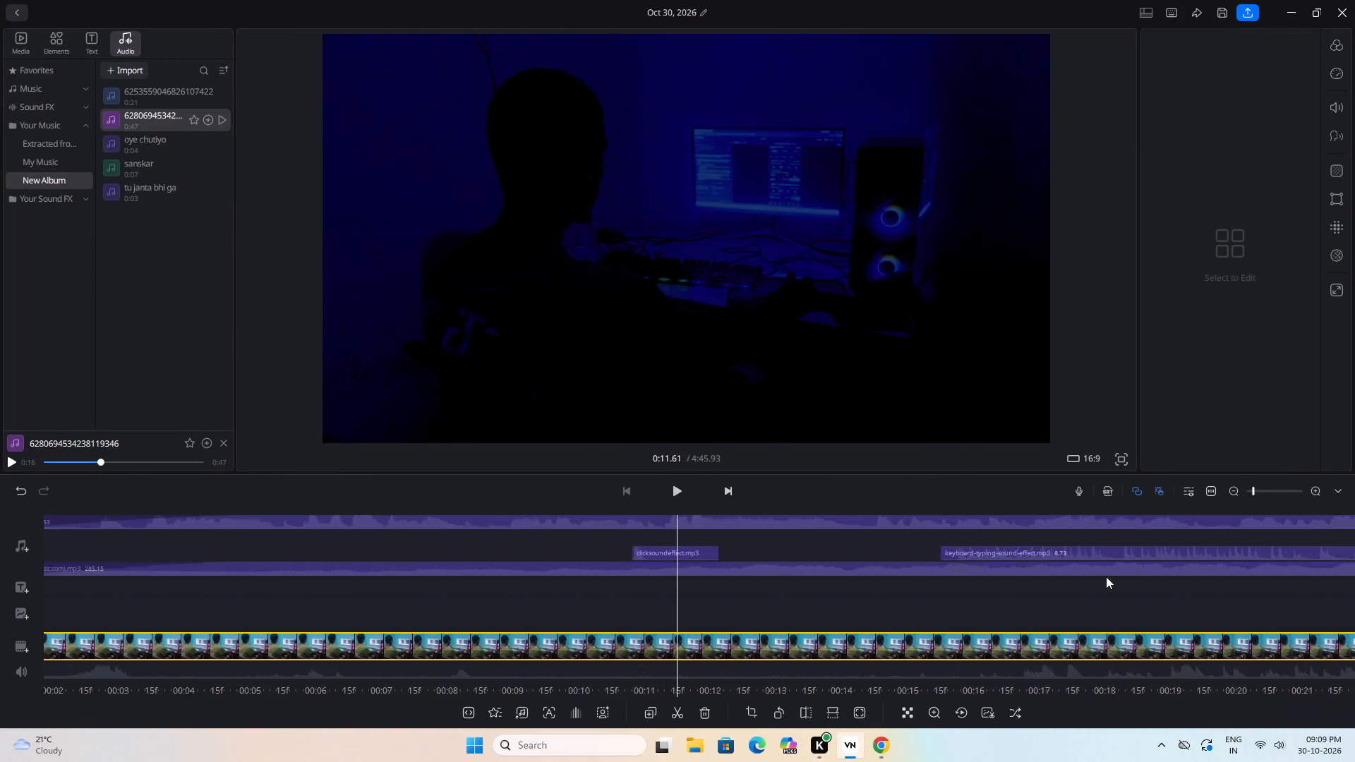
{"action": "left_click_drag", "start_coordinate": [786, 613], "coordinate": [1092, 622]}
{"action": "left_click", "coordinate": [675, 492]}
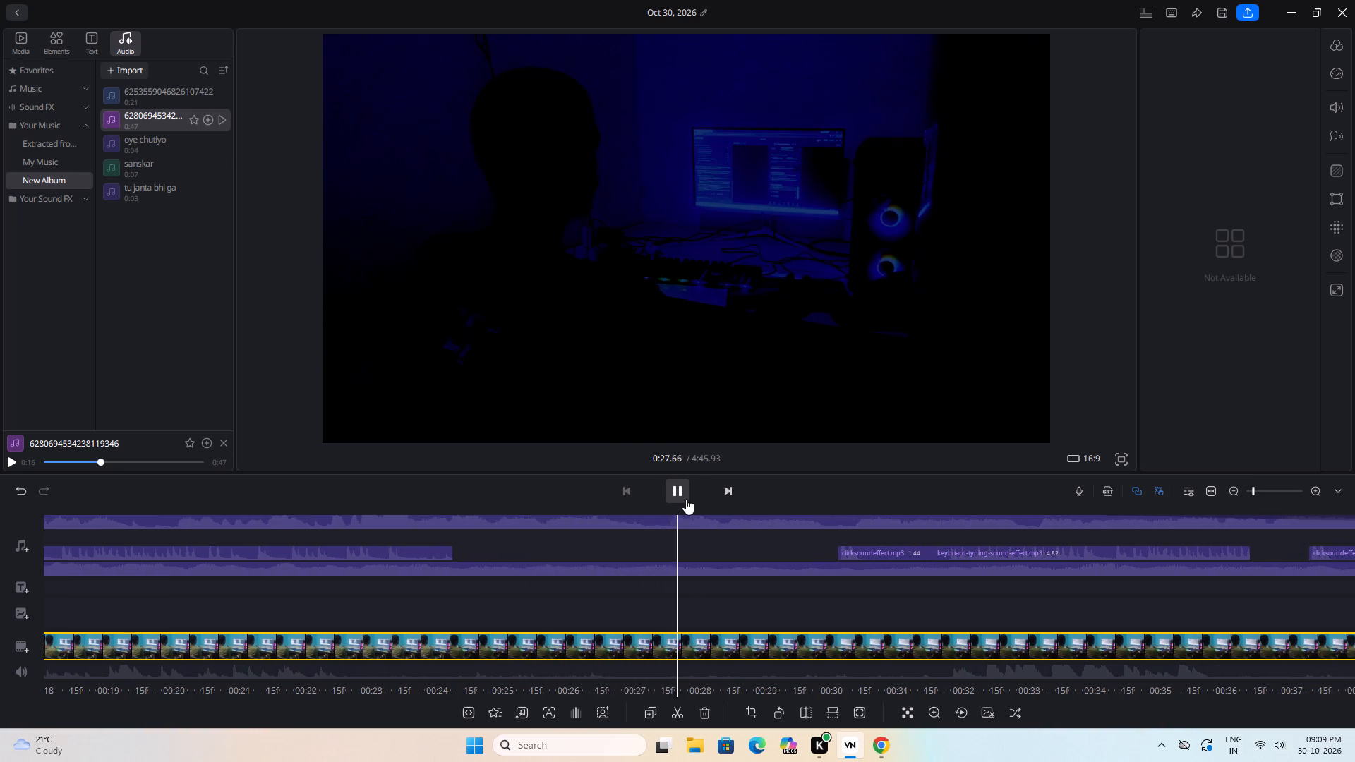
{"action": "left_click", "coordinate": [686, 499]}
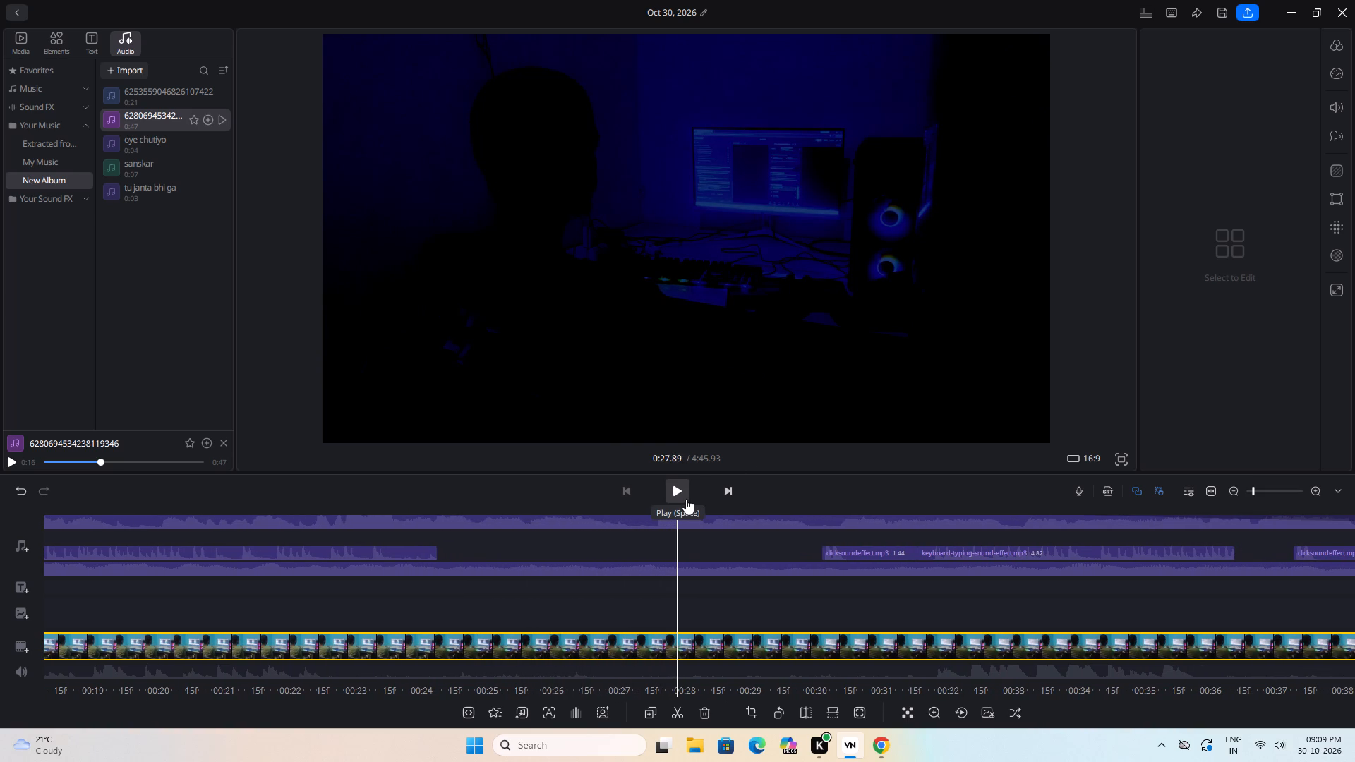
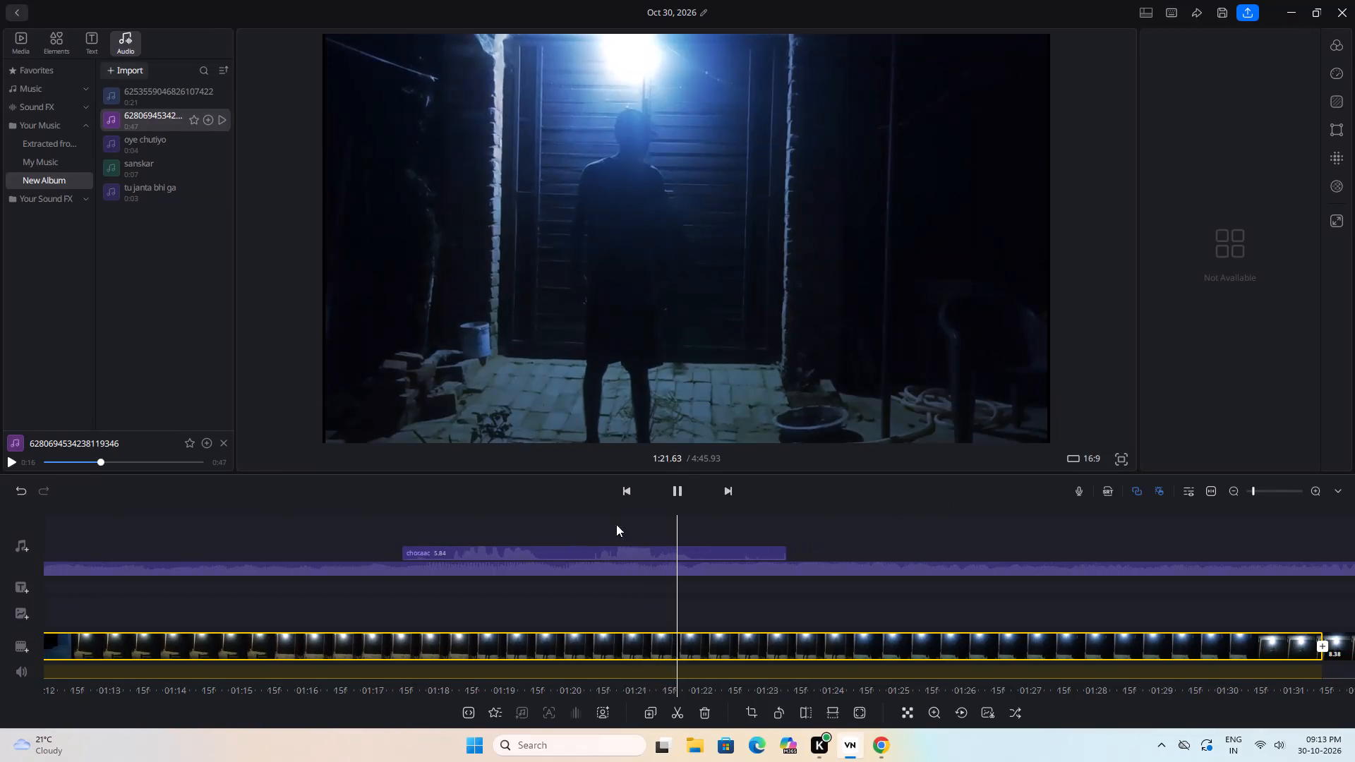
Replay the doorway shot from about 1:15 to check the short audio clip above the long audio track against the figure's movement.
{"action": "left_click", "coordinate": [682, 495]}
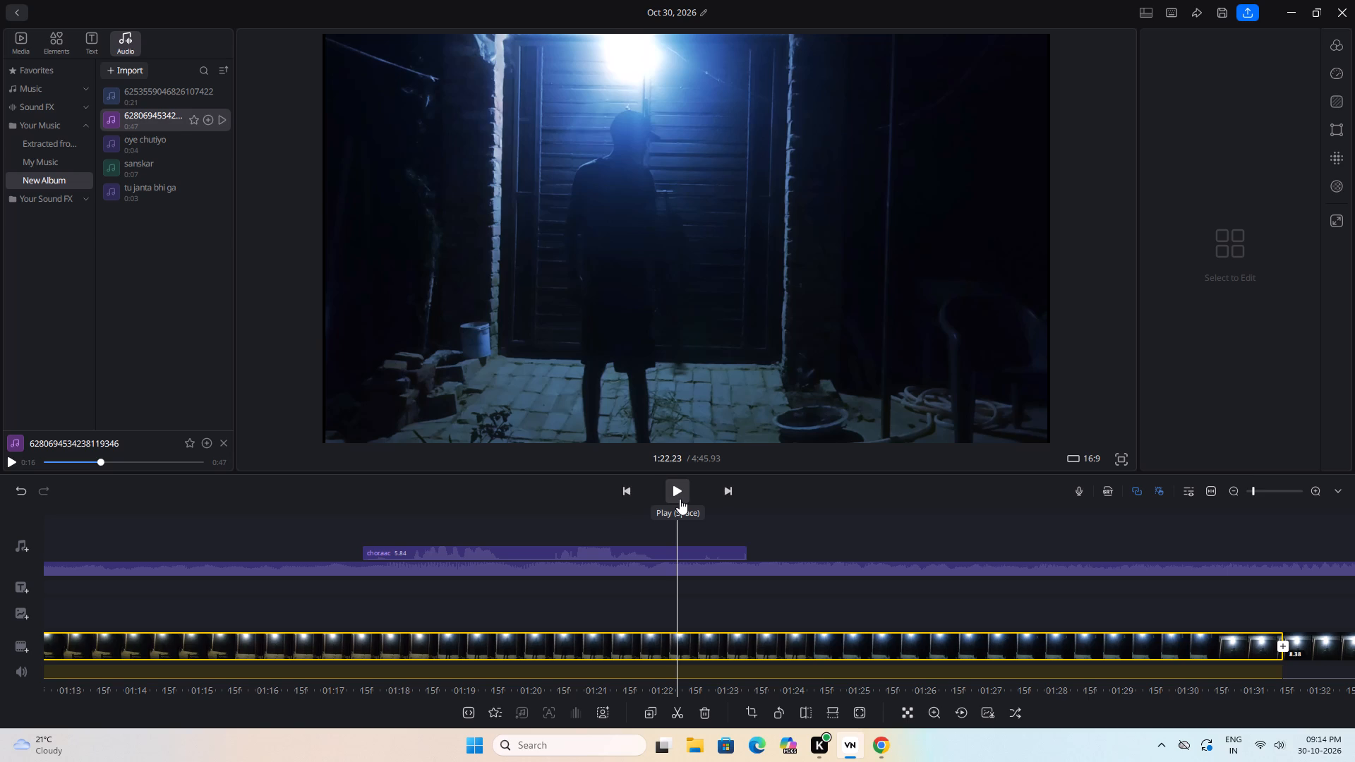
{"action": "left_click_drag", "start_coordinate": [795, 542], "coordinate": [1239, 529]}
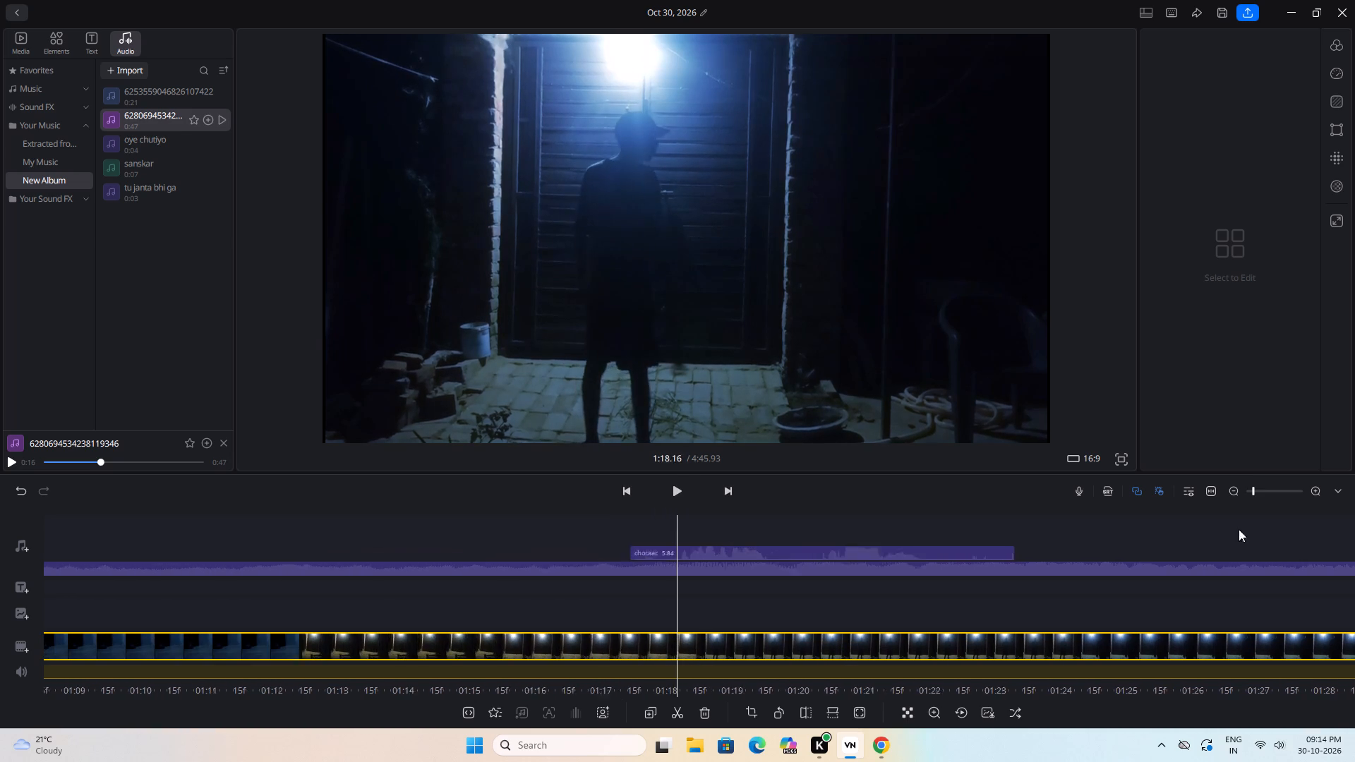
{"action": "left_click_drag", "start_coordinate": [1239, 529], "coordinate": [1349, 526]}
{"action": "left_click", "coordinate": [680, 497]}
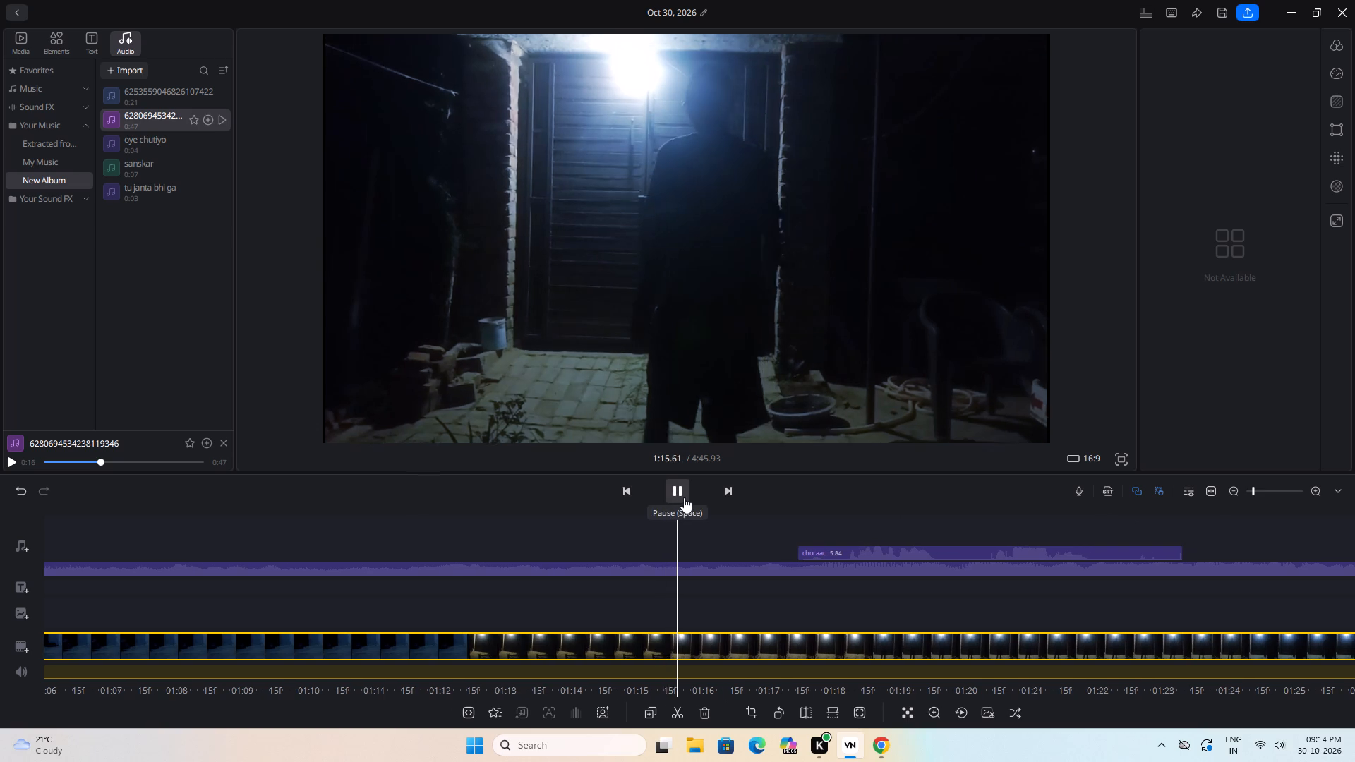
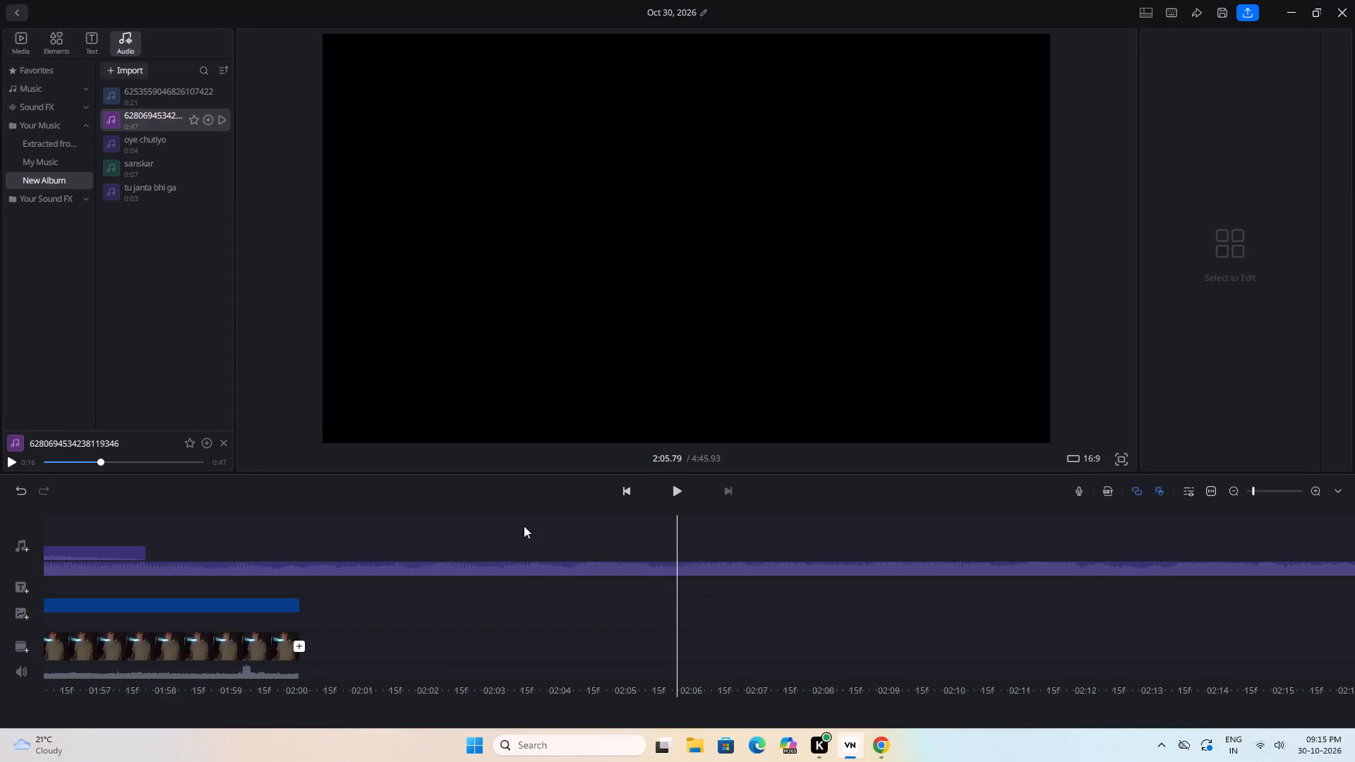
Play the cut into the dark closed-door shot from about 1:38 to check its original sound.
{"action": "left_click_drag", "start_coordinate": [510, 529], "coordinate": [1140, 494]}
{"action": "left_click_drag", "start_coordinate": [493, 550], "coordinate": [612, 555]}
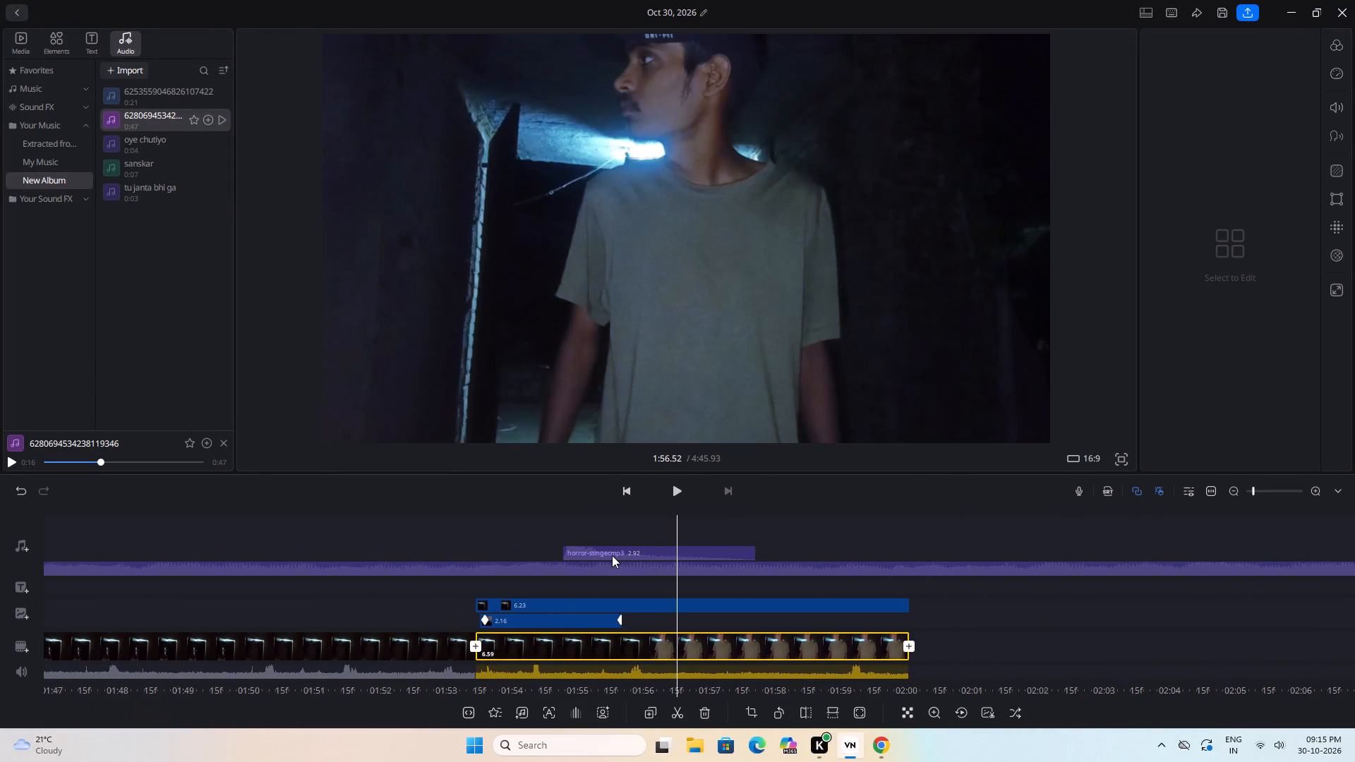
{"action": "left_click_drag", "start_coordinate": [612, 555], "coordinate": [737, 576]}
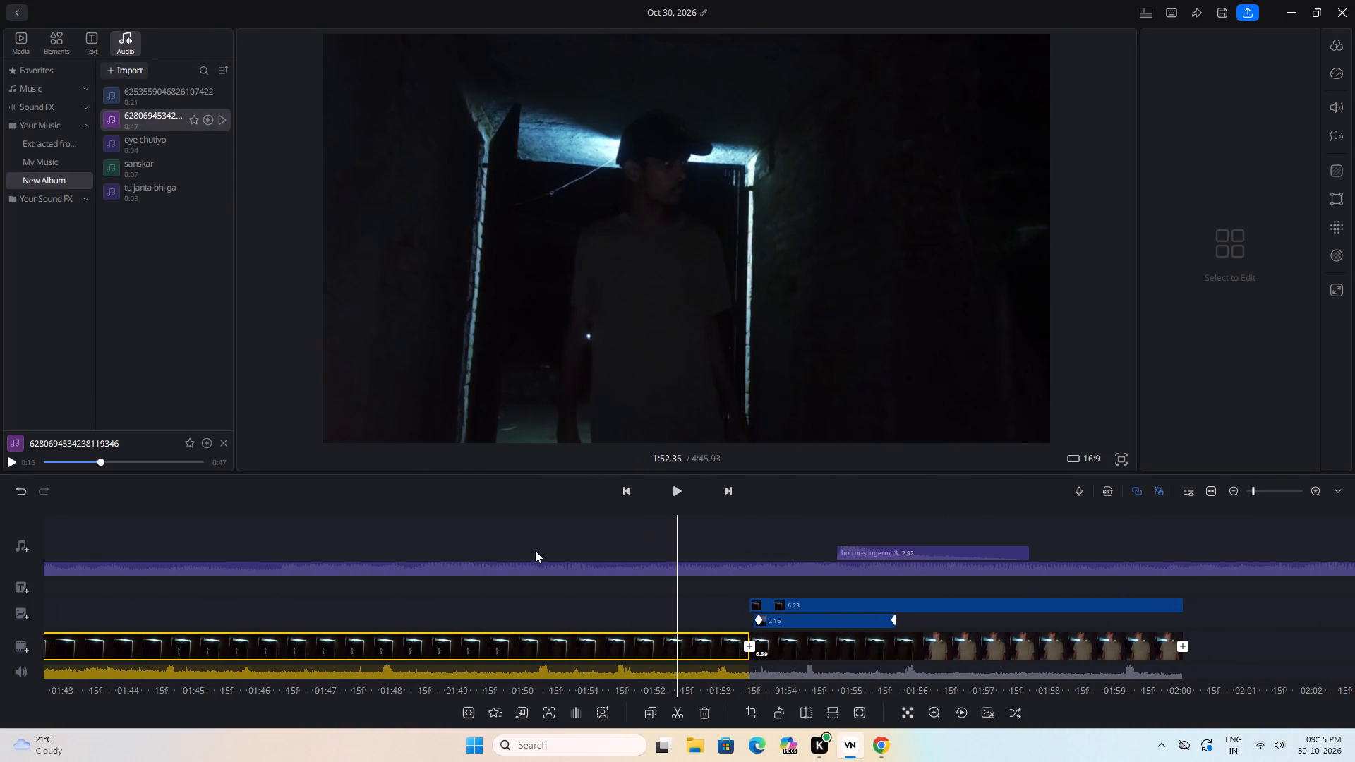
{"action": "left_click_drag", "start_coordinate": [531, 546], "coordinate": [722, 554]}
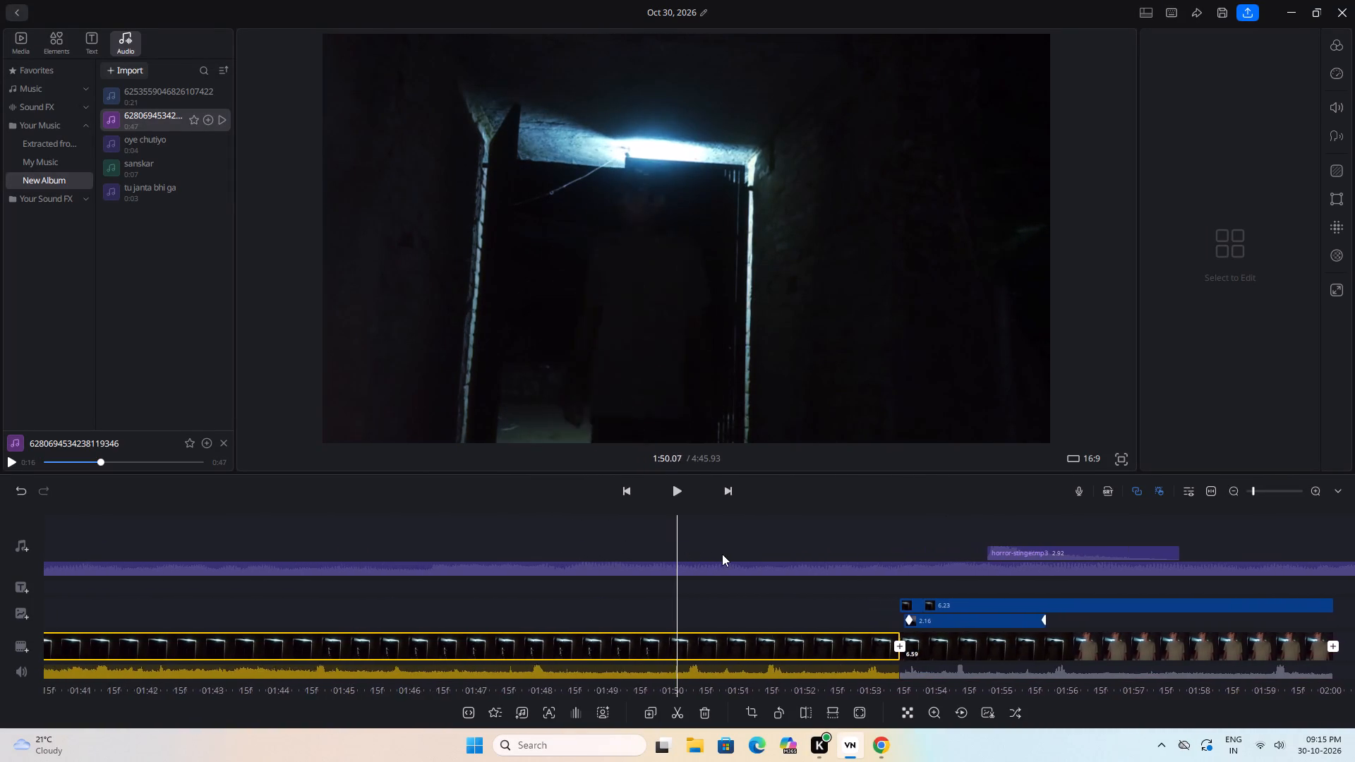
{"action": "left_click_drag", "start_coordinate": [722, 554], "coordinate": [1354, 541]}
{"action": "left_click_drag", "start_coordinate": [674, 540], "coordinate": [805, 536]}
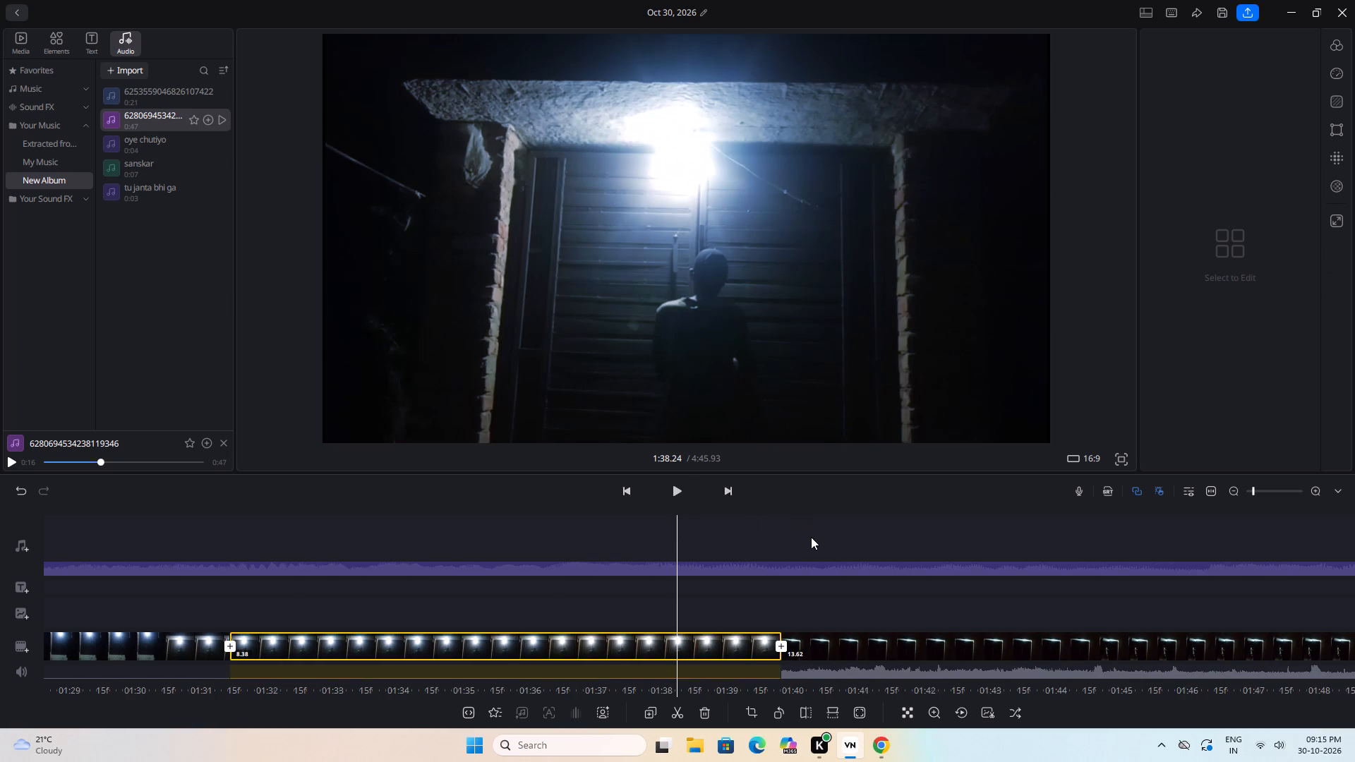
{"action": "left_click", "coordinate": [675, 489]}
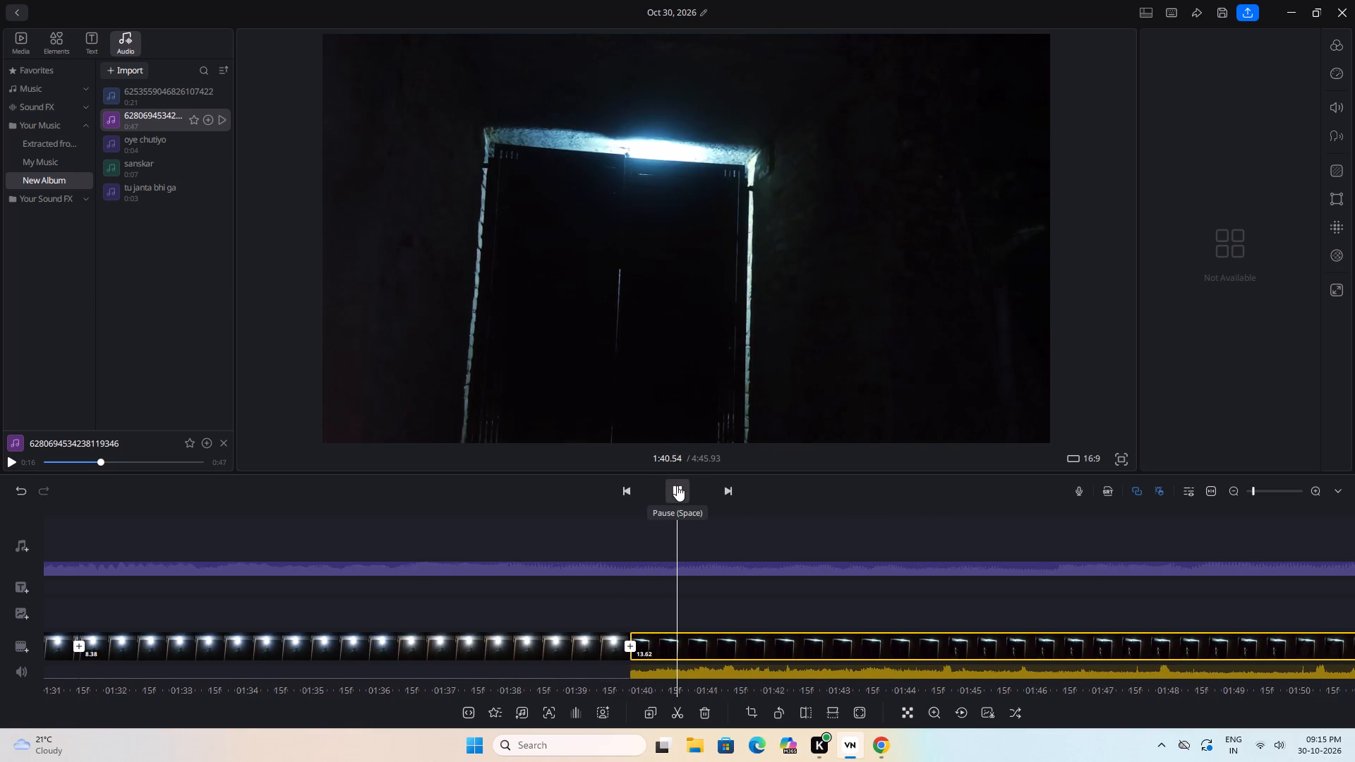
{"action": "left_click", "coordinate": [677, 485]}
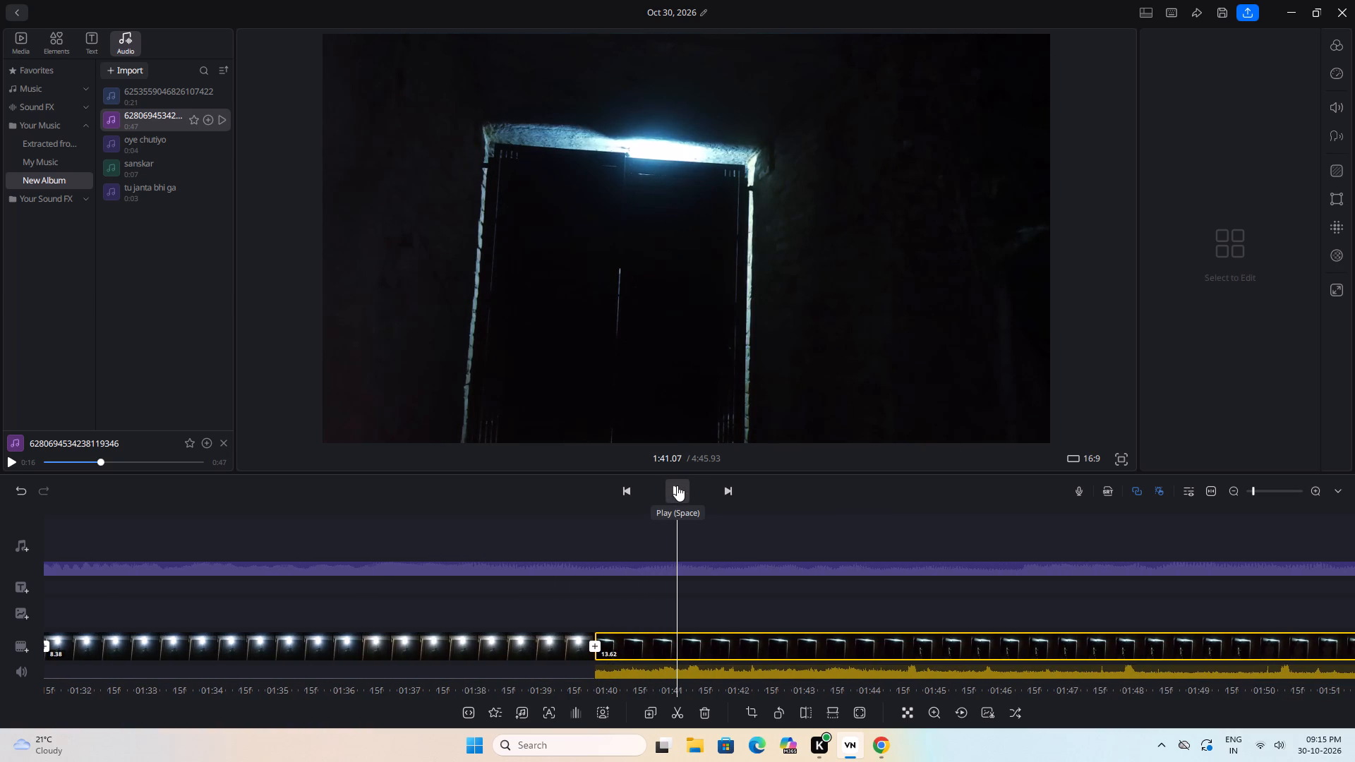
{"action": "left_click_drag", "start_coordinate": [615, 550], "coordinate": [747, 551]}
{"action": "left_click", "coordinate": [682, 490]}
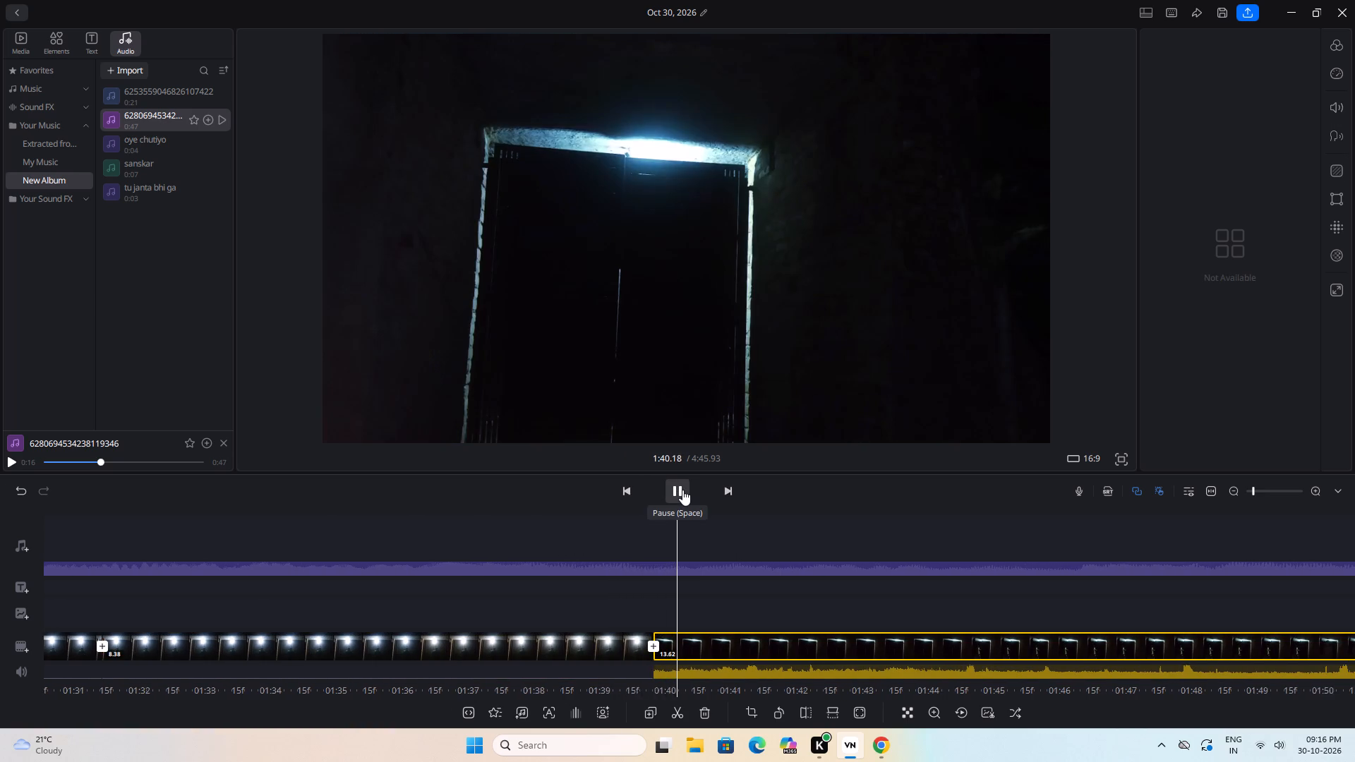
Mute the 13.62-second door-opening clip that starts near 1:40 and replay it from about 1:41.
{"action": "left_click", "coordinate": [644, 653]}
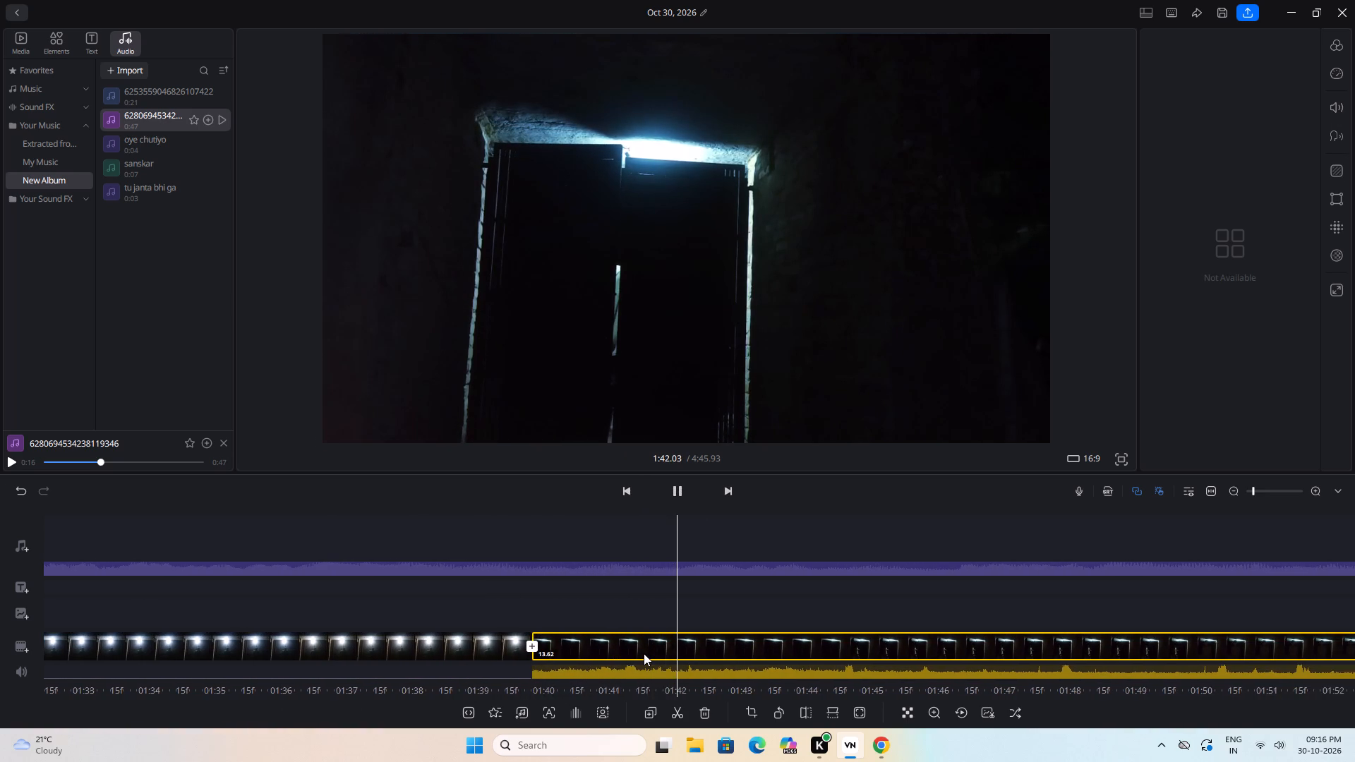
{"action": "left_click", "coordinate": [1338, 109]}
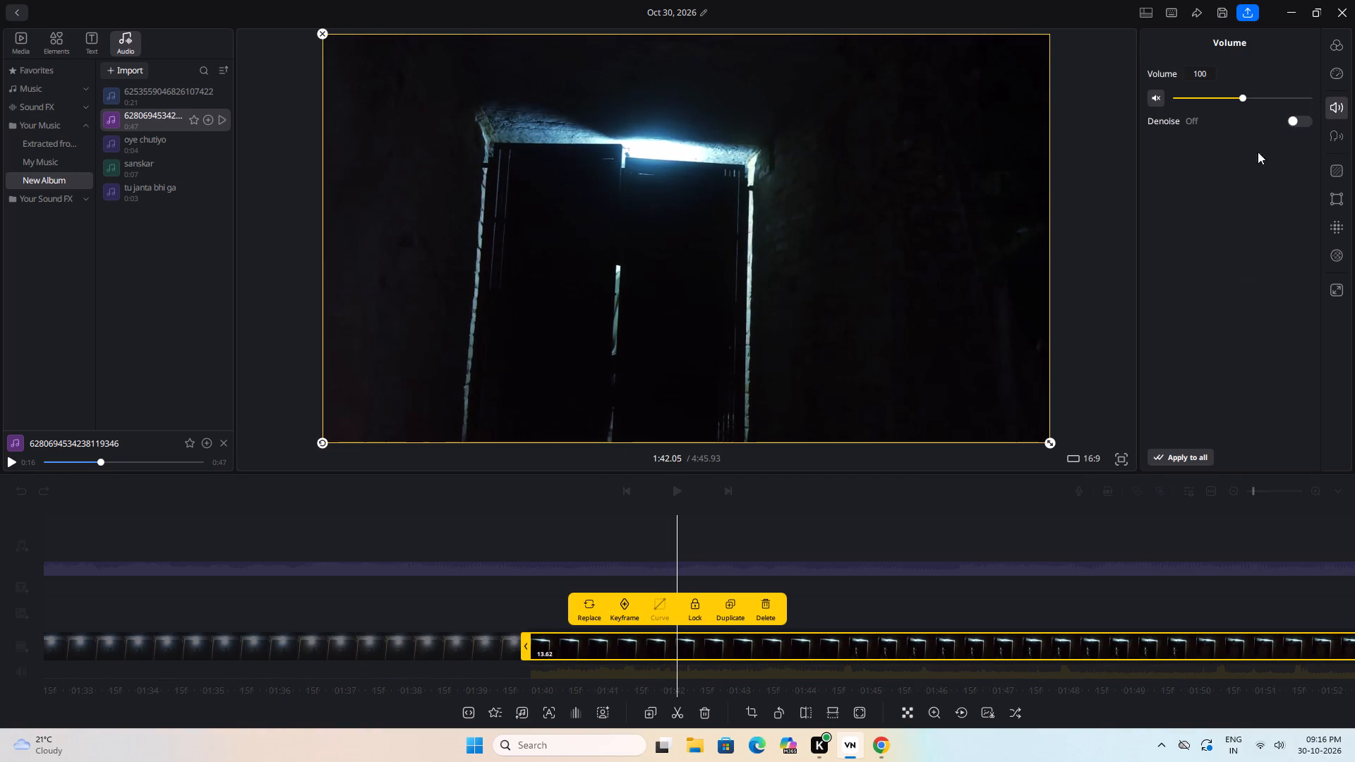
{"action": "left_click", "coordinate": [1152, 94]}
{"action": "left_click_drag", "start_coordinate": [987, 519], "coordinate": [981, 517]}
{"action": "left_click_drag", "start_coordinate": [880, 516], "coordinate": [946, 516]}
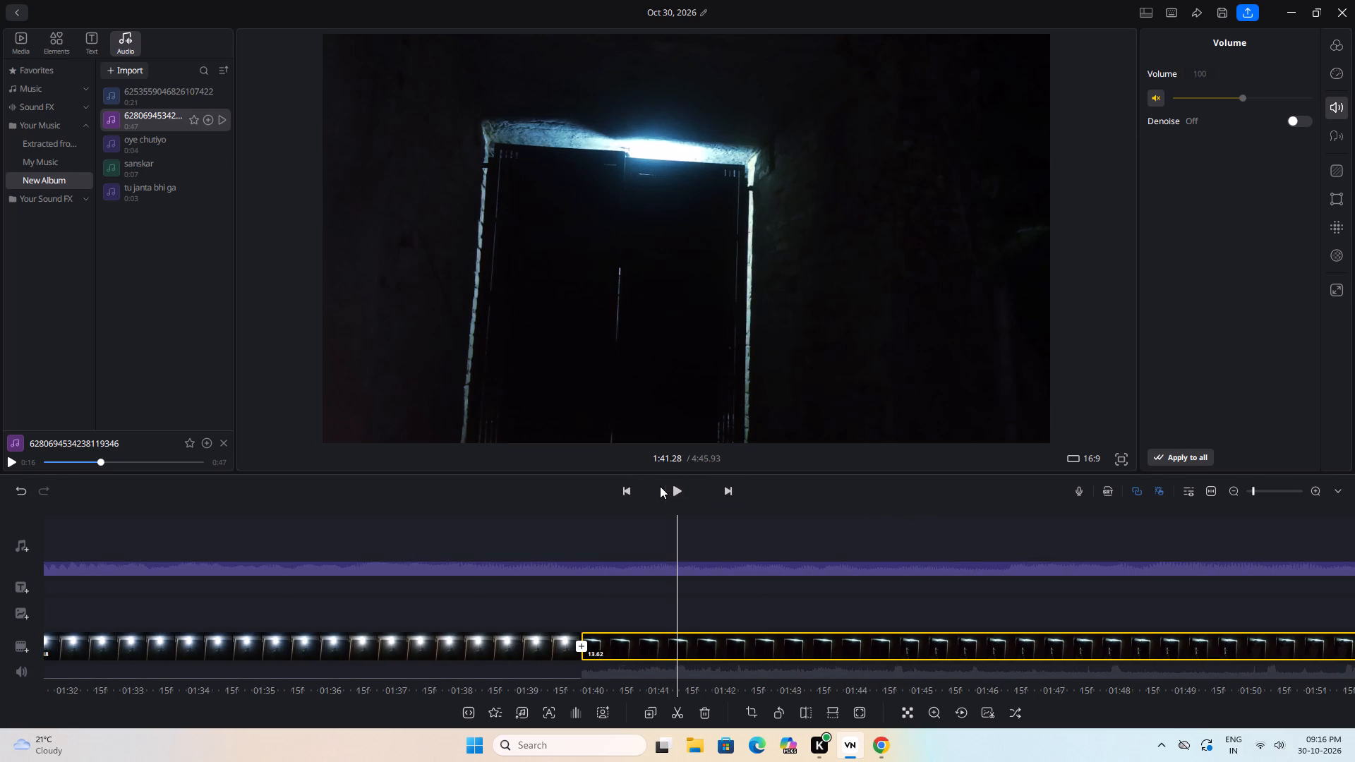
{"action": "left_click", "coordinate": [660, 486]}
{"action": "left_click", "coordinate": [671, 486]}
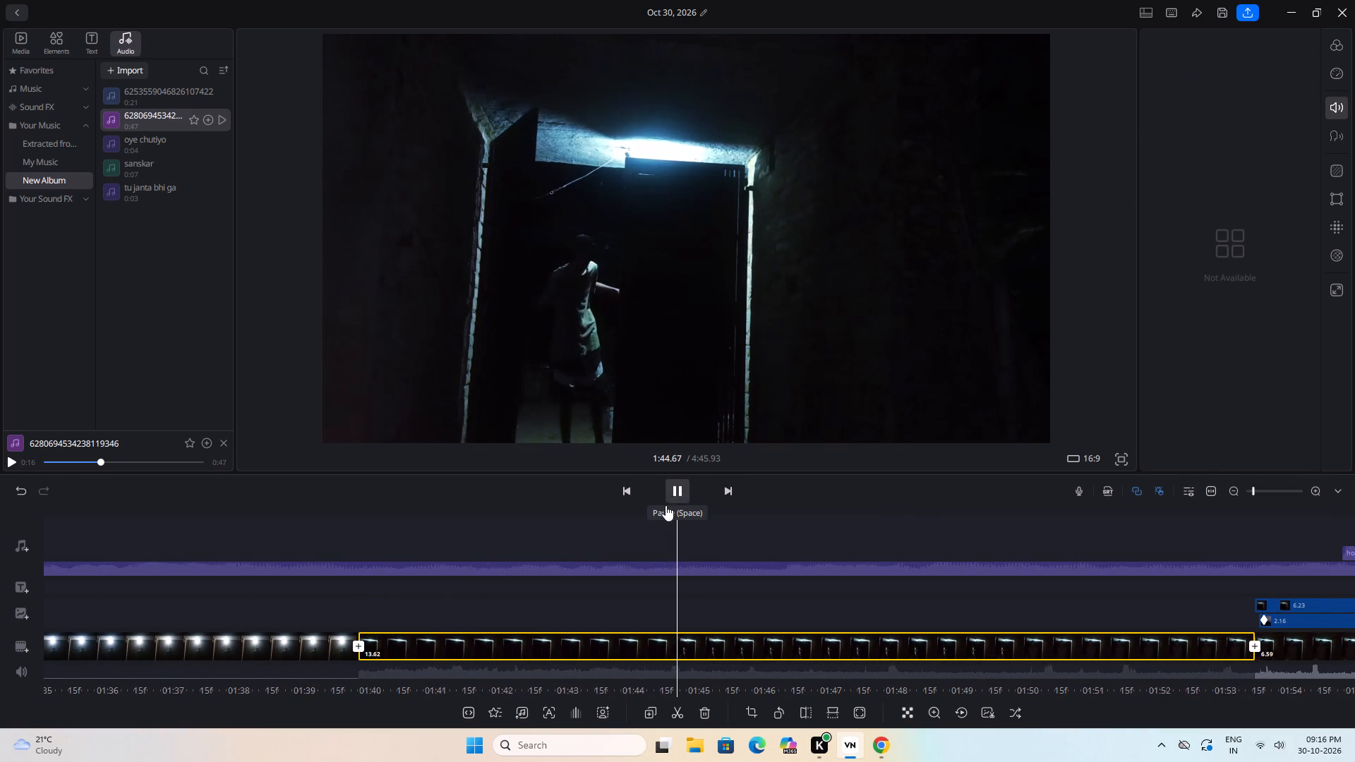
{"action": "left_click_drag", "start_coordinate": [637, 540], "coordinate": [950, 547]}
Switch to a maximized Chrome window and search Google for "metal door open sound effects".
{"action": "left_click", "coordinate": [1317, 12]}
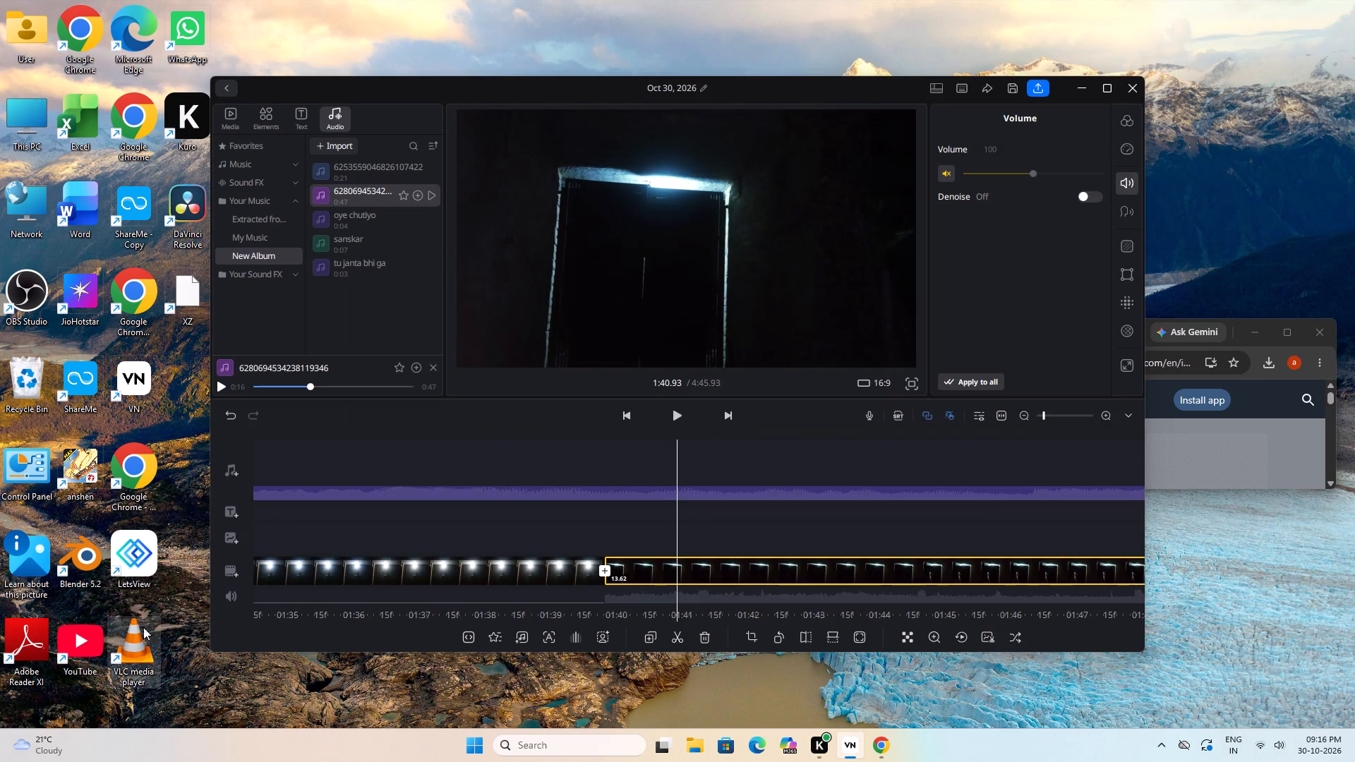
{"action": "double_click", "coordinate": [151, 468]}
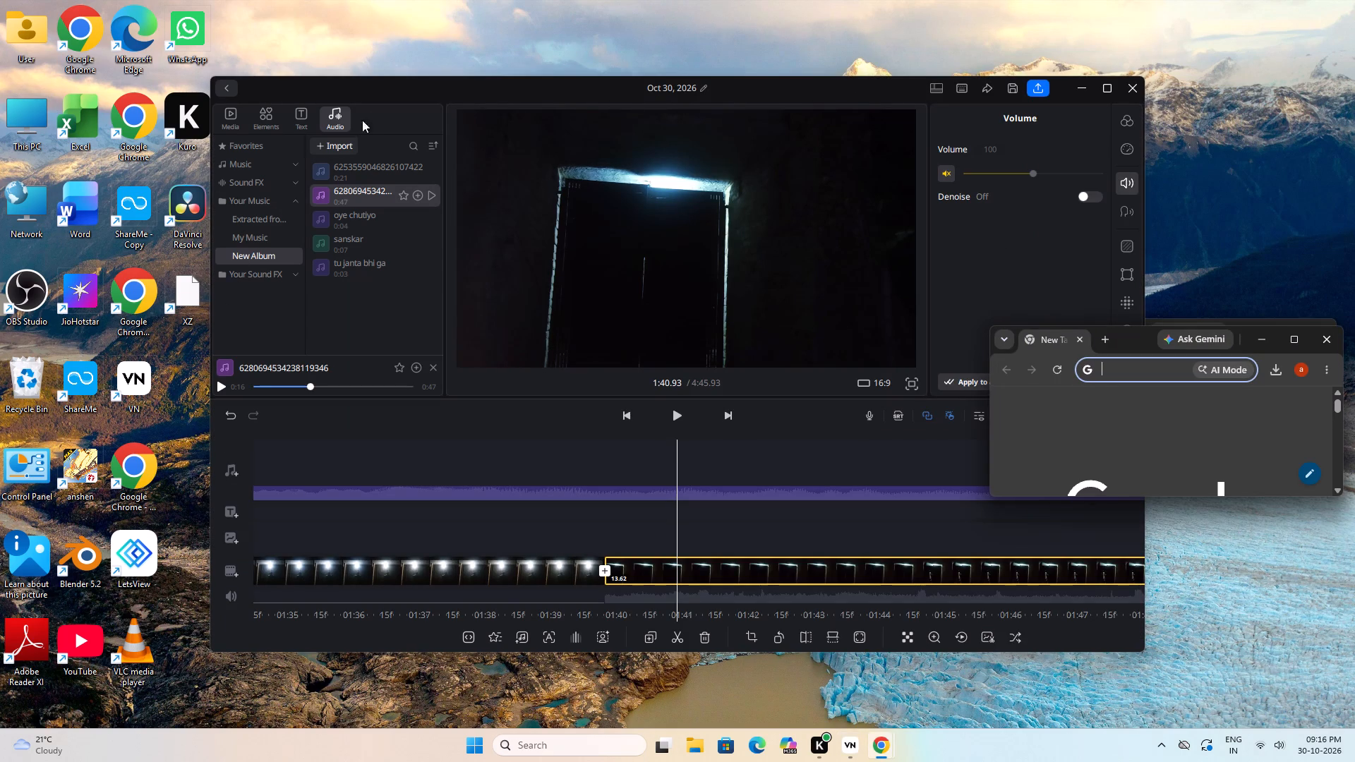
{"action": "left_click", "coordinate": [1296, 340]}
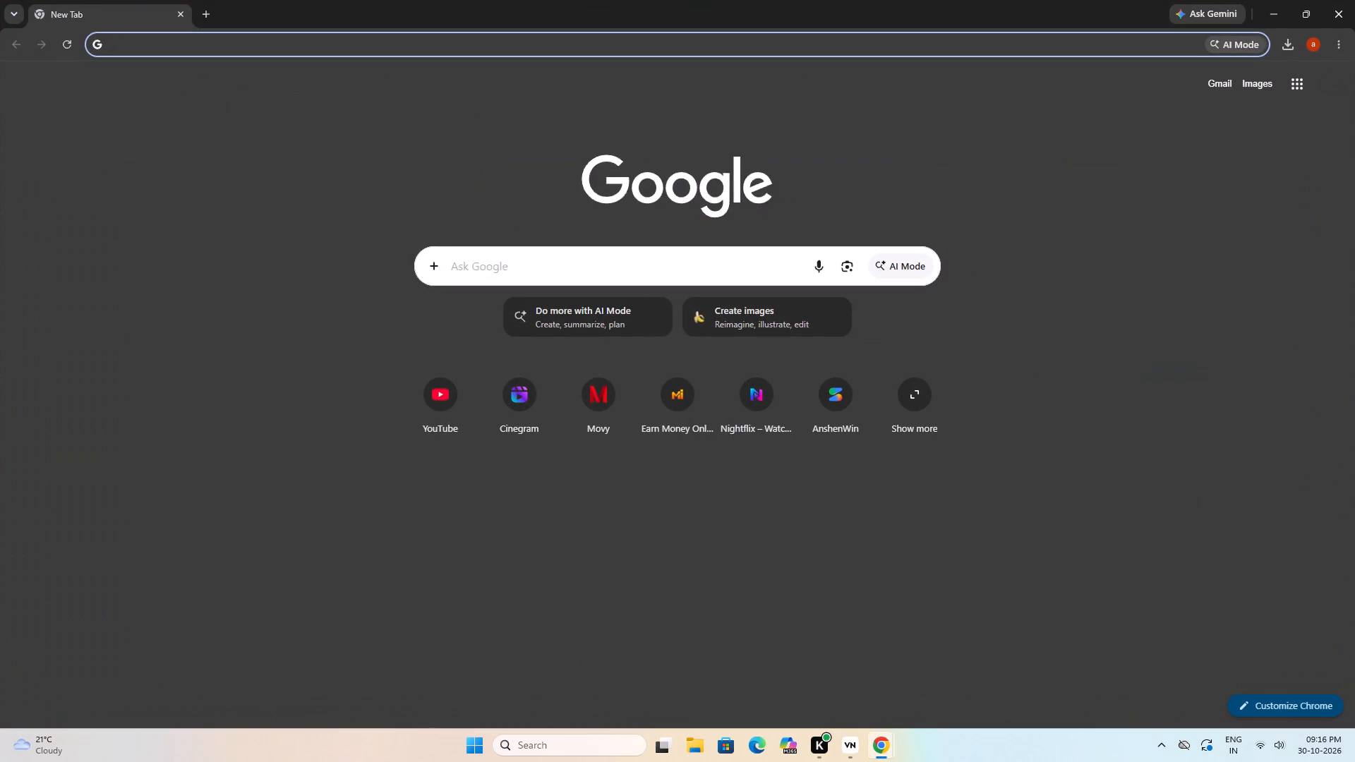
{"action": "left_click", "coordinate": [871, 37]}
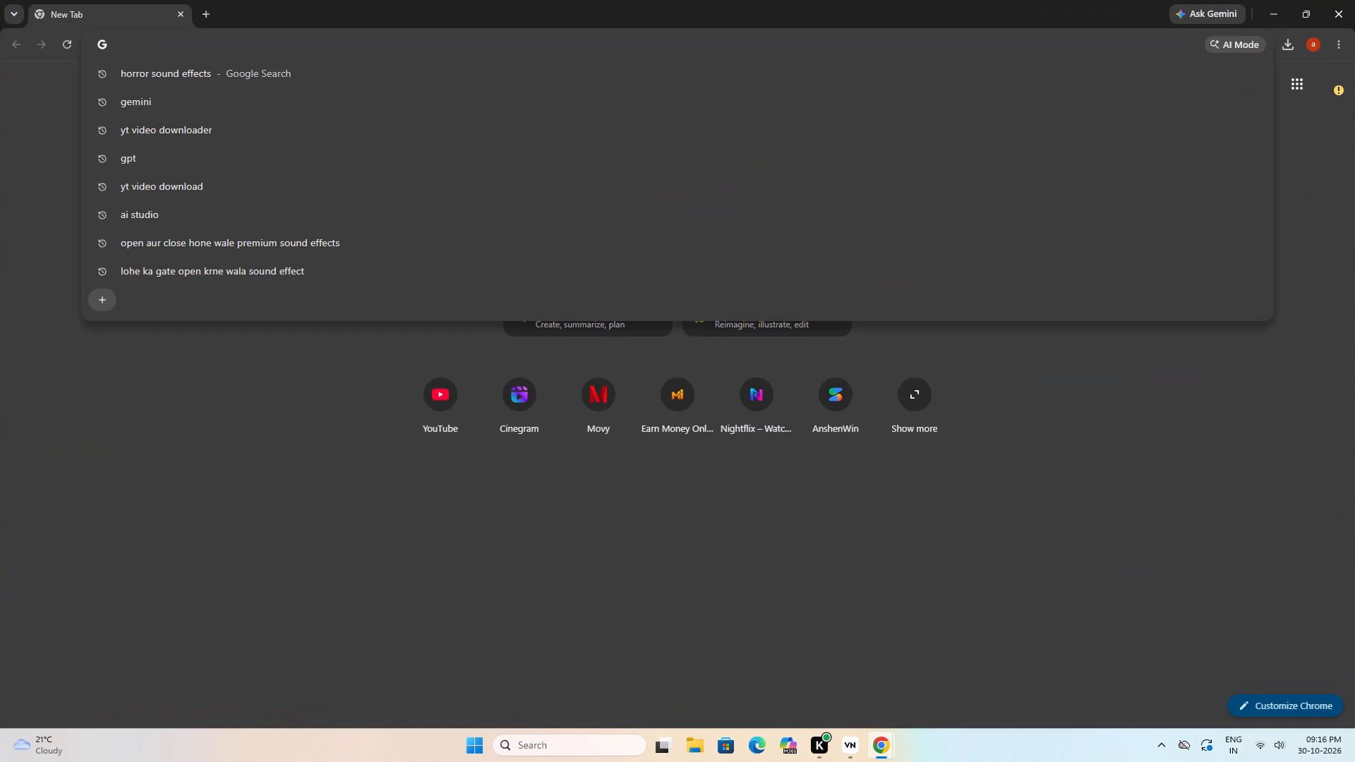
{"action": "type", "text": "metal door"}
{"action": "key", "text": "space"}
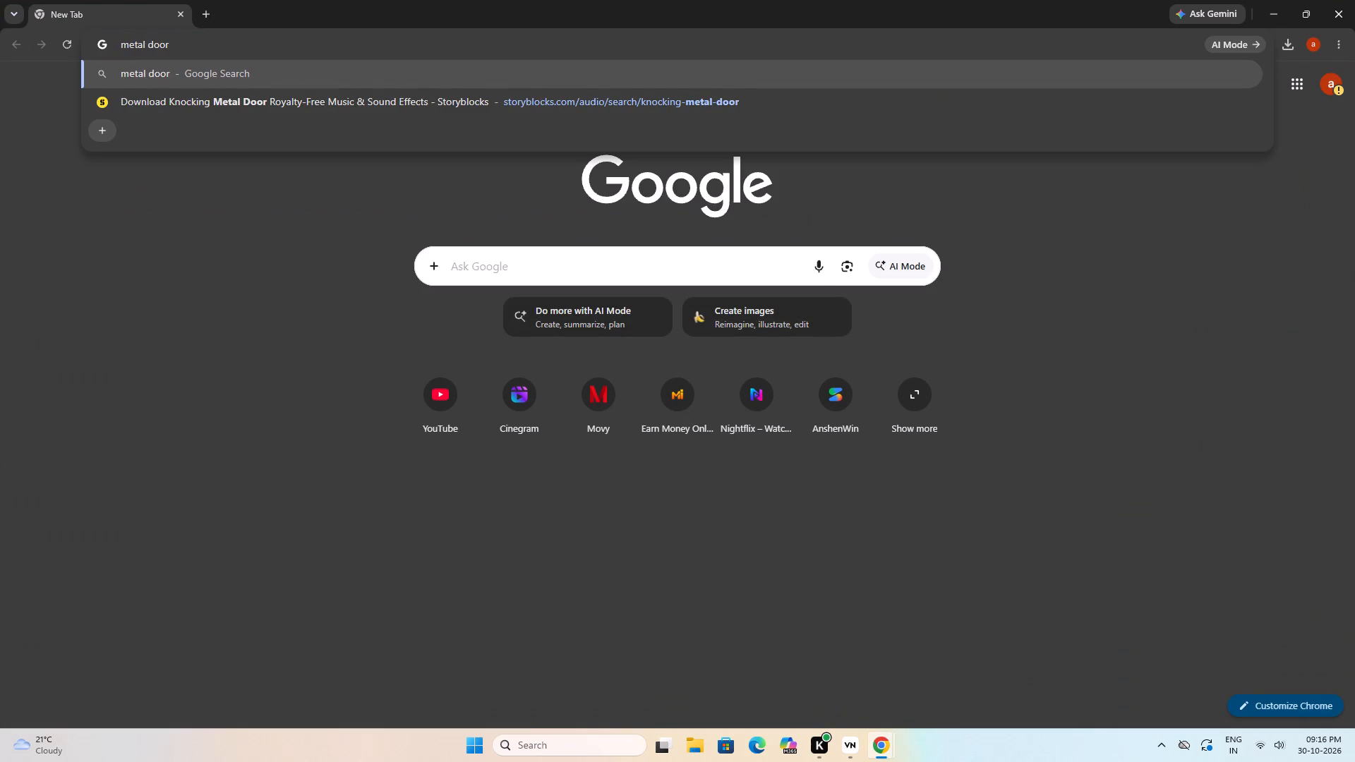
{"action": "type", "text": "open sound"}
{"action": "key", "text": "space"}
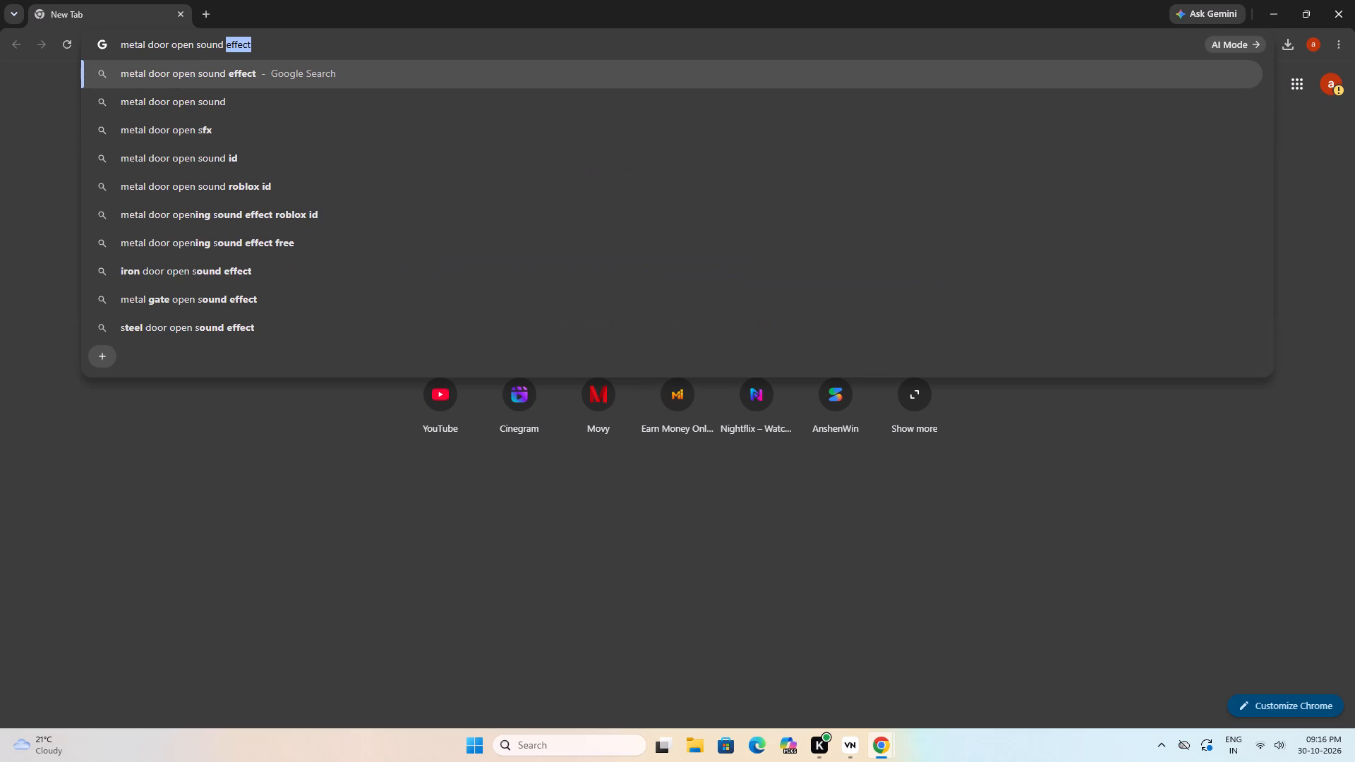
{"action": "type", "text": "effects"}
{"action": "key", "text": "Return"}
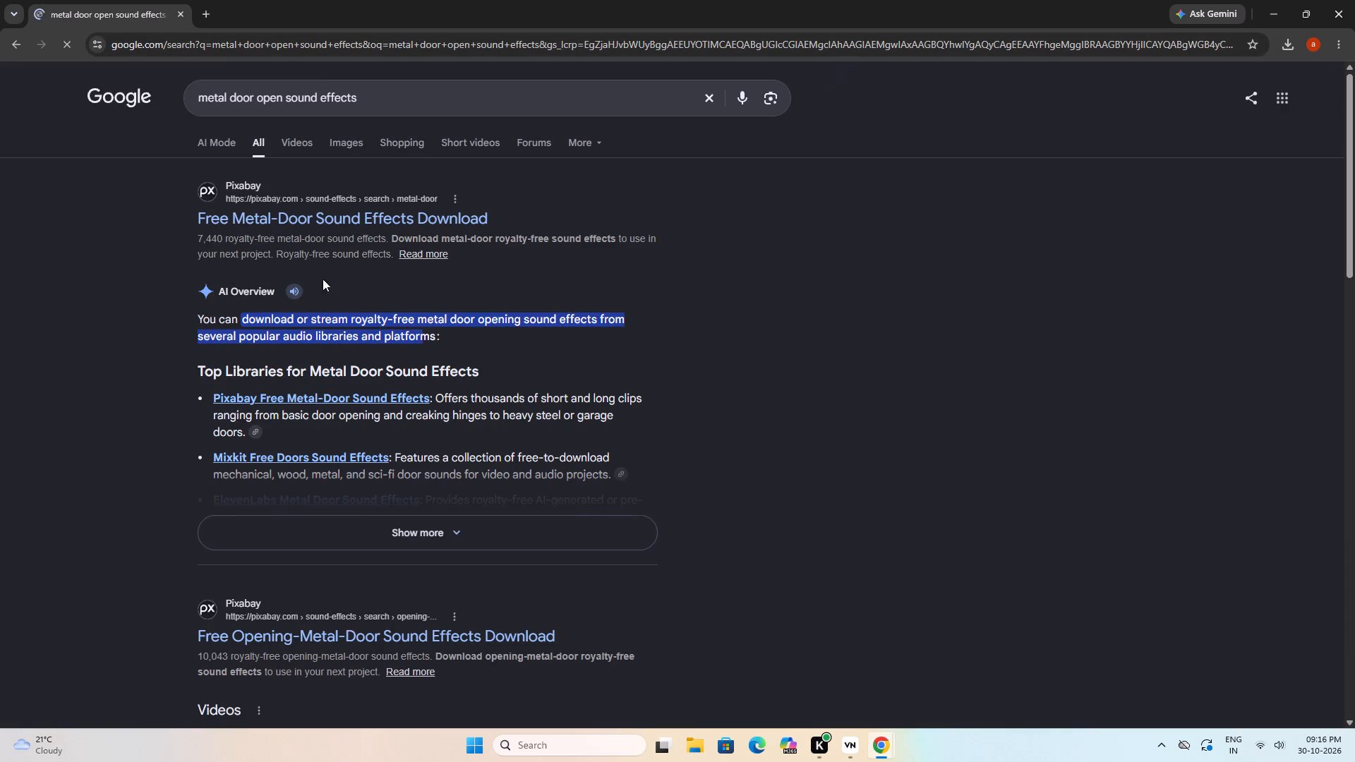
Open the "Heavy Metal Door Open Sound Effect" video by Sound Effect Database from the search results.
{"action": "scroll", "coordinate": [277, 324], "scroll_direction": "down", "scroll_amount": 5}
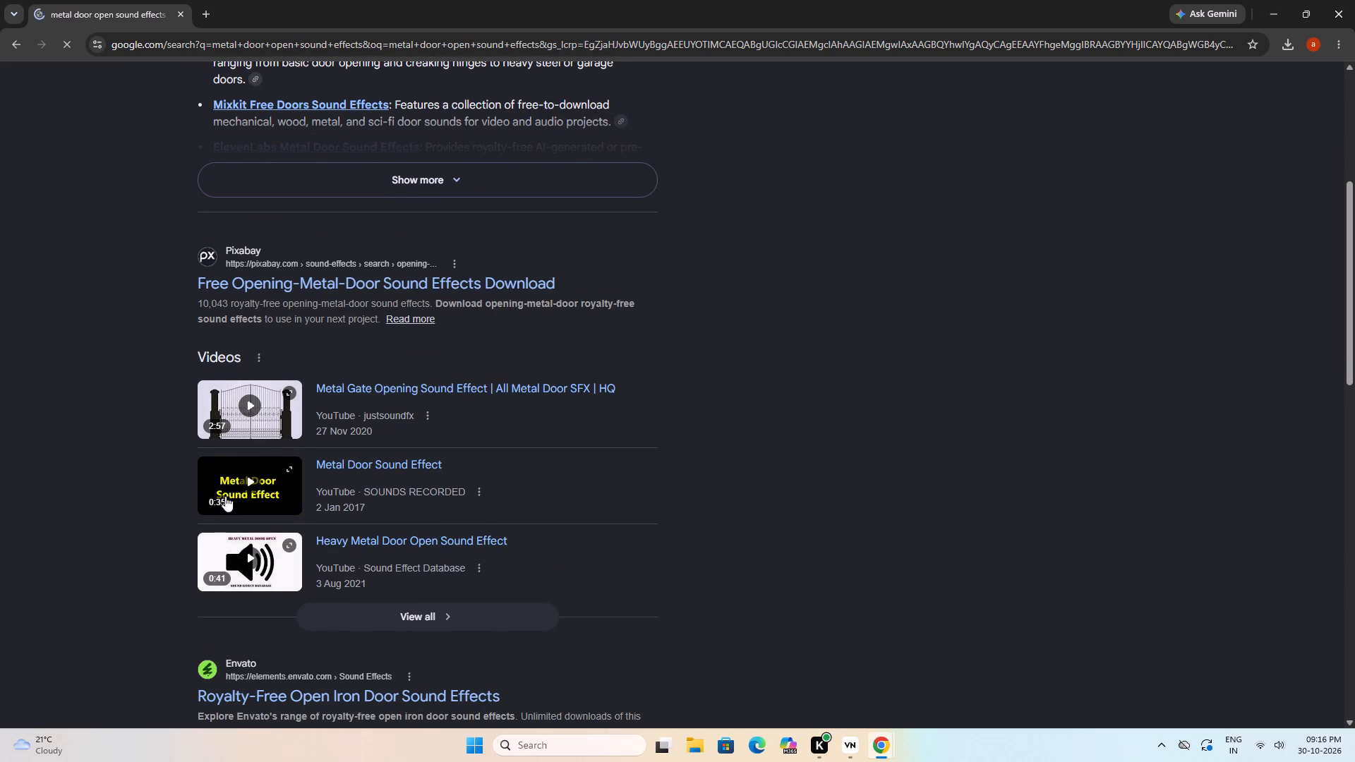
{"action": "left_click", "coordinate": [251, 552]}
{"action": "scroll", "coordinate": [317, 599], "scroll_direction": "down", "scroll_amount": 2}
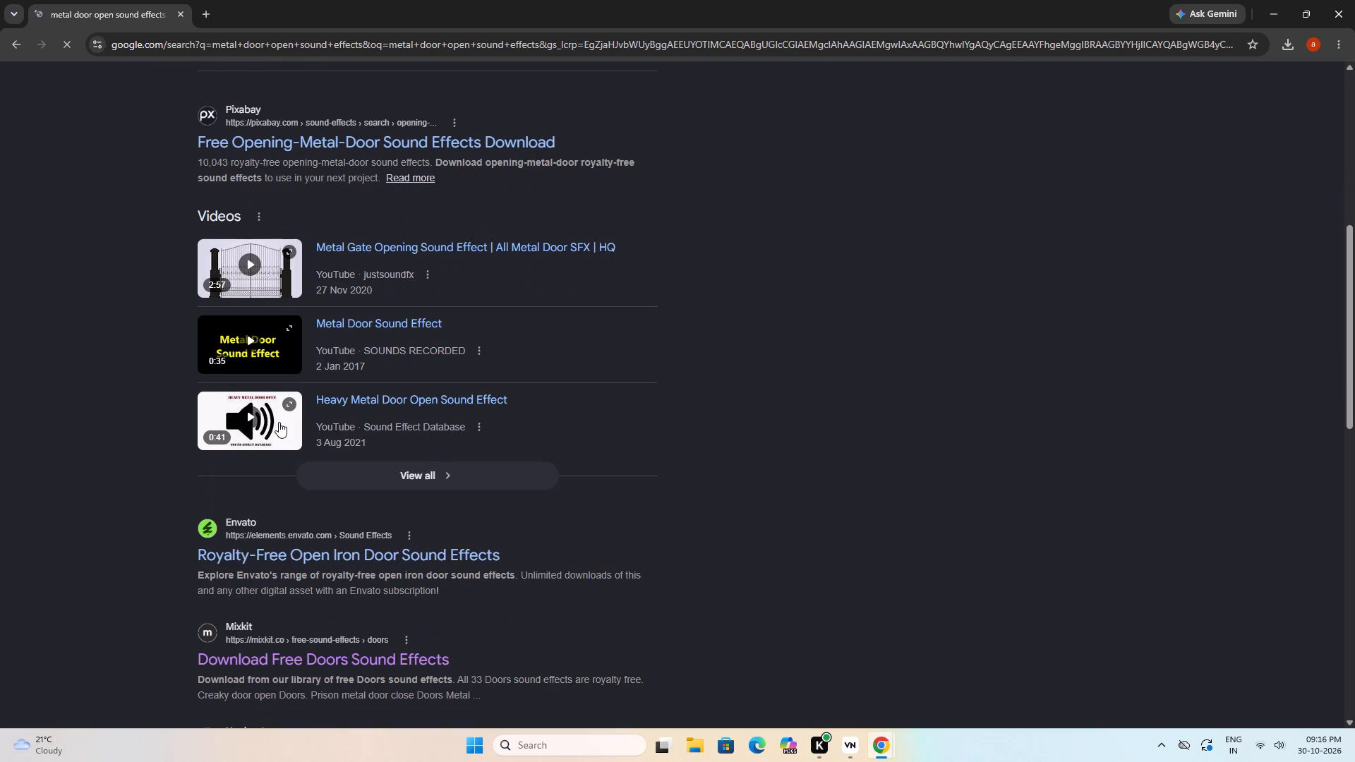
{"action": "left_click", "coordinate": [251, 413]}
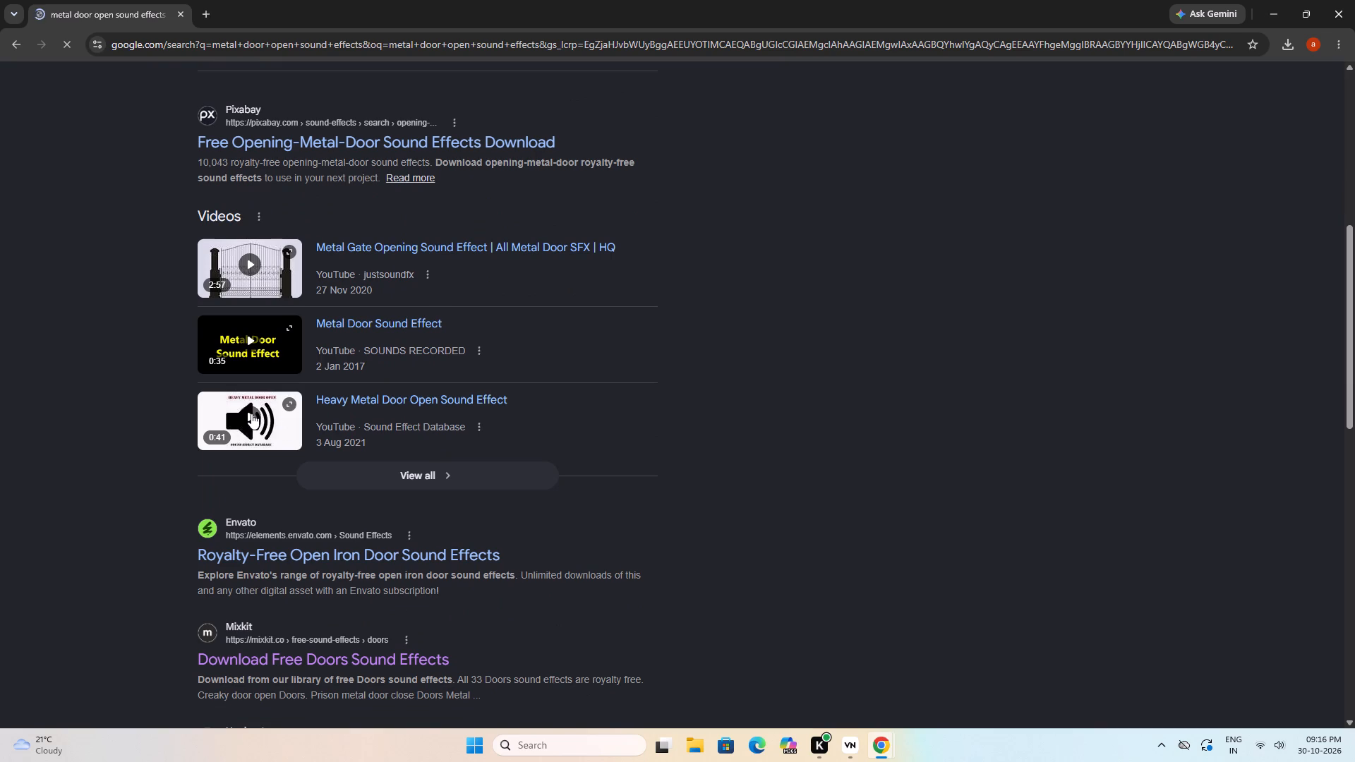
{"action": "left_click", "coordinate": [251, 413]}
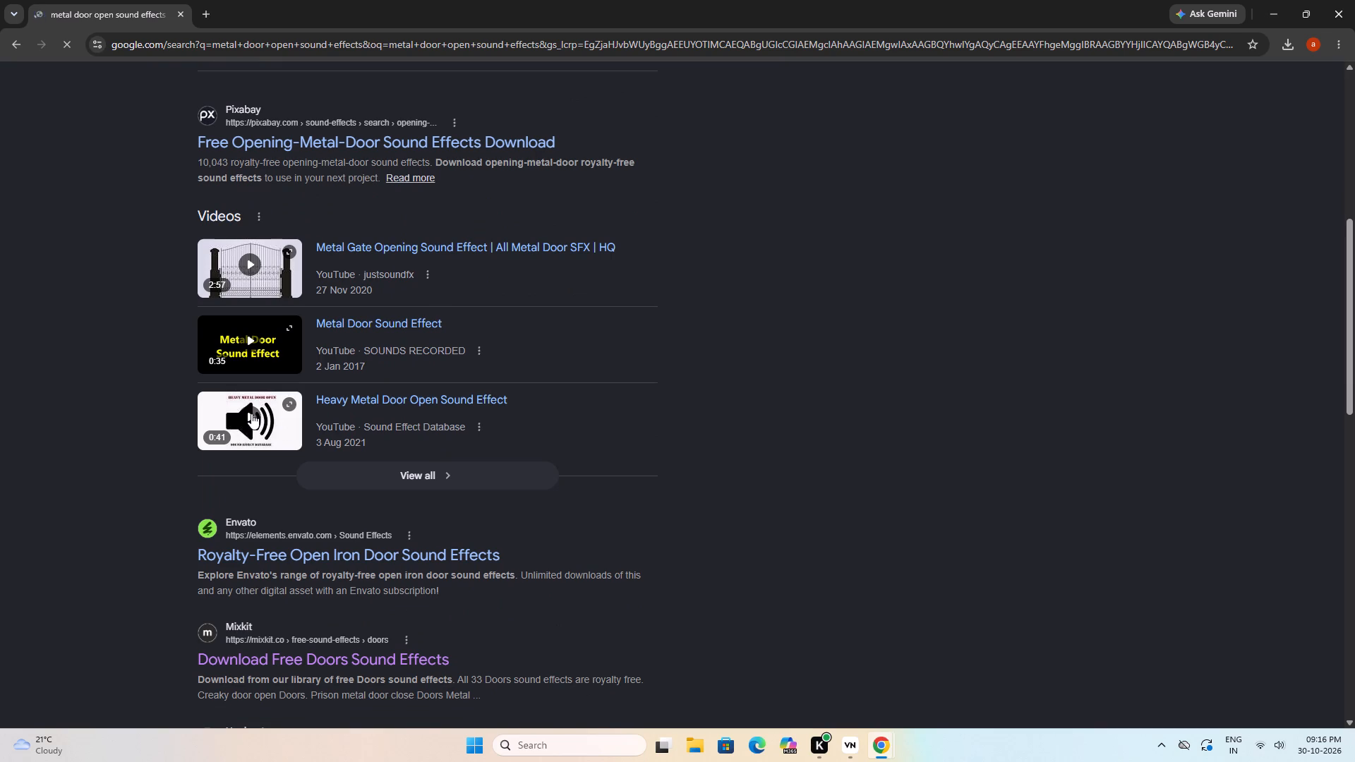
{"action": "triple_click", "coordinate": [251, 413]}
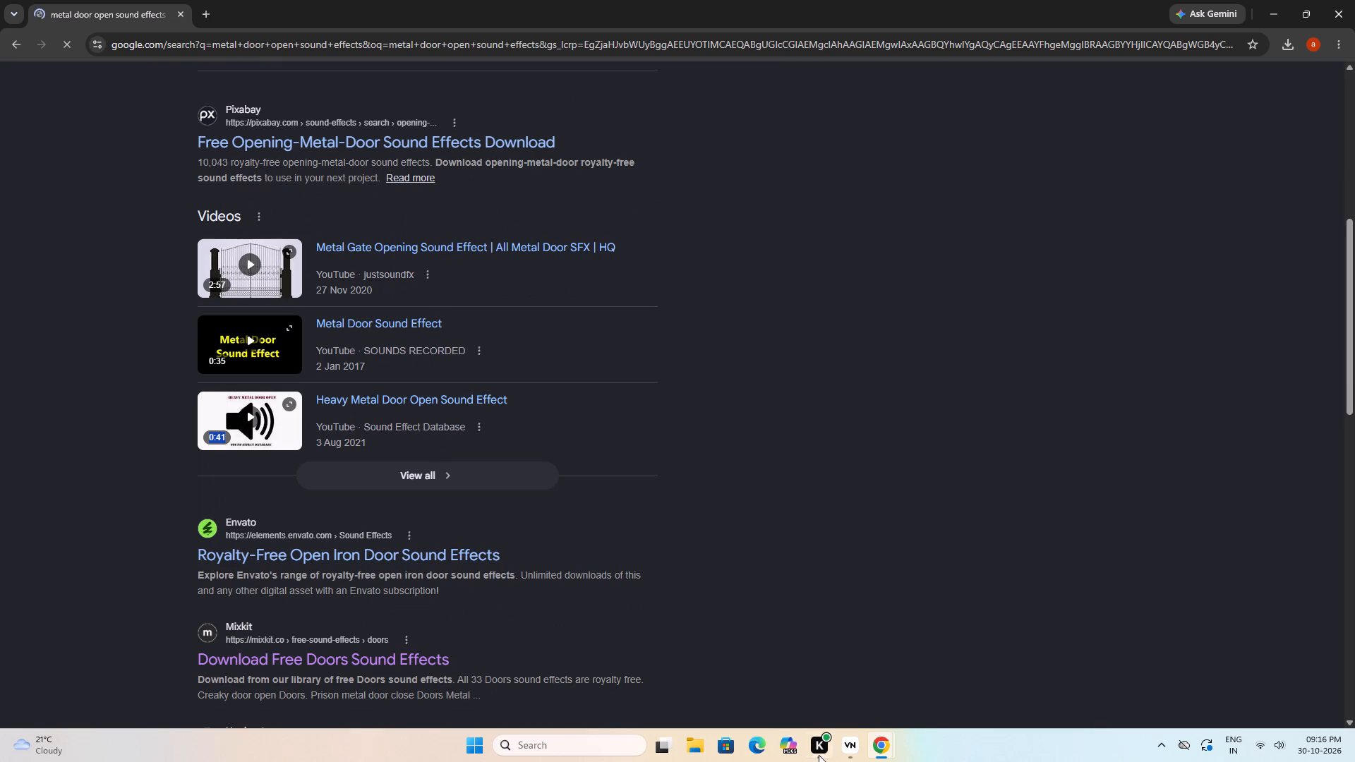
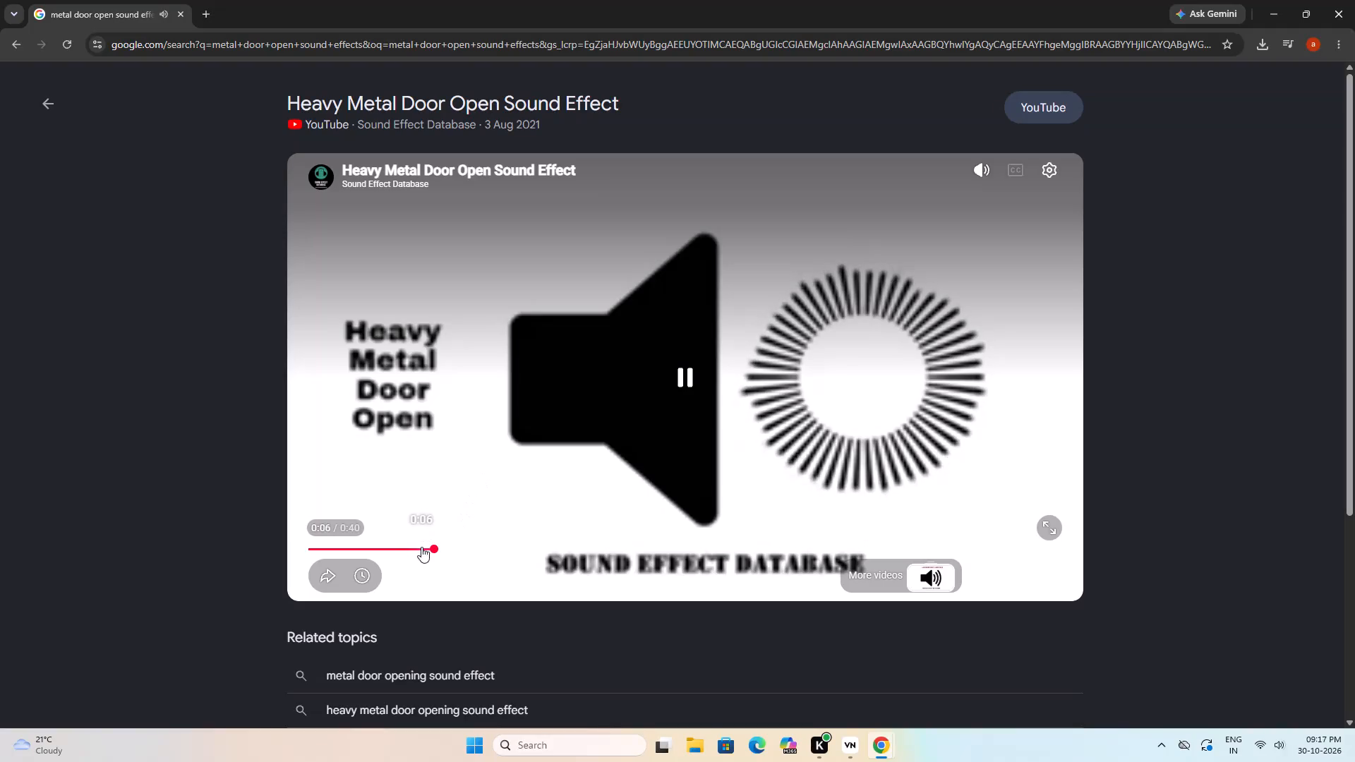
Replay the heavy metal door open sound from its beginning and pause it after a few seconds.
{"action": "left_click_drag", "start_coordinate": [438, 545], "coordinate": [293, 558]}
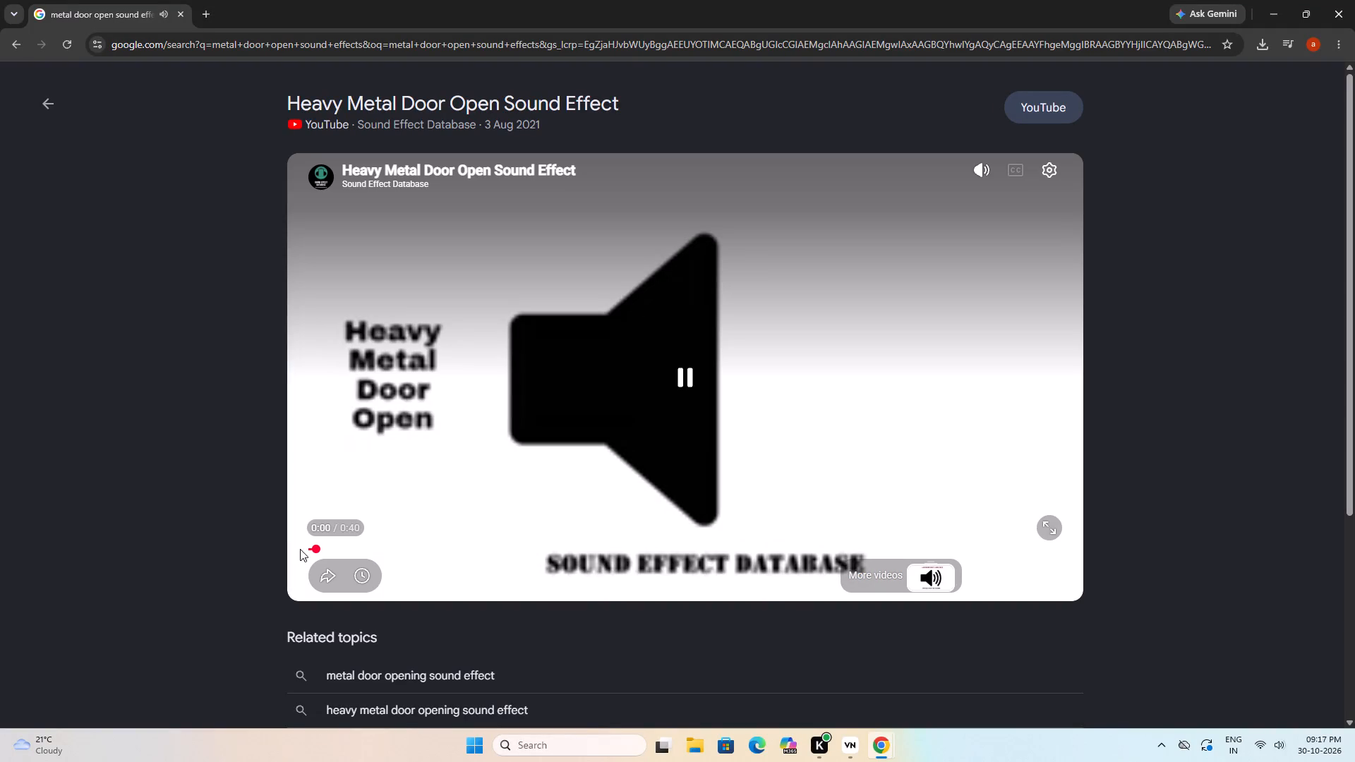
{"action": "left_click", "coordinate": [687, 380]}
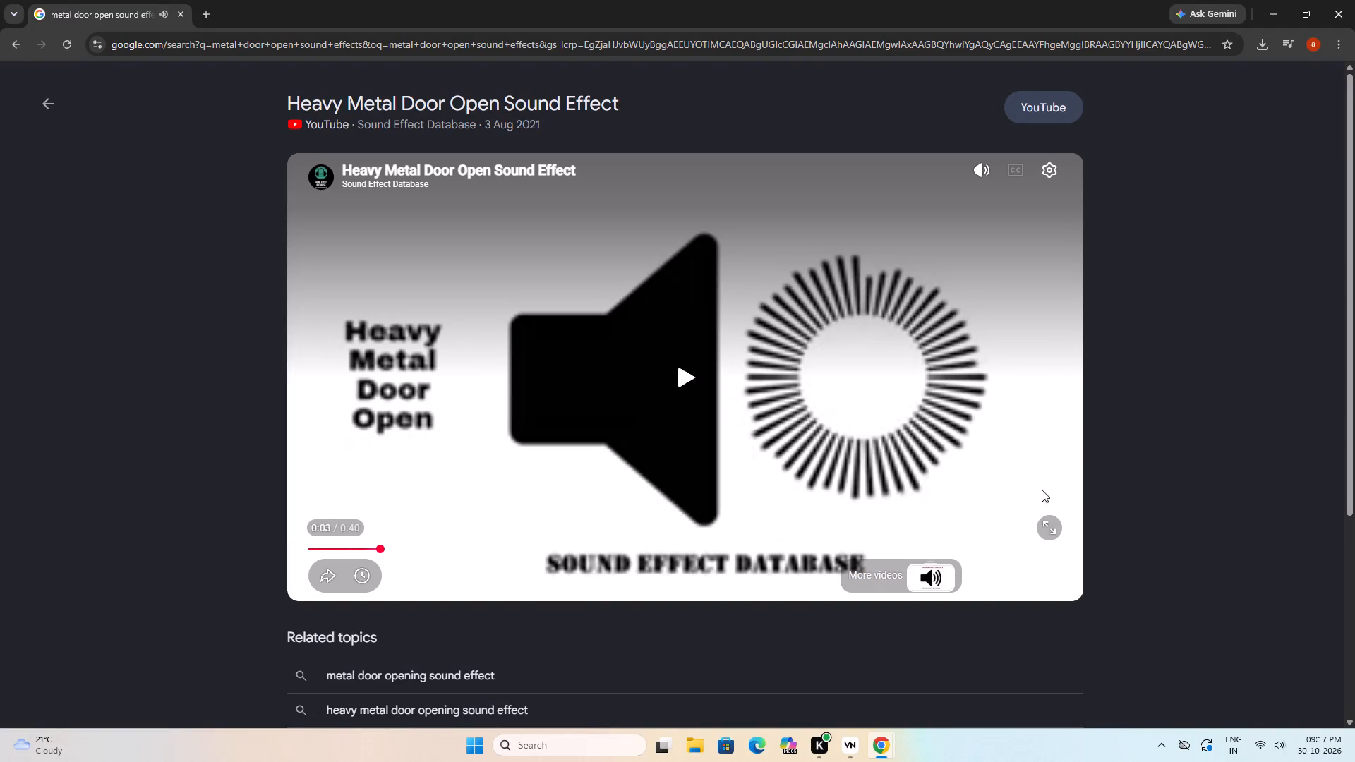
Copy the share link of the "Heavy Metal Door Open Sound Effect" video and close the share window.
{"action": "left_click", "coordinate": [1047, 172]}
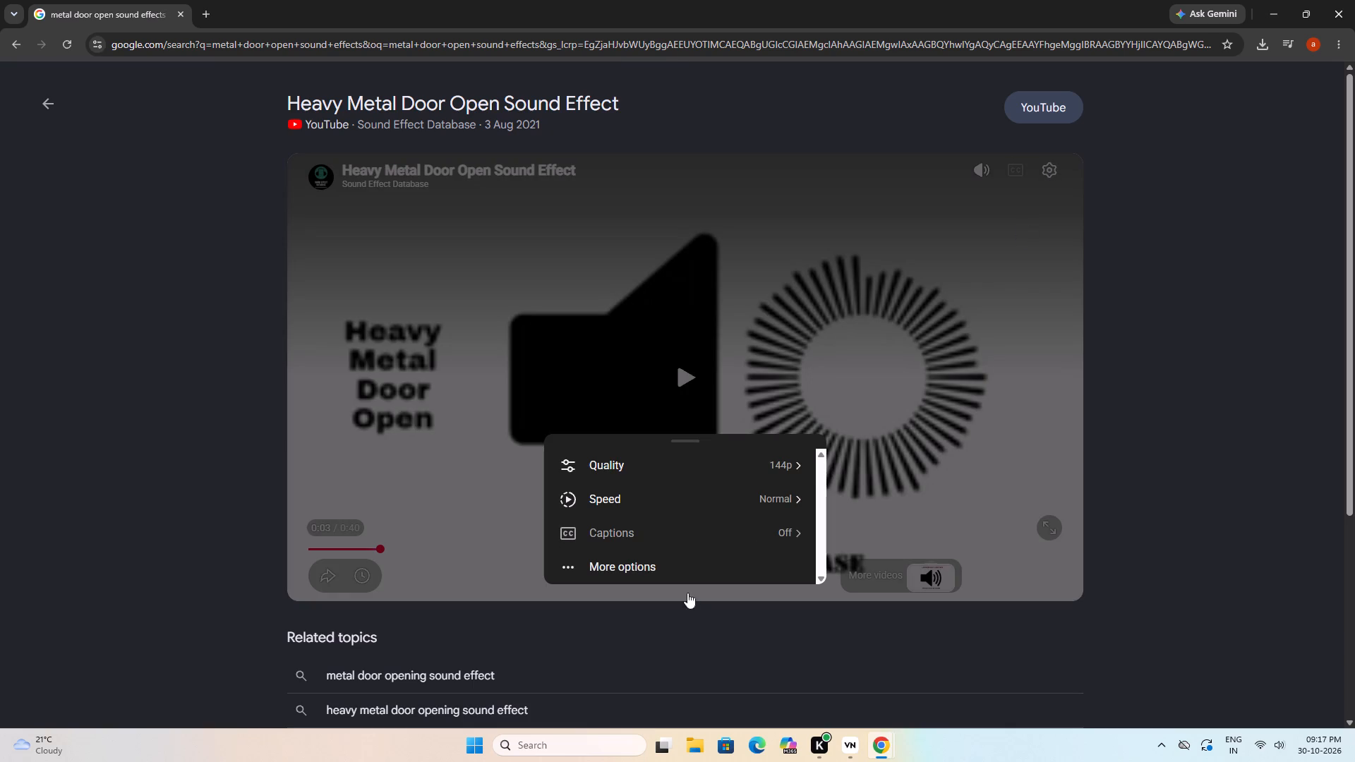
{"action": "left_click", "coordinate": [912, 458]}
{"action": "scroll", "coordinate": [707, 587], "scroll_direction": "down", "scroll_amount": 2}
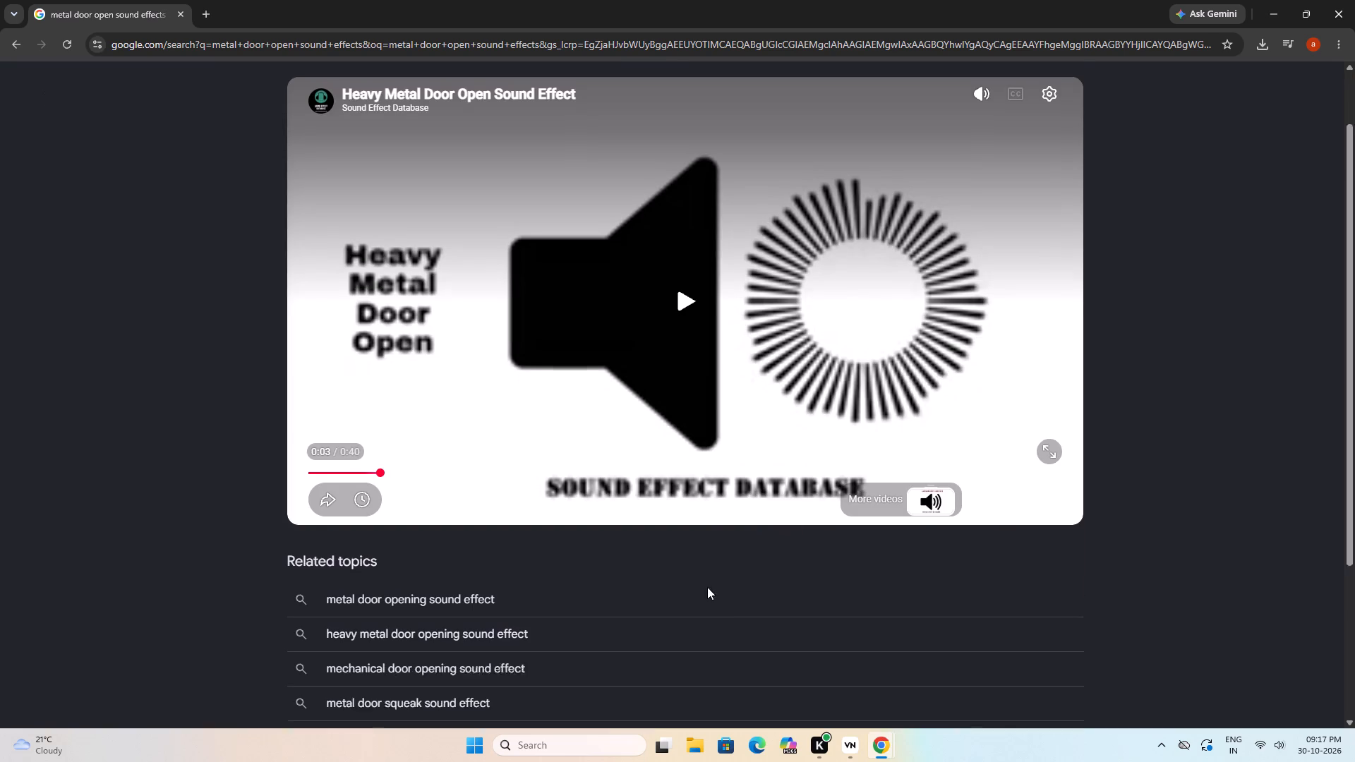
{"action": "left_click", "coordinate": [332, 428]}
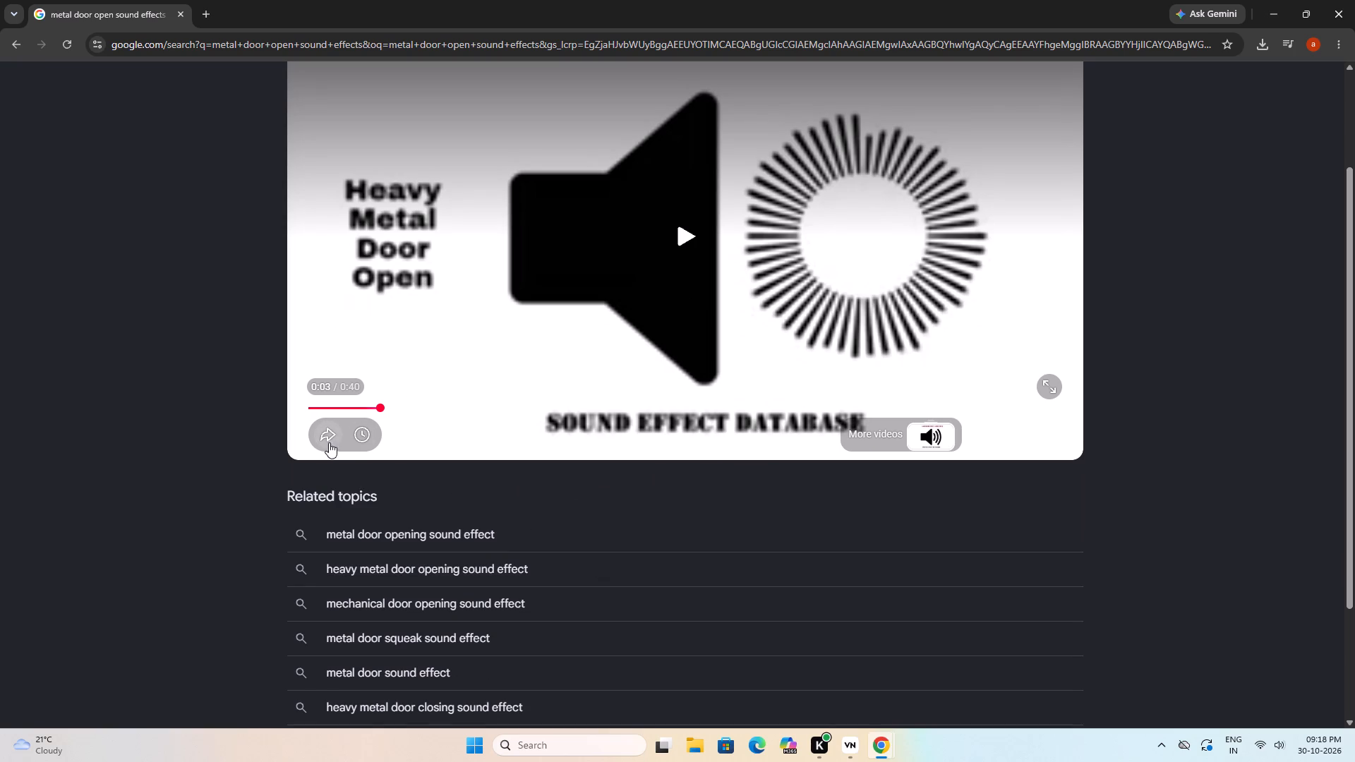
{"action": "left_click", "coordinate": [328, 441]}
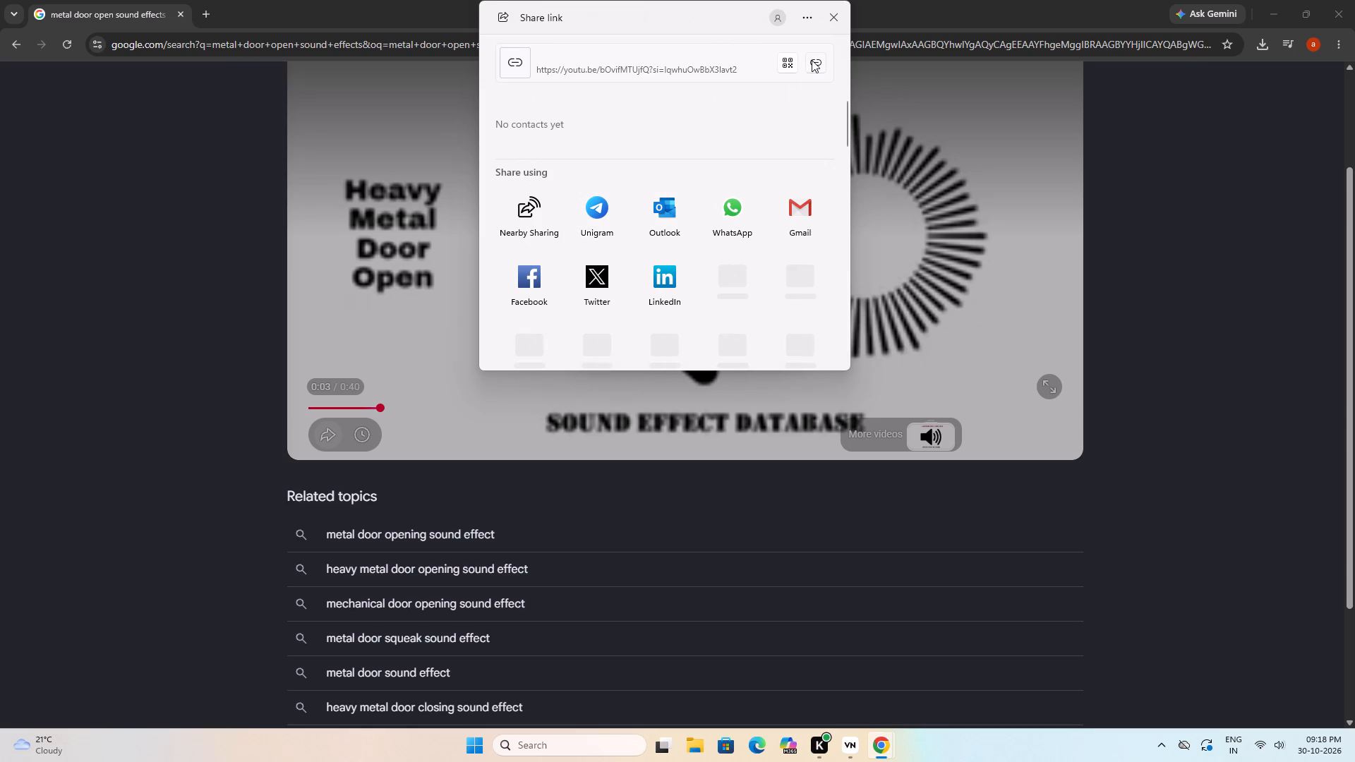
{"action": "left_click", "coordinate": [812, 60]}
{"action": "left_click", "coordinate": [812, 62]}
{"action": "double_click", "coordinate": [517, 66]}
{"action": "left_click_drag", "start_coordinate": [737, 64], "coordinate": [609, 64]}
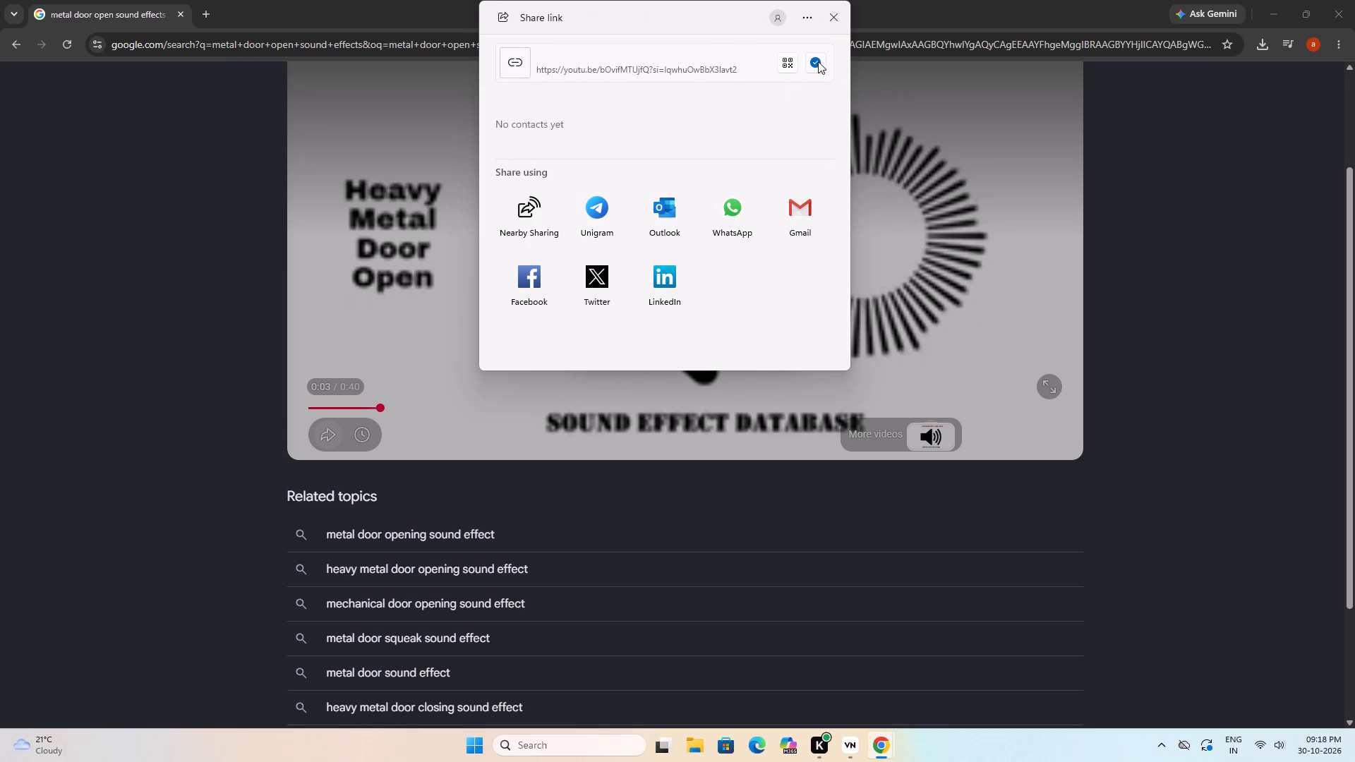
{"action": "double_click", "coordinate": [818, 61]}
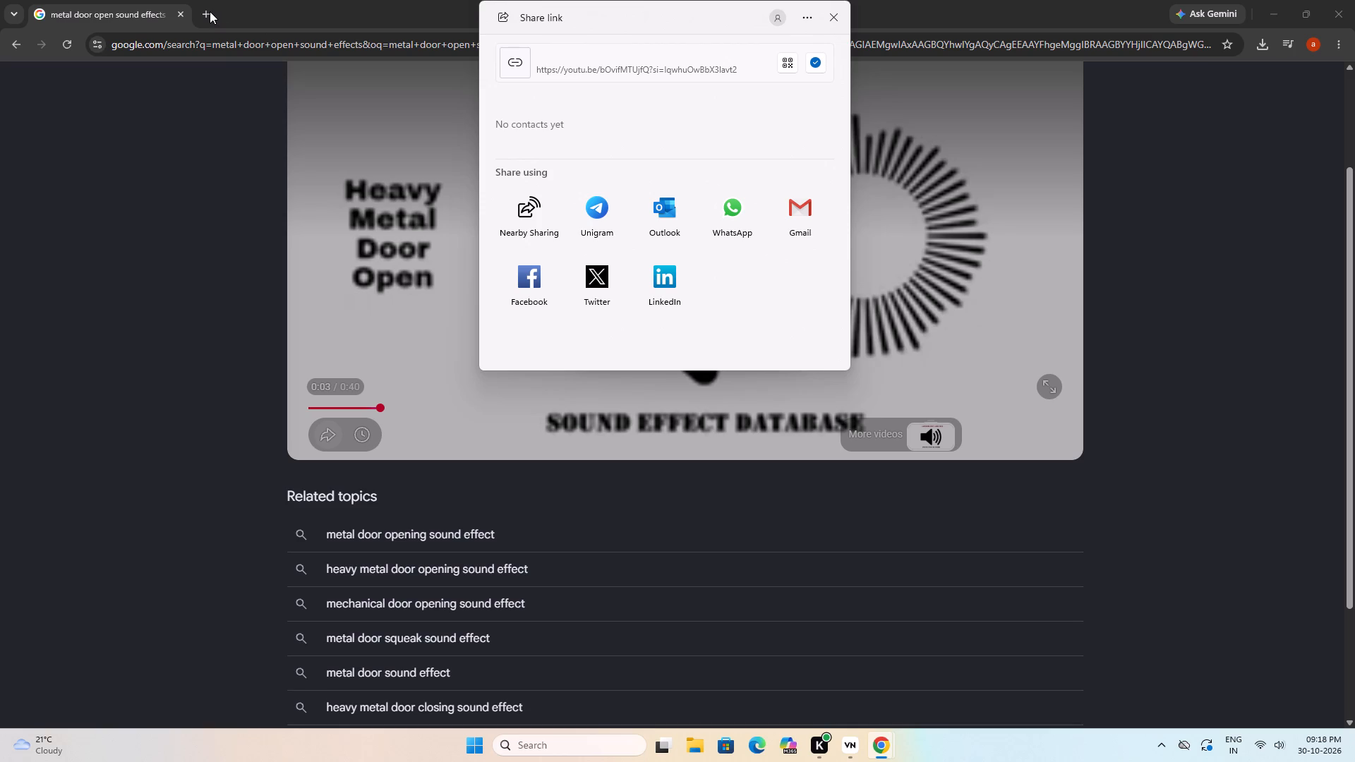
{"action": "left_click", "coordinate": [210, 11]}
{"action": "left_click", "coordinate": [208, 13]}
{"action": "left_click", "coordinate": [200, 16]}
{"action": "left_click", "coordinate": [831, 15]}
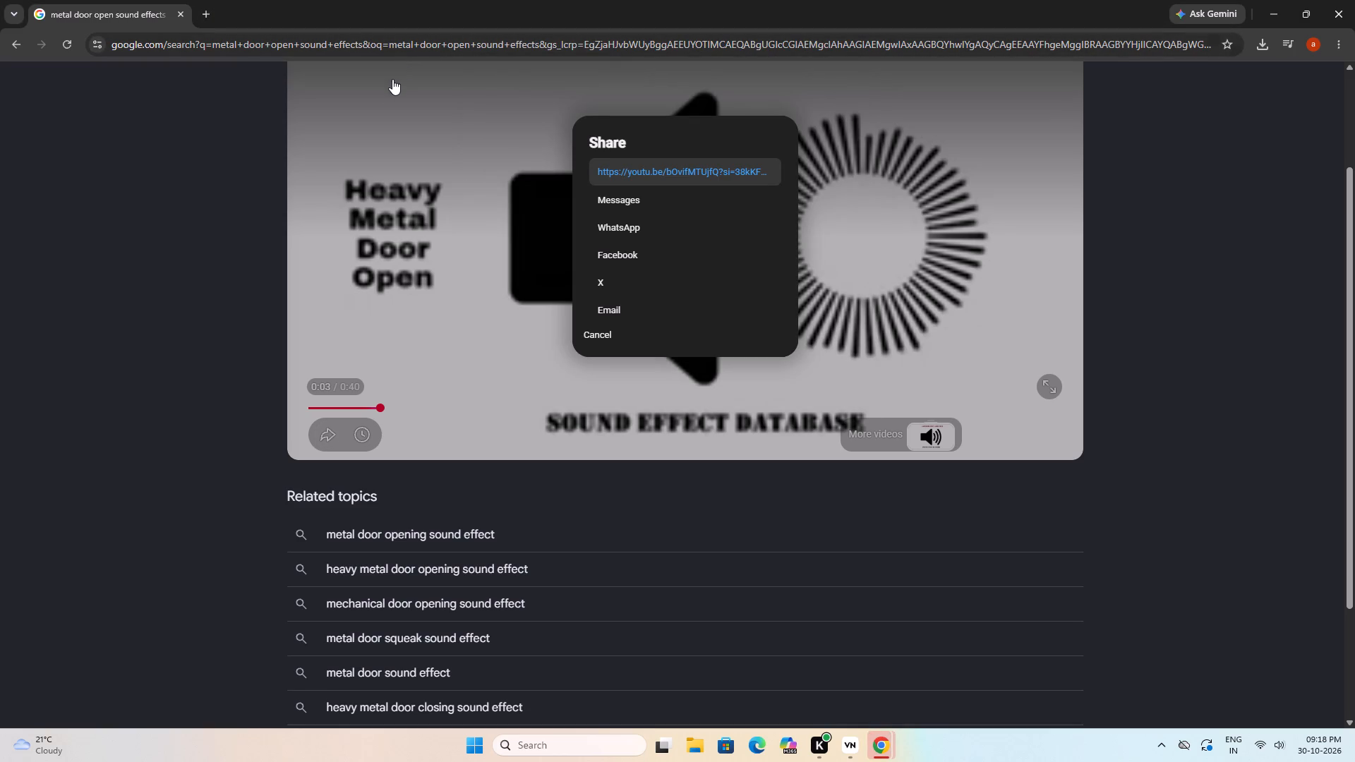
Search Google for "yt video downloader" in a new tab and open the SnapYT result.
{"action": "left_click", "coordinate": [205, 10]}
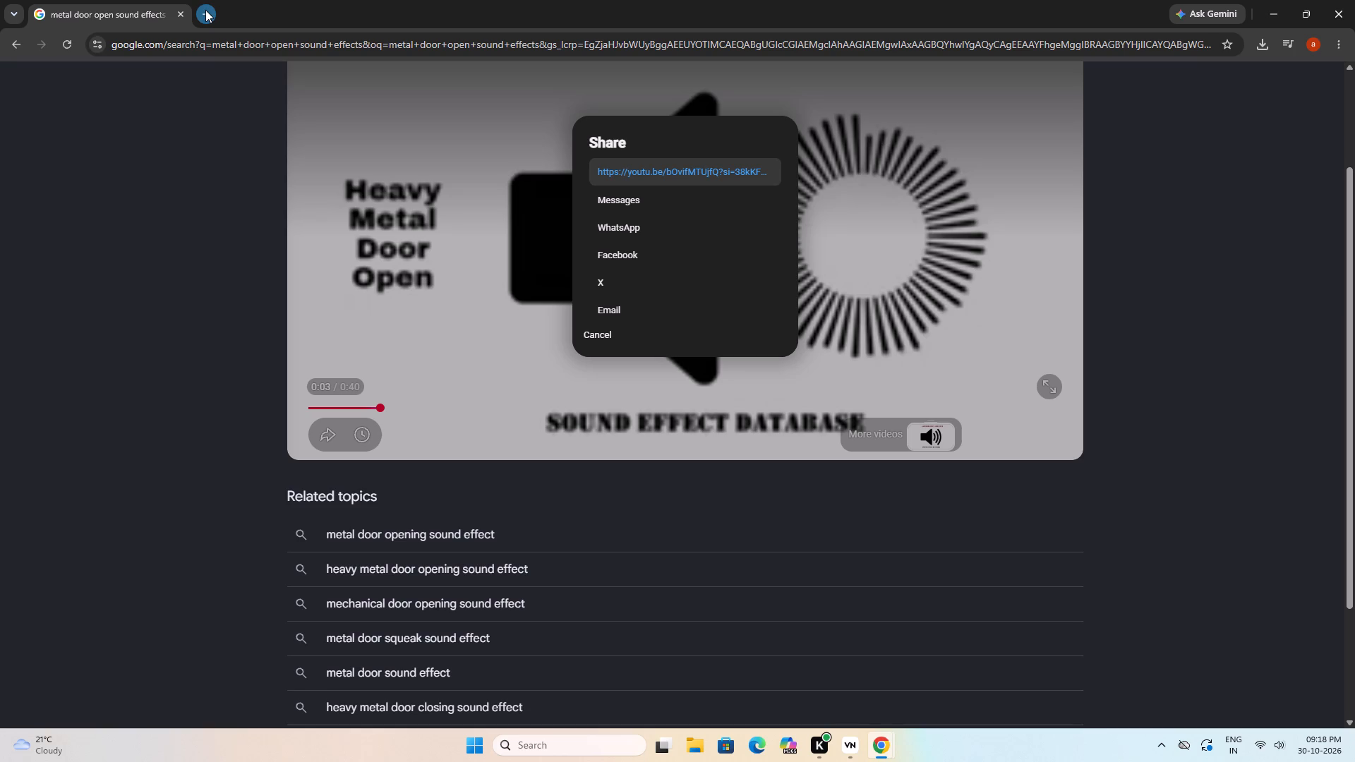
{"action": "type", "text": "yt"}
{"action": "key", "text": "space"}
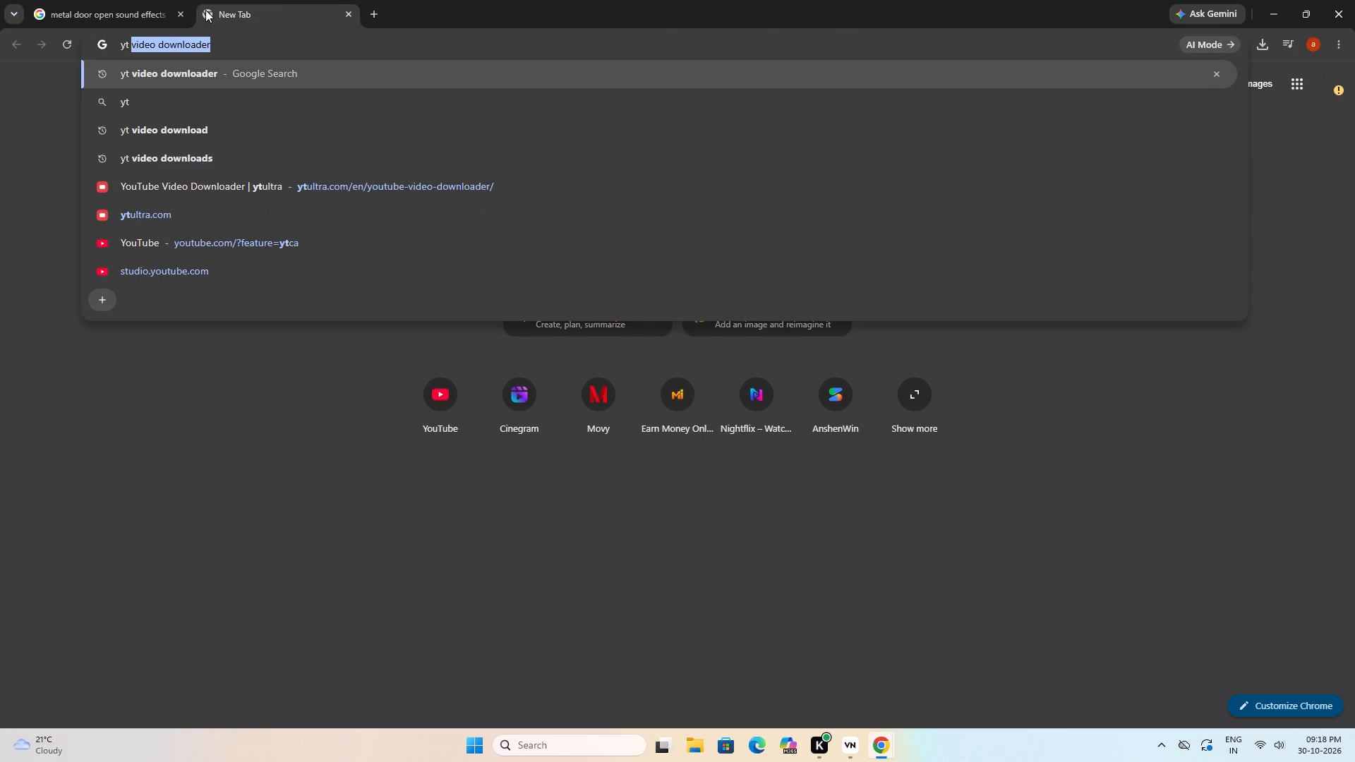
{"action": "key", "text": "Return"}
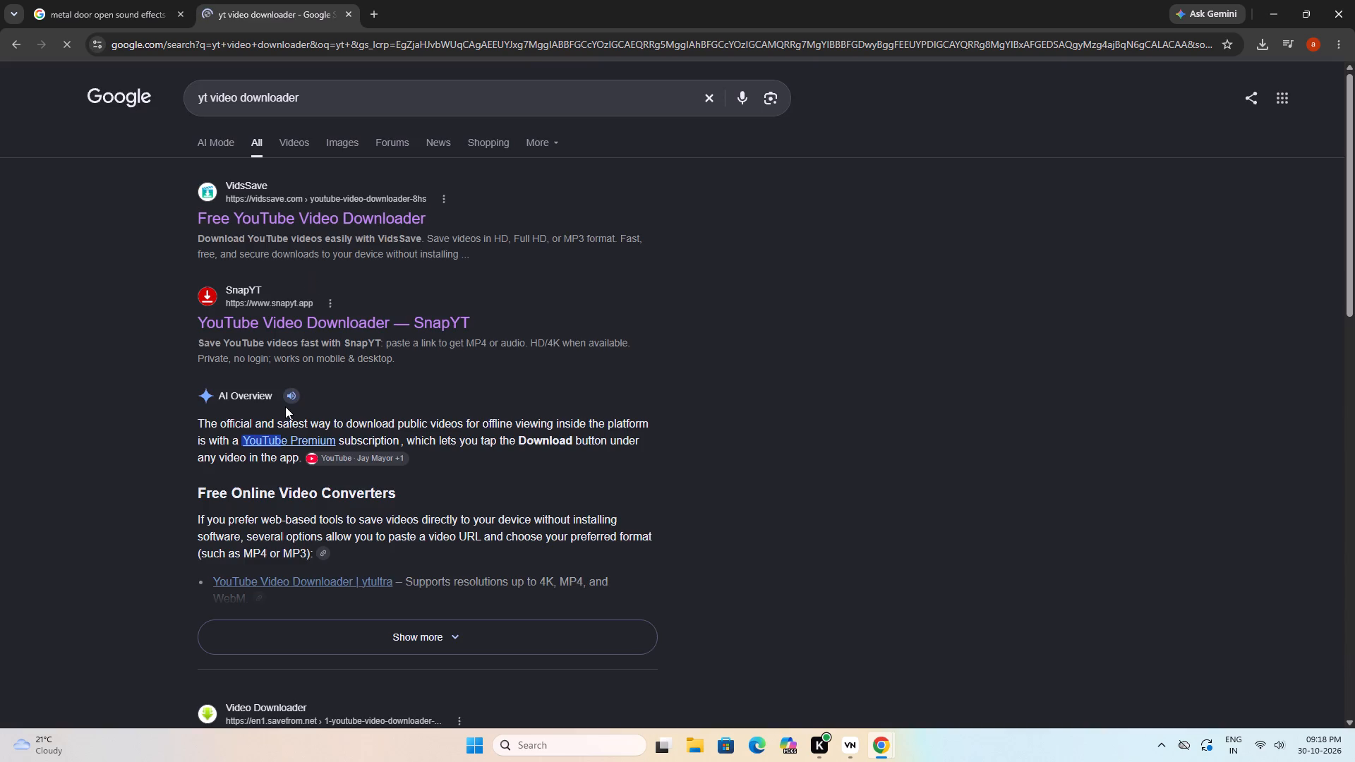
{"action": "left_click", "coordinate": [306, 324]}
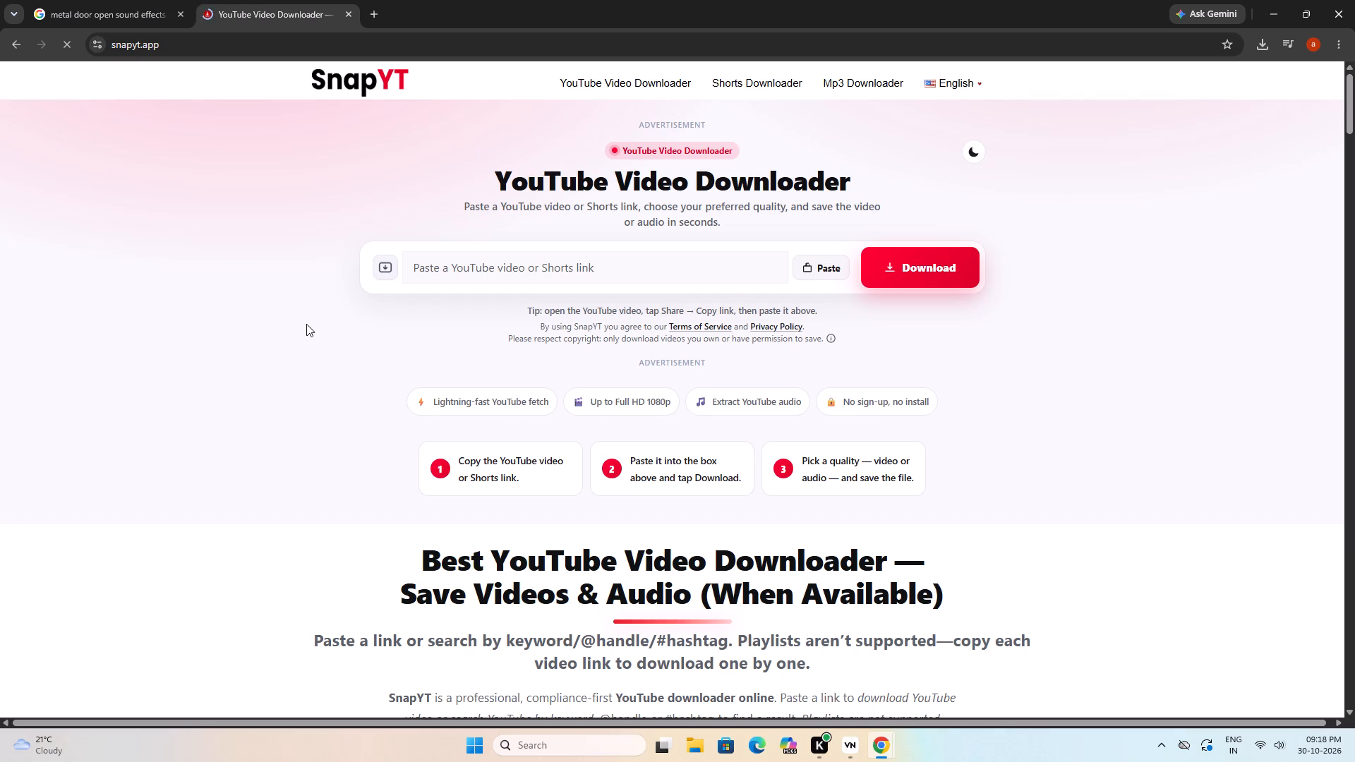
Paste the copied video link into SnapYT to fetch its download options.
{"action": "left_click", "coordinate": [521, 253]}
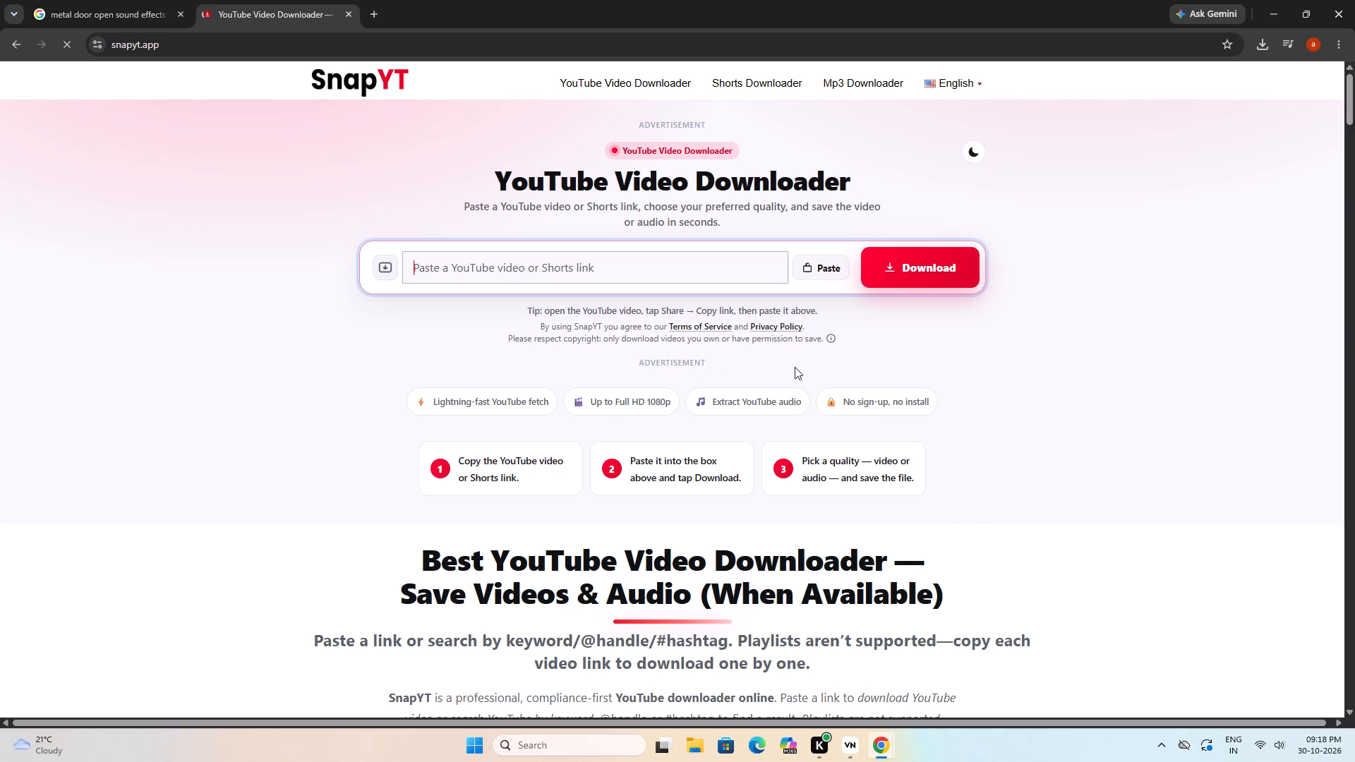
{"action": "left_click", "coordinate": [814, 264]}
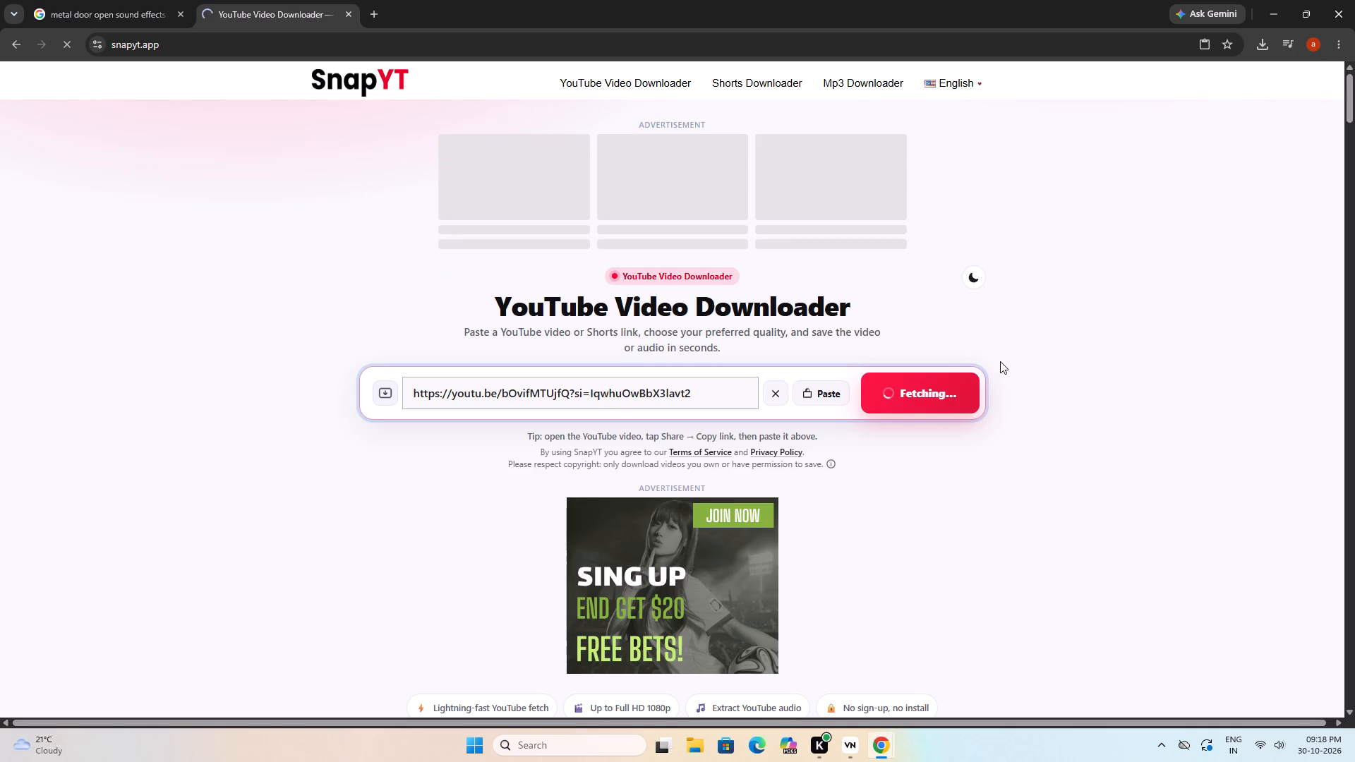
Download the door sound video as combined 480p MP4 with 131 kbps M4A audio, and return to SnapYT from the ad tab.
{"action": "scroll", "coordinate": [824, 421], "scroll_direction": "down", "scroll_amount": 6}
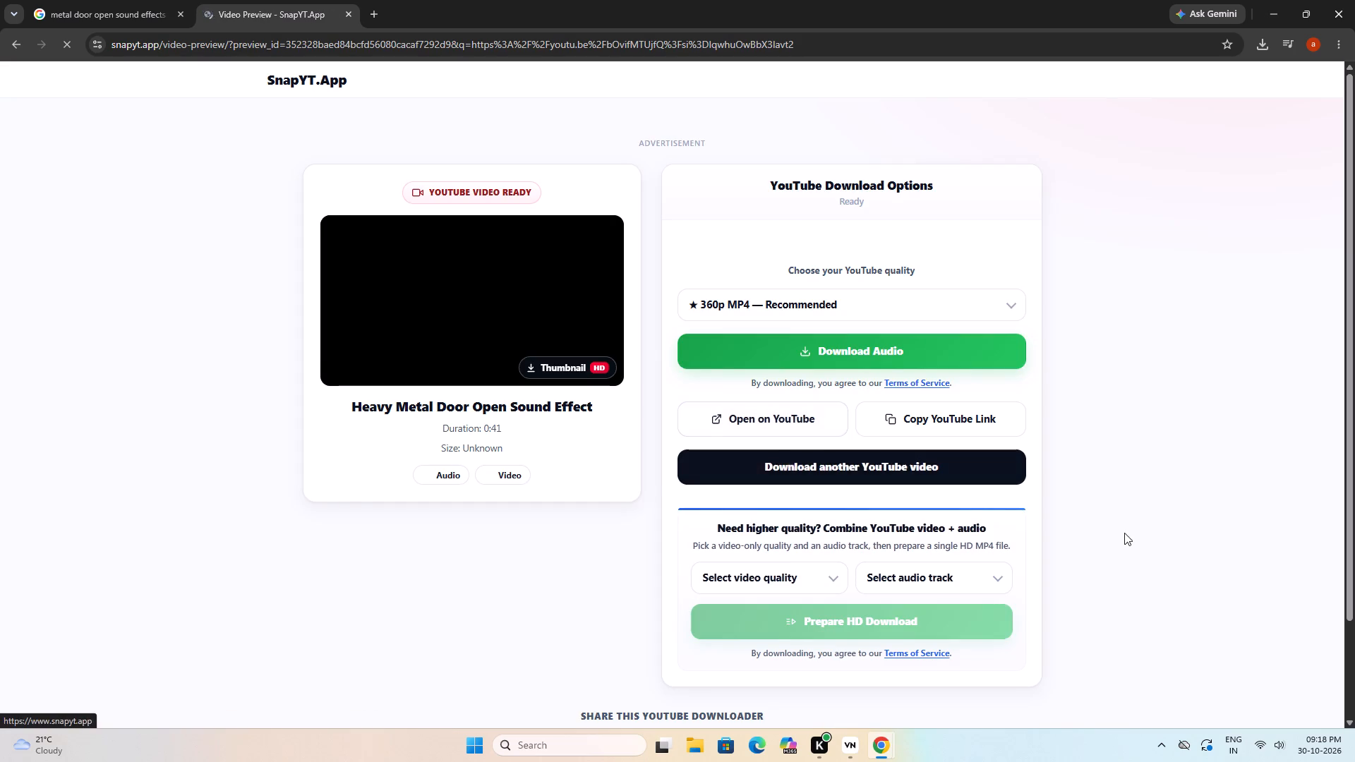
{"action": "scroll", "coordinate": [1131, 474], "scroll_direction": "down", "scroll_amount": 2}
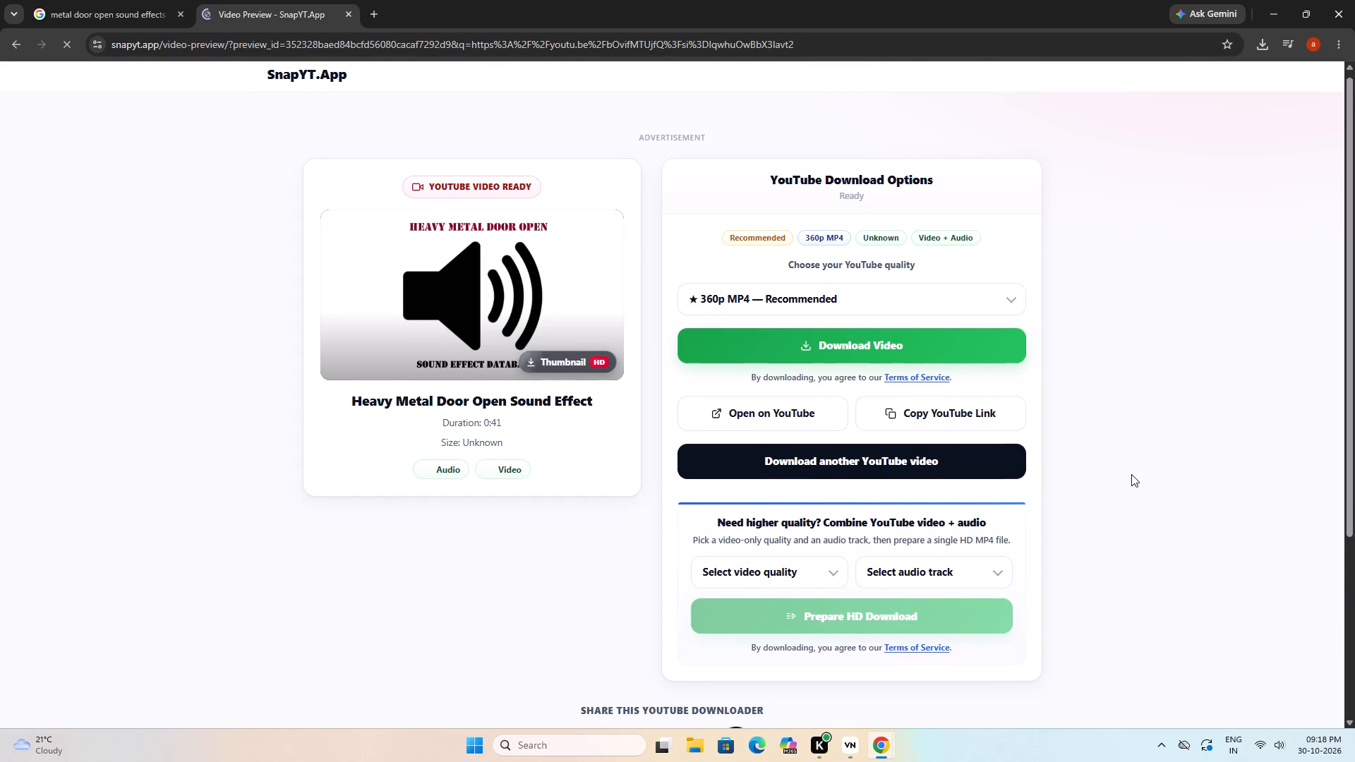
{"action": "scroll", "coordinate": [1131, 474], "scroll_direction": "down", "scroll_amount": 10}
{"action": "scroll", "coordinate": [1111, 486], "scroll_direction": "up", "scroll_amount": 3}
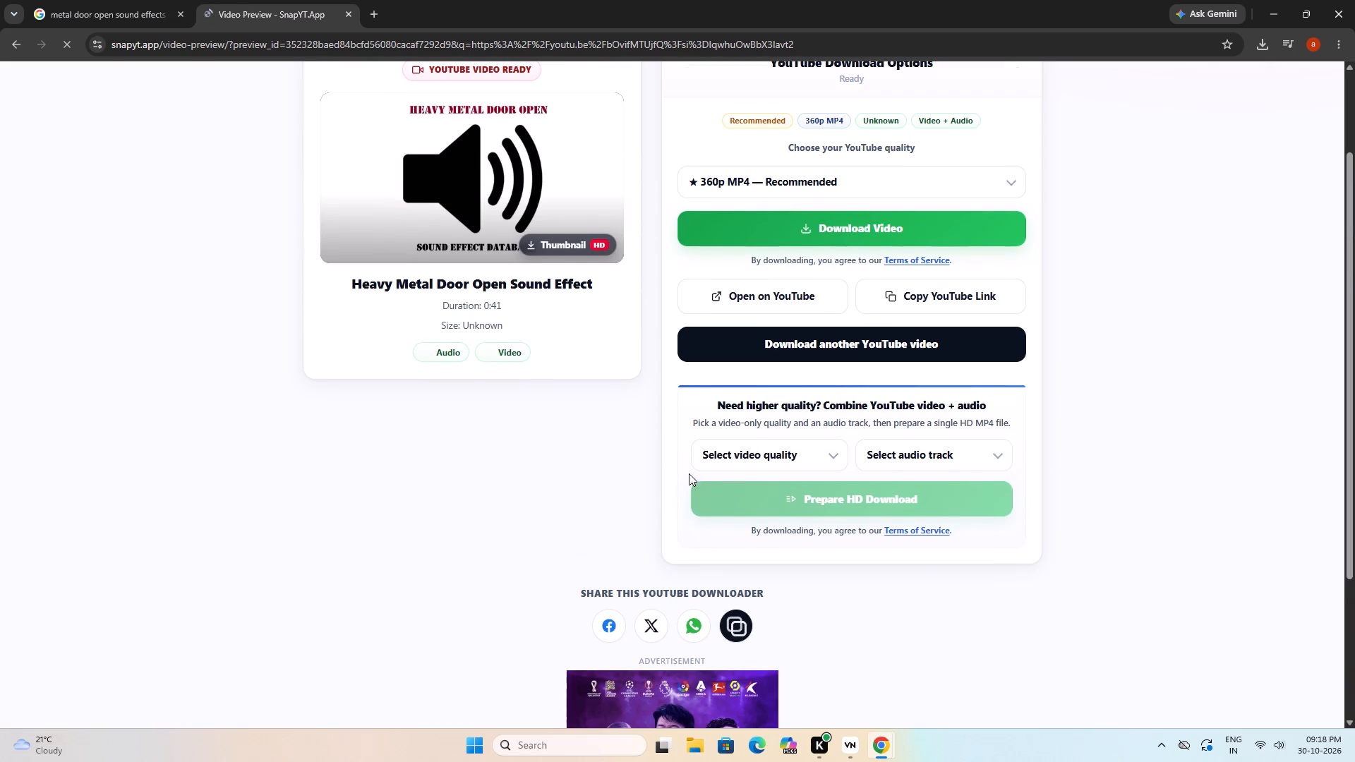
{"action": "left_click", "coordinate": [777, 447]}
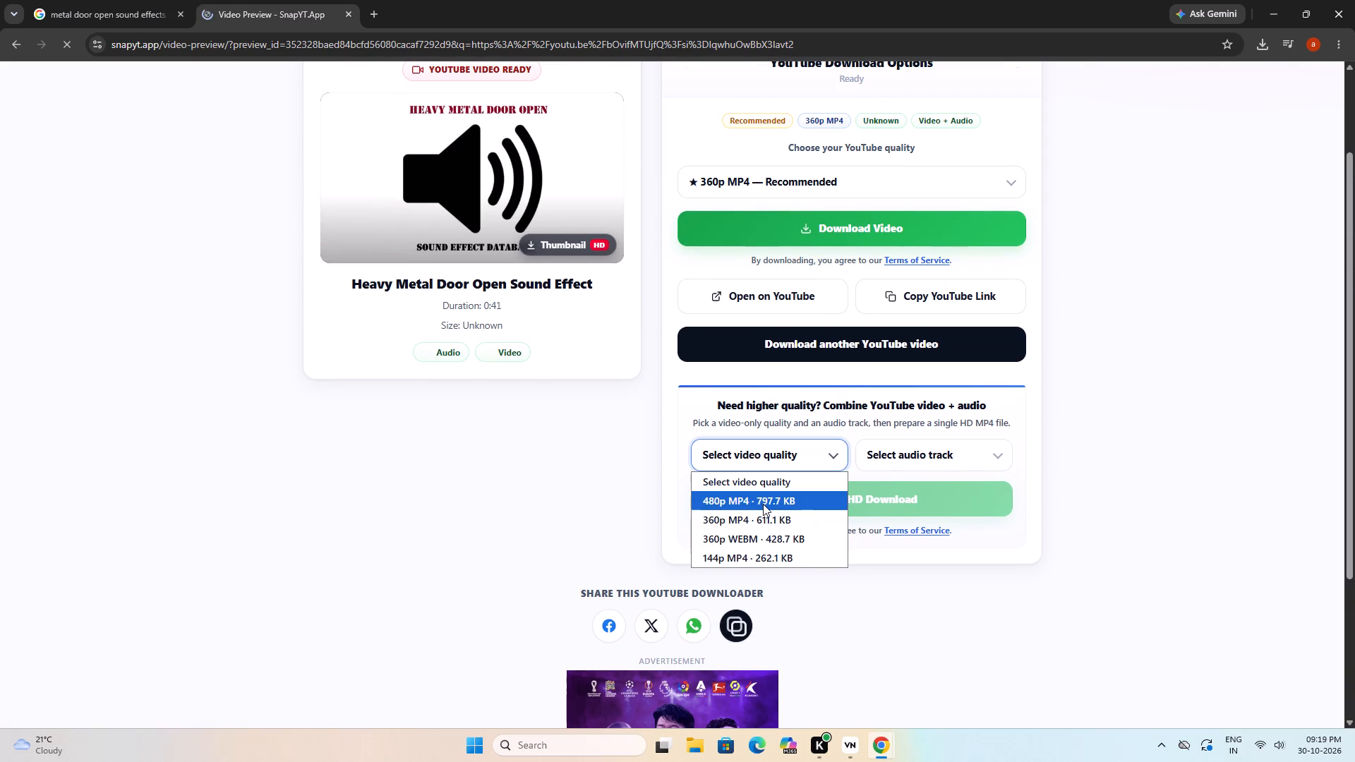
{"action": "left_click", "coordinate": [763, 504]}
{"action": "left_click", "coordinate": [891, 447]}
{"action": "left_click", "coordinate": [886, 499]}
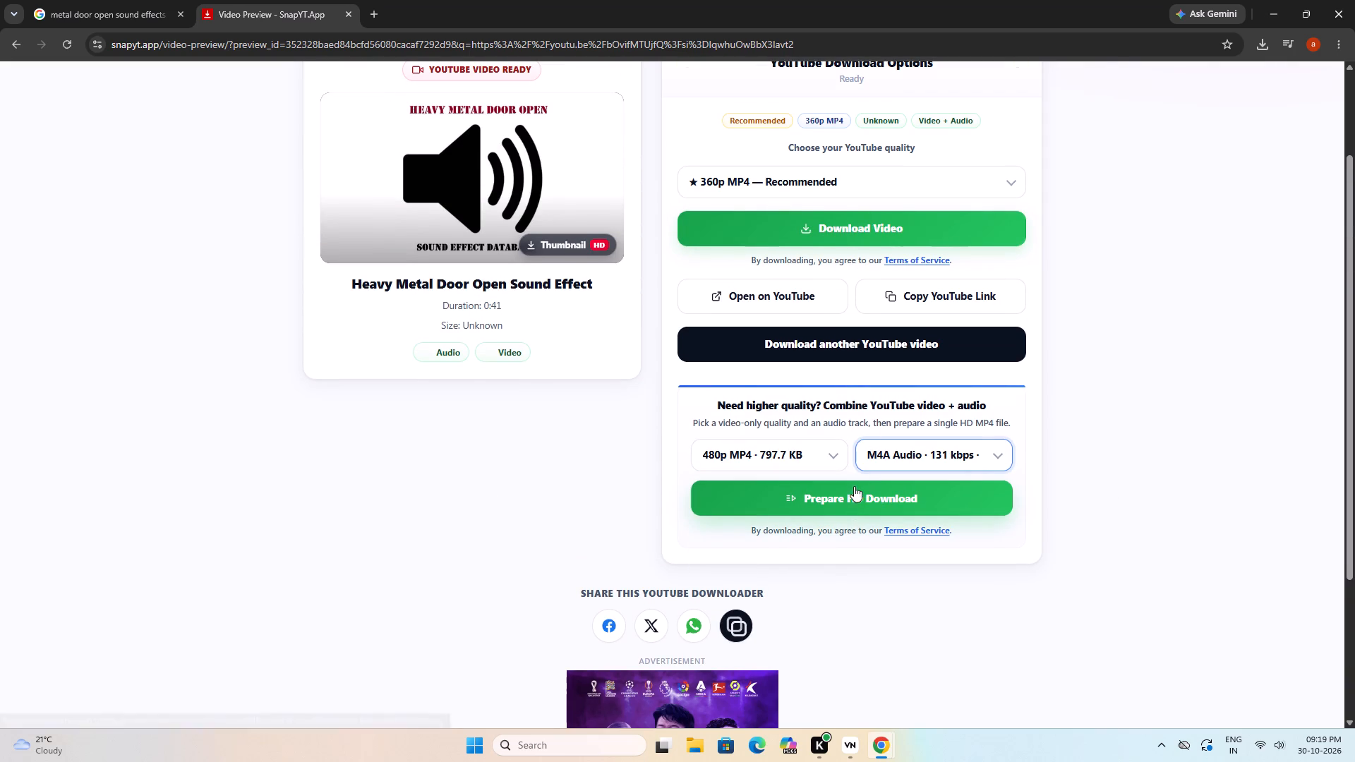
{"action": "left_click", "coordinate": [854, 492]}
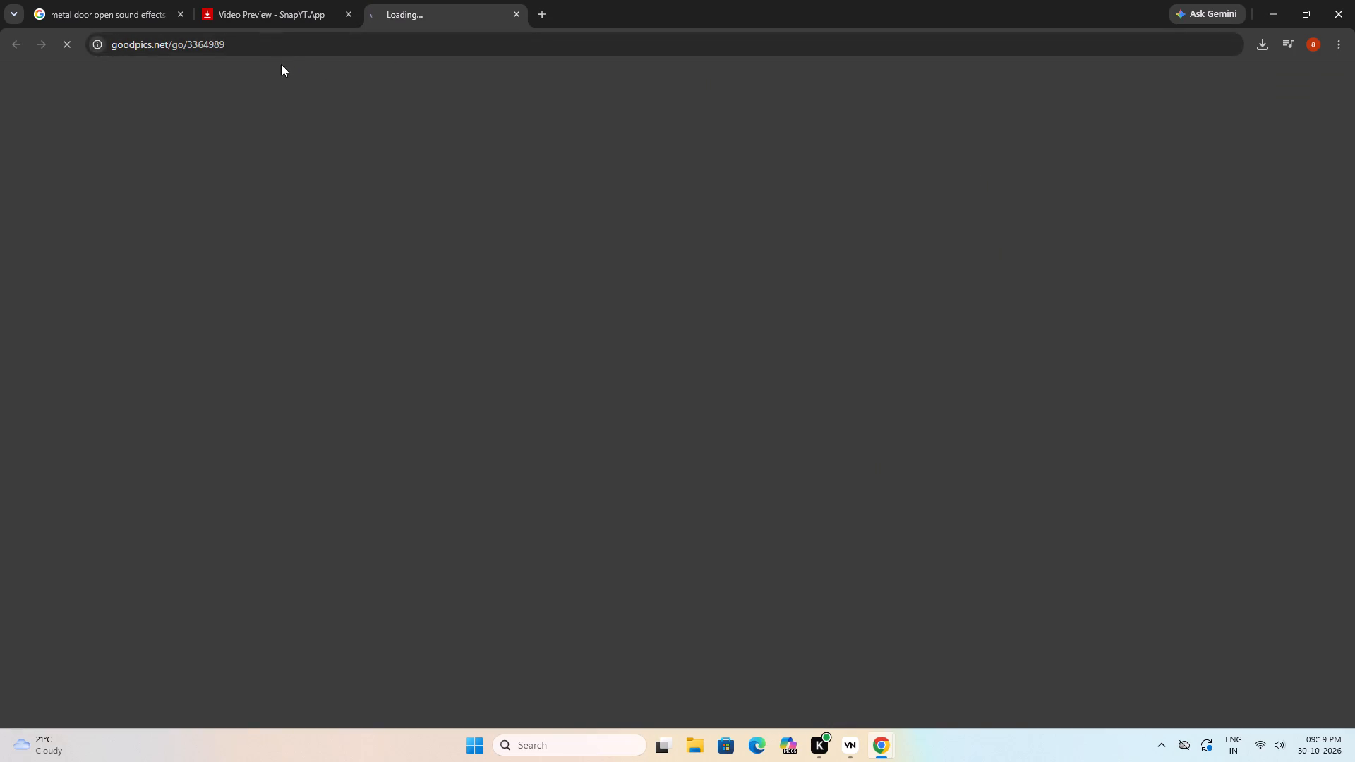
{"action": "left_click", "coordinate": [267, 8]}
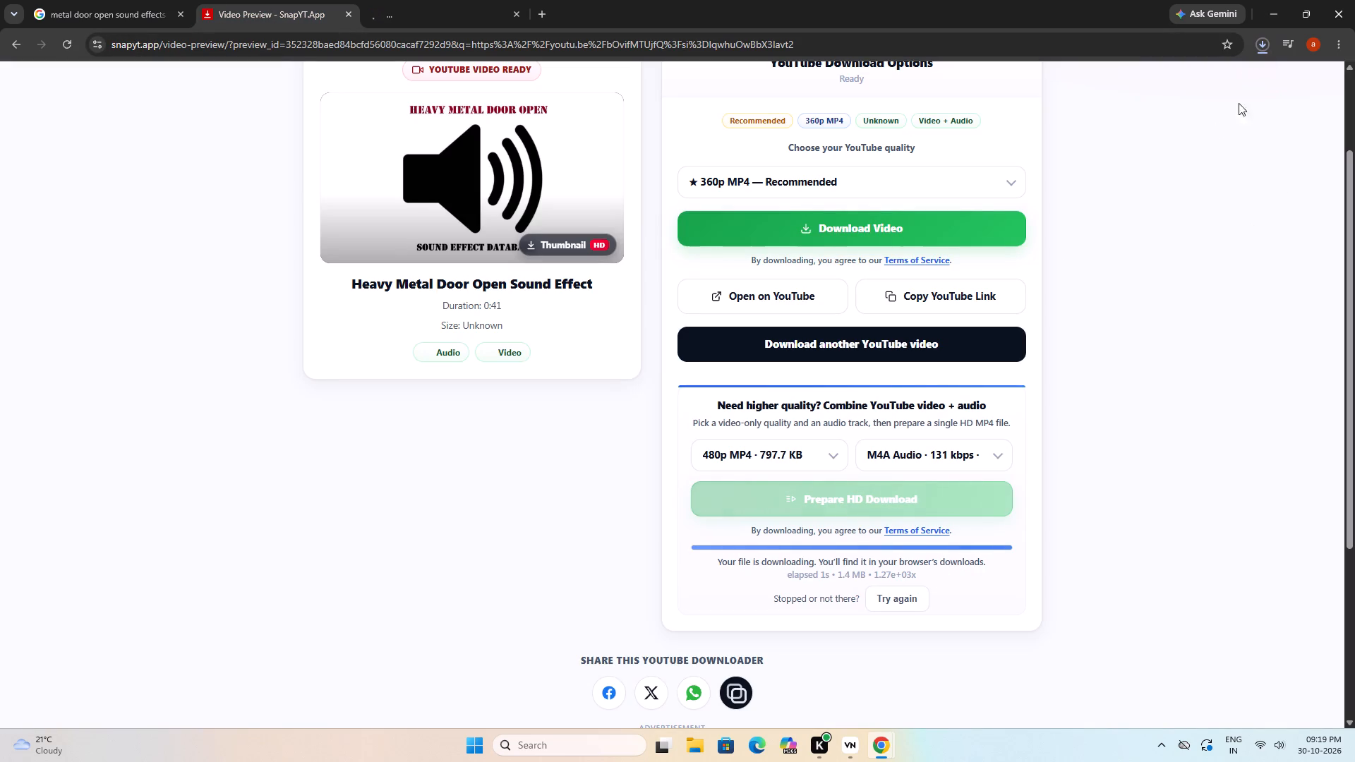
Restore Chrome to a smaller window over the editor, make it taller and wider, and show the recent downloads.
{"action": "left_click", "coordinate": [1304, 13]}
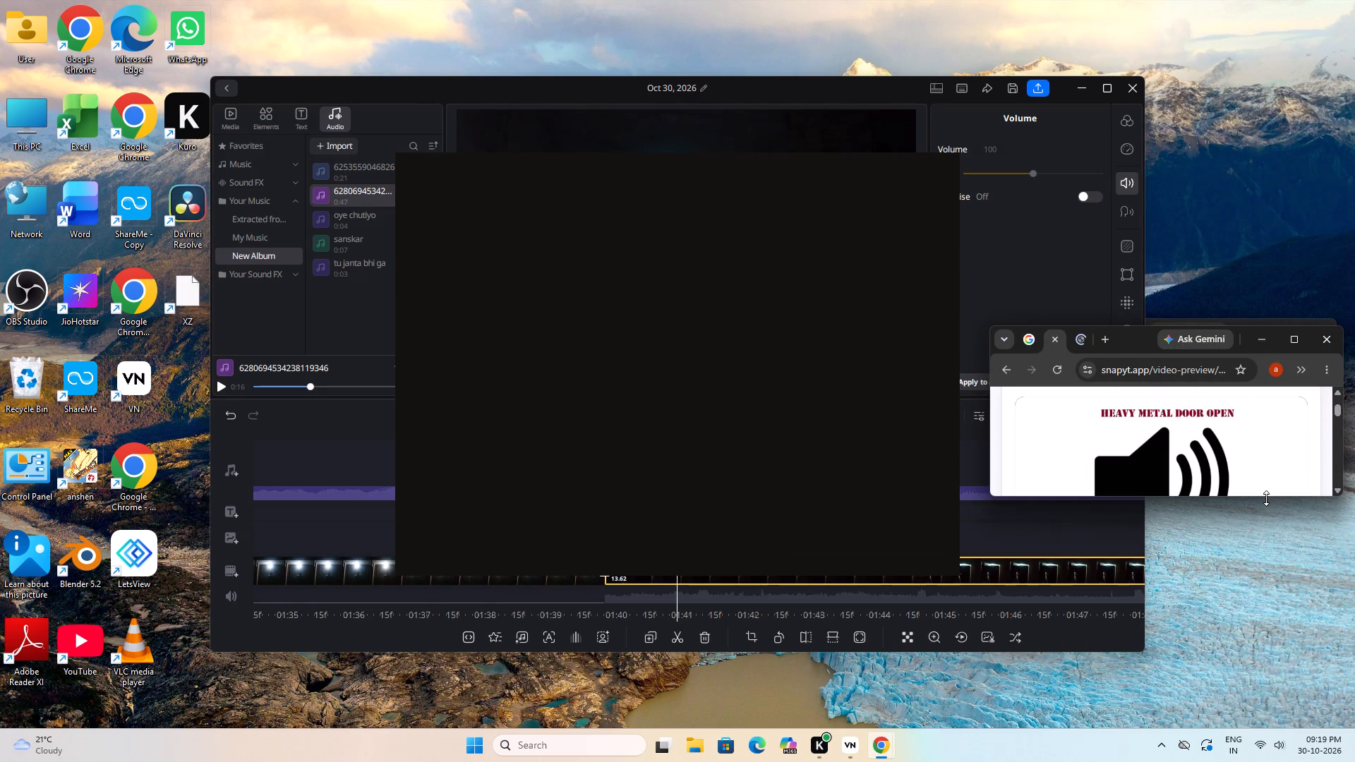
{"action": "left_click_drag", "start_coordinate": [1266, 498], "coordinate": [1260, 638]}
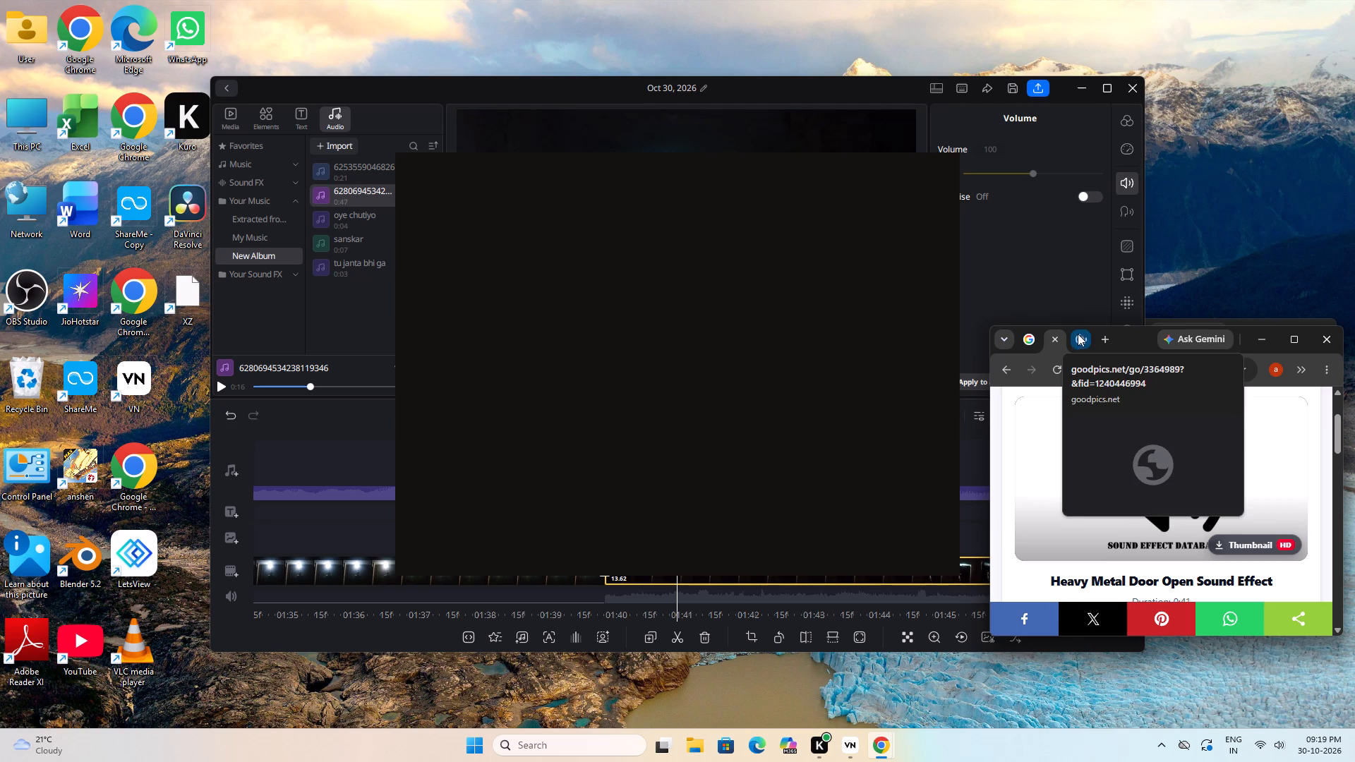
{"action": "left_click_drag", "start_coordinate": [986, 364], "coordinate": [607, 405]}
{"action": "left_click", "coordinate": [1244, 370]}
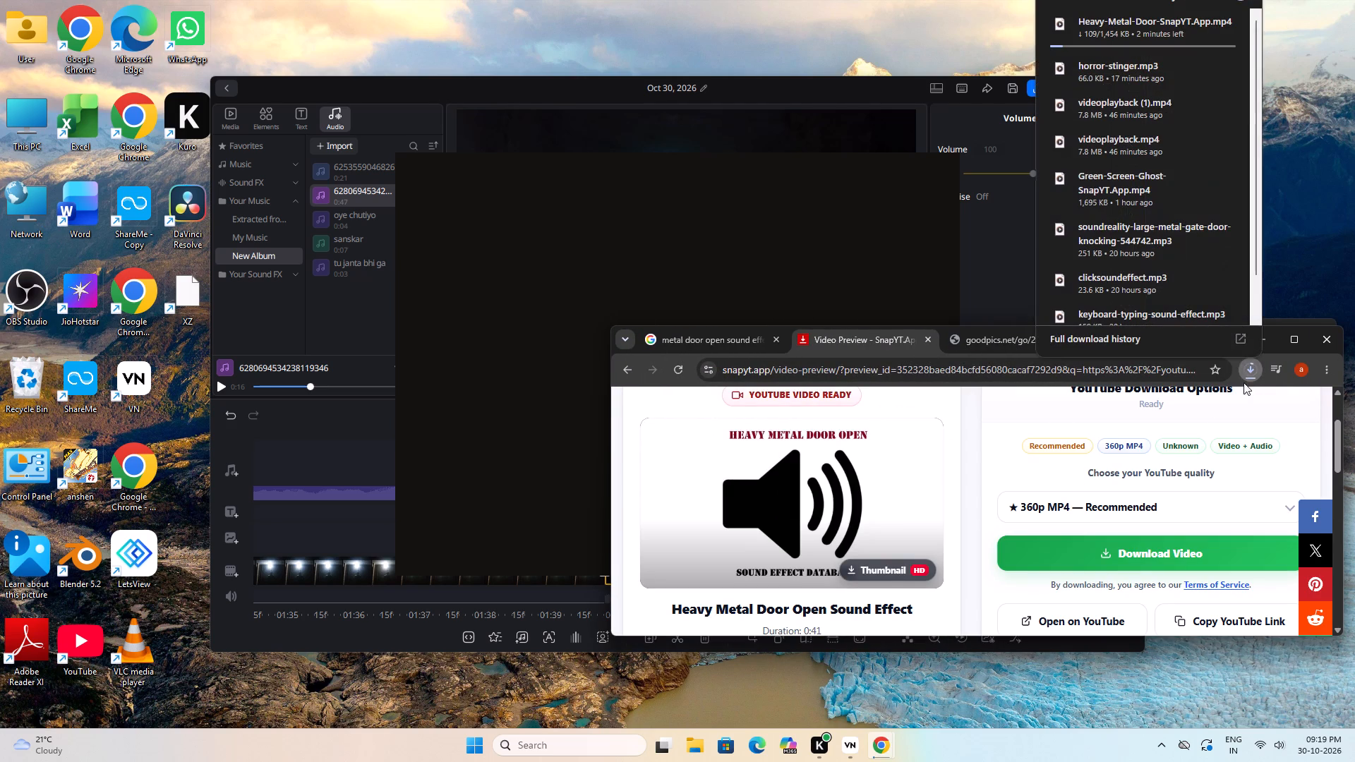
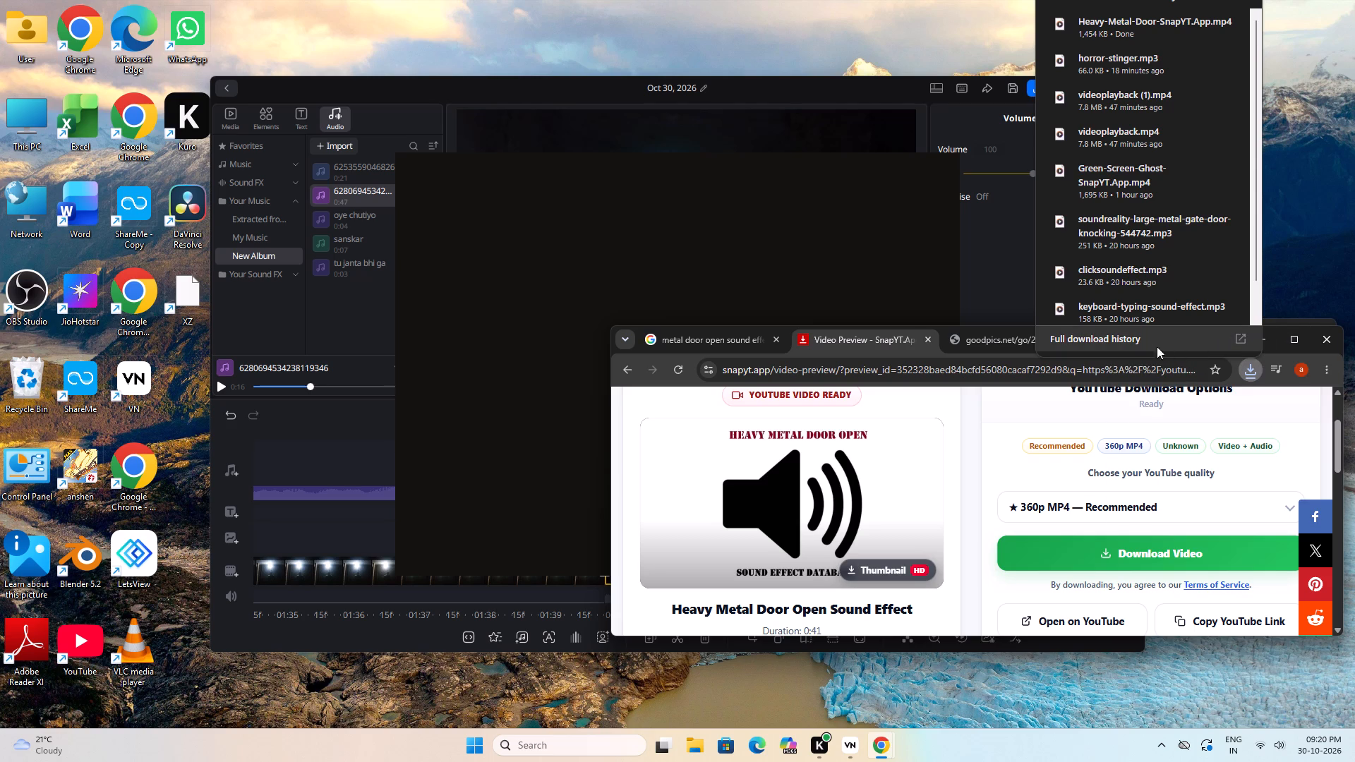
Recheck the recent downloads and widen the Chrome window further across the video editor.
{"action": "left_click", "coordinate": [1251, 365]}
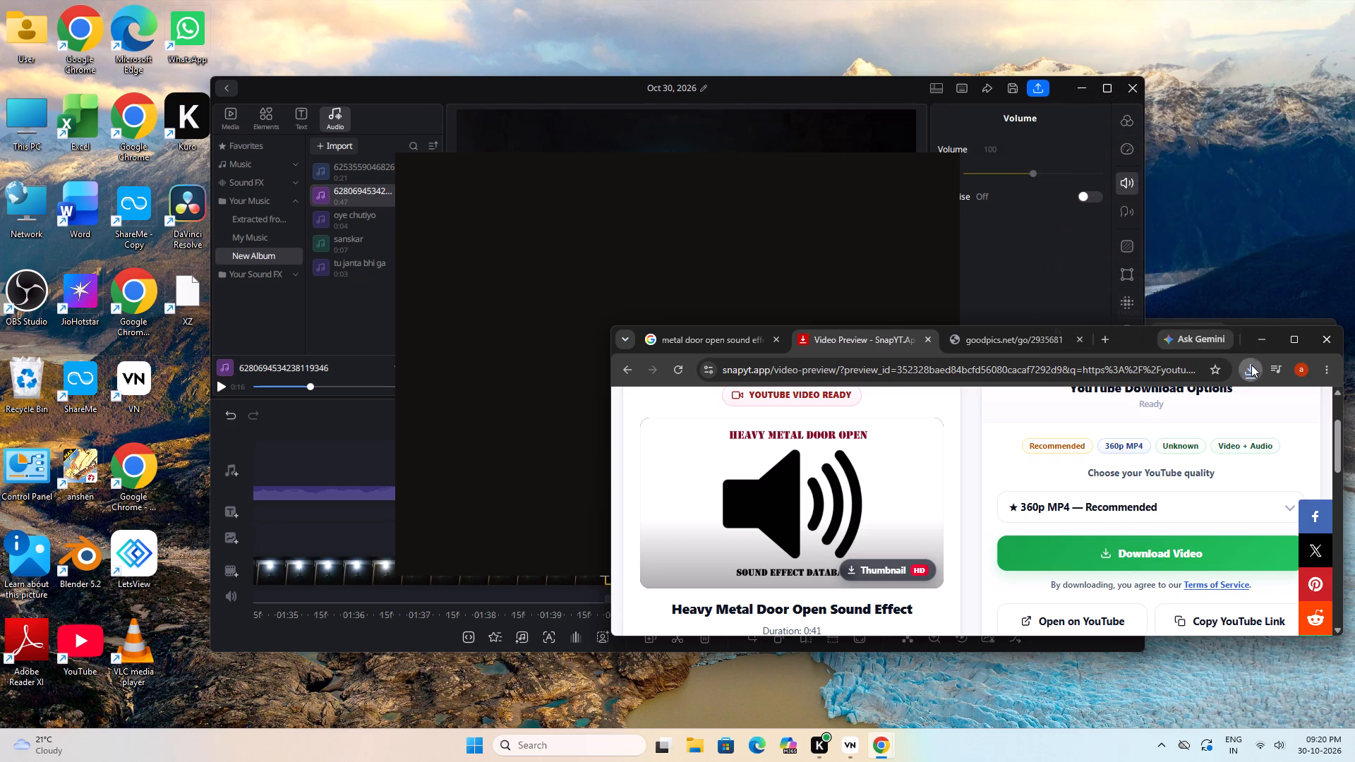
{"action": "left_click", "coordinate": [1251, 365]}
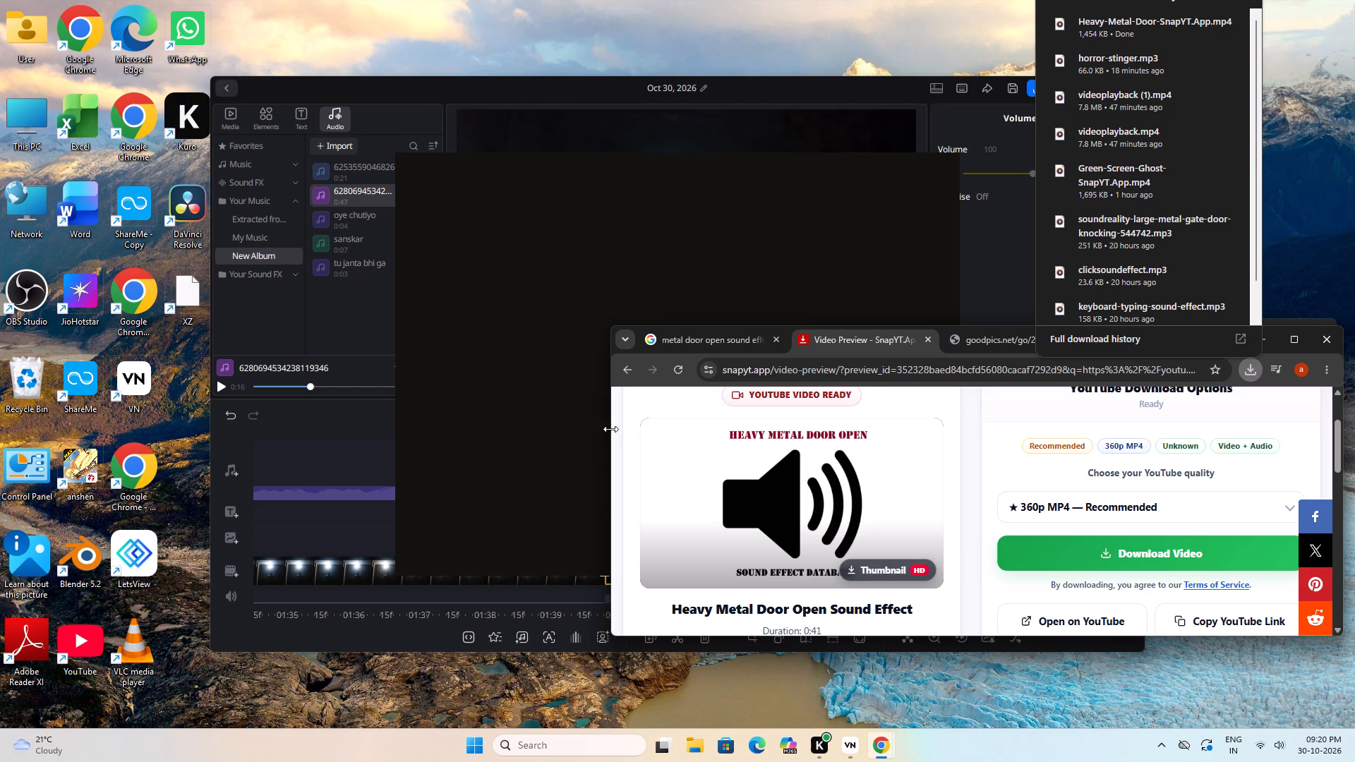
{"action": "left_click_drag", "start_coordinate": [610, 429], "coordinate": [795, 421]}
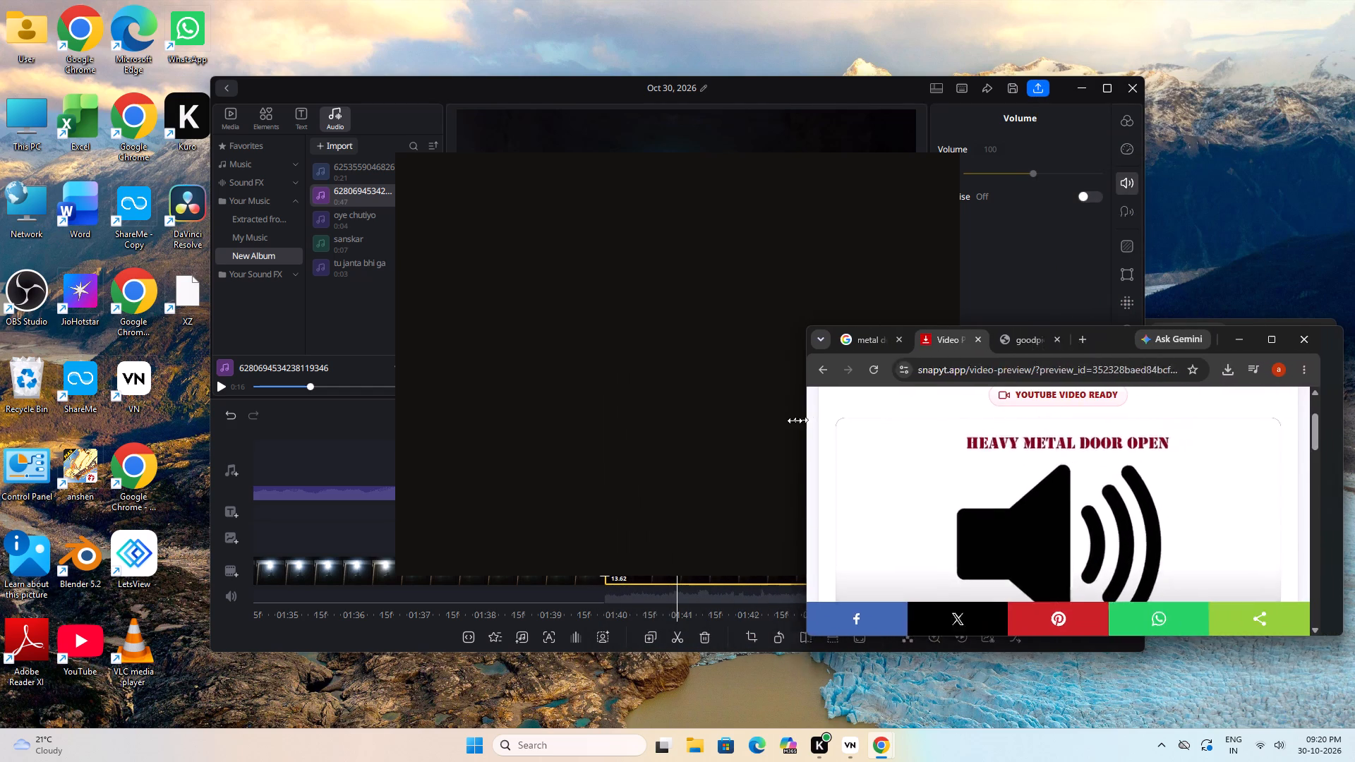
{"action": "left_click_drag", "start_coordinate": [795, 421], "coordinate": [543, 435]}
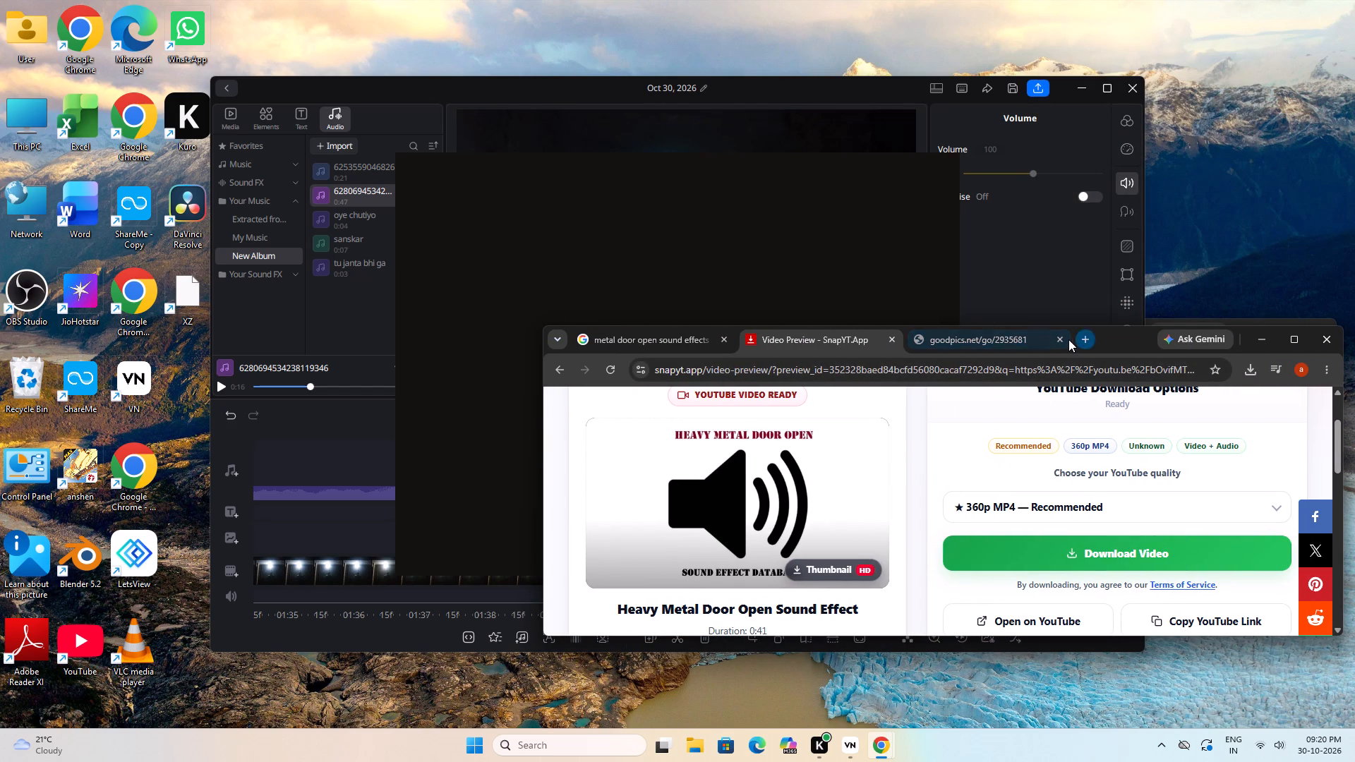
Close the goodpics.net ad tab, keeping the SnapYT and Google search tabs.
{"action": "left_click", "coordinate": [1067, 339]}
{"action": "left_click", "coordinate": [1057, 339]}
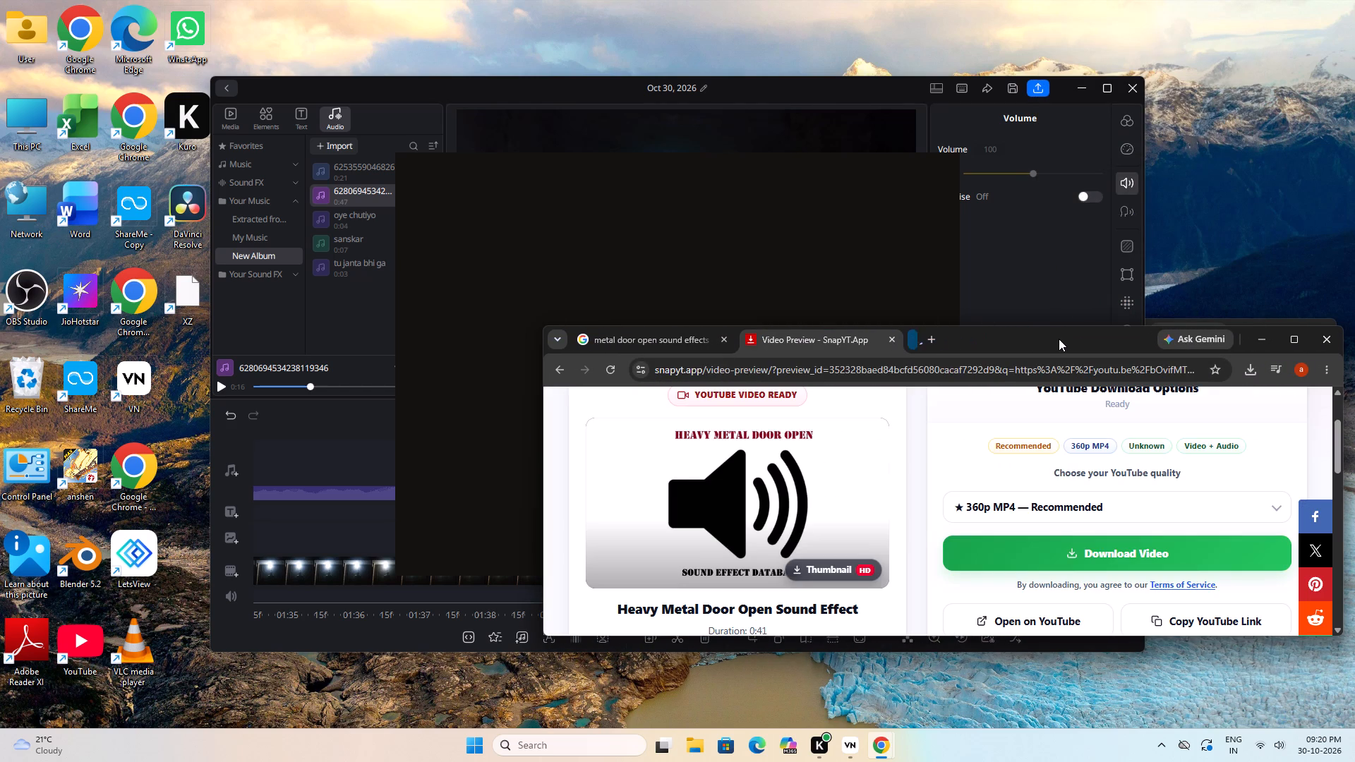
Move the Chrome window up to the top edge of the editor and show the recent downloads, keeping the window at its smaller size.
{"action": "left_click_drag", "start_coordinate": [1061, 339], "coordinate": [937, 164]}
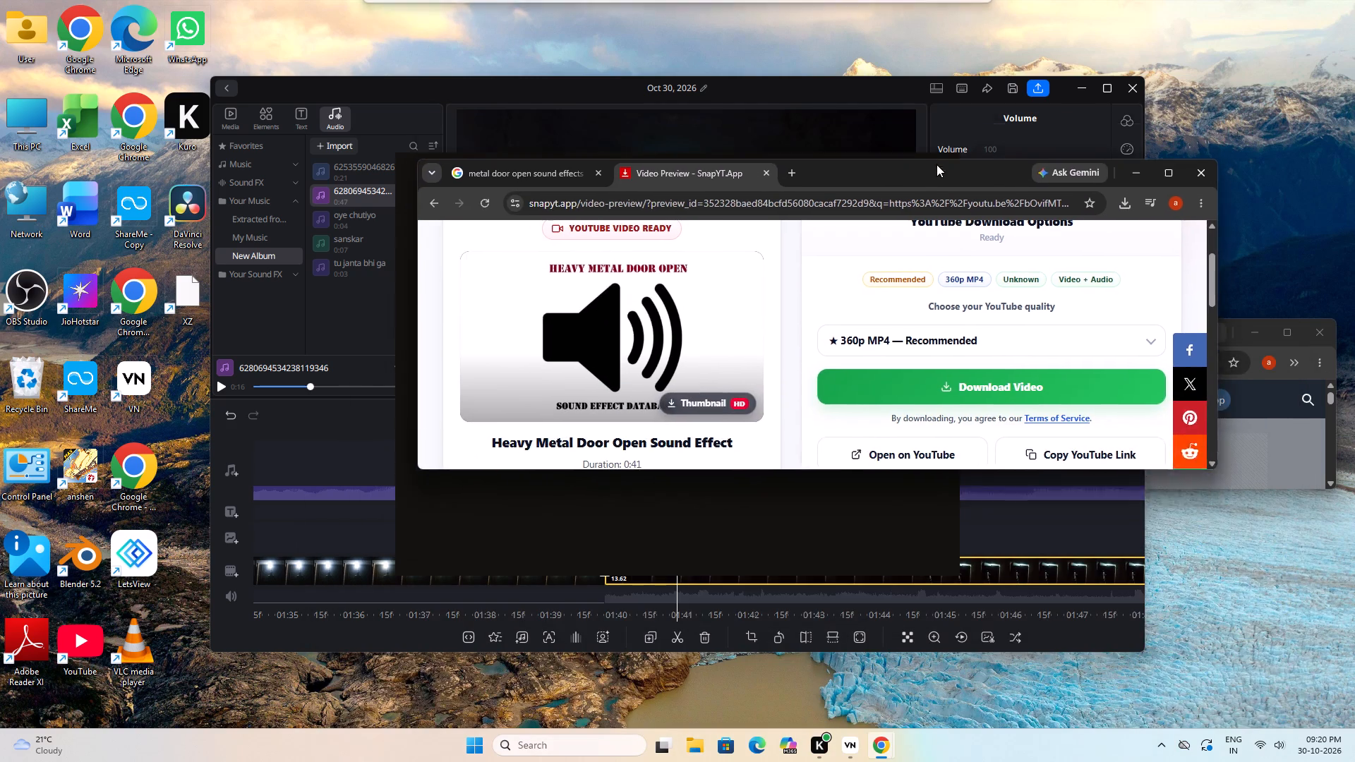
{"action": "left_click_drag", "start_coordinate": [937, 164], "coordinate": [951, 88]}
{"action": "left_click", "coordinate": [1136, 114]}
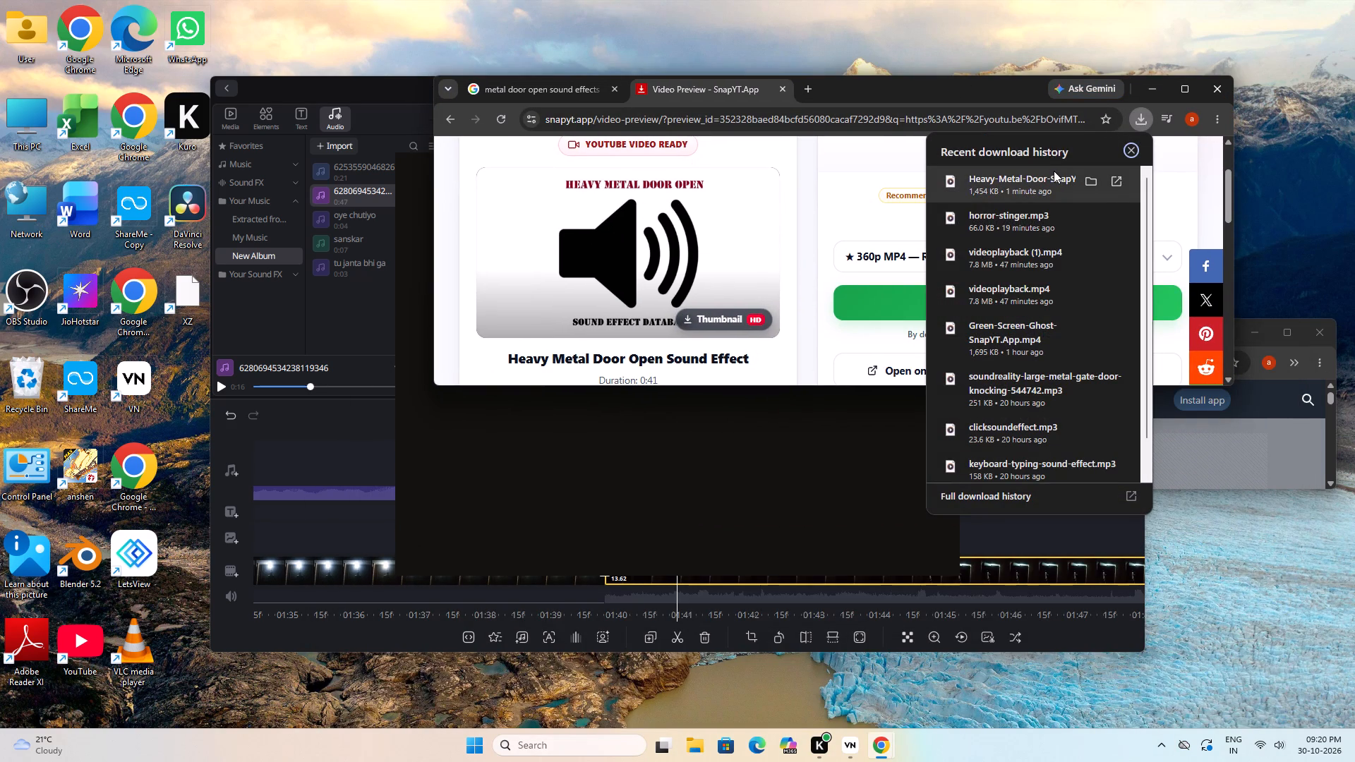
{"action": "left_click", "coordinate": [1188, 79]}
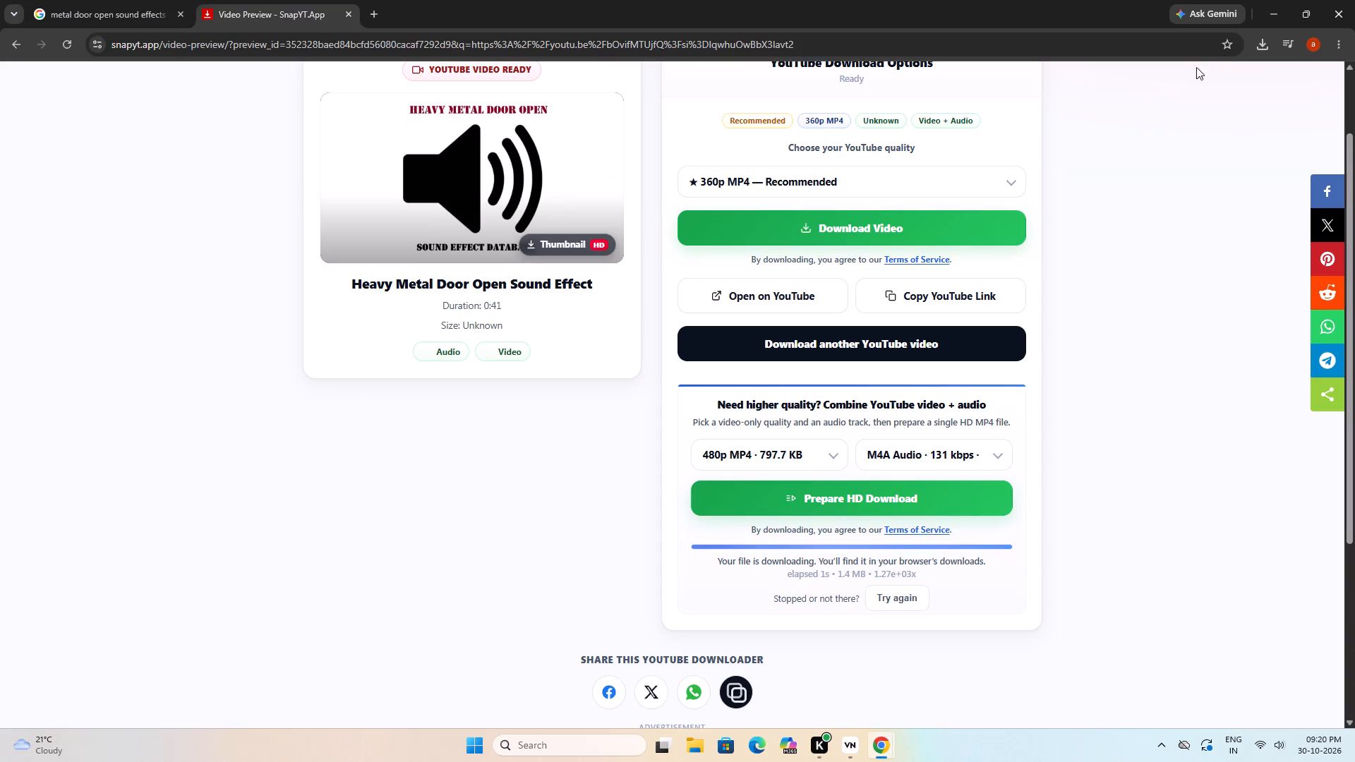
{"action": "left_click", "coordinate": [1310, 16]}
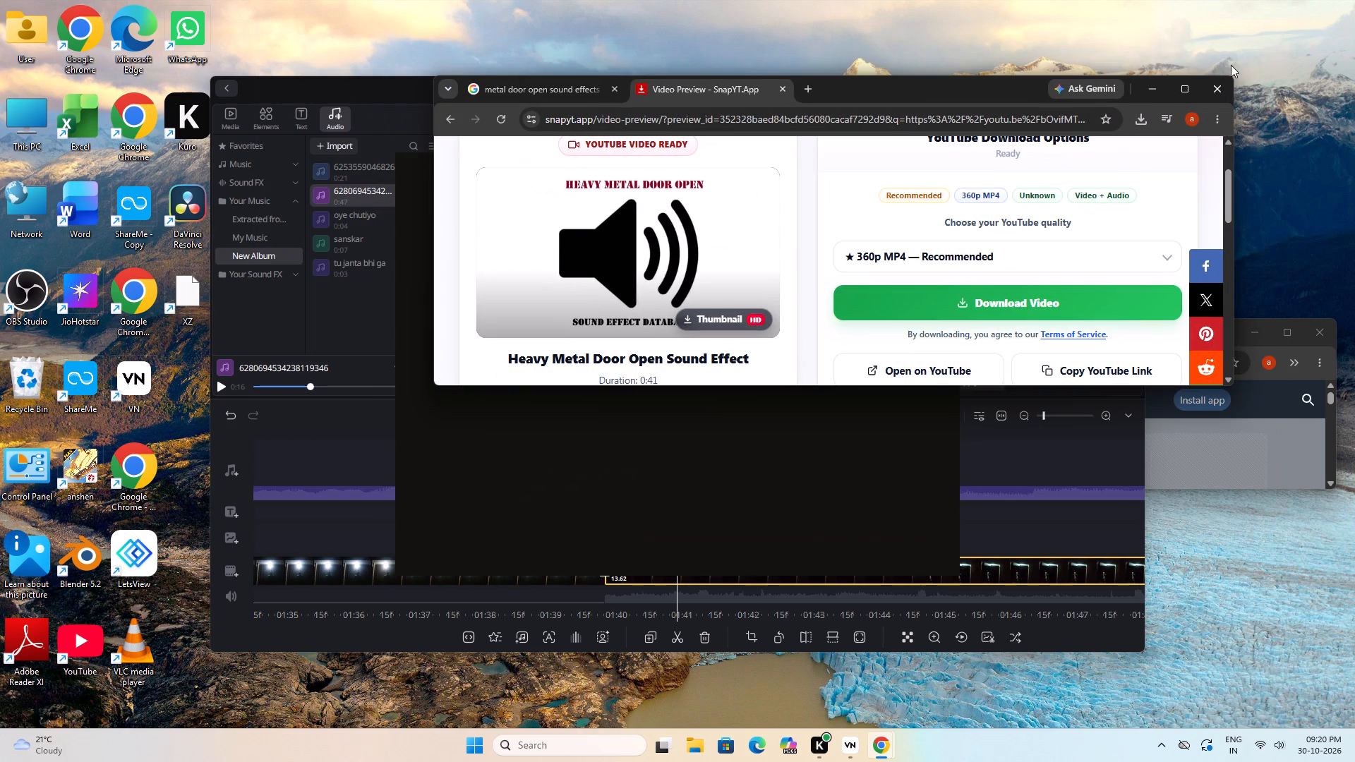
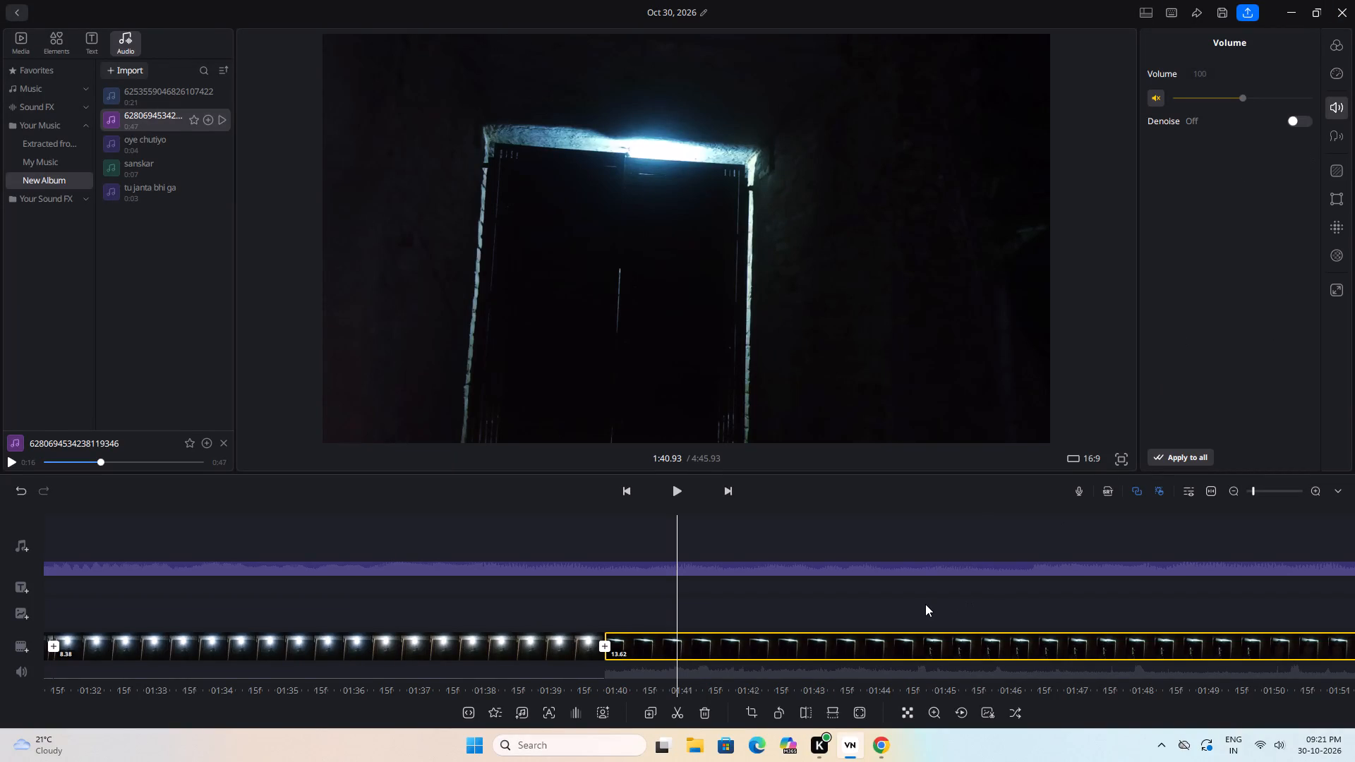
Add the downloaded Heavy-Metal-Door file from Chrome's recent downloads to the editor's audio timeline at about 1:40, where the dark door clip starts.
{"action": "left_click", "coordinate": [1311, 4]}
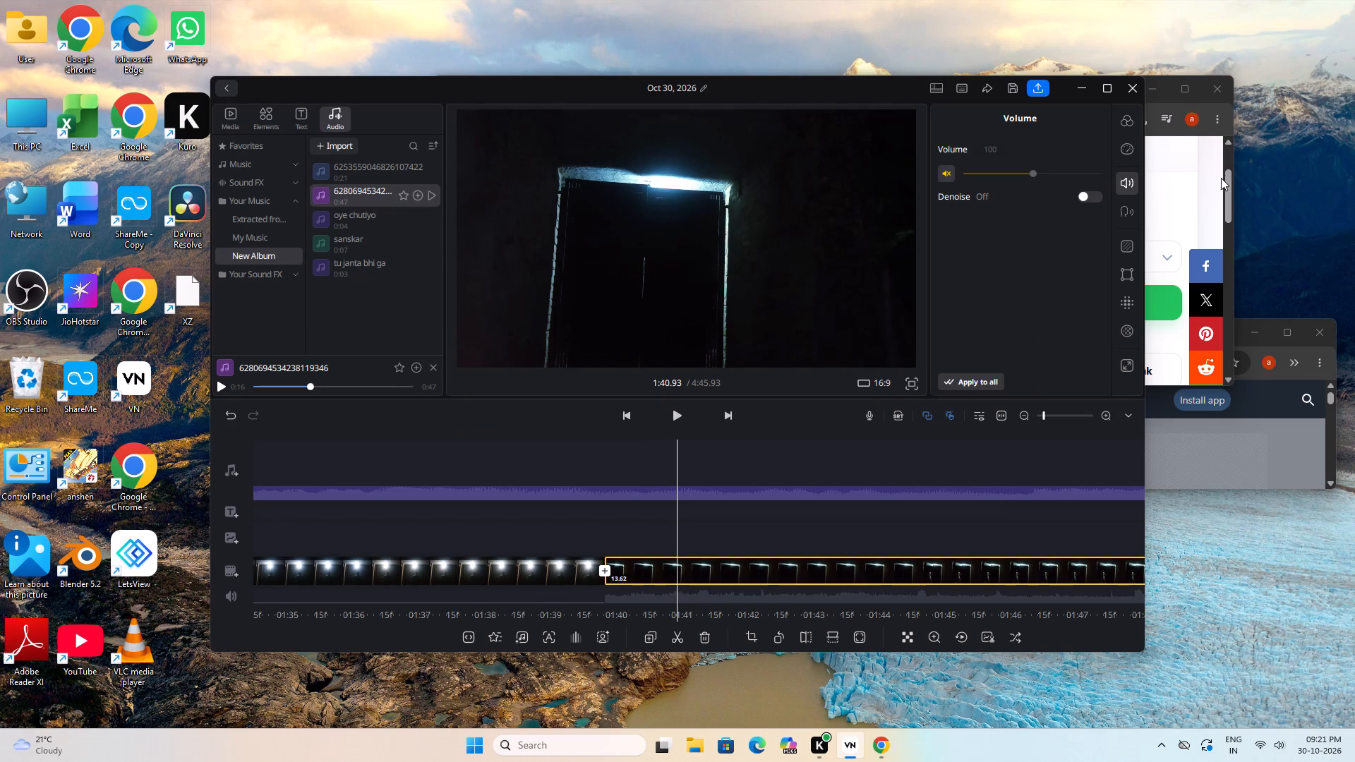
{"action": "left_click", "coordinate": [1212, 157]}
{"action": "left_click", "coordinate": [1145, 116]}
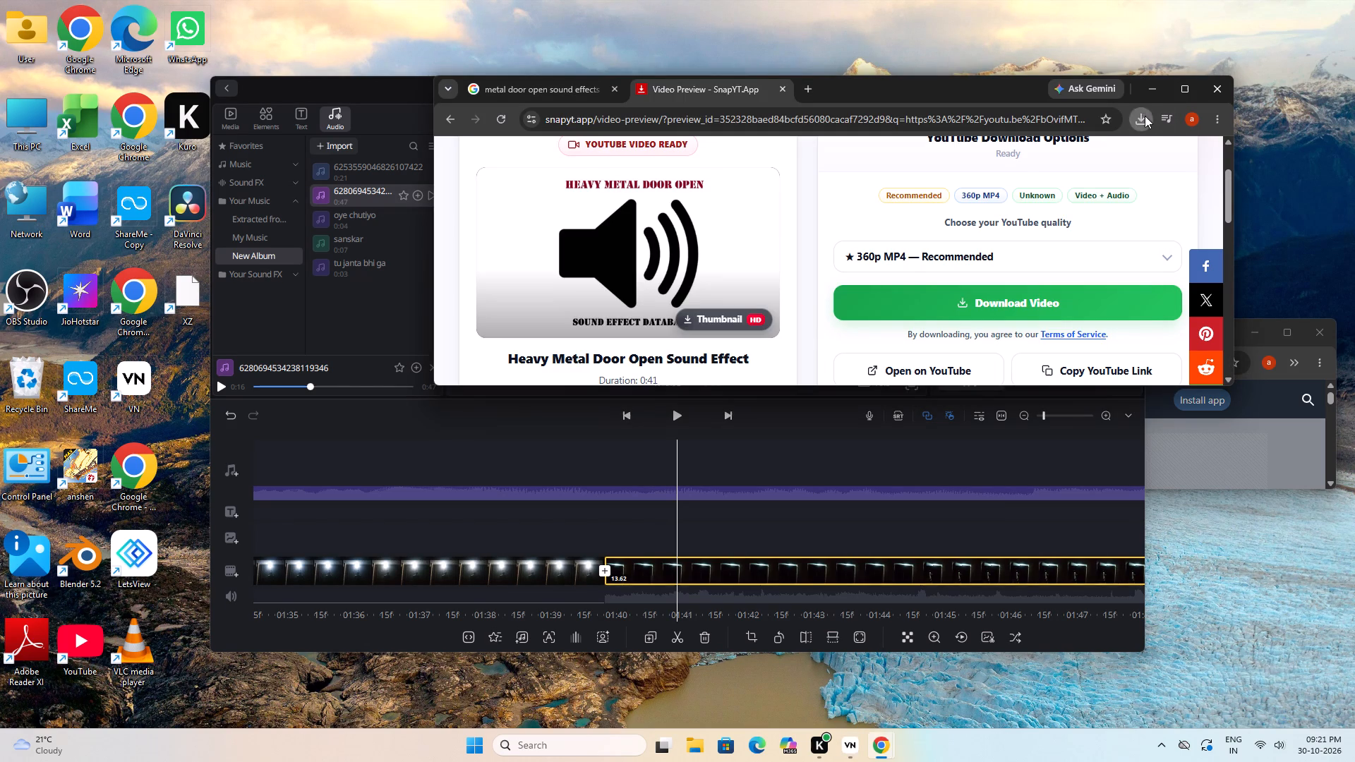
{"action": "left_click_drag", "start_coordinate": [1056, 183], "coordinate": [708, 457]}
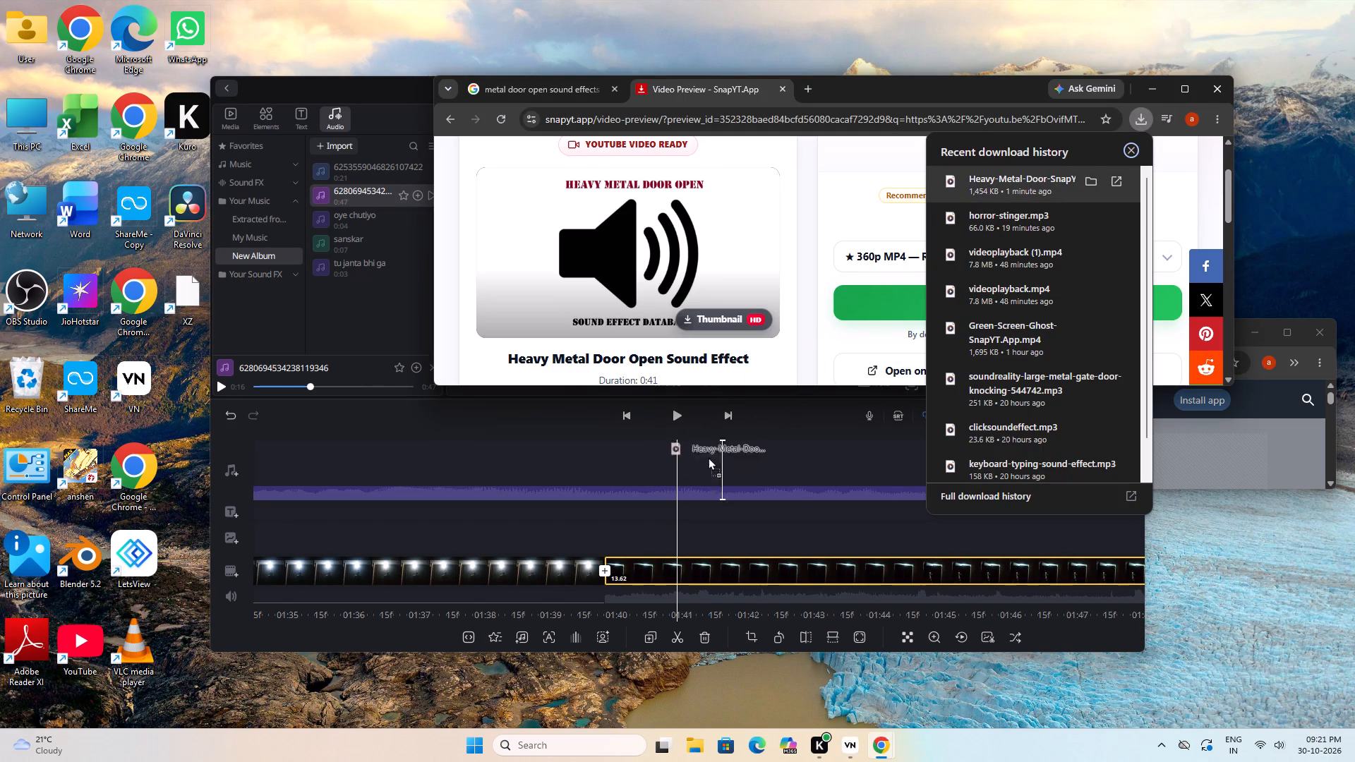
{"action": "left_click_drag", "start_coordinate": [708, 457], "coordinate": [634, 487]}
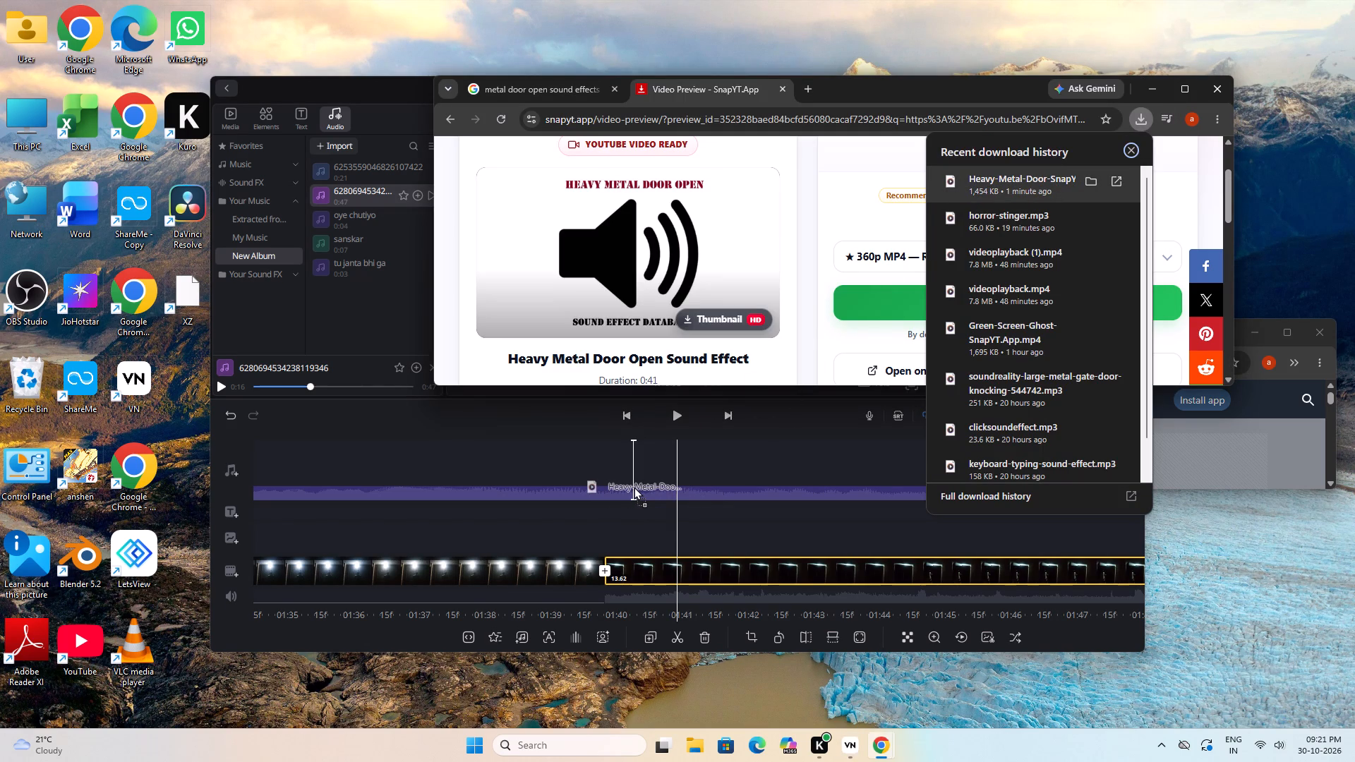
{"action": "left_click_drag", "start_coordinate": [634, 487], "coordinate": [617, 488]}
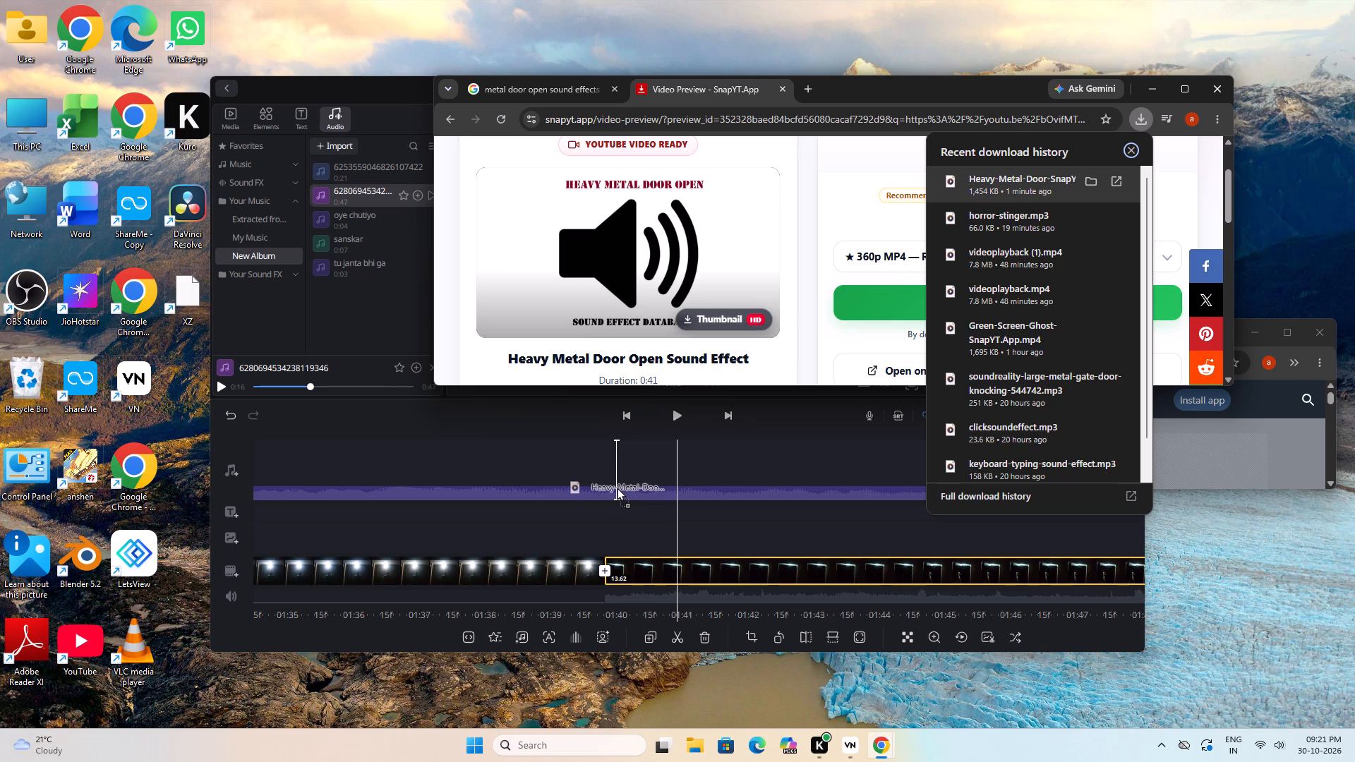
{"action": "left_click_drag", "start_coordinate": [617, 488], "coordinate": [614, 489]}
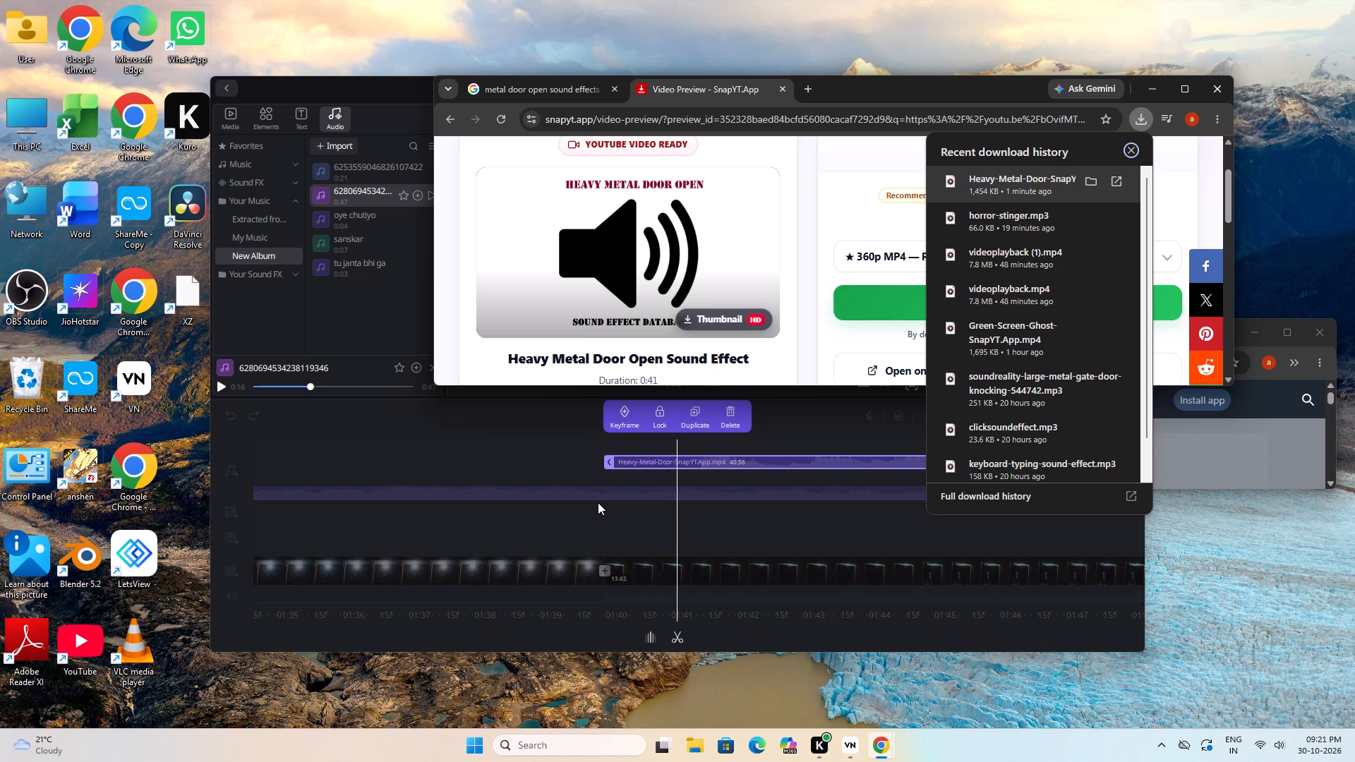
Play the Heavy-Metal-Door sound, split it at about 1:41.48 and delete the part before the cut.
{"action": "left_click", "coordinate": [563, 461]}
{"action": "left_click_drag", "start_coordinate": [536, 456], "coordinate": [644, 465]}
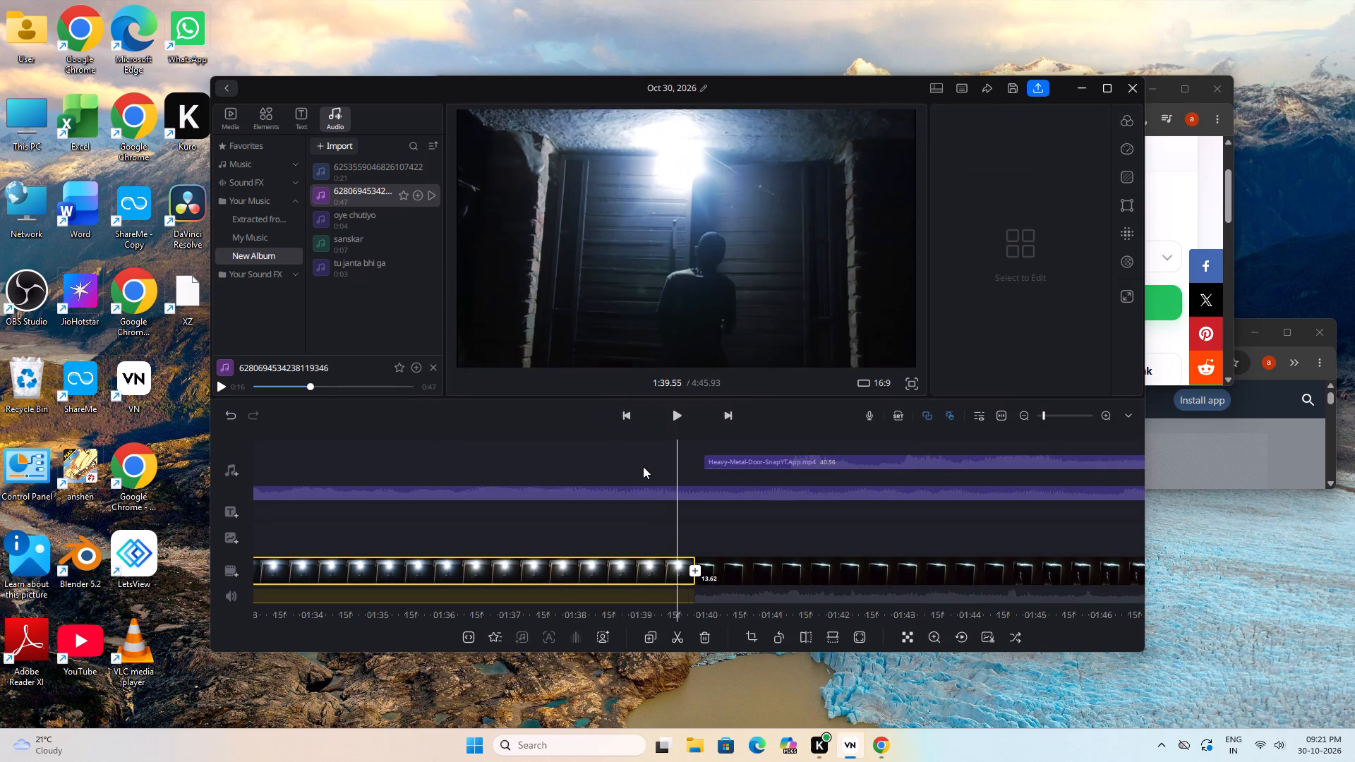
{"action": "key", "text": "space"}
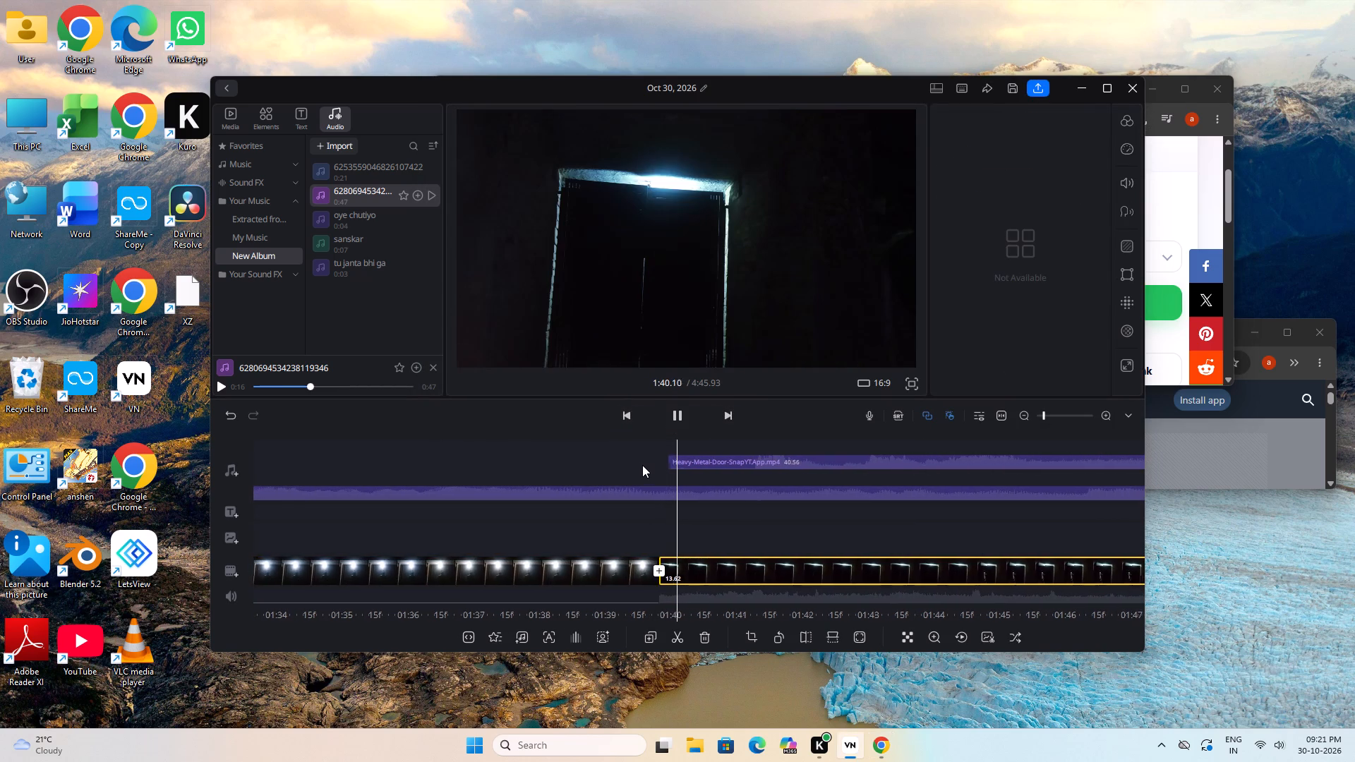
{"action": "key", "text": "space"}
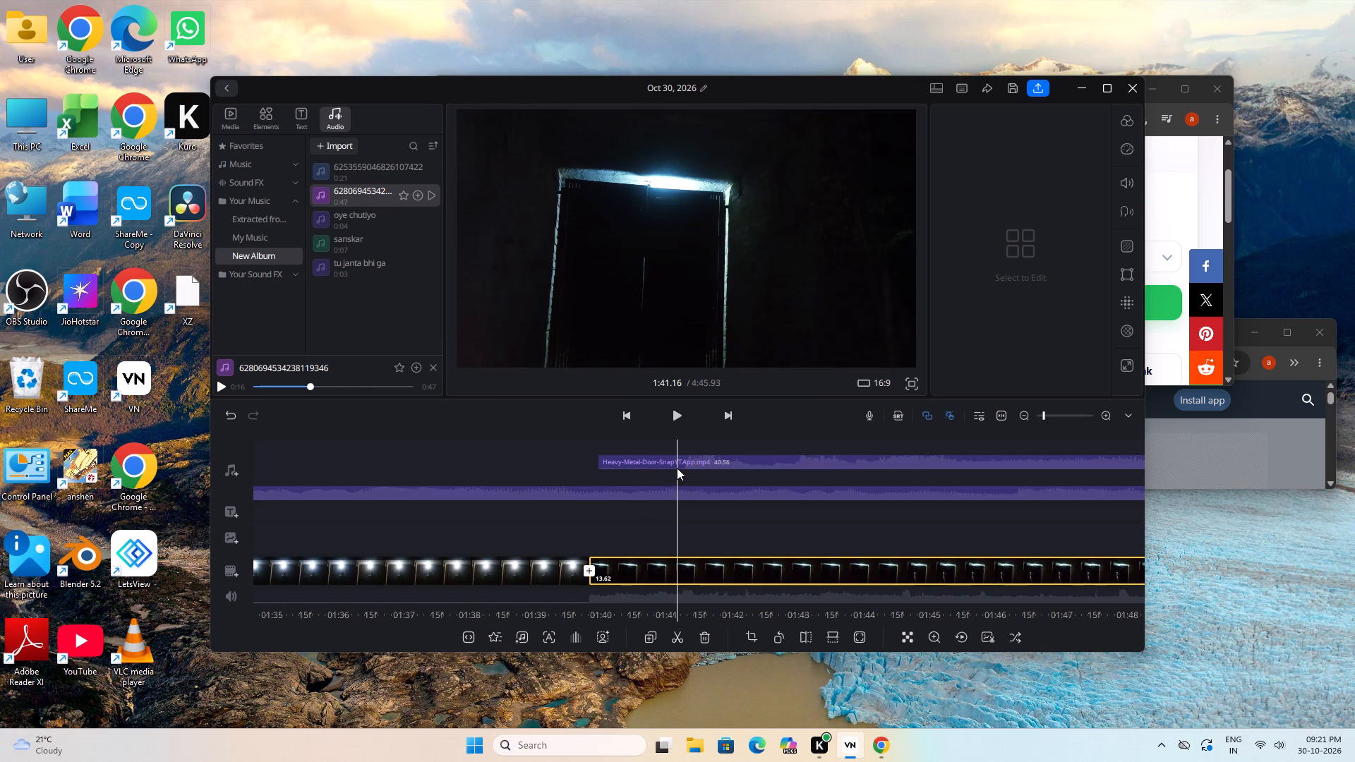
{"action": "left_click", "coordinate": [696, 458]}
{"action": "left_click_drag", "start_coordinate": [694, 462], "coordinate": [712, 462]}
{"action": "left_click_drag", "start_coordinate": [677, 492], "coordinate": [697, 495]}
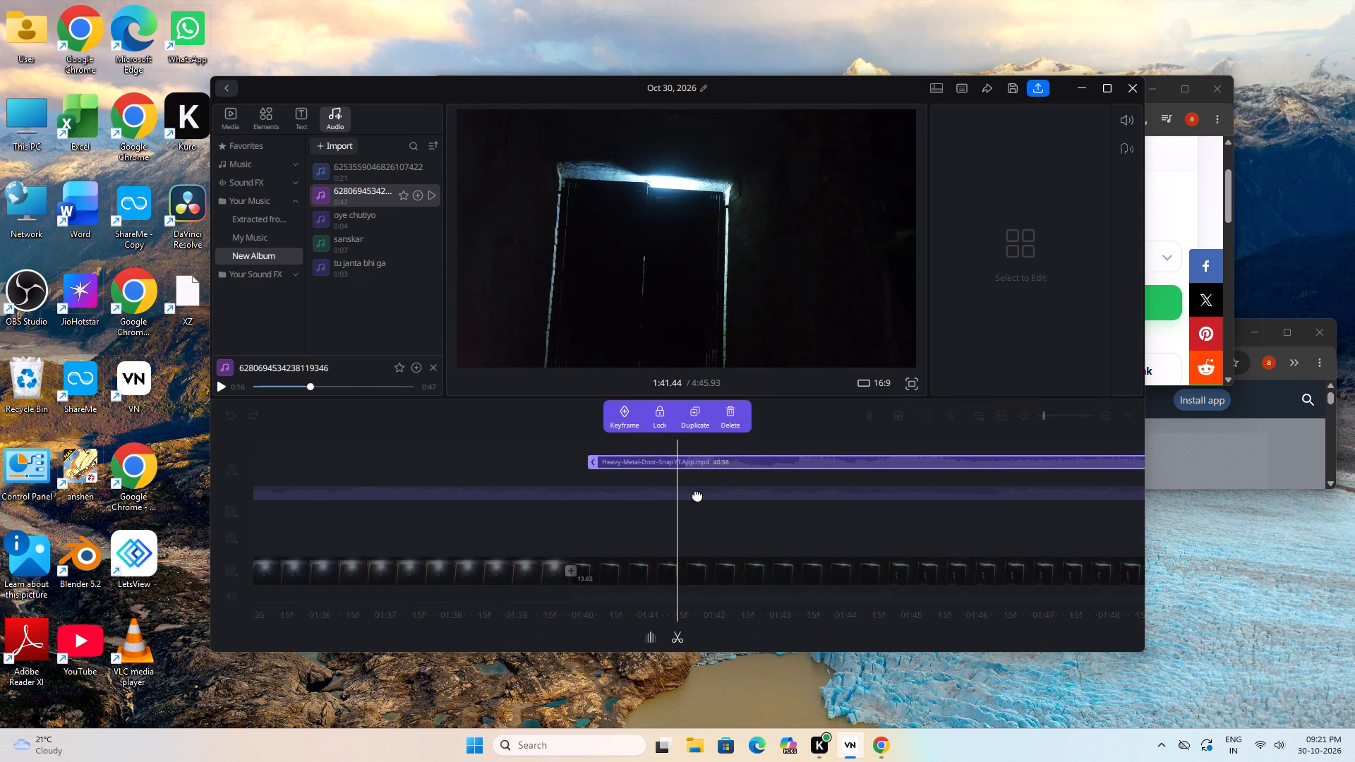
{"action": "left_click", "coordinate": [722, 459]}
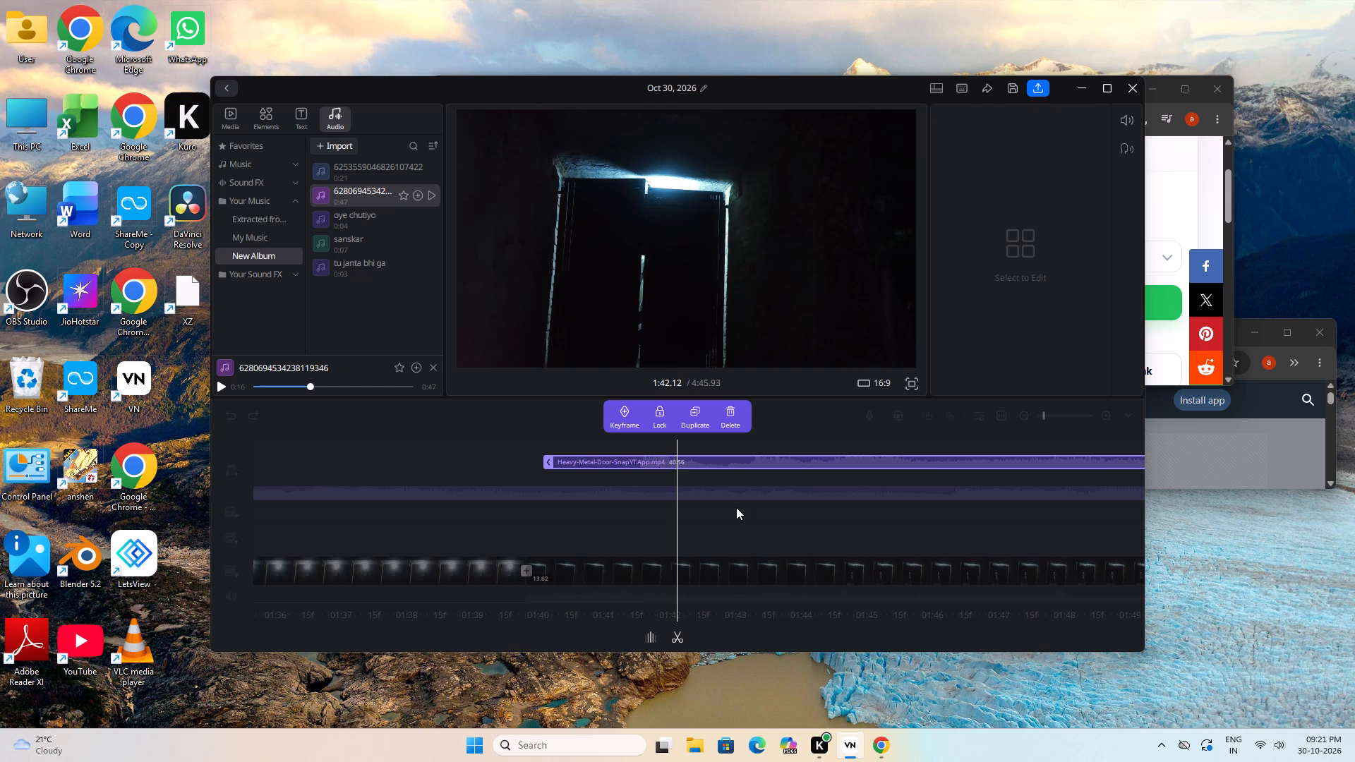
{"action": "left_click_drag", "start_coordinate": [736, 507], "coordinate": [781, 510]}
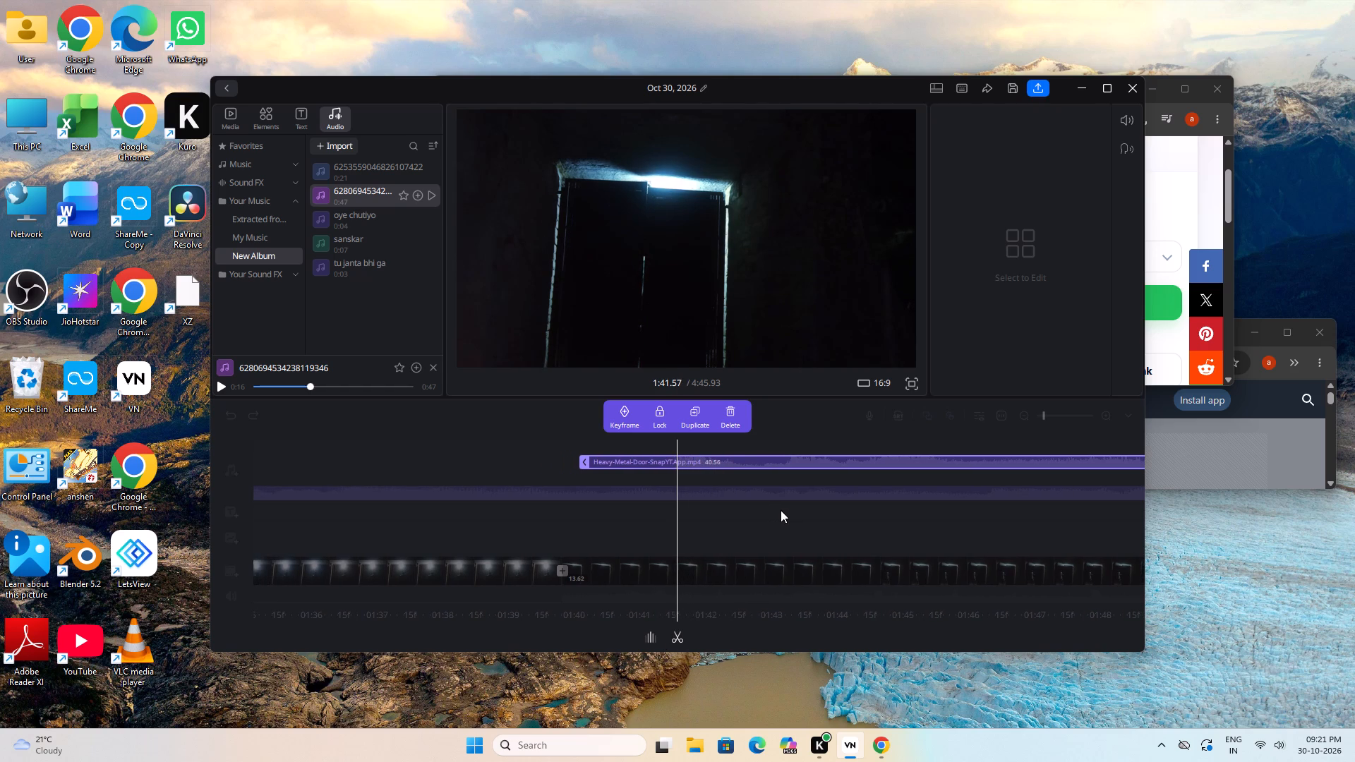
{"action": "left_click_drag", "start_coordinate": [781, 510], "coordinate": [786, 510]}
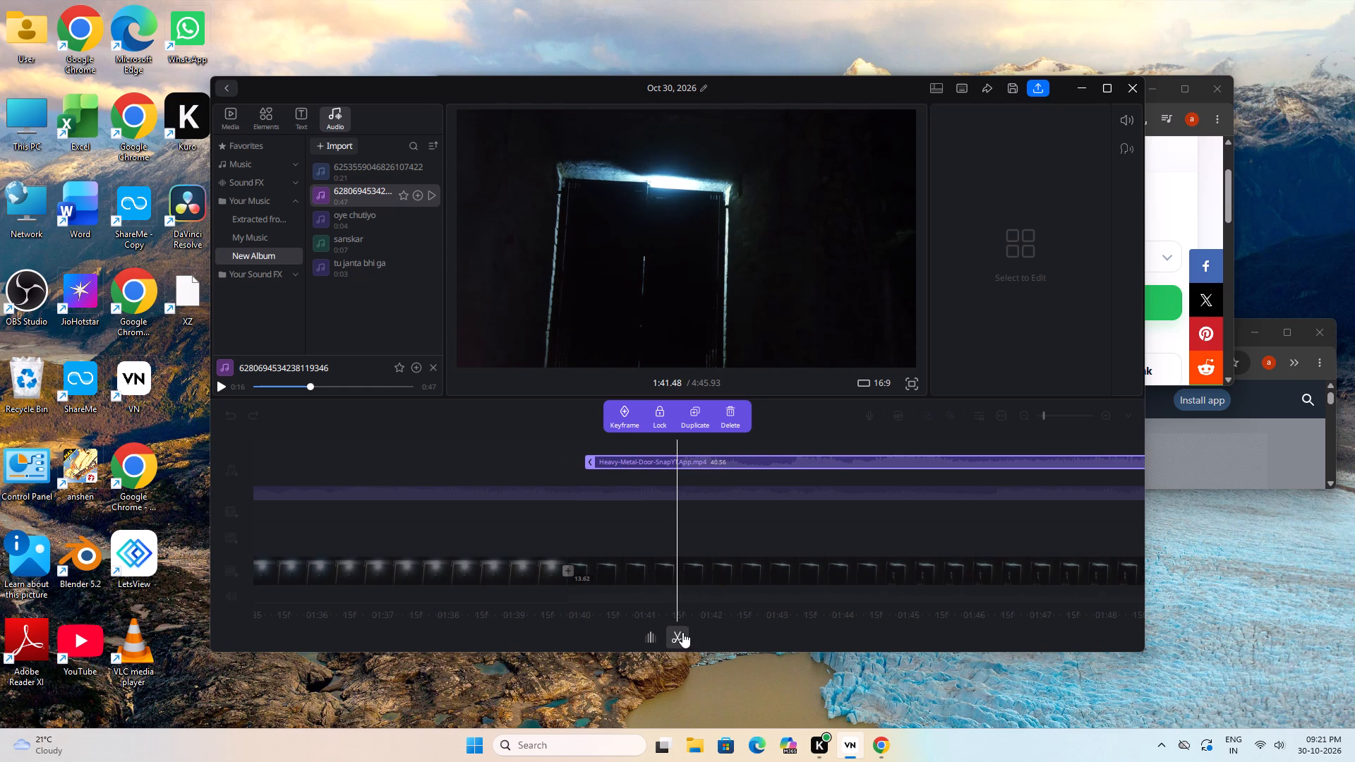
{"action": "left_click", "coordinate": [682, 632]}
{"action": "left_click_drag", "start_coordinate": [731, 418], "coordinate": [729, 433]}
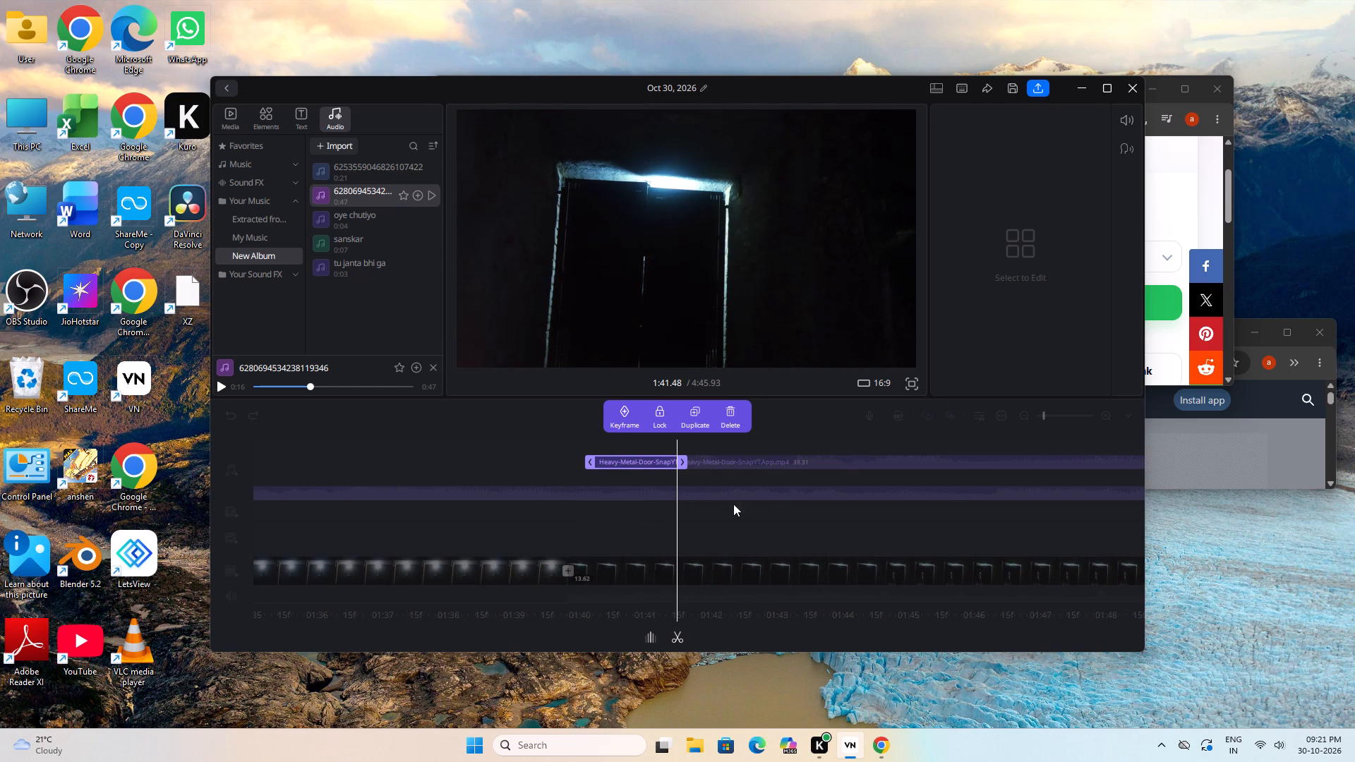
{"action": "left_click", "coordinate": [728, 408]}
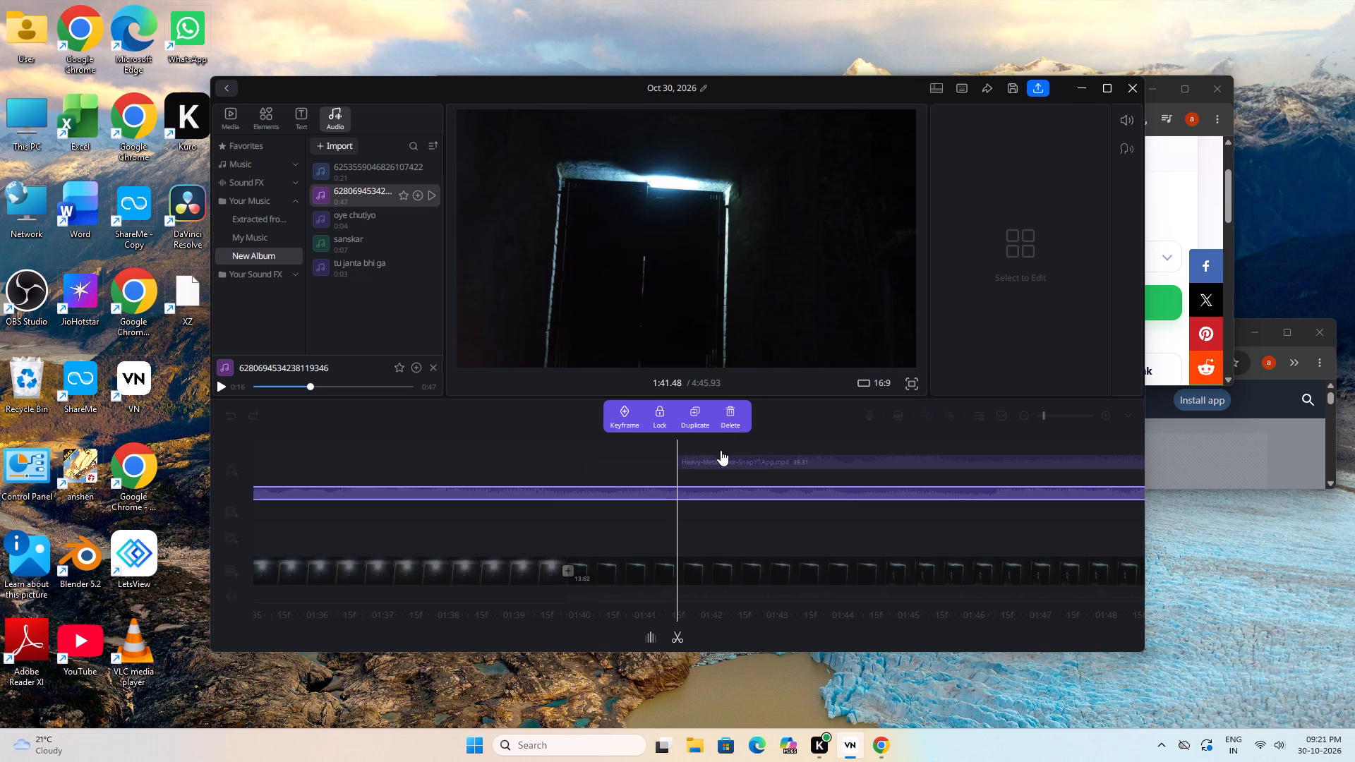
Move the remaining Heavy-Metal-Door sound earlier on the timeline so it starts at about 1:40, just after the dark door clip begins.
{"action": "left_click", "coordinate": [742, 456]}
{"action": "left_click_drag", "start_coordinate": [742, 458], "coordinate": [722, 454]}
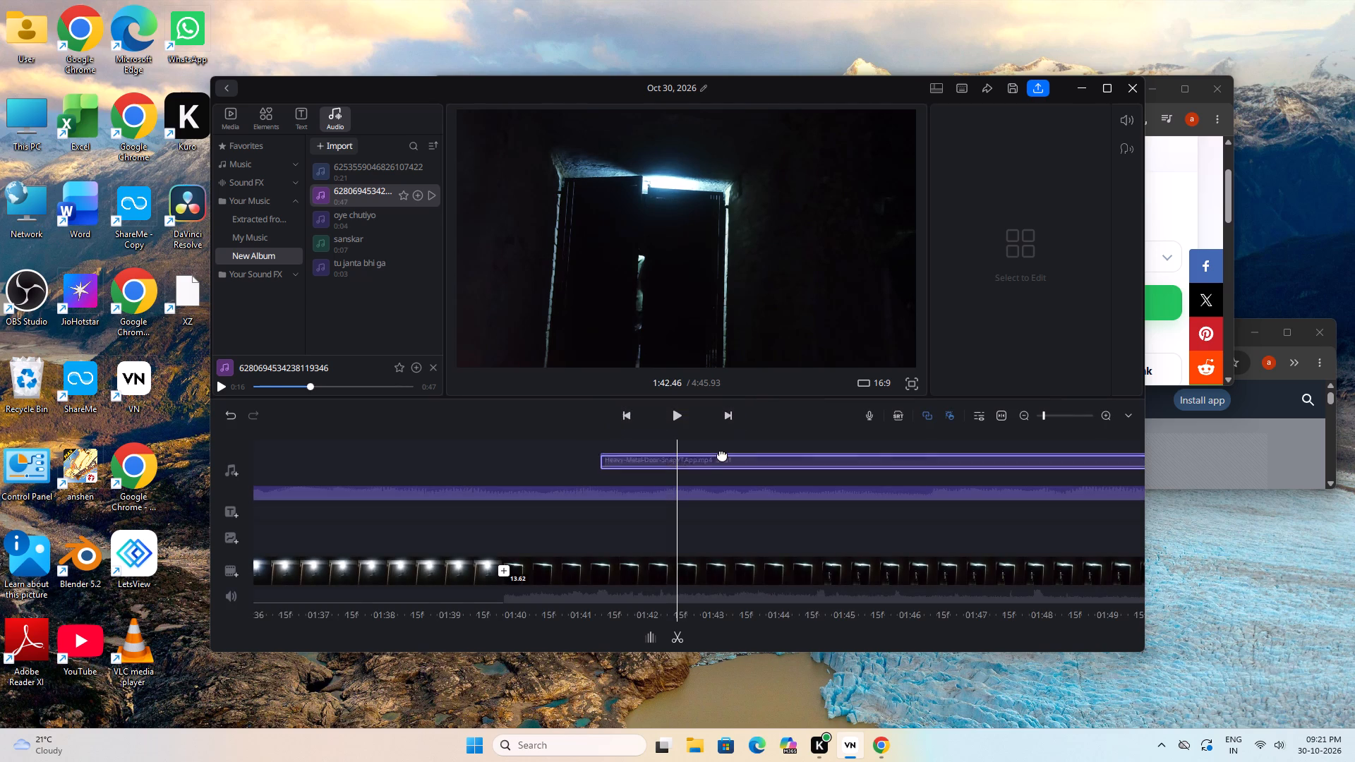
{"action": "left_click_drag", "start_coordinate": [722, 454], "coordinate": [666, 454]}
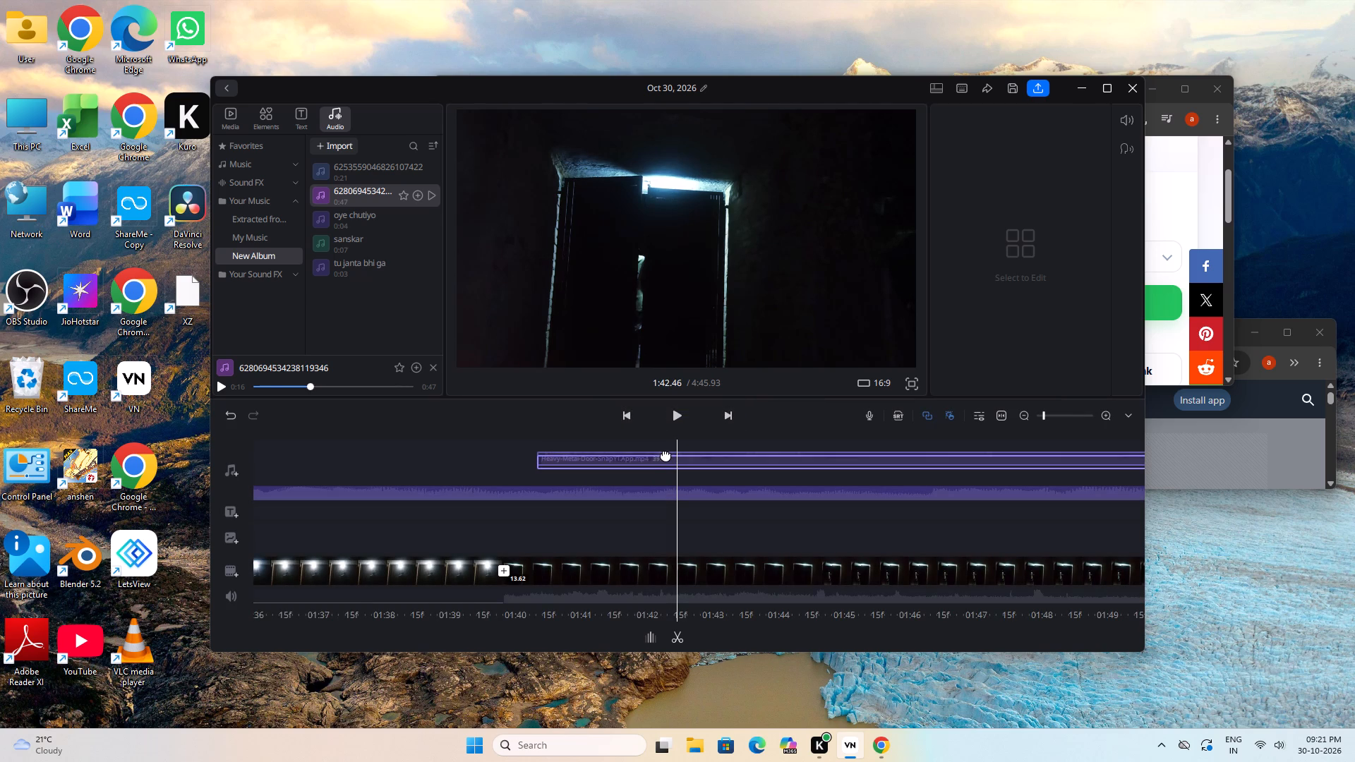
{"action": "left_click_drag", "start_coordinate": [666, 454], "coordinate": [654, 453]}
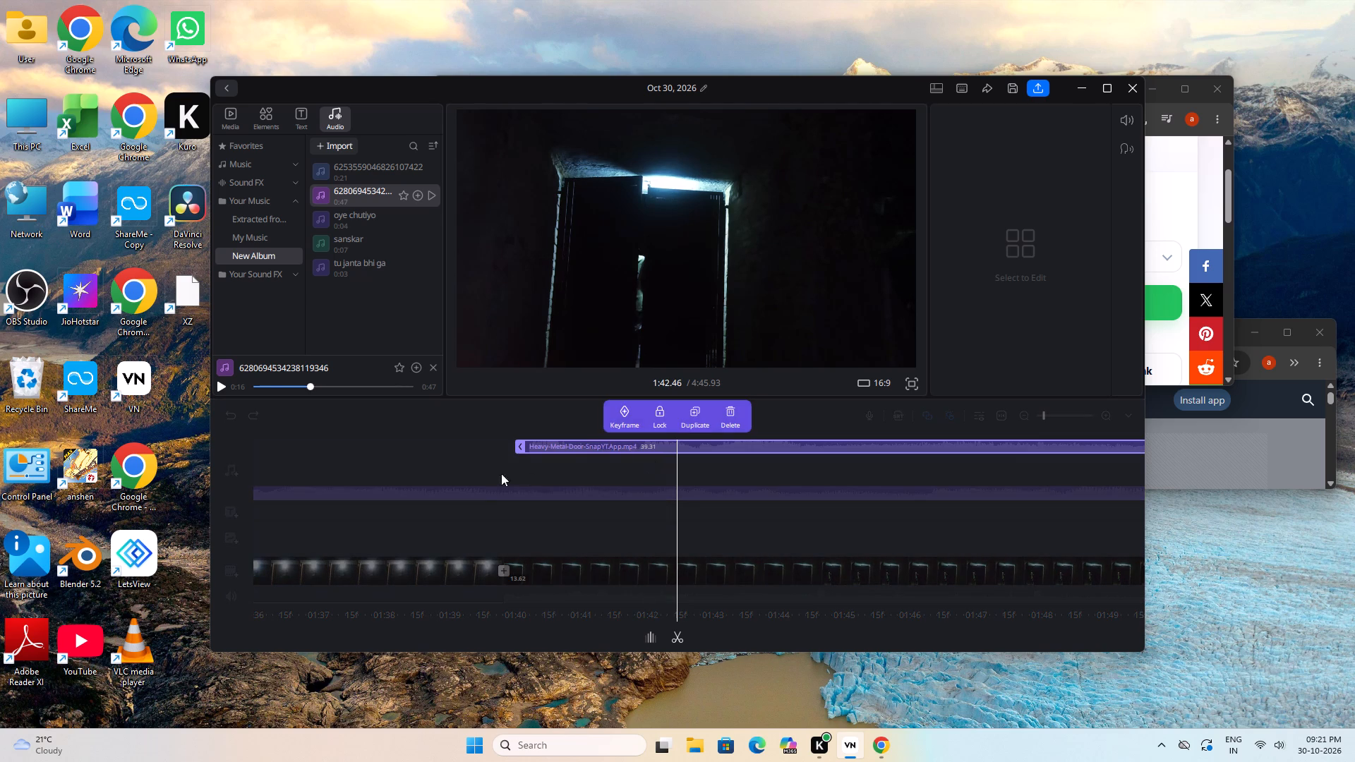
{"action": "left_click", "coordinate": [467, 459]}
Play the door-opening scene in short stretches from about 1:39 to 1:44 to check the sound's timing against the picture.
{"action": "key", "text": "space"}
{"action": "left_click_drag", "start_coordinate": [510, 416], "coordinate": [544, 422]}
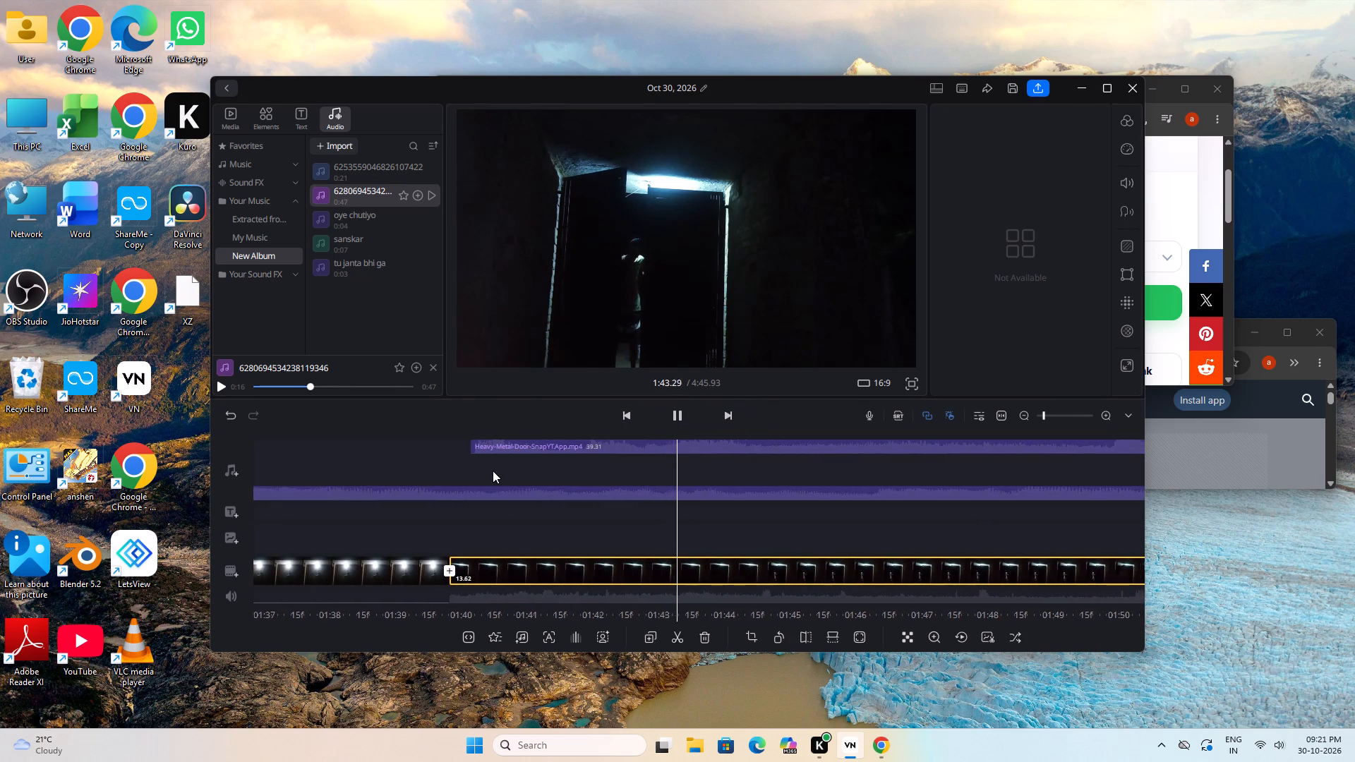
{"action": "key", "text": "space"}
{"action": "left_click_drag", "start_coordinate": [457, 474], "coordinate": [733, 507]}
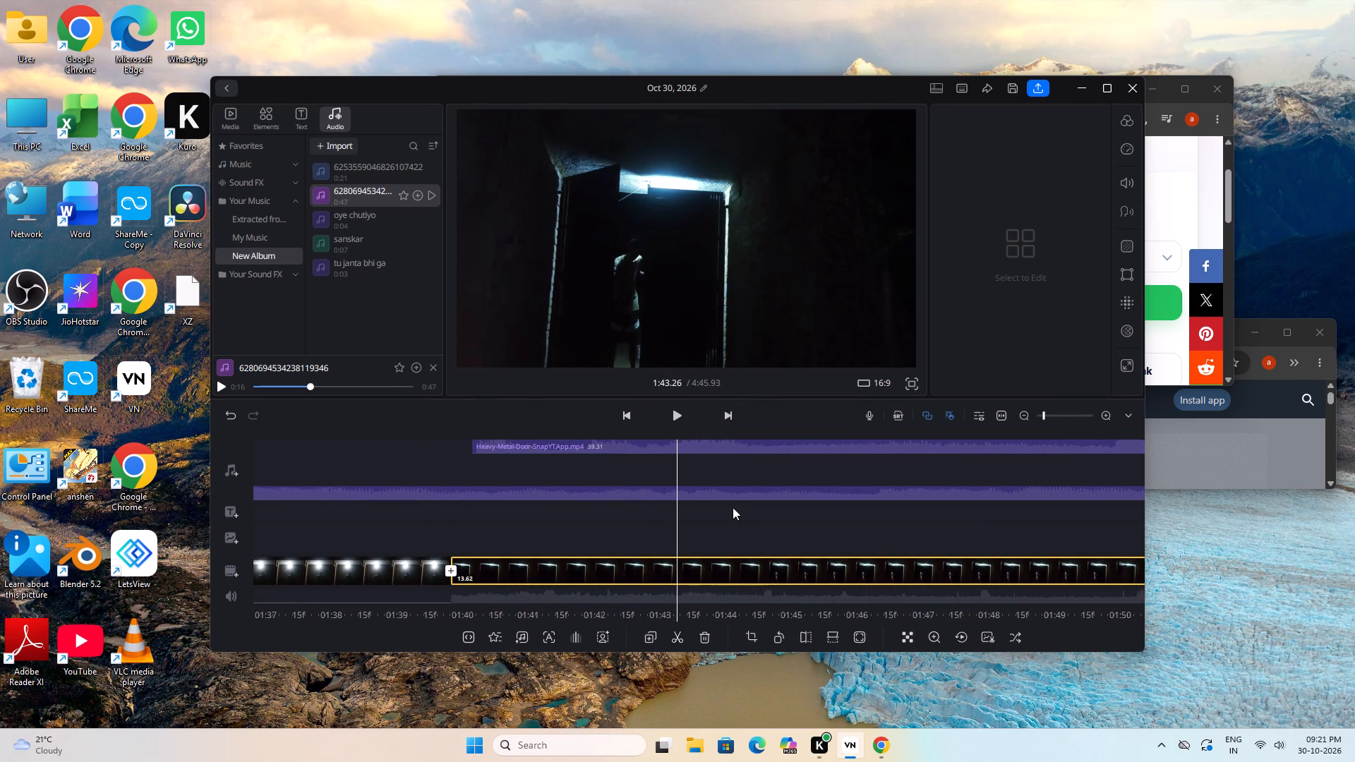
{"action": "left_click_drag", "start_coordinate": [733, 507], "coordinate": [735, 507]}
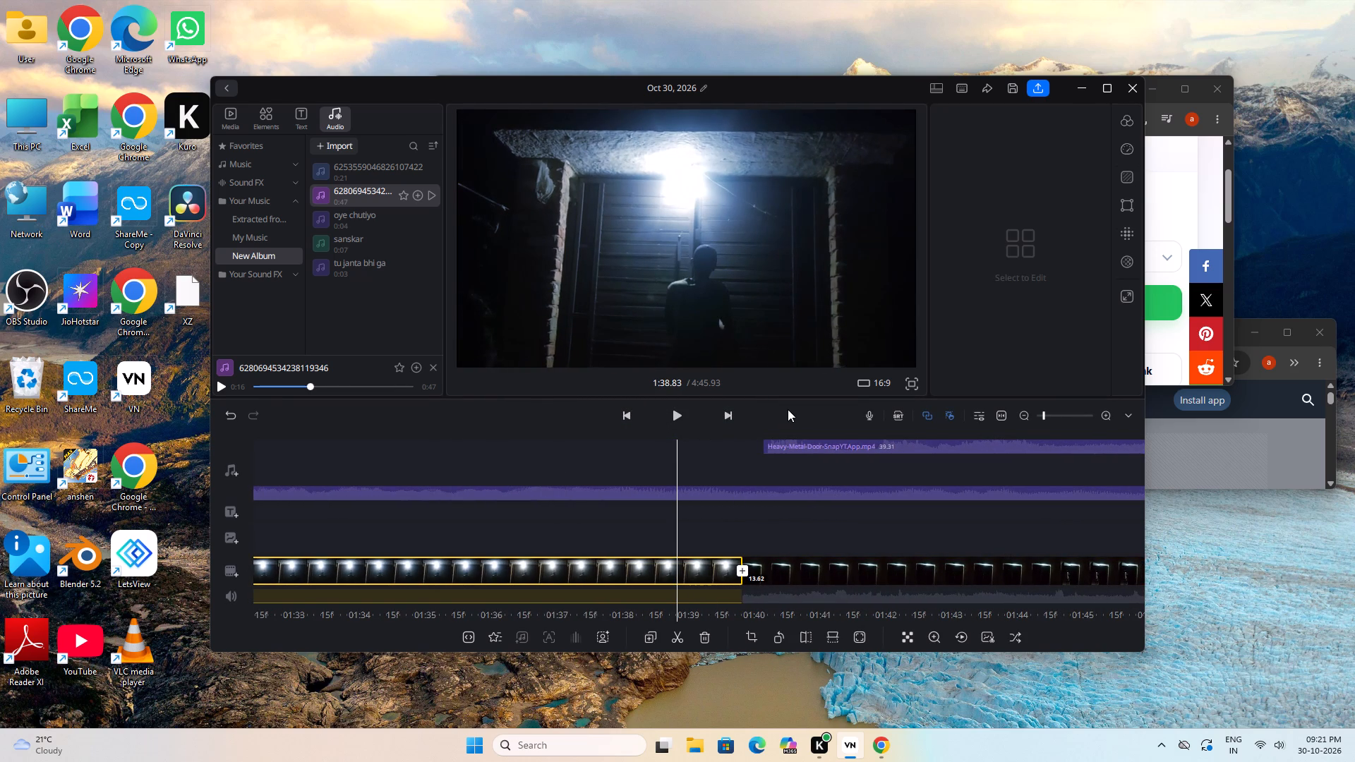
{"action": "key", "text": "space"}
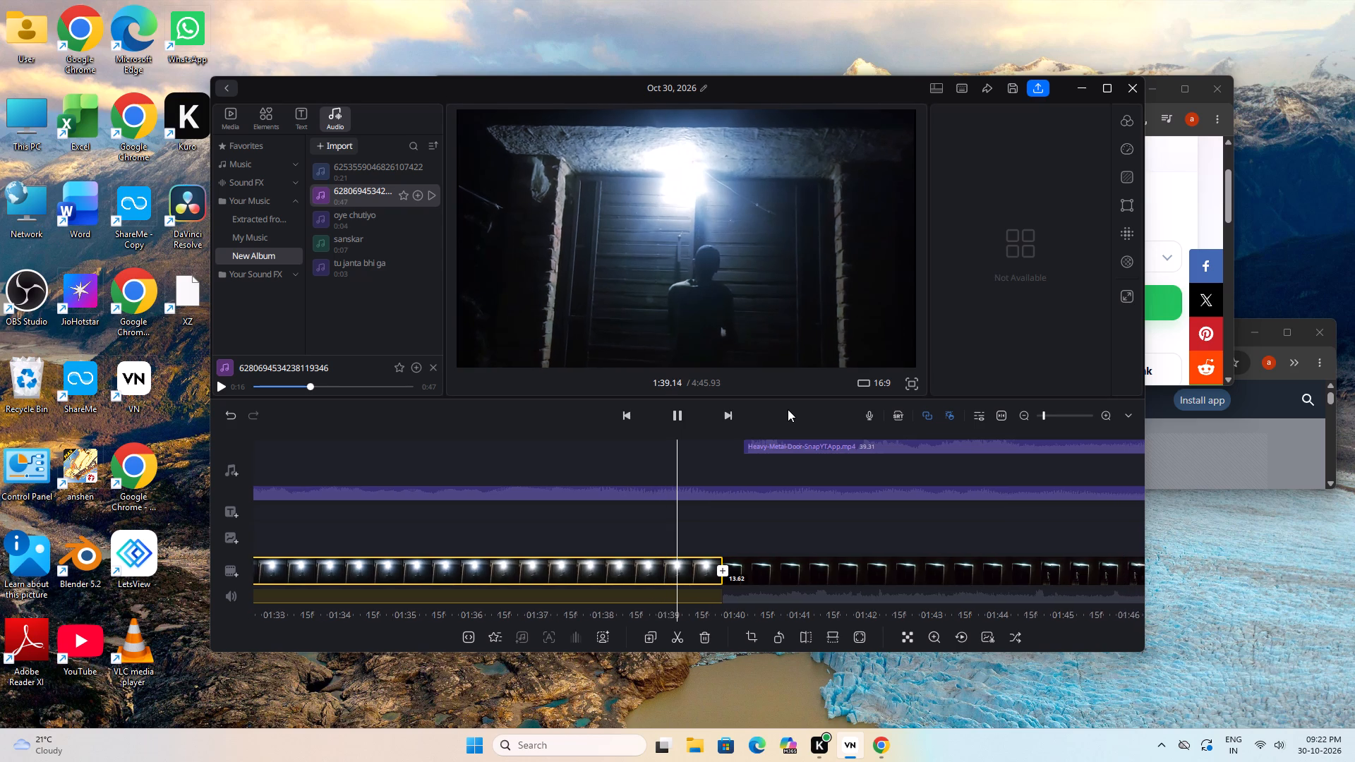
{"action": "key", "text": "space"}
{"action": "key", "text": "space"}
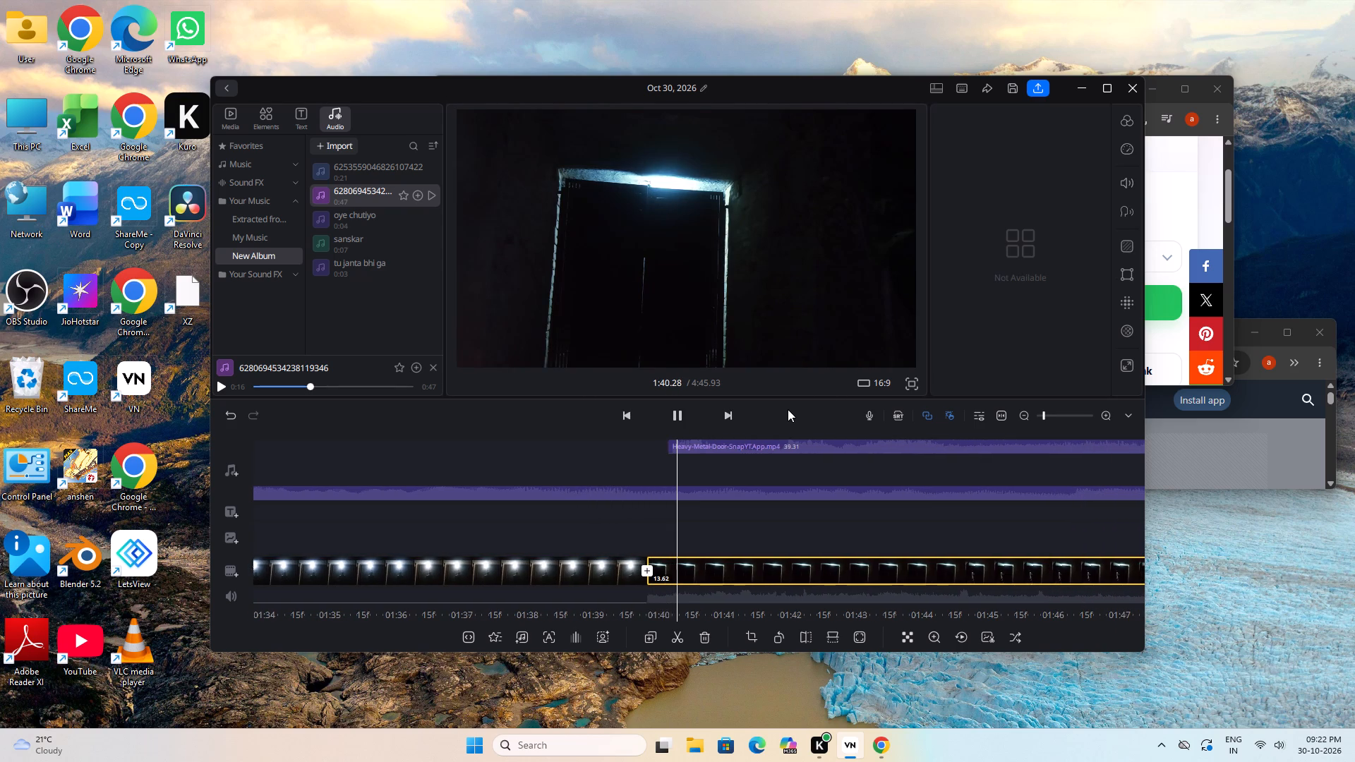
{"action": "key", "text": "space"}
{"action": "key", "text": "space"}
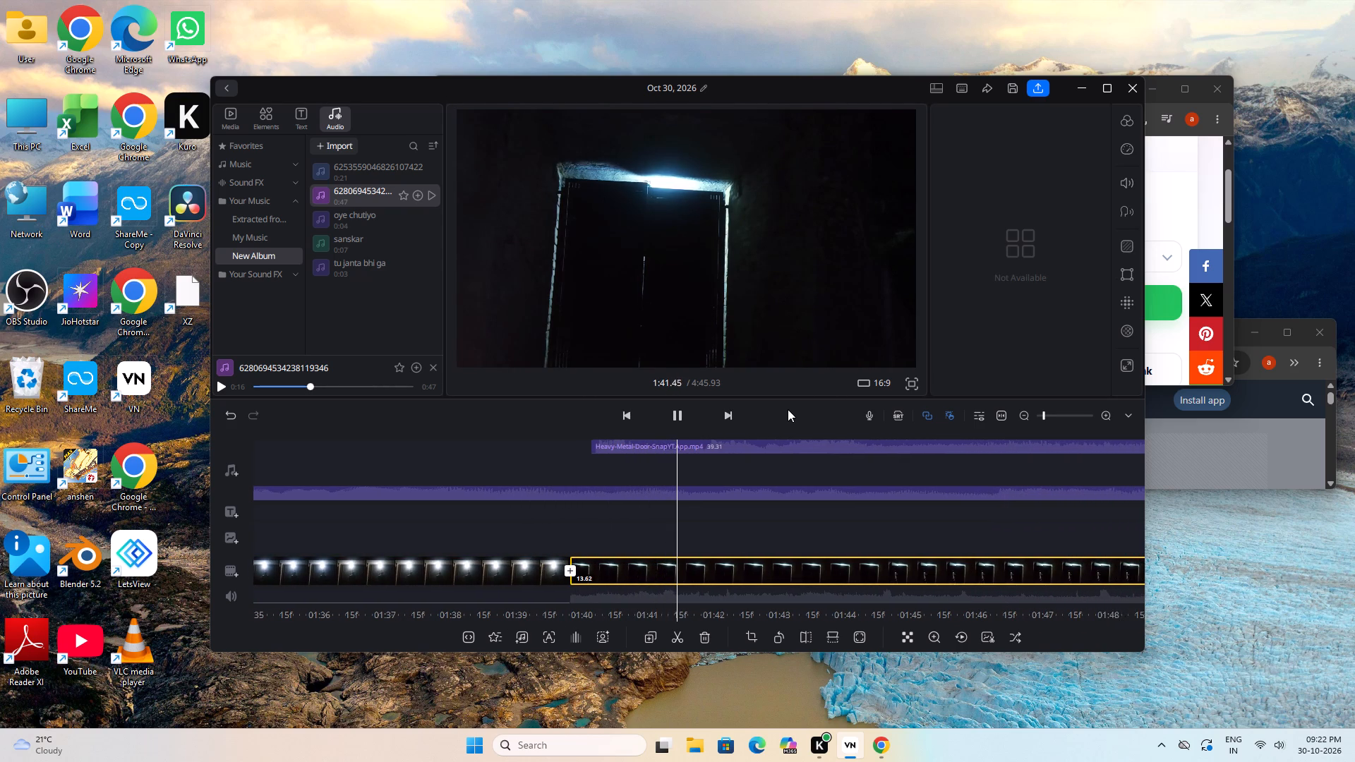
{"action": "key", "text": "space"}
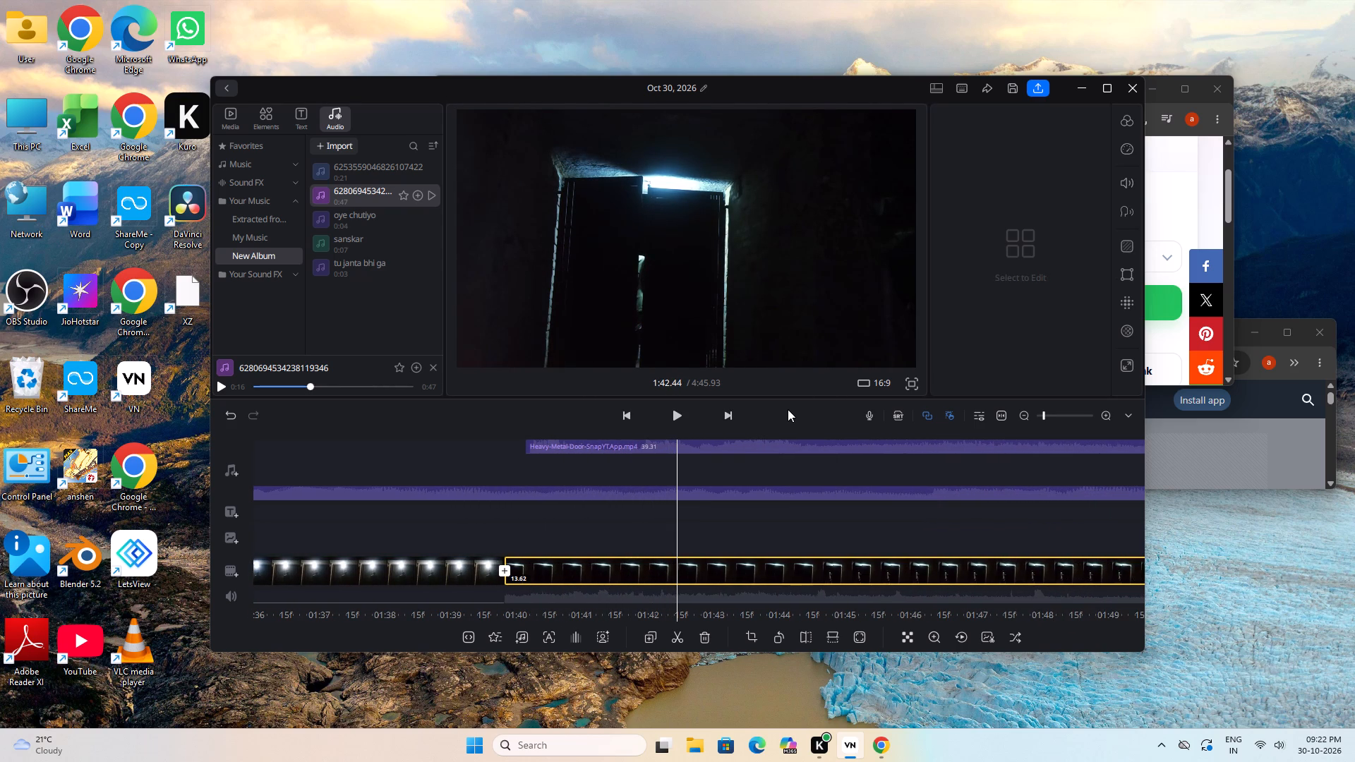
{"action": "left_click", "coordinate": [673, 415]}
{"action": "left_click", "coordinate": [673, 415]}
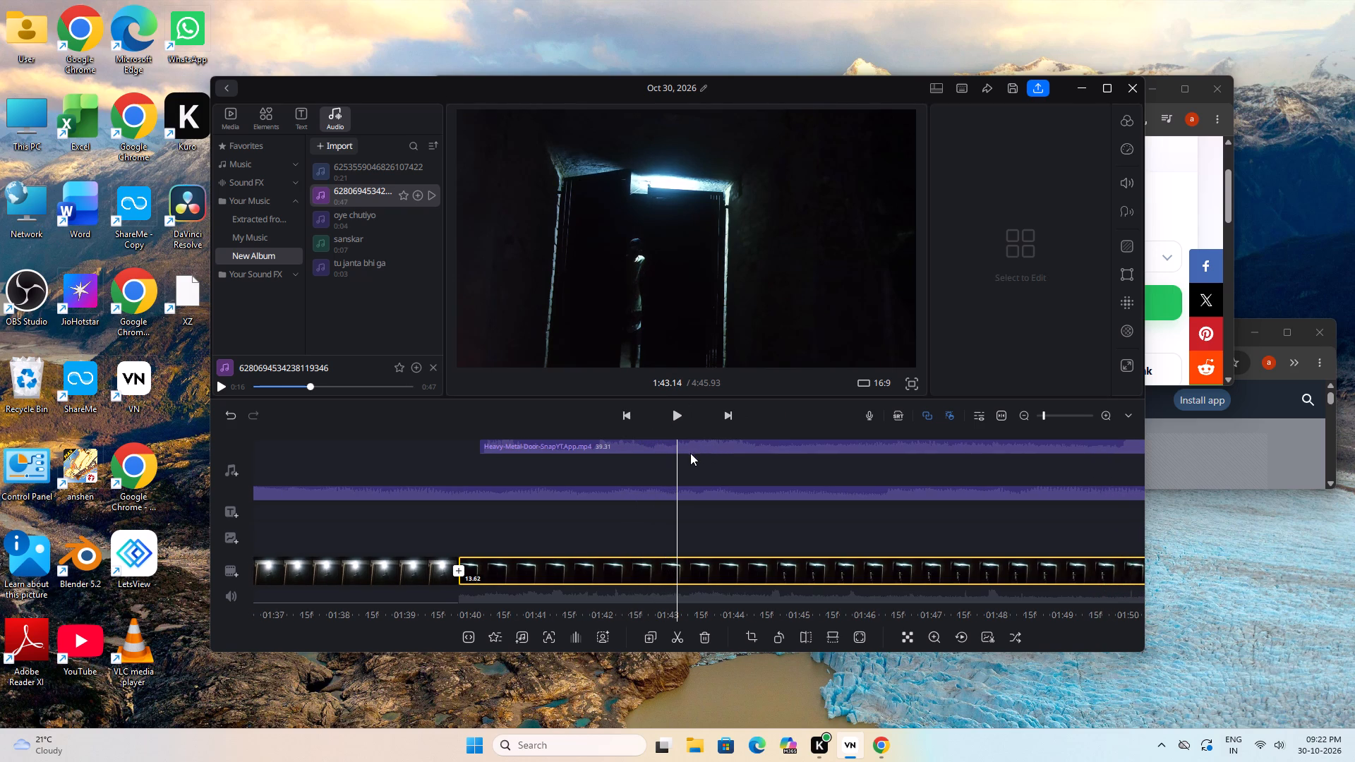
{"action": "left_click", "coordinate": [682, 416]}
{"action": "left_click", "coordinate": [677, 416]}
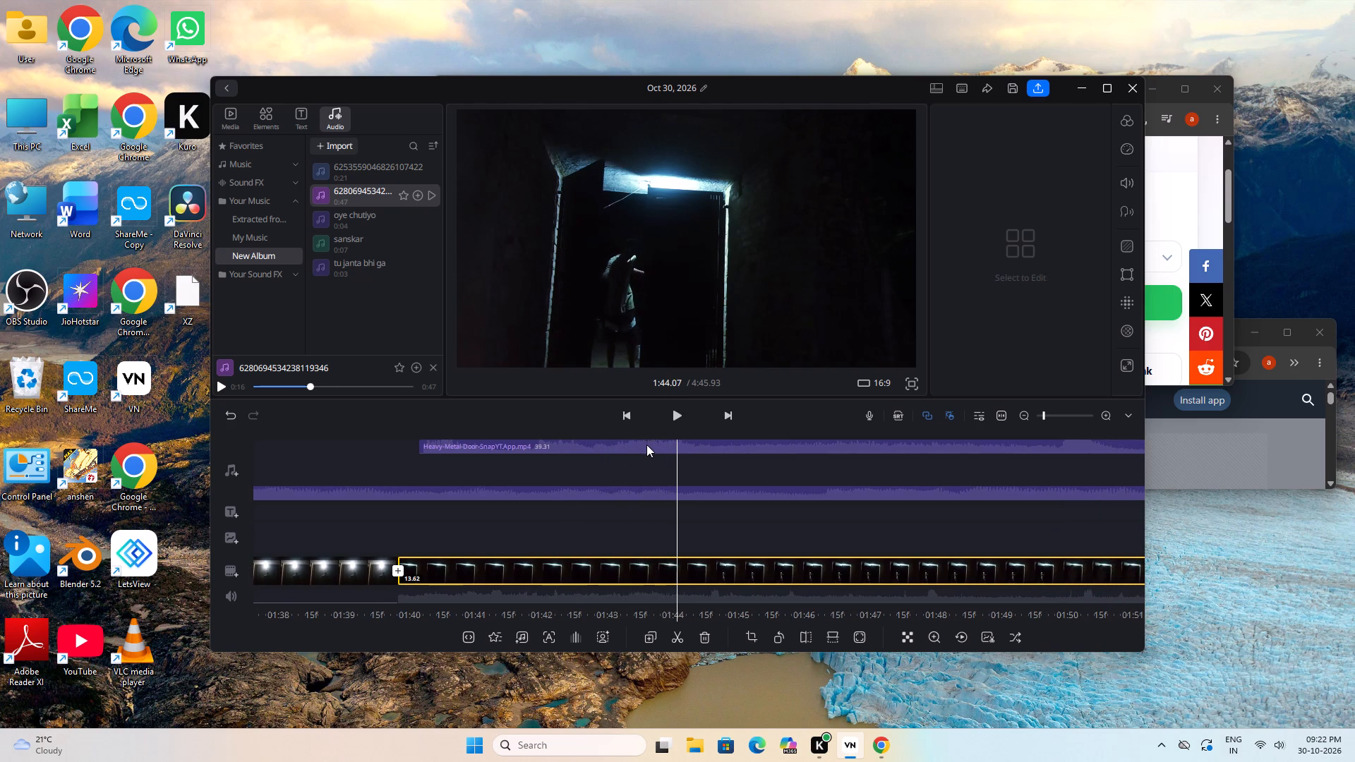
Split the Heavy-Metal-Door sound at about 1:43.87 and delete the part after the cut.
{"action": "left_click_drag", "start_coordinate": [693, 465], "coordinate": [734, 467]}
{"action": "left_click", "coordinate": [694, 445]}
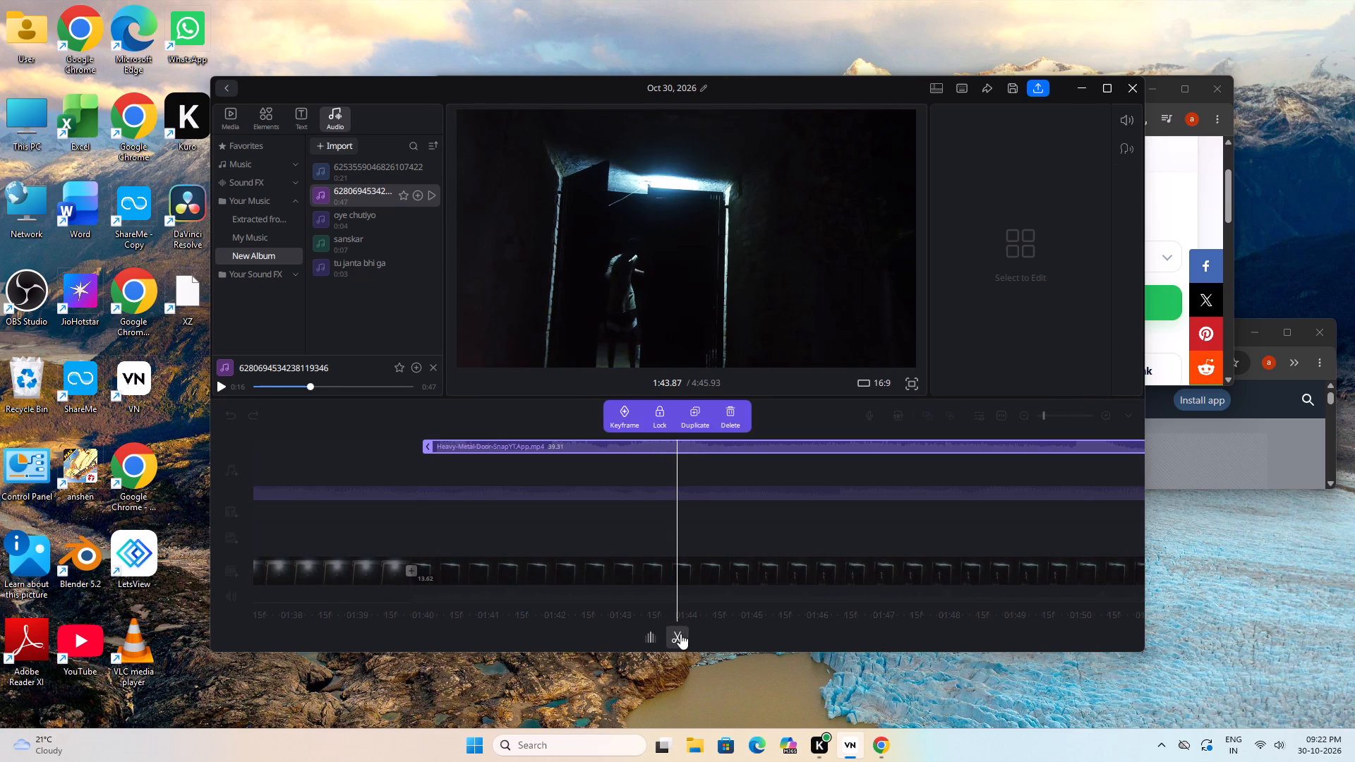
{"action": "left_click", "coordinate": [680, 634]}
{"action": "left_click", "coordinate": [771, 449]}
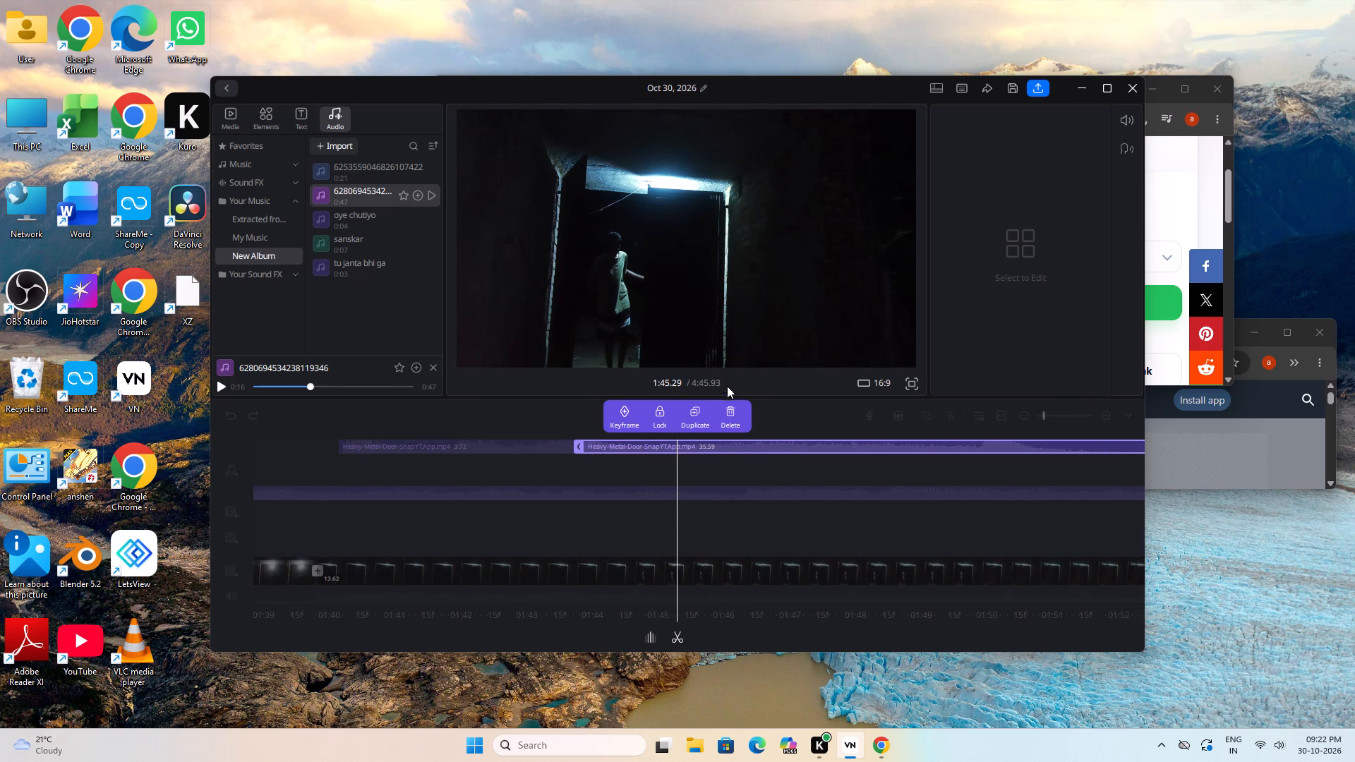
{"action": "left_click", "coordinate": [729, 409]}
{"action": "left_click_drag", "start_coordinate": [697, 457], "coordinate": [749, 447]}
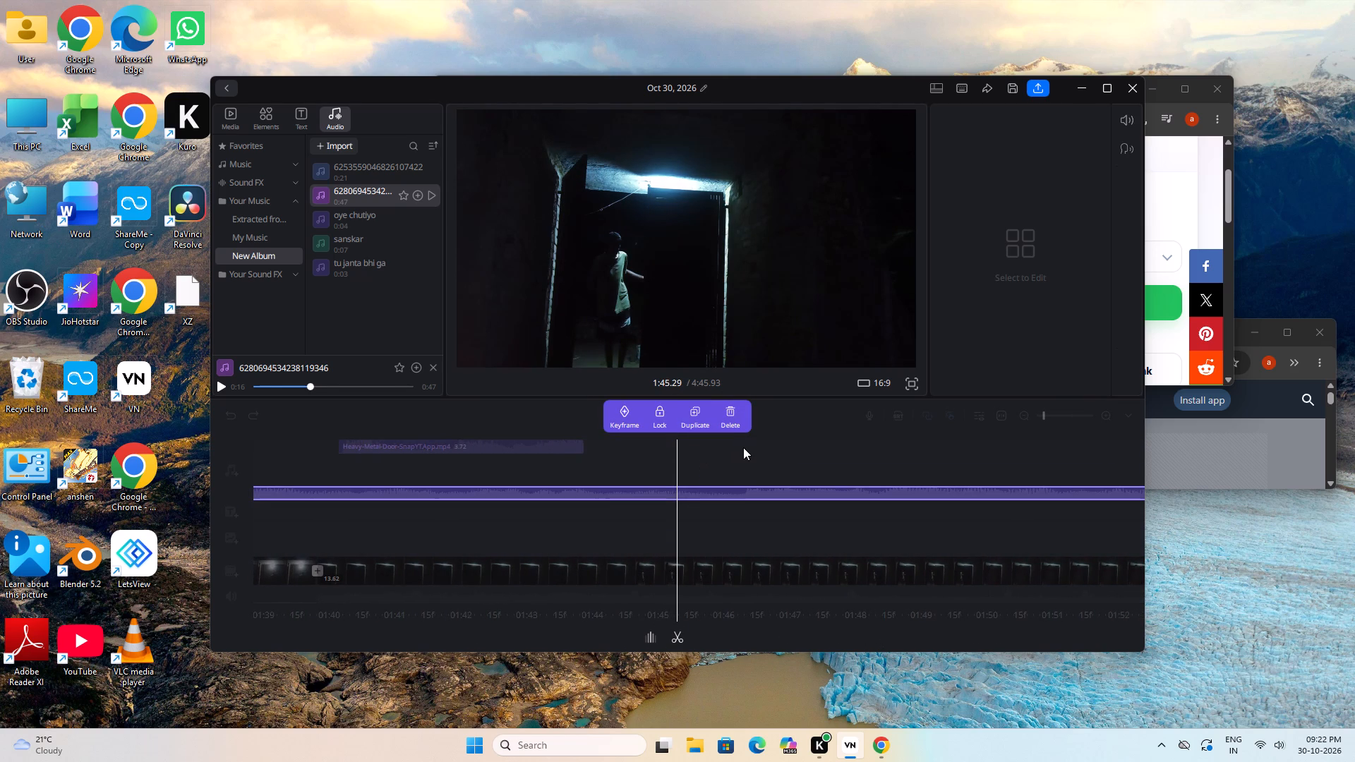
Apply a fade-in of 0.2 and a fade-out of about 0.5 to the trimmed Heavy-Metal-Door sound.
{"action": "left_click", "coordinate": [549, 437]}
{"action": "left_click", "coordinate": [555, 443]}
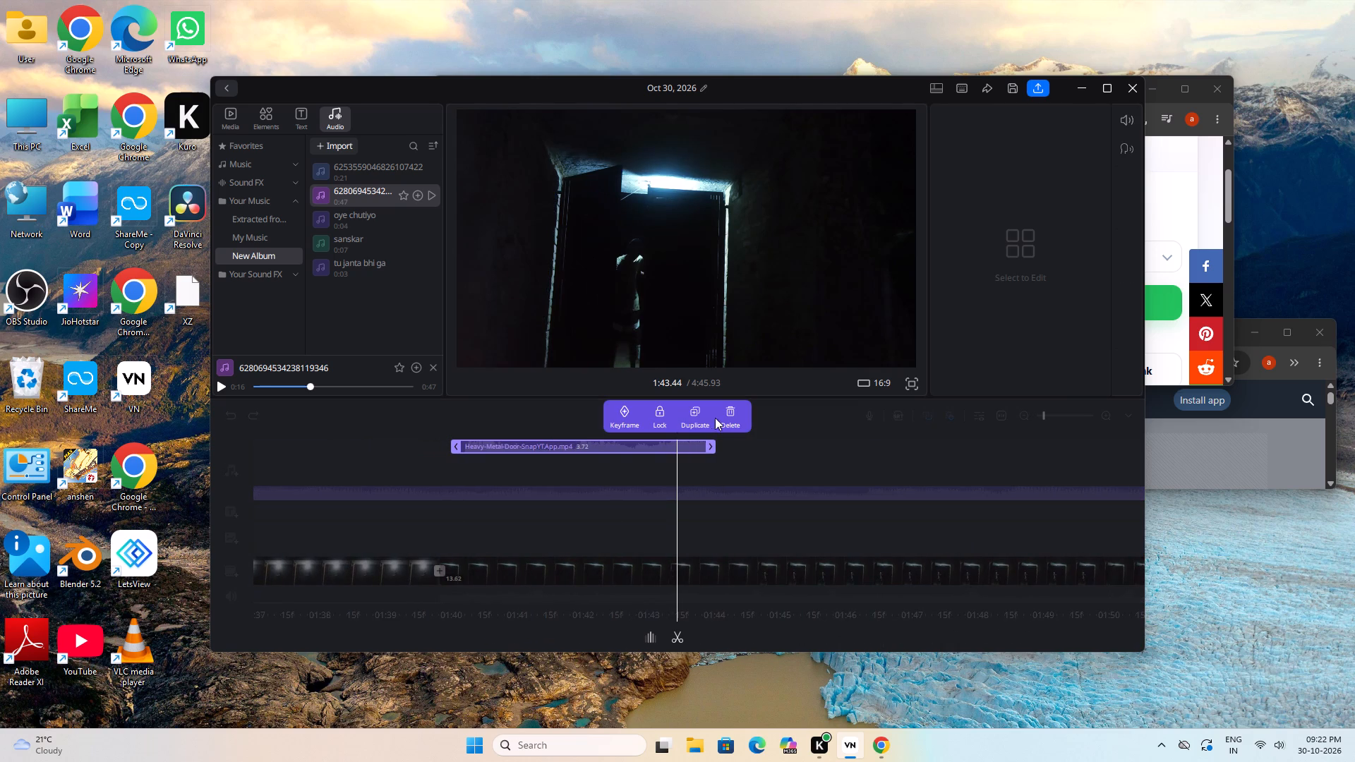
{"action": "left_click", "coordinate": [654, 630]}
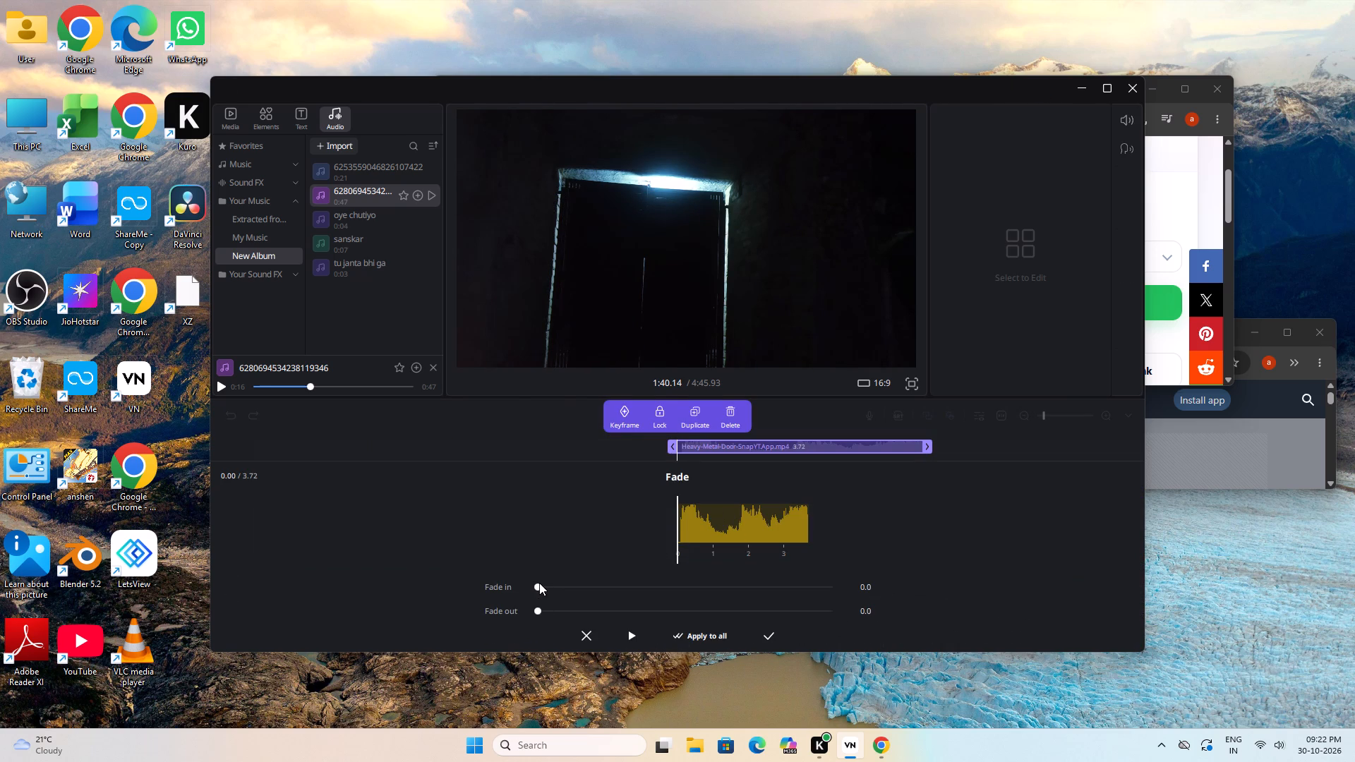
{"action": "left_click_drag", "start_coordinate": [539, 583], "coordinate": [566, 577]}
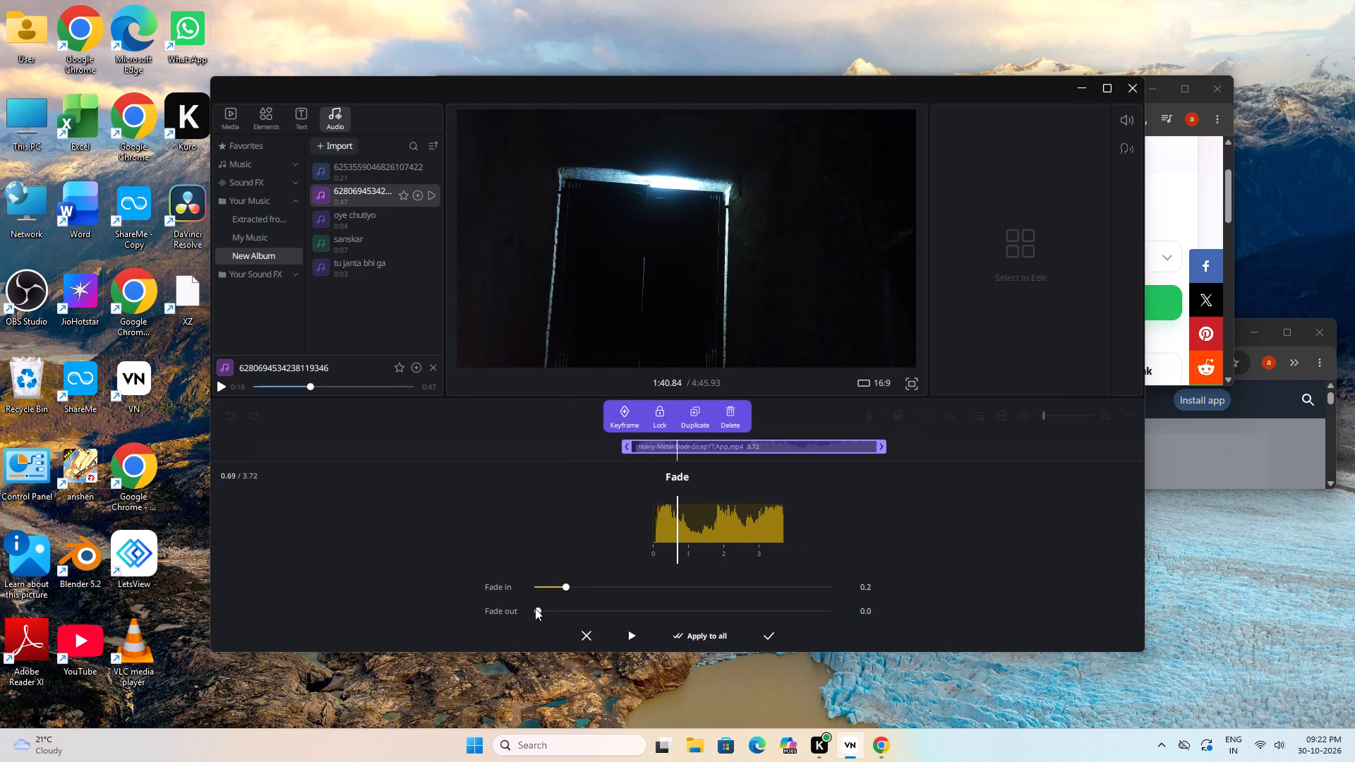
{"action": "left_click_drag", "start_coordinate": [536, 608], "coordinate": [642, 613]}
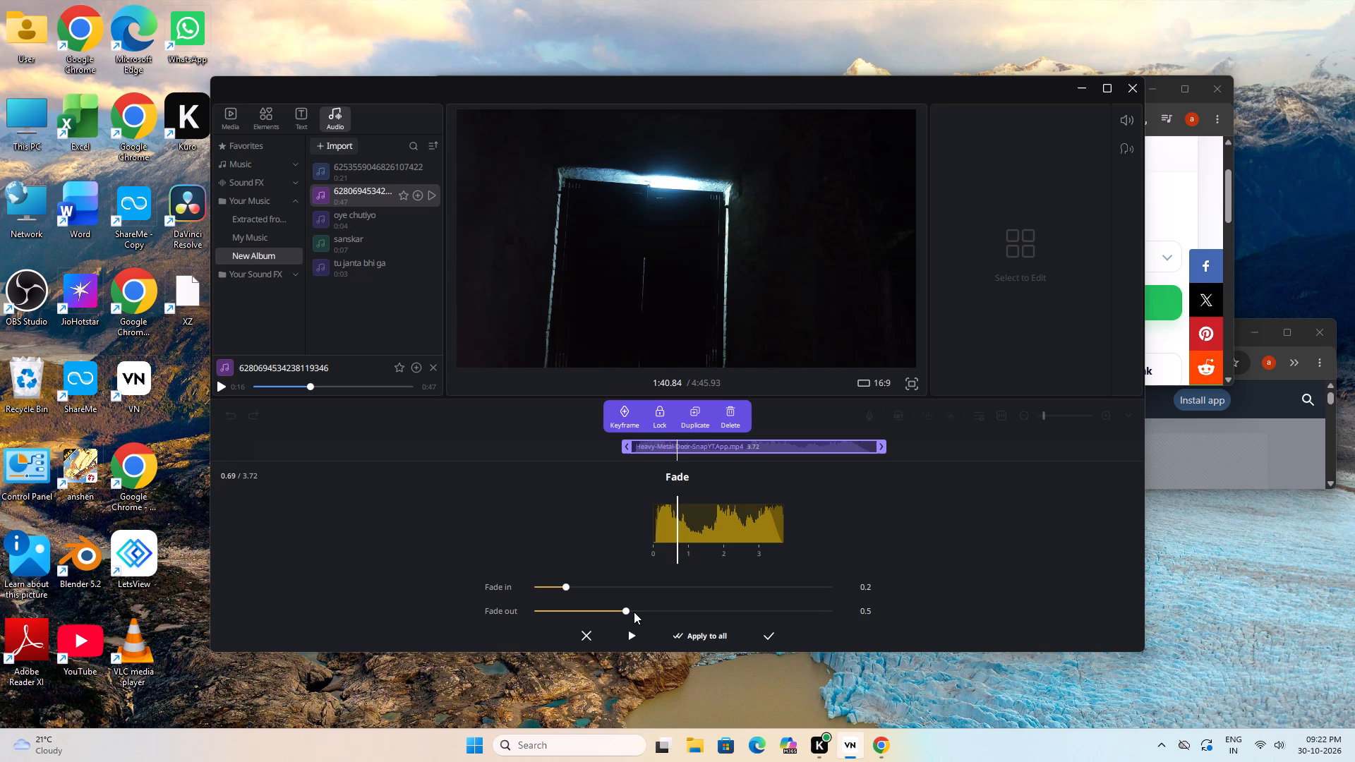
{"action": "left_click", "coordinate": [770, 636]}
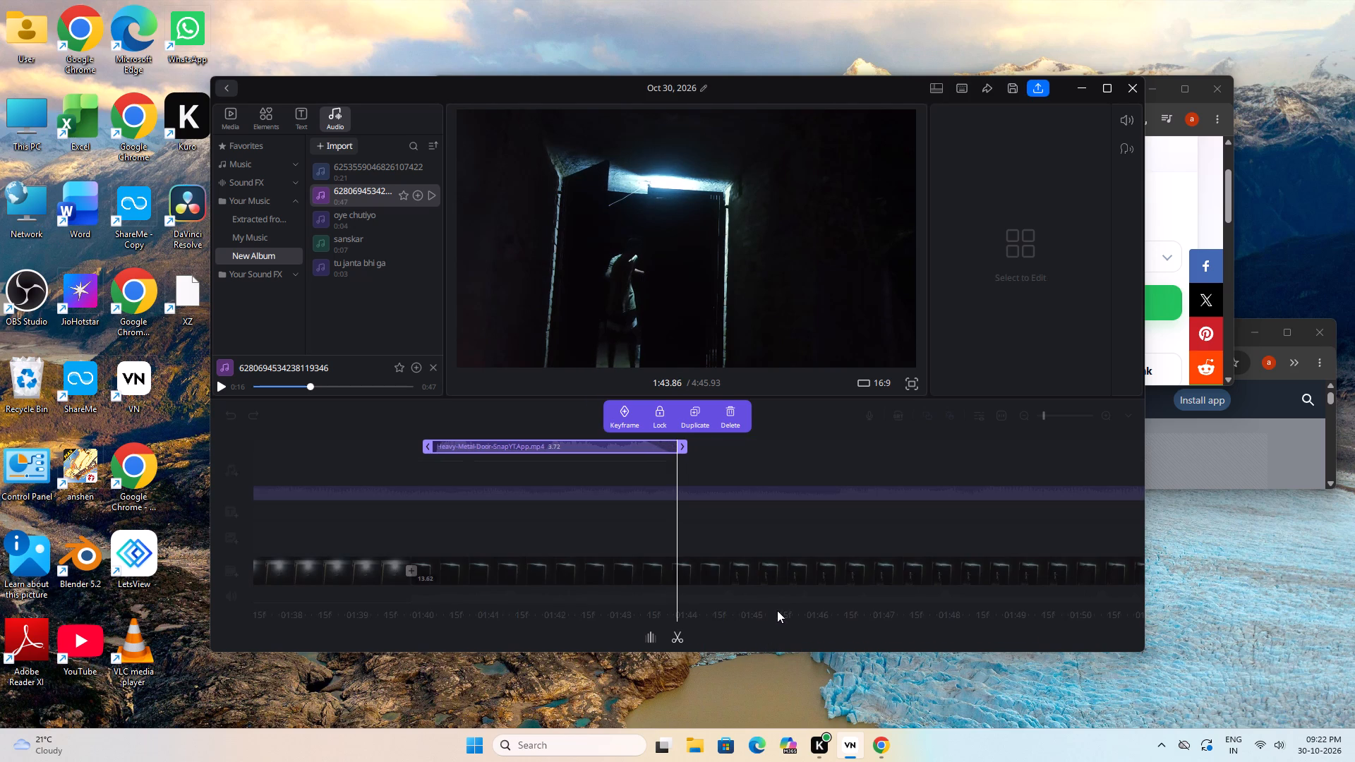
Replay the door opening from about 1:39.5, and move the Heavy-Metal-Door sound later so it starts at about 1:40.8.
{"action": "left_click_drag", "start_coordinate": [658, 519], "coordinate": [941, 509]}
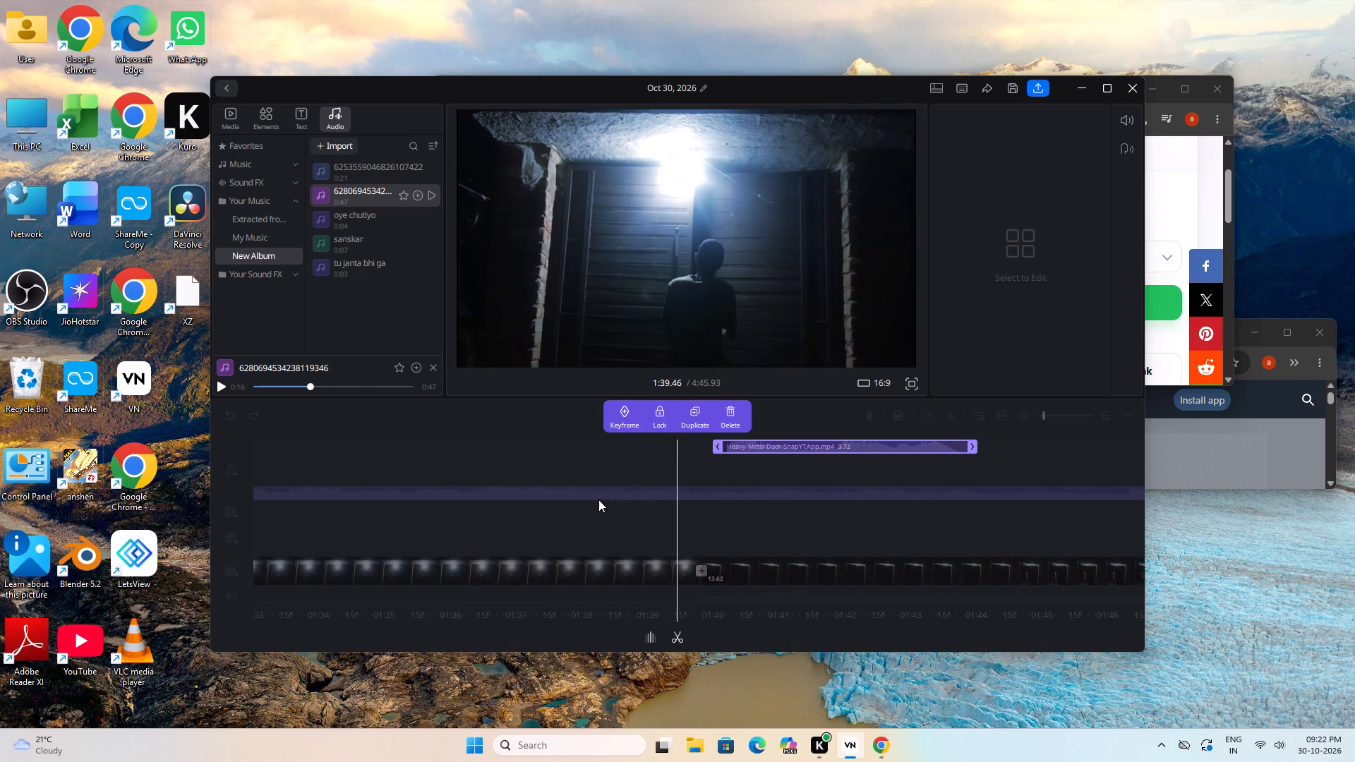
{"action": "left_click", "coordinate": [591, 476]}
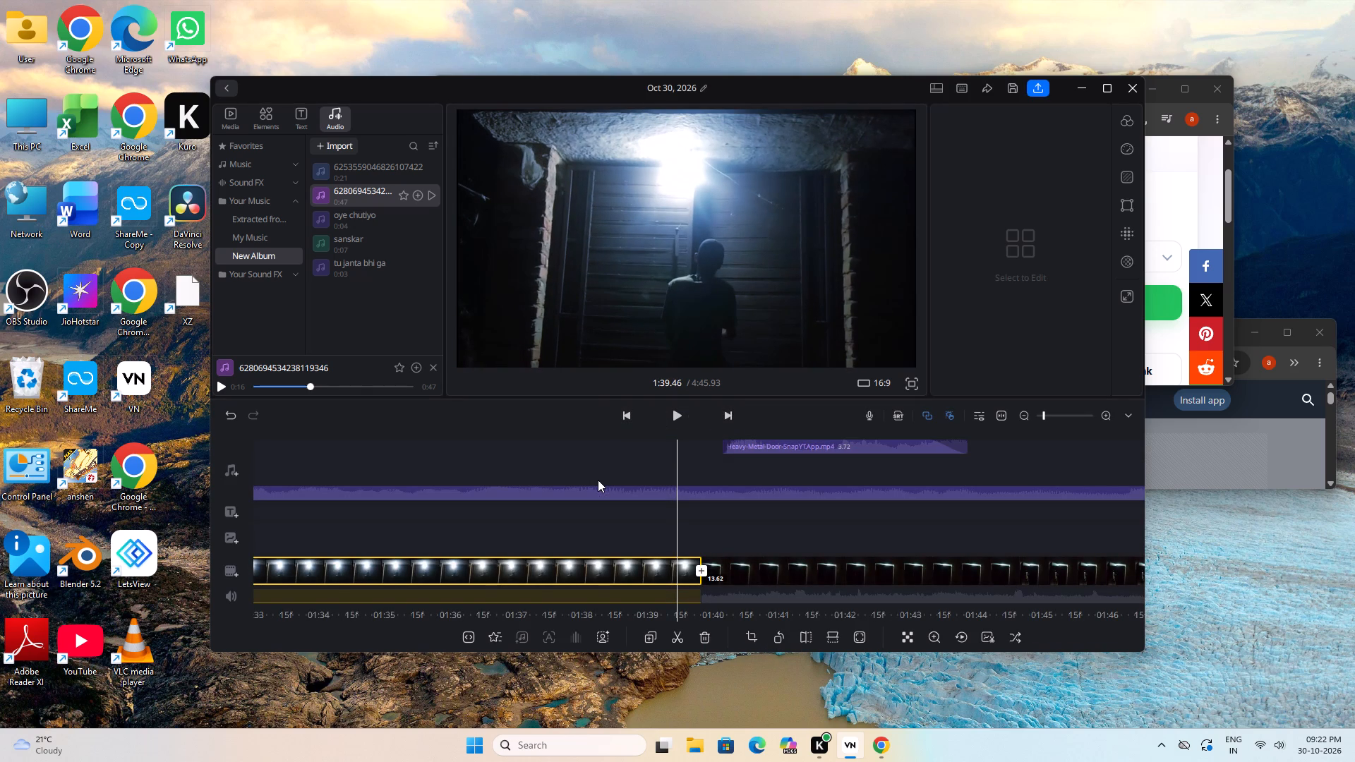
{"action": "key", "text": "space"}
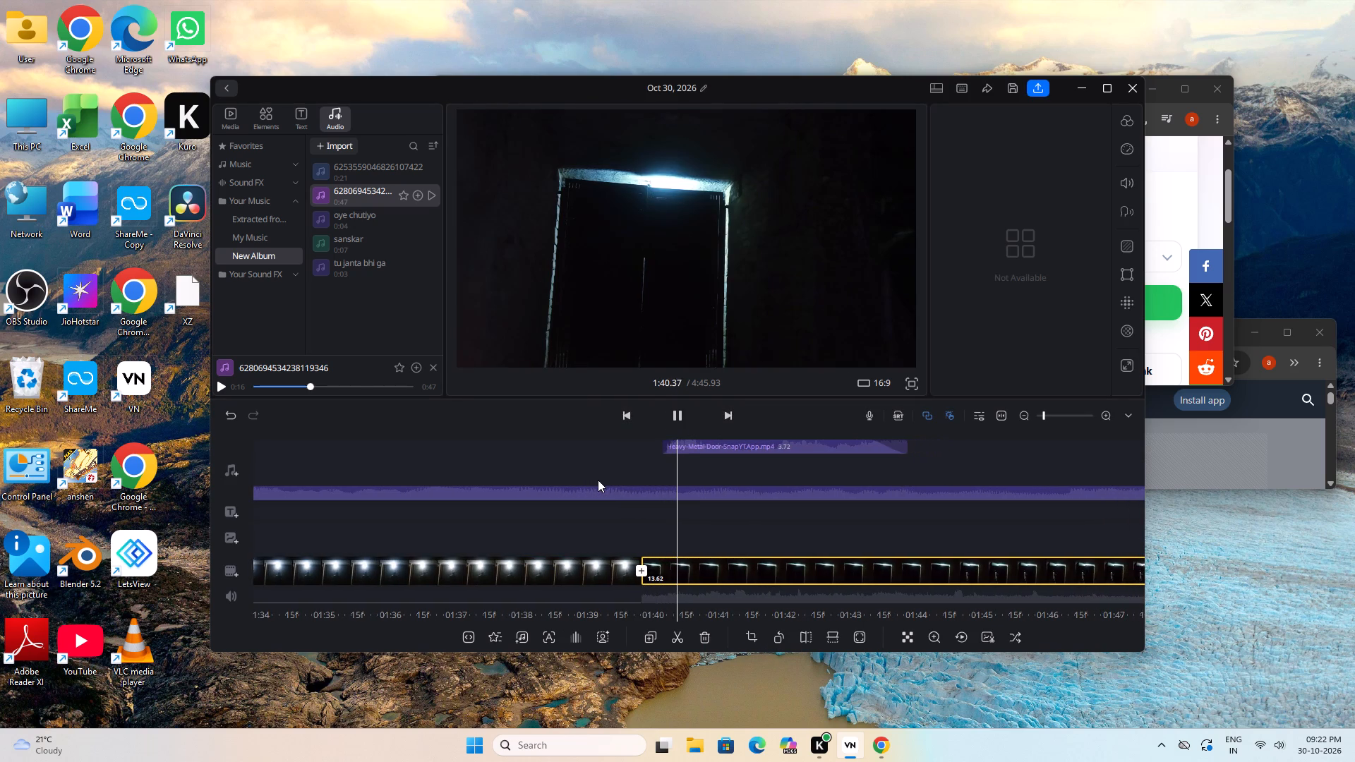
{"action": "key", "text": "space"}
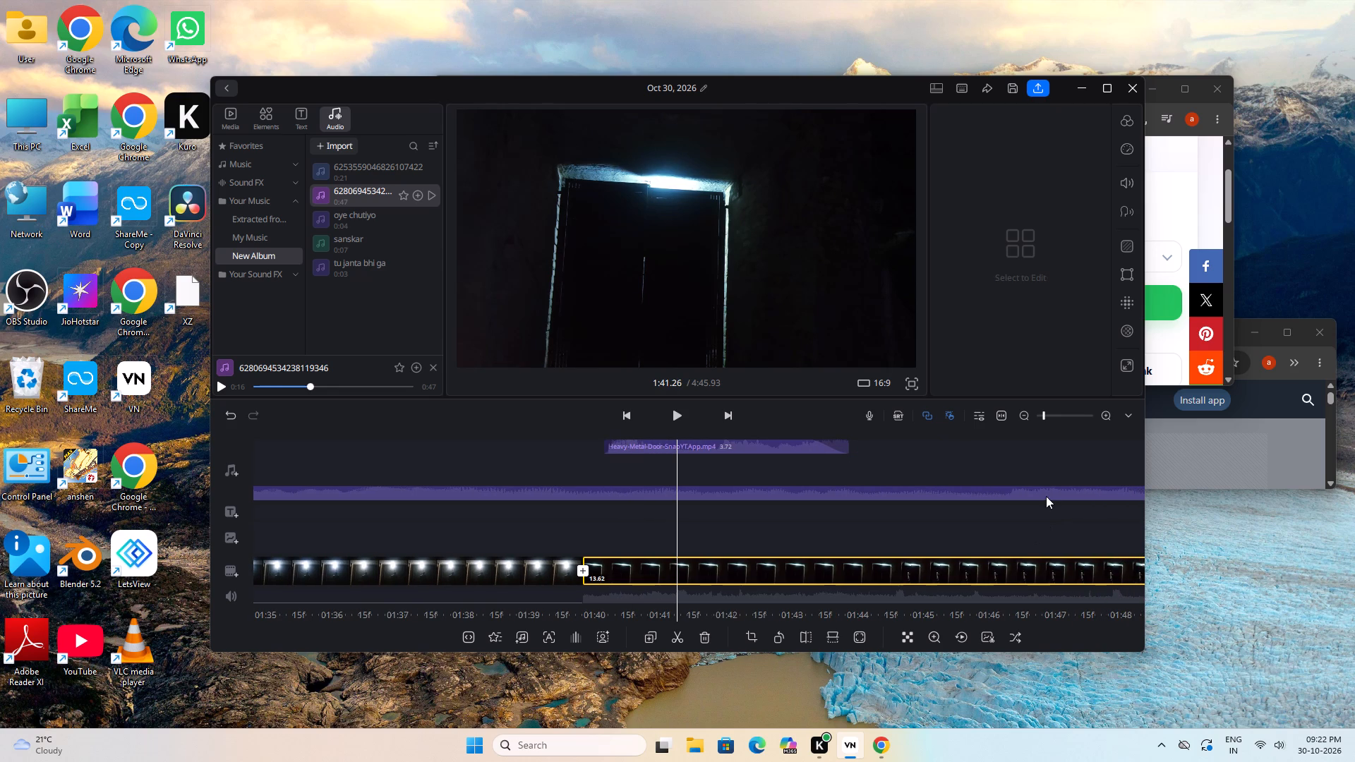
{"action": "left_click", "coordinate": [769, 452]}
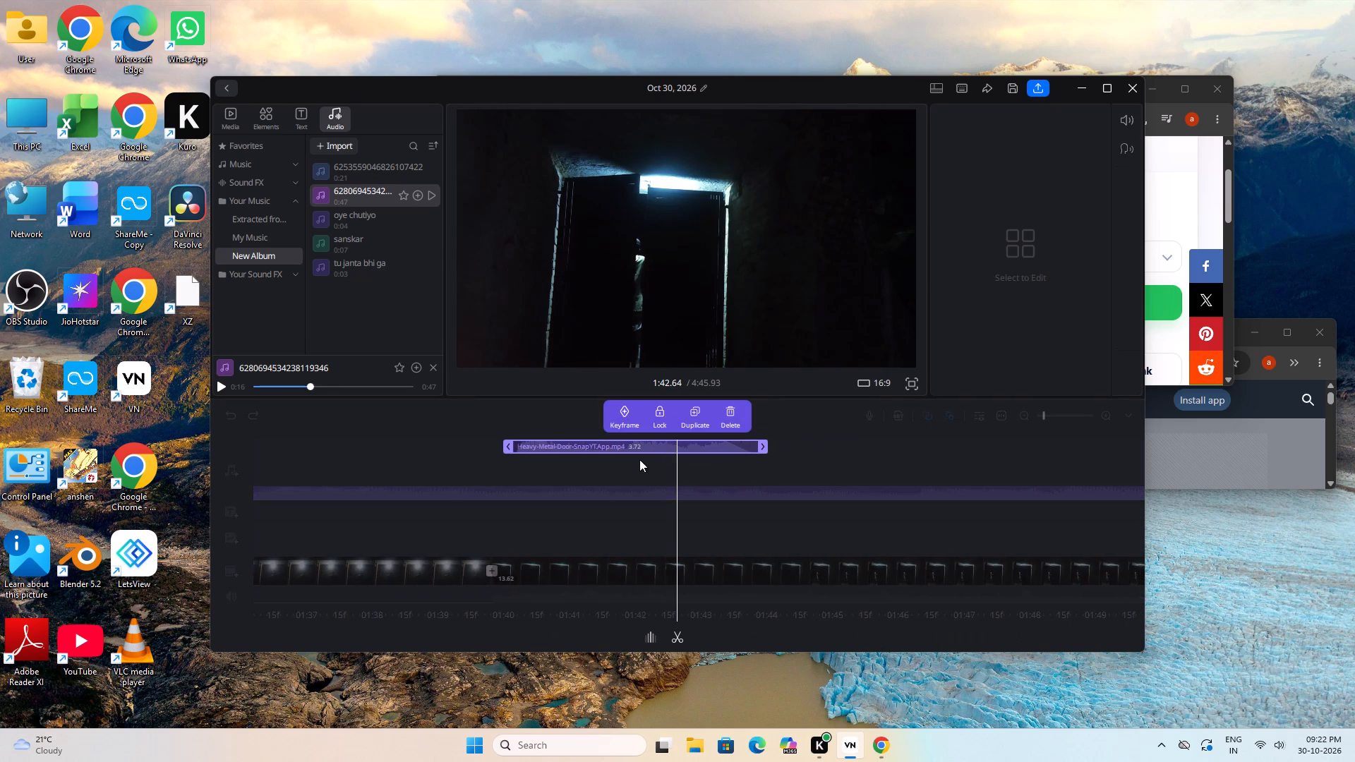
{"action": "left_click_drag", "start_coordinate": [635, 449], "coordinate": [679, 451]}
{"action": "left_click", "coordinate": [529, 467]}
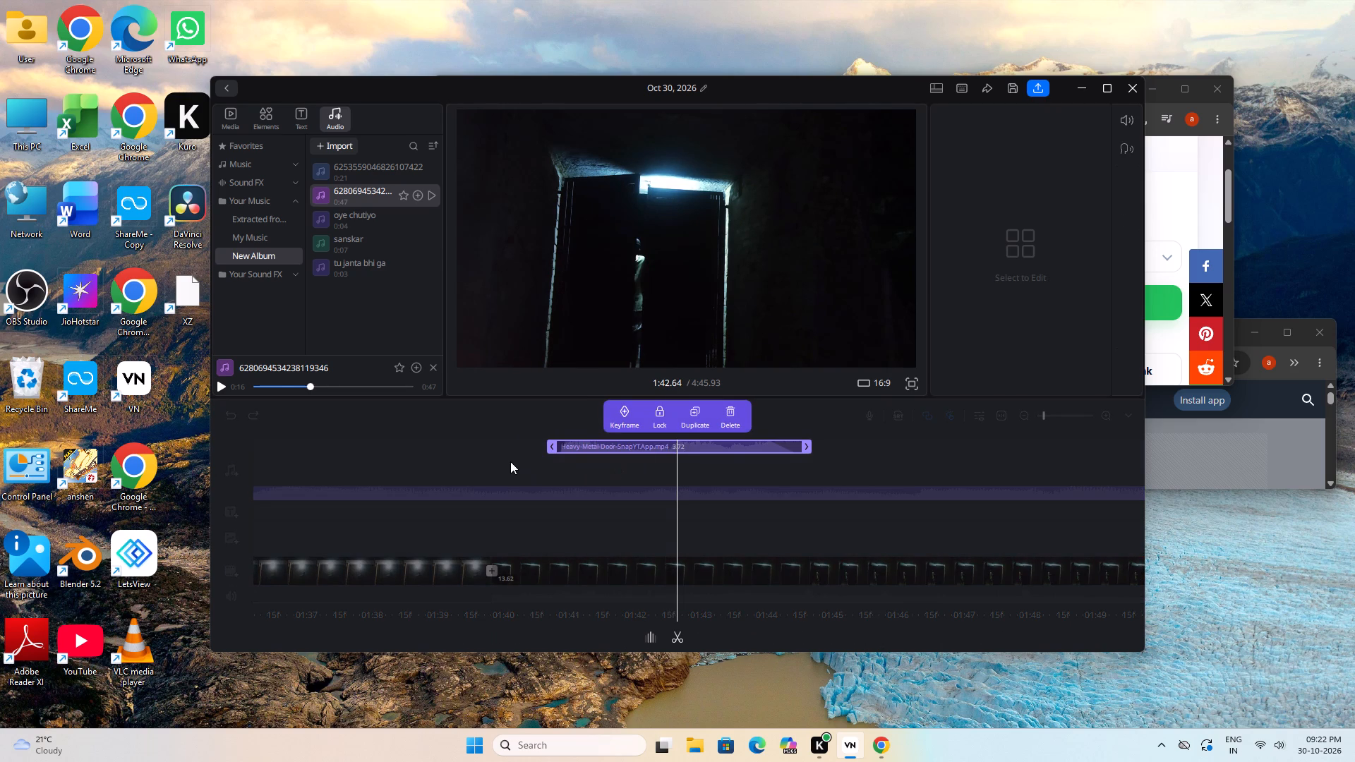
Play the door-opening scene from about 1:39.5 to 1:45 to check the sound's timing against the picture.
{"action": "left_click_drag", "start_coordinate": [511, 461], "coordinate": [729, 487]}
{"action": "key", "text": "space"}
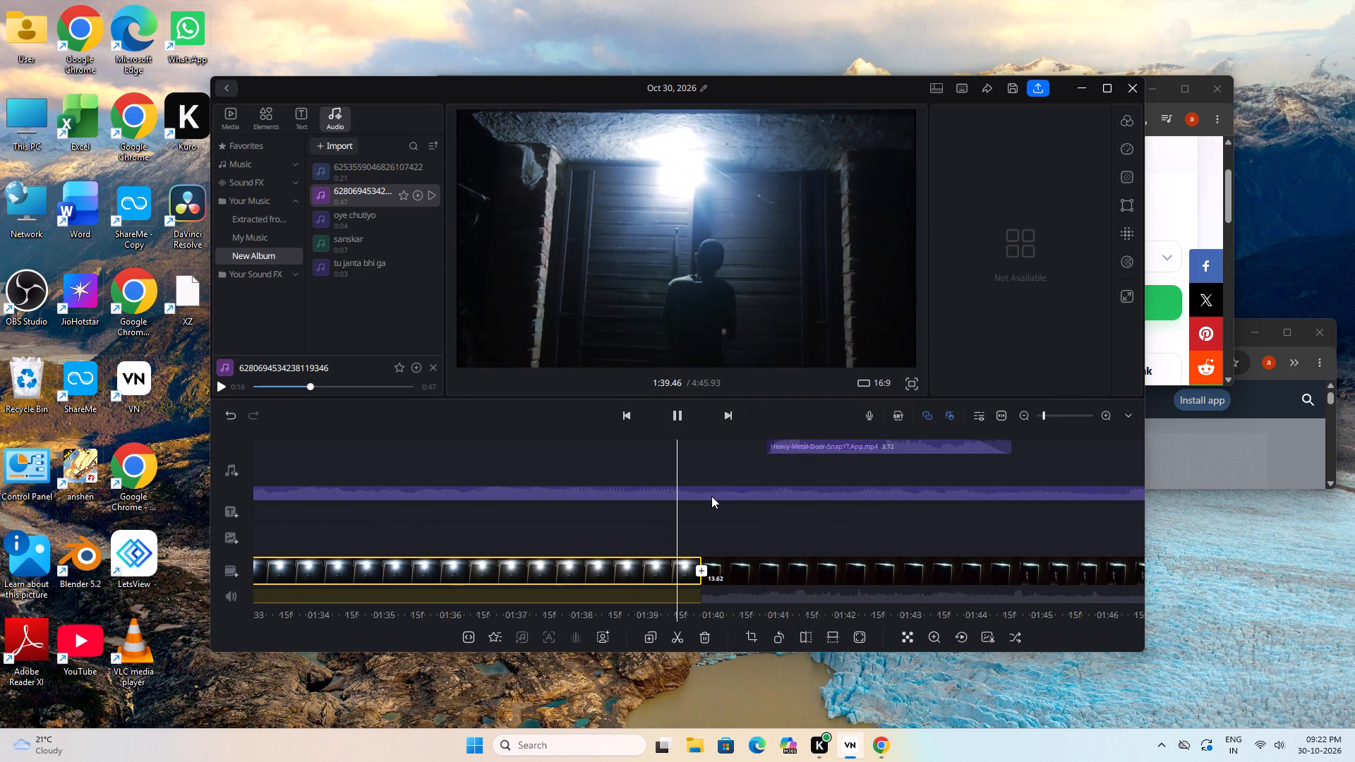
{"action": "key", "text": "space"}
{"action": "key", "text": "space"}
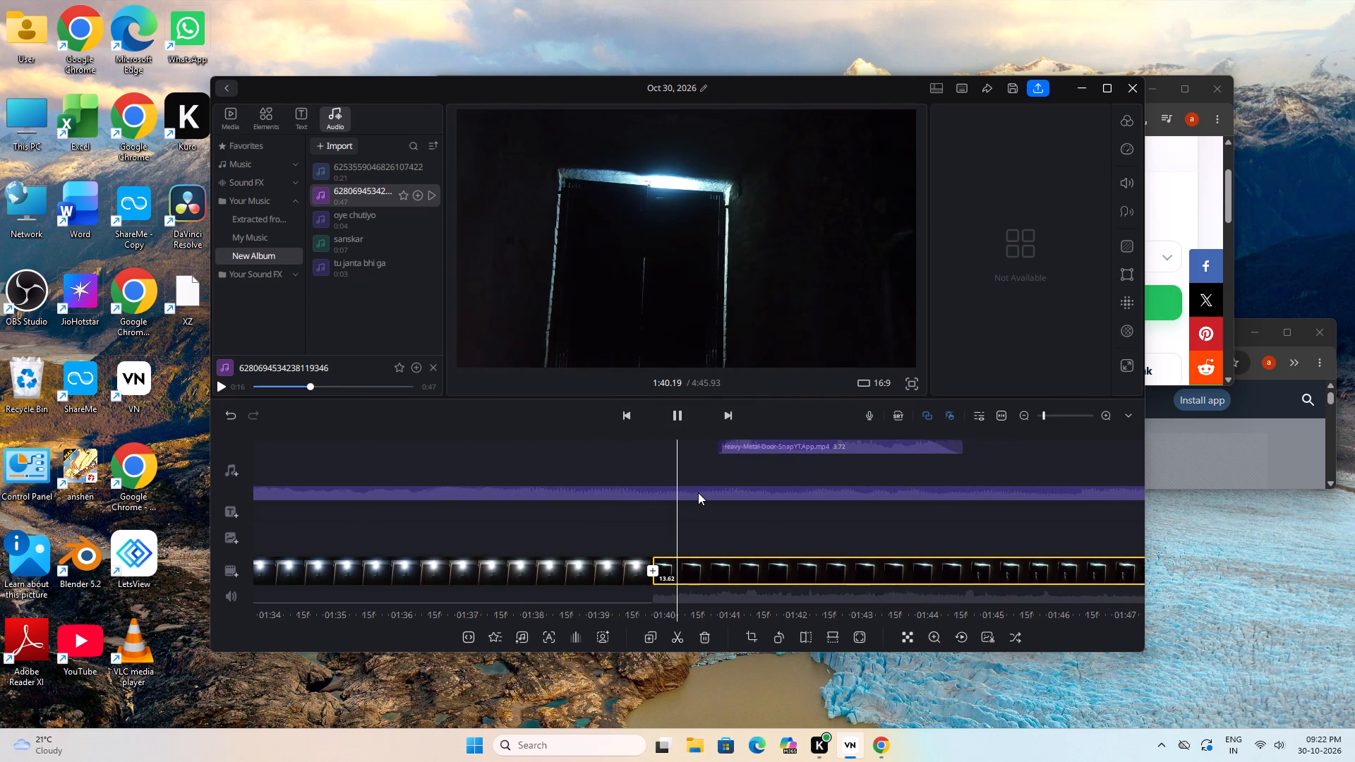
{"action": "key", "text": "space"}
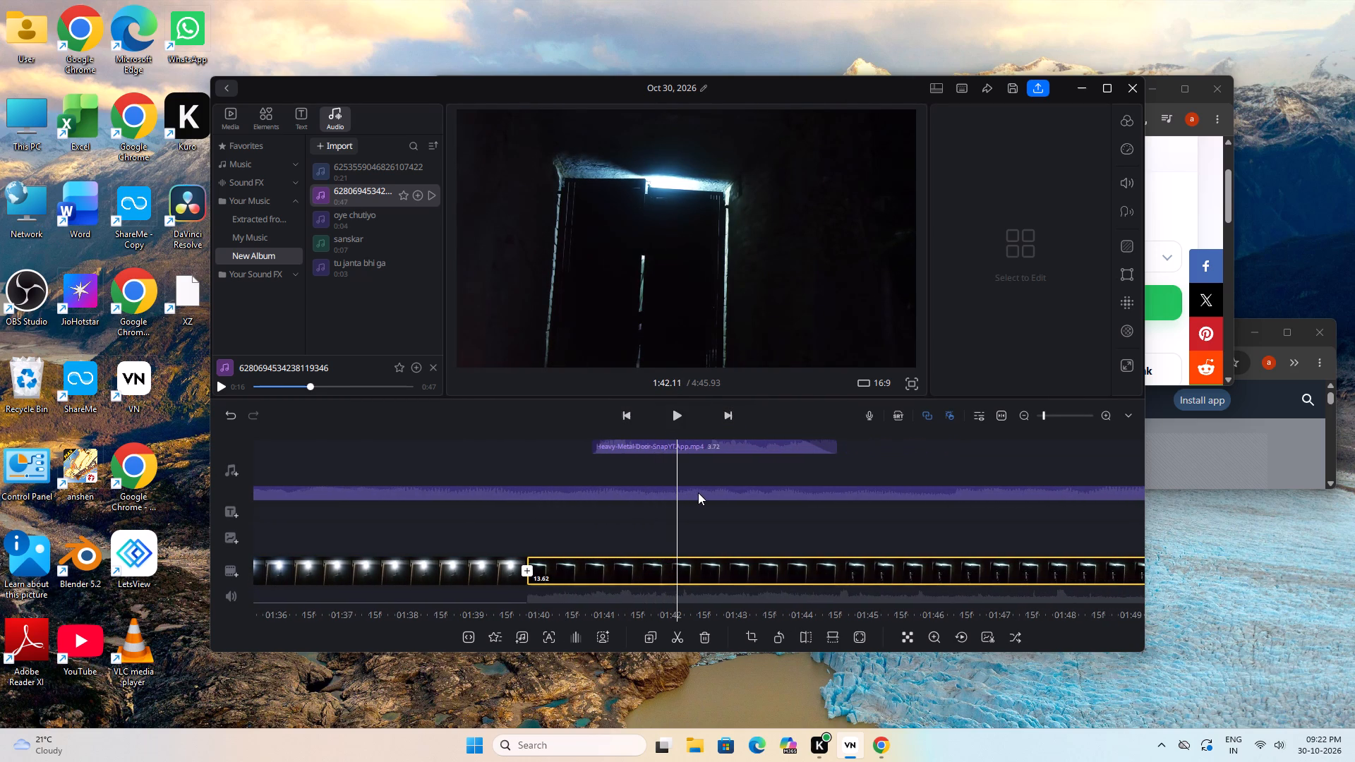
{"action": "key", "text": "space"}
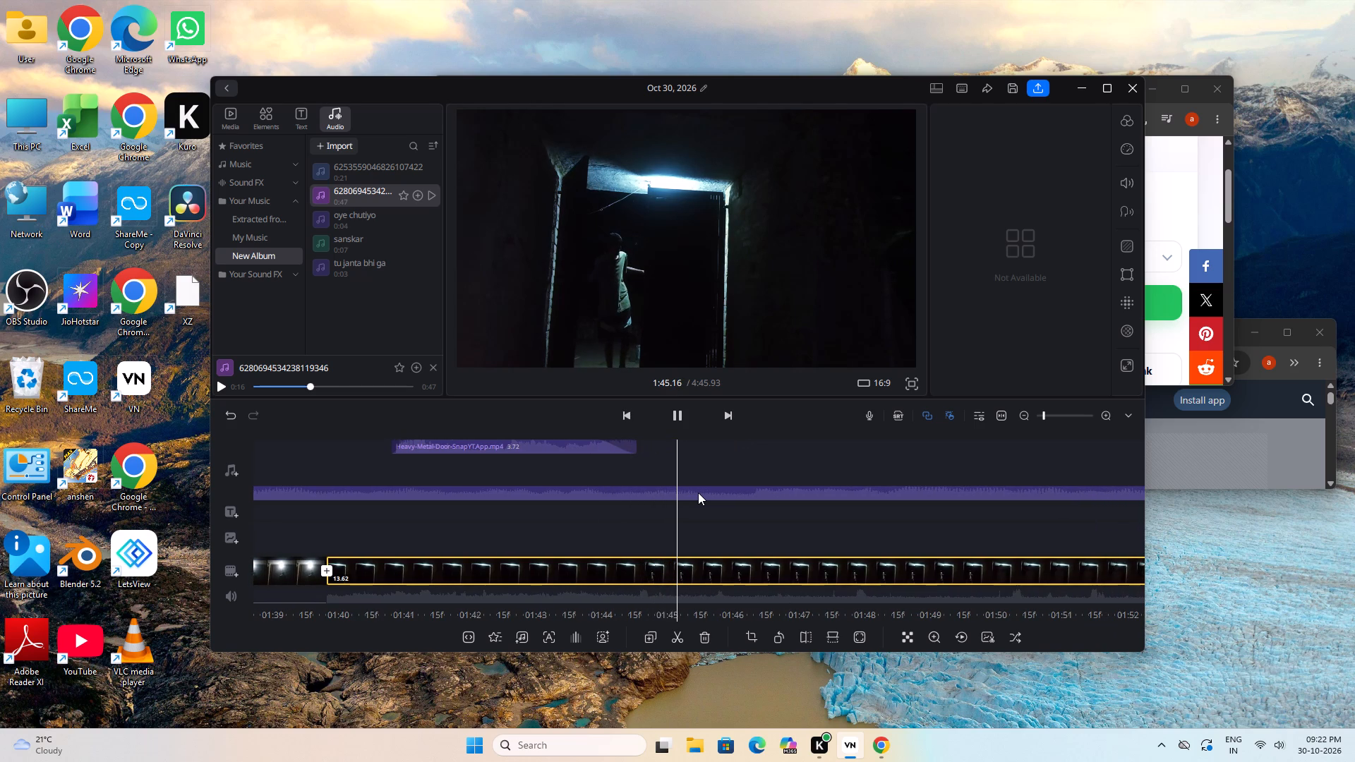
{"action": "key", "text": "space"}
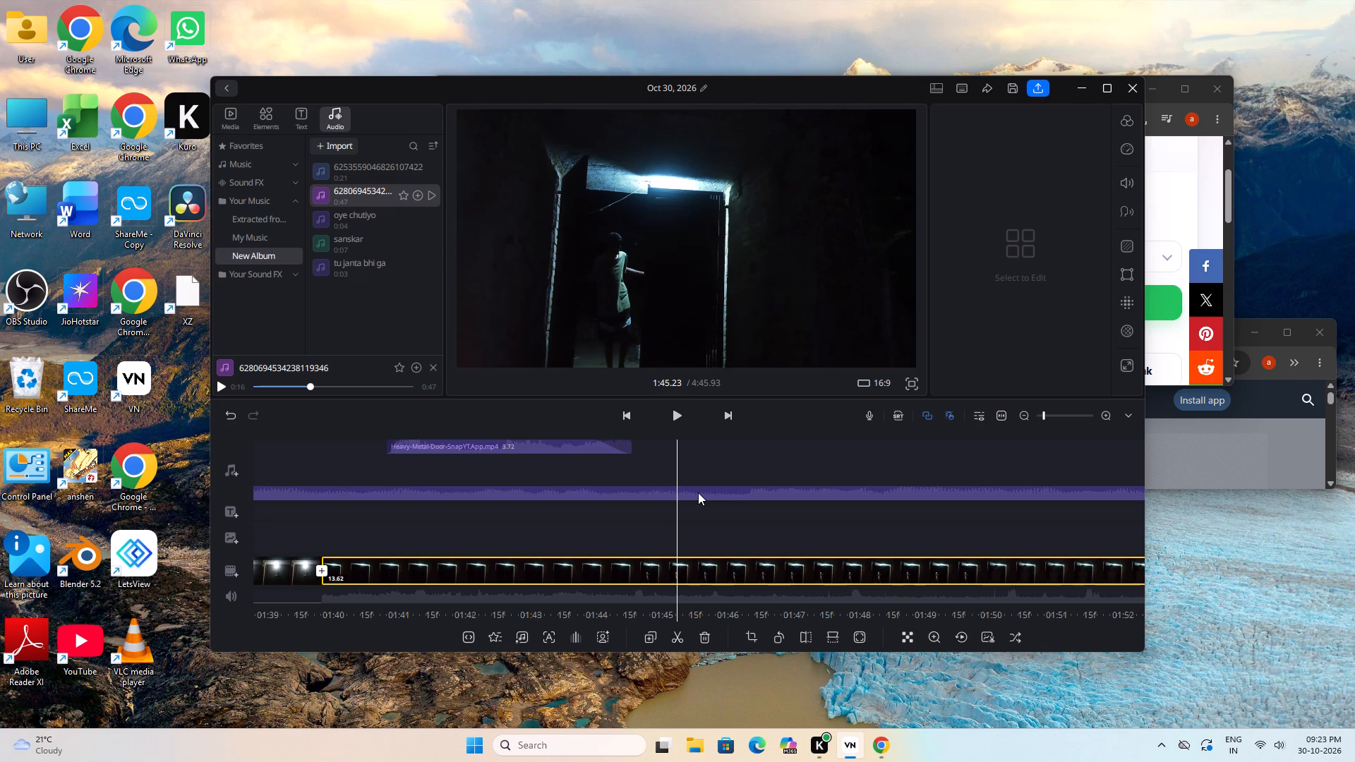
Review the timeline from the door scene back to about 0:51, returning to the lit door clip at about 1:34.
{"action": "left_click_drag", "start_coordinate": [730, 458], "coordinate": [937, 442]}
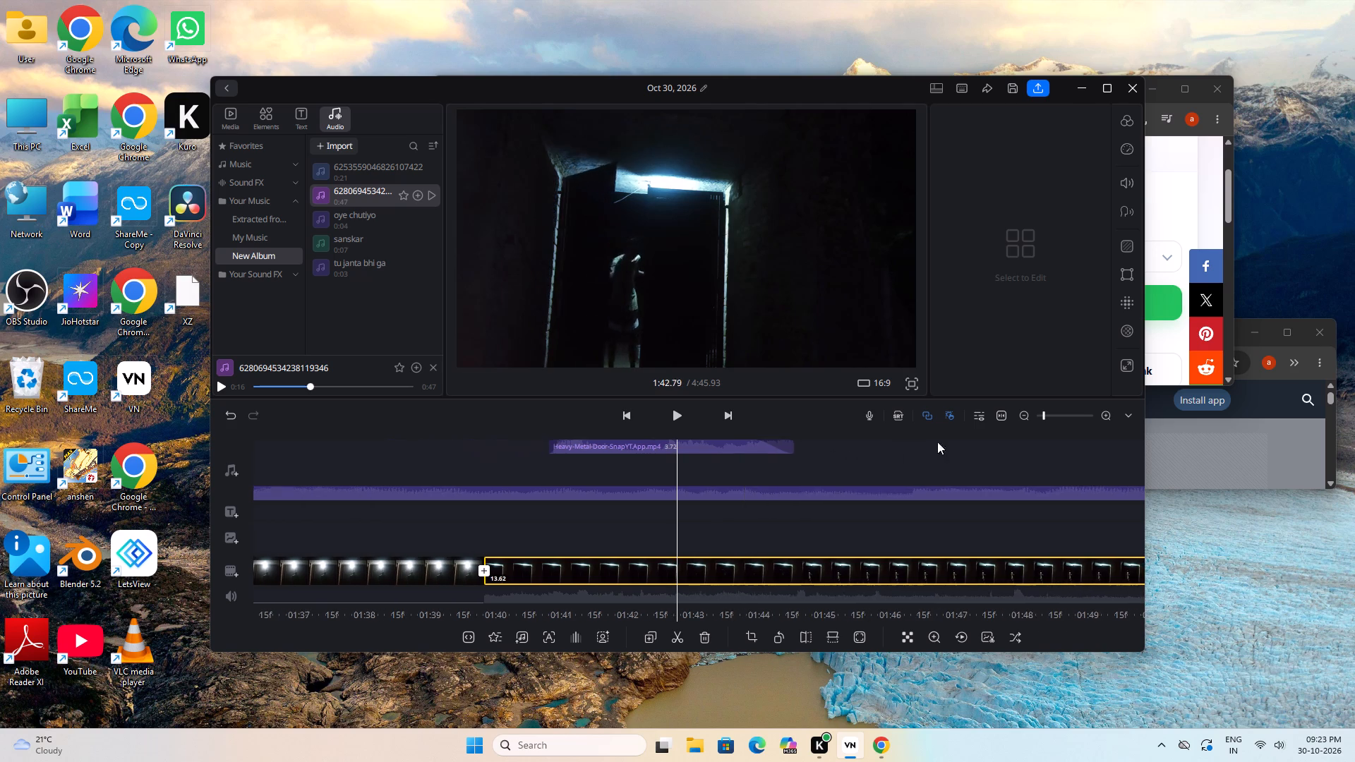
{"action": "left_click_drag", "start_coordinate": [937, 442], "coordinate": [1013, 430]}
{"action": "left_click_drag", "start_coordinate": [477, 452], "coordinate": [771, 439]}
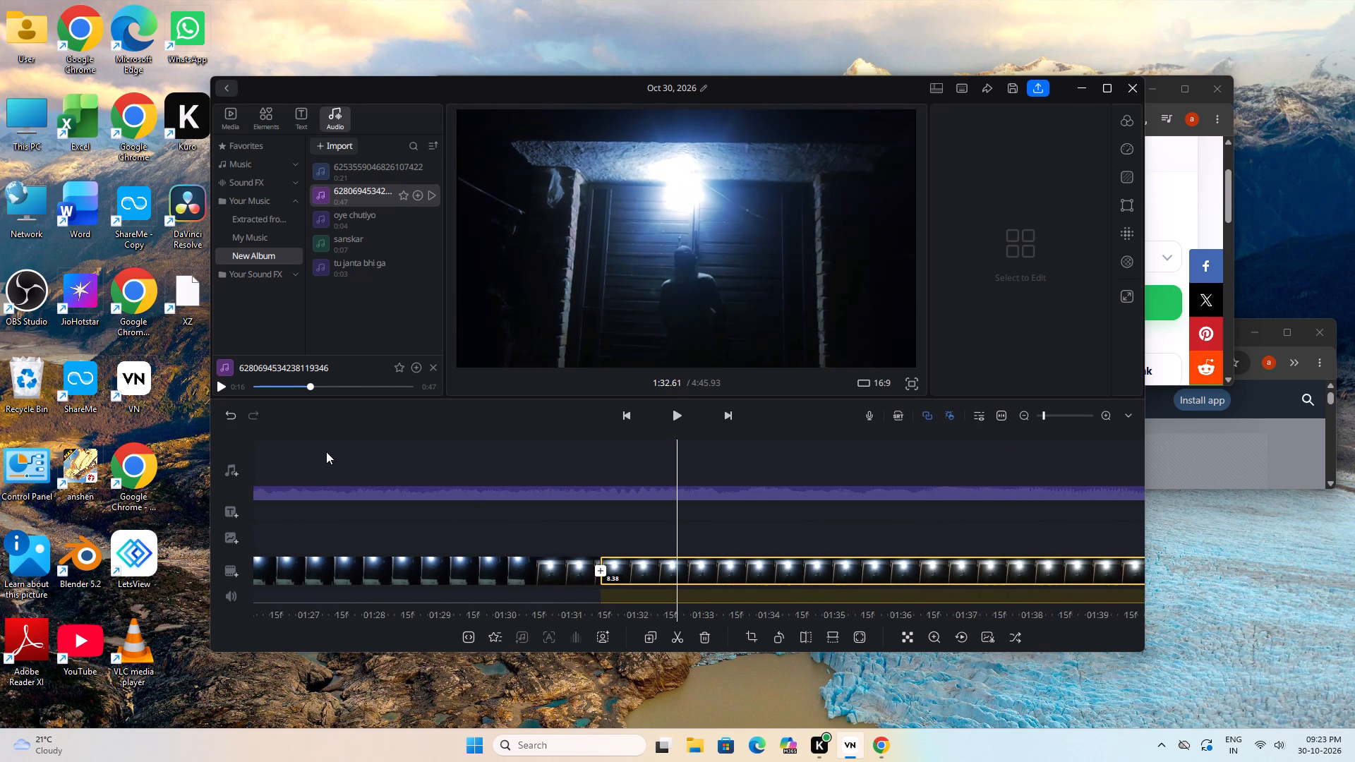
{"action": "left_click_drag", "start_coordinate": [440, 472], "coordinate": [658, 490]}
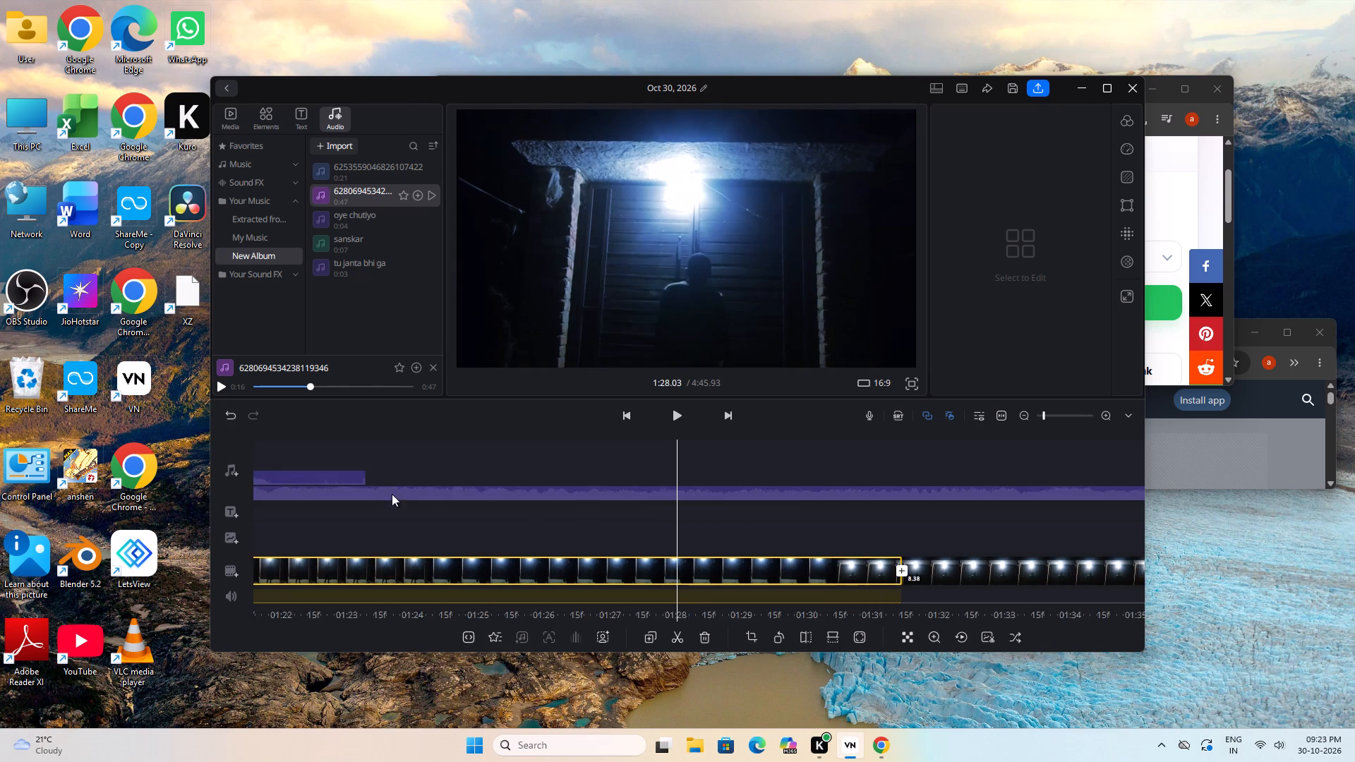
{"action": "left_click_drag", "start_coordinate": [588, 502], "coordinate": [814, 519]}
{"action": "left_click_drag", "start_coordinate": [540, 514], "coordinate": [836, 536]}
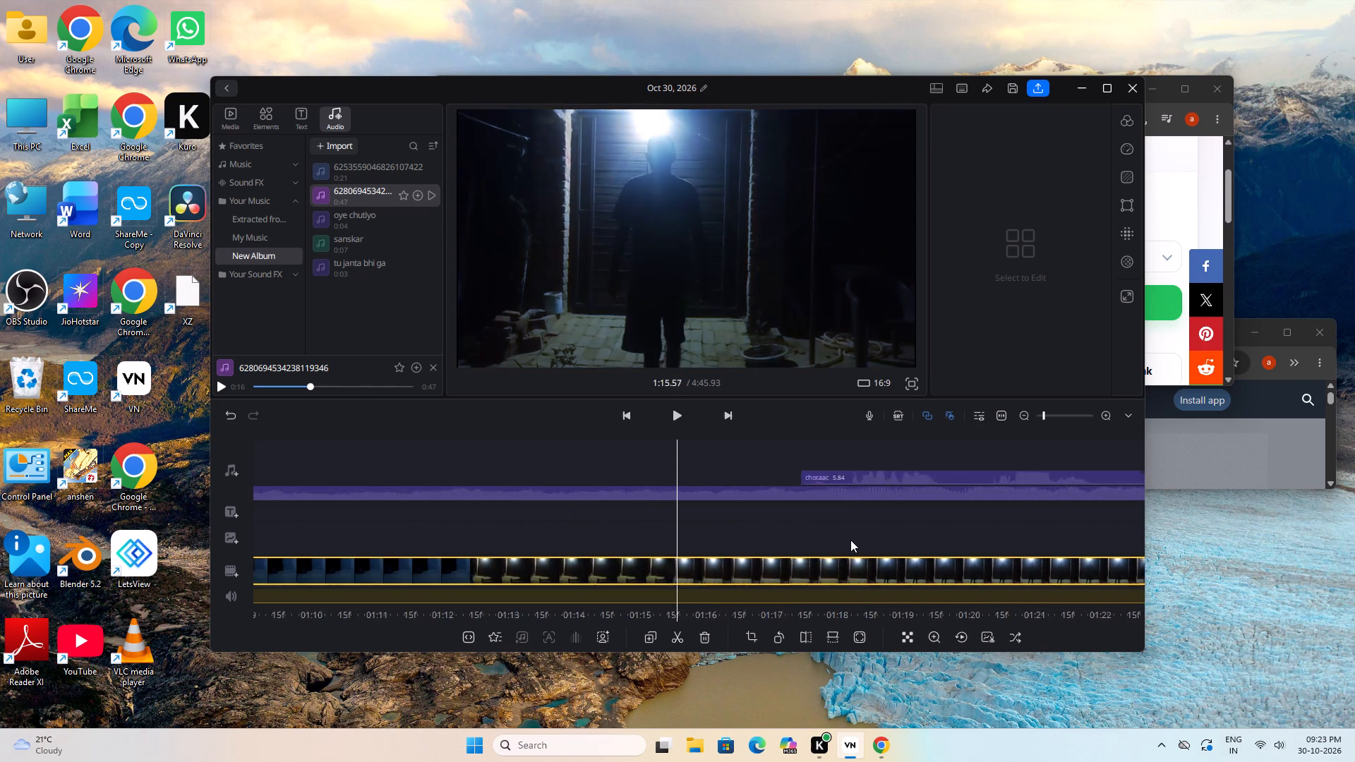
{"action": "left_click_drag", "start_coordinate": [977, 555], "coordinate": [675, 545]}
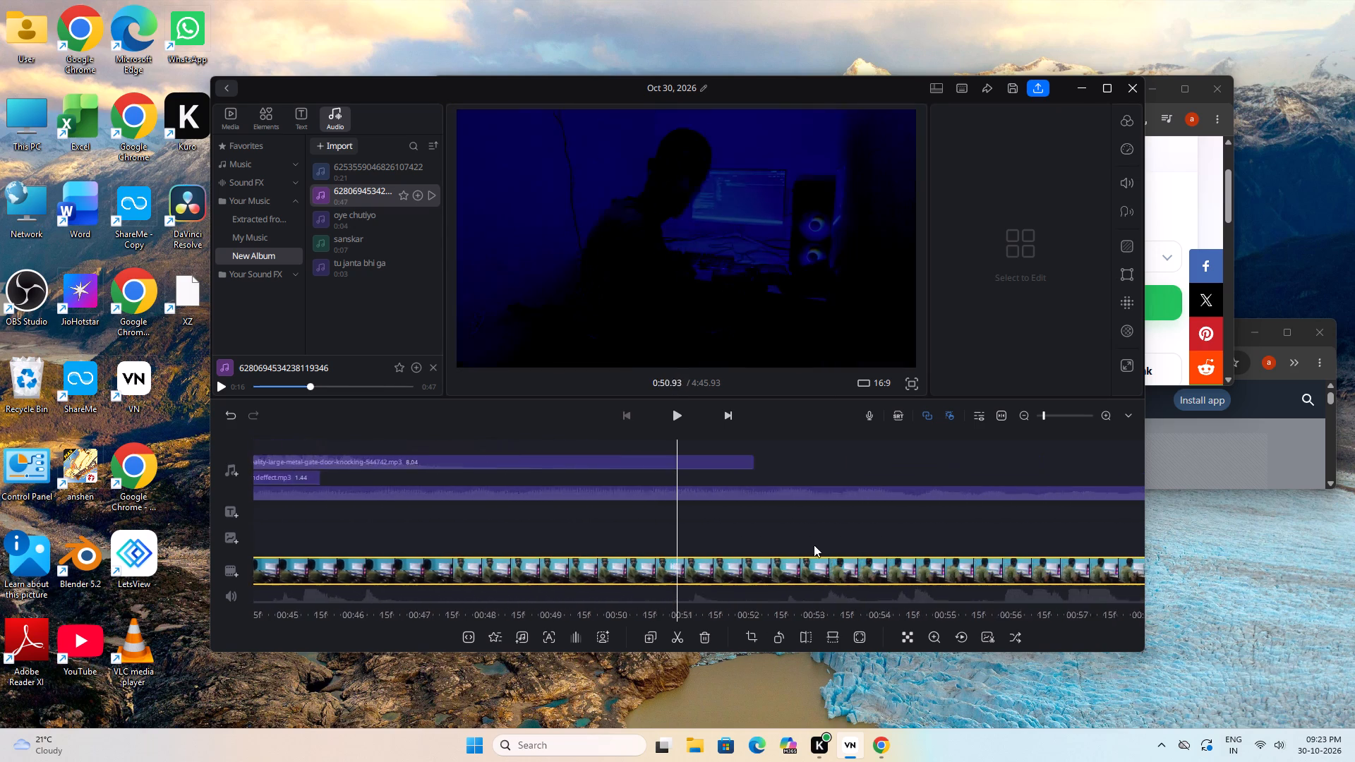
{"action": "left_click_drag", "start_coordinate": [904, 537], "coordinate": [682, 536]}
{"action": "left_click_drag", "start_coordinate": [783, 524], "coordinate": [648, 536]}
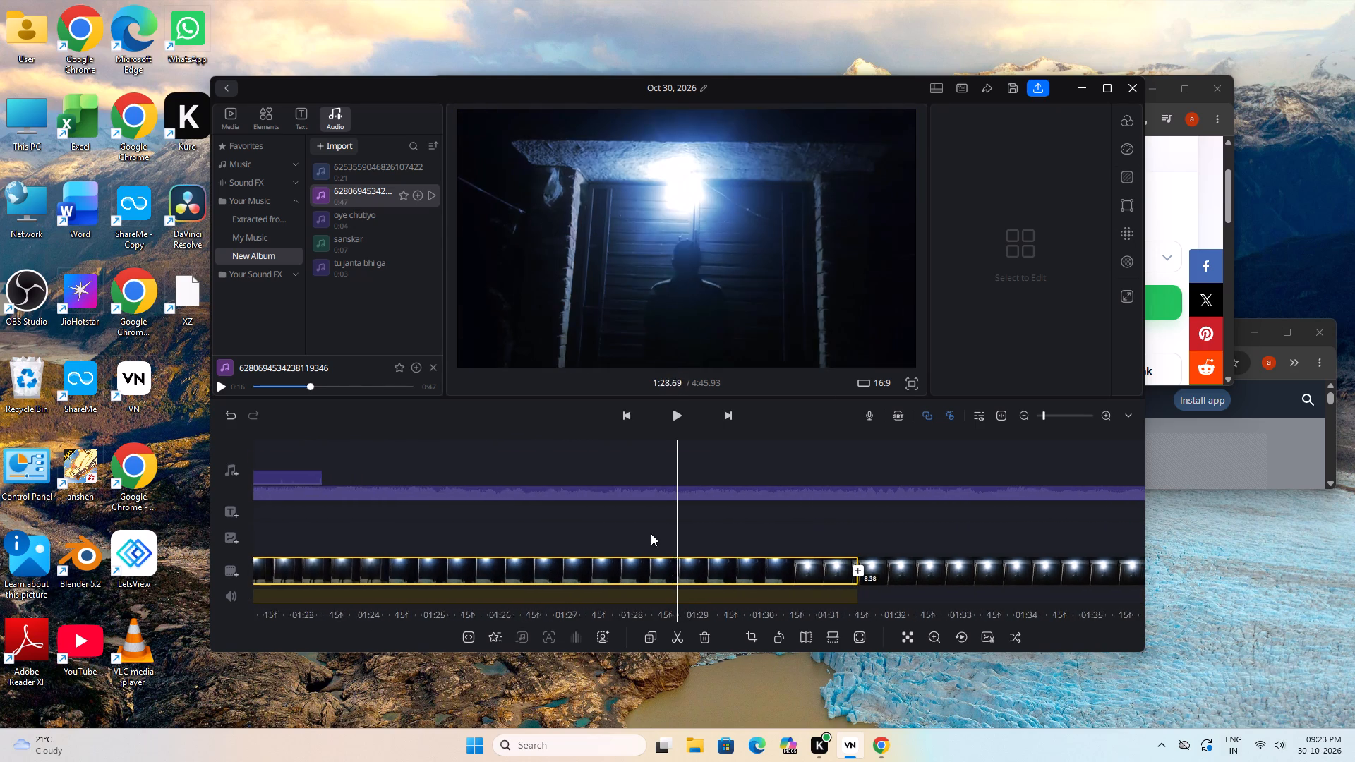
{"action": "left_click_drag", "start_coordinate": [896, 533], "coordinate": [771, 535]}
{"action": "left_click_drag", "start_coordinate": [801, 531], "coordinate": [751, 535]}
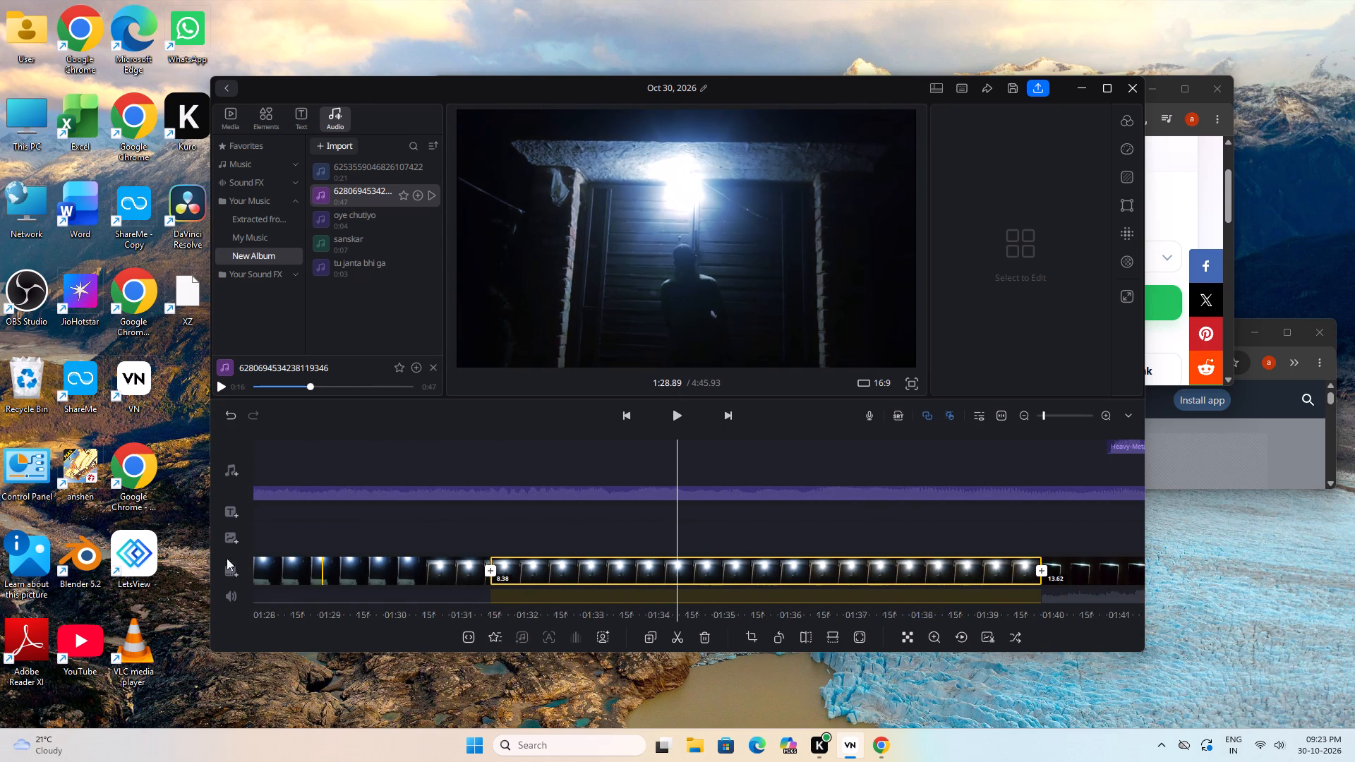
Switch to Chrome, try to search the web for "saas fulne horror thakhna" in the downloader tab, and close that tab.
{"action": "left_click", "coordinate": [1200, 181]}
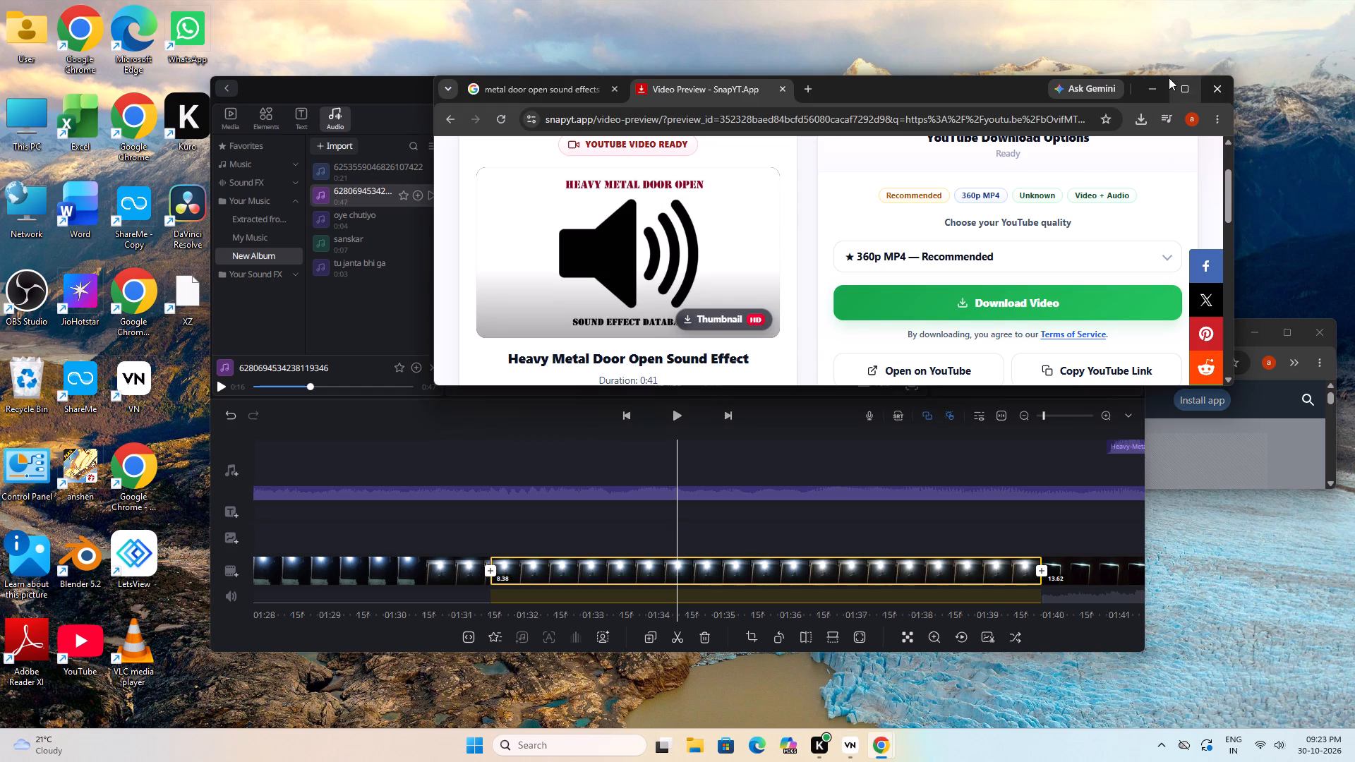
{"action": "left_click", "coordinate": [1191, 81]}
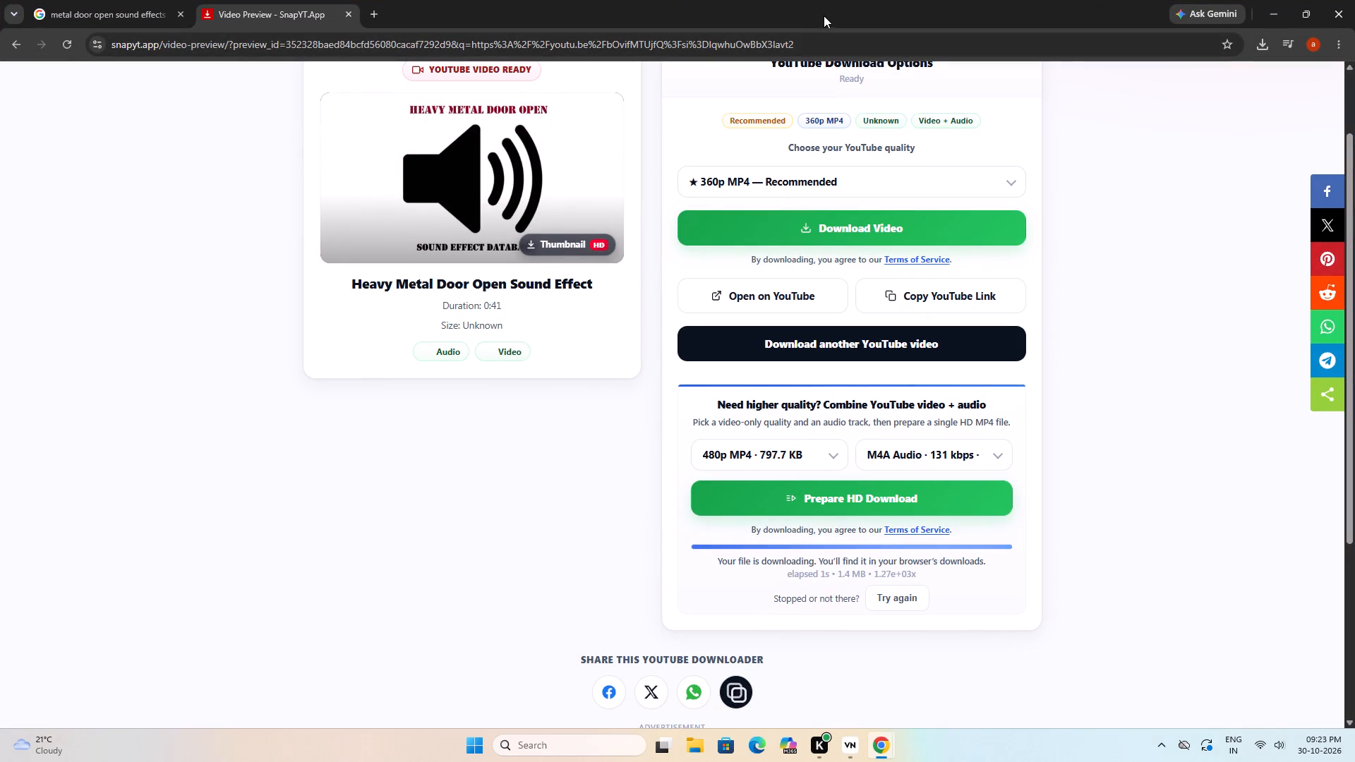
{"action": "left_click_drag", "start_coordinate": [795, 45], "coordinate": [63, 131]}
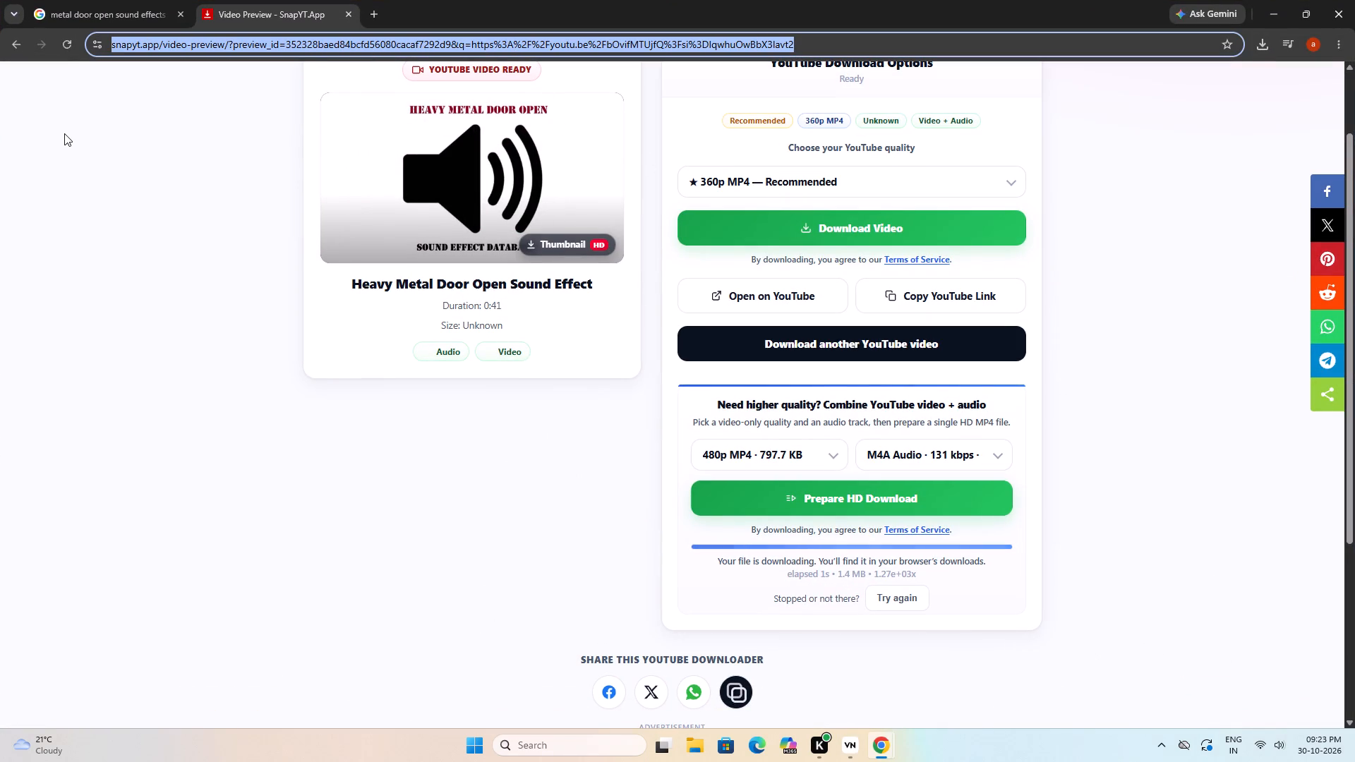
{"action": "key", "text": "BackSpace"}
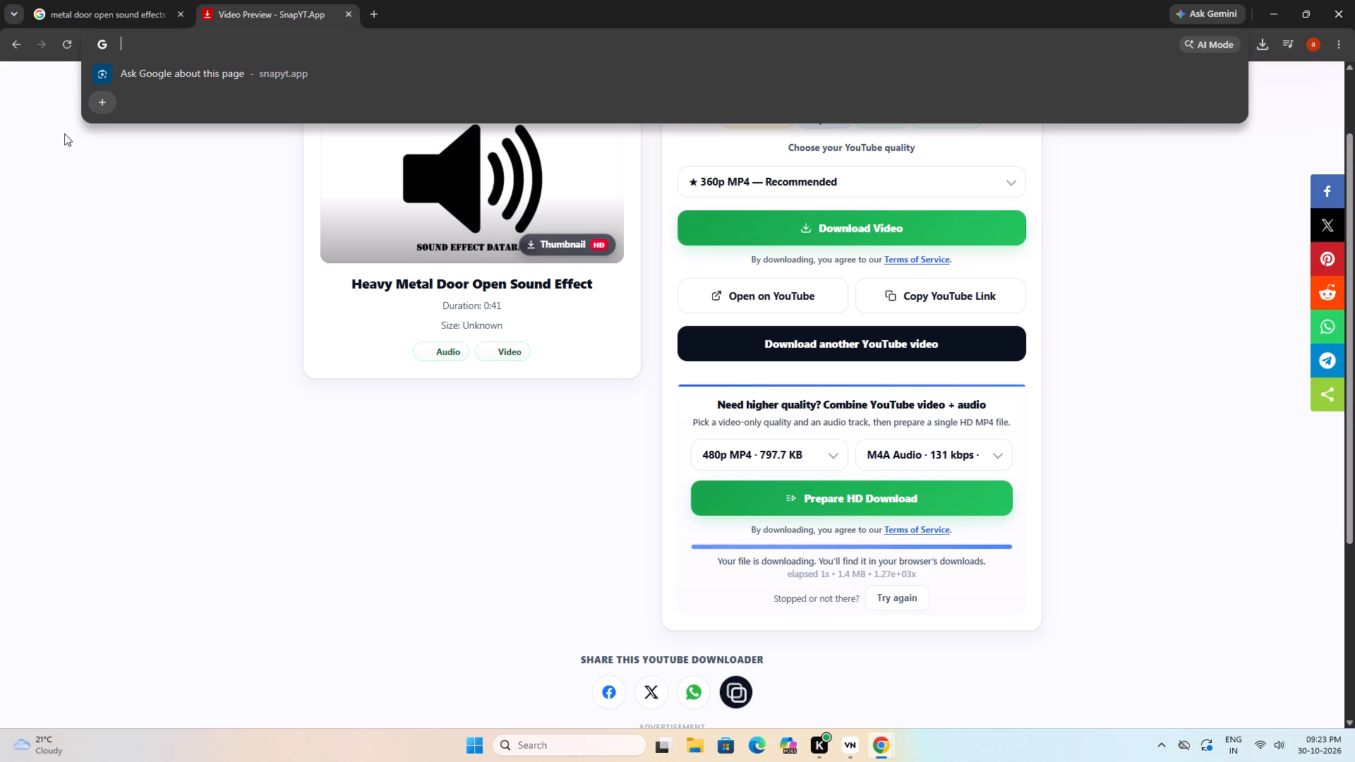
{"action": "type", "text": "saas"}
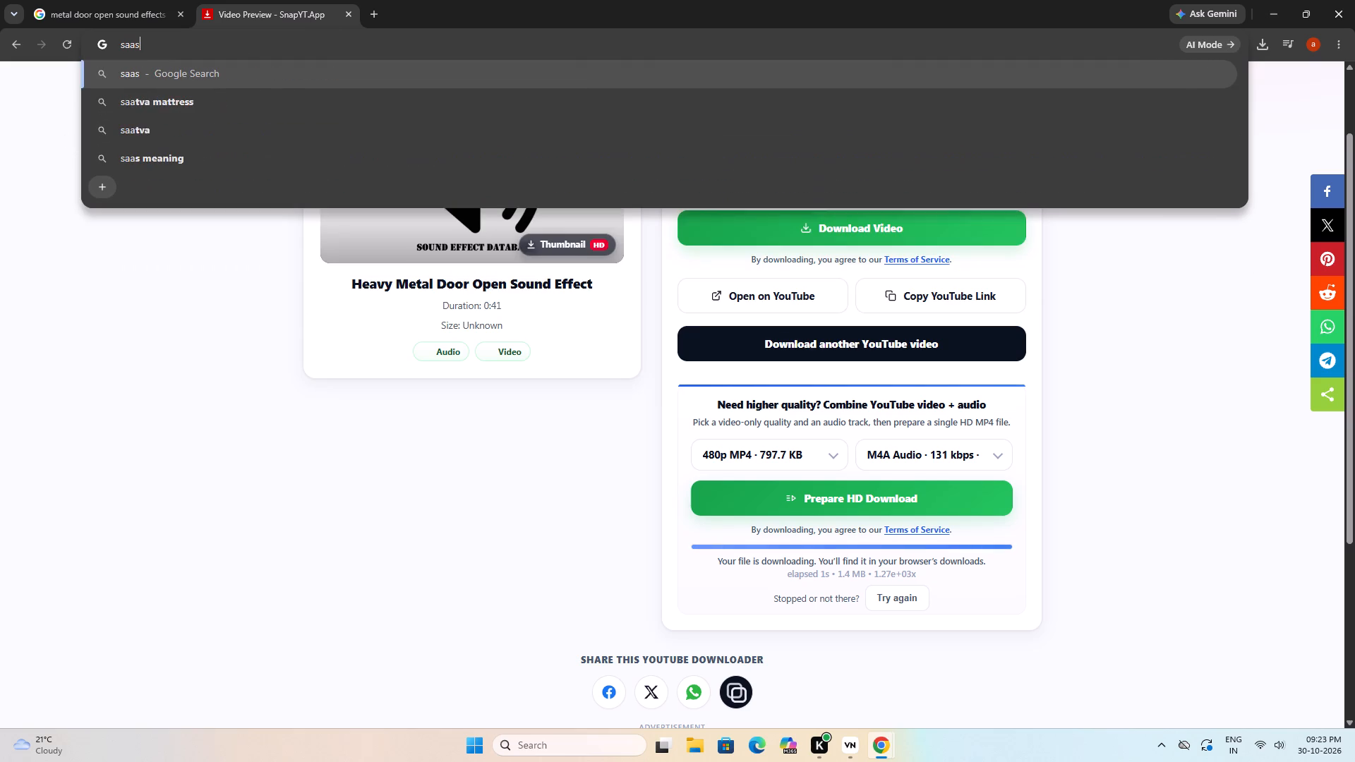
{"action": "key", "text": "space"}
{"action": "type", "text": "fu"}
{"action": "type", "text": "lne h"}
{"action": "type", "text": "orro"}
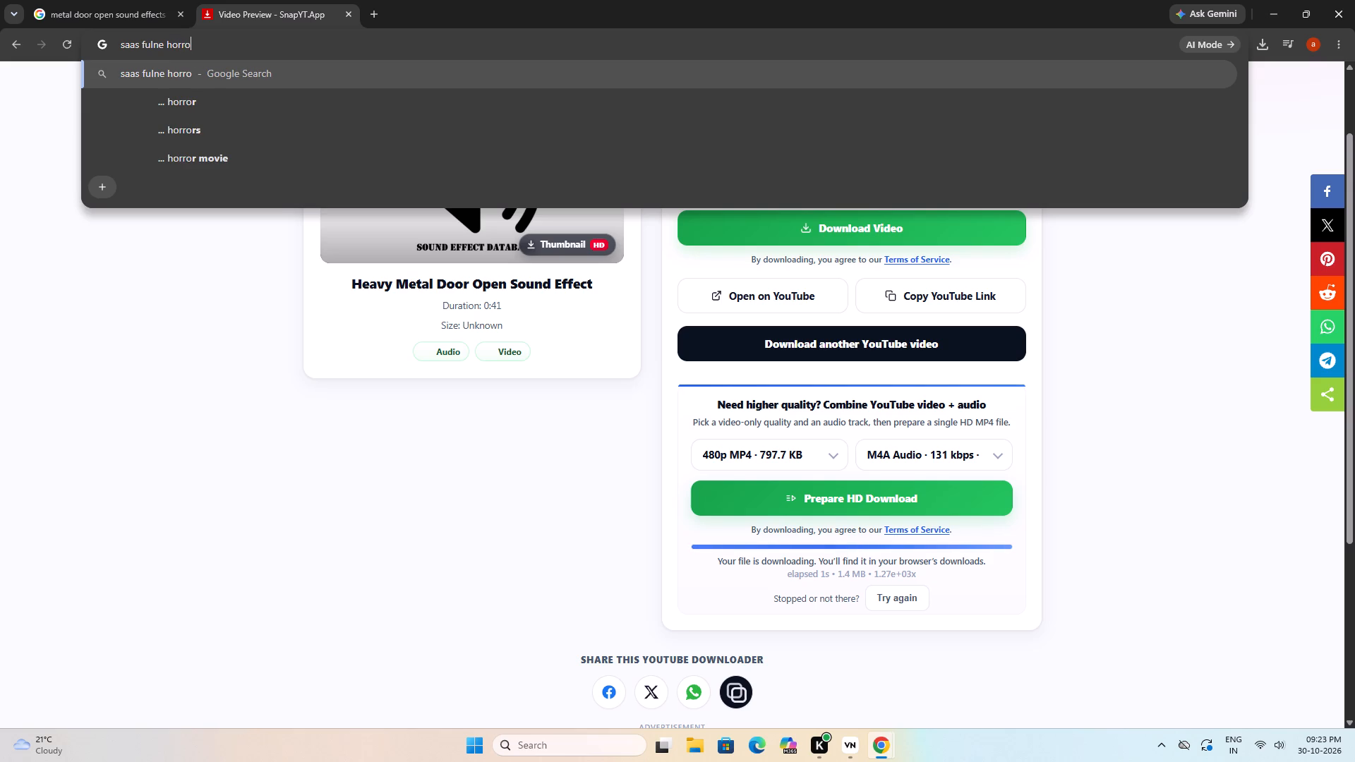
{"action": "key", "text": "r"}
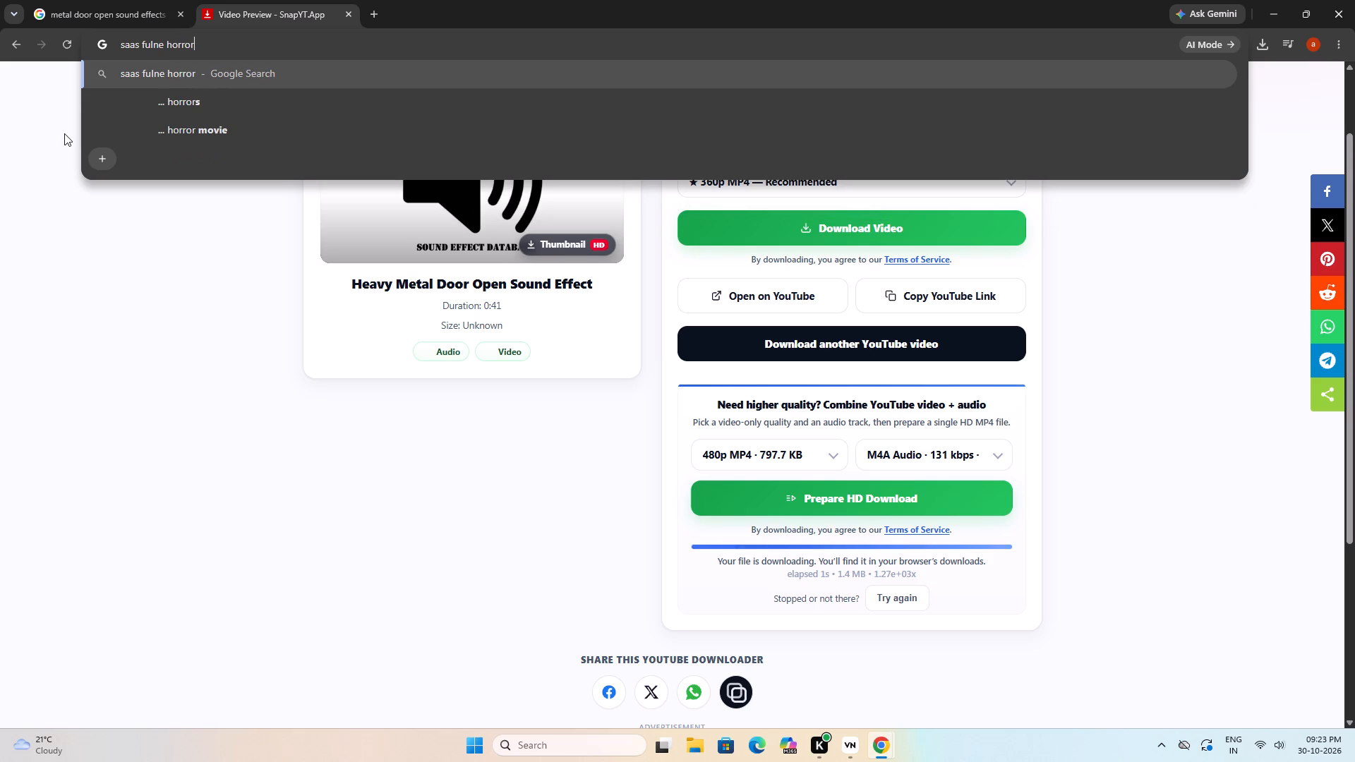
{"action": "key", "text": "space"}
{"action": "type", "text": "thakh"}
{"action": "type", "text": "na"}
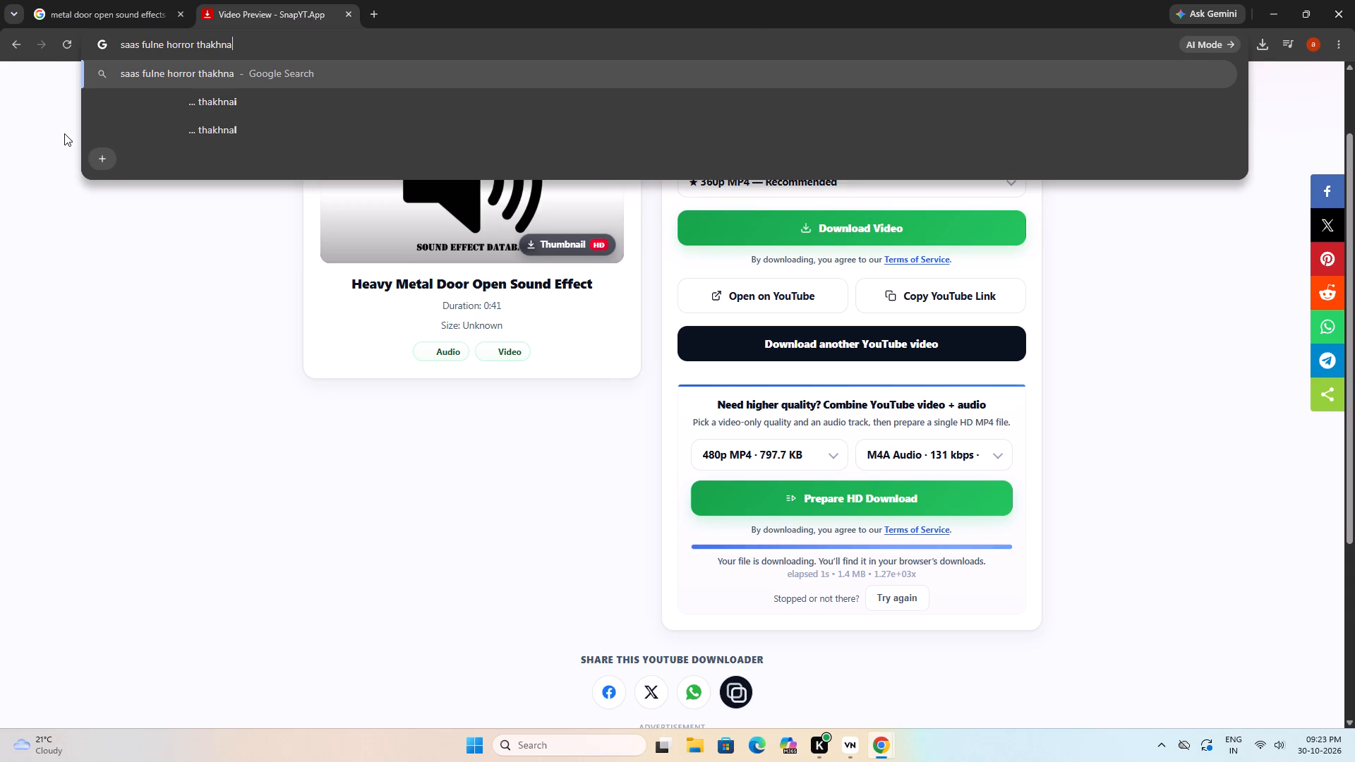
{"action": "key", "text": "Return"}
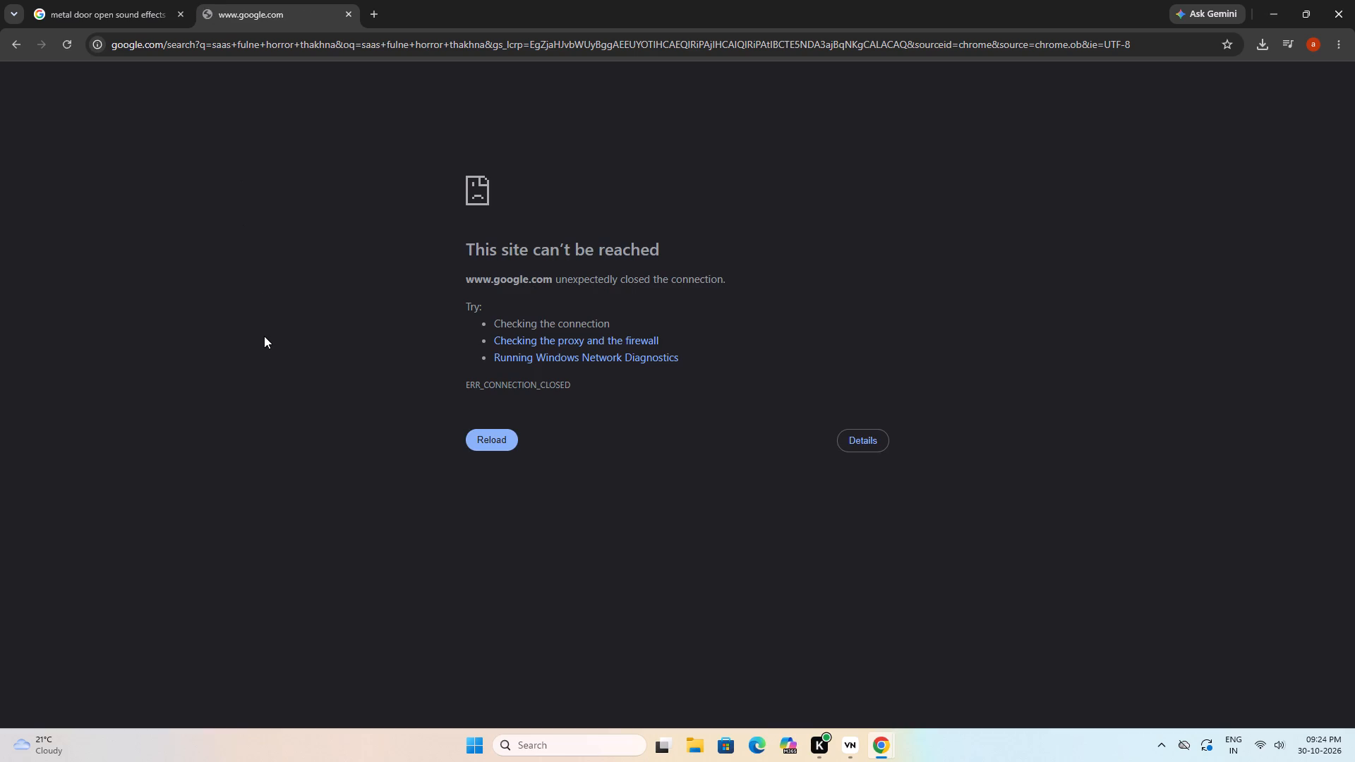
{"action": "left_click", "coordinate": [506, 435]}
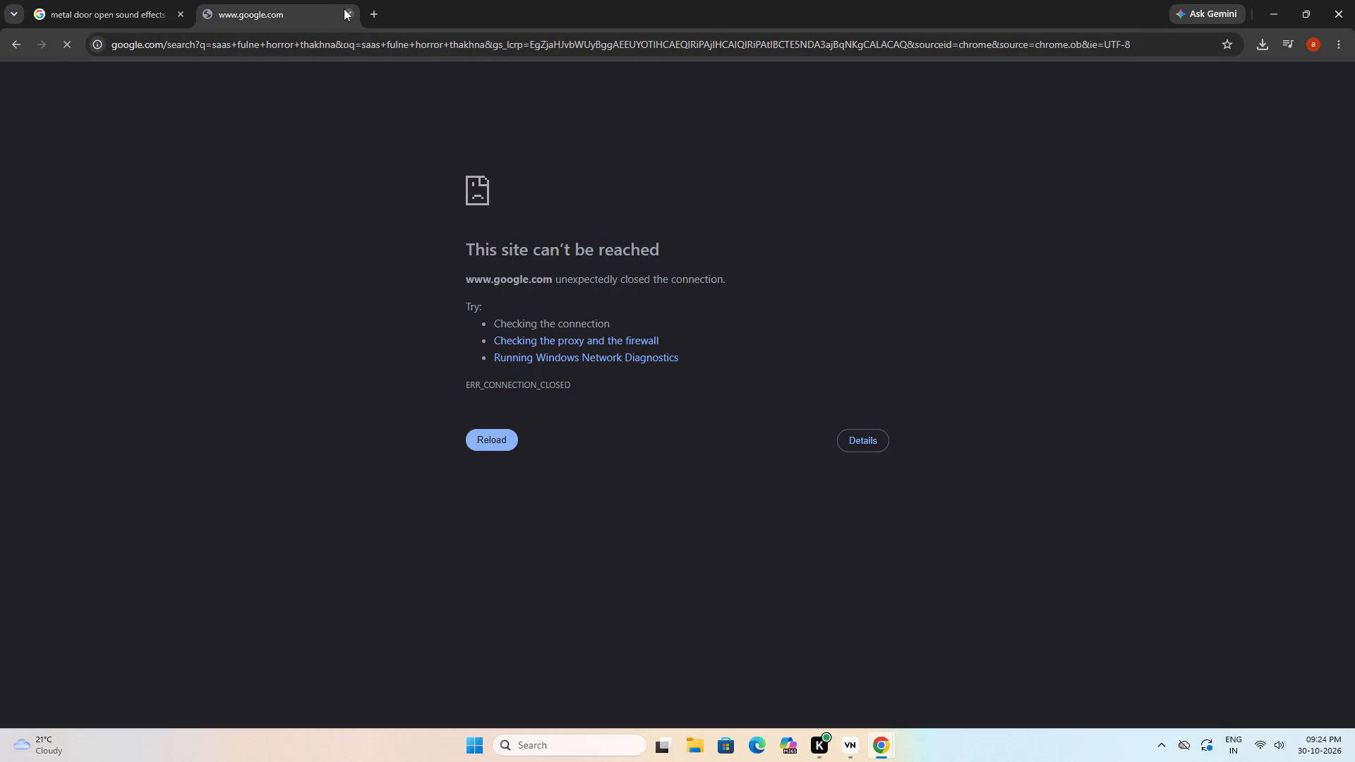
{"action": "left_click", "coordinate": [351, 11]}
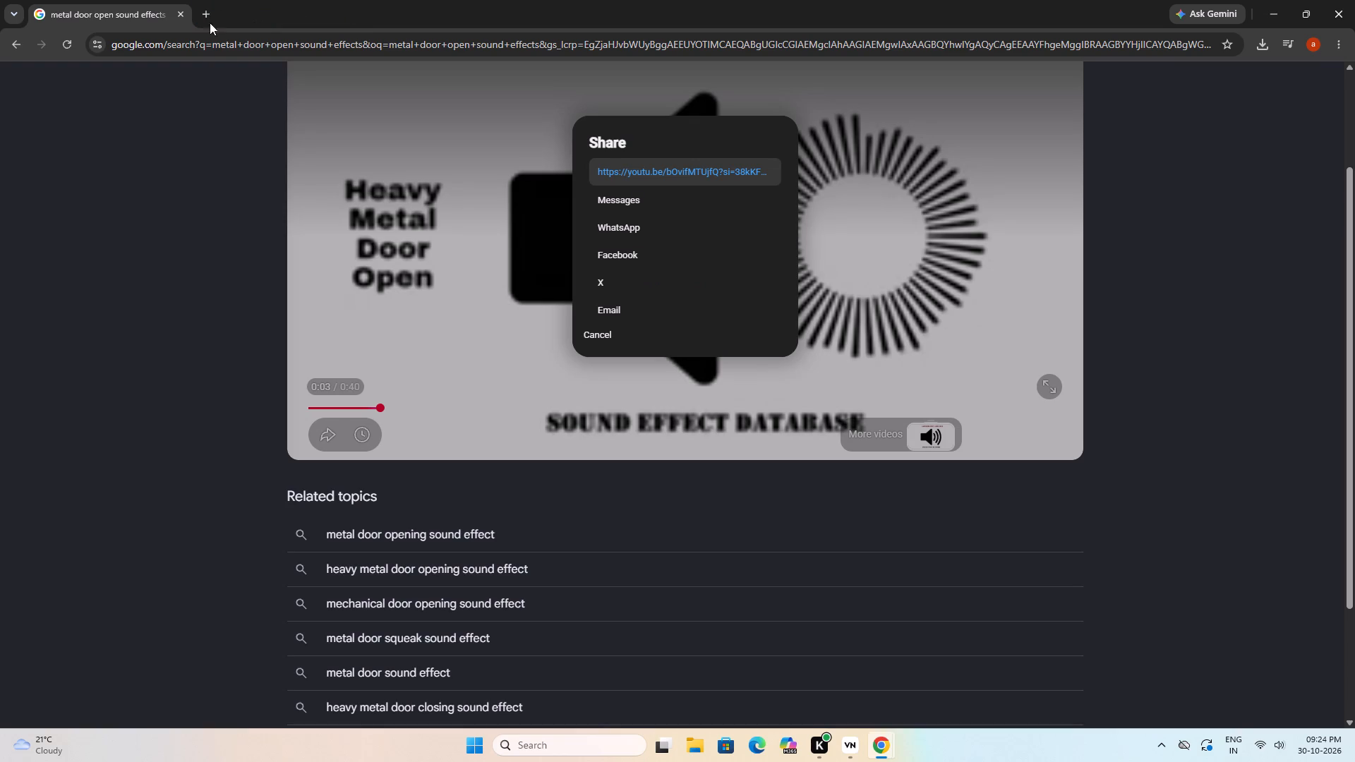
Go back from the heavy metal door video preview to the Google results and clear the search query.
{"action": "scroll", "coordinate": [288, 160], "scroll_direction": "up", "scroll_amount": 3}
{"action": "scroll", "coordinate": [397, 401], "scroll_direction": "up", "scroll_amount": 6}
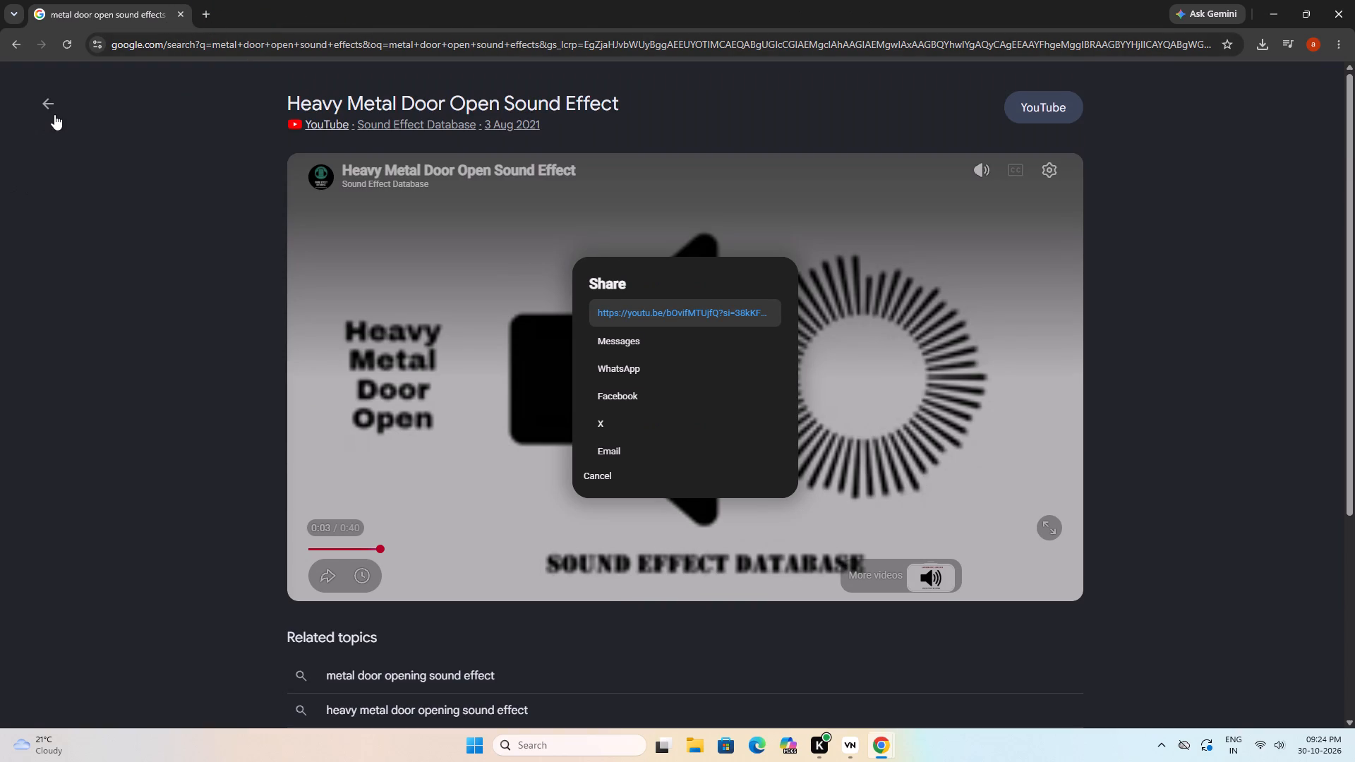
{"action": "left_click", "coordinate": [51, 107]}
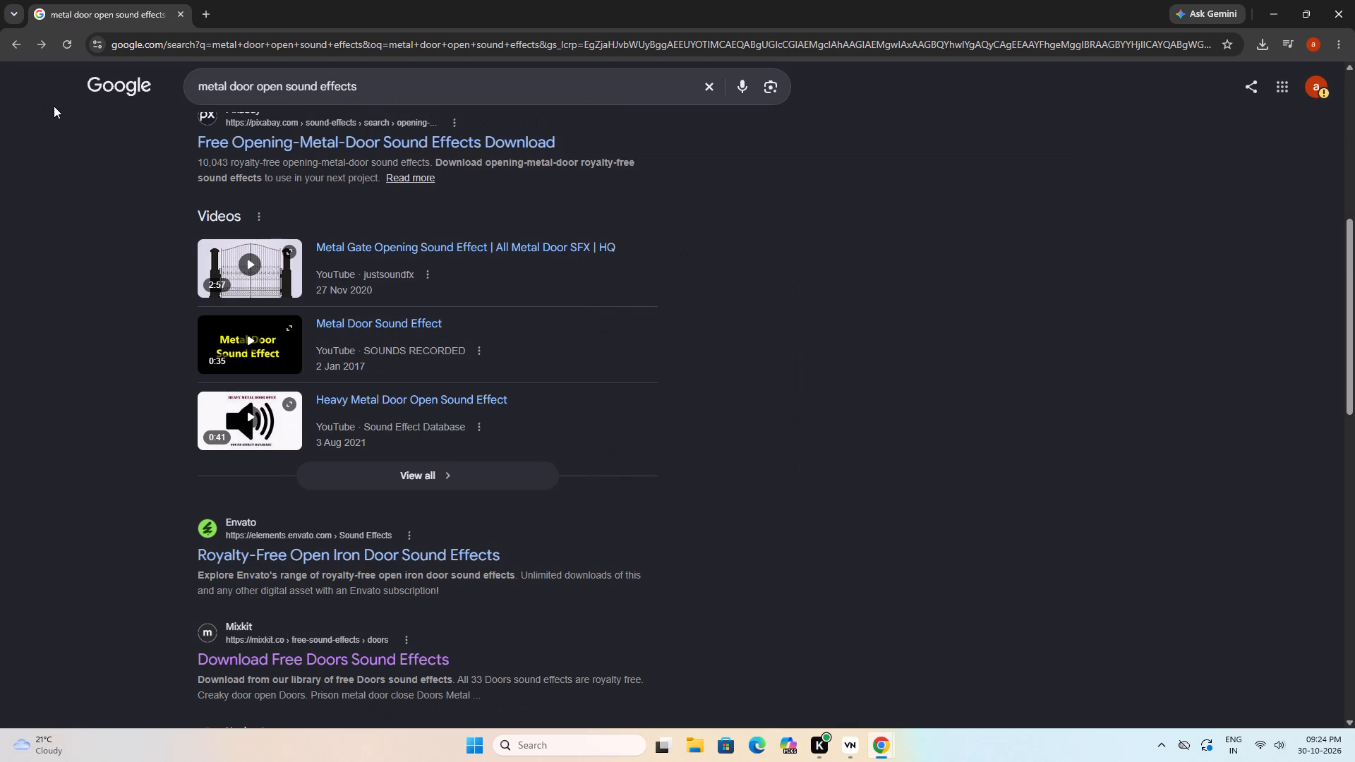
{"action": "left_click_drag", "start_coordinate": [371, 84], "coordinate": [131, 107]}
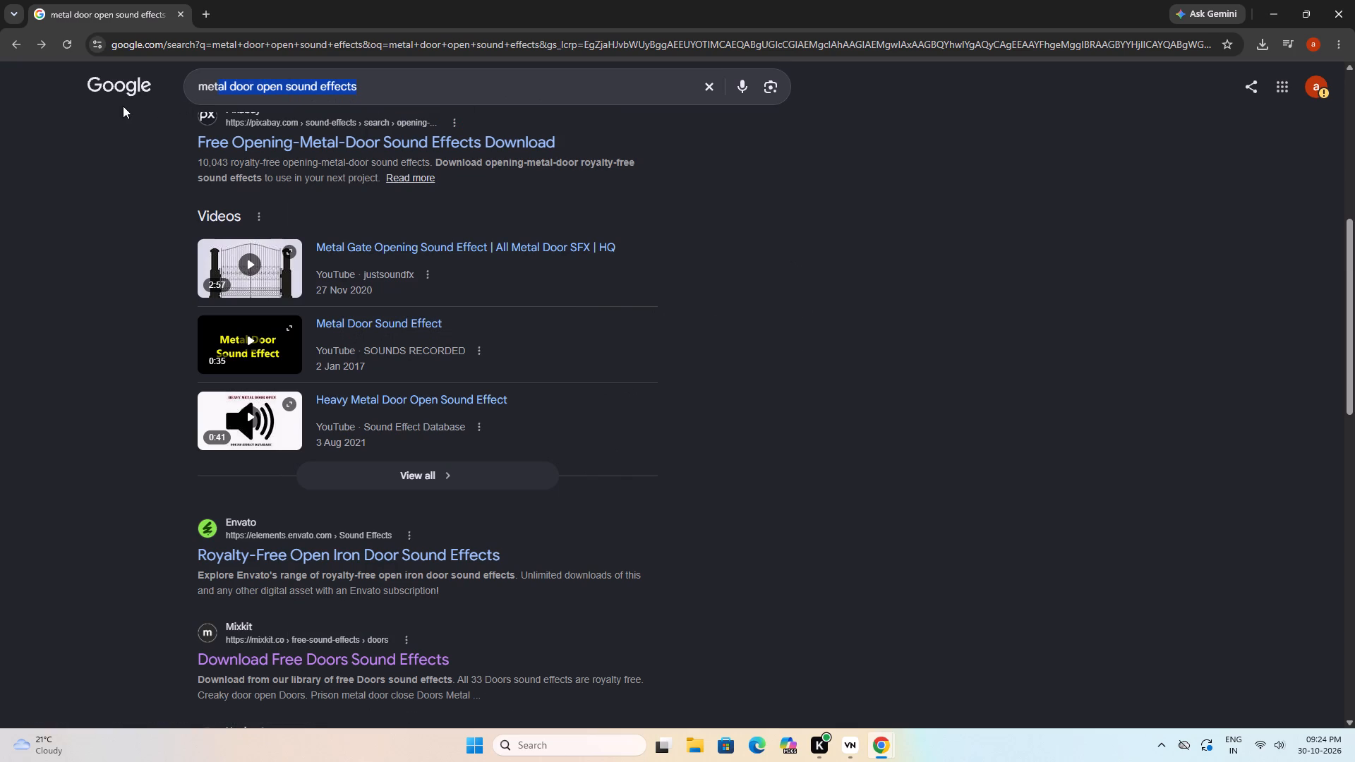
{"action": "key", "text": "BackSpace"}
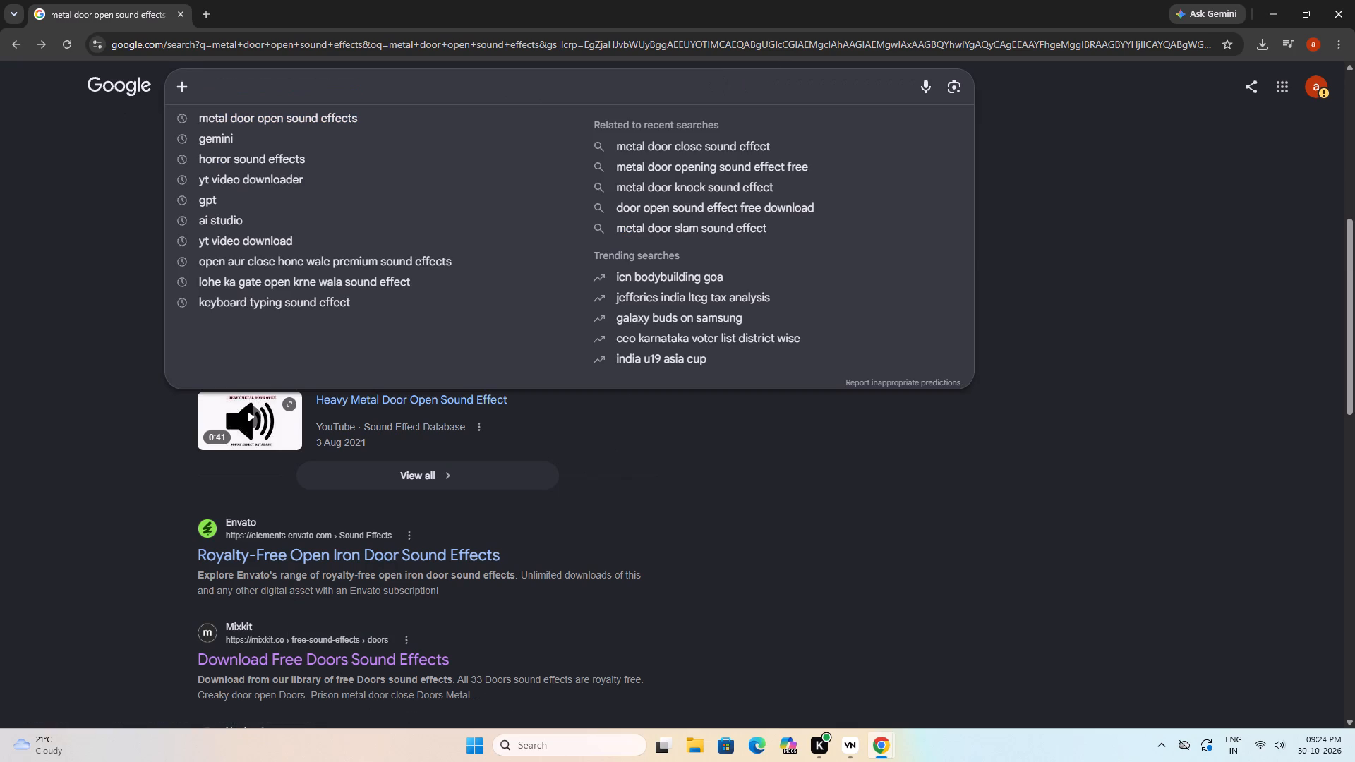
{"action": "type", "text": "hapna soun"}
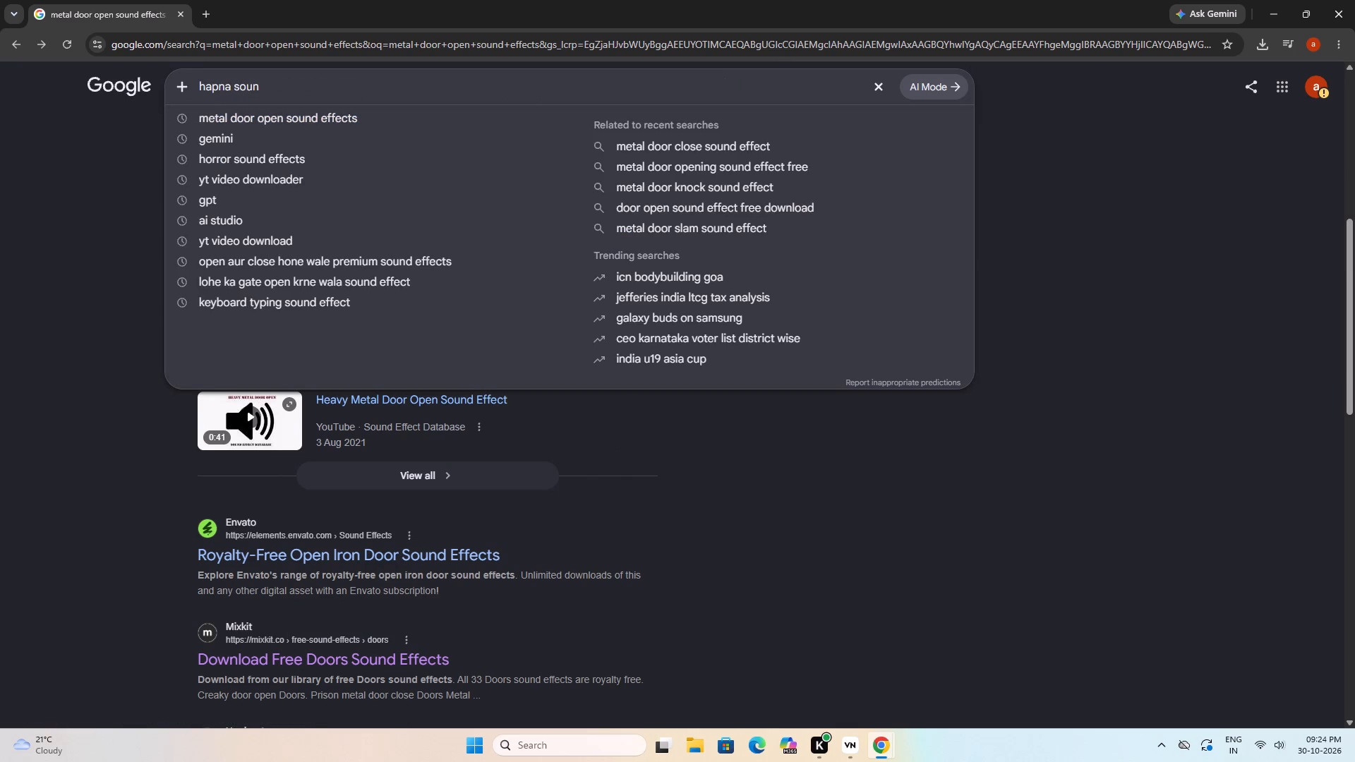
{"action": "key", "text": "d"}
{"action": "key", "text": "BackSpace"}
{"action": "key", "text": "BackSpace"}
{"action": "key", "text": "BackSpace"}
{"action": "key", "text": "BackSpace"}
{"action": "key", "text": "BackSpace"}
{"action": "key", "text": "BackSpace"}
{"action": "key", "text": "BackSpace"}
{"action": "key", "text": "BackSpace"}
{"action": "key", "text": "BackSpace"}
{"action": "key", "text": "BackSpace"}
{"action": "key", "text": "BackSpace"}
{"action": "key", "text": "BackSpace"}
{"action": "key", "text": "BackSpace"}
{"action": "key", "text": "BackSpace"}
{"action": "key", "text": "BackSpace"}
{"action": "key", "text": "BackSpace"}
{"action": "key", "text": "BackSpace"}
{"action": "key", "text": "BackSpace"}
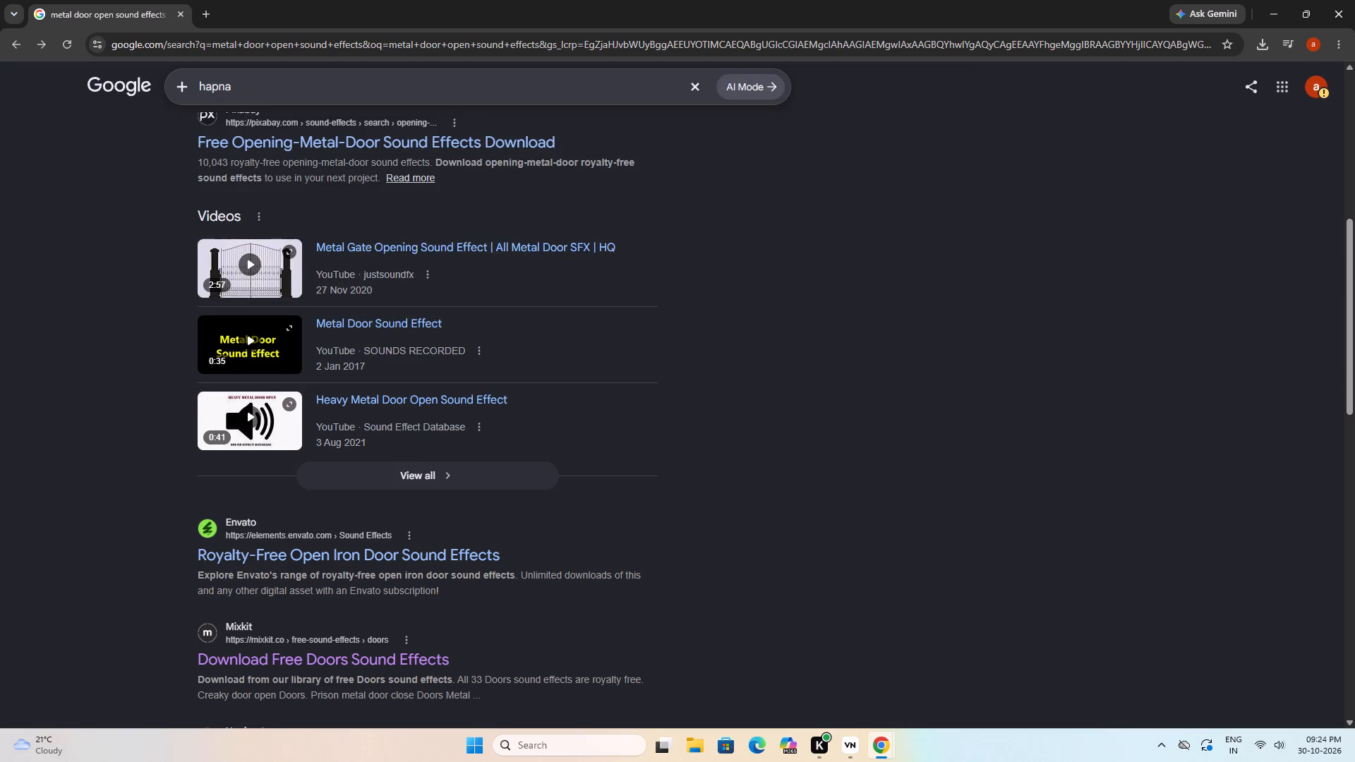
Search Google for "fear sound effect".
{"action": "type", "text": "fear sound effect"}
{"action": "key", "text": "Return"}
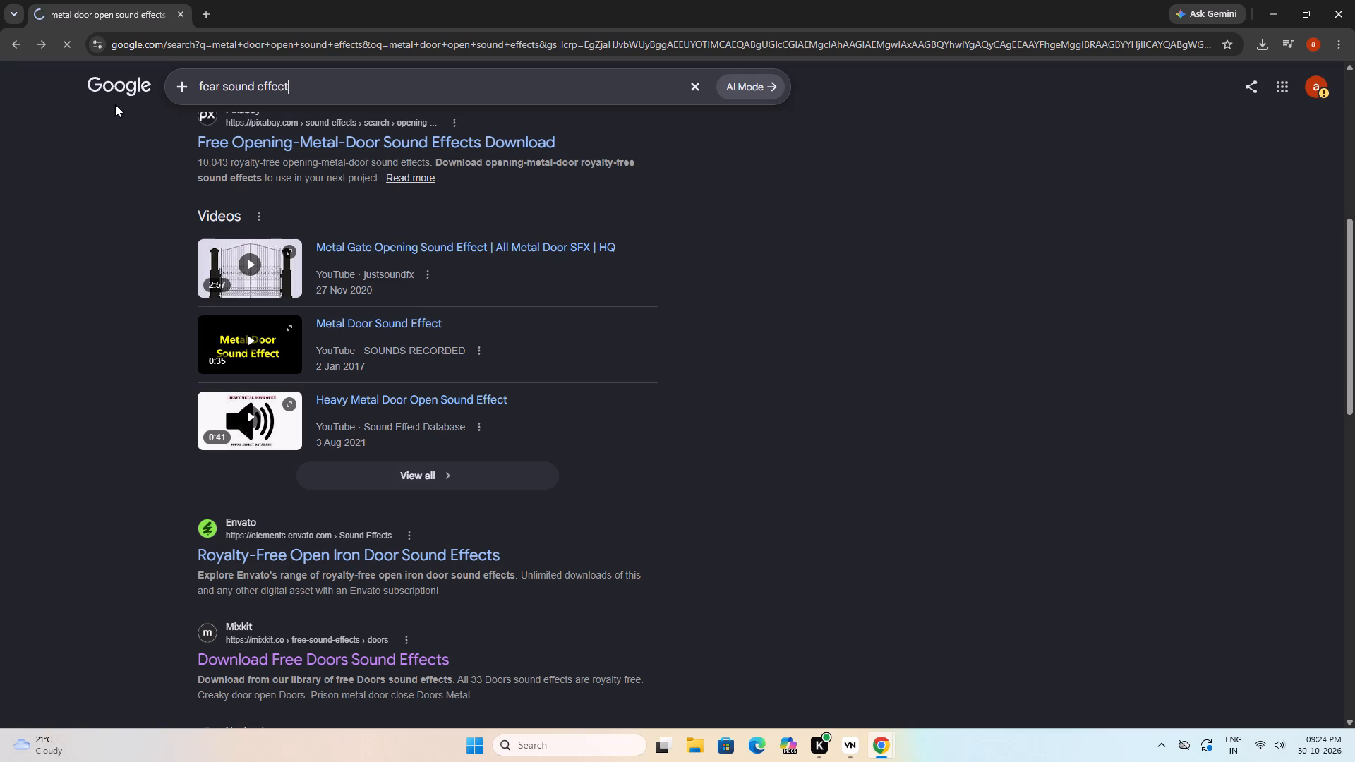
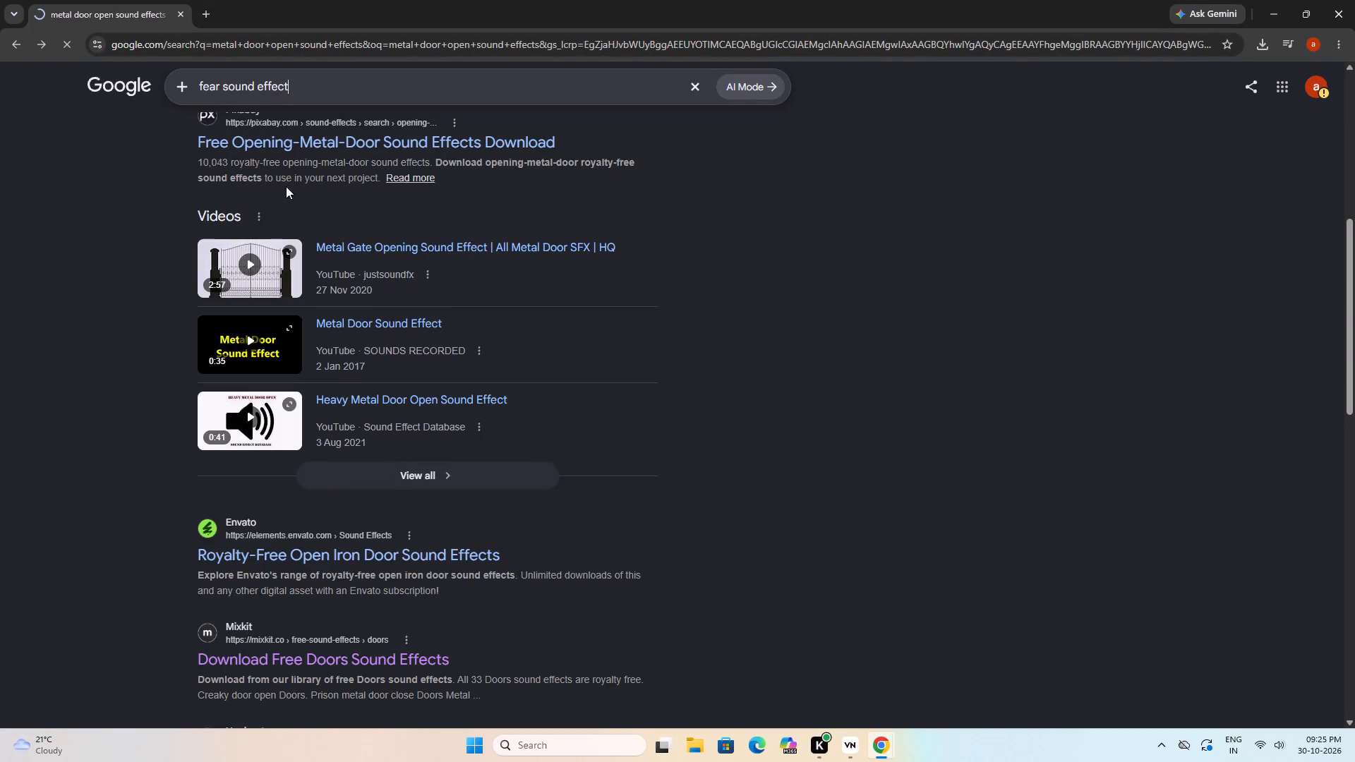
Try to open the Myinstants "Fear Soundboard - Instant Sound Buttons" page from the fear sound effect search results.
{"action": "scroll", "coordinate": [289, 186], "scroll_direction": "up", "scroll_amount": 6}
{"action": "scroll", "coordinate": [306, 265], "scroll_direction": "up", "scroll_amount": 3}
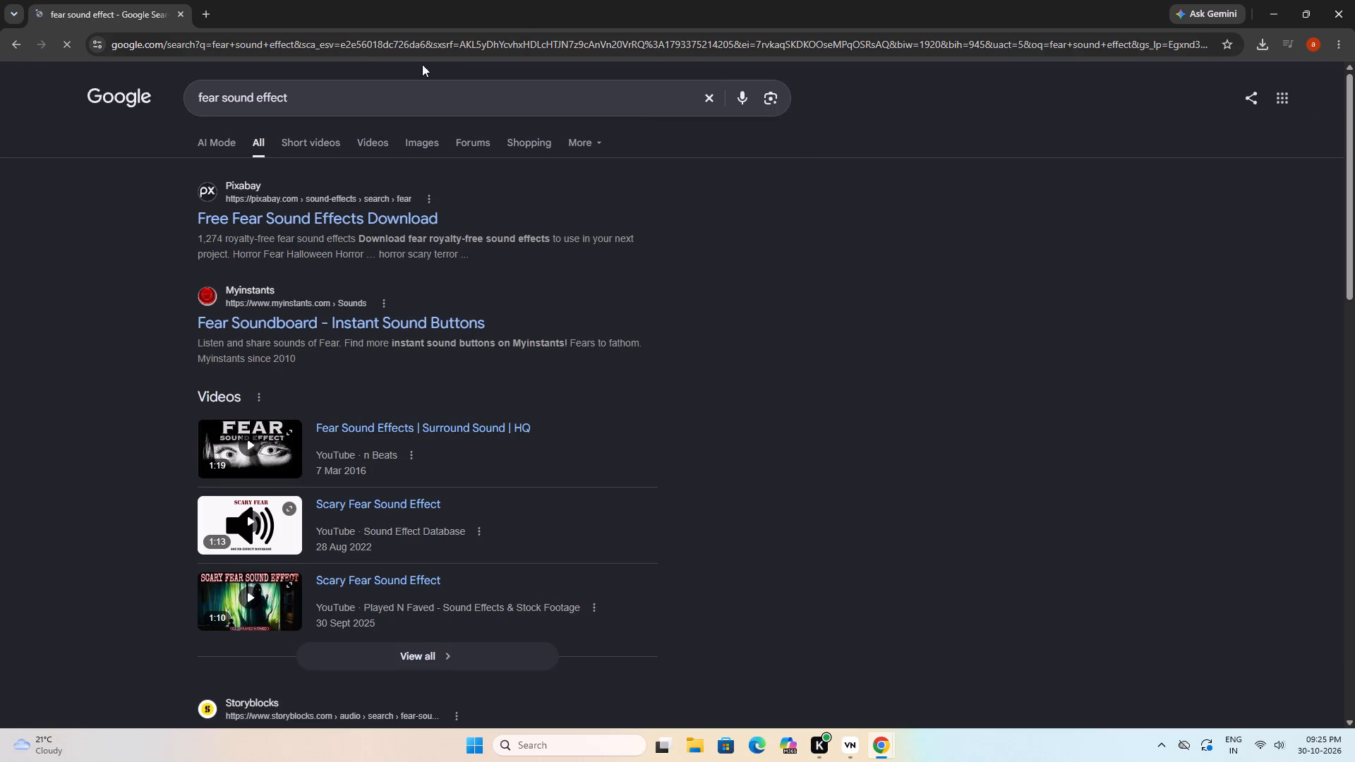
{"action": "left_click", "coordinate": [272, 320]}
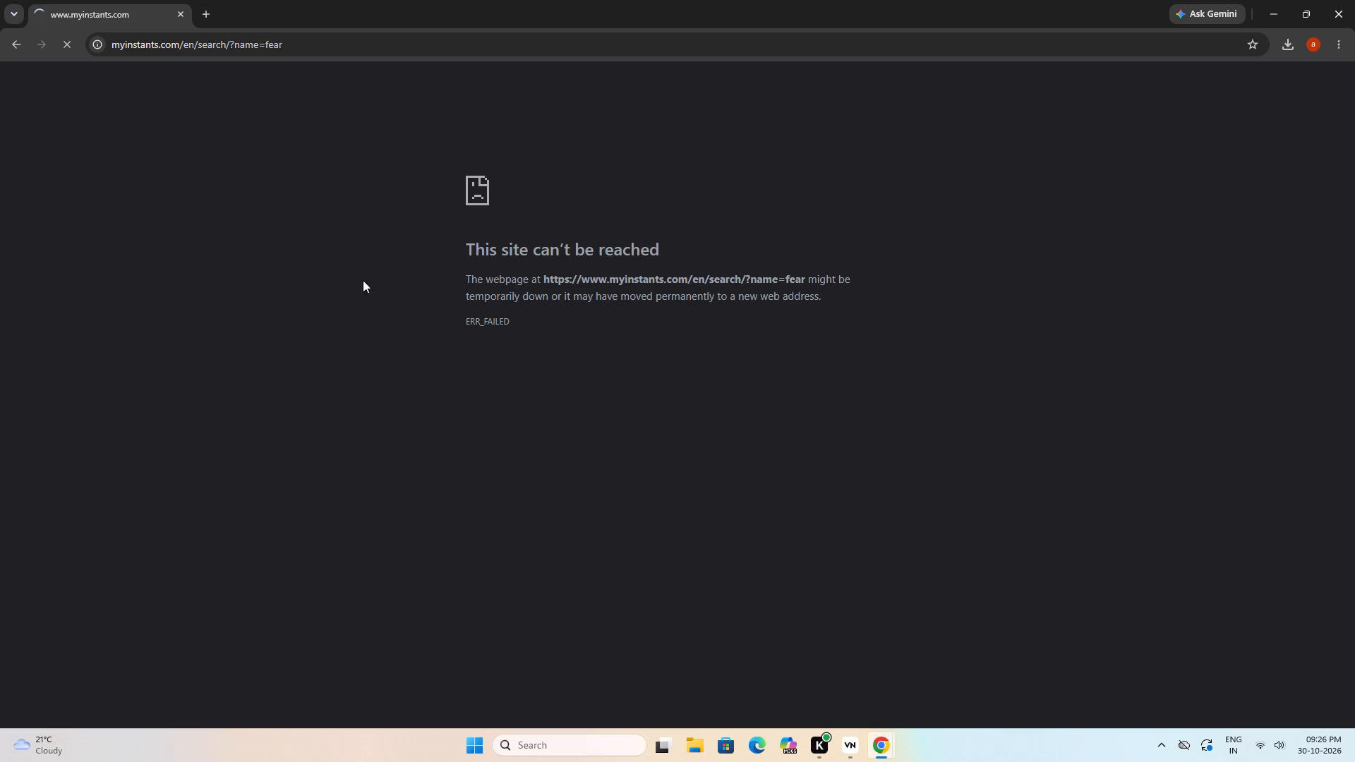
{"action": "scroll", "coordinate": [217, 164], "scroll_direction": "up", "scroll_amount": 6}
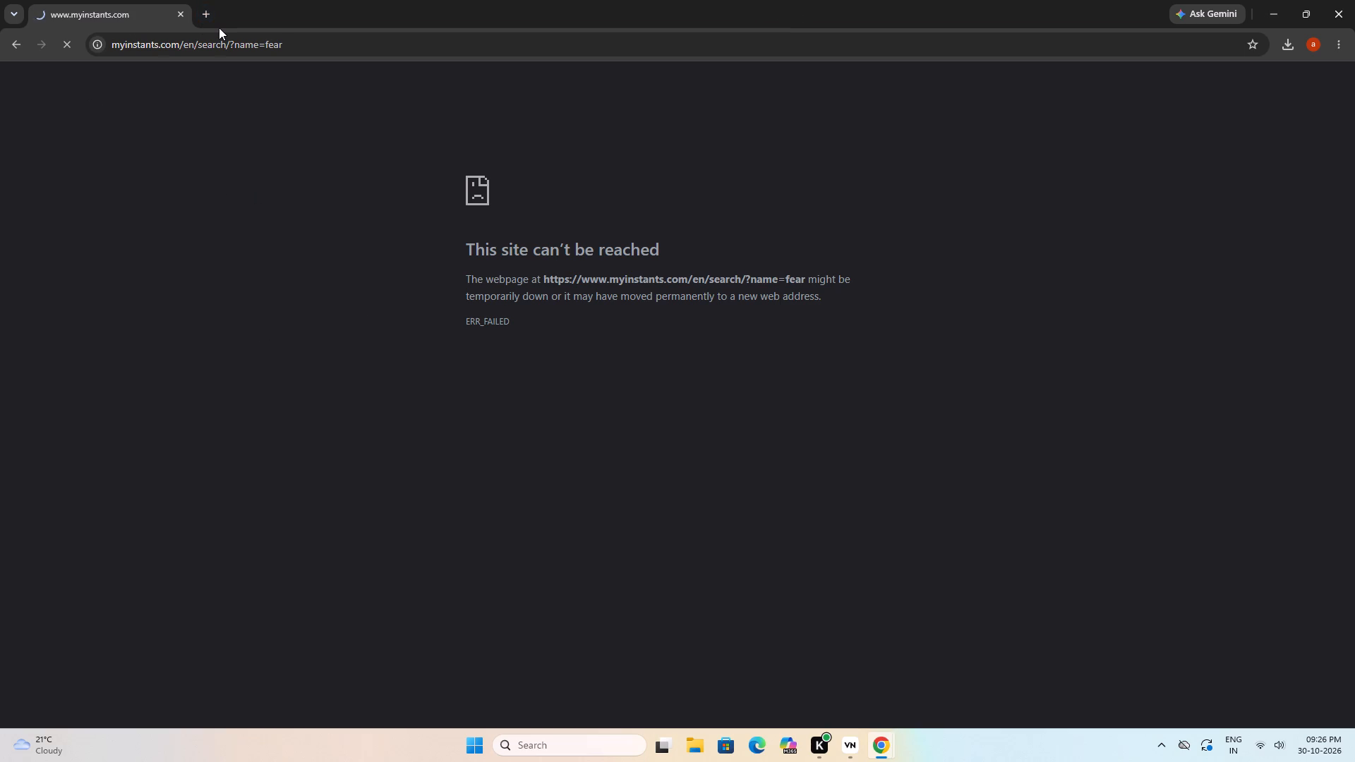
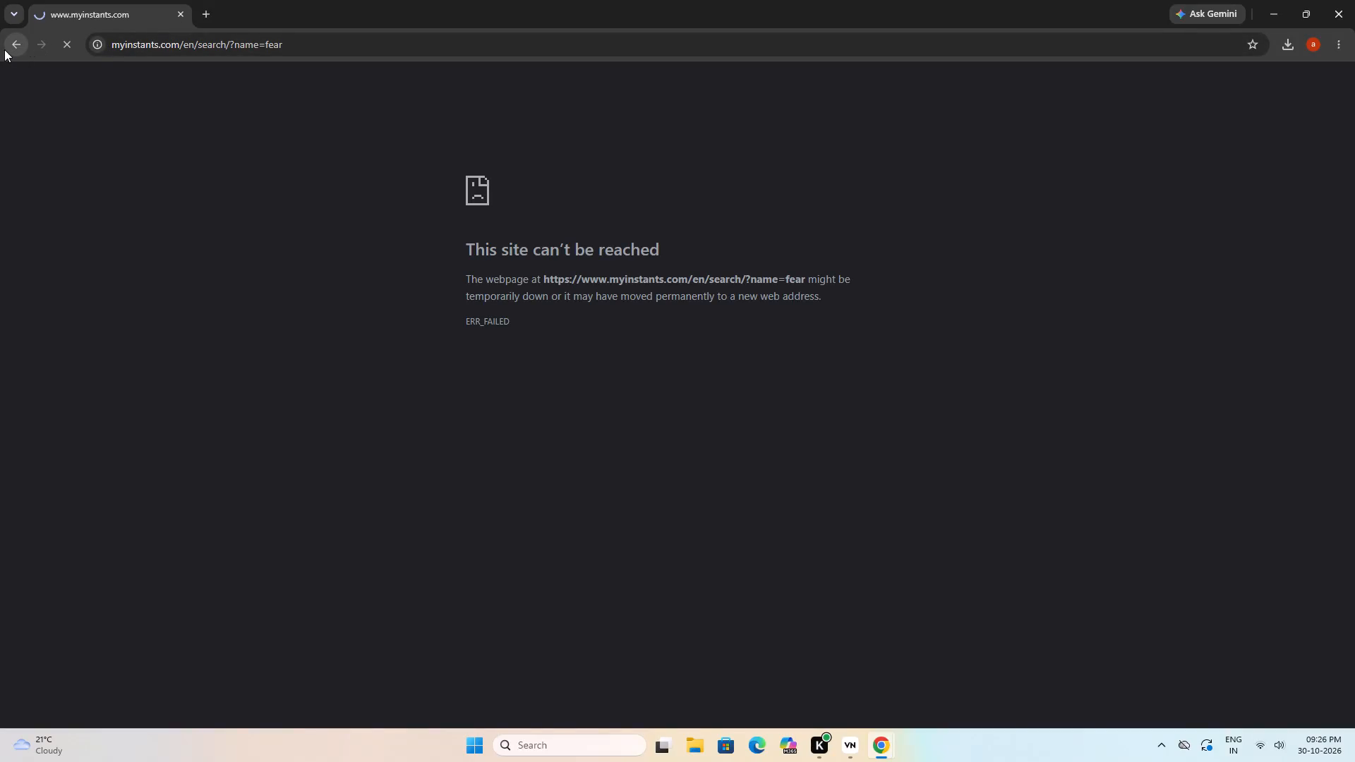
Return to the fear sound effect search results and open the "Scary Fear Sound Effect" YouTube video from Sound Effect Database.
{"action": "left_click", "coordinate": [4, 49]}
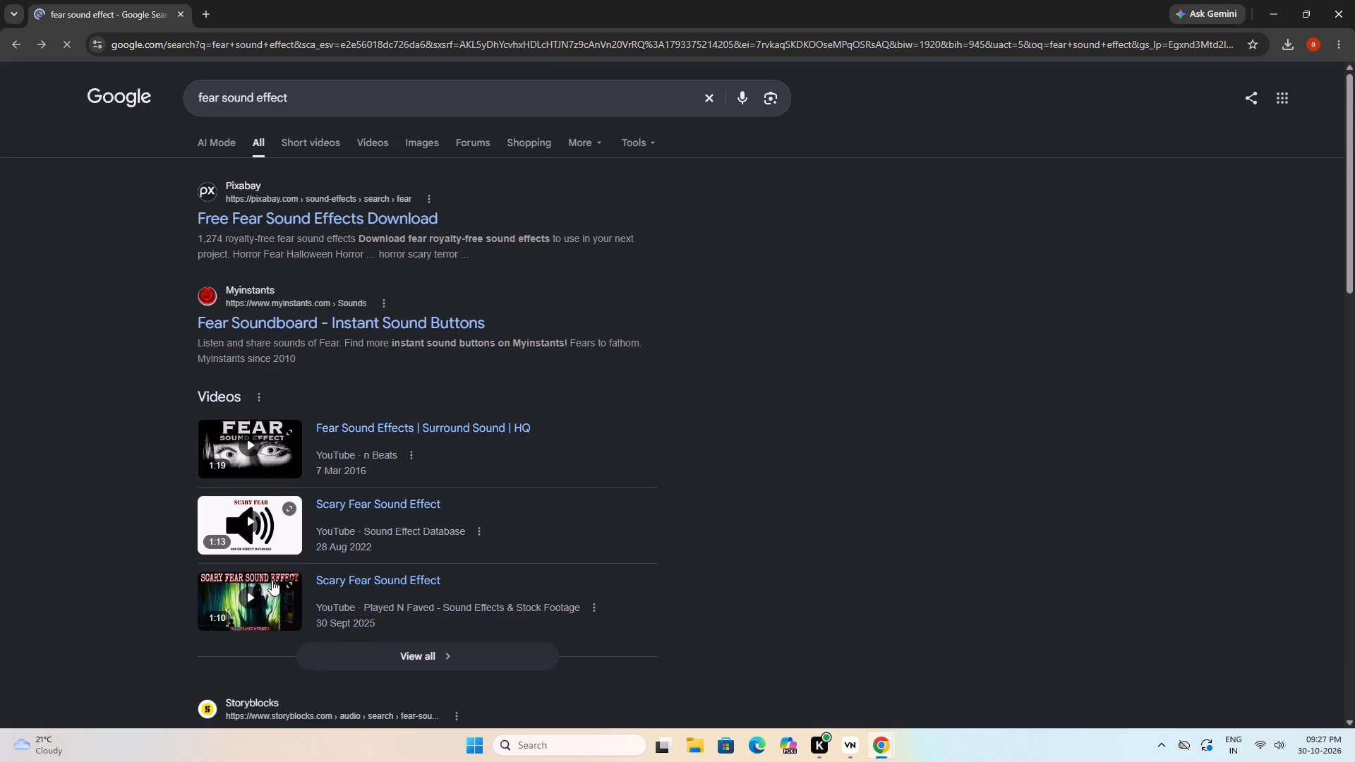
{"action": "scroll", "coordinate": [273, 579], "scroll_direction": "down", "scroll_amount": 4}
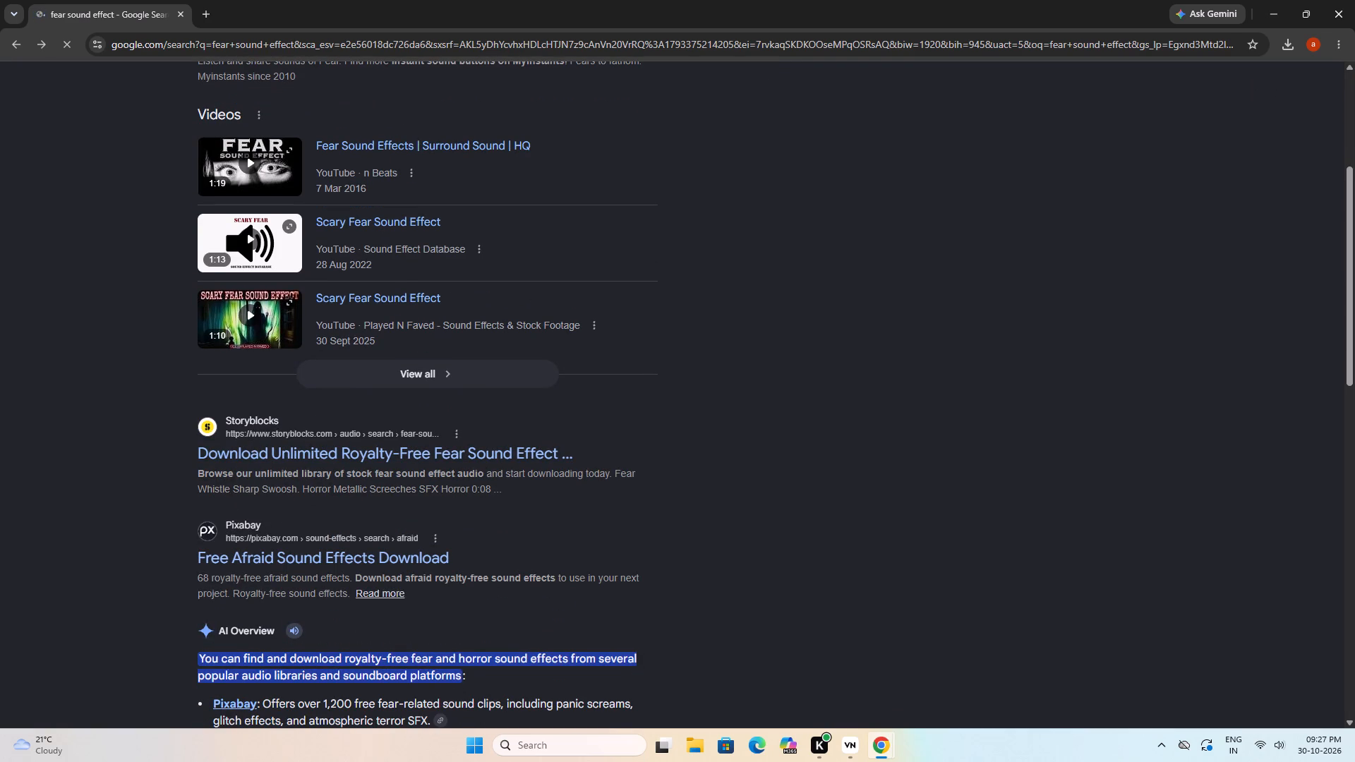
{"action": "scroll", "coordinate": [284, 533], "scroll_direction": "down", "scroll_amount": 7}
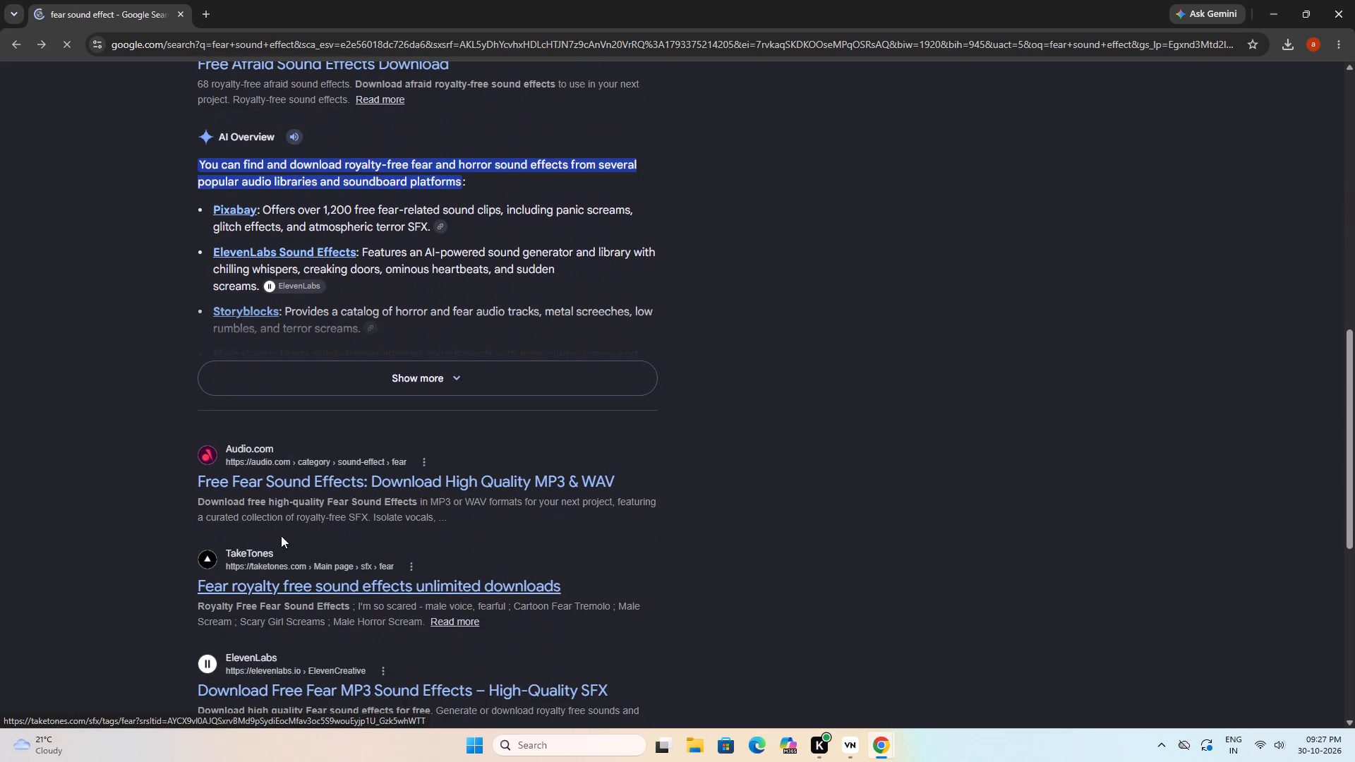
{"action": "scroll", "coordinate": [259, 595], "scroll_direction": "down", "scroll_amount": 1}
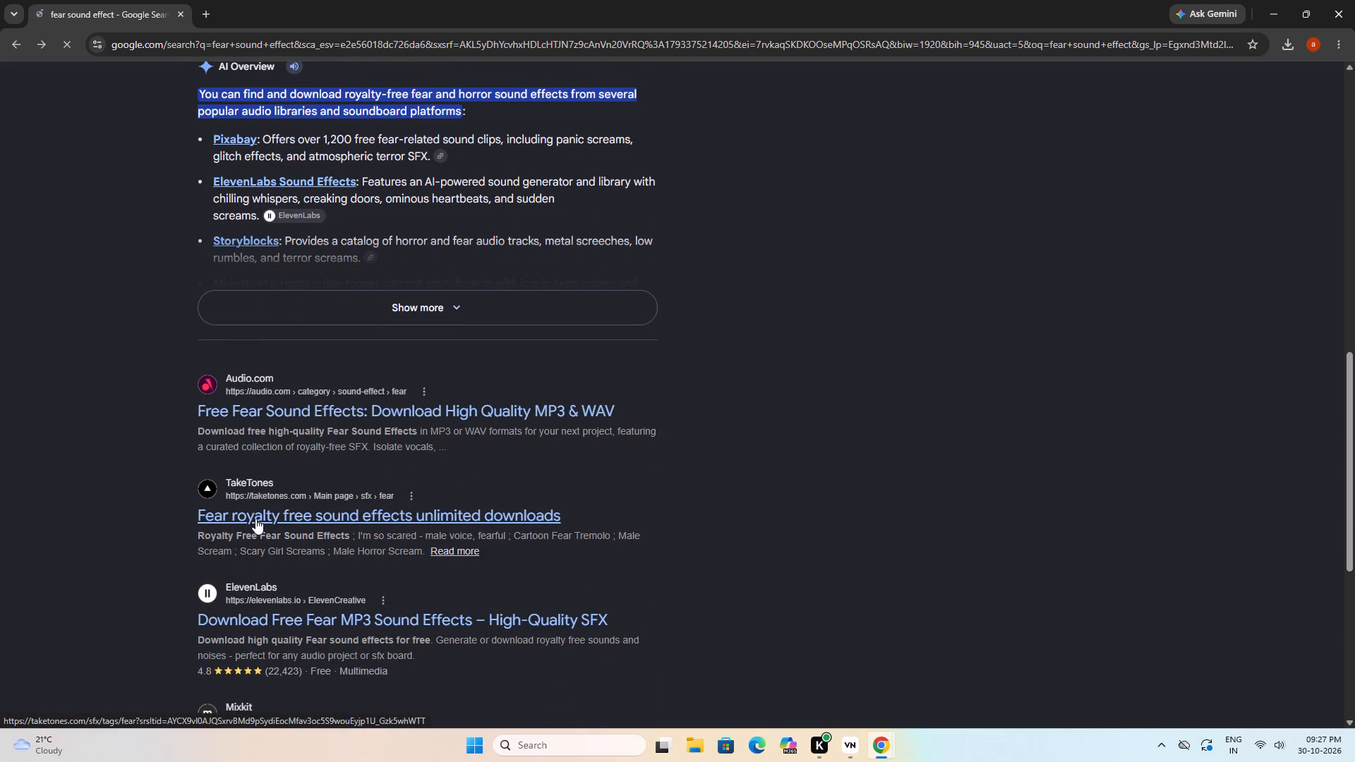
{"action": "scroll", "coordinate": [280, 574], "scroll_direction": "up", "scroll_amount": 9}
{"action": "scroll", "coordinate": [332, 291], "scroll_direction": "up", "scroll_amount": 3}
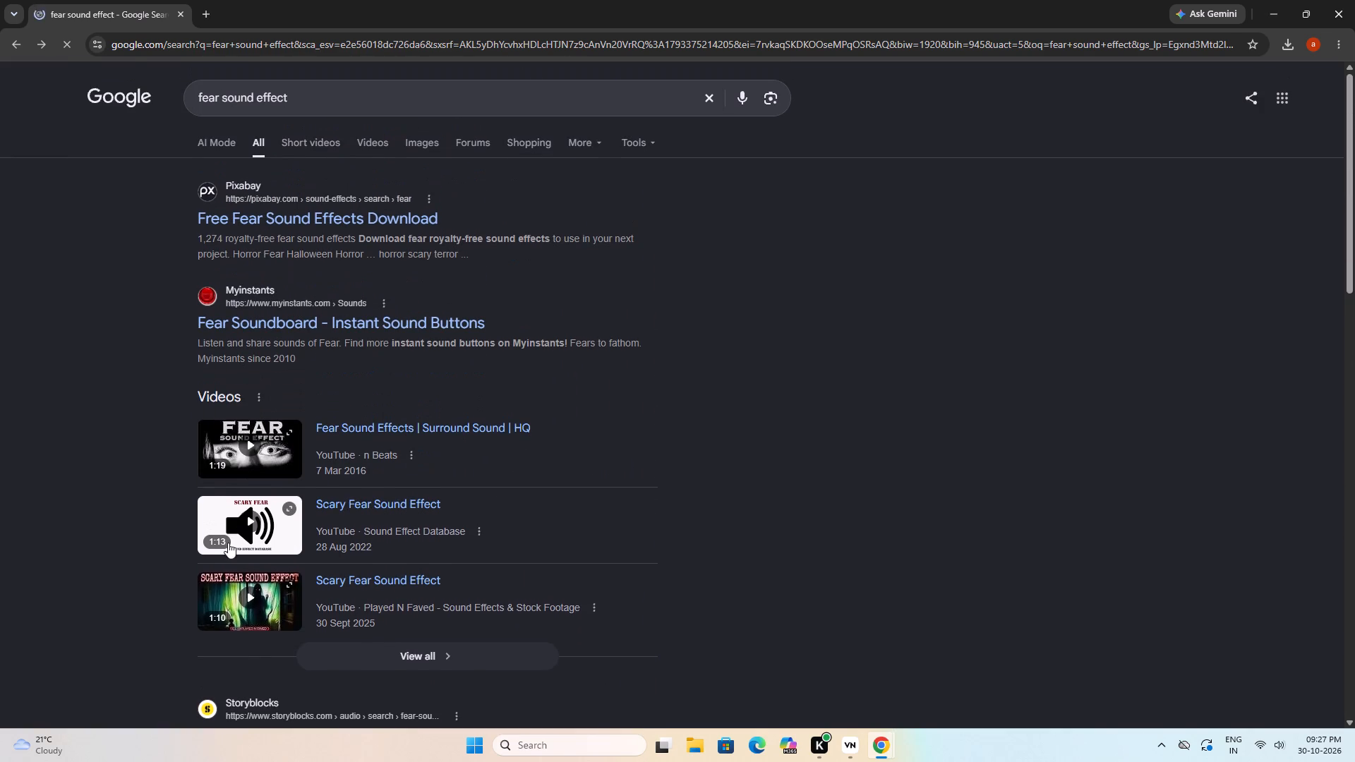
{"action": "left_click", "coordinate": [244, 526]}
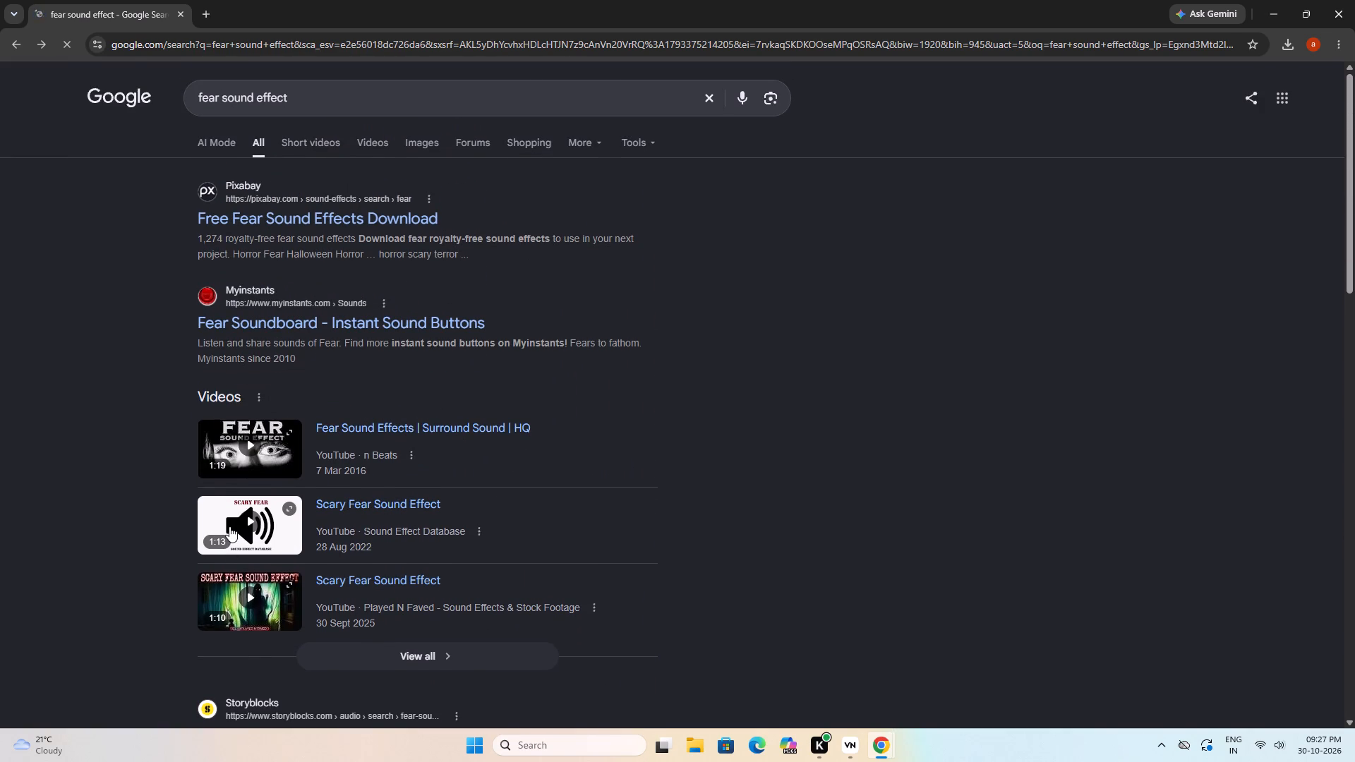
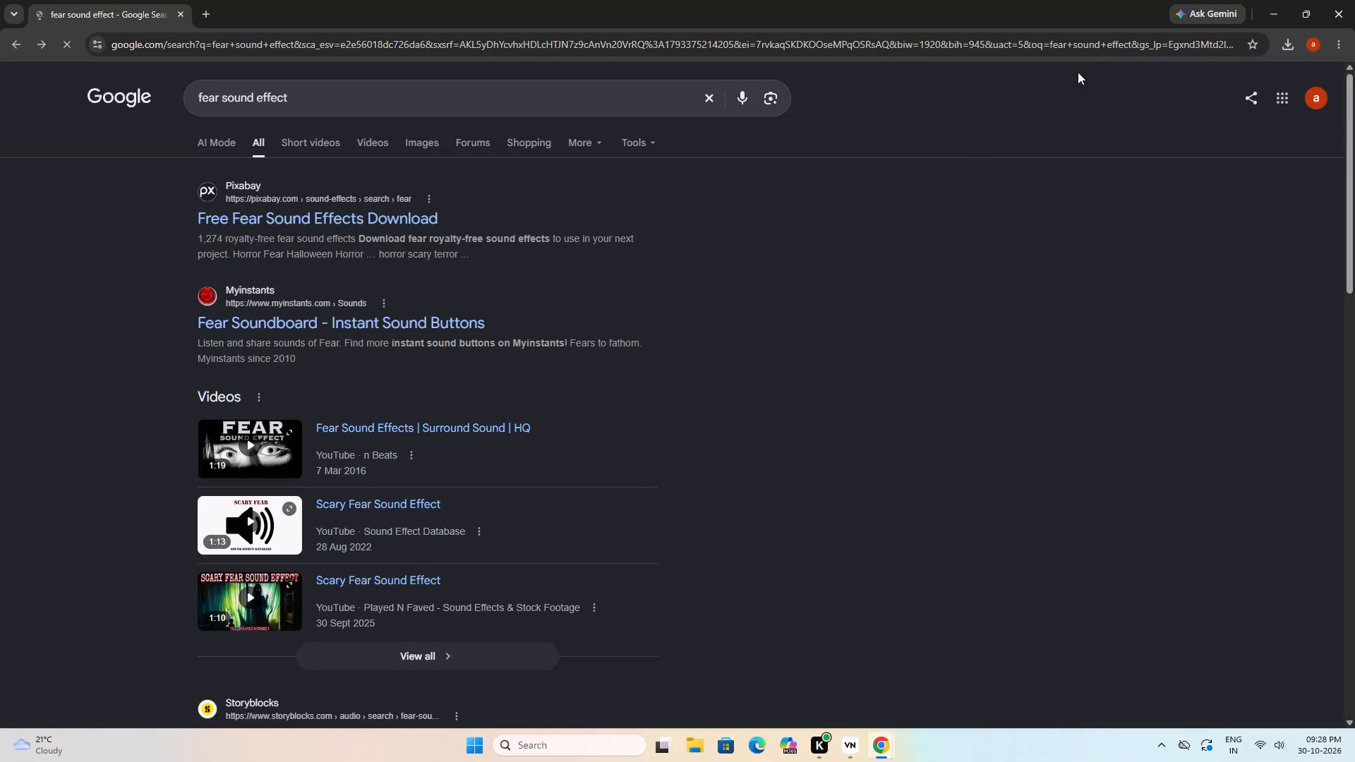
Switch back to the VN editor and play the doorway shot from about 1:34 to review it.
{"action": "left_click", "coordinate": [1300, 8]}
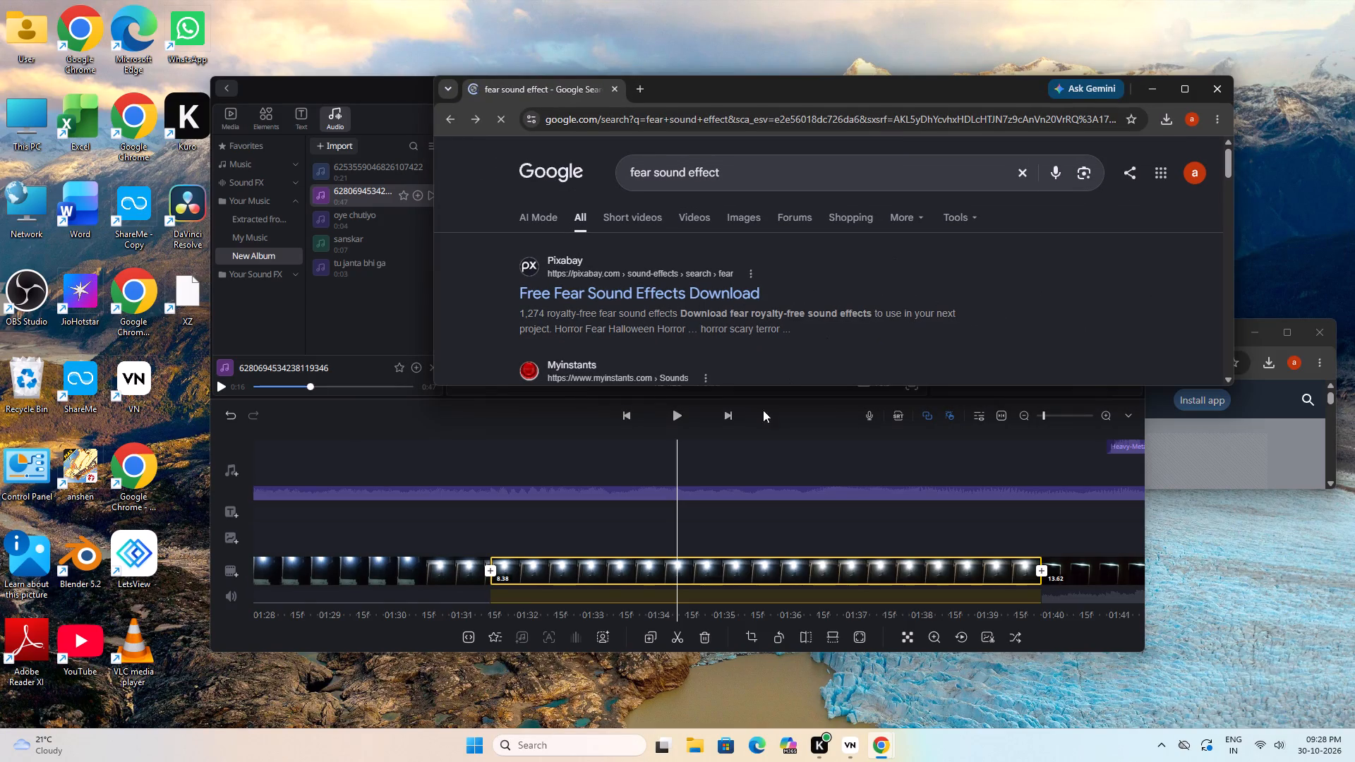
{"action": "left_click", "coordinate": [474, 414]}
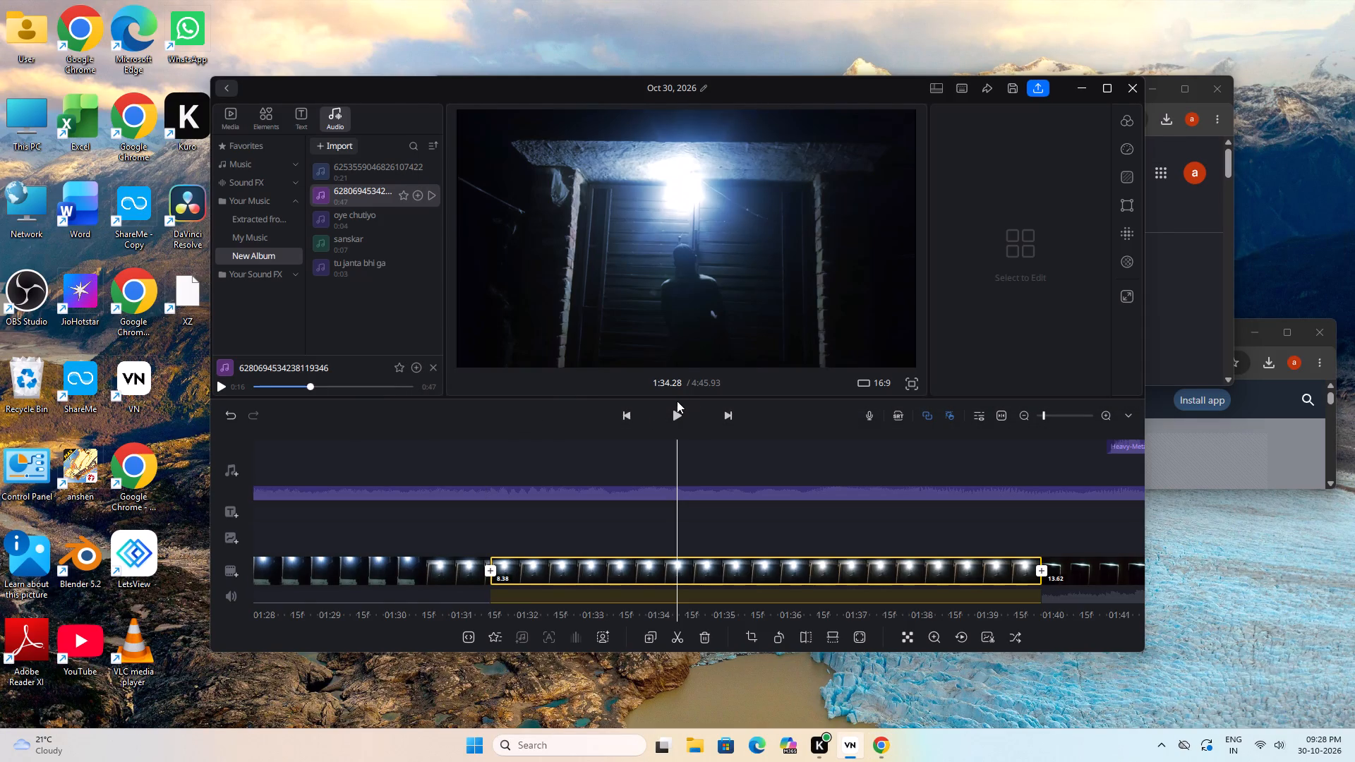
{"action": "left_click", "coordinate": [666, 413]}
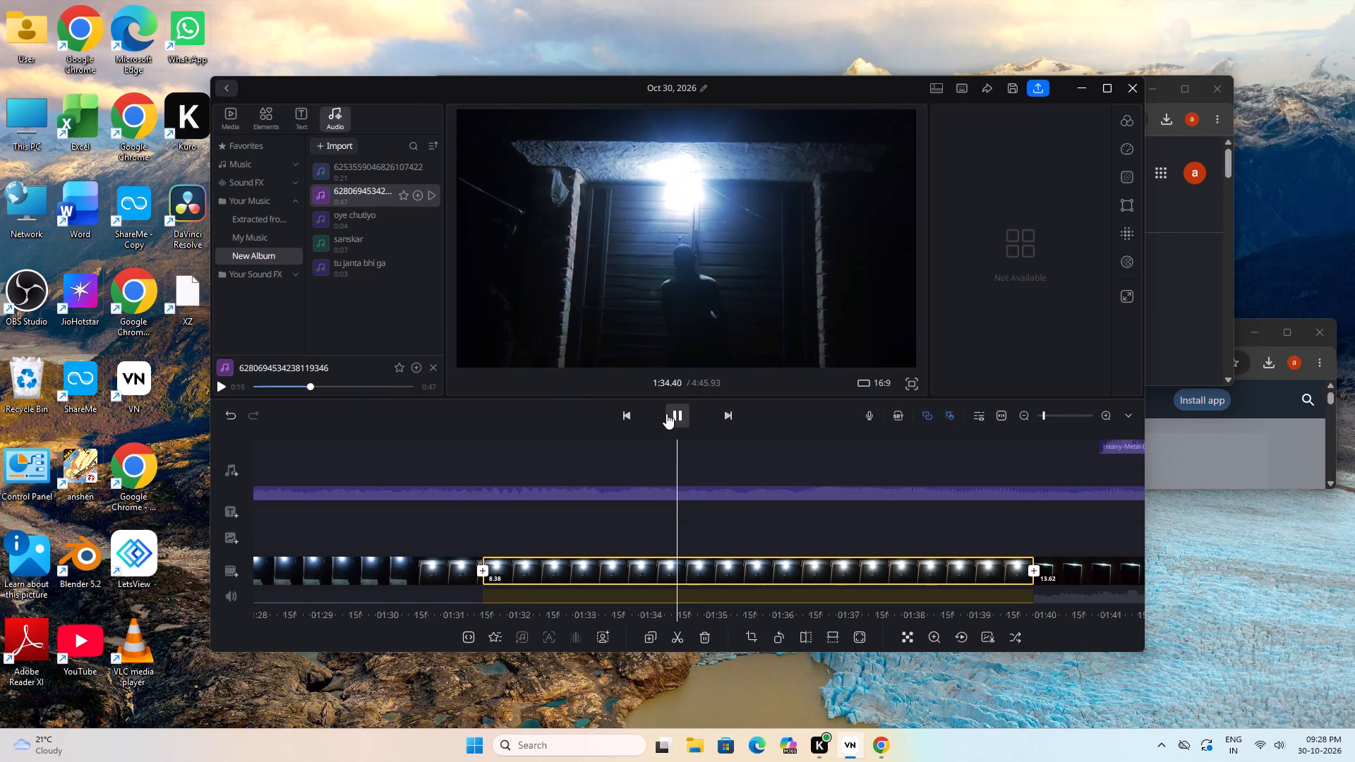
{"action": "left_click", "coordinate": [672, 413]}
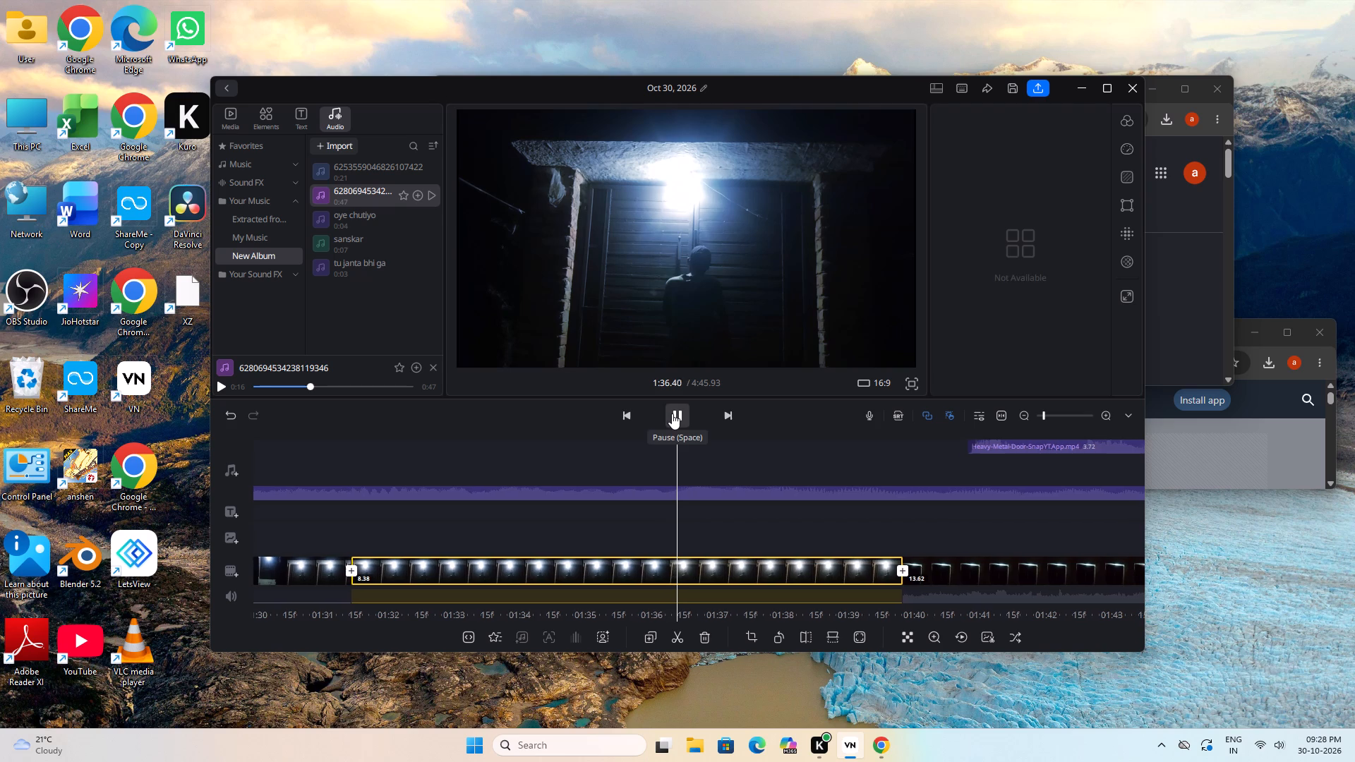
{"action": "left_click_drag", "start_coordinate": [506, 439], "coordinate": [522, 439]}
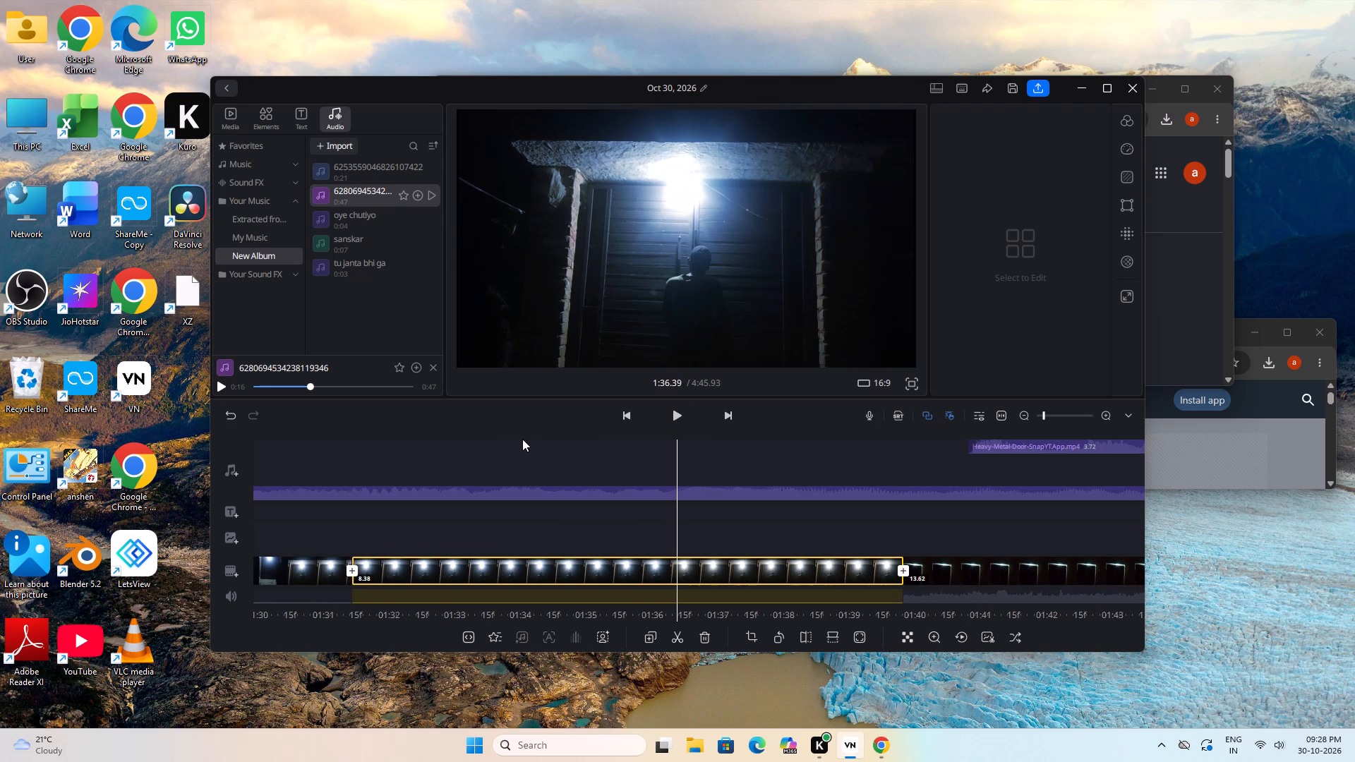
{"action": "left_click_drag", "start_coordinate": [522, 439], "coordinate": [572, 445]}
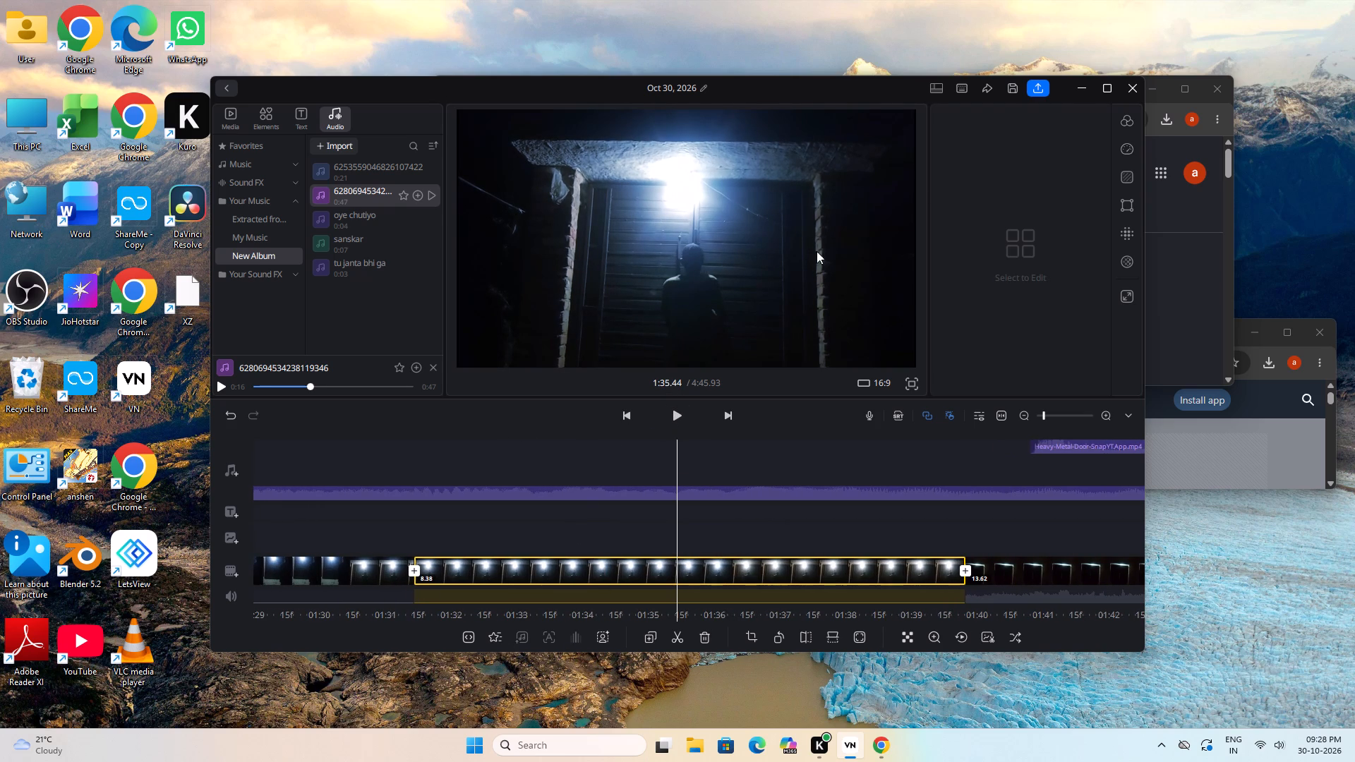
{"action": "left_click", "coordinate": [1106, 86]}
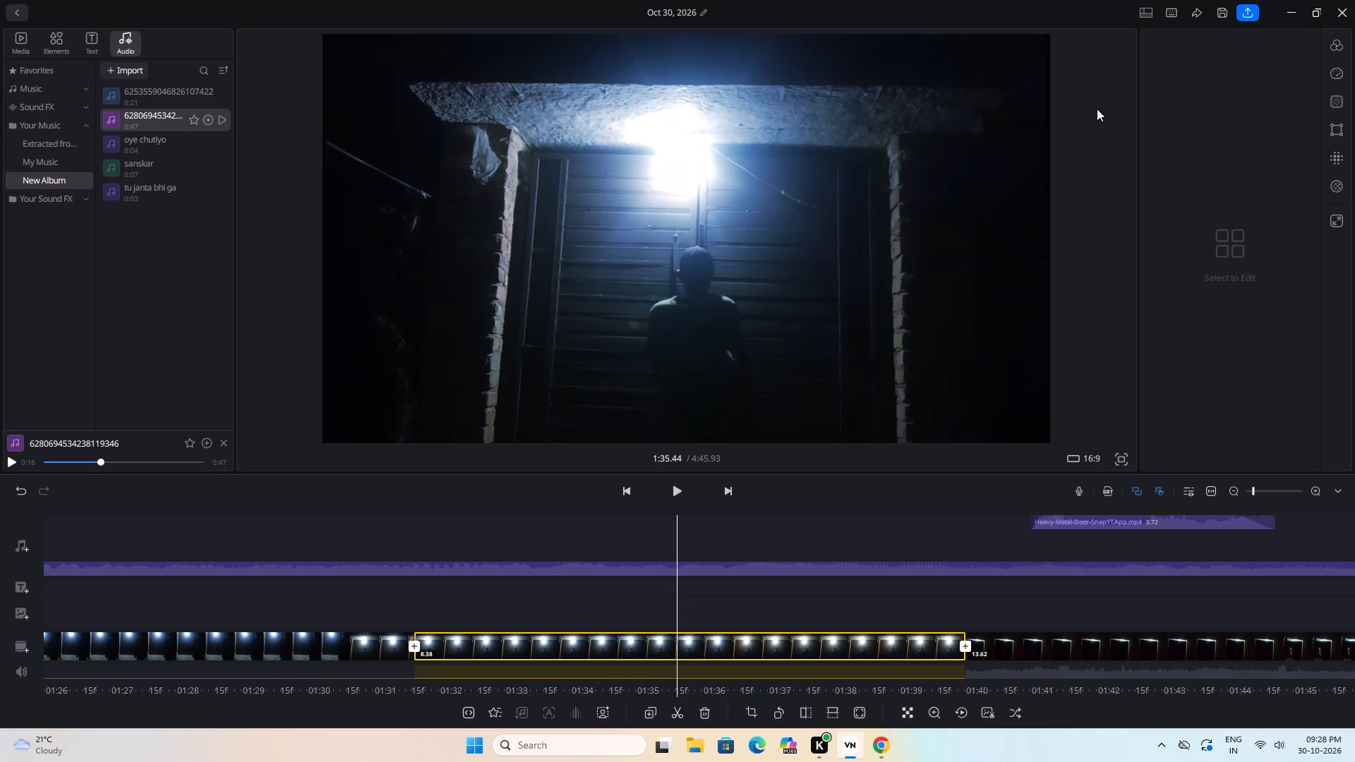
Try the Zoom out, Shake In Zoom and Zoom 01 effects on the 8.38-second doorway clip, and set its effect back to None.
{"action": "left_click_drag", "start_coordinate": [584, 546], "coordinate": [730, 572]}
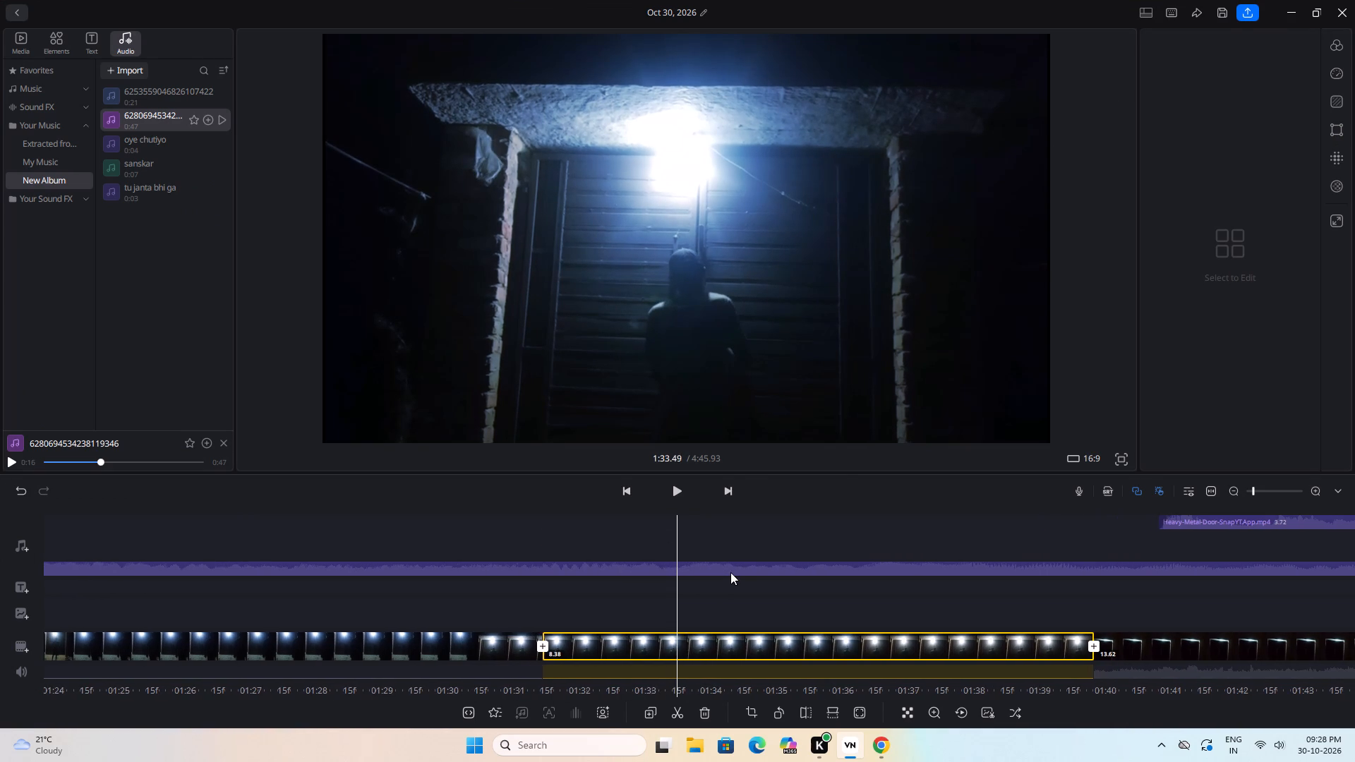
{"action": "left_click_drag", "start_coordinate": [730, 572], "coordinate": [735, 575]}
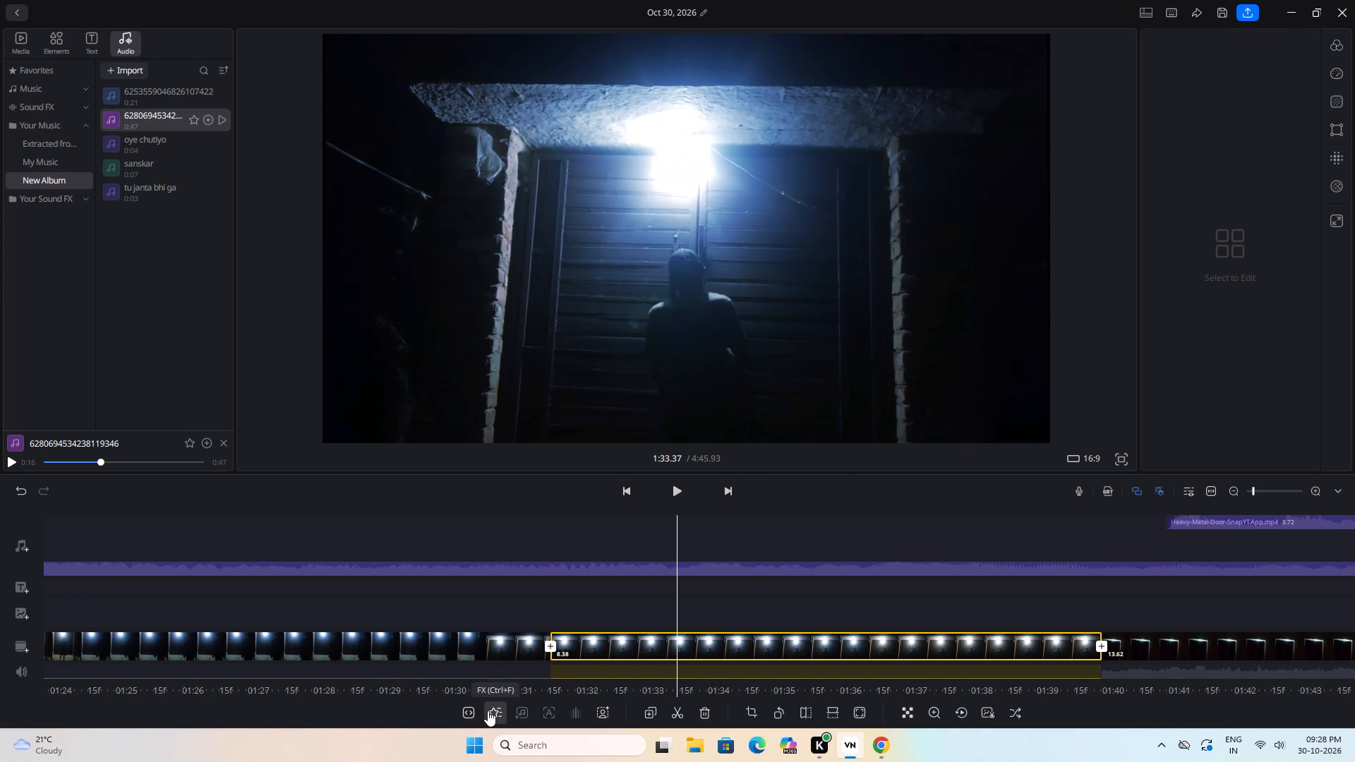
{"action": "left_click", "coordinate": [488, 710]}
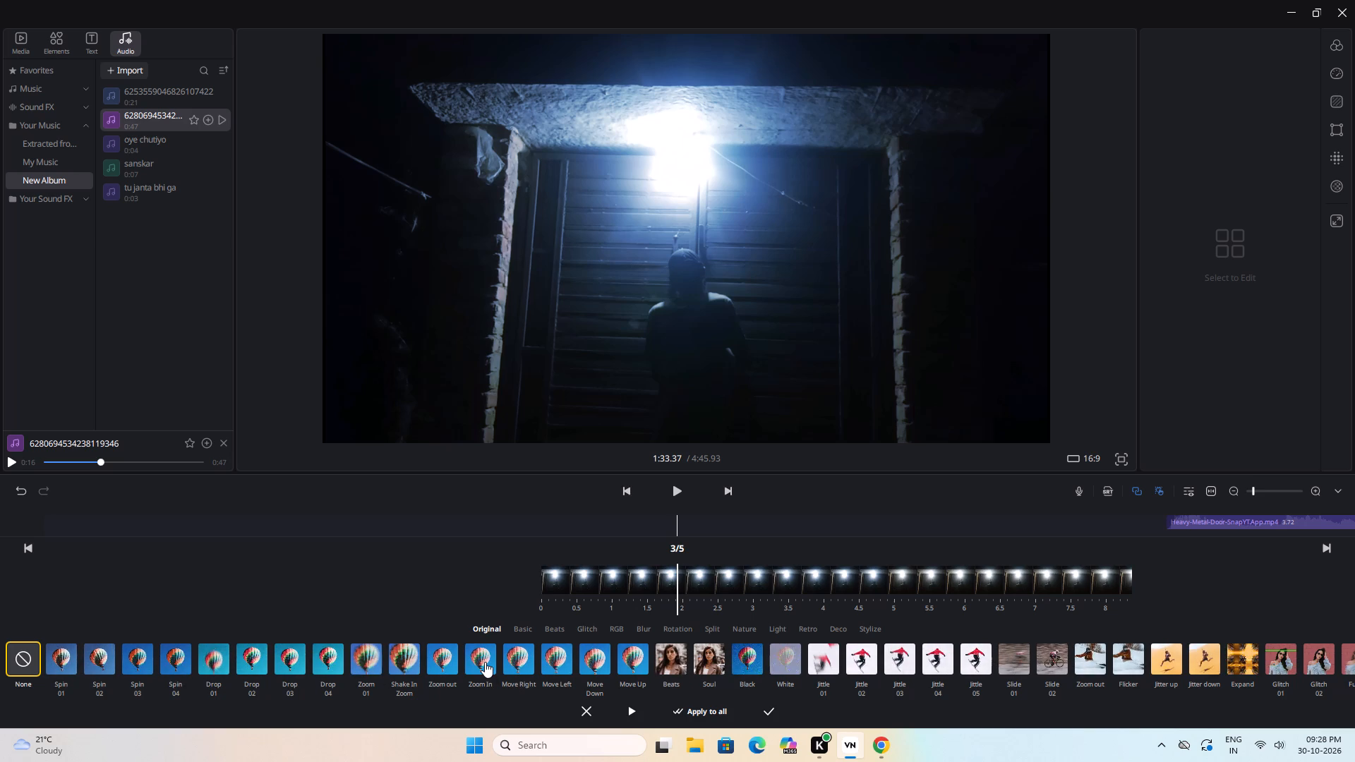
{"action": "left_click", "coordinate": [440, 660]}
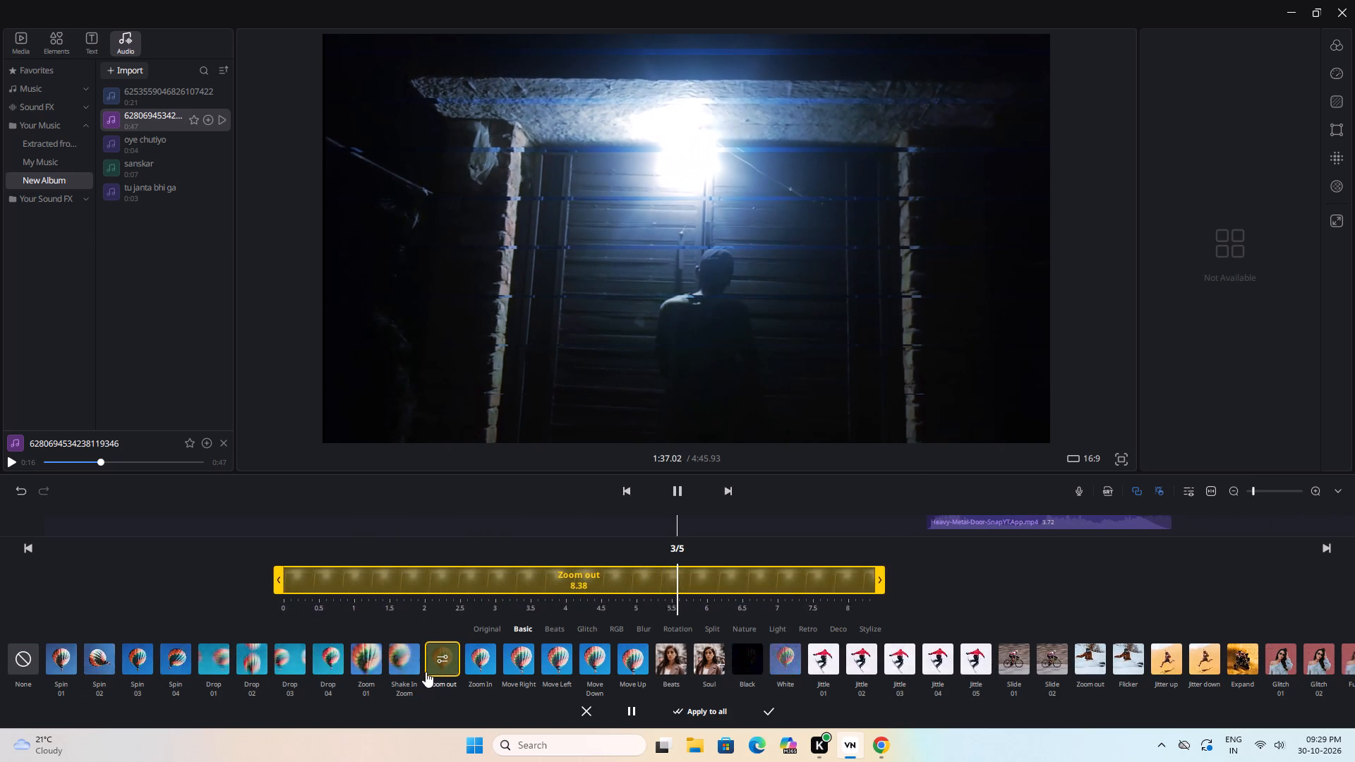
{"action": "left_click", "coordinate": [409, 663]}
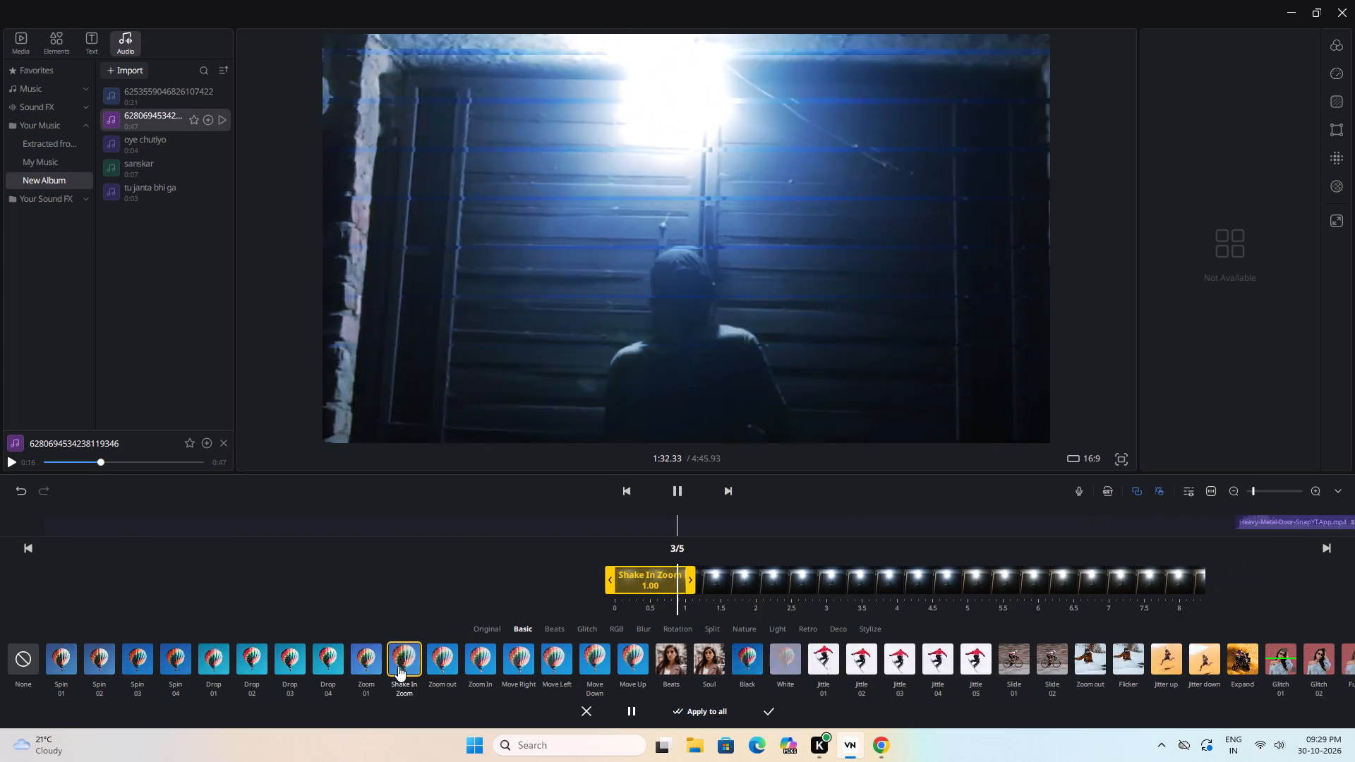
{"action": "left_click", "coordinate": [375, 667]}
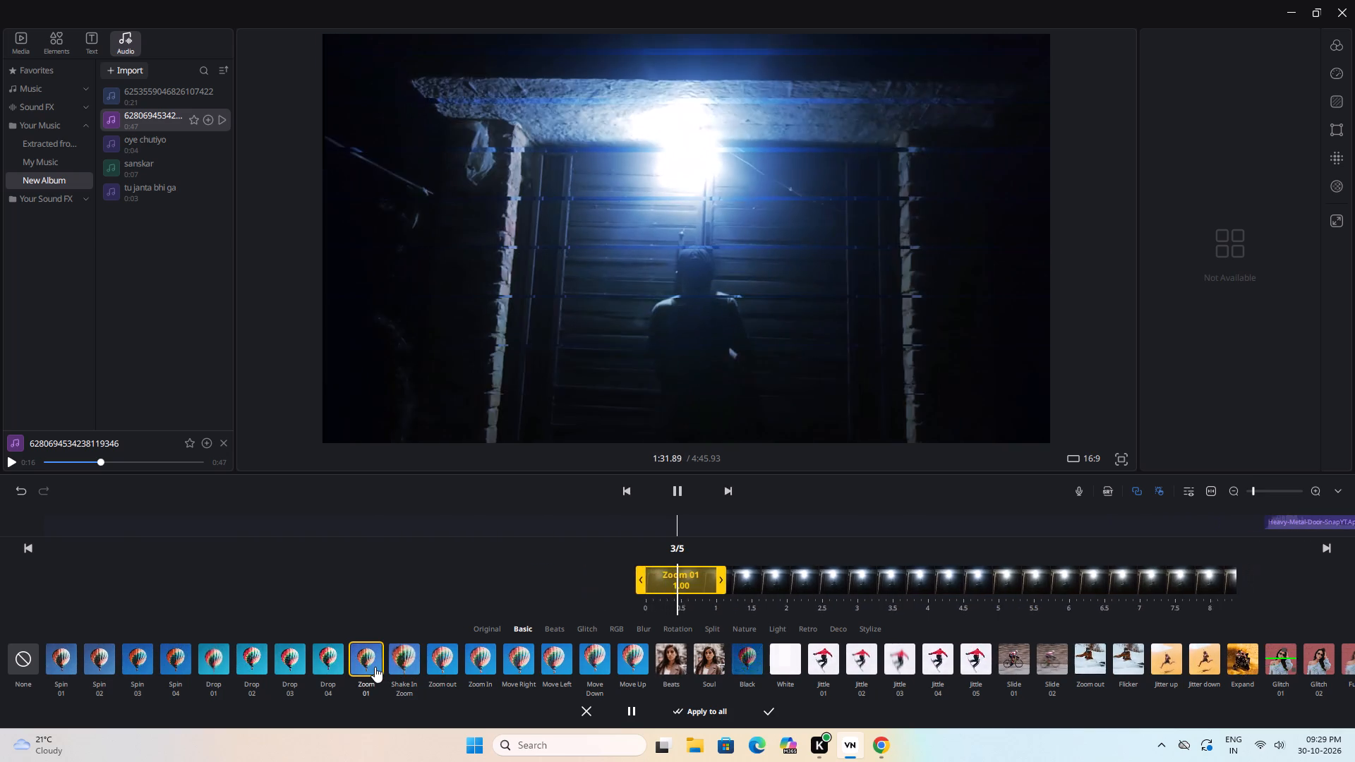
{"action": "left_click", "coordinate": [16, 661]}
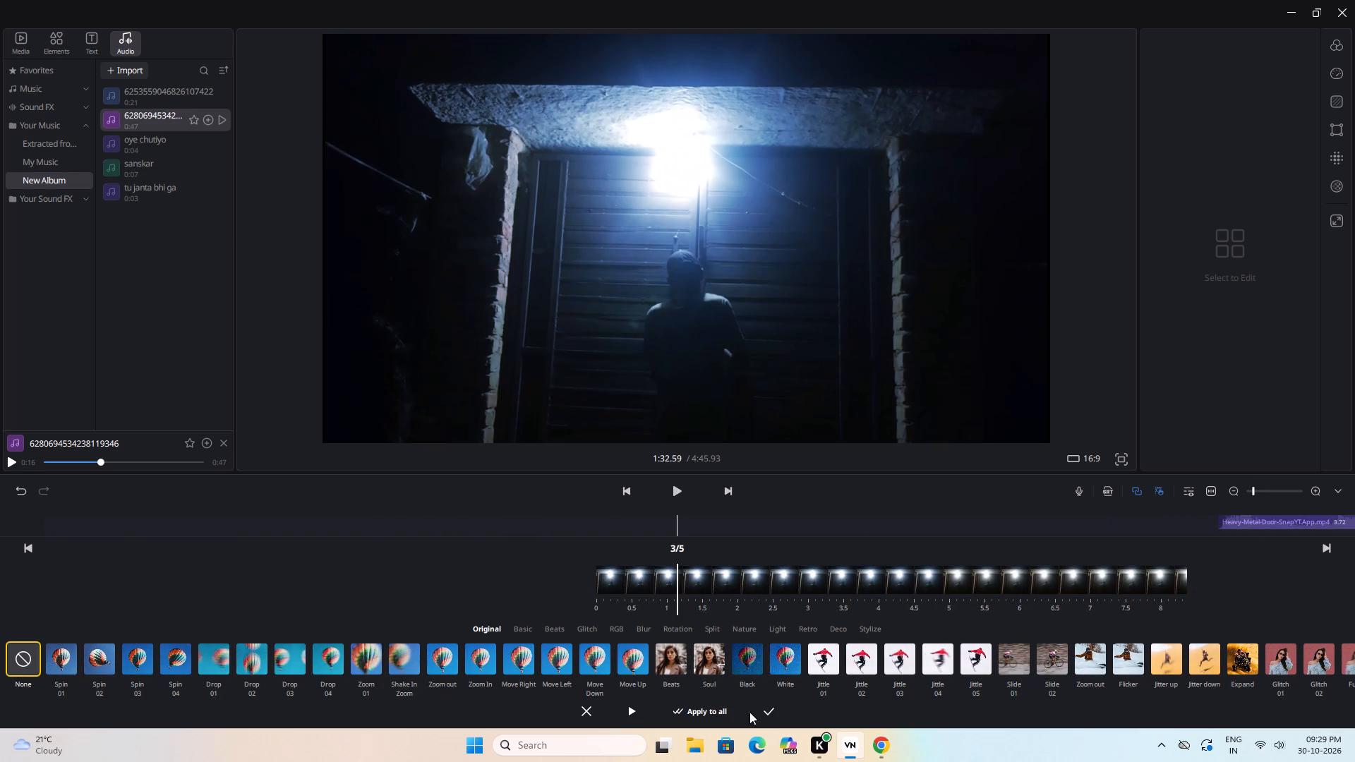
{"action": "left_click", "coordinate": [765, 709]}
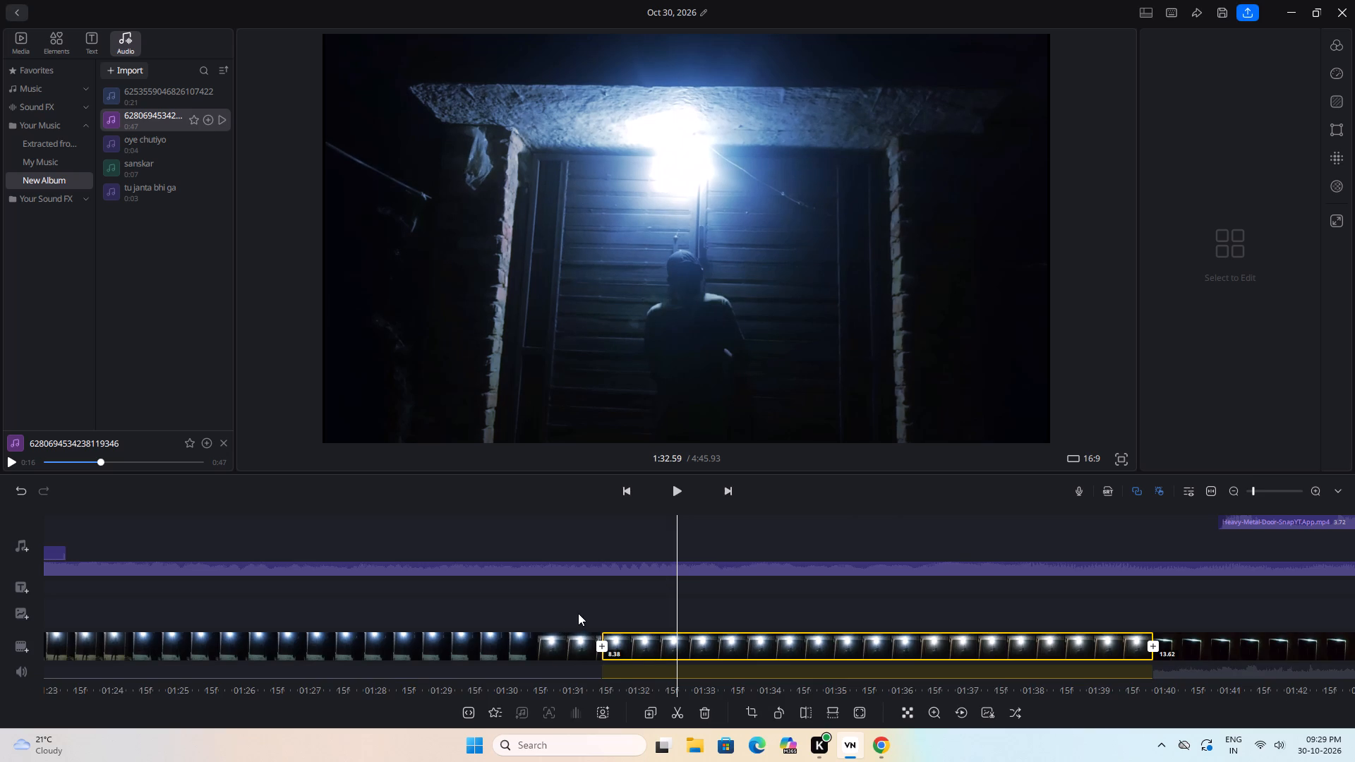
Return to the start of the timeline at 0:00 and play the video from the beginning to review it.
{"action": "left_click", "coordinate": [578, 613]}
{"action": "left_click_drag", "start_coordinate": [539, 615], "coordinate": [855, 579]}
{"action": "left_click_drag", "start_coordinate": [524, 612], "coordinate": [573, 595]}
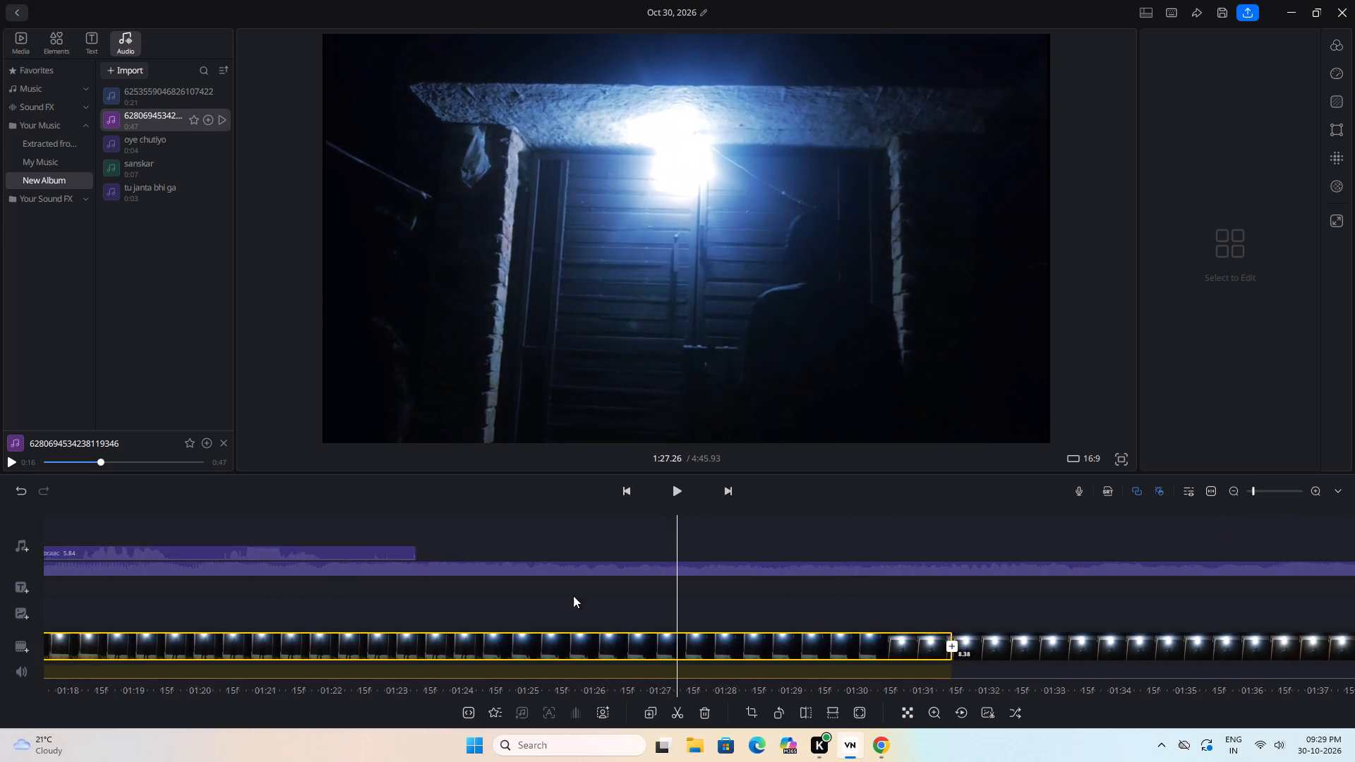
{"action": "left_click_drag", "start_coordinate": [573, 595], "coordinate": [709, 587]}
{"action": "left_click_drag", "start_coordinate": [547, 573], "coordinate": [689, 586]}
{"action": "left_click_drag", "start_coordinate": [478, 592], "coordinate": [731, 591]}
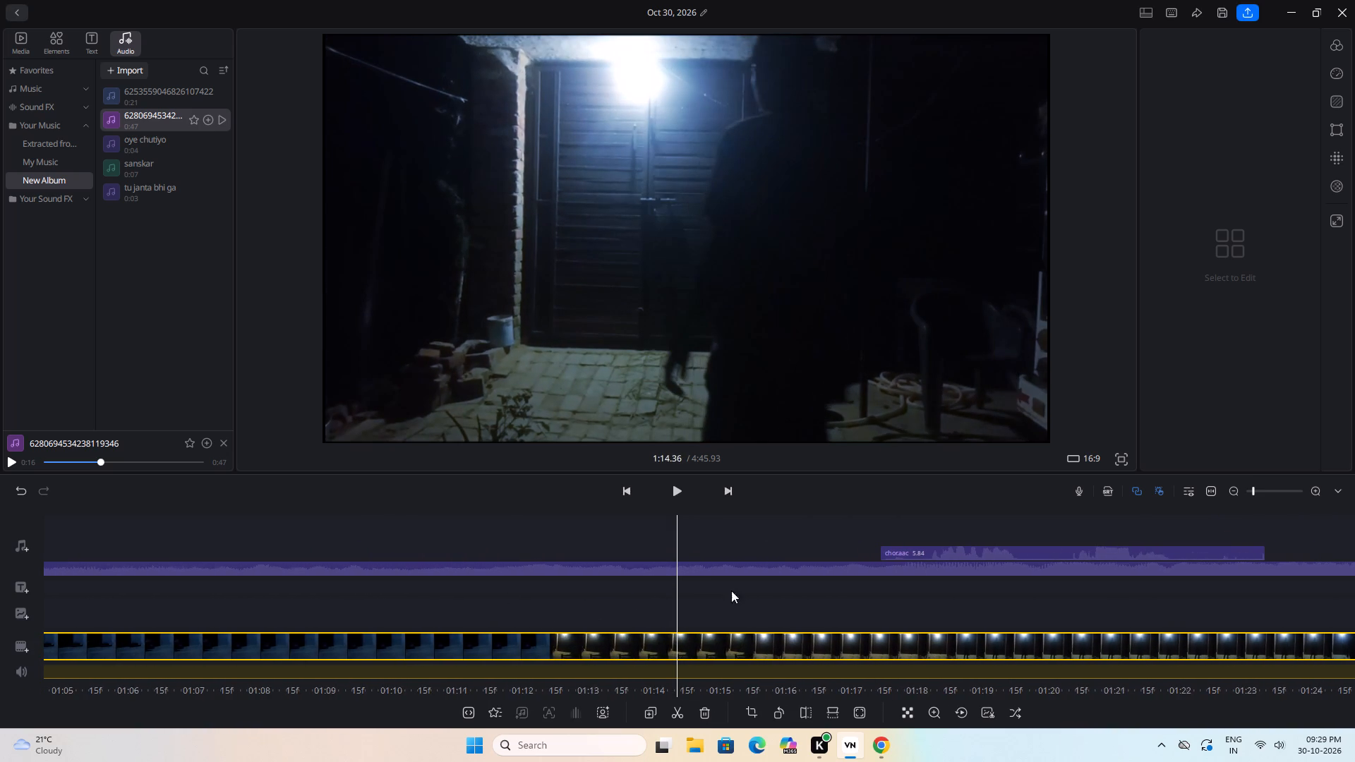
{"action": "left_click_drag", "start_coordinate": [731, 591], "coordinate": [1177, 605]}
{"action": "left_click_drag", "start_coordinate": [371, 612], "coordinate": [715, 620]}
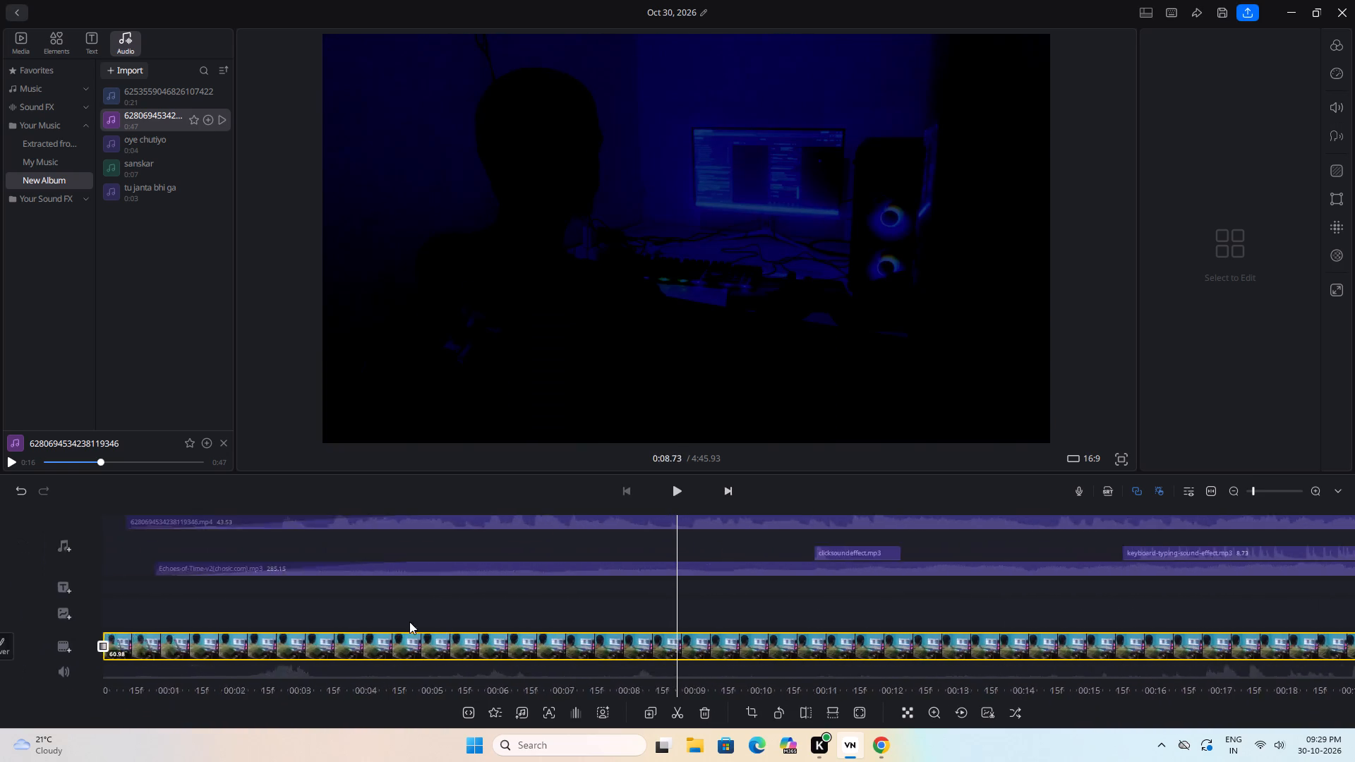
{"action": "left_click_drag", "start_coordinate": [399, 622], "coordinate": [615, 619]}
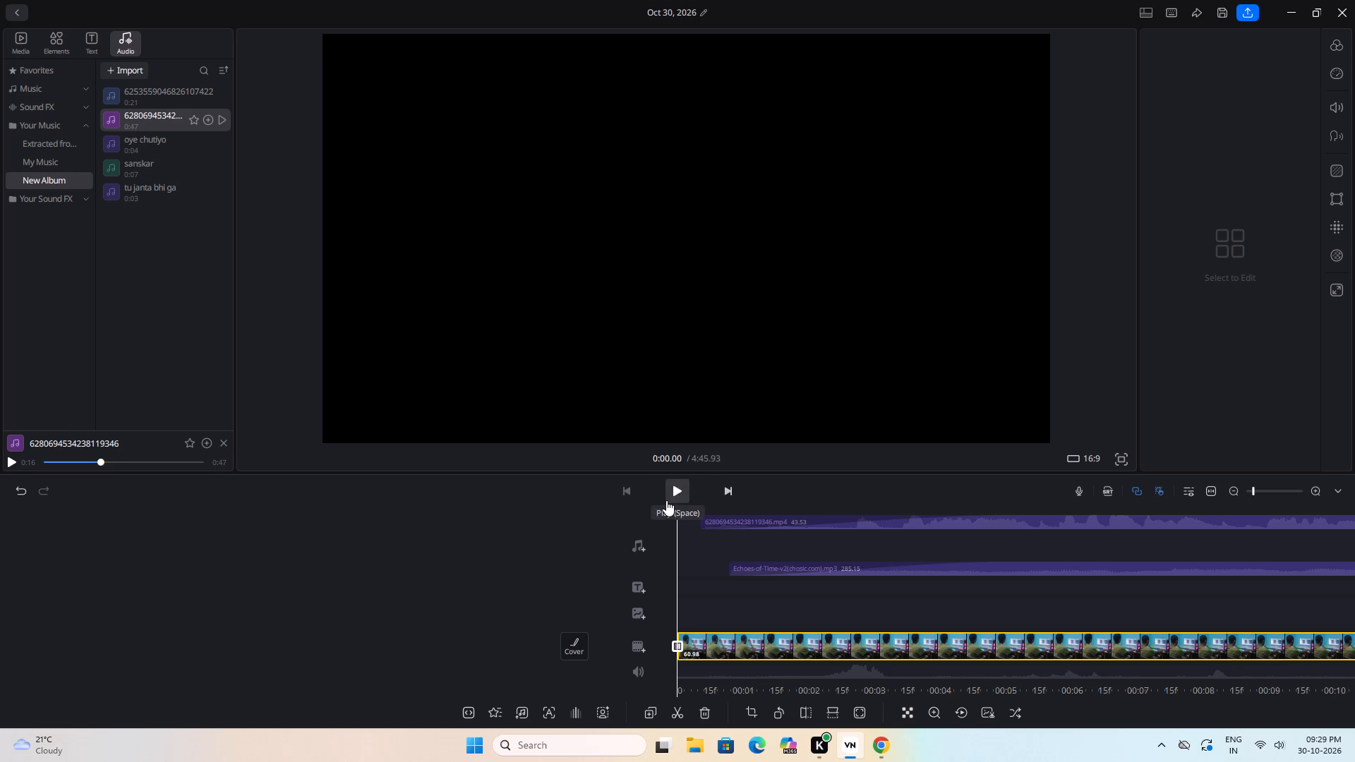
{"action": "left_click", "coordinate": [666, 500]}
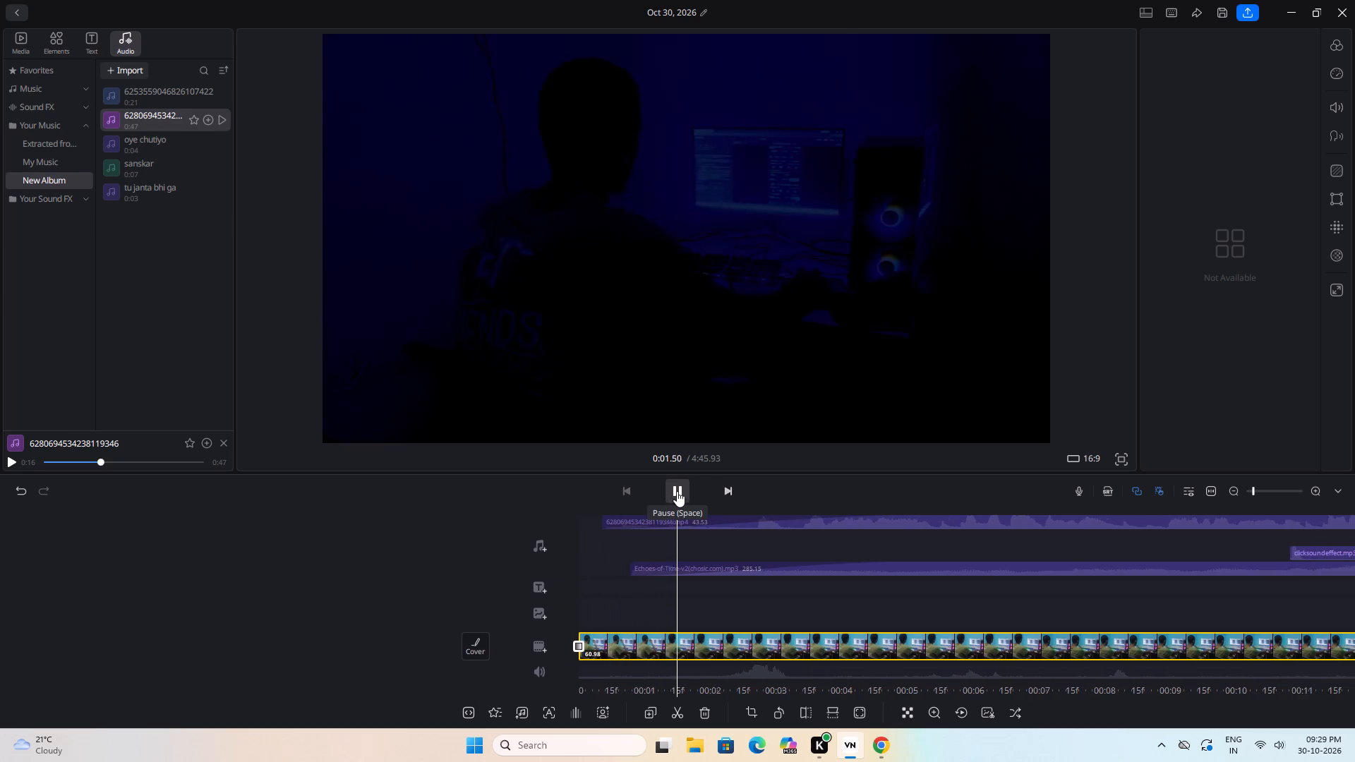
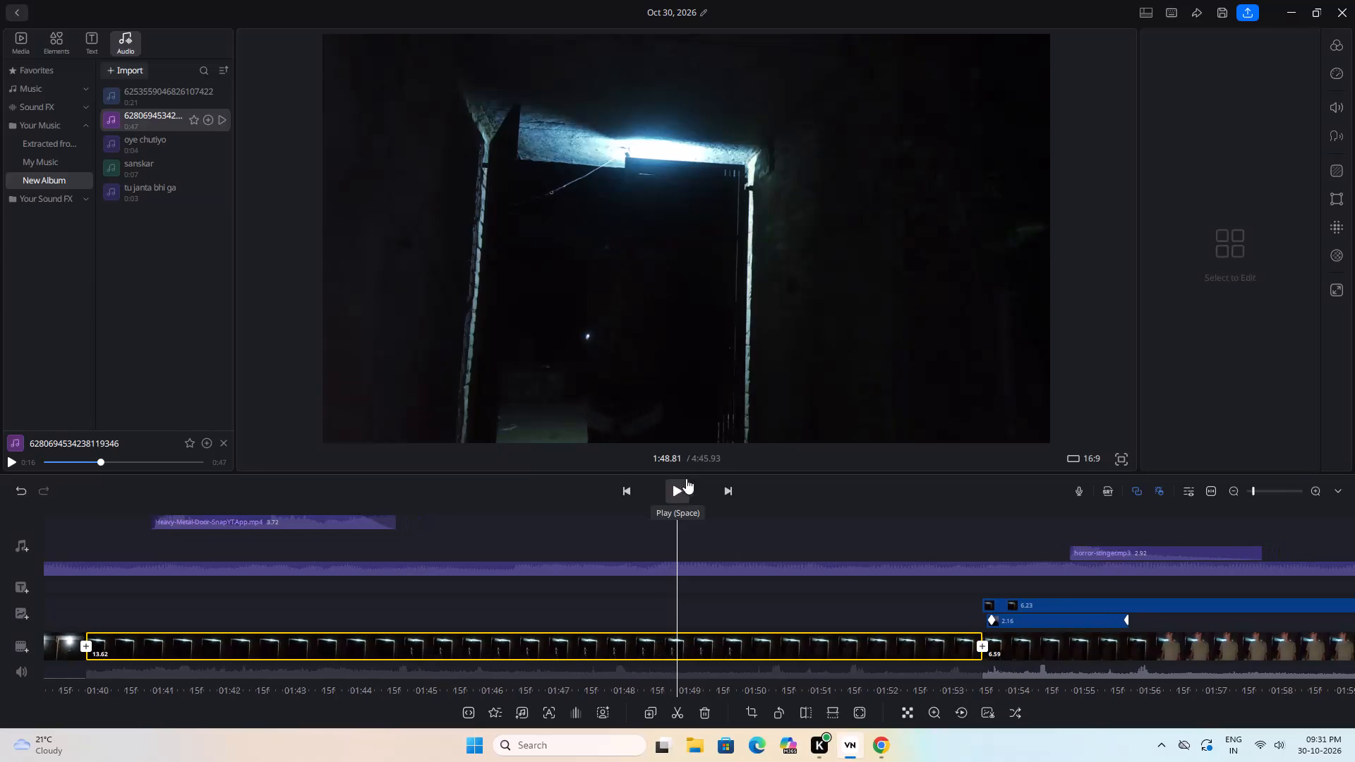
Switch to Chrome and search Google in a new tab for "saas lete hue sound effect".
{"action": "left_click", "coordinate": [880, 736]}
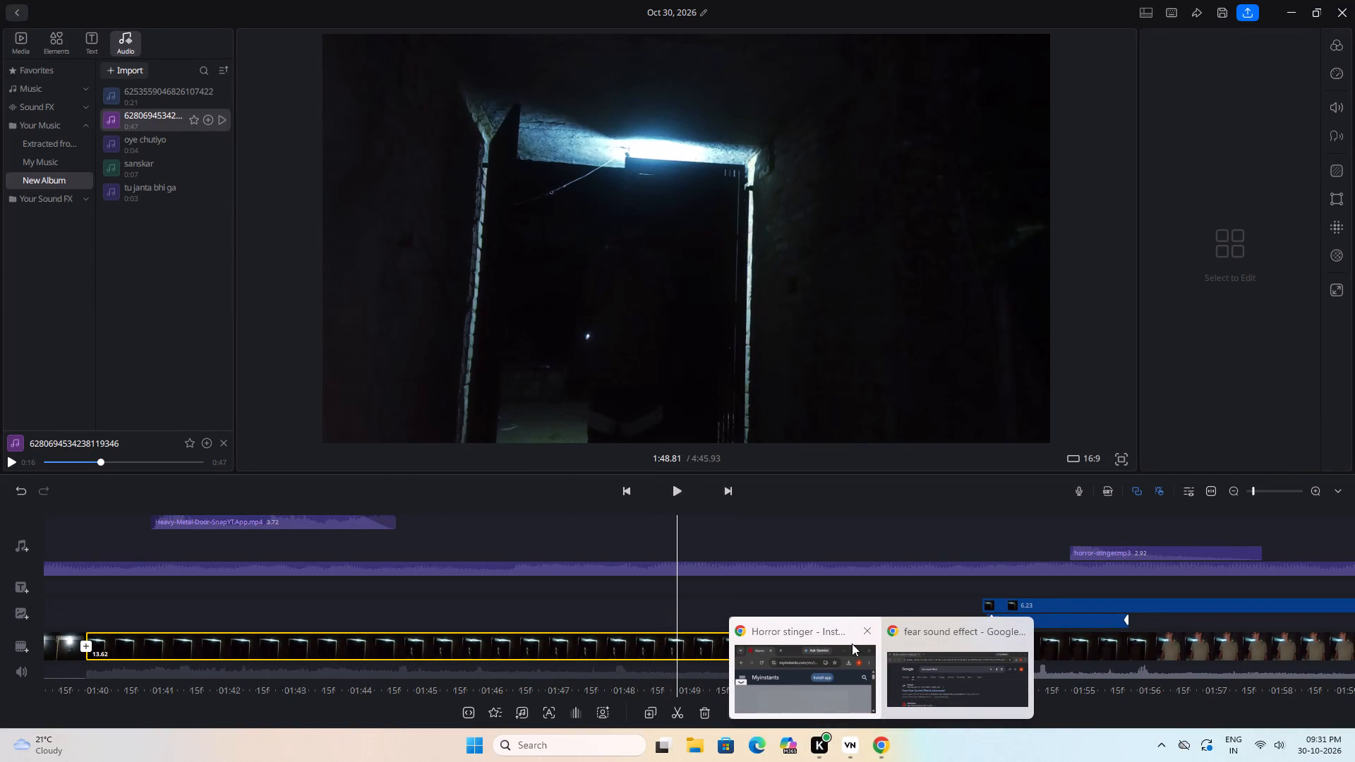
{"action": "left_click", "coordinate": [812, 631]}
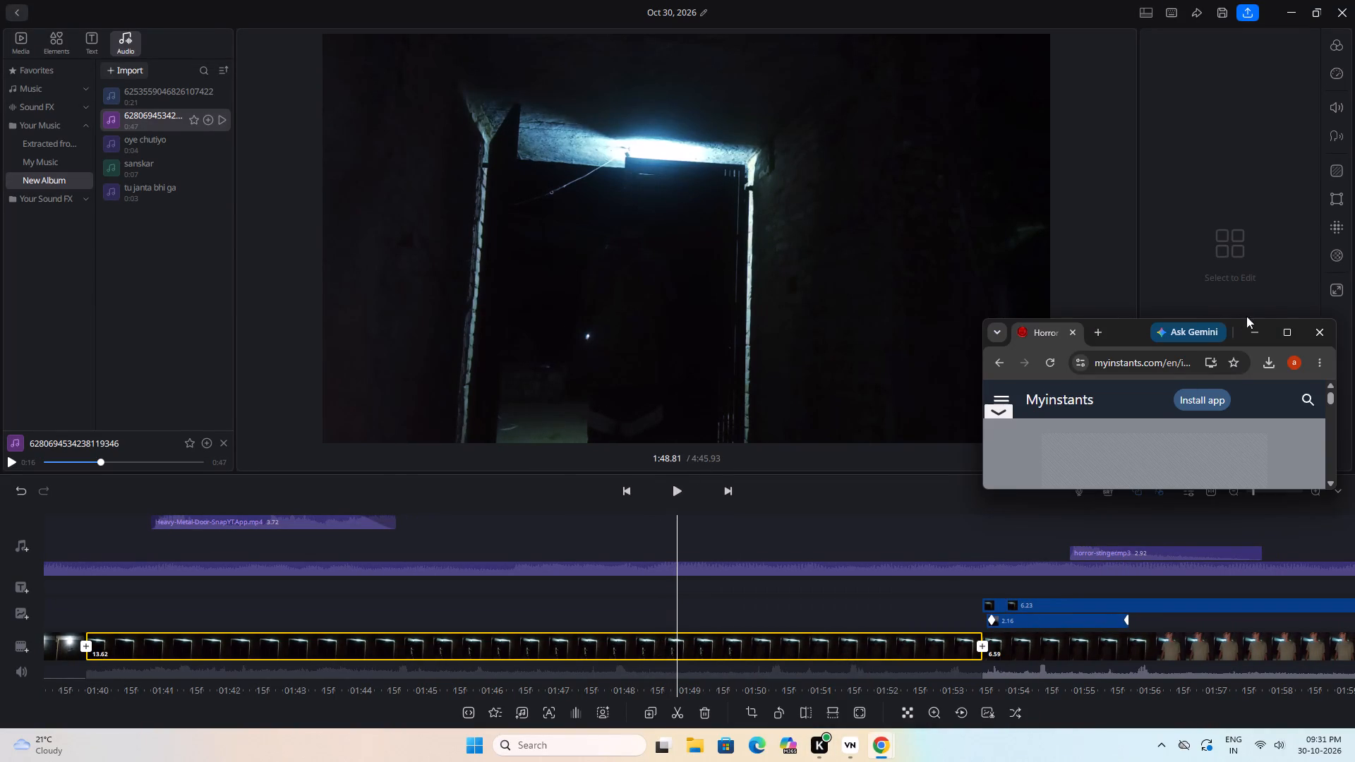
{"action": "left_click", "coordinate": [1297, 334]}
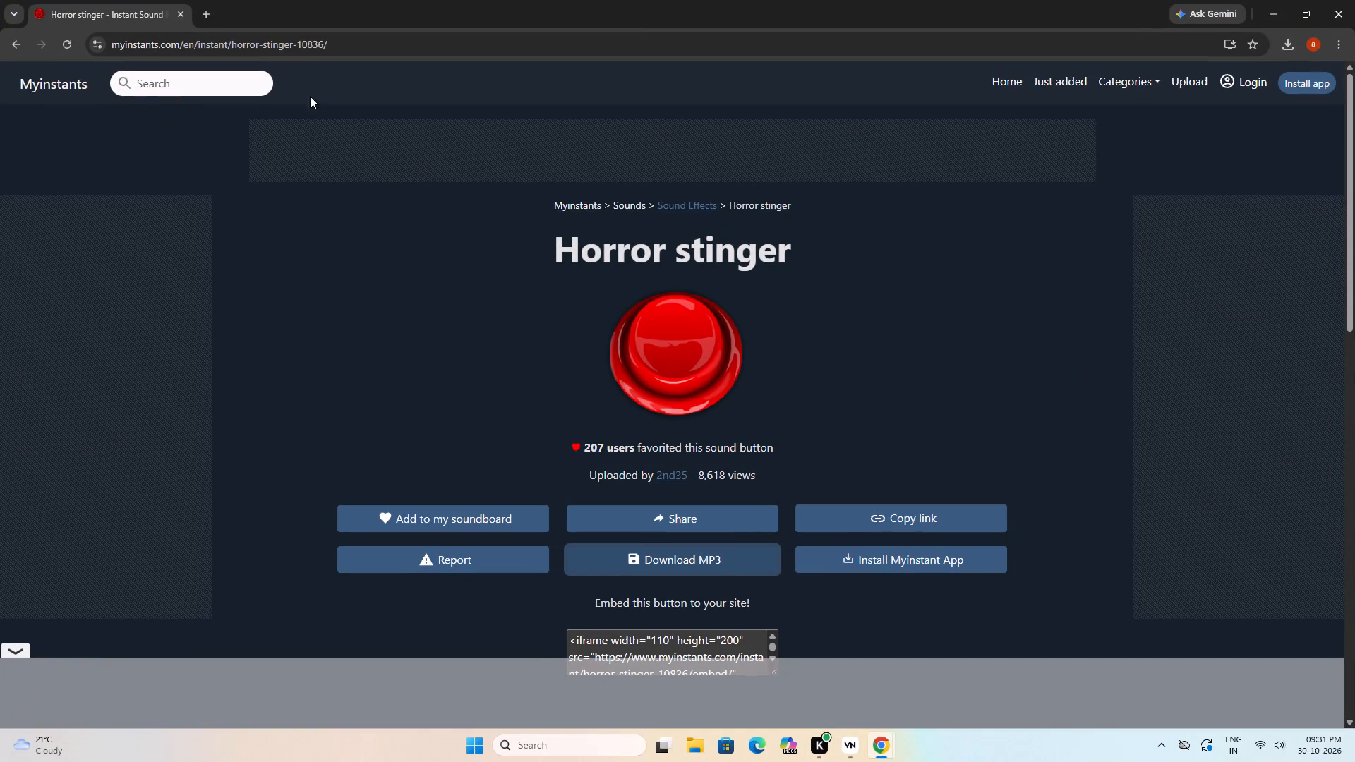
{"action": "left_click", "coordinate": [4, 51]}
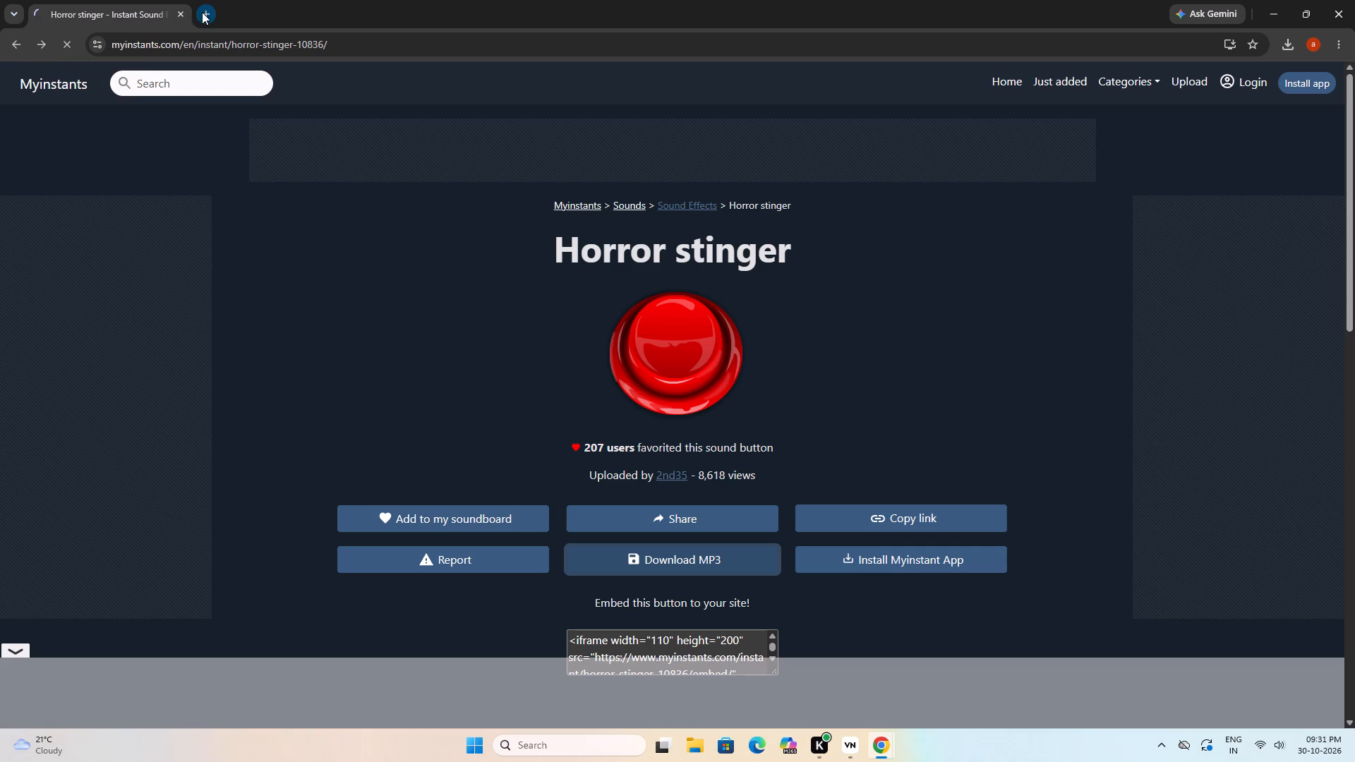
{"action": "left_click", "coordinate": [202, 12]}
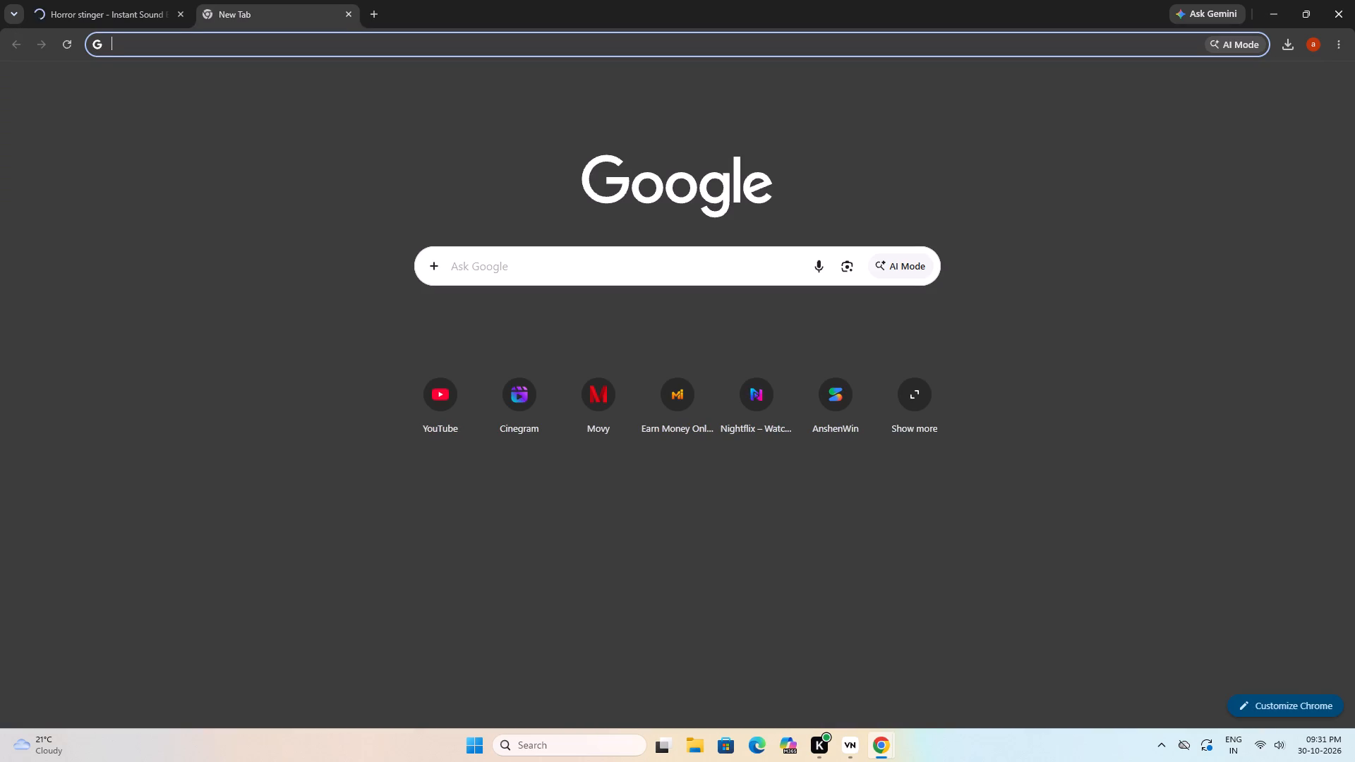
{"action": "type", "text": "saas"}
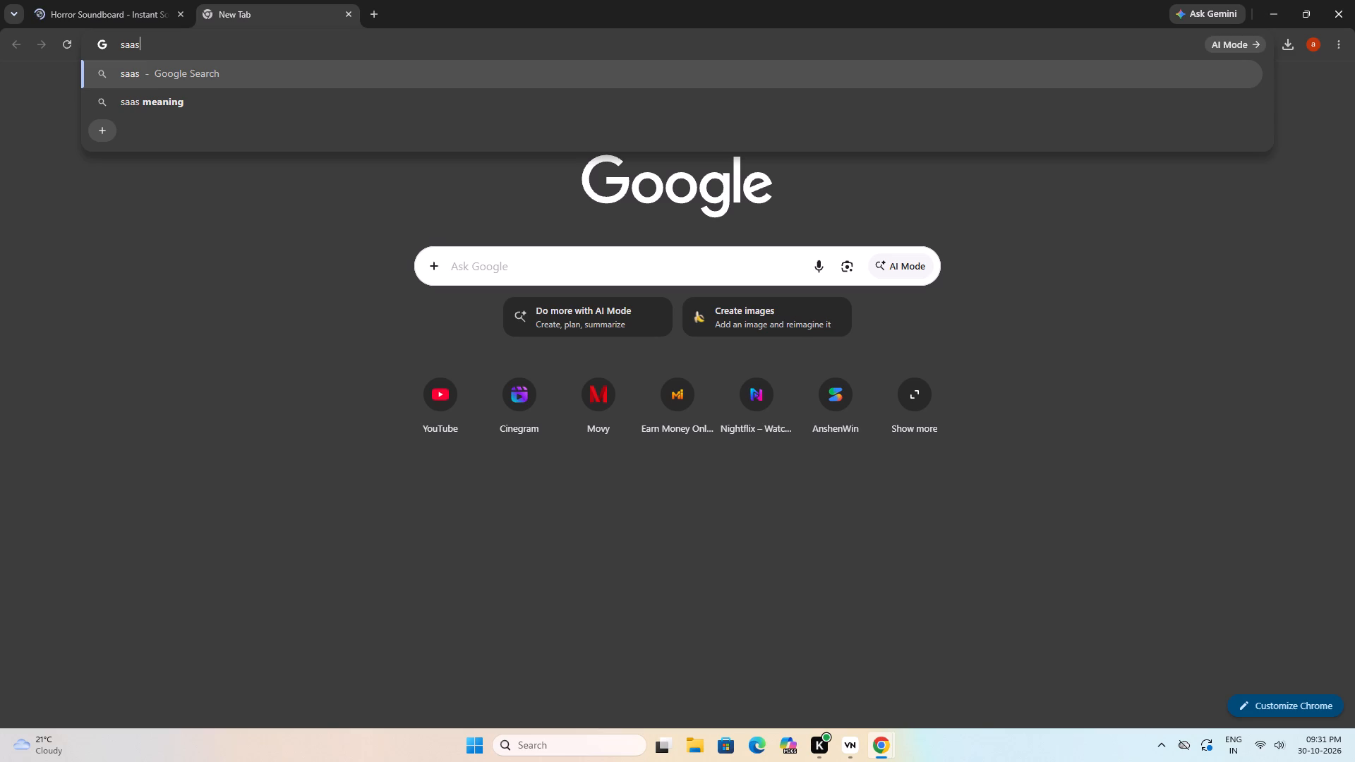
{"action": "key", "text": "space"}
{"action": "type", "text": "lete hue sound effecr"}
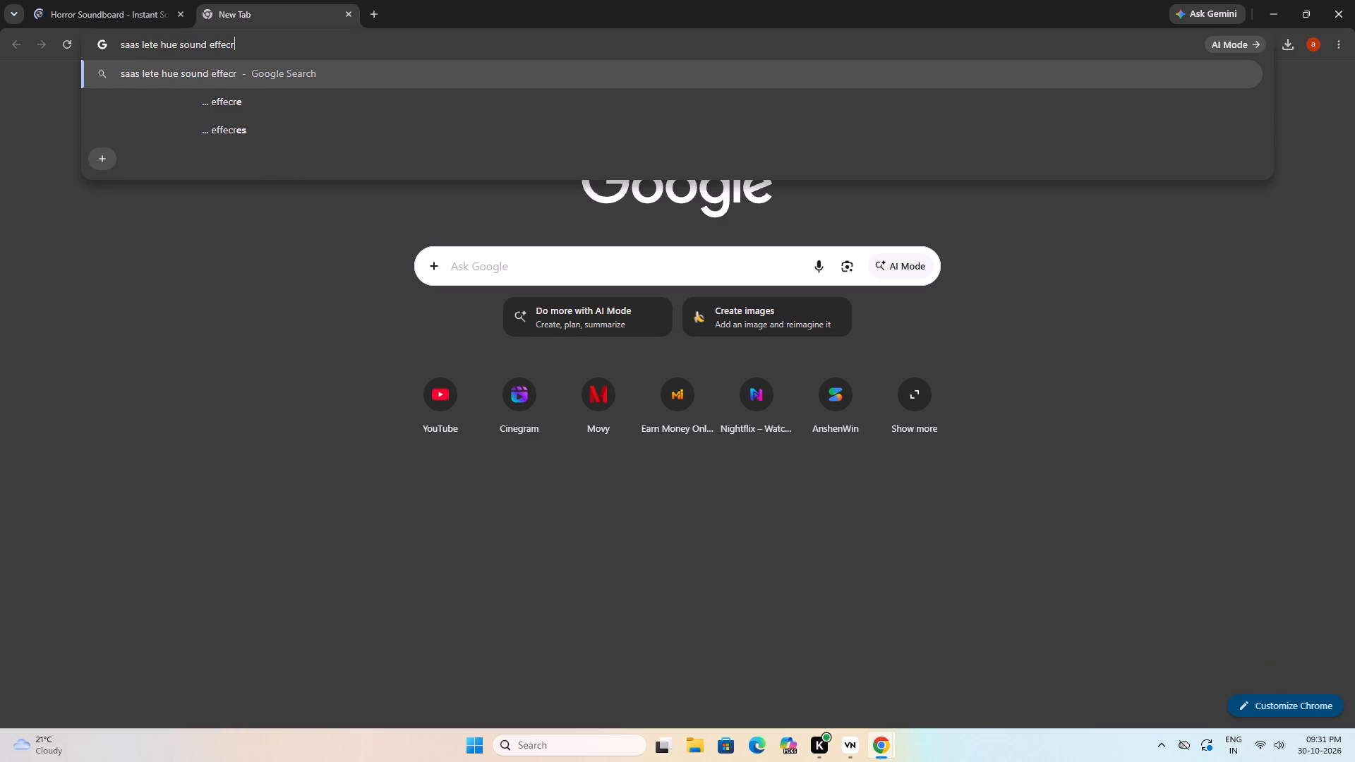
{"action": "key", "text": "BackSpace"}
{"action": "key", "text": "t"}
{"action": "key", "text": "Return"}
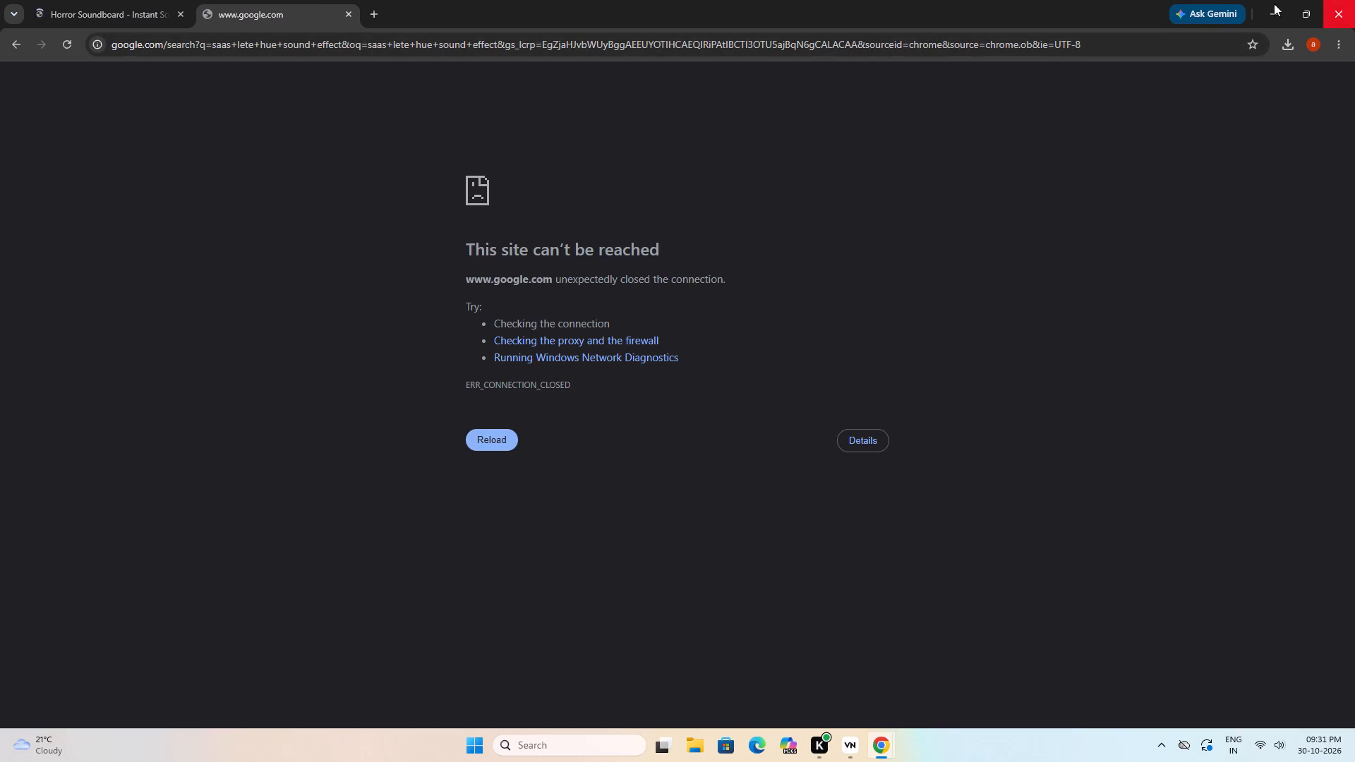
{"action": "left_click", "coordinate": [1313, 9]}
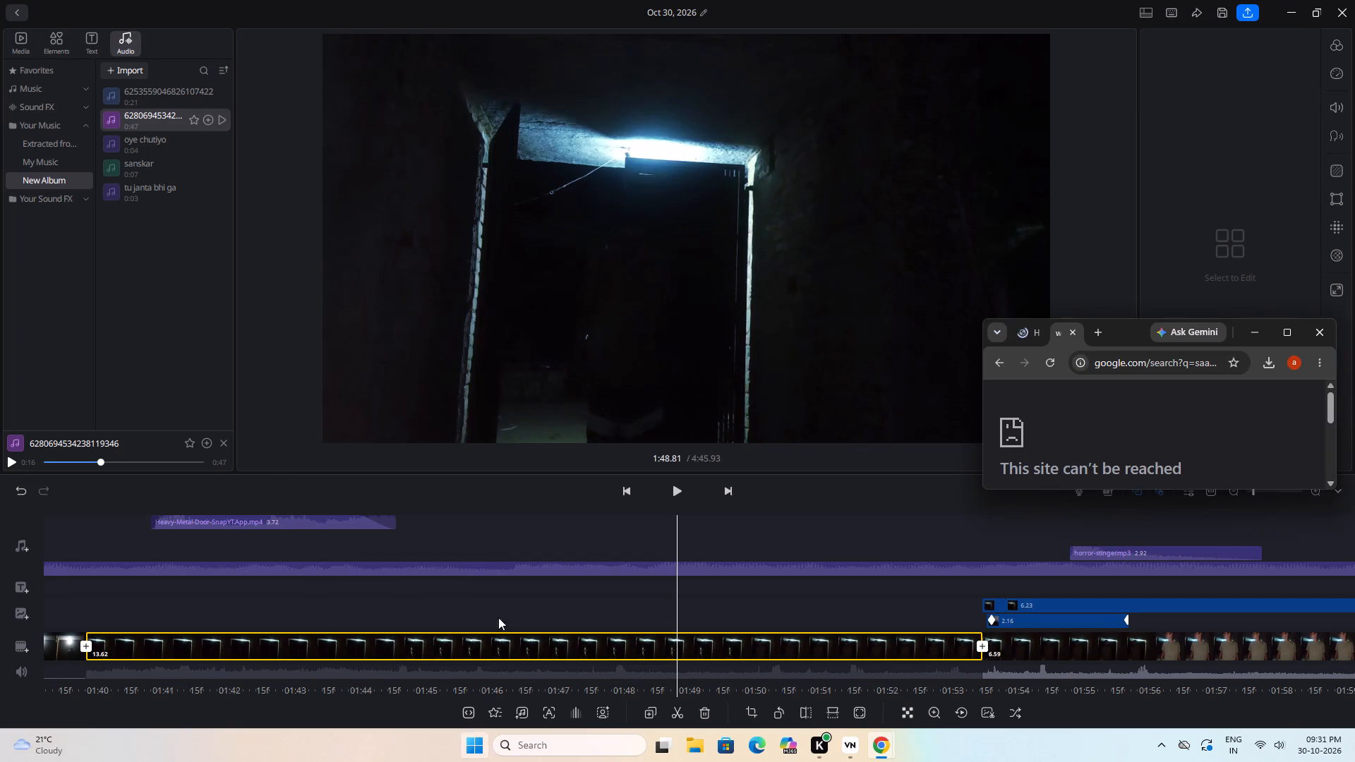
Back in the VN editor, split the Echoes of Time background music at the last clip's end, about 2:00, and delete the excess.
{"action": "left_click", "coordinate": [550, 496]}
{"action": "left_click_drag", "start_coordinate": [536, 543], "coordinate": [849, 465]}
{"action": "left_click_drag", "start_coordinate": [423, 511], "coordinate": [424, 511]}
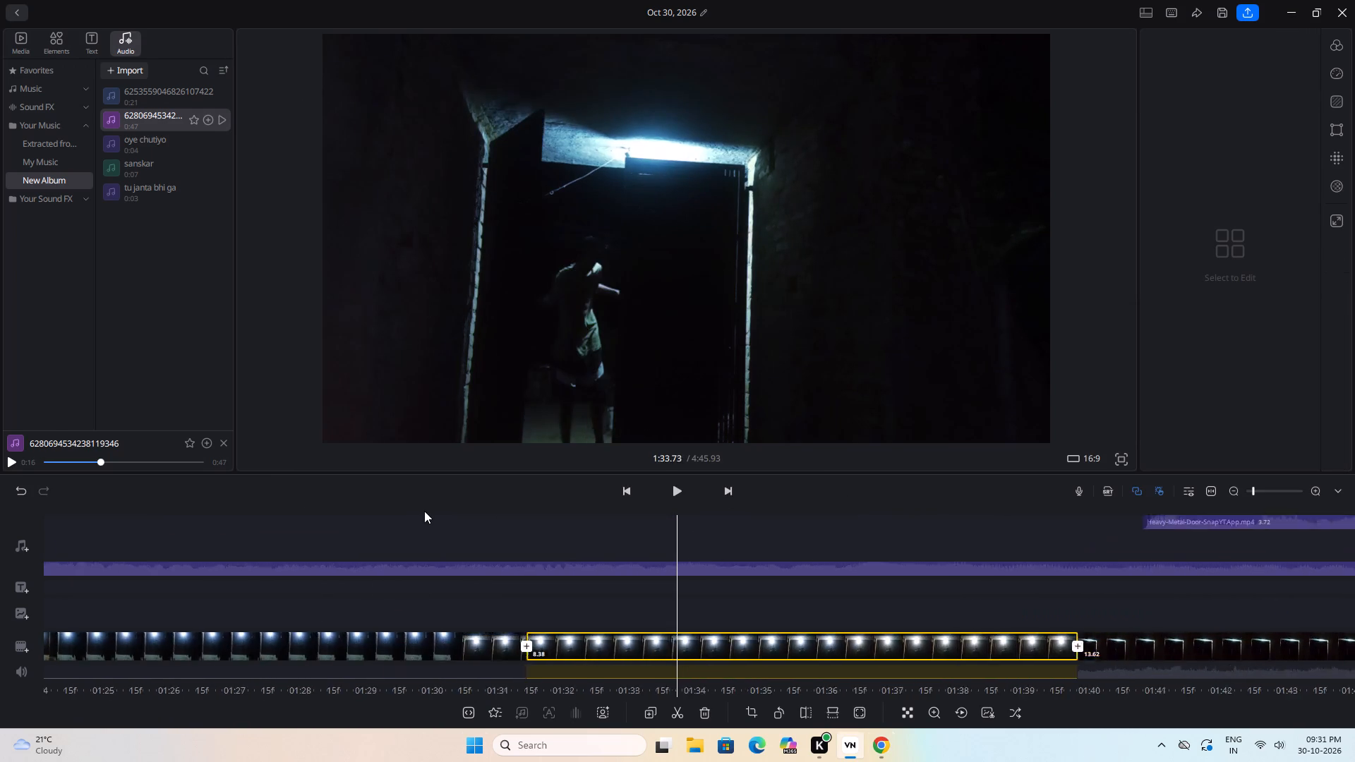
{"action": "left_click_drag", "start_coordinate": [424, 511], "coordinate": [556, 499]}
{"action": "left_click_drag", "start_coordinate": [444, 528], "coordinate": [553, 530]}
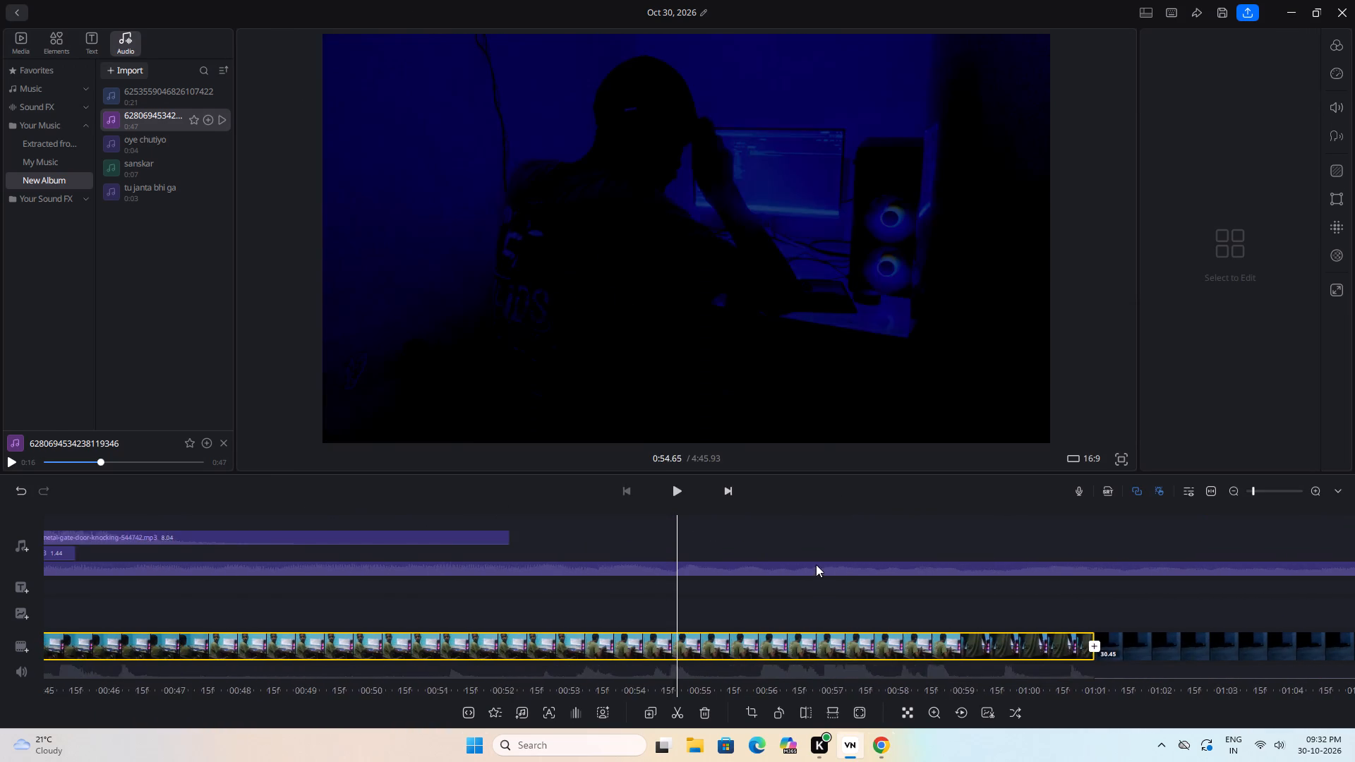
{"action": "left_click_drag", "start_coordinate": [816, 564], "coordinate": [606, 568]}
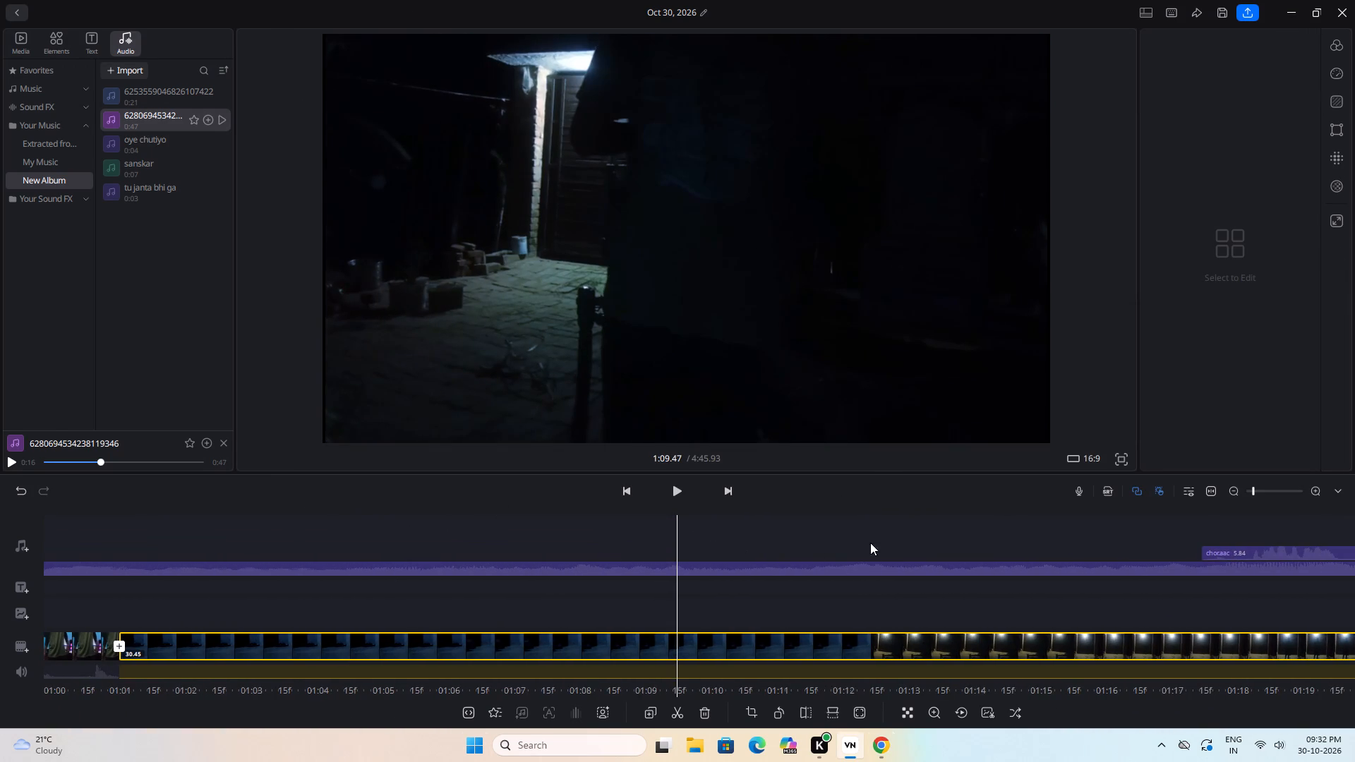
{"action": "left_click_drag", "start_coordinate": [921, 536], "coordinate": [583, 526]}
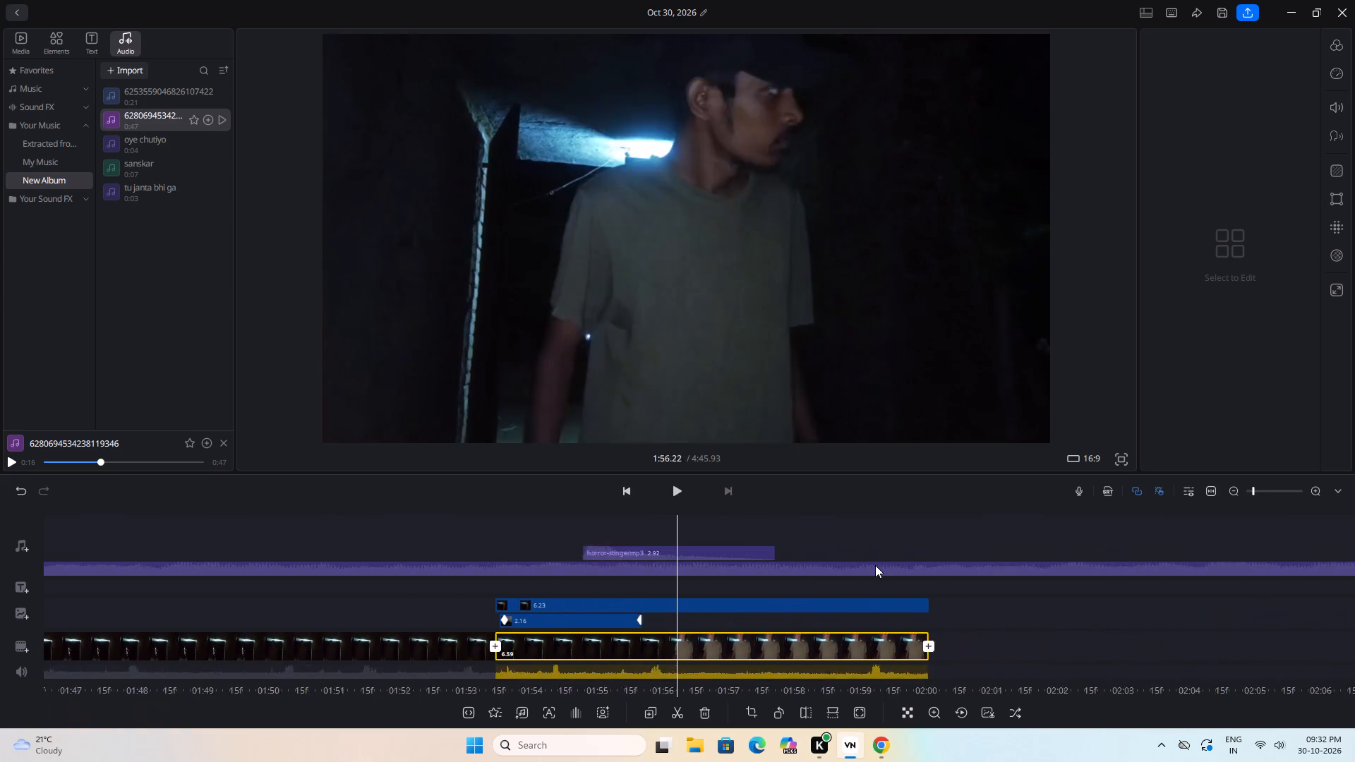
{"action": "left_click_drag", "start_coordinate": [741, 545], "coordinate": [941, 533]}
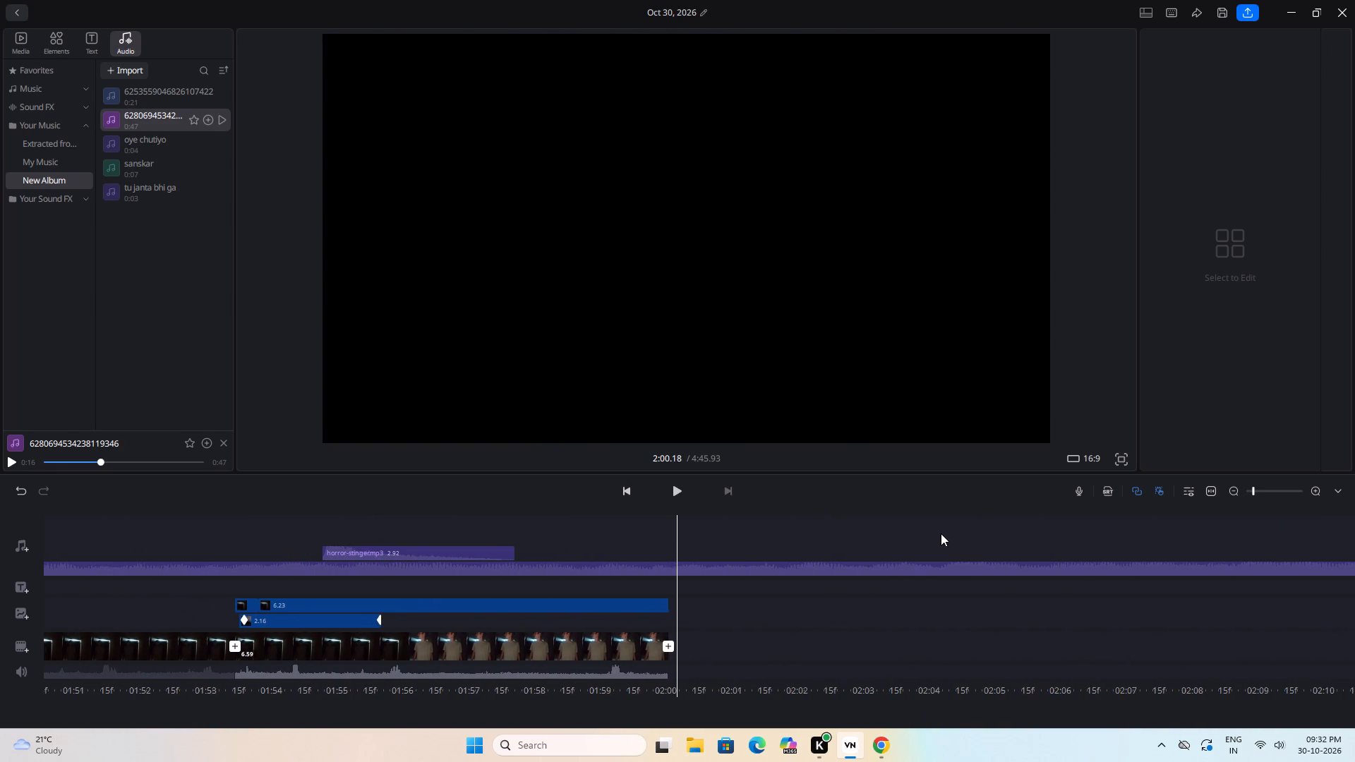
{"action": "left_click_drag", "start_coordinate": [941, 533], "coordinate": [944, 533]}
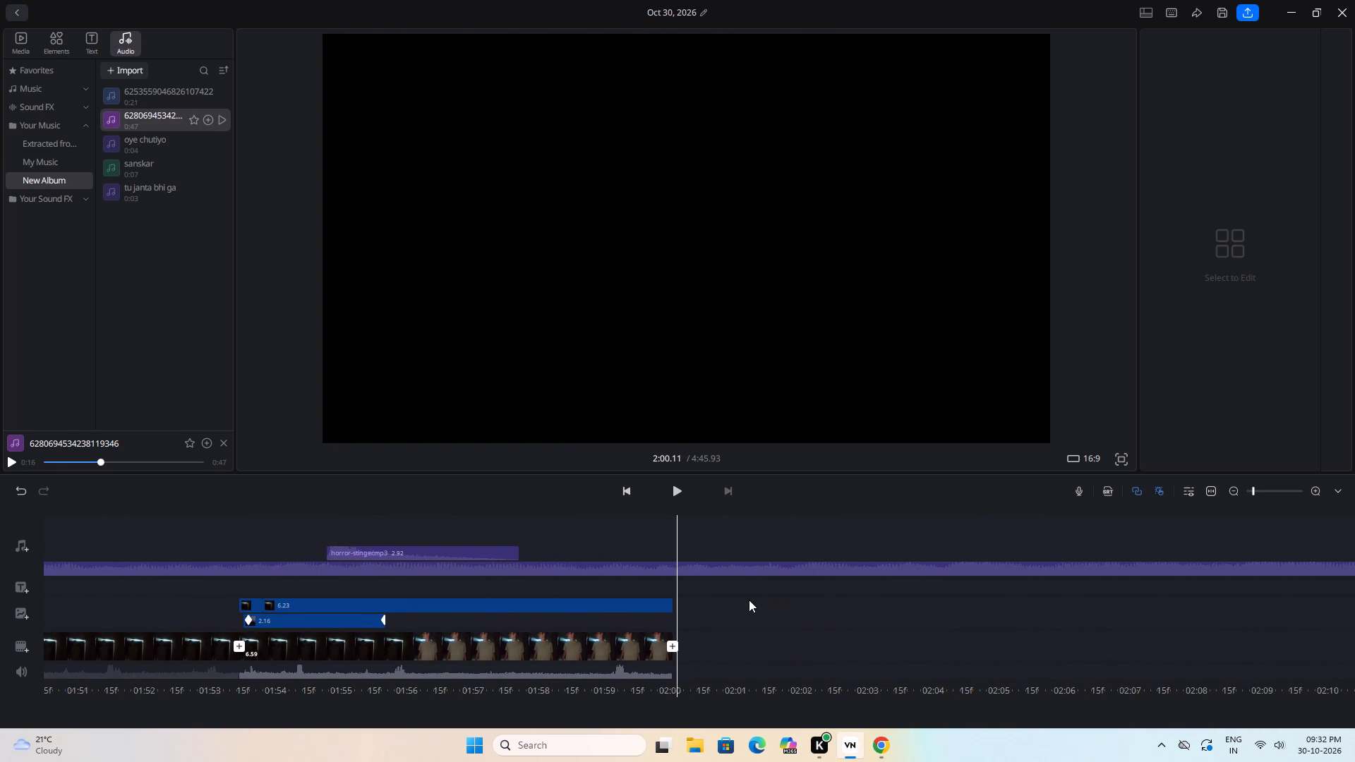
{"action": "left_click_drag", "start_coordinate": [735, 607], "coordinate": [748, 603]}
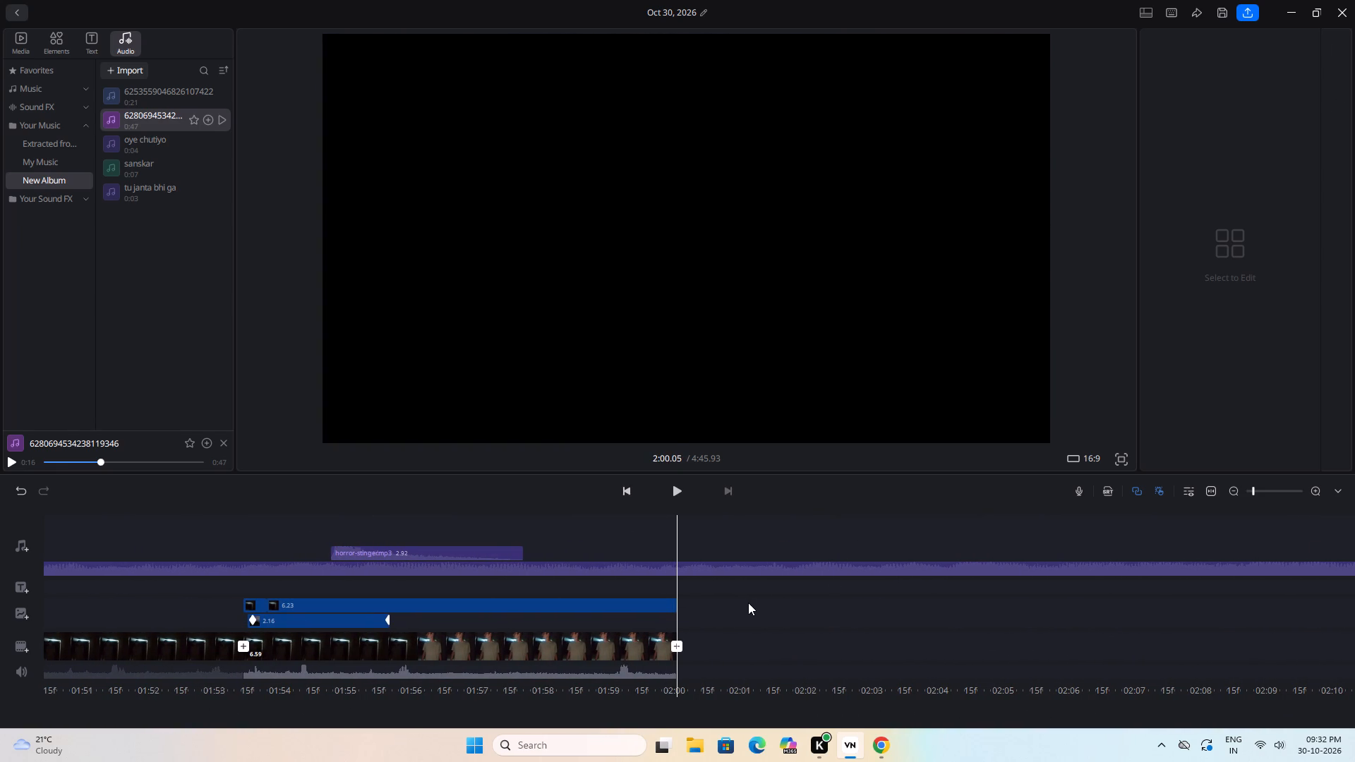
{"action": "left_click_drag", "start_coordinate": [748, 603], "coordinate": [750, 601]}
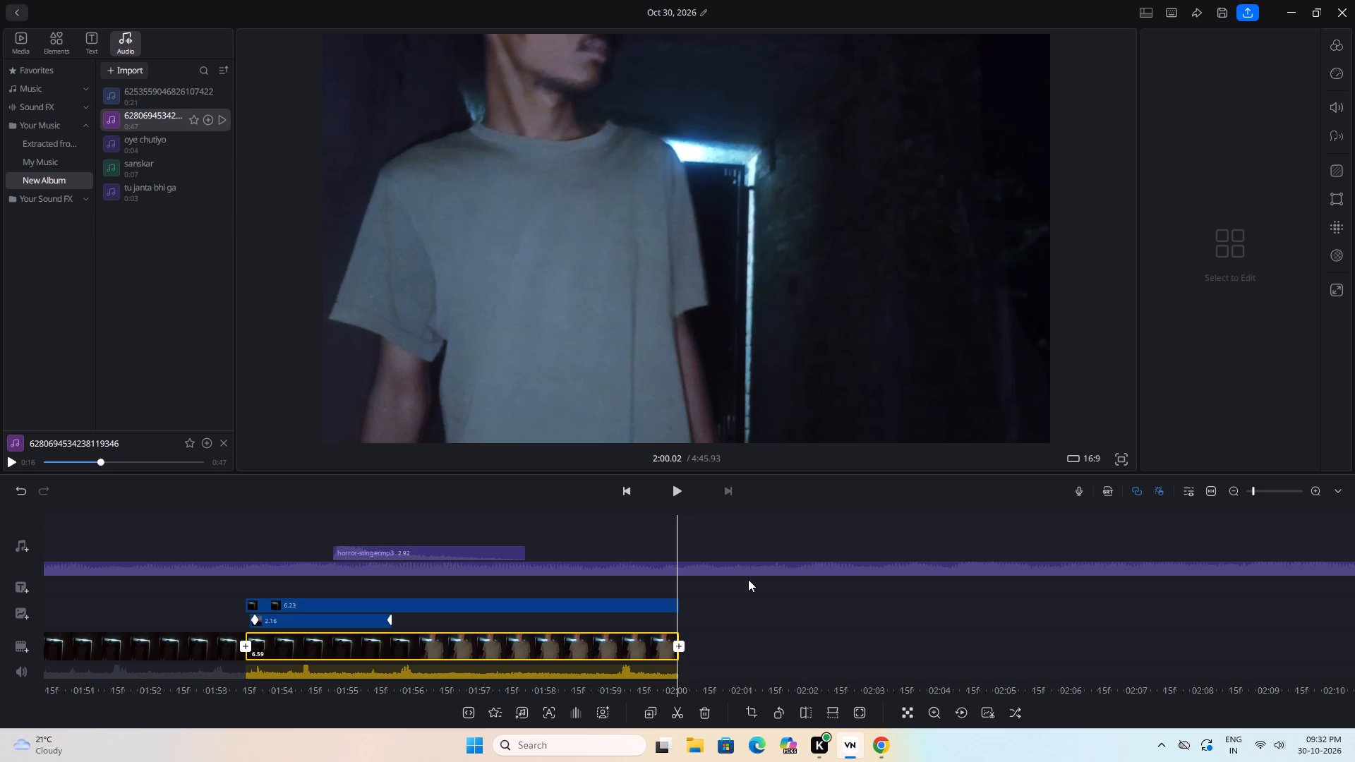
{"action": "left_click_drag", "start_coordinate": [748, 579], "coordinate": [740, 581]}
{"action": "left_click", "coordinate": [740, 581]}
{"action": "left_click_drag", "start_coordinate": [881, 594], "coordinate": [857, 592]}
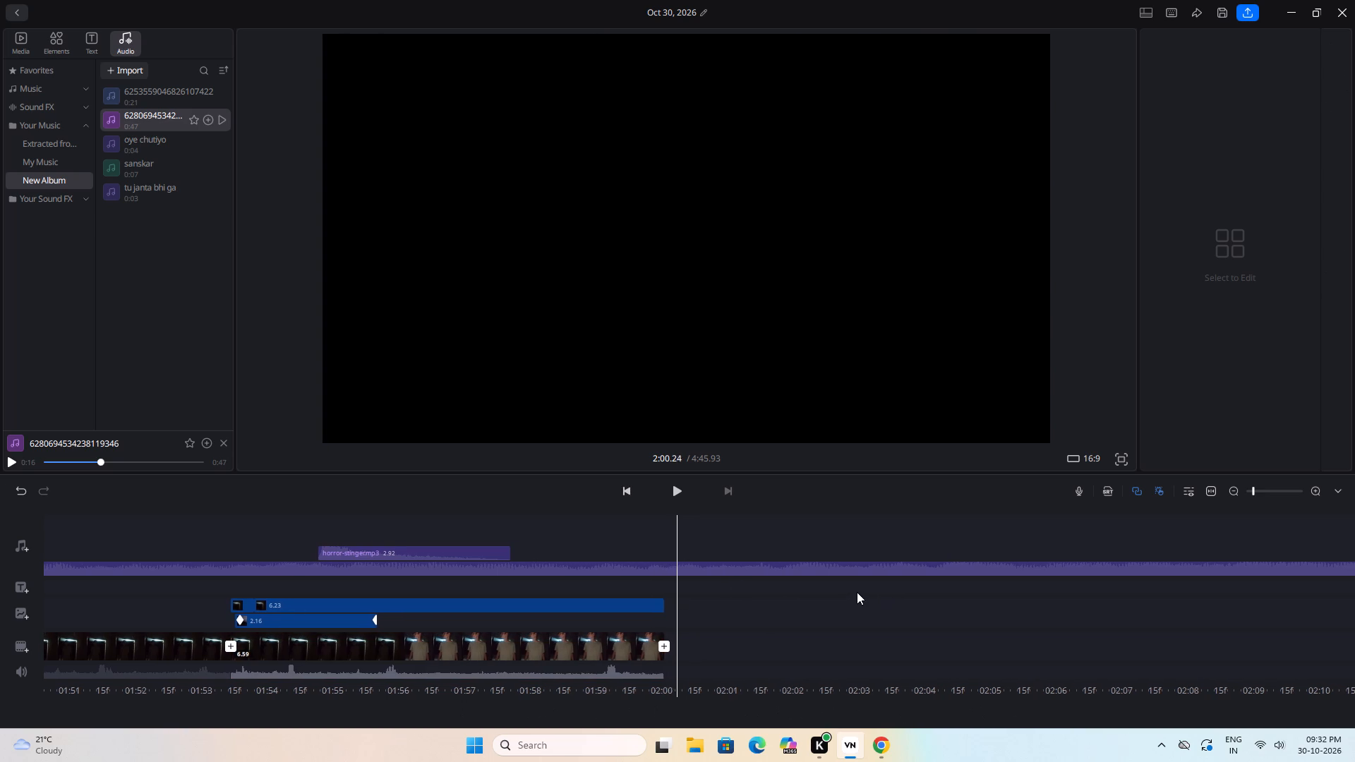
{"action": "left_click_drag", "start_coordinate": [857, 592], "coordinate": [863, 588]}
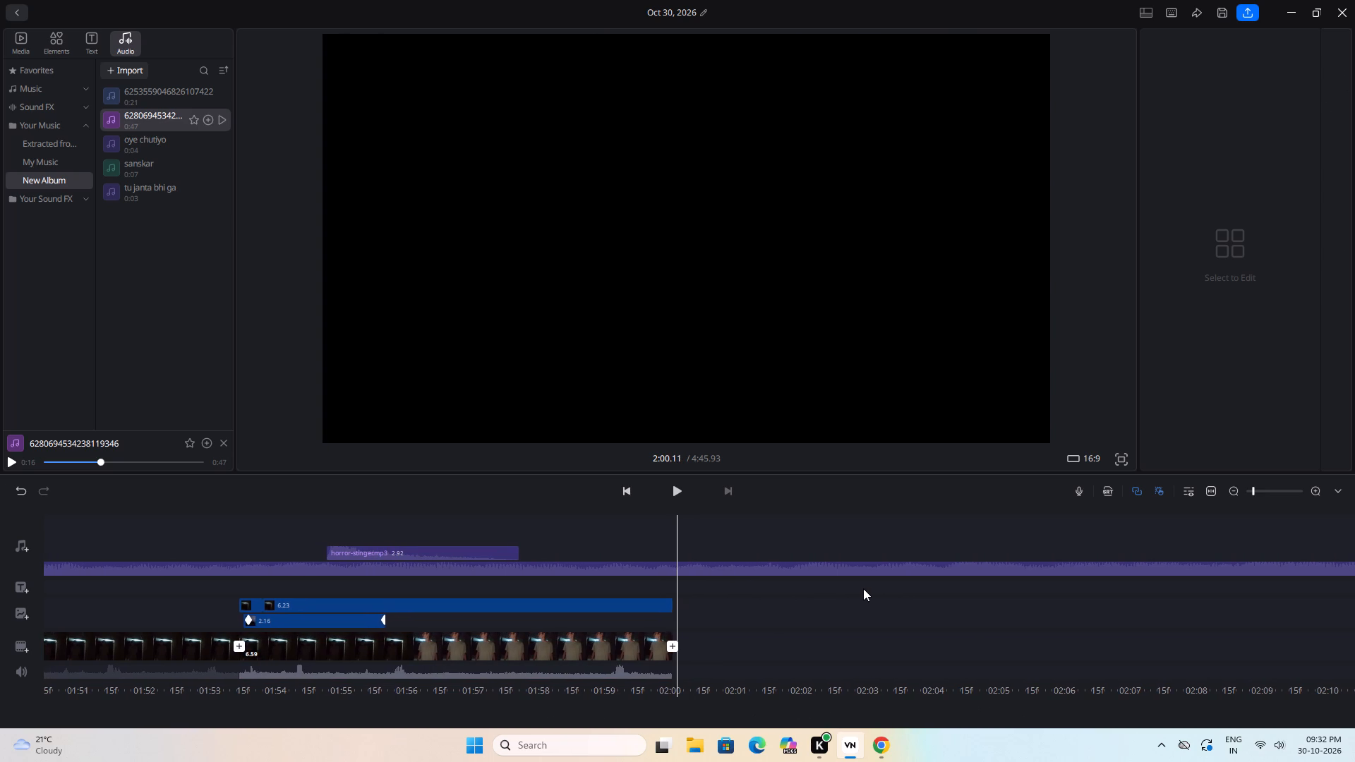
{"action": "left_click_drag", "start_coordinate": [863, 588], "coordinate": [867, 587]}
{"action": "left_click", "coordinate": [675, 567]}
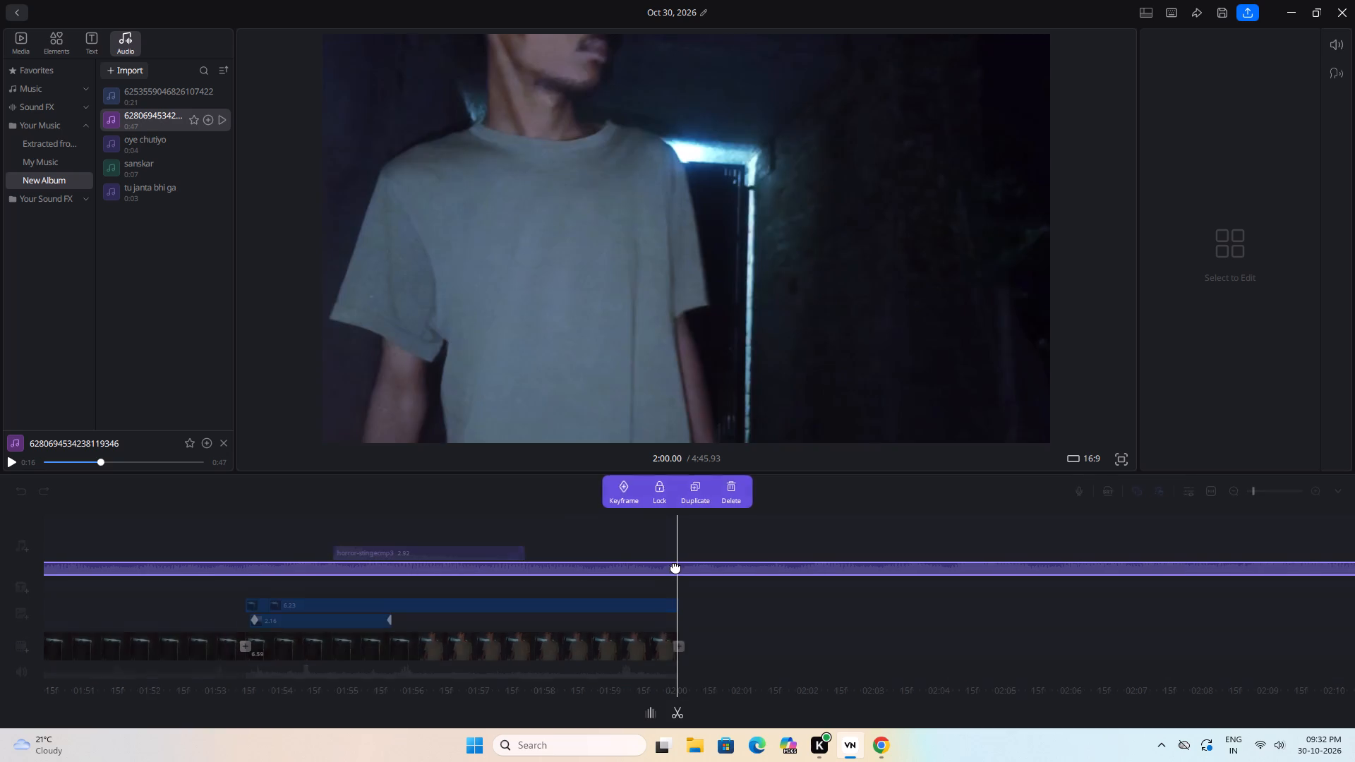
{"action": "left_click", "coordinate": [672, 702]}
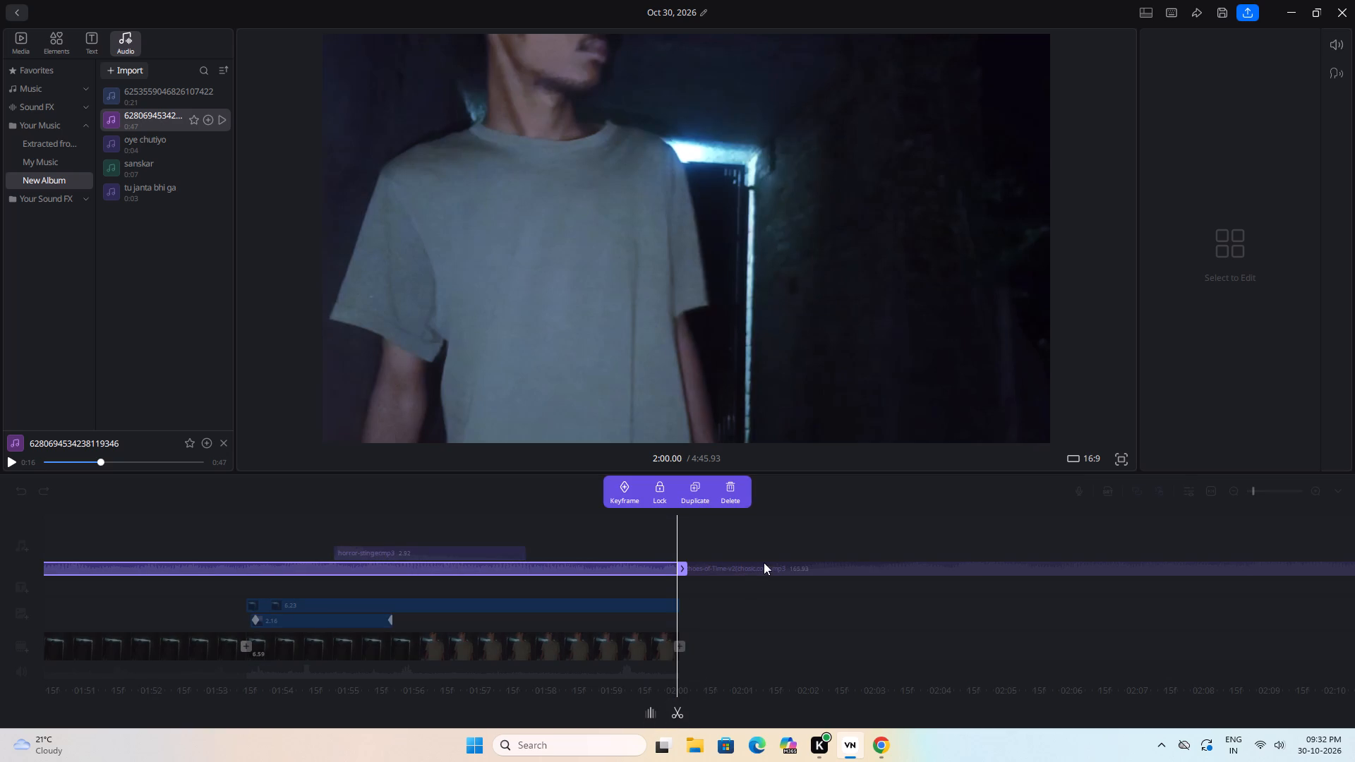
{"action": "left_click", "coordinate": [764, 562]}
{"action": "left_click", "coordinate": [731, 488]}
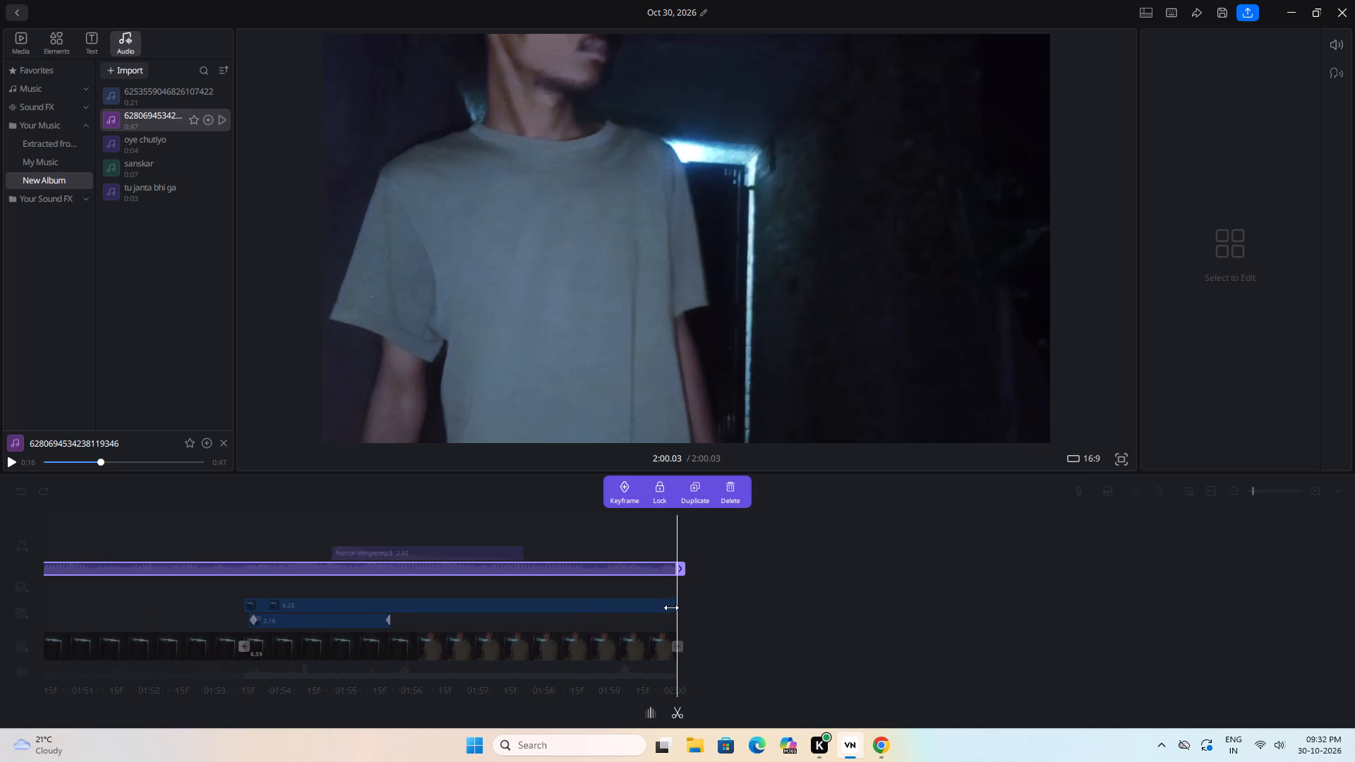
{"action": "left_click", "coordinate": [856, 536]}
{"action": "left_click", "coordinate": [814, 590]}
Return to the start of the timeline, play the opening desk shot briefly, and go back to 0:00.
{"action": "left_click_drag", "start_coordinate": [788, 612], "coordinate": [999, 574]}
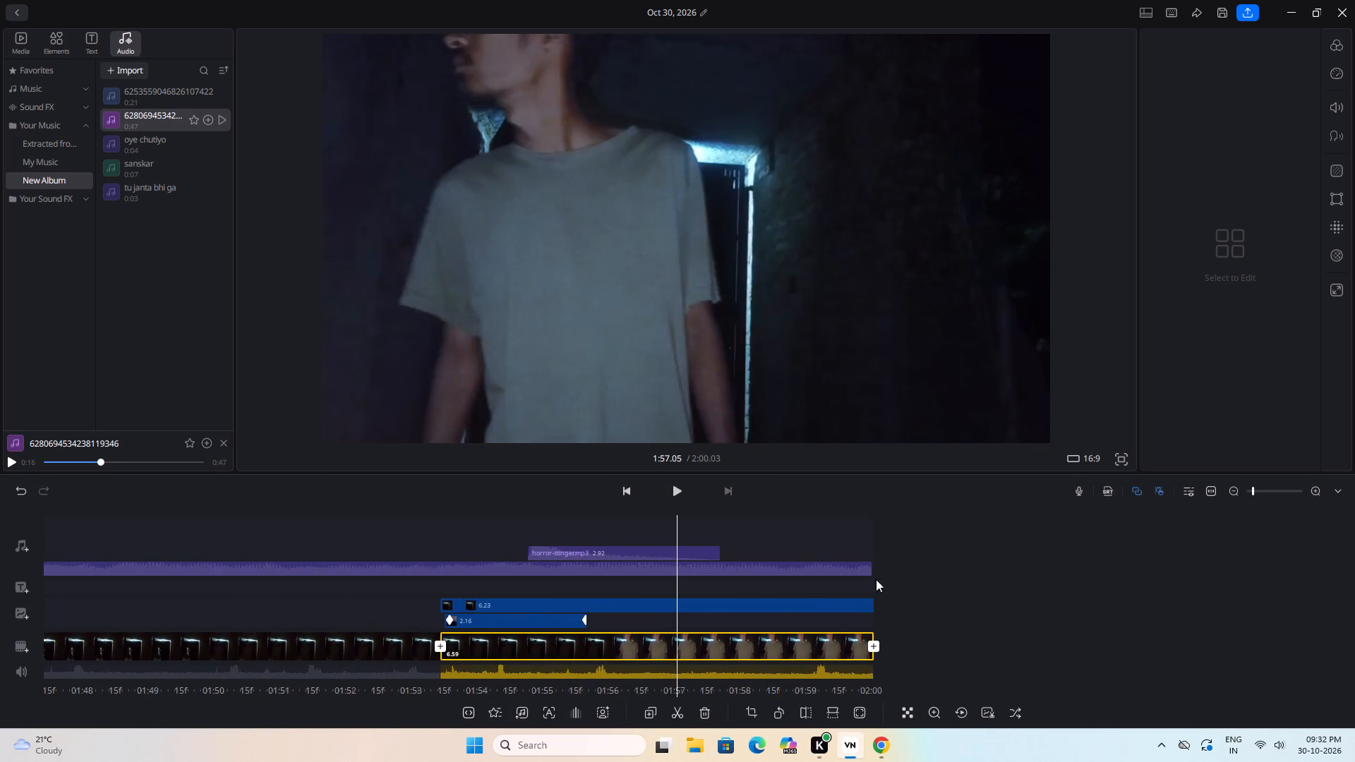
{"action": "left_click_drag", "start_coordinate": [247, 547], "coordinate": [394, 552]}
{"action": "left_click_drag", "start_coordinate": [335, 556], "coordinate": [471, 561]}
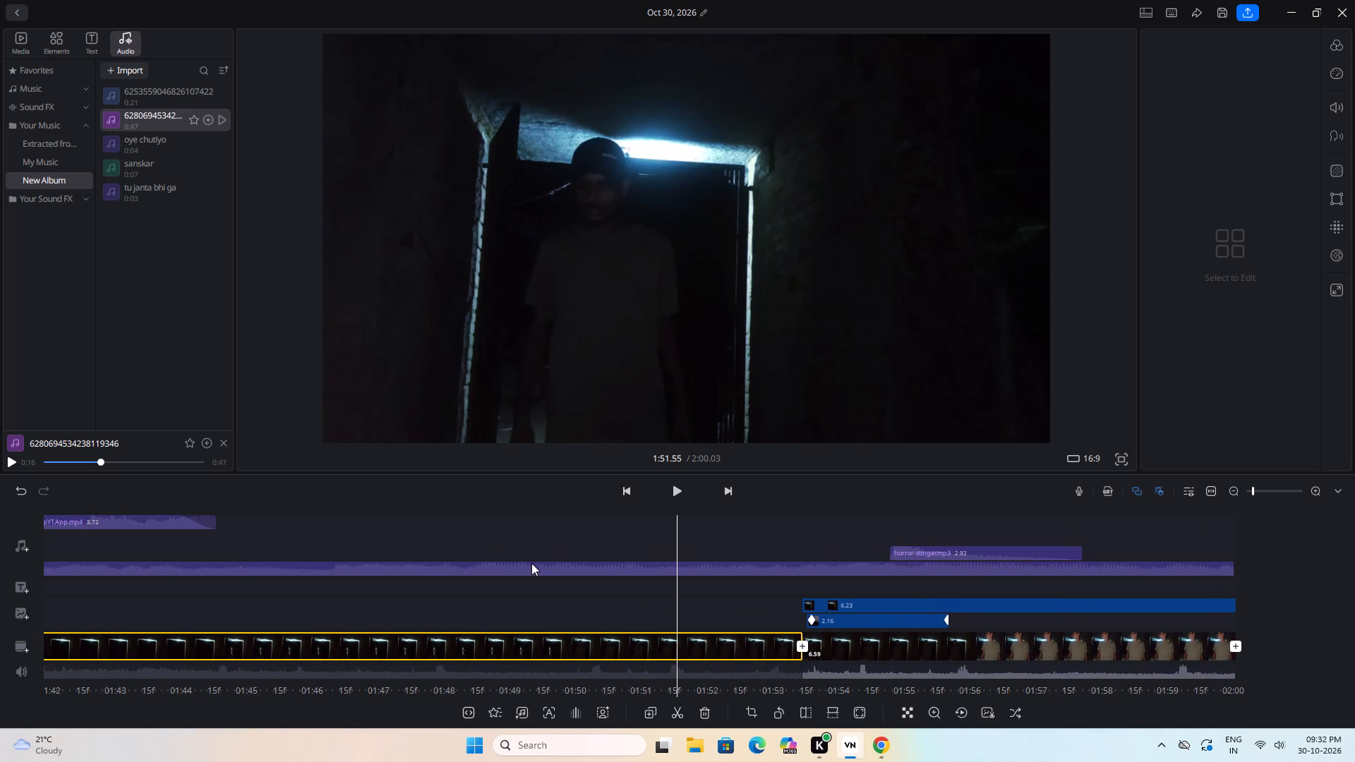
{"action": "left_click", "coordinate": [529, 561]}
{"action": "left_click", "coordinate": [526, 533]}
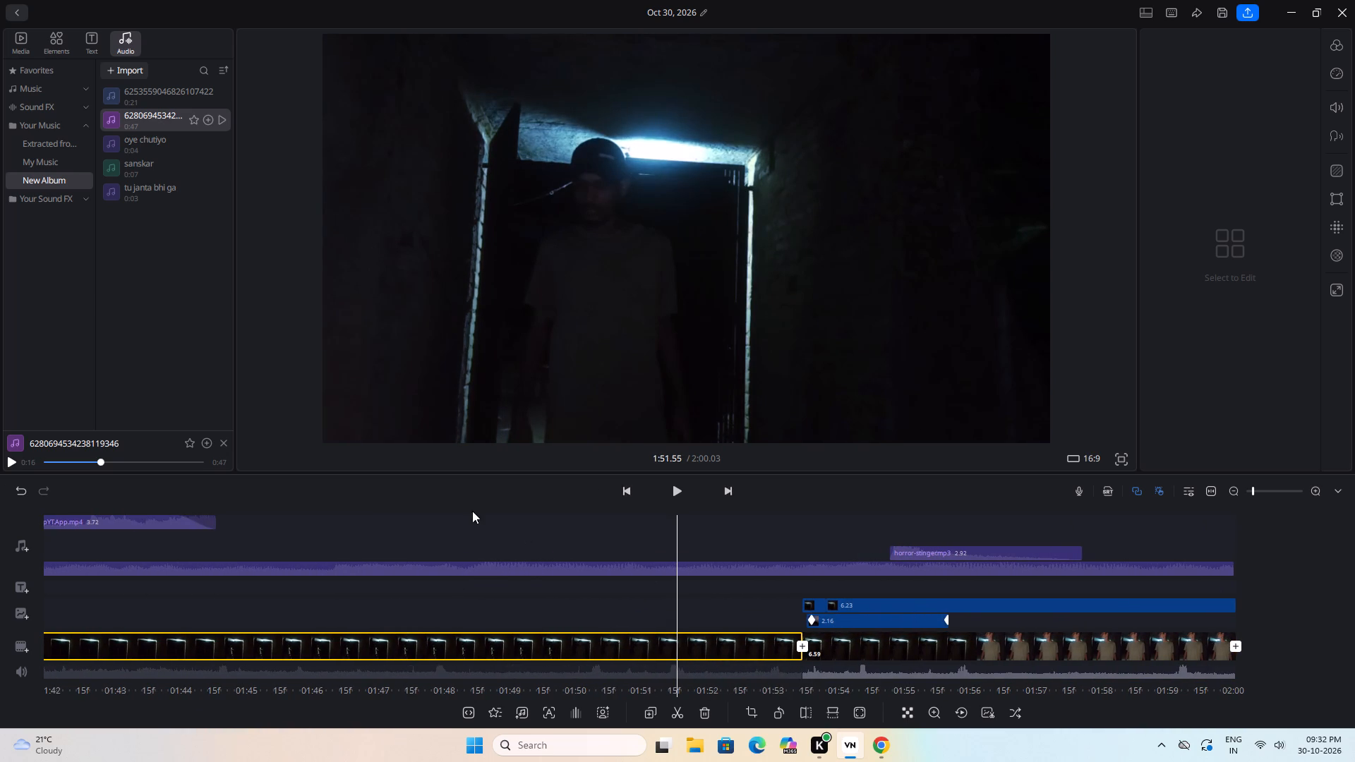
{"action": "left_click", "coordinate": [484, 499]}
{"action": "left_click_drag", "start_coordinate": [419, 528], "coordinate": [520, 525]}
{"action": "left_click_drag", "start_coordinate": [446, 543], "coordinate": [640, 542]}
{"action": "left_click_drag", "start_coordinate": [433, 553], "coordinate": [532, 552]}
{"action": "left_click_drag", "start_coordinate": [409, 555], "coordinate": [512, 547]}
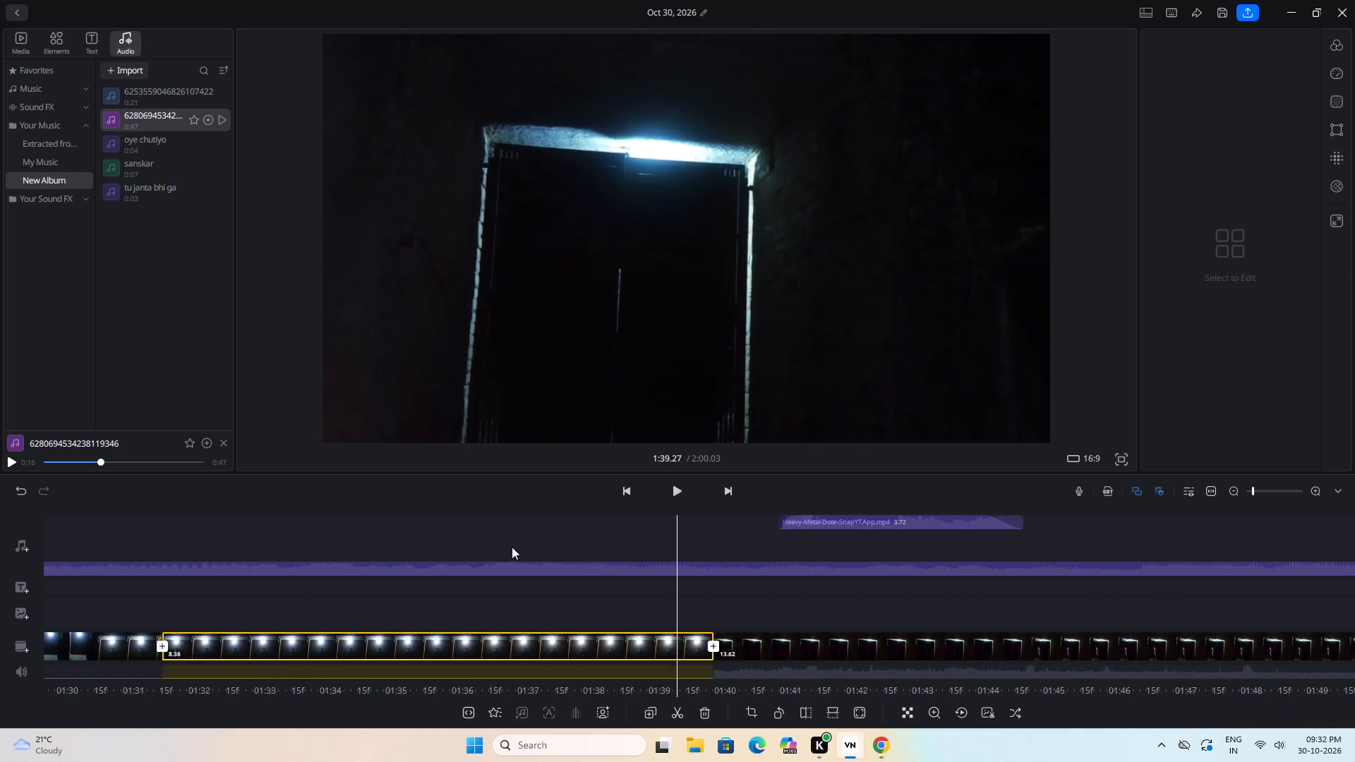
{"action": "left_click_drag", "start_coordinate": [512, 547], "coordinate": [519, 545]}
{"action": "left_click_drag", "start_coordinate": [442, 550], "coordinate": [526, 545]}
{"action": "left_click_drag", "start_coordinate": [418, 552], "coordinate": [517, 542]}
{"action": "left_click_drag", "start_coordinate": [426, 552], "coordinate": [522, 544]}
{"action": "left_click_drag", "start_coordinate": [429, 565], "coordinate": [546, 562]}
{"action": "left_click_drag", "start_coordinate": [495, 562], "coordinate": [589, 571]}
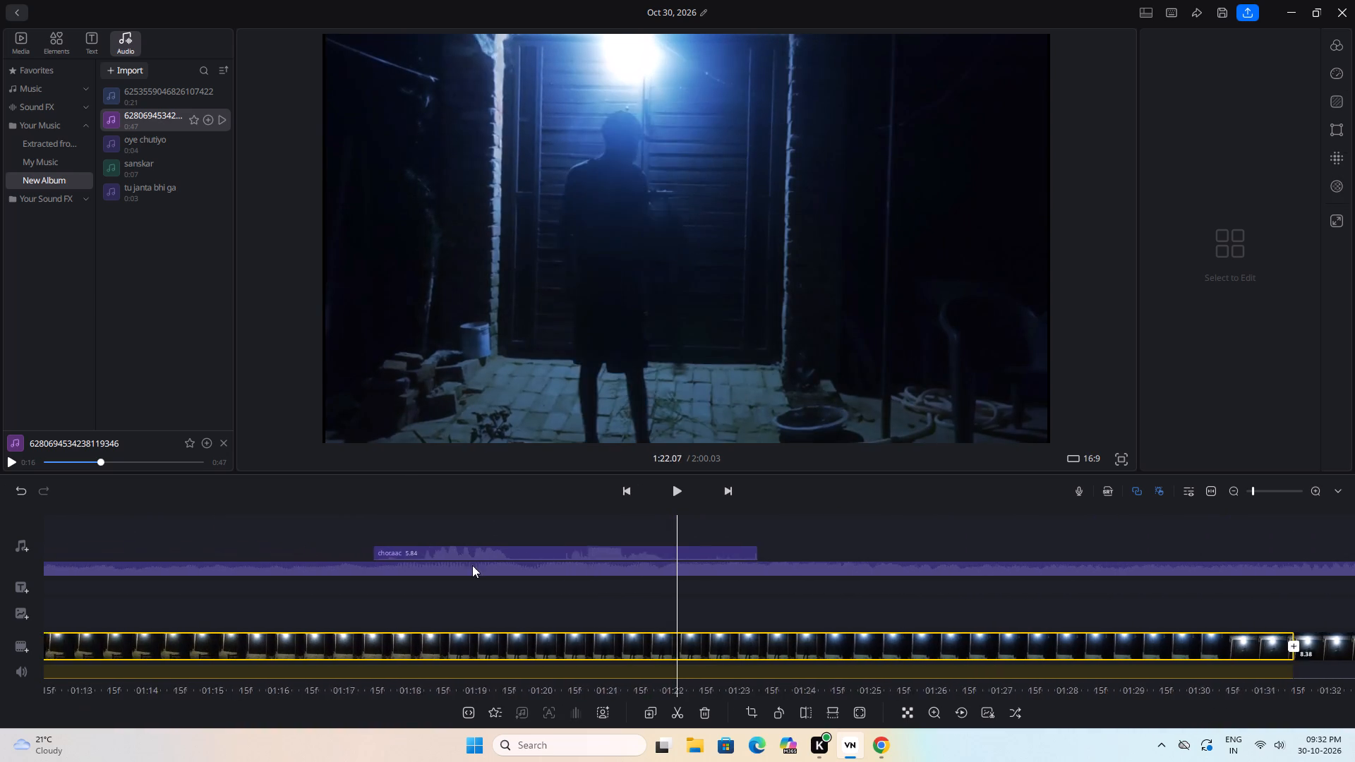
{"action": "left_click_drag", "start_coordinate": [472, 565], "coordinate": [599, 570]}
{"action": "left_click_drag", "start_coordinate": [466, 568], "coordinate": [560, 581]}
{"action": "left_click_drag", "start_coordinate": [483, 576], "coordinate": [594, 591]}
{"action": "left_click_drag", "start_coordinate": [496, 593], "coordinate": [654, 593]}
{"action": "left_click_drag", "start_coordinate": [537, 604], "coordinate": [727, 600]}
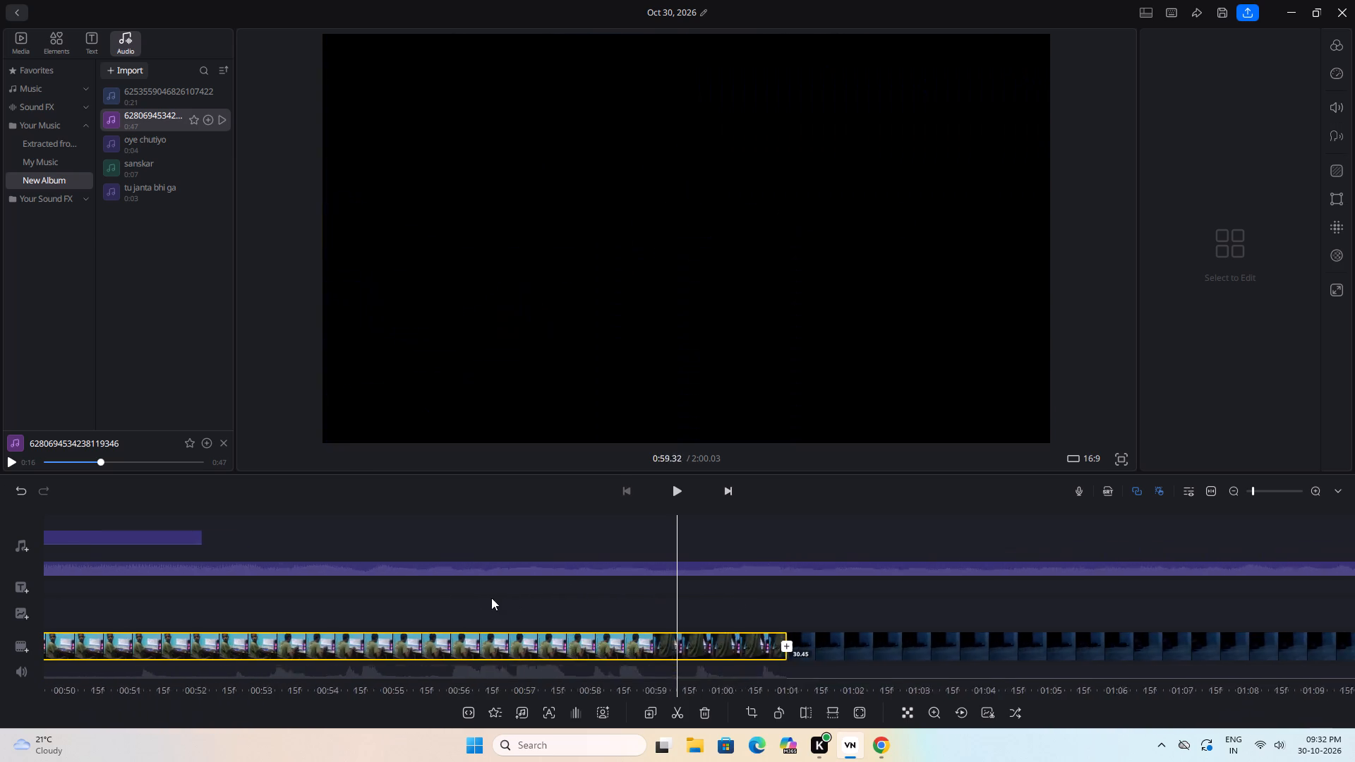
{"action": "left_click_drag", "start_coordinate": [514, 607], "coordinate": [651, 600]}
{"action": "left_click_drag", "start_coordinate": [613, 603], "coordinate": [742, 595]}
{"action": "left_click_drag", "start_coordinate": [552, 598], "coordinate": [767, 593]}
{"action": "left_click_drag", "start_coordinate": [500, 598], "coordinate": [730, 582]}
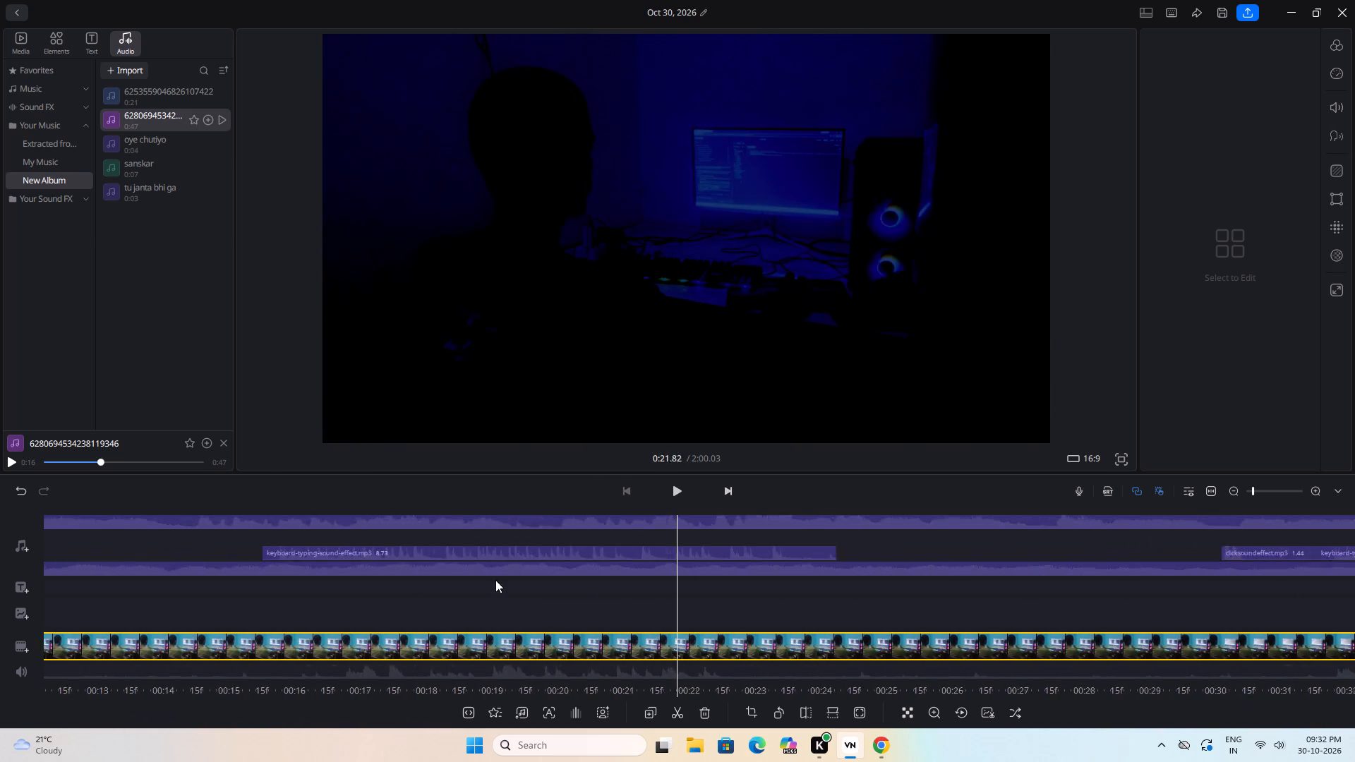
{"action": "left_click_drag", "start_coordinate": [419, 586], "coordinate": [677, 576]}
{"action": "left_click_drag", "start_coordinate": [412, 583], "coordinate": [586, 578]}
{"action": "left_click_drag", "start_coordinate": [511, 568], "coordinate": [450, 570]}
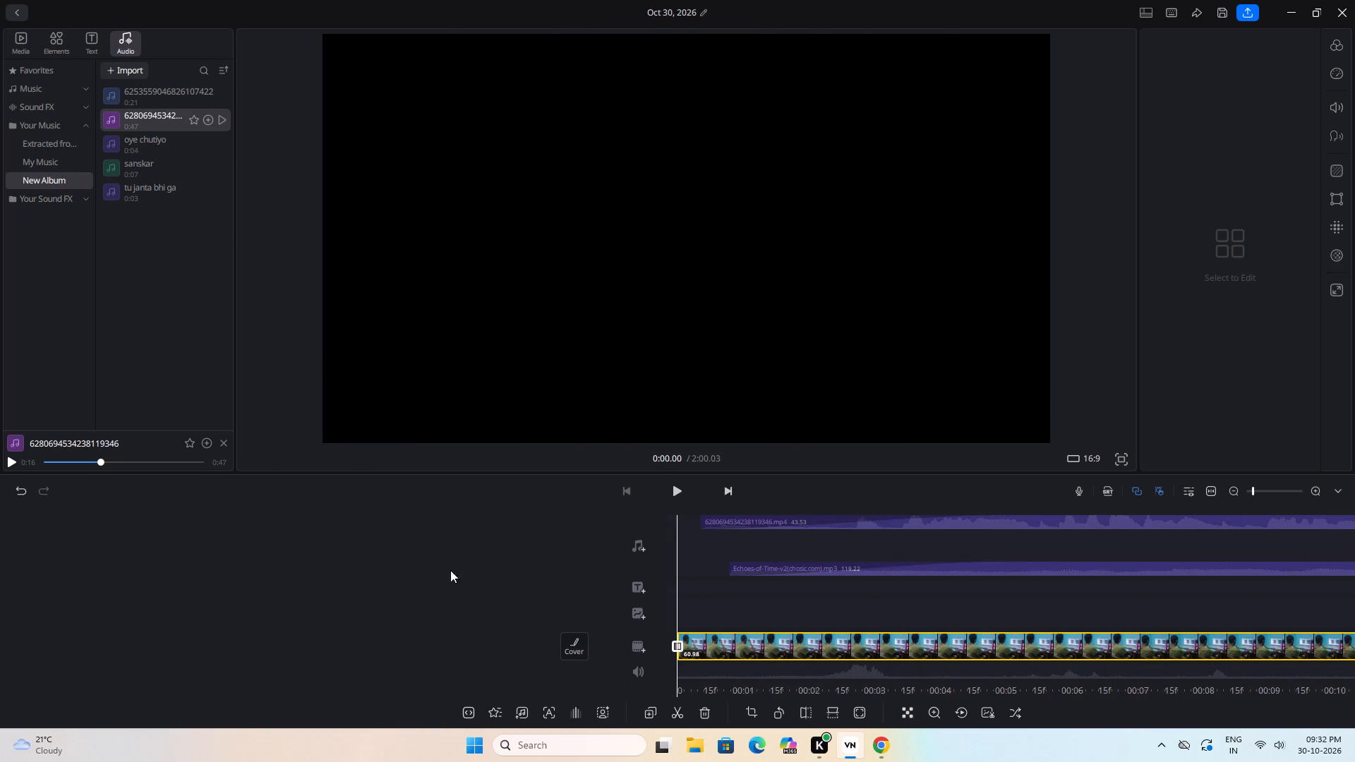
{"action": "left_click_drag", "start_coordinate": [450, 570], "coordinate": [691, 623]}
{"action": "left_click", "coordinate": [676, 496]}
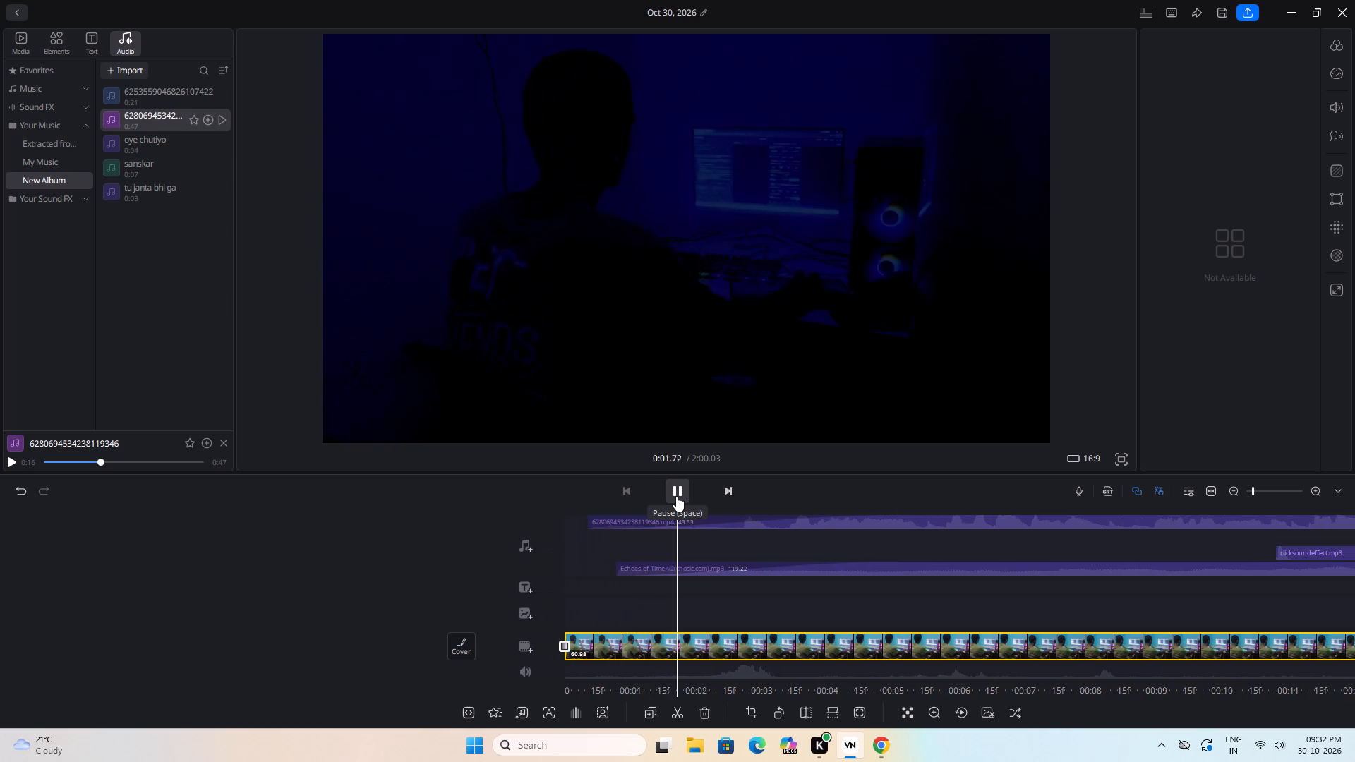
{"action": "left_click_drag", "start_coordinate": [260, 535], "coordinate": [204, 543]}
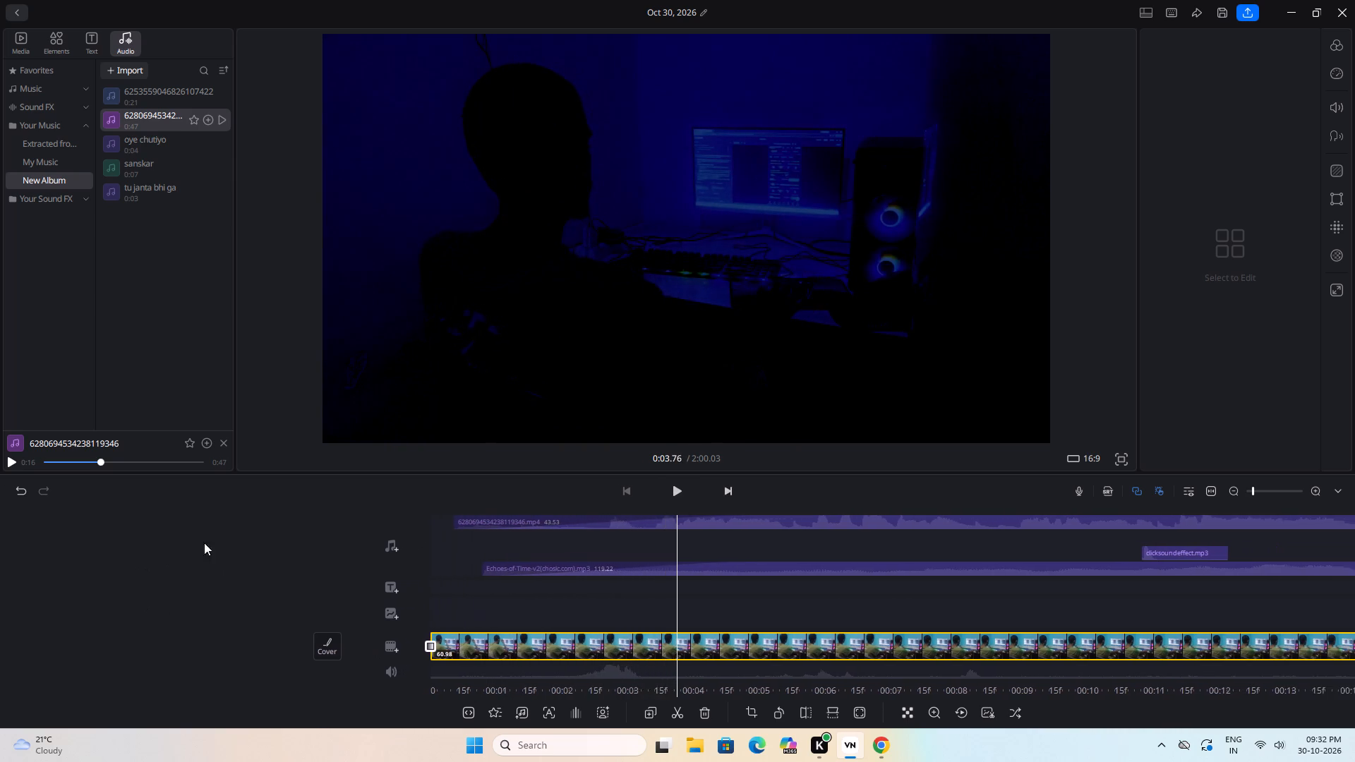
{"action": "left_click_drag", "start_coordinate": [204, 543], "coordinate": [1126, 526]}
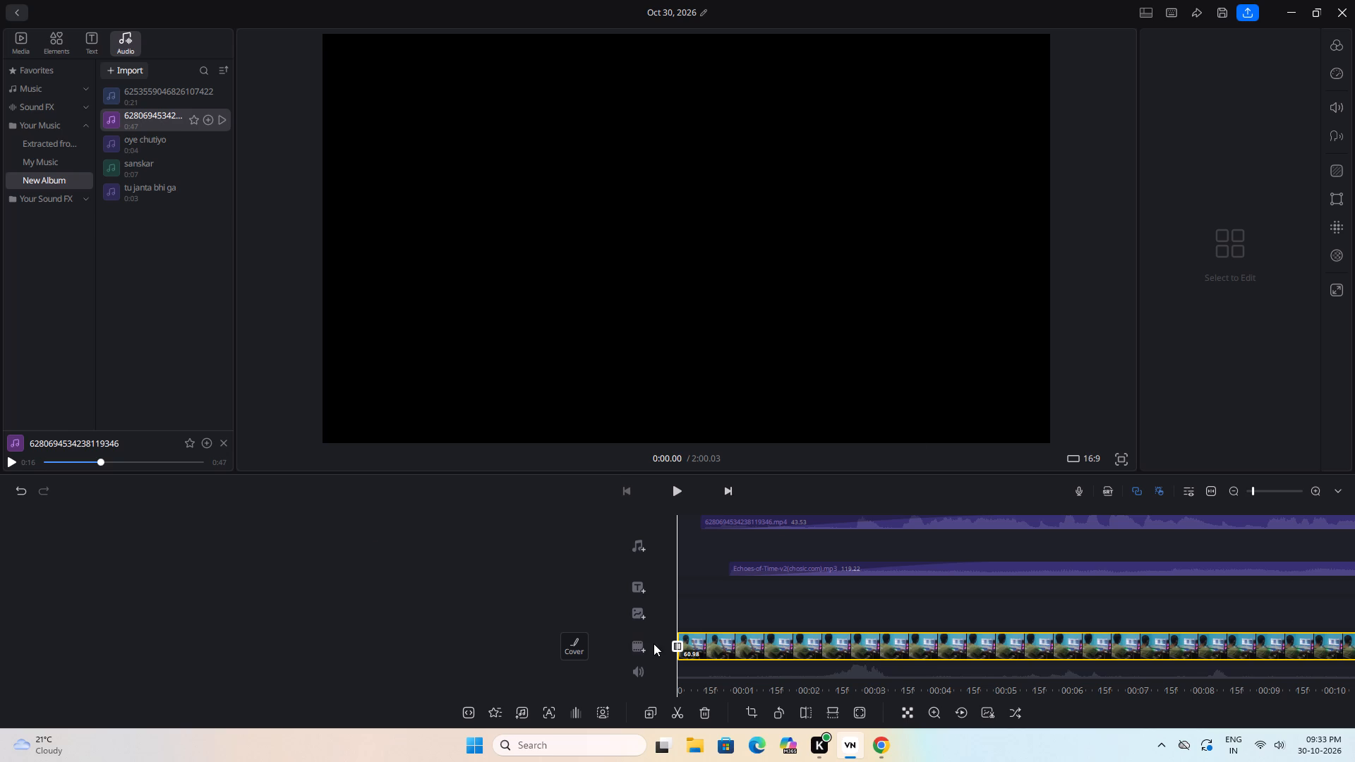
Check the Black opening transition and its duration at the start of the first clip.
{"action": "left_click", "coordinate": [680, 645]}
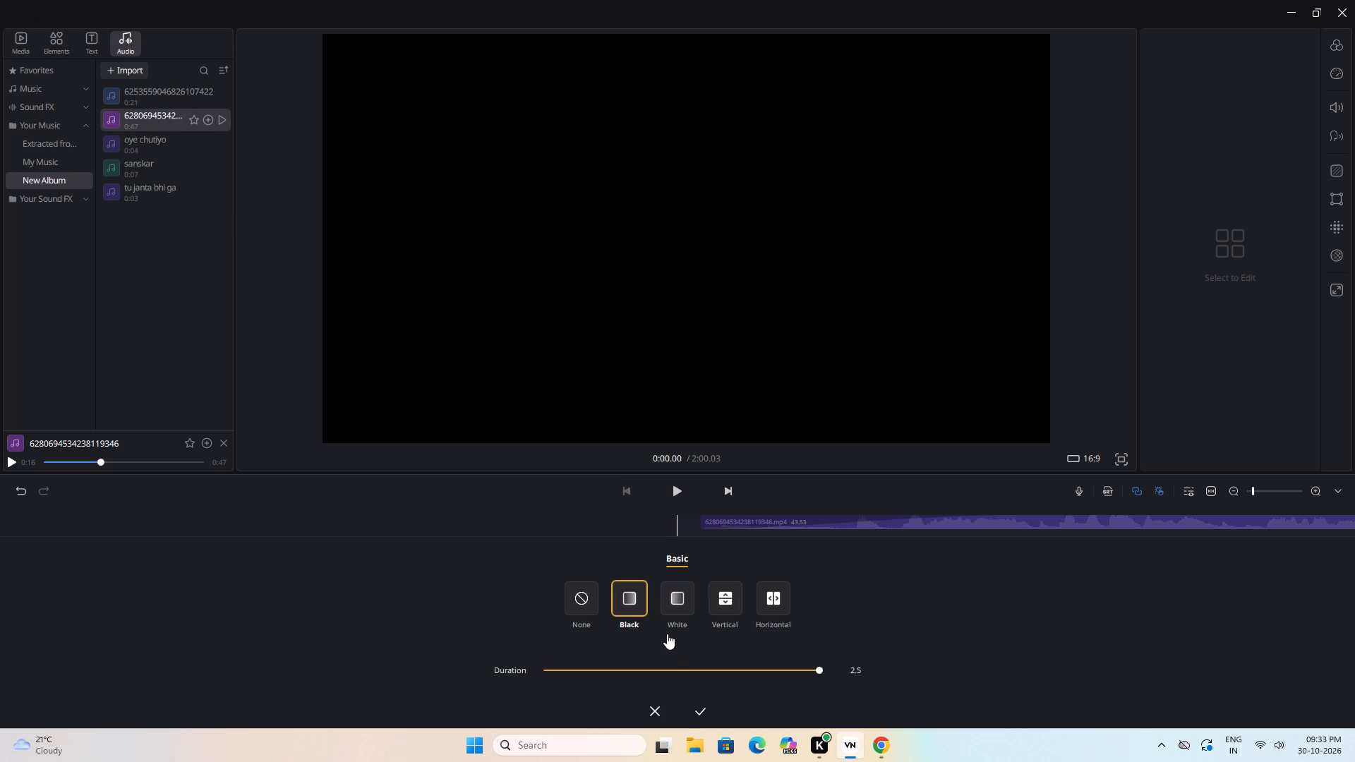
{"action": "left_click", "coordinate": [701, 708]}
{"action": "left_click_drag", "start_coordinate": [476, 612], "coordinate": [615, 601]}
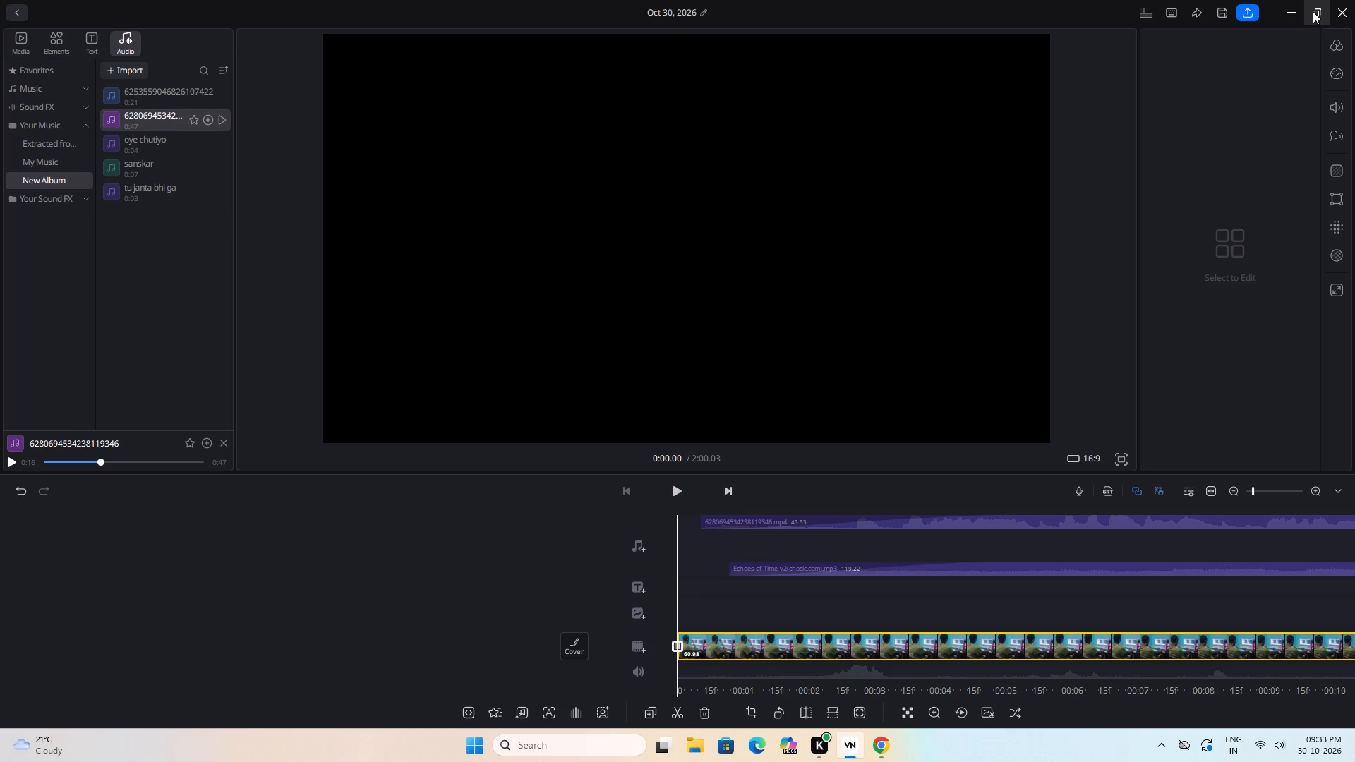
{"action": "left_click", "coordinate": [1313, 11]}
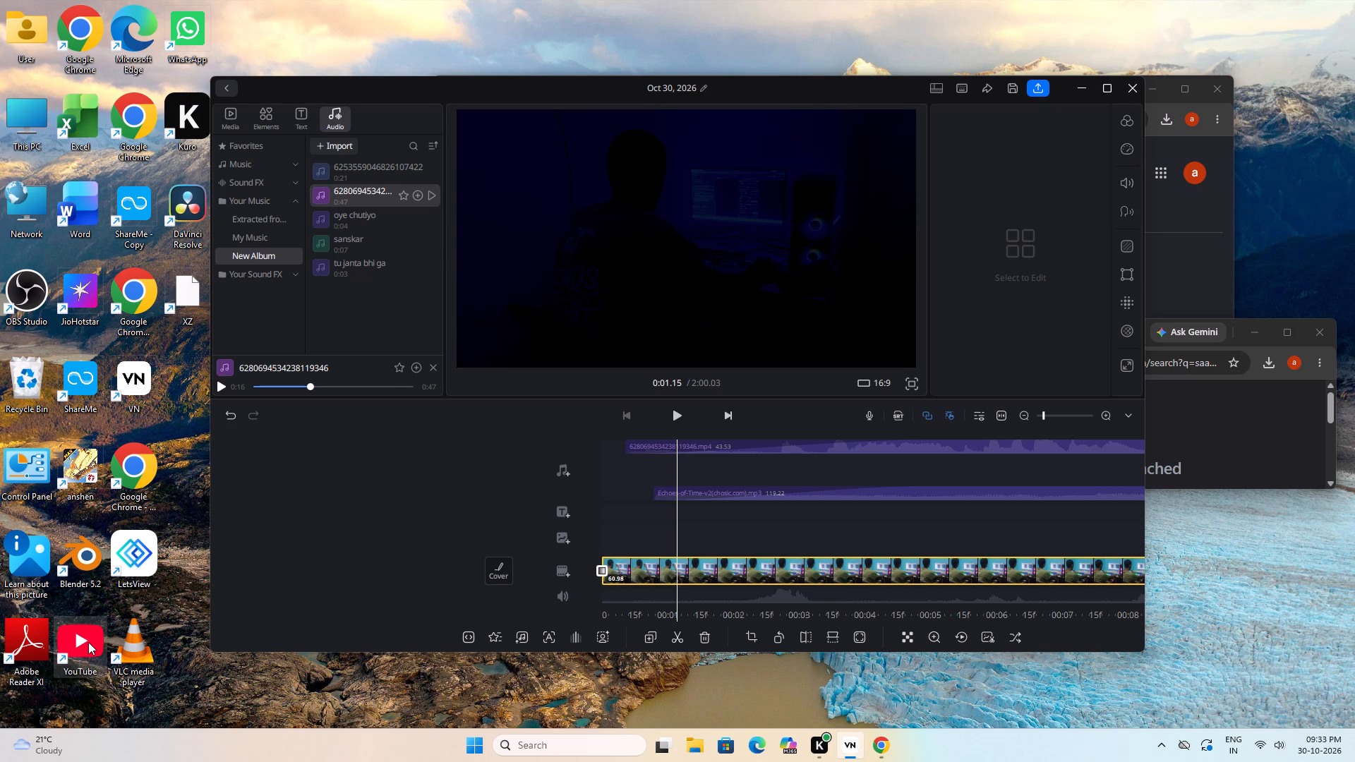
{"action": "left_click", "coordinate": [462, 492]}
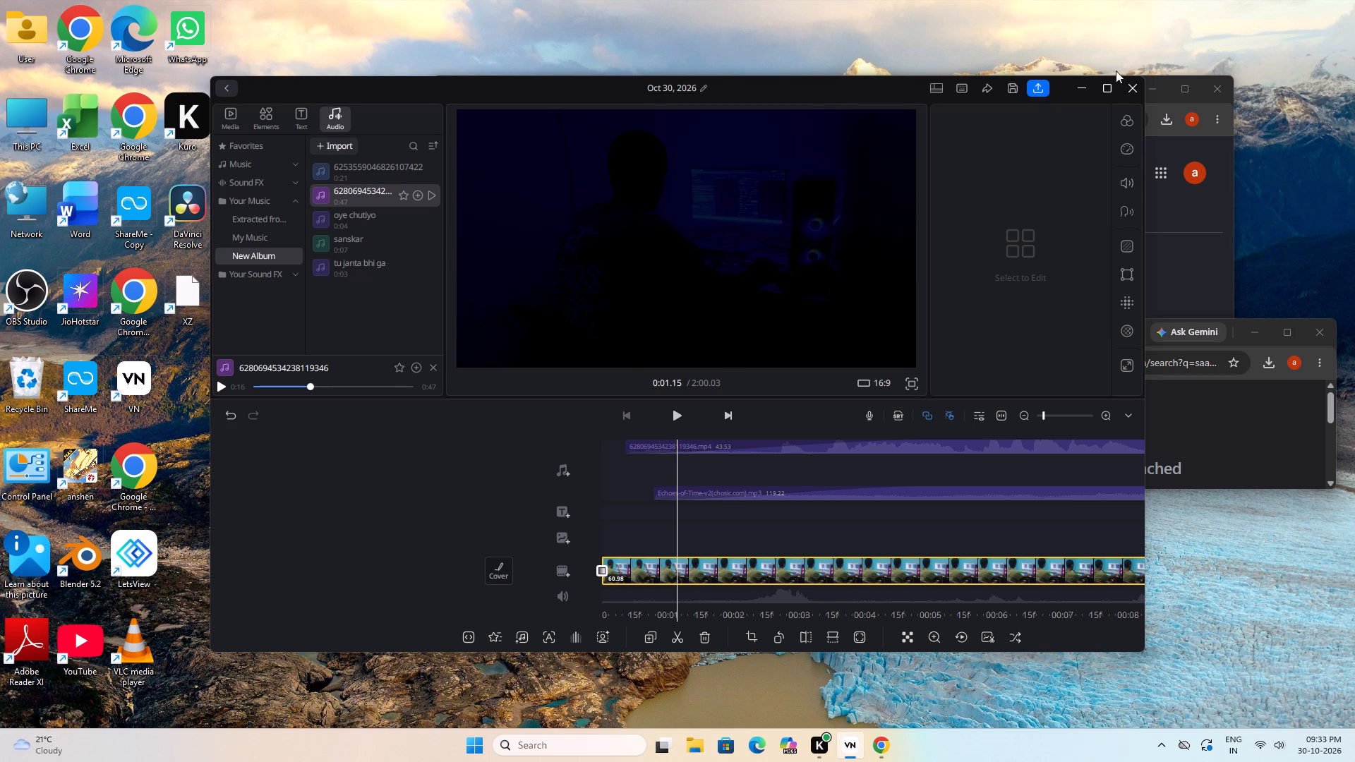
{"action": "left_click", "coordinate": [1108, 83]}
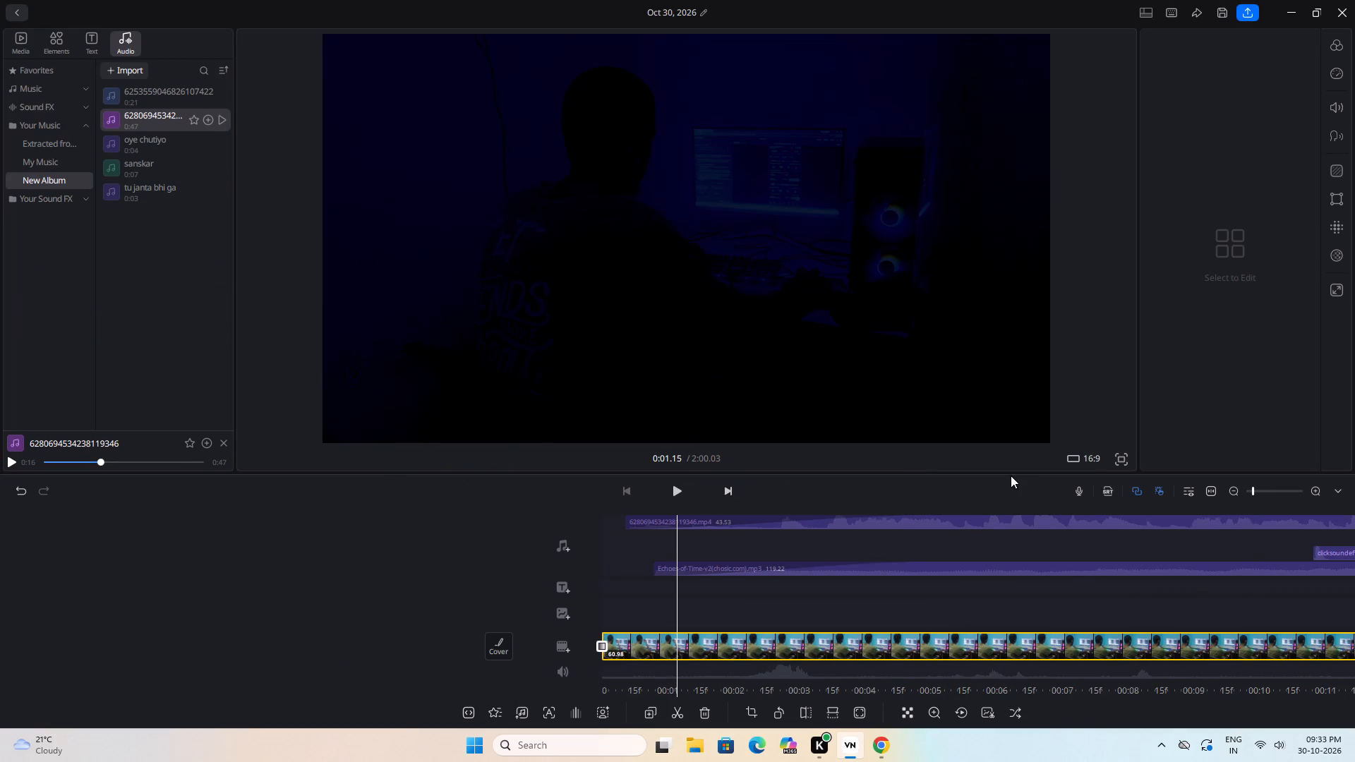
Scrub the timeline from the opening desk shot to the lit gate scene at about 1:19, examining footage and sound-effect placement.
{"action": "left_click_drag", "start_coordinate": [987, 491], "coordinate": [910, 490]}
{"action": "left_click_drag", "start_coordinate": [1001, 488], "coordinate": [945, 494]}
{"action": "left_click_drag", "start_coordinate": [1116, 600], "coordinate": [945, 604]}
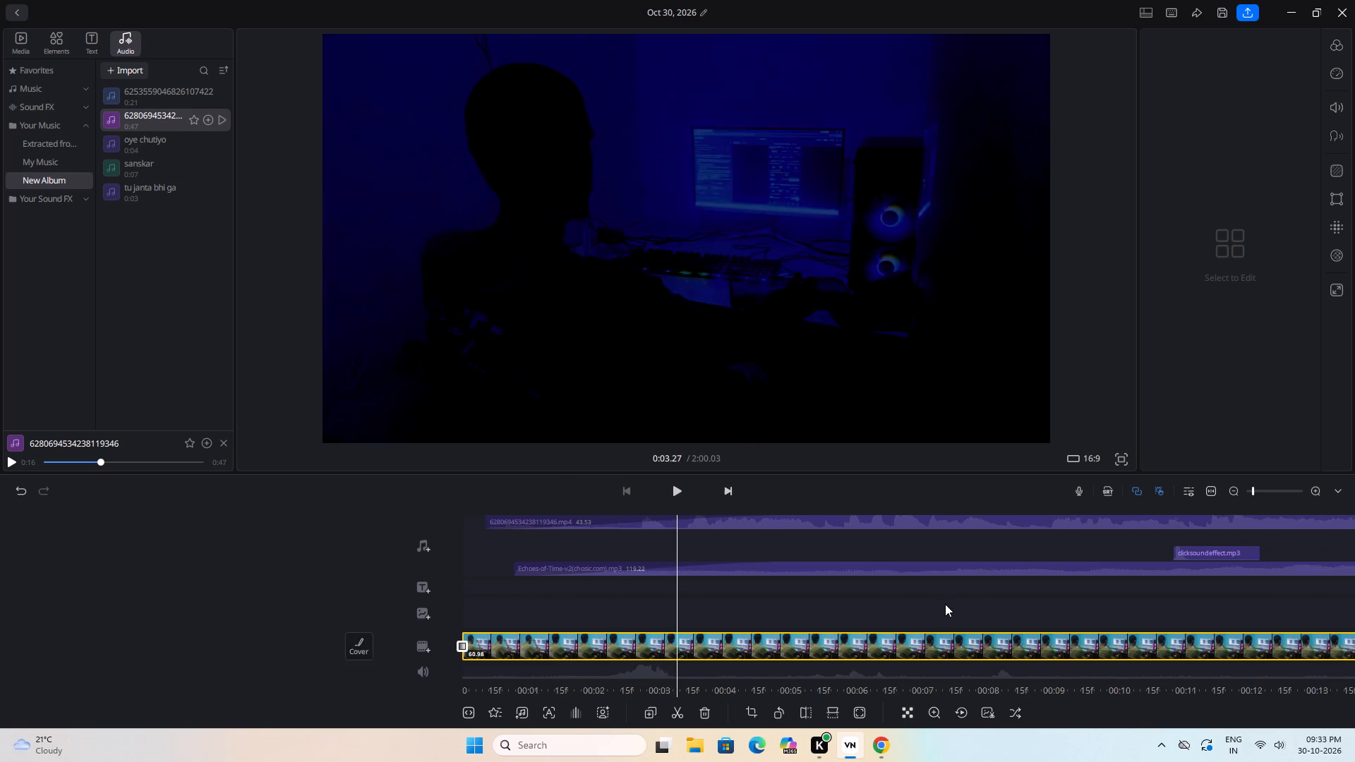
{"action": "left_click_drag", "start_coordinate": [945, 604], "coordinate": [945, 607]}
{"action": "left_click_drag", "start_coordinate": [1136, 619], "coordinate": [833, 614]}
{"action": "left_click_drag", "start_coordinate": [1011, 603], "coordinate": [539, 569]}
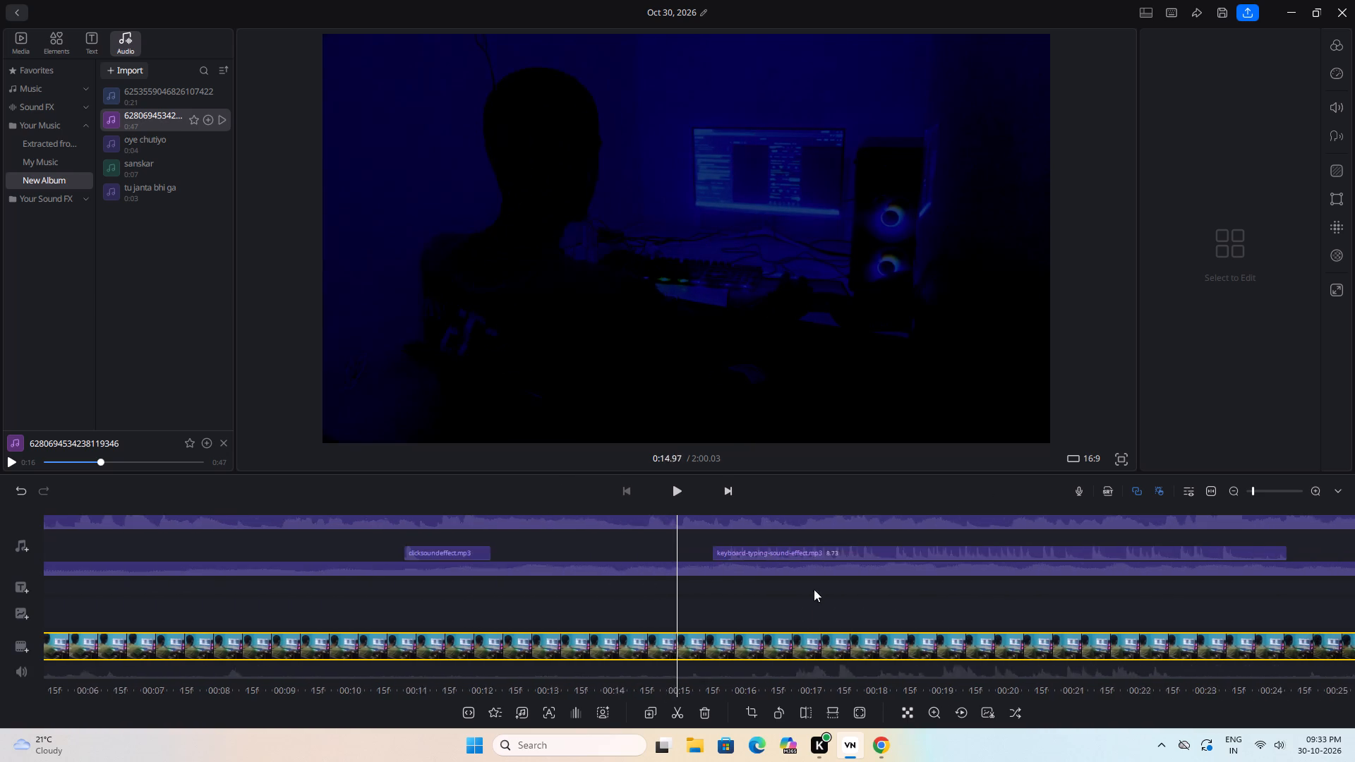
{"action": "left_click_drag", "start_coordinate": [881, 590], "coordinate": [507, 576]}
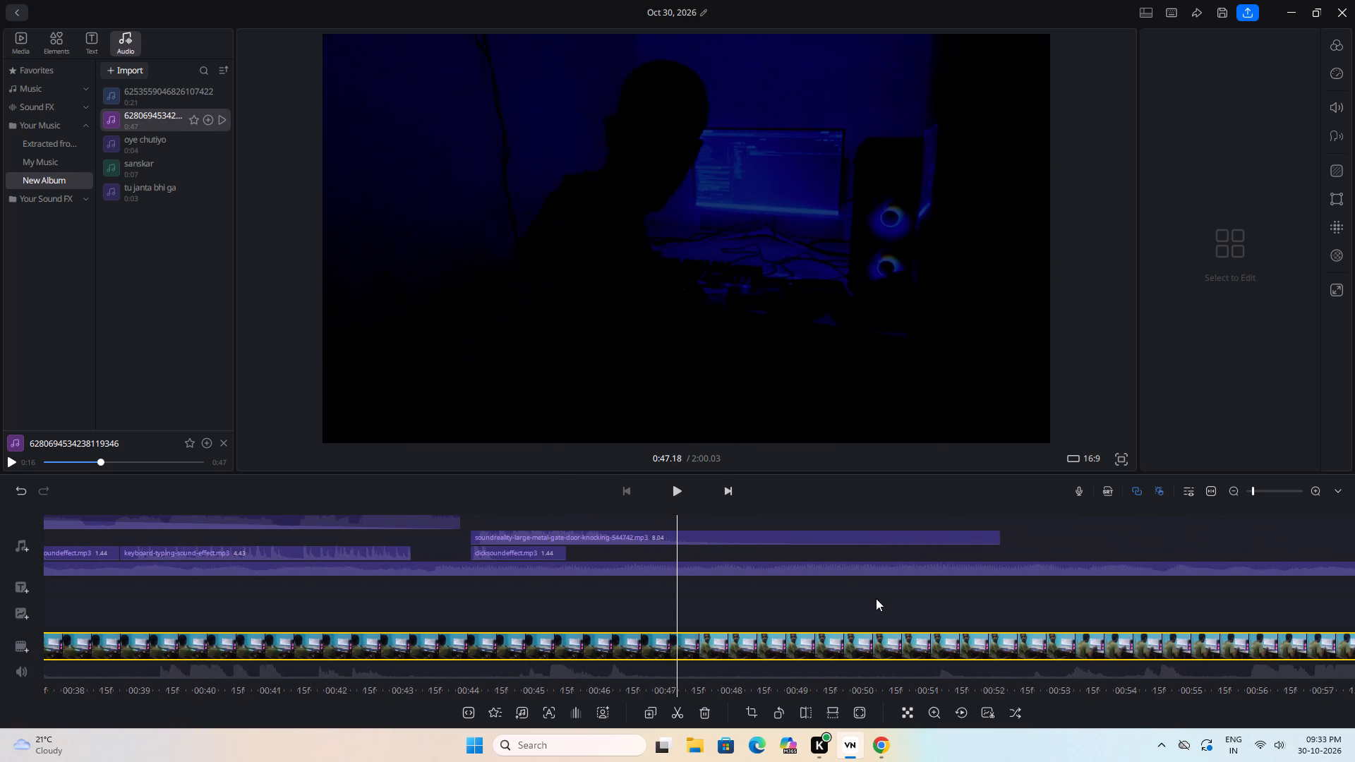
{"action": "left_click_drag", "start_coordinate": [1115, 585], "coordinate": [699, 616]}
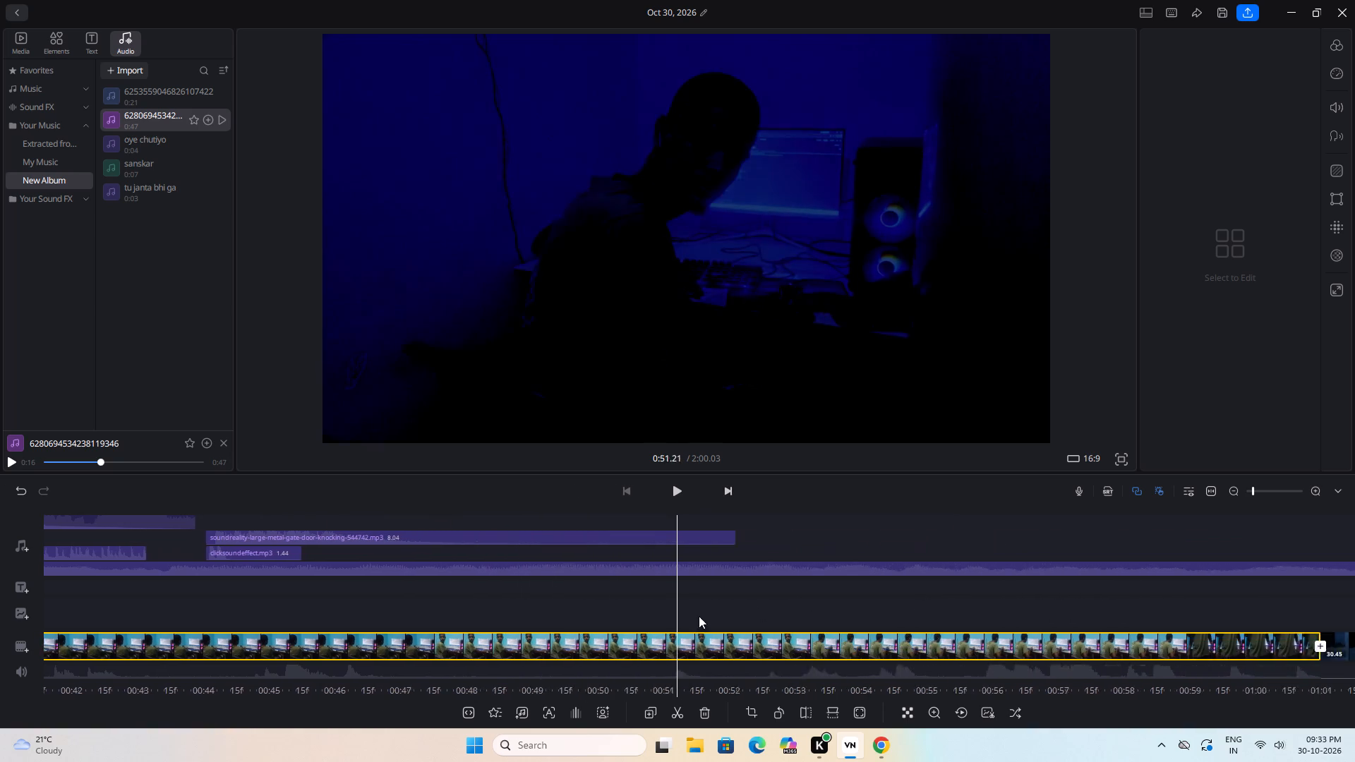
{"action": "left_click_drag", "start_coordinate": [699, 616], "coordinate": [46, 610]}
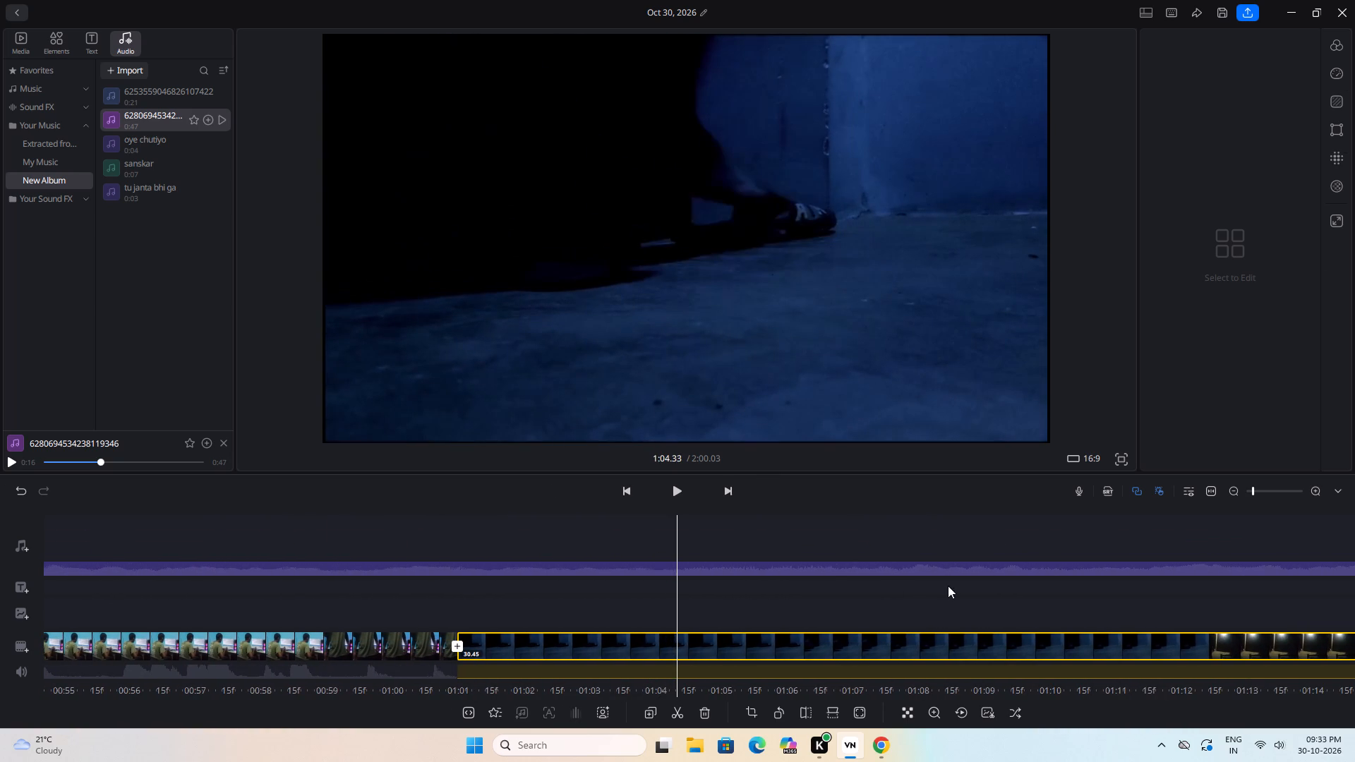
{"action": "left_click_drag", "start_coordinate": [1085, 590], "coordinate": [846, 591]}
{"action": "left_click_drag", "start_coordinate": [1062, 583], "coordinate": [921, 579]}
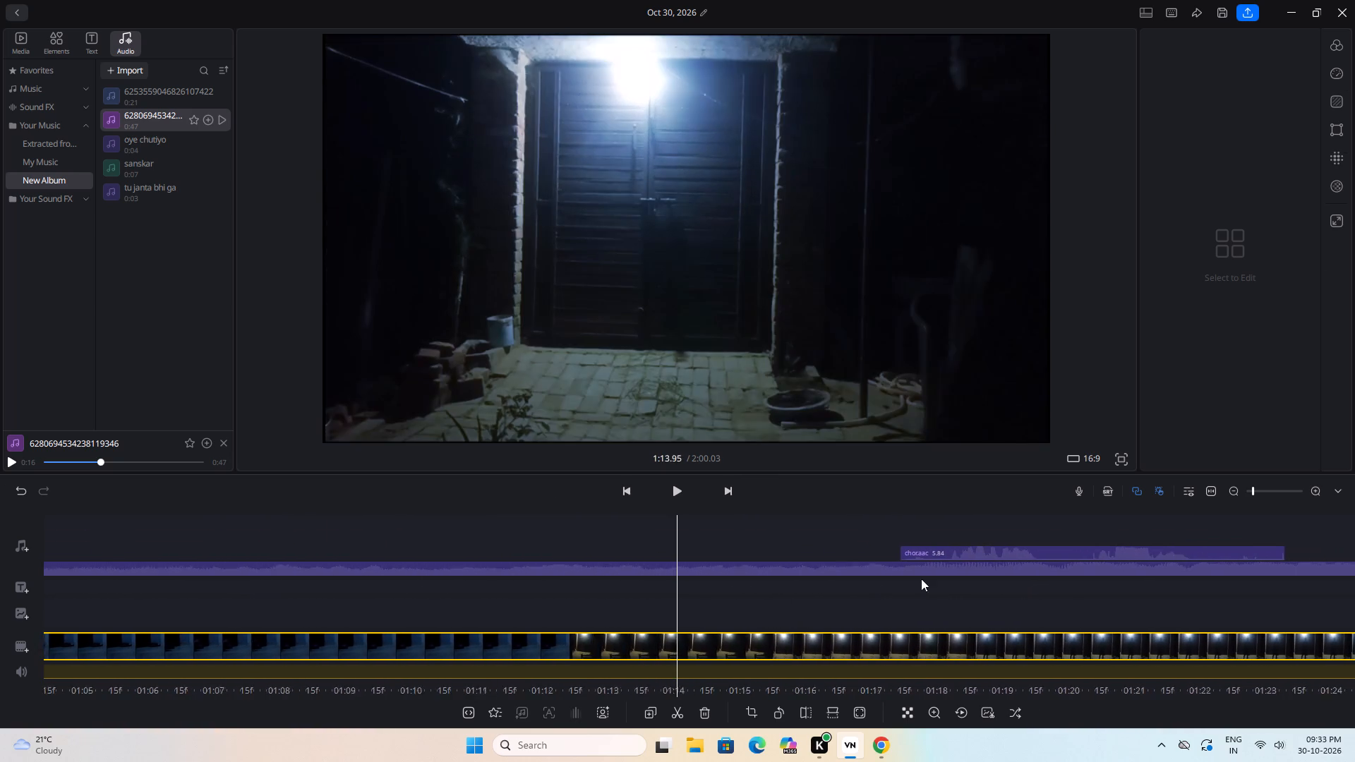
{"action": "left_click_drag", "start_coordinate": [921, 579], "coordinate": [873, 575]}
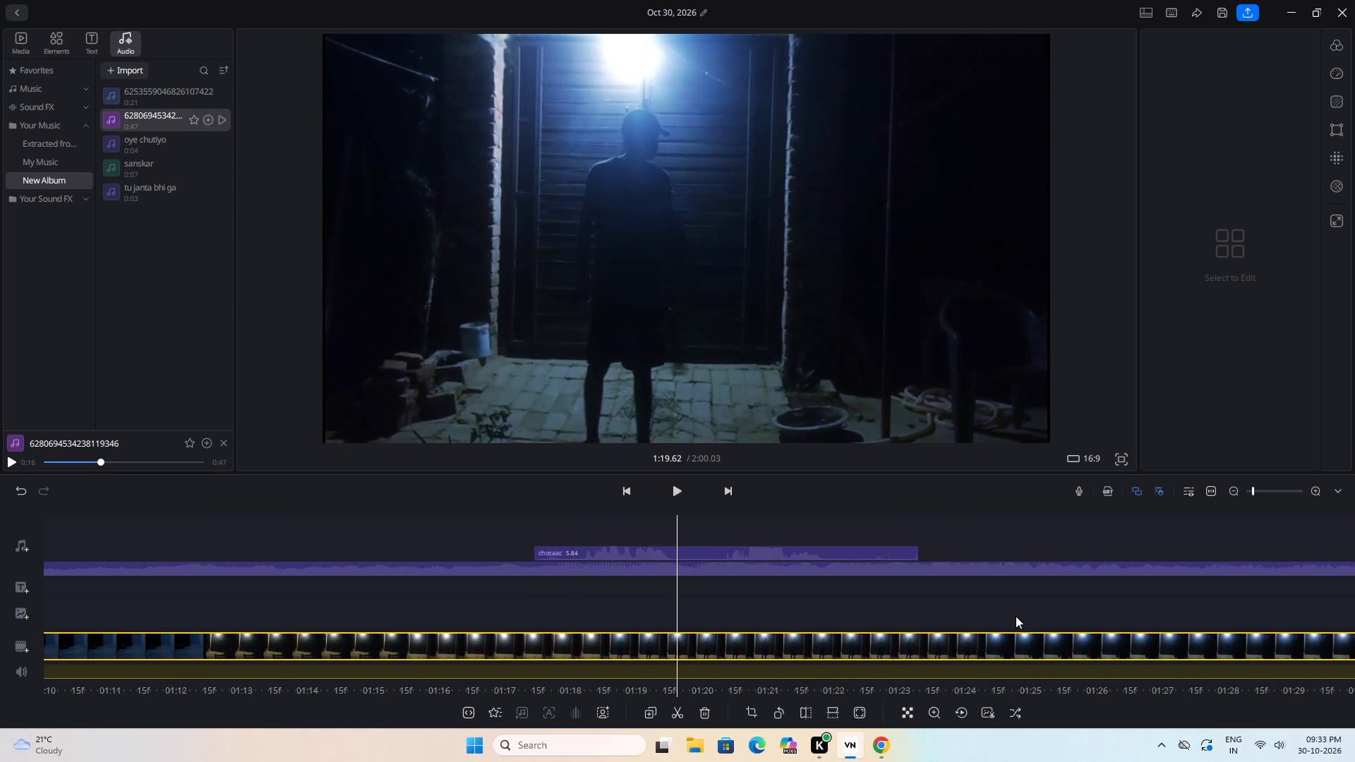
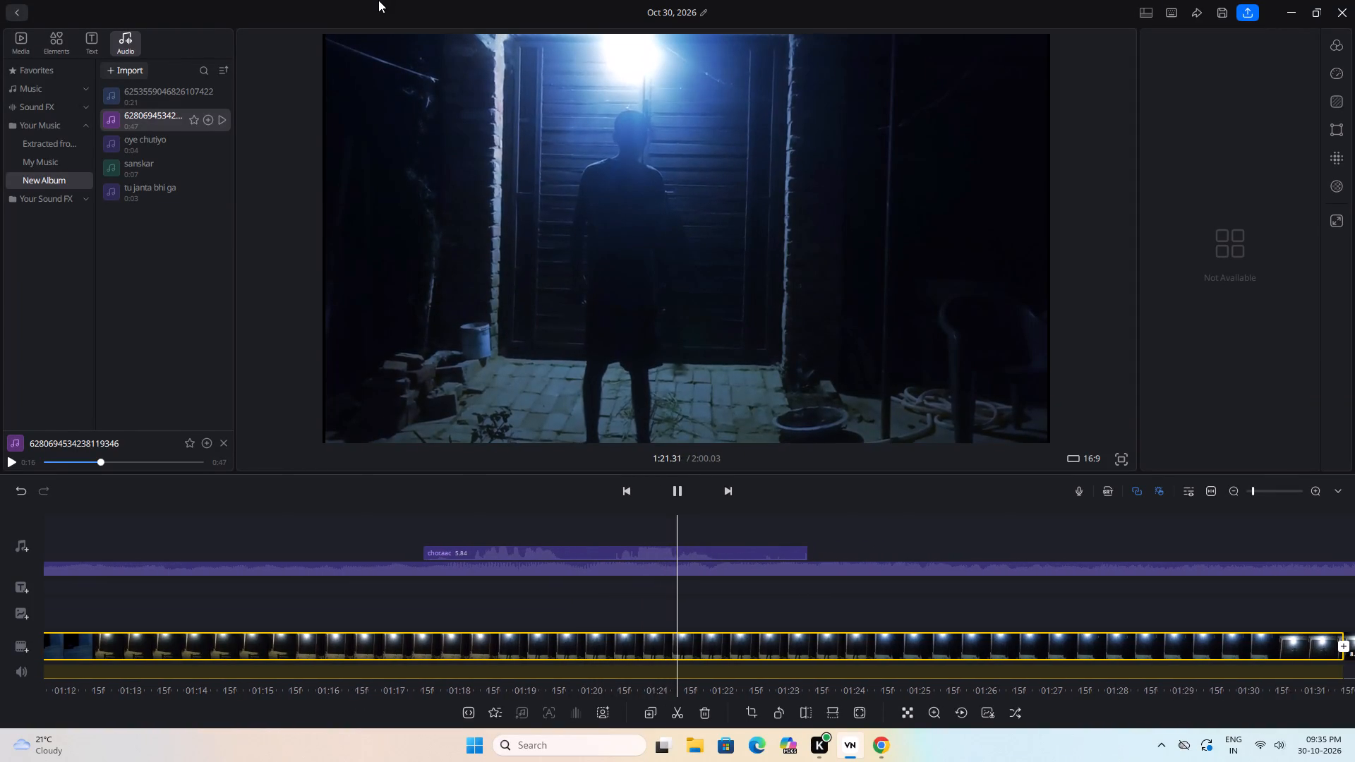
Pause the preview at the figure standing before the lit gate, at about 1:21.
{"action": "key", "text": "space"}
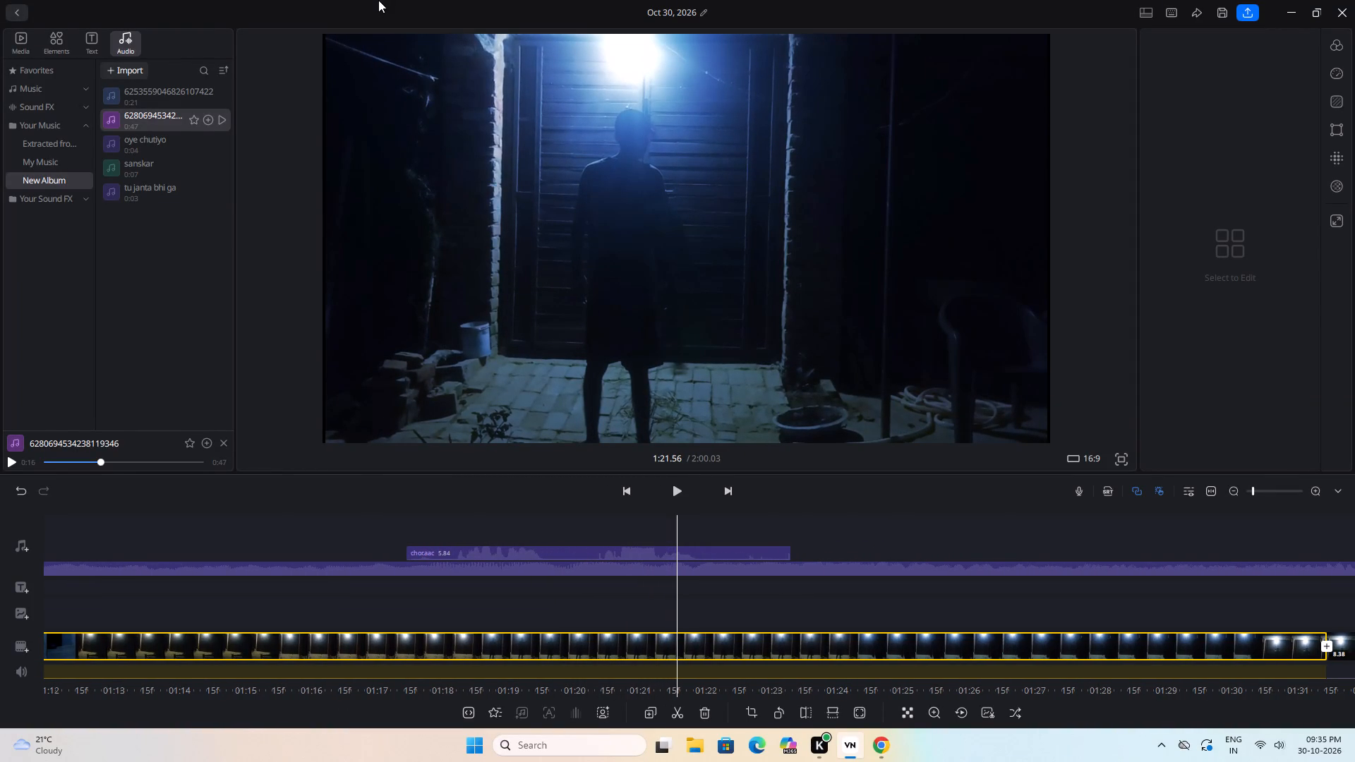
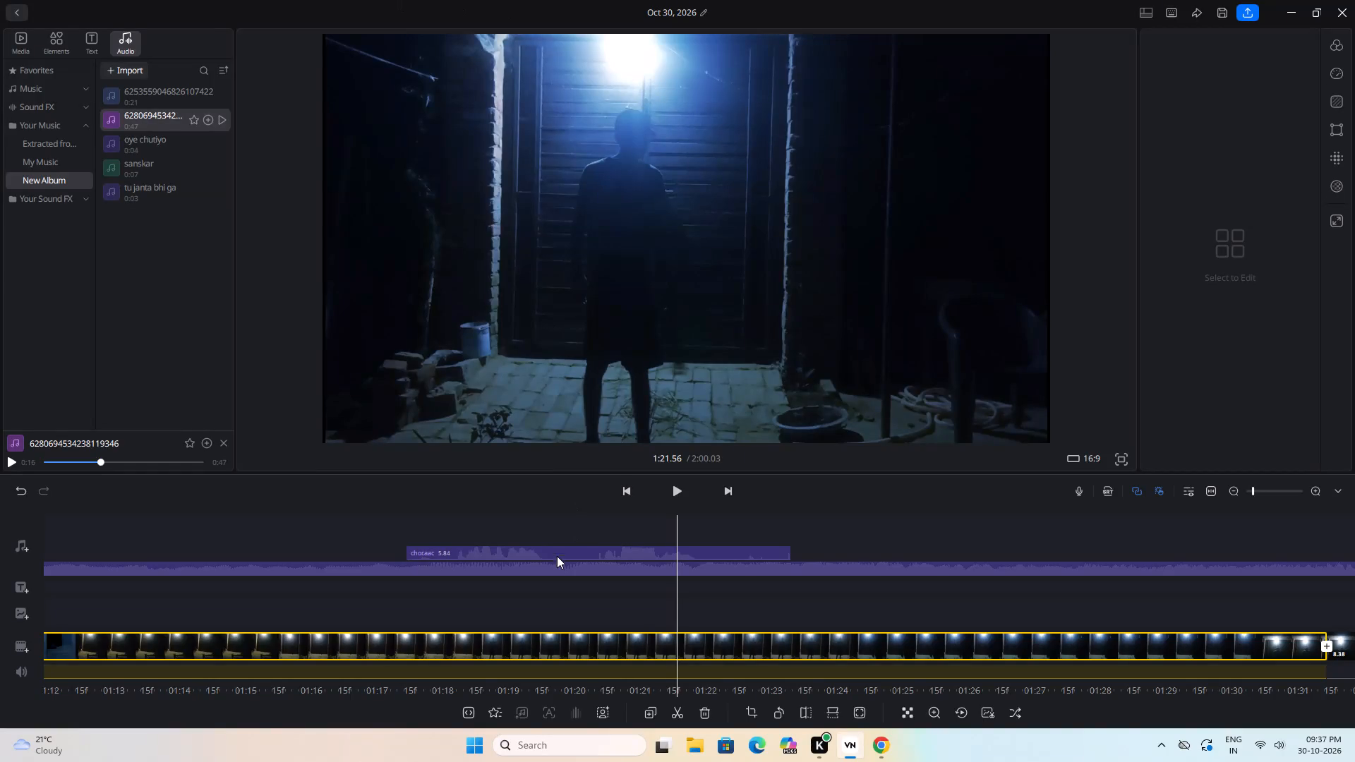
Return to the start of the timeline and play back the opening computer-desk scene until about 0:06.
{"action": "left_click_drag", "start_coordinate": [510, 525], "coordinate": [890, 598]}
{"action": "left_click_drag", "start_coordinate": [484, 533], "coordinate": [768, 571]}
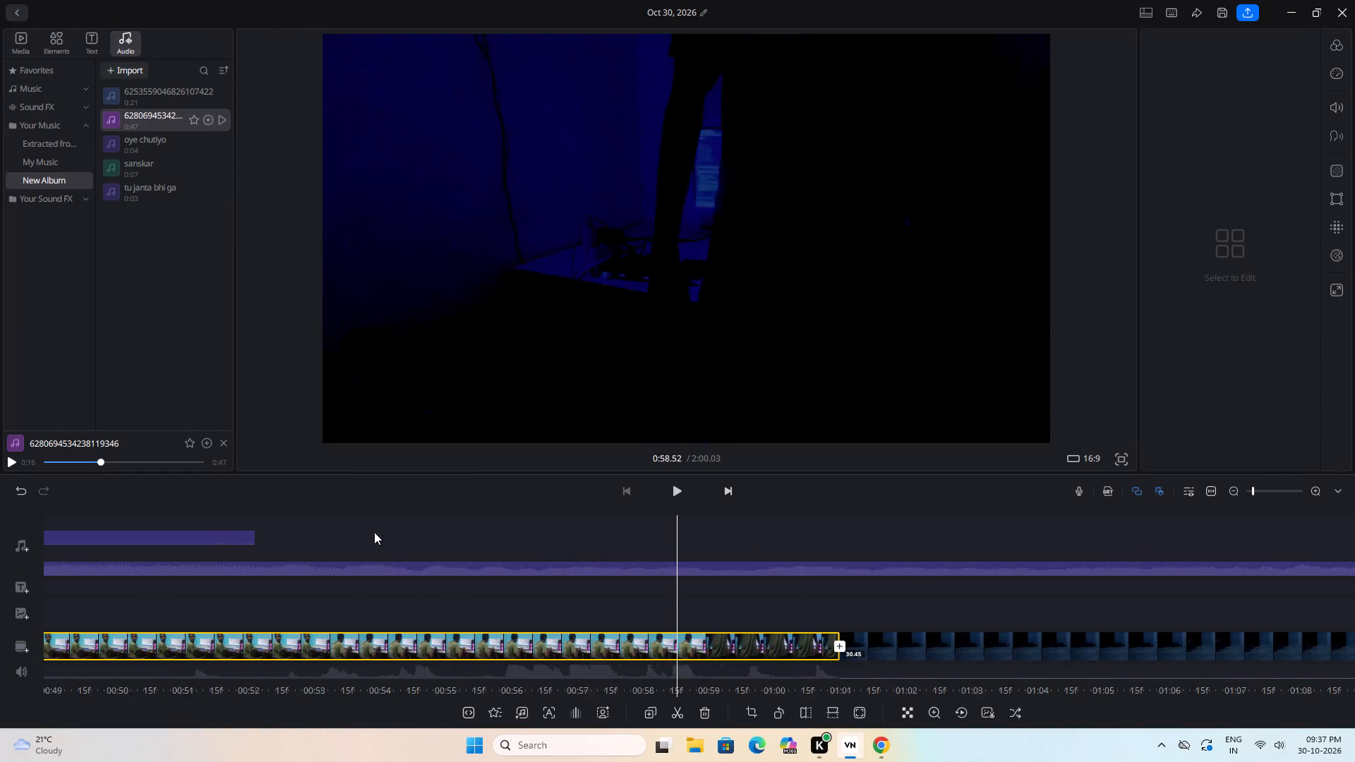
{"action": "left_click_drag", "start_coordinate": [507, 545], "coordinate": [913, 581]}
{"action": "left_click_drag", "start_coordinate": [569, 562], "coordinate": [1032, 604]}
{"action": "left_click_drag", "start_coordinate": [903, 595], "coordinate": [1157, 617]}
{"action": "left_click_drag", "start_coordinate": [1194, 610], "coordinate": [1180, 611]}
{"action": "left_click_drag", "start_coordinate": [695, 576], "coordinate": [840, 593]}
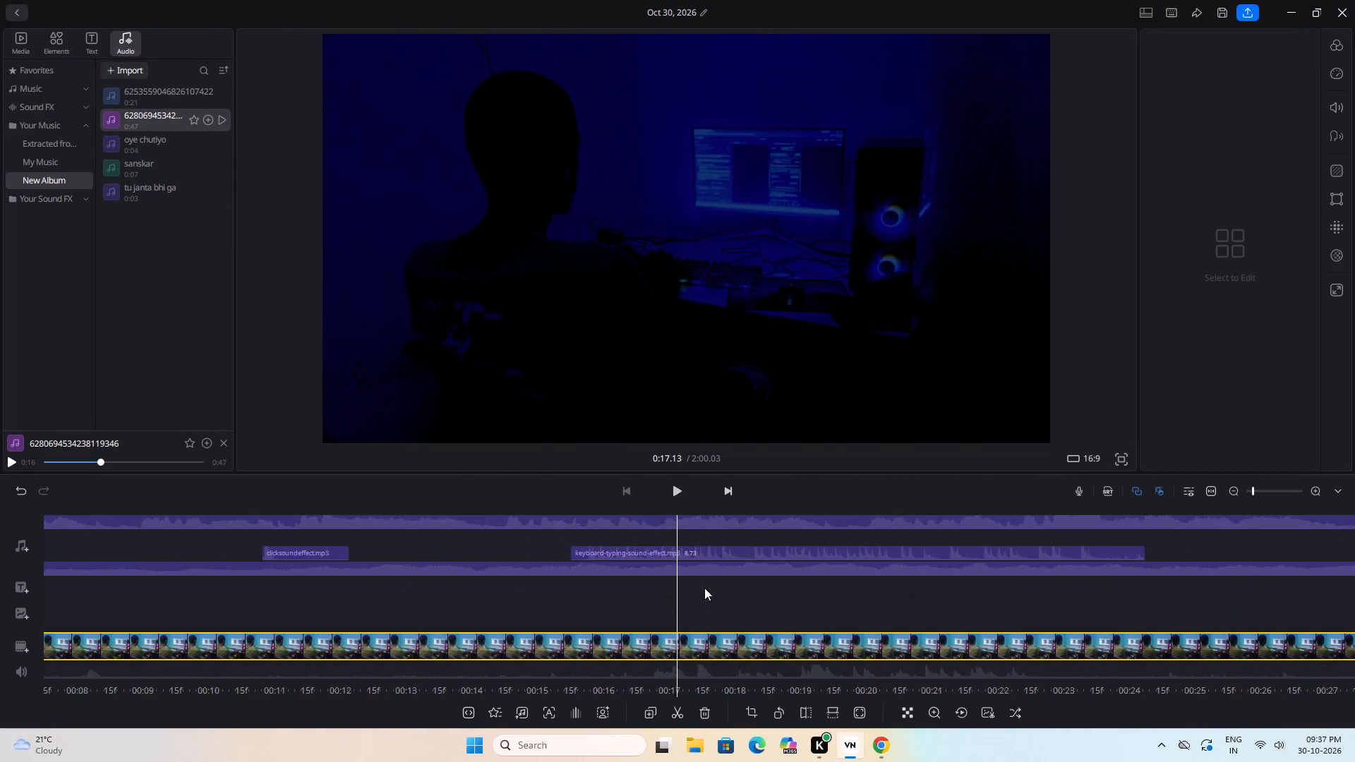
{"action": "left_click_drag", "start_coordinate": [502, 575], "coordinate": [864, 602]}
{"action": "left_click_drag", "start_coordinate": [488, 573], "coordinate": [900, 612]}
{"action": "left_click", "coordinate": [672, 490]}
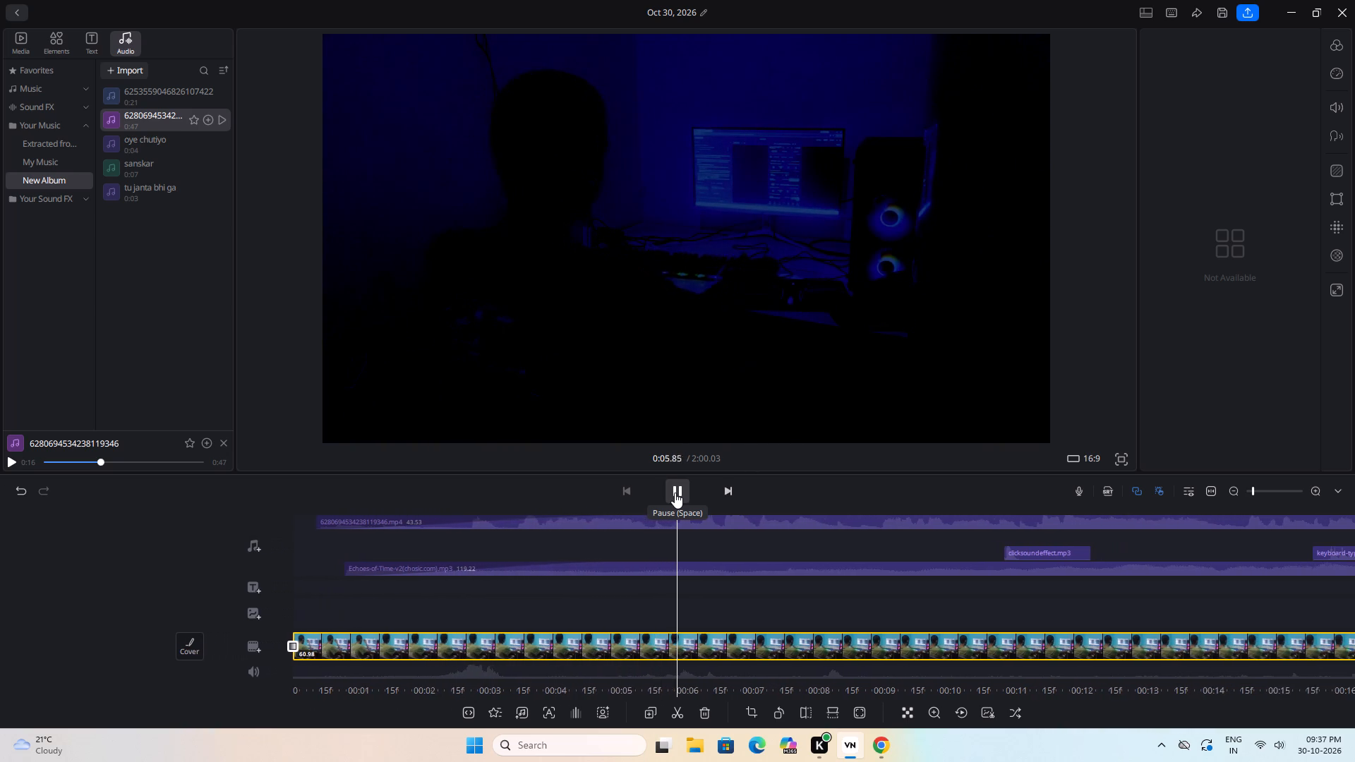
{"action": "left_click", "coordinate": [675, 492]}
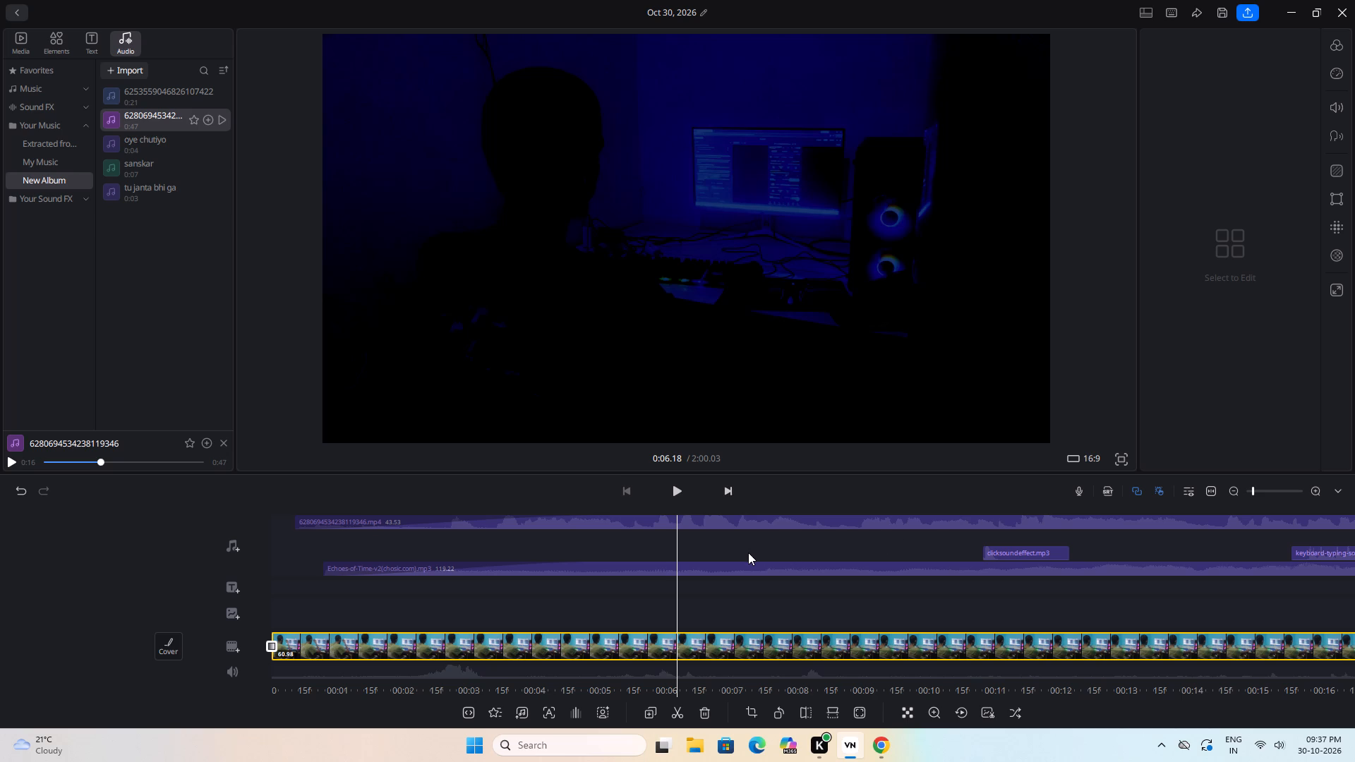
Skim the whole timeline from the desk scene through the gate shots to the end of the video at 2:00.
{"action": "left_click_drag", "start_coordinate": [1076, 615], "coordinate": [832, 595]}
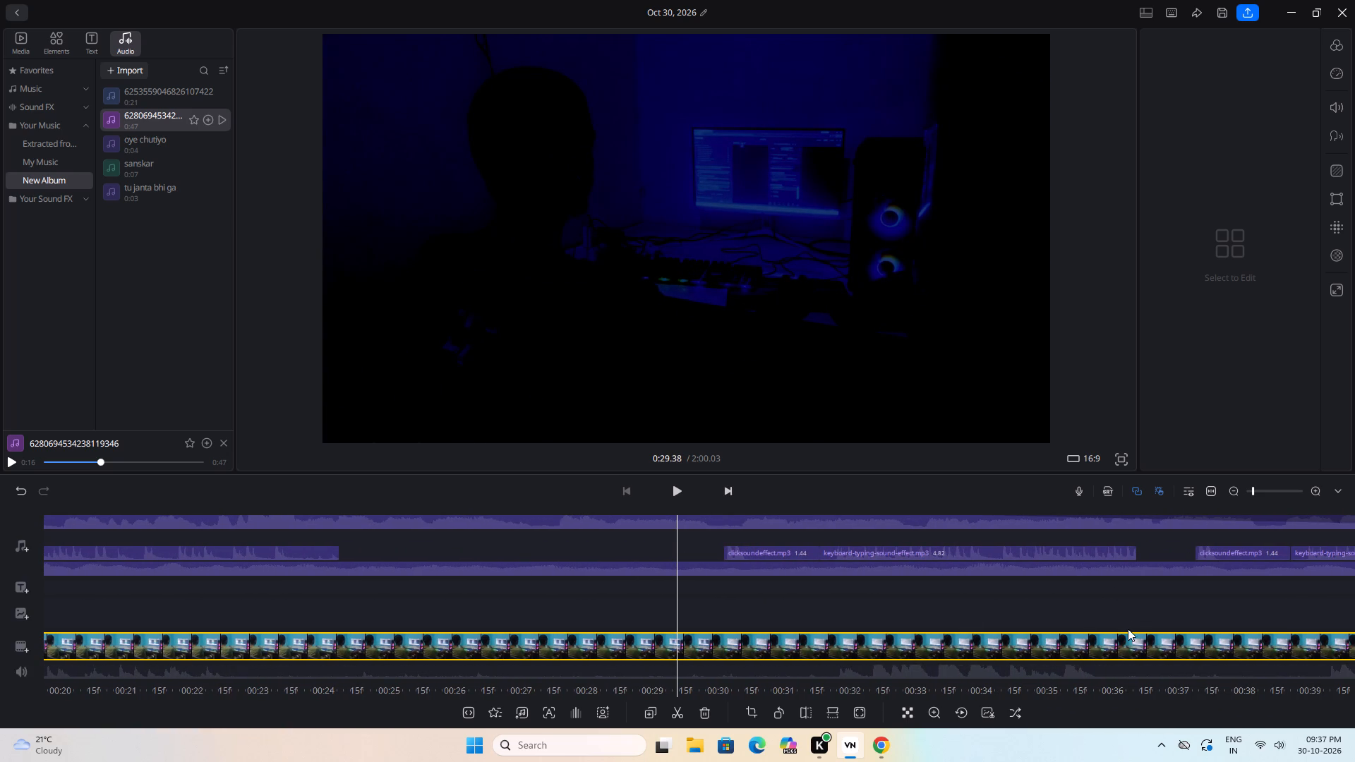
{"action": "left_click_drag", "start_coordinate": [945, 581], "coordinate": [808, 574]}
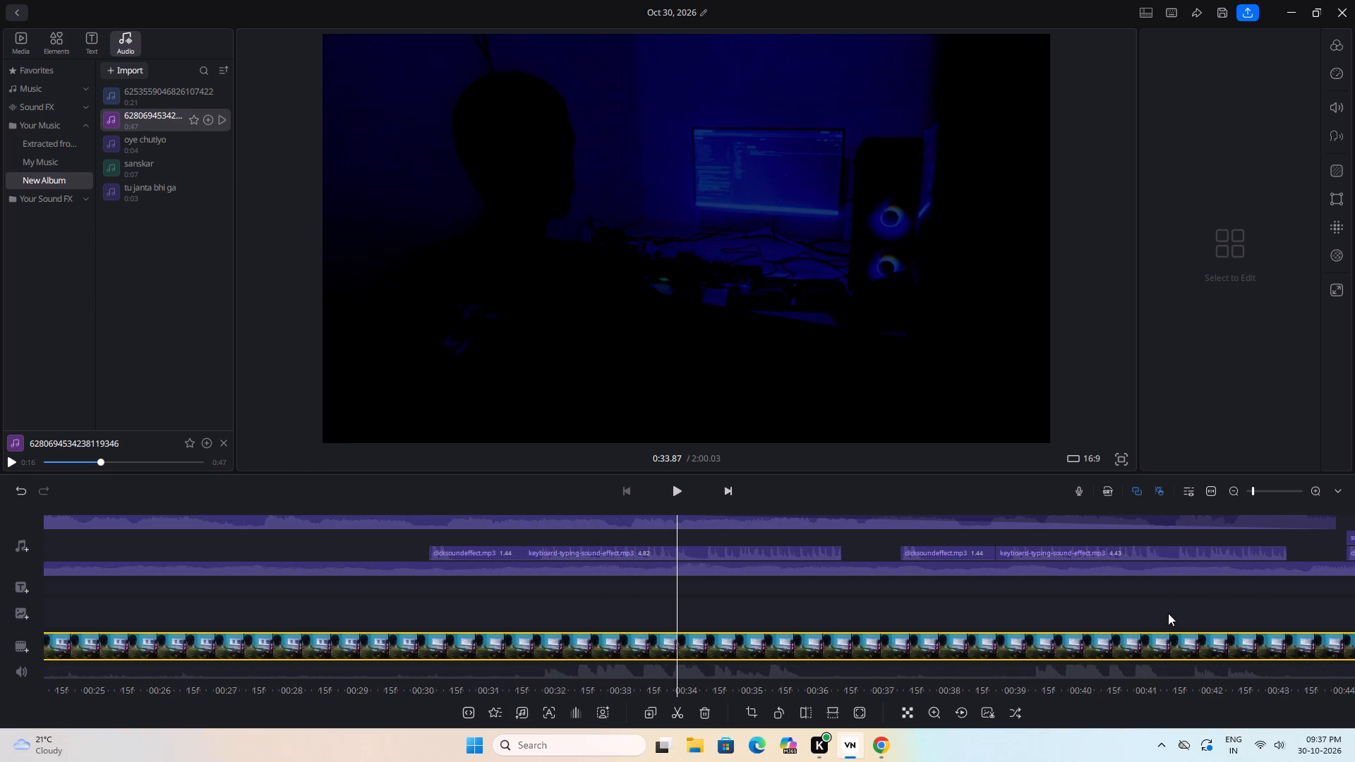
{"action": "left_click_drag", "start_coordinate": [1176, 593], "coordinate": [983, 612]}
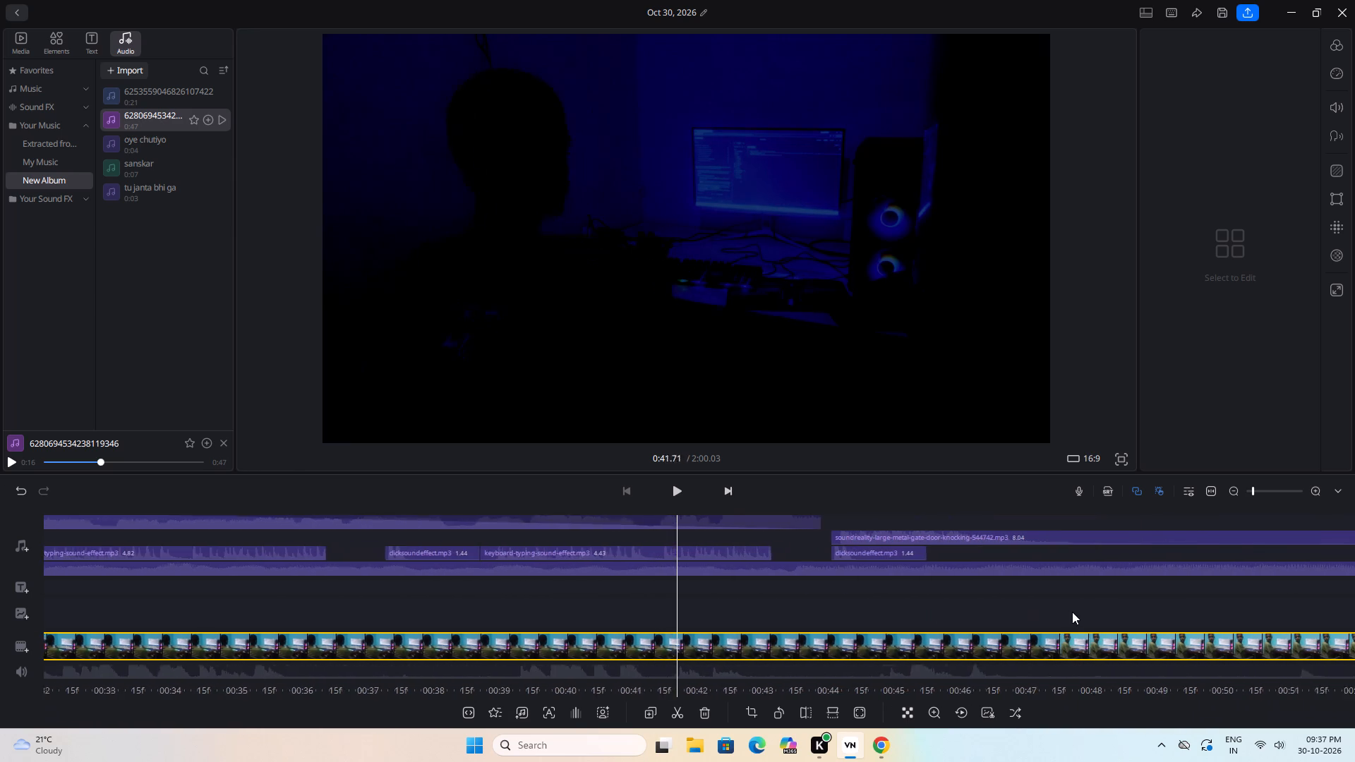
{"action": "left_click_drag", "start_coordinate": [1064, 614], "coordinate": [795, 634]}
{"action": "left_click_drag", "start_coordinate": [1037, 631], "coordinate": [802, 636]}
{"action": "left_click_drag", "start_coordinate": [970, 644], "coordinate": [627, 667]}
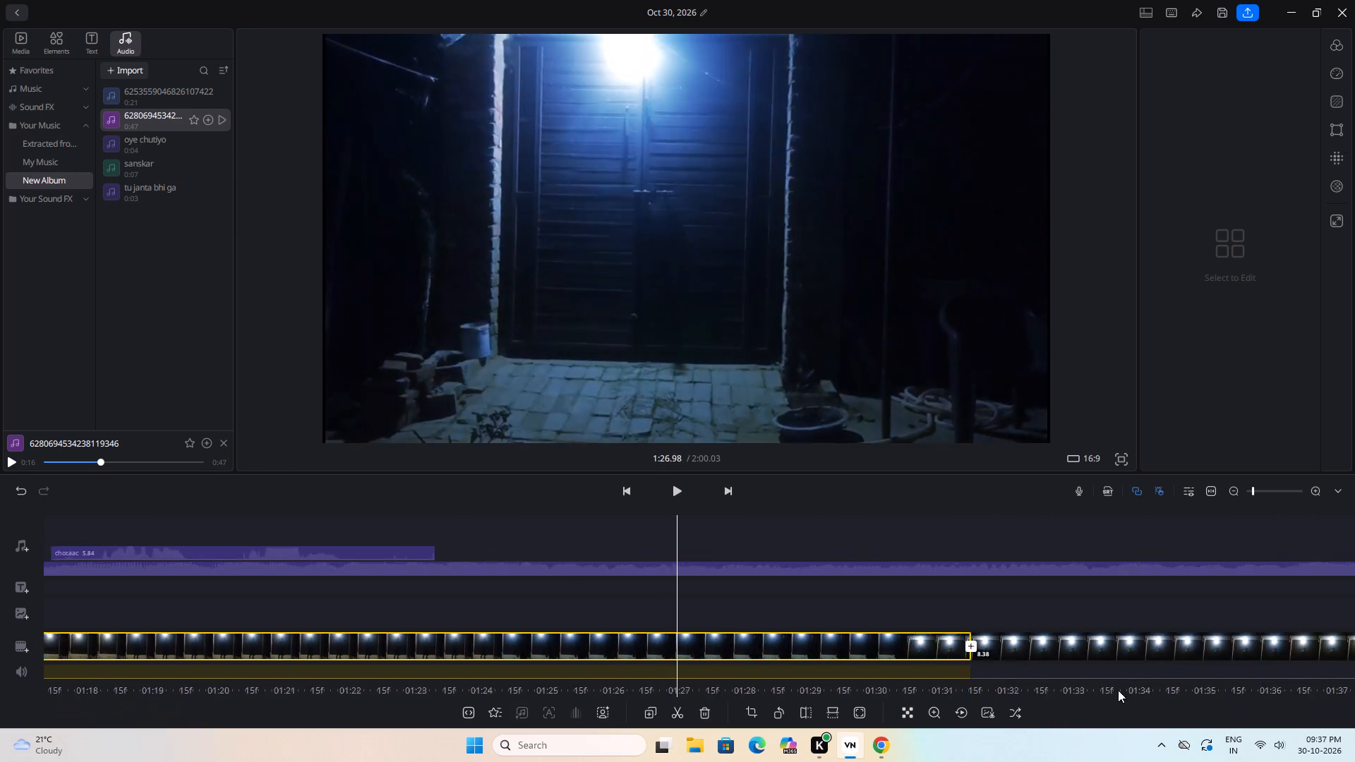
{"action": "left_click_drag", "start_coordinate": [1260, 646], "coordinate": [975, 649]}
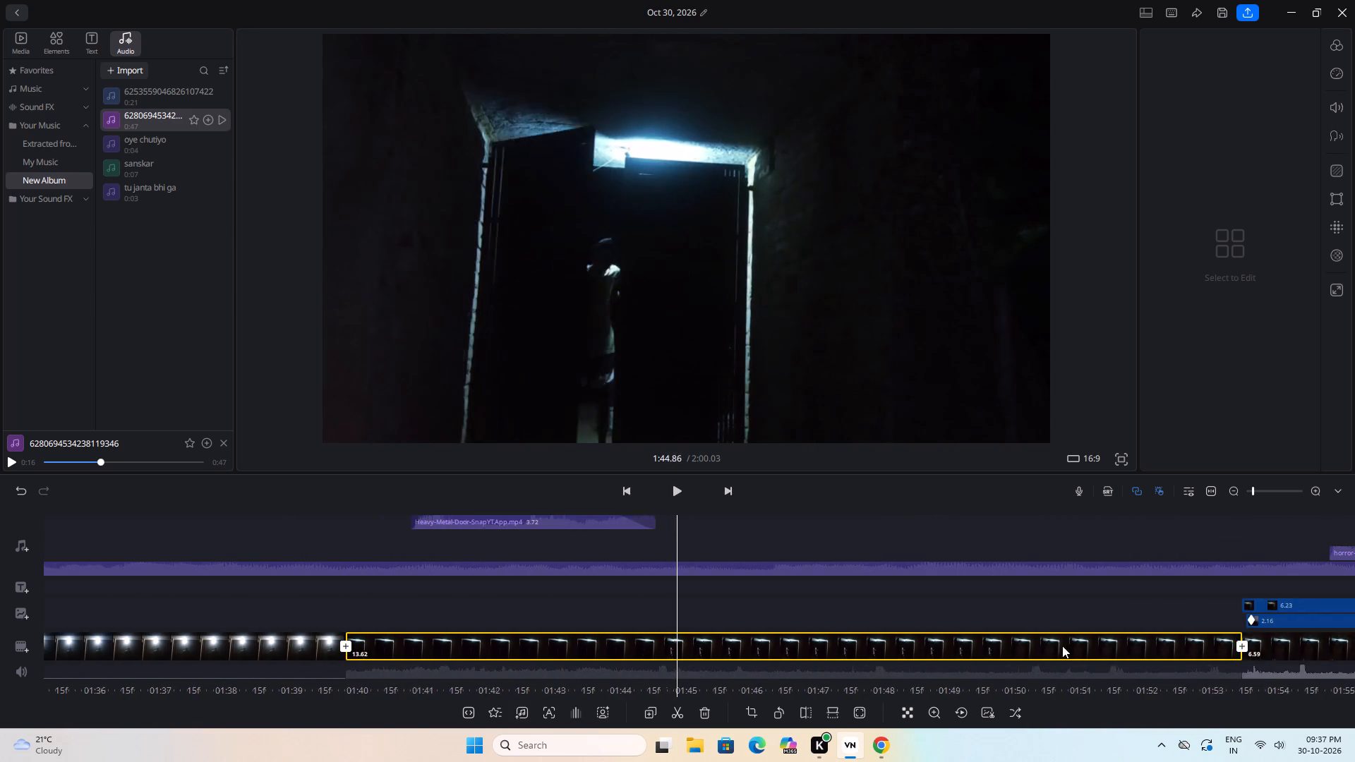
{"action": "left_click_drag", "start_coordinate": [1145, 653], "coordinate": [858, 648]}
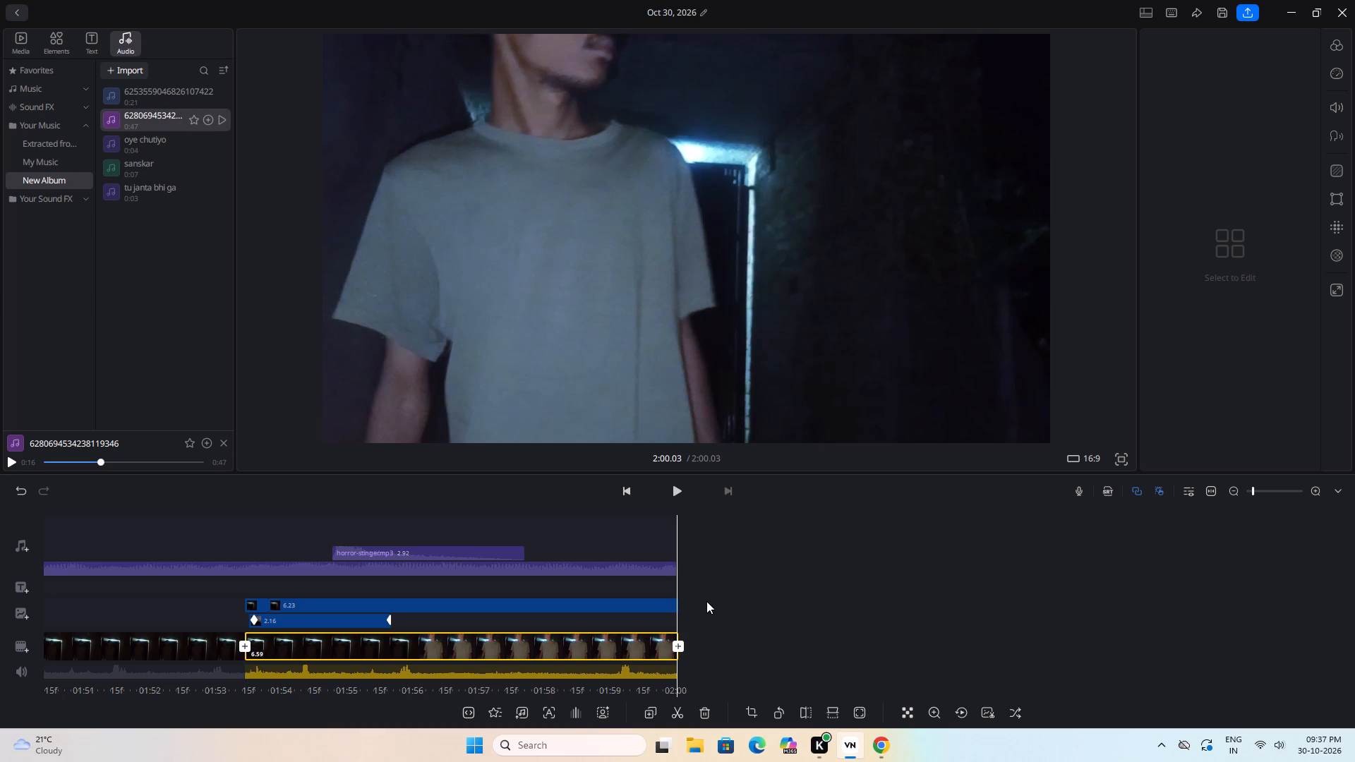
Review the dark doorway scene and the closing clip, playing the closing clip from its start to about 1:57.
{"action": "left_click_drag", "start_coordinate": [706, 600], "coordinate": [831, 558]}
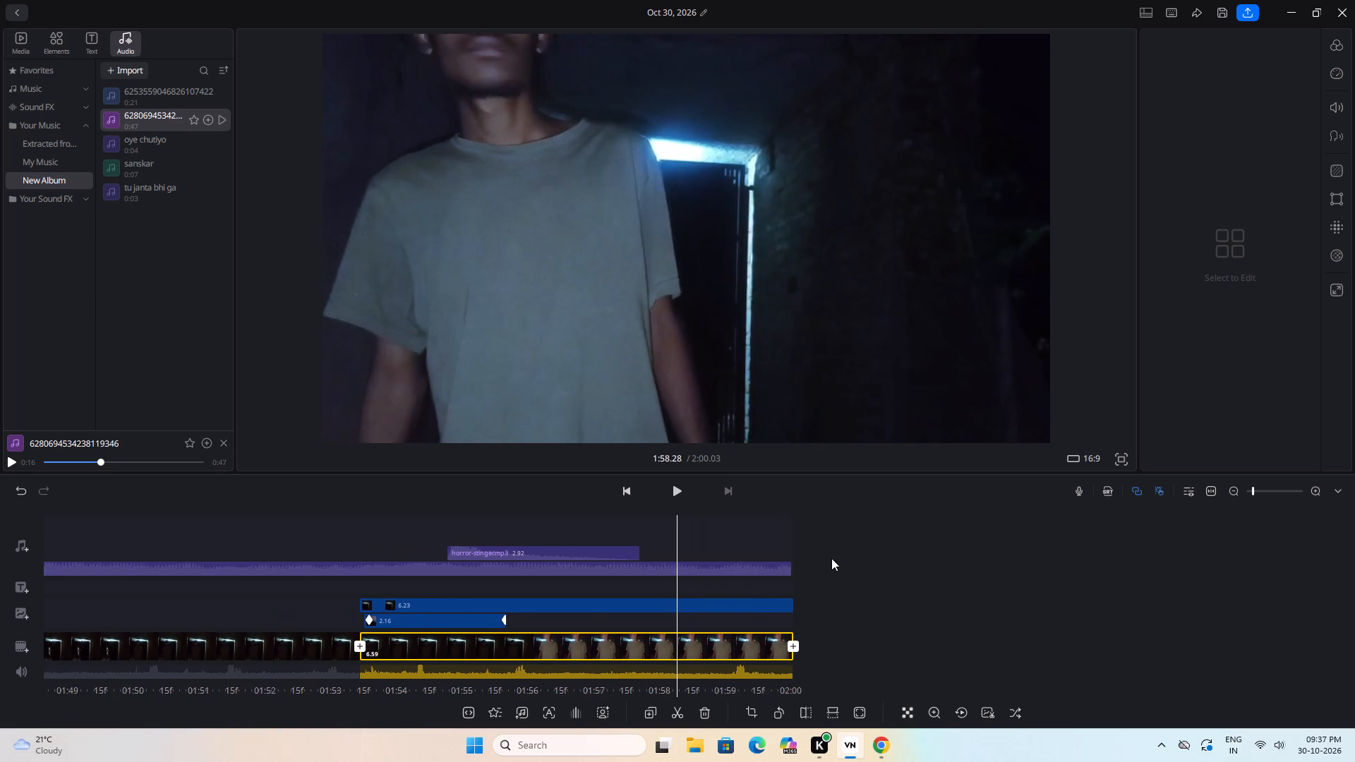
{"action": "left_click_drag", "start_coordinate": [831, 558], "coordinate": [1229, 600]}
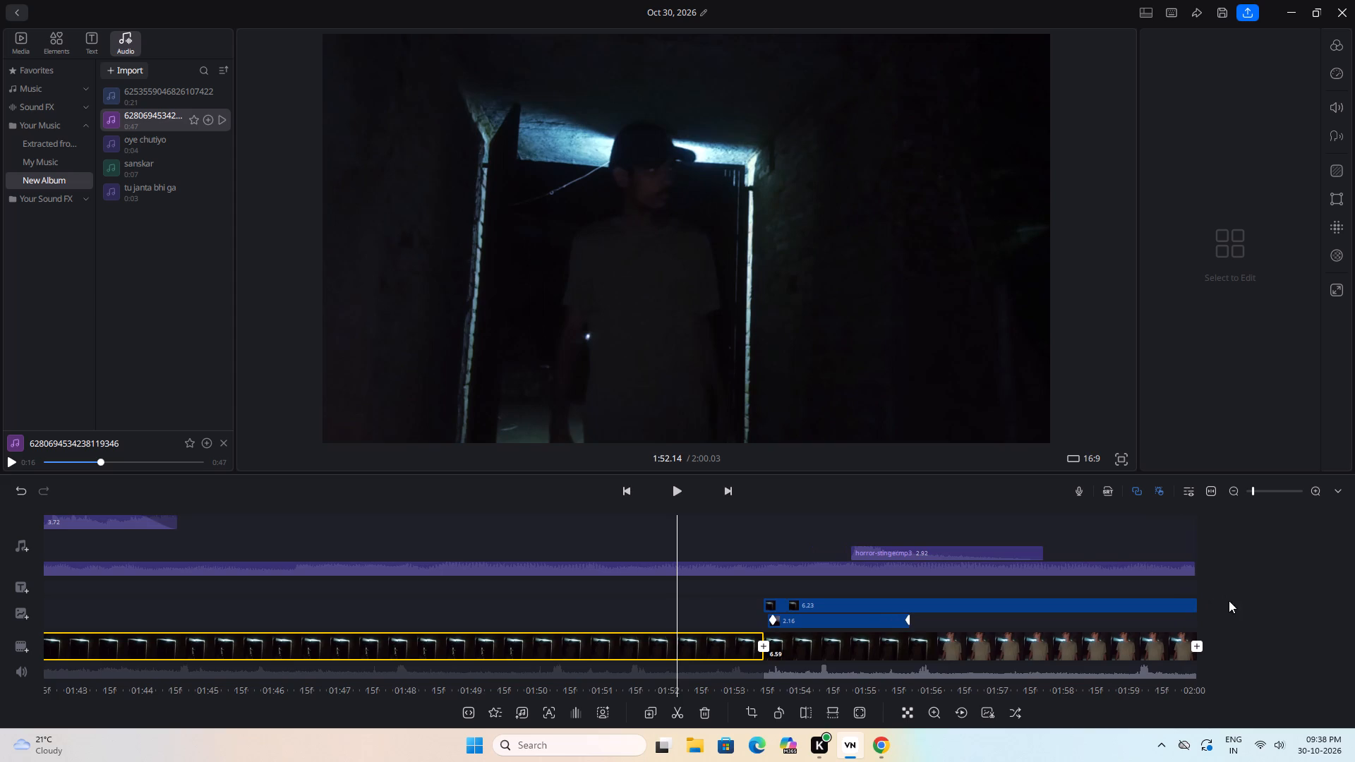
{"action": "left_click_drag", "start_coordinate": [1229, 600], "coordinate": [1354, 643]}
{"action": "left_click_drag", "start_coordinate": [760, 587], "coordinate": [879, 608]}
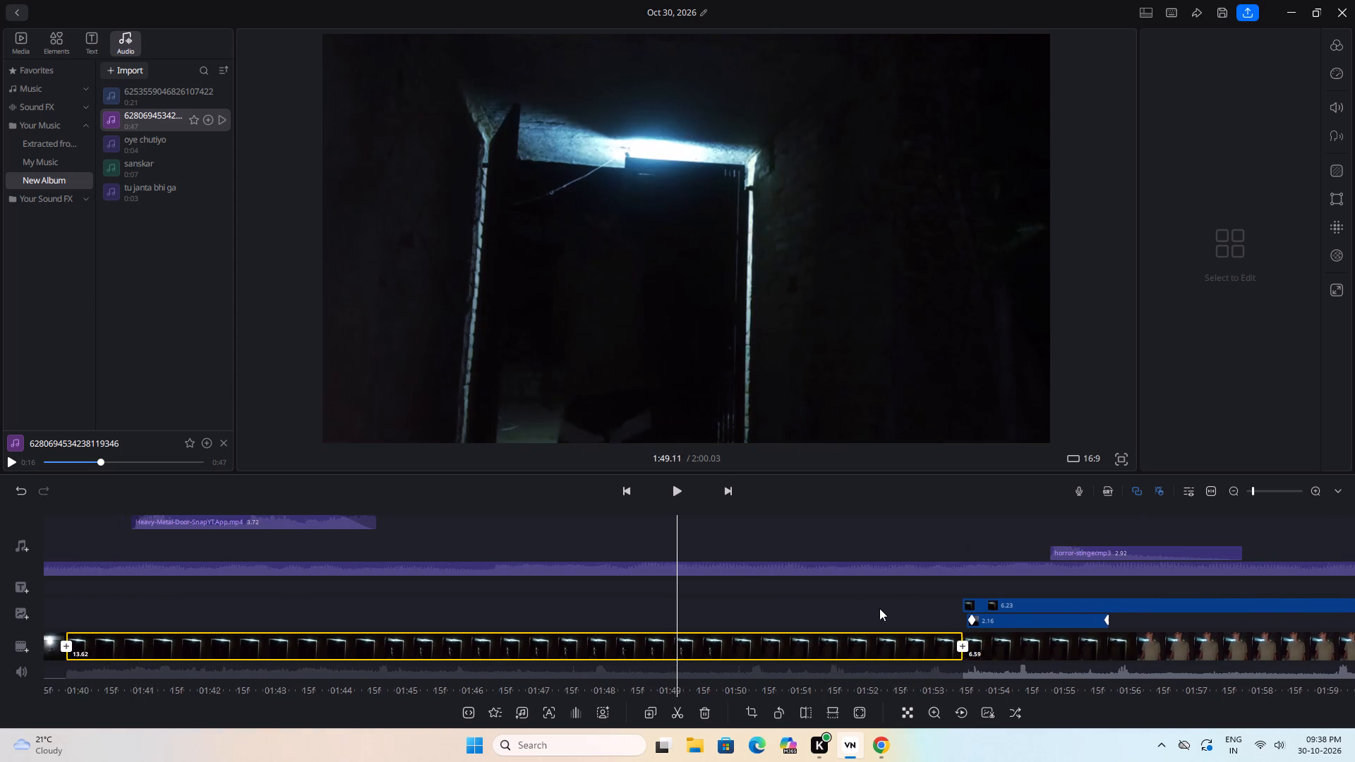
{"action": "left_click_drag", "start_coordinate": [879, 608], "coordinate": [1294, 617]}
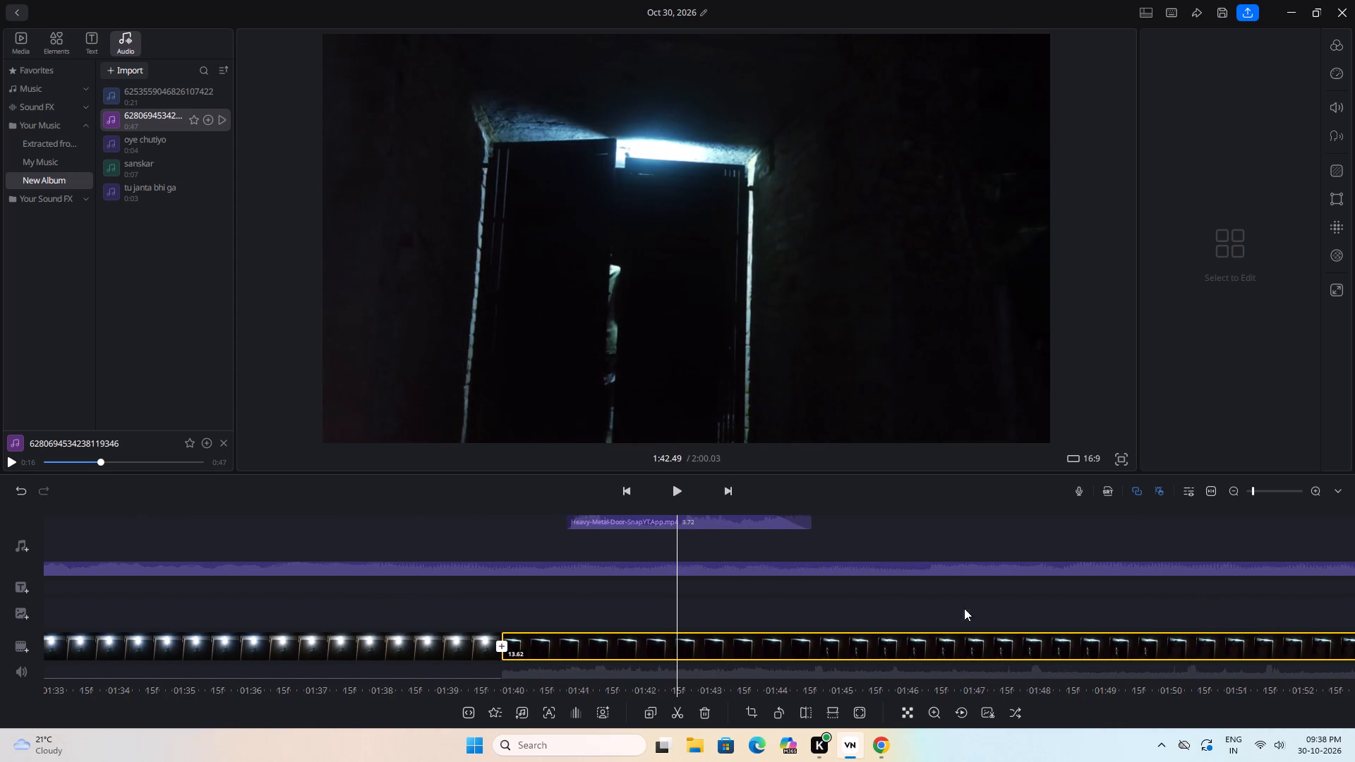
{"action": "left_click_drag", "start_coordinate": [793, 584], "coordinate": [708, 615]}
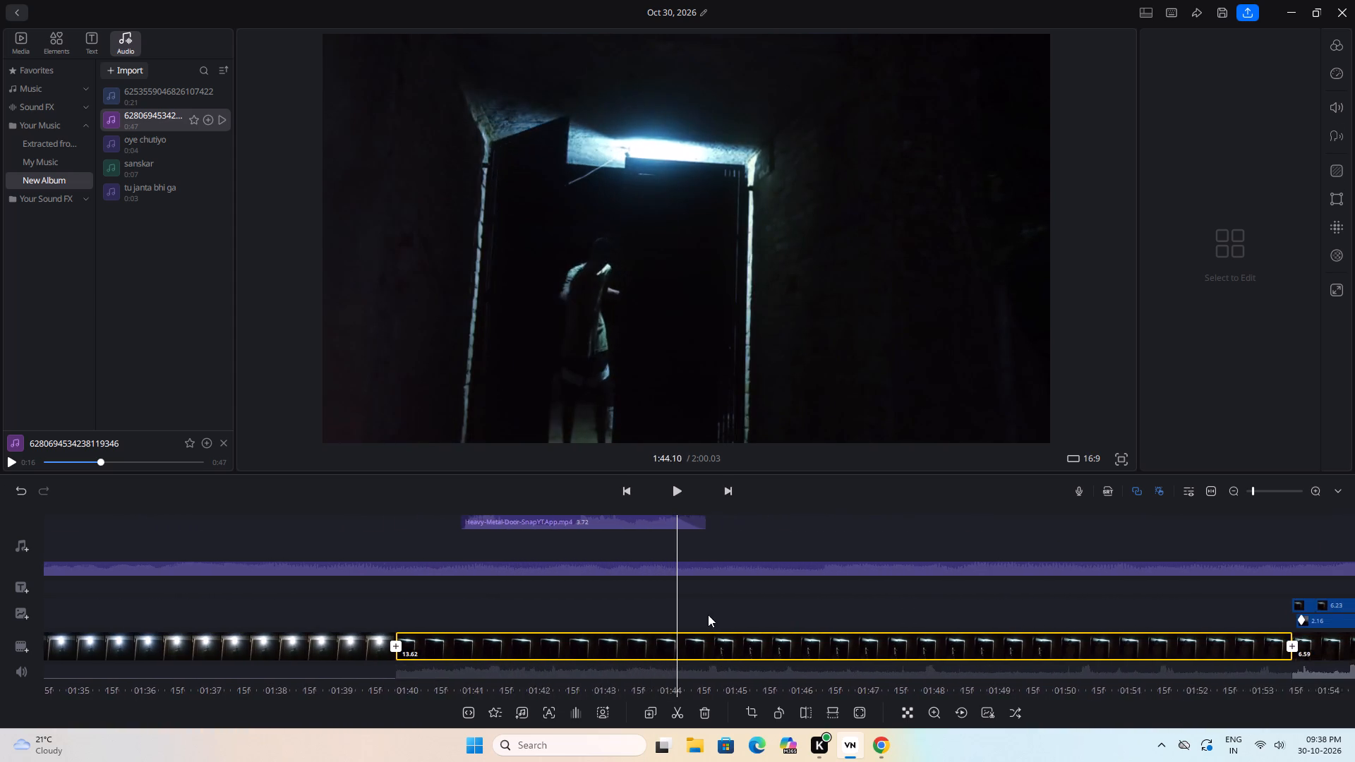
{"action": "left_click_drag", "start_coordinate": [708, 615], "coordinate": [59, 627]}
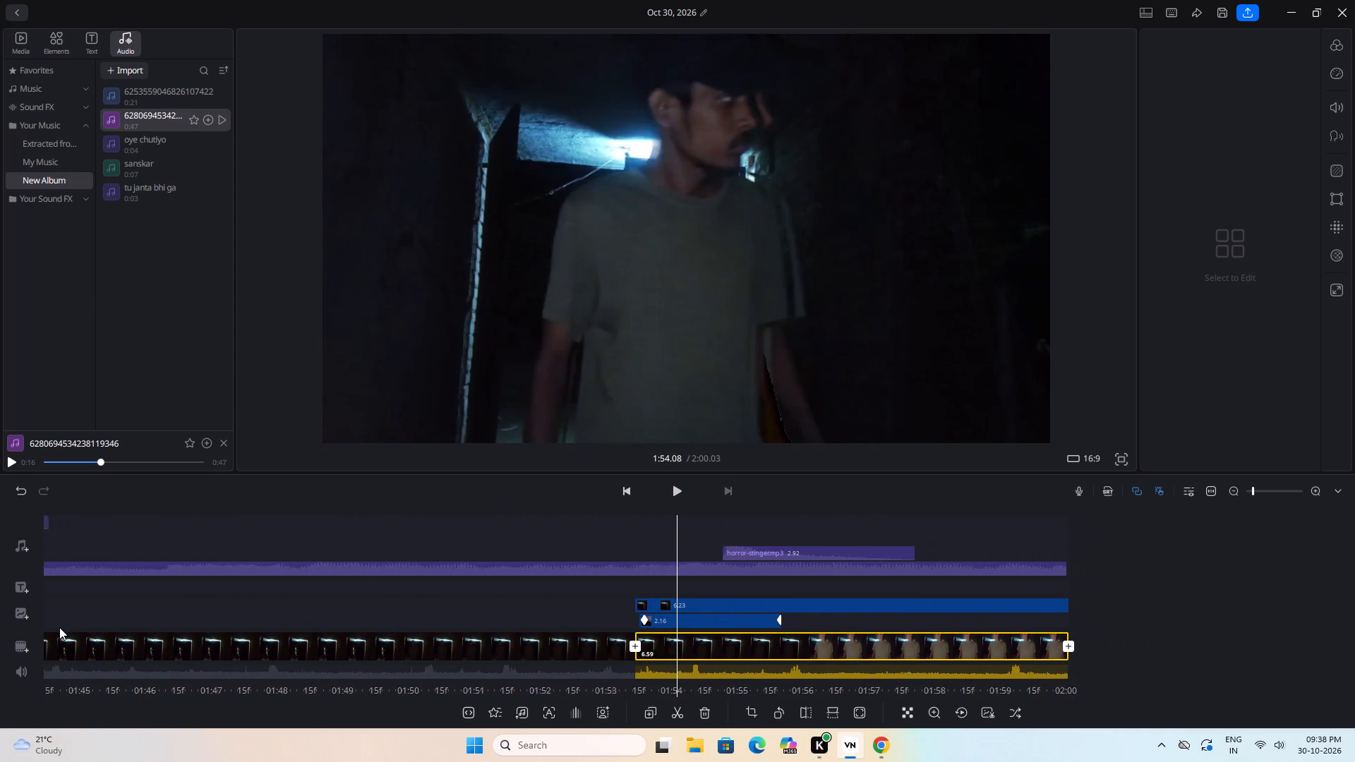
{"action": "left_click_drag", "start_coordinate": [59, 627], "coordinate": [0, 667]}
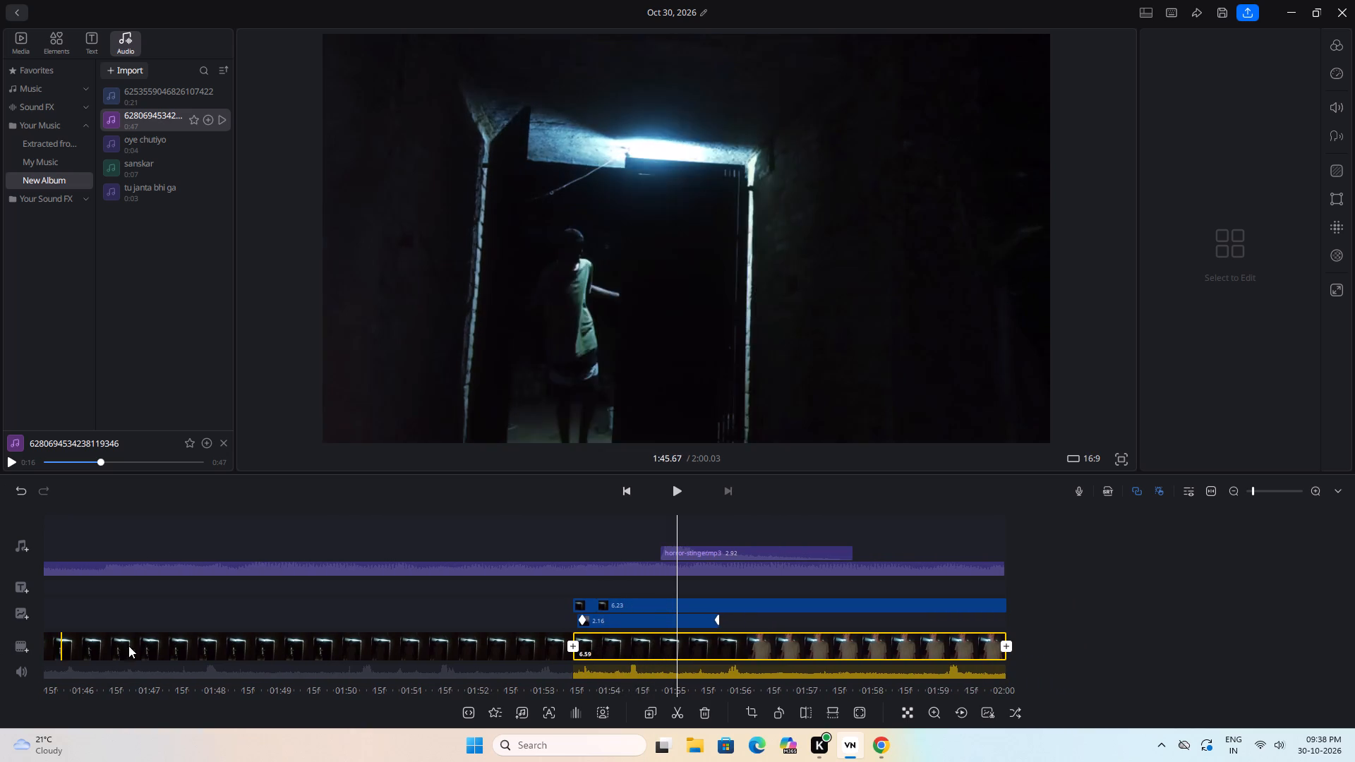
{"action": "left_click_drag", "start_coordinate": [1121, 593], "coordinate": [1032, 610]}
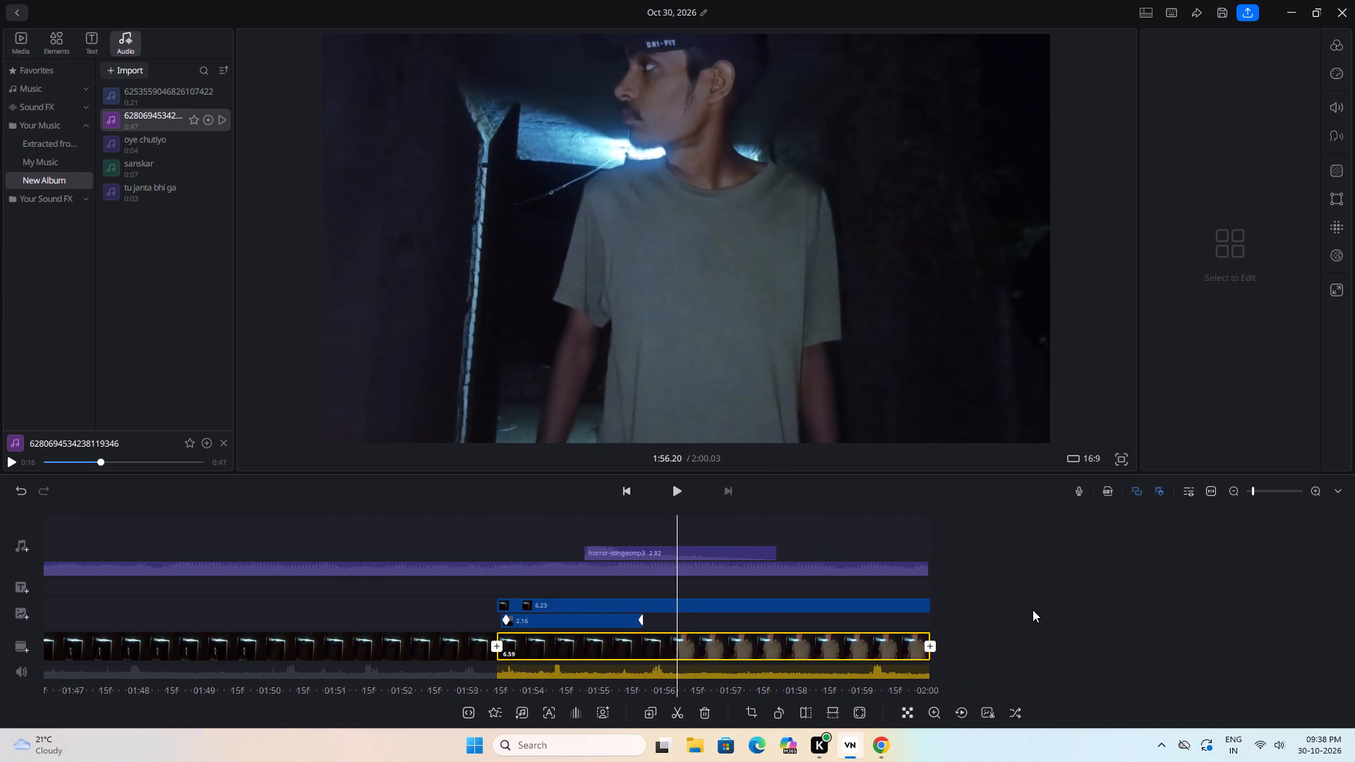
{"action": "left_click_drag", "start_coordinate": [1032, 610], "coordinate": [1047, 613]}
{"action": "left_click_drag", "start_coordinate": [759, 612], "coordinate": [920, 616]}
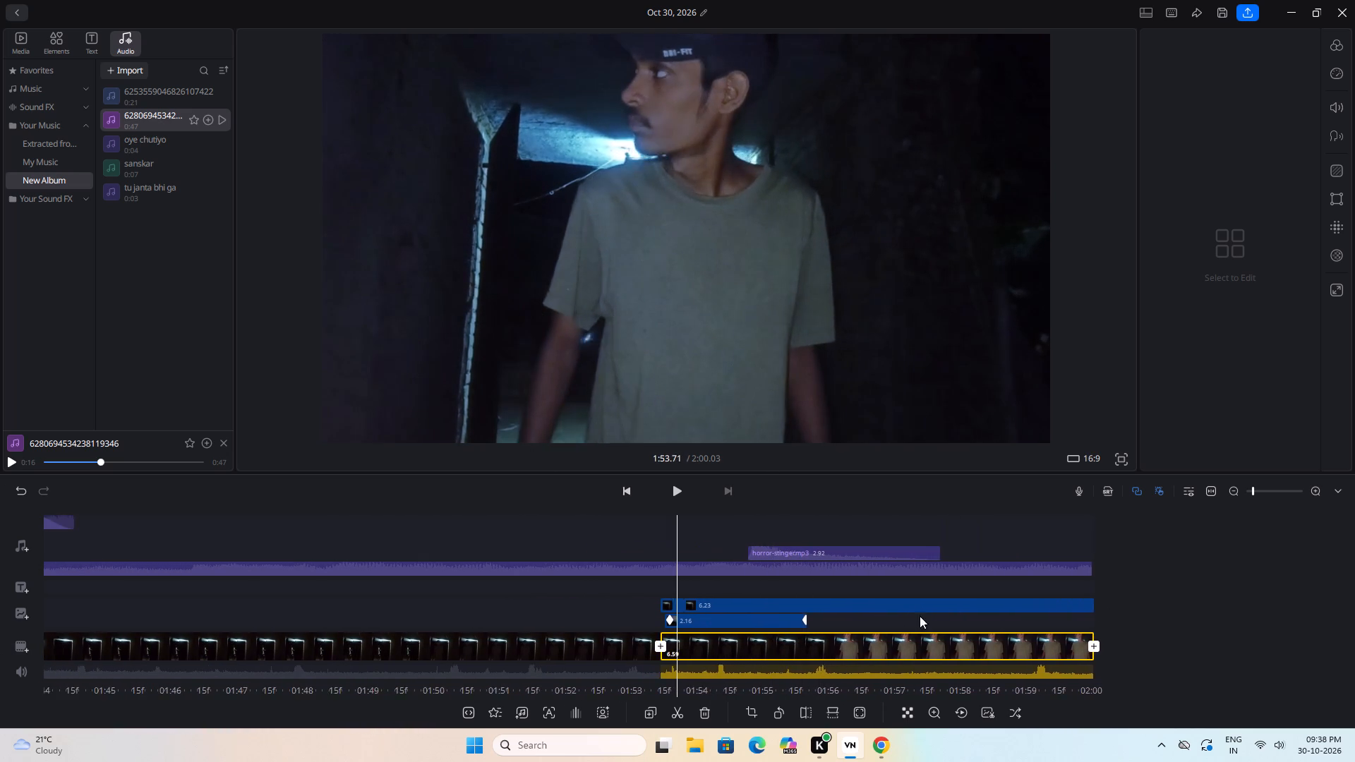
{"action": "left_click_drag", "start_coordinate": [920, 616], "coordinate": [944, 617]}
{"action": "left_click", "coordinate": [680, 494]}
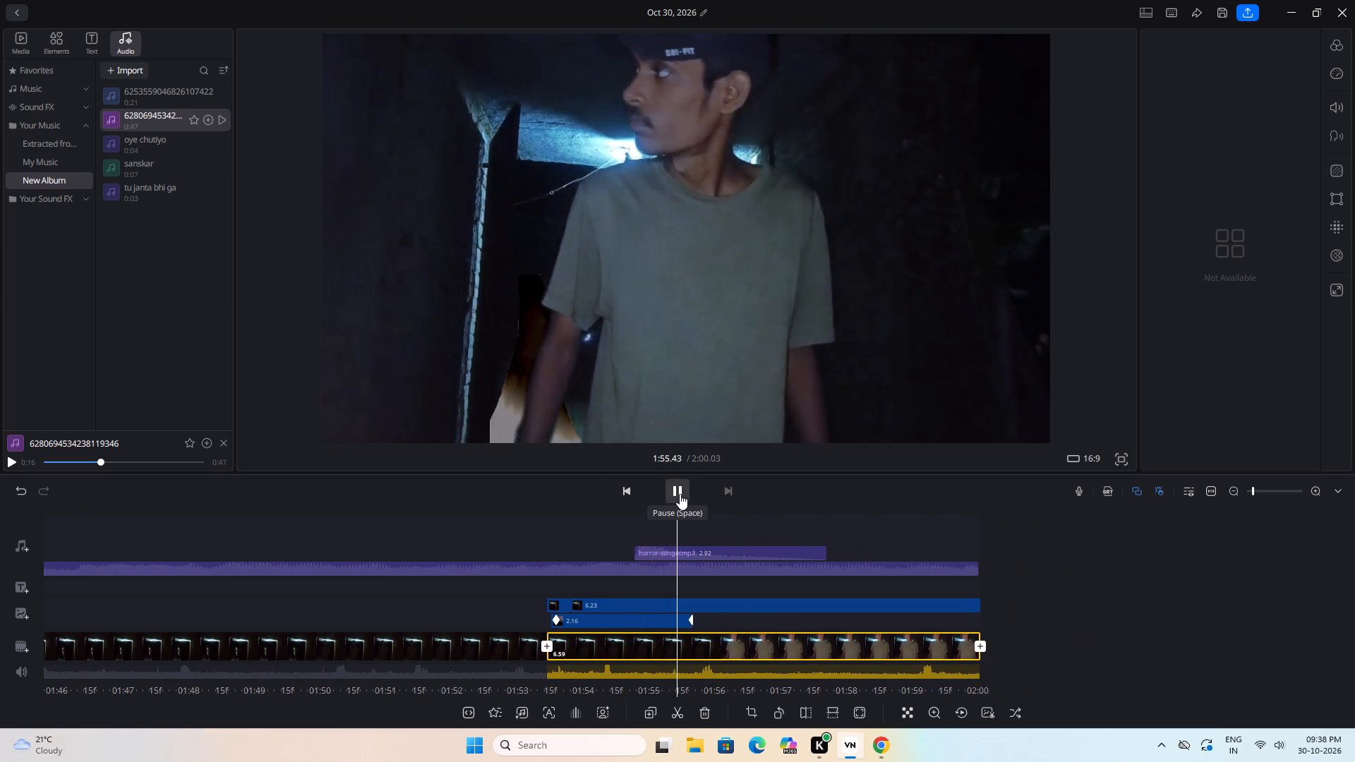
{"action": "left_click", "coordinate": [680, 494]}
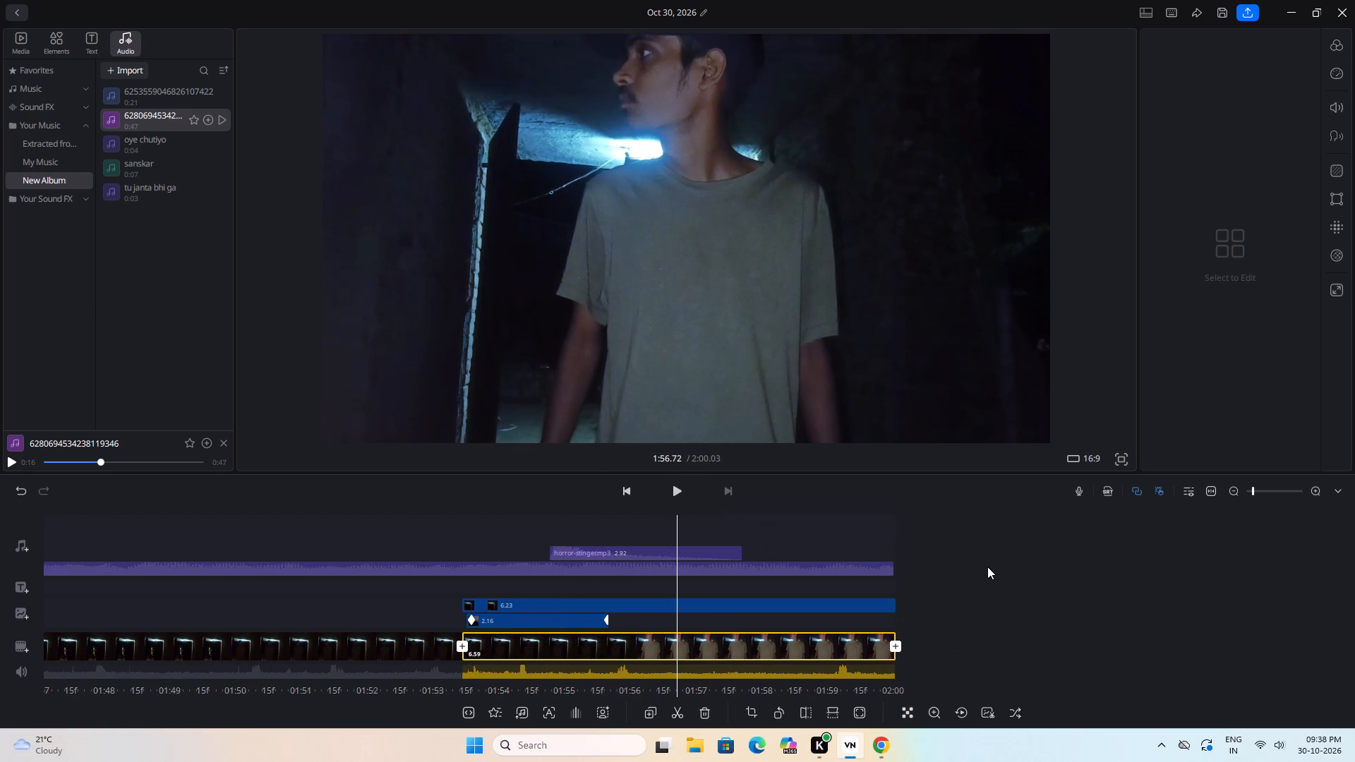
Grade the closing 6.59-second main clip with saturation -53, temperature -99, contrast -25 and exposure -94.
{"action": "left_click", "coordinate": [690, 642]}
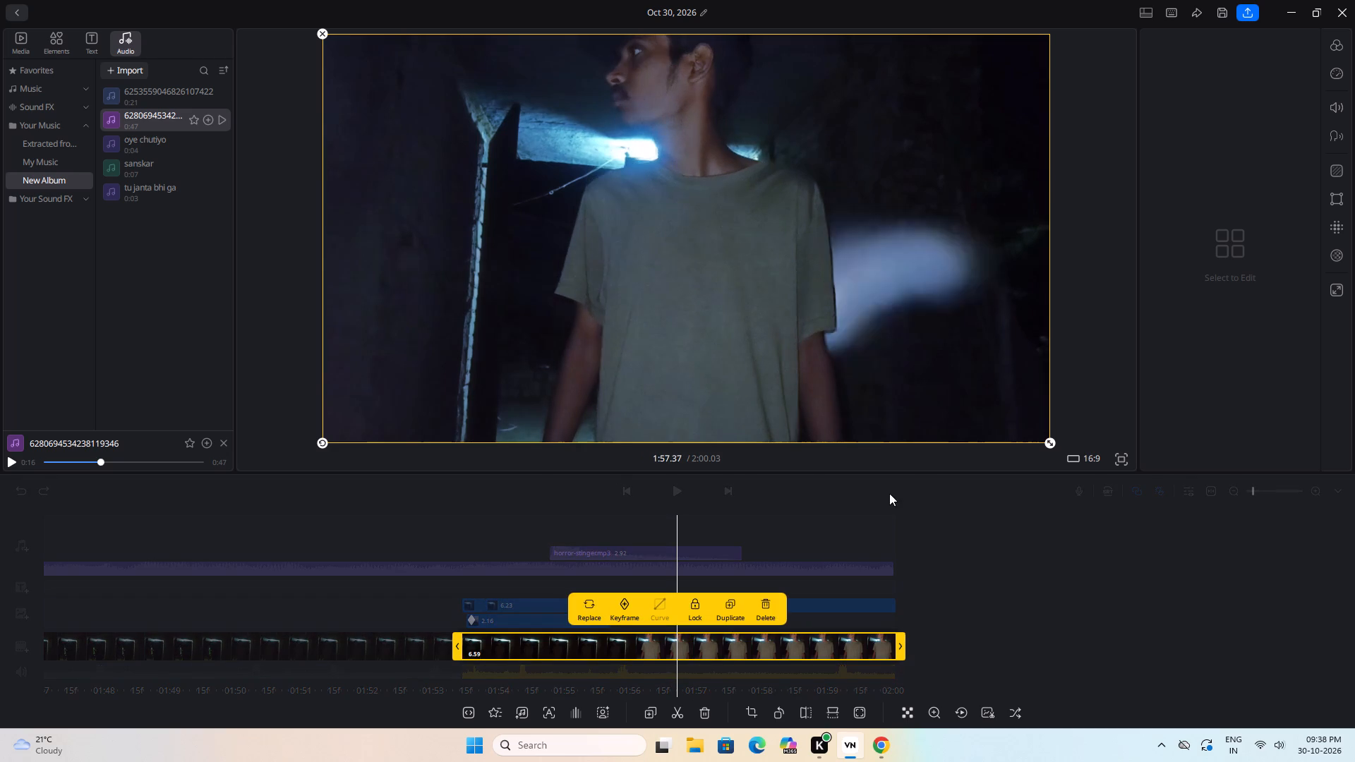
{"action": "left_click", "coordinate": [1331, 46]}
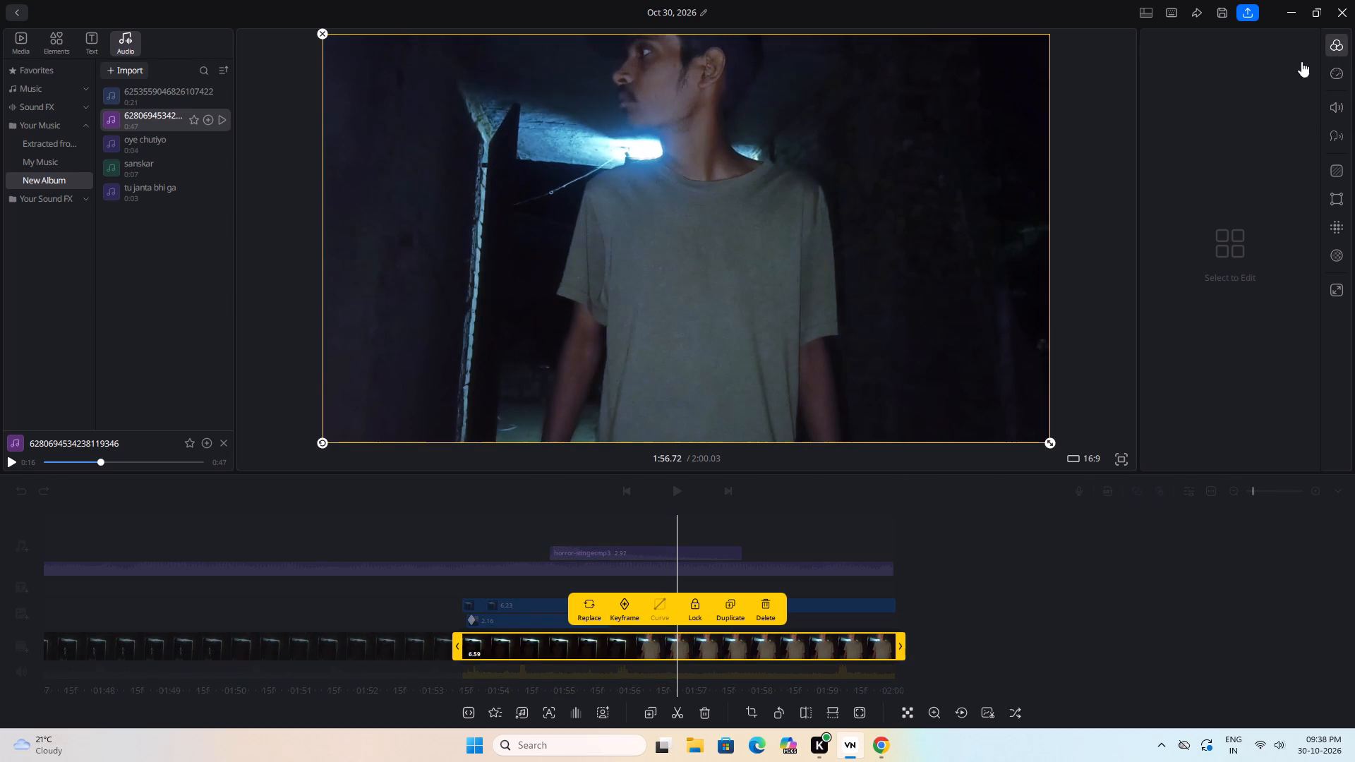
{"action": "left_click", "coordinate": [1265, 42]}
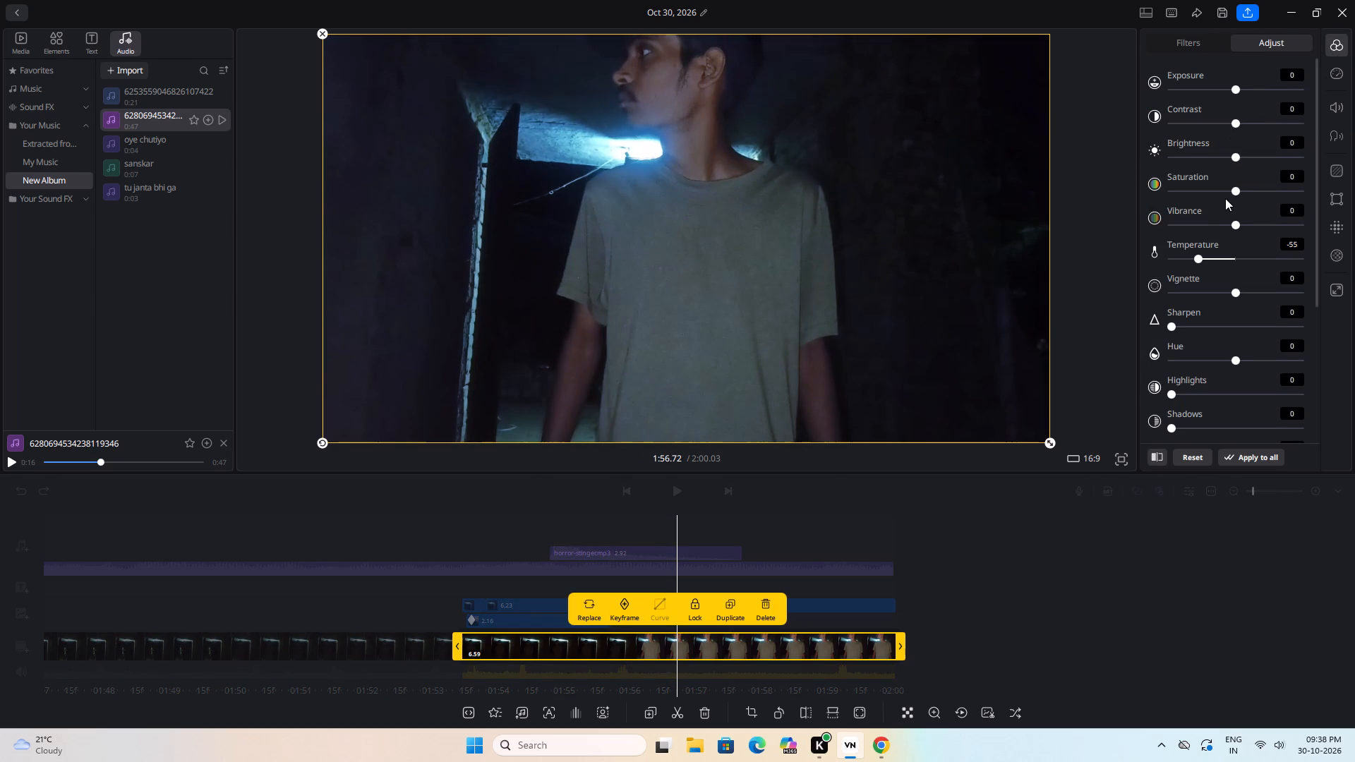
{"action": "left_click_drag", "start_coordinate": [1232, 190], "coordinate": [1193, 193]}
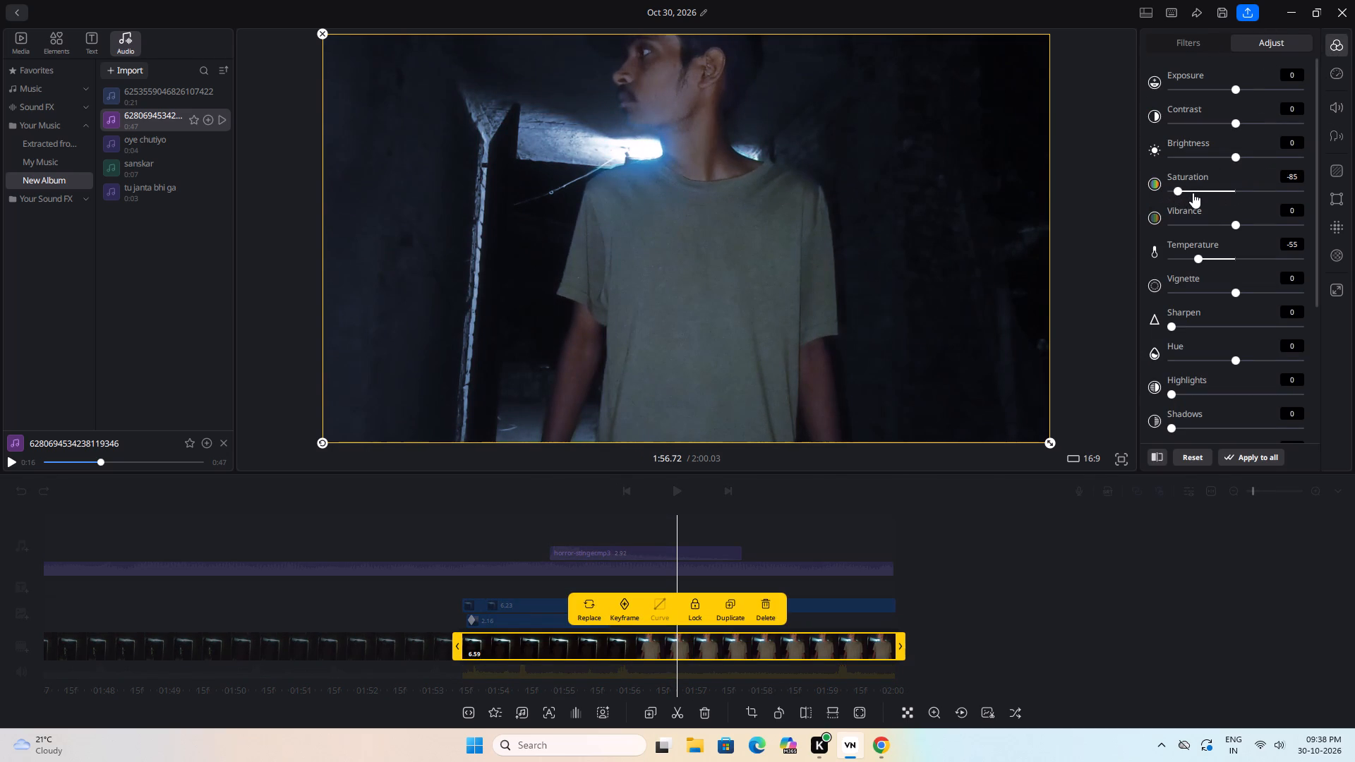
{"action": "left_click_drag", "start_coordinate": [1193, 193], "coordinate": [1200, 192]}
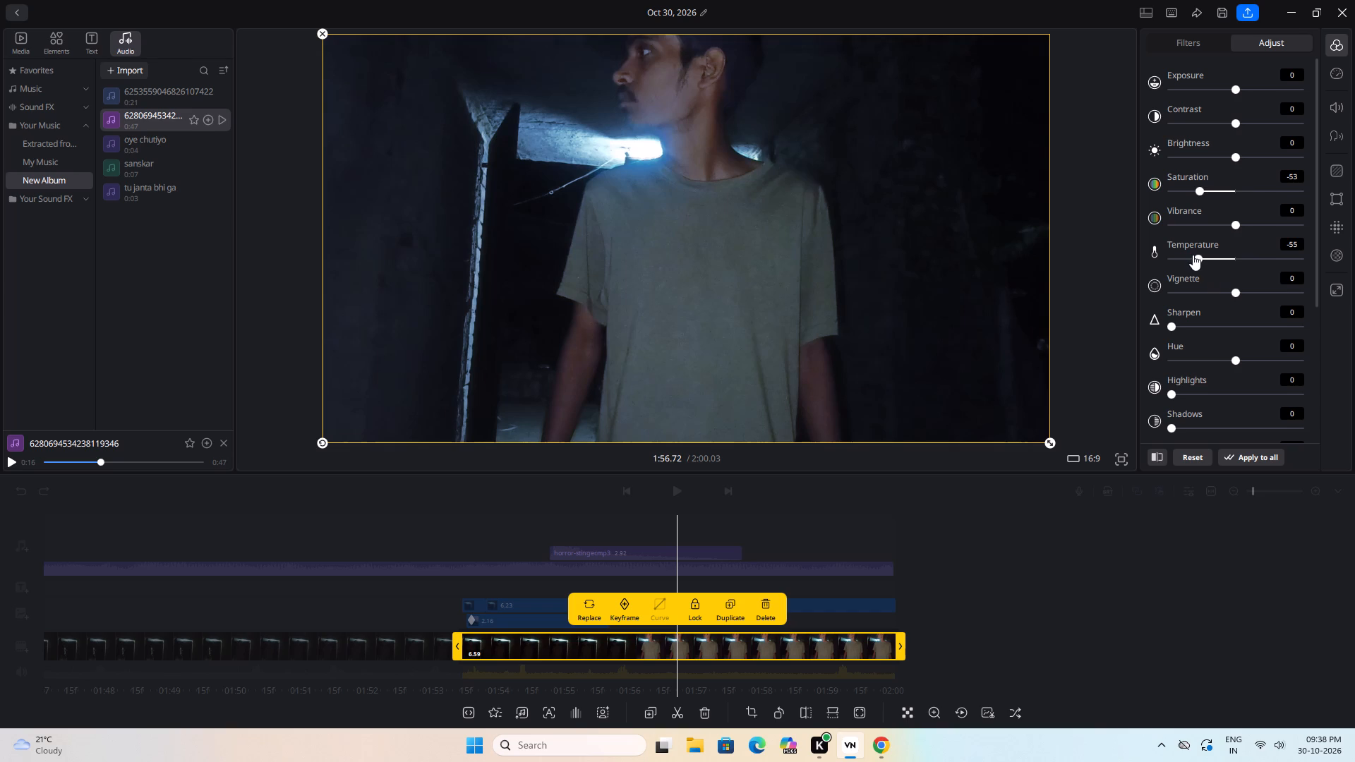
{"action": "left_click_drag", "start_coordinate": [1196, 255], "coordinate": [1168, 265]}
{"action": "left_click_drag", "start_coordinate": [1234, 120], "coordinate": [1227, 122]}
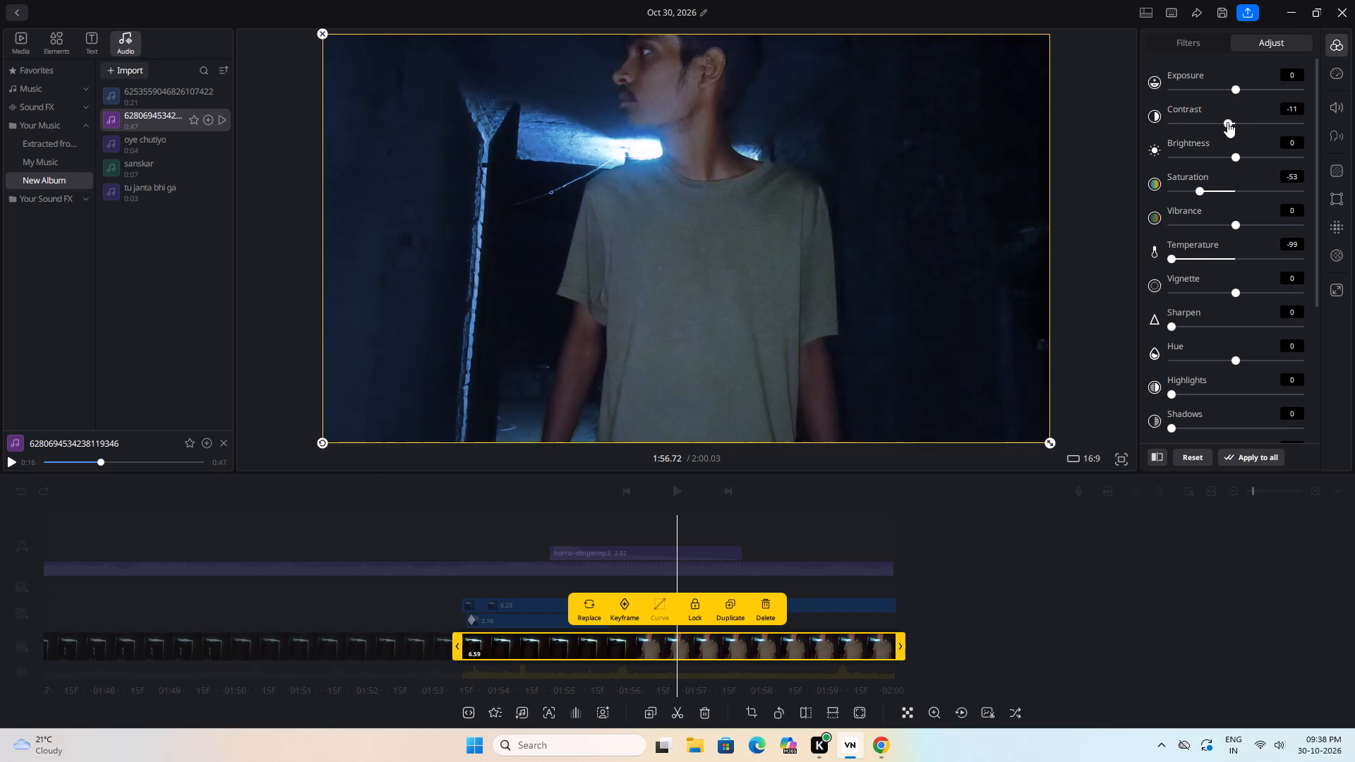
{"action": "left_click_drag", "start_coordinate": [1227, 122], "coordinate": [1218, 128]}
{"action": "left_click_drag", "start_coordinate": [1218, 128], "coordinate": [1219, 126]}
{"action": "left_click_drag", "start_coordinate": [1235, 85], "coordinate": [1172, 90]}
{"action": "left_click", "coordinate": [1116, 539]}
Darken the 2.16-second overlay above the start of the closing clip with exposure -100 and contrast -56.
{"action": "left_click_drag", "start_coordinate": [1032, 579], "coordinate": [1130, 575]}
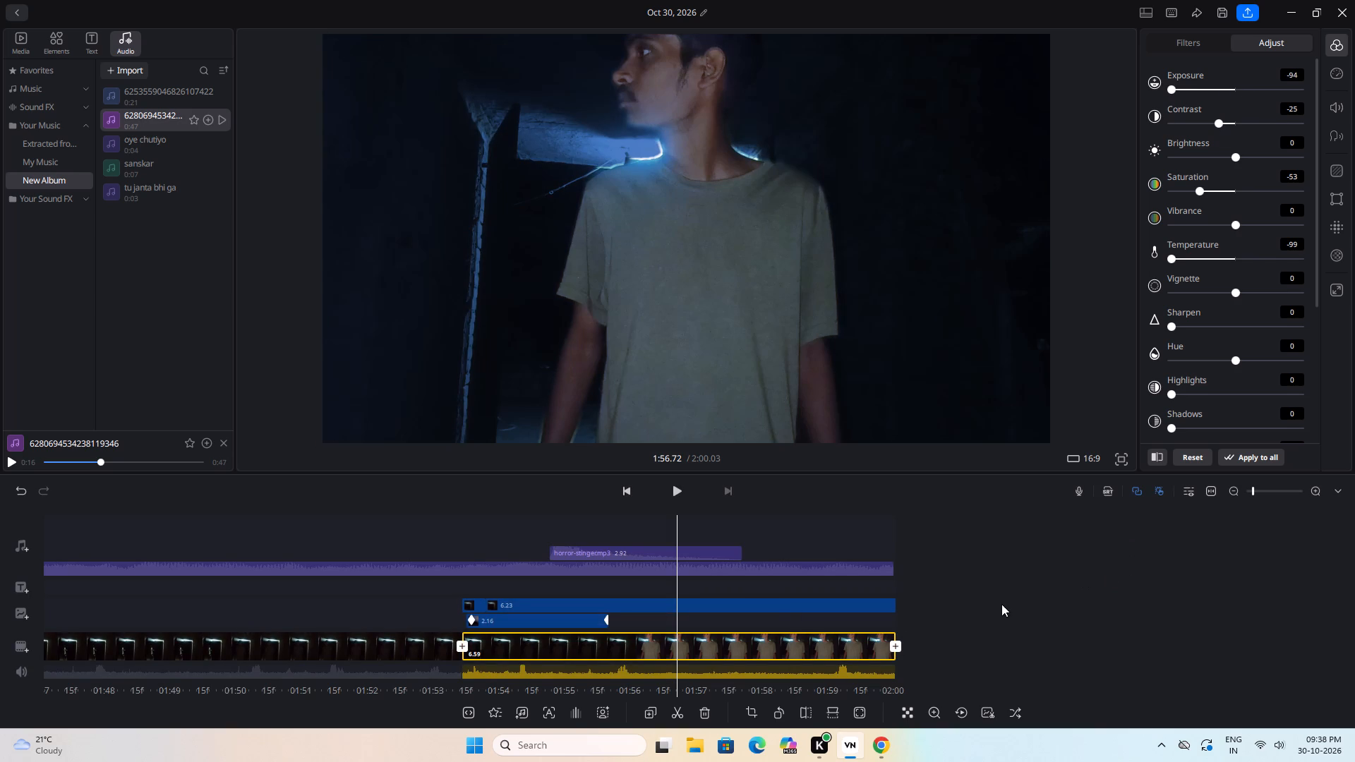
{"action": "left_click_drag", "start_coordinate": [1001, 604], "coordinate": [1061, 601]}
{"action": "left_click_drag", "start_coordinate": [806, 572], "coordinate": [933, 579]}
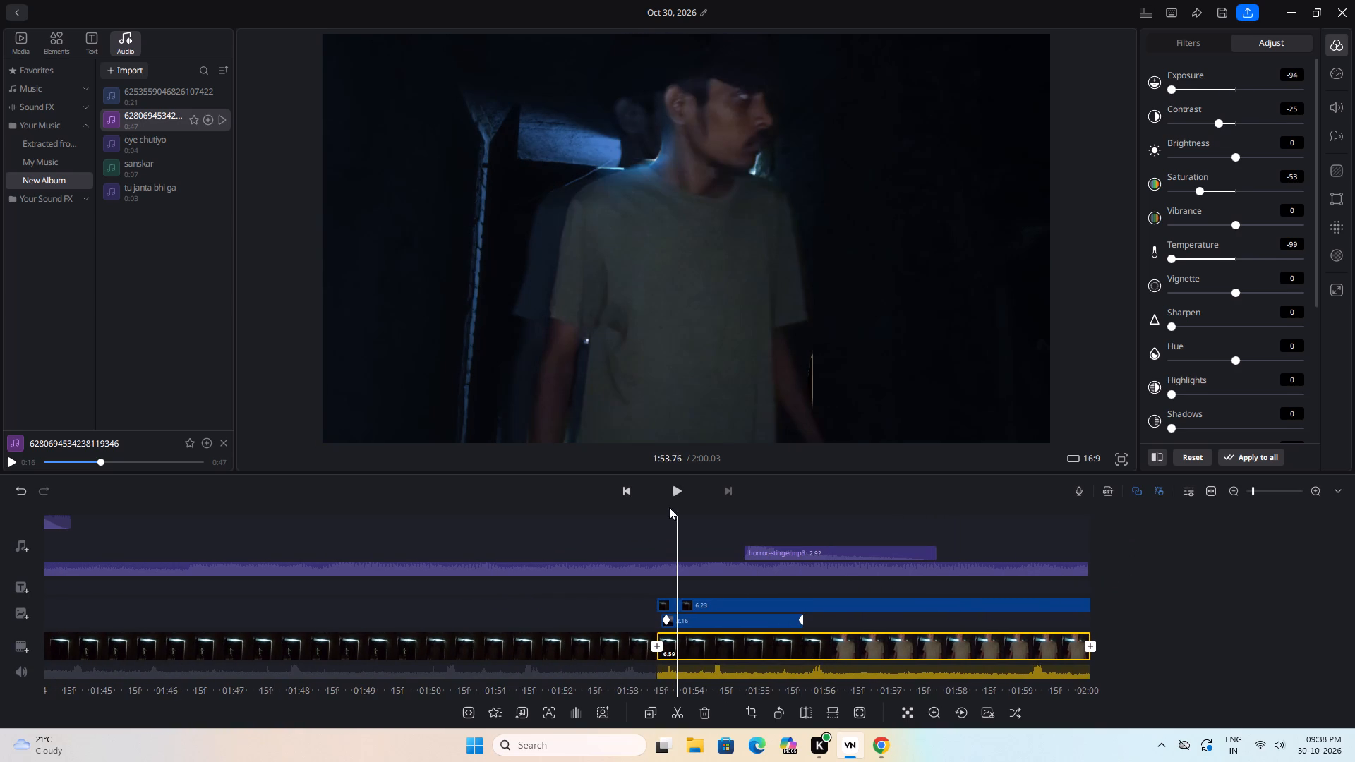
{"action": "left_click", "coordinate": [673, 485]}
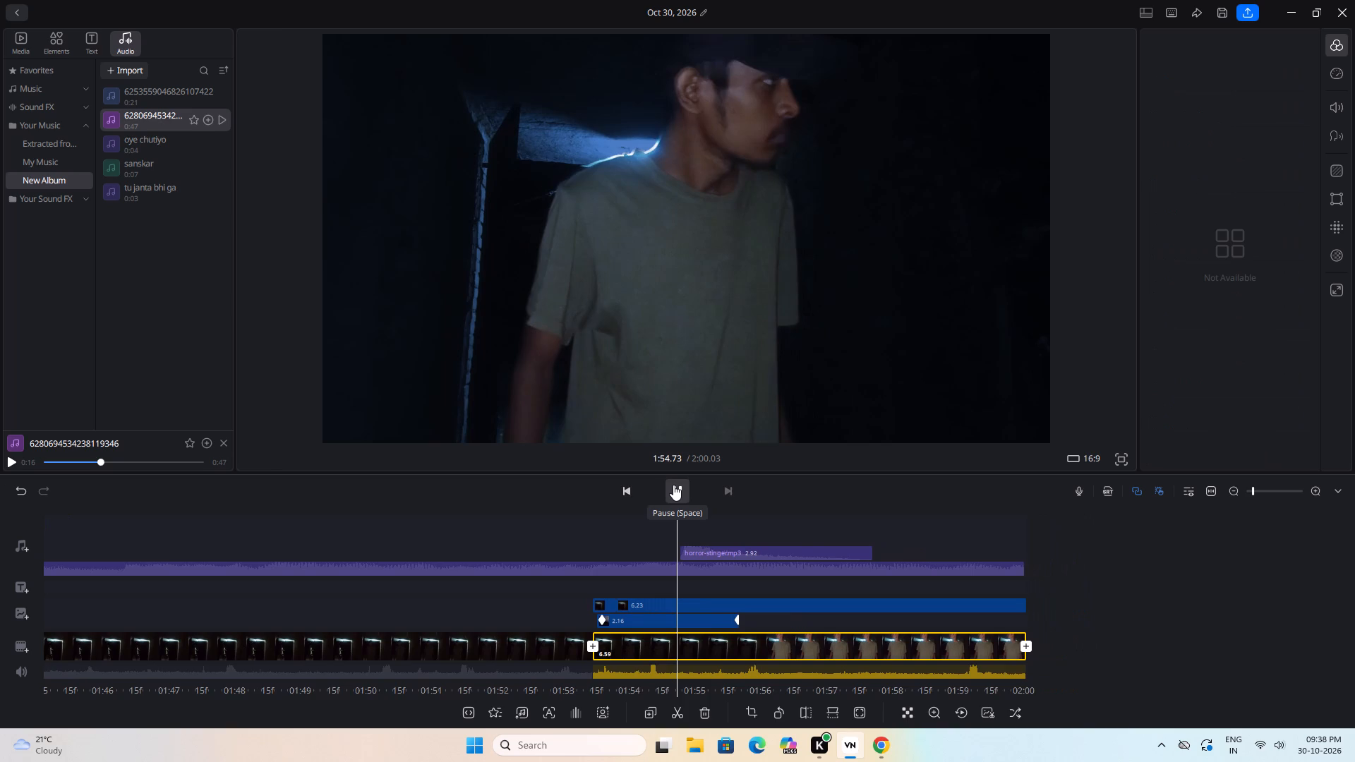
{"action": "left_click_drag", "start_coordinate": [745, 600], "coordinate": [817, 604]}
{"action": "left_click", "coordinate": [561, 615]}
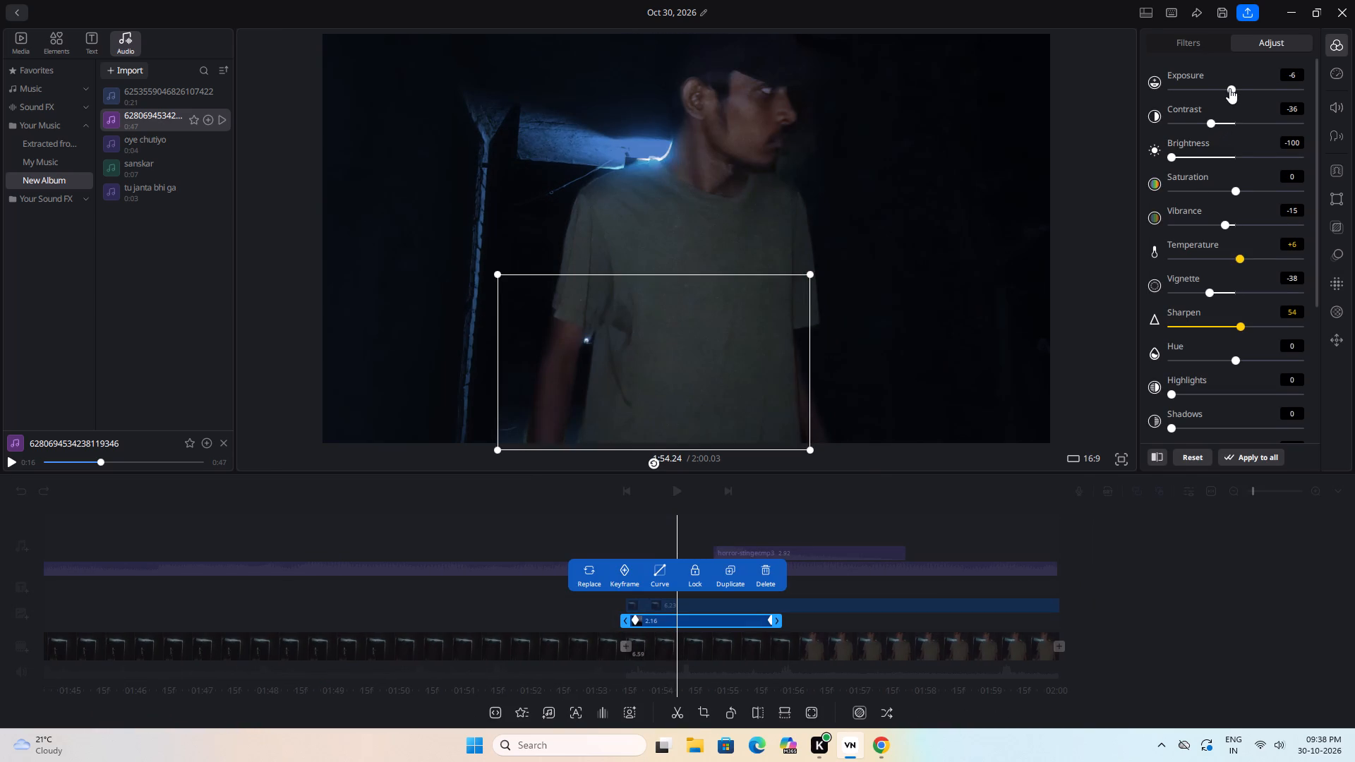
{"action": "left_click_drag", "start_coordinate": [1210, 123], "coordinate": [1201, 125]}
{"action": "left_click_drag", "start_coordinate": [1146, 578], "coordinate": [1041, 578]}
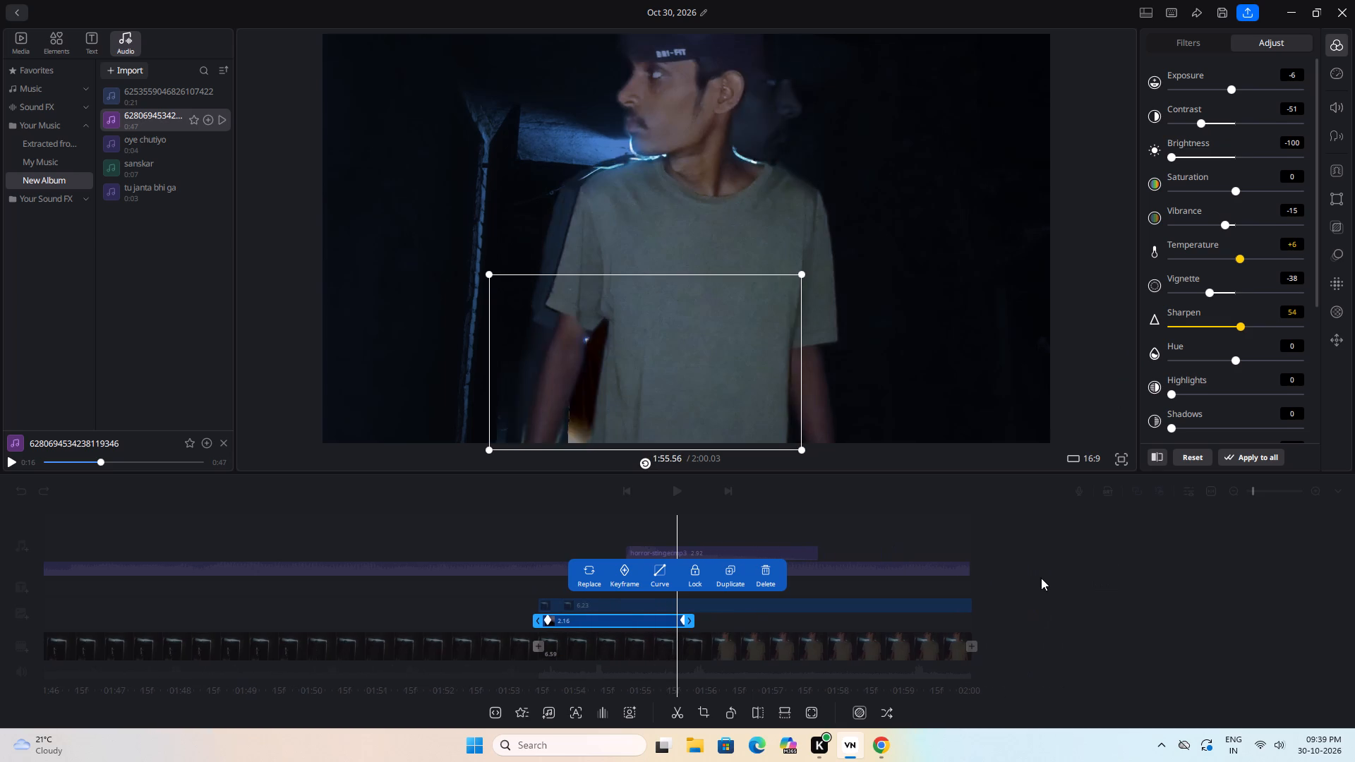
{"action": "left_click_drag", "start_coordinate": [1041, 578], "coordinate": [1044, 576]}
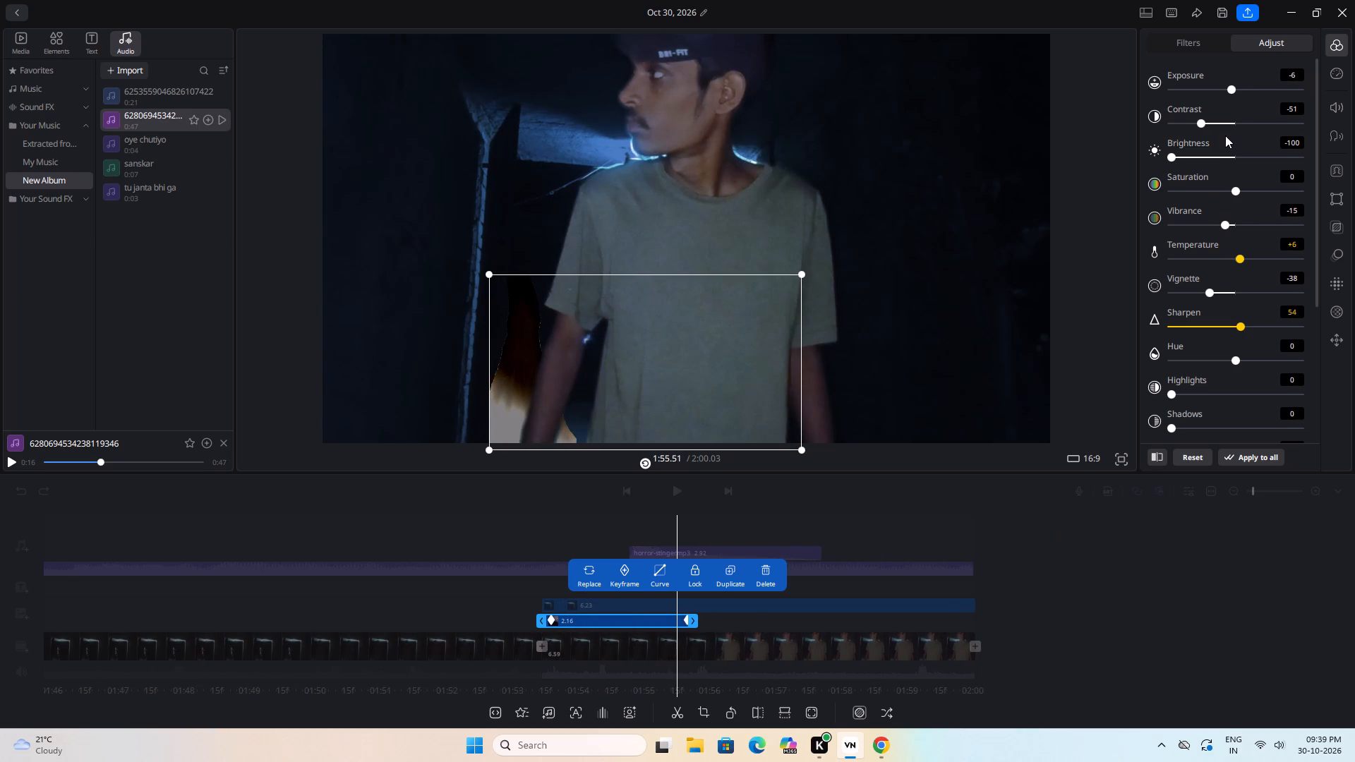
{"action": "left_click_drag", "start_coordinate": [1229, 87], "coordinate": [1141, 92]}
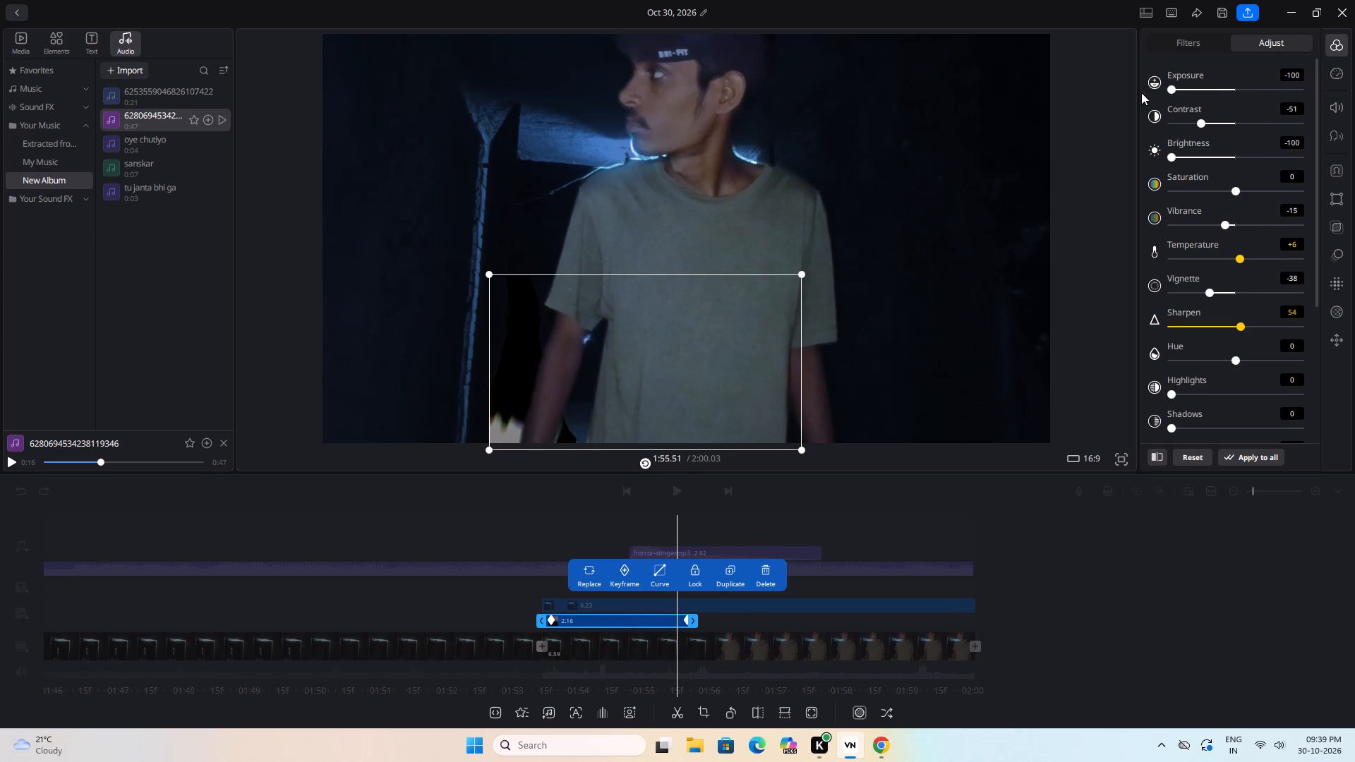
{"action": "left_click_drag", "start_coordinate": [1141, 92], "coordinate": [1085, 93]}
{"action": "left_click_drag", "start_coordinate": [1198, 118], "coordinate": [1203, 123]}
{"action": "left_click_drag", "start_coordinate": [1203, 123], "coordinate": [1198, 127]}
{"action": "left_click_drag", "start_coordinate": [1061, 693], "coordinate": [1162, 678]}
{"action": "left_click_drag", "start_coordinate": [1162, 678], "coordinate": [1174, 675]}
Play back the closing clip from about 1:53 to check how the darkened overlay blends with the main footage.
{"action": "left_click_drag", "start_coordinate": [1126, 665], "coordinate": [1296, 650]}
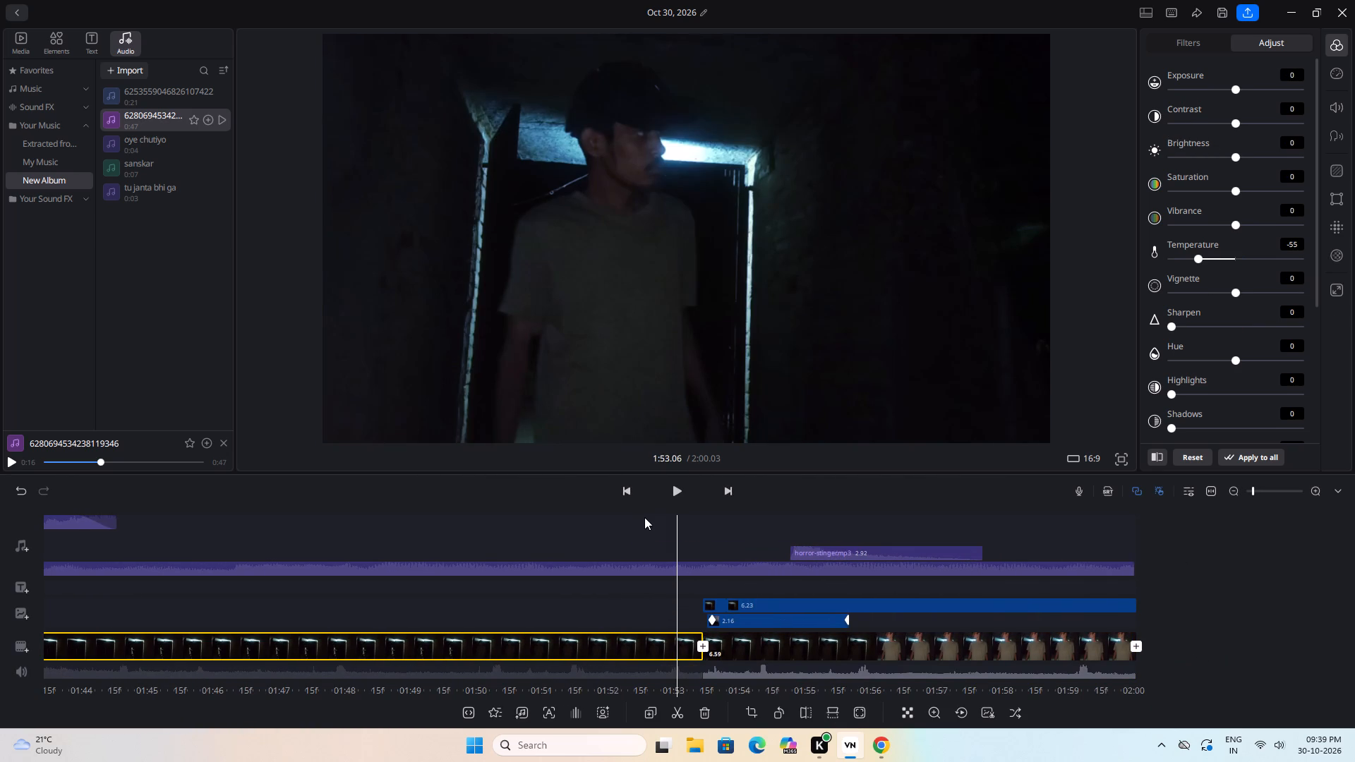
{"action": "left_click", "coordinate": [688, 486]}
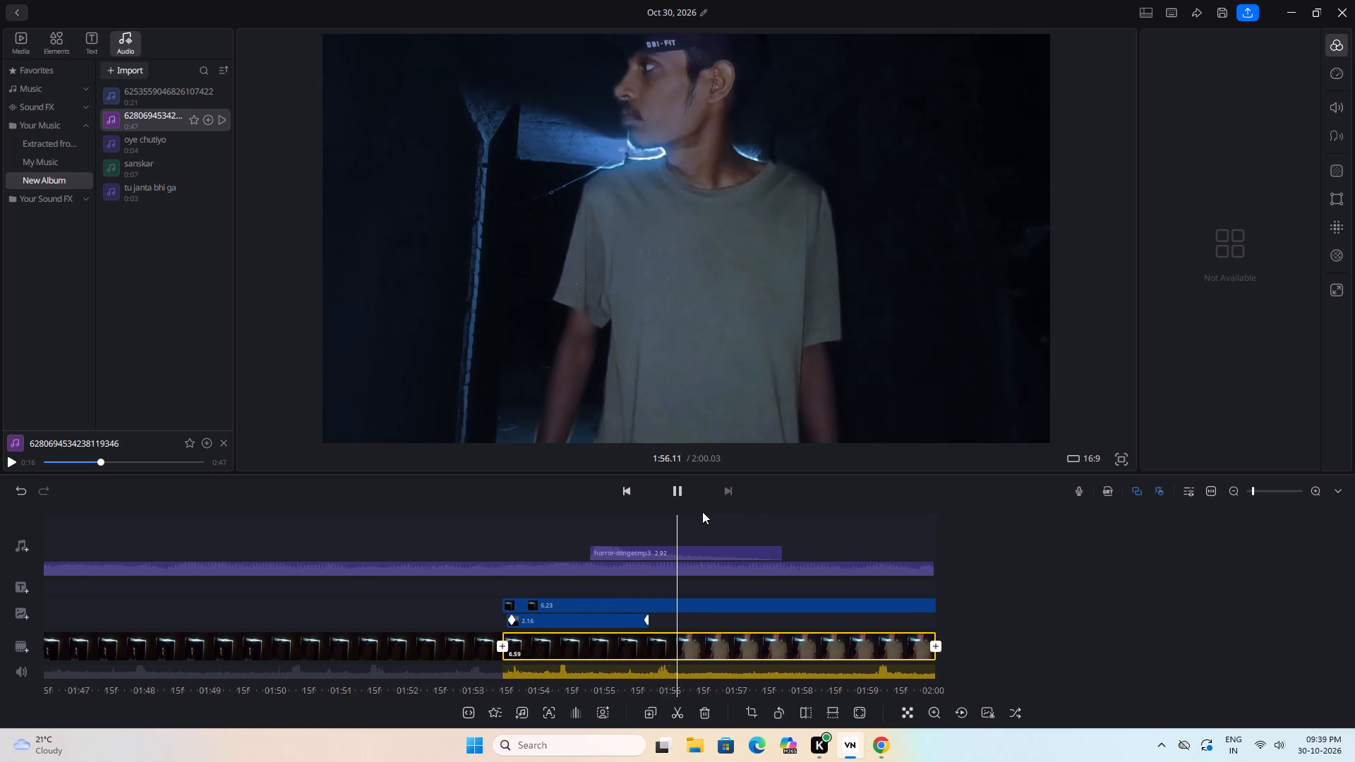
{"action": "left_click_drag", "start_coordinate": [1013, 585], "coordinate": [1131, 588]}
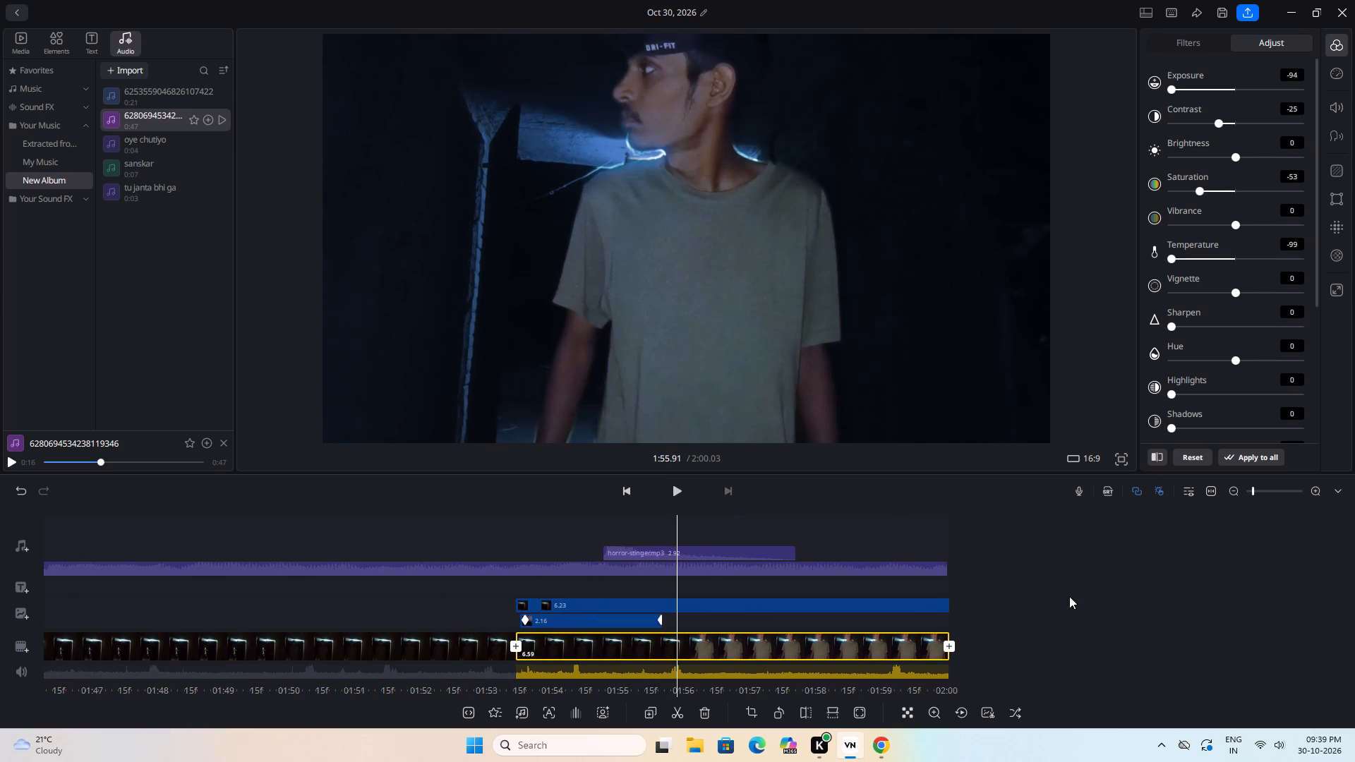
{"action": "left_click_drag", "start_coordinate": [1003, 589], "coordinate": [1186, 581]}
{"action": "left_click_drag", "start_coordinate": [1172, 596], "coordinate": [1178, 601]}
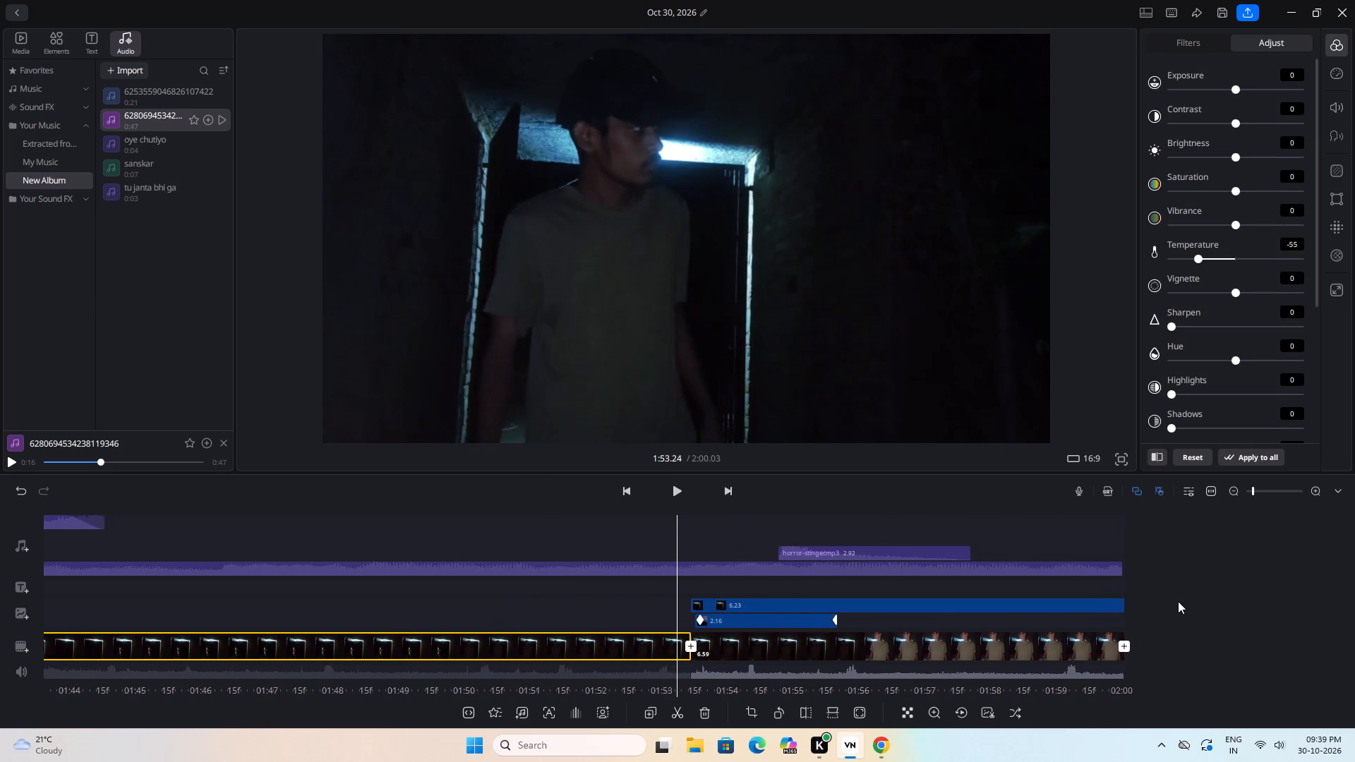
{"action": "left_click_drag", "start_coordinate": [1178, 601], "coordinate": [1066, 615]}
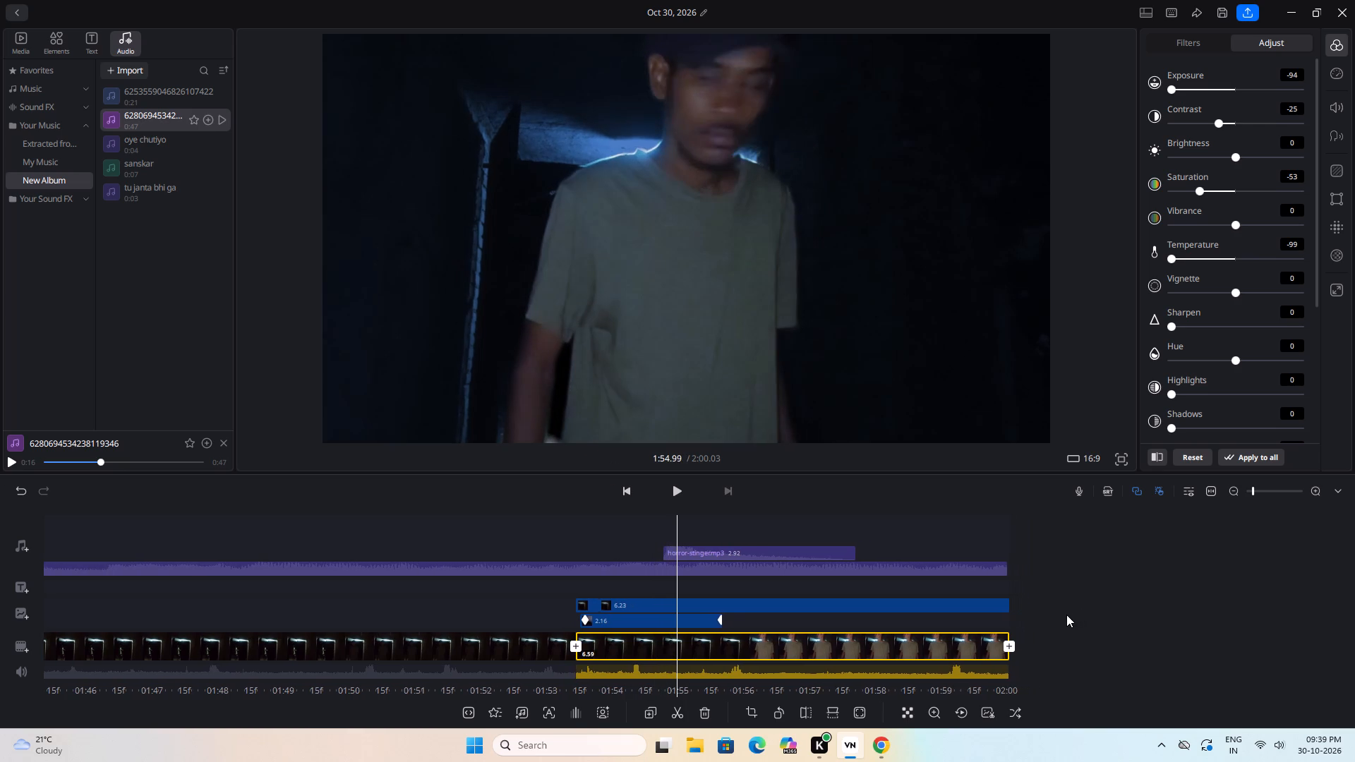
{"action": "left_click_drag", "start_coordinate": [1066, 615], "coordinate": [1006, 633]}
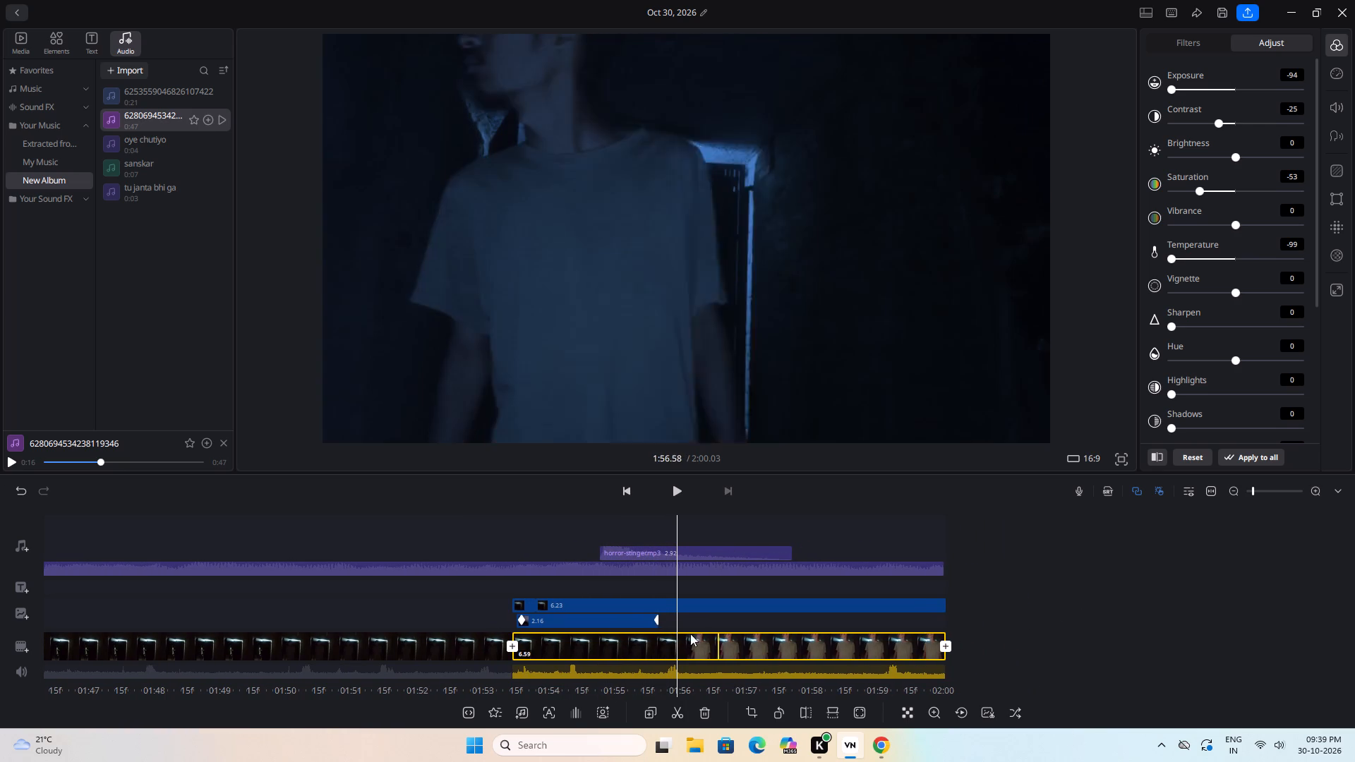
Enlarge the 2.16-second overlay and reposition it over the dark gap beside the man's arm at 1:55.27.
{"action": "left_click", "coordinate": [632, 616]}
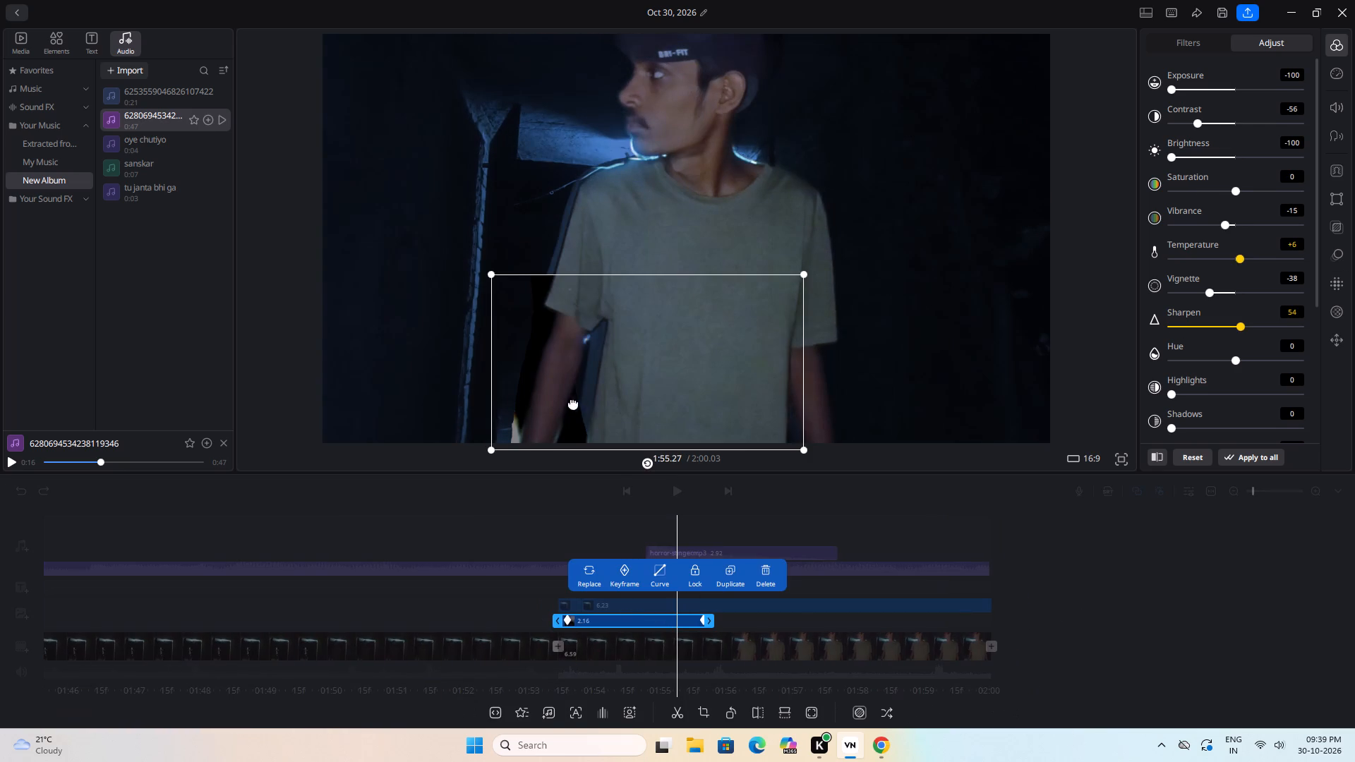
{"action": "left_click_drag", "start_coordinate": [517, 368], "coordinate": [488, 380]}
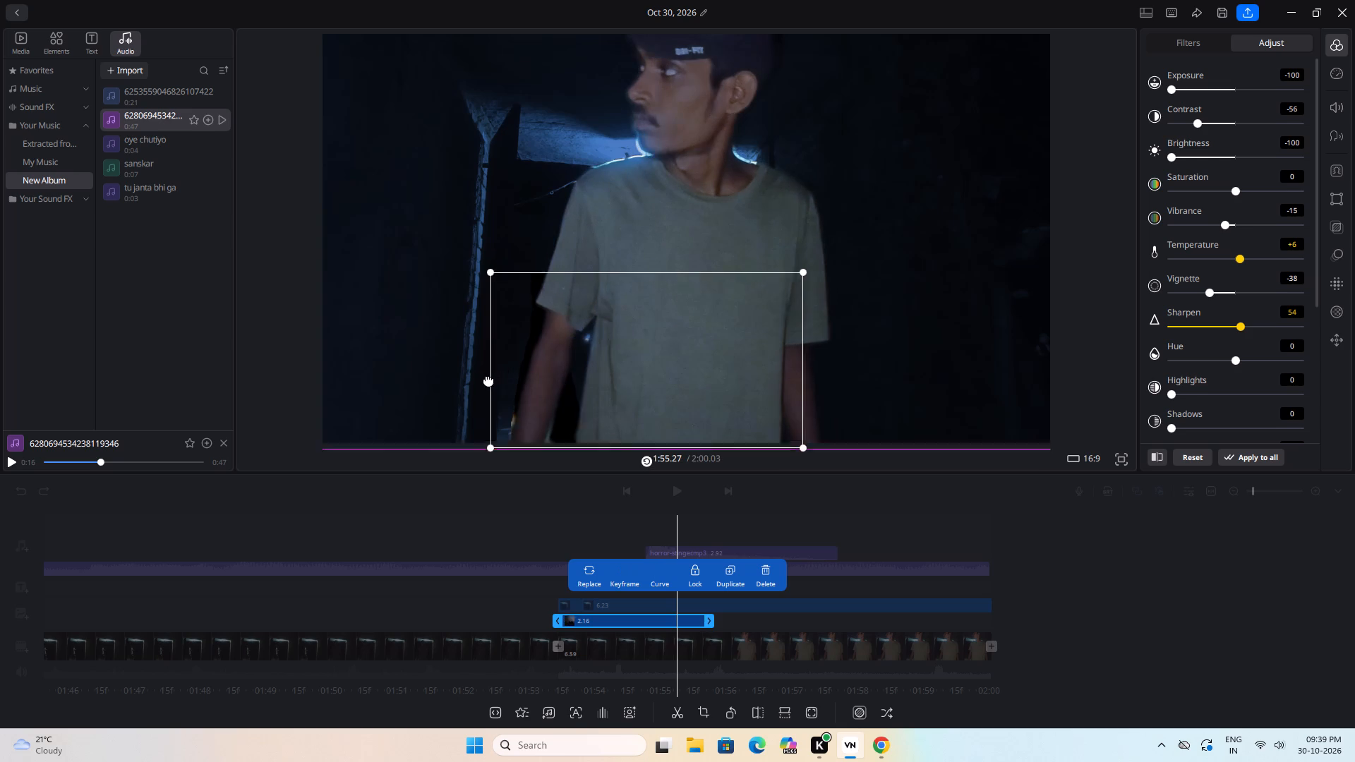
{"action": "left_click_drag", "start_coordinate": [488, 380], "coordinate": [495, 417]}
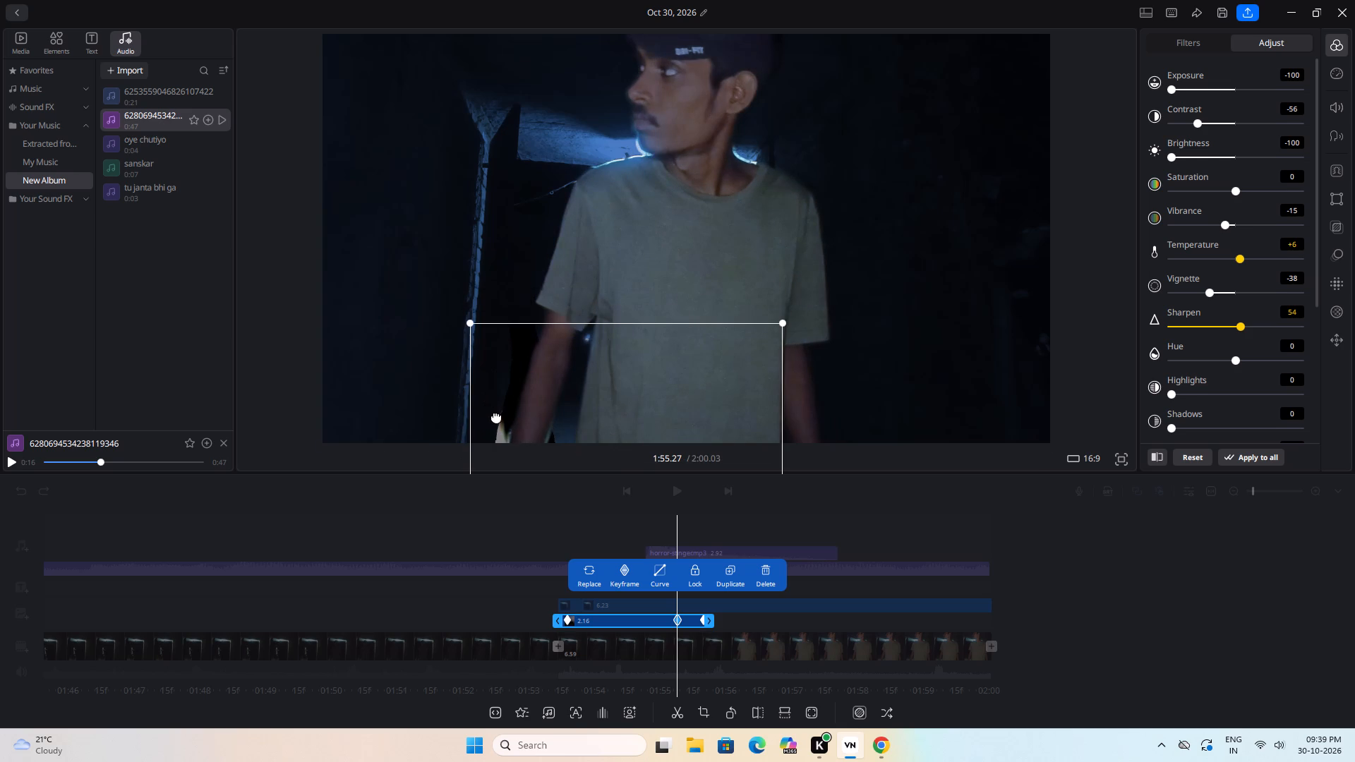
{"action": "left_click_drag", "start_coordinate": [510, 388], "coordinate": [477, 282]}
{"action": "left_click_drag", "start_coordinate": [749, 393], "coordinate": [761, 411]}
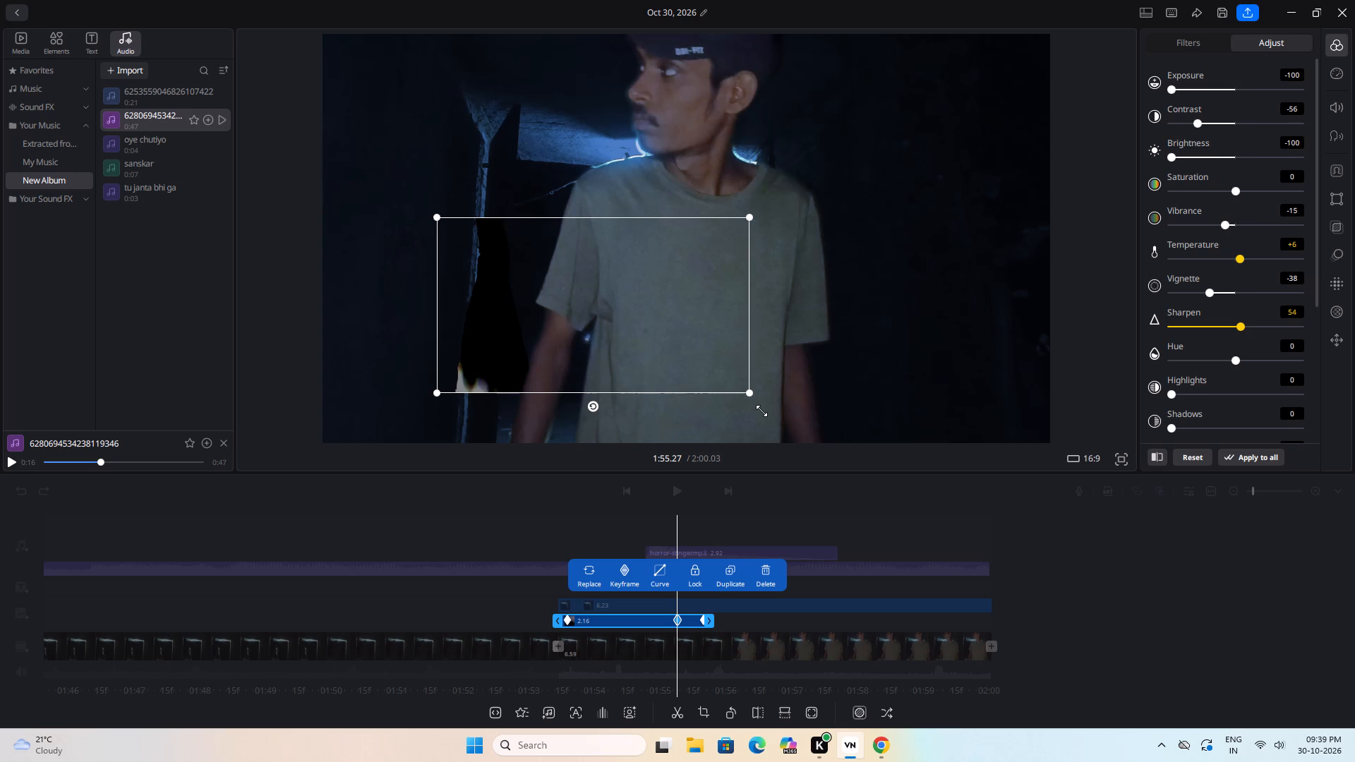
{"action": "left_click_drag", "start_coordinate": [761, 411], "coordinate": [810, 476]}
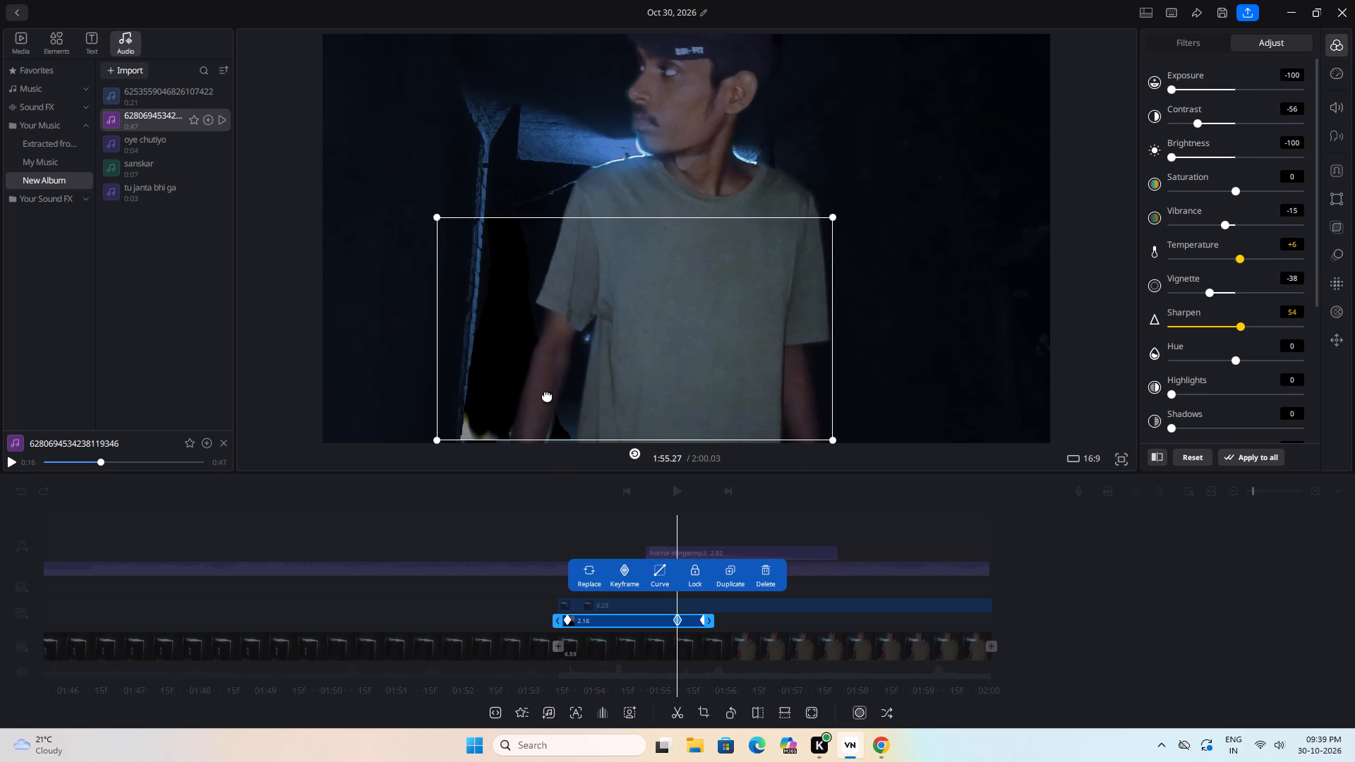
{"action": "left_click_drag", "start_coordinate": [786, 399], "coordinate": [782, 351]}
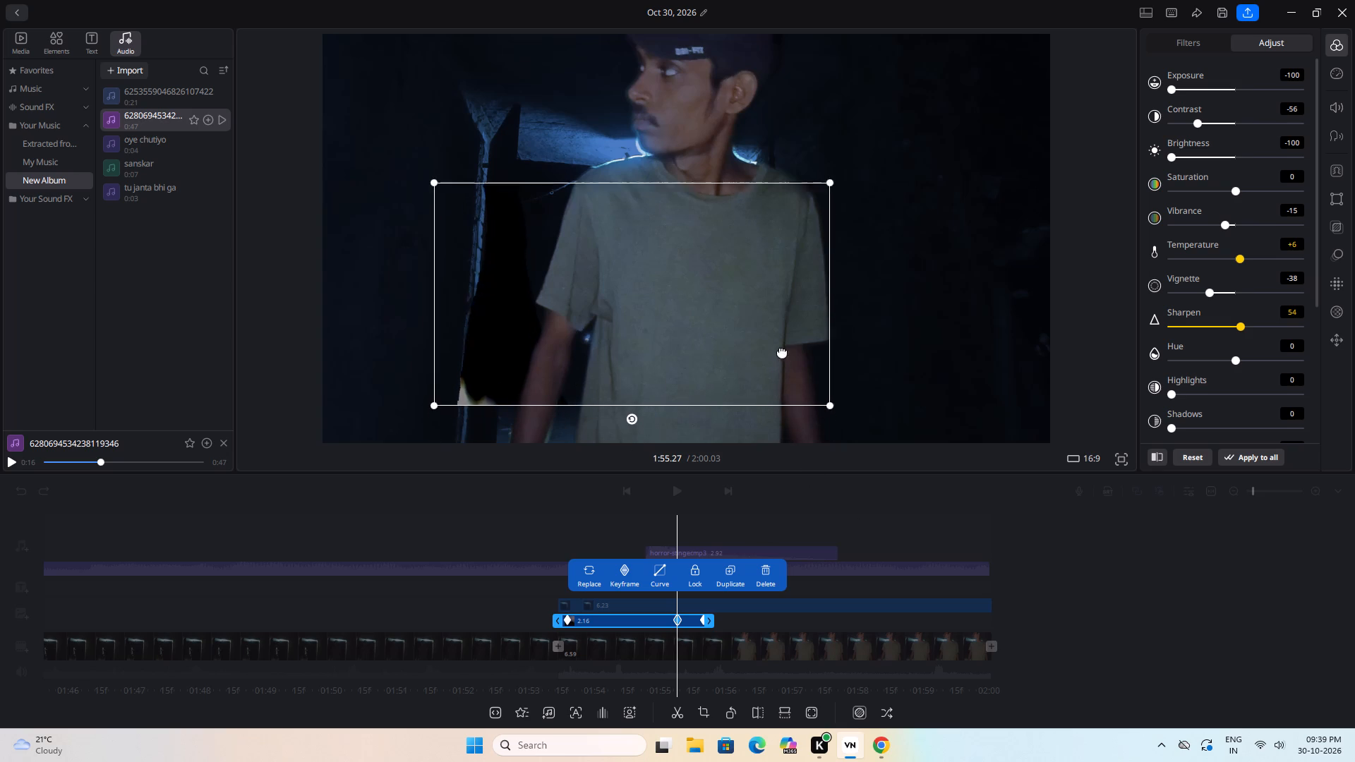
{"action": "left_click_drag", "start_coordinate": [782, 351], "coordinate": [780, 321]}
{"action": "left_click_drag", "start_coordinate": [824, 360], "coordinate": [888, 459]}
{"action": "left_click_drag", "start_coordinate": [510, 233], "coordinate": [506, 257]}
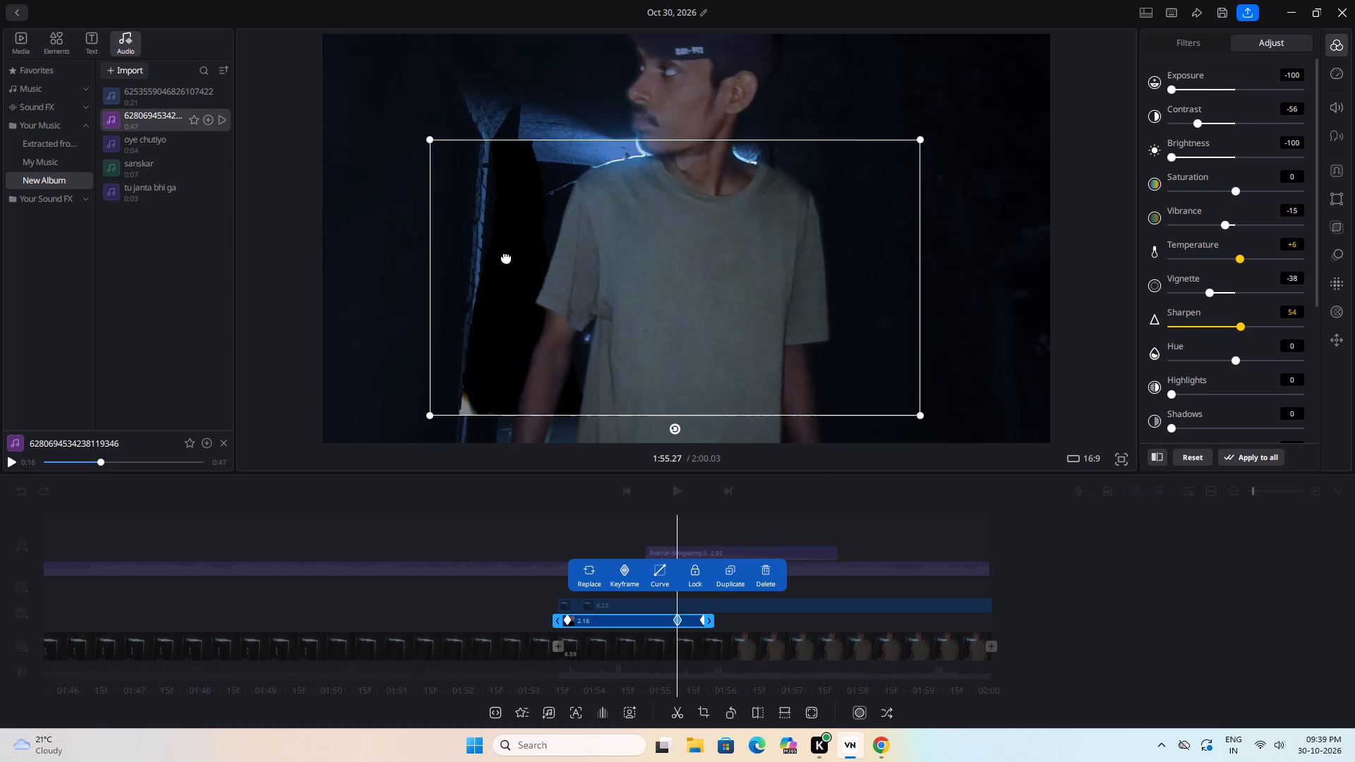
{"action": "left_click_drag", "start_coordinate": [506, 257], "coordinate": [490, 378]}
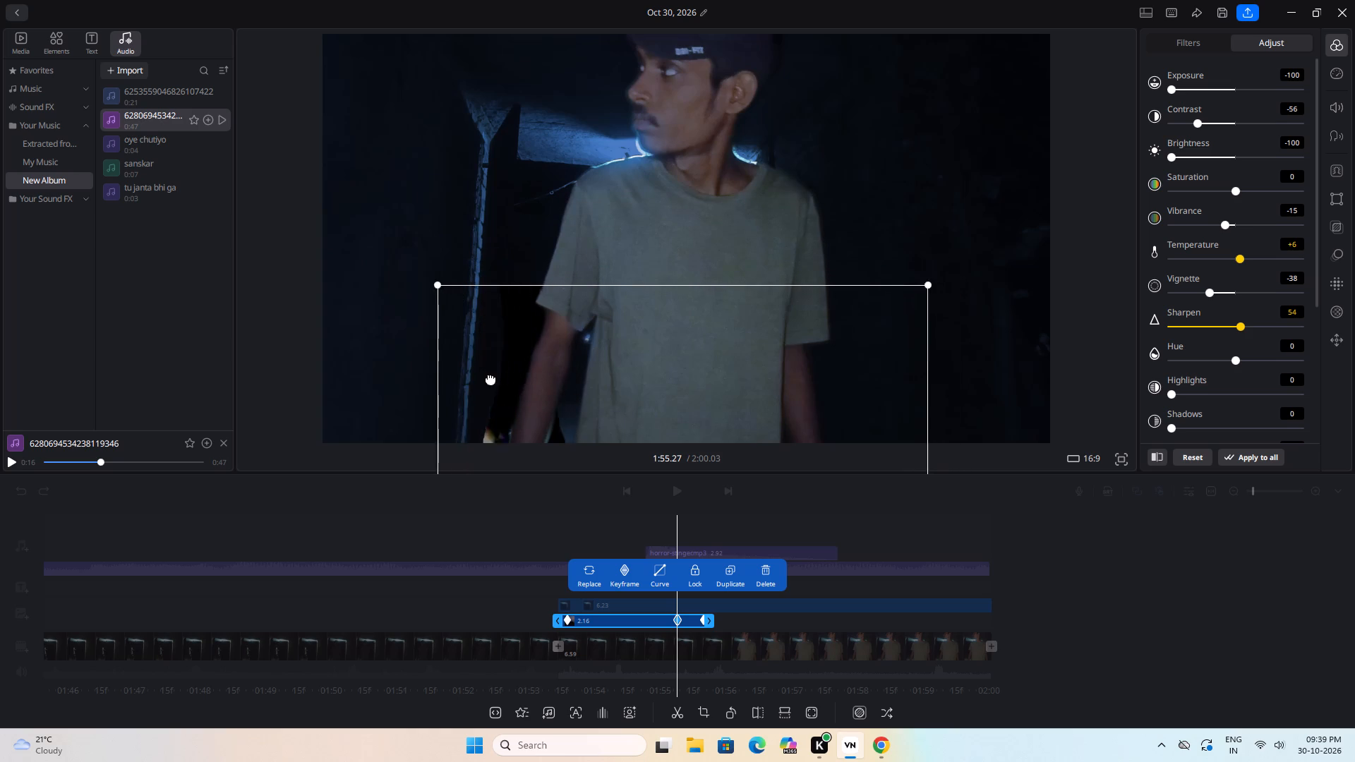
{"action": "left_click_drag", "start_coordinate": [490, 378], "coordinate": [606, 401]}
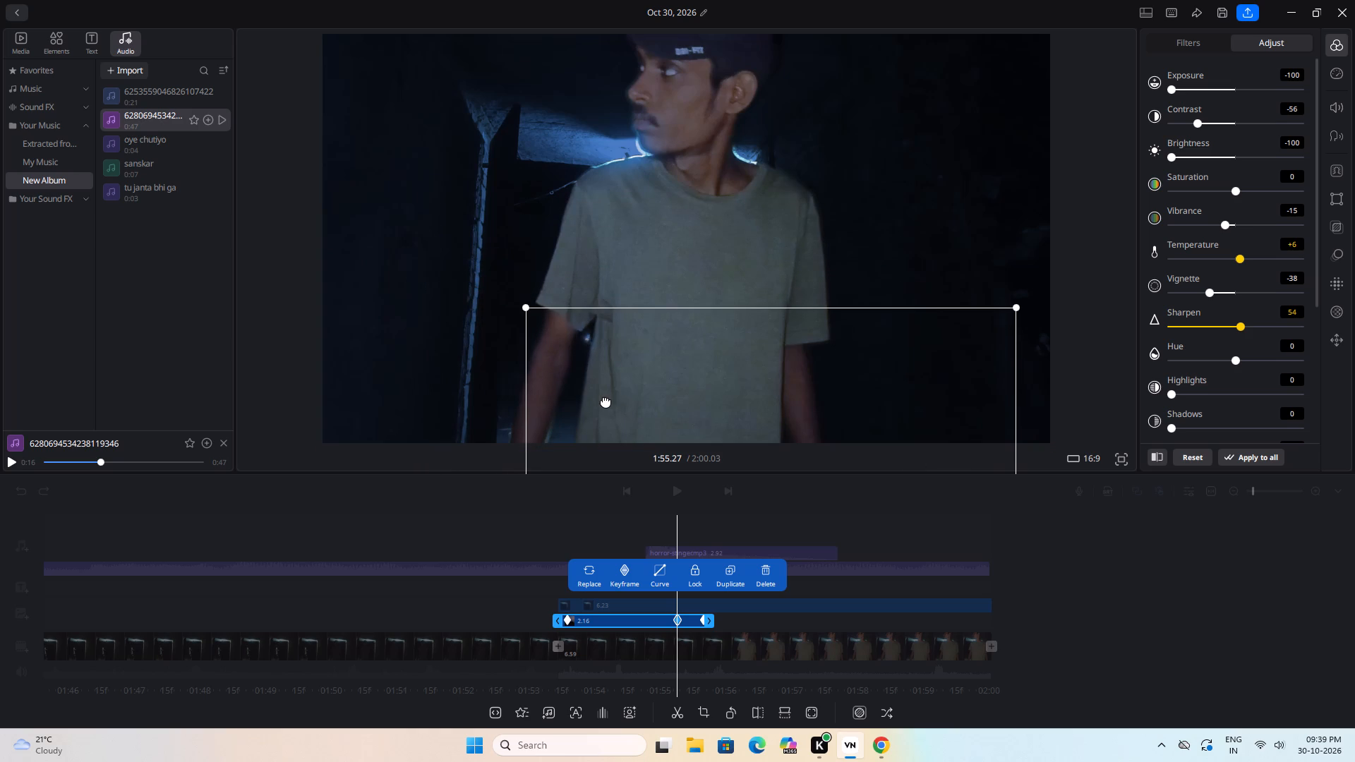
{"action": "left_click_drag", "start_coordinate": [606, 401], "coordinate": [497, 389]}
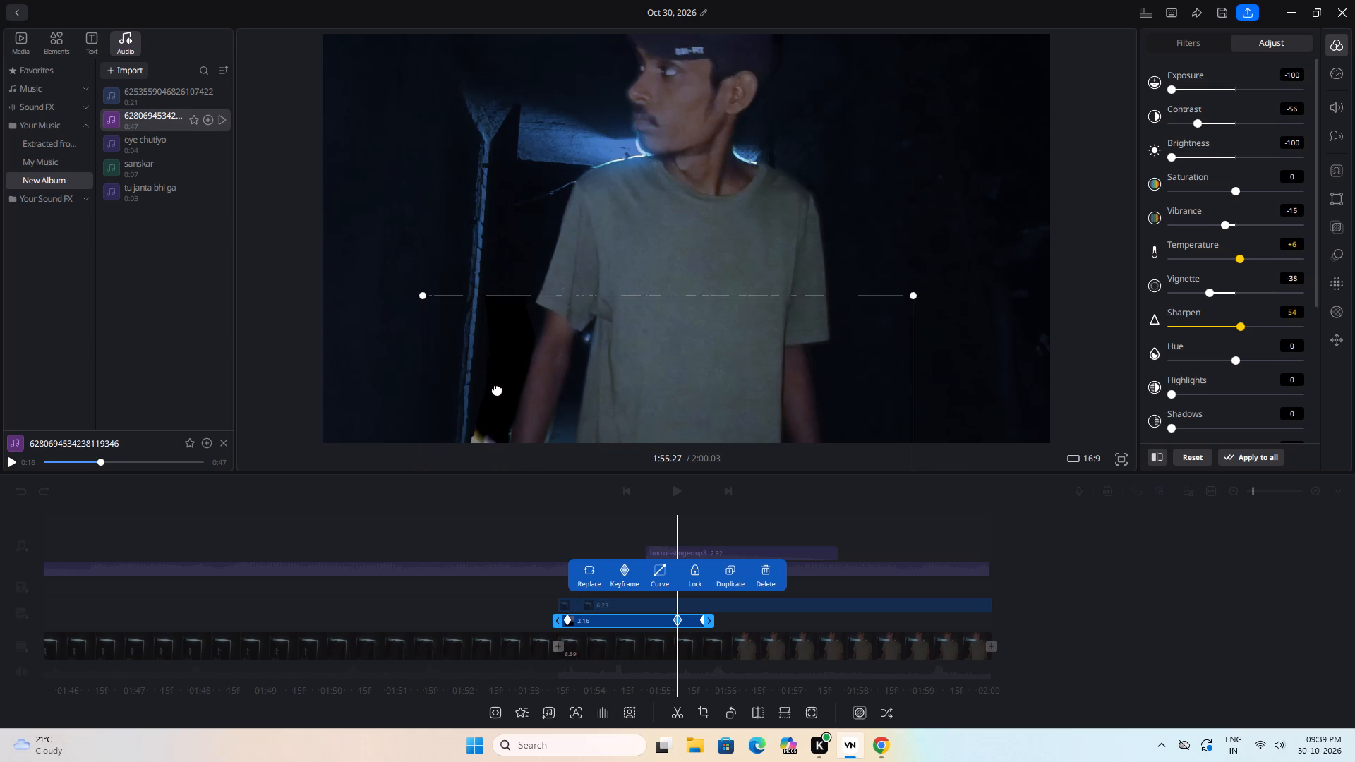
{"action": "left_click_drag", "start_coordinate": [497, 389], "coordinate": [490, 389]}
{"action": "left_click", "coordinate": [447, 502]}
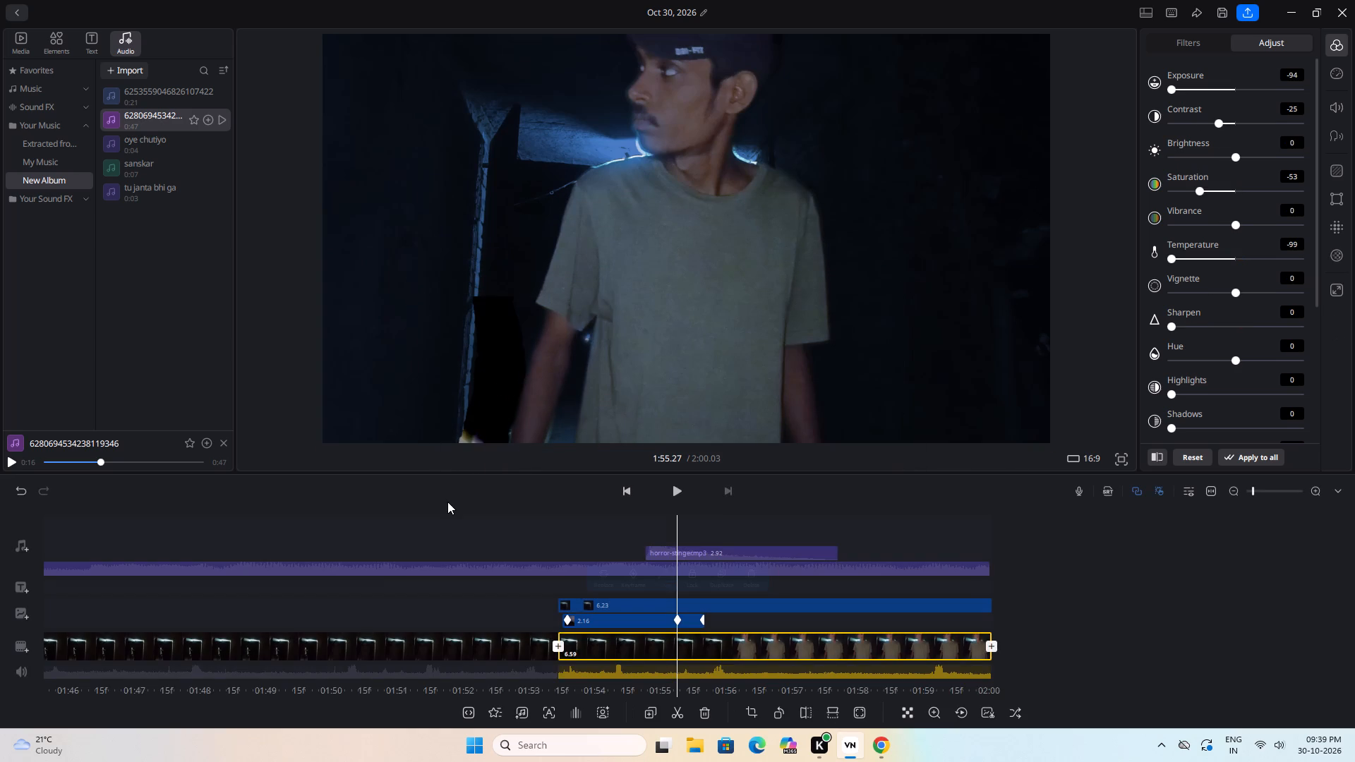
Replay the start of the closing clip from about 1:53 several times to check the overlay's movement around 1:55.
{"action": "left_click_drag", "start_coordinate": [385, 587], "coordinate": [541, 600]}
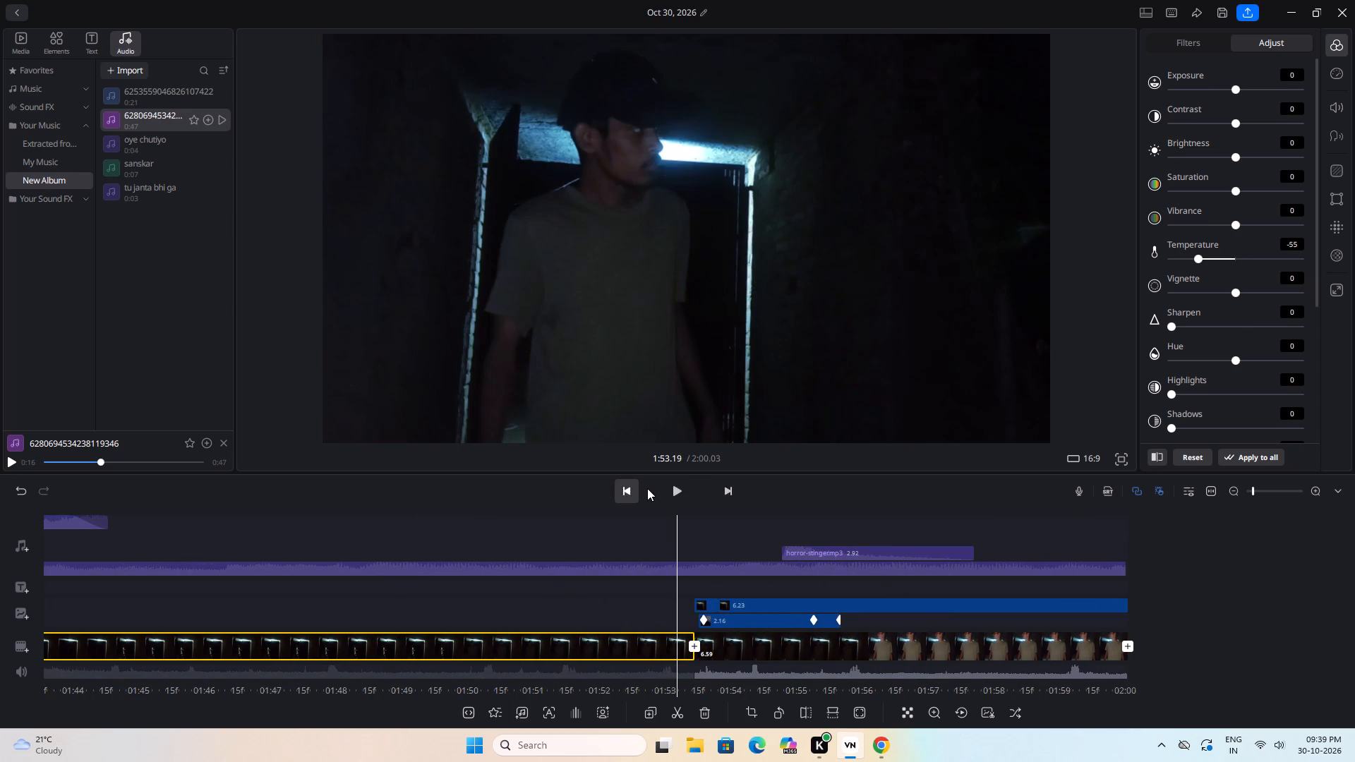
{"action": "left_click", "coordinate": [669, 494]}
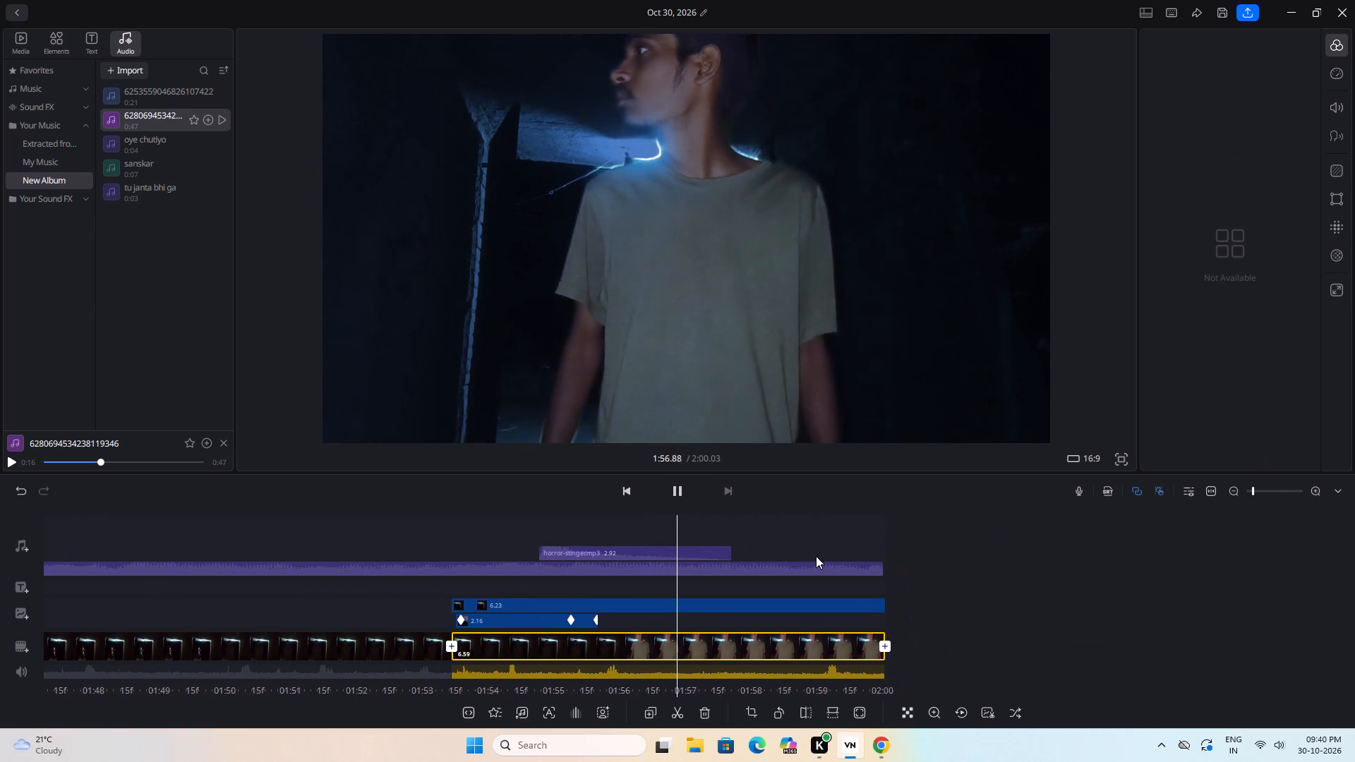
{"action": "left_click_drag", "start_coordinate": [815, 556], "coordinate": [1021, 586]}
{"action": "left_click_drag", "start_coordinate": [556, 551], "coordinate": [574, 551]}
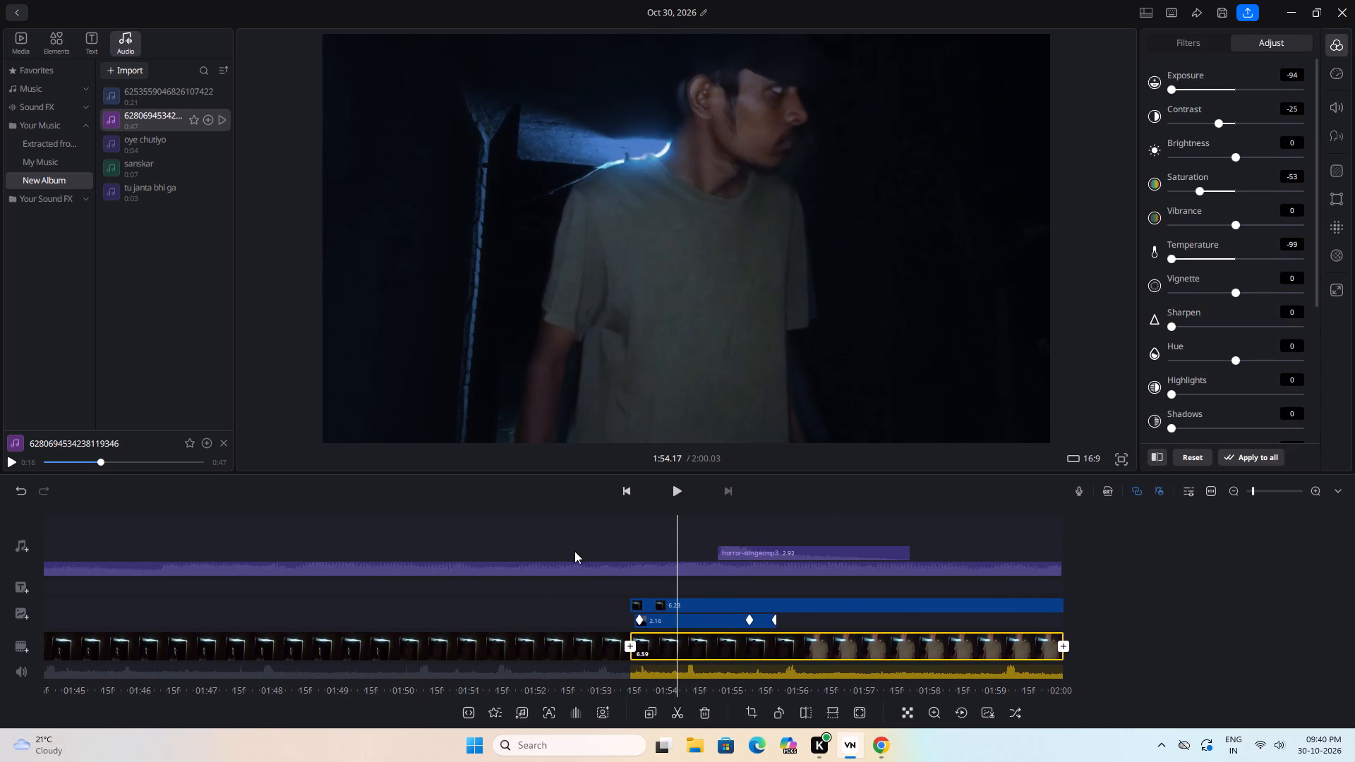
{"action": "left_click_drag", "start_coordinate": [574, 551], "coordinate": [608, 550]}
{"action": "left_click", "coordinate": [673, 486]}
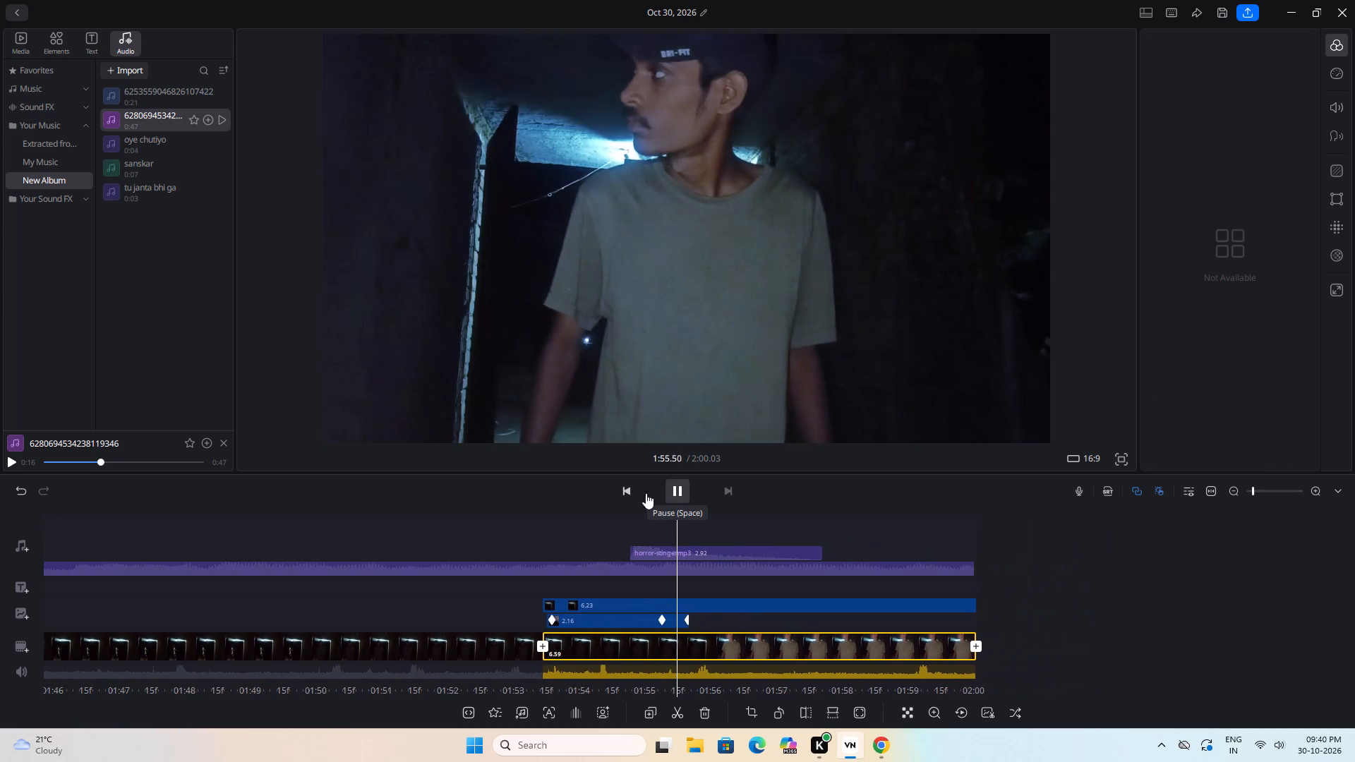
{"action": "left_click_drag", "start_coordinate": [384, 548], "coordinate": [742, 561]}
{"action": "left_click", "coordinate": [668, 483]}
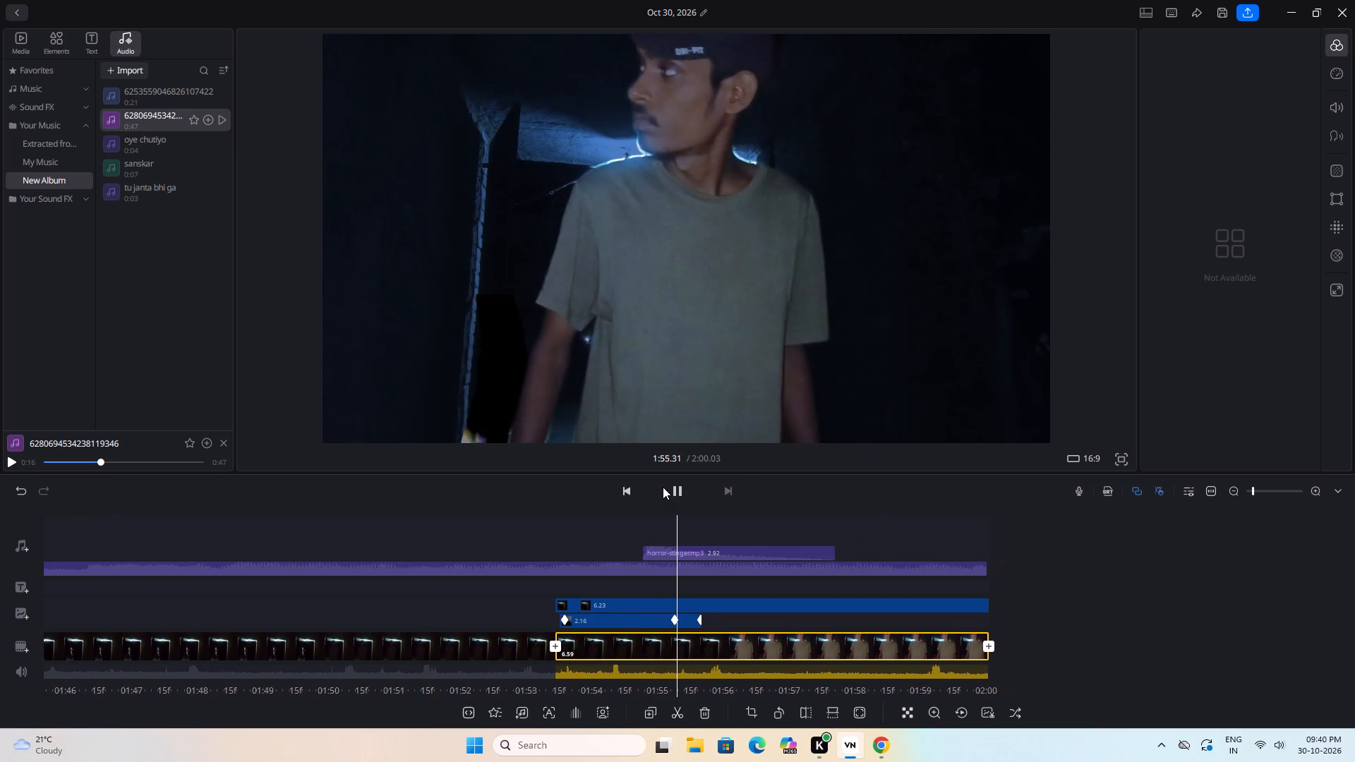
{"action": "left_click_drag", "start_coordinate": [626, 577], "coordinate": [706, 587]}
{"action": "left_click_drag", "start_coordinate": [850, 584], "coordinate": [1016, 603]}
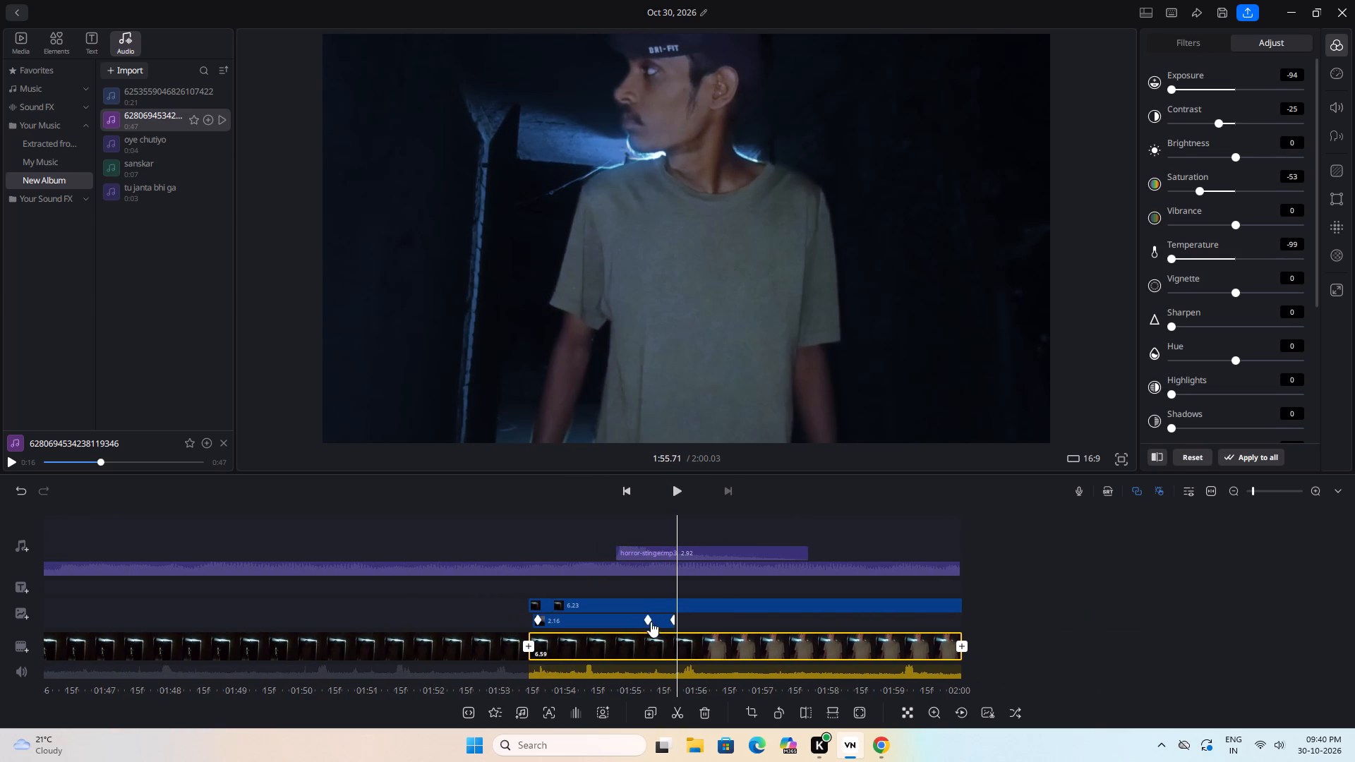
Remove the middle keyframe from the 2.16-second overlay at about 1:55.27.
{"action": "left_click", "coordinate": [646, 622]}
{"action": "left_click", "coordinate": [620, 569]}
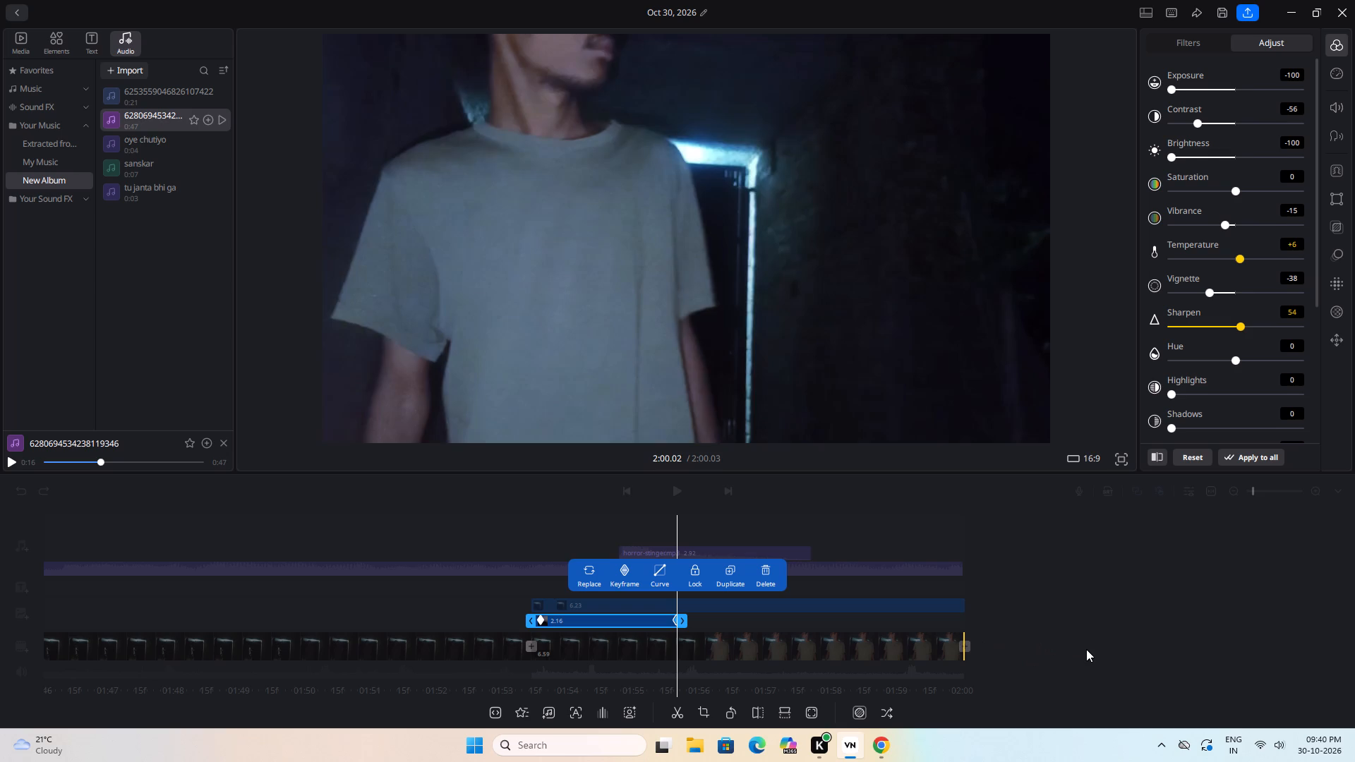
Remove the end keyframe from the 2.16-second overlay at about 1:55.67.
{"action": "left_click", "coordinate": [627, 572]}
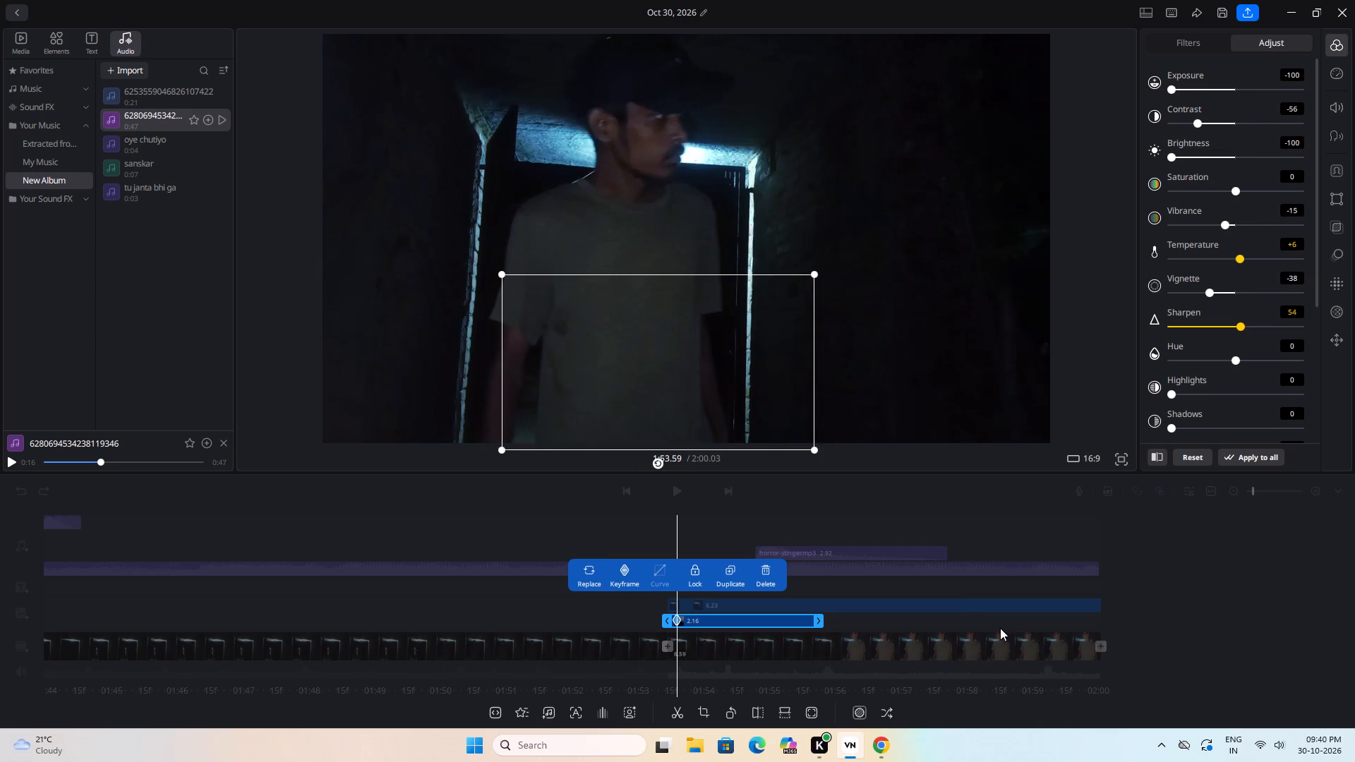
{"action": "left_click", "coordinate": [1153, 553]}
Play back the start of the closing clip from about 1:53 to check the overlay without its end keyframe.
{"action": "left_click", "coordinate": [675, 491]}
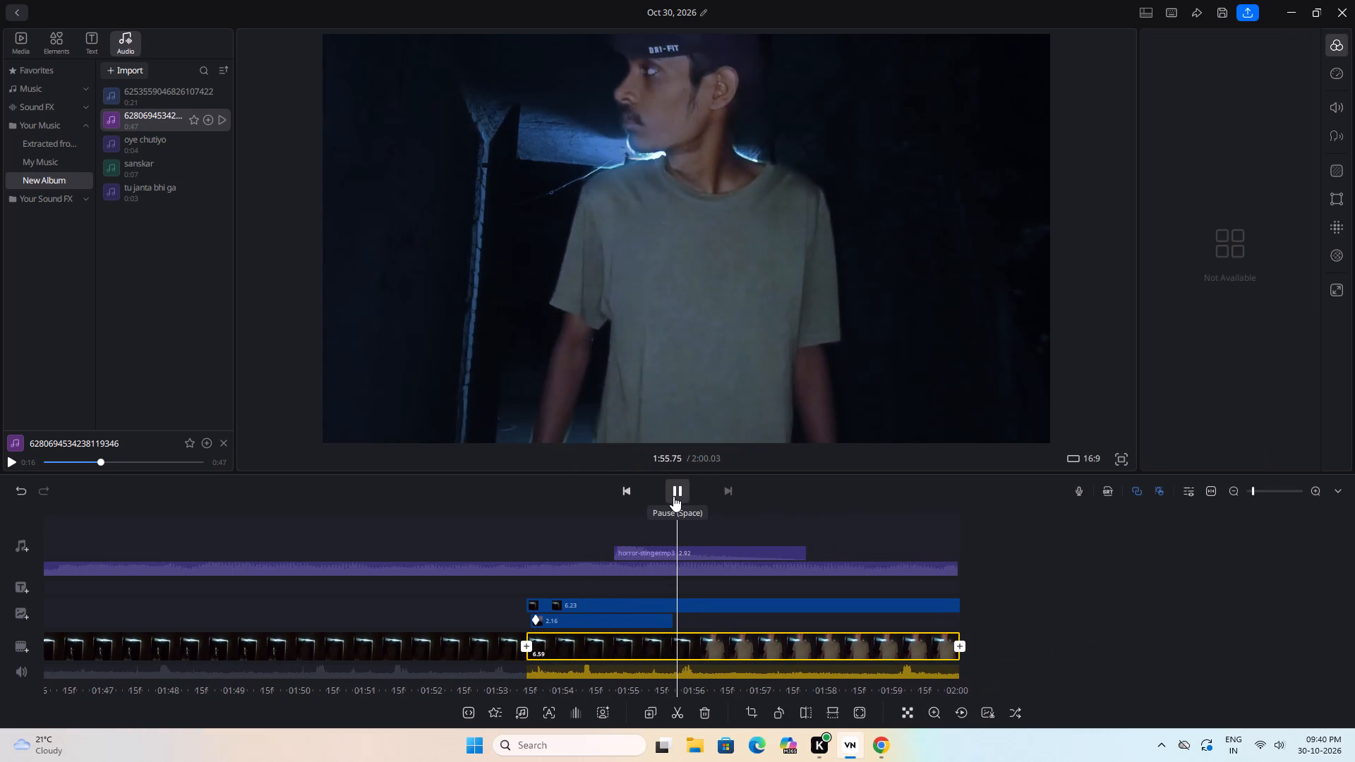
{"action": "left_click_drag", "start_coordinate": [1056, 655], "coordinate": [1197, 646]}
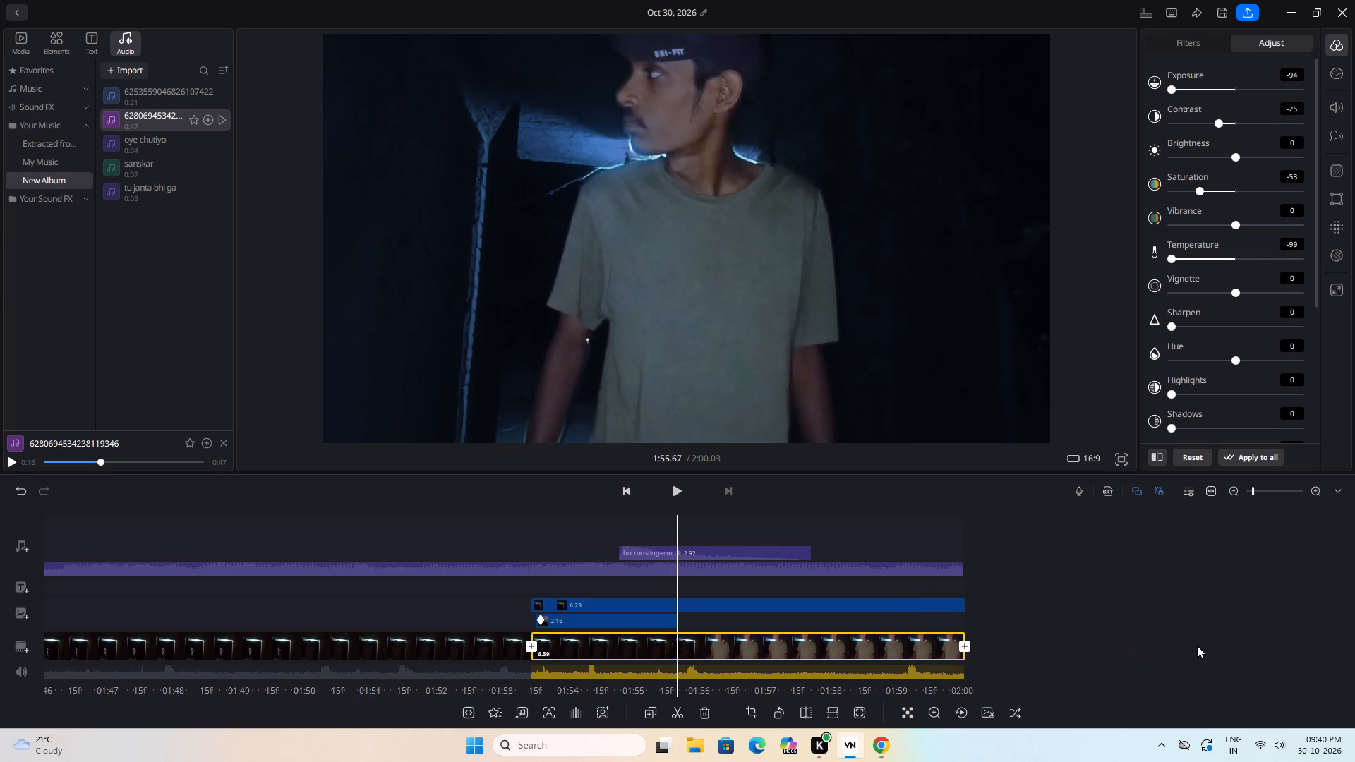
{"action": "left_click_drag", "start_coordinate": [1197, 646], "coordinate": [1316, 646]}
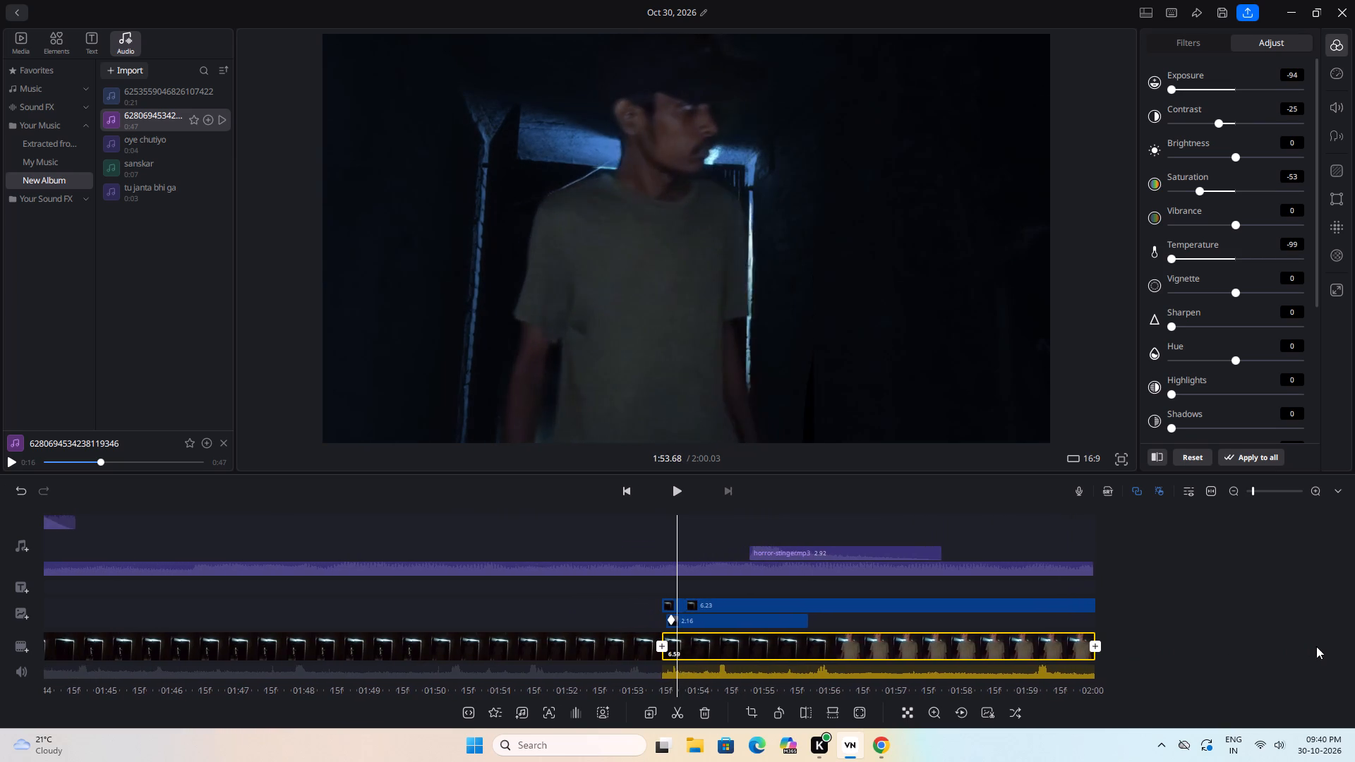
{"action": "left_click_drag", "start_coordinate": [1316, 646], "coordinate": [1330, 646]}
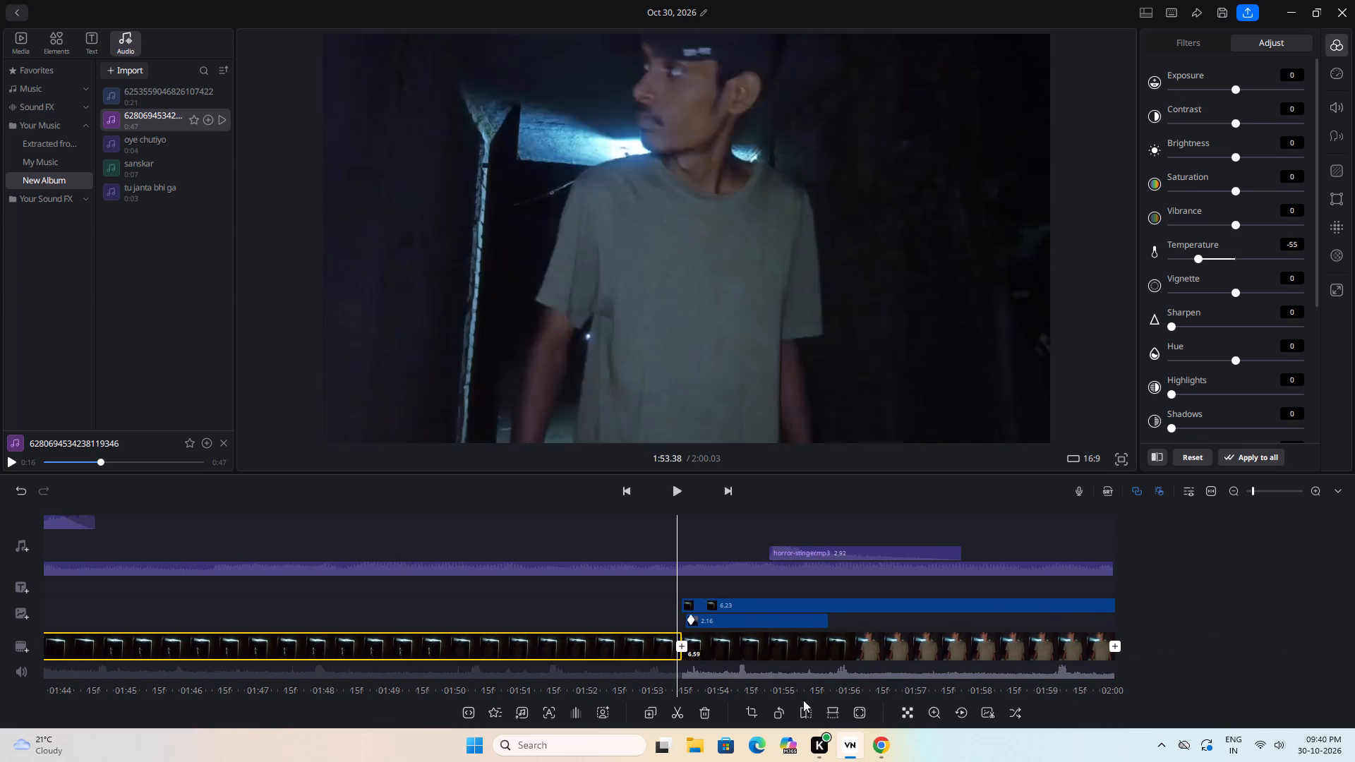
Duplicate the closing 6.59-second clip on the main track.
{"action": "right_click", "coordinate": [954, 645]}
{"action": "left_click", "coordinate": [954, 645]}
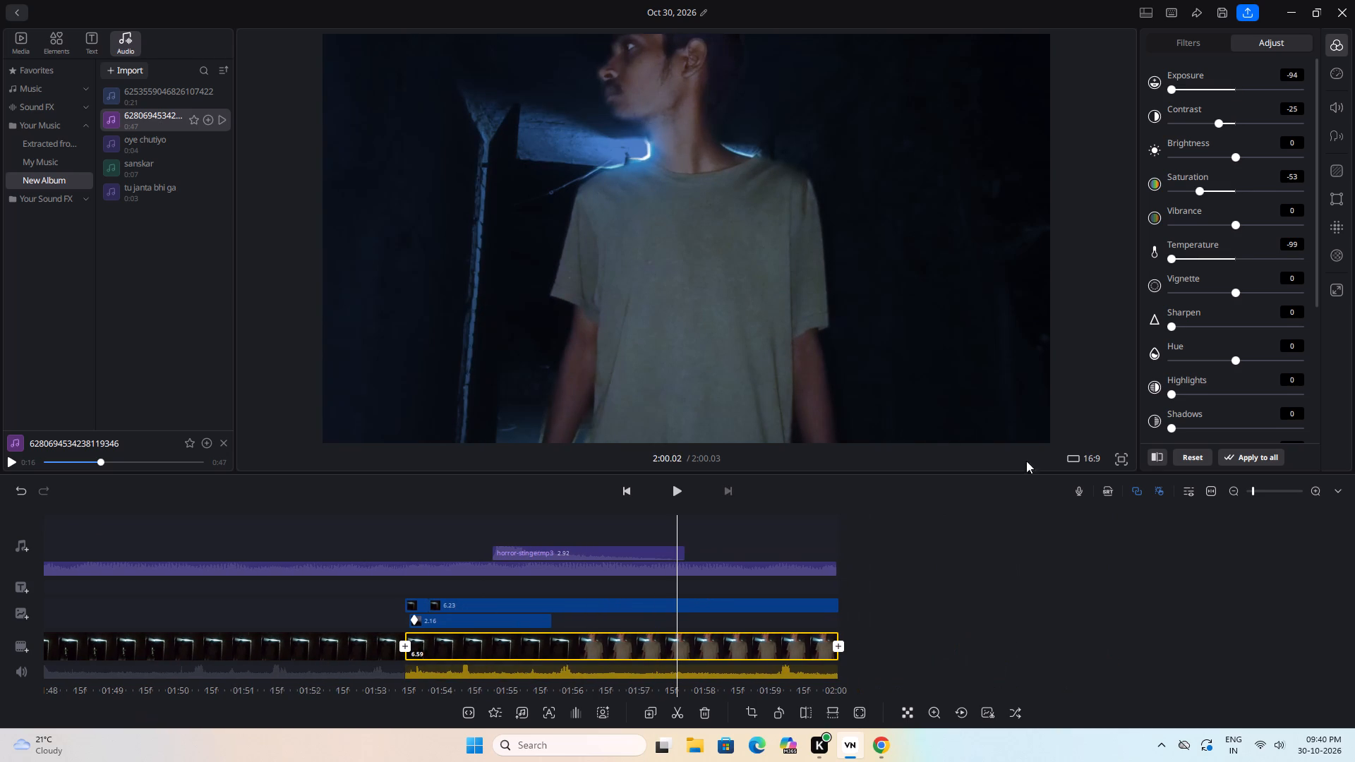
{"action": "left_click", "coordinate": [740, 648]}
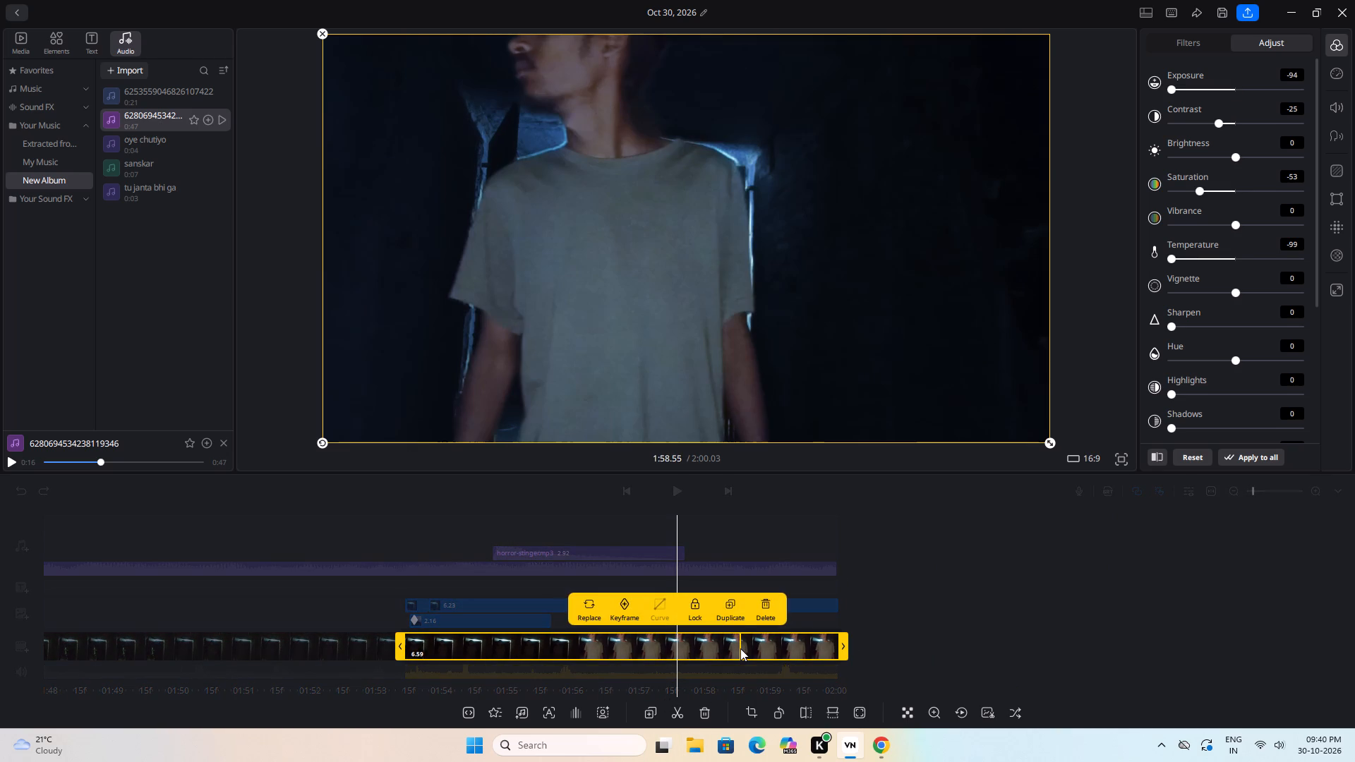
{"action": "left_click", "coordinate": [728, 607]}
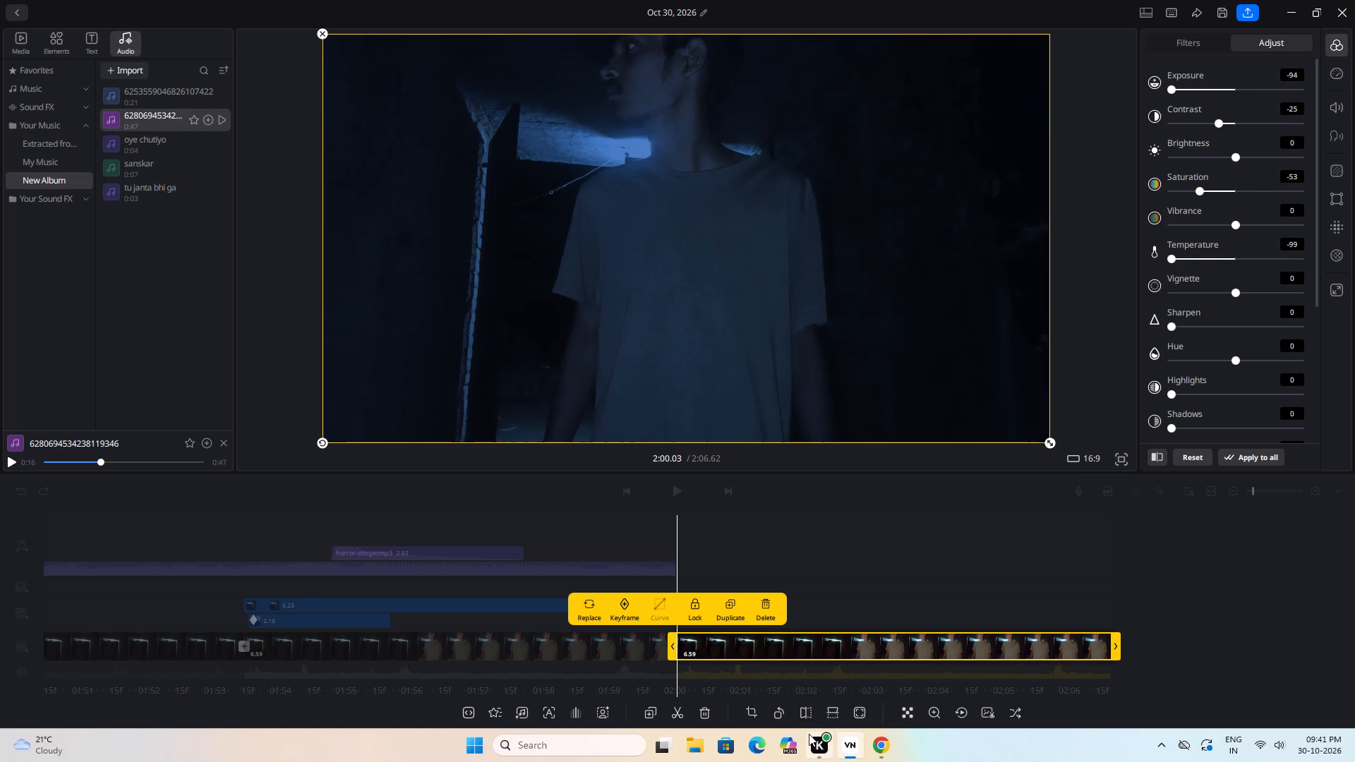
Move the duplicated clip to the overlay track and align it with the closing clip, above the 6.23-second overlay.
{"action": "left_click", "coordinate": [1015, 713]}
{"action": "left_click", "coordinate": [879, 619]}
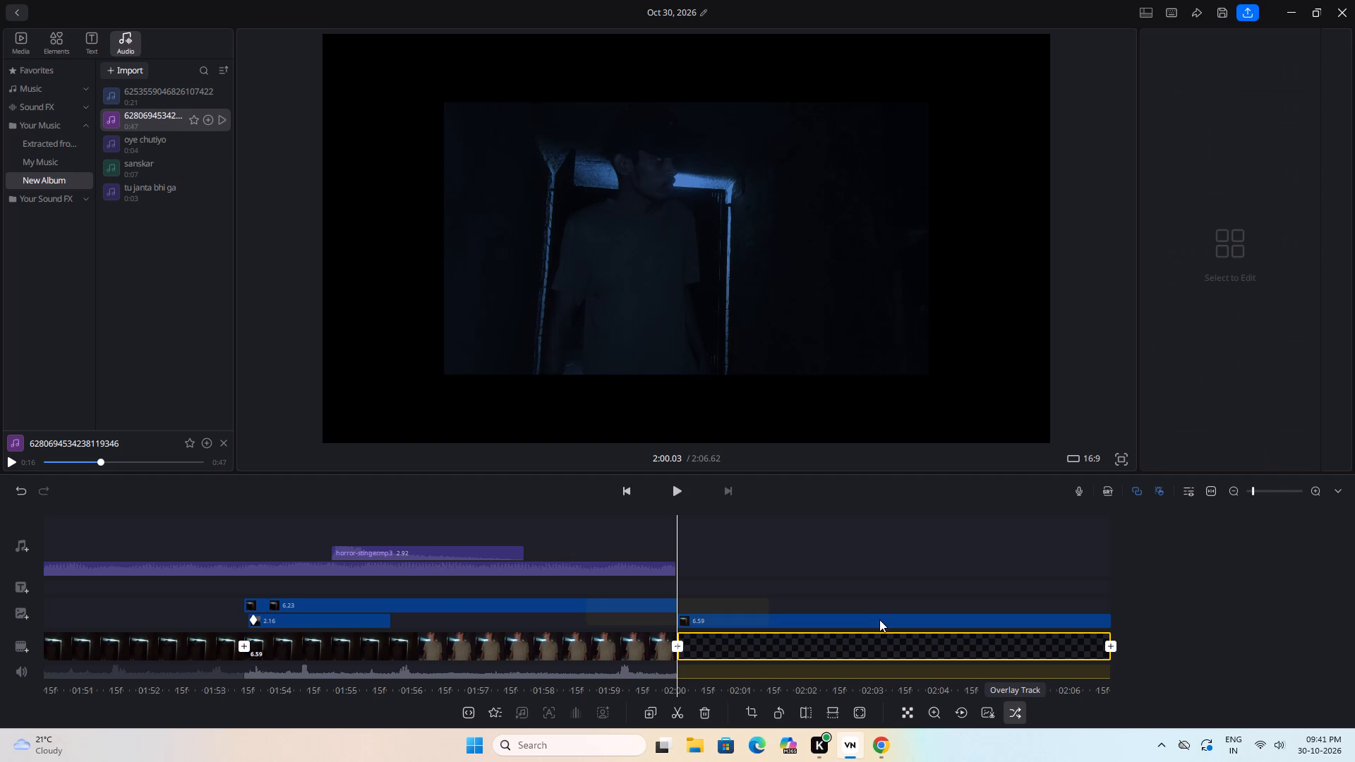
{"action": "left_click_drag", "start_coordinate": [877, 619], "coordinate": [766, 614]}
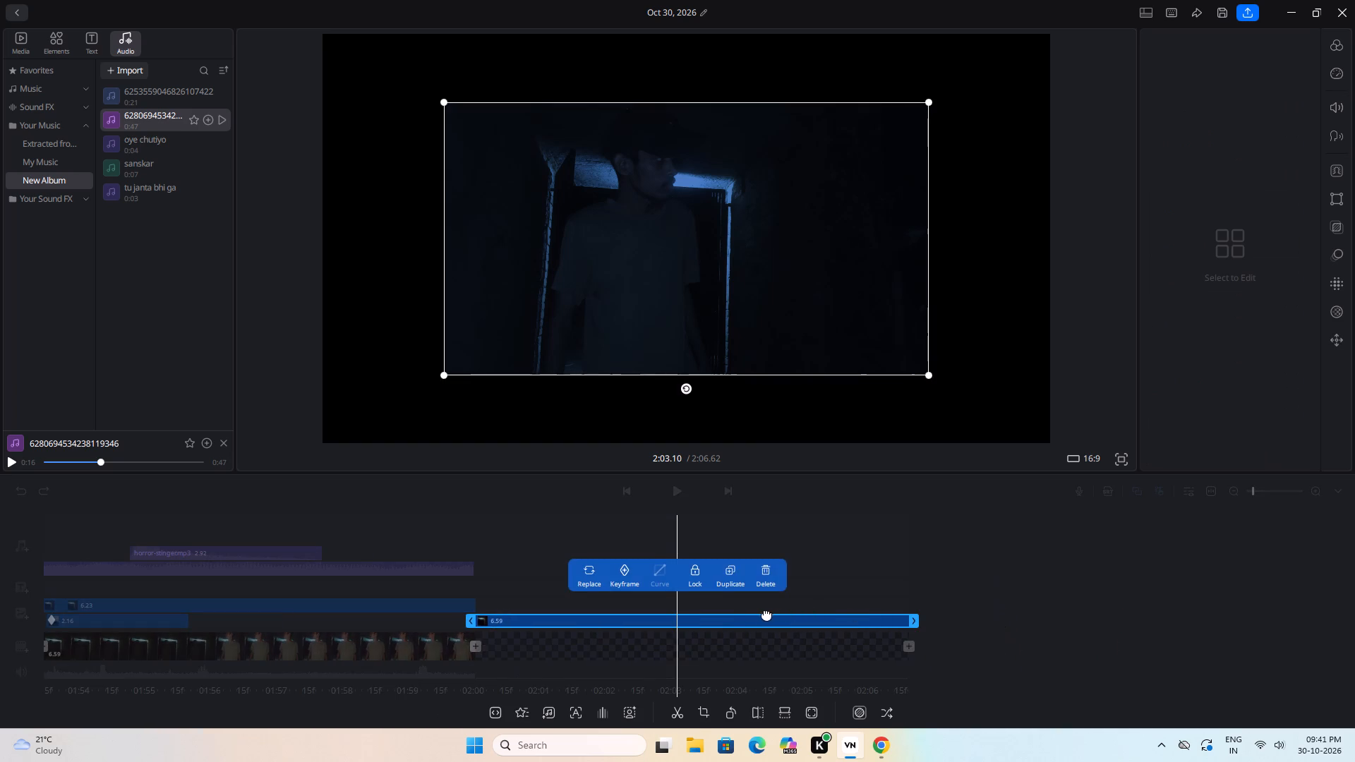
{"action": "left_click_drag", "start_coordinate": [766, 614], "coordinate": [371, 579]}
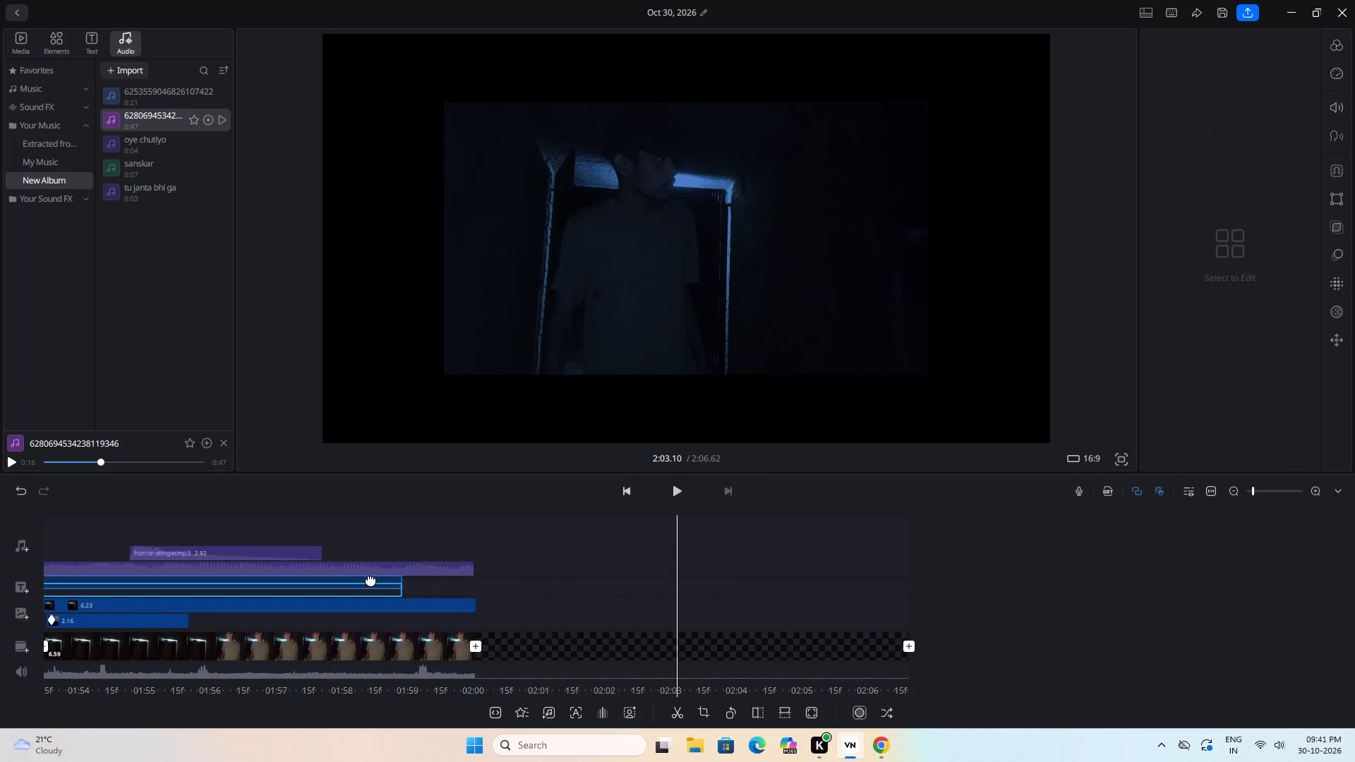
{"action": "left_click_drag", "start_coordinate": [371, 579], "coordinate": [437, 588]}
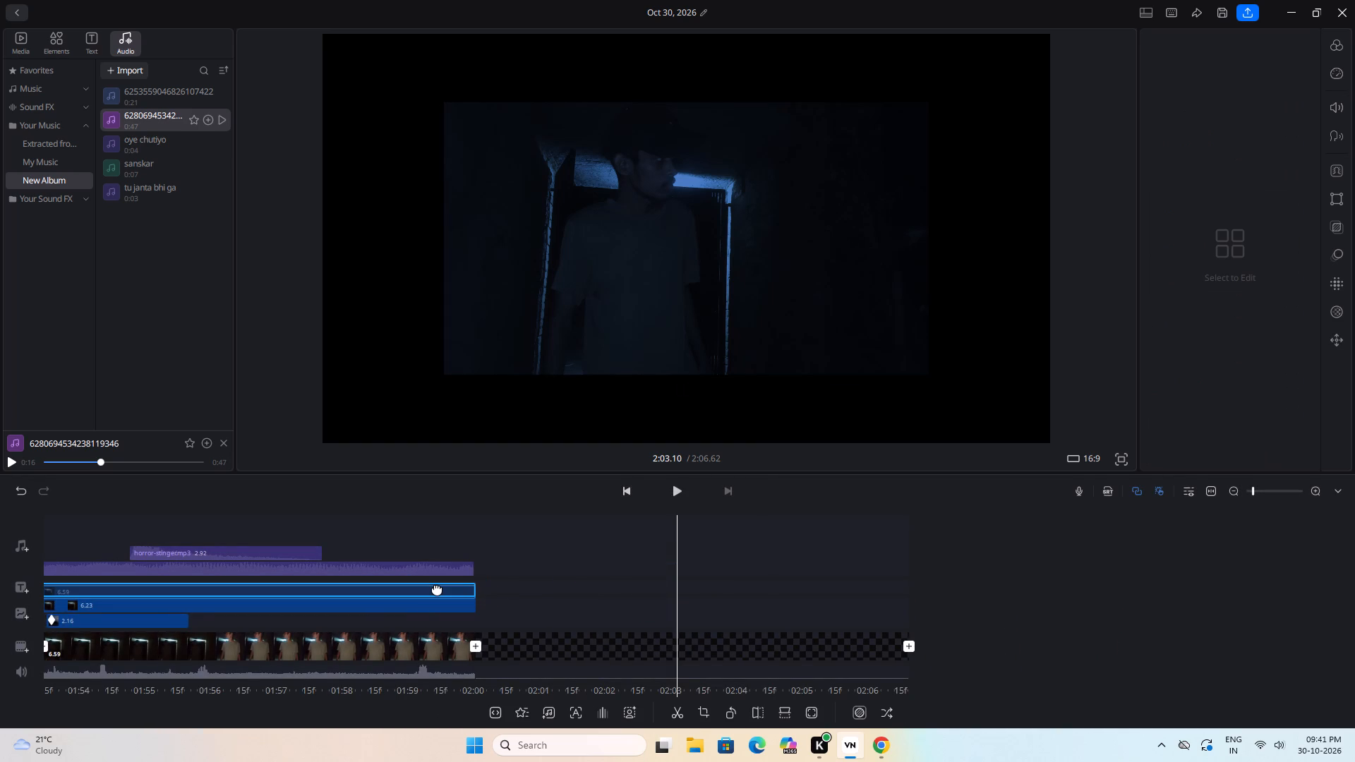
{"action": "left_click_drag", "start_coordinate": [437, 588], "coordinate": [442, 588]}
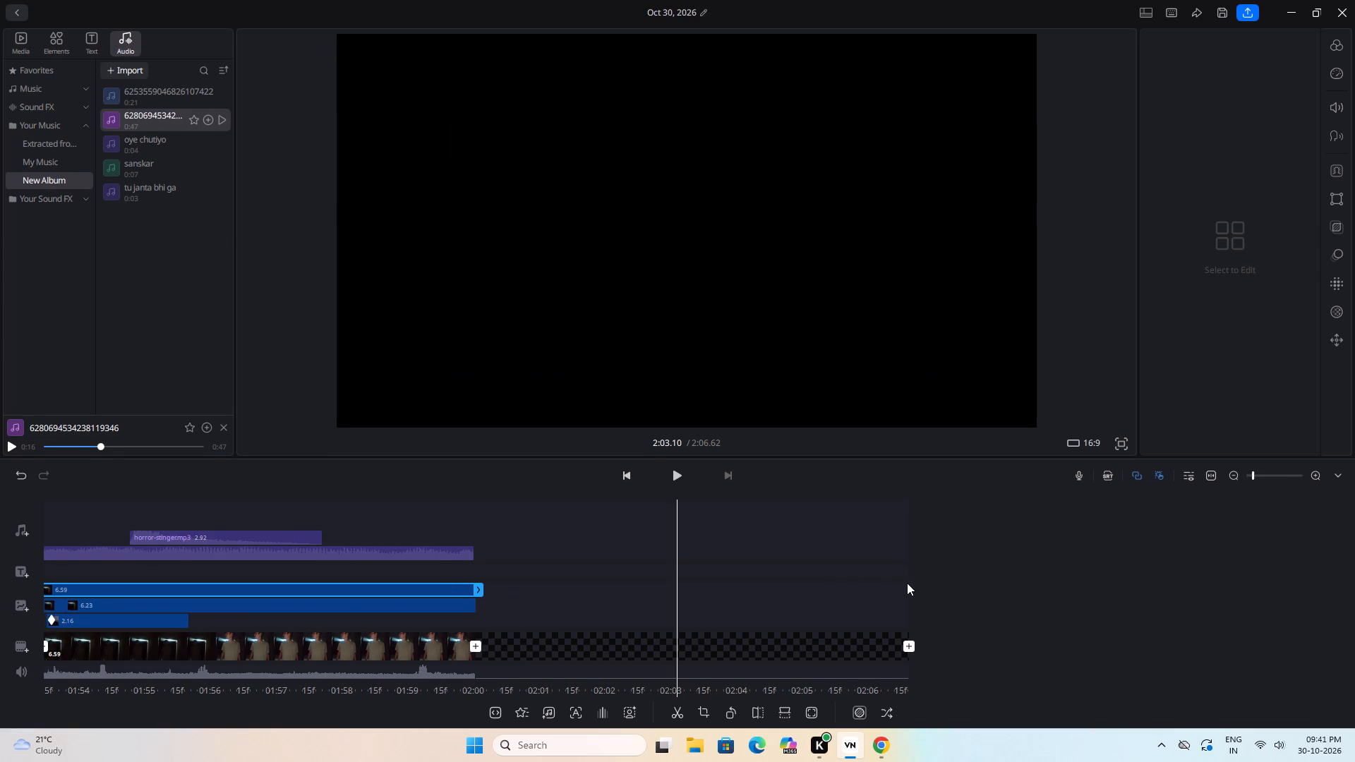
Play back the closing clip from about 1:52.55 to check the new 6.59-second overlay's timing against the main footage.
{"action": "left_click_drag", "start_coordinate": [953, 587], "coordinate": [1140, 621]}
{"action": "left_click_drag", "start_coordinate": [654, 560], "coordinate": [1158, 573]}
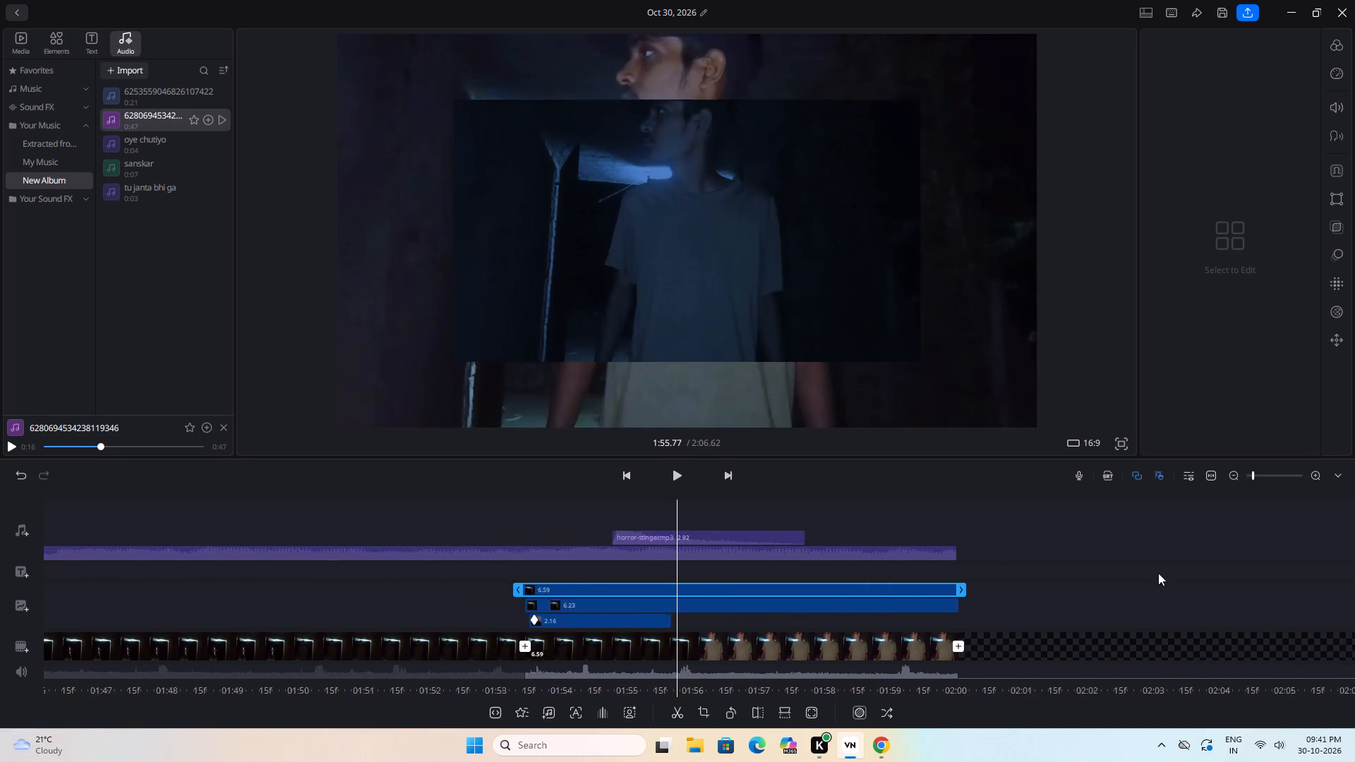
{"action": "left_click_drag", "start_coordinate": [1158, 573], "coordinate": [1313, 603]}
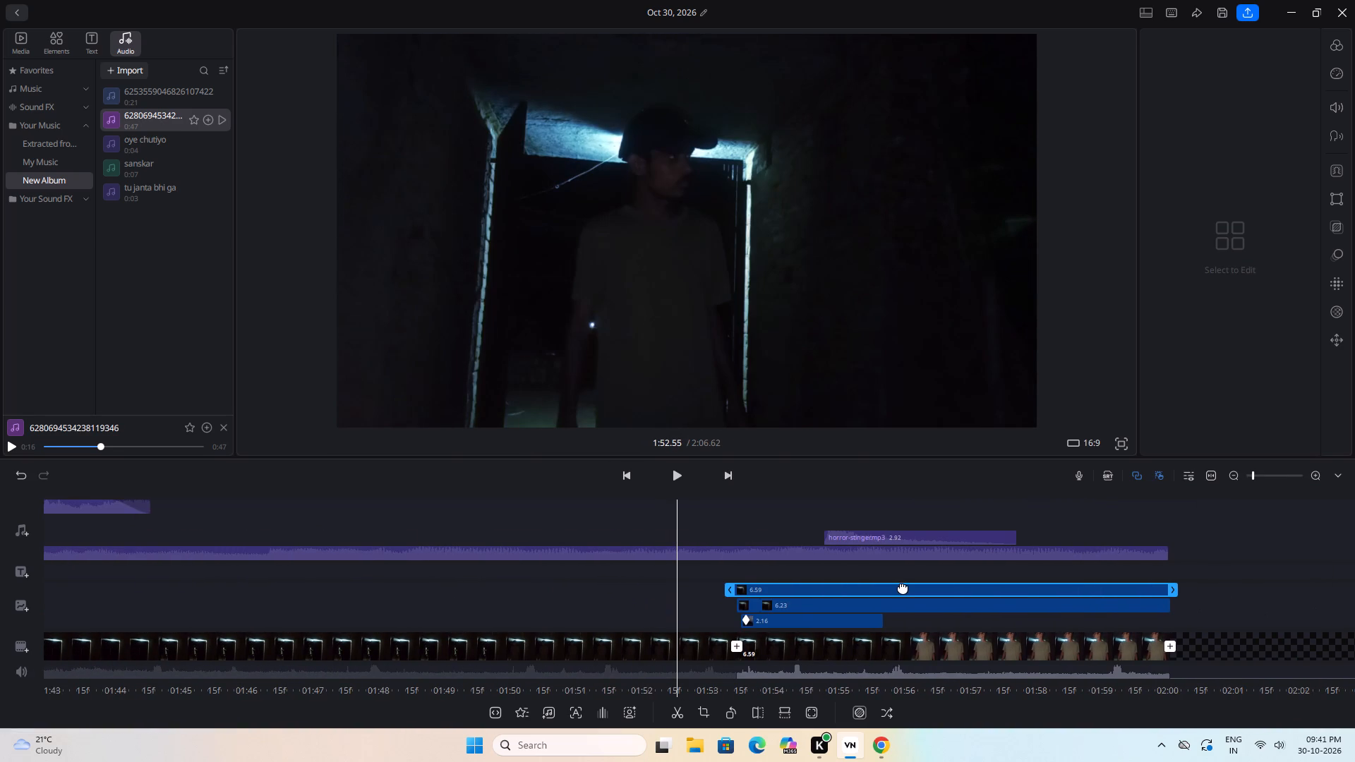
{"action": "key", "text": "space"}
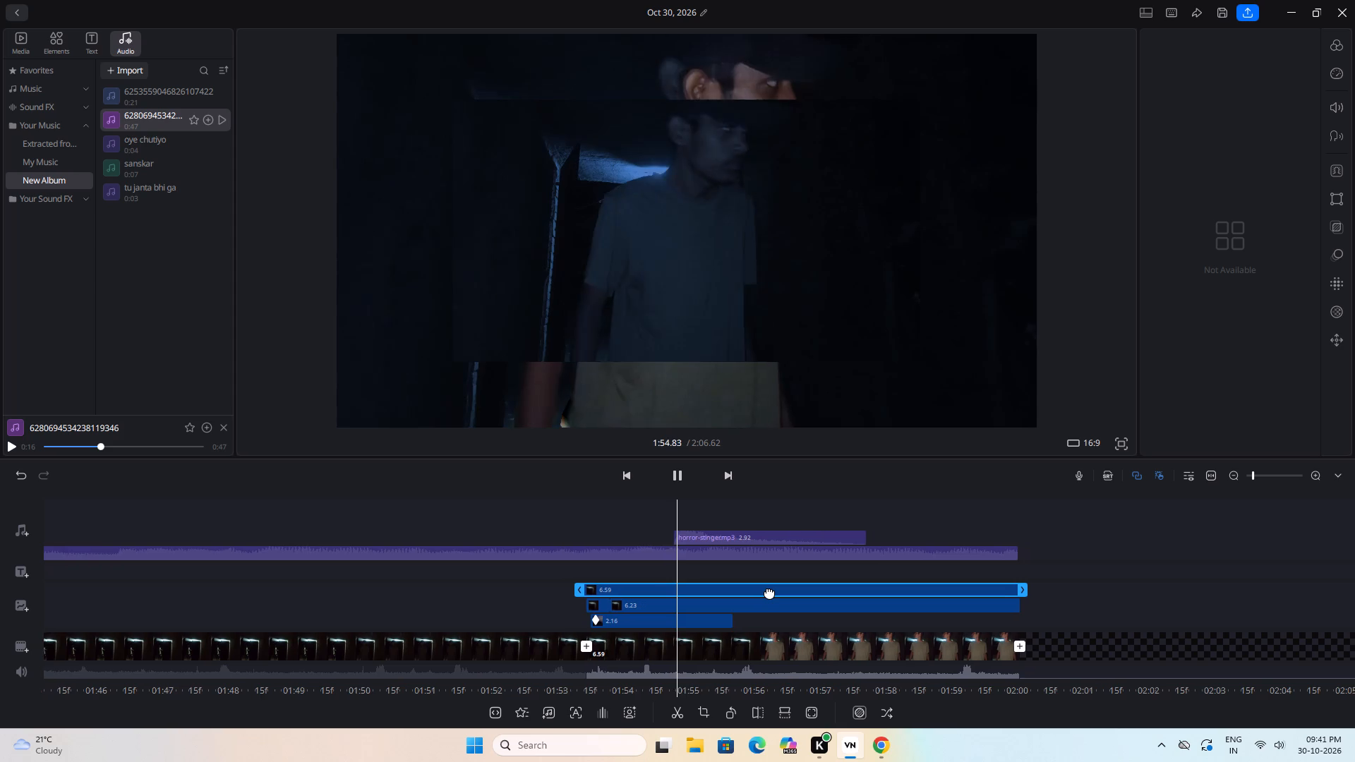
{"action": "key", "text": "space"}
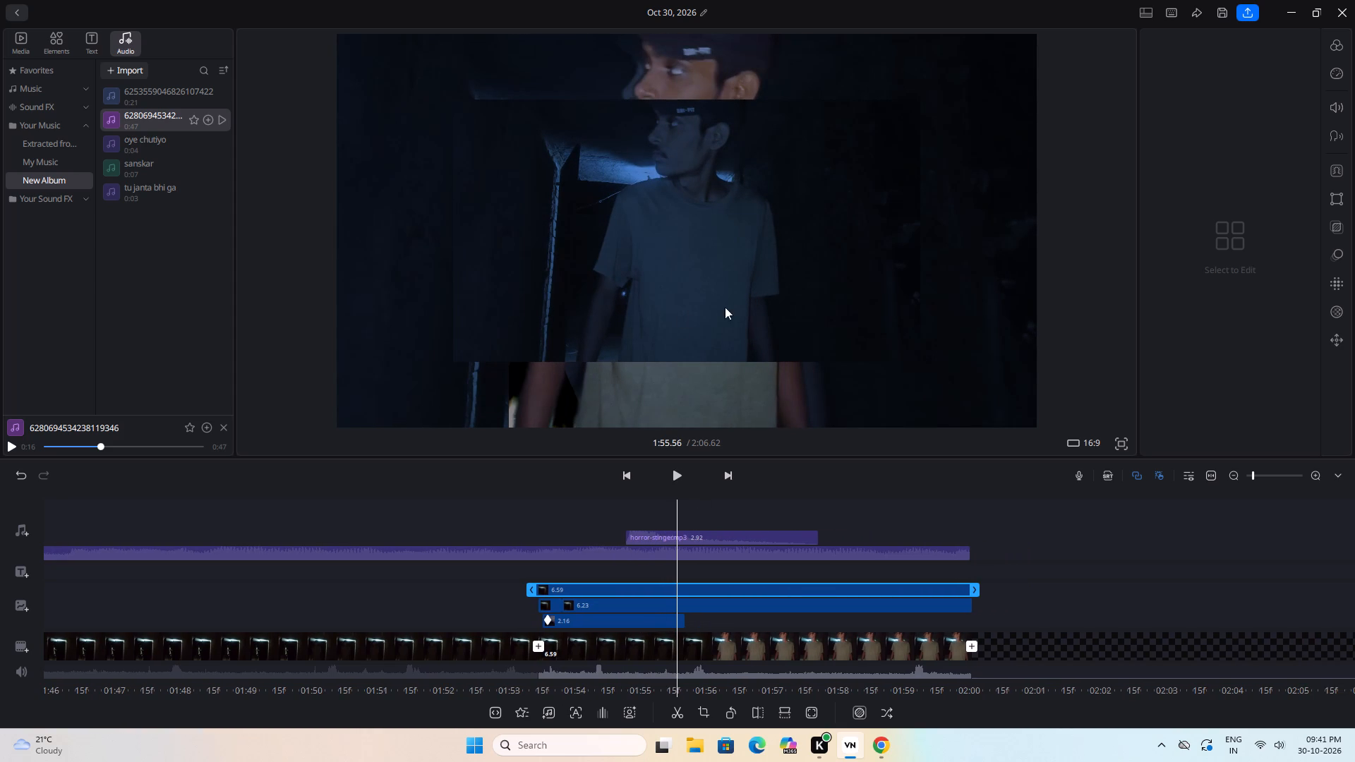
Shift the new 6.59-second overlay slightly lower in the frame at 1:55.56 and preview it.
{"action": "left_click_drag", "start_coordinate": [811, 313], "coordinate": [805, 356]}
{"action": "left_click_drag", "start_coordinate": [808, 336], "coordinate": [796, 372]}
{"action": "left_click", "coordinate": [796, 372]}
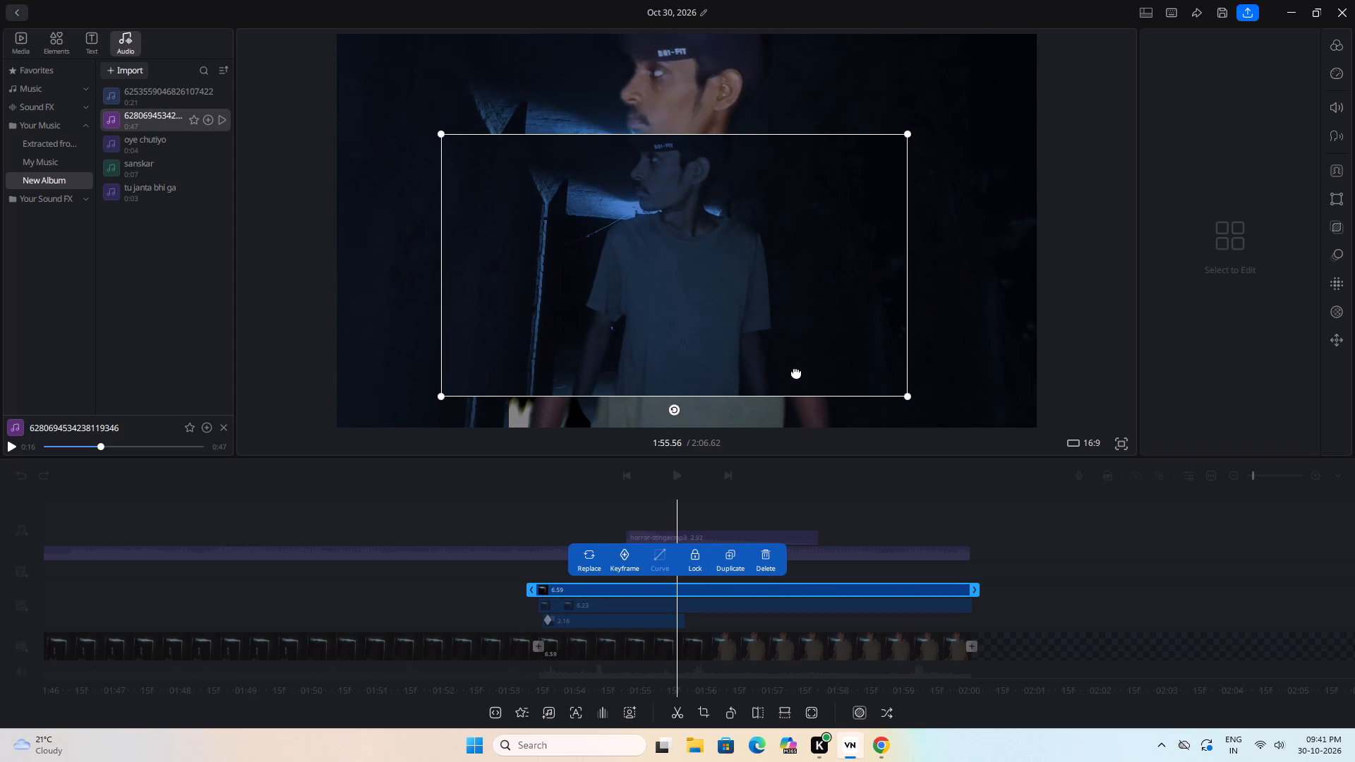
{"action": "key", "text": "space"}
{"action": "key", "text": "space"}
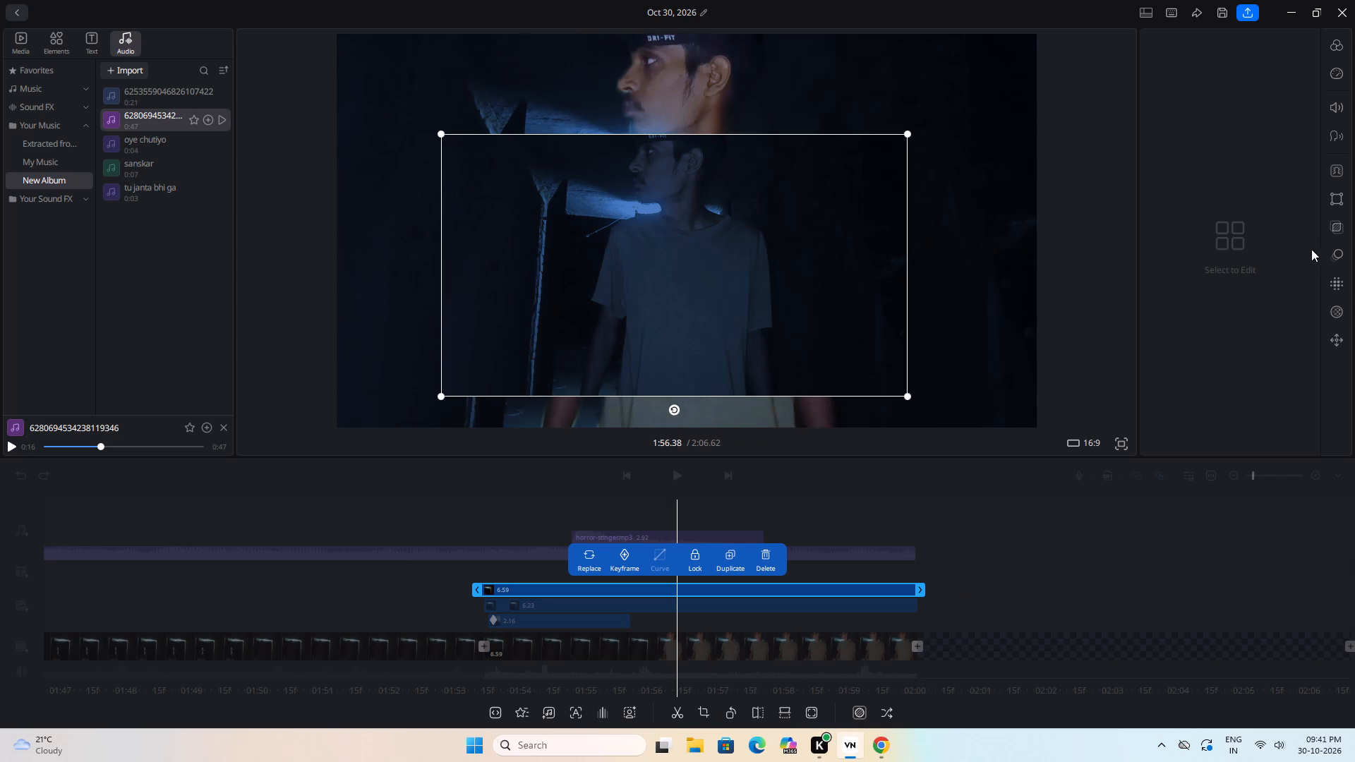
Set the 6.59-second overlay's opacity to 70%.
{"action": "left_click", "coordinate": [1334, 282]}
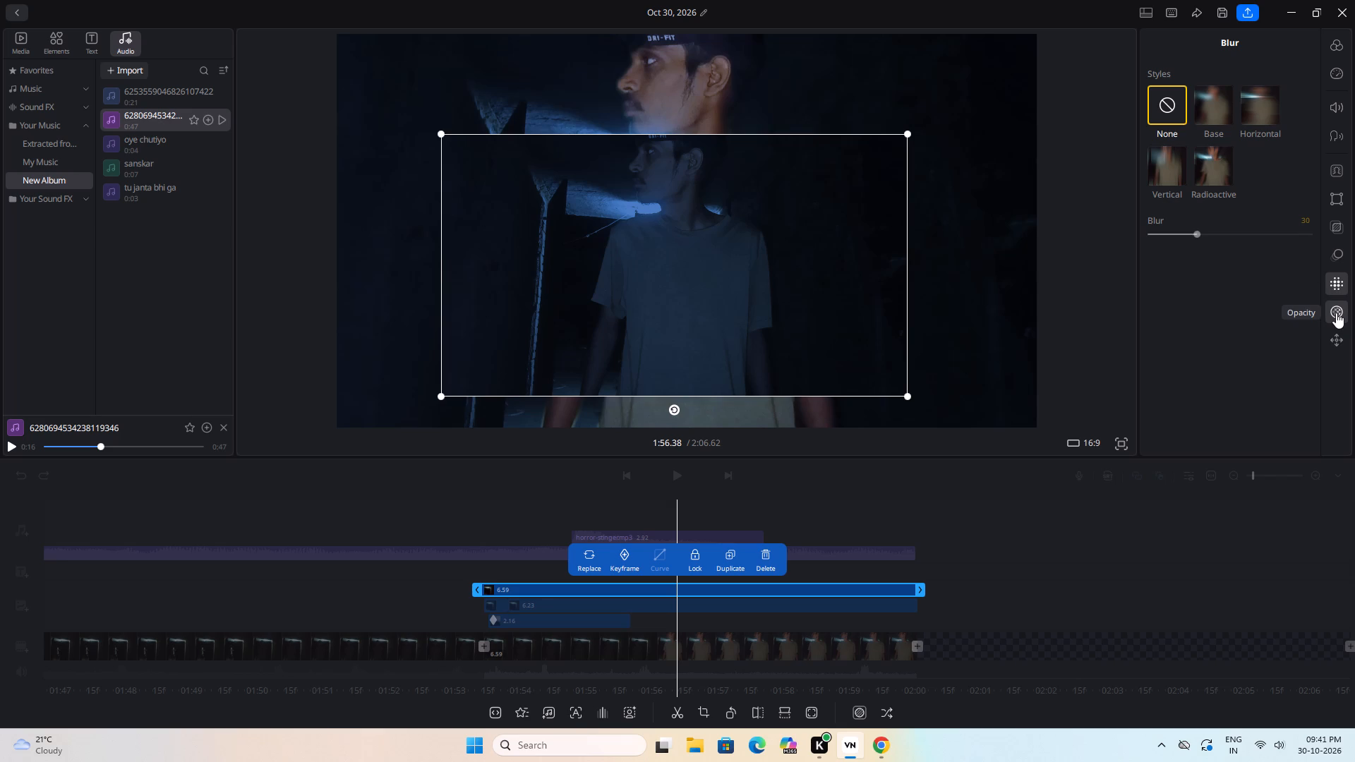
{"action": "left_click", "coordinate": [1336, 313]}
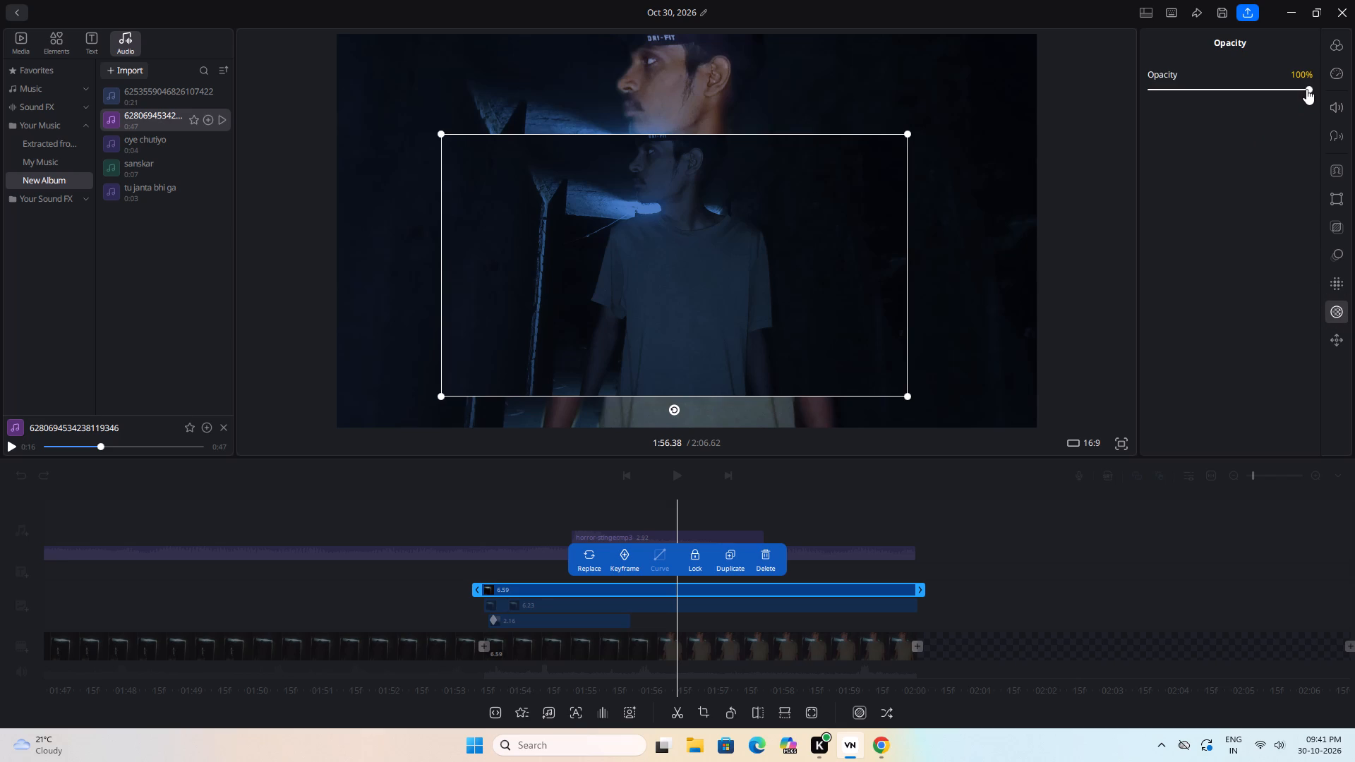
{"action": "left_click_drag", "start_coordinate": [1306, 89], "coordinate": [1263, 93]}
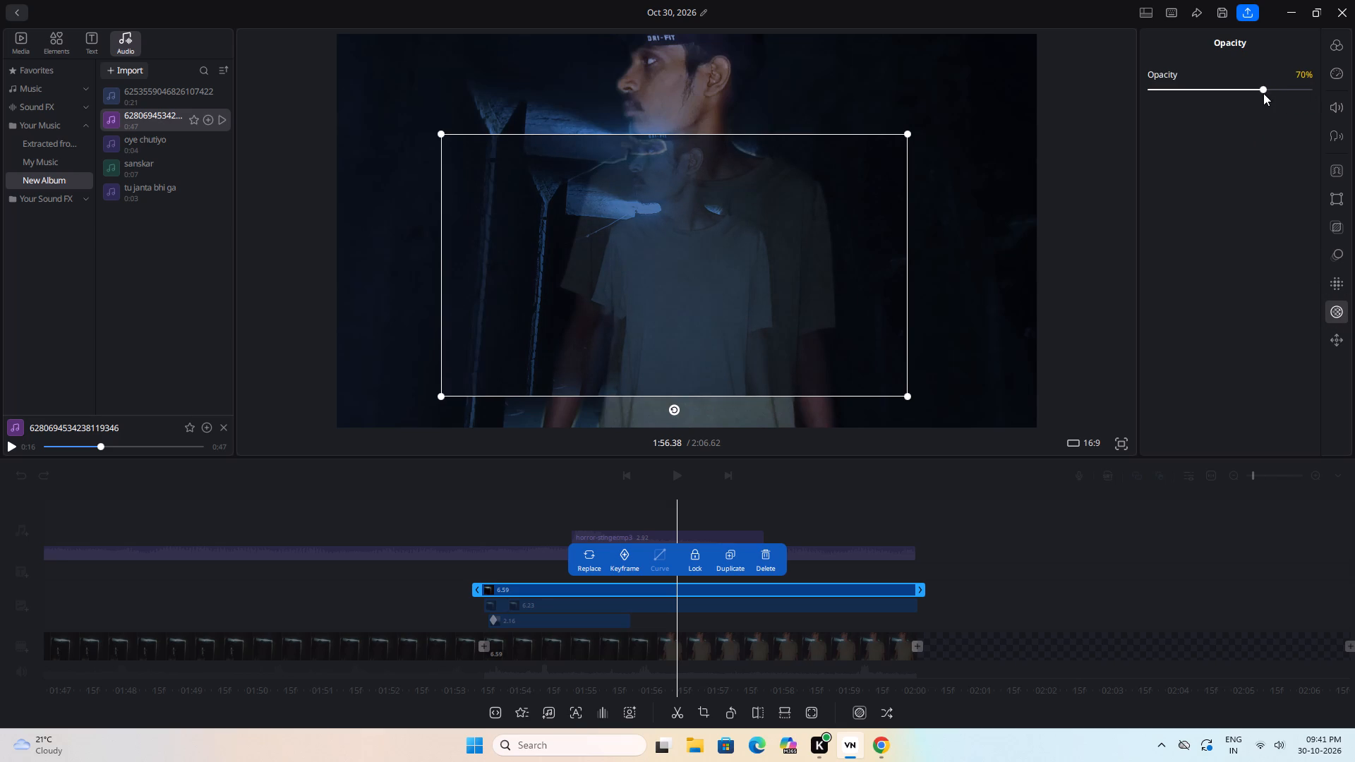
Enlarge and reposition the 6.59-second overlay to fill the frame, matching the man in the main footage at 1:56.38.
{"action": "left_click_drag", "start_coordinate": [908, 397], "coordinate": [1022, 441]}
{"action": "left_click_drag", "start_coordinate": [967, 363], "coordinate": [910, 312]}
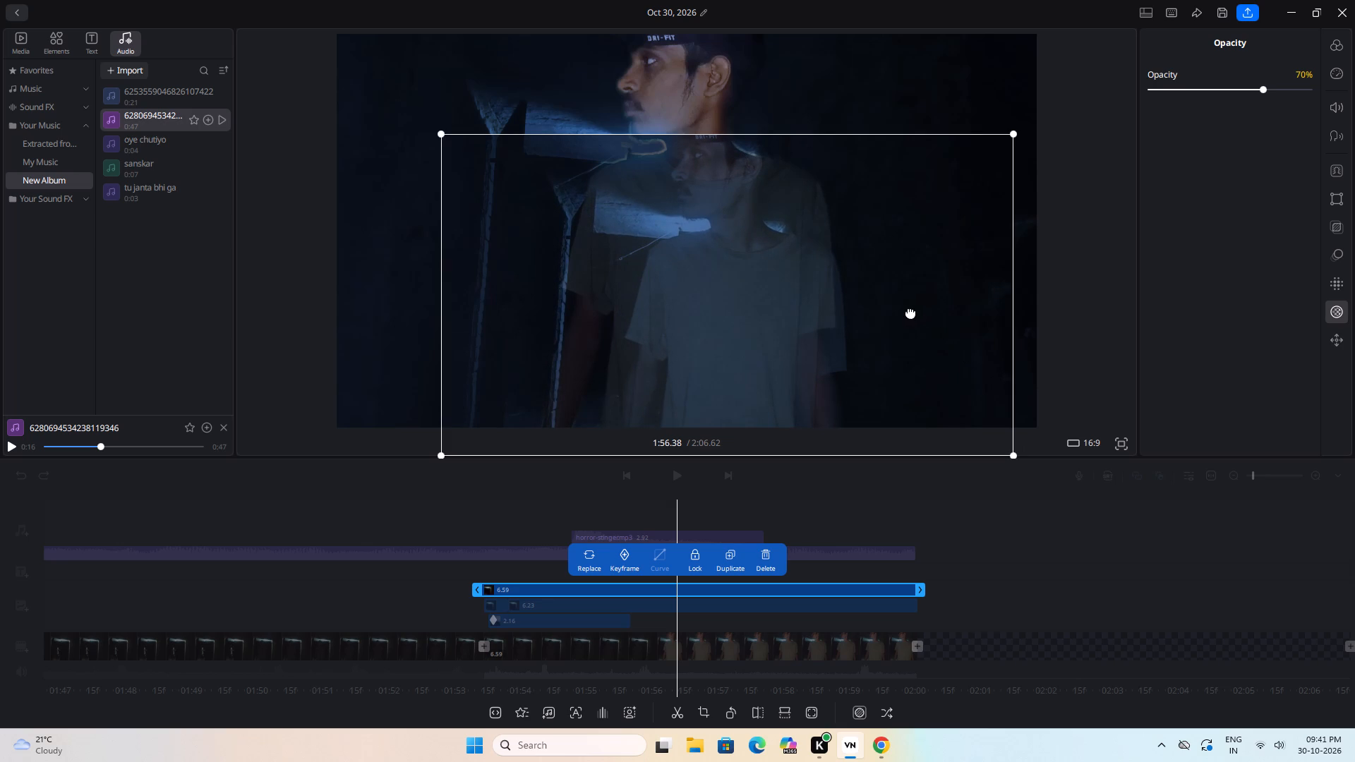
{"action": "left_click_drag", "start_coordinate": [910, 312], "coordinate": [862, 284]}
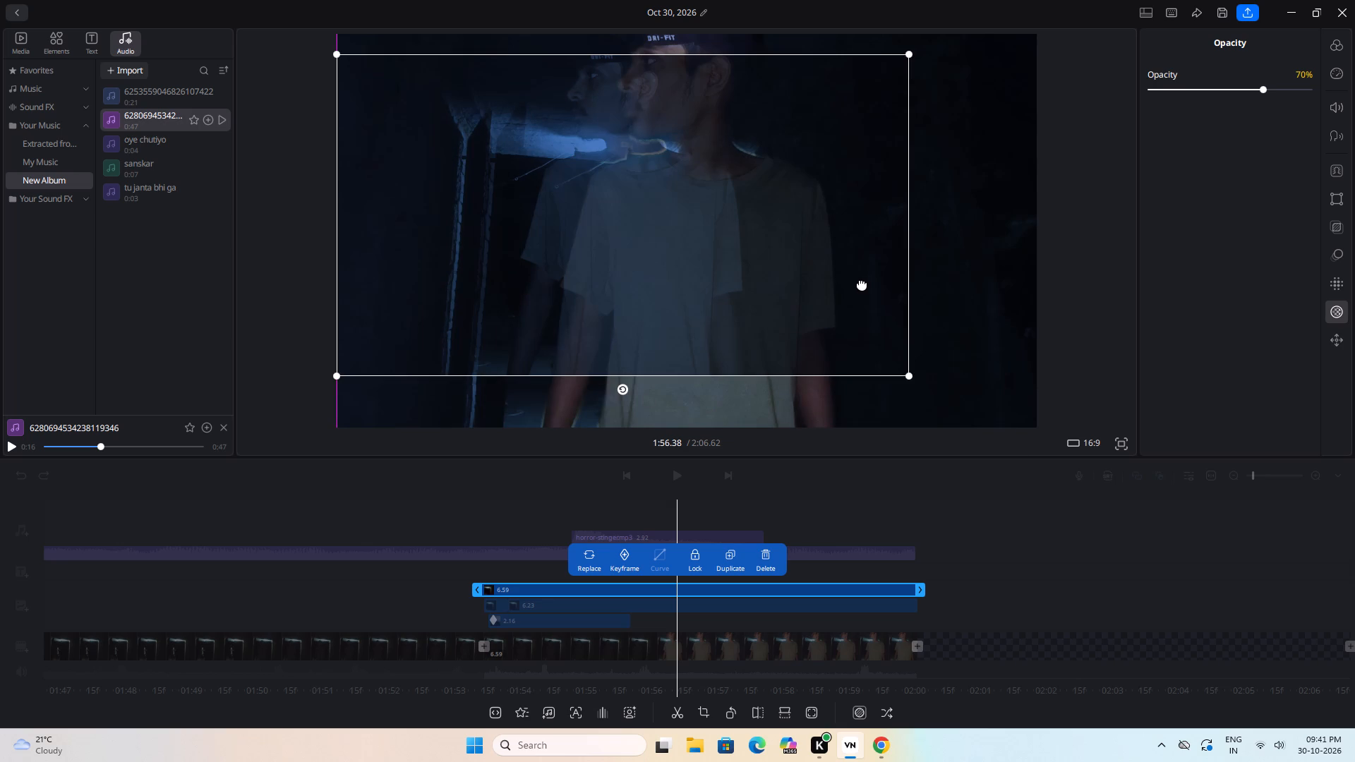
{"action": "left_click_drag", "start_coordinate": [862, 284], "coordinate": [862, 267]}
{"action": "left_click_drag", "start_coordinate": [910, 360], "coordinate": [925, 371]}
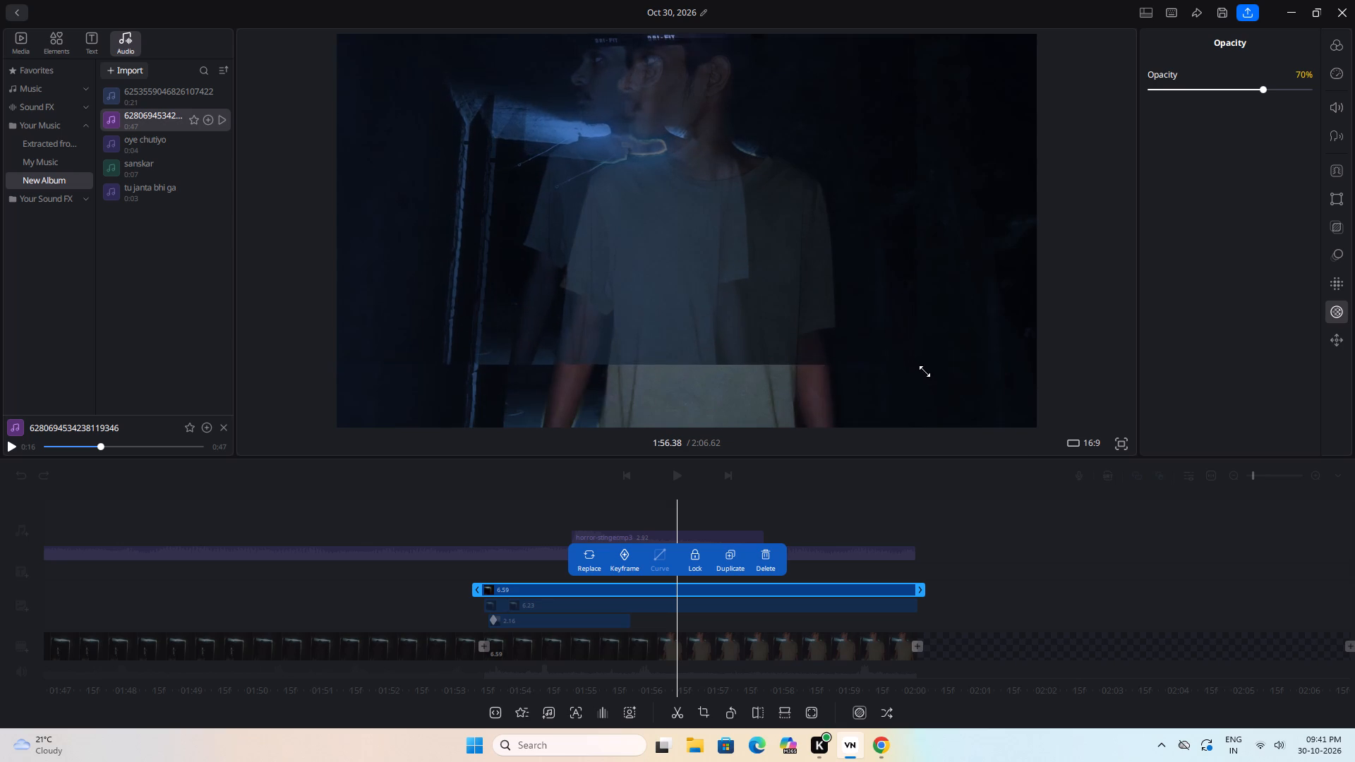
{"action": "left_click_drag", "start_coordinate": [925, 371], "coordinate": [1017, 445]}
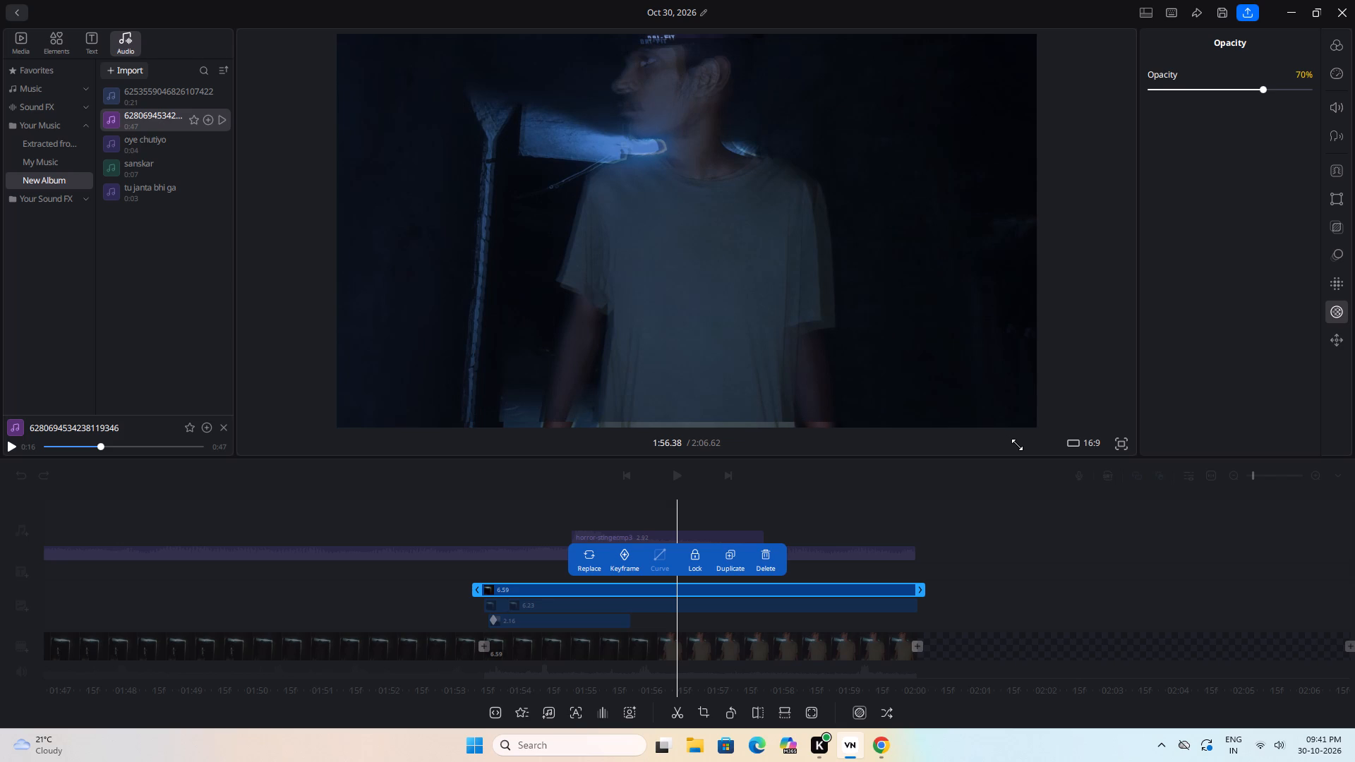
{"action": "left_click_drag", "start_coordinate": [1017, 445], "coordinate": [1023, 449]}
{"action": "left_click", "coordinate": [1023, 520]}
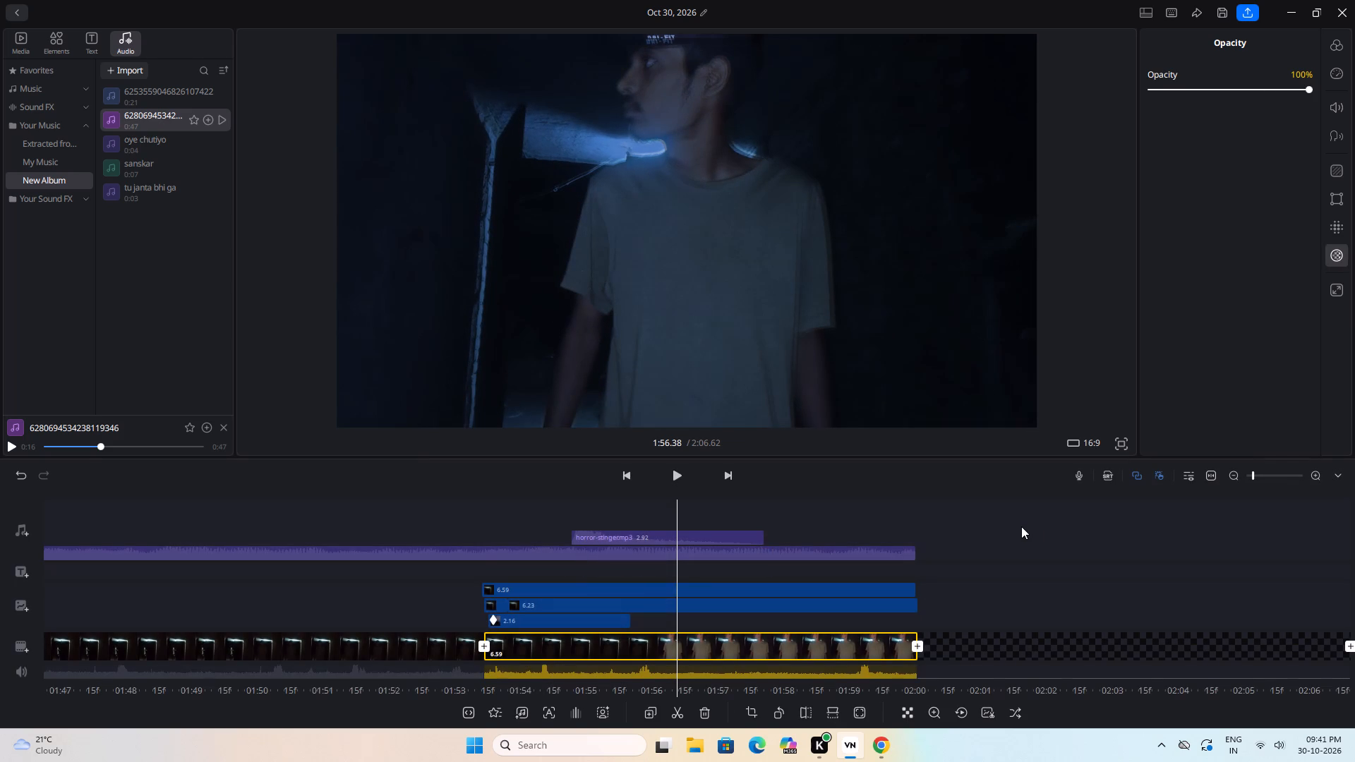
Play back the closing clip from about 1:52.38 to check how the full-frame 70% overlay blends with the footage.
{"action": "left_click_drag", "start_coordinate": [380, 580], "coordinate": [659, 603]}
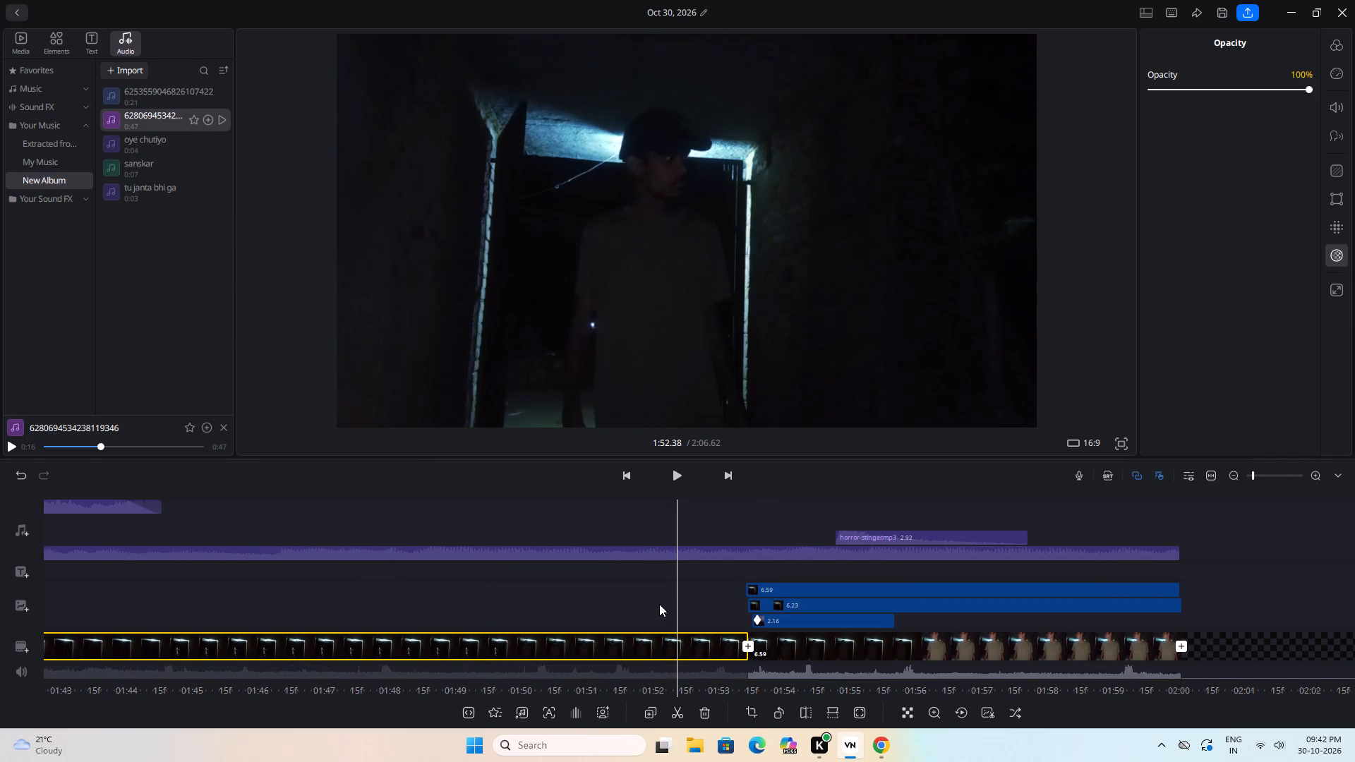
{"action": "key", "text": "space"}
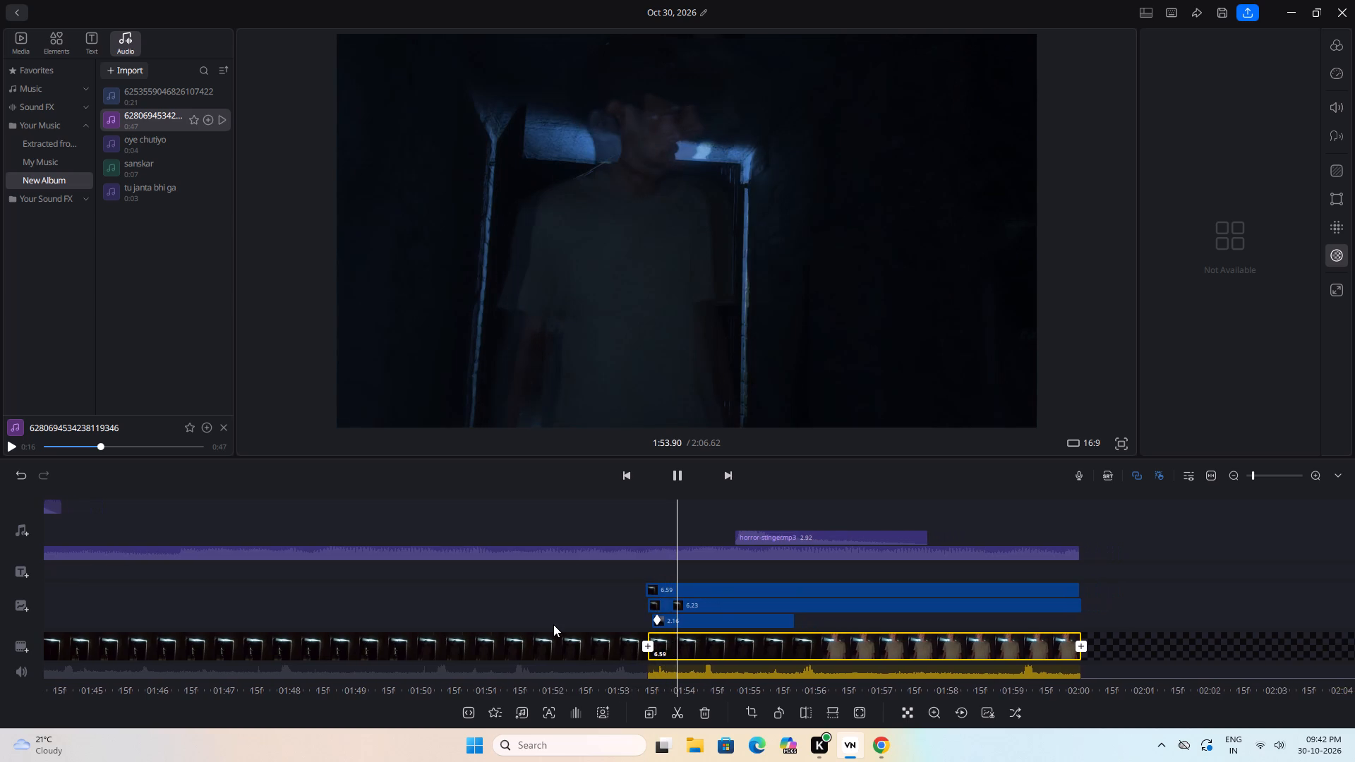
{"action": "key", "text": "space"}
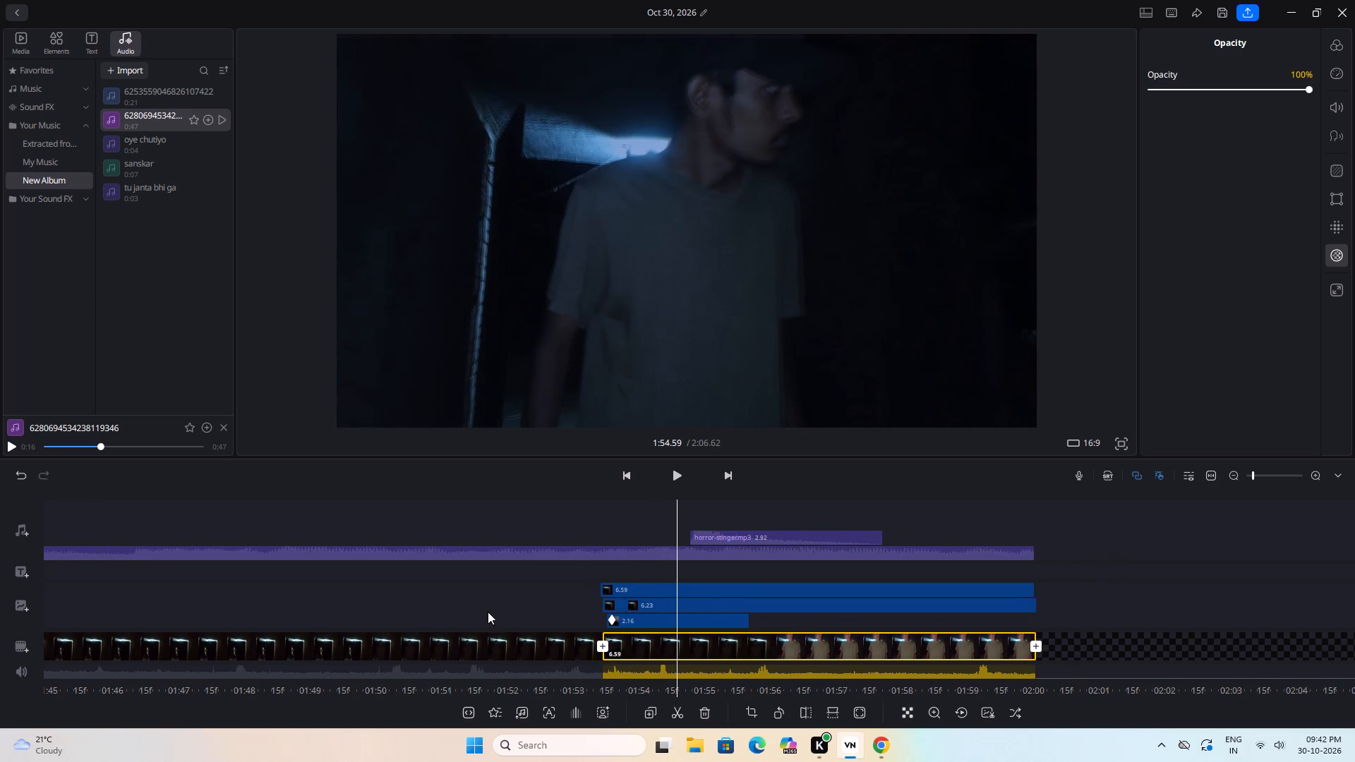
{"action": "key", "text": "space"}
{"action": "key", "text": "space"}
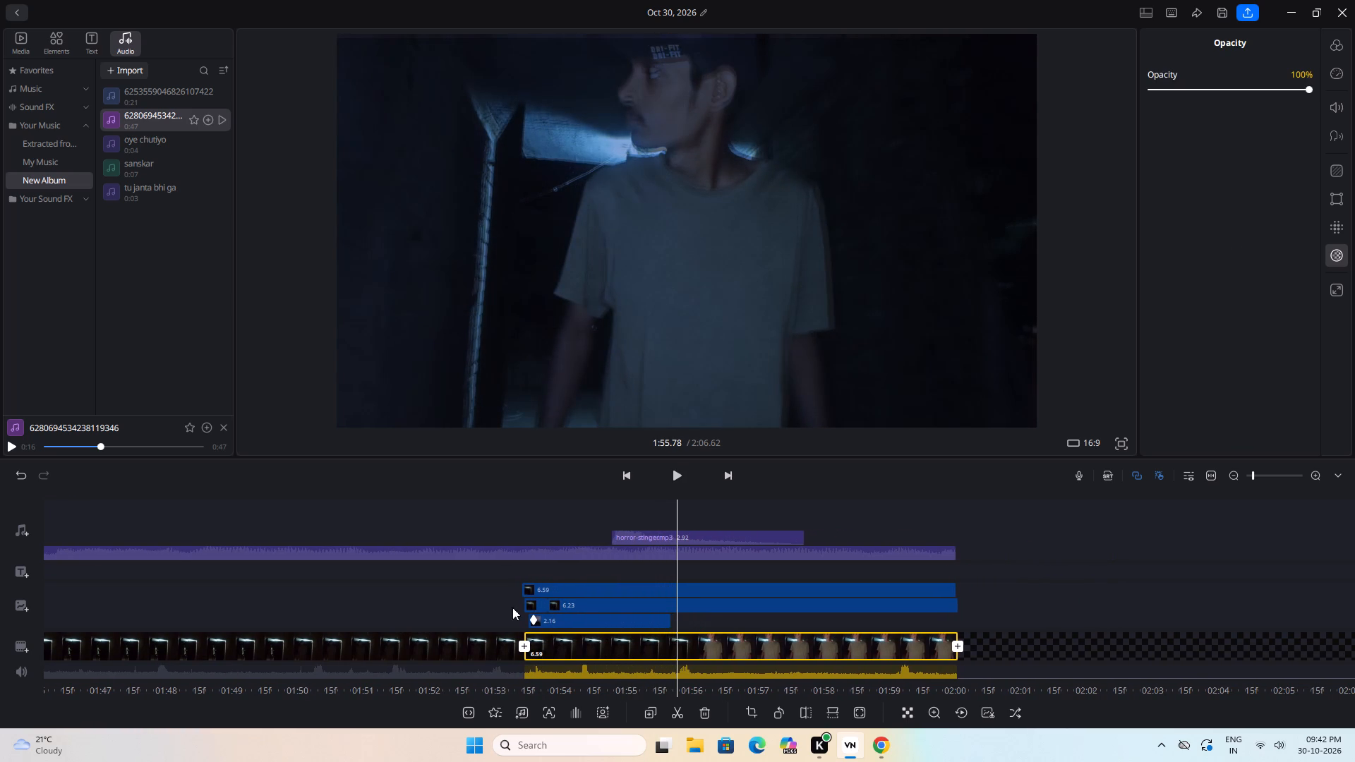
Play back the closing clip from about 1:53 to check how the full-frame 70% overlay lines up with the main footage.
{"action": "left_click", "coordinate": [632, 583]}
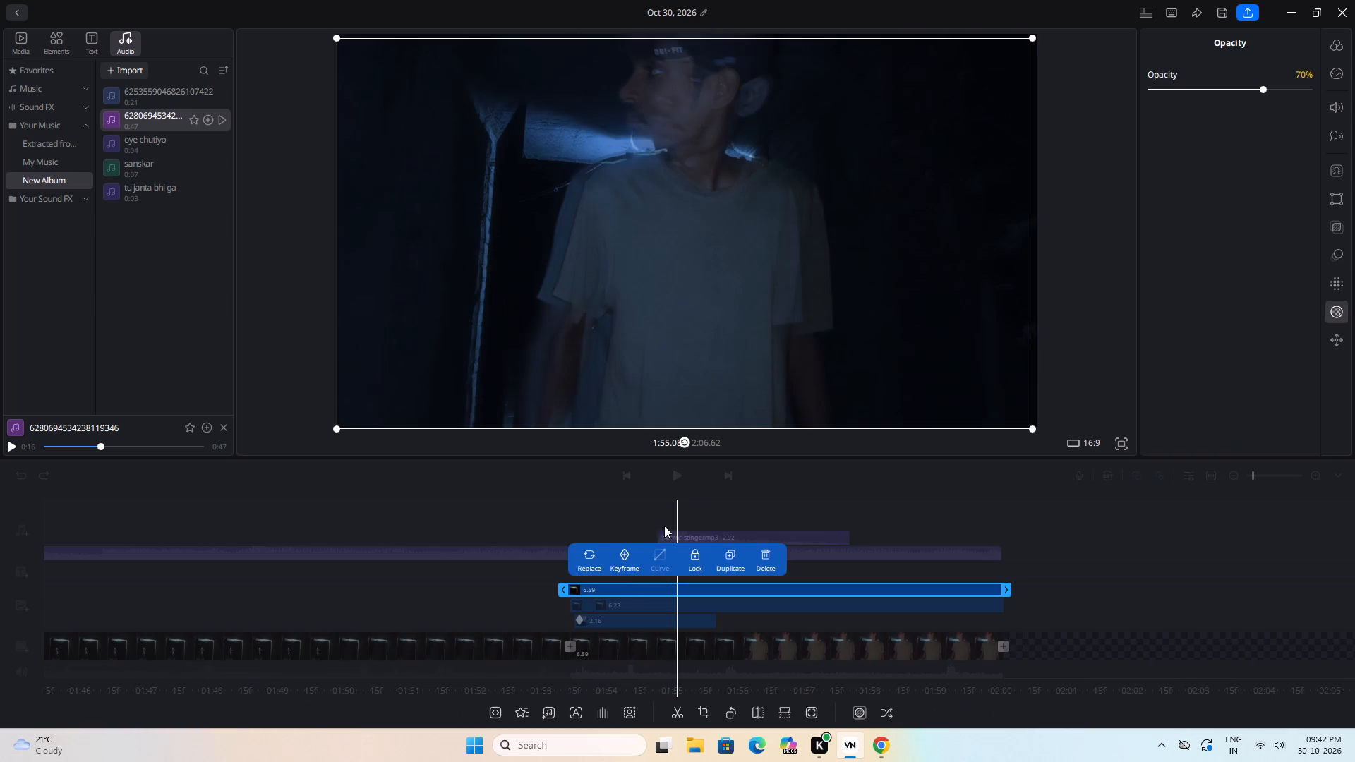
{"action": "left_click", "coordinate": [871, 240]}
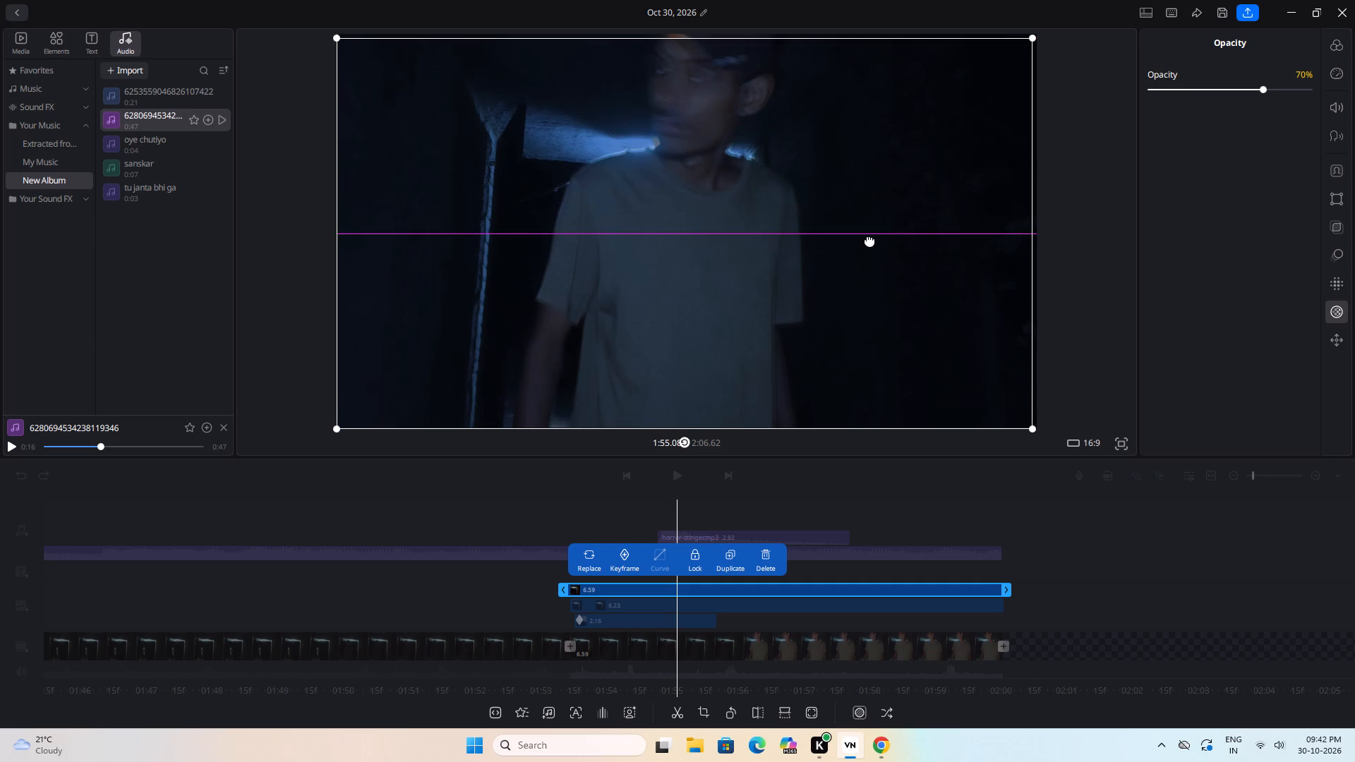
{"action": "left_click", "coordinate": [382, 499]}
{"action": "left_click_drag", "start_coordinate": [331, 505], "coordinate": [452, 476]}
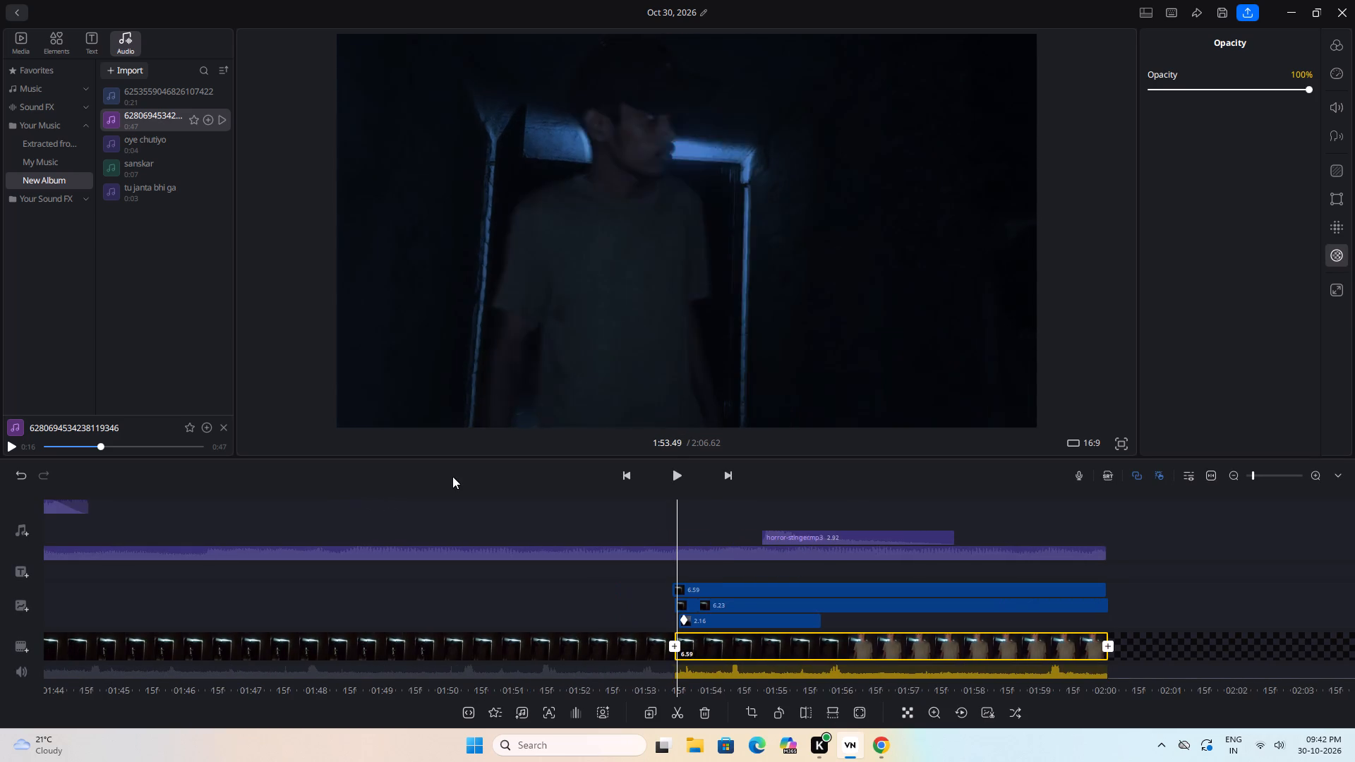
{"action": "left_click_drag", "start_coordinate": [452, 476], "coordinate": [479, 476]}
{"action": "key", "text": "space"}
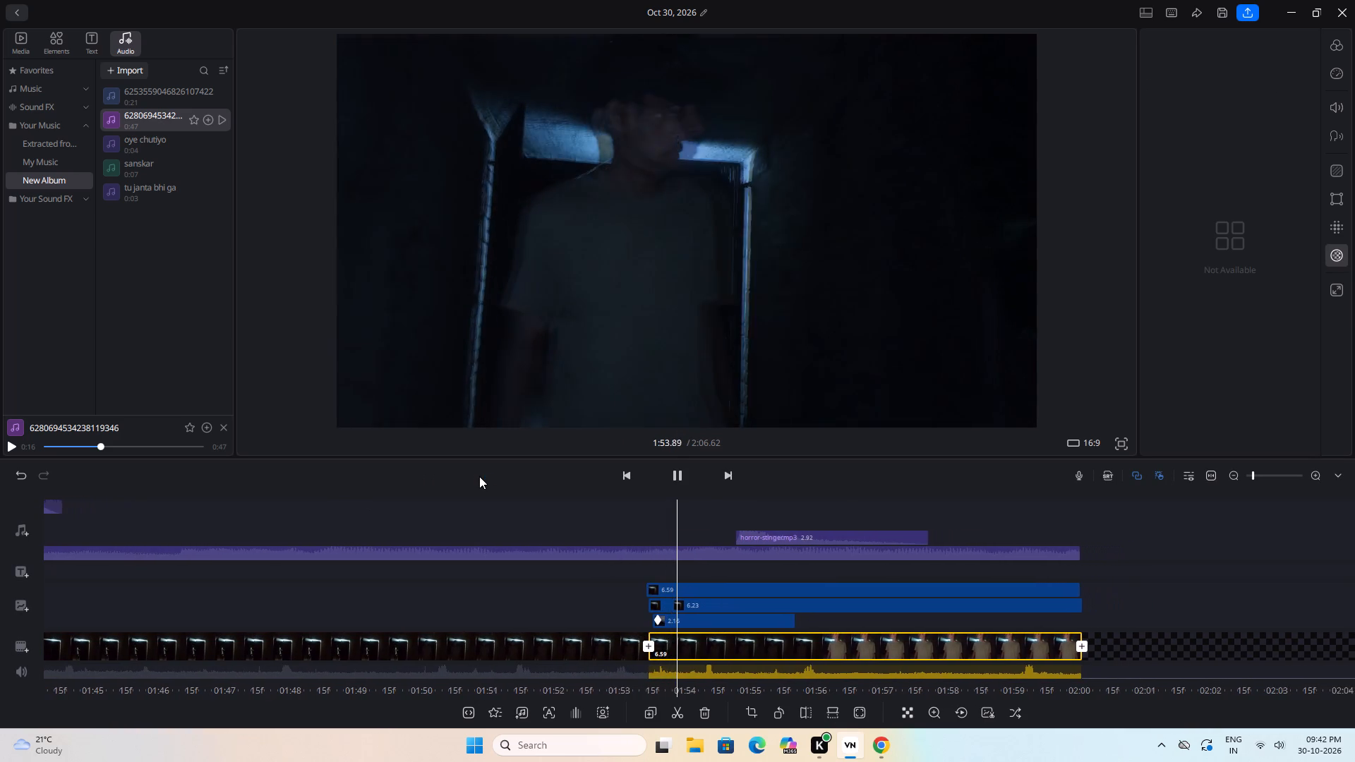
{"action": "key", "text": "space"}
{"action": "left_click", "coordinate": [622, 583]}
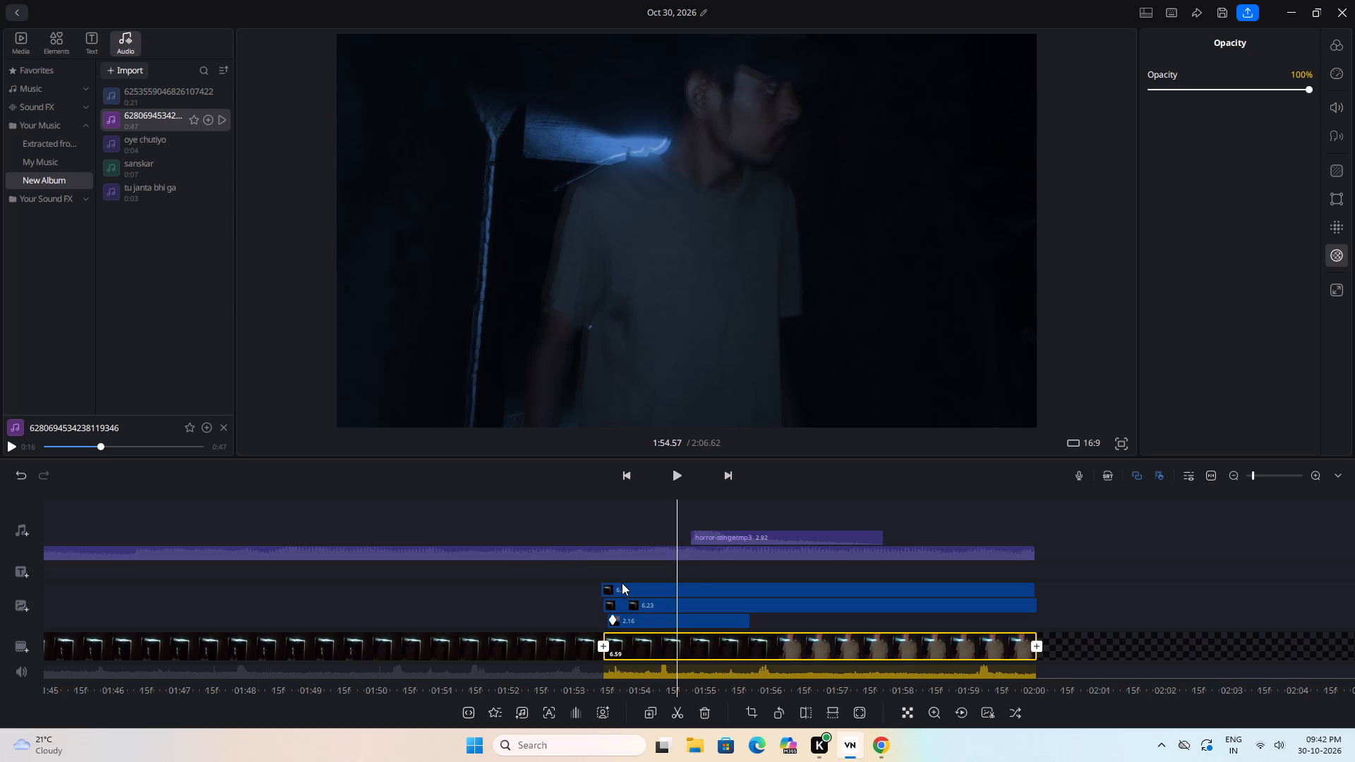
{"action": "left_click", "coordinate": [462, 484]}
{"action": "left_click_drag", "start_coordinate": [456, 497], "coordinate": [485, 497]}
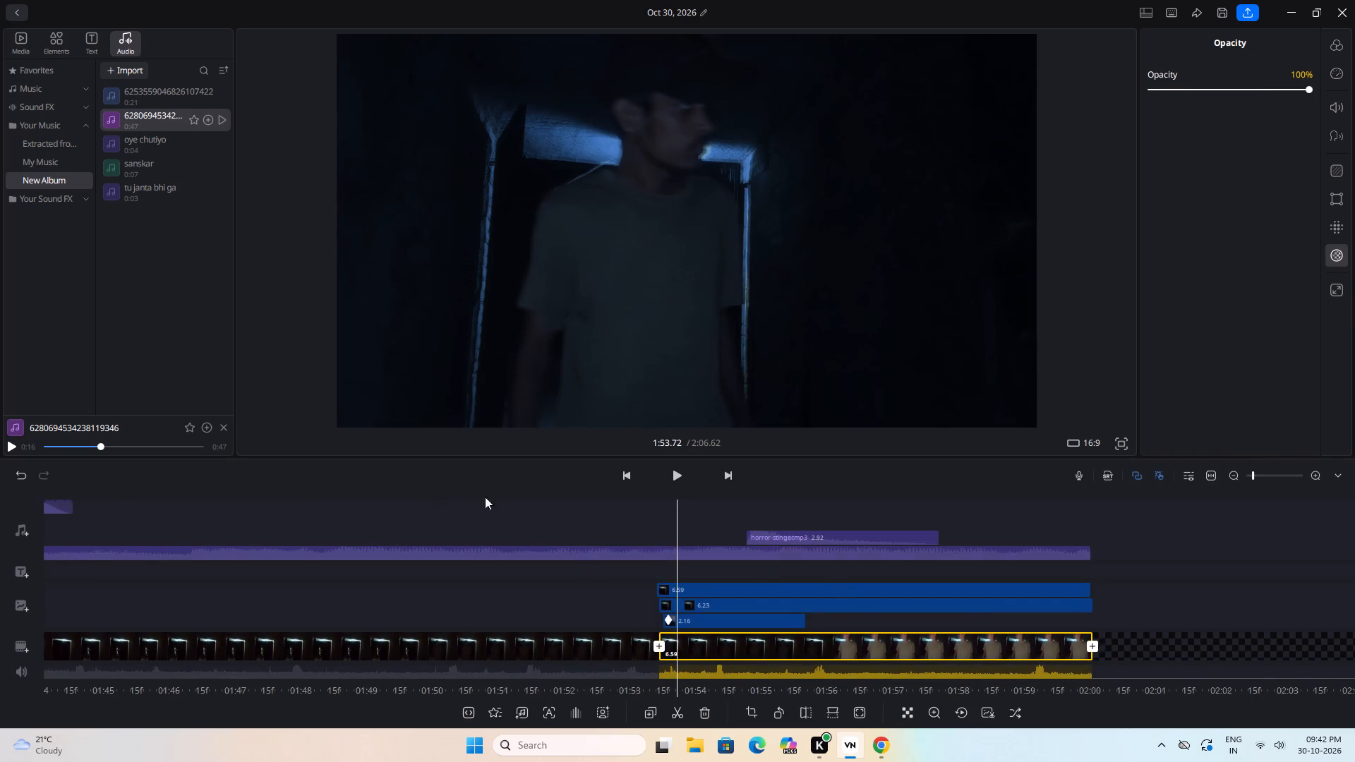
{"action": "left_click_drag", "start_coordinate": [485, 497], "coordinate": [642, 497]}
{"action": "key", "text": "space"}
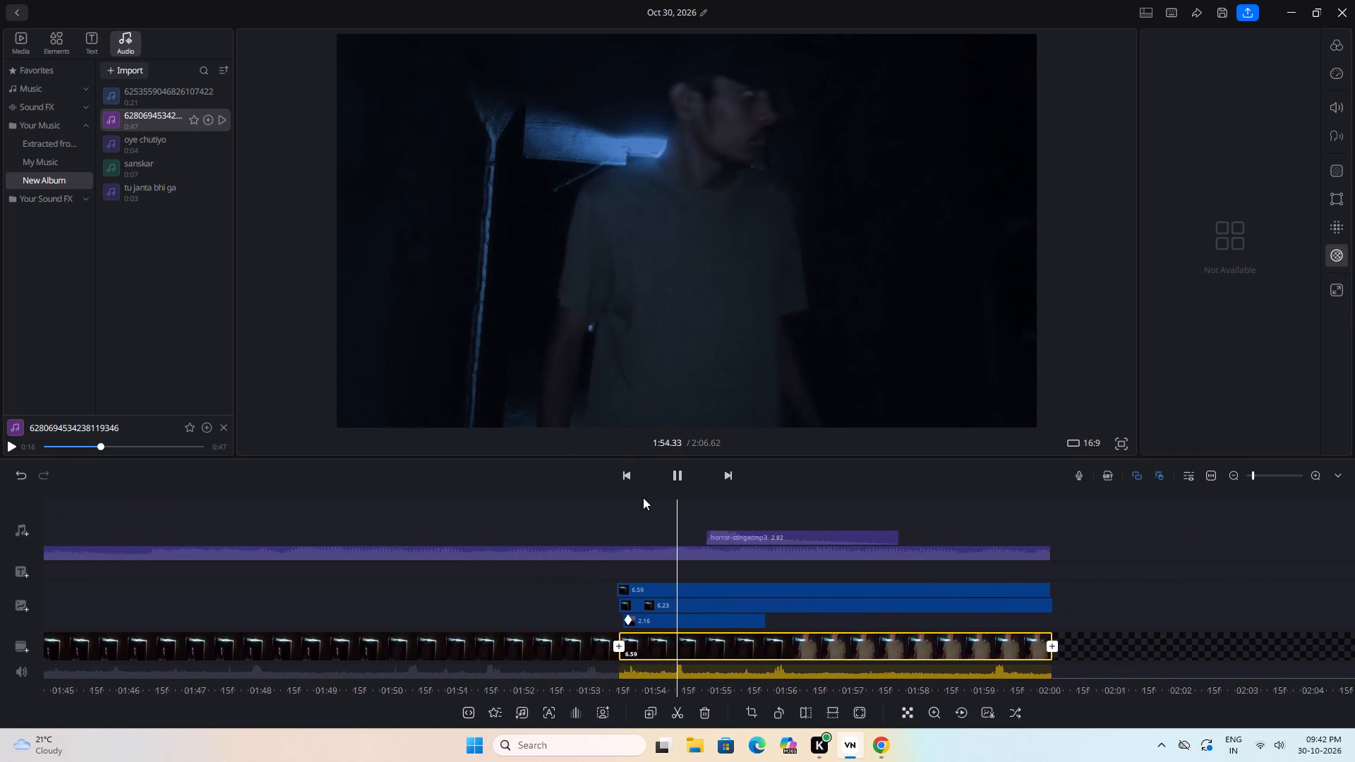
{"action": "key", "text": "space"}
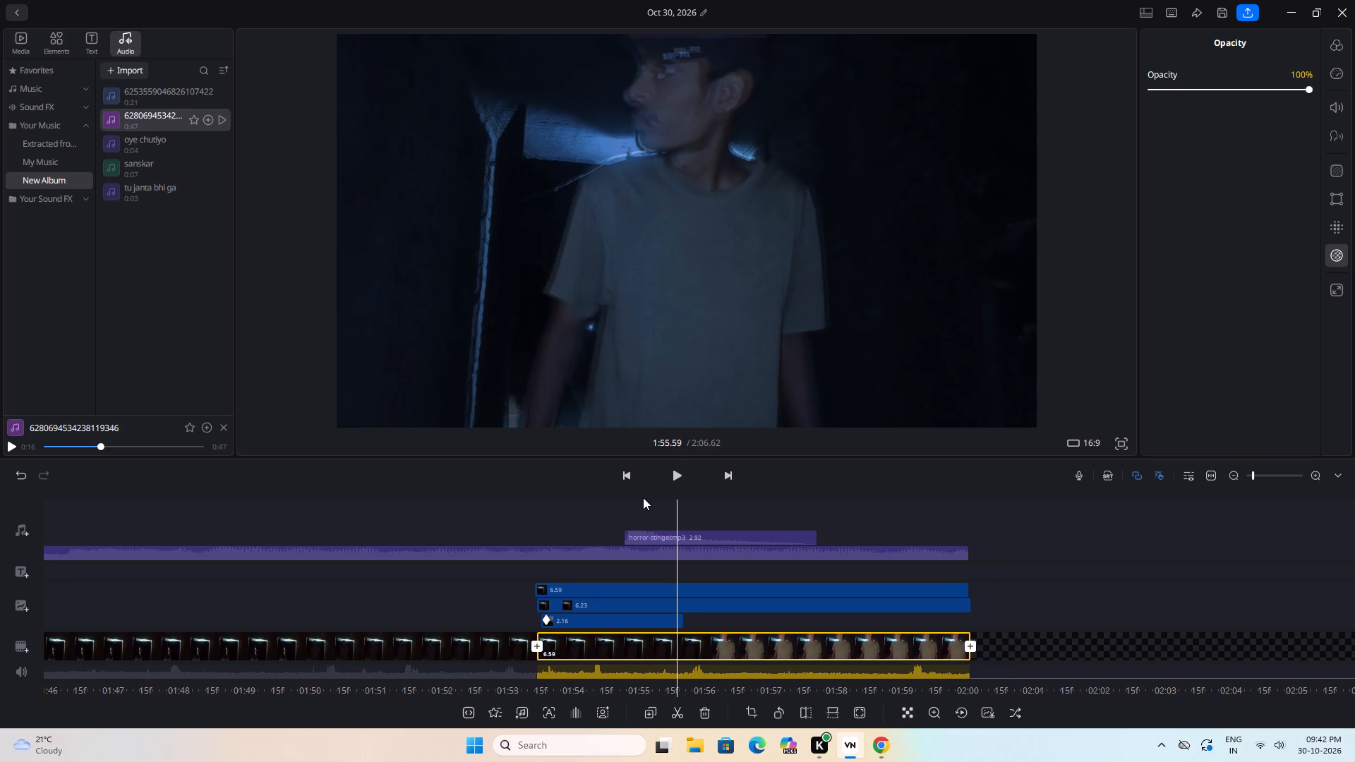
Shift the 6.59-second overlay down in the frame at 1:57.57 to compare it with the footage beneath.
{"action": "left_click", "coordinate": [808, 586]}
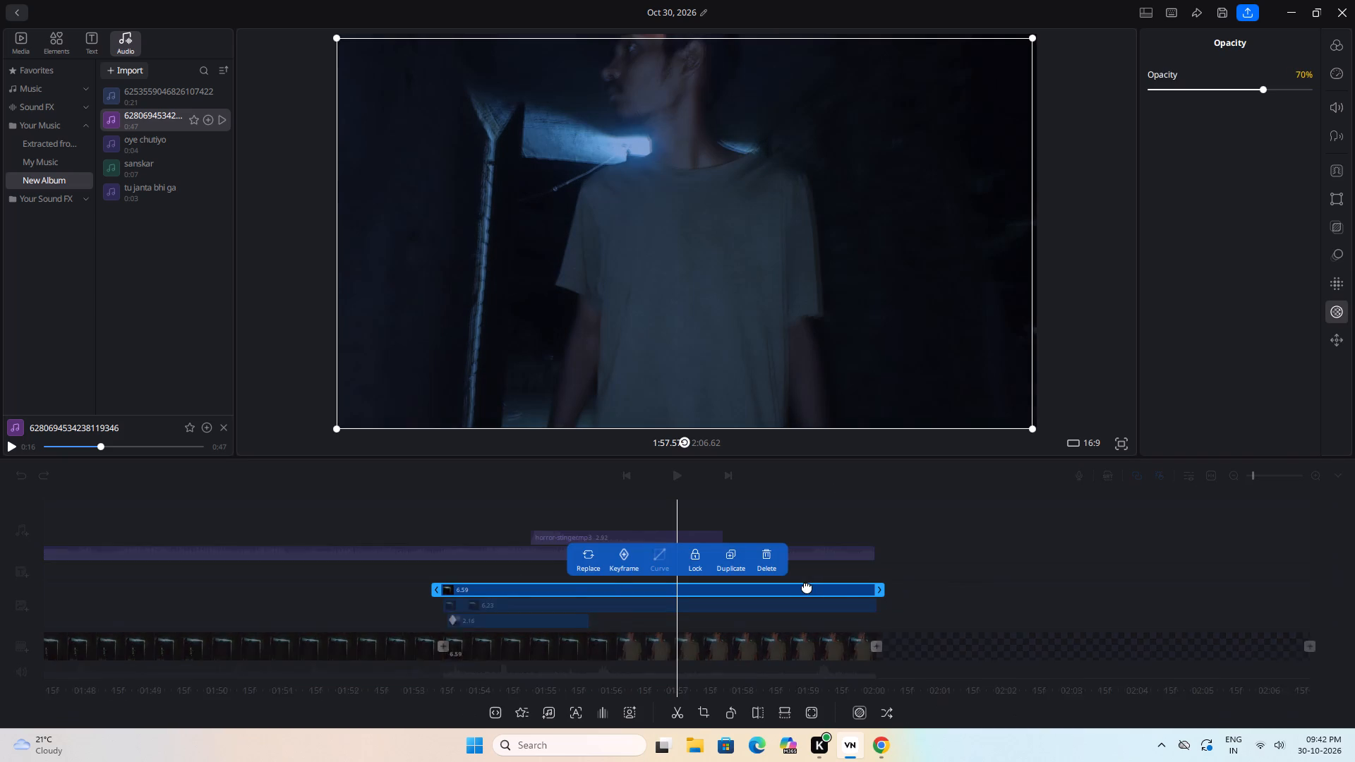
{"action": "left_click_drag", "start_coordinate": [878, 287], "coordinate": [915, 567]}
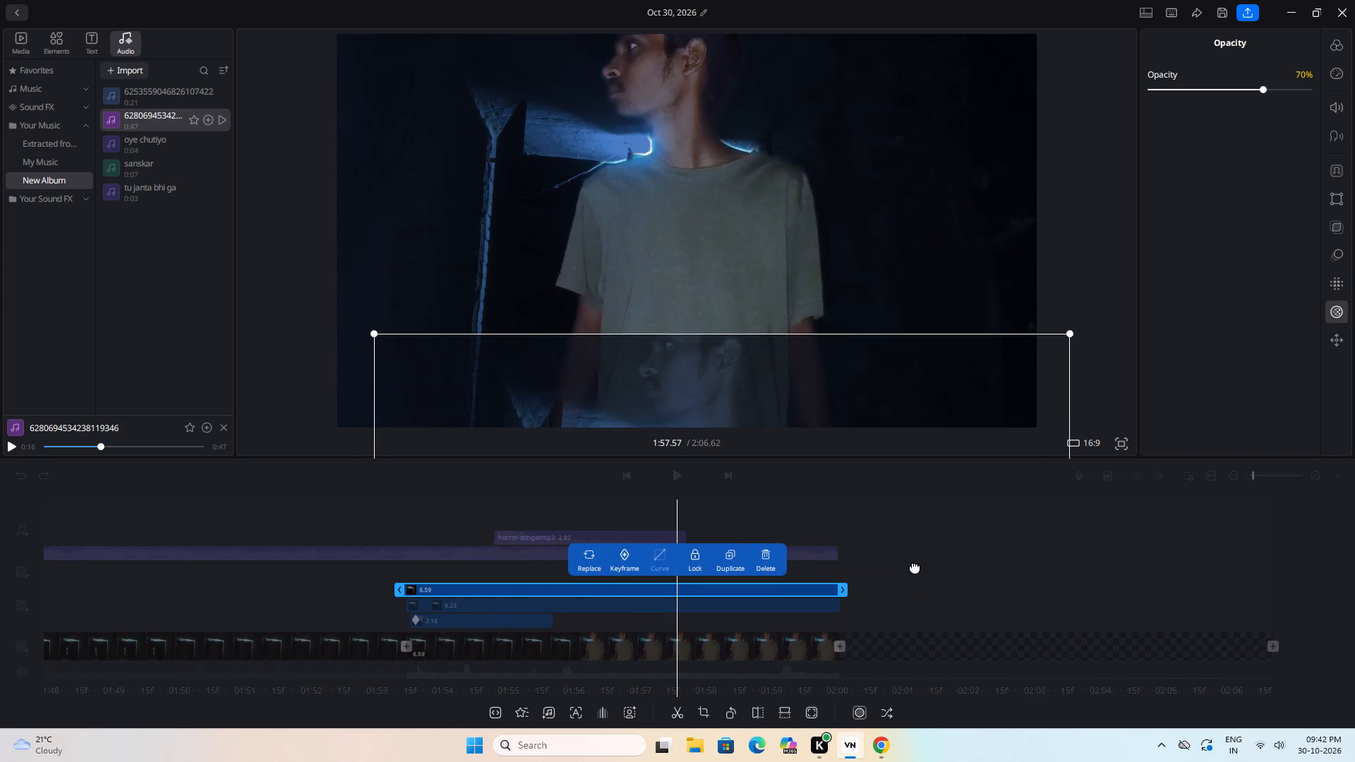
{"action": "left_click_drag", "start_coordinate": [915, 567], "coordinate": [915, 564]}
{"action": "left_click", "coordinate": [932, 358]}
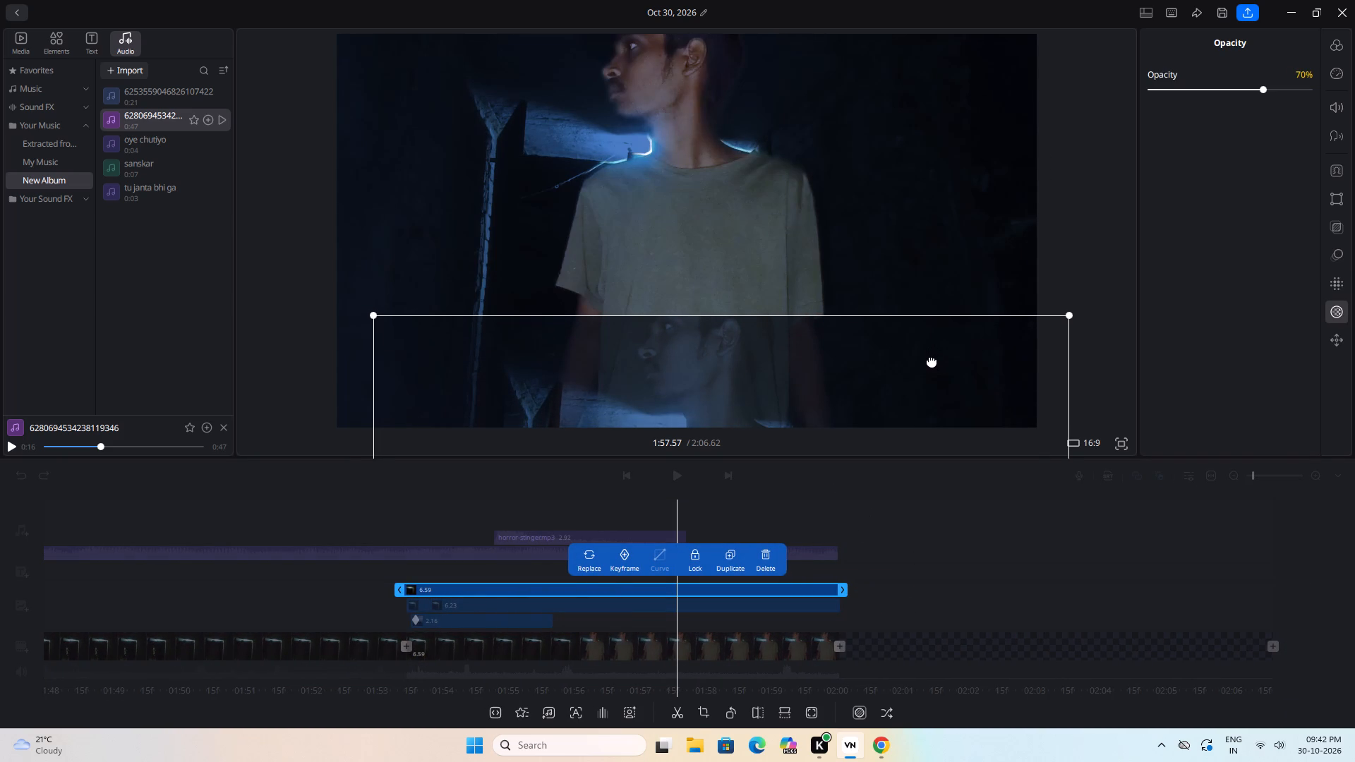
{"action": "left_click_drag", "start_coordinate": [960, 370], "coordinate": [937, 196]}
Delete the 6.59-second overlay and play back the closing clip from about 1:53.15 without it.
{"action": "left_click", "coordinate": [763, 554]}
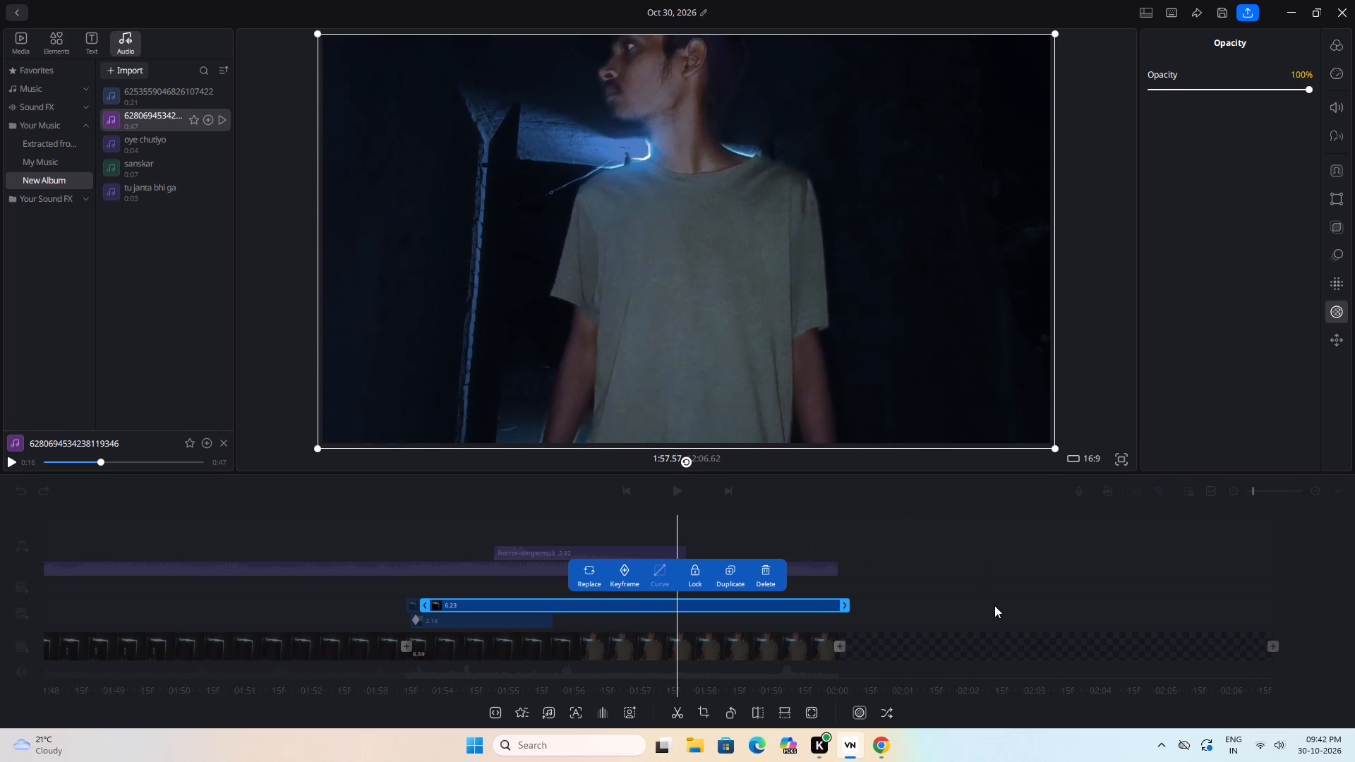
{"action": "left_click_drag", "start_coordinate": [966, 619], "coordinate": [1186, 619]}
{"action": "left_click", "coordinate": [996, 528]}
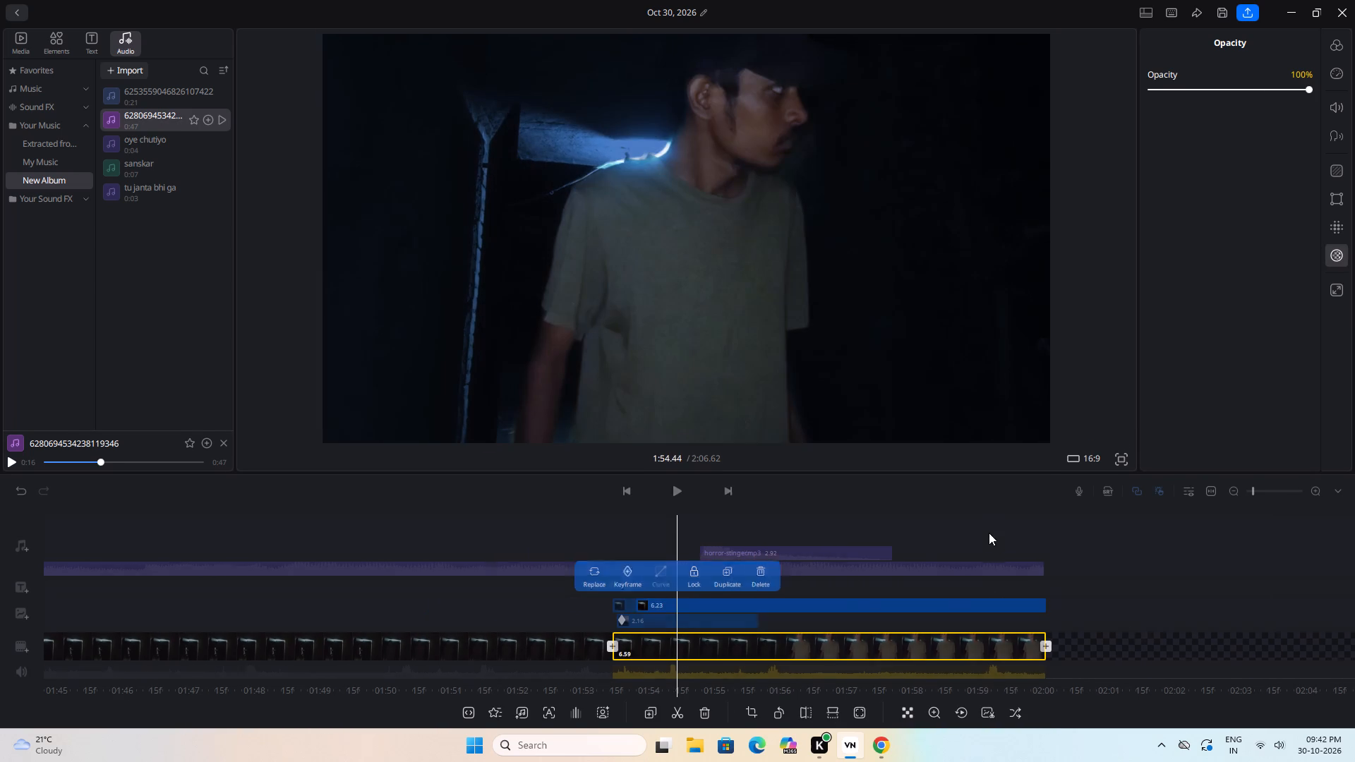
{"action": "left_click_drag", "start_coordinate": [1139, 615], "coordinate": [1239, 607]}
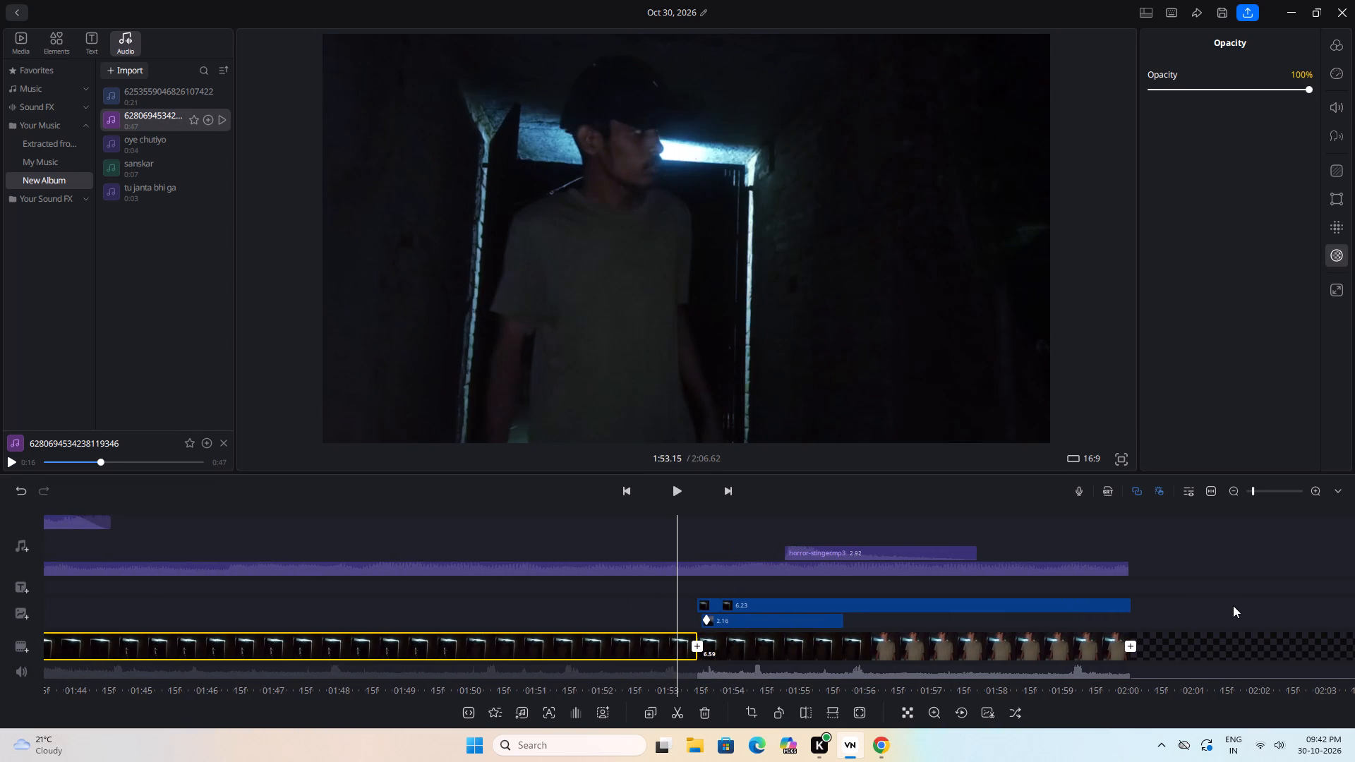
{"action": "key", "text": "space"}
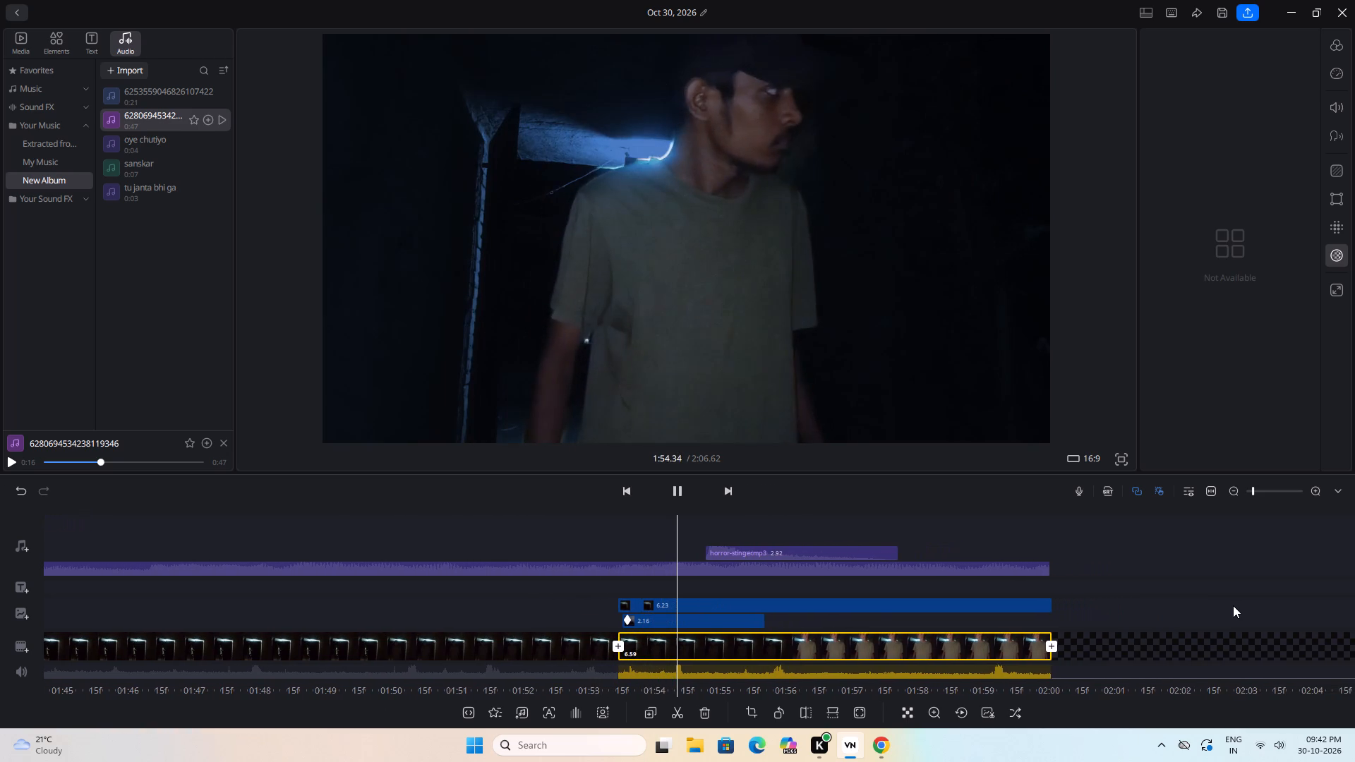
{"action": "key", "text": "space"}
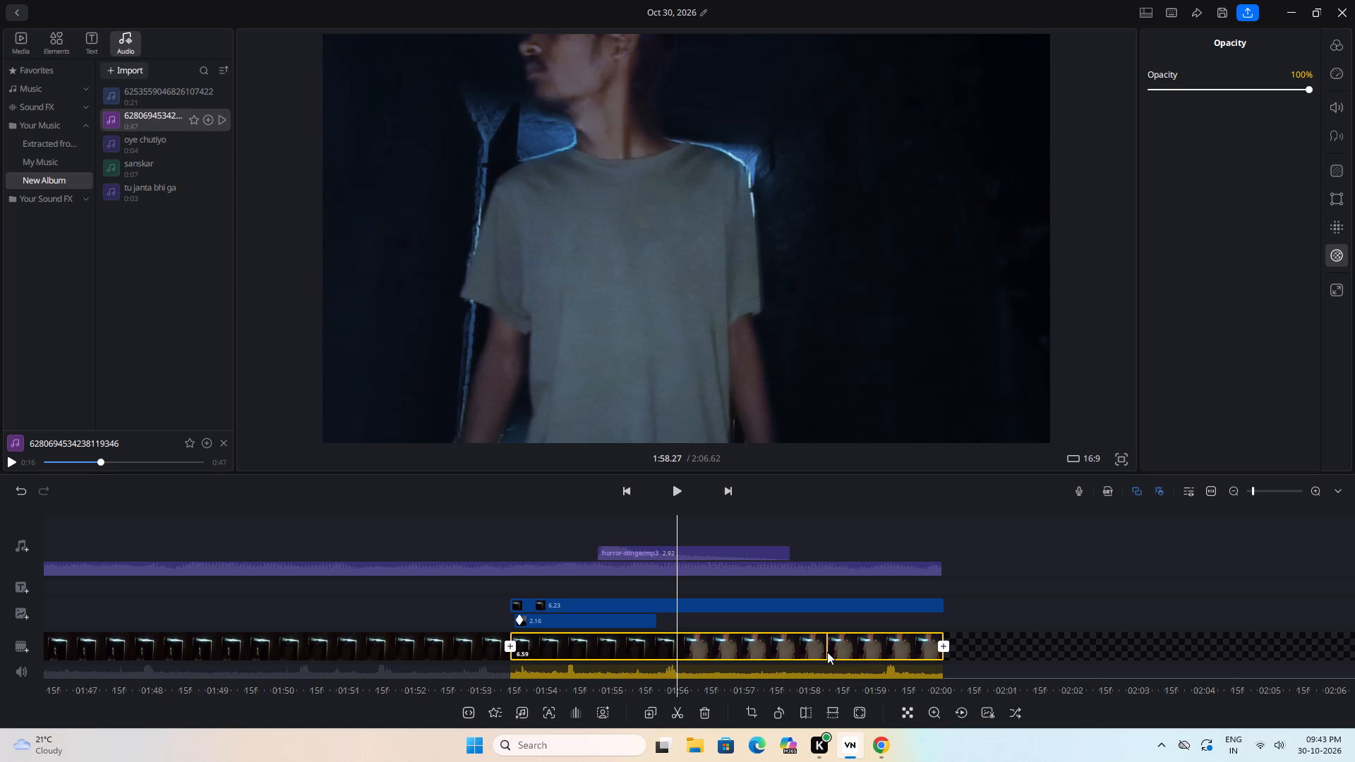
Undo the 6.59-second overlay's deletion and step back through its recent repositioning and resizing.
{"action": "key", "text": "ctrl+z"}
{"action": "key", "text": "ctrl+z"}
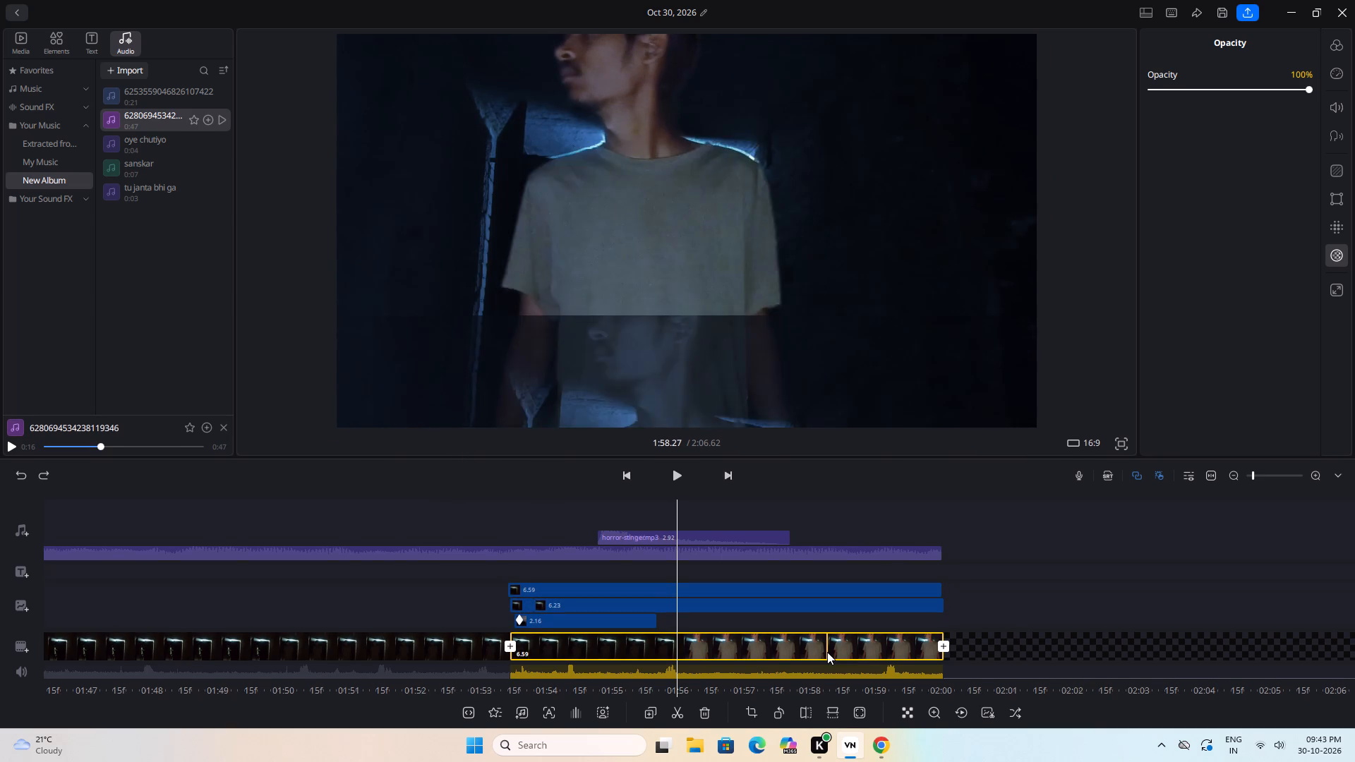
{"action": "key", "text": "ctrl+z"}
{"action": "key", "text": "ctrl+z"}
{"action": "key", "text": "ctrl+z"}
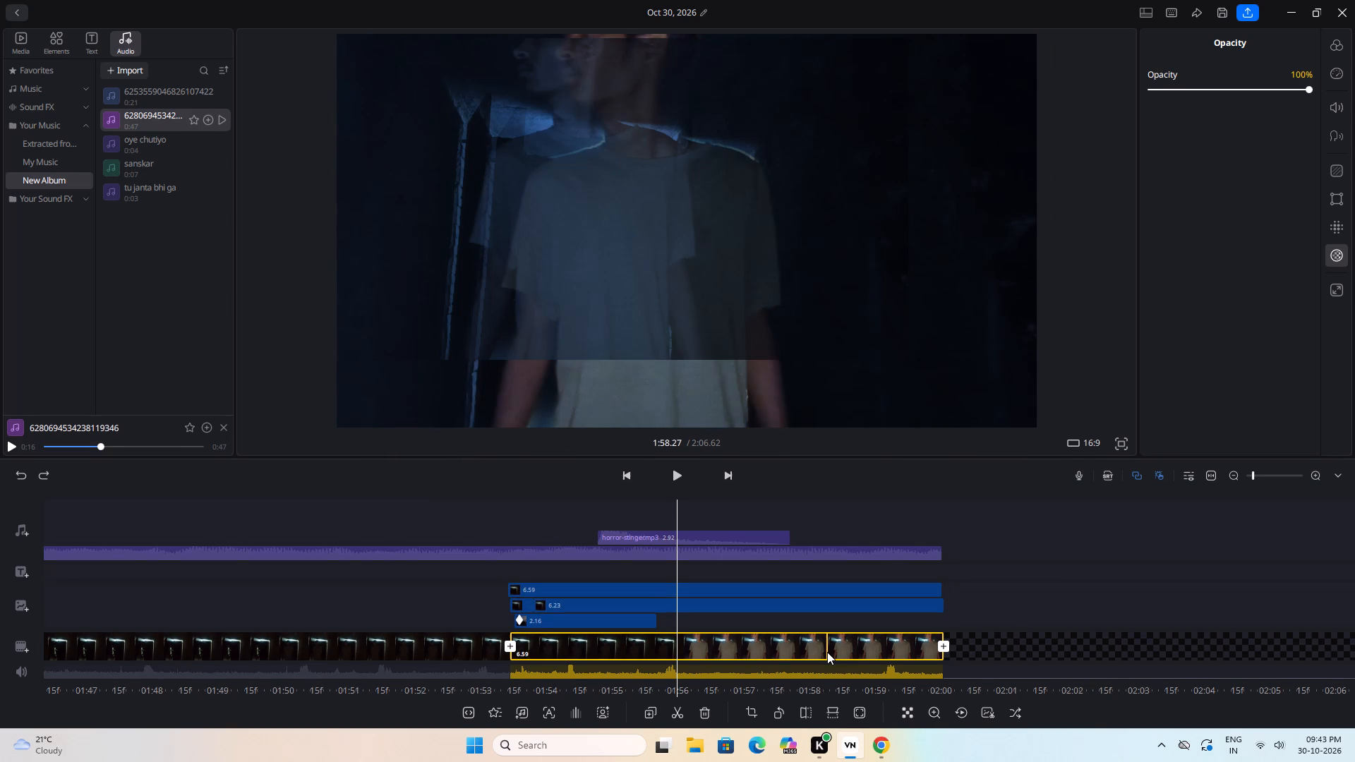
{"action": "key", "text": "ctrl+z"}
{"action": "key", "text": "ctrl+z"}
{"action": "key", "text": "ctrl+z"}
{"action": "key", "text": "ctrl+z"}
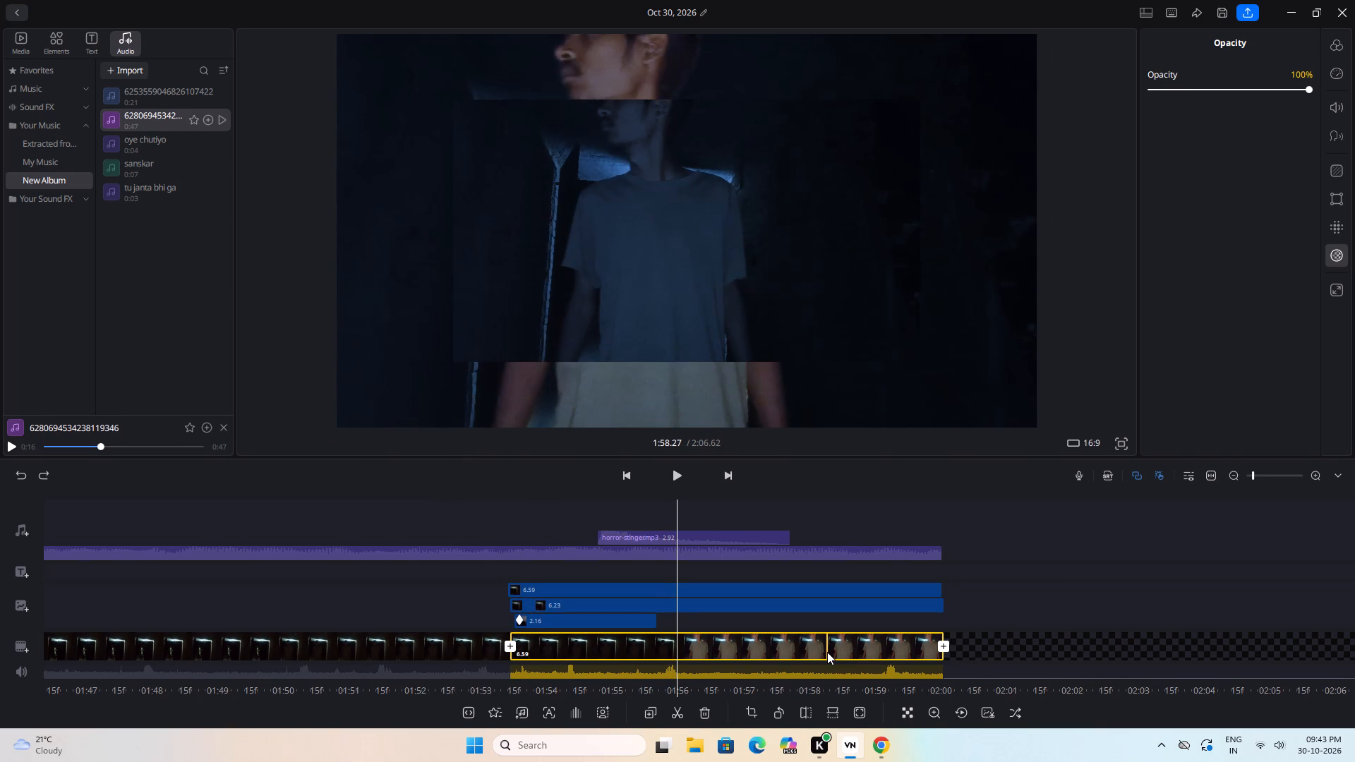
Undo the creation of the 6.59-second overlay and the duplicated closing clip it came from, and replay the closing section.
{"action": "key", "text": "ctrl+z"}
{"action": "key", "text": "space"}
{"action": "key", "text": "space"}
{"action": "key", "text": "space"}
{"action": "key", "text": "space"}
{"action": "key", "text": "space"}
{"action": "key", "text": "space"}
{"action": "key", "text": "space"}
{"action": "key", "text": "space"}
{"action": "key", "text": "space"}
{"action": "key", "text": "ctrl+z"}
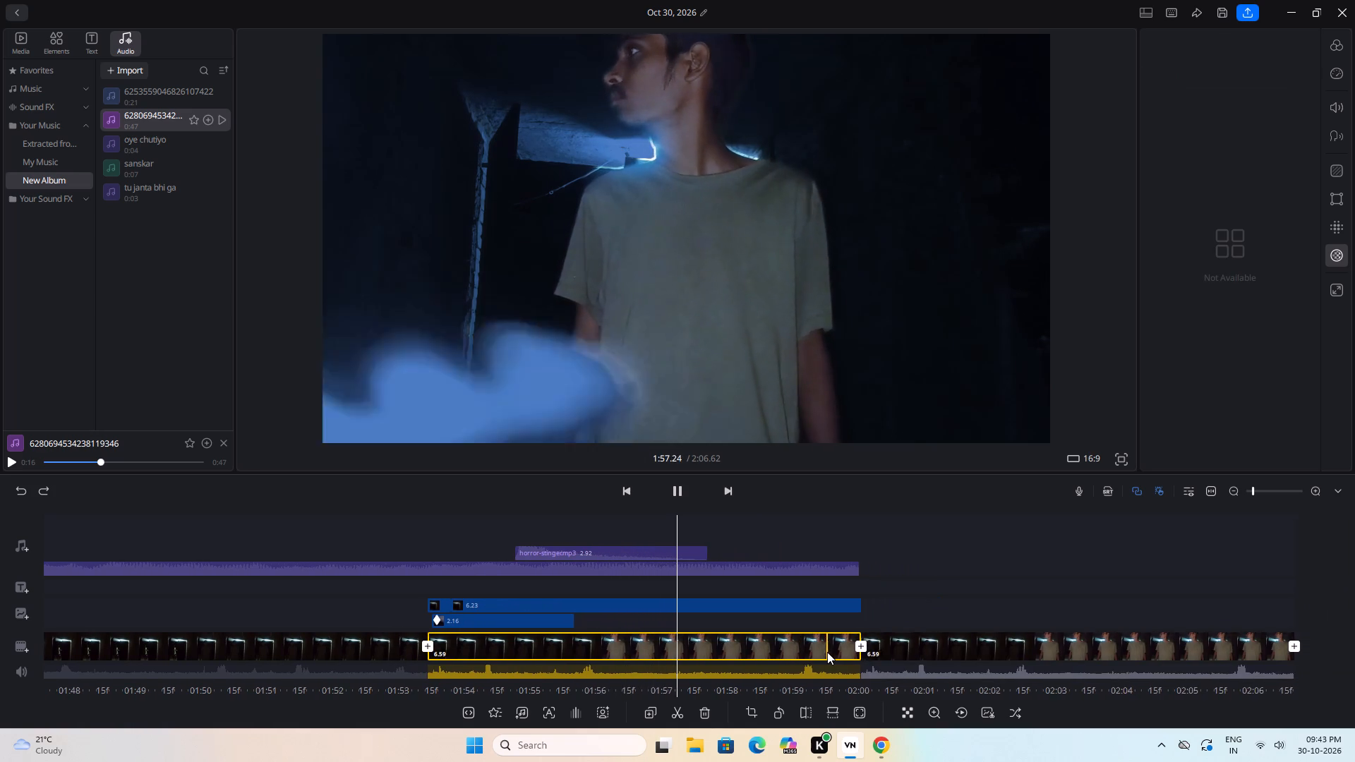
{"action": "key", "text": "ctrl+z"}
{"action": "key", "text": "ctrl+space"}
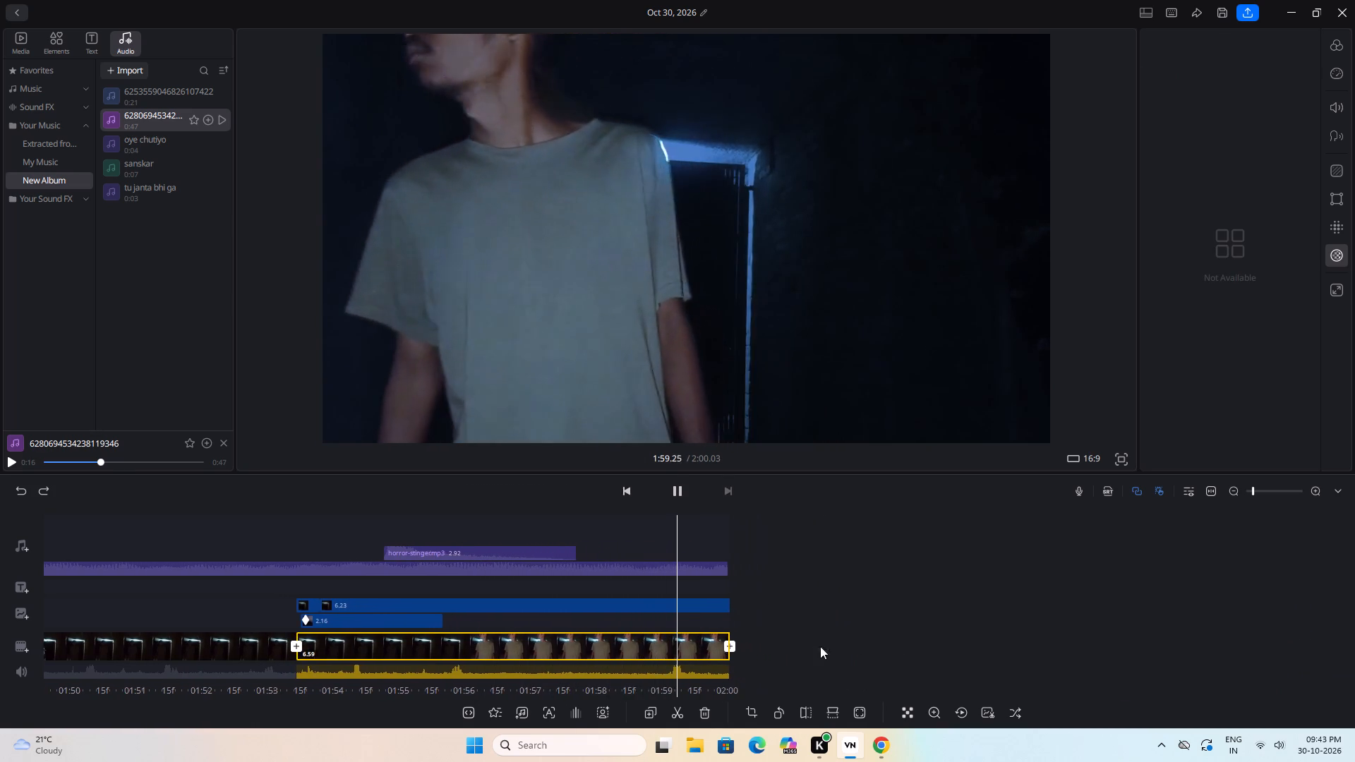
{"action": "left_click_drag", "start_coordinate": [829, 646], "coordinate": [1266, 595]}
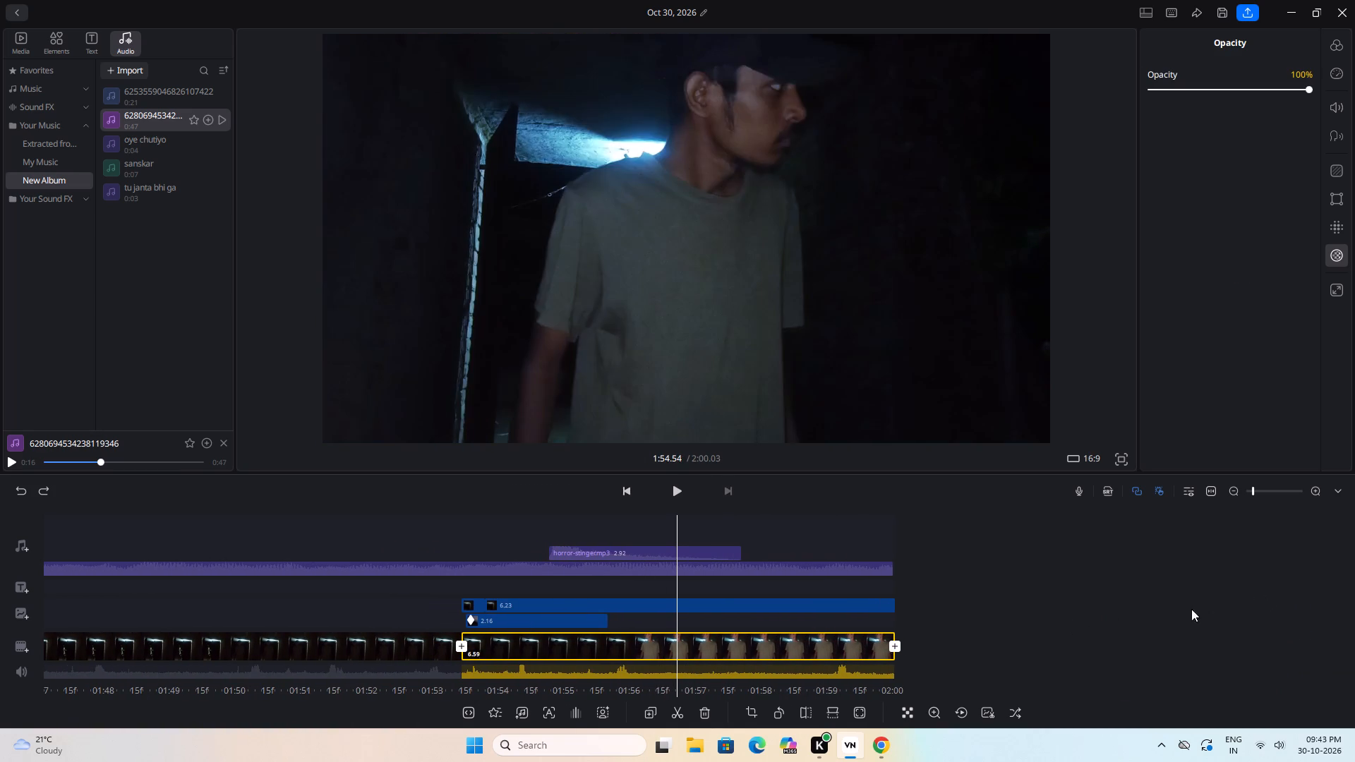
{"action": "left_click_drag", "start_coordinate": [1054, 645], "coordinate": [1354, 636]}
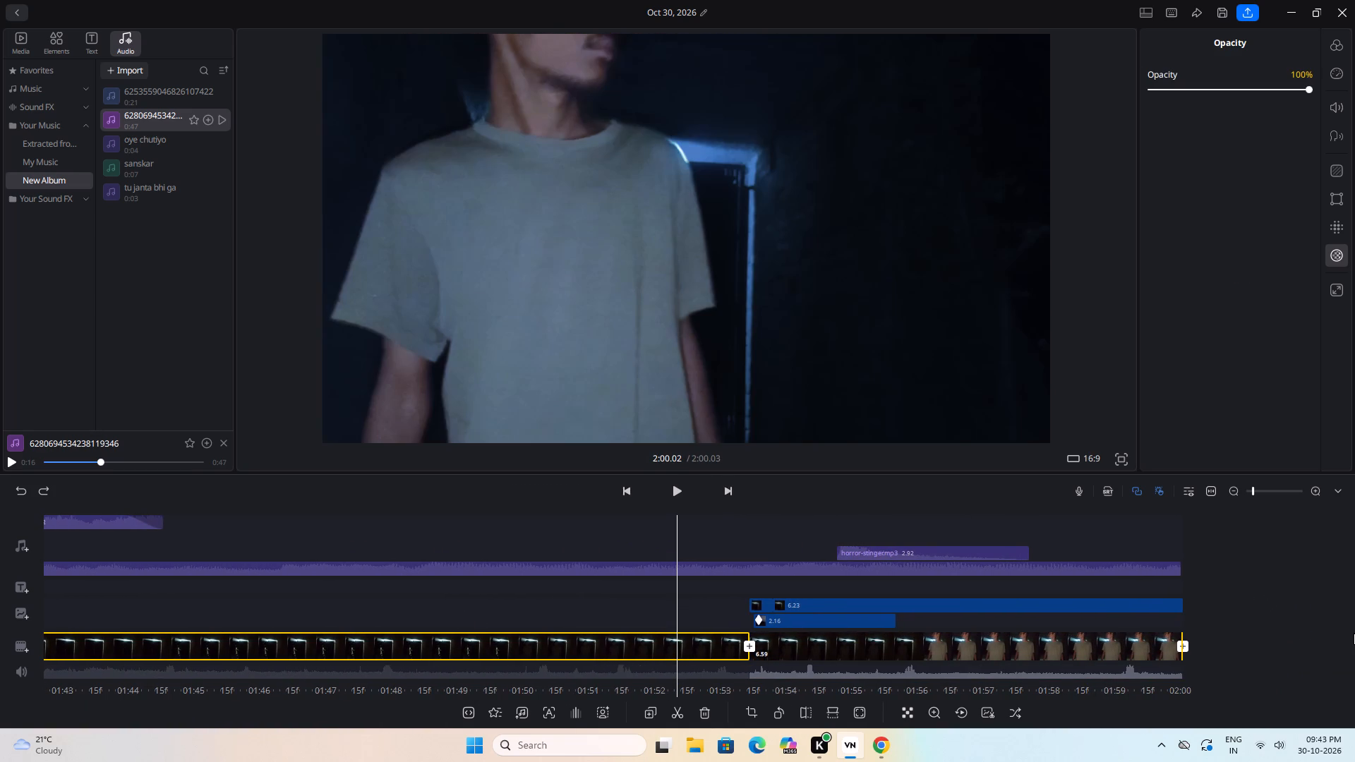
{"action": "key", "text": "space"}
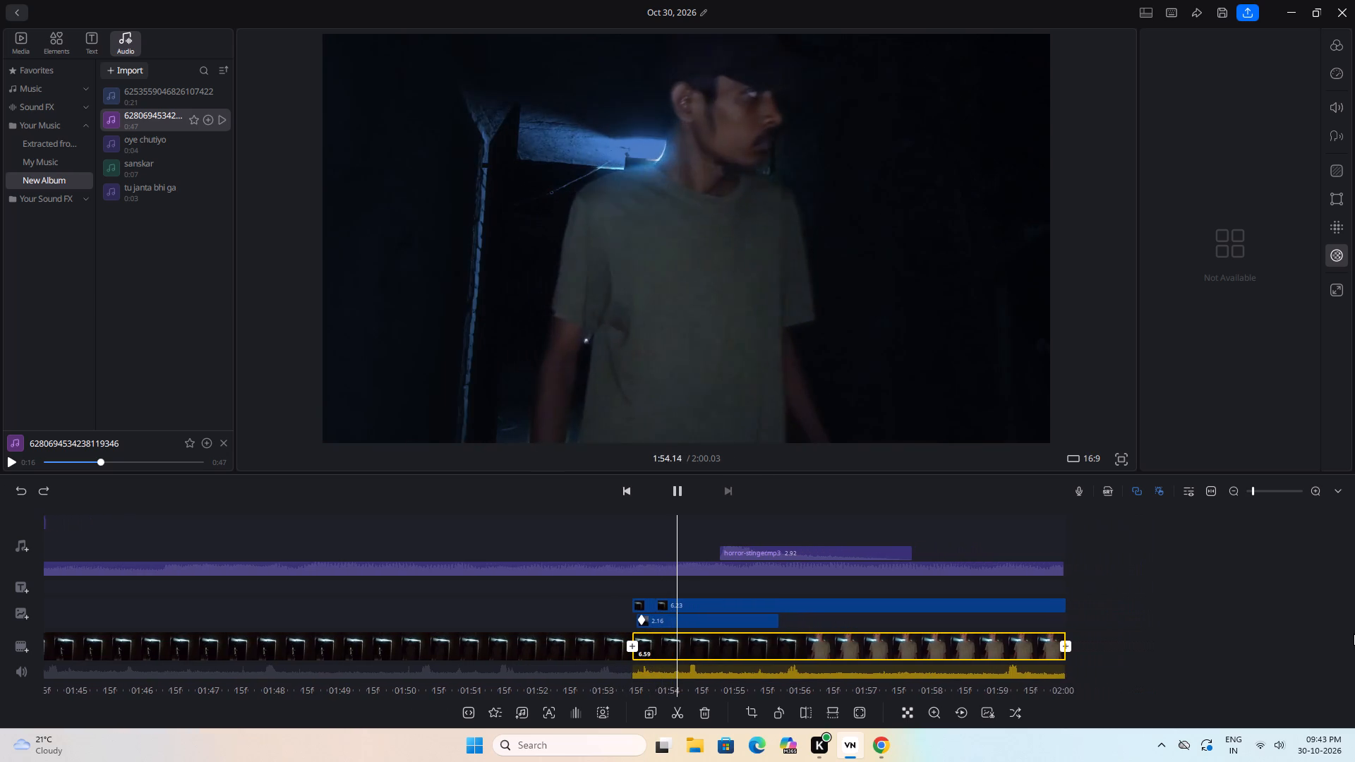
{"action": "left_click_drag", "start_coordinate": [1277, 646], "coordinate": [1327, 642]}
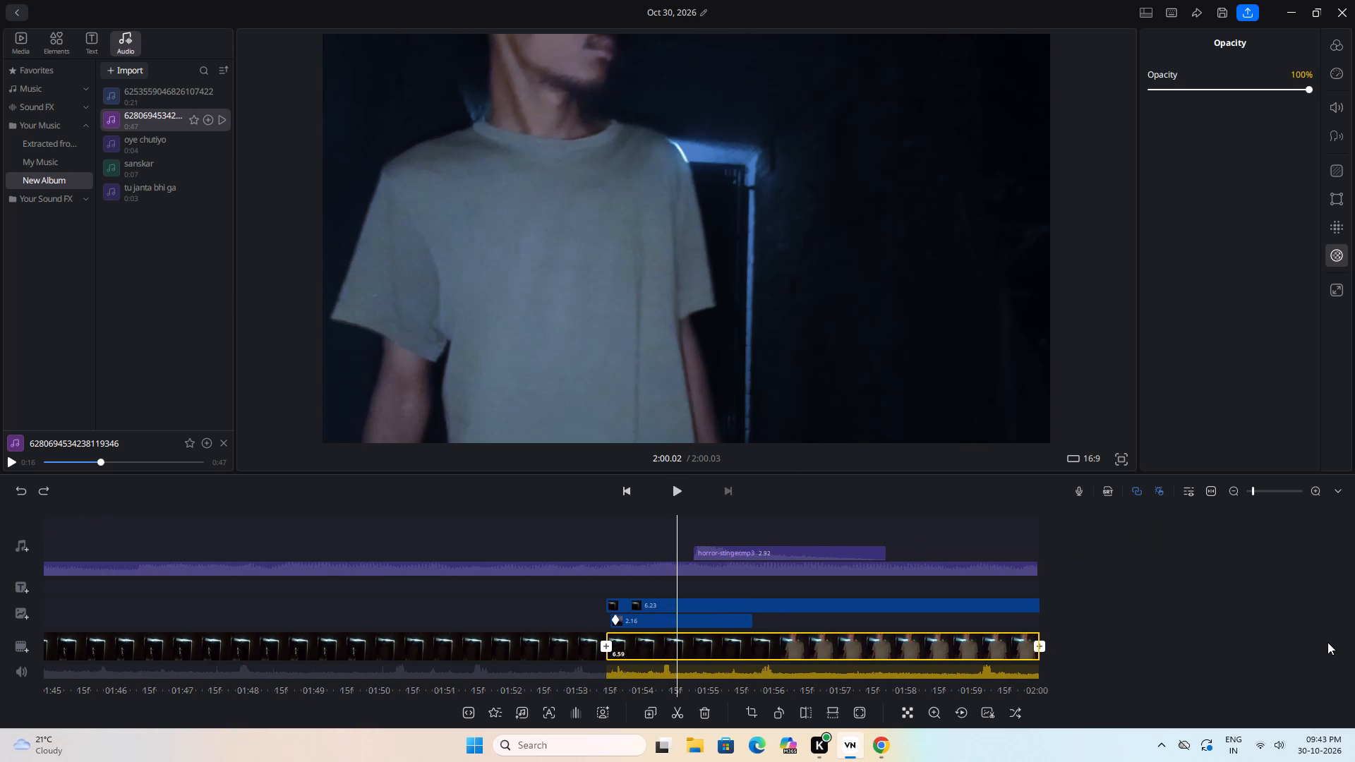
Undo the removal of the 2.16-second overlay's end keyframe and play back the closing clip from 1:52.73.
{"action": "key", "text": "ctrl+z"}
{"action": "left_click_drag", "start_coordinate": [1219, 659], "coordinate": [1349, 654]}
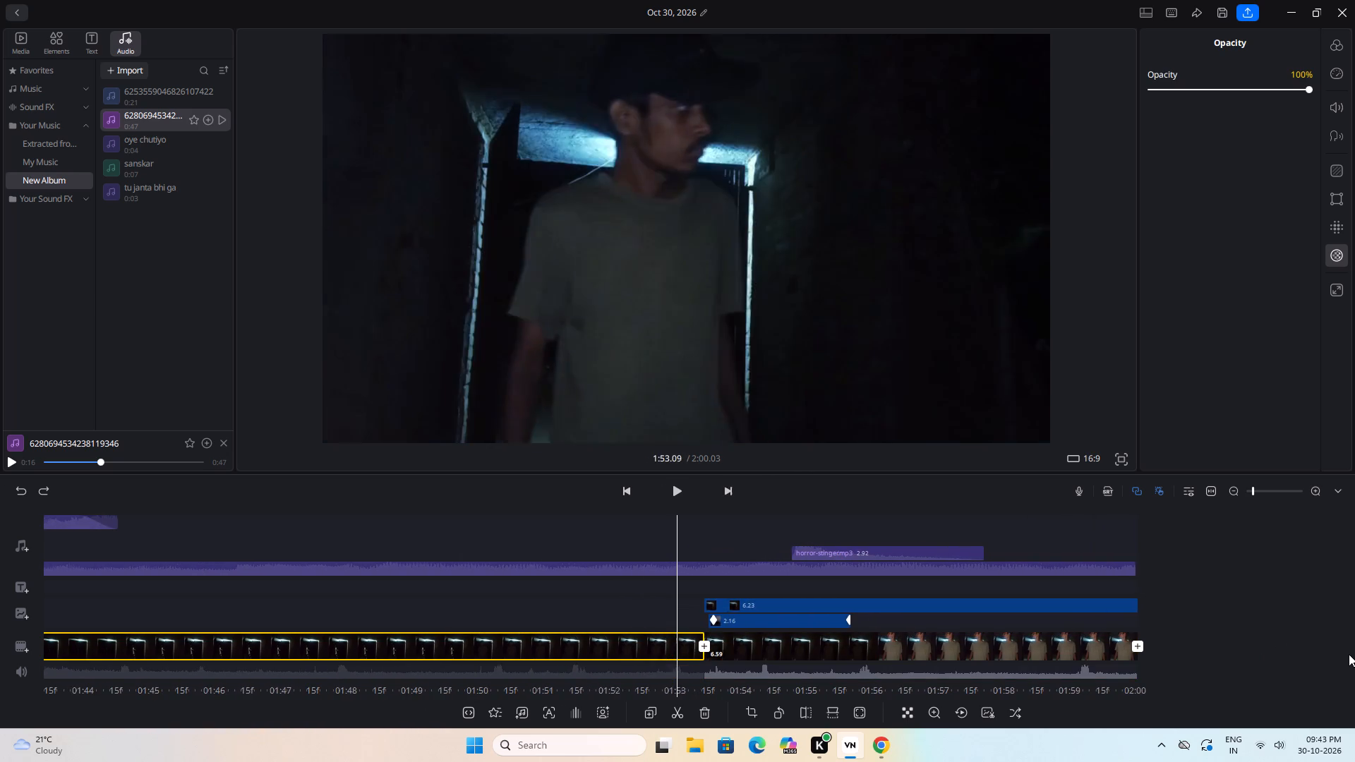
{"action": "left_click_drag", "start_coordinate": [1349, 654], "coordinate": [1353, 654]}
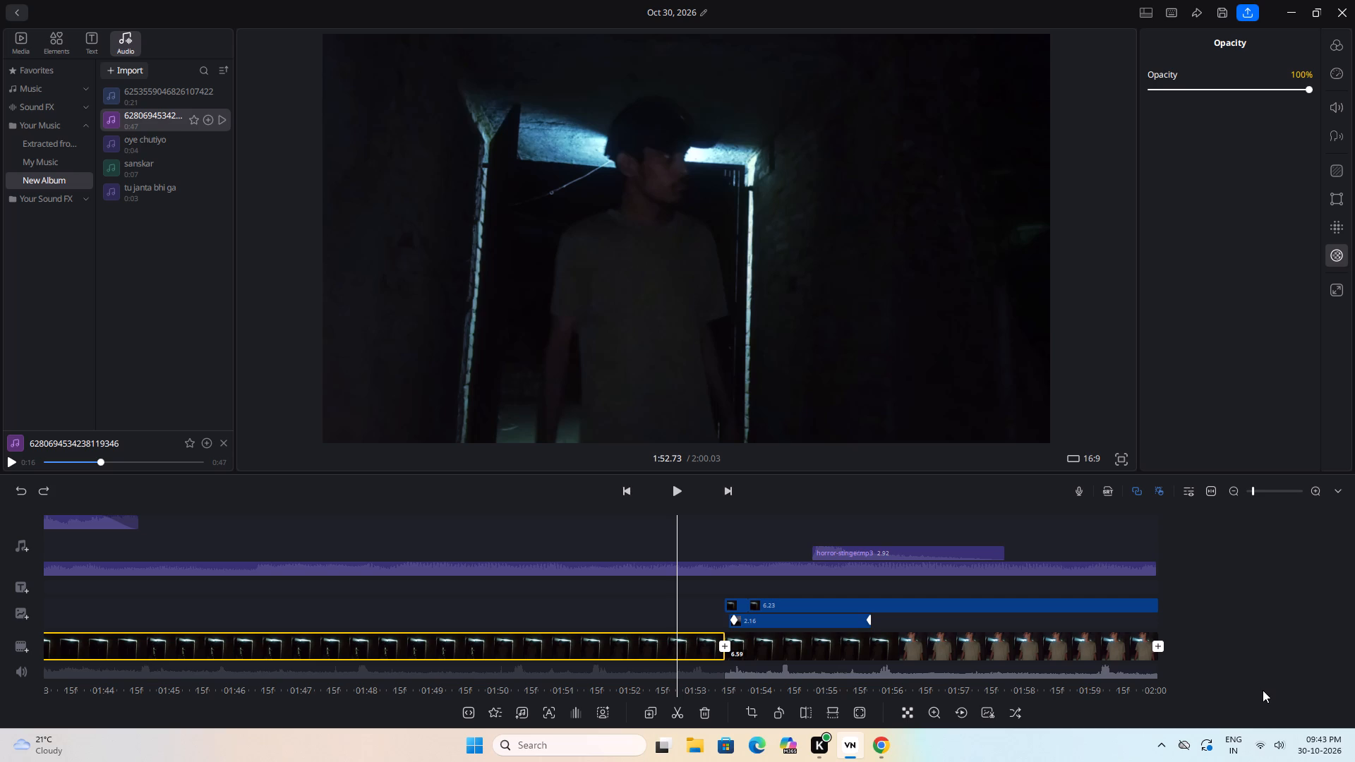
{"action": "key", "text": "z"}
{"action": "key", "text": "space"}
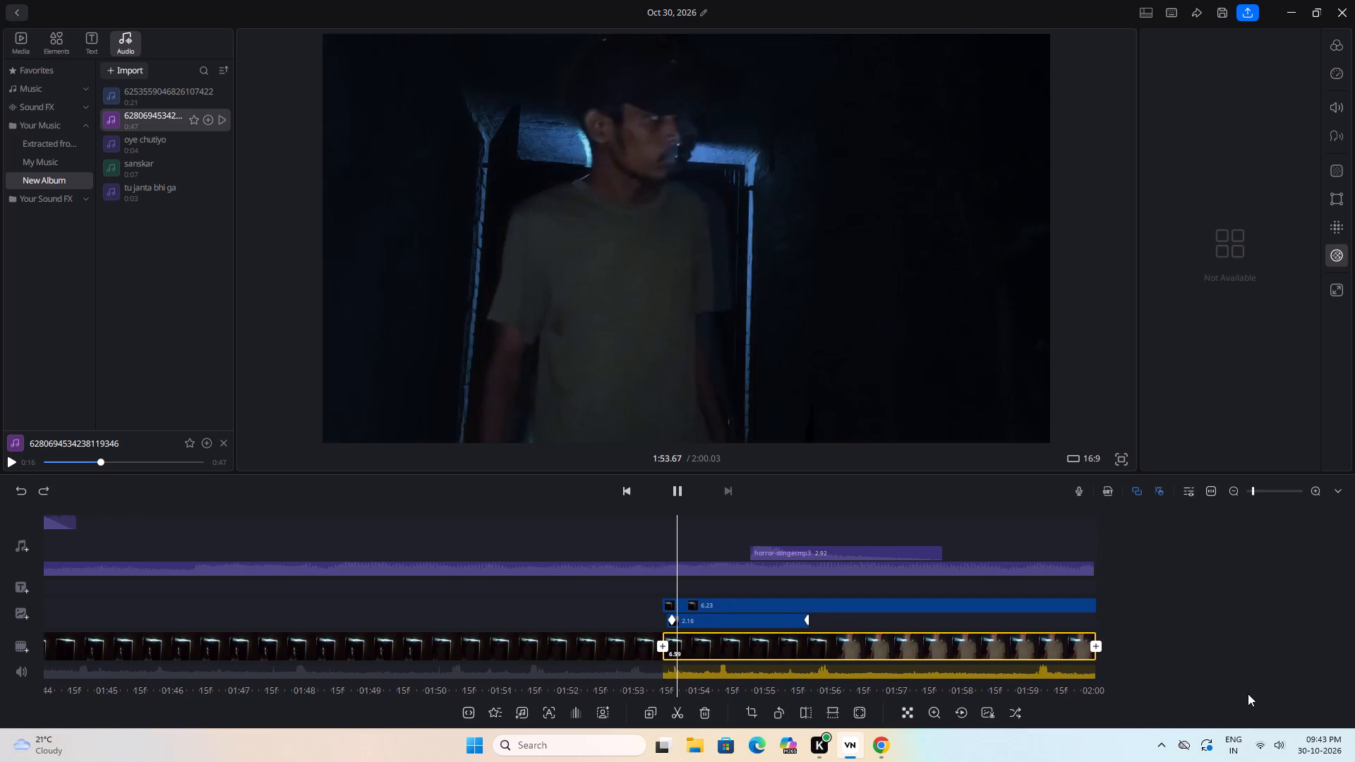
{"action": "key", "text": "space"}
Undo the removal of the 2.16-second overlay's keyframe near 1:55.2 and play back the closing clip.
{"action": "key", "text": "ctrl+z"}
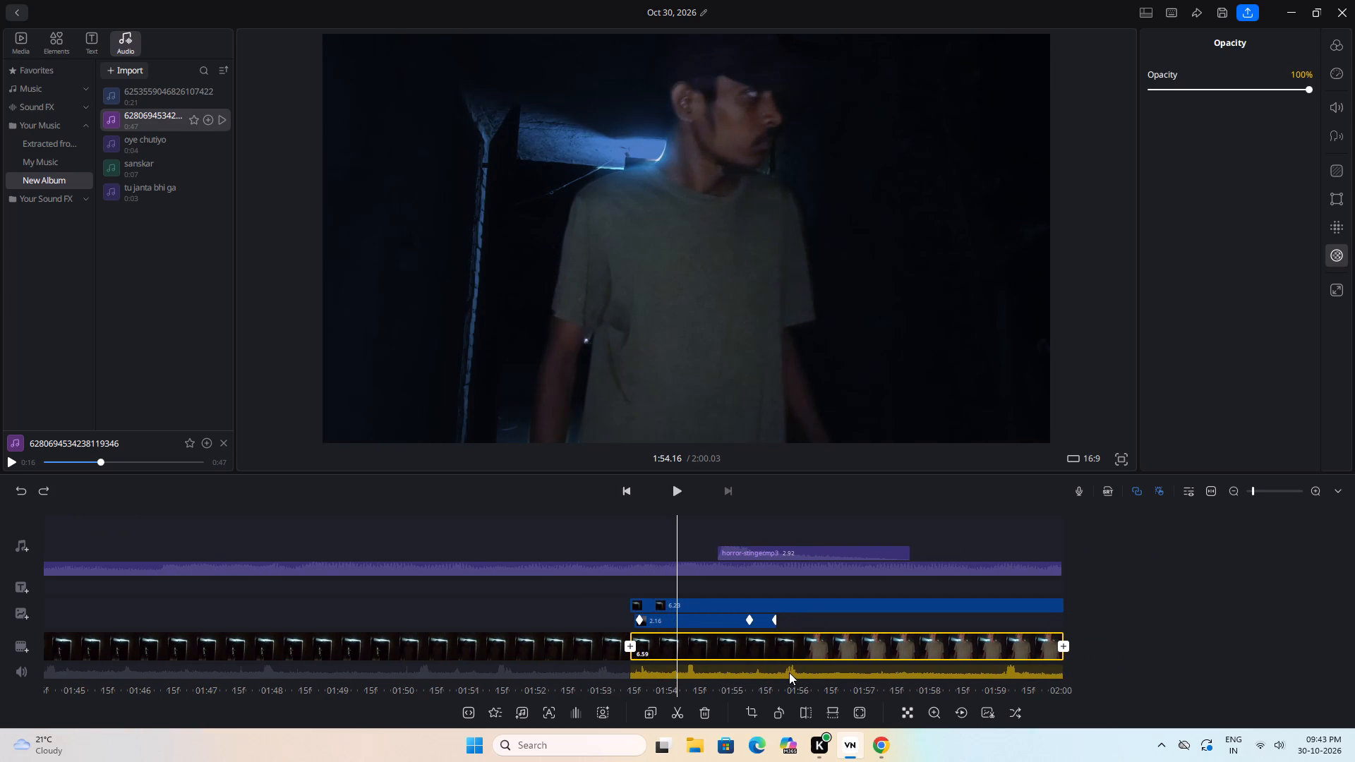
{"action": "key", "text": "ctrl+z"}
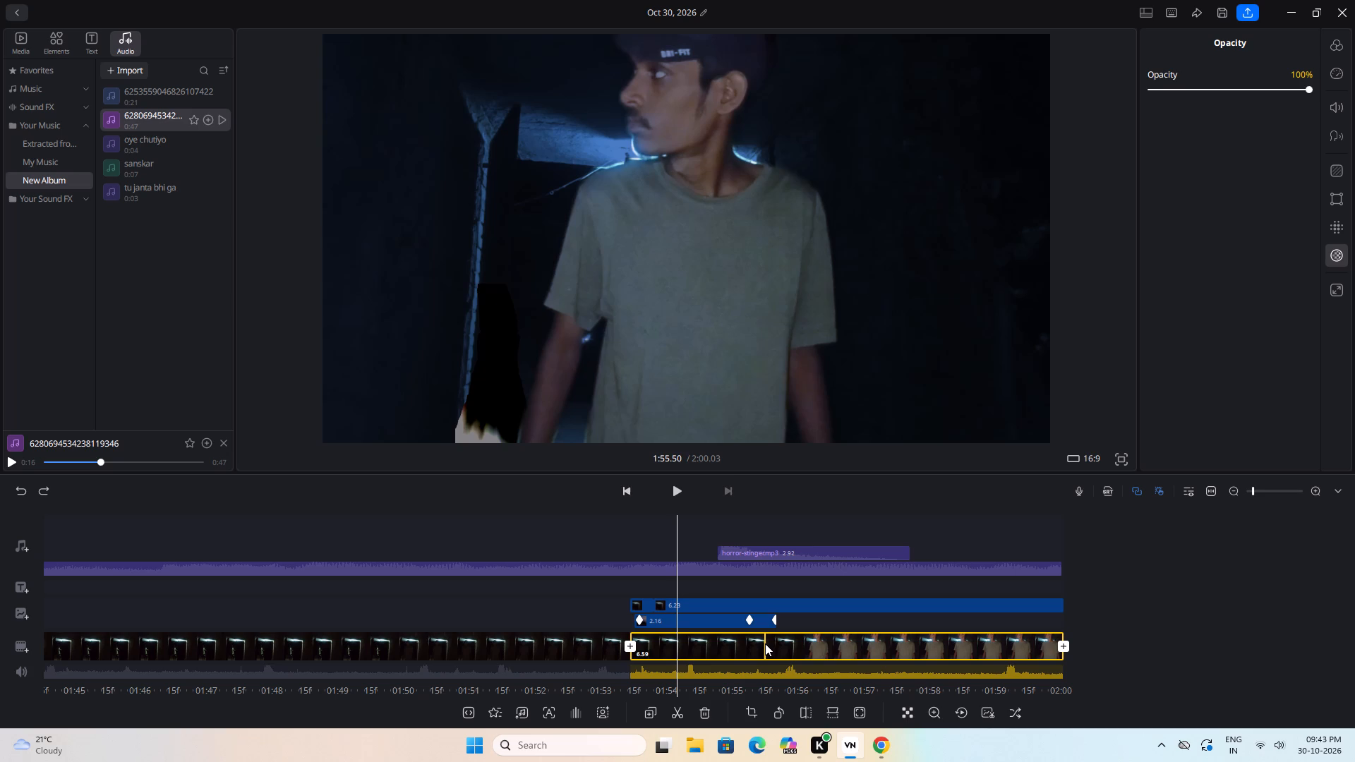
{"action": "key", "text": "space"}
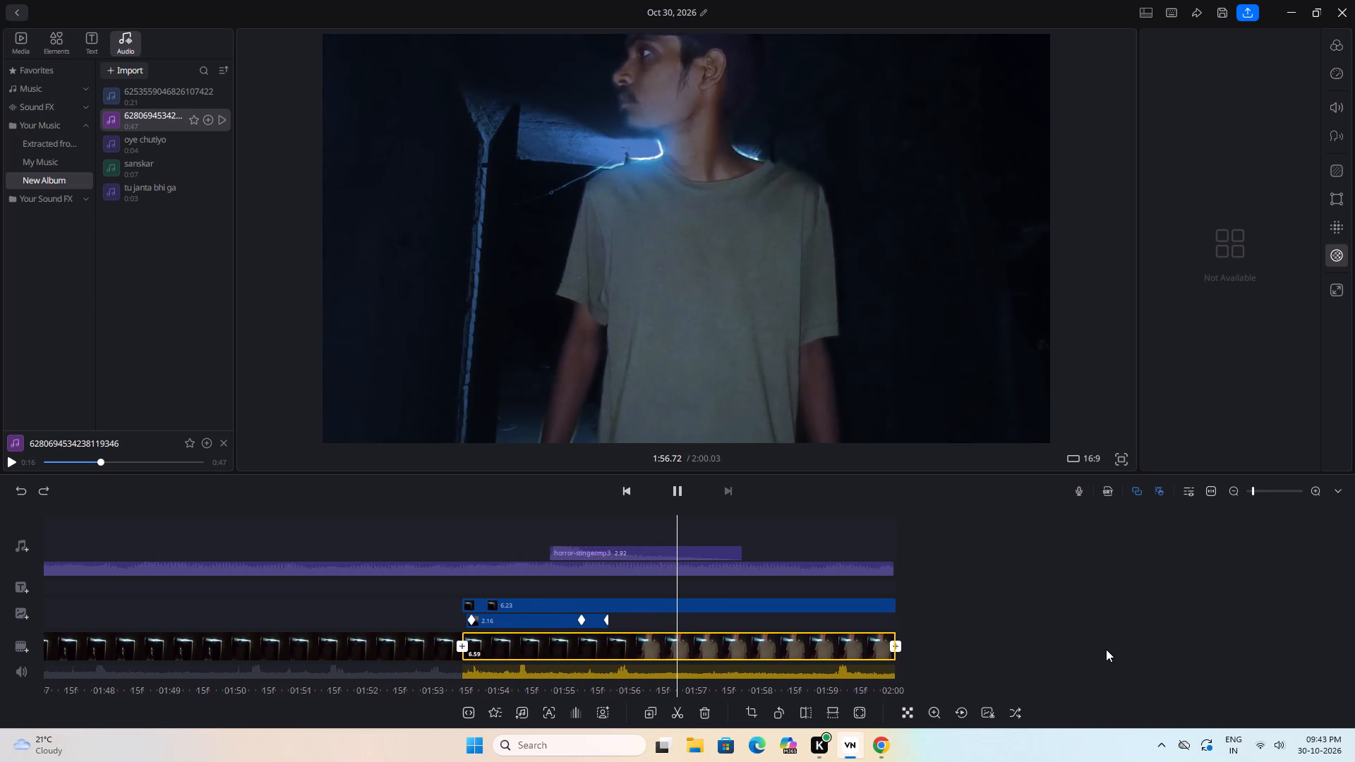
{"action": "left_click_drag", "start_coordinate": [916, 655], "coordinate": [1061, 657]}
Step back through the most recent closing-clip edits and scrub the closing clip between about 1:55.6 and 1:57.6.
{"action": "key", "text": "ctrl+z"}
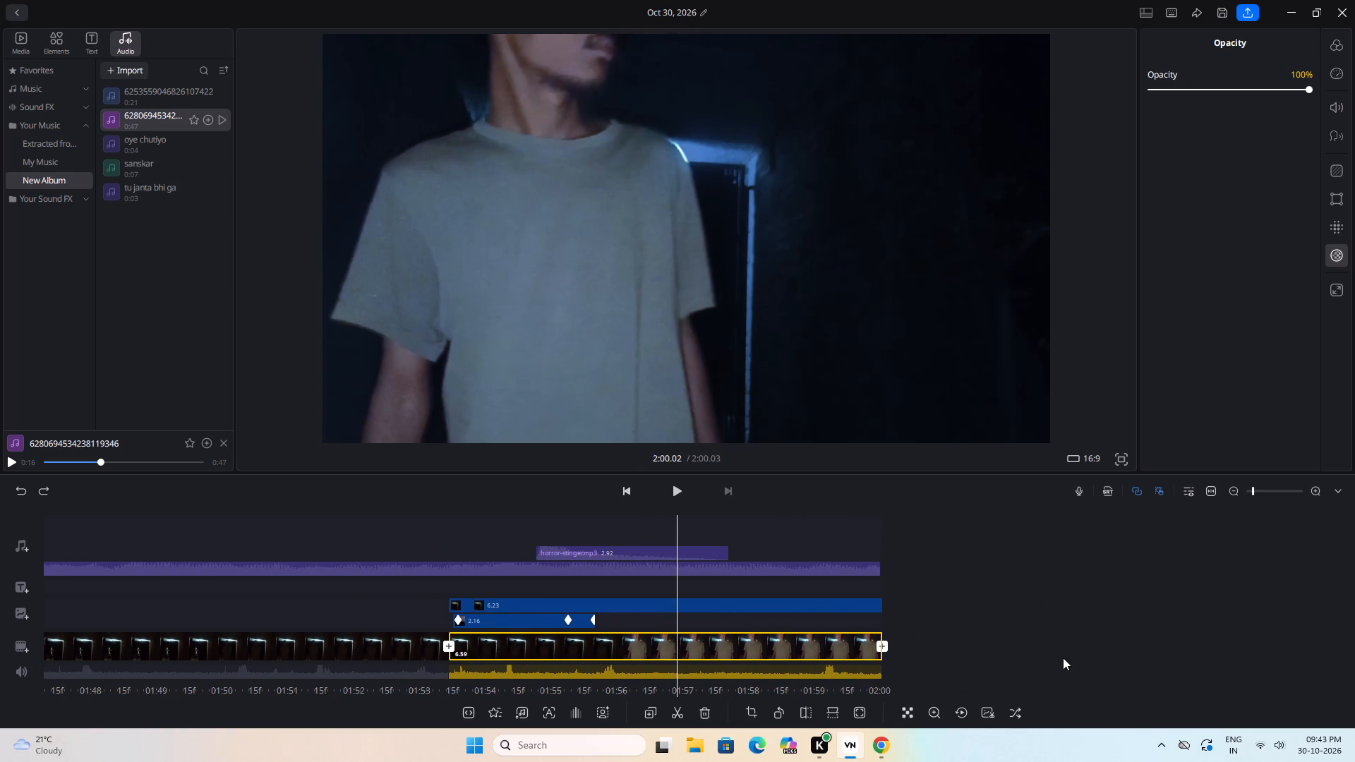
{"action": "key", "text": "ctrl+z"}
{"action": "key", "text": "ctrl+z"}
{"action": "key", "text": "z"}
{"action": "key", "text": "ctrl+z"}
{"action": "key", "text": "z"}
{"action": "left_click_drag", "start_coordinate": [1004, 648], "coordinate": [1056, 642]}
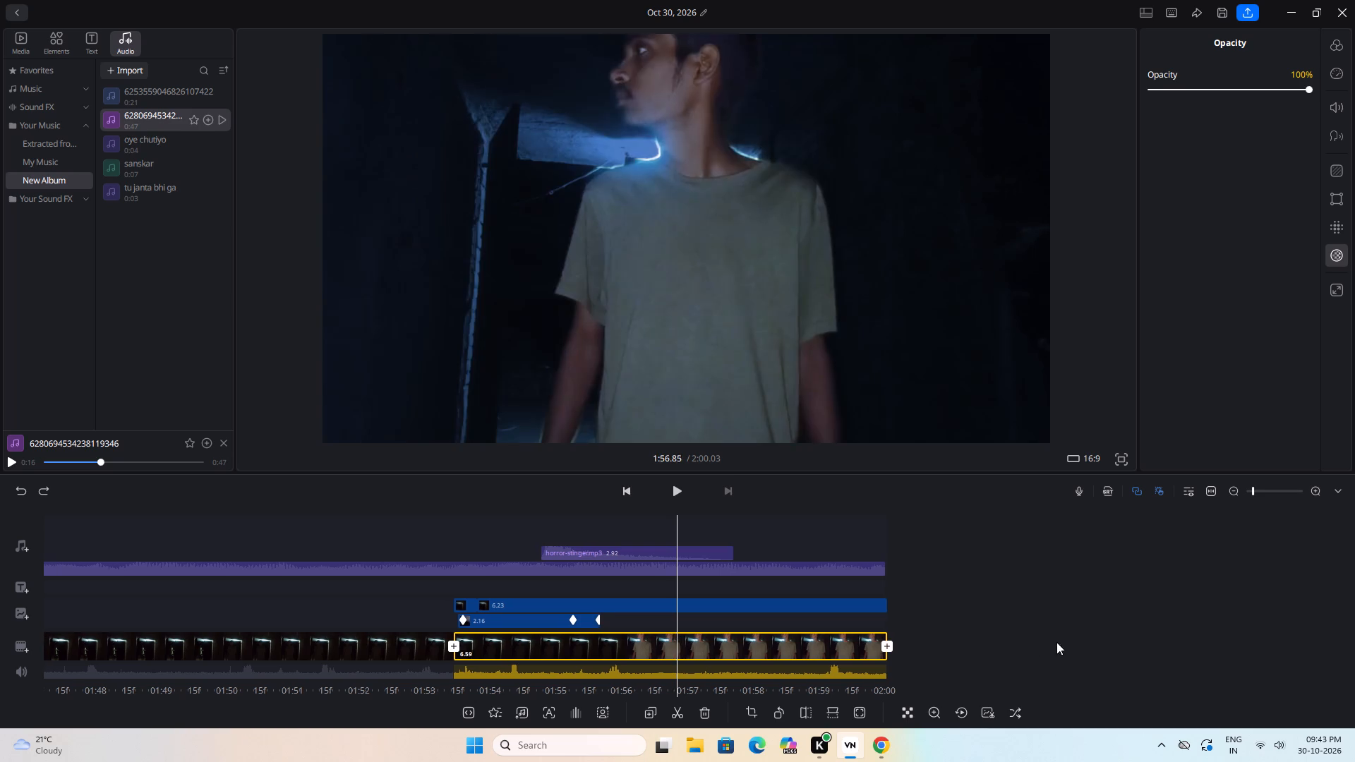
{"action": "left_click_drag", "start_coordinate": [1056, 642], "coordinate": [1081, 641]}
{"action": "left_click_drag", "start_coordinate": [1065, 643], "coordinate": [1104, 641]}
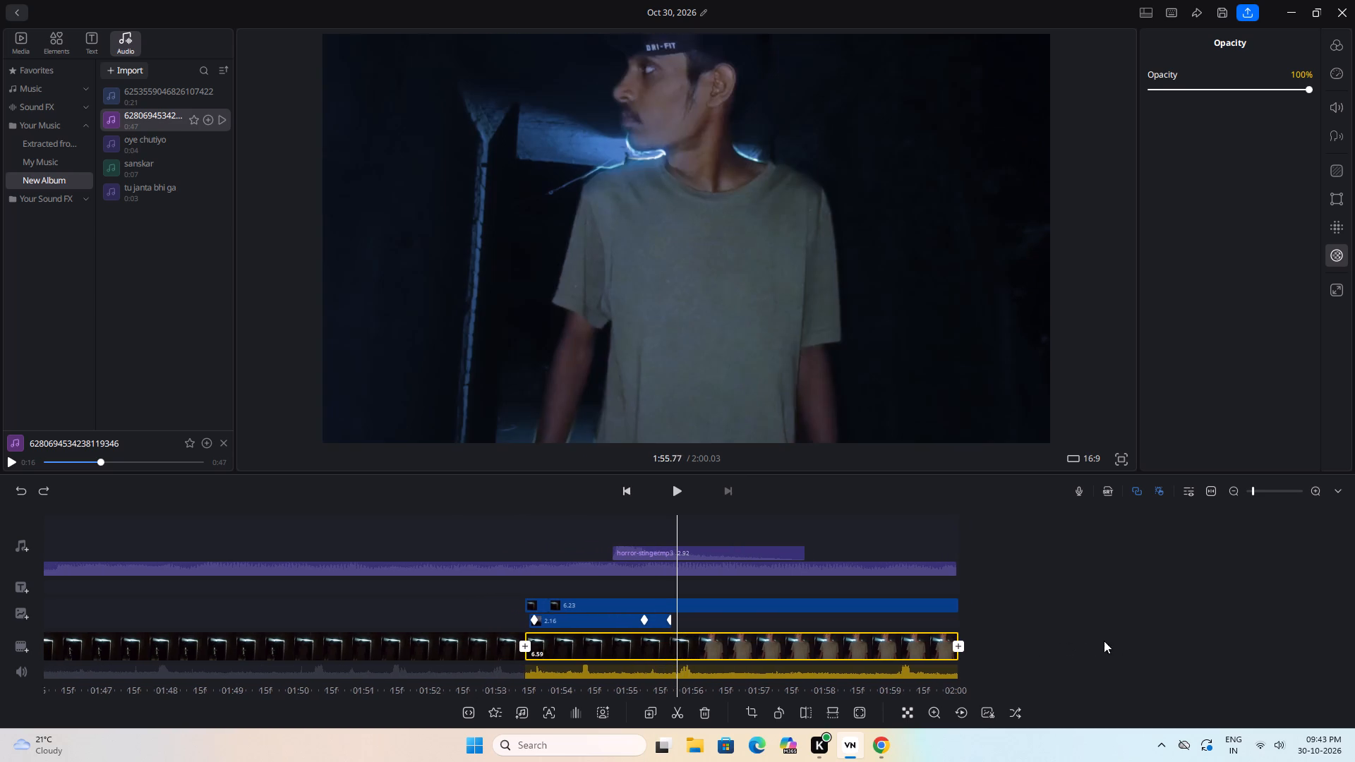
{"action": "left_click_drag", "start_coordinate": [1104, 641], "coordinate": [1080, 660]}
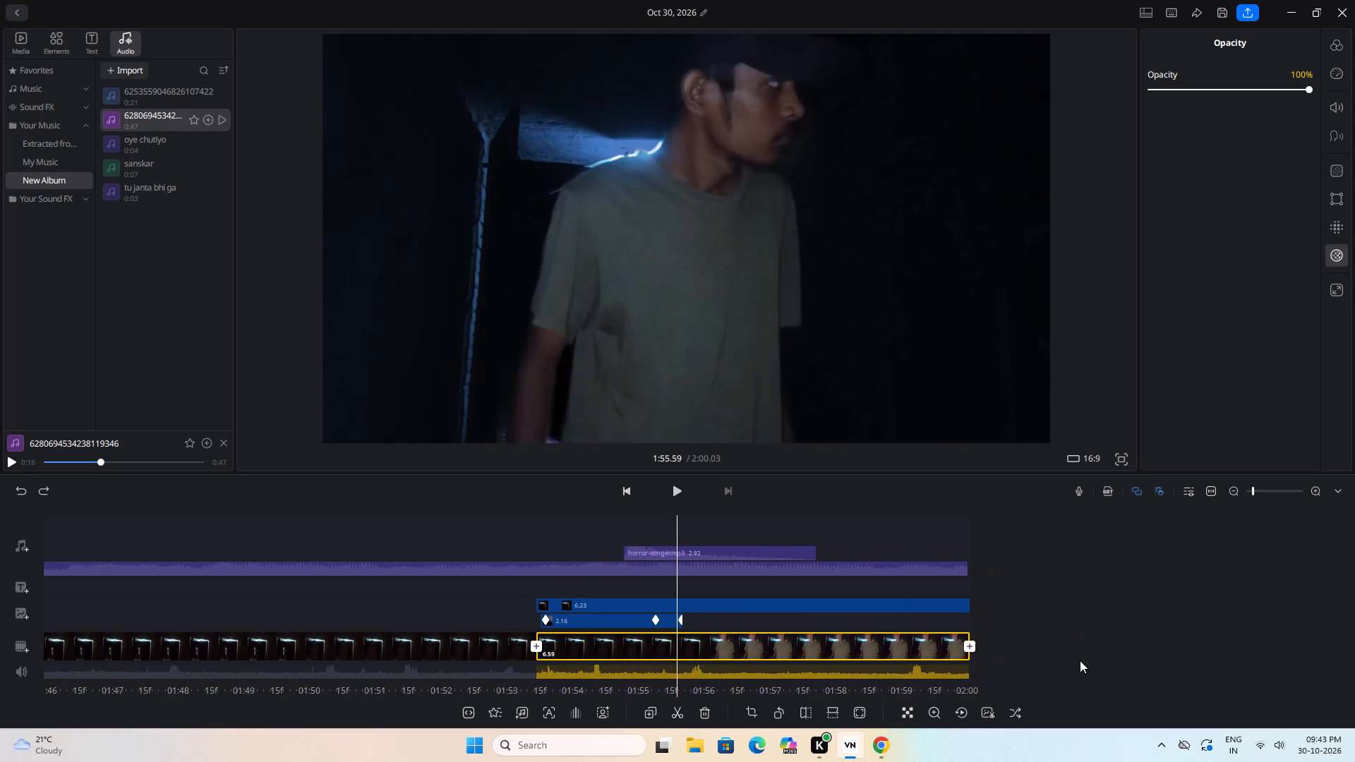
{"action": "left_click_drag", "start_coordinate": [1080, 660], "coordinate": [972, 682]}
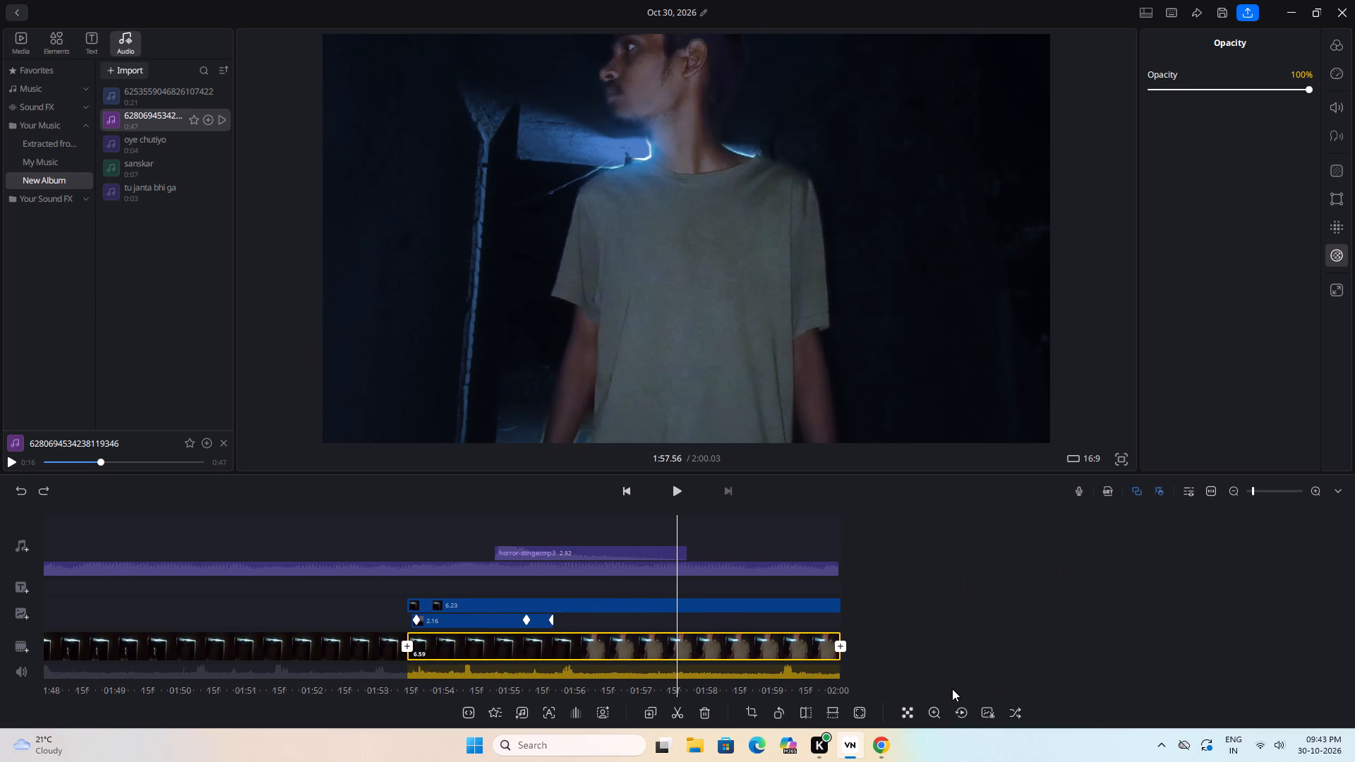
Undo the 2.16-second overlay's middle keyframe, step back once more, and replay the closing clip from just before its start.
{"action": "key", "text": "ctrl+z"}
{"action": "left_click_drag", "start_coordinate": [975, 662], "coordinate": [1037, 656]}
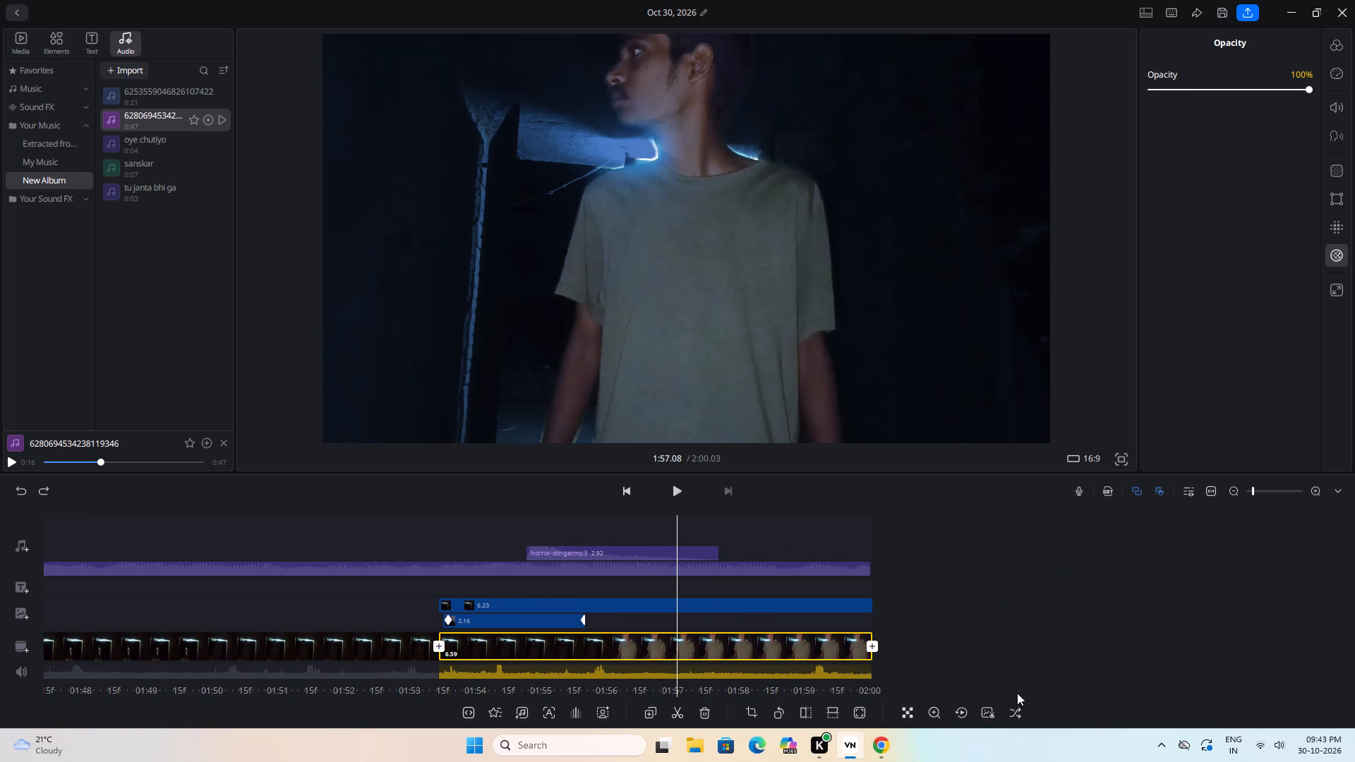
{"action": "key", "text": "ctrl+z"}
{"action": "left_click_drag", "start_coordinate": [1016, 691], "coordinate": [1108, 678]}
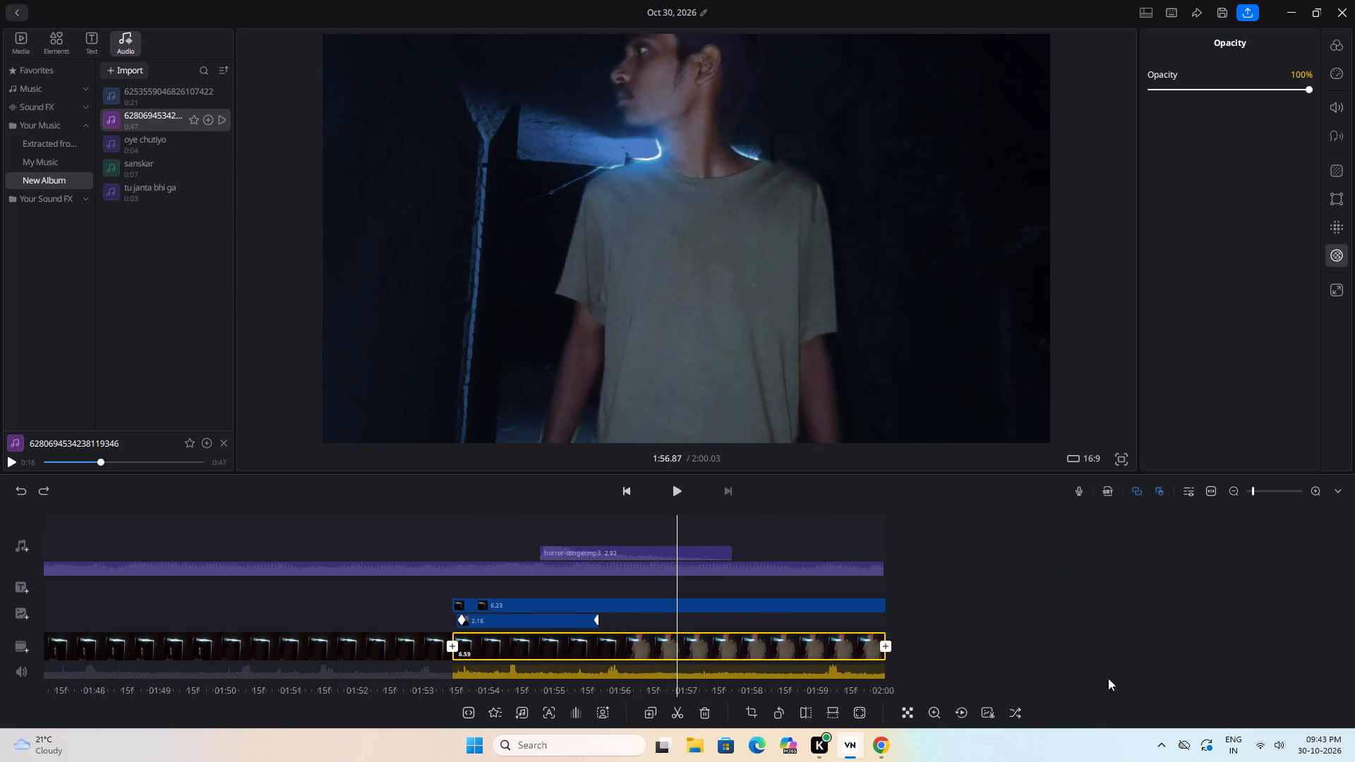
{"action": "left_click_drag", "start_coordinate": [1108, 678], "coordinate": [1354, 667]}
{"action": "key", "text": "space"}
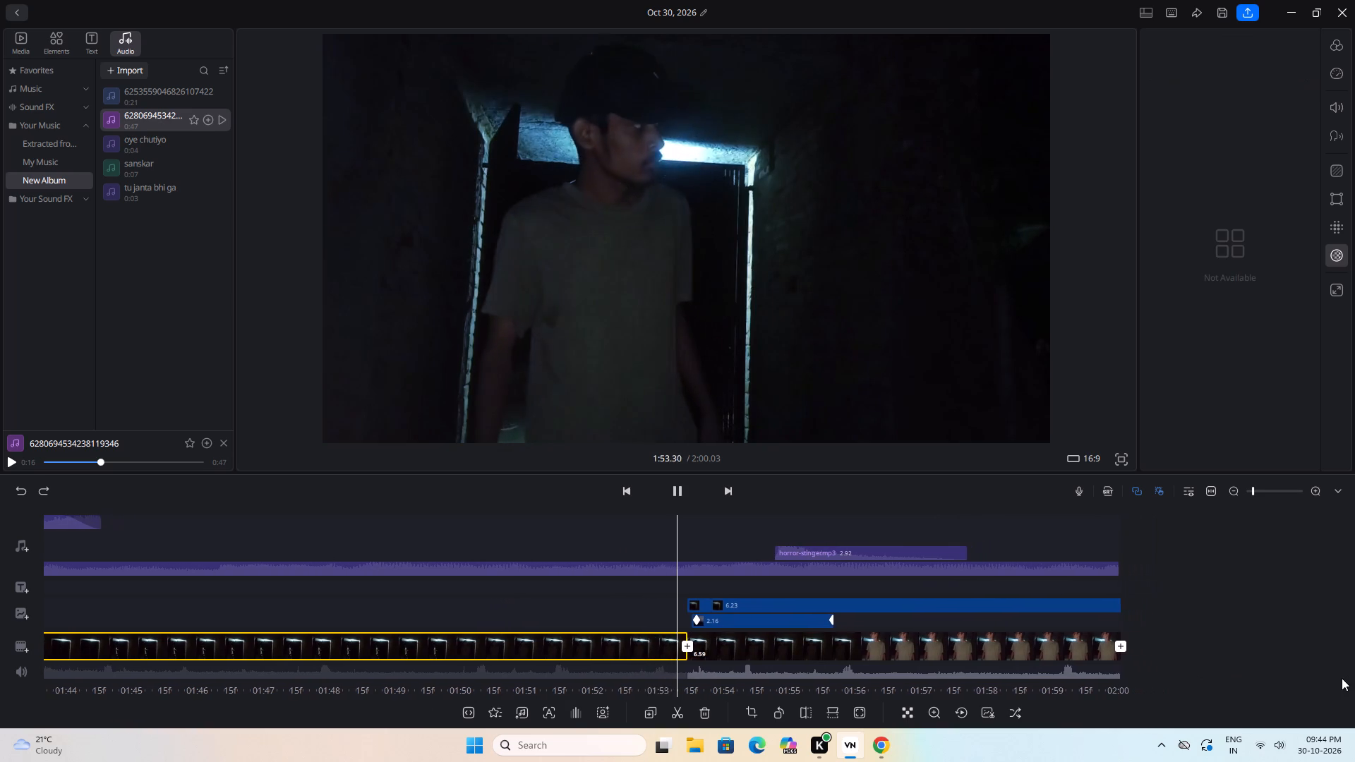
{"action": "left_click", "coordinate": [1354, 675]}
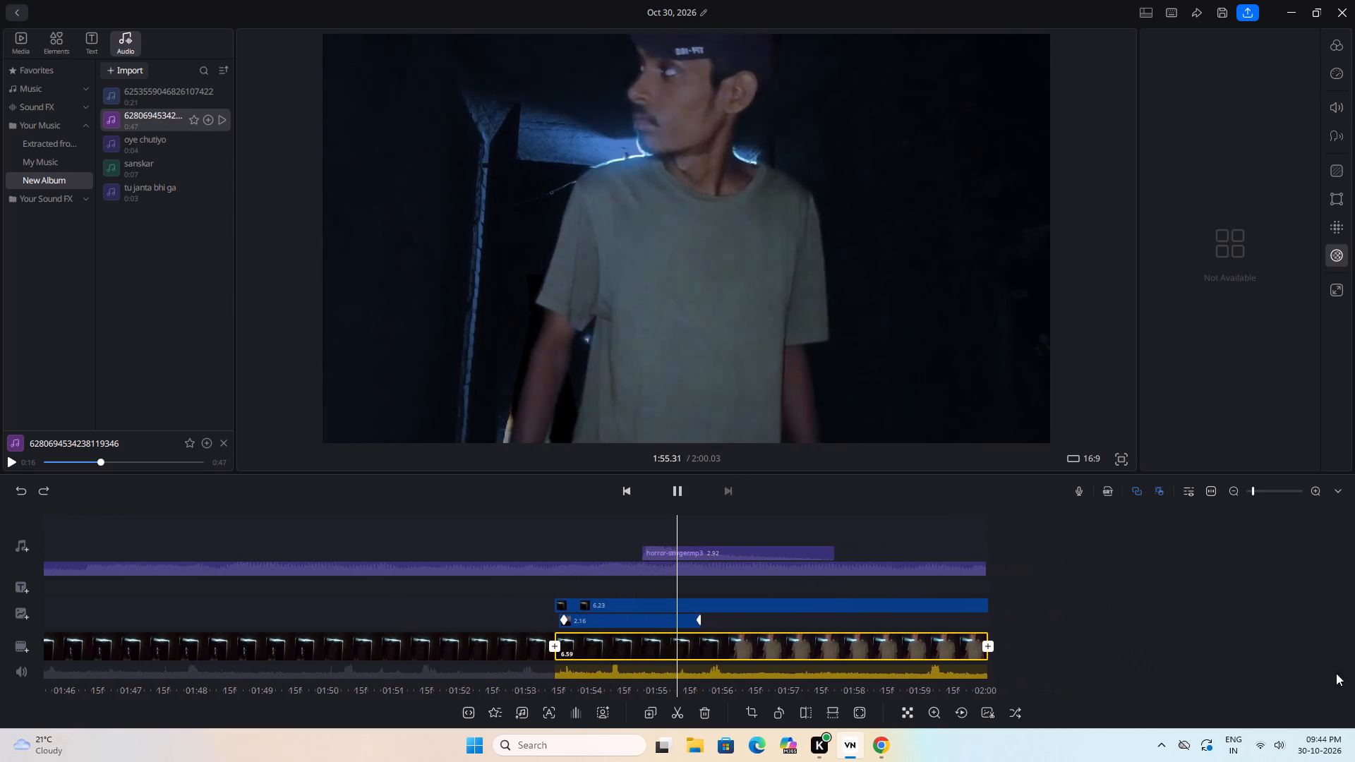
{"action": "left_click", "coordinate": [1079, 632]}
{"action": "key", "text": "space"}
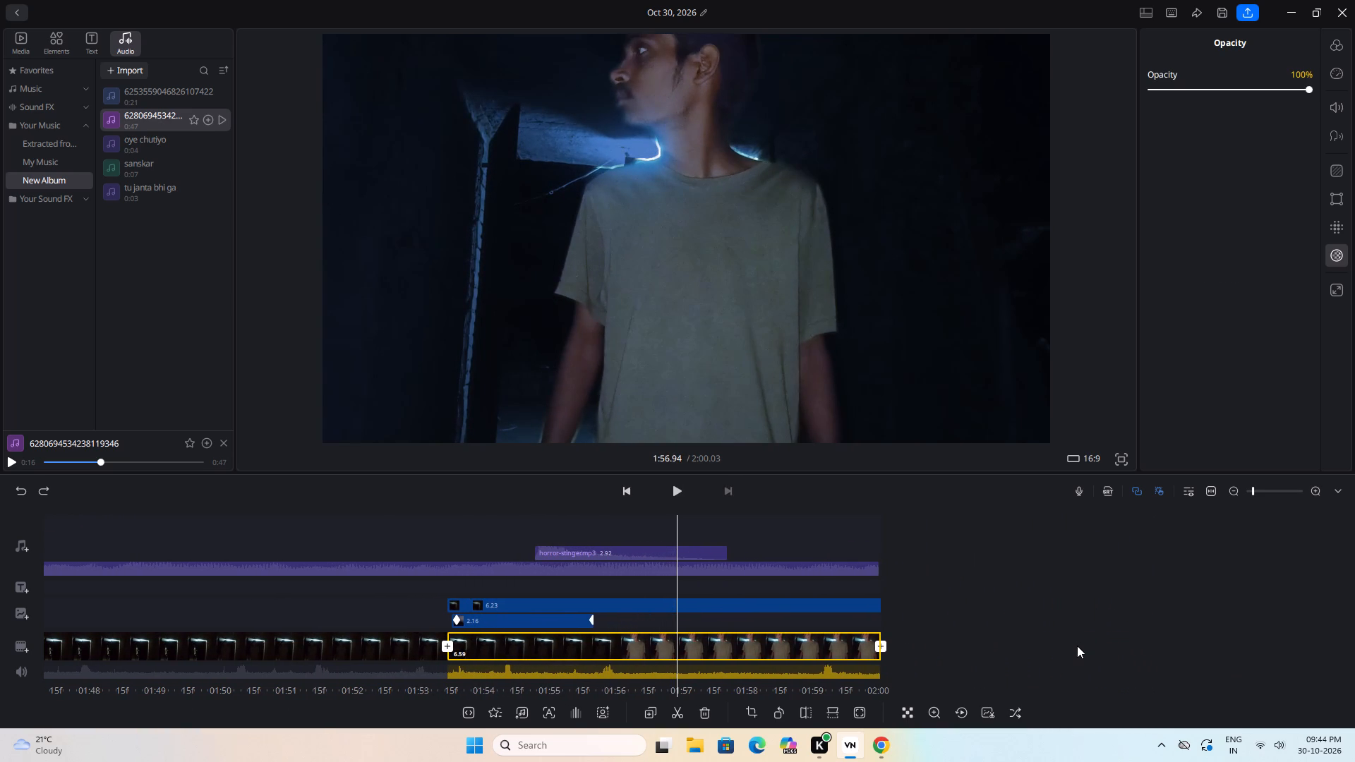
Undo the recent darkening of the closing footage and replay the clip from its start.
{"action": "key", "text": "ctrl+z"}
{"action": "key", "text": "ctrl+z"}
{"action": "key", "text": "ctrl+z"}
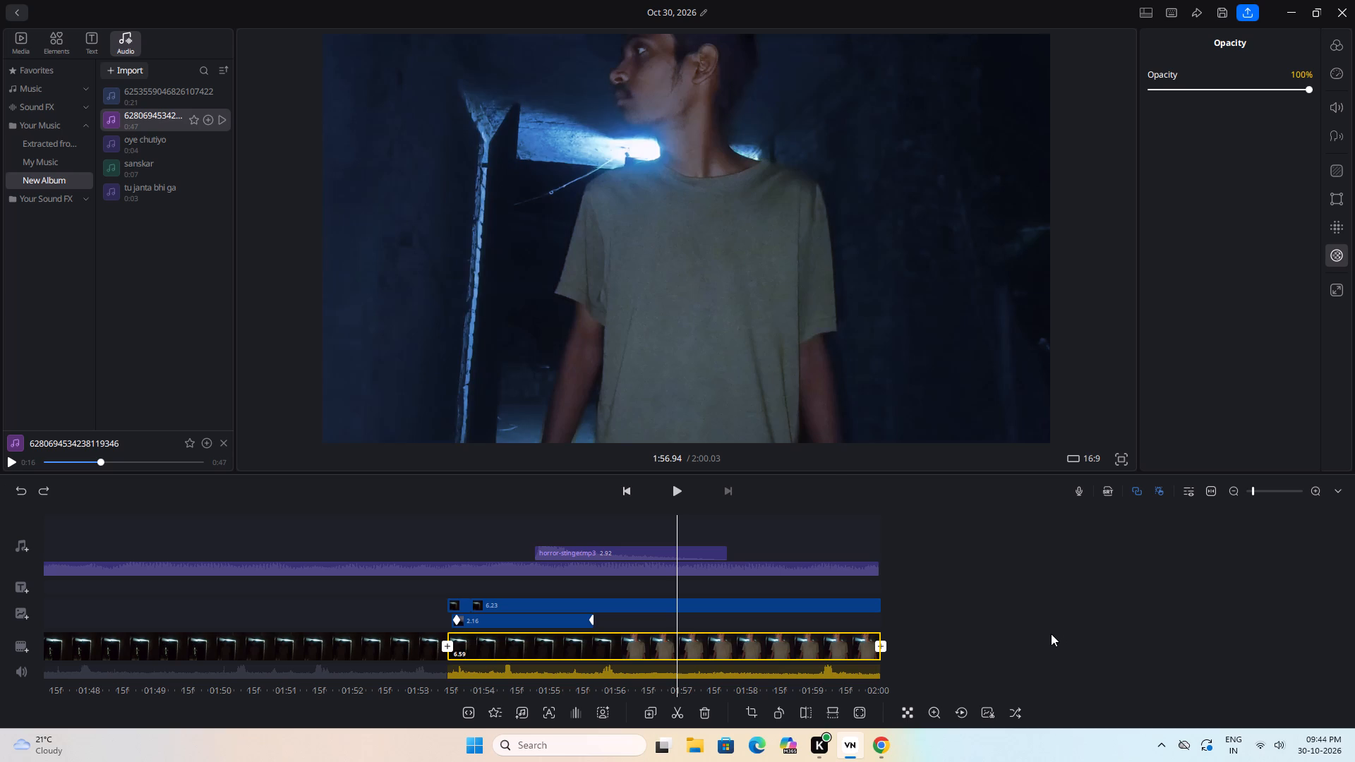
{"action": "key", "text": "ctrl+z"}
{"action": "left_click_drag", "start_coordinate": [1051, 634], "coordinate": [1354, 619]}
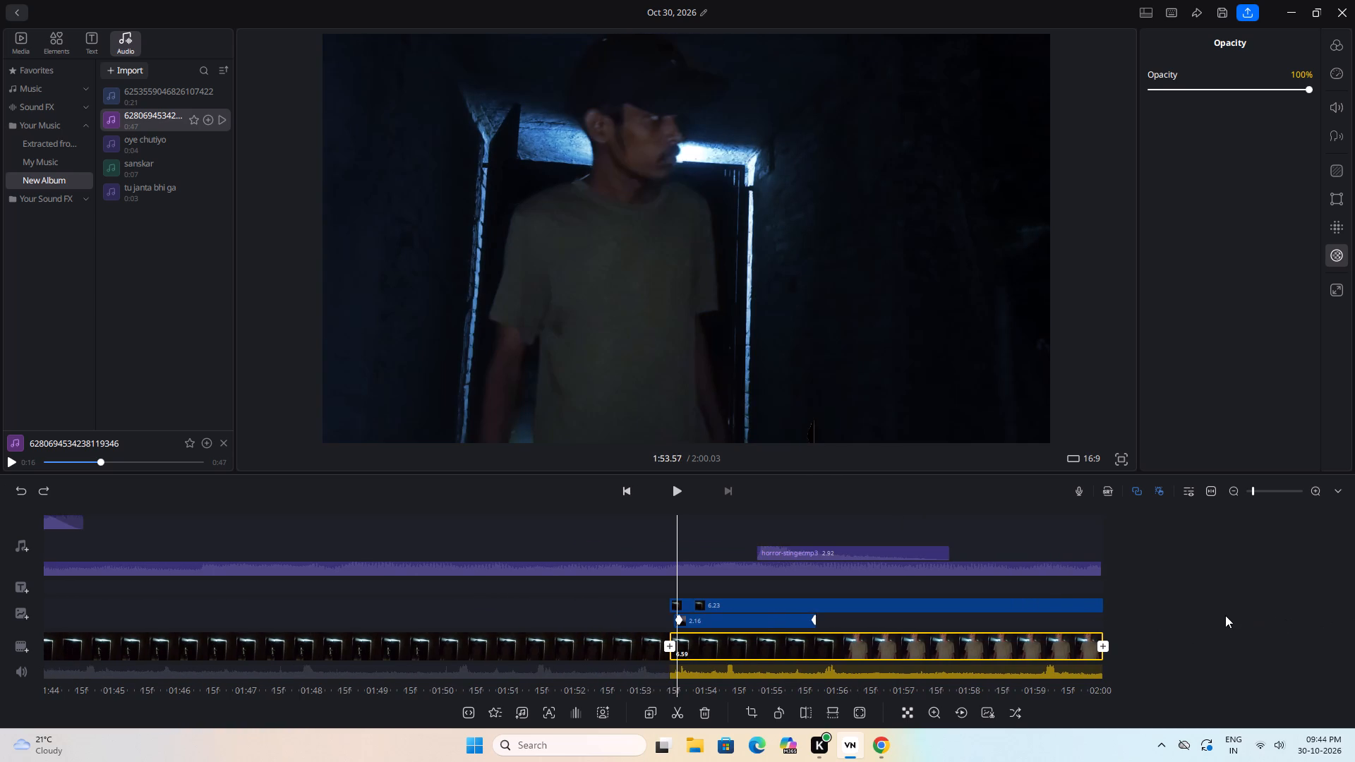
{"action": "left_click_drag", "start_coordinate": [1202, 615], "coordinate": [1249, 608]}
{"action": "key", "text": "space"}
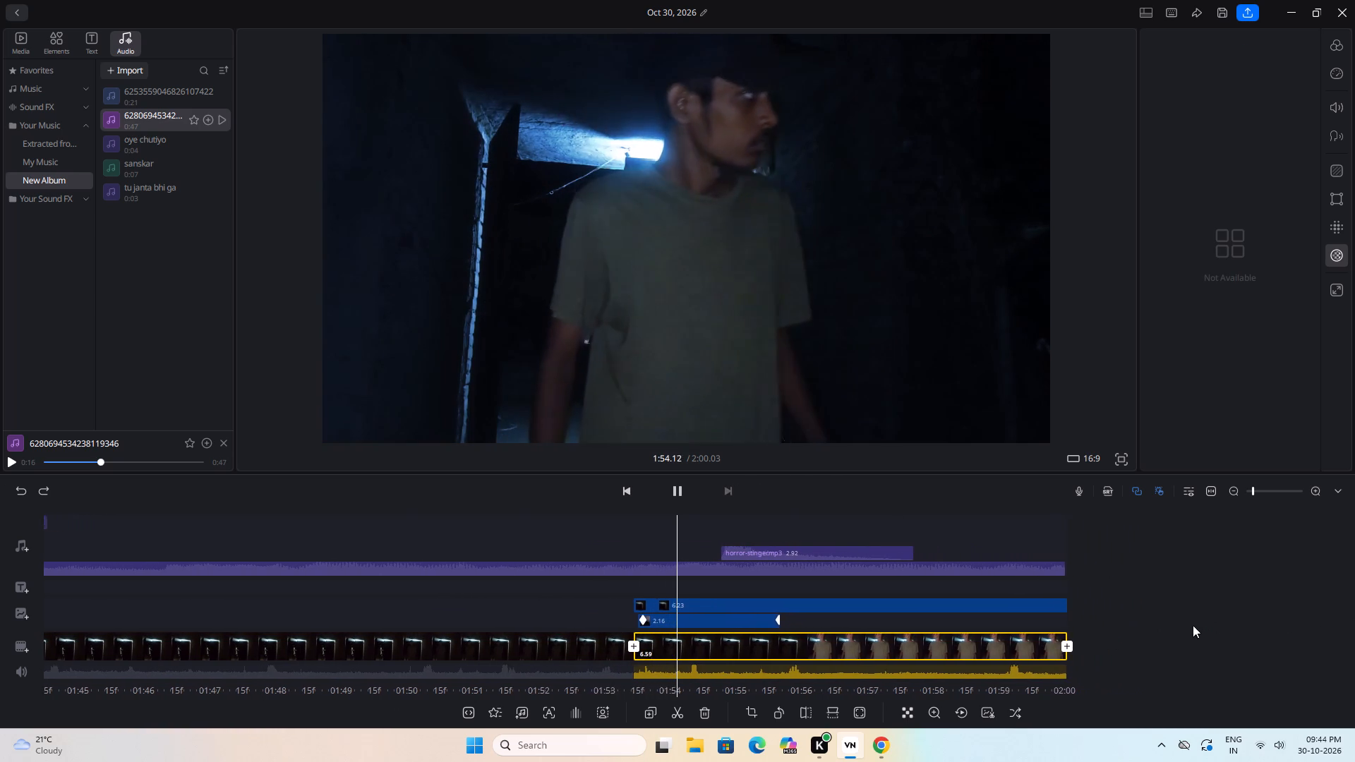
{"action": "key", "text": "space"}
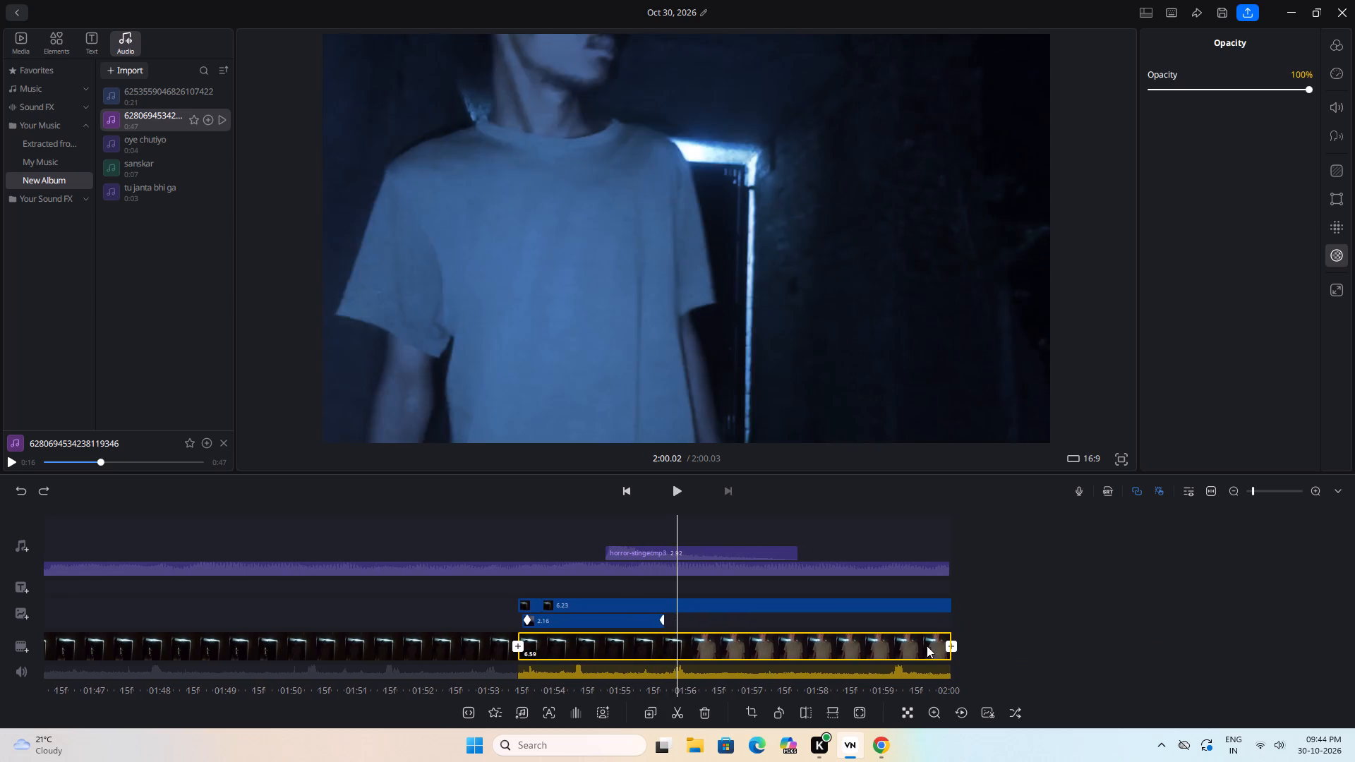
Trim the start of the 2.16-second overlay to the playhead at 1:54.27, shortening it to 1.41 seconds, and play back the closing clip.
{"action": "left_click_drag", "start_coordinate": [1079, 622], "coordinate": [1226, 595]}
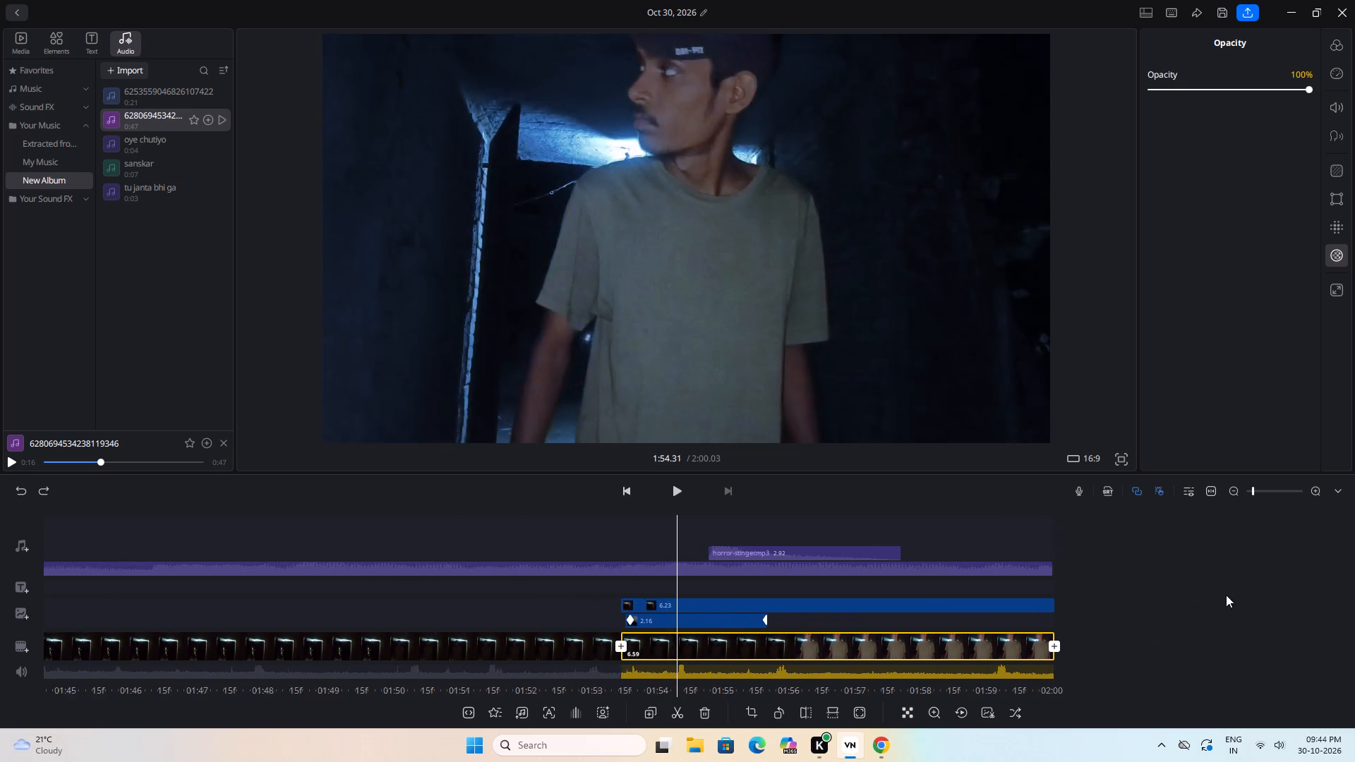
{"action": "left_click_drag", "start_coordinate": [1226, 595], "coordinate": [1239, 591]}
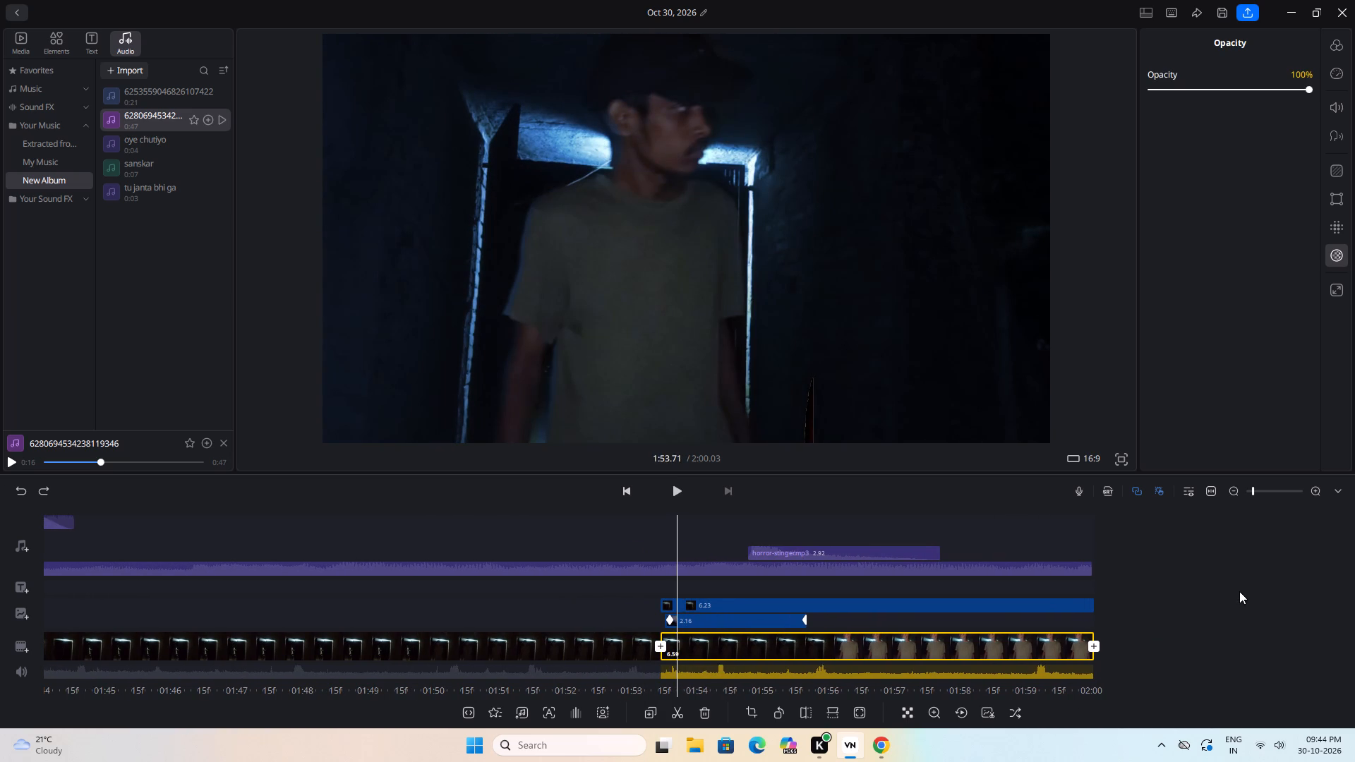
{"action": "left_click_drag", "start_coordinate": [1239, 591], "coordinate": [1203, 592]}
{"action": "left_click", "coordinate": [678, 622]}
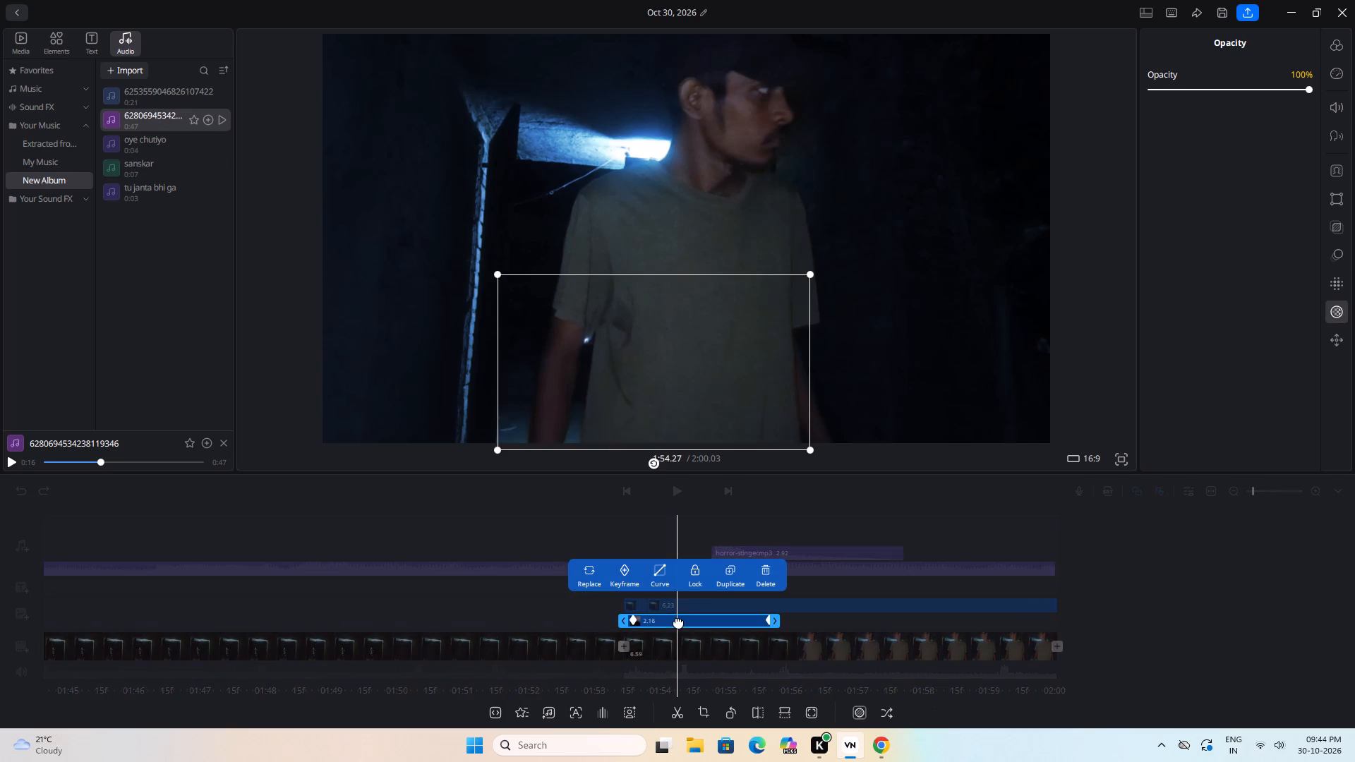
{"action": "left_click_drag", "start_coordinate": [624, 614], "coordinate": [636, 614]}
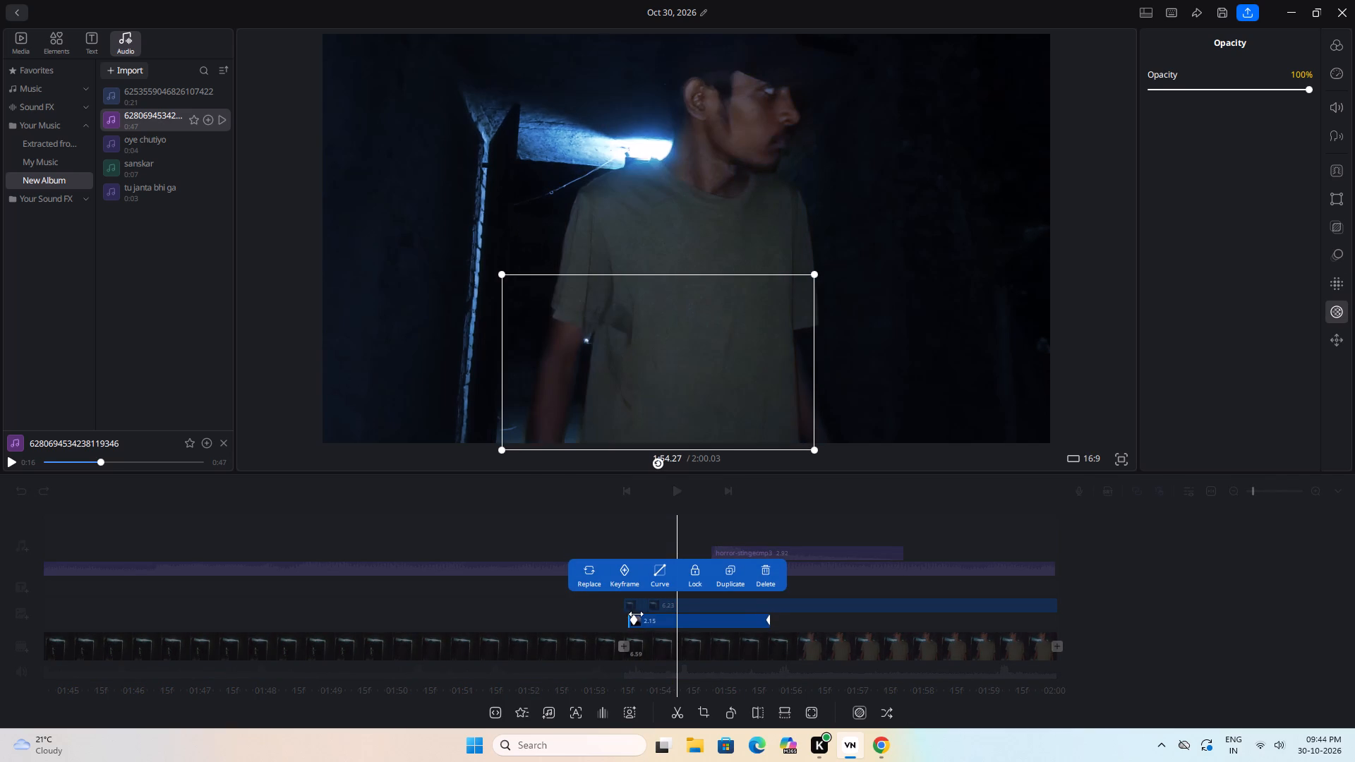
{"action": "left_click_drag", "start_coordinate": [636, 614], "coordinate": [670, 616]}
{"action": "left_click", "coordinate": [1186, 608]}
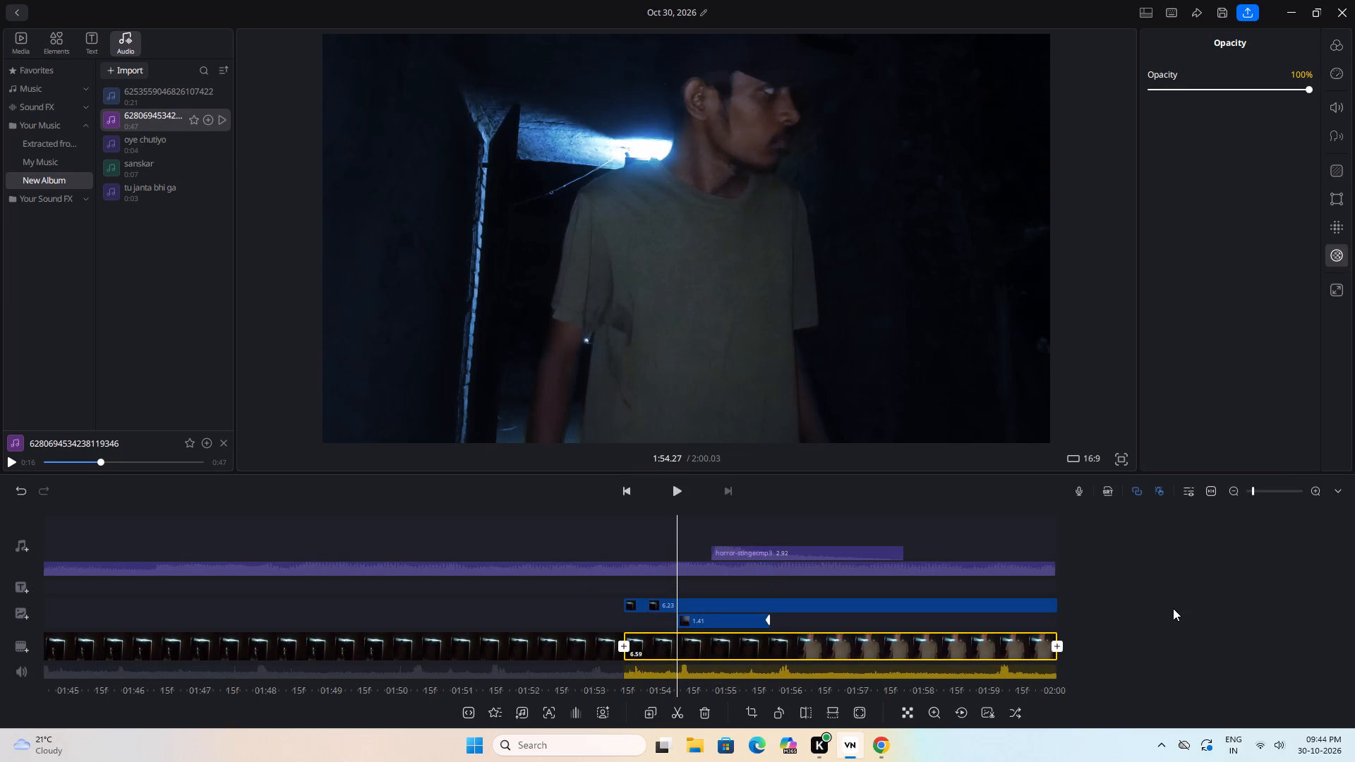
{"action": "left_click_drag", "start_coordinate": [1226, 612], "coordinate": [1243, 614]}
{"action": "key", "text": "space"}
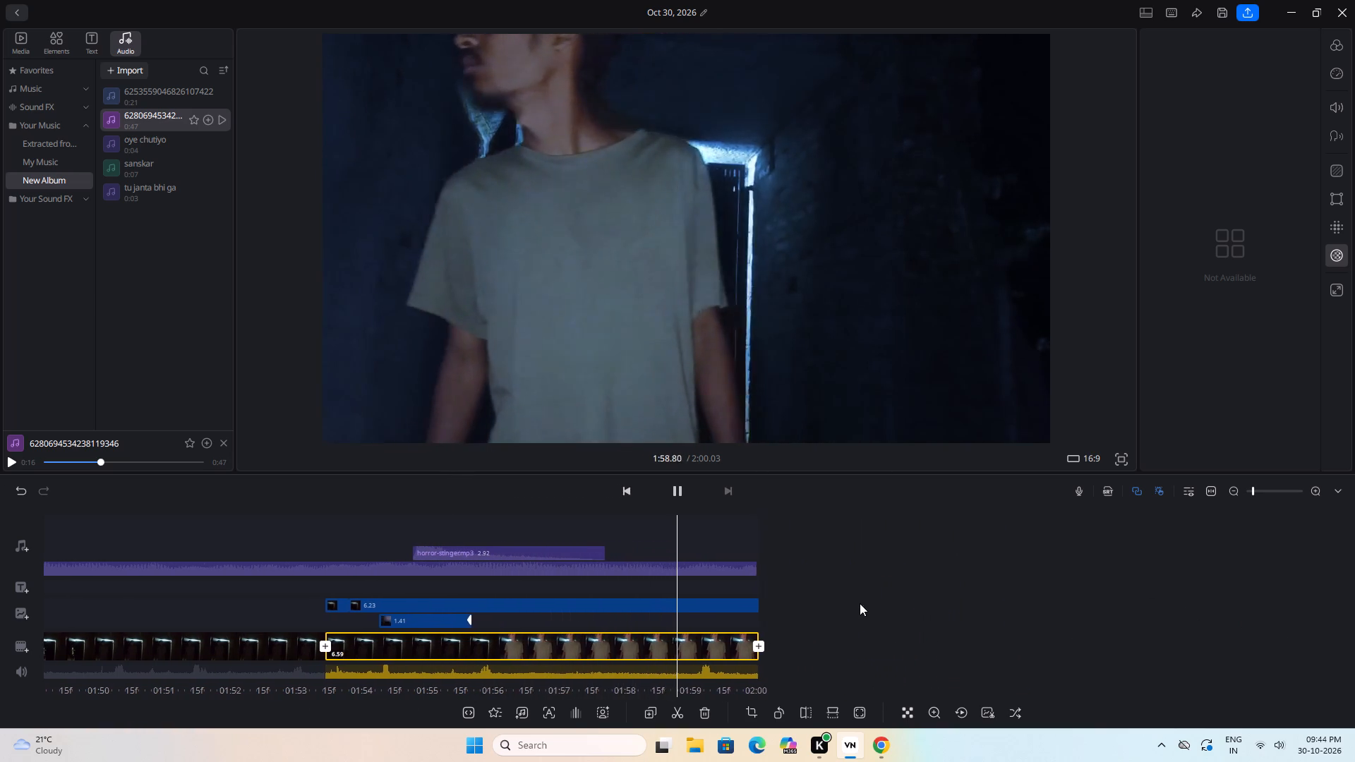
Enlarge the 1.41-second overlay at 1:54.84, reposition it over the man's lower torso, and replay the closing clip.
{"action": "left_click_drag", "start_coordinate": [867, 603], "coordinate": [1107, 632]}
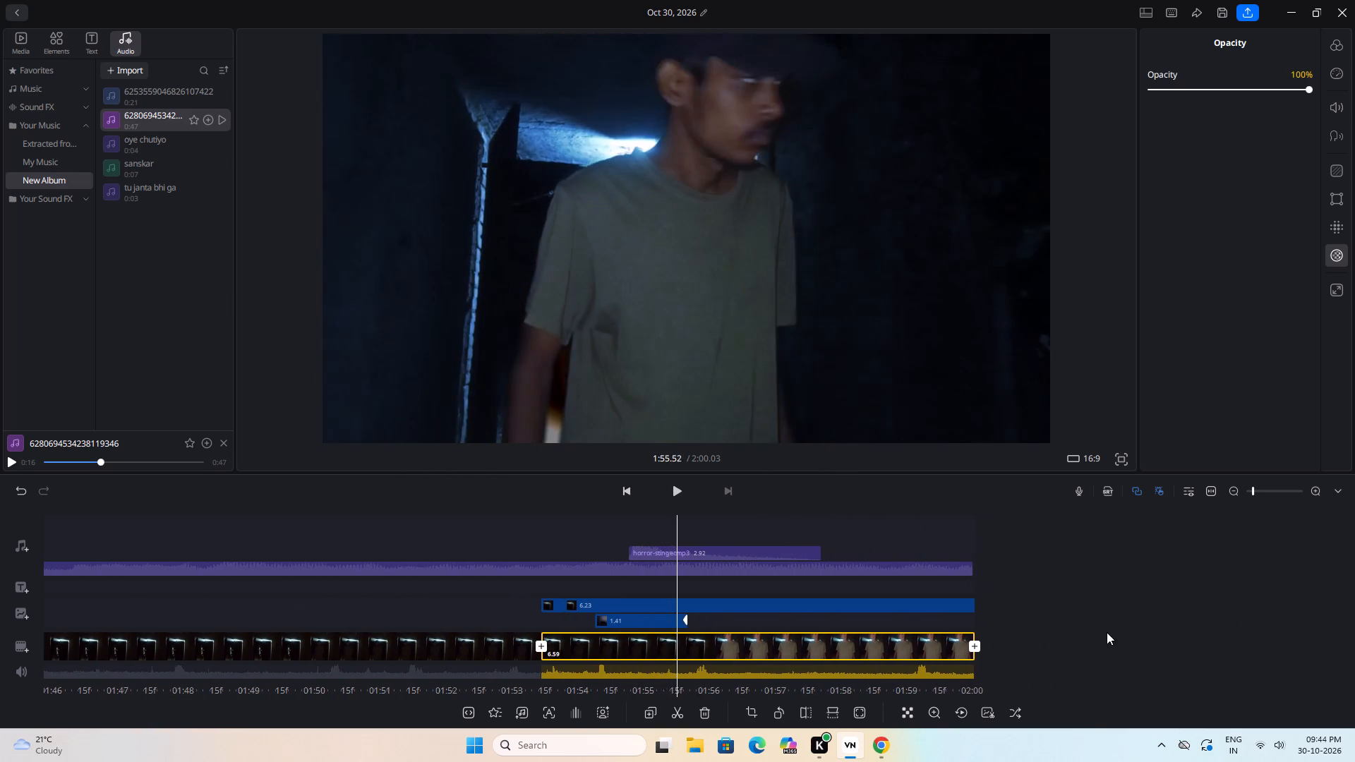
{"action": "left_click_drag", "start_coordinate": [1107, 632], "coordinate": [1124, 640]}
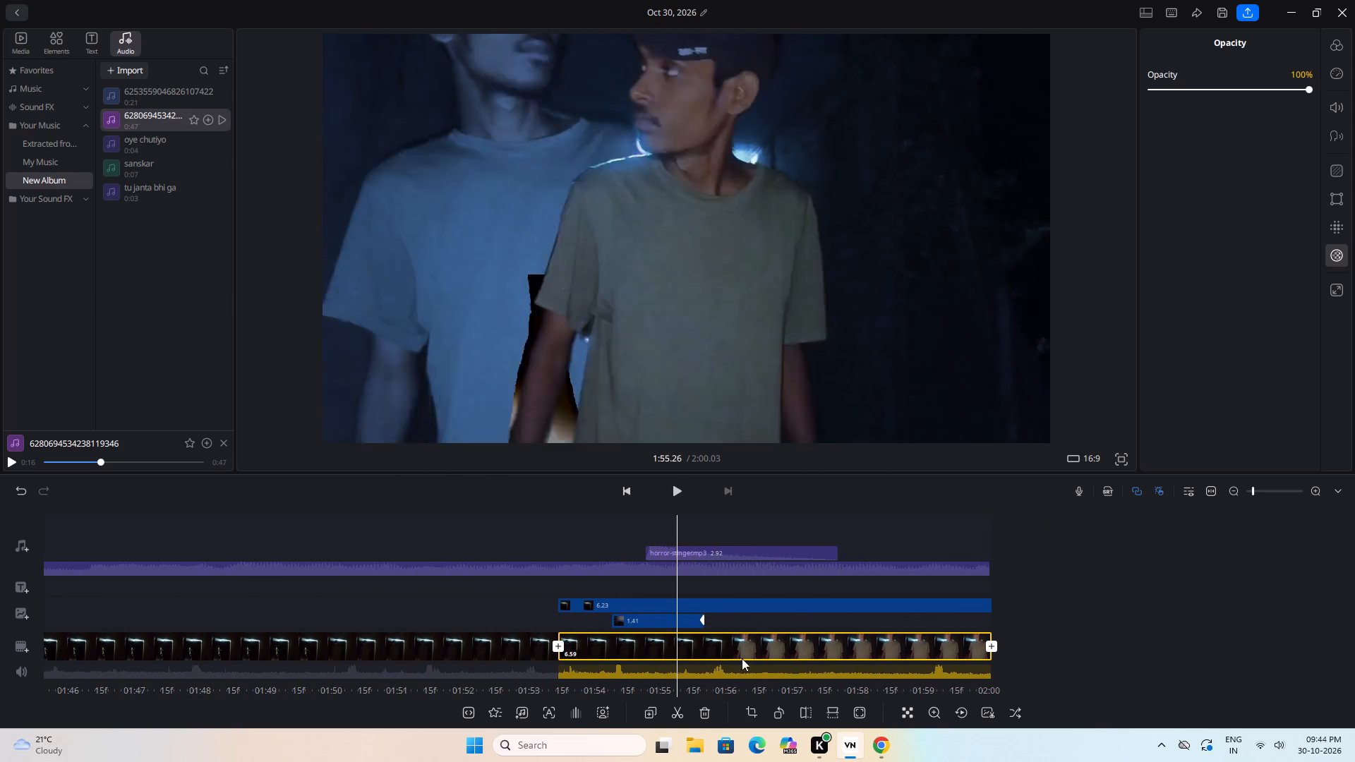
{"action": "left_click", "coordinate": [683, 619]}
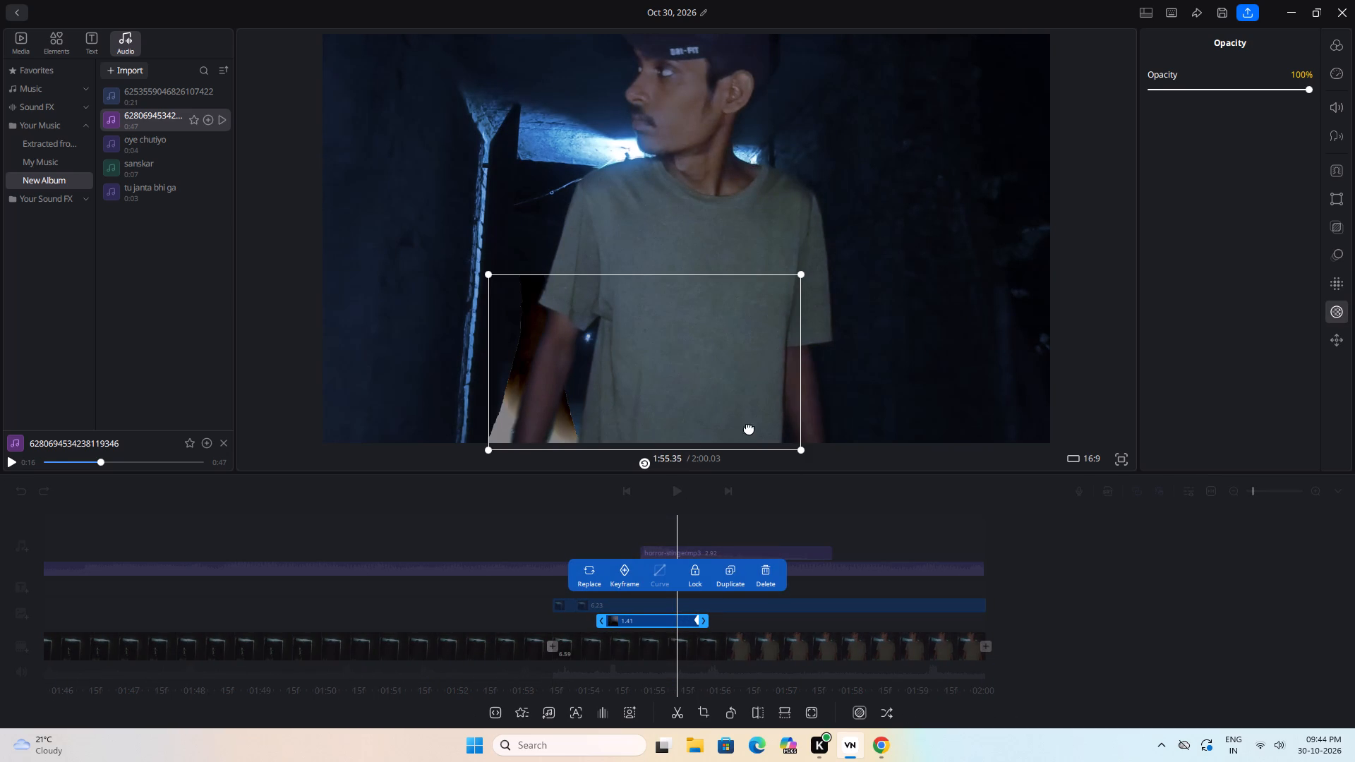
{"action": "left_click_drag", "start_coordinate": [1097, 639], "coordinate": [1187, 630]}
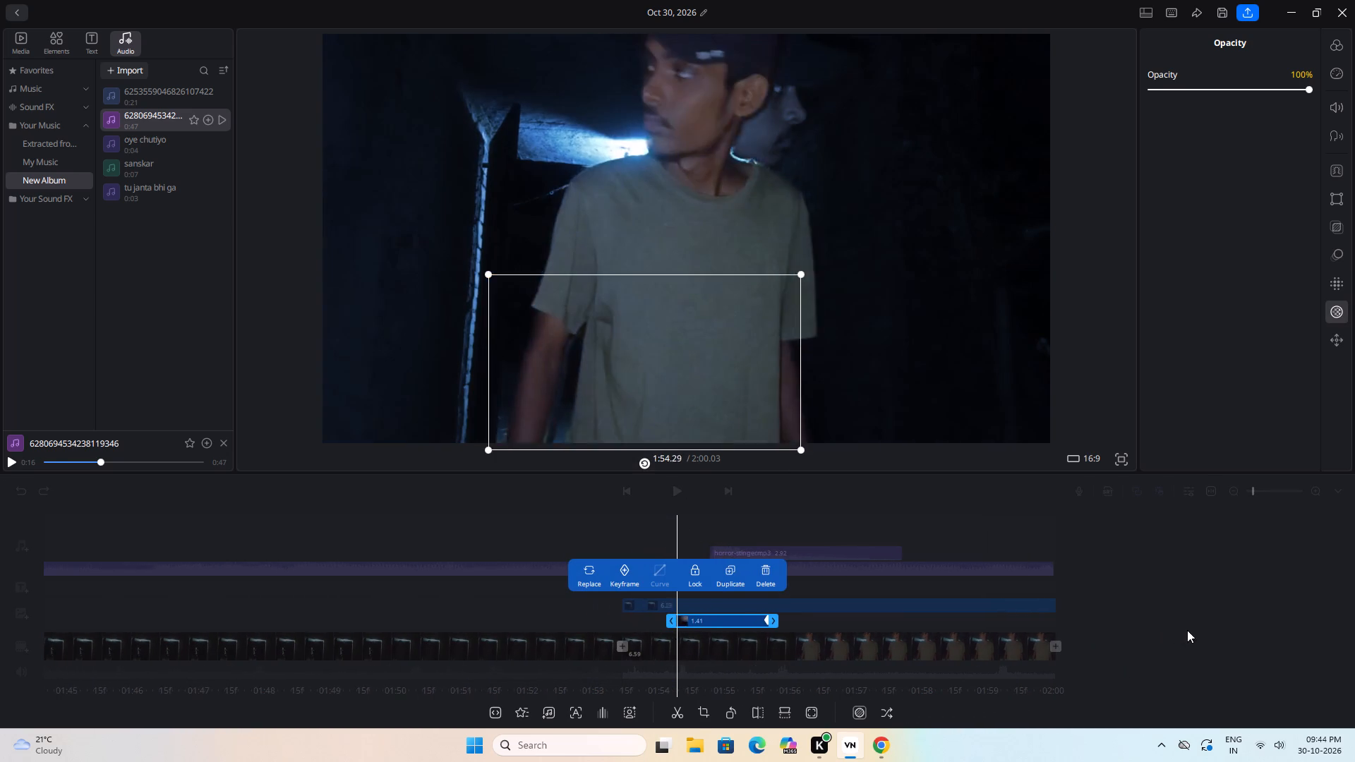
{"action": "left_click_drag", "start_coordinate": [1187, 630], "coordinate": [1189, 630]}
{"action": "left_click_drag", "start_coordinate": [1137, 601], "coordinate": [1083, 605]}
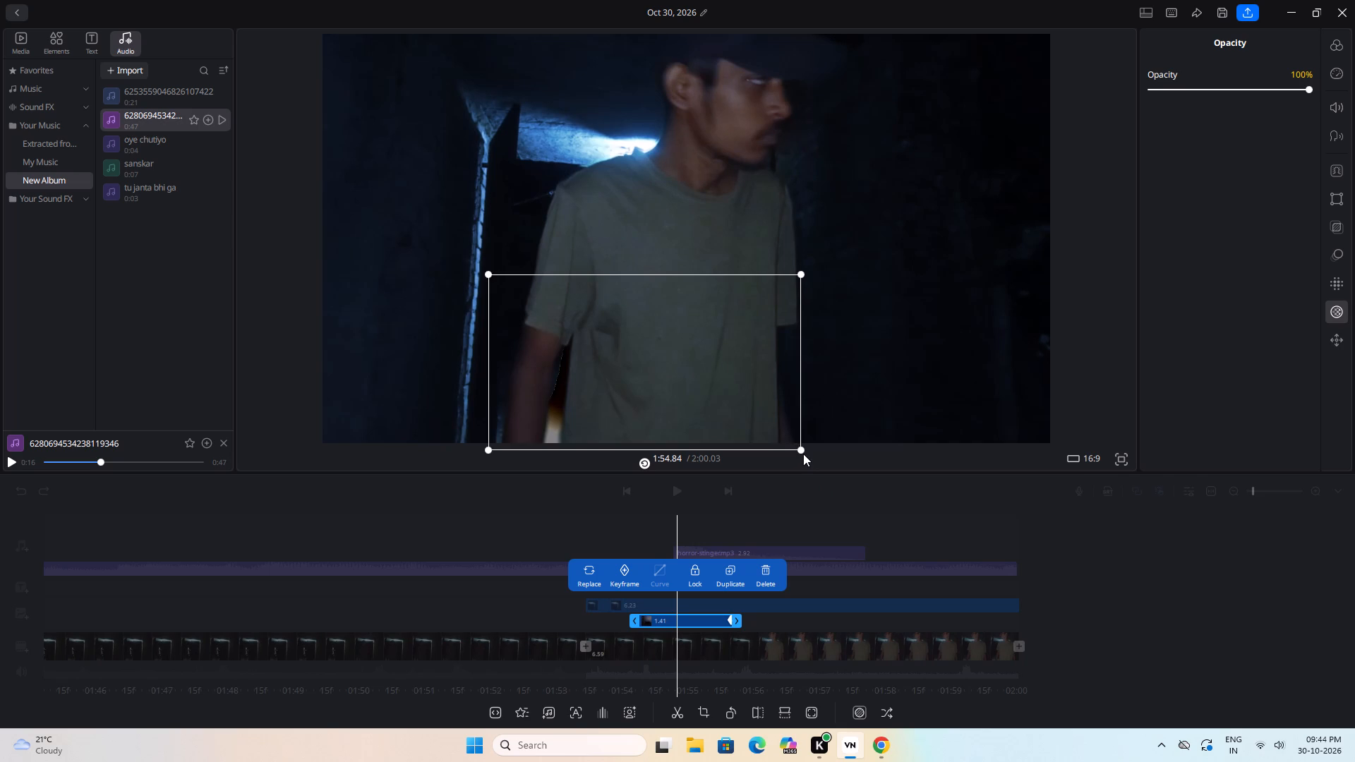
{"action": "left_click_drag", "start_coordinate": [803, 451], "coordinate": [850, 491]}
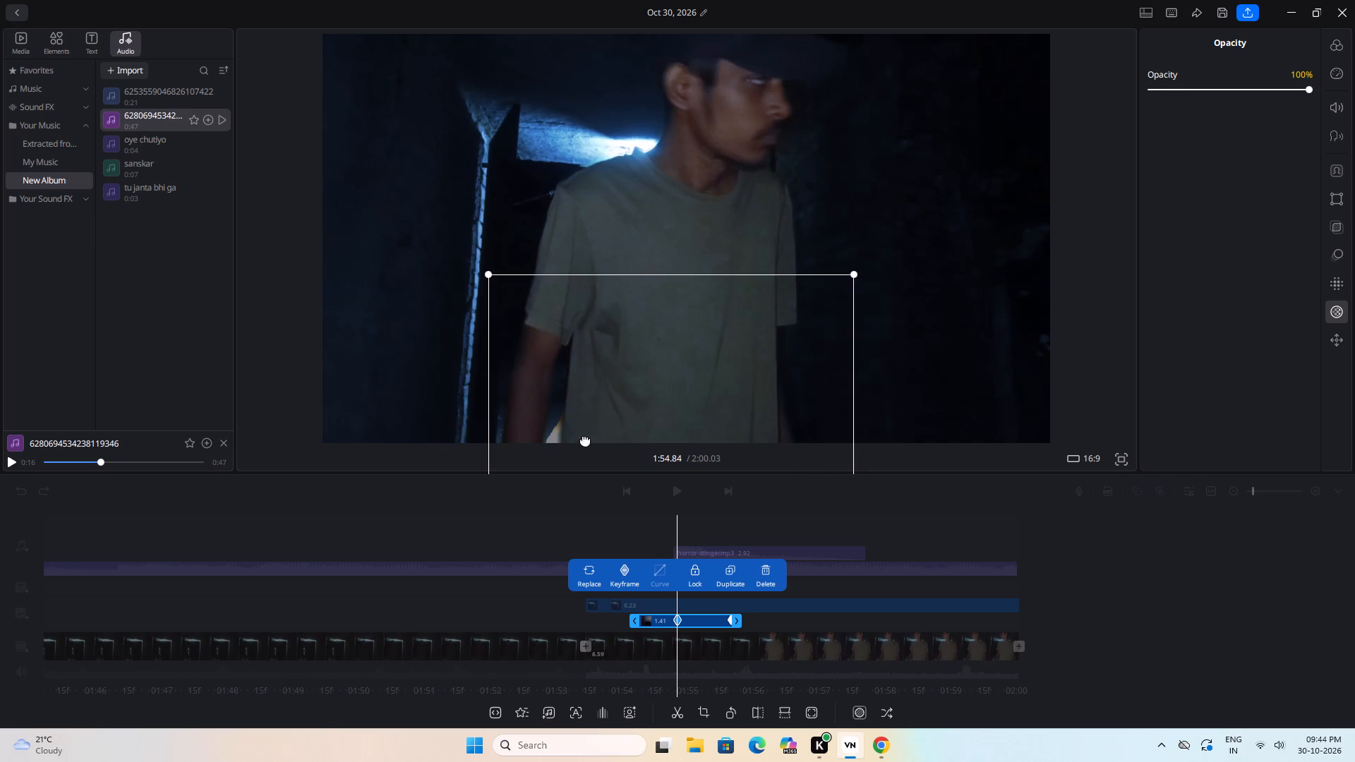
{"action": "left_click_drag", "start_coordinate": [557, 398], "coordinate": [562, 322]}
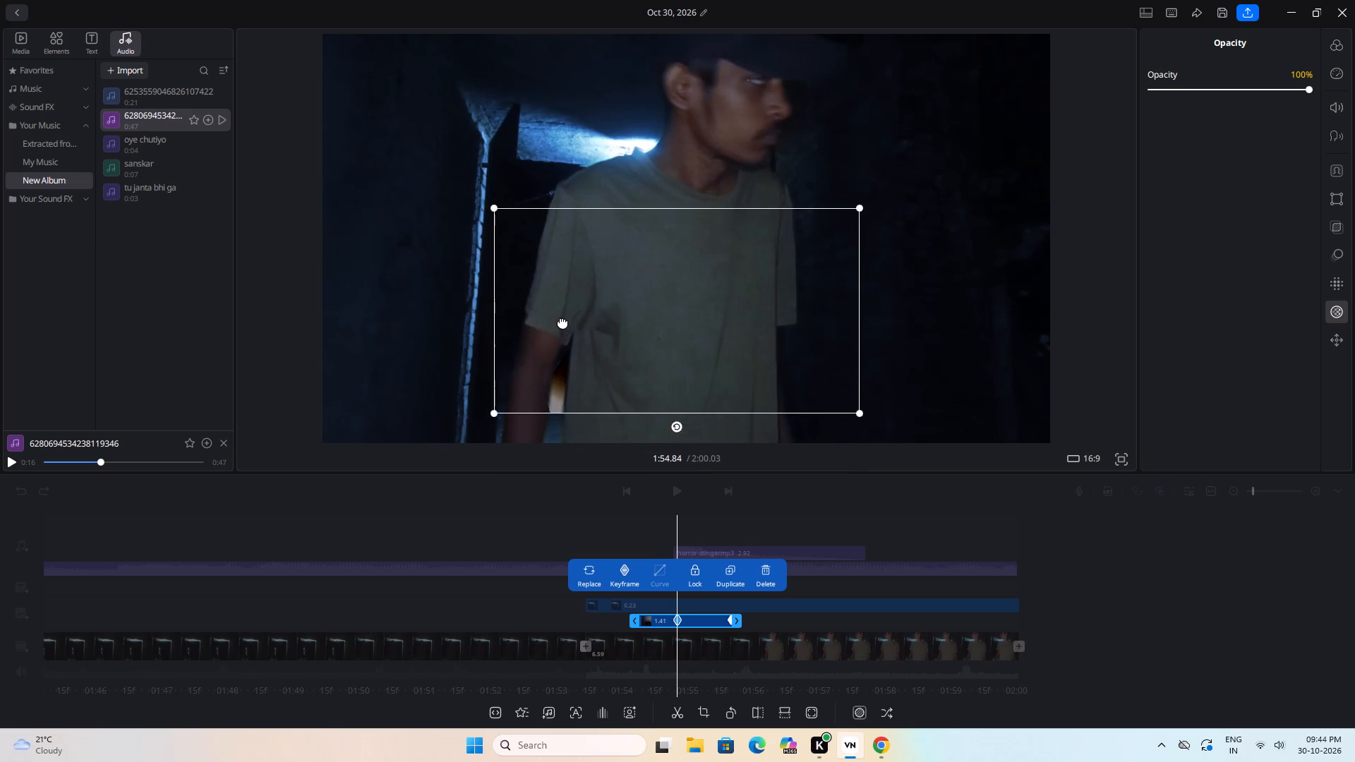
{"action": "left_click_drag", "start_coordinate": [562, 322], "coordinate": [527, 377]}
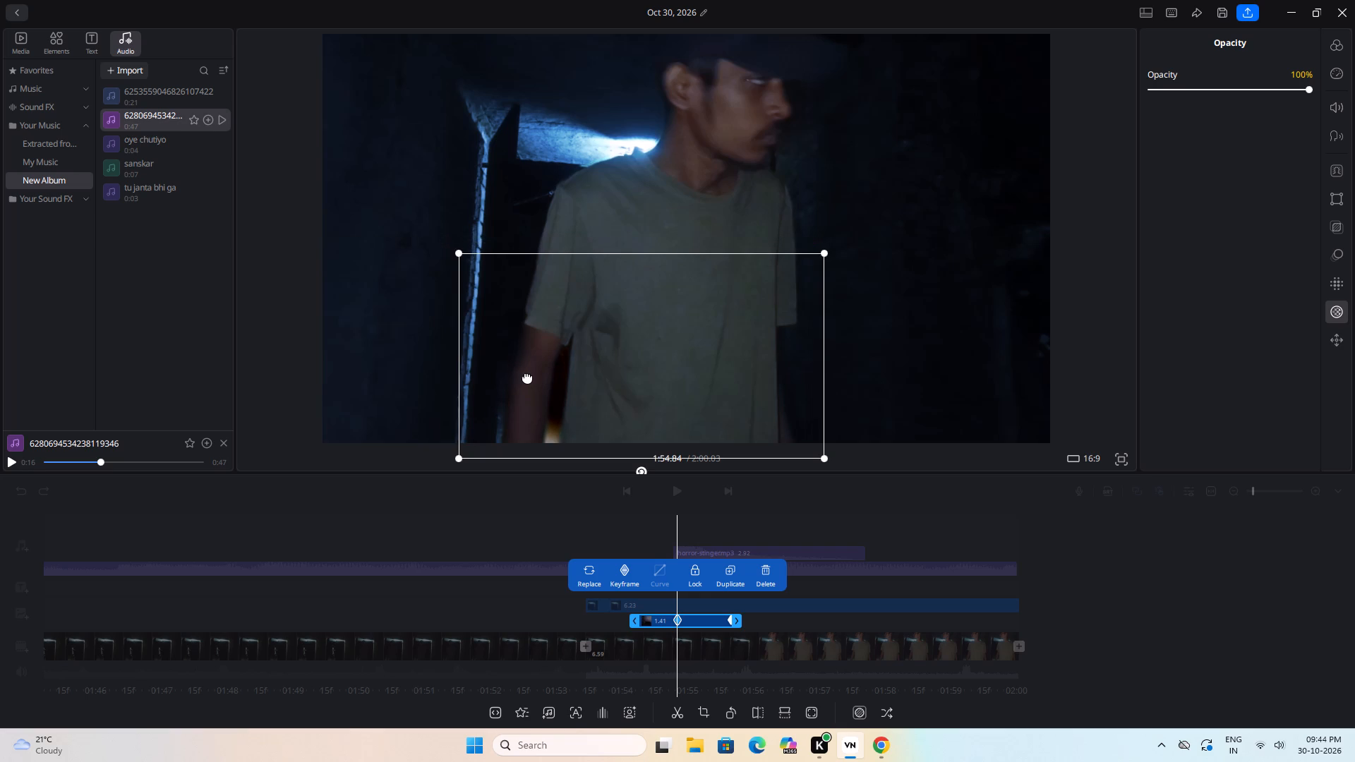
{"action": "left_click_drag", "start_coordinate": [527, 377], "coordinate": [536, 379]}
{"action": "left_click_drag", "start_coordinate": [1208, 612], "coordinate": [1292, 631]}
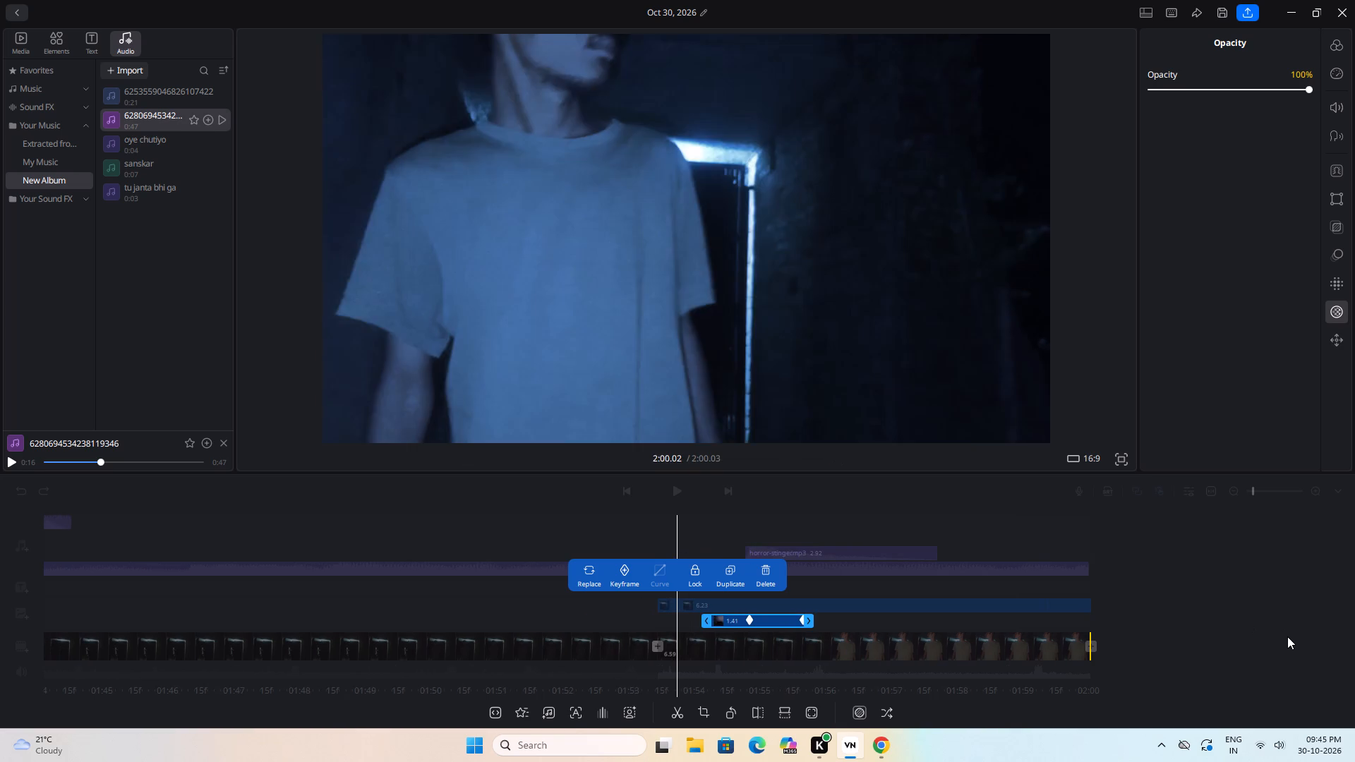
{"action": "key", "text": "space"}
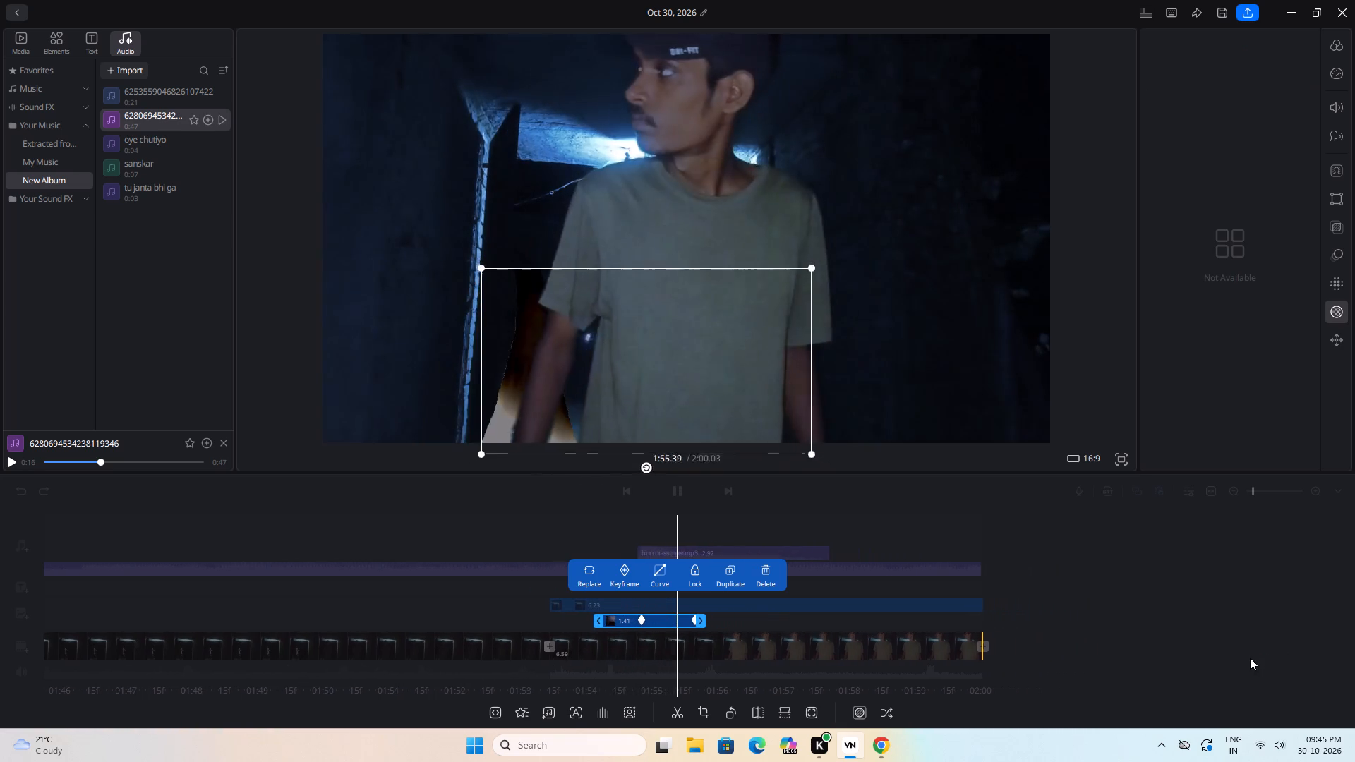
{"action": "left_click_drag", "start_coordinate": [1216, 660], "coordinate": [1354, 662]}
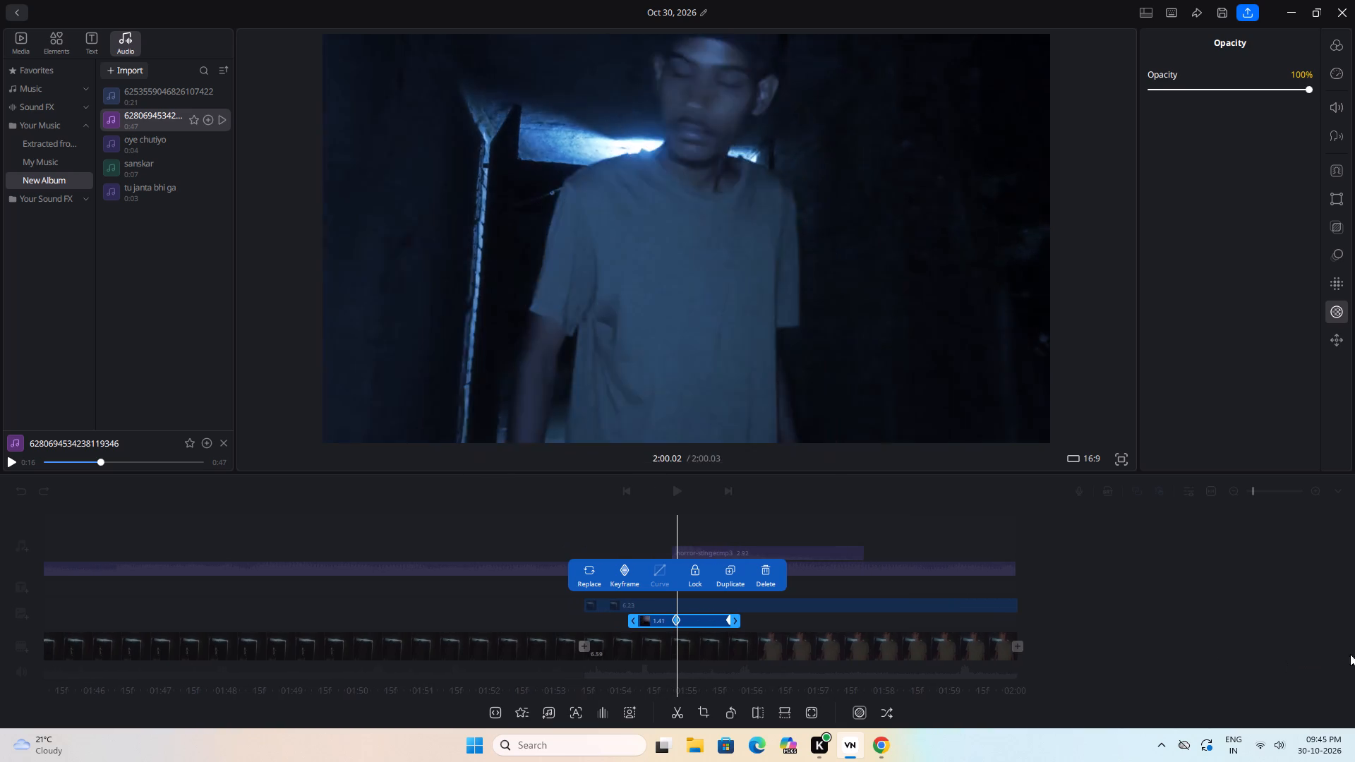
Lower the 1.41-second overlay's contrast to -100 and play back the closing clip.
{"action": "left_click", "coordinate": [1343, 53]}
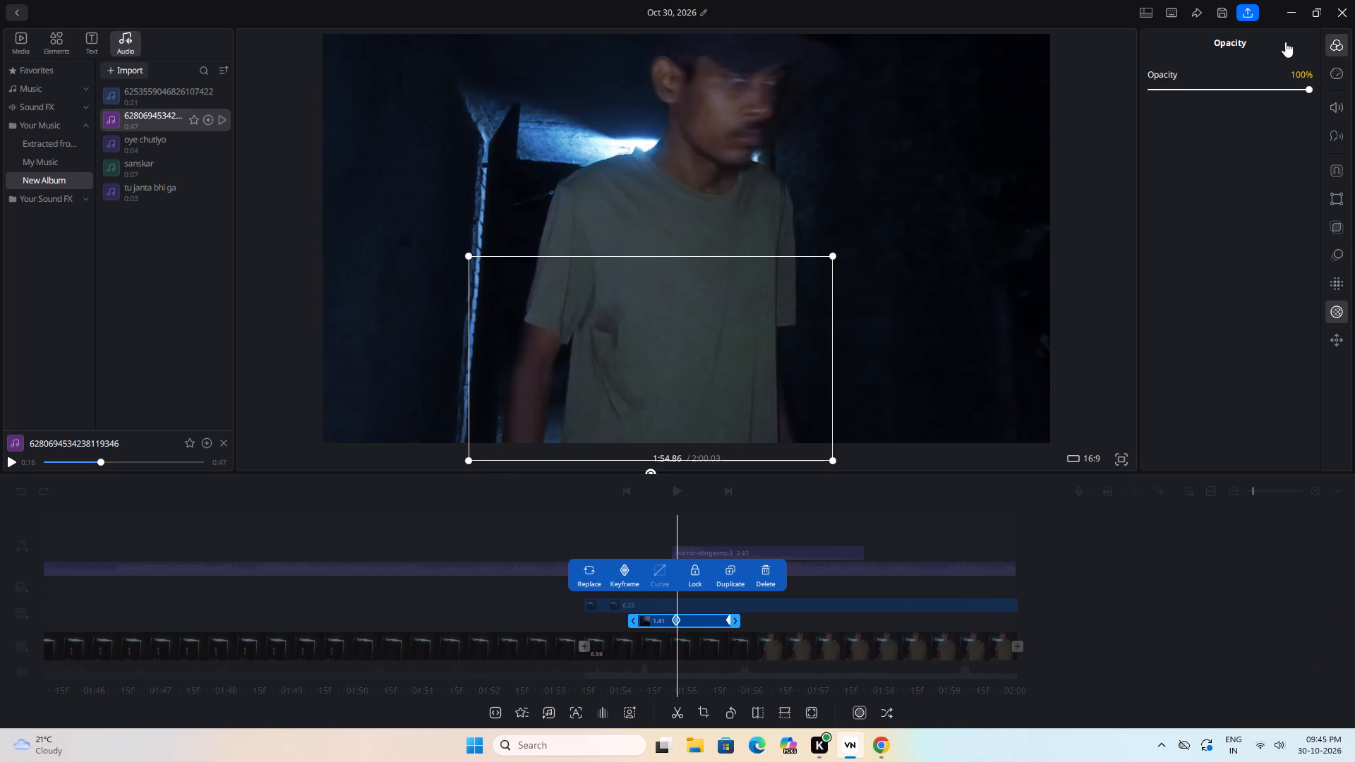
{"action": "left_click", "coordinate": [1273, 45]}
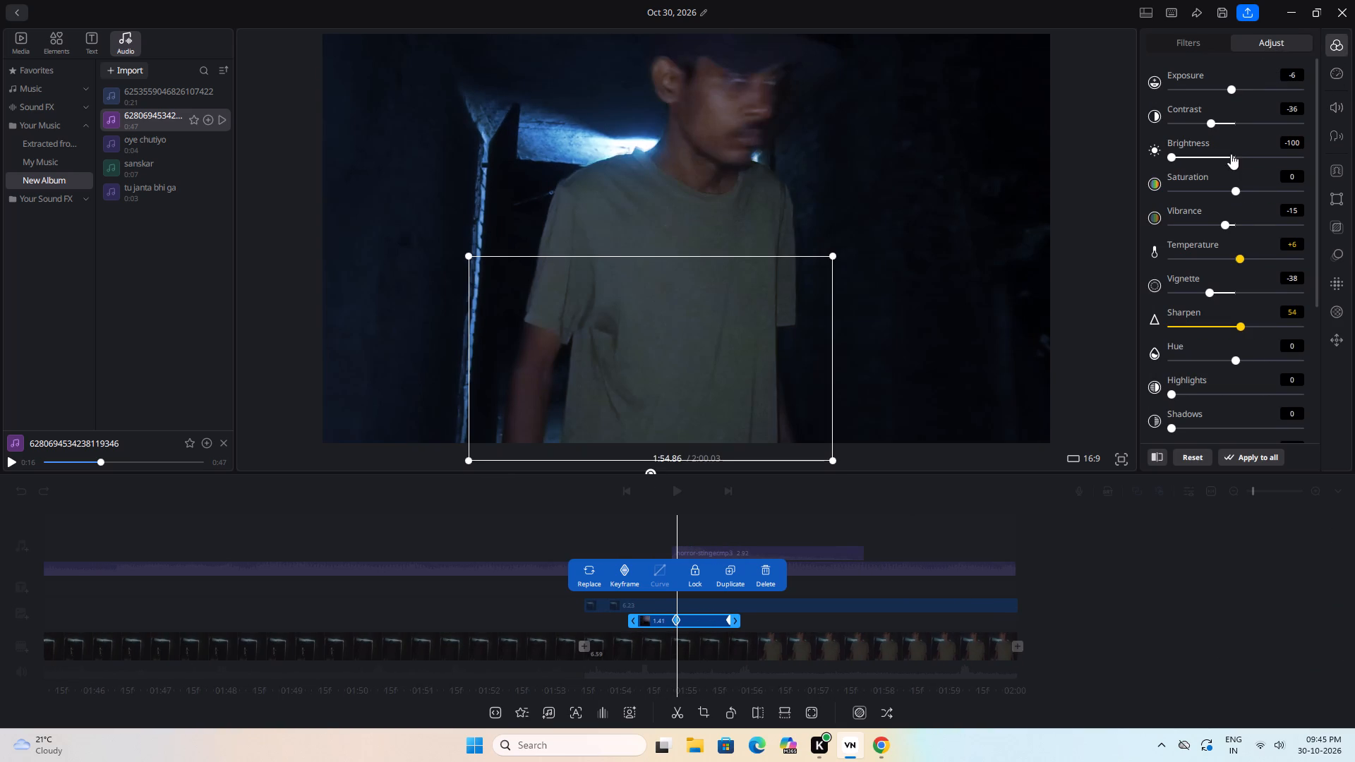
{"action": "left_click_drag", "start_coordinate": [1214, 123], "coordinate": [1157, 126]}
{"action": "key", "text": "space"}
{"action": "key", "text": "space"}
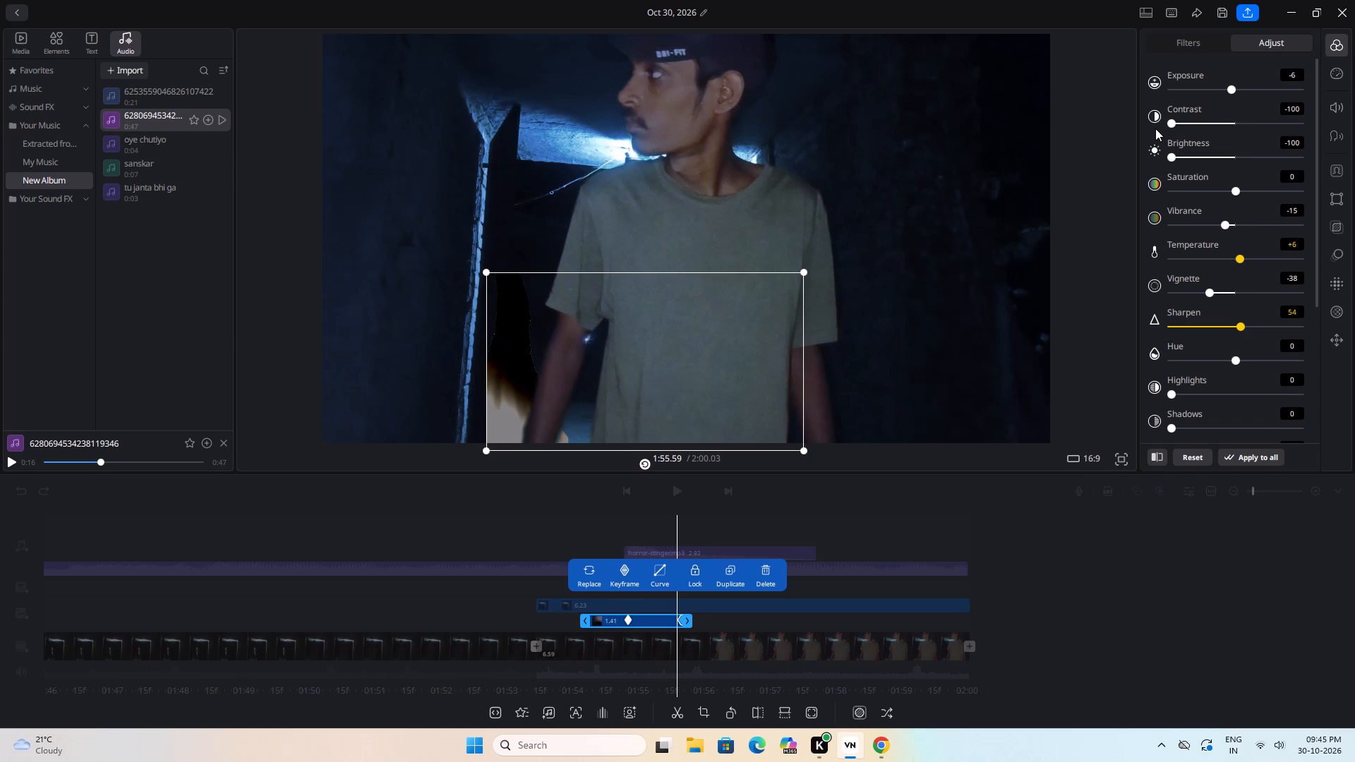
{"action": "key", "text": "space"}
{"action": "key", "text": "space"}
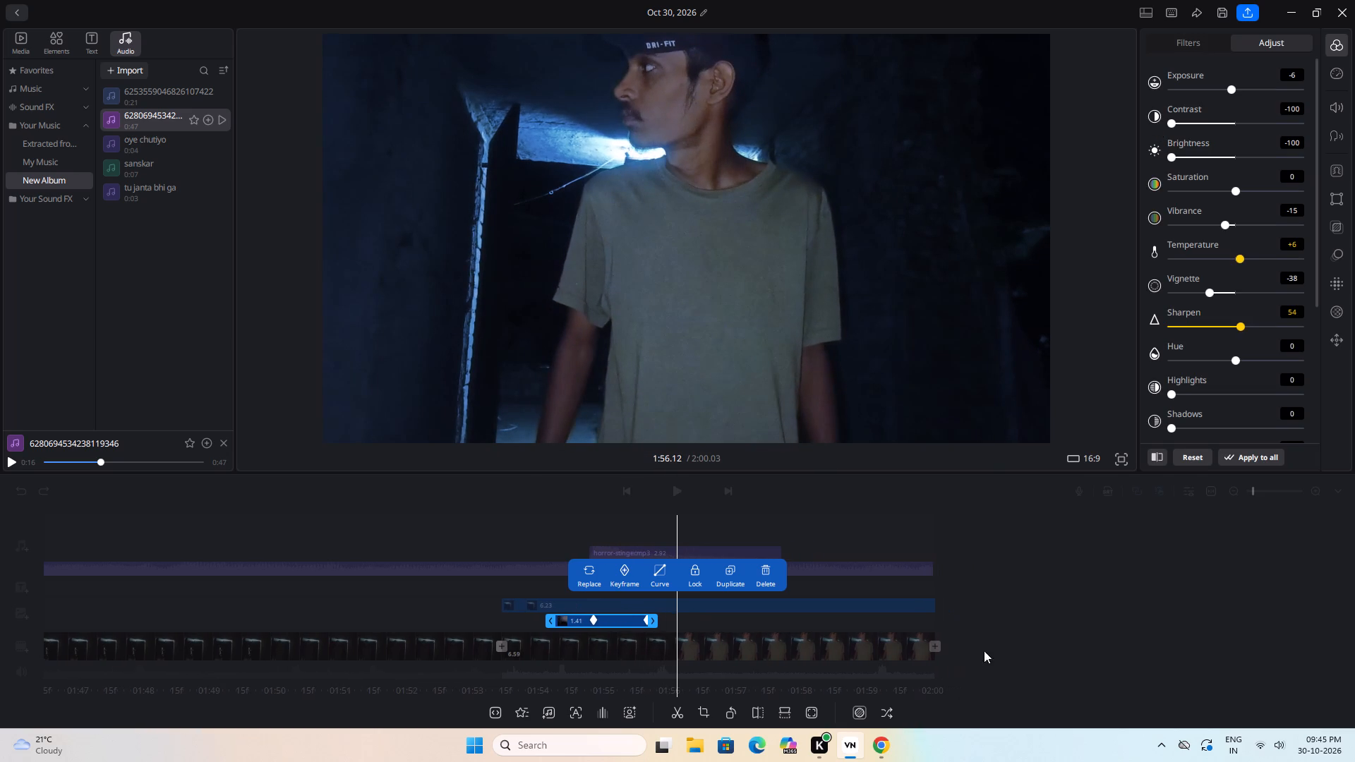
Replay the closing clip from just before its start and scrub through the overlay section to examine how it blends.
{"action": "left_click_drag", "start_coordinate": [1032, 643], "coordinate": [1222, 643]}
{"action": "key", "text": "space"}
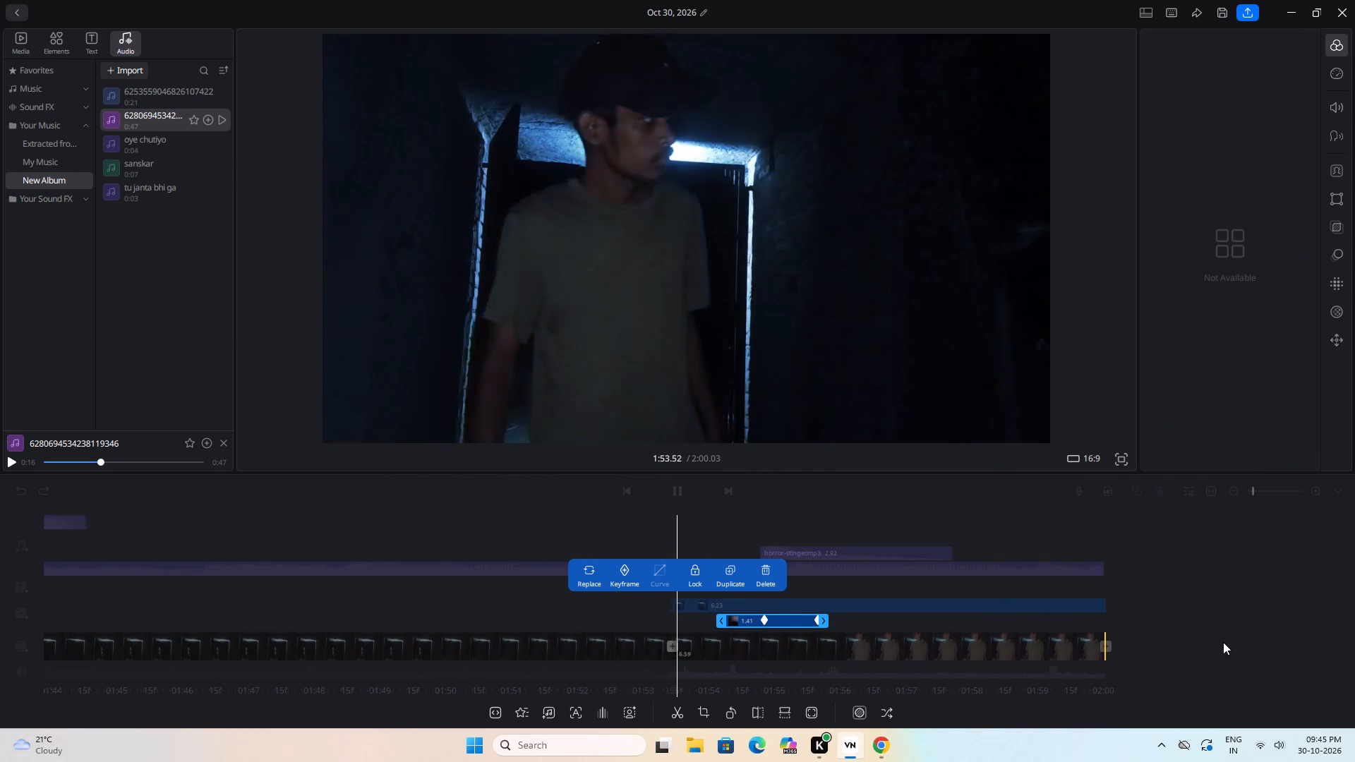
{"action": "key", "text": "space"}
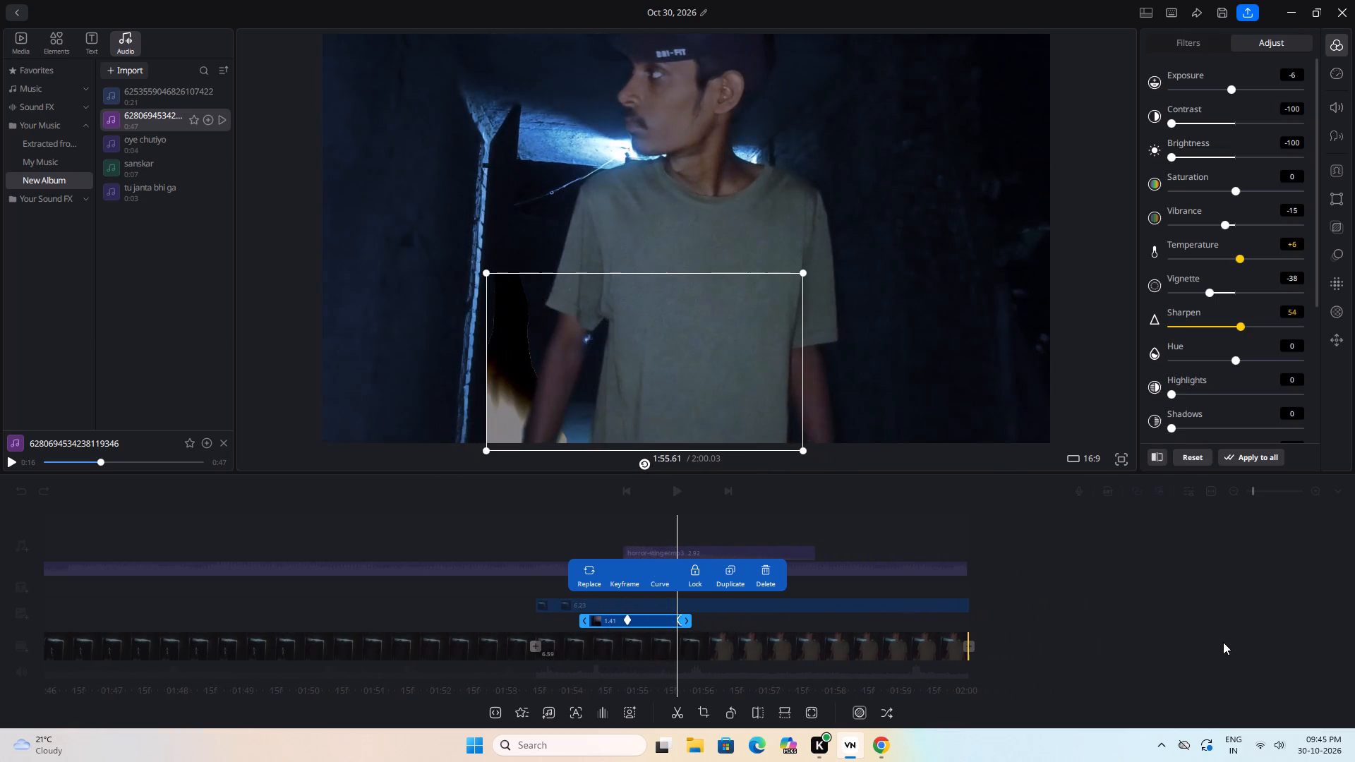
{"action": "key", "text": "space"}
{"action": "key", "text": "space"}
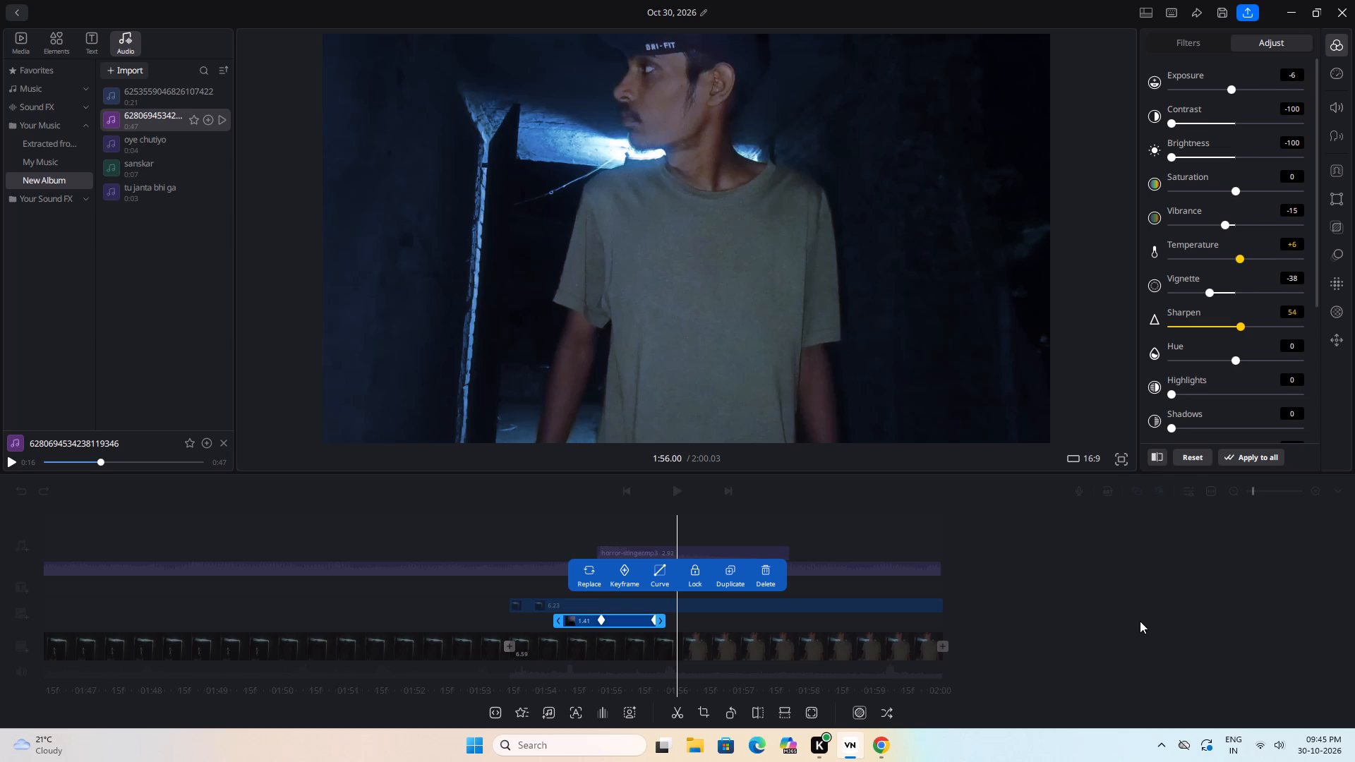
{"action": "left_click", "coordinate": [1182, 617]}
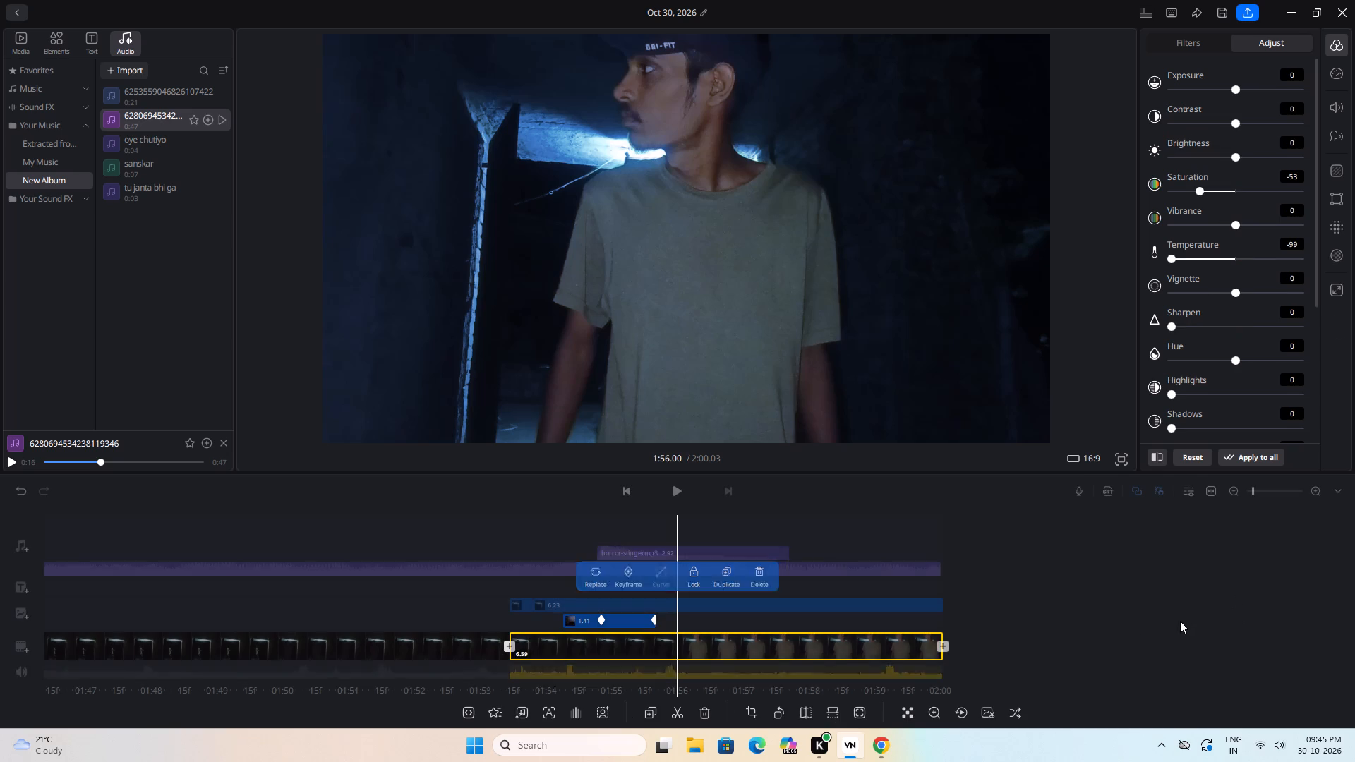
{"action": "left_click_drag", "start_coordinate": [1135, 632], "coordinate": [1331, 625]}
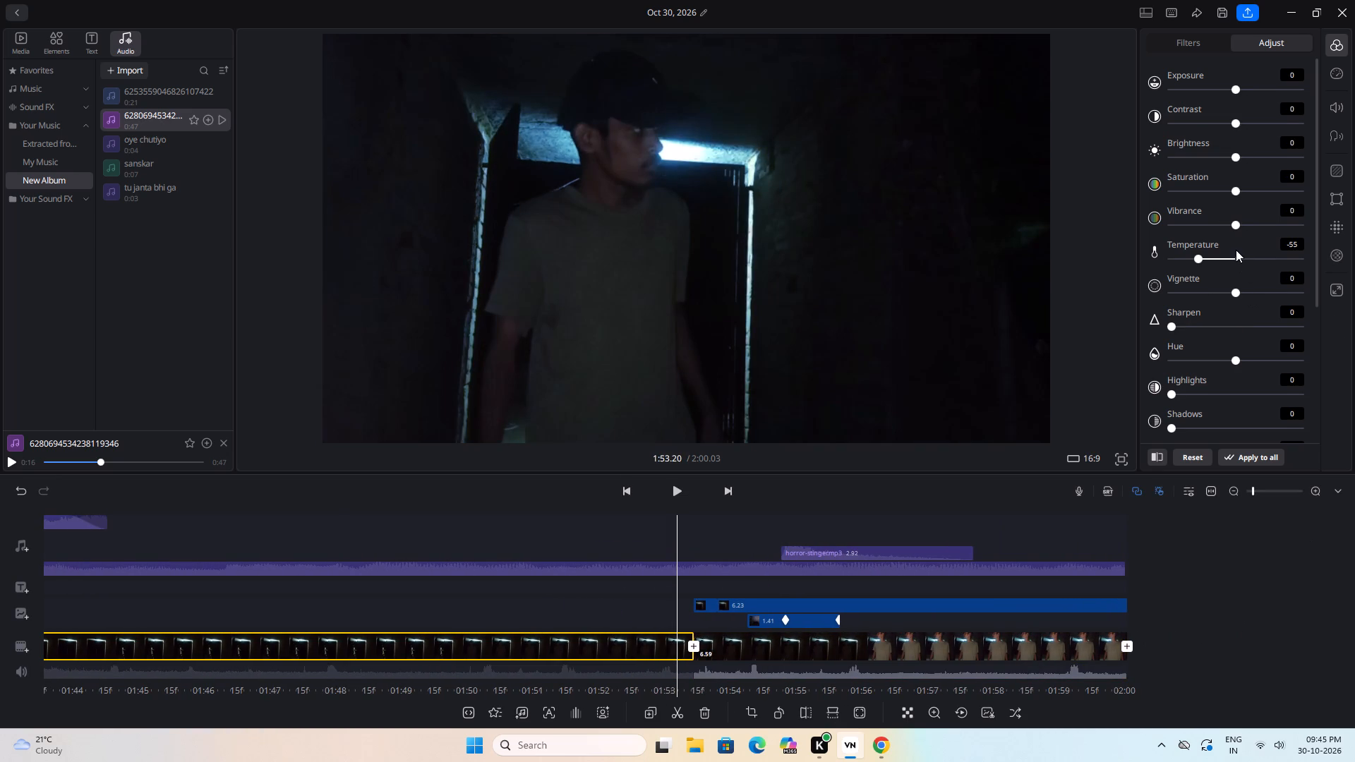
{"action": "left_click_drag", "start_coordinate": [1239, 555], "coordinate": [1148, 549]}
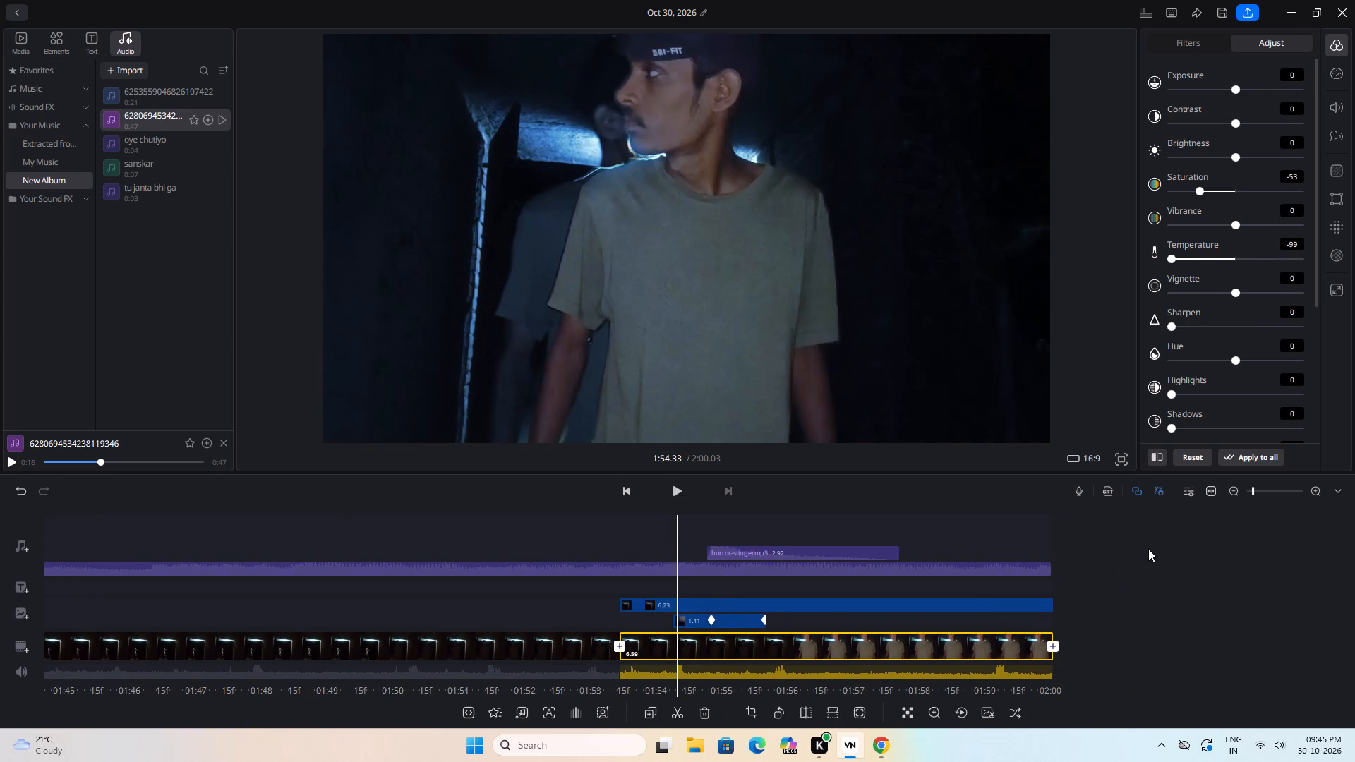
{"action": "left_click_drag", "start_coordinate": [1148, 549], "coordinate": [1107, 561]}
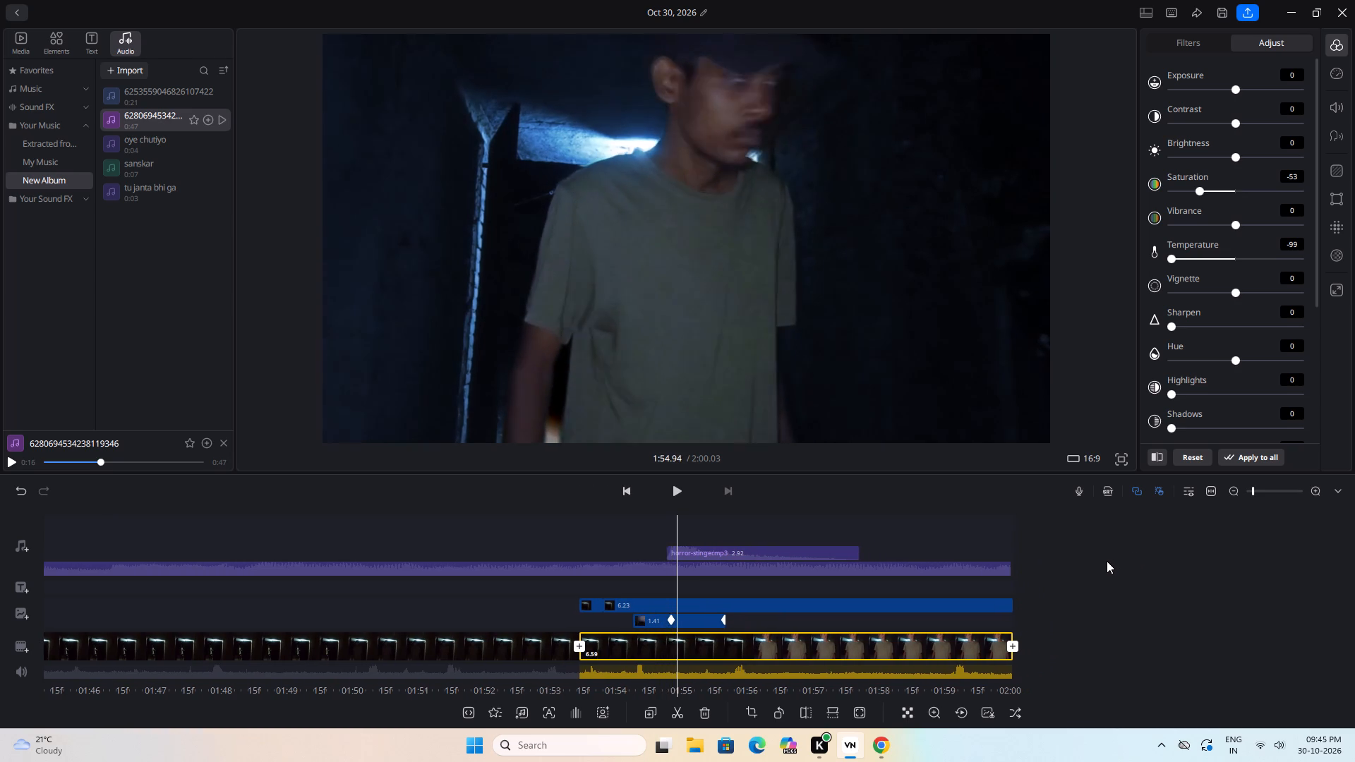
{"action": "left_click_drag", "start_coordinate": [1107, 561], "coordinate": [1056, 569]}
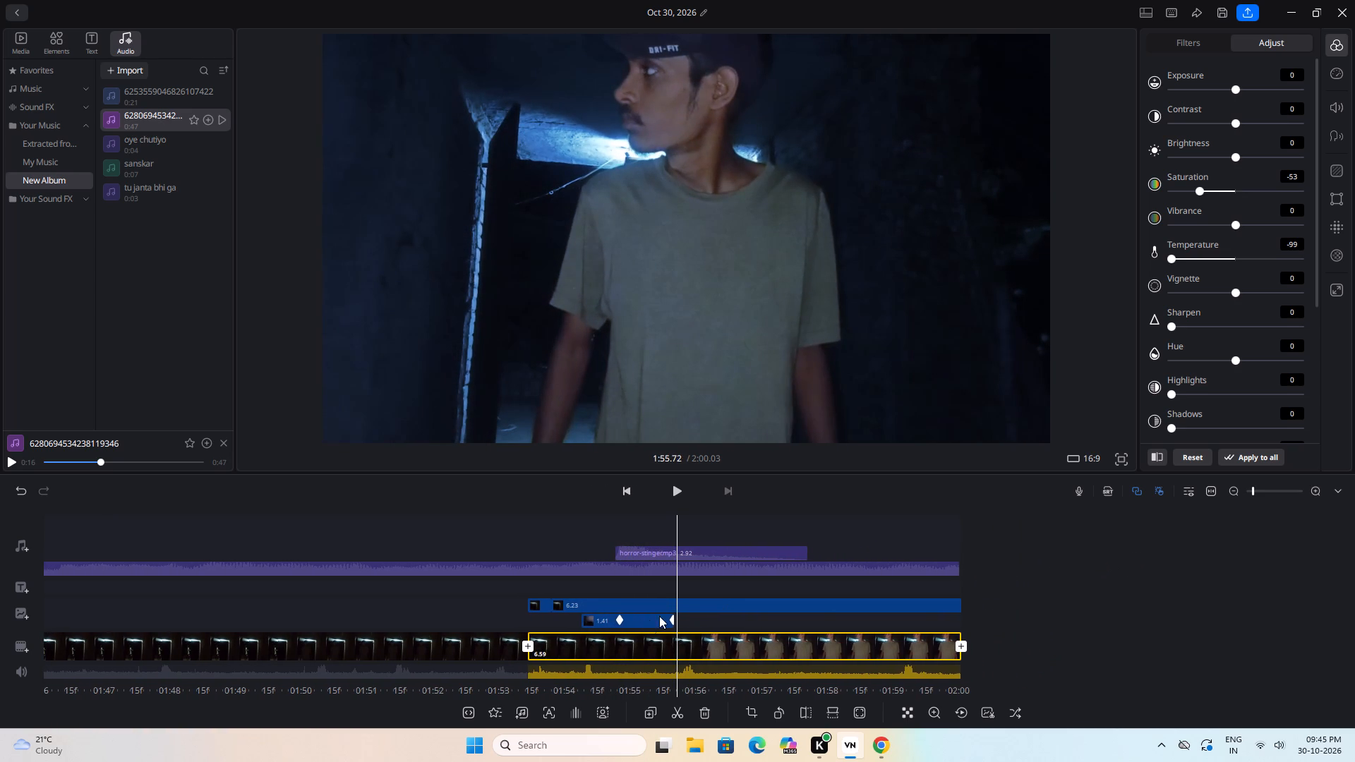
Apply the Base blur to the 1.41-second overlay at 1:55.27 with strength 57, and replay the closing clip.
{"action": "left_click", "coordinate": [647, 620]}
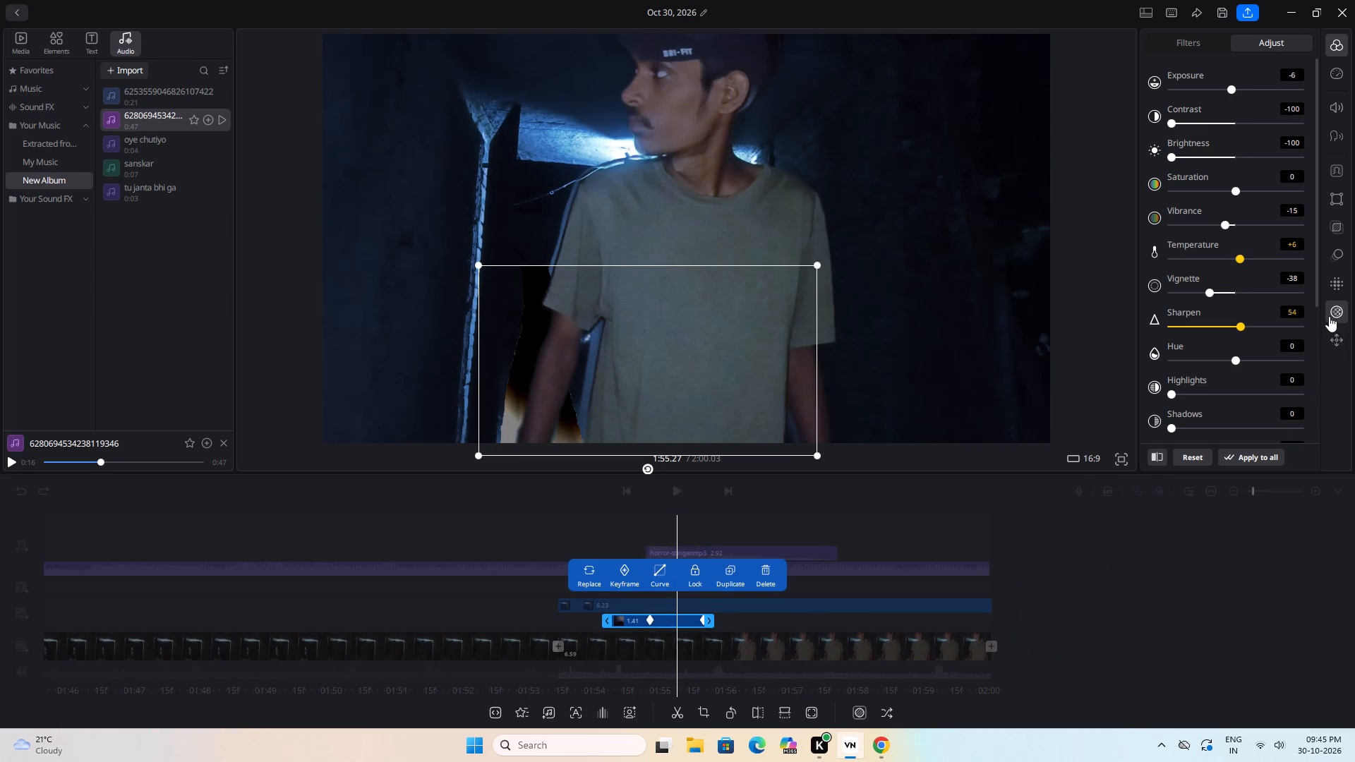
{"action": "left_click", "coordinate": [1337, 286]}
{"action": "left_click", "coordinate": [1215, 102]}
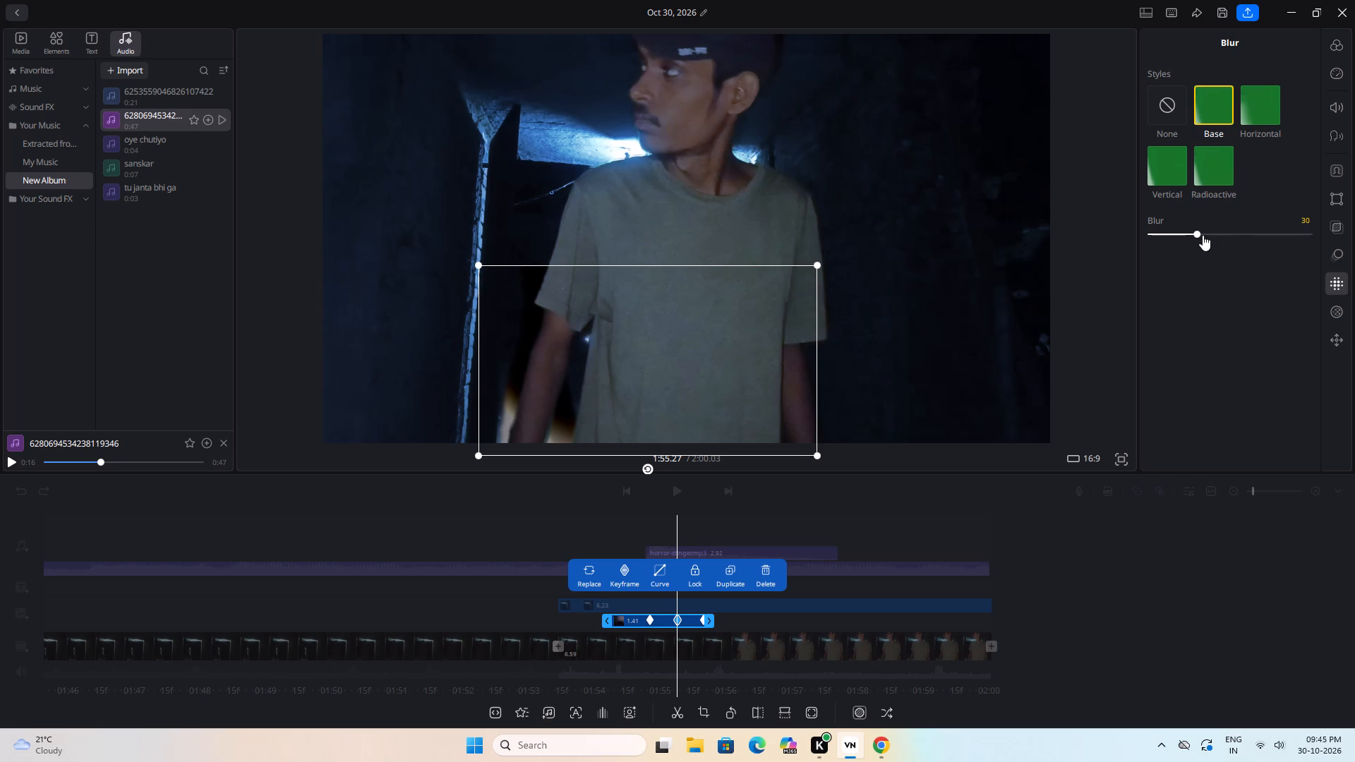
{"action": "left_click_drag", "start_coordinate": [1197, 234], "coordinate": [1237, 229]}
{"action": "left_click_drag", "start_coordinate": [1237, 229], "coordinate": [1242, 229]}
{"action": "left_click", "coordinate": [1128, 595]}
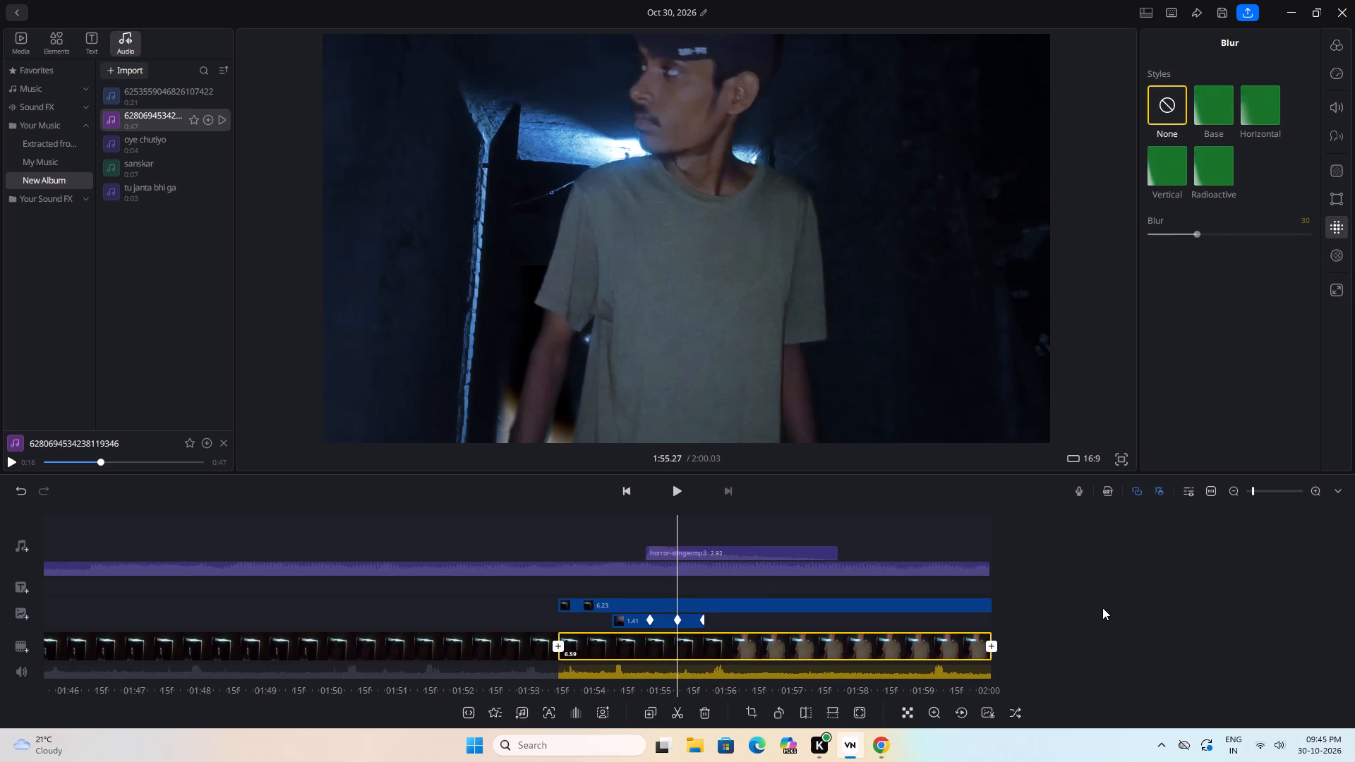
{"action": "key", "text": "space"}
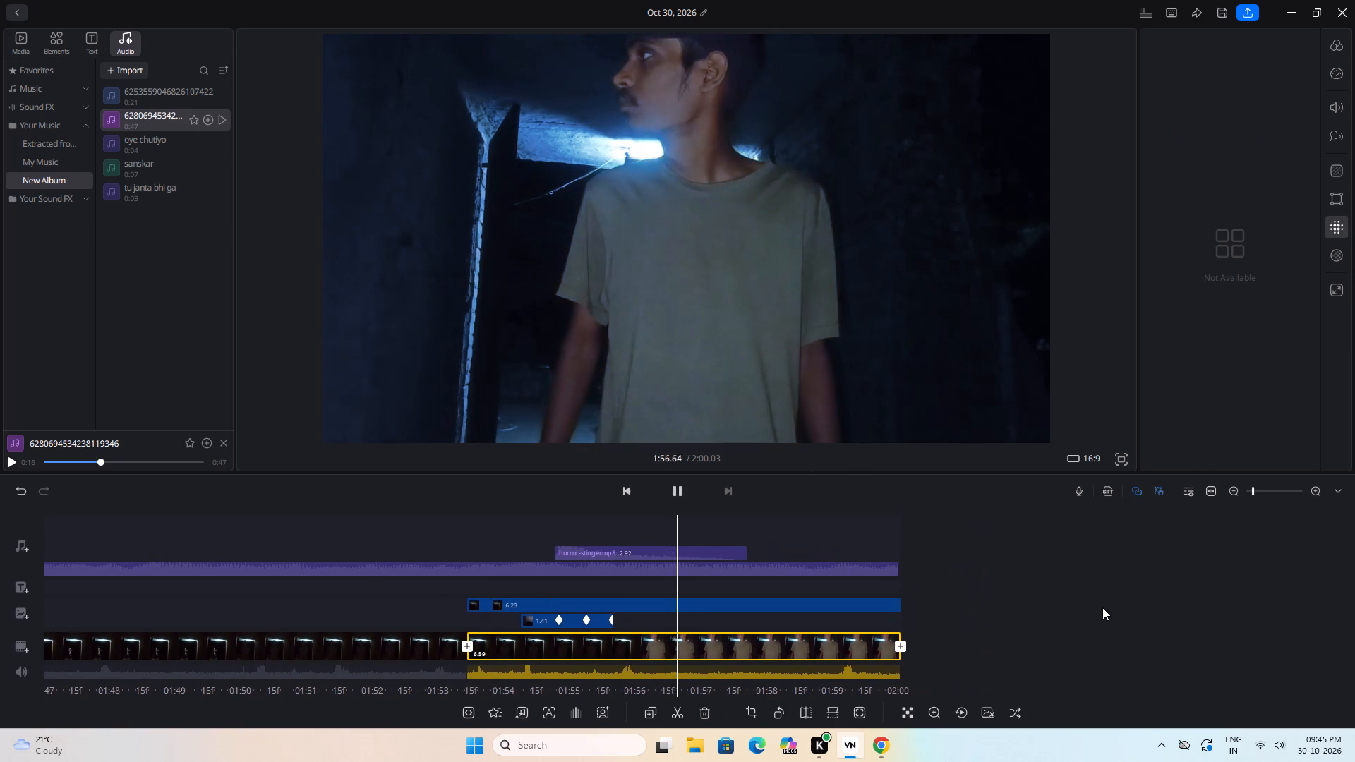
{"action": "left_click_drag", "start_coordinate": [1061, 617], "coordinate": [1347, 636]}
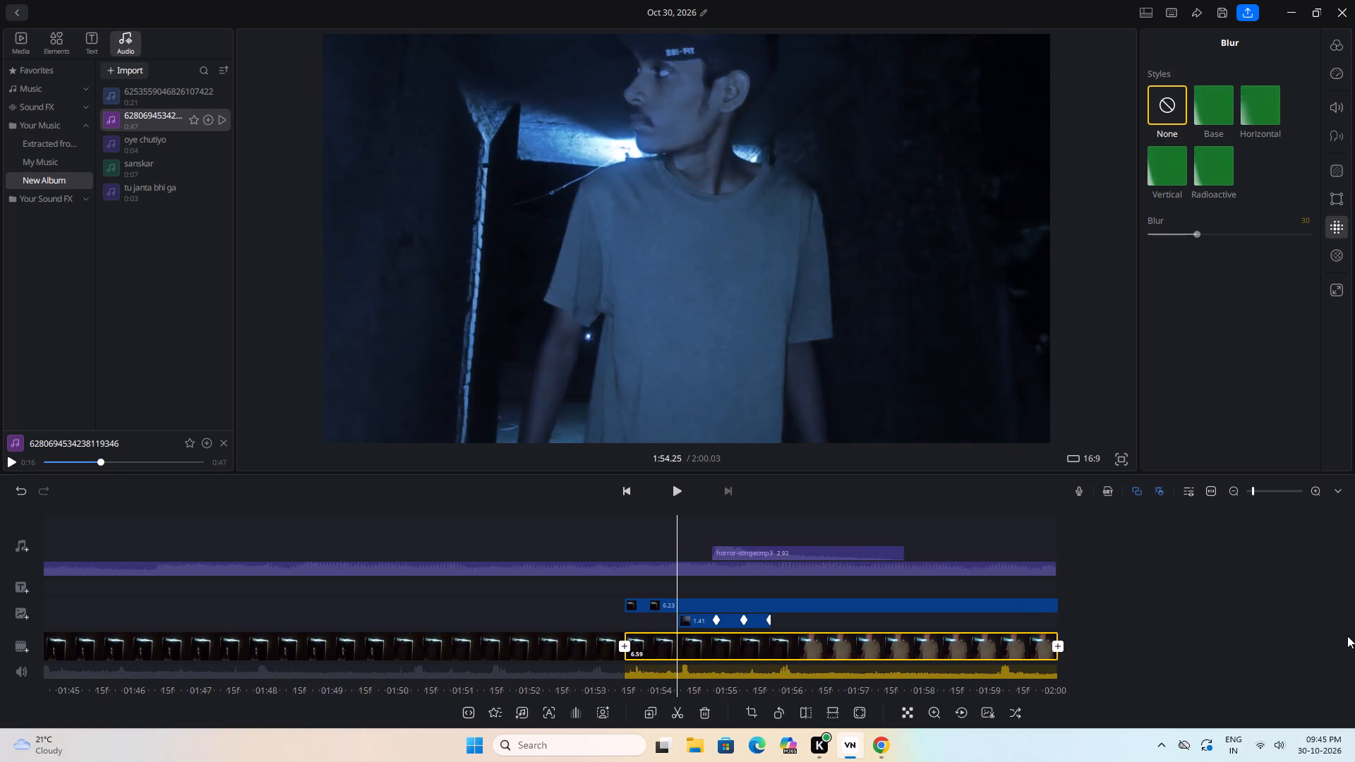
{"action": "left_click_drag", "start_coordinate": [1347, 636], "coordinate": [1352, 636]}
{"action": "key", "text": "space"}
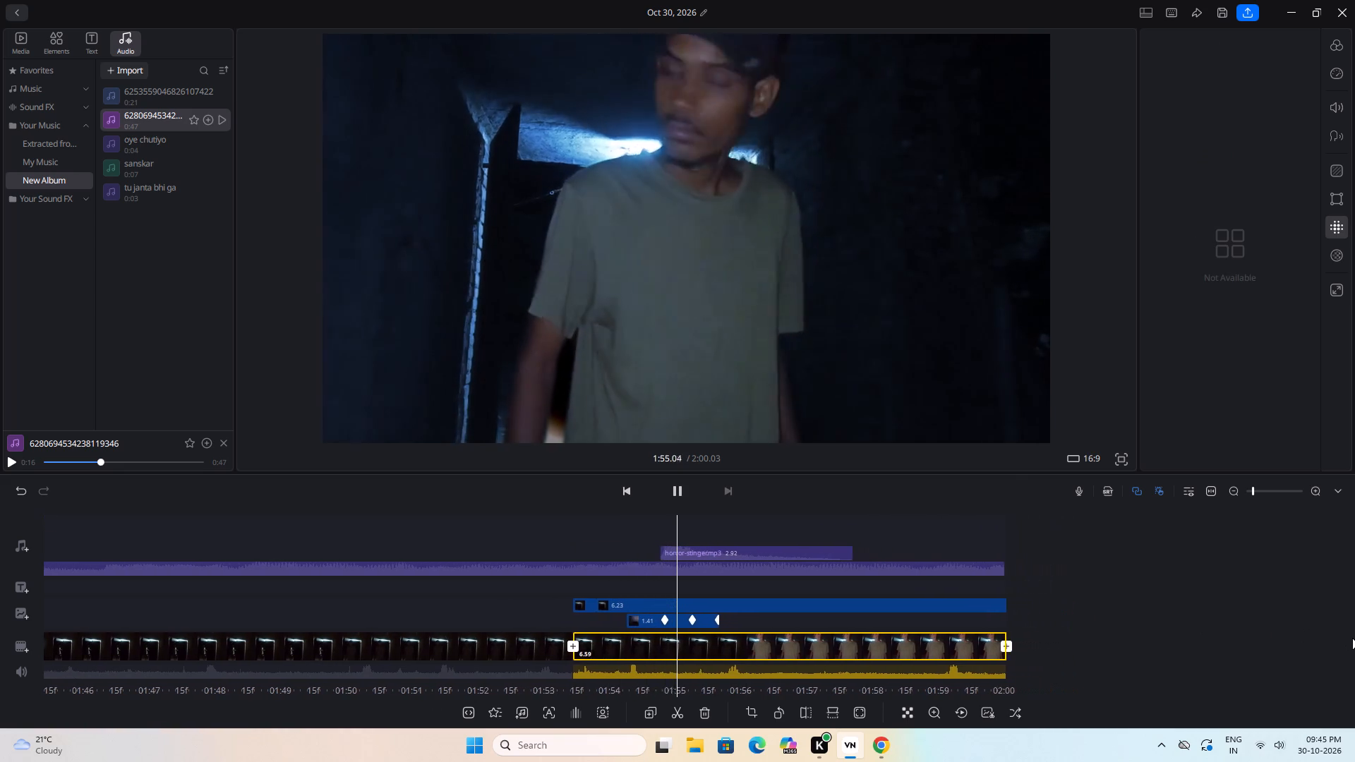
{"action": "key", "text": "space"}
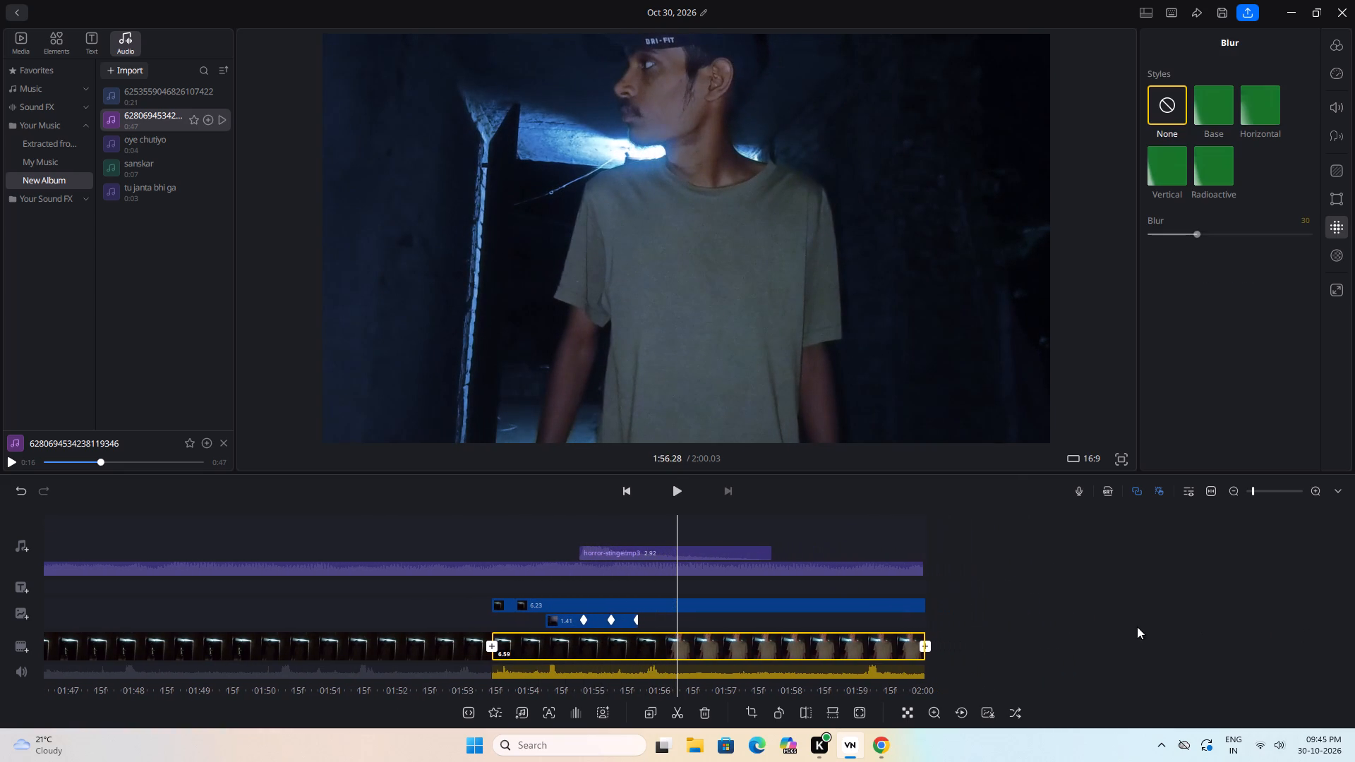
Remove all three keyframes from the 1.41-second overlay.
{"action": "left_click", "coordinate": [582, 620]}
{"action": "left_click", "coordinate": [625, 573]}
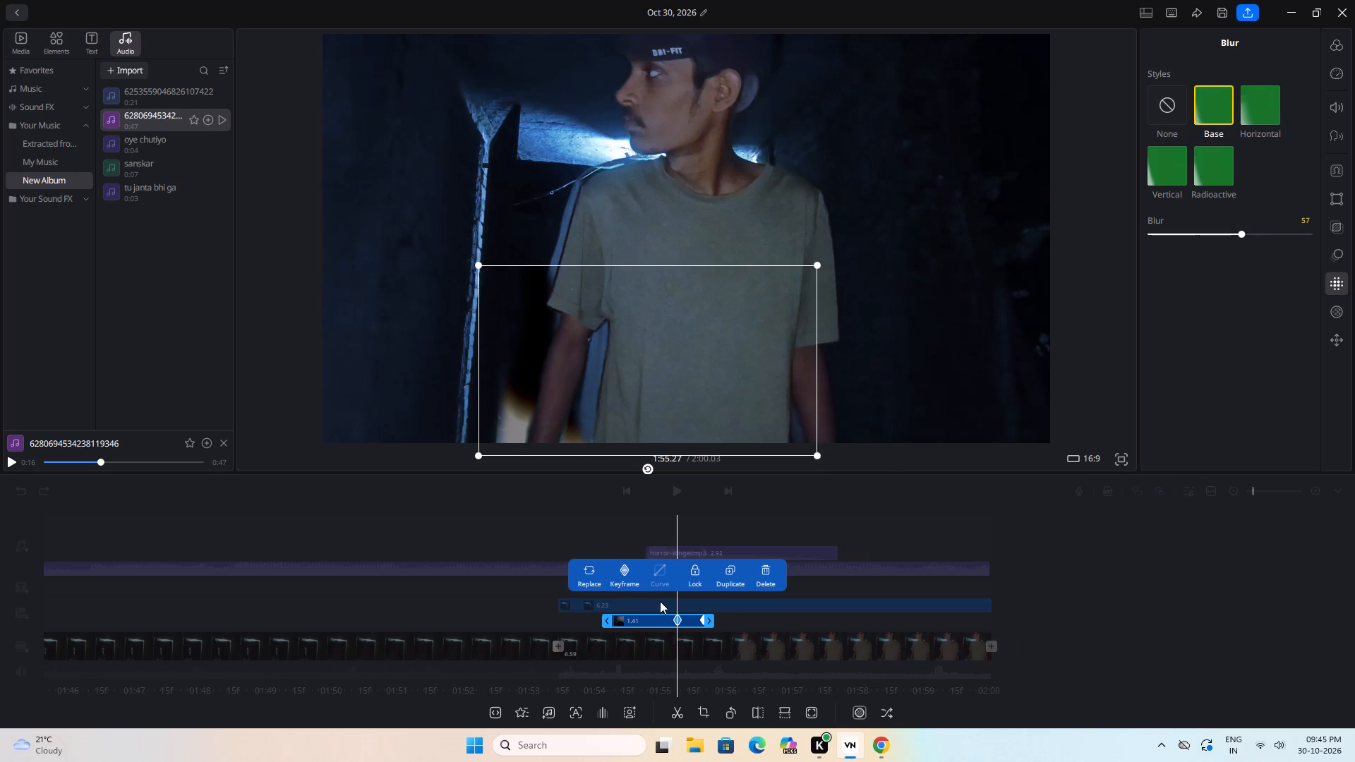
{"action": "left_click", "coordinate": [628, 575]}
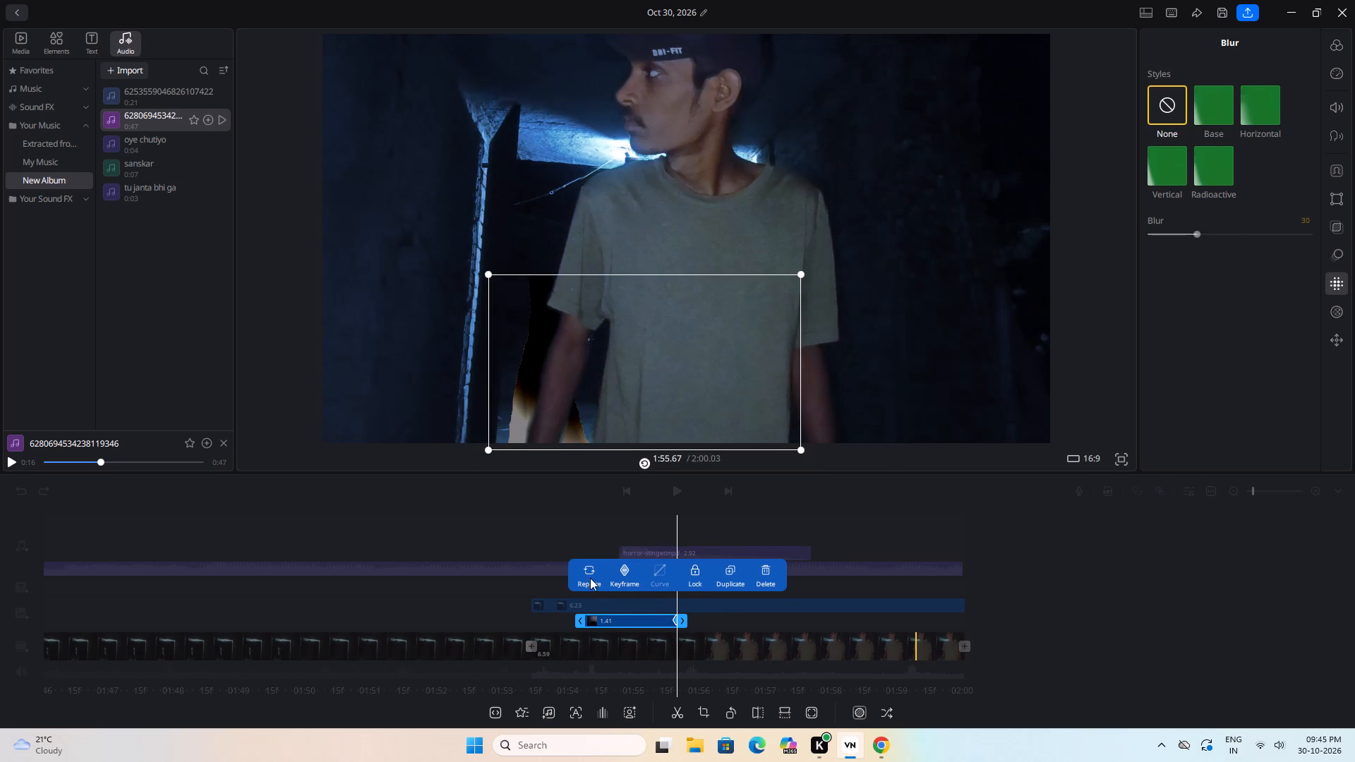
{"action": "left_click", "coordinate": [622, 571]}
{"action": "left_click_drag", "start_coordinate": [1063, 637], "coordinate": [1130, 636]}
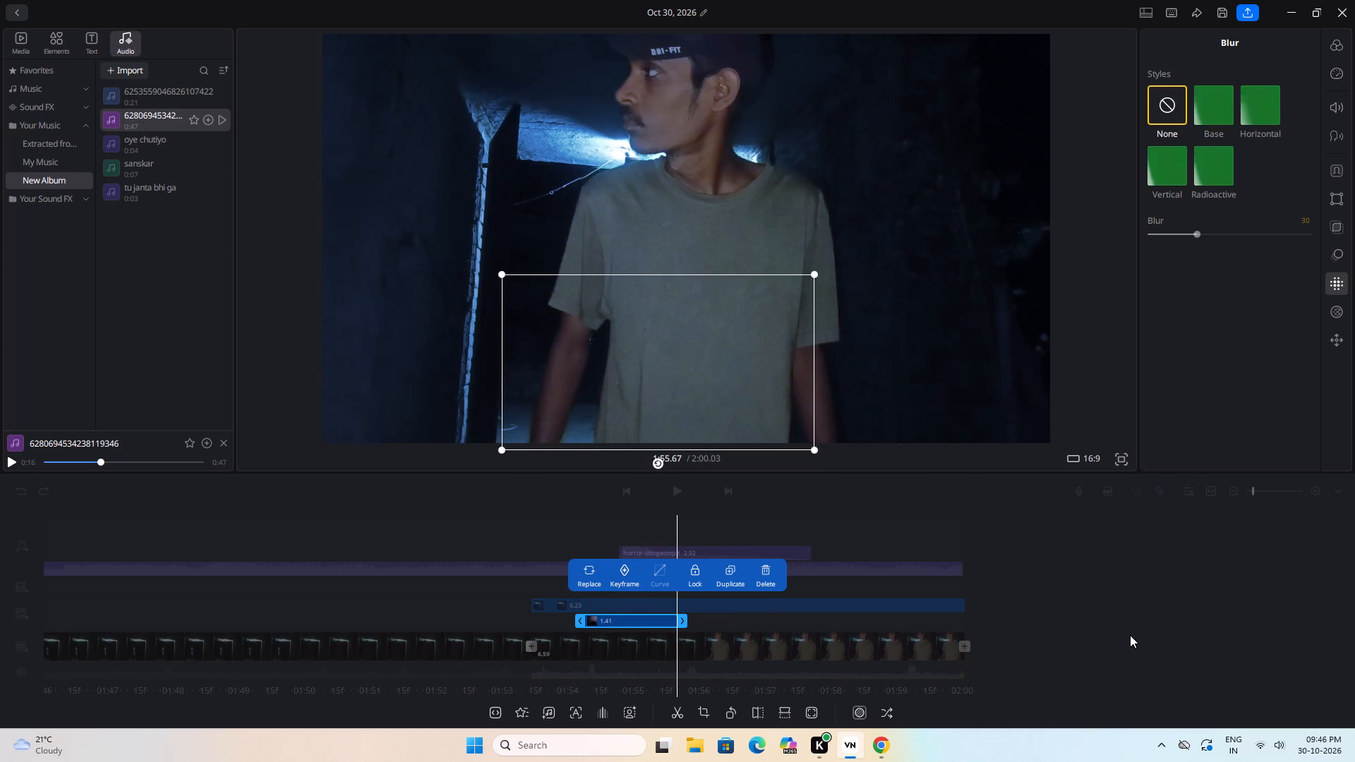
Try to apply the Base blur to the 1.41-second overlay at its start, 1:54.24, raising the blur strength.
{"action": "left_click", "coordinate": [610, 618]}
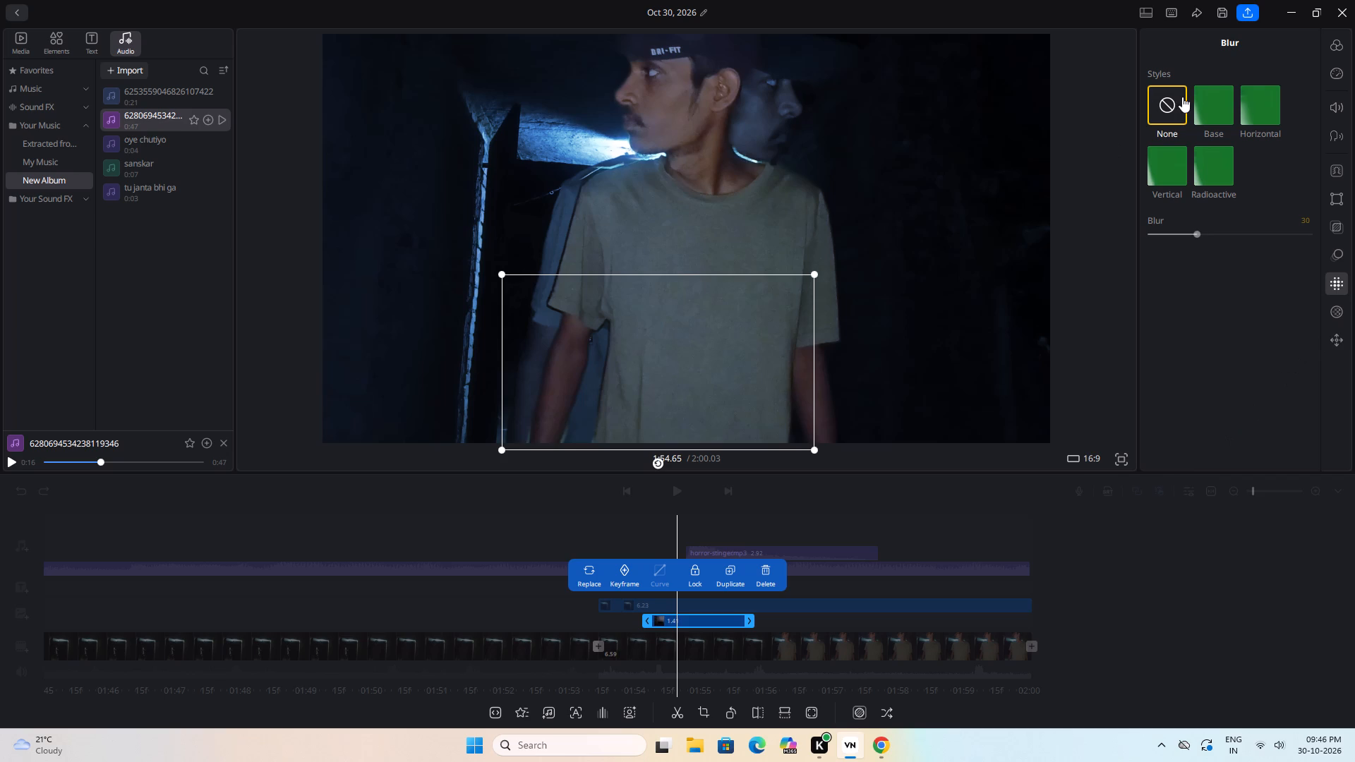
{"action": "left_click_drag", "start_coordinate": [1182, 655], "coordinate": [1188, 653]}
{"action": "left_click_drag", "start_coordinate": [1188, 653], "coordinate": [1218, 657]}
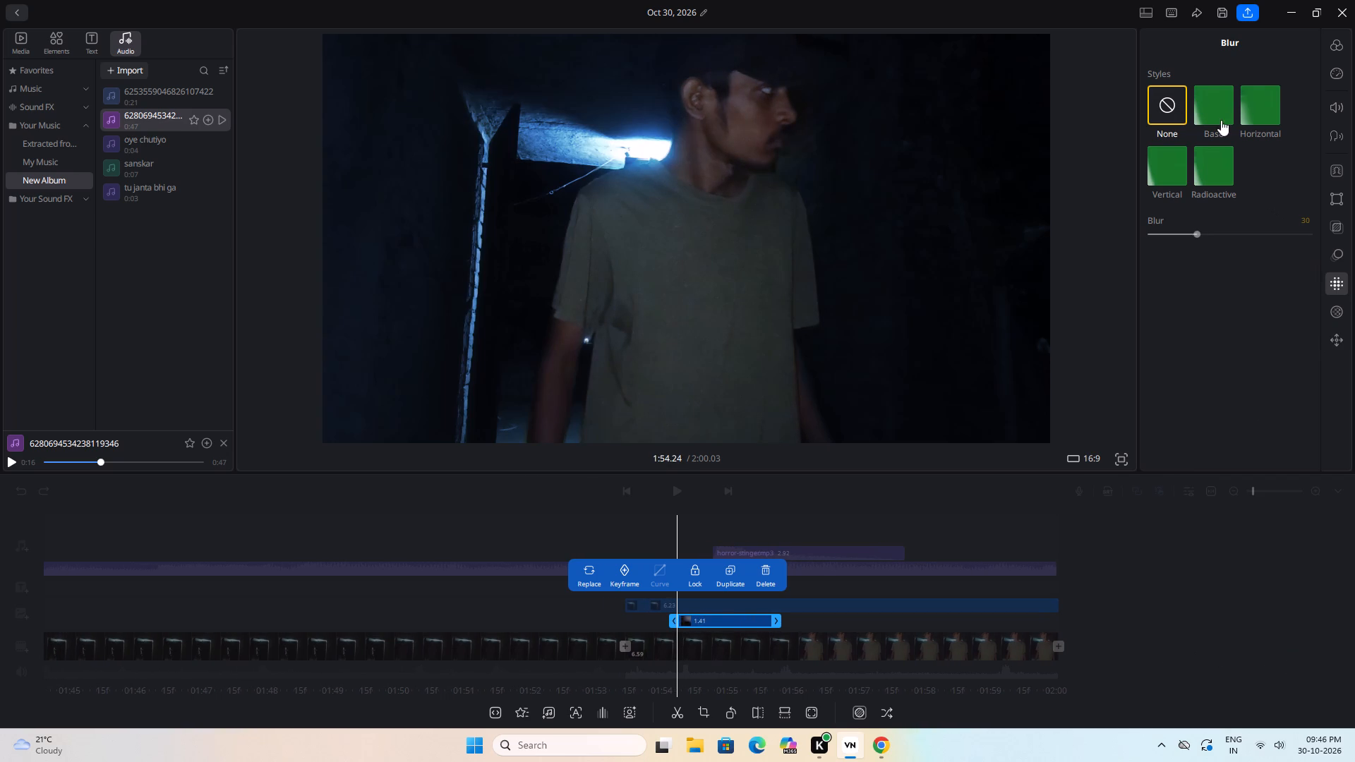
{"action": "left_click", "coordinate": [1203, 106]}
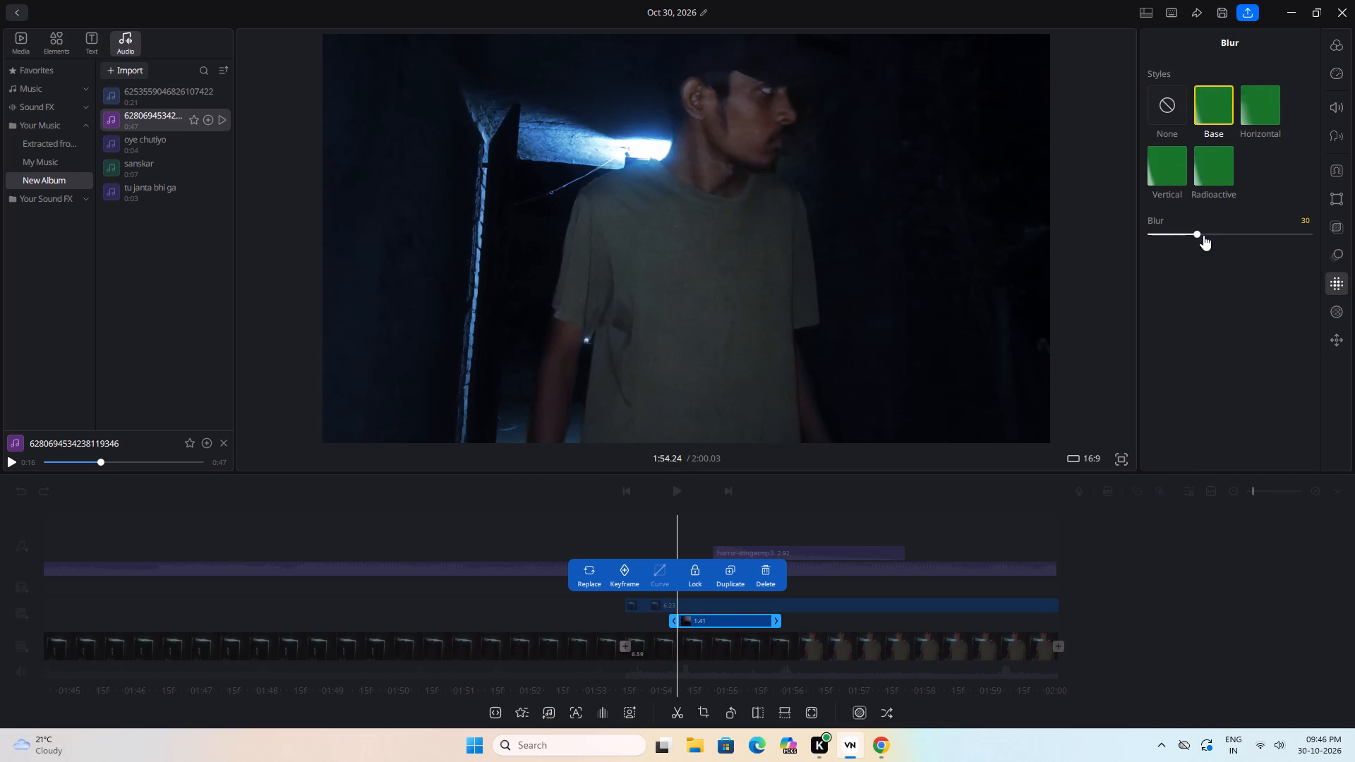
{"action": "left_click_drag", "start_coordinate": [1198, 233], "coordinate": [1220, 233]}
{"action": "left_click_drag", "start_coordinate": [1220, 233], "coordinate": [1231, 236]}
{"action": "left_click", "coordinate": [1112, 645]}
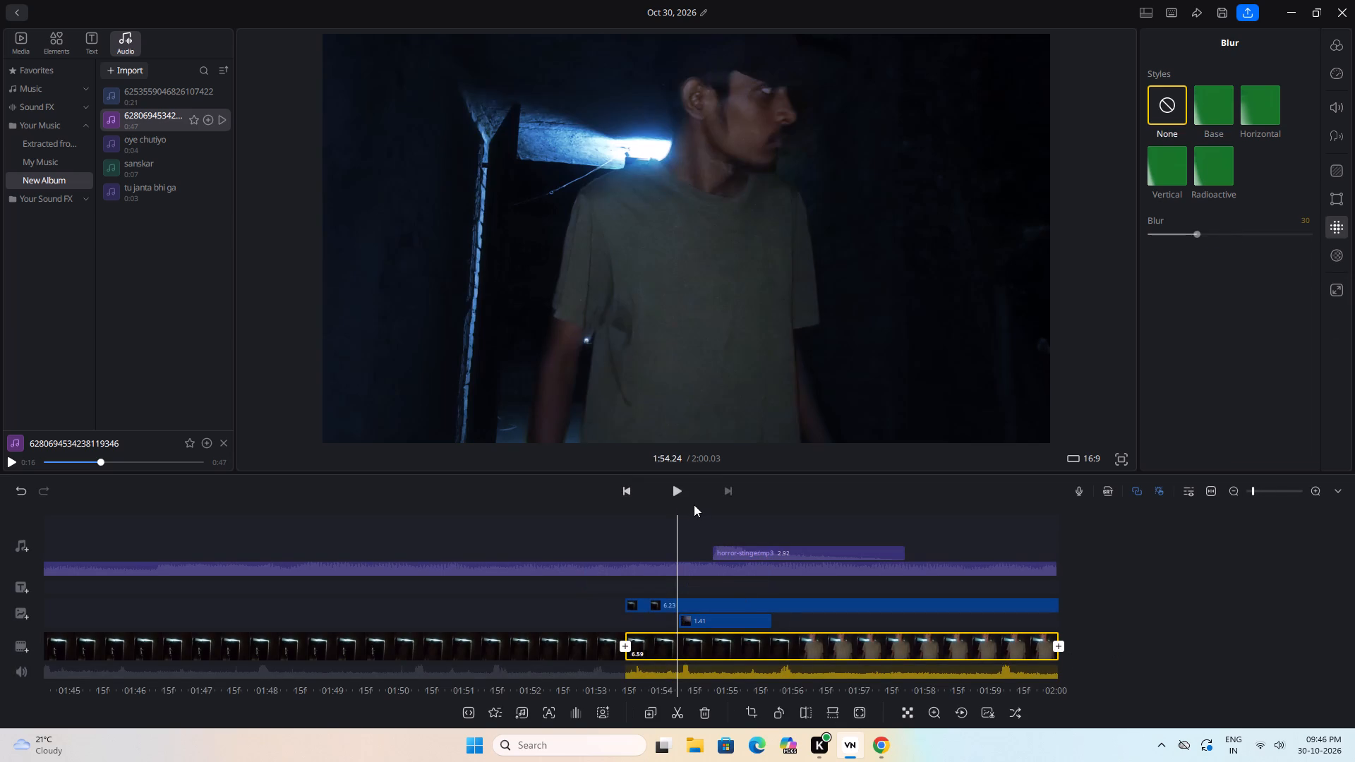
Replay the closing clip from the start of the 1.41-second overlay and examine the overlay's look and blur setting.
{"action": "left_click", "coordinate": [675, 490]}
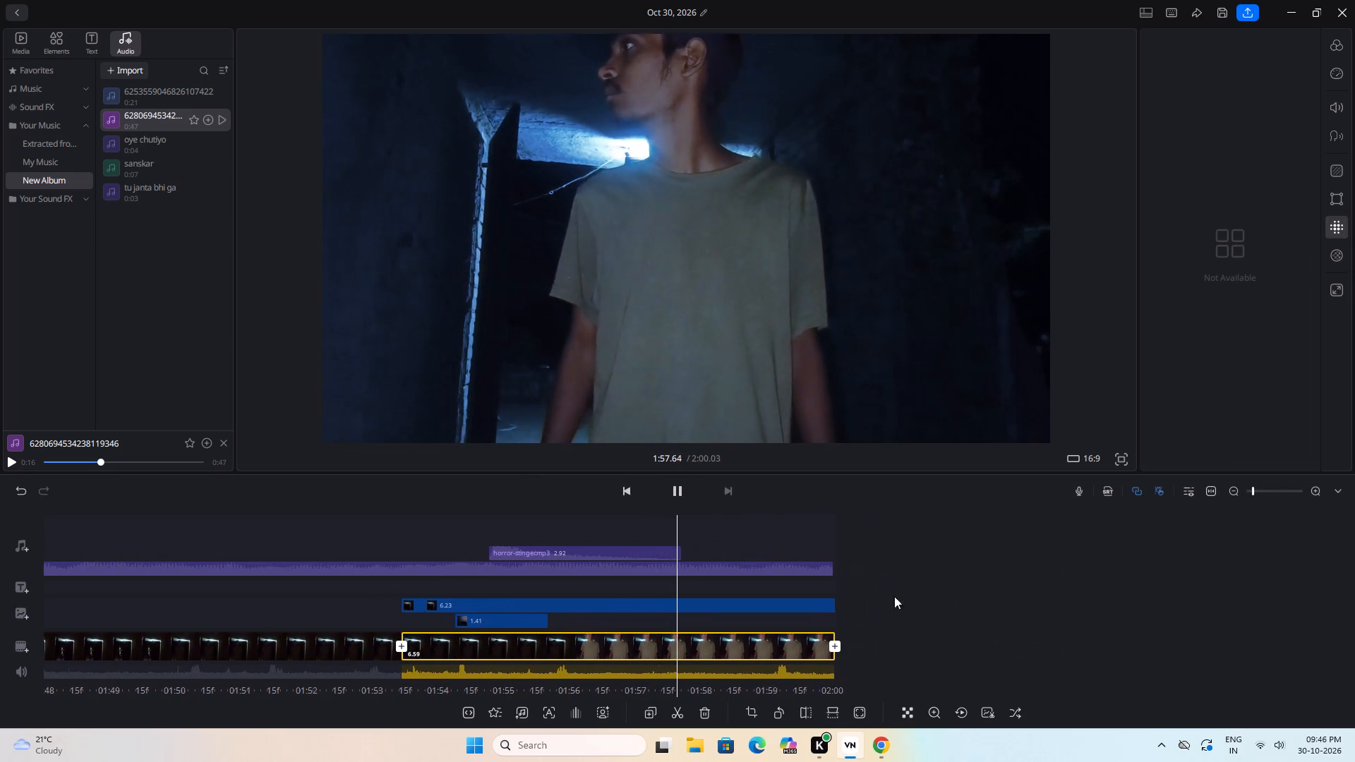
{"action": "left_click_drag", "start_coordinate": [900, 610], "coordinate": [1179, 617]}
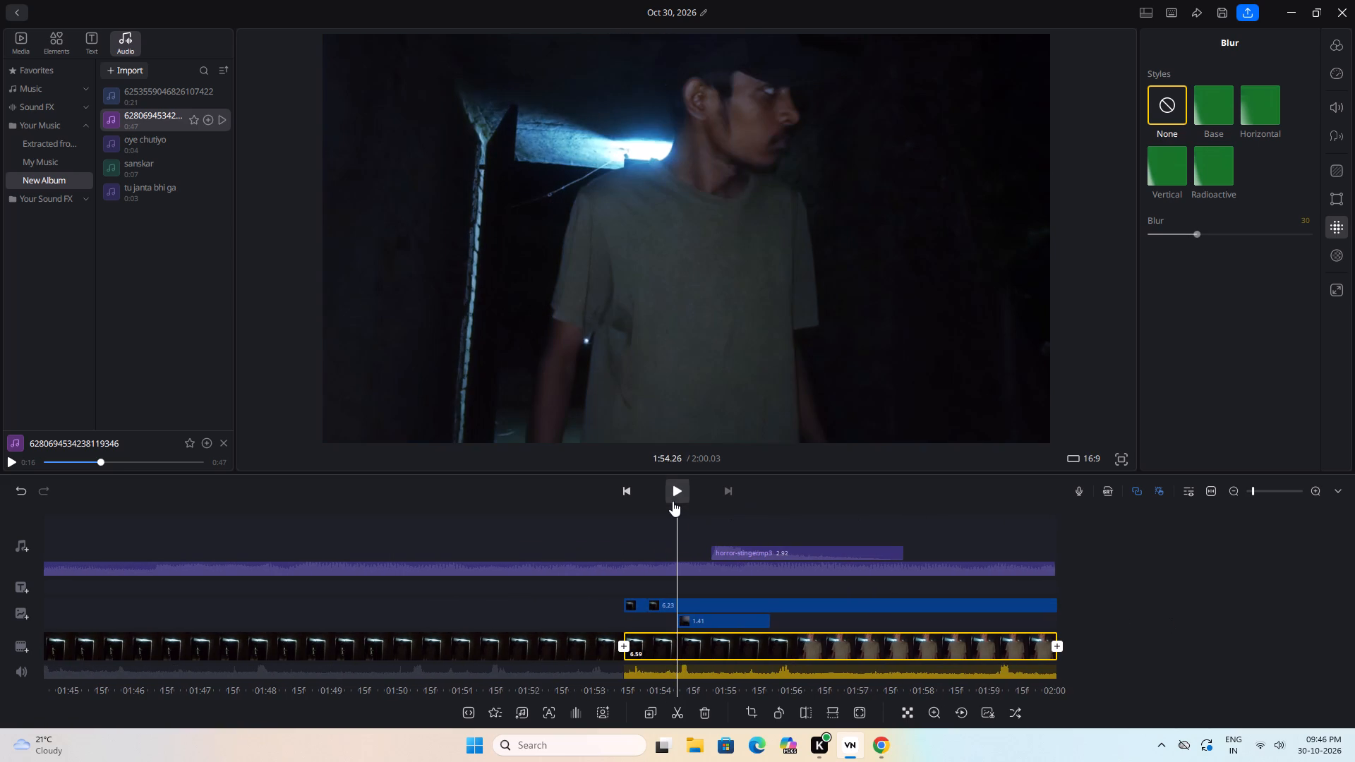
{"action": "left_click", "coordinate": [673, 499]}
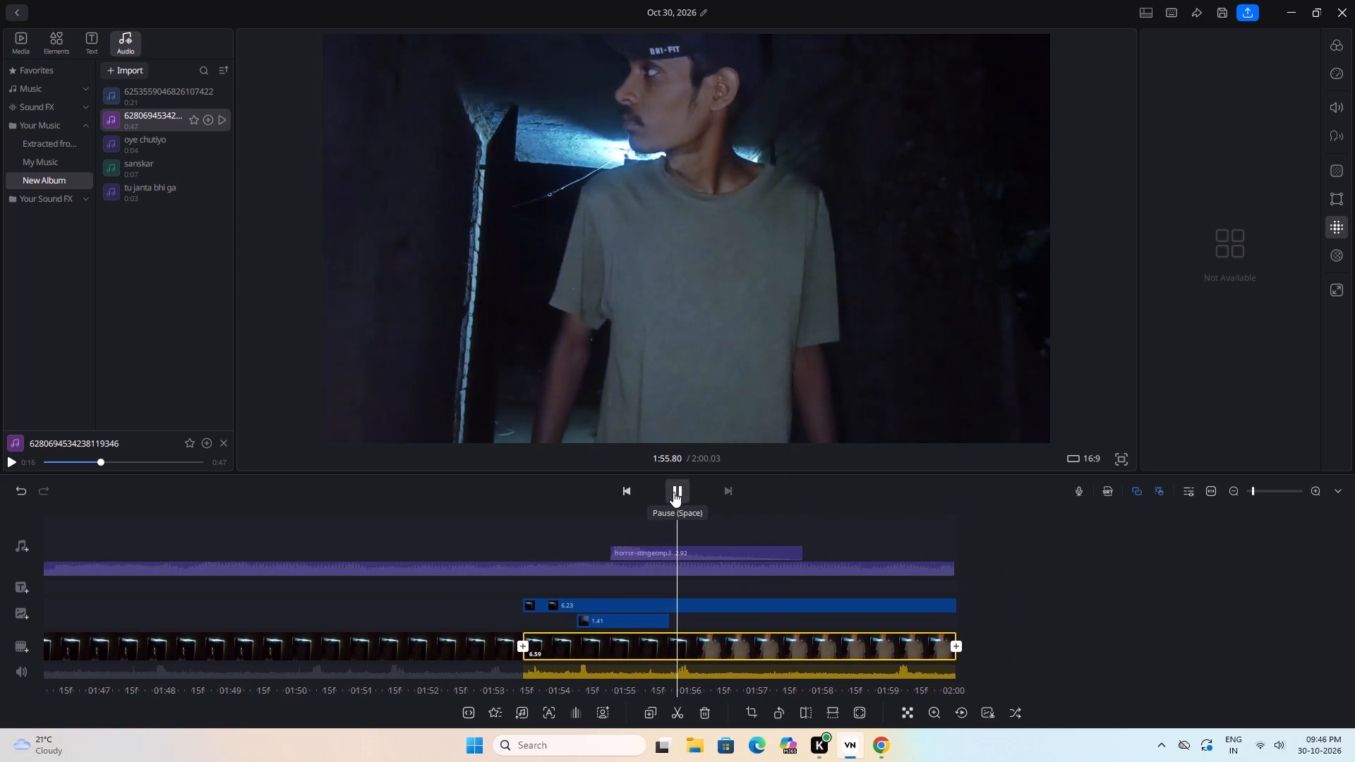
{"action": "left_click", "coordinate": [673, 492]}
{"action": "left_click", "coordinate": [591, 621]}
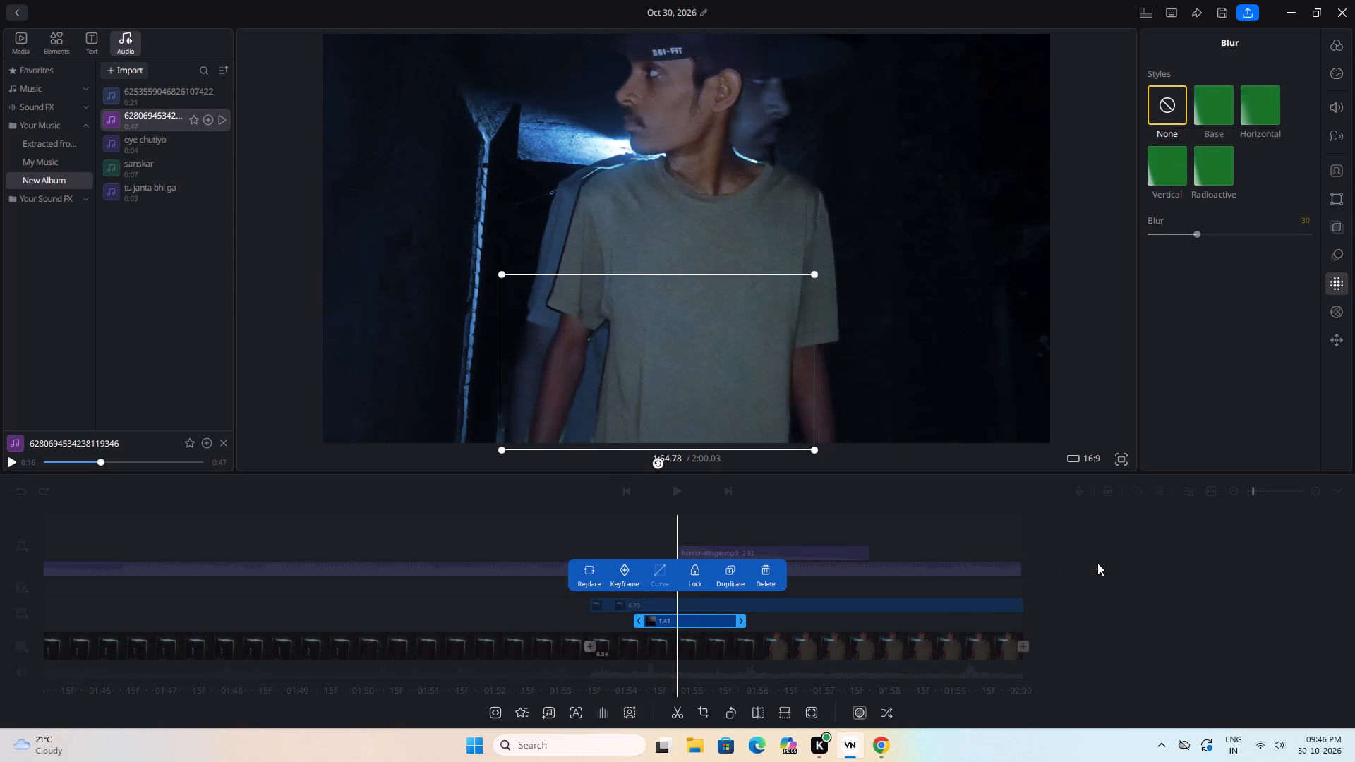
{"action": "key", "text": "space"}
{"action": "key", "text": "space"}
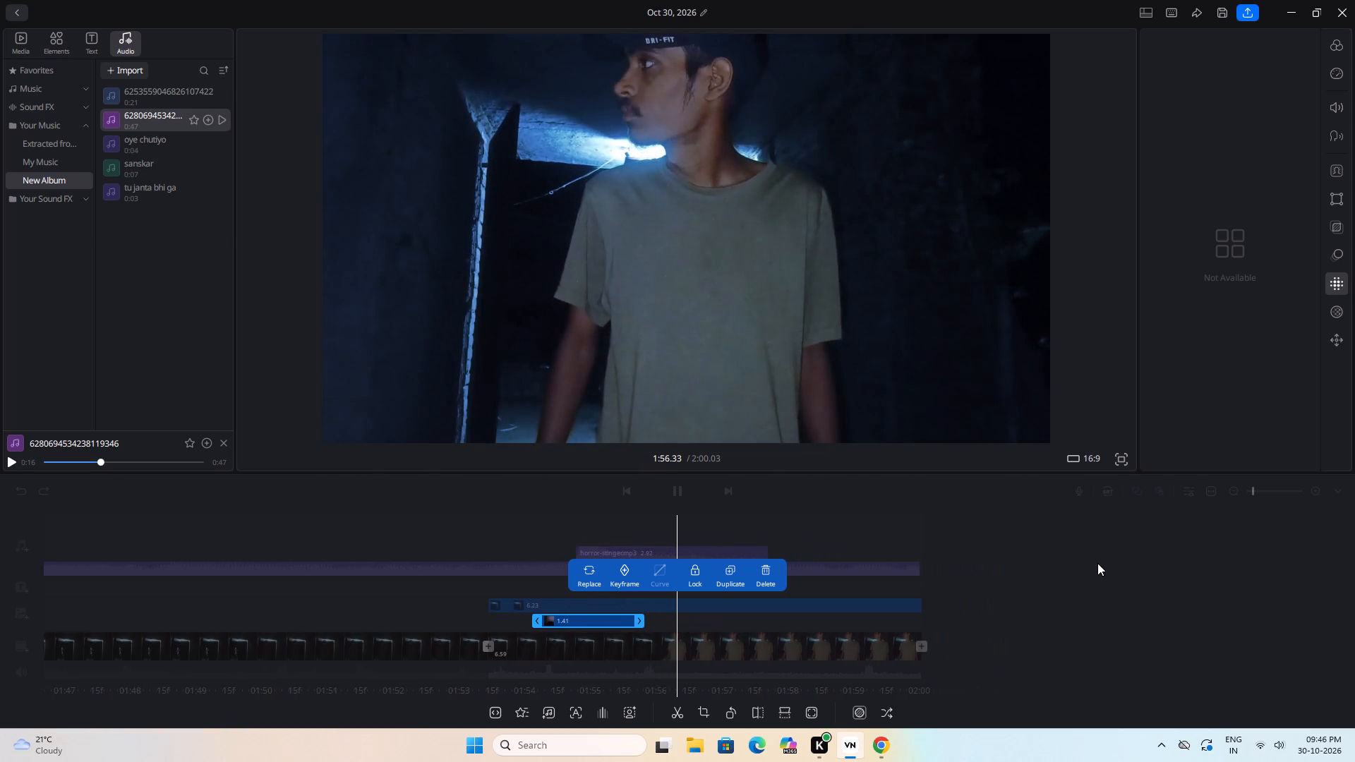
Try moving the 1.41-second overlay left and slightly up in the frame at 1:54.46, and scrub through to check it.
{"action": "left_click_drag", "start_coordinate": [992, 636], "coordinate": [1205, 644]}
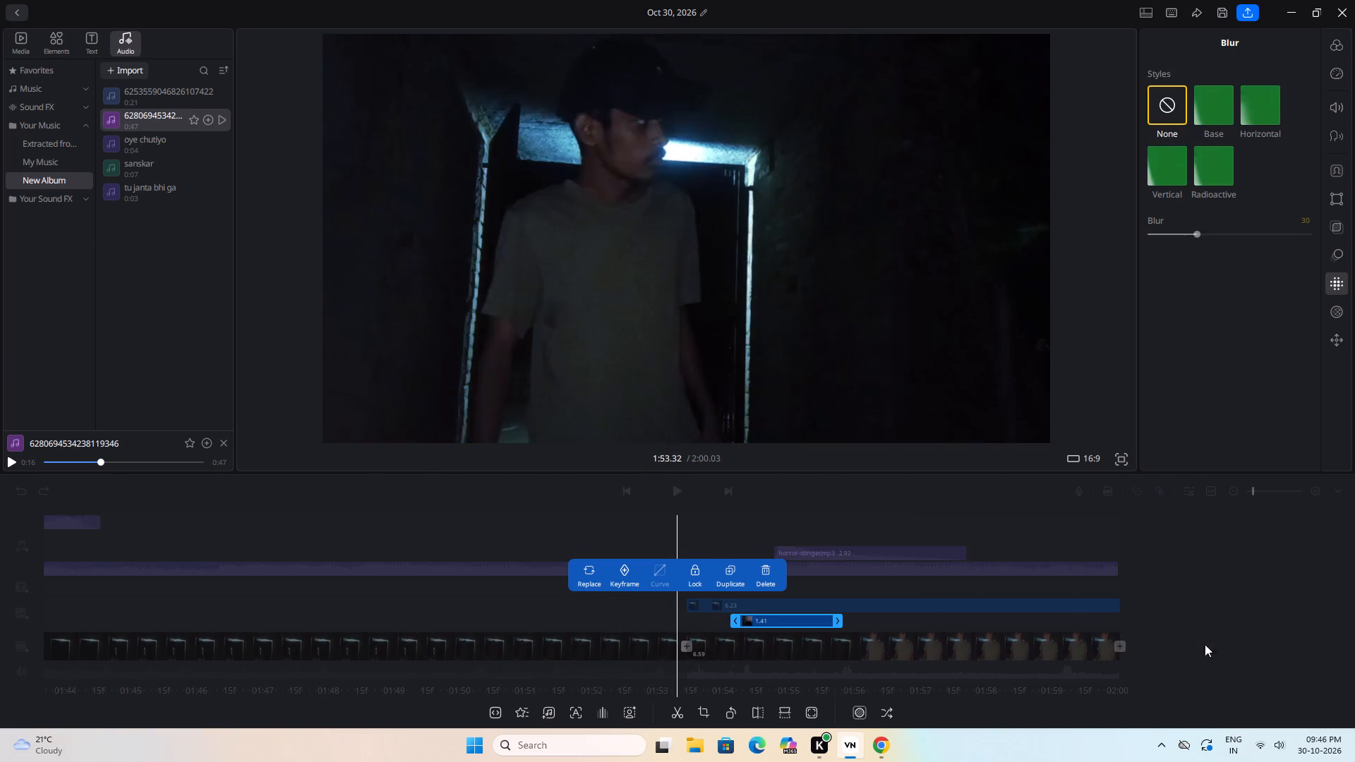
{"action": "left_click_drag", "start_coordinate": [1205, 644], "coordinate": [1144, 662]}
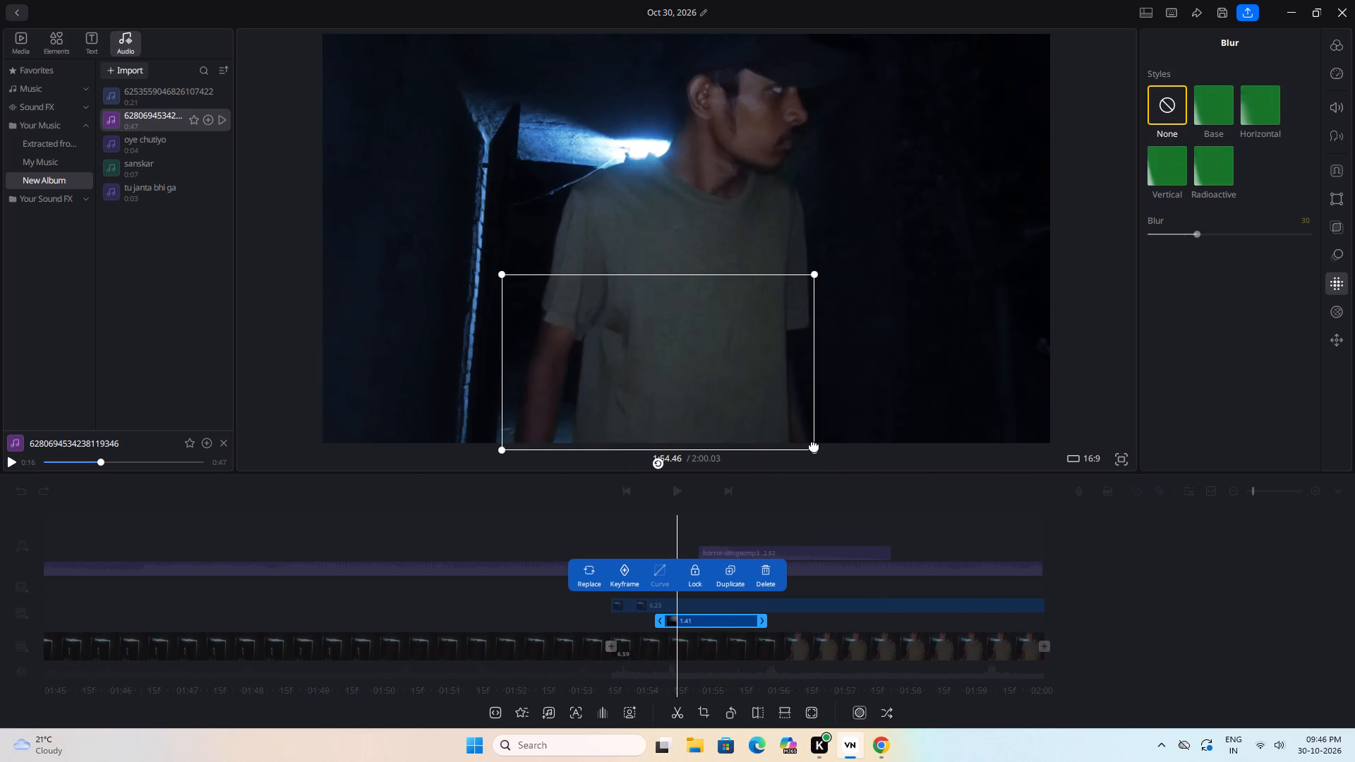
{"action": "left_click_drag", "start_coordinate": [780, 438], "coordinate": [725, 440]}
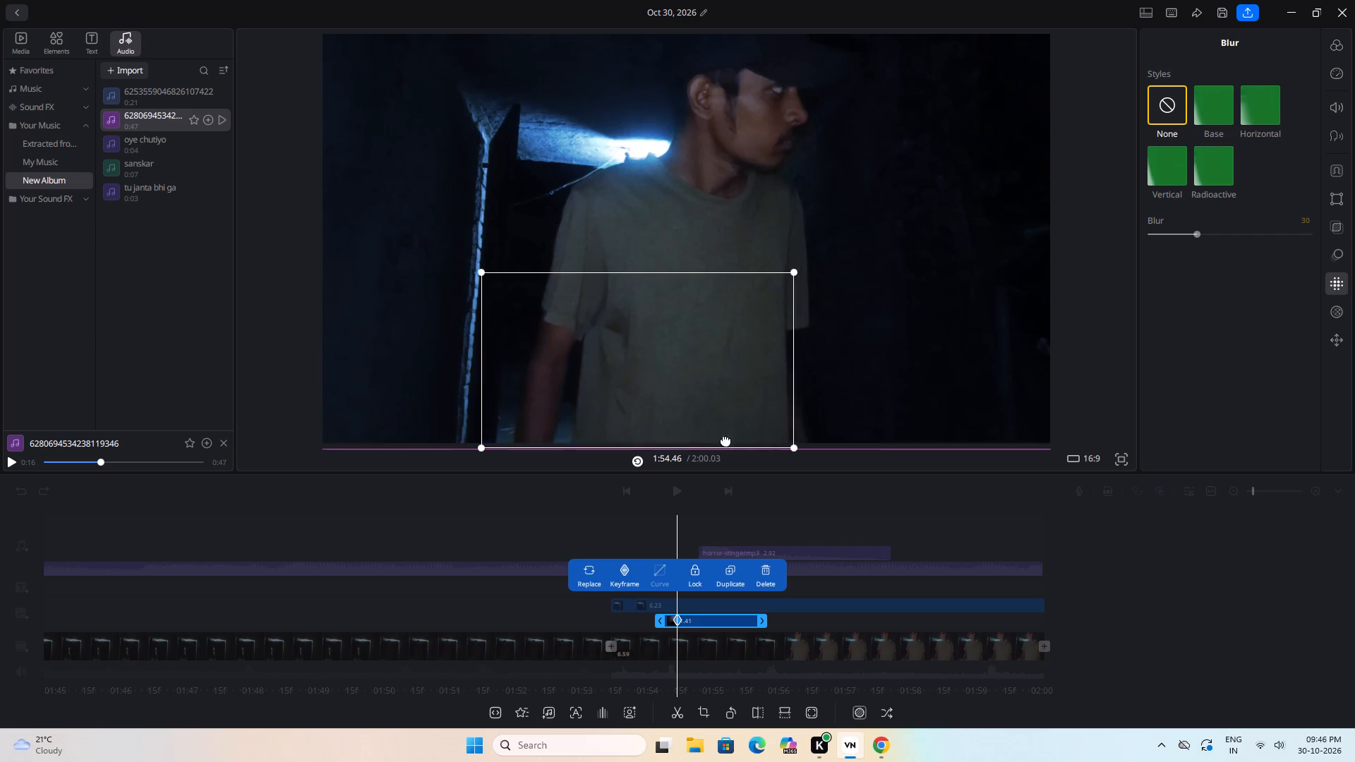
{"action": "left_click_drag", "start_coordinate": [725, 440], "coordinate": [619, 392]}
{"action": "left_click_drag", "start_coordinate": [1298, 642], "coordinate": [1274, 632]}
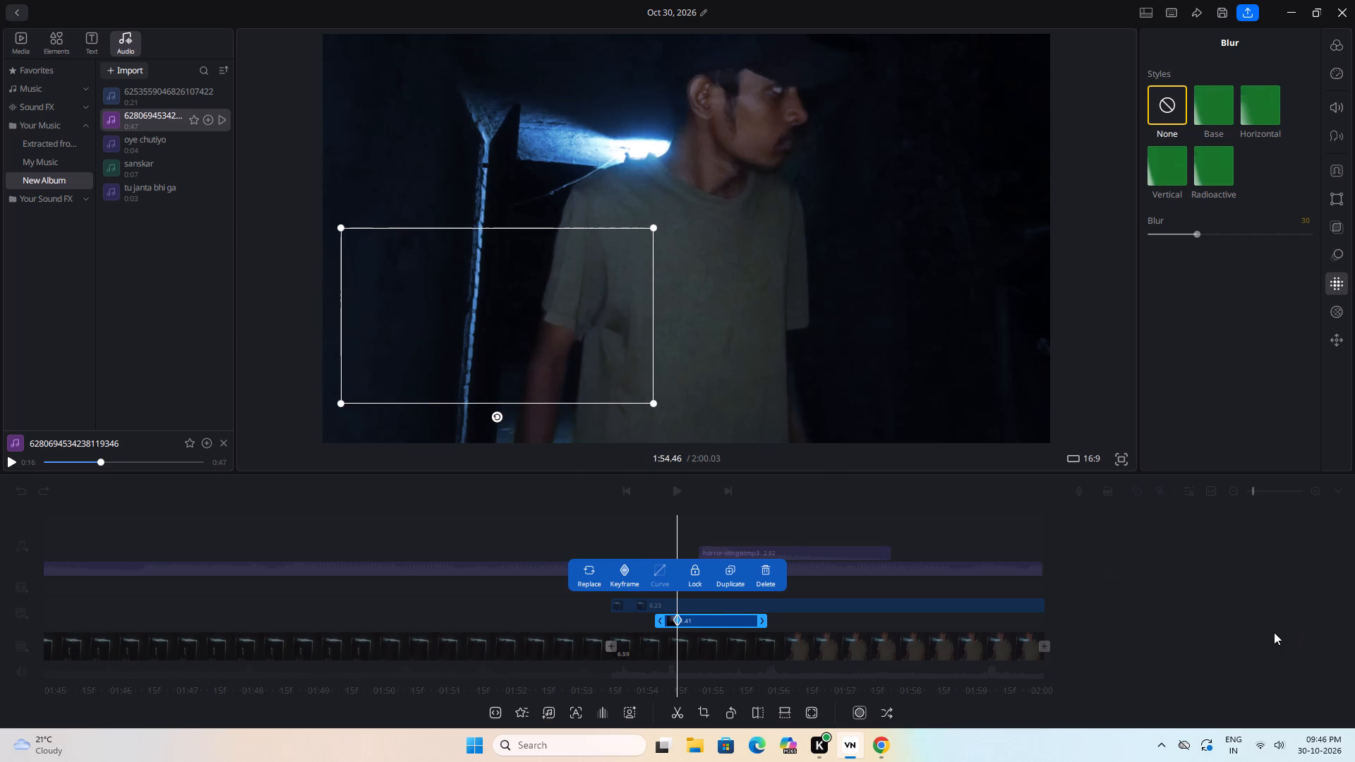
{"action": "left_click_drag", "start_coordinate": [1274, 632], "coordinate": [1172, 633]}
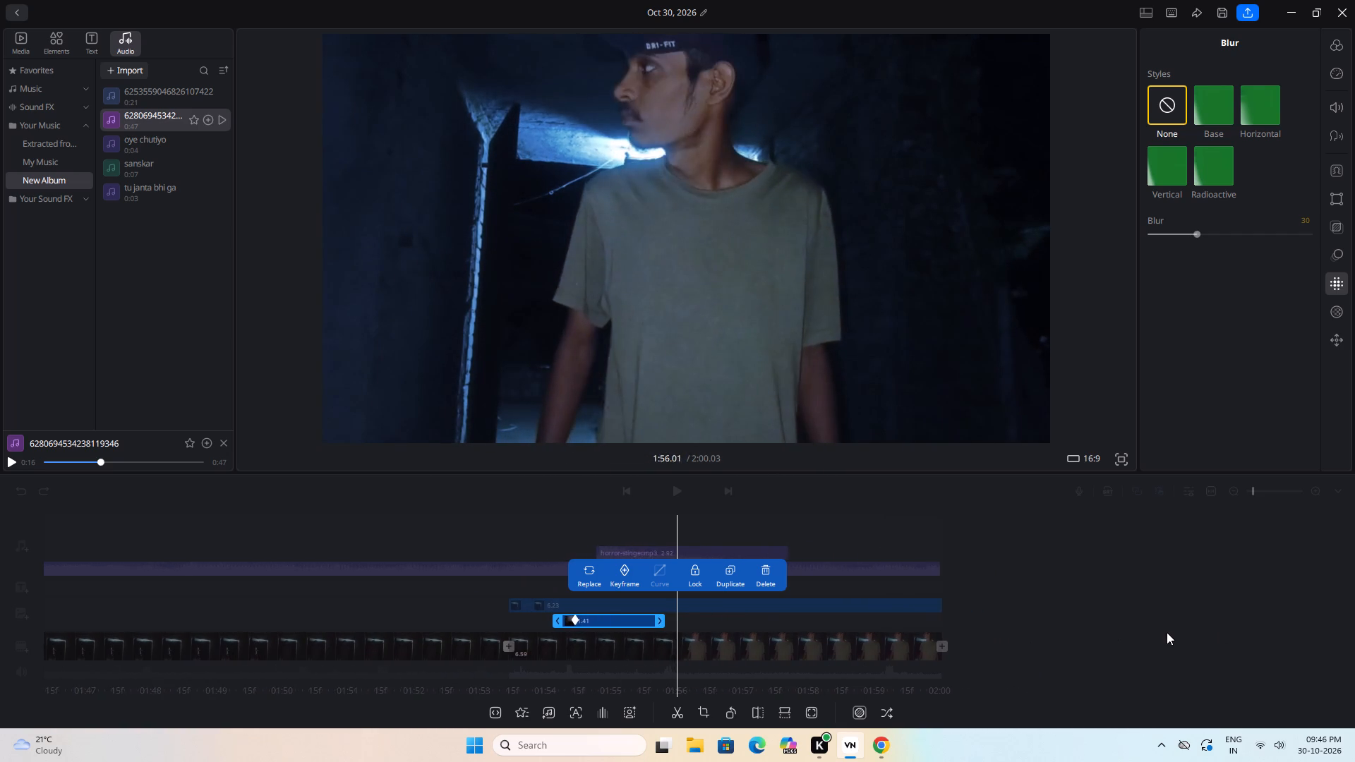
Undo the overlay's repositioning and the removal of its three keyframes, and replay the closing clip from around the overlay's start.
{"action": "key", "text": "ctrl+z"}
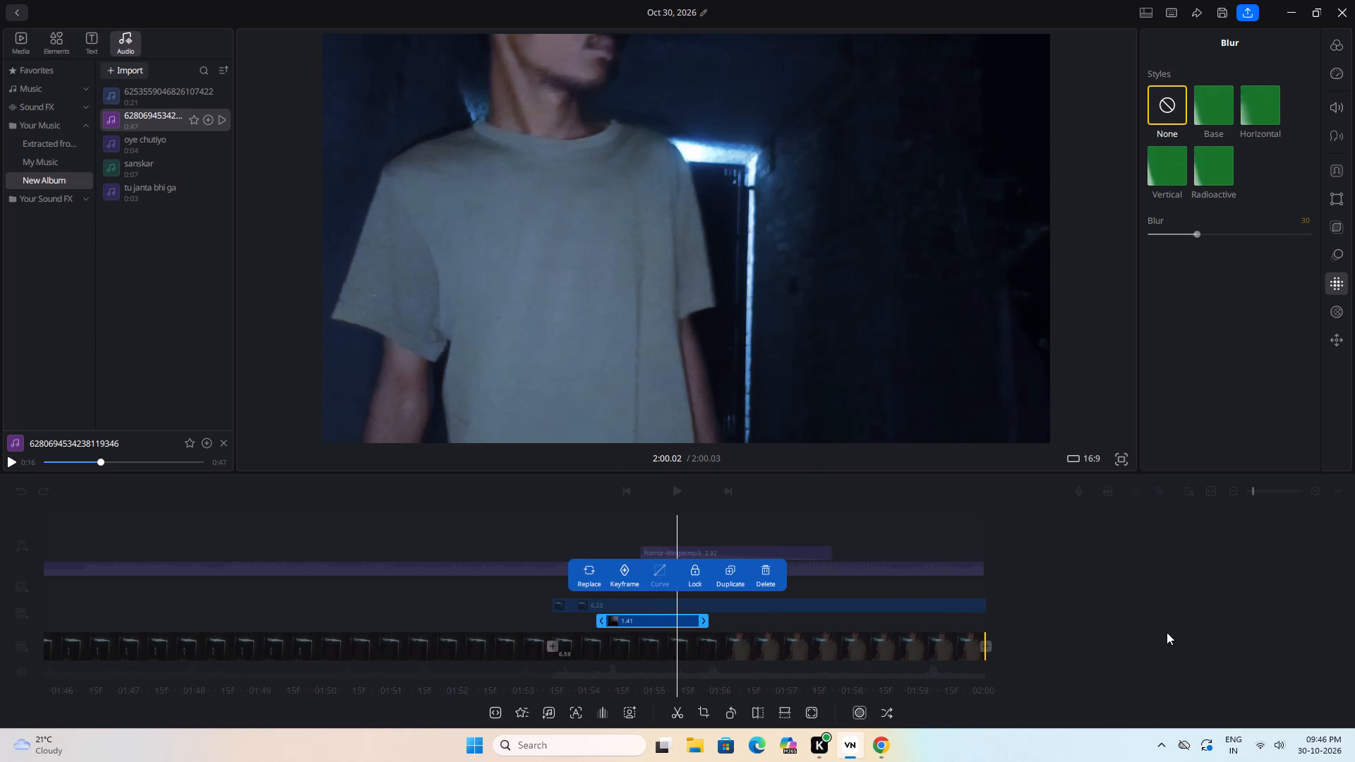
{"action": "key", "text": "ctrl+z"}
{"action": "key", "text": "ctrl+z"}
{"action": "key", "text": "ctrl+z"}
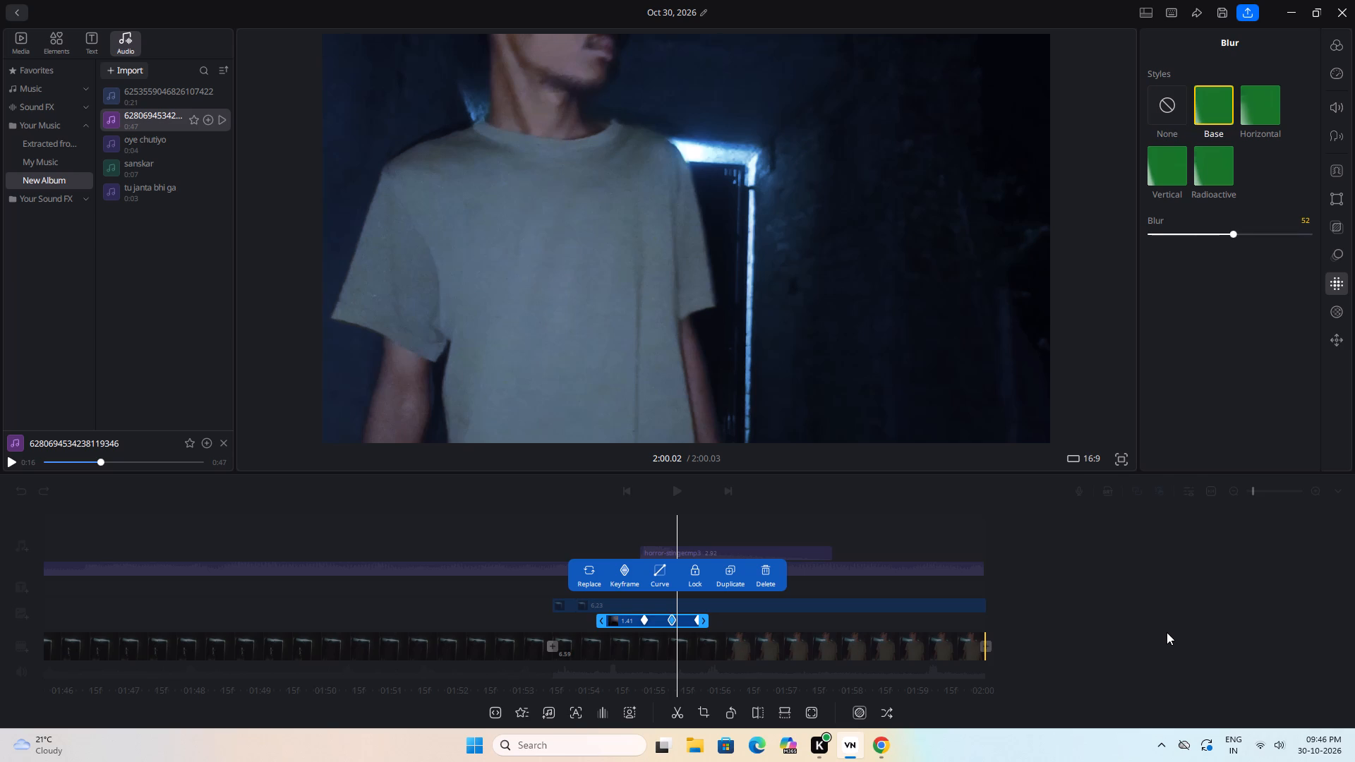
{"action": "left_click_drag", "start_coordinate": [1109, 643], "coordinate": [1215, 631]}
{"action": "key", "text": "space"}
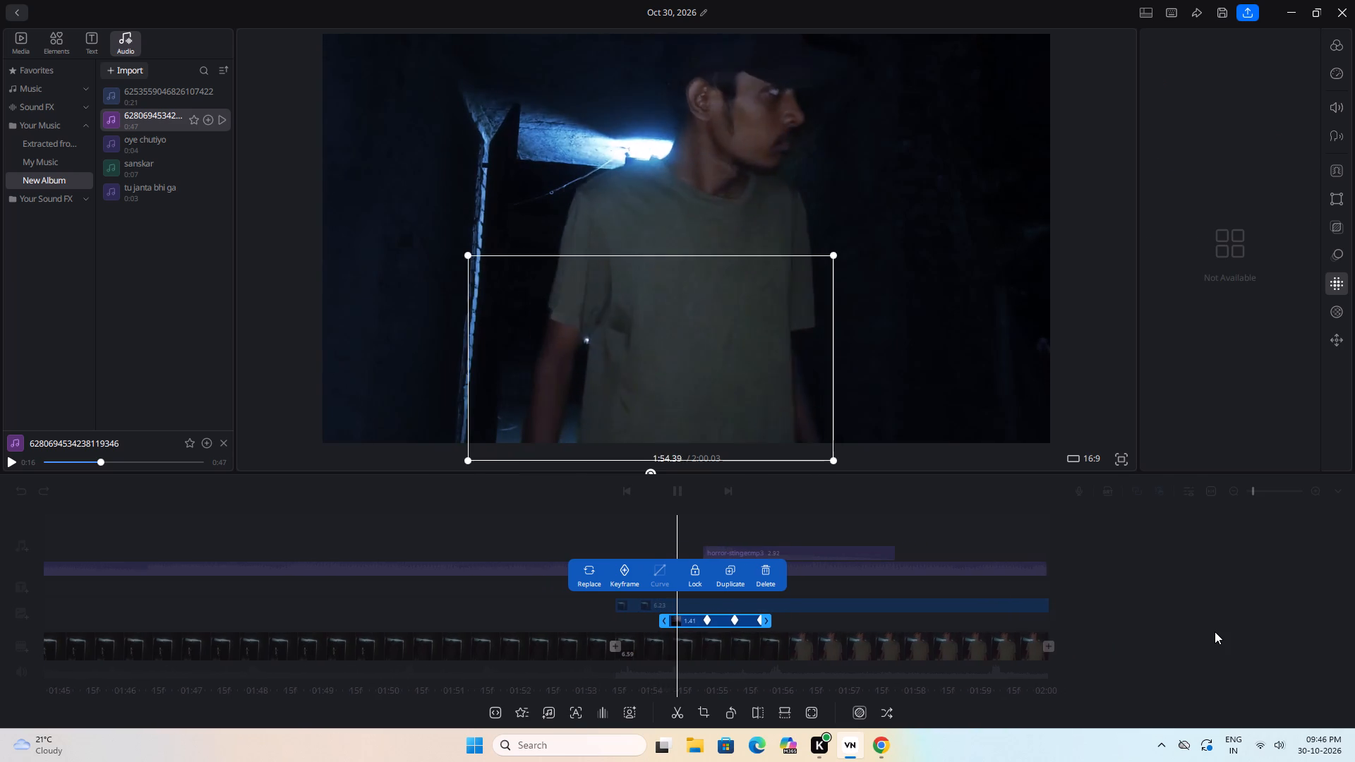
{"action": "key", "text": "space"}
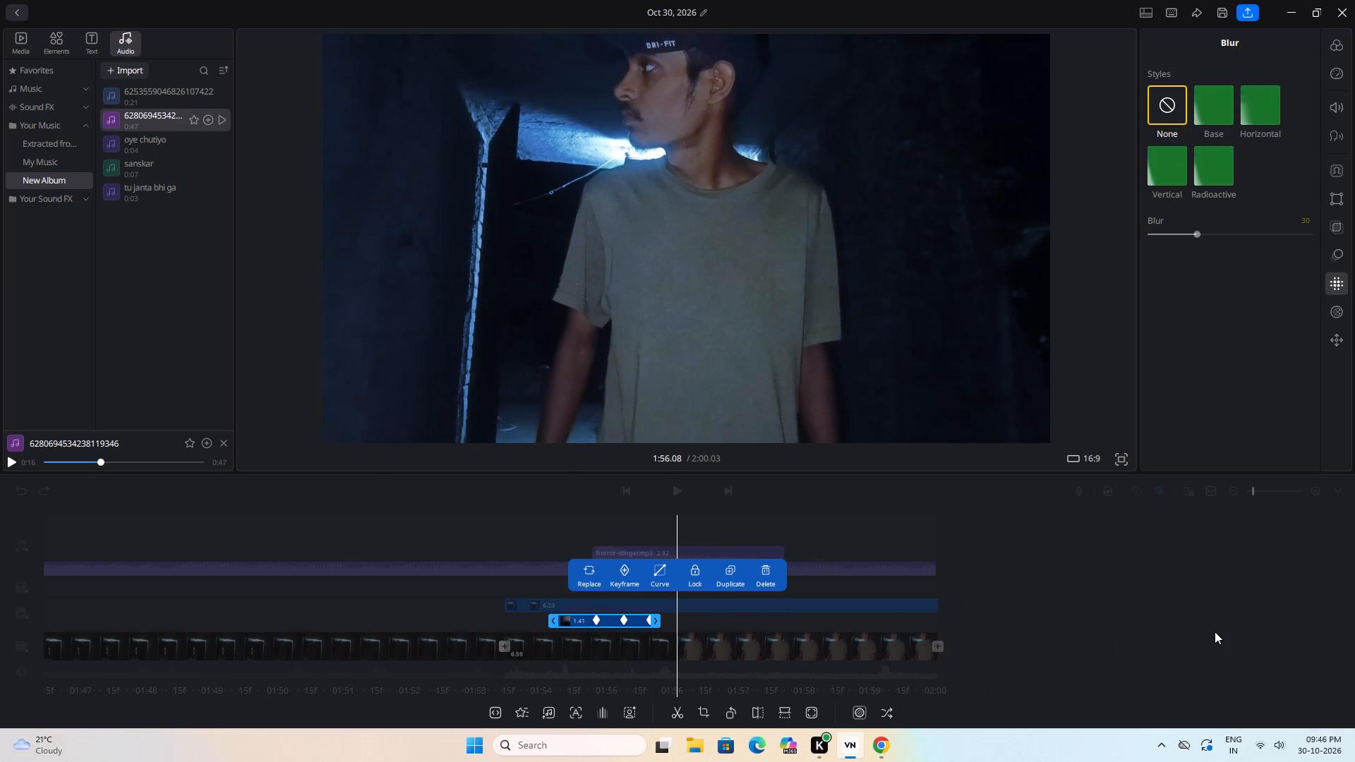
{"action": "key", "text": "space"}
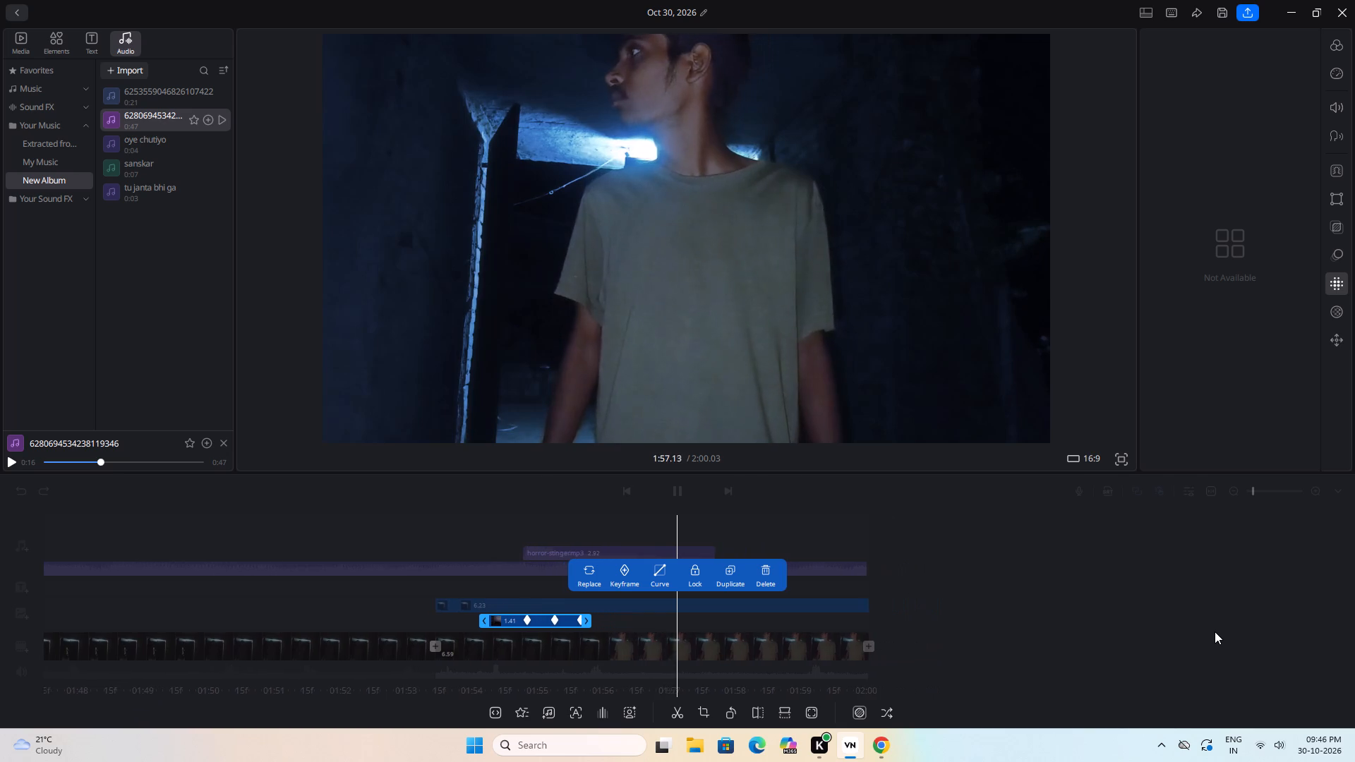
{"action": "key", "text": "space"}
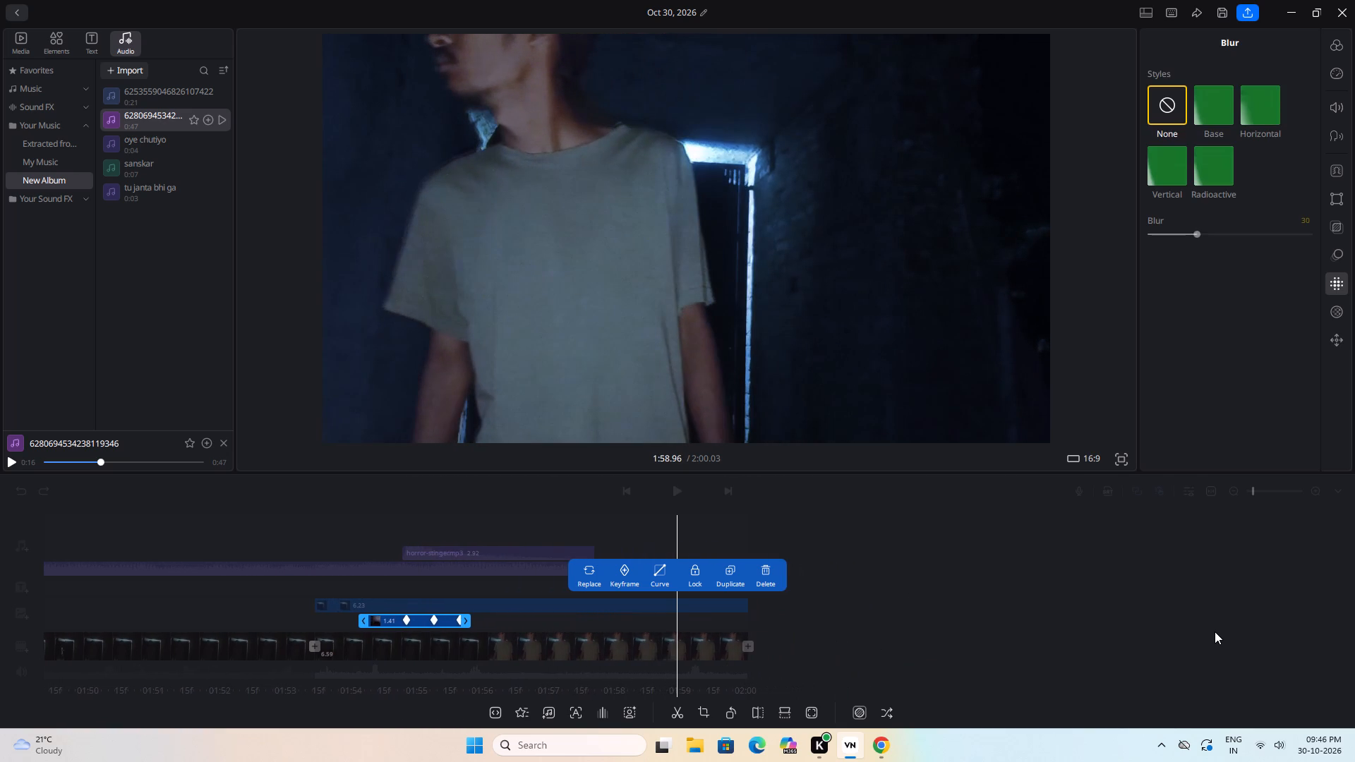